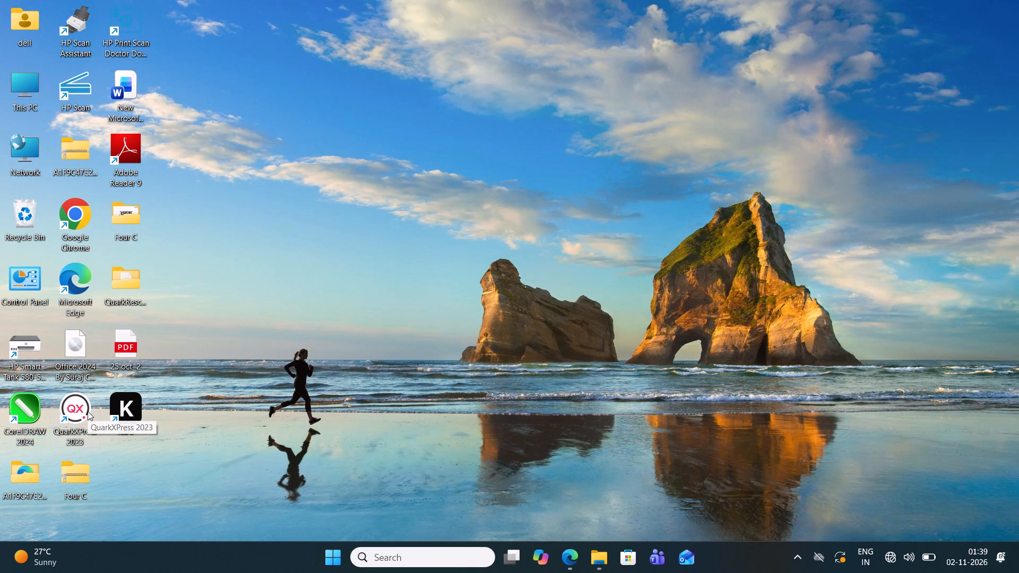
{"action": "double_click", "coordinate": [88, 411]}
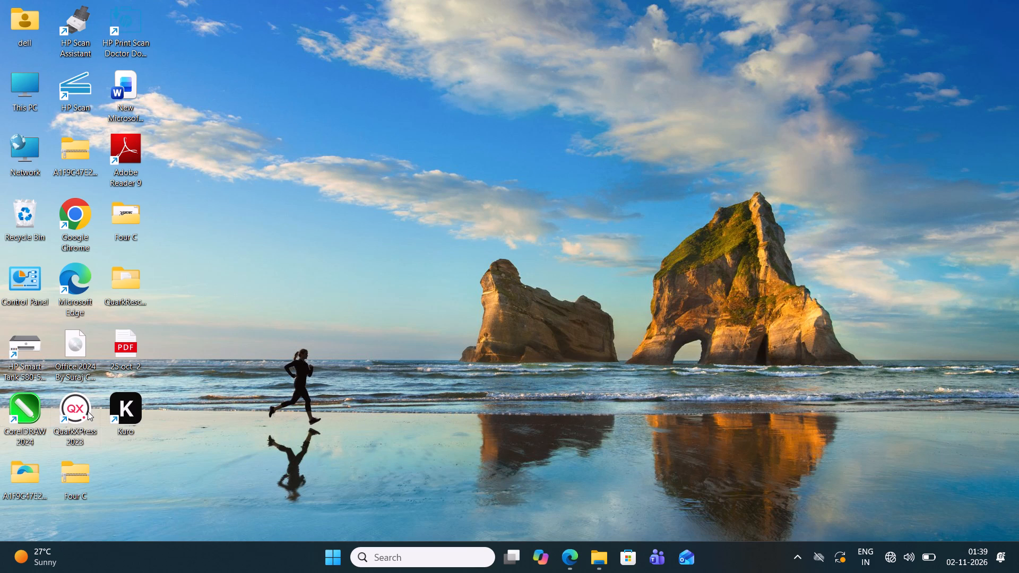
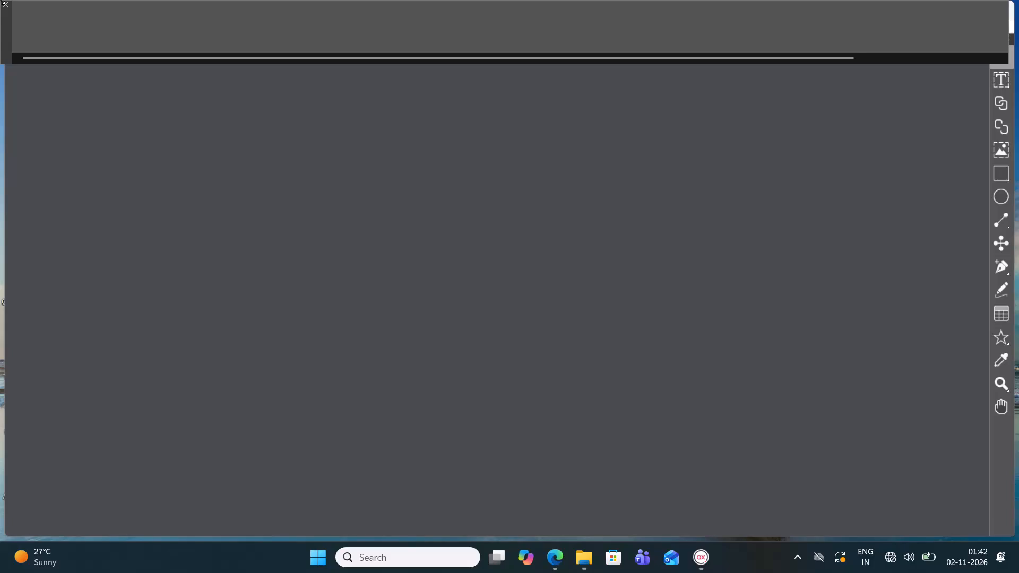
Close the floating Measurements palette that covers the menu bar.
{"action": "left_click", "coordinate": [1, 1]}
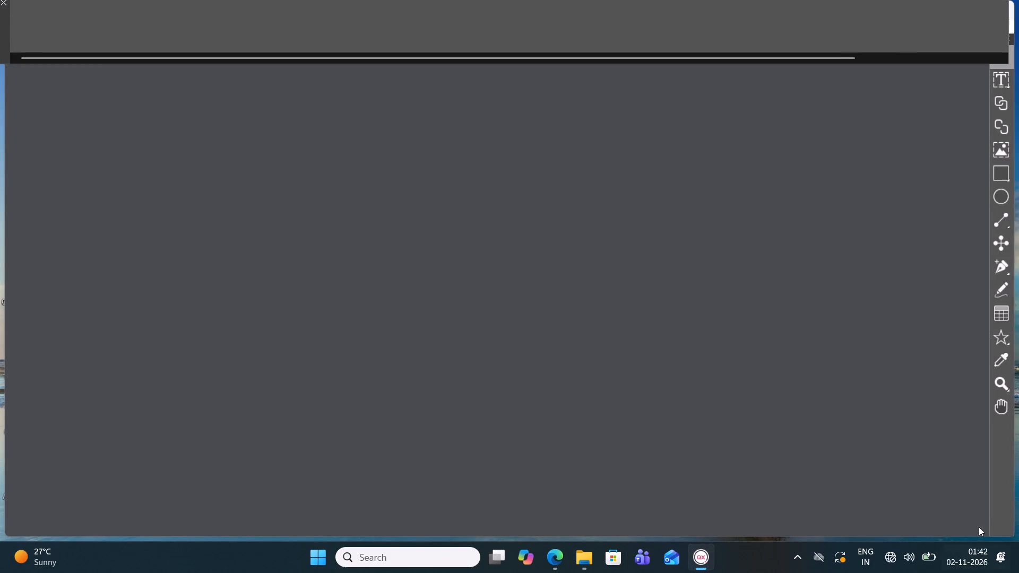
{"action": "left_click", "coordinate": [1, 0]}
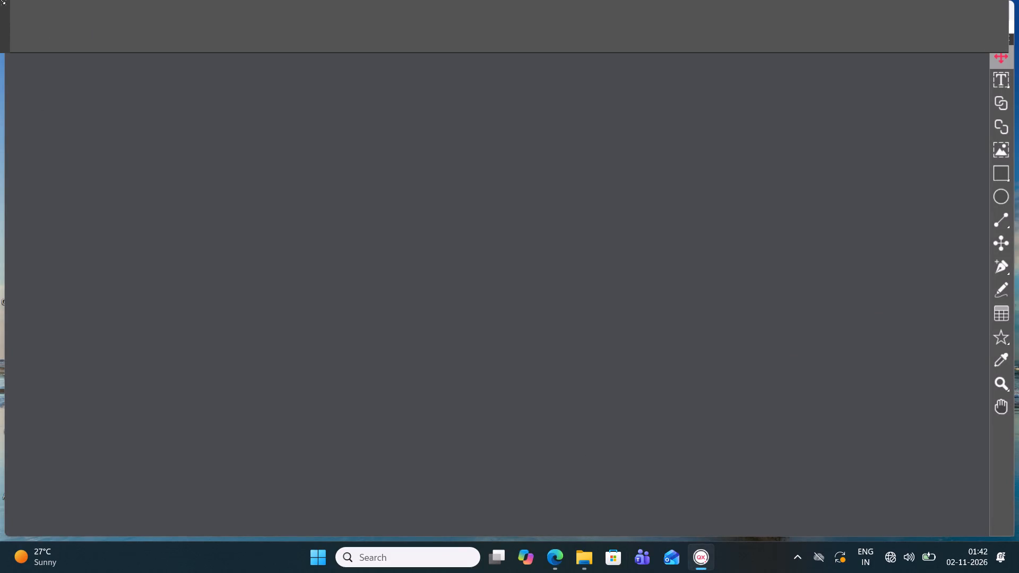
Open the QuarkXPress project "23 oct wv" from the Downloads folder.
{"action": "left_click", "coordinate": [14, 25]}
{"action": "left_click", "coordinate": [58, 58]}
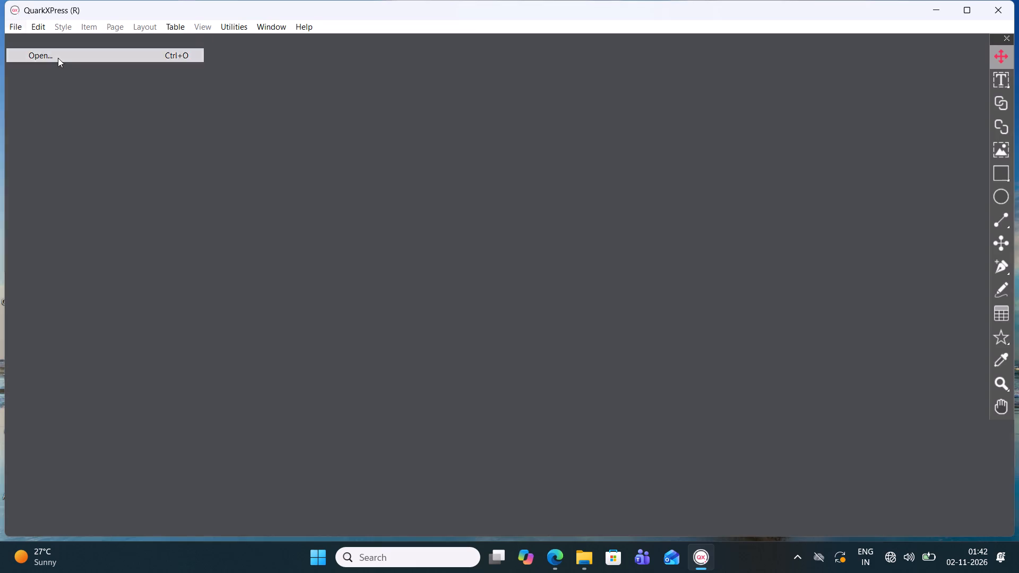
{"action": "left_click", "coordinate": [355, 183]}
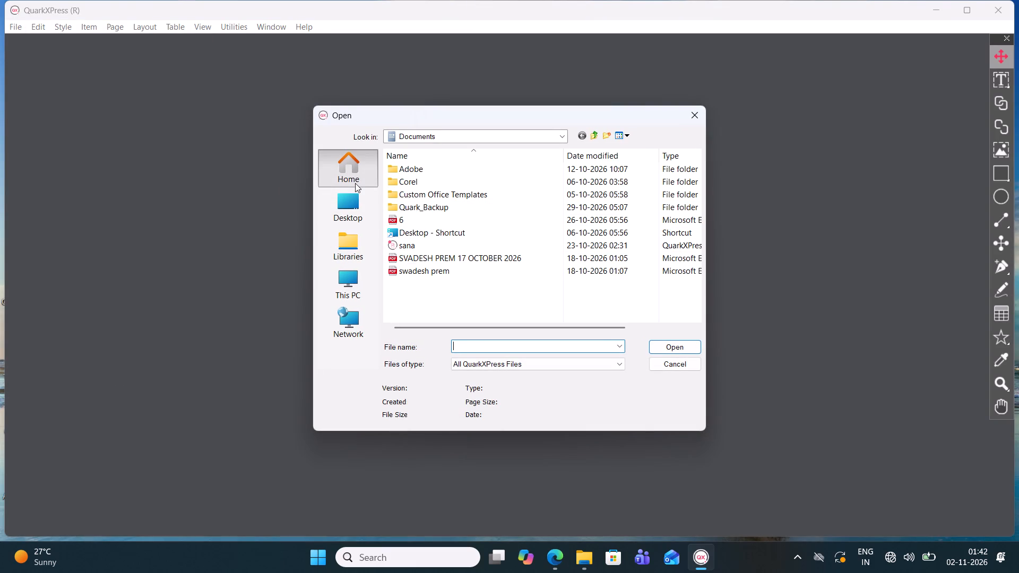
{"action": "double_click", "coordinate": [416, 190]}
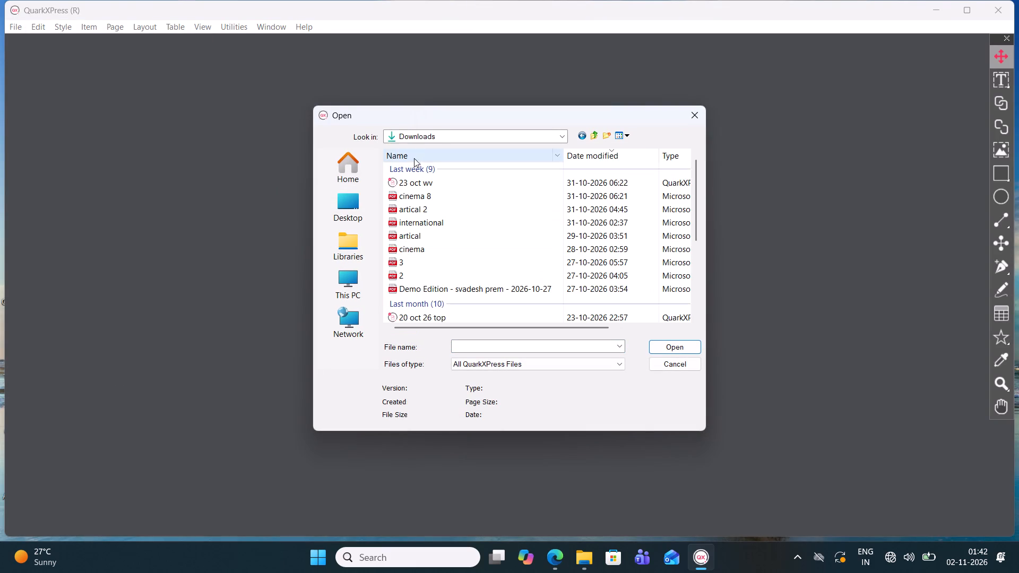
{"action": "left_click", "coordinate": [420, 188]}
{"action": "left_click", "coordinate": [679, 351]}
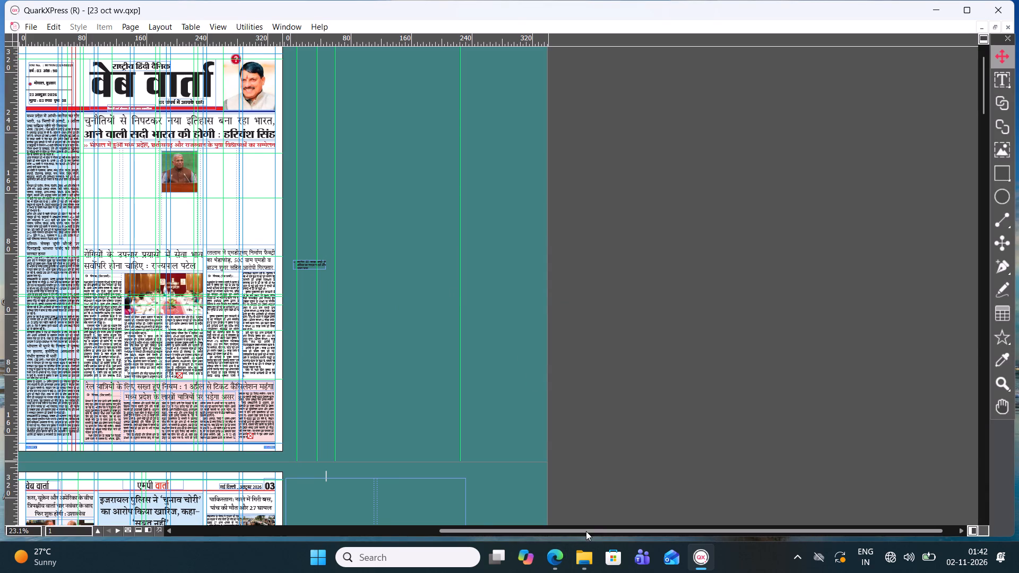
Look through the newspaper layout from page 1 down to the spread of pages 4 and 5.
{"action": "left_click_drag", "start_coordinate": [586, 531], "coordinate": [463, 517]}
{"action": "scroll", "coordinate": [551, 405], "scroll_direction": "down", "scroll_amount": 1}
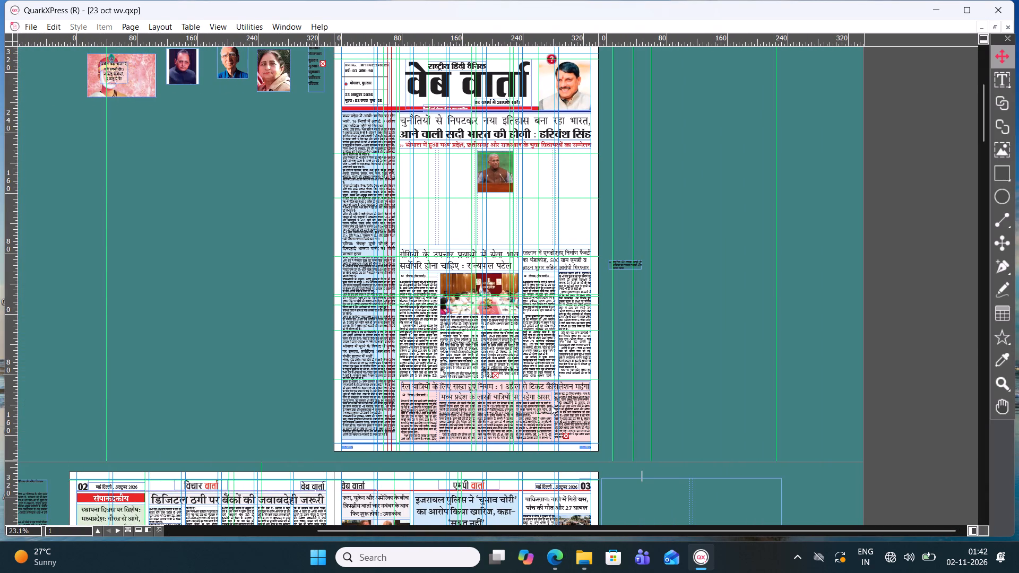
{"action": "scroll", "coordinate": [551, 405], "scroll_direction": "down", "scroll_amount": 2}
{"action": "scroll", "coordinate": [551, 405], "scroll_direction": "up", "scroll_amount": 3}
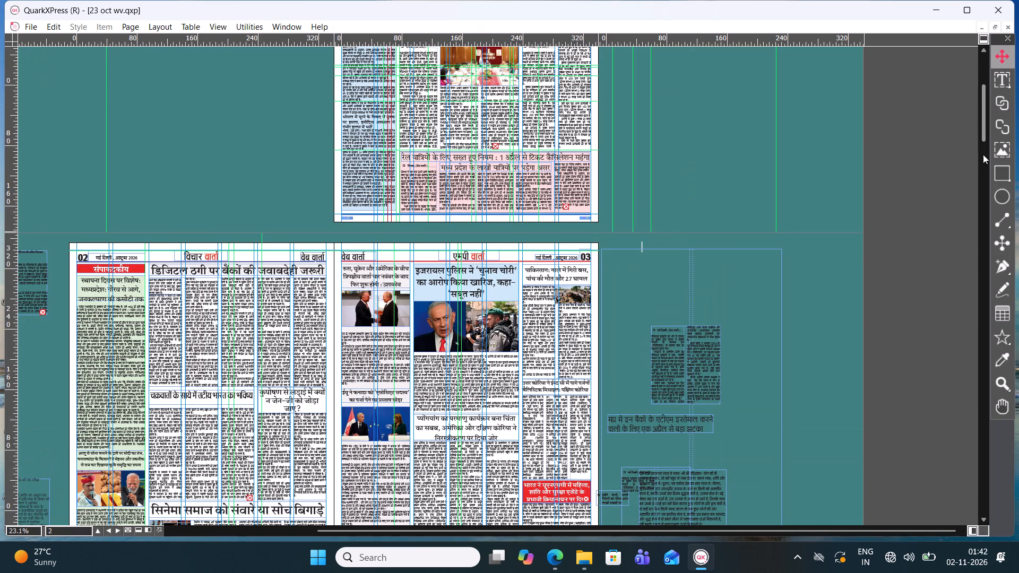
{"action": "left_click_drag", "start_coordinate": [982, 123], "coordinate": [983, 144]}
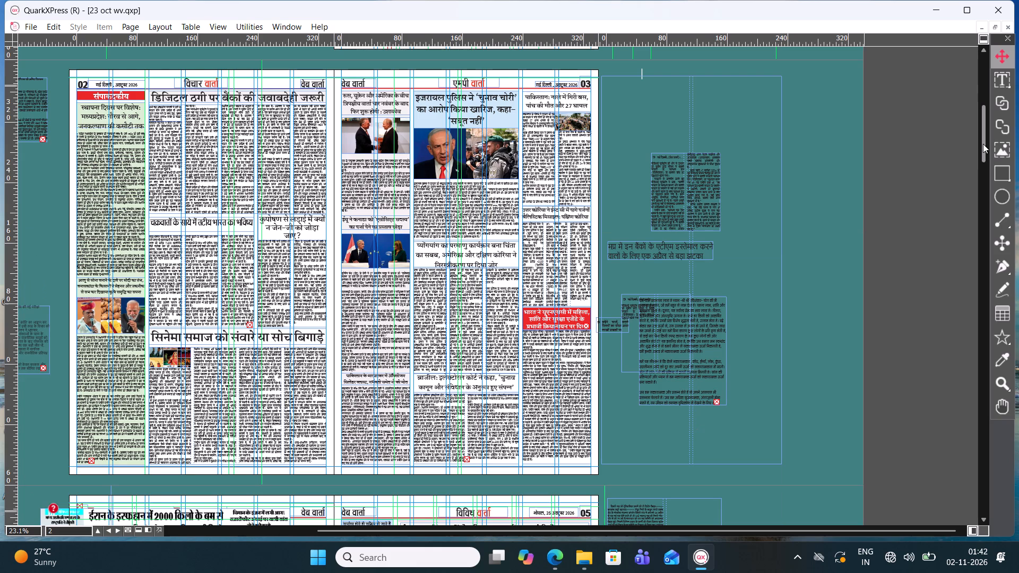
{"action": "left_click_drag", "start_coordinate": [983, 144], "coordinate": [985, 162]}
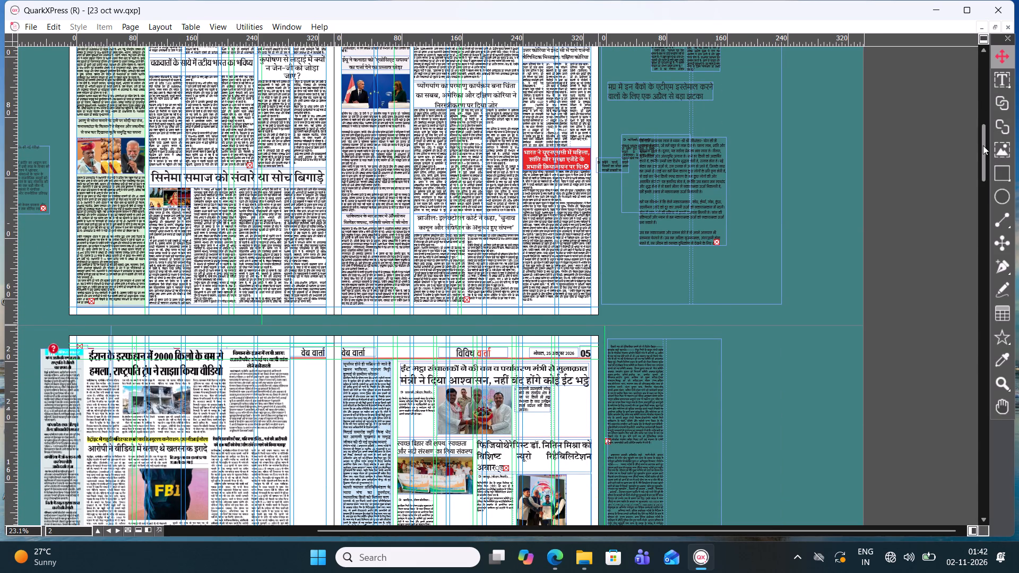
{"action": "left_click_drag", "start_coordinate": [983, 145], "coordinate": [983, 169]}
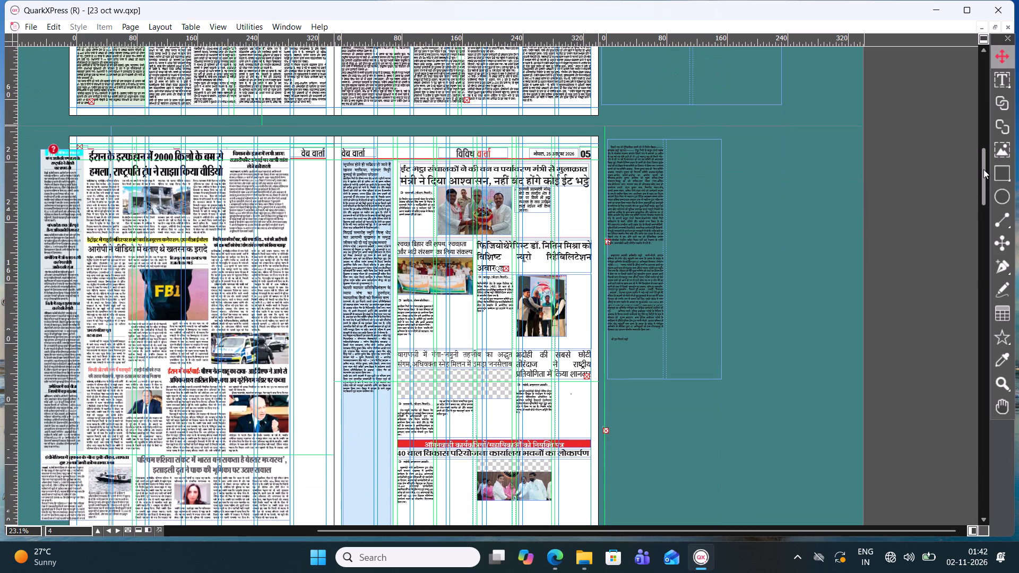
{"action": "left_click_drag", "start_coordinate": [983, 169], "coordinate": [983, 179]}
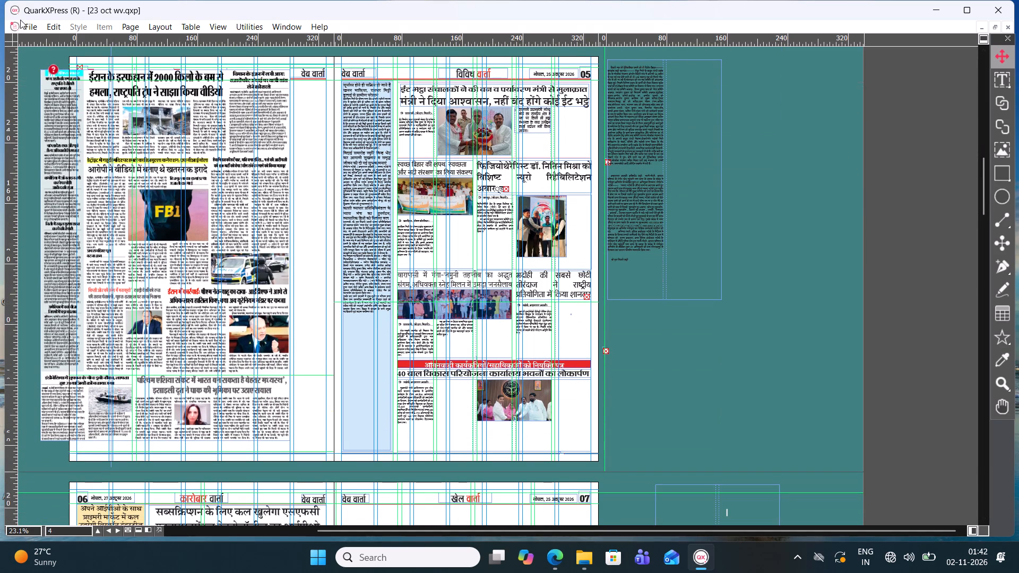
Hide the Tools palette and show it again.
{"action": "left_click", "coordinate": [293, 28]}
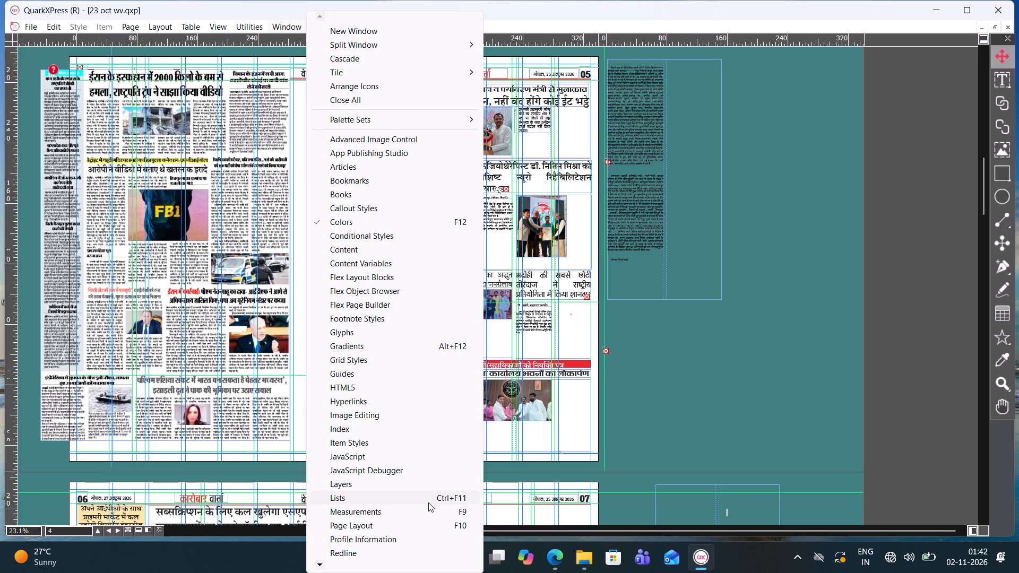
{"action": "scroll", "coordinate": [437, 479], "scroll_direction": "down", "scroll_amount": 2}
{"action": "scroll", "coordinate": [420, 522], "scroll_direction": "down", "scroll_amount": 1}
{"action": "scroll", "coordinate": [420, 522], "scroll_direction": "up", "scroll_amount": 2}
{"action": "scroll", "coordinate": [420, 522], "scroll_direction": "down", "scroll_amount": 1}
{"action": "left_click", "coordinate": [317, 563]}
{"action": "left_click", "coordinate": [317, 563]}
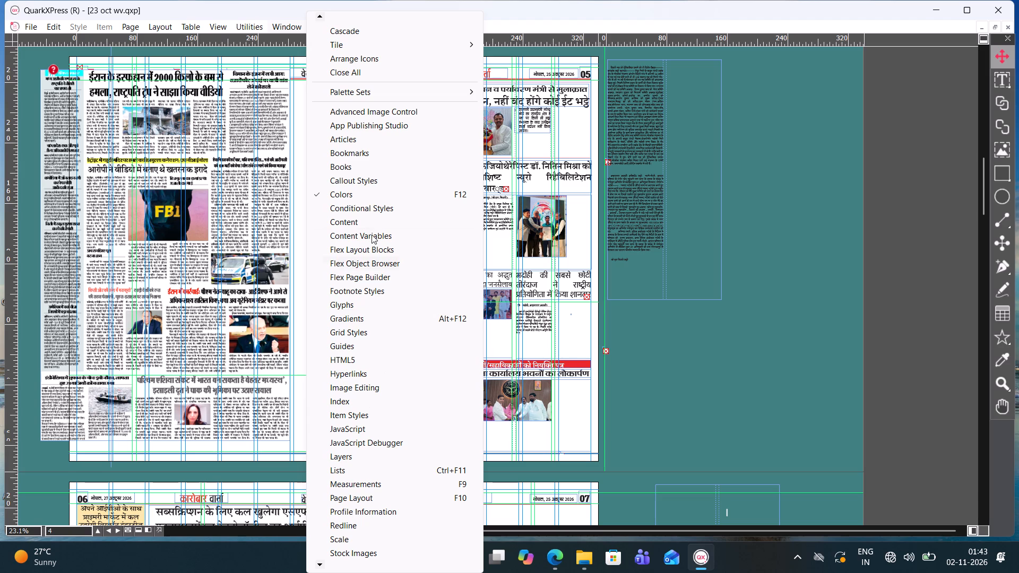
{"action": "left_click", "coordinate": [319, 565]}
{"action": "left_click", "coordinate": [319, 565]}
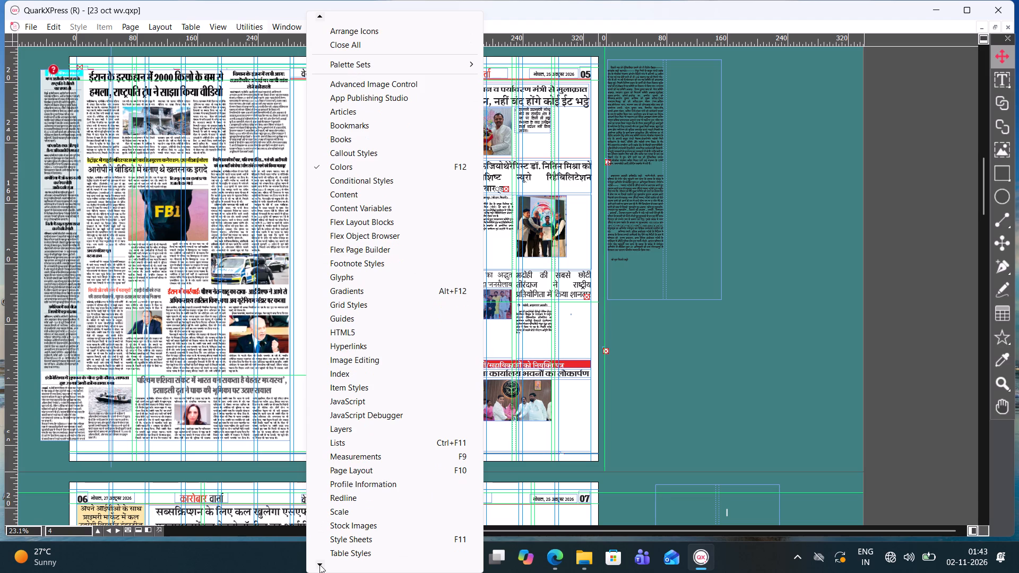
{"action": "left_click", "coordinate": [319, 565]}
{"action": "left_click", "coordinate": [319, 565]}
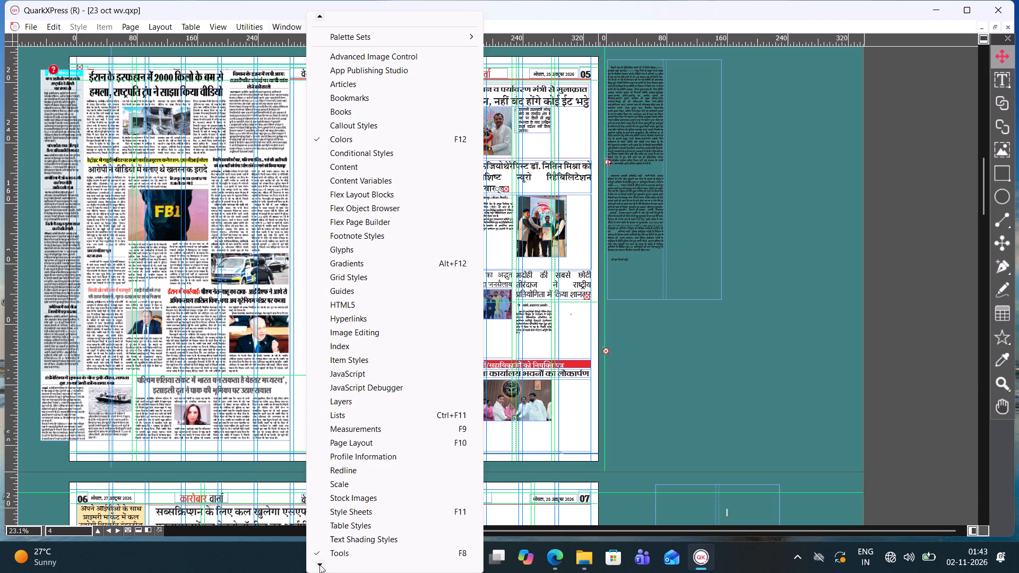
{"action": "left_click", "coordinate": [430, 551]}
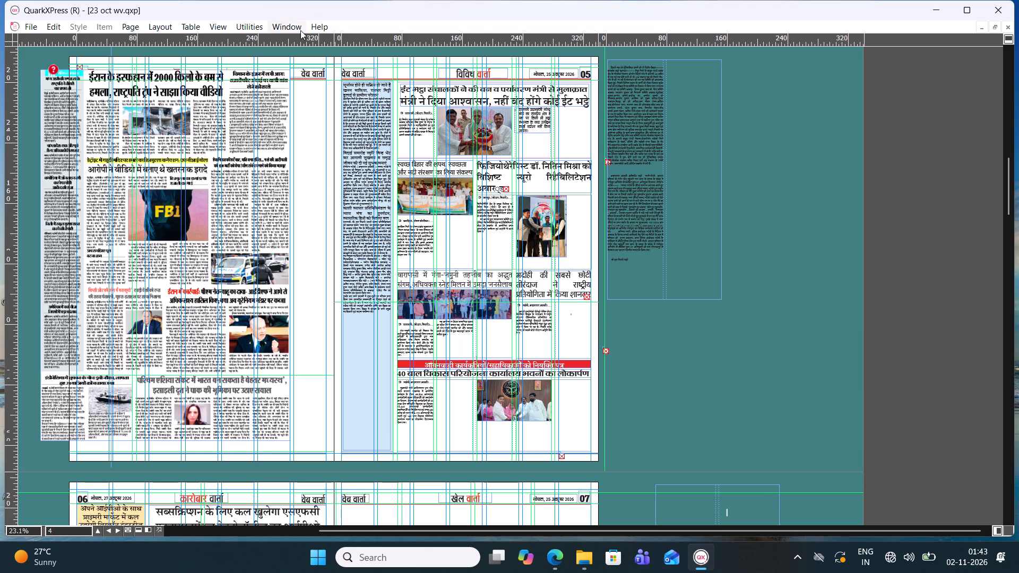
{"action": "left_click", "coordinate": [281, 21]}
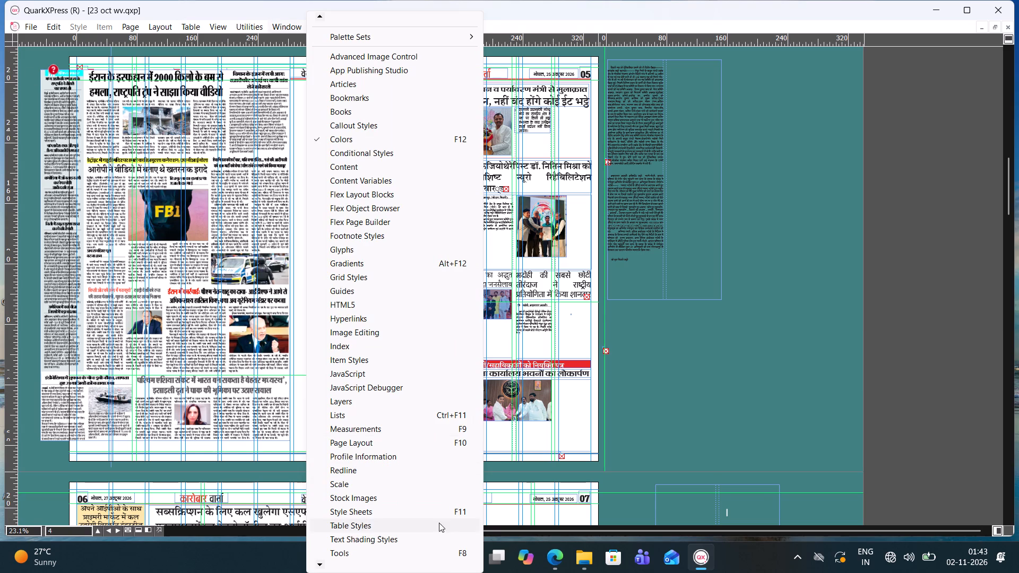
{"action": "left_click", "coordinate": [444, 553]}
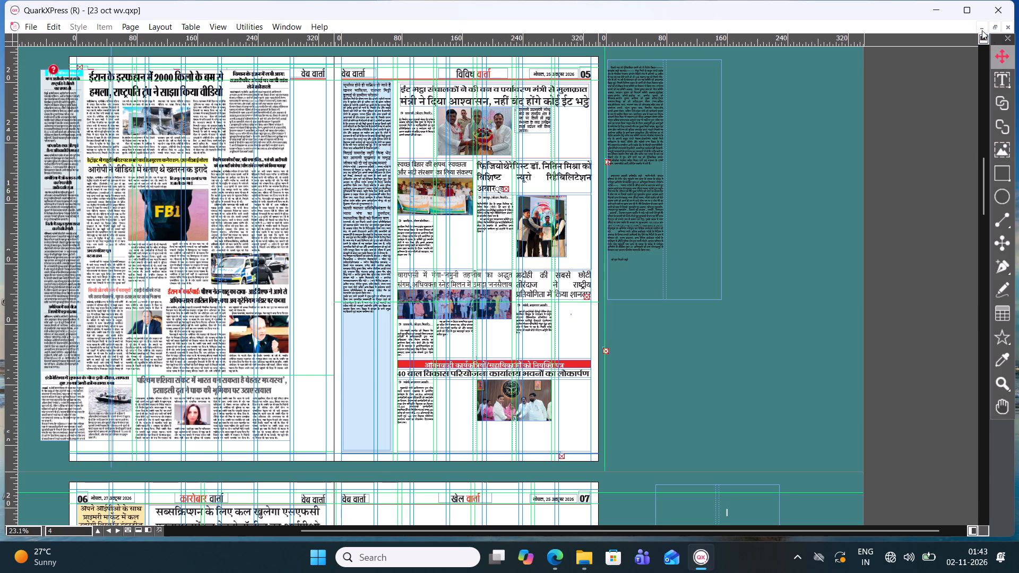
Dock the Tools palette along the left edge of the document workspace.
{"action": "left_click_drag", "start_coordinate": [1000, 41], "coordinate": [0, 32]}
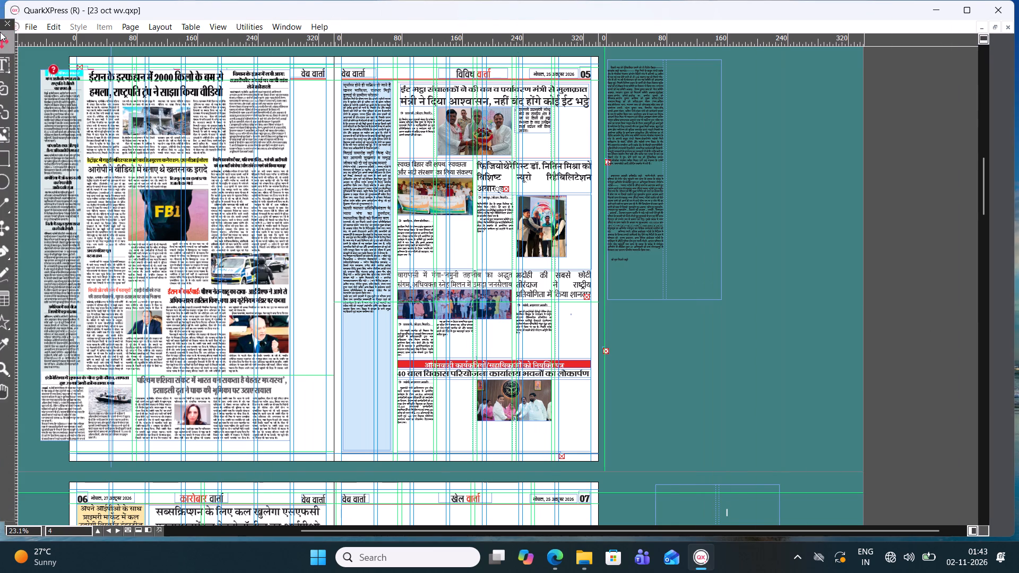
{"action": "left_click_drag", "start_coordinate": [0, 32], "coordinate": [15, 42]}
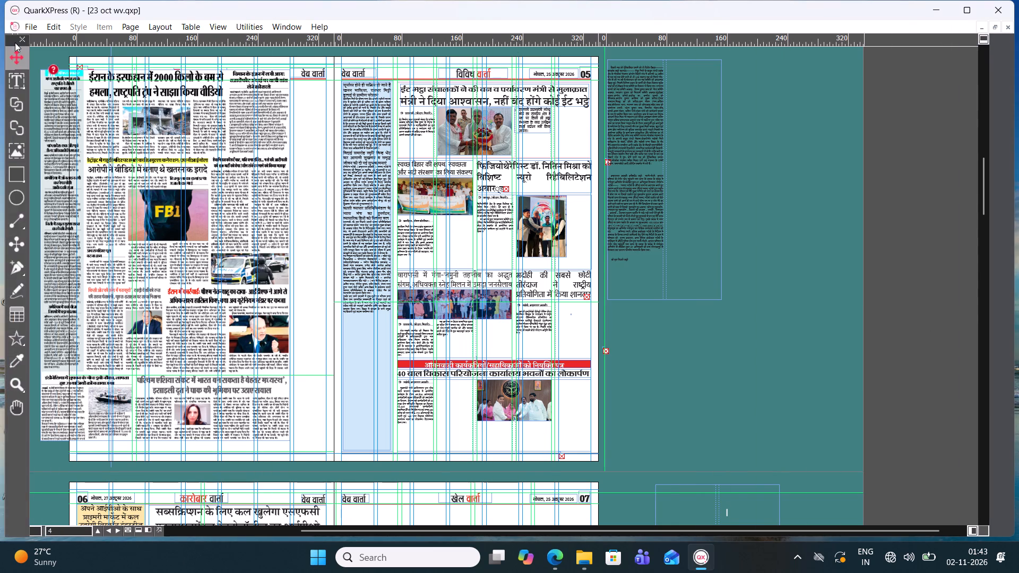
{"action": "left_click_drag", "start_coordinate": [15, 42], "coordinate": [7, 39]}
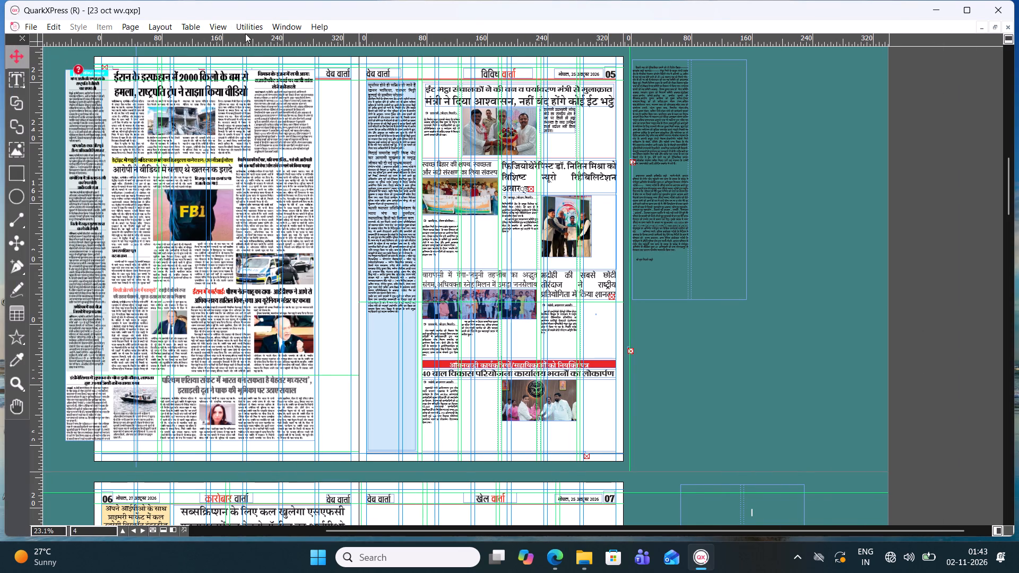
Show the Measurements palette and dock it along the bottom edge of the document workspace.
{"action": "left_click", "coordinate": [278, 27]}
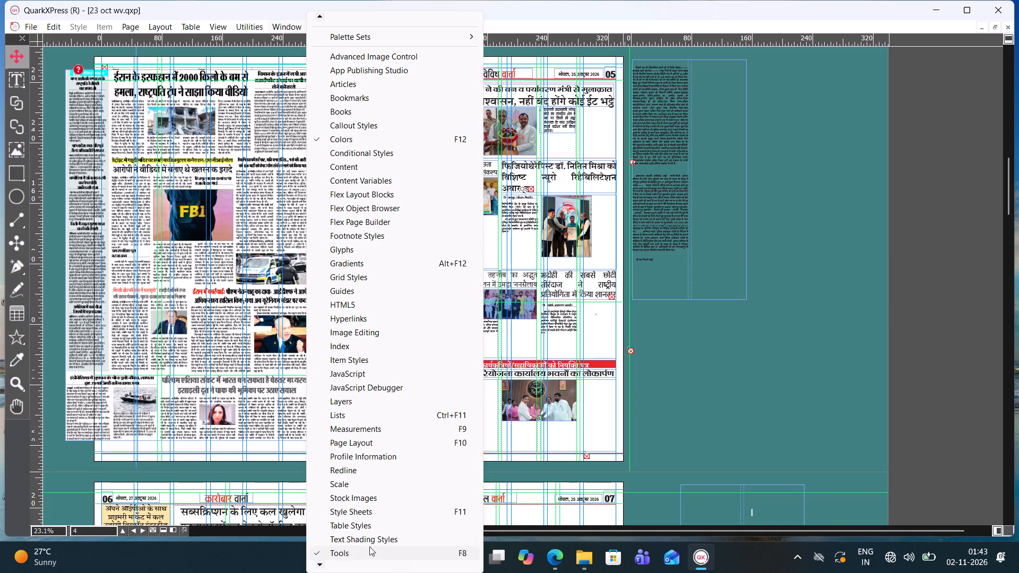
{"action": "left_click", "coordinate": [411, 423]}
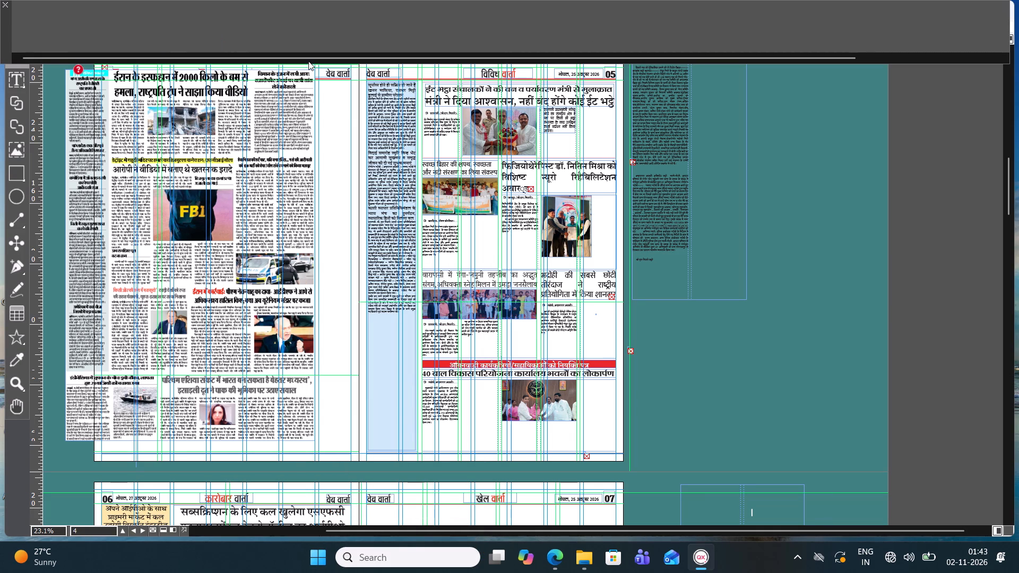
{"action": "left_click_drag", "start_coordinate": [122, 8], "coordinate": [83, 153]}
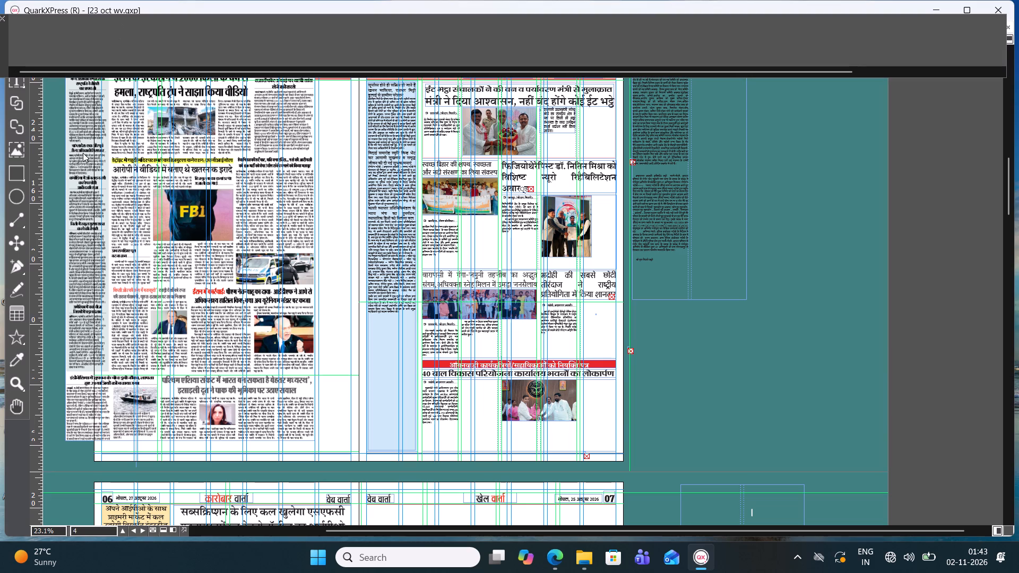
{"action": "left_click_drag", "start_coordinate": [83, 153], "coordinate": [49, 344]}
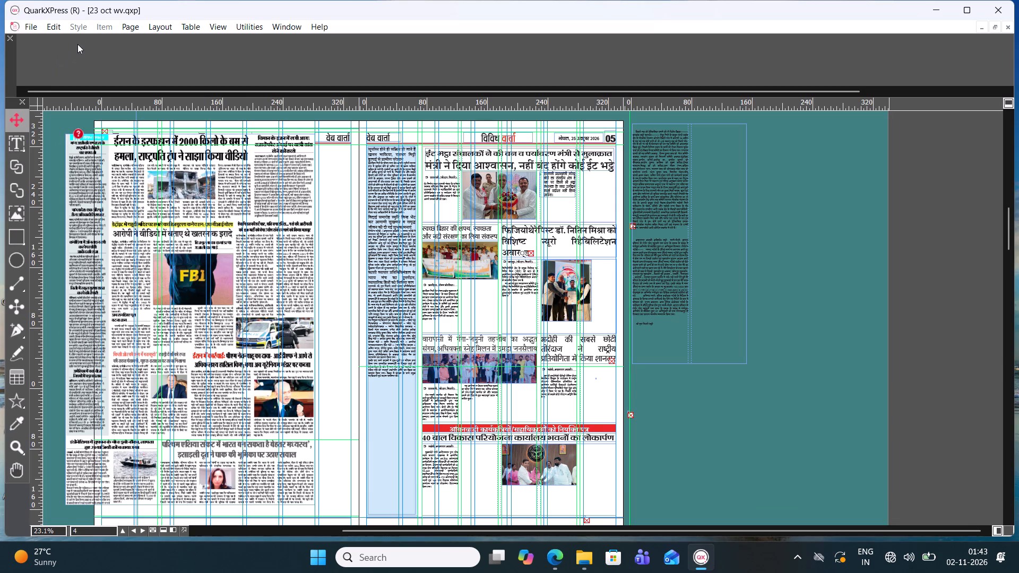
{"action": "left_click_drag", "start_coordinate": [81, 40], "coordinate": [33, 447]}
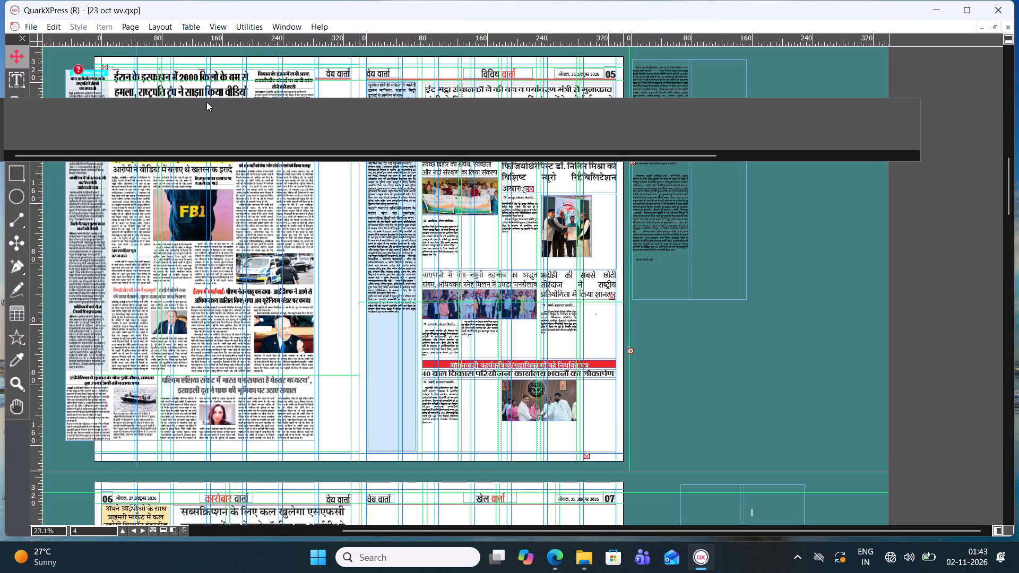
{"action": "left_click_drag", "start_coordinate": [206, 102], "coordinate": [221, 477]}
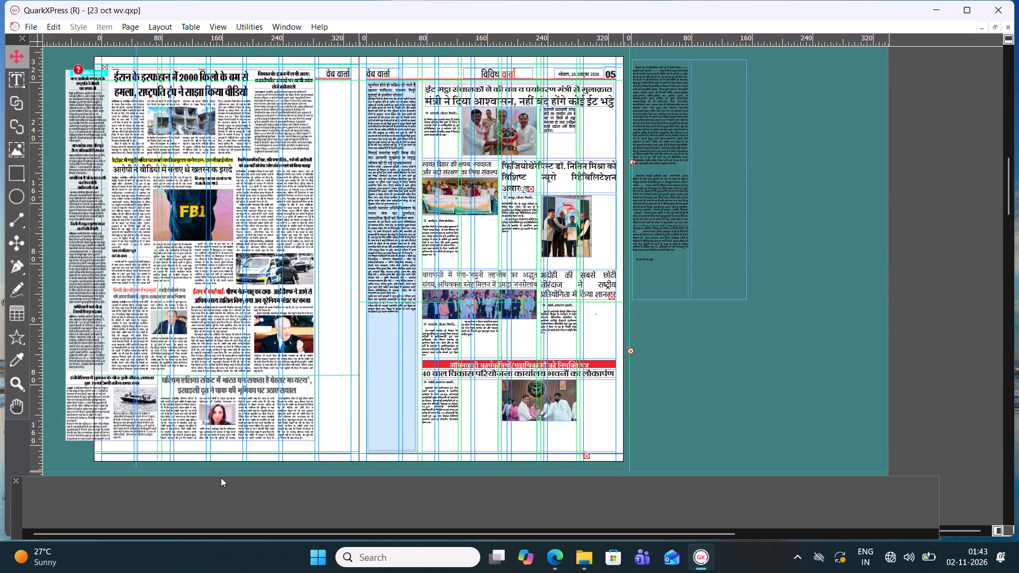
{"action": "left_click_drag", "start_coordinate": [221, 477], "coordinate": [206, 476]}
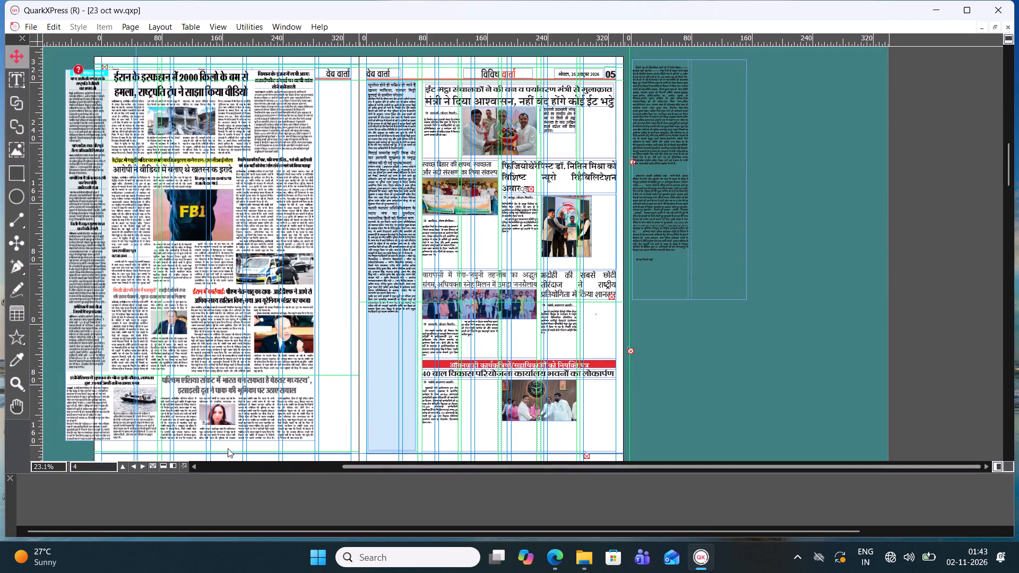
Move the full-page picture box on page 4 to about X 0 mm and Y -320.4 mm, aligning it with the page margins.
{"action": "double_click", "coordinate": [261, 230]}
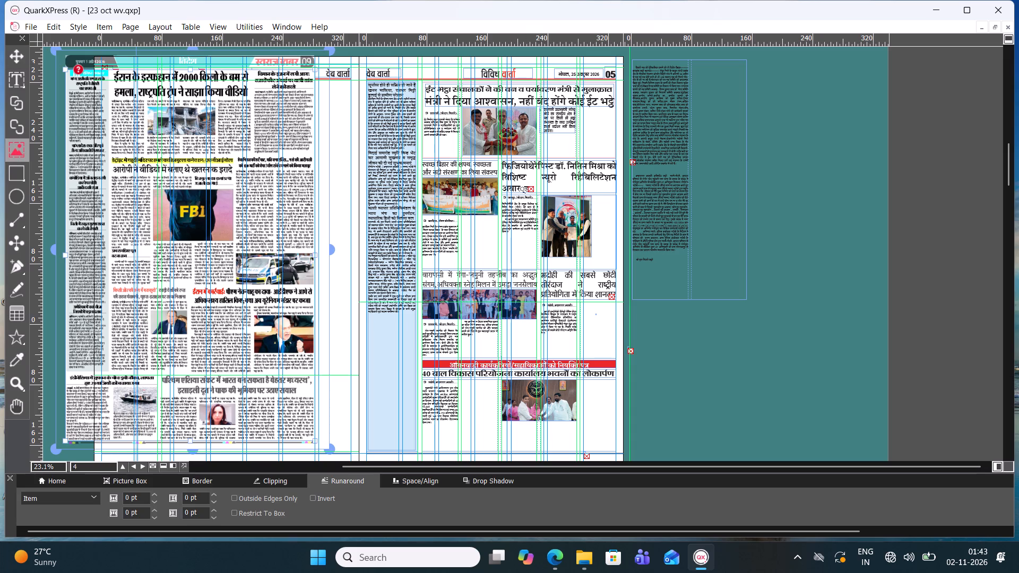
{"action": "left_click", "coordinate": [78, 482]}
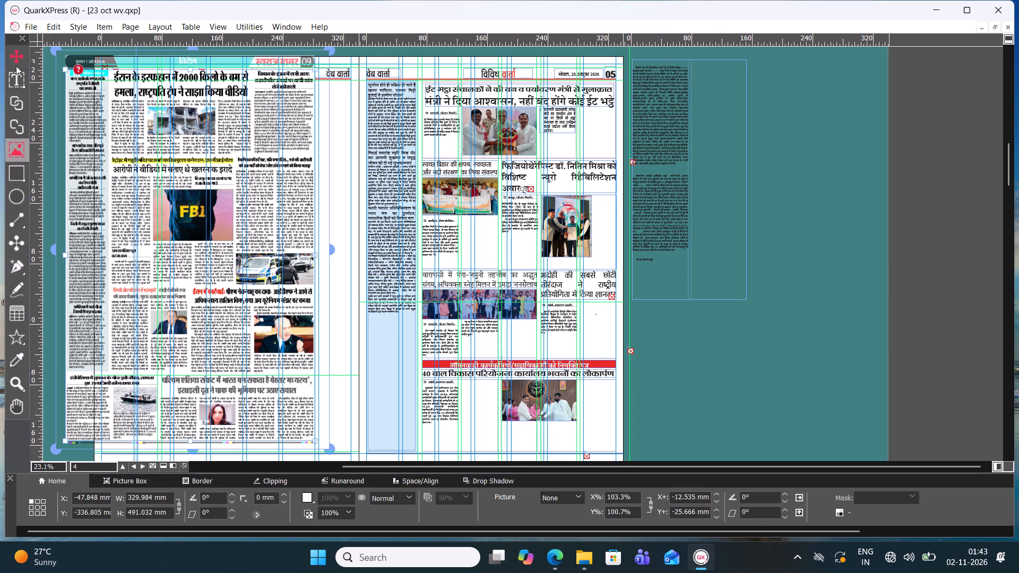
{"action": "left_click", "coordinate": [12, 51]}
{"action": "left_click", "coordinate": [710, 288]}
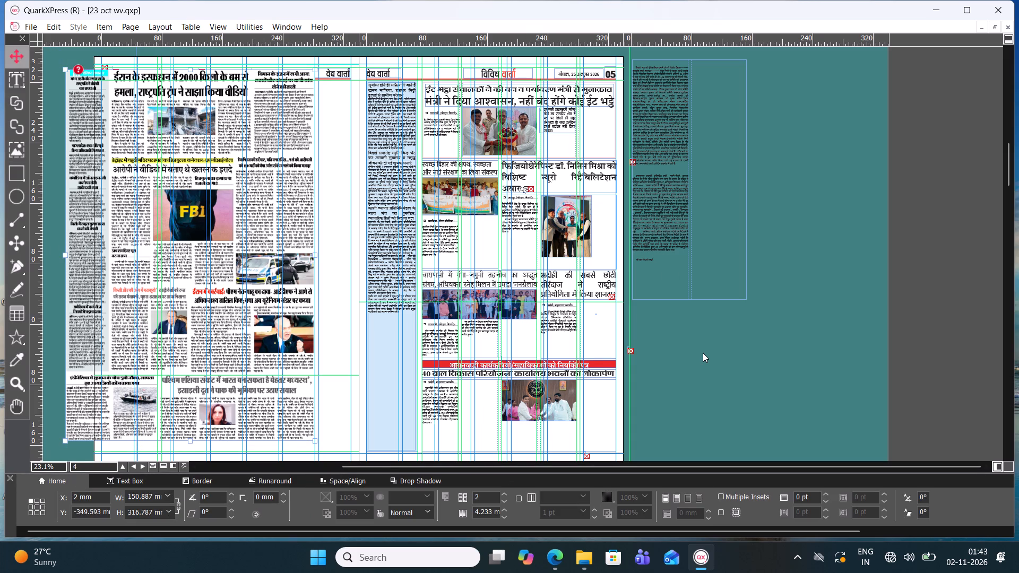
{"action": "left_click", "coordinate": [163, 300]}
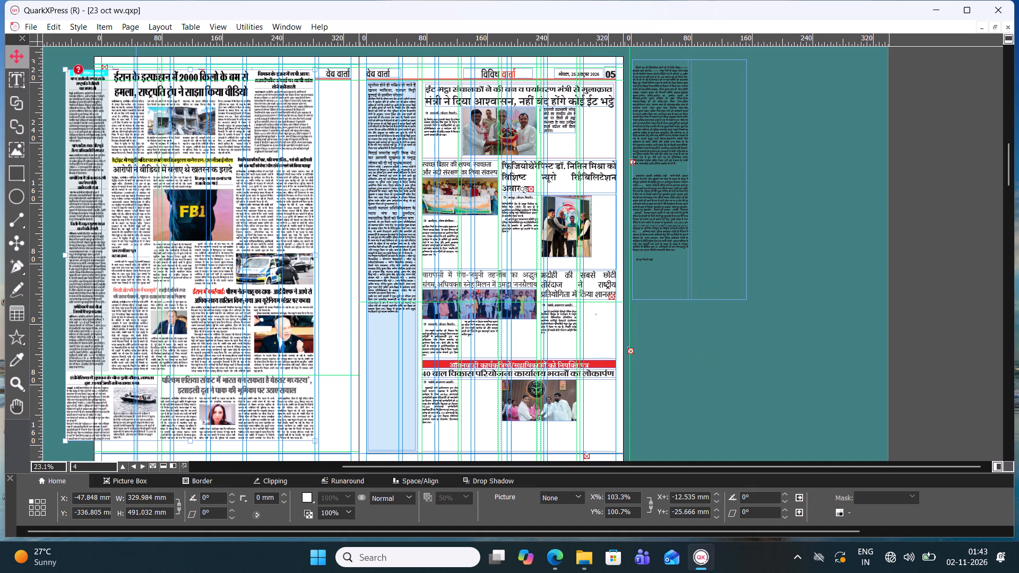
{"action": "left_click_drag", "start_coordinate": [182, 304], "coordinate": [223, 306]}
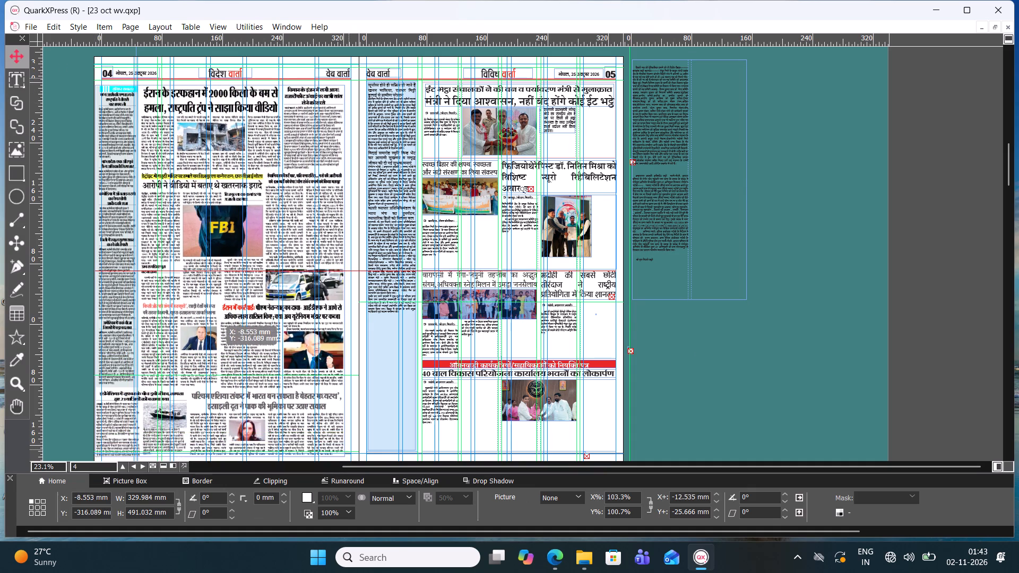
{"action": "left_click_drag", "start_coordinate": [223, 306], "coordinate": [218, 316]}
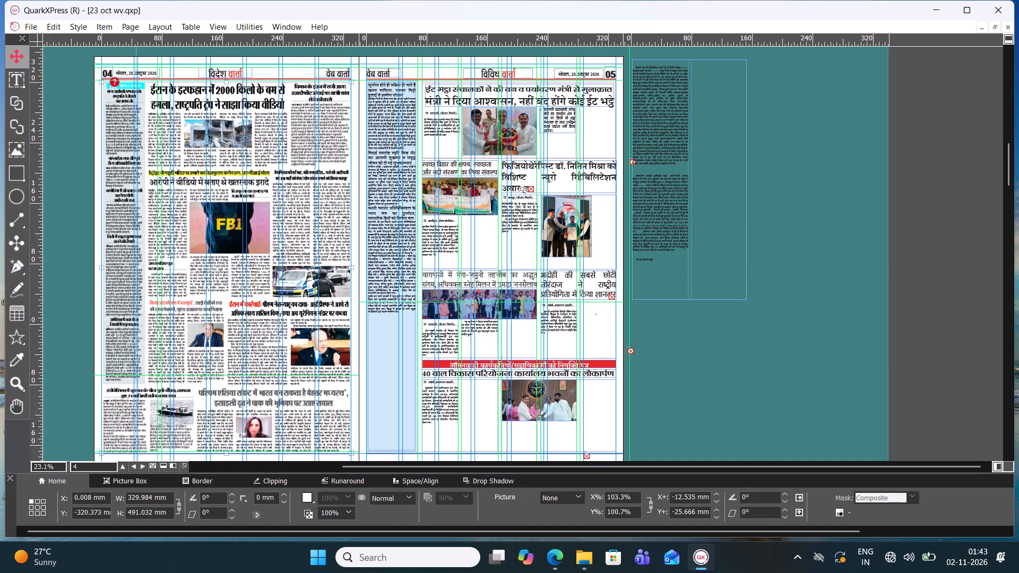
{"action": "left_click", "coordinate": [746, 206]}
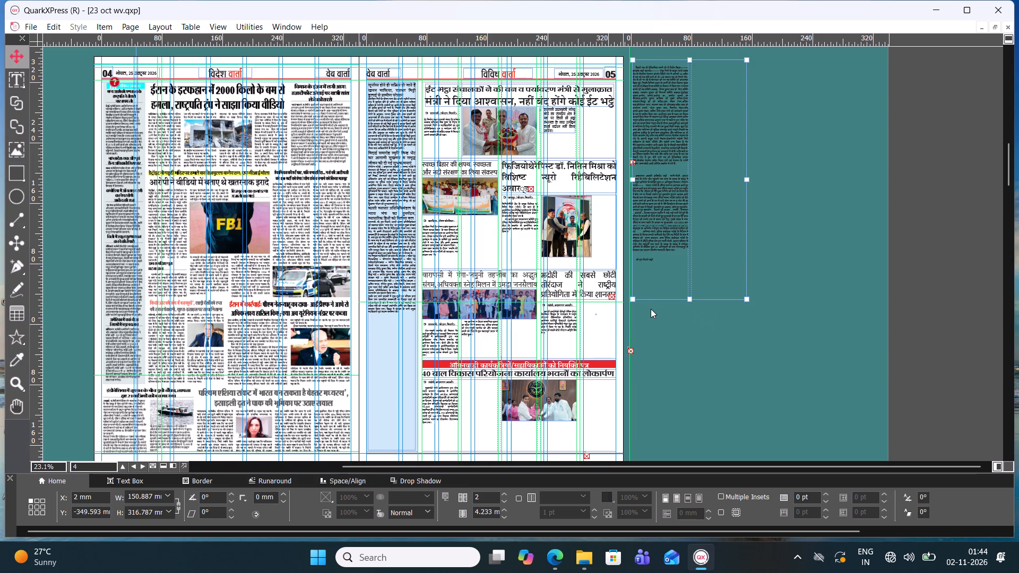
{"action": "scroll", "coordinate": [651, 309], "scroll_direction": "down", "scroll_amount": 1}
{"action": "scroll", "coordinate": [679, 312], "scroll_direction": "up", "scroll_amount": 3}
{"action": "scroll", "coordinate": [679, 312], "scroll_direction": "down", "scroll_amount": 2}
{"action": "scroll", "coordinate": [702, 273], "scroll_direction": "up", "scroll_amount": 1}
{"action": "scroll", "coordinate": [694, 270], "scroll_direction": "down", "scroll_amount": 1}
Clear the upper part of page 5 by deleting the narrow first-column text and the top story's photo, headline and text.
{"action": "left_click", "coordinate": [378, 166]}
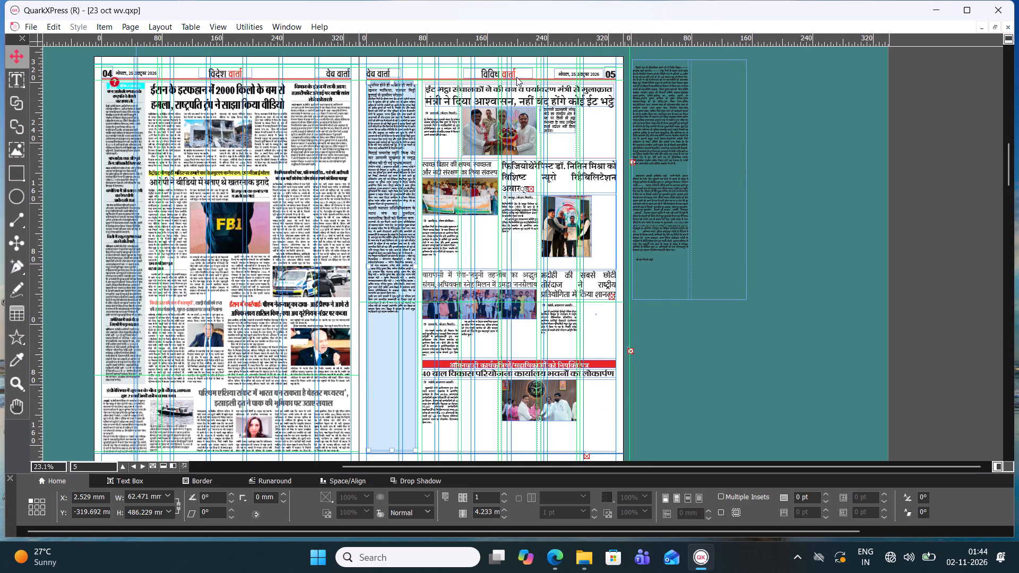
{"action": "key", "text": "BackSpace"}
{"action": "left_click", "coordinate": [500, 192]}
{"action": "key", "text": "BackSpace"}
{"action": "left_click", "coordinate": [516, 146]}
{"action": "key", "text": "BackSpace"}
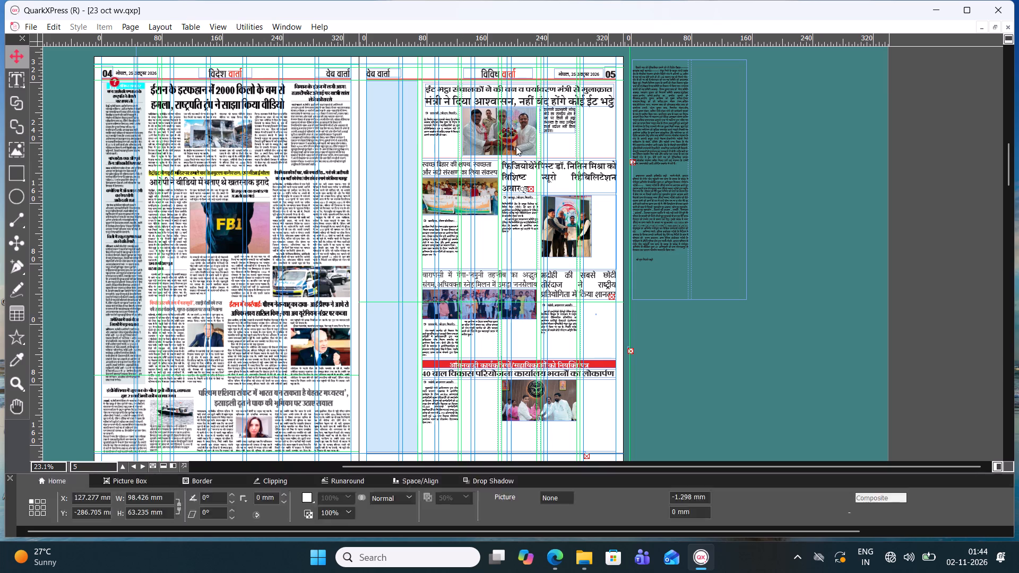
{"action": "left_click", "coordinate": [547, 126]}
{"action": "key", "text": "BackSpace"}
{"action": "left_click", "coordinate": [556, 104]}
{"action": "key", "text": "BackSpace"}
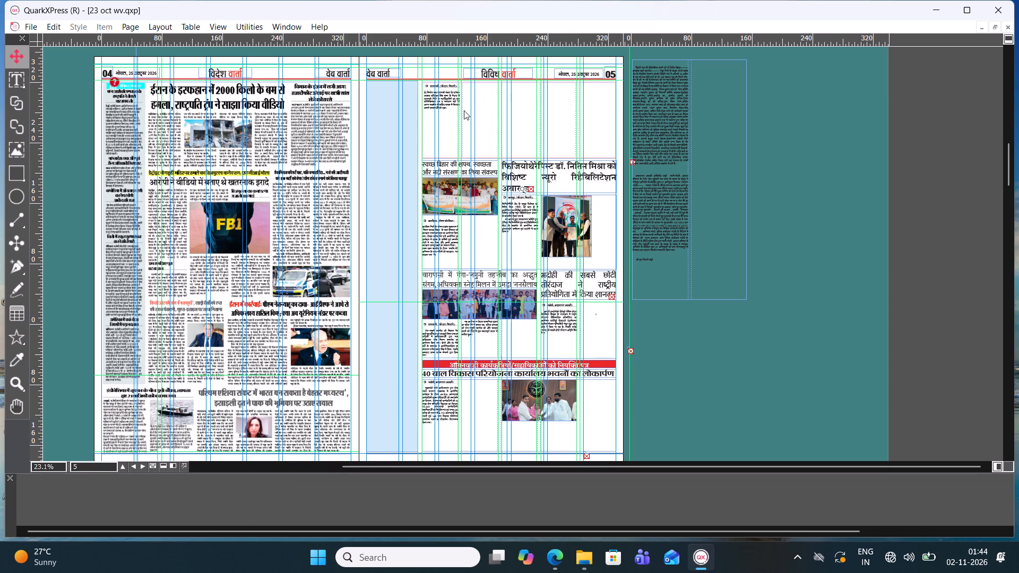
{"action": "left_click", "coordinate": [443, 104]}
{"action": "key", "text": "BackSpace"}
Delete the photos, headlines and text boxes of the two side-by-side stories in page 5's second row.
{"action": "left_click", "coordinate": [473, 185]}
{"action": "key", "text": "BackSpace"}
{"action": "left_click", "coordinate": [529, 175]}
{"action": "key", "text": "BackSpace"}
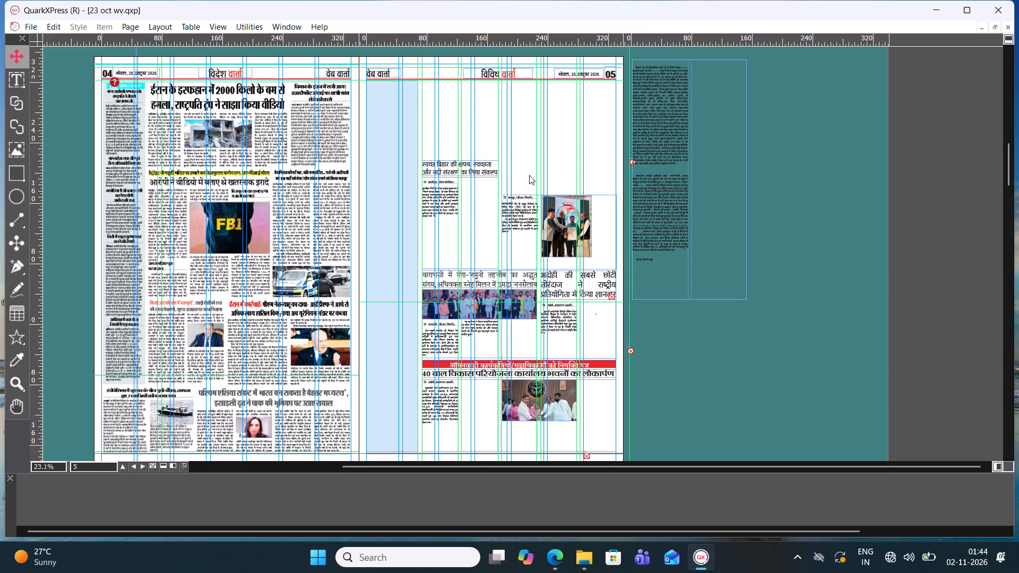
{"action": "left_click", "coordinate": [480, 176]}
{"action": "key", "text": "BackSpace"}
{"action": "left_click", "coordinate": [449, 193]}
{"action": "key", "text": "BackSpace"}
{"action": "left_click", "coordinate": [565, 213]}
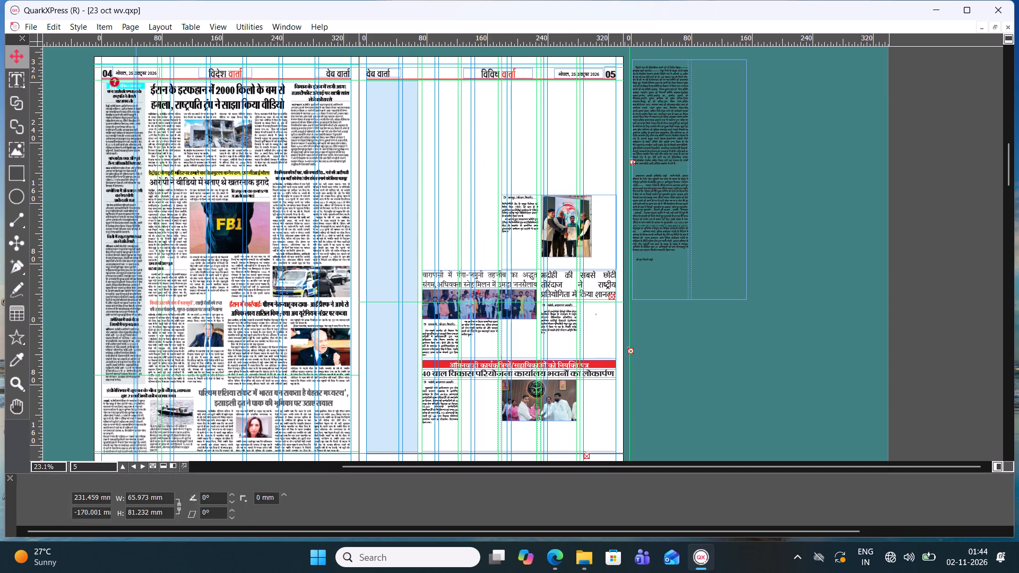
{"action": "key", "text": "BackSpace"}
{"action": "left_click", "coordinate": [518, 218]}
{"action": "key", "text": "BackSpace"}
Delete the two side-by-side stories in page 5's third row, including their headlines, text boxes and the group photo.
{"action": "left_click", "coordinate": [487, 292]}
{"action": "key", "text": "BackSpace"}
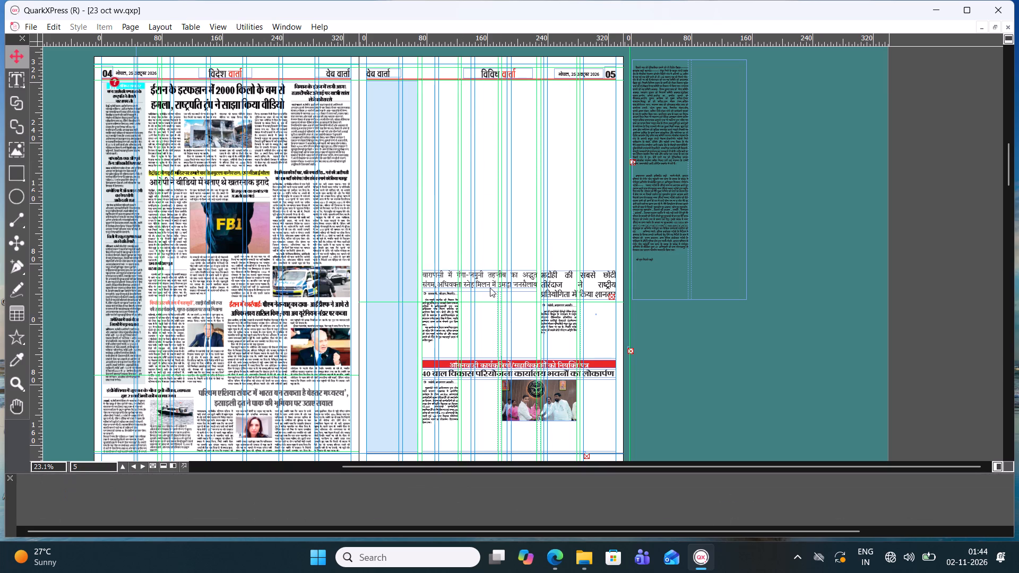
{"action": "left_click", "coordinate": [498, 278]}
{"action": "key", "text": "BackSpace"}
{"action": "left_click", "coordinate": [451, 308]}
{"action": "key", "text": "BackSpace"}
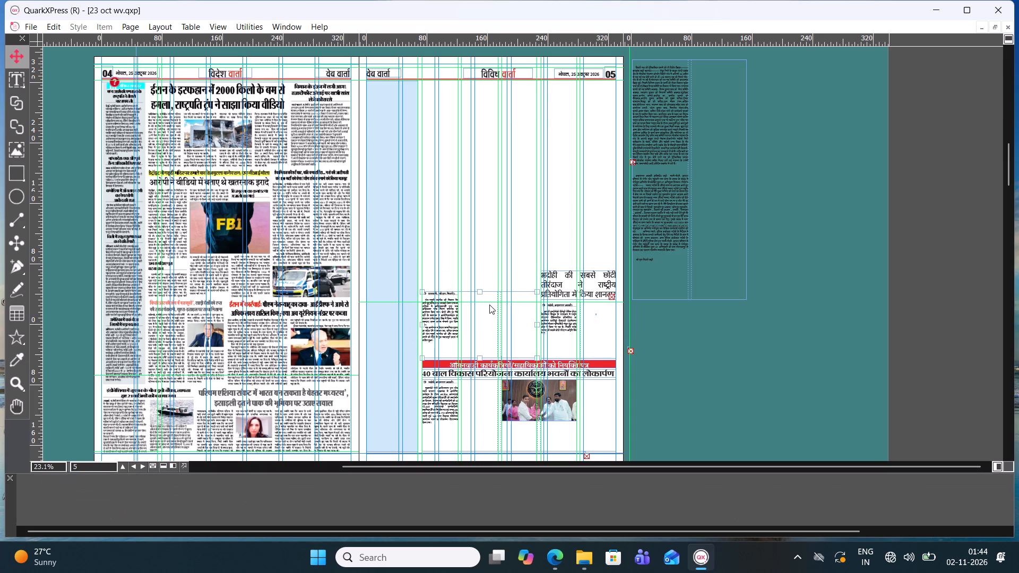
{"action": "left_click", "coordinate": [571, 282]}
{"action": "key", "text": "BackSpace"}
{"action": "left_click", "coordinate": [560, 310]}
{"action": "key", "text": "BackSpace"}
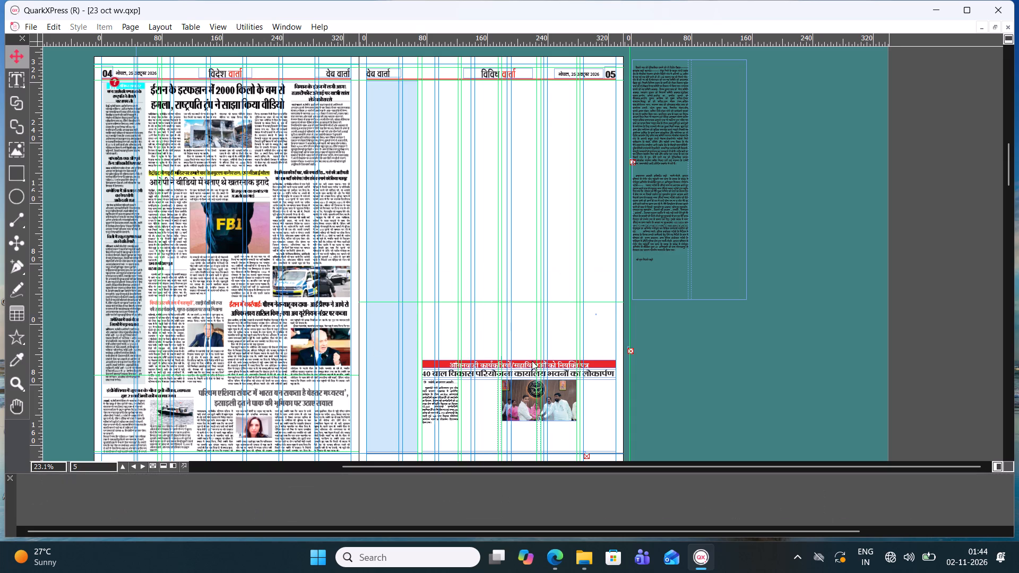
Delete the bottom story on page 5, including its red banner, photo, body text and headline.
{"action": "left_click", "coordinate": [530, 367]}
{"action": "key", "text": "BackSpace"}
{"action": "left_click", "coordinate": [522, 379]}
{"action": "key", "text": "BackSpace"}
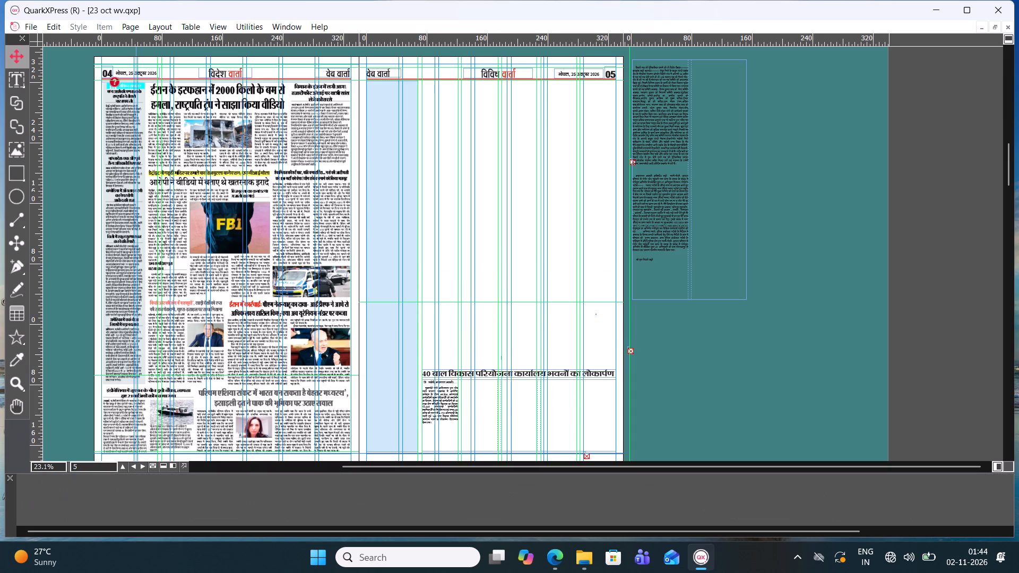
{"action": "left_click", "coordinate": [455, 407]}
{"action": "key", "text": "BackSpace"}
{"action": "left_click", "coordinate": [487, 372]}
{"action": "key", "text": "BackSpace"}
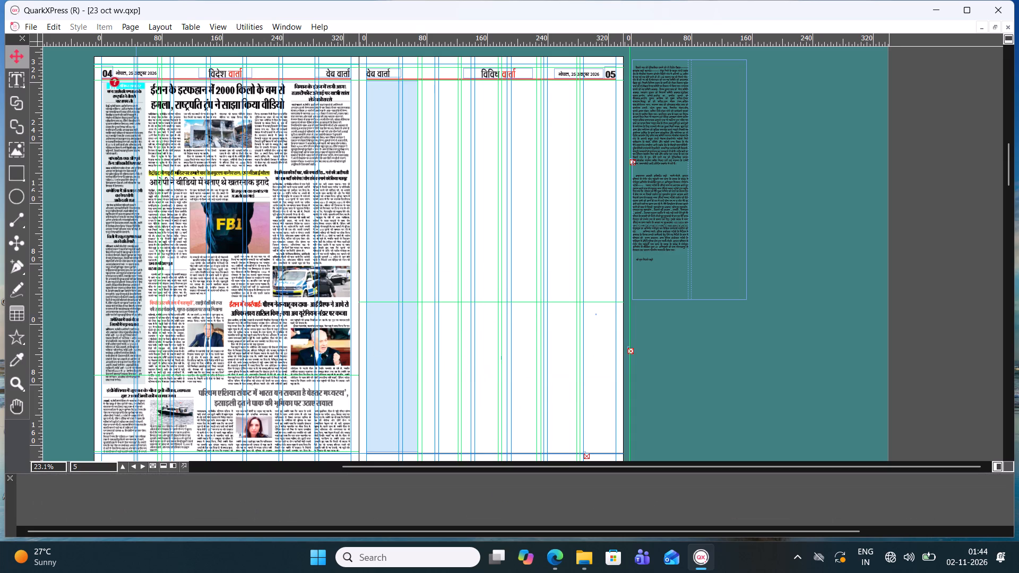
Delete the light-blue tinted box in the first column of page 5.
{"action": "left_click", "coordinate": [400, 300]}
{"action": "key", "text": "BackSpace"}
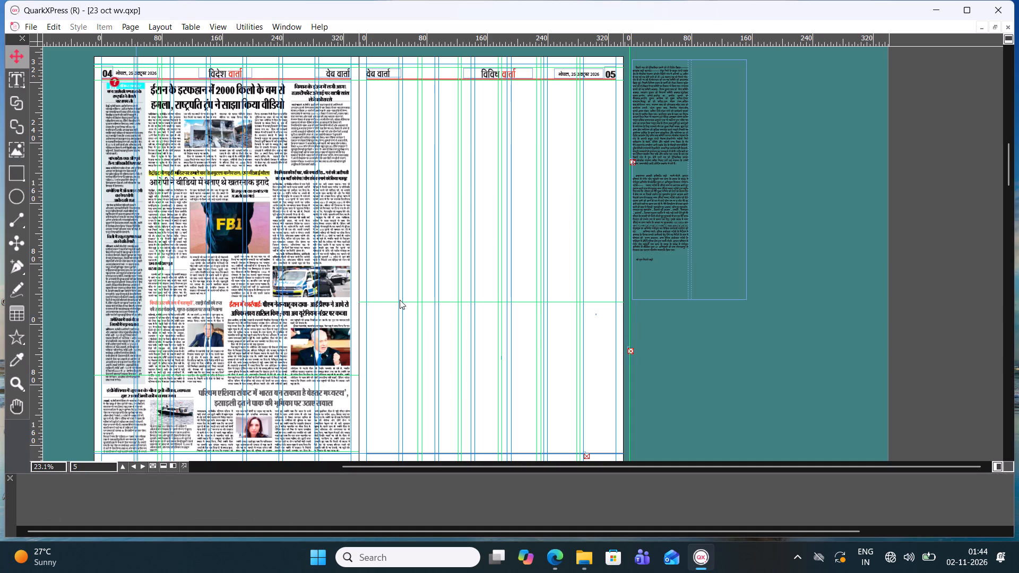
Remove the imported newspaper picture from inside the full-page box on page 4, keeping the box itself.
{"action": "left_click", "coordinate": [13, 78]}
{"action": "left_click", "coordinate": [127, 178]}
{"action": "key", "text": "BackSpace"}
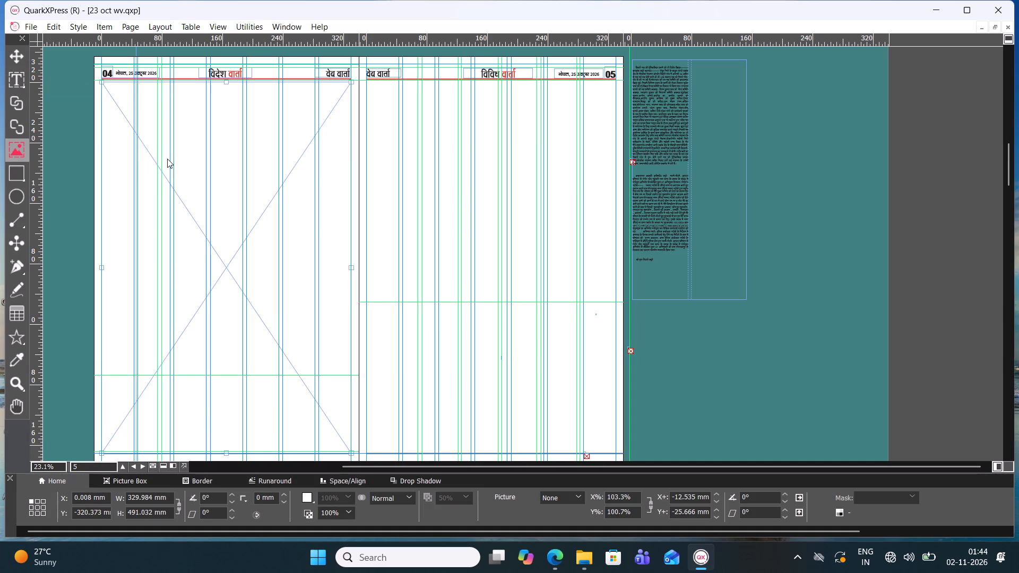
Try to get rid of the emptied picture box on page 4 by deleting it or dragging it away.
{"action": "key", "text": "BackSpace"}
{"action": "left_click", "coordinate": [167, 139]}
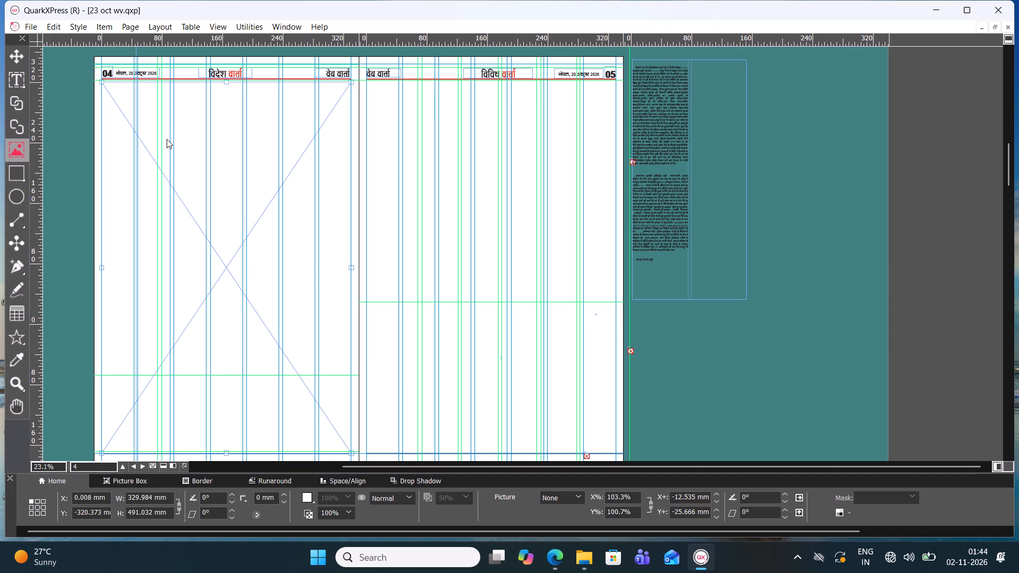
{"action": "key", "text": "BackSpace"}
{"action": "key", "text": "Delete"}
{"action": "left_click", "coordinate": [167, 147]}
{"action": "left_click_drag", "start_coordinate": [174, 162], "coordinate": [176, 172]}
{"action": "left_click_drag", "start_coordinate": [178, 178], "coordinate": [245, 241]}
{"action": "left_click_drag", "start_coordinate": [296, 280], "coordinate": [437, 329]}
Delete the emptied full-page picture box from page 4 using the Item tool.
{"action": "left_click_drag", "start_coordinate": [349, 266], "coordinate": [530, 321]}
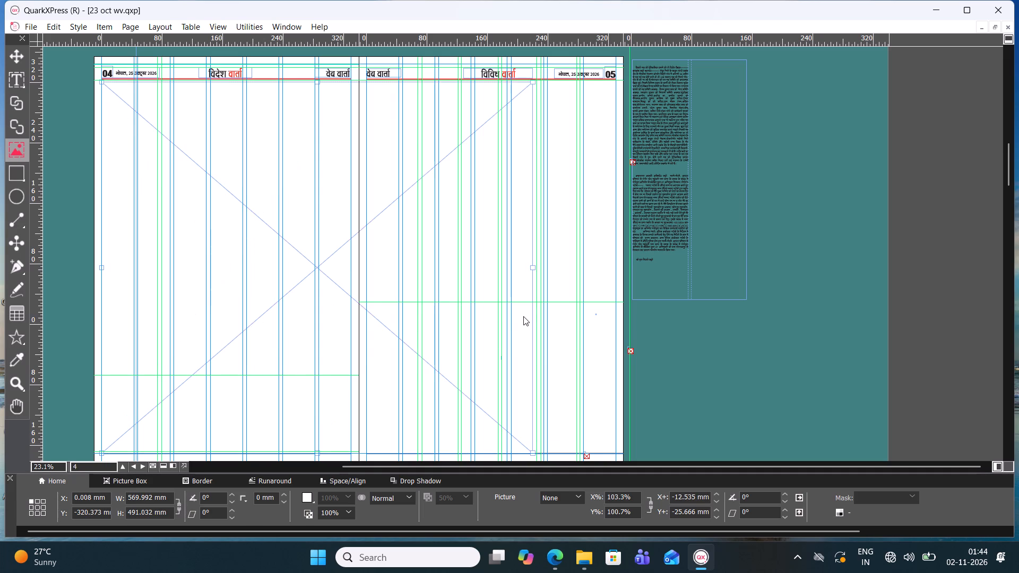
{"action": "key", "text": "BackSpace"}
{"action": "key", "text": "BackSpace"}
{"action": "left_click", "coordinate": [17, 56]}
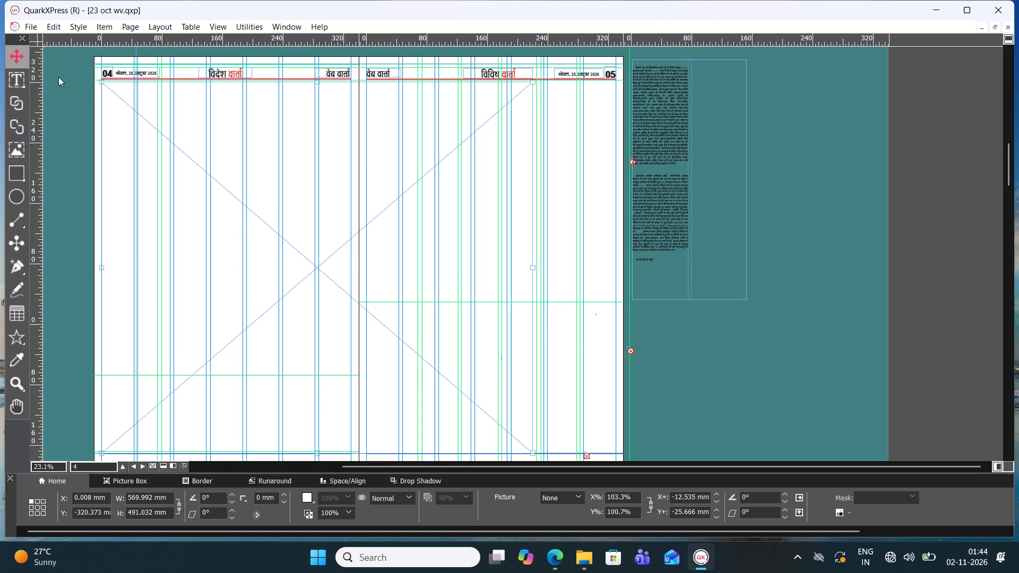
{"action": "key", "text": "BackSpace"}
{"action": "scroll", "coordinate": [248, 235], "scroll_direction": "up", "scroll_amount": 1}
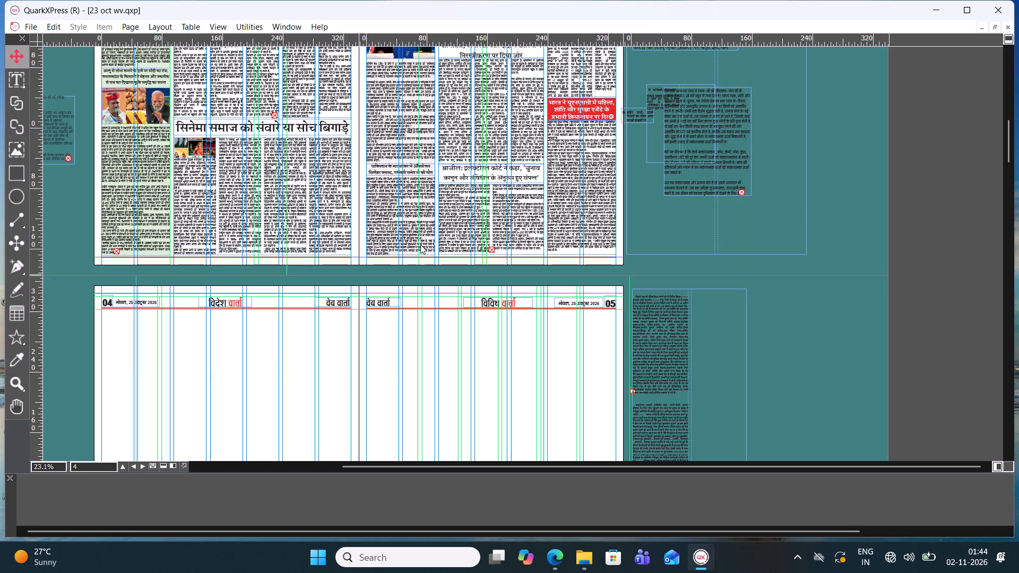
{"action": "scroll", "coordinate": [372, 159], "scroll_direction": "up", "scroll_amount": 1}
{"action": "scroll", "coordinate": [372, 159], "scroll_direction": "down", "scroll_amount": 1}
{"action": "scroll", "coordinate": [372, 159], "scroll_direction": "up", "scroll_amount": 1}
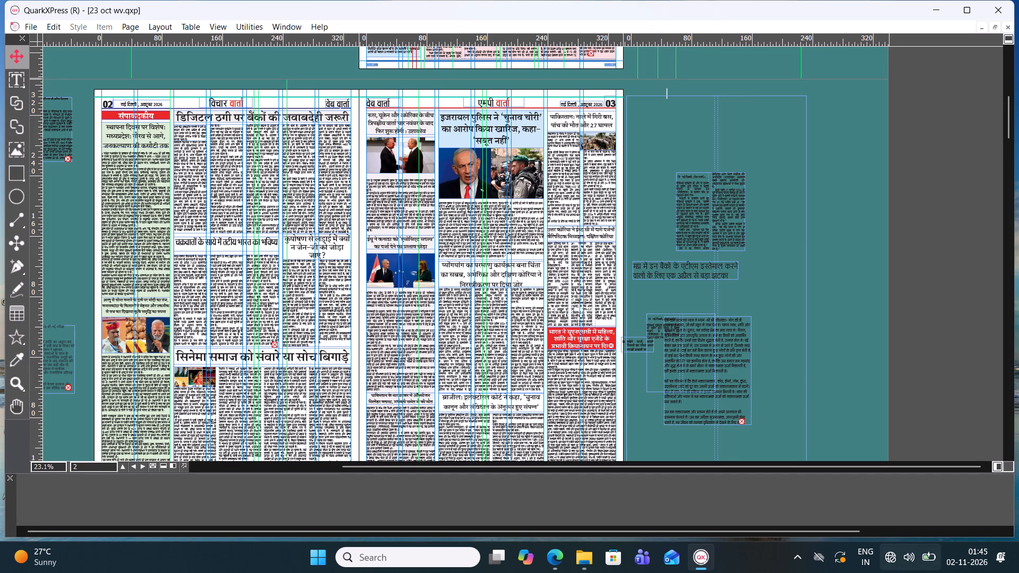
Connect the computer to the secured Airtel Wi-Fi network at the top of the available networks.
{"action": "left_click", "coordinate": [885, 563]}
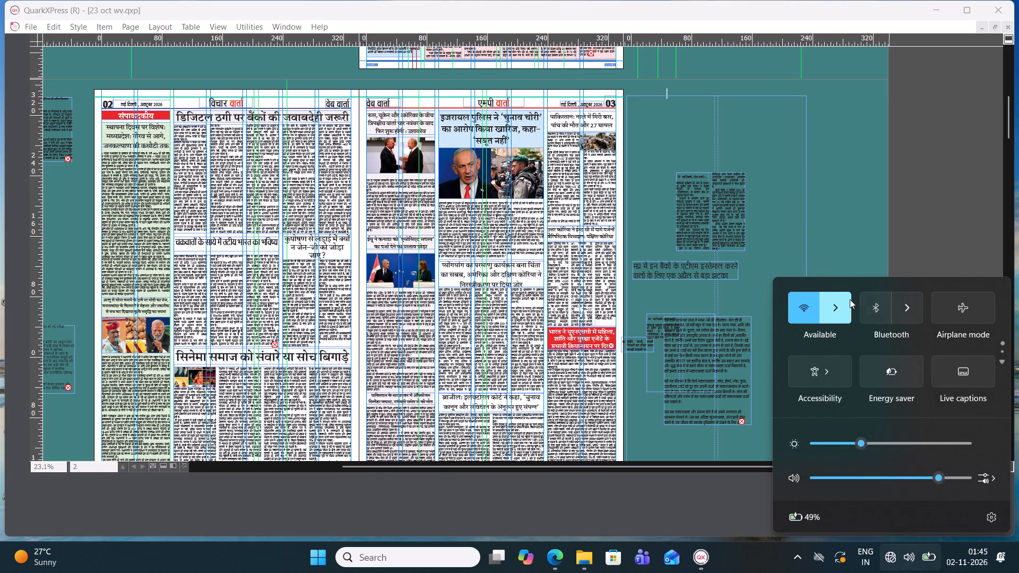
{"action": "left_click", "coordinate": [848, 320]}
{"action": "left_click", "coordinate": [857, 323]}
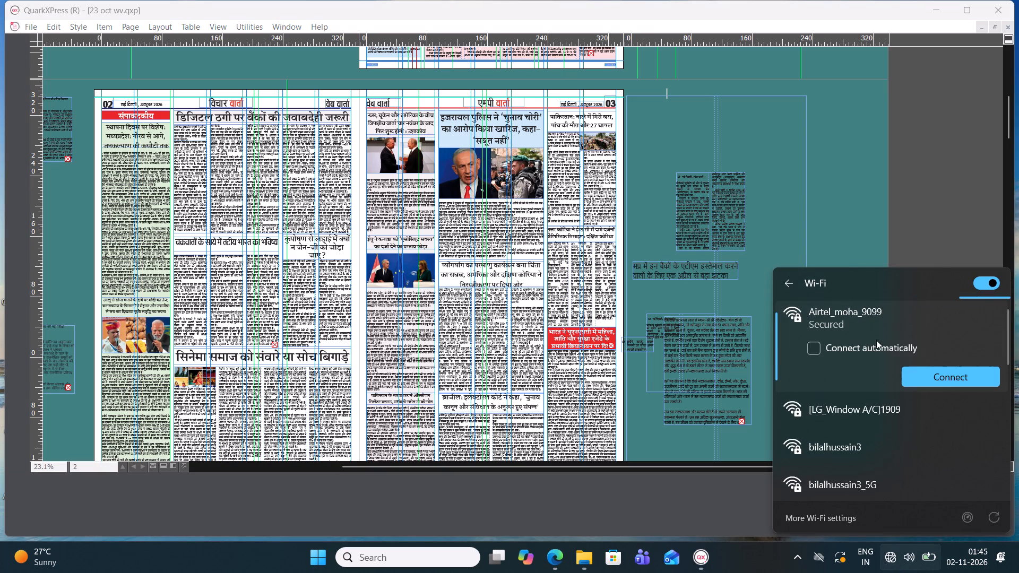
{"action": "left_click", "coordinate": [944, 374]}
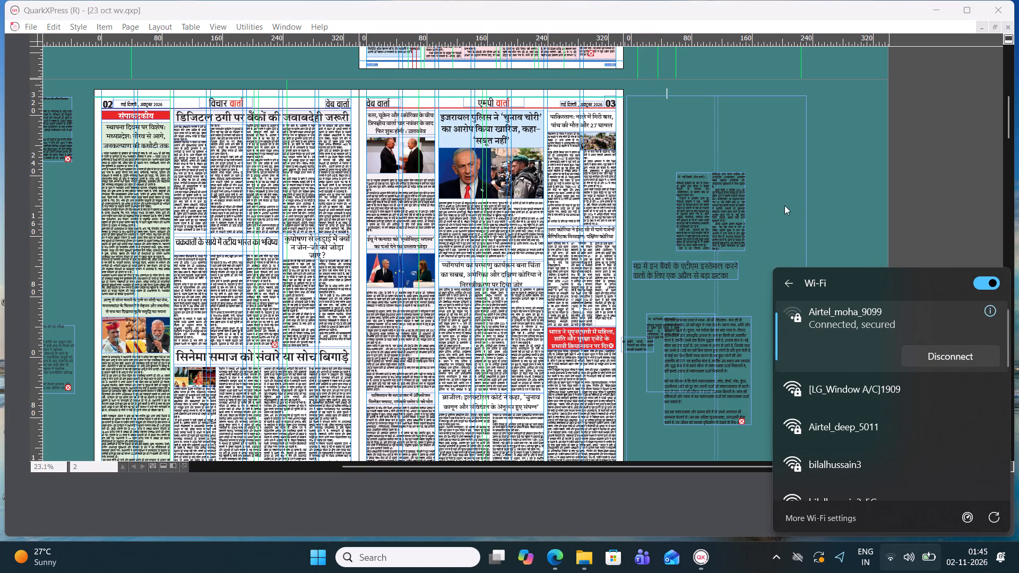
{"action": "left_click", "coordinate": [818, 180]}
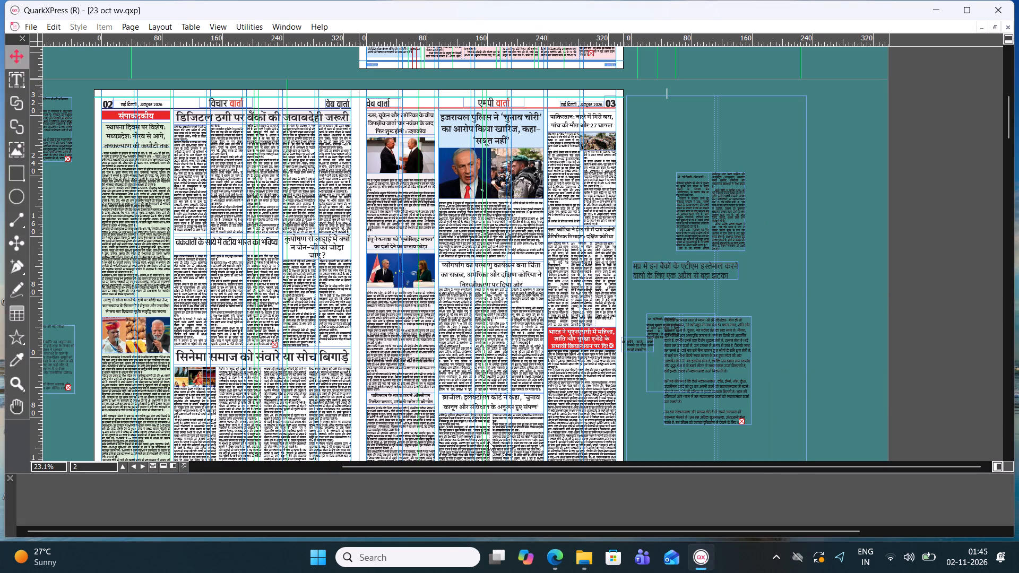
Switch to WhatsApp by launching it from the recent Windows searches.
{"action": "left_click", "coordinate": [452, 561]}
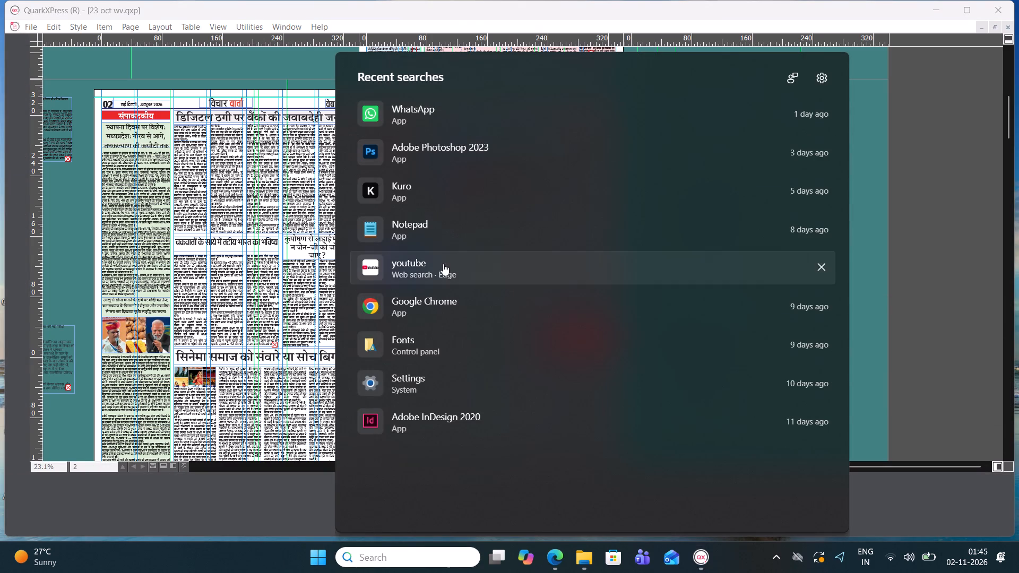
{"action": "left_click", "coordinate": [981, 194]}
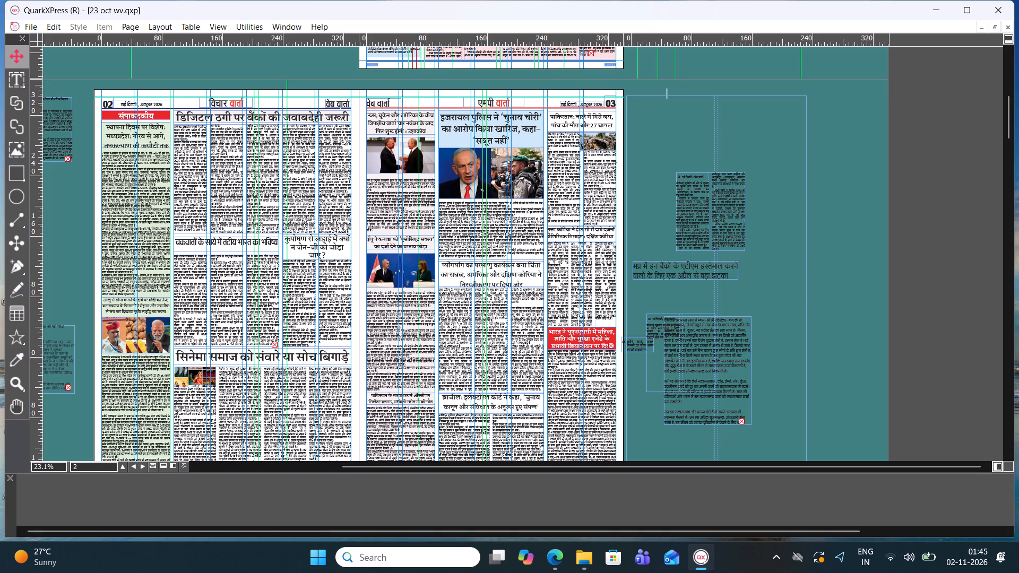
{"action": "left_click", "coordinate": [404, 562]}
{"action": "double_click", "coordinate": [481, 124]}
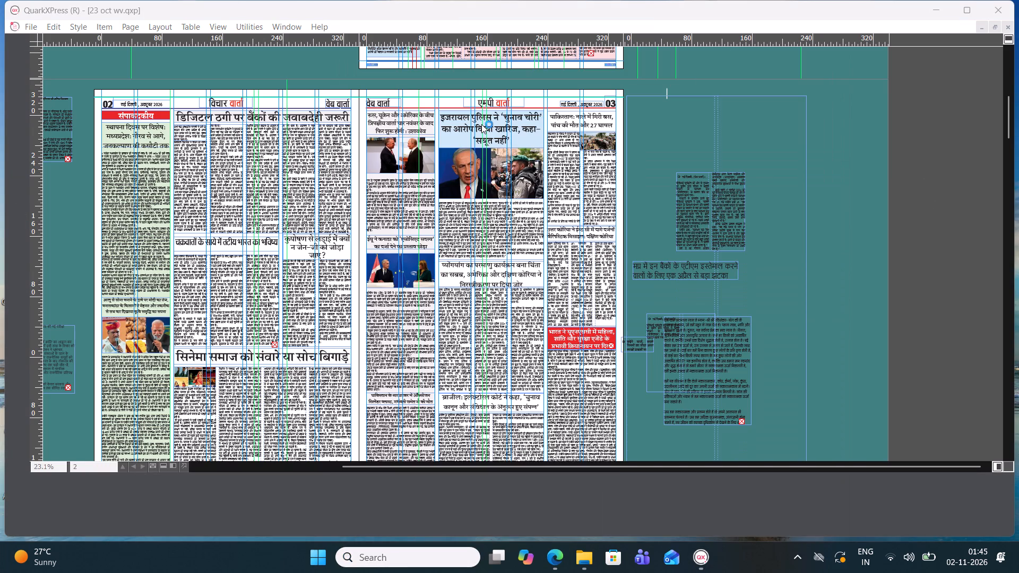
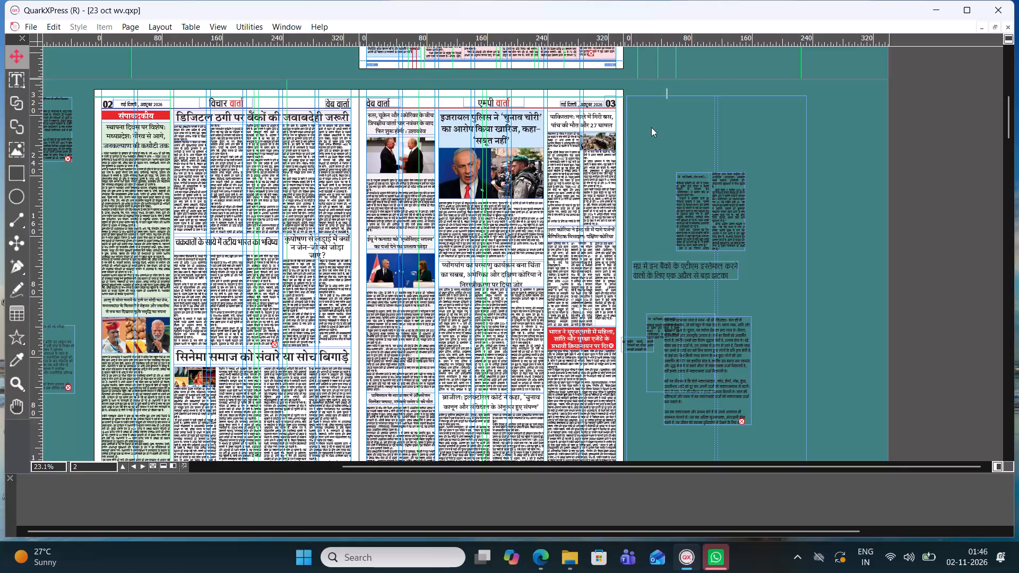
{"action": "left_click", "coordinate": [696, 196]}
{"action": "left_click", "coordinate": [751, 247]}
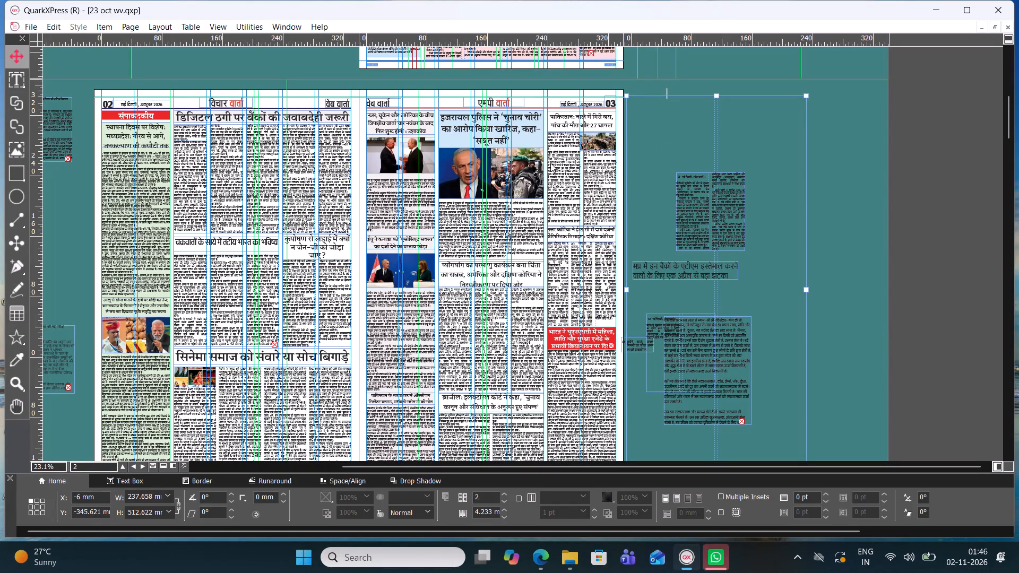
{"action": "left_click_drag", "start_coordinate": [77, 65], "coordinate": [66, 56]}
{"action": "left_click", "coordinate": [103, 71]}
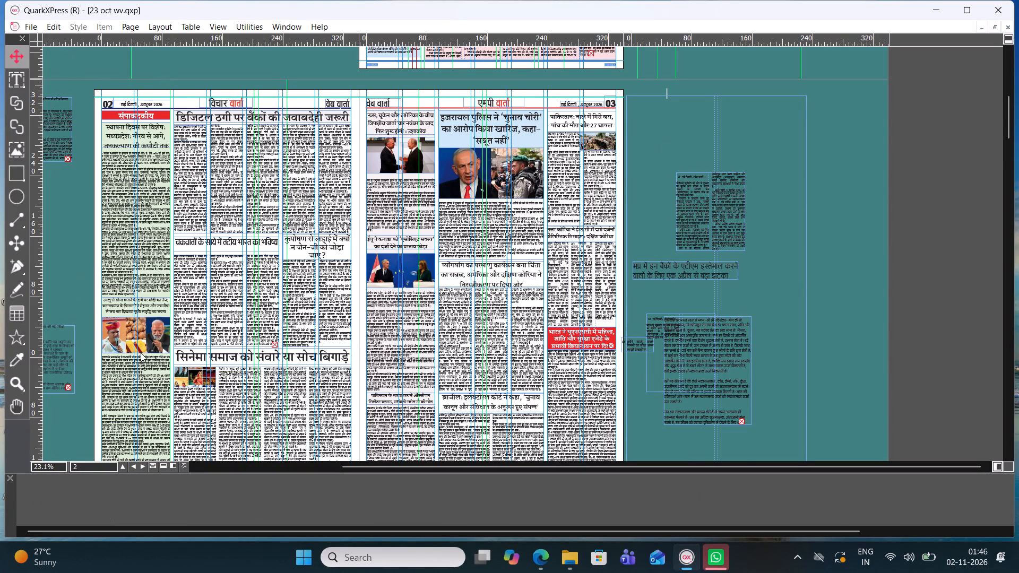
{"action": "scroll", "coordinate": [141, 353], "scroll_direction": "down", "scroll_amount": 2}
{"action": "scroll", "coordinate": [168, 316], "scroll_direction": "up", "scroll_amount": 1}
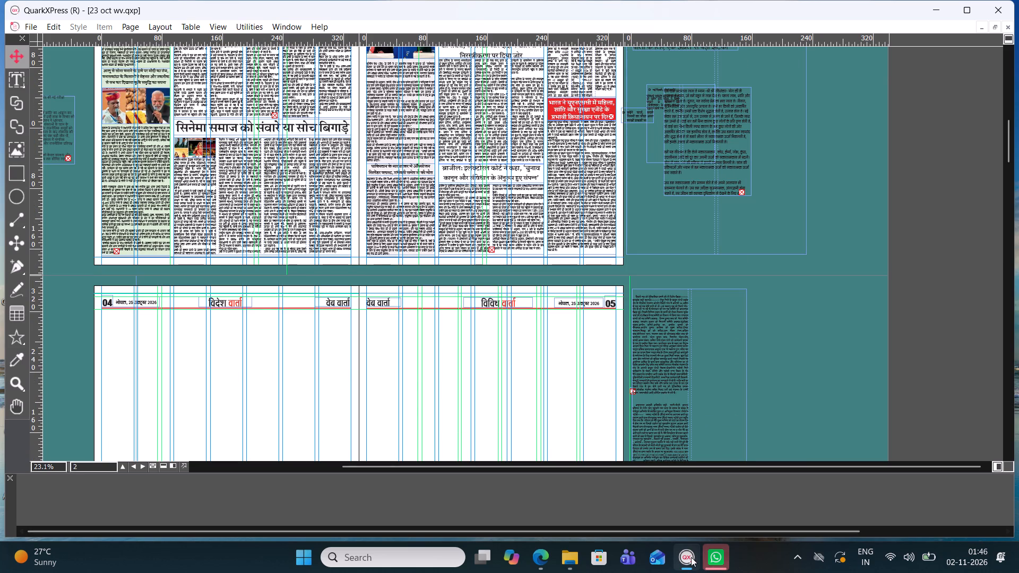
Open artical 2.pdf from the Downloads folder in the browser, examine the whole page 02 layout, and close it.
{"action": "left_click", "coordinate": [578, 558]}
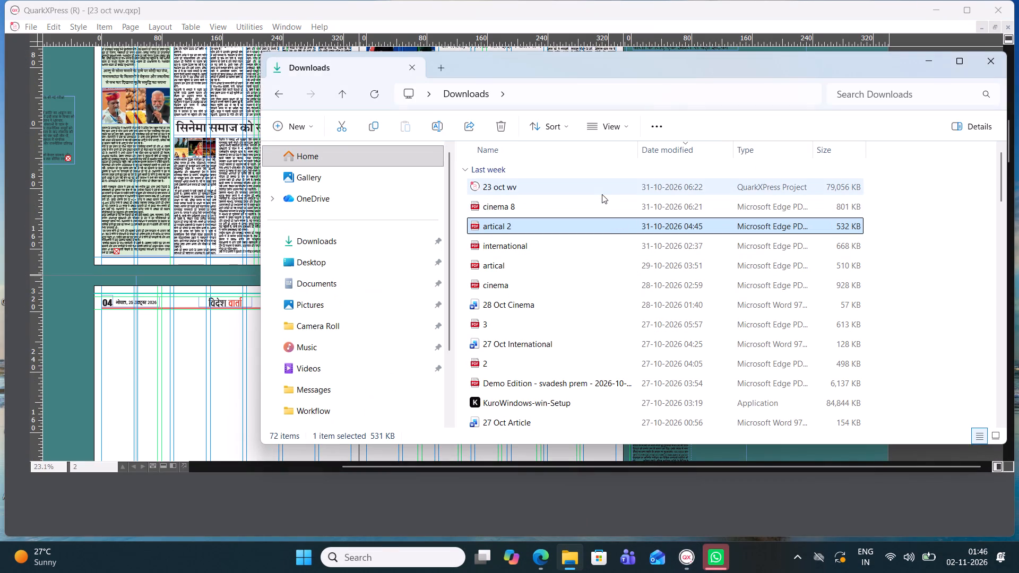
{"action": "double_click", "coordinate": [594, 214]}
{"action": "double_click", "coordinate": [593, 222]}
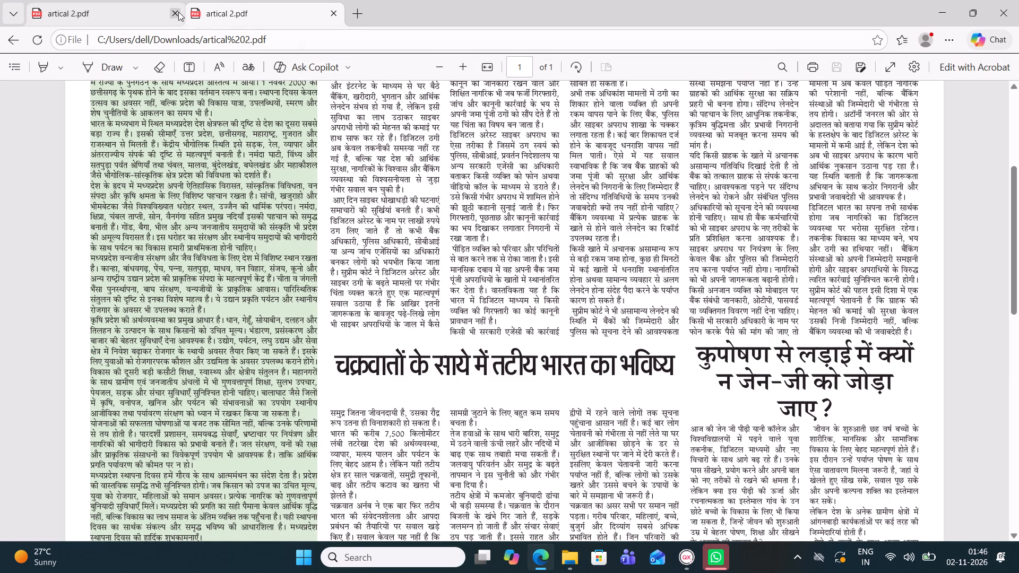
{"action": "left_click", "coordinate": [178, 12]}
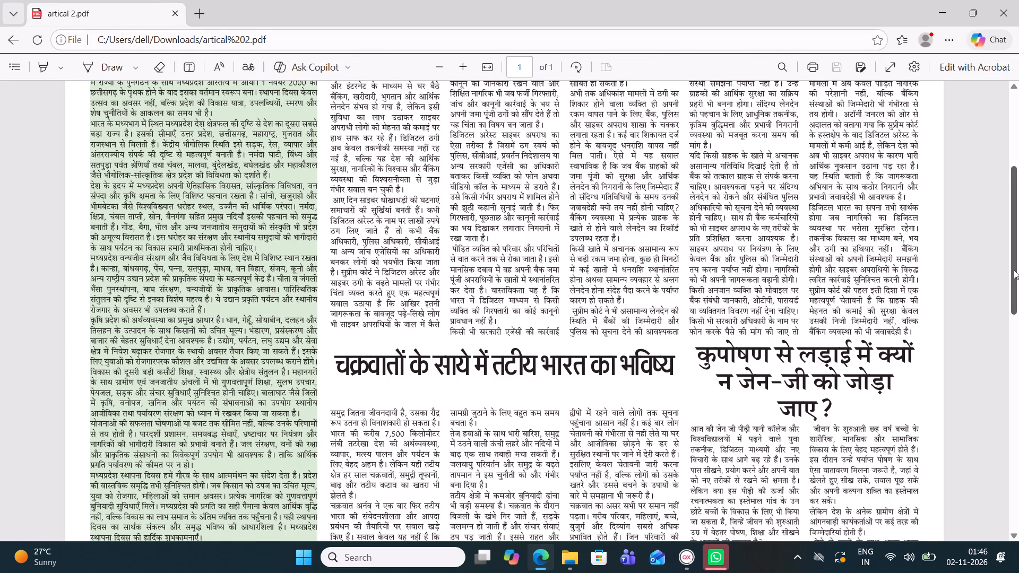
{"action": "left_click_drag", "start_coordinate": [1014, 270], "coordinate": [1018, 462]}
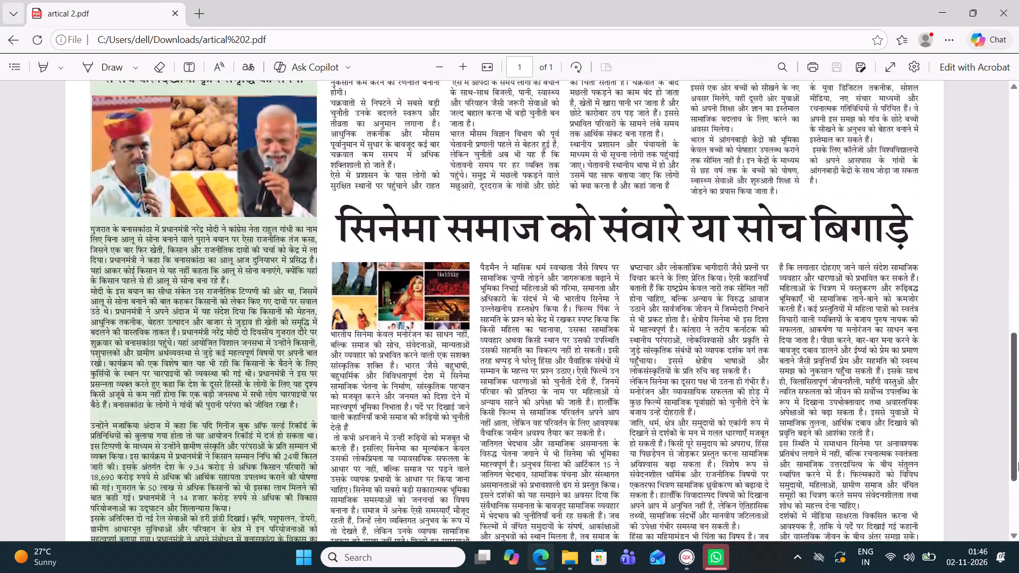
{"action": "left_click_drag", "start_coordinate": [1018, 462], "coordinate": [1013, 420]}
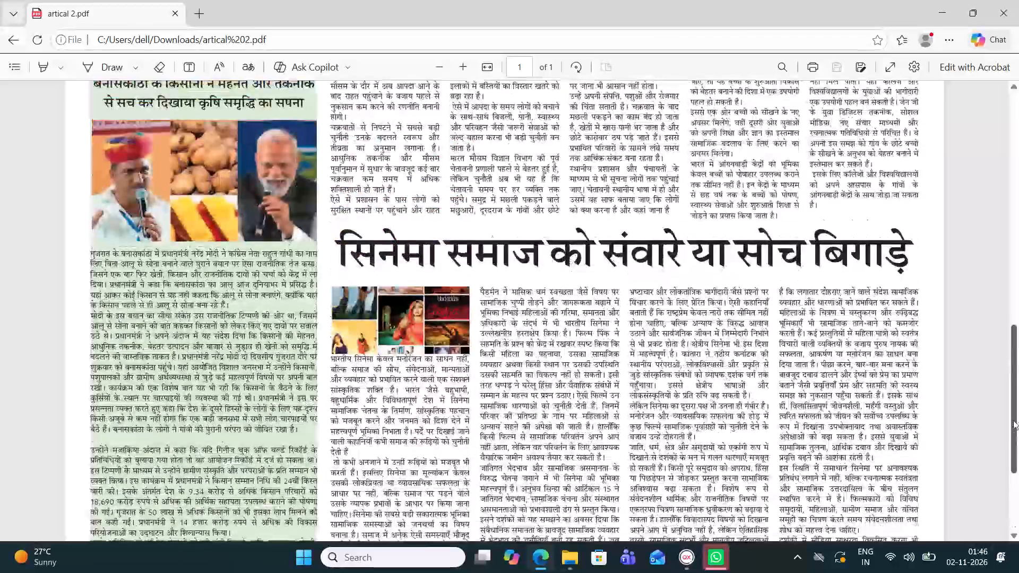
{"action": "left_click_drag", "start_coordinate": [1013, 420], "coordinate": [993, 179]}
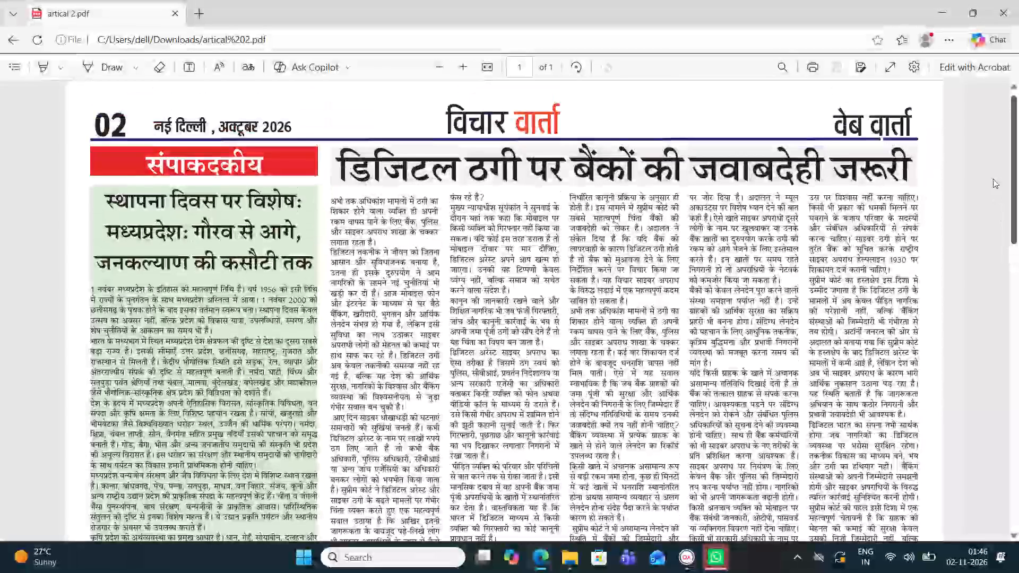
{"action": "left_click_drag", "start_coordinate": [993, 179], "coordinate": [1001, 209]}
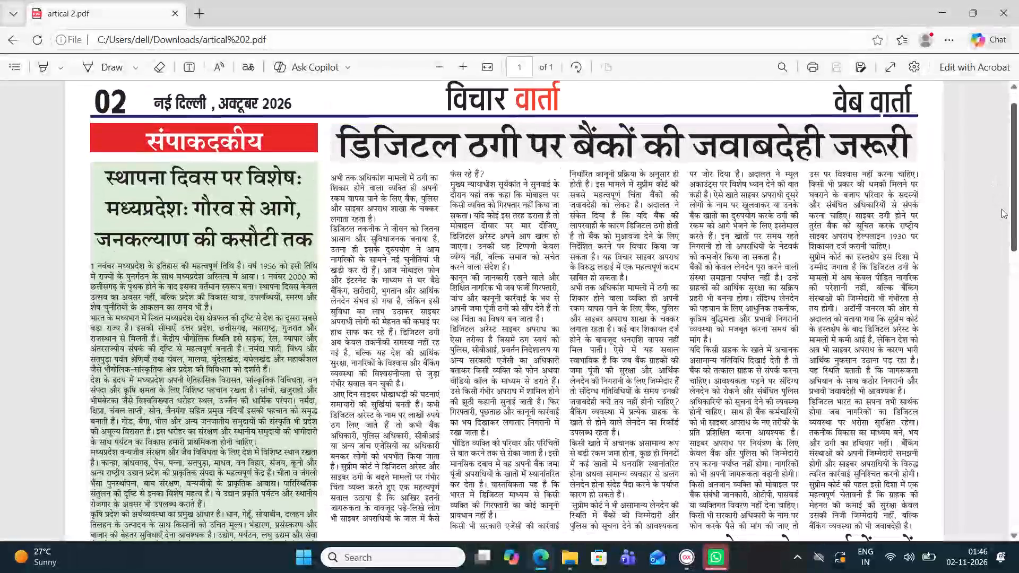
{"action": "left_click_drag", "start_coordinate": [1001, 209], "coordinate": [1013, 272]}
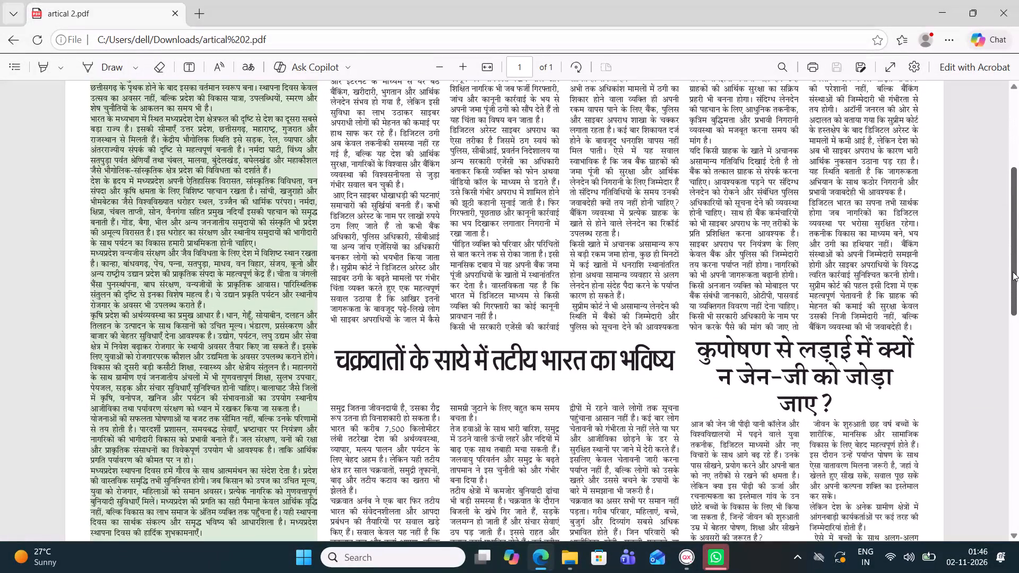
{"action": "left_click_drag", "start_coordinate": [1013, 272], "coordinate": [1018, 416]}
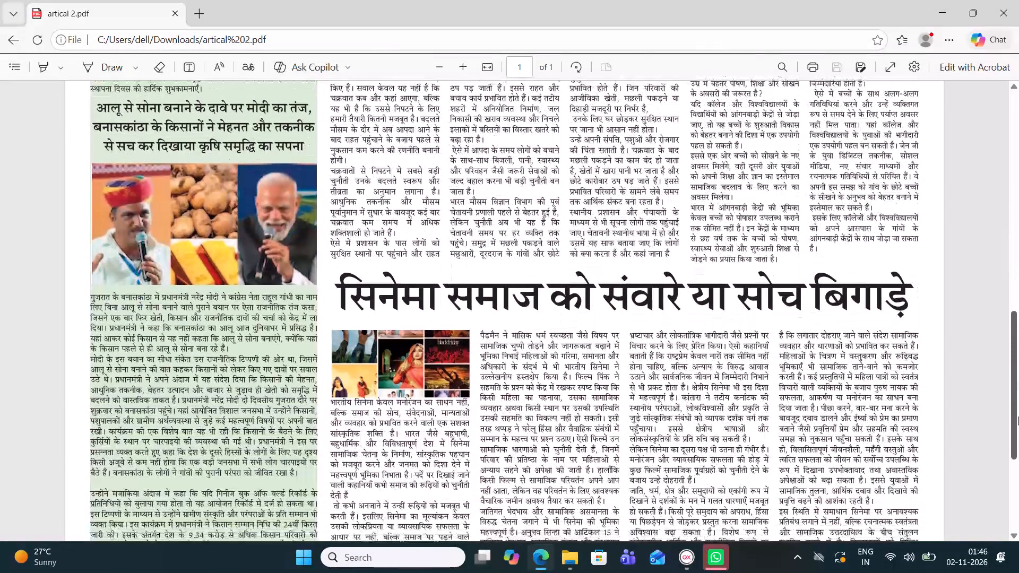
{"action": "left_click_drag", "start_coordinate": [1018, 416], "coordinate": [1018, 430]}
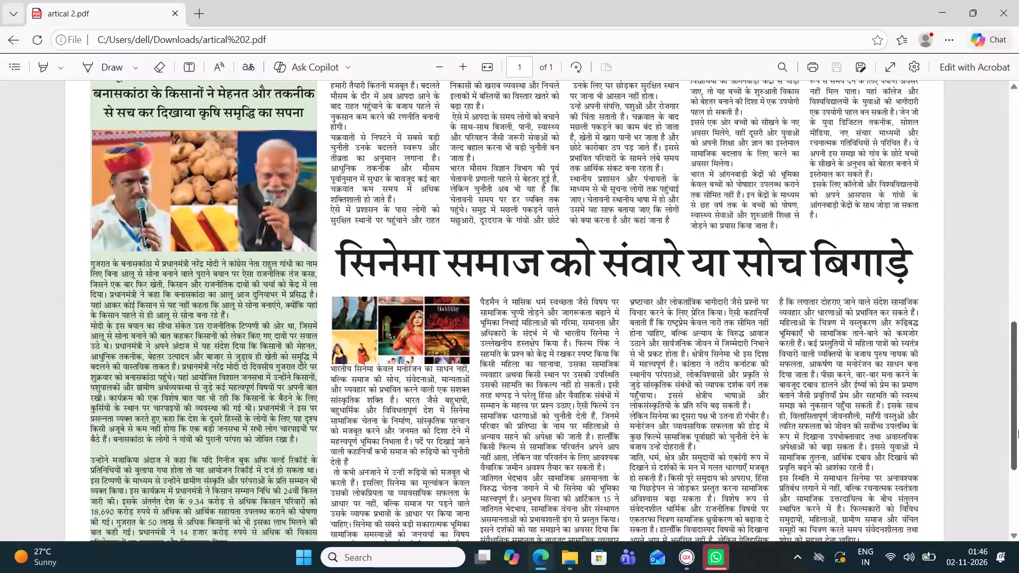
{"action": "left_click_drag", "start_coordinate": [1018, 430], "coordinate": [1018, 493]}
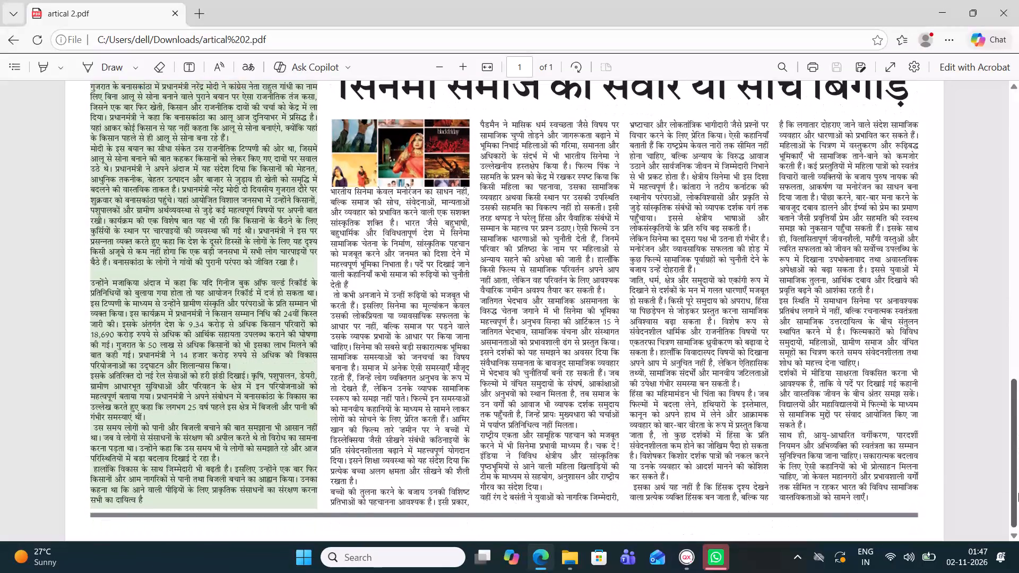
{"action": "left_click_drag", "start_coordinate": [1018, 493], "coordinate": [1018, 458]}
{"action": "left_click", "coordinate": [176, 12]}
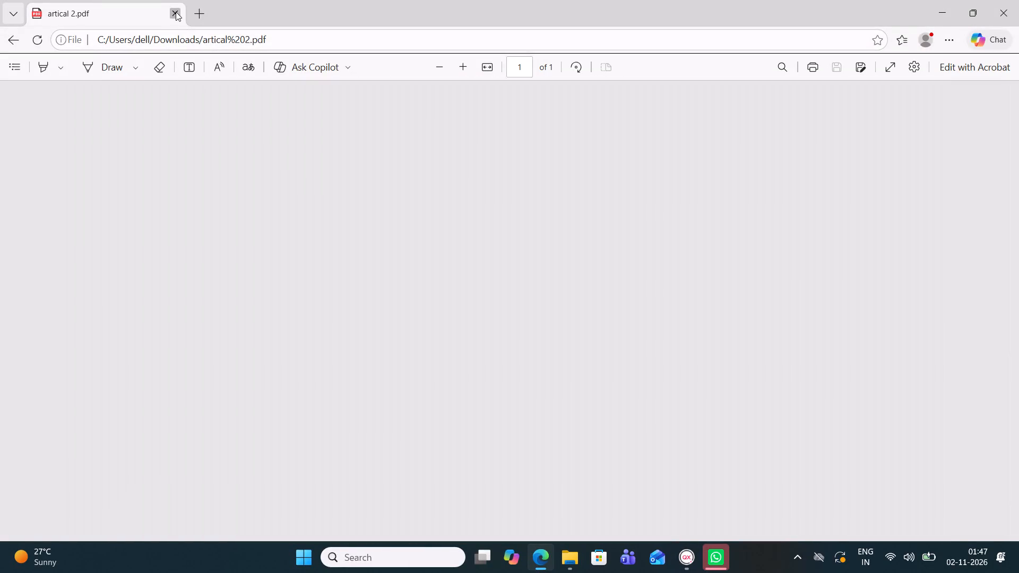
Open cinema 8.pdf from the Downloads folder and examine the page 08 story layout from the masthead to the imprint line.
{"action": "double_click", "coordinate": [533, 204]}
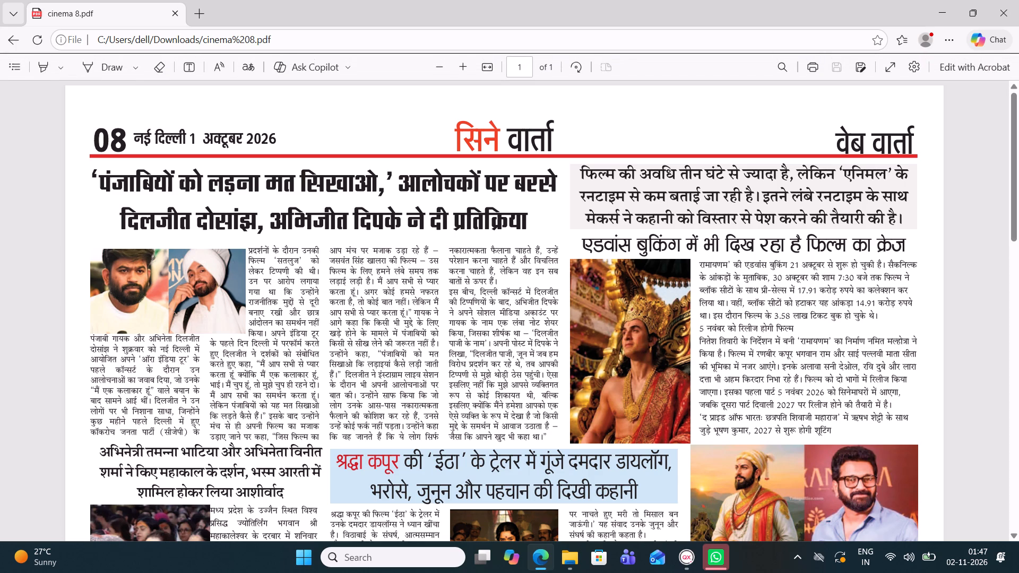
{"action": "scroll", "coordinate": [516, 293], "scroll_direction": "down", "scroll_amount": 1}
{"action": "scroll", "coordinate": [516, 293], "scroll_direction": "up", "scroll_amount": 1}
{"action": "scroll", "coordinate": [516, 293], "scroll_direction": "down", "scroll_amount": 2}
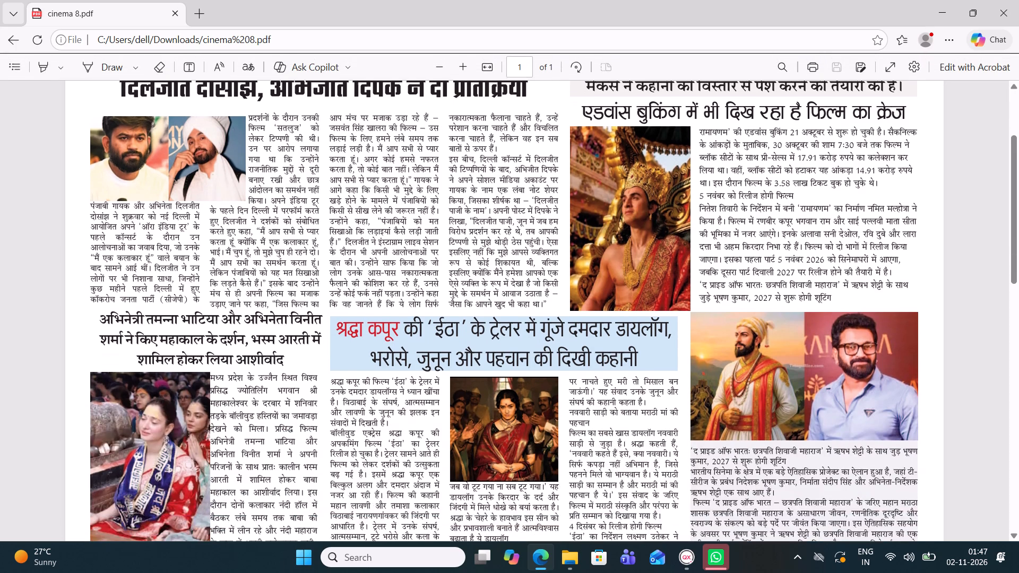
{"action": "scroll", "coordinate": [516, 293], "scroll_direction": "down", "scroll_amount": 5}
{"action": "scroll", "coordinate": [516, 293], "scroll_direction": "up", "scroll_amount": 2}
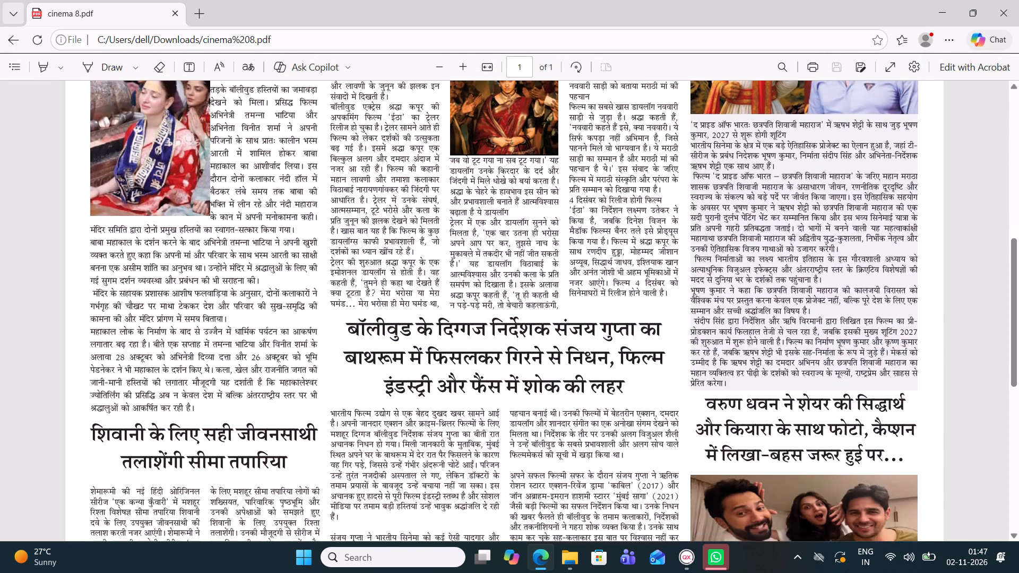
{"action": "scroll", "coordinate": [516, 293], "scroll_direction": "down", "scroll_amount": 4}
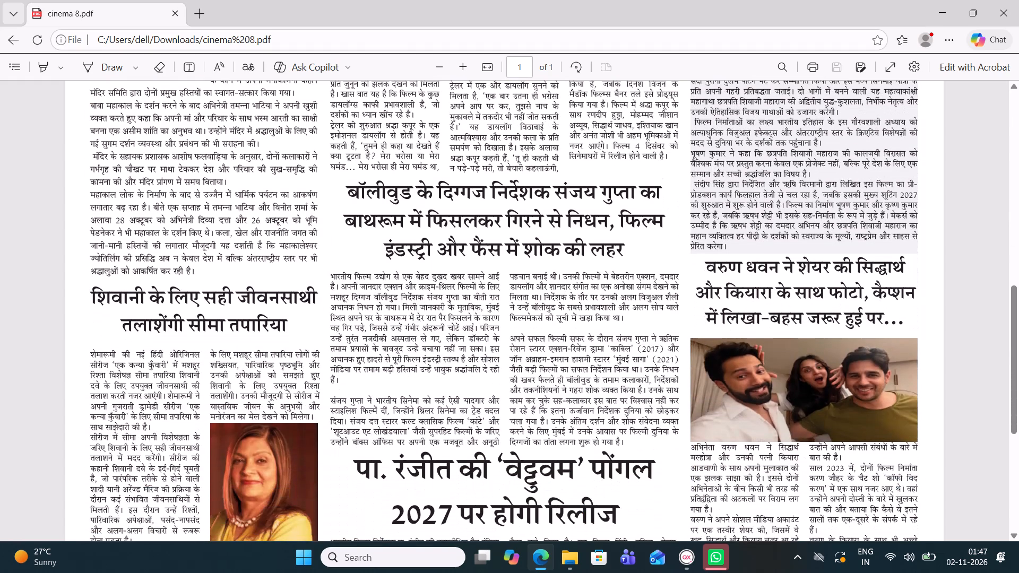
{"action": "left_click_drag", "start_coordinate": [1017, 317], "coordinate": [1017, 331]}
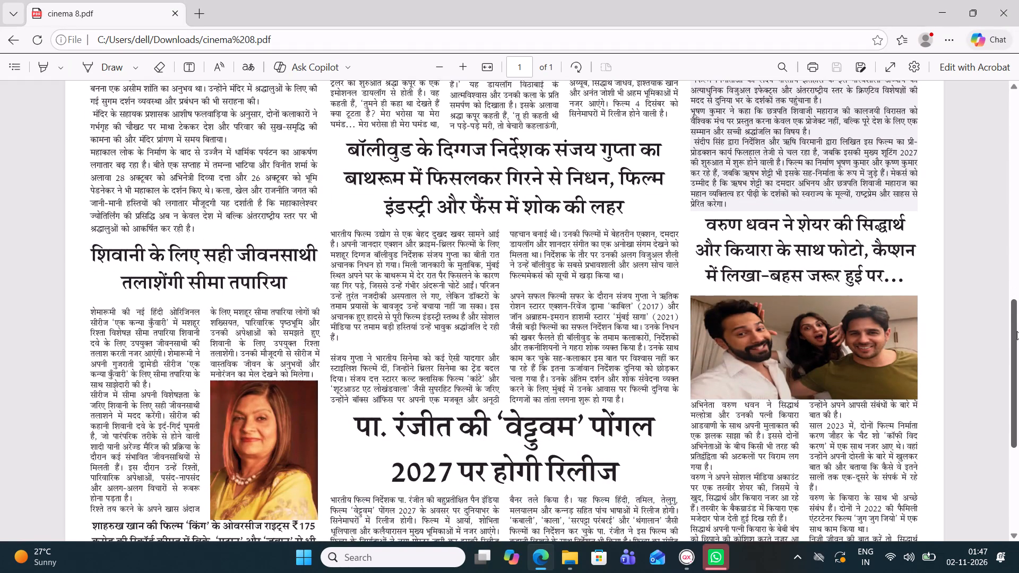
{"action": "left_click_drag", "start_coordinate": [1017, 331], "coordinate": [1018, 419]}
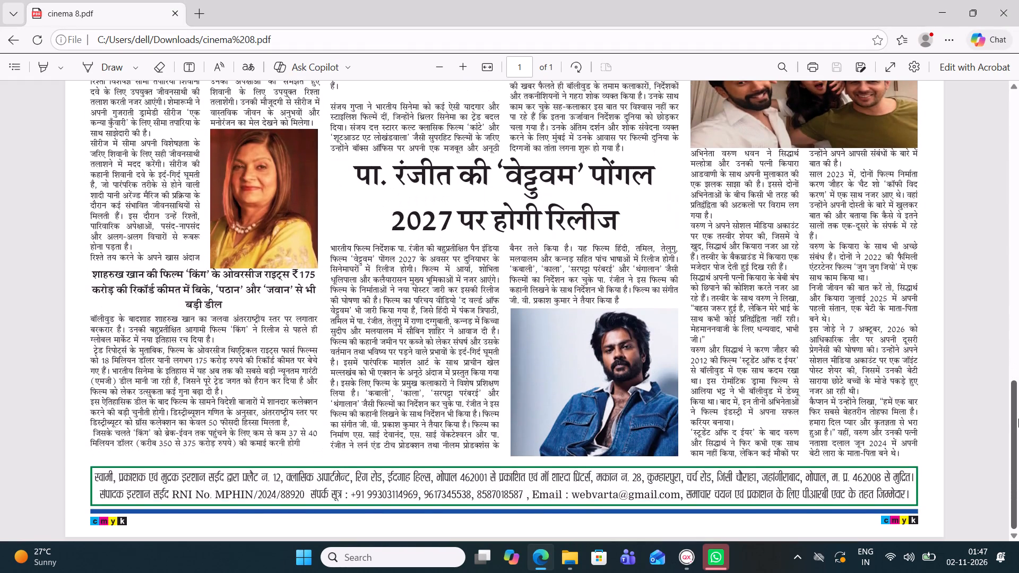
{"action": "left_click_drag", "start_coordinate": [1018, 419], "coordinate": [1016, 403]}
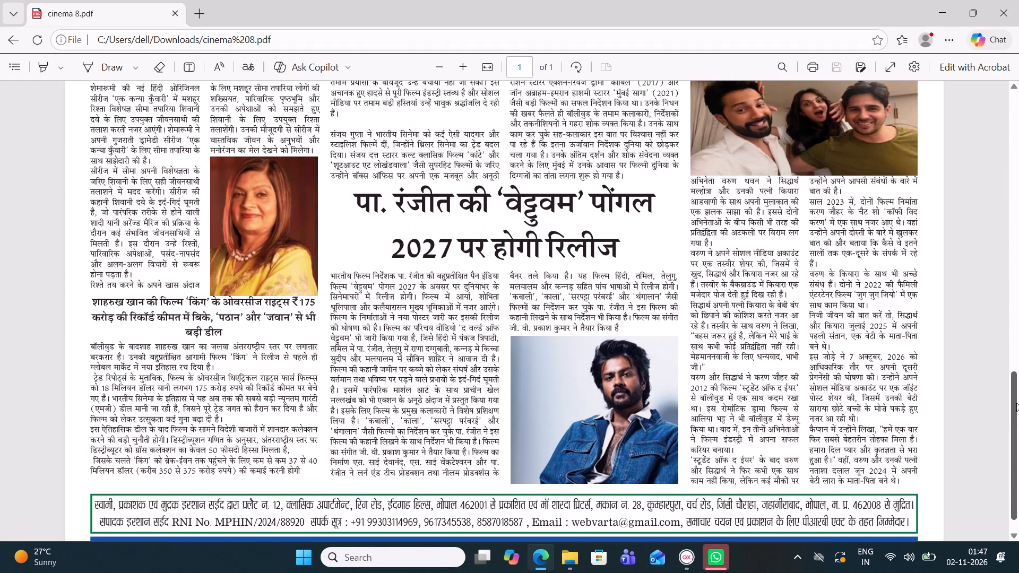
{"action": "left_click_drag", "start_coordinate": [1016, 403], "coordinate": [1009, 374]}
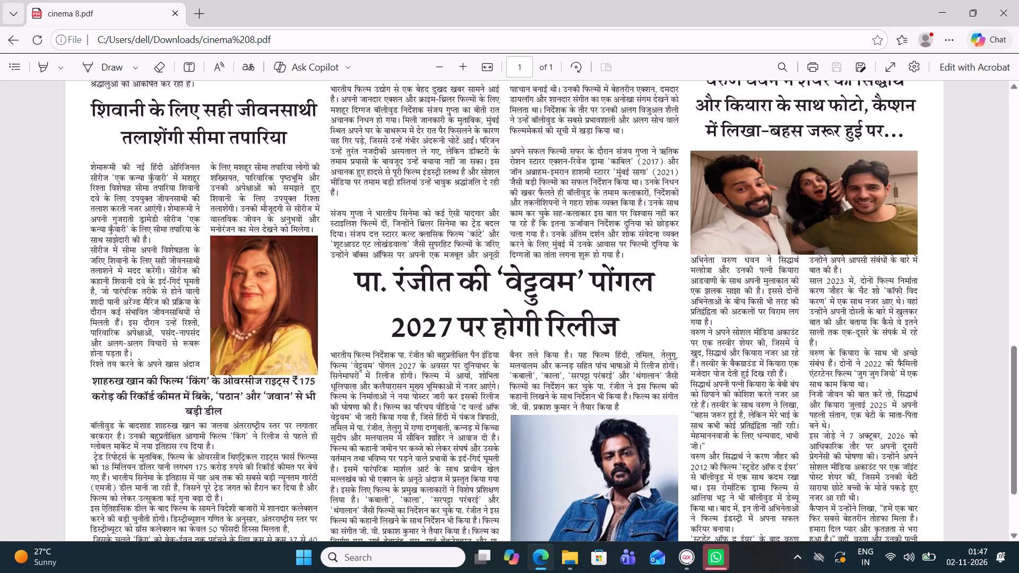
{"action": "scroll", "coordinate": [737, 342], "scroll_direction": "up", "scroll_amount": 1}
{"action": "scroll", "coordinate": [737, 342], "scroll_direction": "down", "scroll_amount": 1}
{"action": "scroll", "coordinate": [737, 342], "scroll_direction": "up", "scroll_amount": 1}
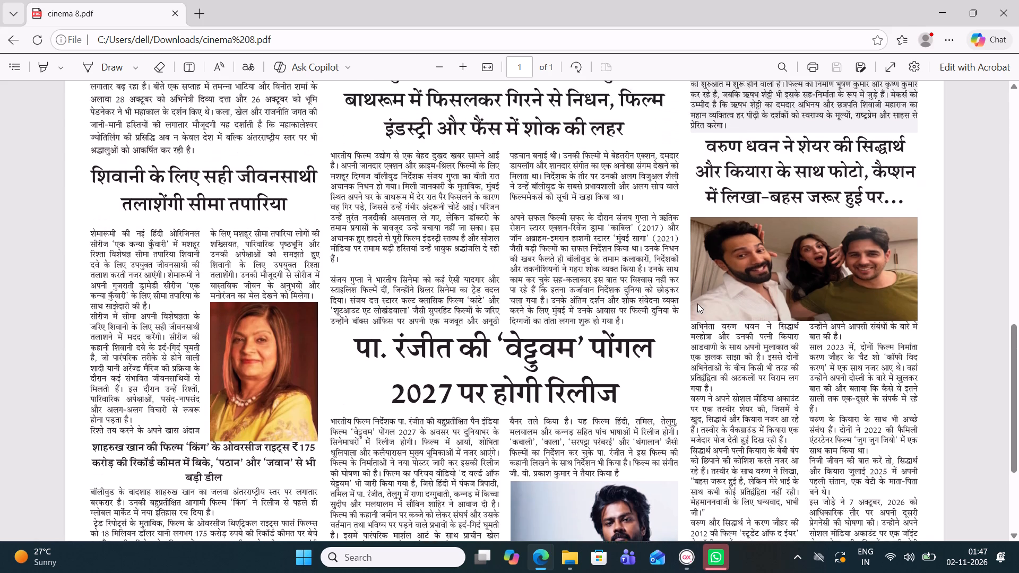
{"action": "scroll", "coordinate": [697, 303], "scroll_direction": "up", "scroll_amount": 2}
{"action": "scroll", "coordinate": [697, 303], "scroll_direction": "down", "scroll_amount": 3}
{"action": "scroll", "coordinate": [697, 303], "scroll_direction": "up", "scroll_amount": 5}
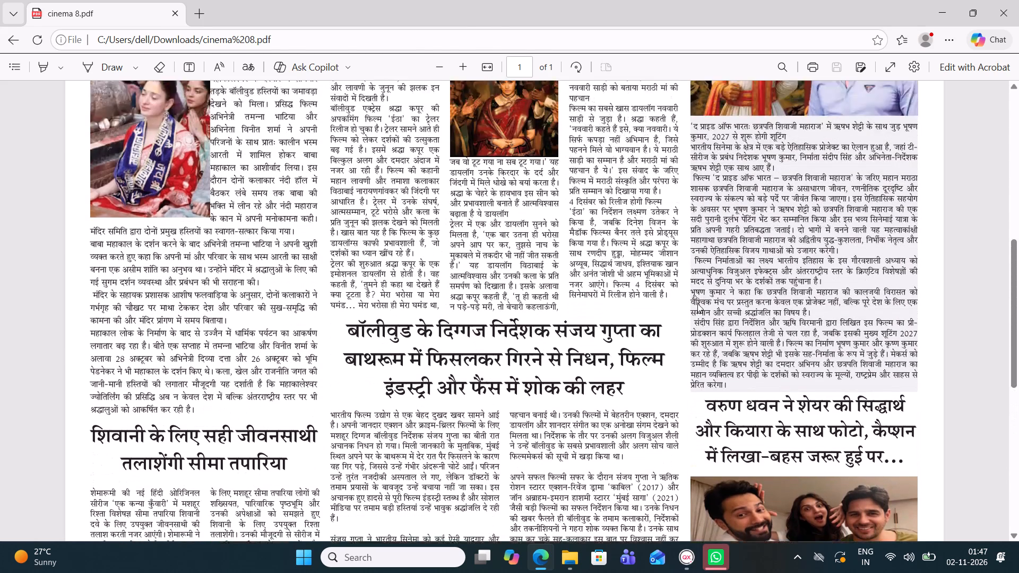
{"action": "scroll", "coordinate": [697, 303], "scroll_direction": "down", "scroll_amount": 1}
{"action": "scroll", "coordinate": [697, 303], "scroll_direction": "up", "scroll_amount": 1}
{"action": "scroll", "coordinate": [697, 303], "scroll_direction": "down", "scroll_amount": 1}
{"action": "scroll", "coordinate": [696, 302], "scroll_direction": "up", "scroll_amount": 2}
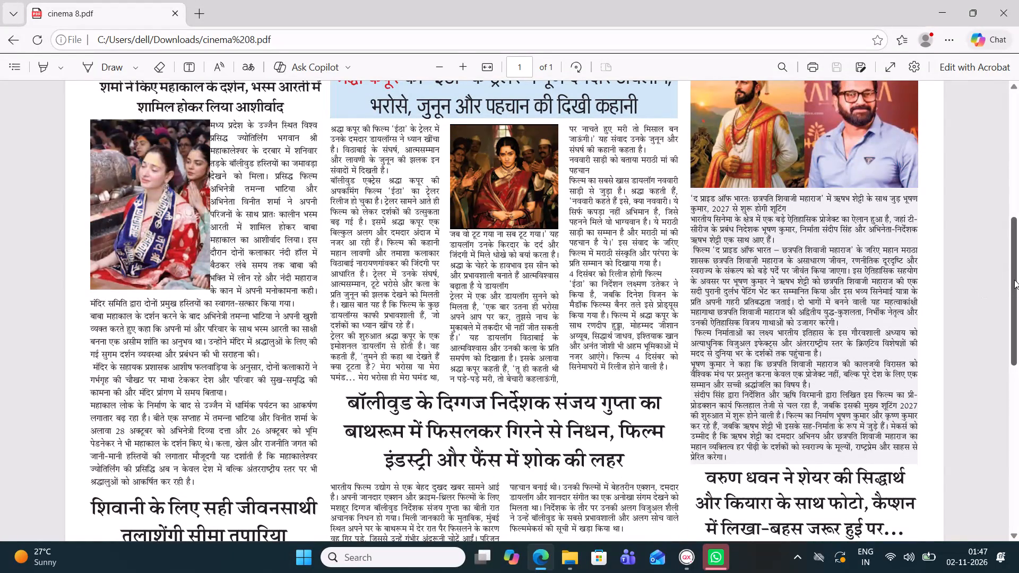
{"action": "left_click_drag", "start_coordinate": [1014, 280], "coordinate": [1015, 117]}
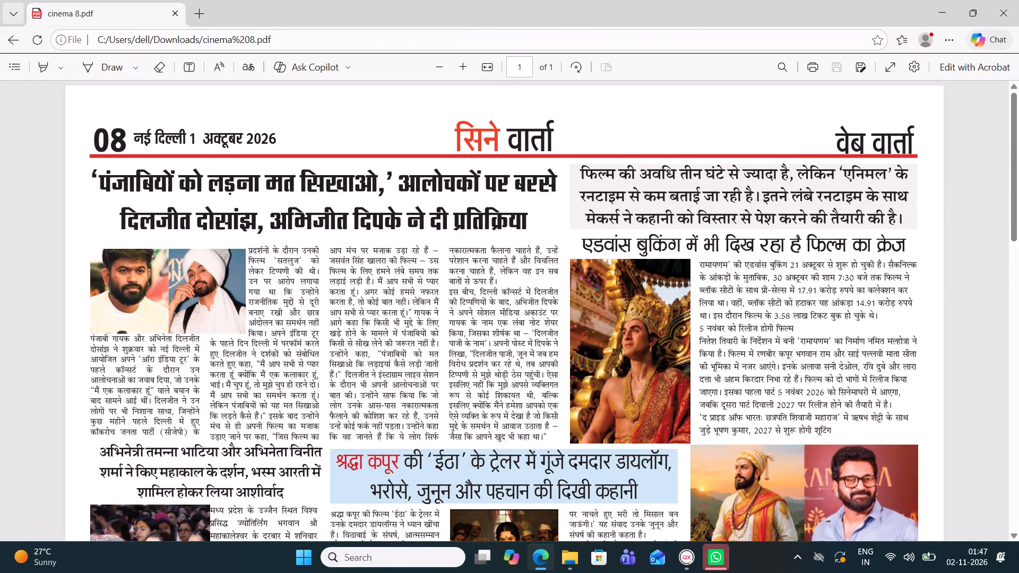
Go over the headlines, photos and text columns of page 08 in cinema 8.pdf a second time.
{"action": "scroll", "coordinate": [534, 208], "scroll_direction": "up", "scroll_amount": 1}
{"action": "scroll", "coordinate": [534, 208], "scroll_direction": "down", "scroll_amount": 6}
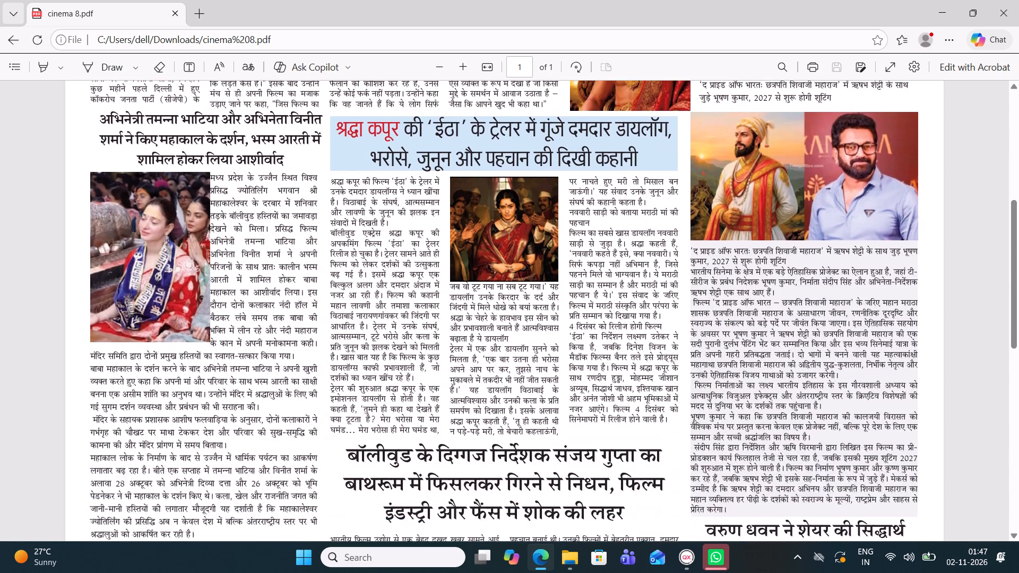
{"action": "scroll", "coordinate": [528, 215], "scroll_direction": "down", "scroll_amount": 1}
{"action": "scroll", "coordinate": [528, 215], "scroll_direction": "up", "scroll_amount": 1}
{"action": "scroll", "coordinate": [528, 215], "scroll_direction": "down", "scroll_amount": 3}
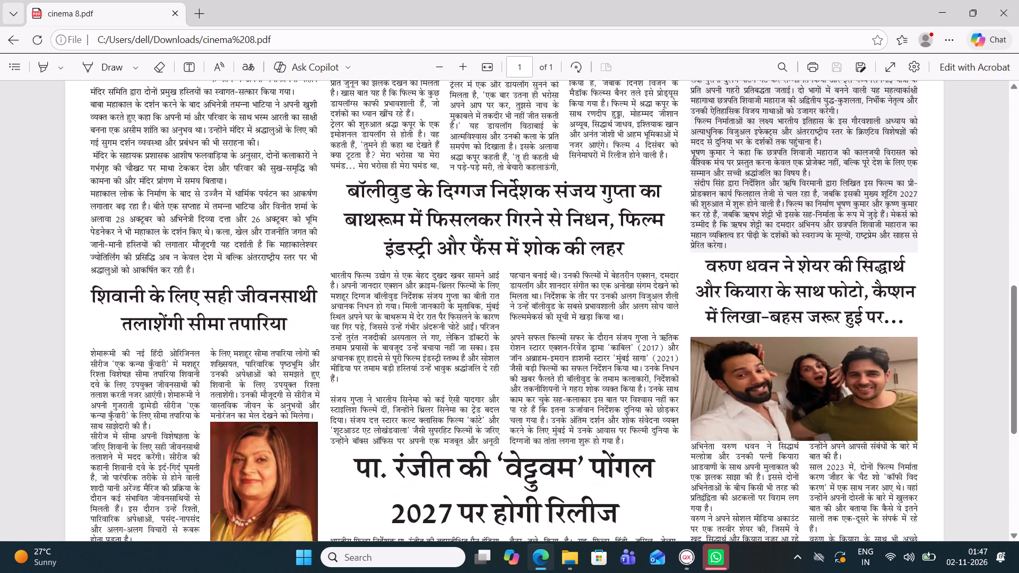
{"action": "scroll", "coordinate": [526, 212], "scroll_direction": "down", "scroll_amount": 5}
{"action": "scroll", "coordinate": [528, 211], "scroll_direction": "up", "scroll_amount": 1}
{"action": "scroll", "coordinate": [523, 247], "scroll_direction": "down", "scroll_amount": 3}
{"action": "scroll", "coordinate": [489, 317], "scroll_direction": "down", "scroll_amount": 2}
{"action": "scroll", "coordinate": [437, 341], "scroll_direction": "down", "scroll_amount": 3}
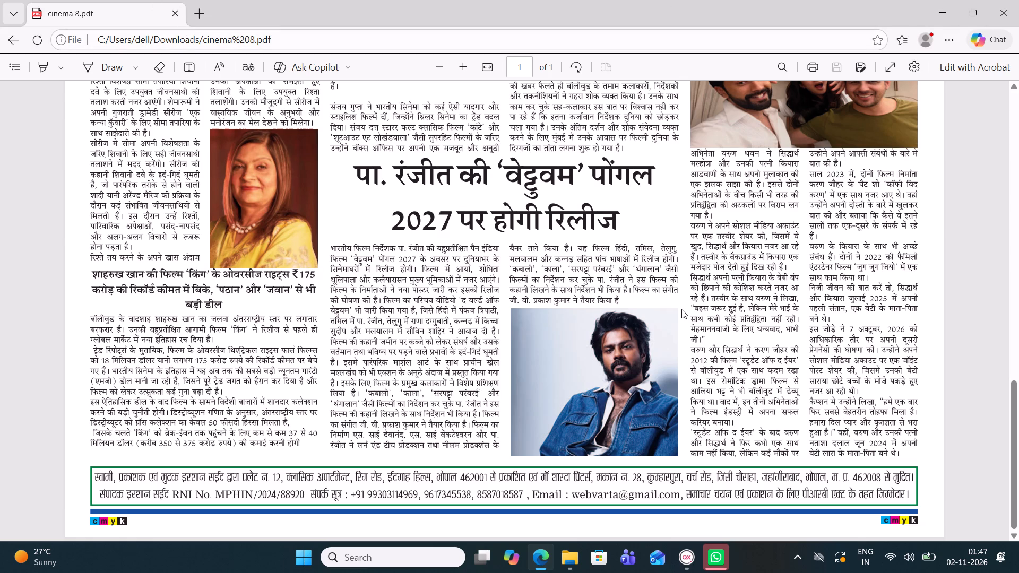
{"action": "scroll", "coordinate": [681, 309], "scroll_direction": "up", "scroll_amount": 1}
{"action": "scroll", "coordinate": [681, 309], "scroll_direction": "down", "scroll_amount": 2}
{"action": "scroll", "coordinate": [501, 212], "scroll_direction": "up", "scroll_amount": 4}
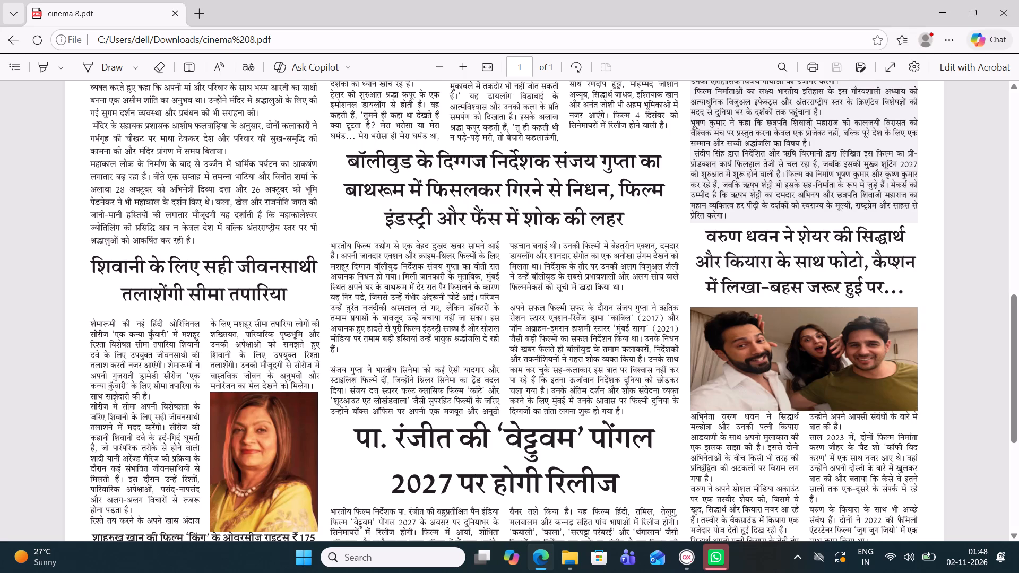
{"action": "scroll", "coordinate": [507, 213], "scroll_direction": "up", "scroll_amount": 2}
{"action": "scroll", "coordinate": [507, 213], "scroll_direction": "down", "scroll_amount": 1}
{"action": "scroll", "coordinate": [507, 213], "scroll_direction": "up", "scroll_amount": 3}
{"action": "scroll", "coordinate": [507, 213], "scroll_direction": "down", "scroll_amount": 2}
{"action": "scroll", "coordinate": [507, 213], "scroll_direction": "up", "scroll_amount": 4}
{"action": "scroll", "coordinate": [507, 213], "scroll_direction": "down", "scroll_amount": 1}
{"action": "scroll", "coordinate": [507, 213], "scroll_direction": "up", "scroll_amount": 3}
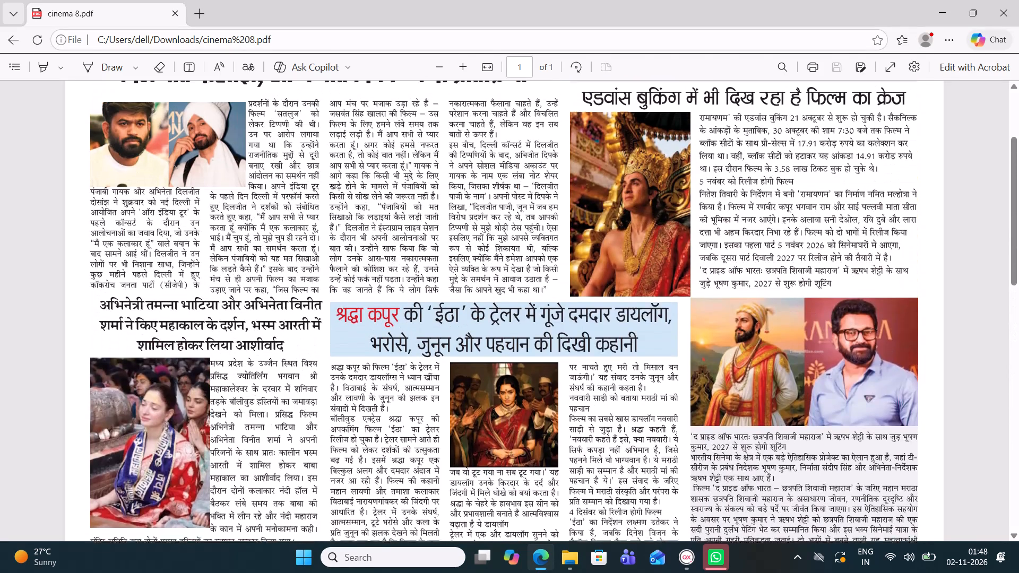
{"action": "scroll", "coordinate": [507, 213], "scroll_direction": "up", "scroll_amount": 2}
{"action": "scroll", "coordinate": [507, 213], "scroll_direction": "down", "scroll_amount": 1}
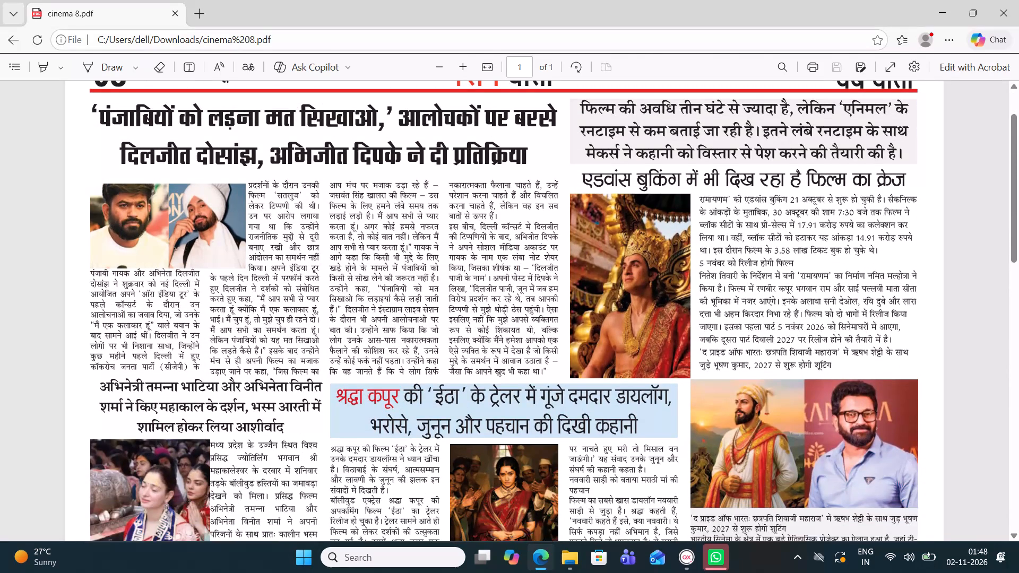
{"action": "scroll", "coordinate": [507, 213], "scroll_direction": "down", "scroll_amount": 1}
{"action": "scroll", "coordinate": [507, 213], "scroll_direction": "up", "scroll_amount": 2}
{"action": "scroll", "coordinate": [507, 213], "scroll_direction": "down", "scroll_amount": 1}
{"action": "scroll", "coordinate": [507, 213], "scroll_direction": "up", "scroll_amount": 1}
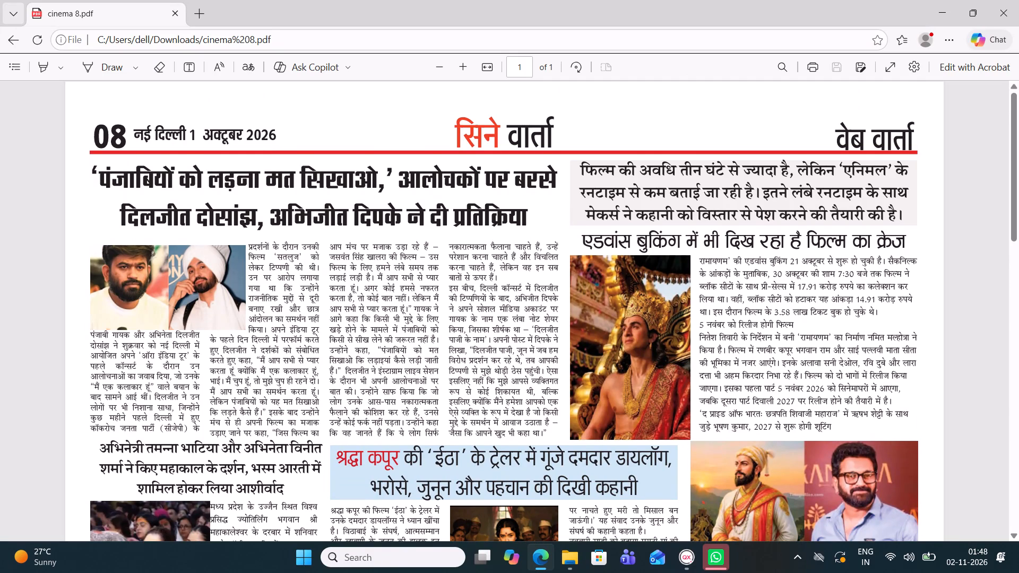
Close cinema 8.pdf, open artical.pdf from the Downloads folder, and examine the page 02 articles down to the lower columns.
{"action": "left_click", "coordinate": [1018, 4]}
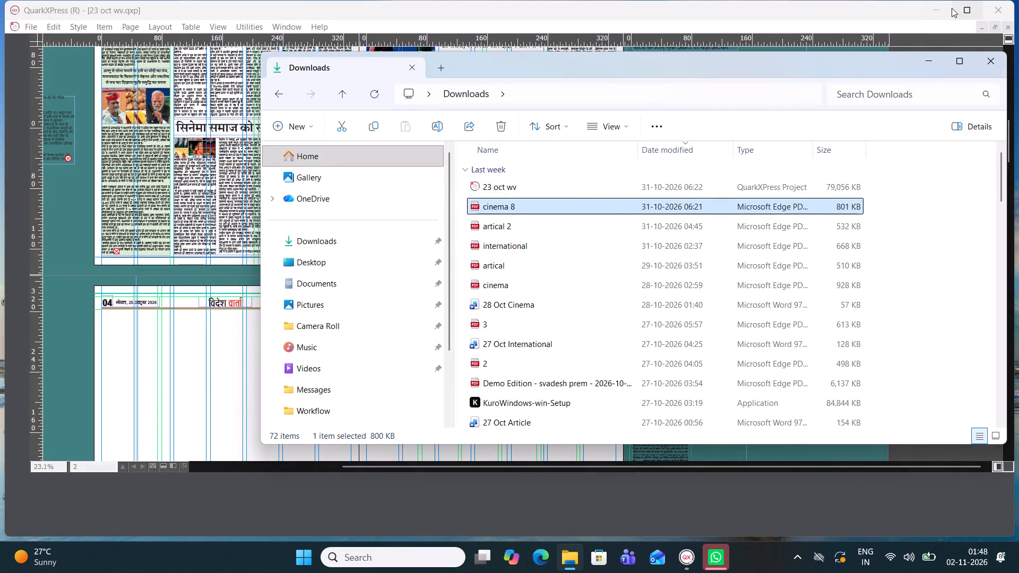
{"action": "double_click", "coordinate": [531, 268]}
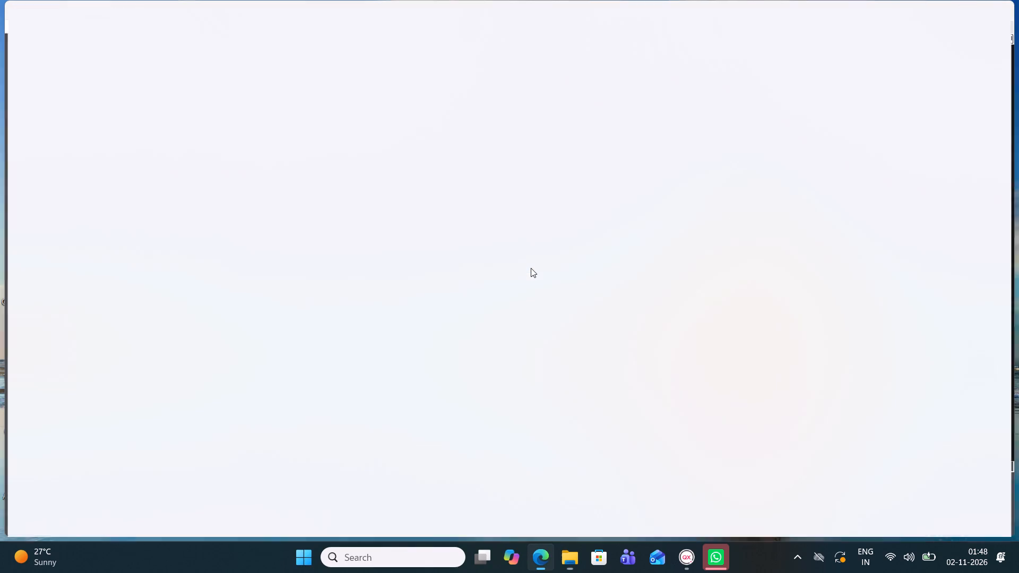
{"action": "scroll", "coordinate": [531, 268], "scroll_direction": "down", "scroll_amount": 1}
{"action": "scroll", "coordinate": [531, 268], "scroll_direction": "up", "scroll_amount": 1}
{"action": "scroll", "coordinate": [531, 268], "scroll_direction": "down", "scroll_amount": 2}
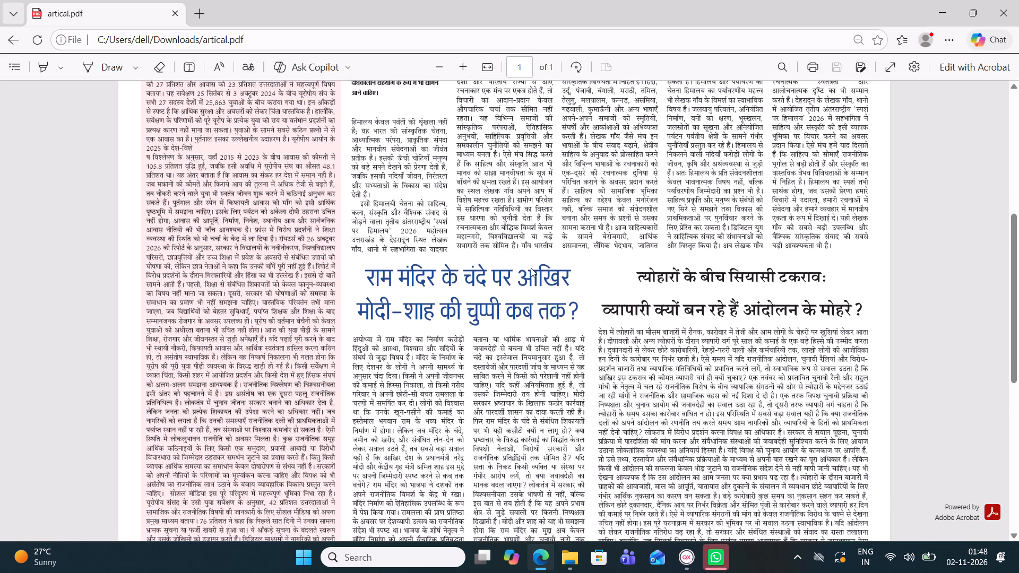
{"action": "scroll", "coordinate": [531, 268], "scroll_direction": "up", "scroll_amount": 1}
{"action": "scroll", "coordinate": [531, 268], "scroll_direction": "down", "scroll_amount": 4}
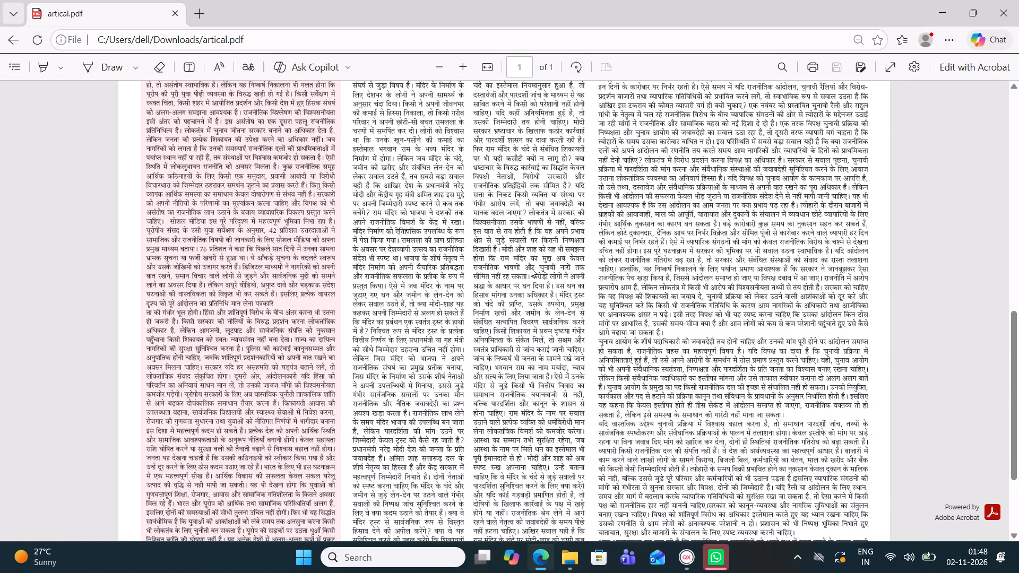
{"action": "scroll", "coordinate": [531, 268], "scroll_direction": "down", "scroll_amount": 2}
{"action": "scroll", "coordinate": [564, 346], "scroll_direction": "up", "scroll_amount": 1}
{"action": "scroll", "coordinate": [564, 346], "scroll_direction": "down", "scroll_amount": 4}
{"action": "scroll", "coordinate": [568, 342], "scroll_direction": "up", "scroll_amount": 3}
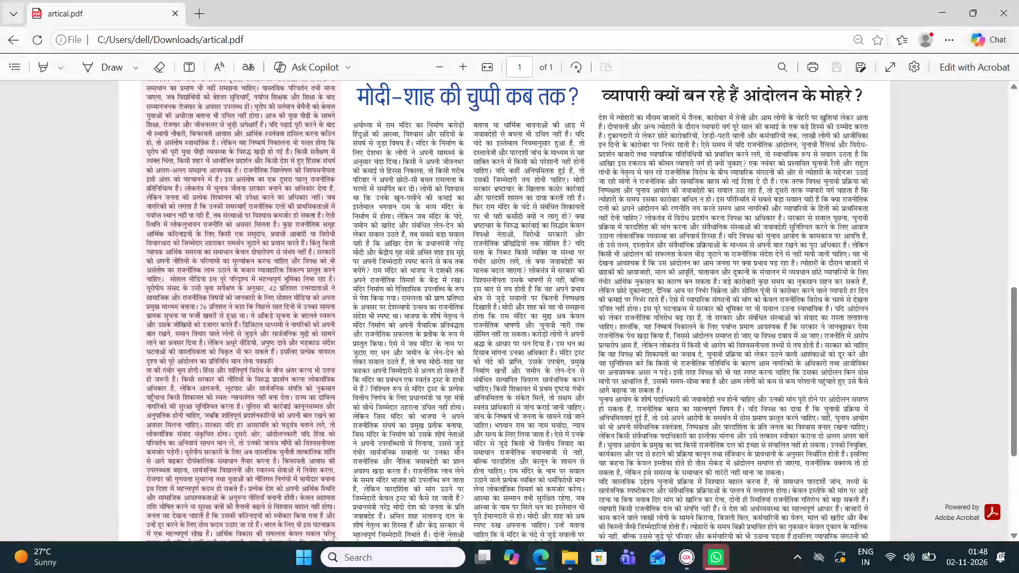
{"action": "scroll", "coordinate": [568, 342], "scroll_direction": "down", "scroll_amount": 1}
Go back over the page 02 headlines and columns of artical.pdf up to the masthead, and close the file.
{"action": "scroll", "coordinate": [568, 342], "scroll_direction": "up", "scroll_amount": 3}
{"action": "scroll", "coordinate": [568, 342], "scroll_direction": "down", "scroll_amount": 1}
{"action": "scroll", "coordinate": [583, 306], "scroll_direction": "up", "scroll_amount": 2}
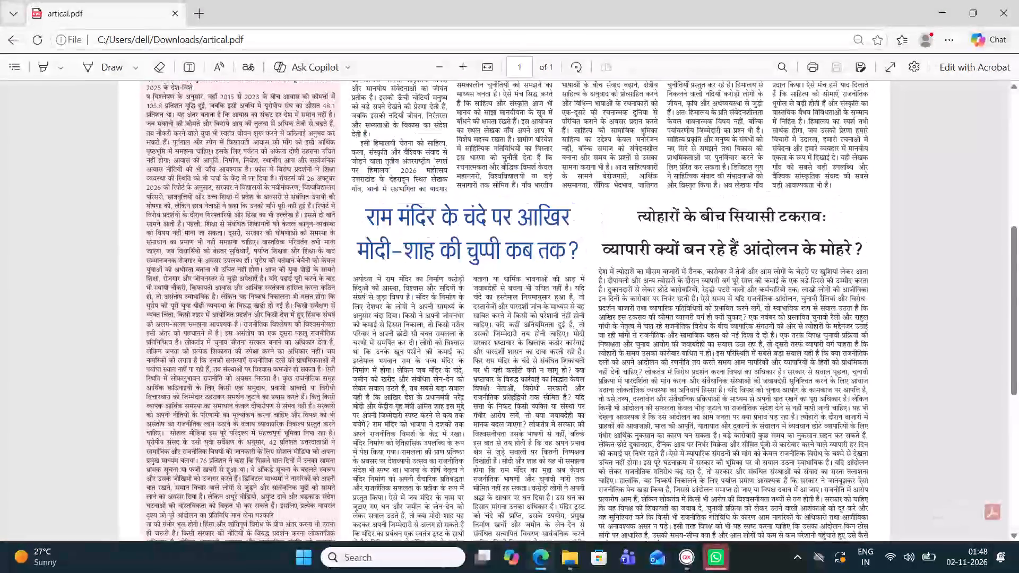
{"action": "scroll", "coordinate": [756, 279], "scroll_direction": "up", "scroll_amount": 3}
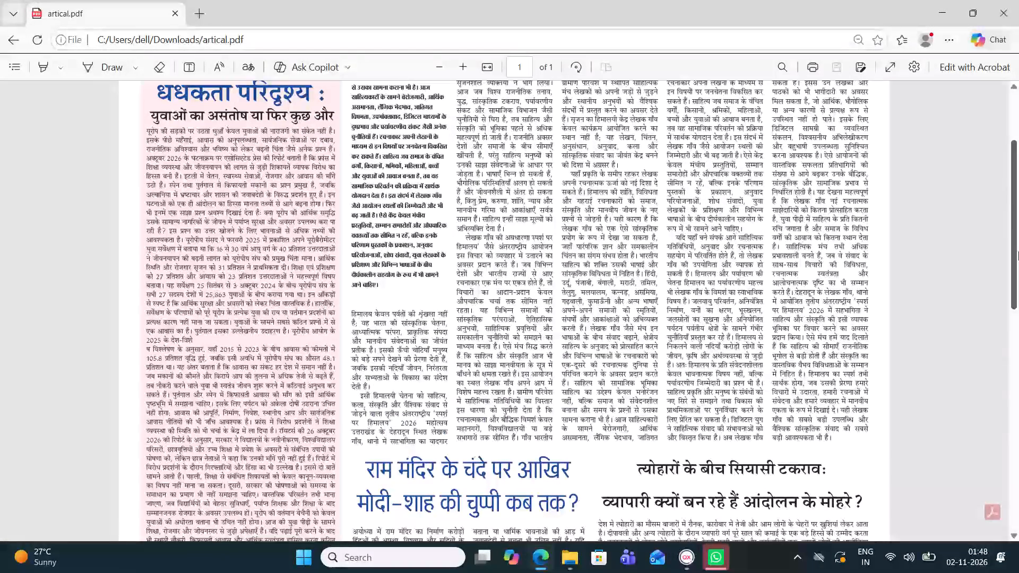
{"action": "left_click_drag", "start_coordinate": [1015, 245], "coordinate": [1003, 186]}
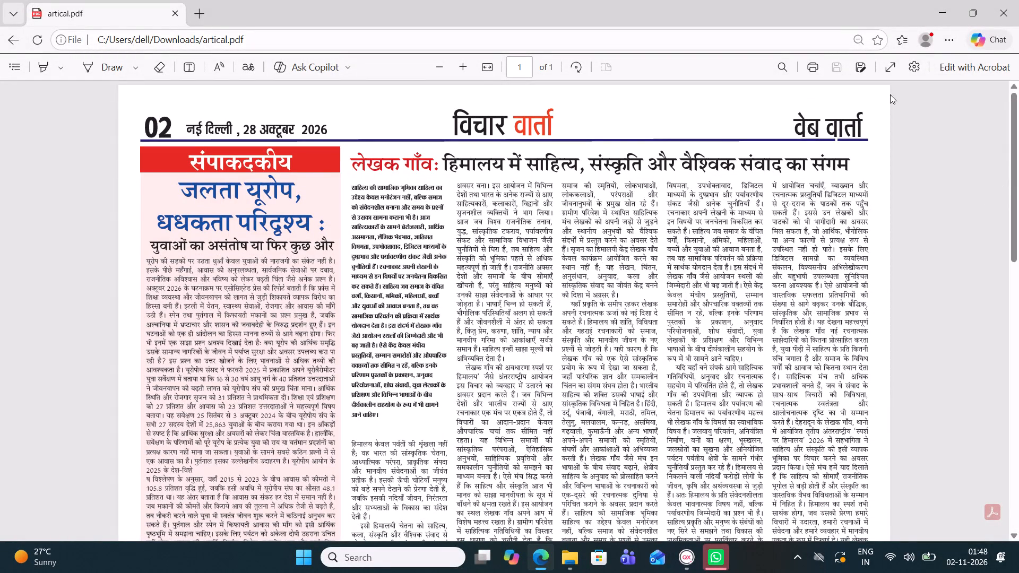
{"action": "left_click", "coordinate": [175, 8]}
Open cinema.pdf from the Downloads folder, examine the page 08 stories from the bottom line up to the masthead, and close it.
{"action": "double_click", "coordinate": [555, 276]}
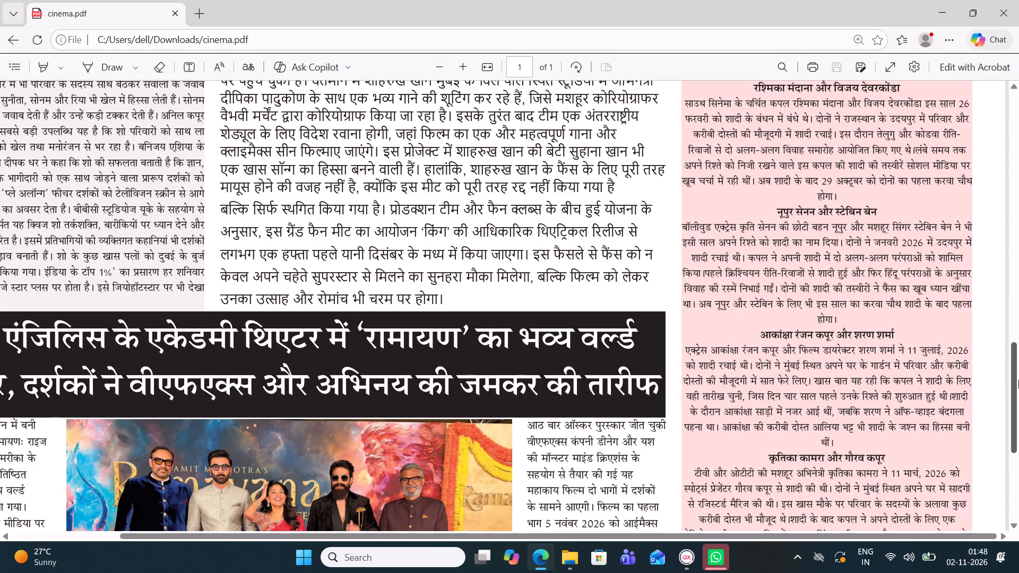
{"action": "left_click_drag", "start_coordinate": [1015, 376], "coordinate": [1009, 454]}
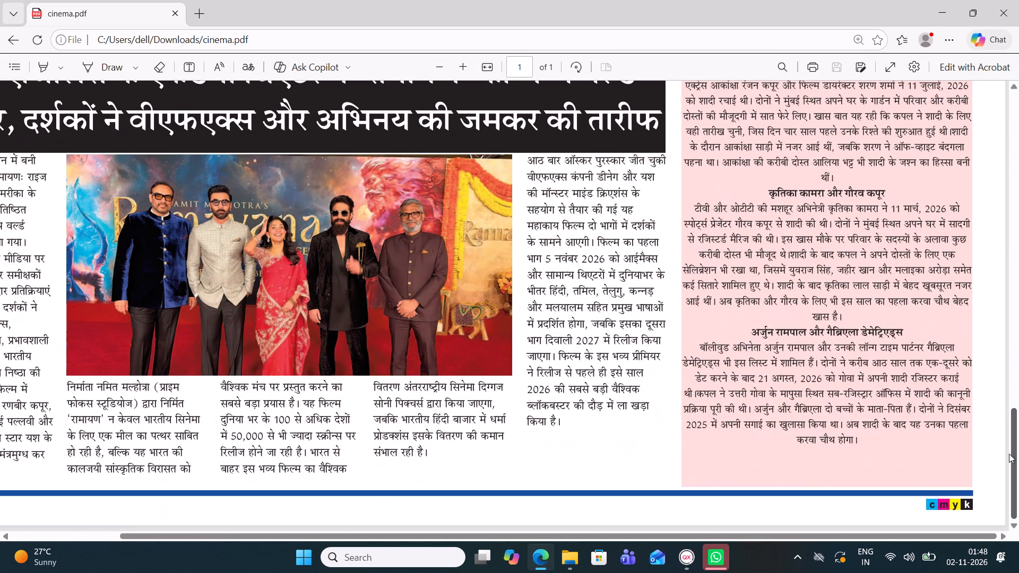
{"action": "left_click_drag", "start_coordinate": [1009, 454], "coordinate": [1007, 499]}
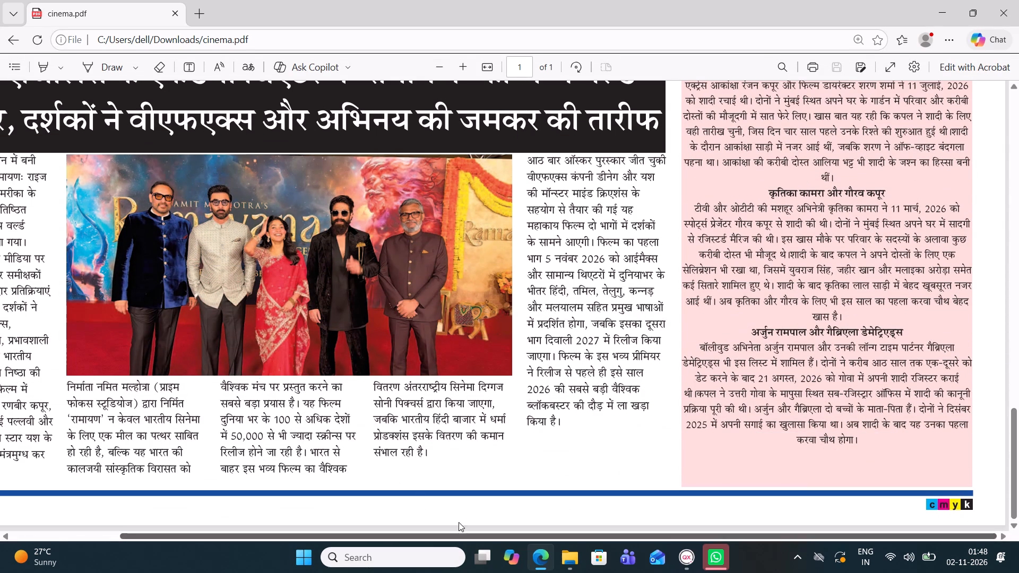
{"action": "left_click_drag", "start_coordinate": [467, 534], "coordinate": [368, 526]}
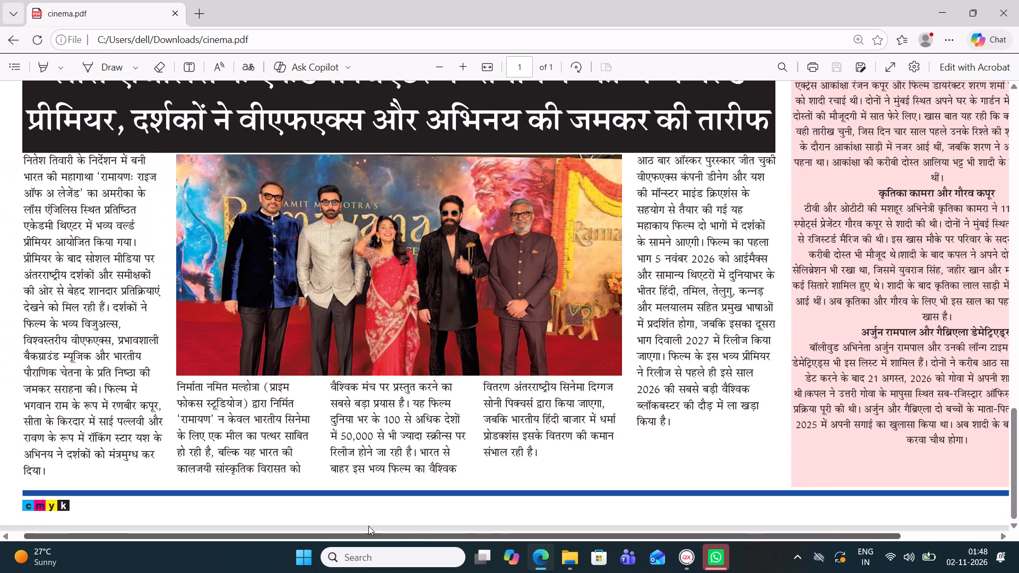
{"action": "left_click_drag", "start_coordinate": [368, 526], "coordinate": [351, 523]}
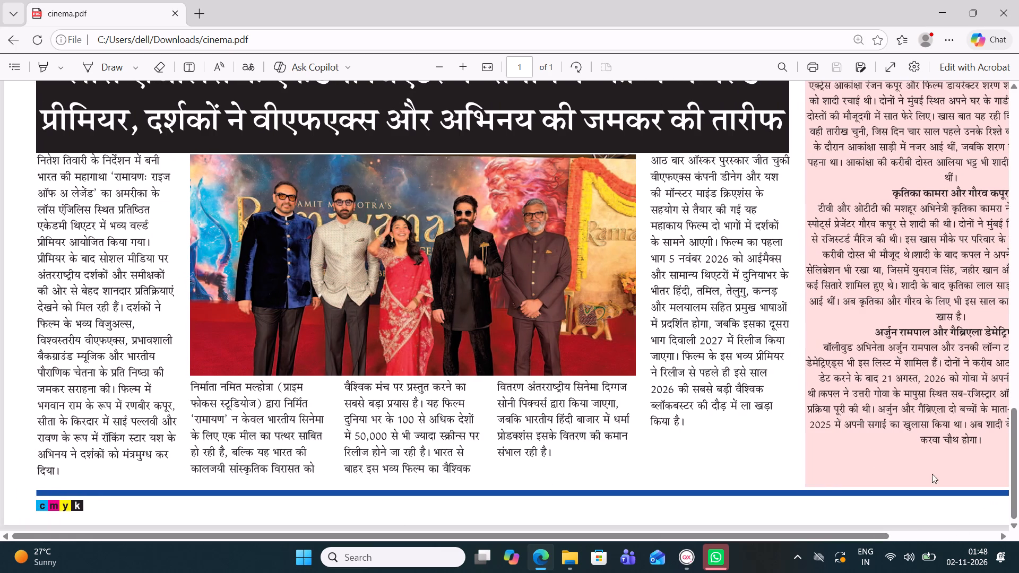
{"action": "left_click_drag", "start_coordinate": [1017, 473], "coordinate": [998, 371]}
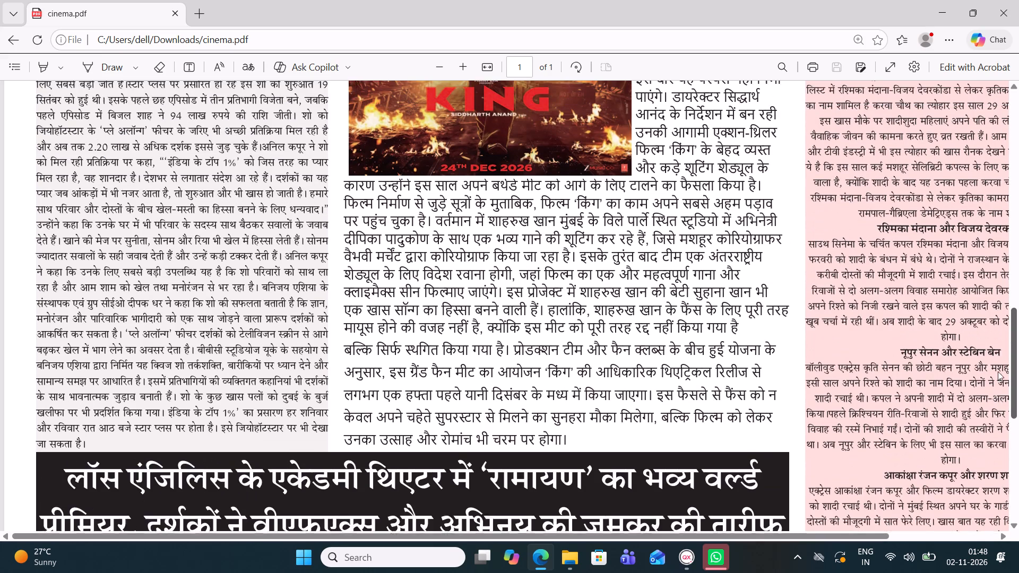
{"action": "left_click_drag", "start_coordinate": [998, 371], "coordinate": [983, 310]}
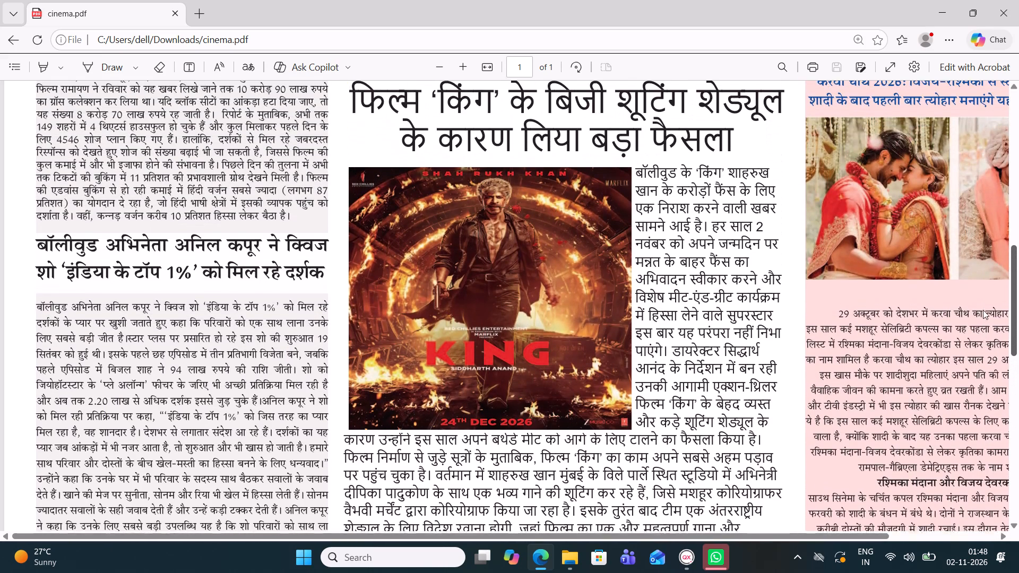
{"action": "left_click_drag", "start_coordinate": [983, 310], "coordinate": [942, 180]}
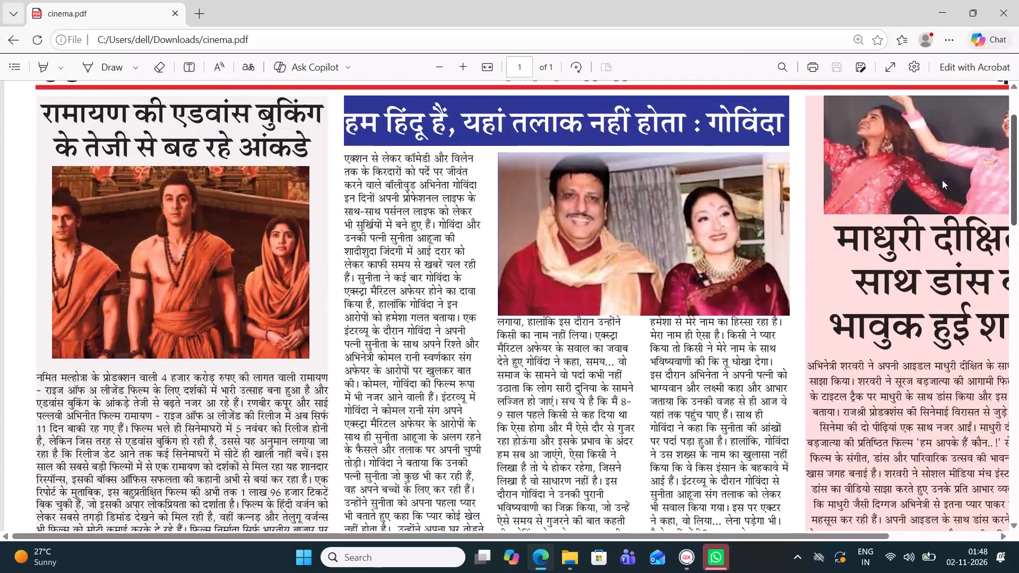
{"action": "left_click_drag", "start_coordinate": [942, 180], "coordinate": [934, 125]}
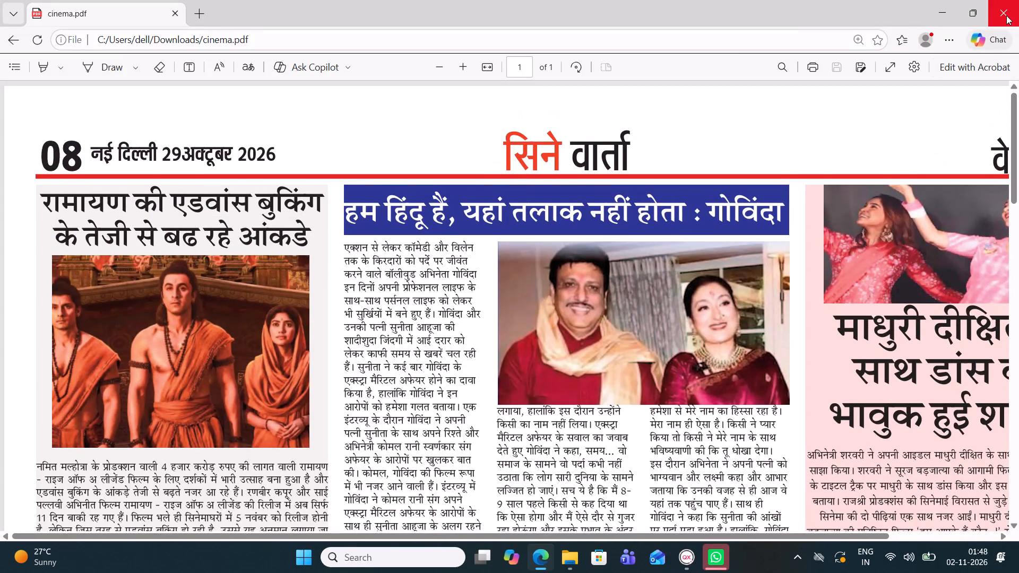
{"action": "left_click", "coordinate": [1006, 15]}
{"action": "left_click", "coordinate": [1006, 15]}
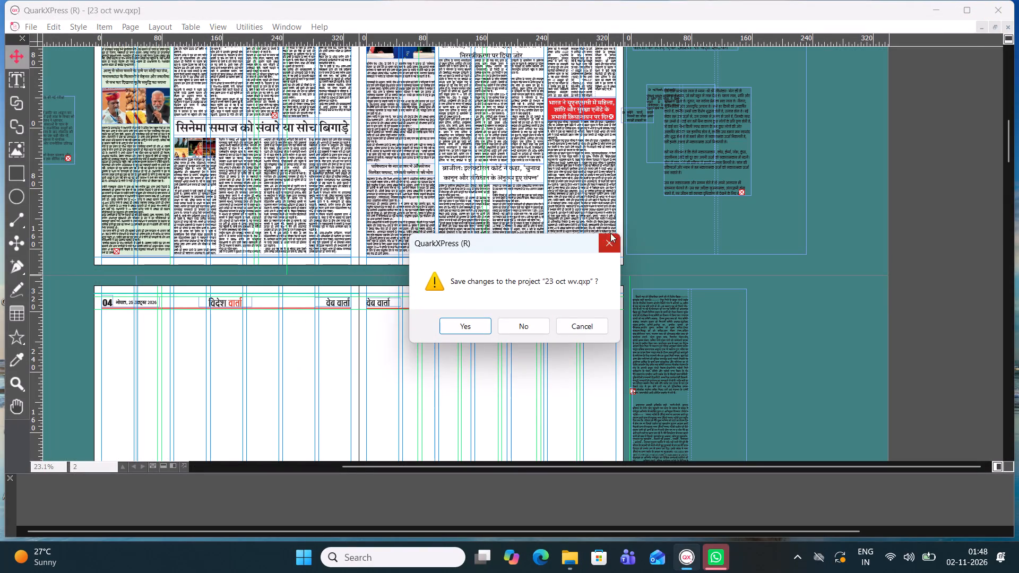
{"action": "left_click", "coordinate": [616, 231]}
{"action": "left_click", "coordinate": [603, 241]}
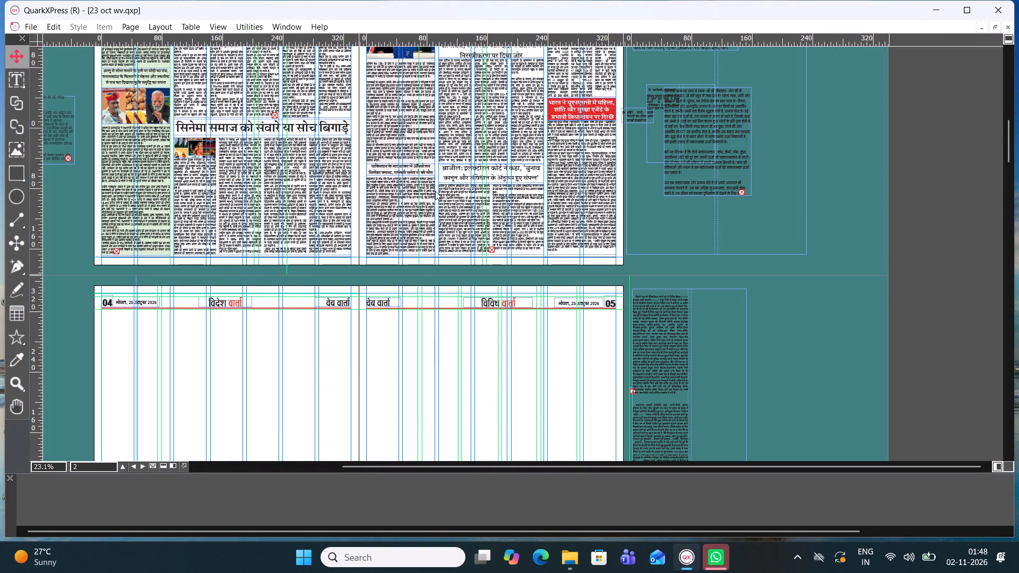
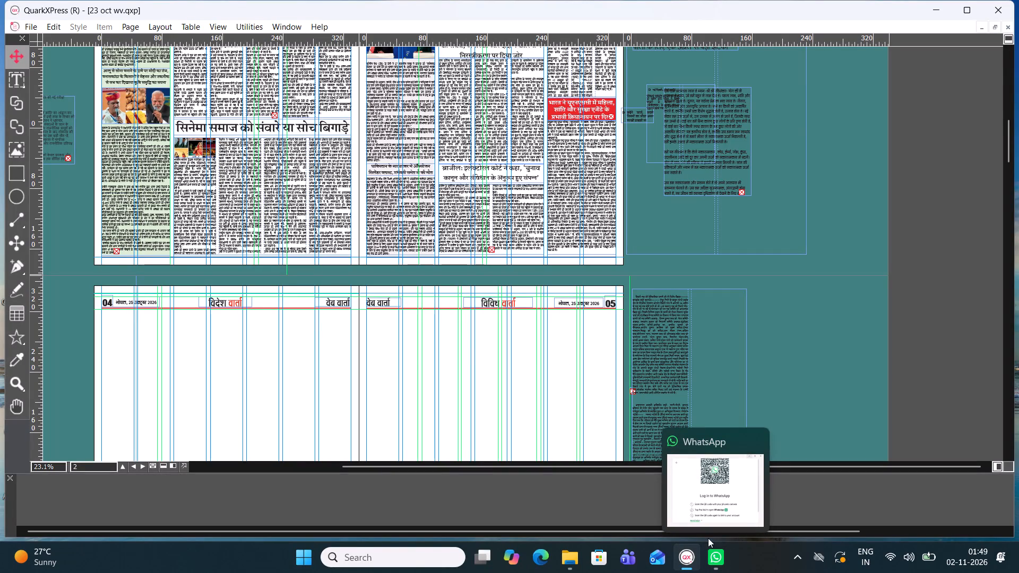
Look through the layout's spreads from the blank pages 04–05 down to the cinema page 08 at the document's end.
{"action": "left_click", "coordinate": [733, 277]}
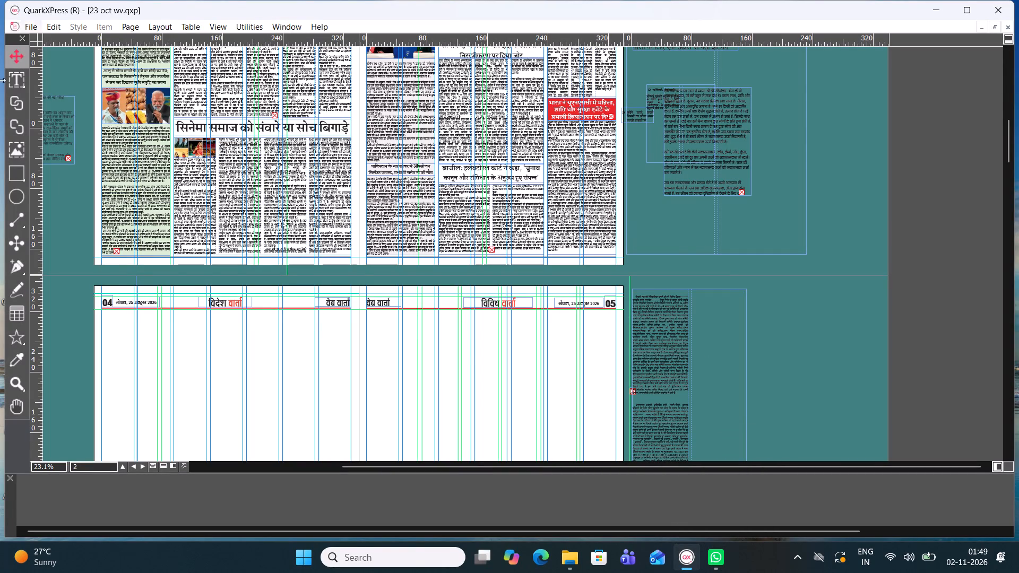
{"action": "scroll", "coordinate": [248, 186], "scroll_direction": "down", "scroll_amount": 2}
{"action": "scroll", "coordinate": [248, 186], "scroll_direction": "up", "scroll_amount": 2}
{"action": "scroll", "coordinate": [279, 193], "scroll_direction": "down", "scroll_amount": 2}
{"action": "scroll", "coordinate": [299, 198], "scroll_direction": "up", "scroll_amount": 1}
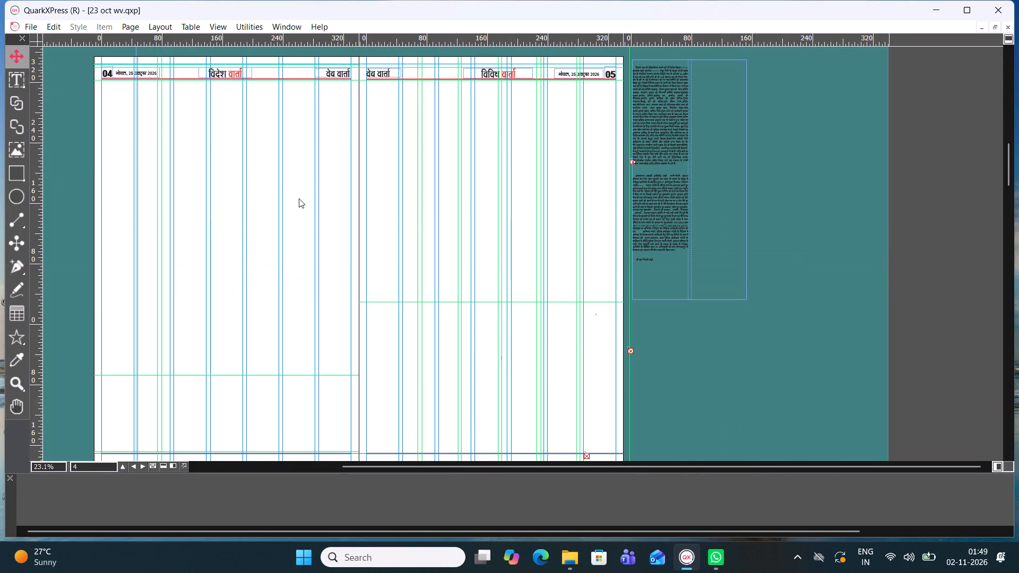
{"action": "scroll", "coordinate": [329, 216], "scroll_direction": "down", "scroll_amount": 1}
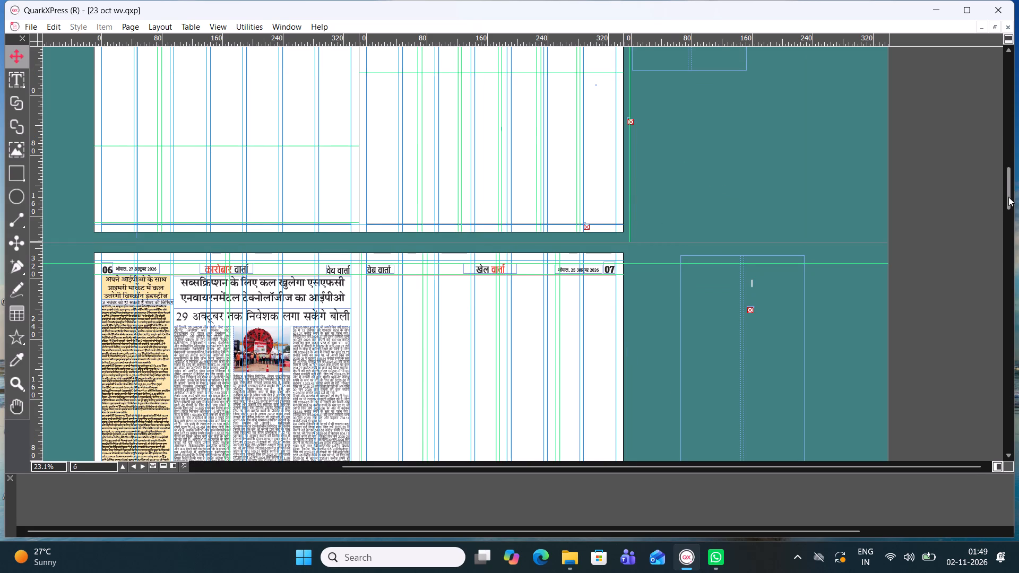
{"action": "left_click_drag", "start_coordinate": [1008, 197], "coordinate": [1018, 331]}
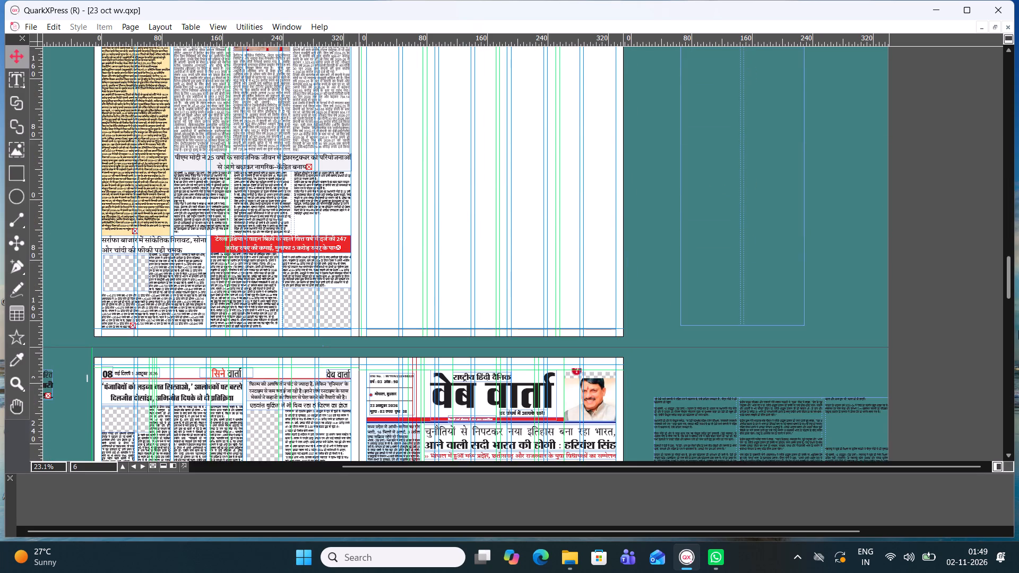
{"action": "left_click_drag", "start_coordinate": [1018, 331], "coordinate": [1018, 364]}
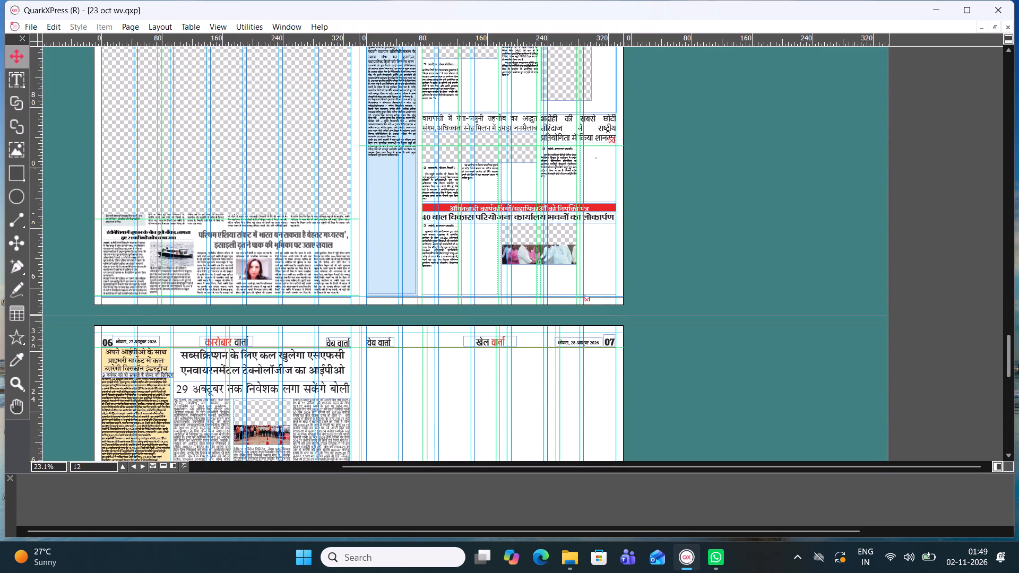
{"action": "left_click_drag", "start_coordinate": [1018, 364], "coordinate": [1018, 349]}
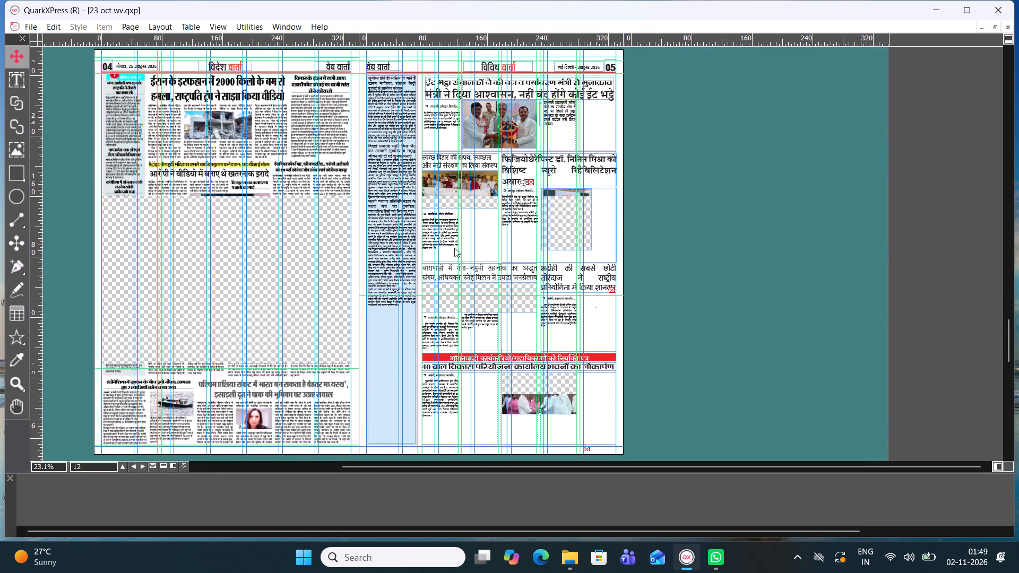
{"action": "left_click_drag", "start_coordinate": [1010, 337], "coordinate": [1017, 432]}
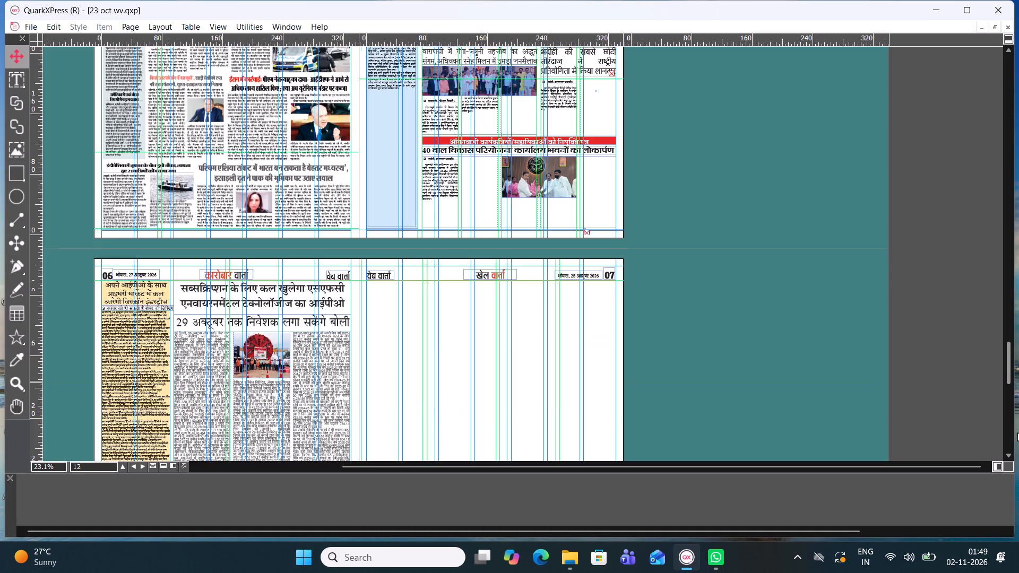
{"action": "left_click_drag", "start_coordinate": [1017, 432], "coordinate": [1018, 467]}
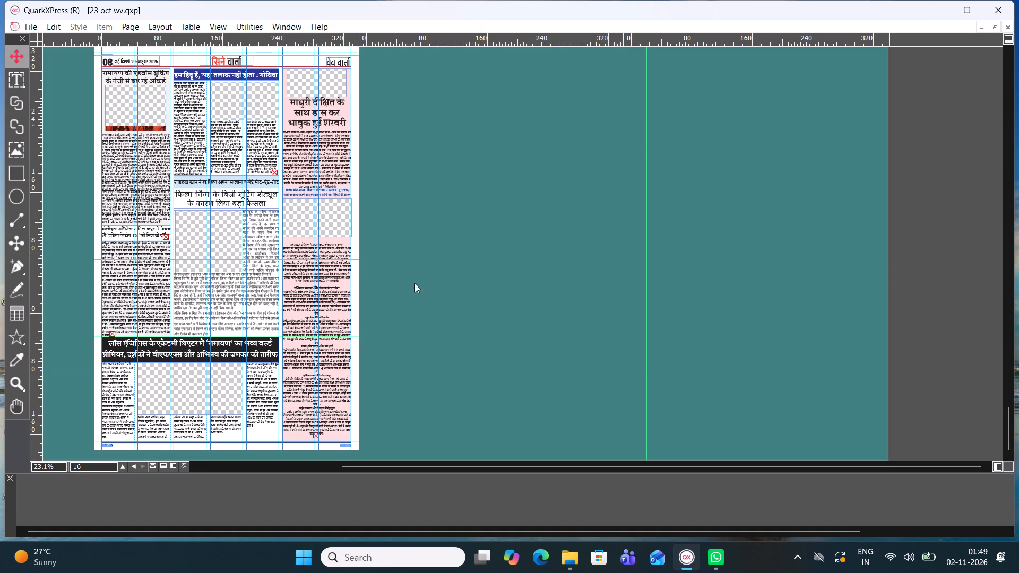
{"action": "left_click_drag", "start_coordinate": [459, 470], "coordinate": [444, 466]}
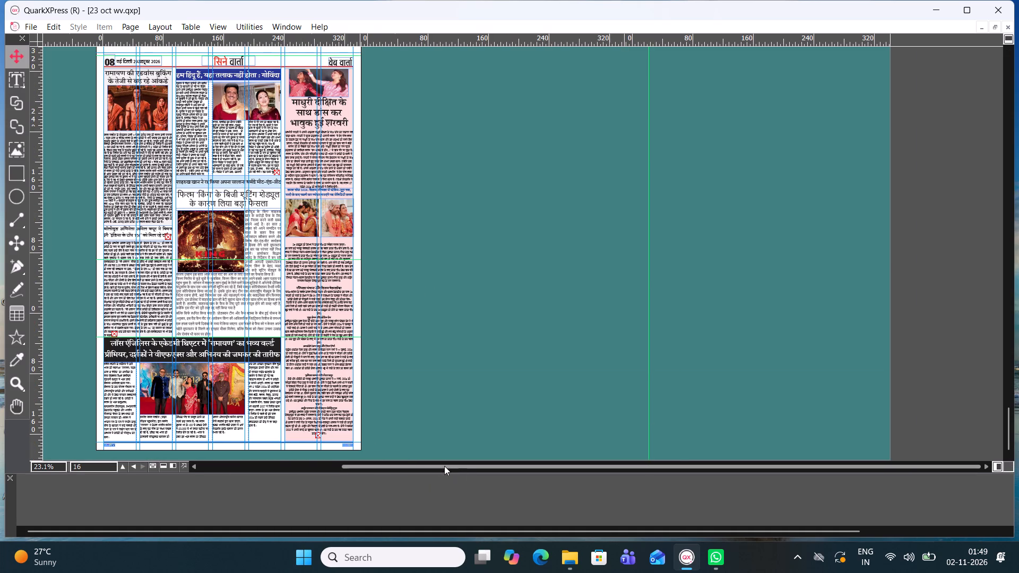
{"action": "left_click_drag", "start_coordinate": [444, 466], "coordinate": [353, 467]}
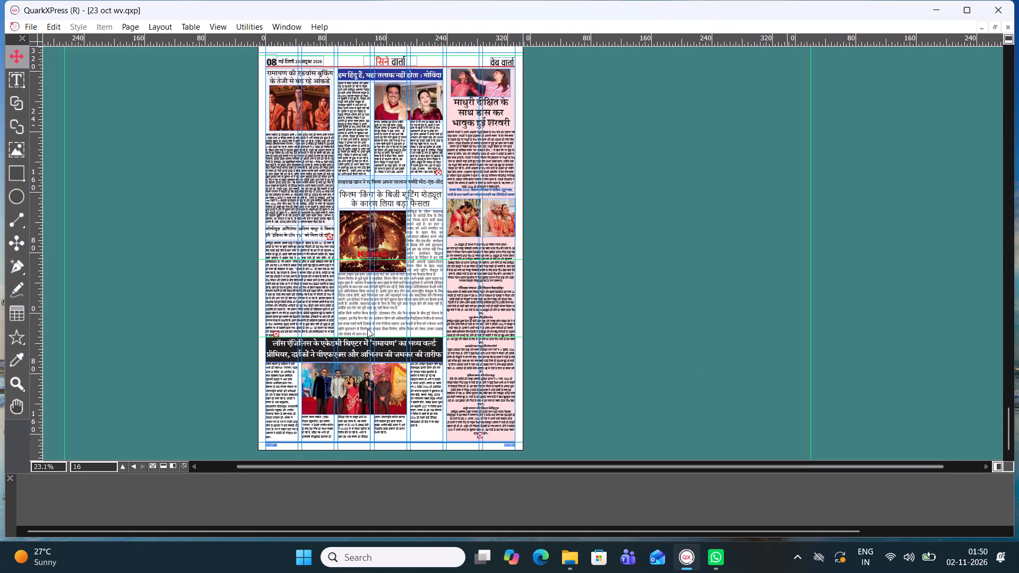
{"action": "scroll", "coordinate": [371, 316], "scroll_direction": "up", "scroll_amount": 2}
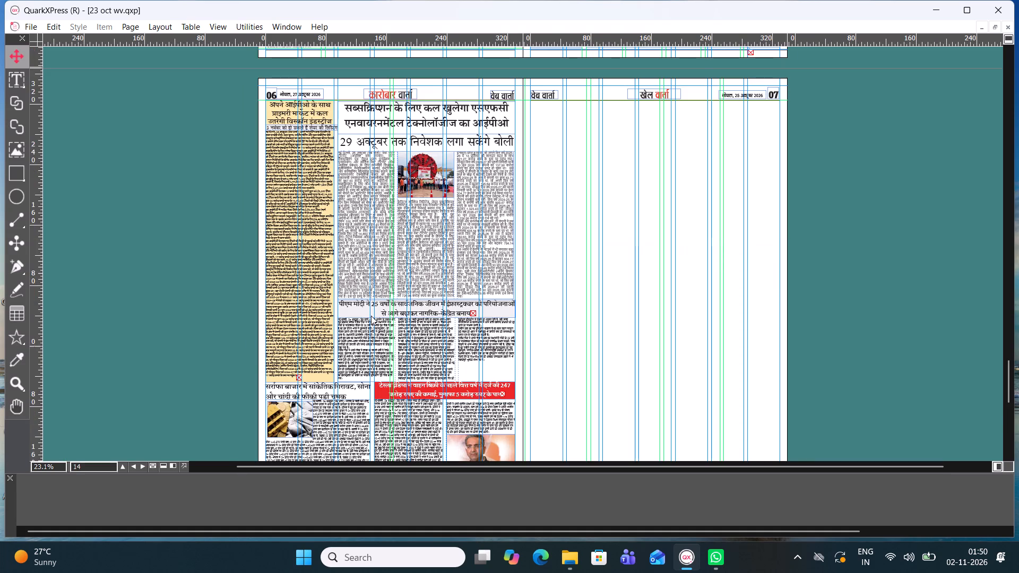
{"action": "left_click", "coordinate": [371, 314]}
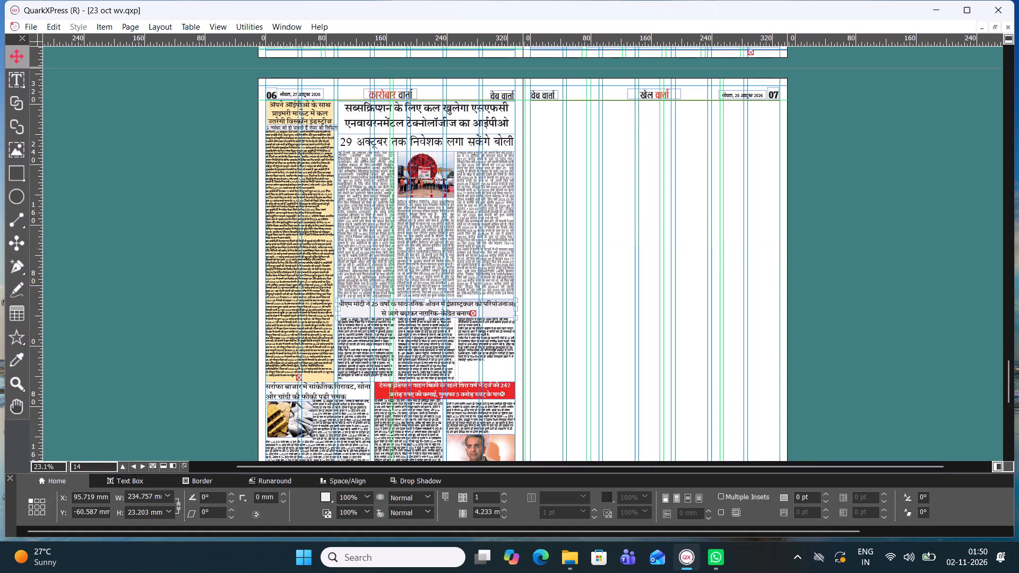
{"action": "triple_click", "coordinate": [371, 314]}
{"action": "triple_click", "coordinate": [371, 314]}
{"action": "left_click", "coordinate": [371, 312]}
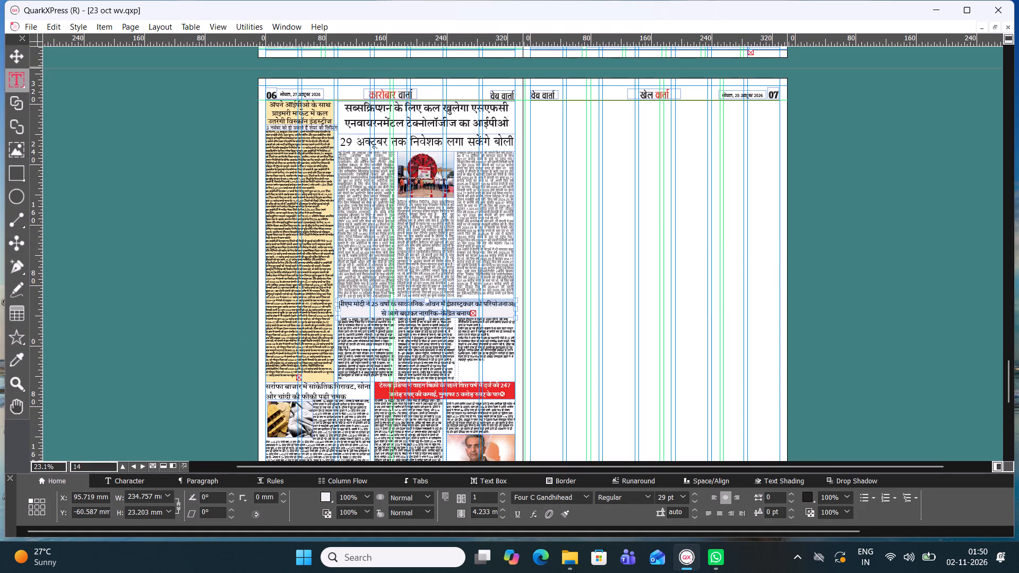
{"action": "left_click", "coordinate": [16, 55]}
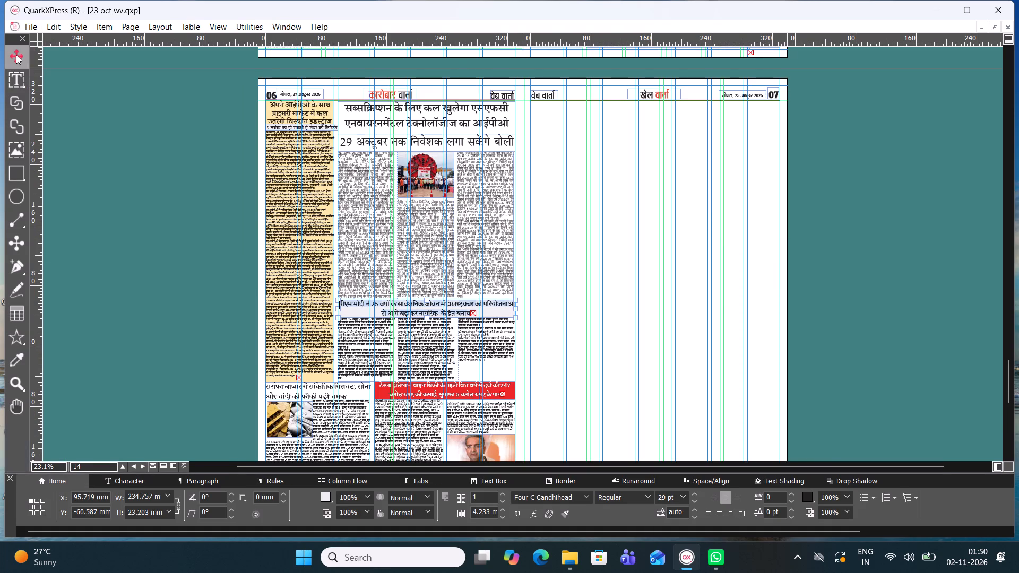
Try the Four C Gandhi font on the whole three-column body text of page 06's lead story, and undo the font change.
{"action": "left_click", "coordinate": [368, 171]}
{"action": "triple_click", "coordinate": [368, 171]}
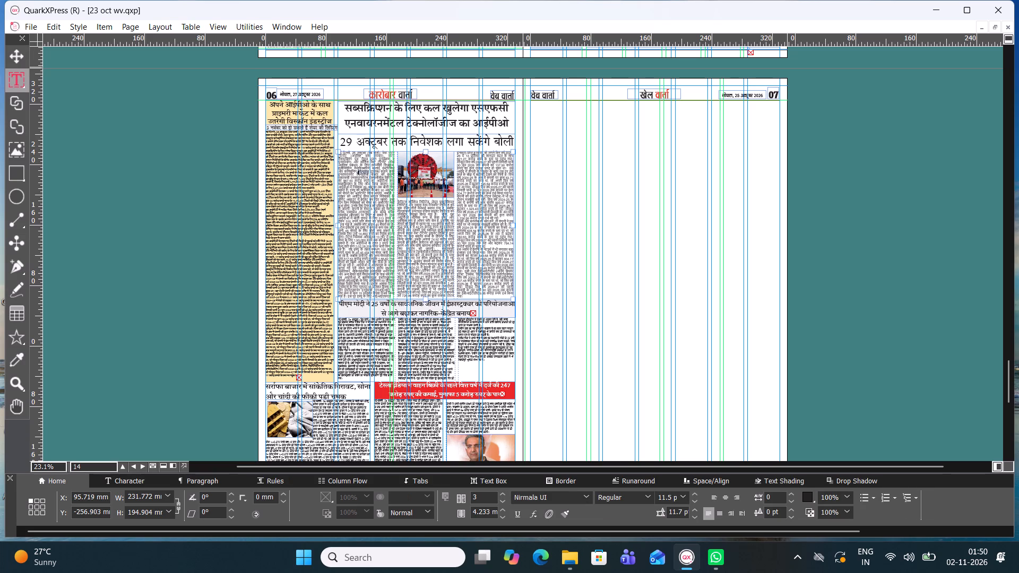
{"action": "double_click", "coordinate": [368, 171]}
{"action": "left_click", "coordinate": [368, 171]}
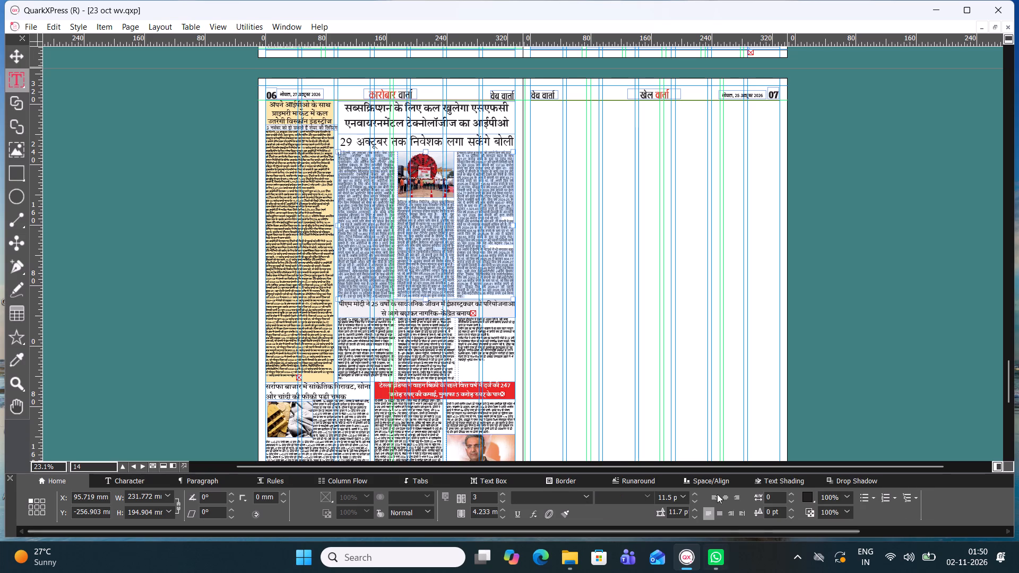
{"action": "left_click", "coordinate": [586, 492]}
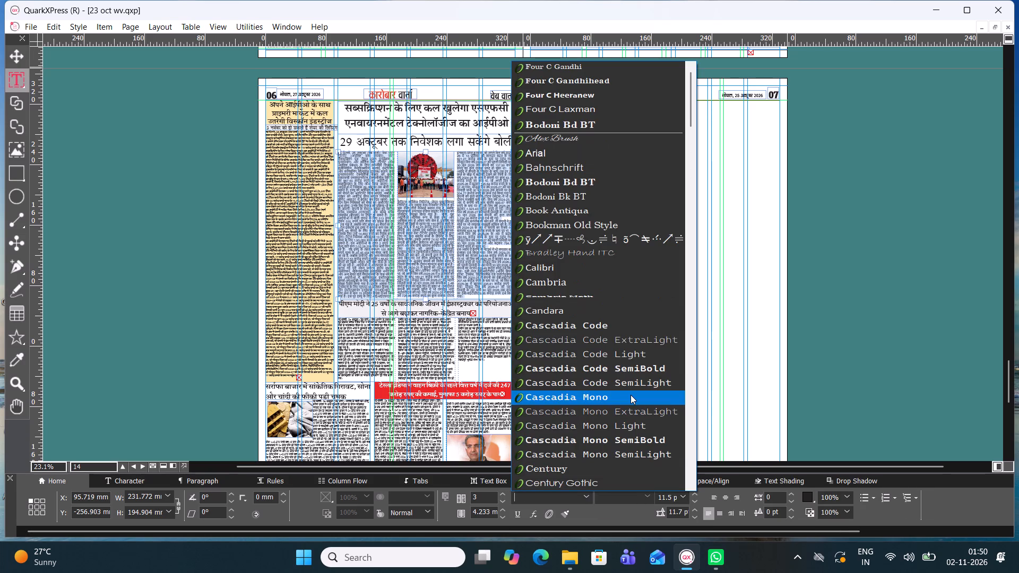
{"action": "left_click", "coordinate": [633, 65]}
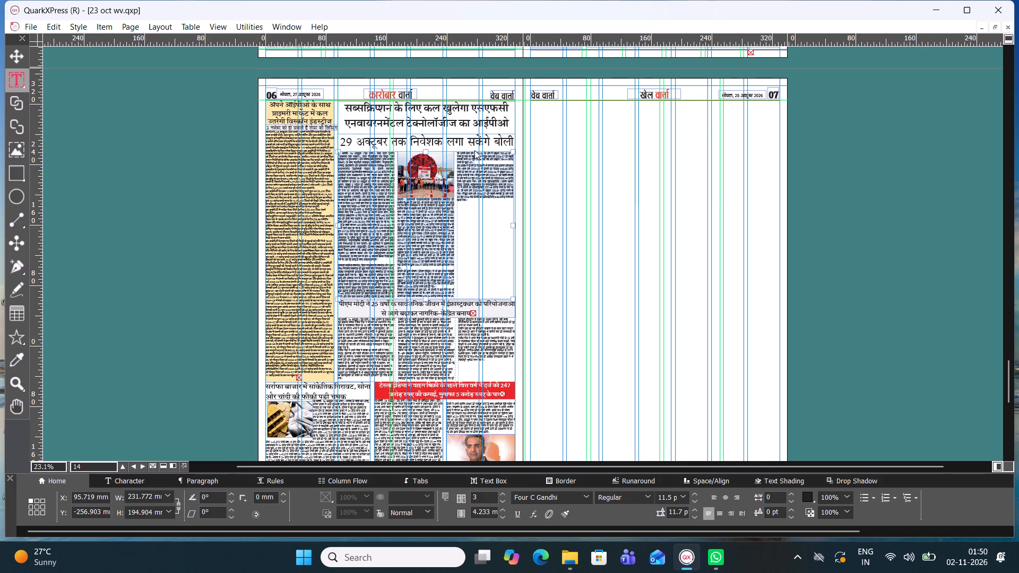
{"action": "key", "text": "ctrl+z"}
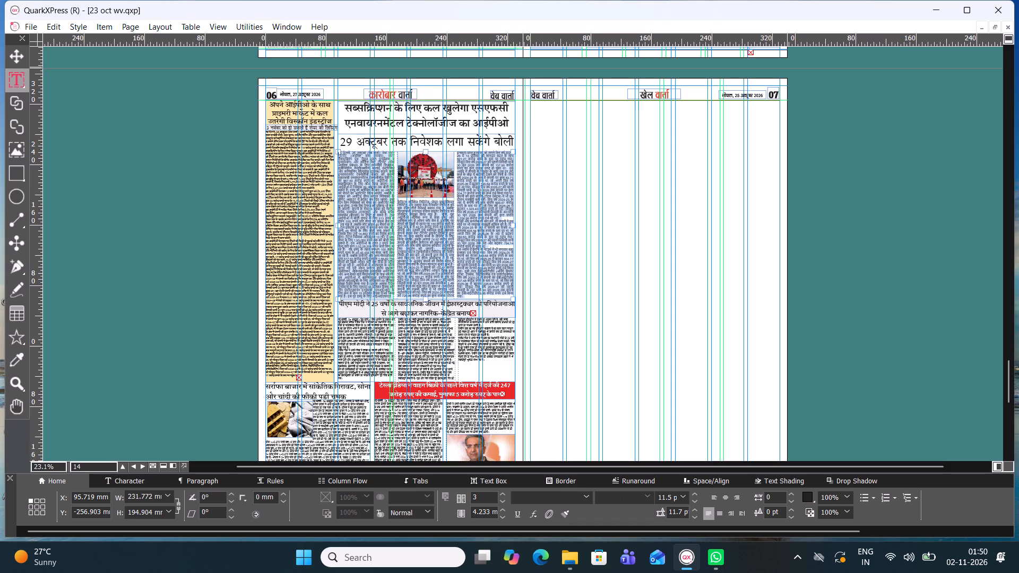
Examine page 06's stories up close and the filled page 04–05 spread above them.
{"action": "scroll", "coordinate": [426, 258], "scroll_direction": "down", "scroll_amount": 1, "text": "ctrl"}
{"action": "scroll", "coordinate": [426, 258], "scroll_direction": "up", "scroll_amount": 1, "text": "ctrl"}
{"action": "scroll", "coordinate": [426, 258], "scroll_direction": "down", "scroll_amount": 1, "text": "ctrl"}
{"action": "scroll", "coordinate": [426, 258], "scroll_direction": "up", "scroll_amount": 1, "text": "ctrl"}
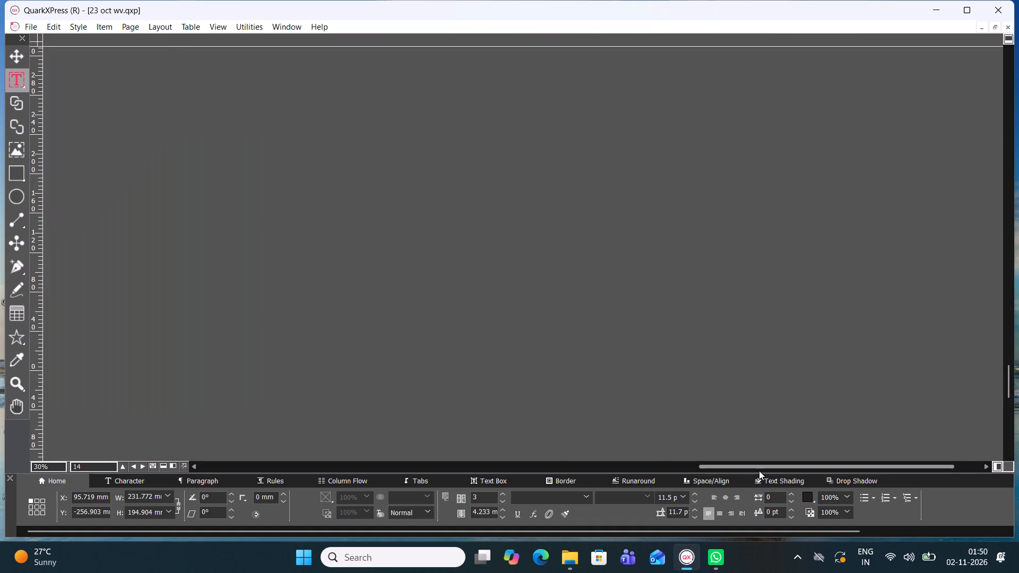
{"action": "left_click_drag", "start_coordinate": [759, 471], "coordinate": [413, 401]}
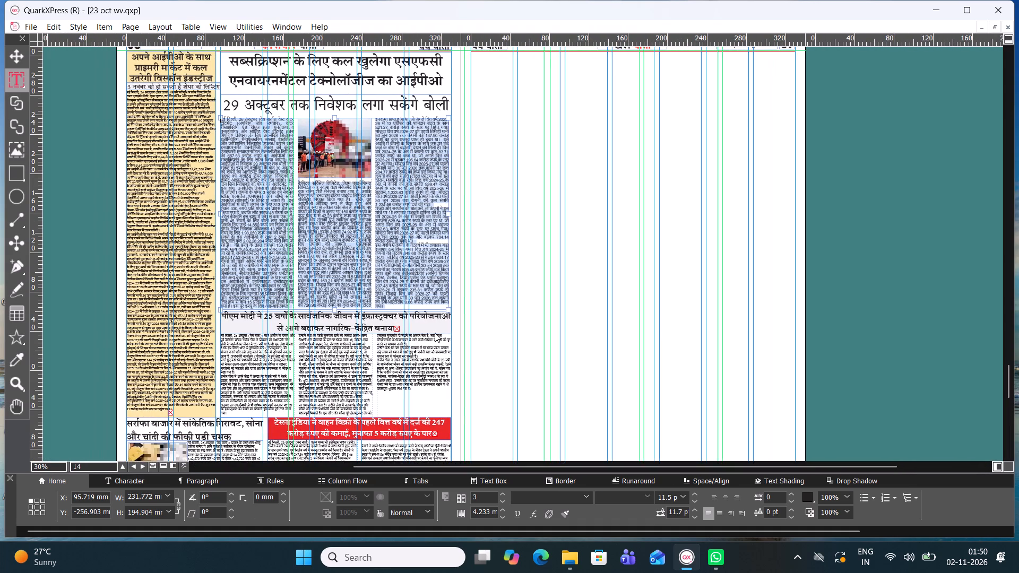
{"action": "left_click", "coordinate": [483, 312]}
{"action": "scroll", "coordinate": [518, 219], "scroll_direction": "down", "scroll_amount": 2}
{"action": "scroll", "coordinate": [518, 219], "scroll_direction": "up", "scroll_amount": 4}
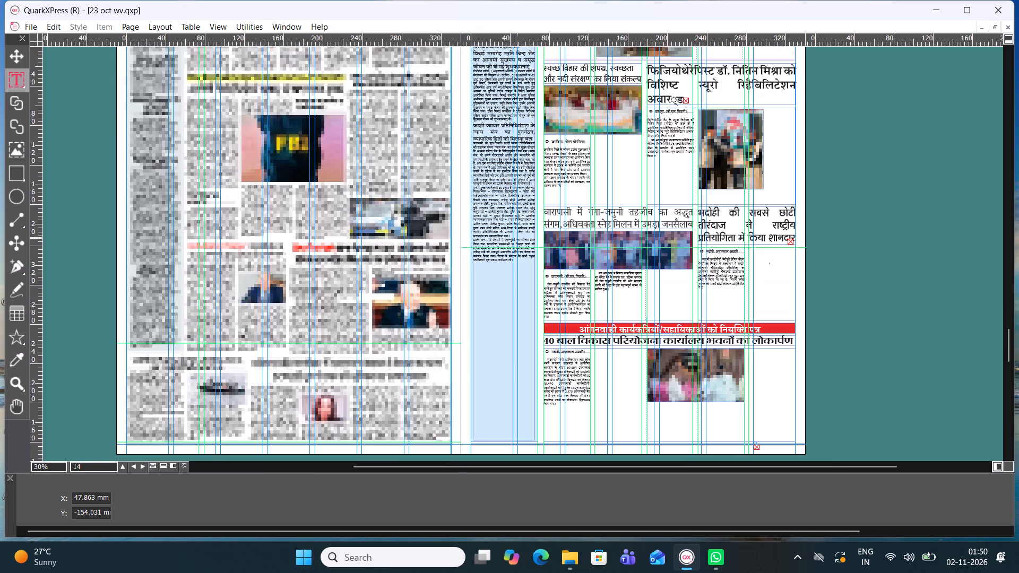
{"action": "scroll", "coordinate": [518, 219], "scroll_direction": "down", "scroll_amount": 1}
{"action": "scroll", "coordinate": [518, 219], "scroll_direction": "up", "scroll_amount": 2}
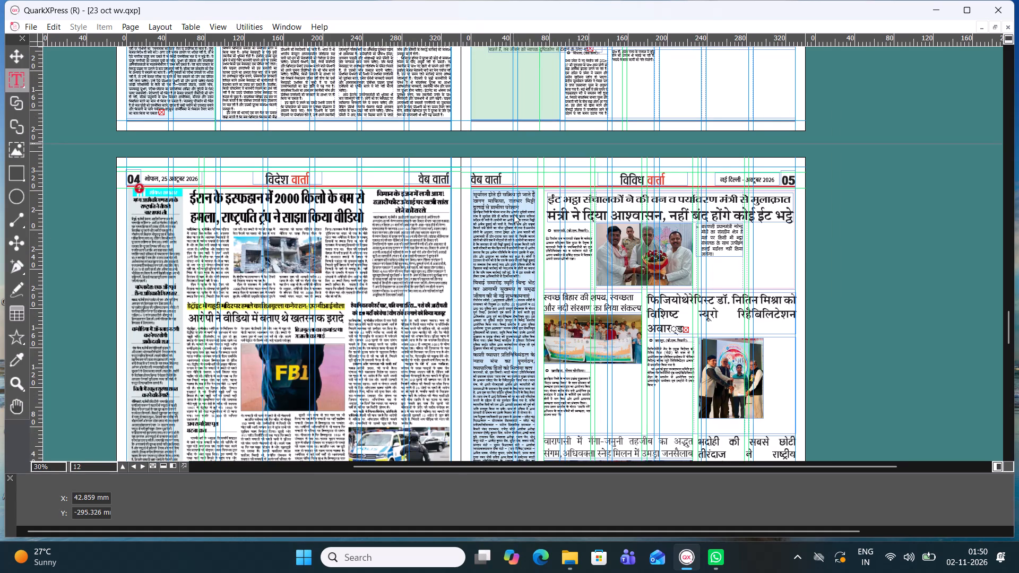
Look over the filled page 04–05 spread and the document's other spreads in an overview.
{"action": "scroll", "coordinate": [513, 214], "scroll_direction": "up", "scroll_amount": 1, "text": "ctrl"}
{"action": "scroll", "coordinate": [513, 215], "scroll_direction": "down", "scroll_amount": 2, "text": "ctrl"}
{"action": "scroll", "coordinate": [509, 215], "scroll_direction": "up", "scroll_amount": 2, "text": "ctrl"}
{"action": "scroll", "coordinate": [685, 308], "scroll_direction": "up", "scroll_amount": 1, "text": "ctrl"}
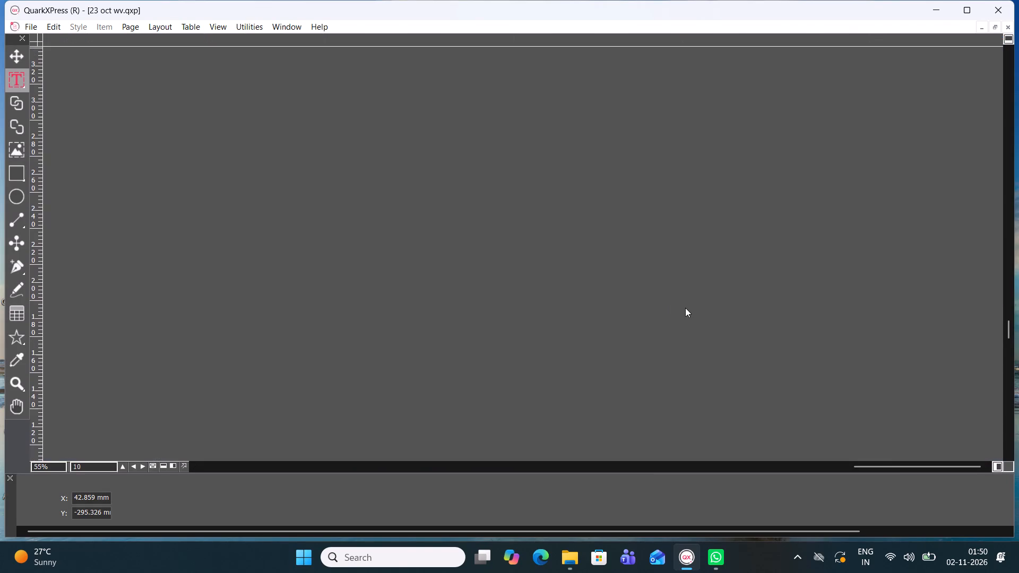
{"action": "scroll", "coordinate": [685, 308], "scroll_direction": "up", "scroll_amount": 1, "text": "ctrl"}
{"action": "scroll", "coordinate": [685, 308], "scroll_direction": "down", "scroll_amount": 4, "text": "ctrl"}
{"action": "scroll", "coordinate": [685, 308], "scroll_direction": "up", "scroll_amount": 1, "text": "ctrl"}
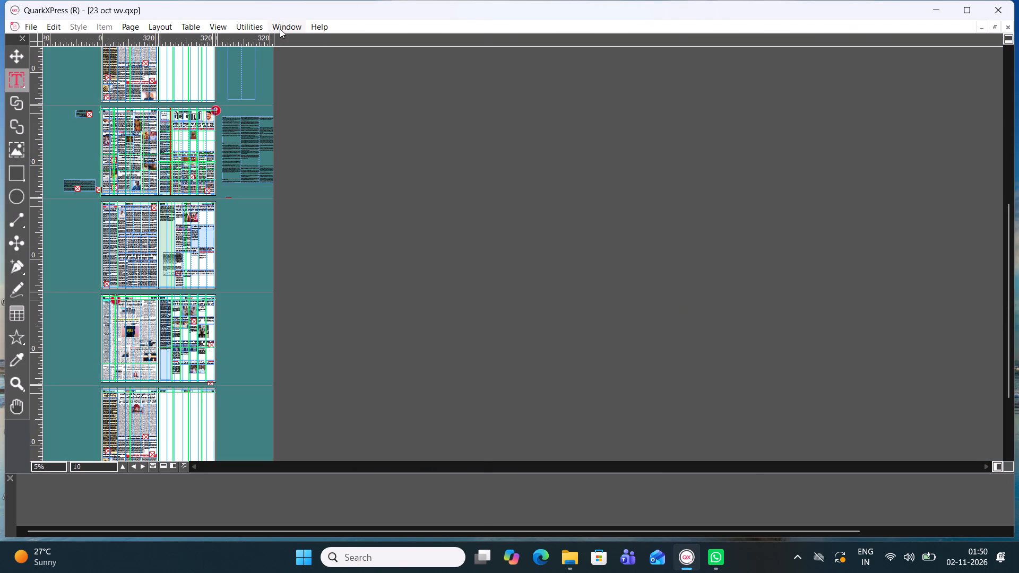
Examine the stories on the एमपी वार्ता page 03 up close, along with the articles on its facing page.
{"action": "left_click", "coordinate": [280, 29]}
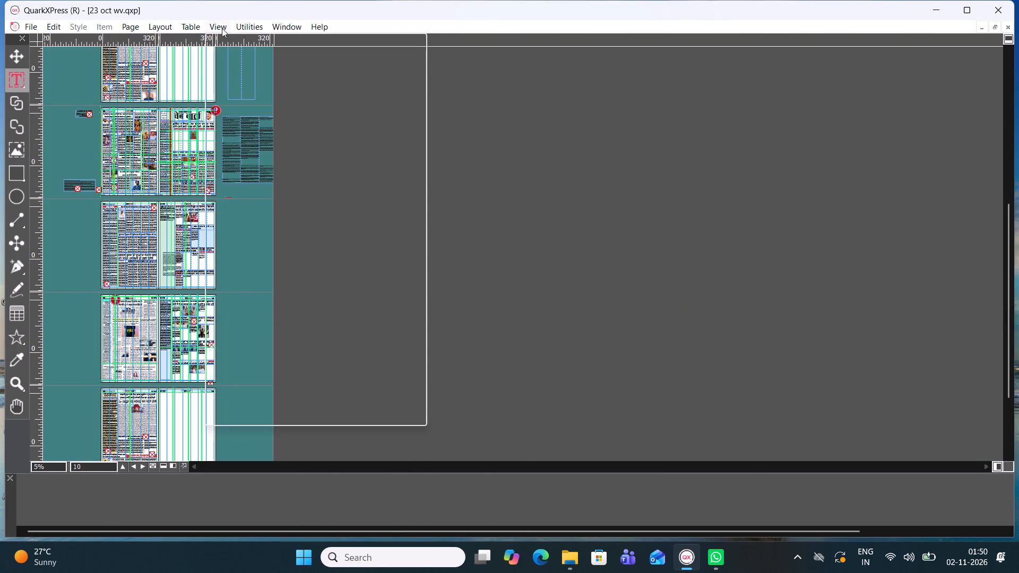
{"action": "left_click", "coordinate": [246, 51]}
{"action": "scroll", "coordinate": [357, 310], "scroll_direction": "down", "scroll_amount": 1, "text": "ctrl"}
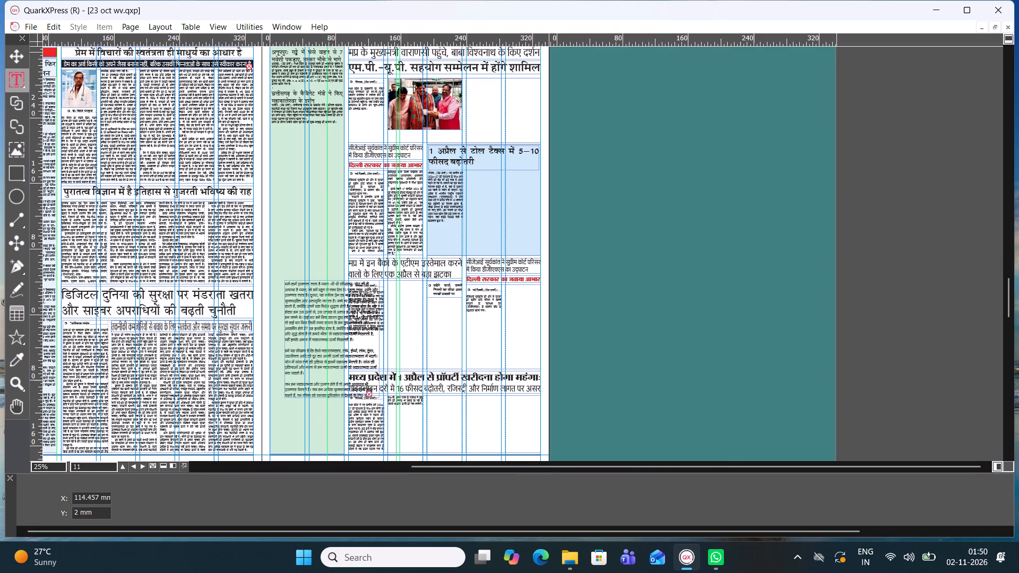
{"action": "scroll", "coordinate": [357, 310], "scroll_direction": "up", "scroll_amount": 2, "text": "ctrl"}
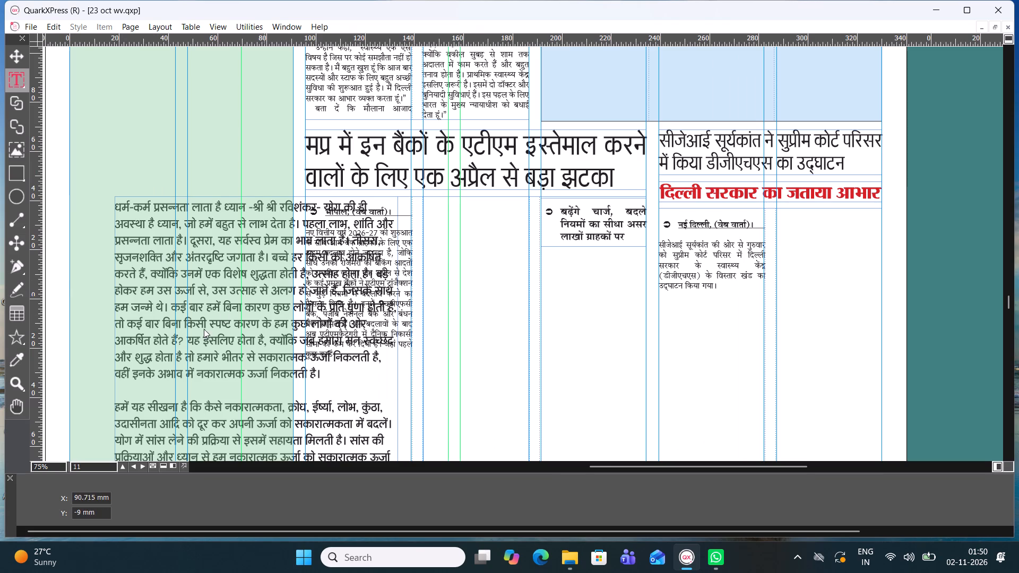
{"action": "scroll", "coordinate": [355, 312], "scroll_direction": "down", "scroll_amount": 1}
{"action": "scroll", "coordinate": [360, 299], "scroll_direction": "up", "scroll_amount": 1}
{"action": "scroll", "coordinate": [360, 299], "scroll_direction": "down", "scroll_amount": 1}
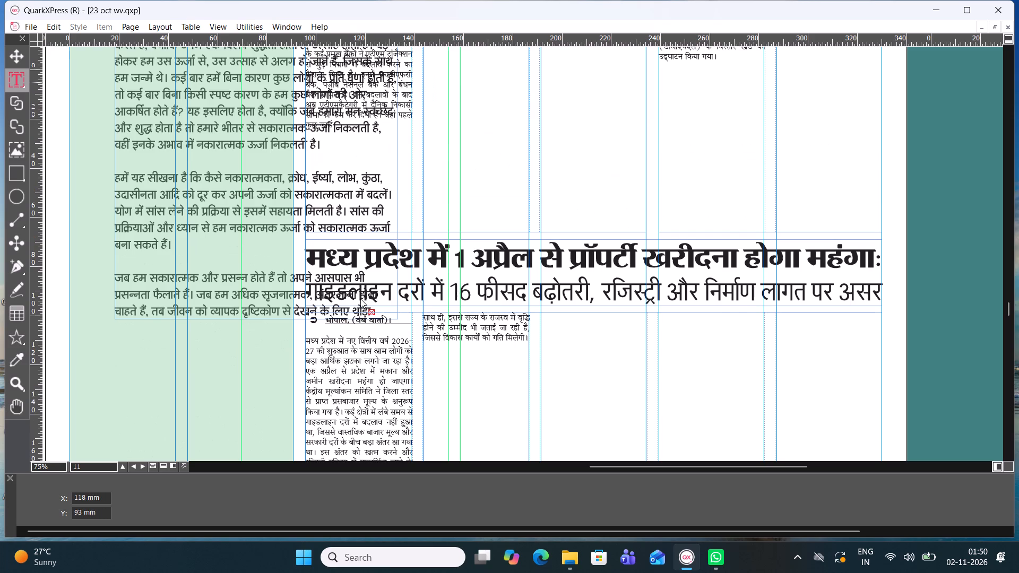
{"action": "scroll", "coordinate": [359, 286], "scroll_direction": "up", "scroll_amount": 2}
{"action": "scroll", "coordinate": [385, 243], "scroll_direction": "up", "scroll_amount": 1}
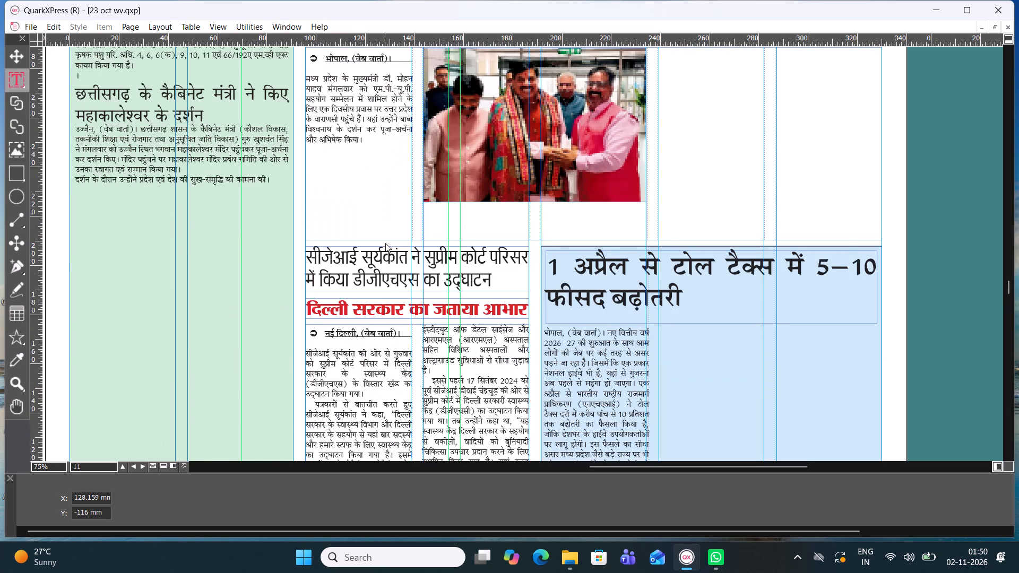
{"action": "scroll", "coordinate": [385, 243], "scroll_direction": "up", "scroll_amount": 1}
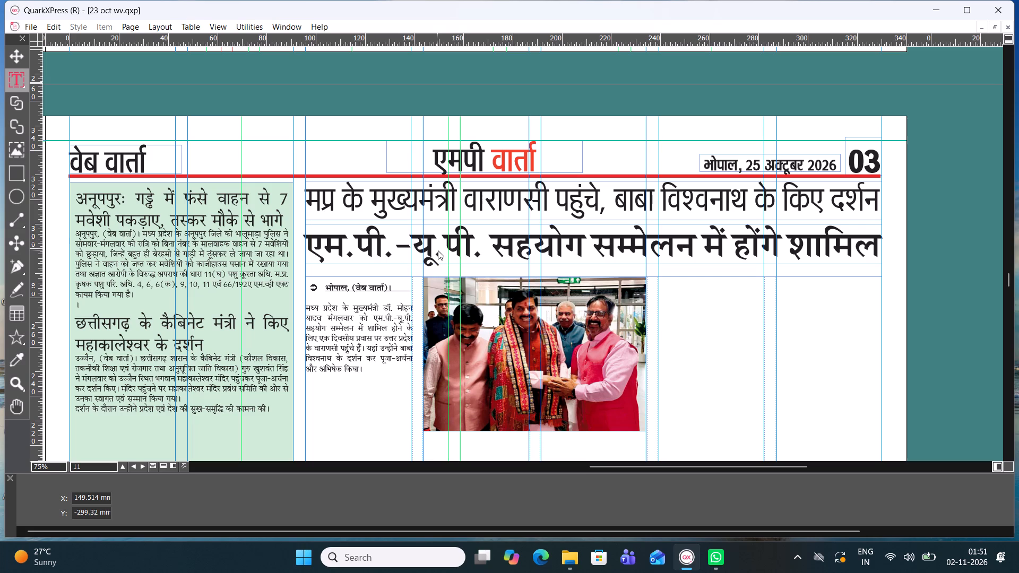
{"action": "scroll", "coordinate": [469, 229], "scroll_direction": "down", "scroll_amount": 2}
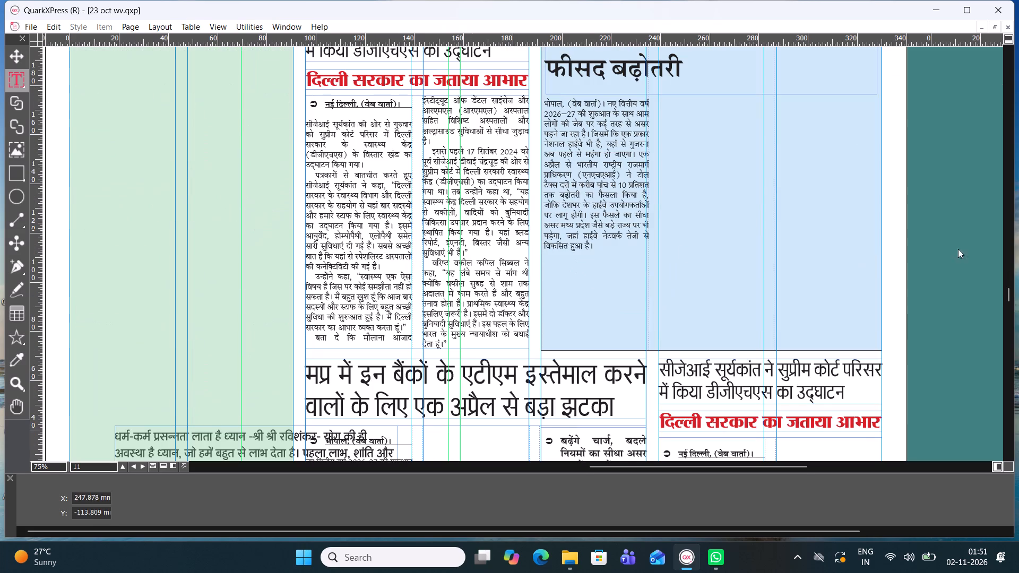
{"action": "left_click_drag", "start_coordinate": [753, 467], "coordinate": [551, 470]}
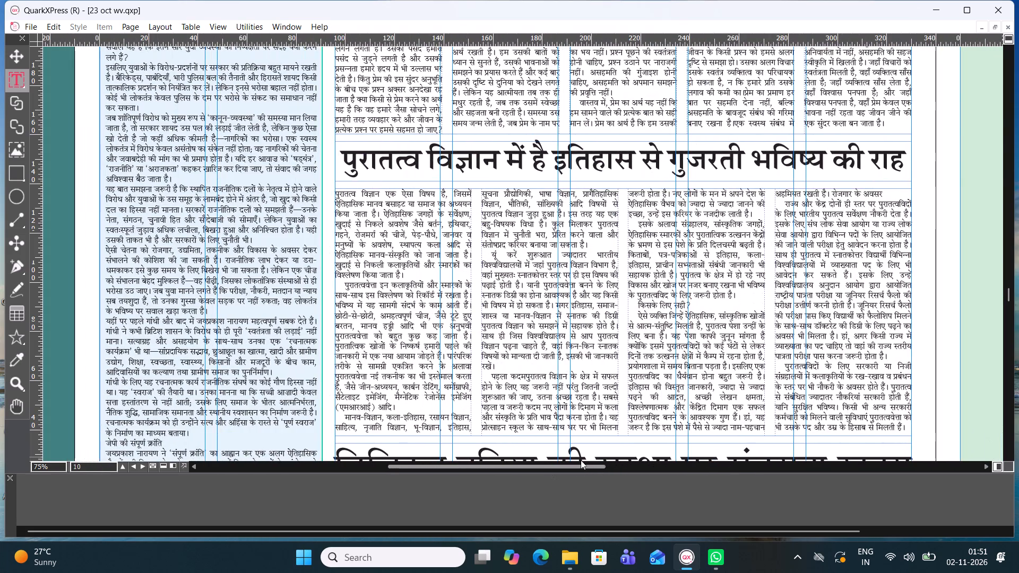
{"action": "scroll", "coordinate": [621, 285], "scroll_direction": "up", "scroll_amount": 1}
{"action": "scroll", "coordinate": [621, 285], "scroll_direction": "down", "scroll_amount": 3}
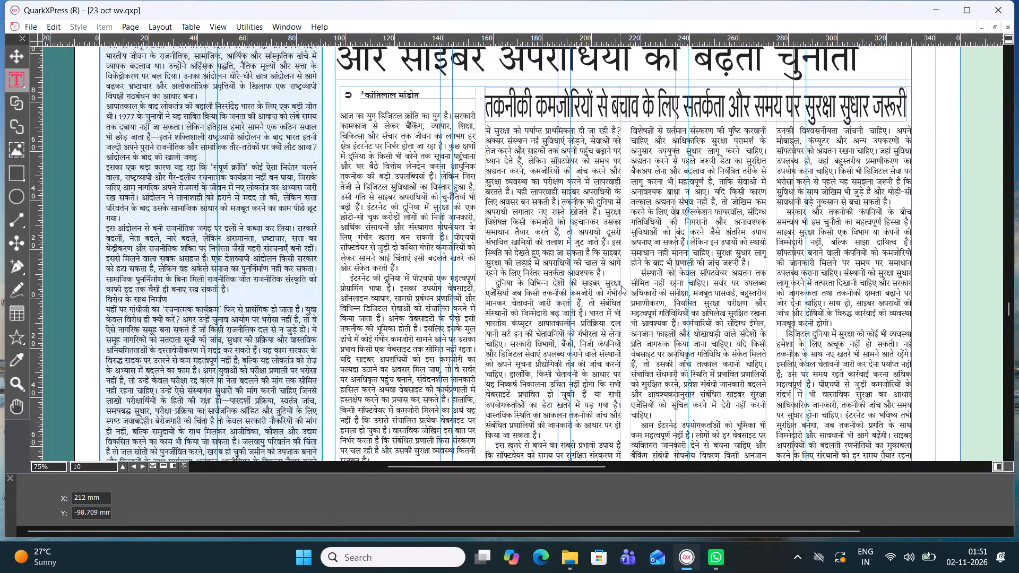
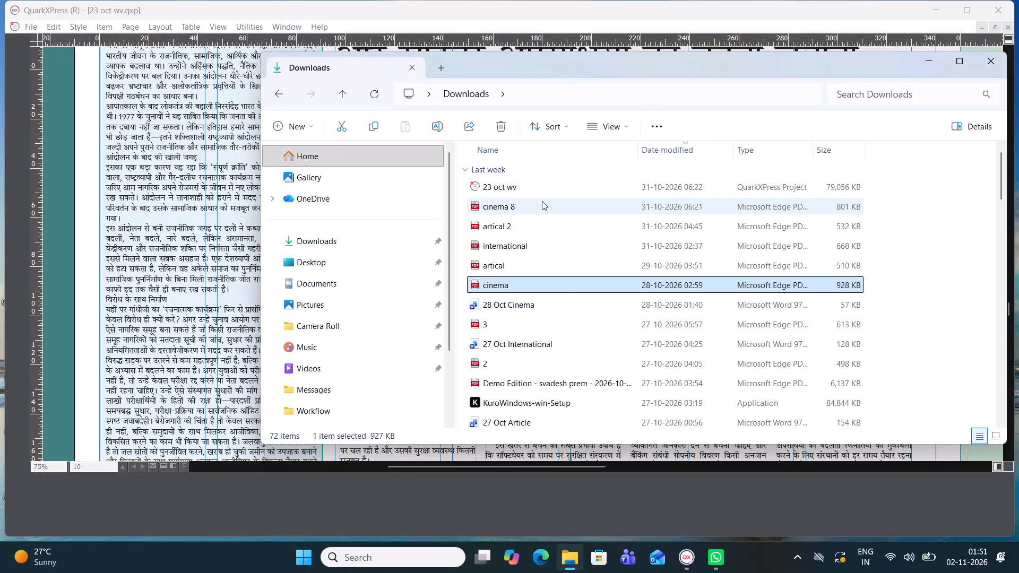
Open the cinema 8 PDF from the Downloads folder and look over the upper stories of its cinema page.
{"action": "double_click", "coordinate": [538, 207]}
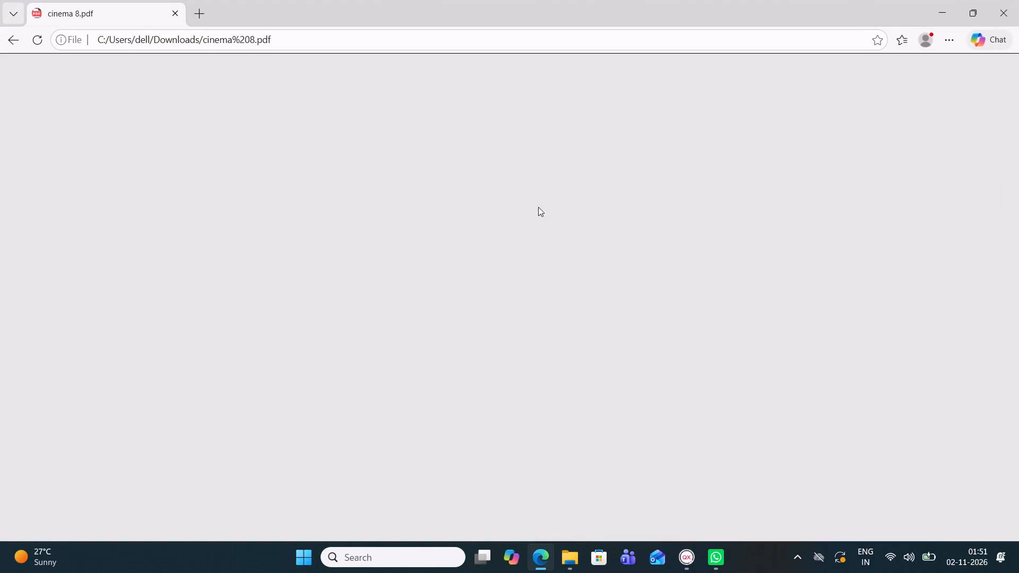
{"action": "scroll", "coordinate": [585, 323], "scroll_direction": "down", "scroll_amount": 1}
{"action": "scroll", "coordinate": [585, 323], "scroll_direction": "up", "scroll_amount": 1}
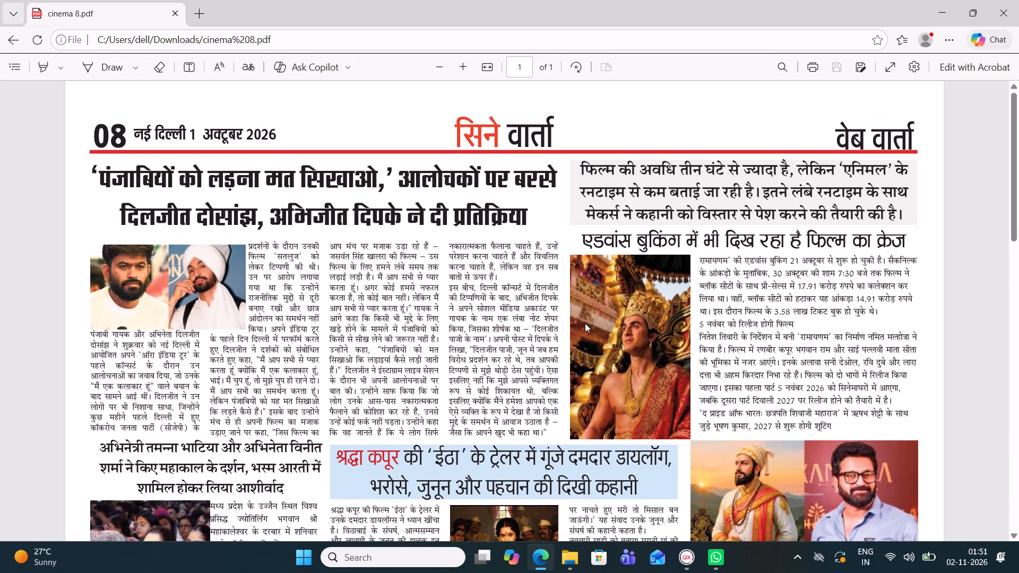
{"action": "scroll", "coordinate": [585, 323], "scroll_direction": "down", "scroll_amount": 1}
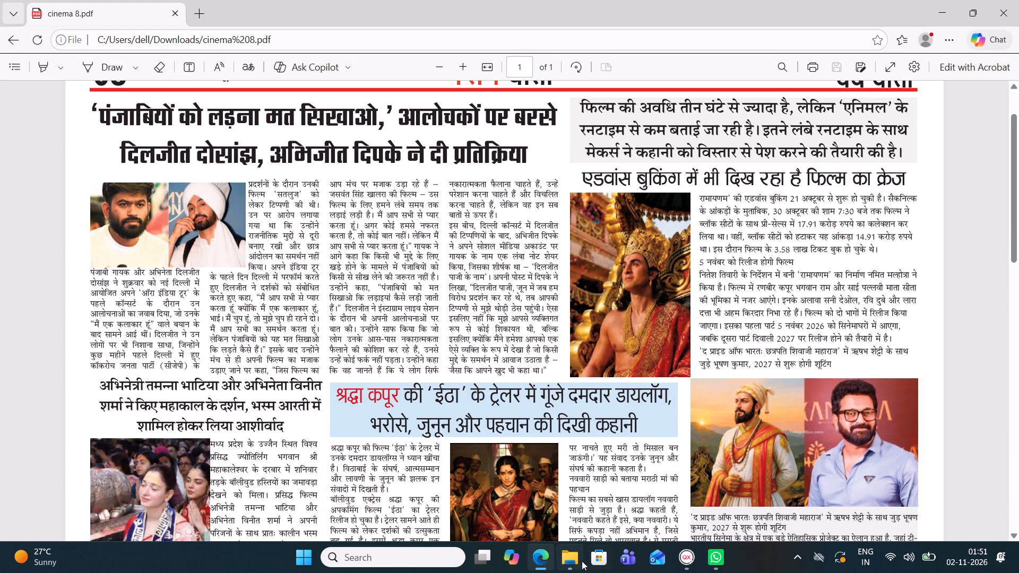
Open the artical PDF from the Downloads folder in the browser.
{"action": "left_click", "coordinate": [565, 565]}
{"action": "double_click", "coordinate": [566, 257]}
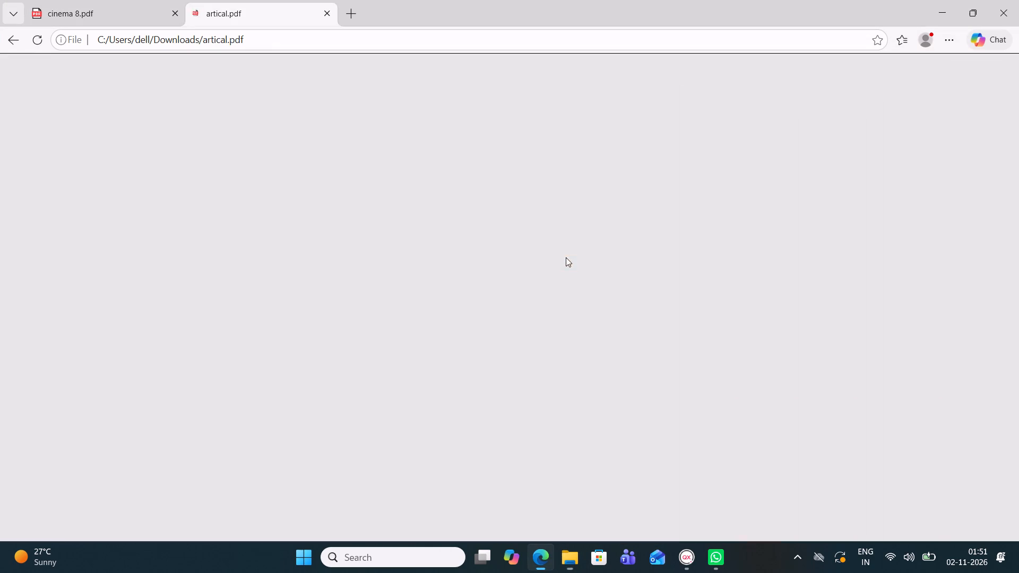
Open the "artical 2" and "cinema" PDFs from the Downloads folder and compare them with the already open page PDFs.
{"action": "left_click", "coordinate": [564, 558]}
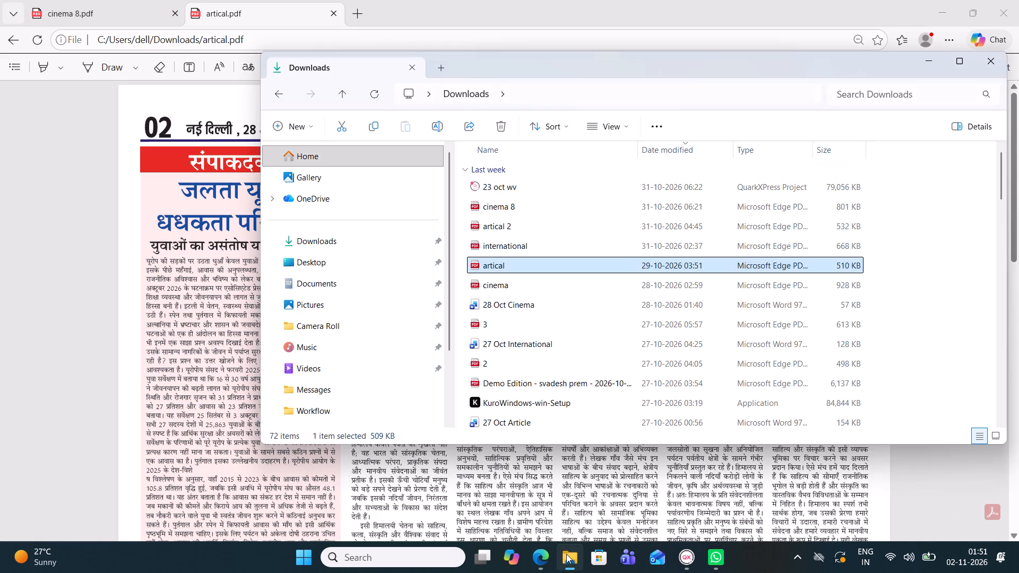
{"action": "double_click", "coordinate": [565, 229]}
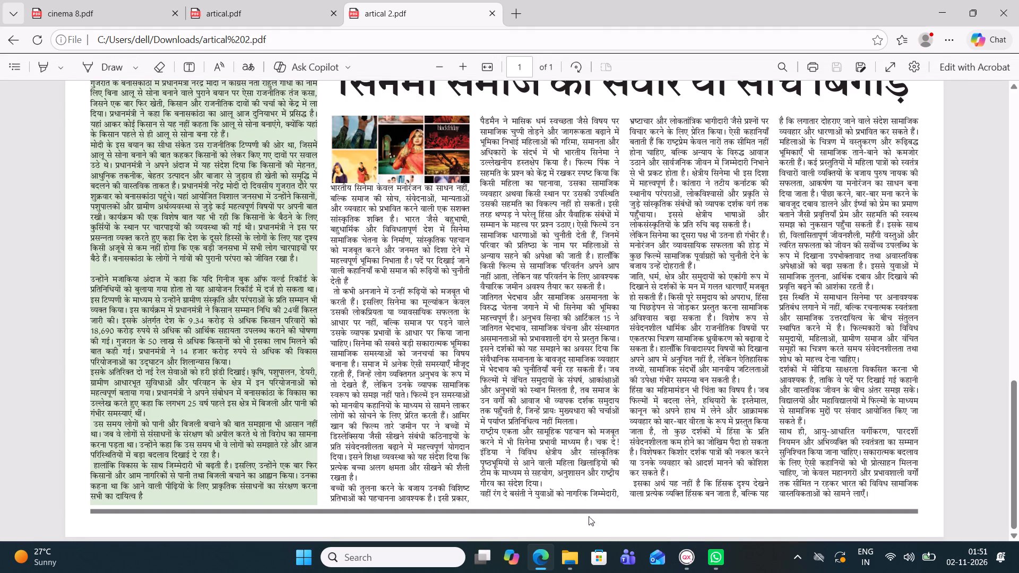
{"action": "left_click", "coordinate": [574, 560]}
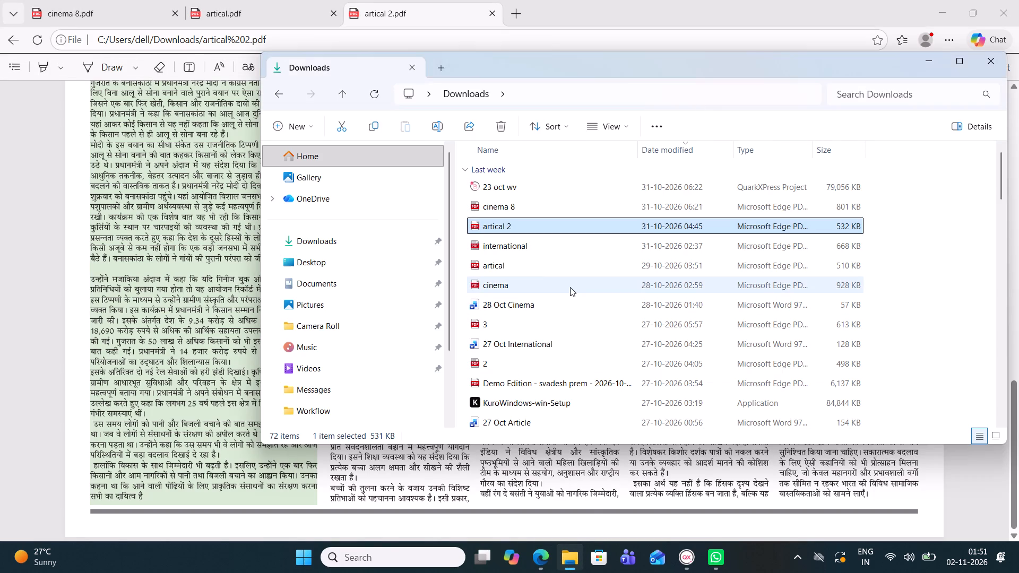
{"action": "double_click", "coordinate": [570, 287]}
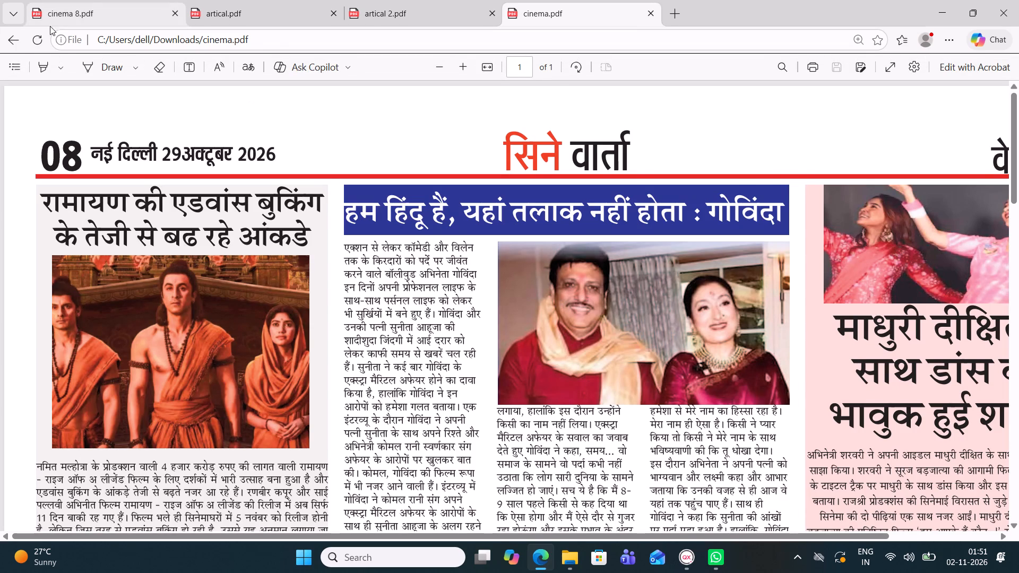
{"action": "left_click", "coordinate": [91, 10]}
{"action": "left_click", "coordinate": [236, 13]}
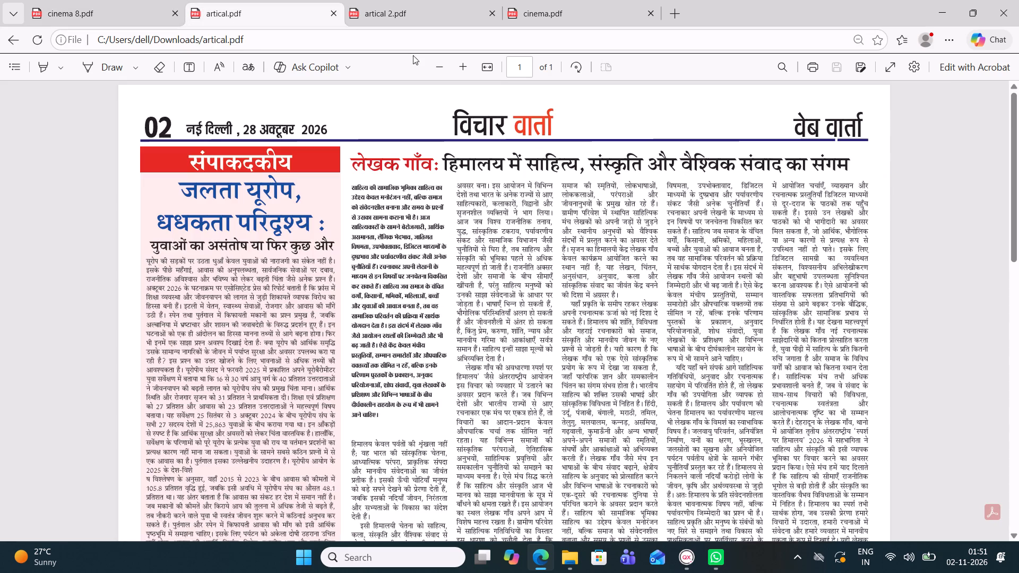
{"action": "left_click", "coordinate": [402, 19]}
{"action": "left_click", "coordinate": [566, 15]}
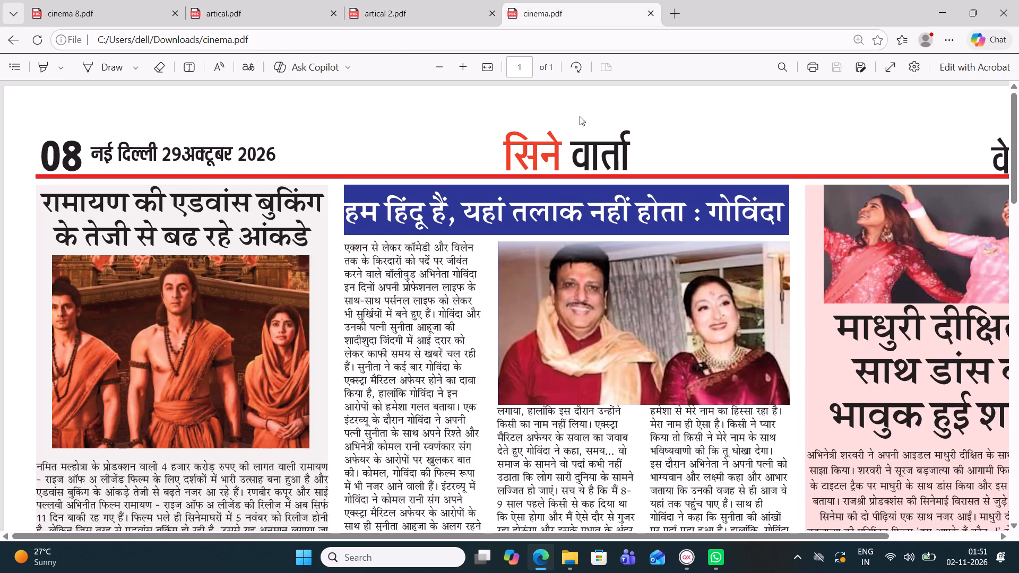
Open the PDF named "3" from the Downloads folder to view the finished page 03.
{"action": "left_click", "coordinate": [571, 554]}
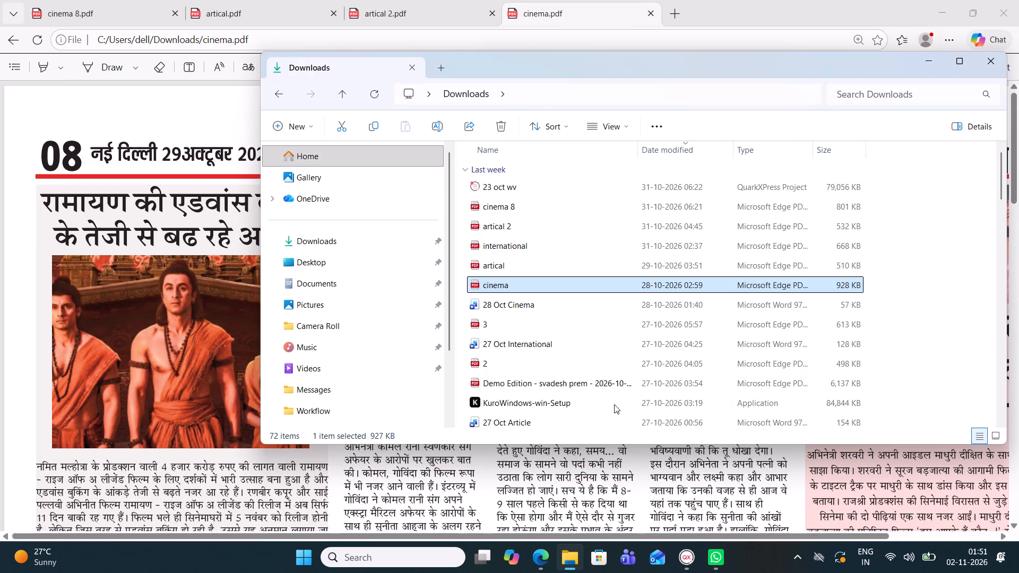
{"action": "left_click", "coordinate": [625, 354]}
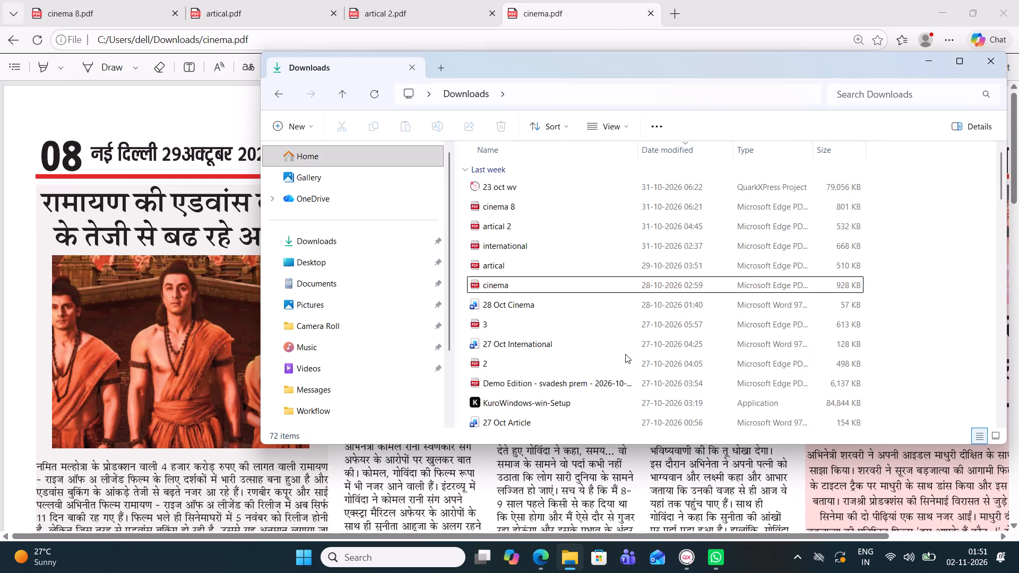
{"action": "double_click", "coordinate": [591, 336]}
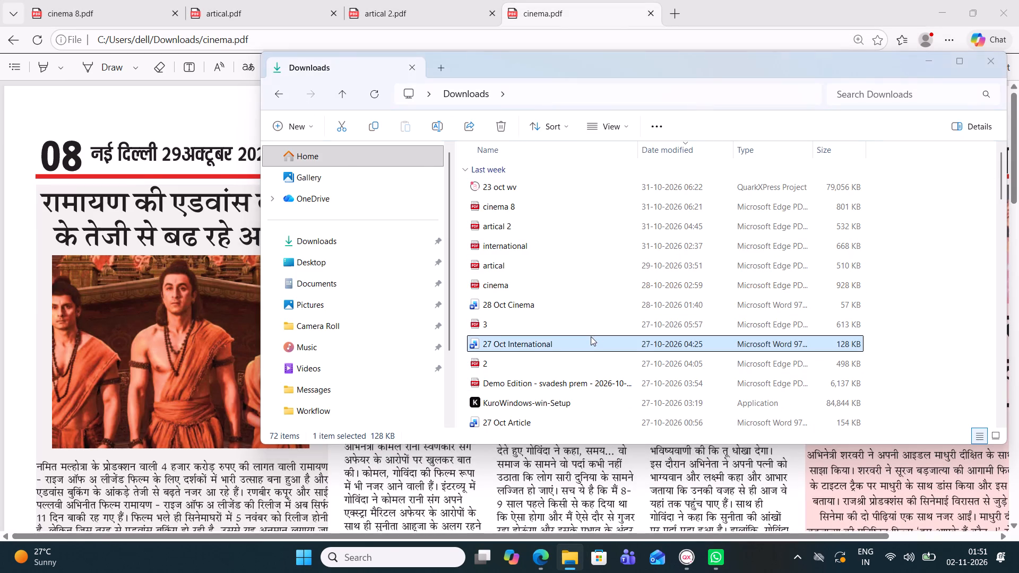
{"action": "left_click", "coordinate": [796, 79]}
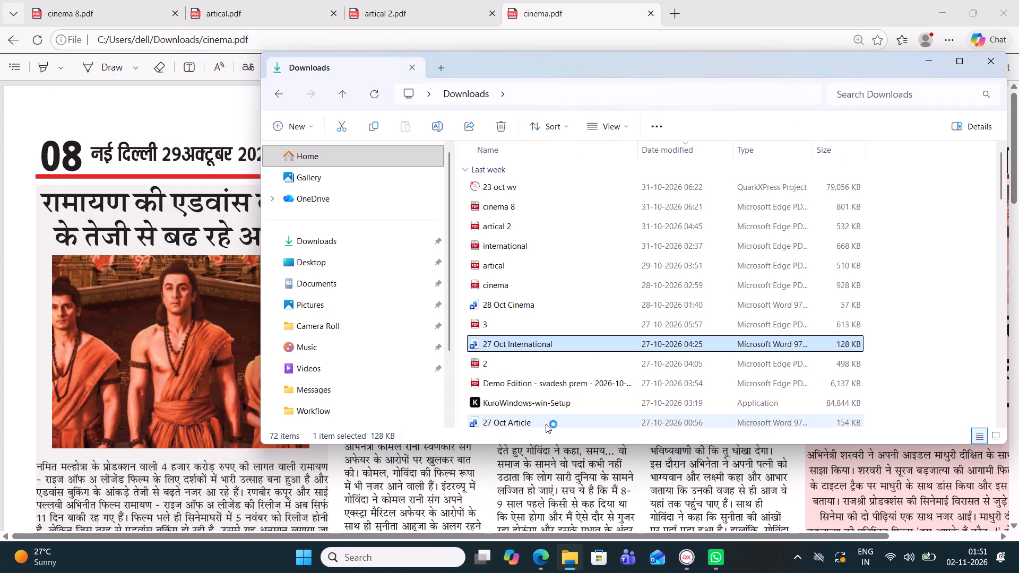
{"action": "double_click", "coordinate": [496, 328]}
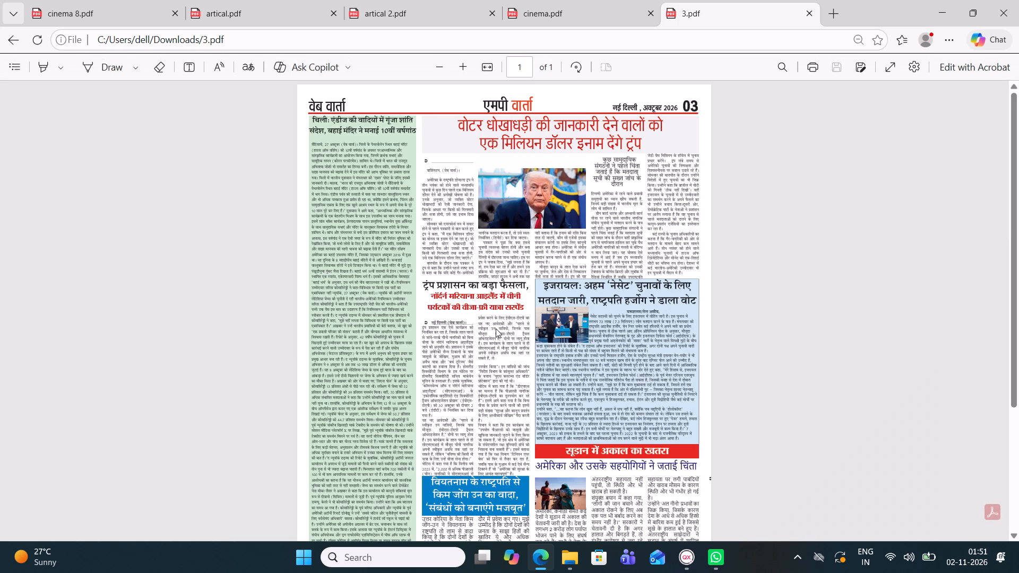
Examine the finished cinema page in "cinema 8.pdf", from its lead stories down to the imprint line, focusing on the lower-half stories.
{"action": "left_click", "coordinate": [140, 4]}
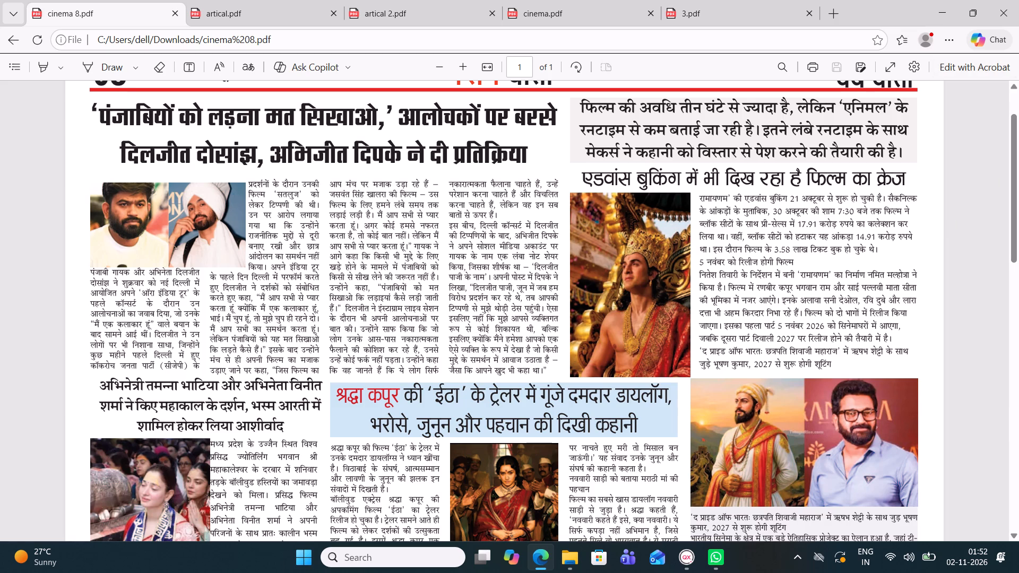
{"action": "scroll", "coordinate": [680, 404], "scroll_direction": "down", "scroll_amount": 2}
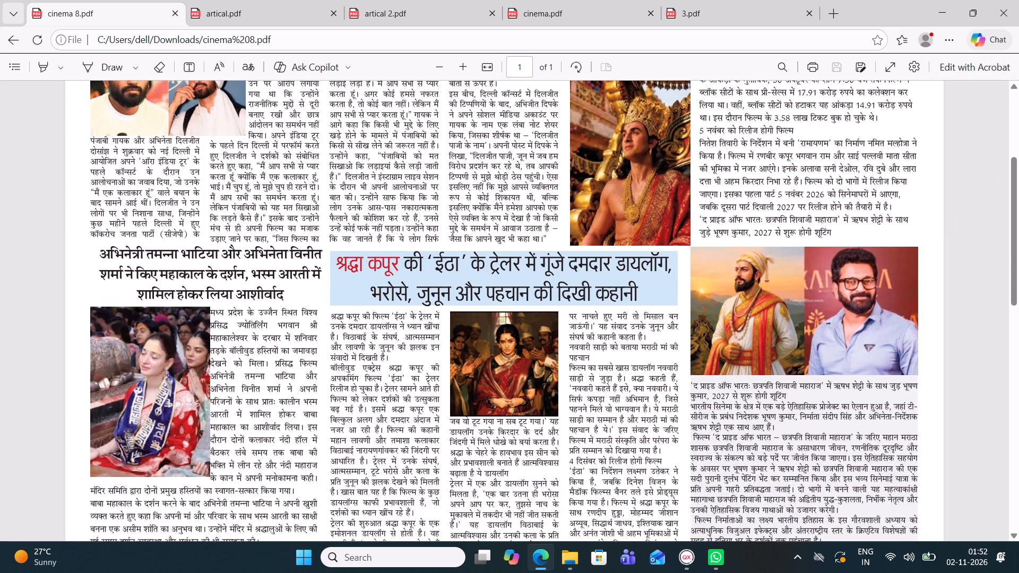
{"action": "scroll", "coordinate": [680, 404], "scroll_direction": "up", "scroll_amount": 1}
{"action": "scroll", "coordinate": [680, 404], "scroll_direction": "down", "scroll_amount": 8}
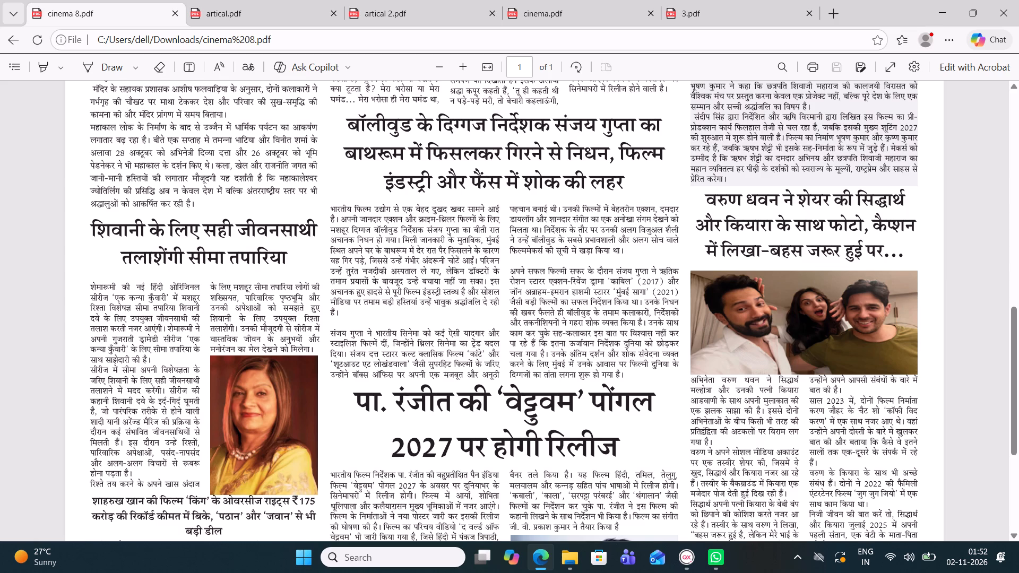
{"action": "scroll", "coordinate": [566, 227], "scroll_direction": "down", "scroll_amount": 1}
{"action": "scroll", "coordinate": [566, 227], "scroll_direction": "up", "scroll_amount": 1}
{"action": "scroll", "coordinate": [612, 441], "scroll_direction": "down", "scroll_amount": 4}
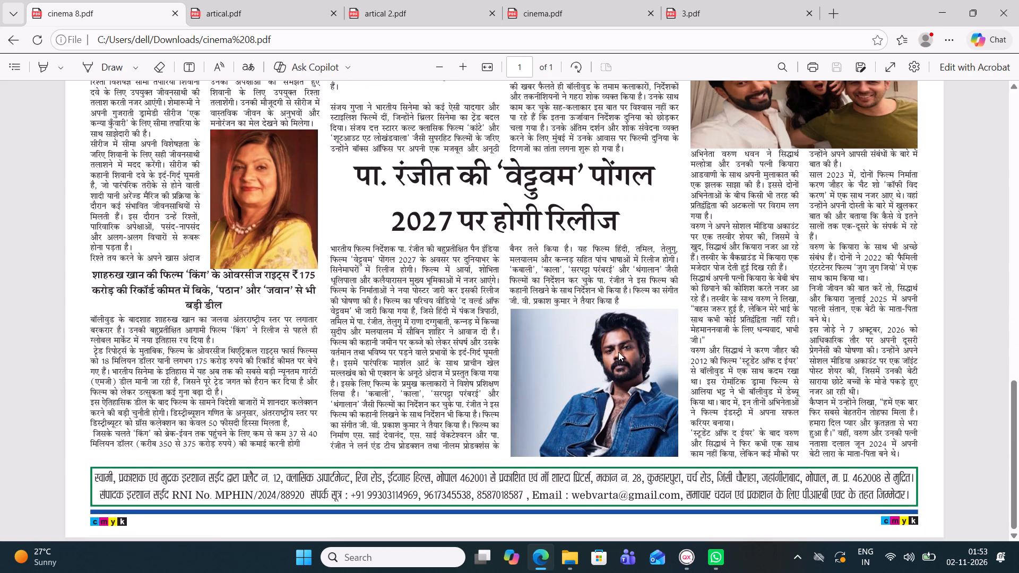
{"action": "scroll", "coordinate": [618, 352], "scroll_direction": "up", "scroll_amount": 1}
{"action": "scroll", "coordinate": [618, 352], "scroll_direction": "down", "scroll_amount": 4}
{"action": "scroll", "coordinate": [618, 352], "scroll_direction": "up", "scroll_amount": 1}
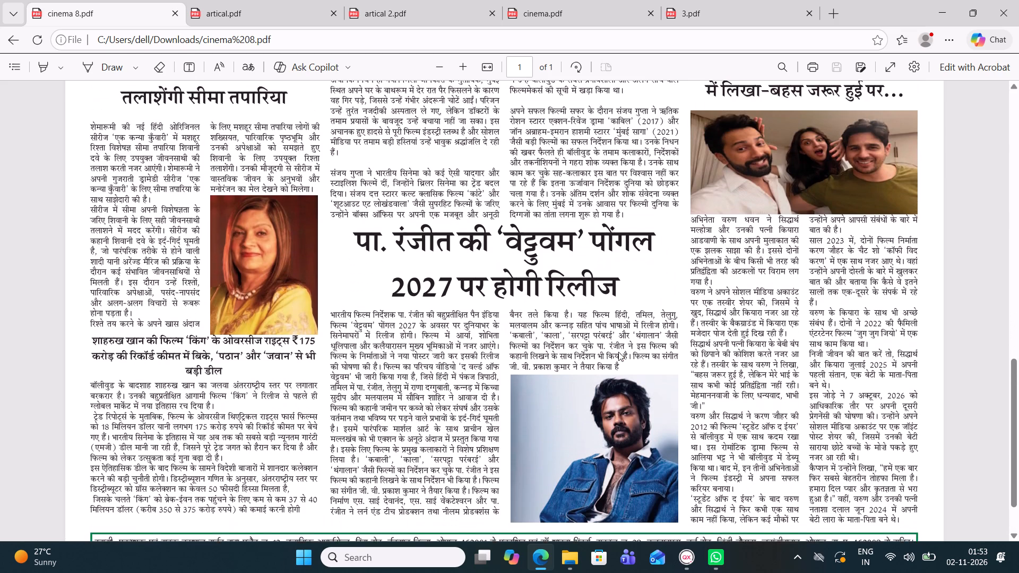
{"action": "scroll", "coordinate": [618, 352], "scroll_direction": "up", "scroll_amount": 3}
{"action": "scroll", "coordinate": [618, 352], "scroll_direction": "down", "scroll_amount": 3}
{"action": "scroll", "coordinate": [618, 352], "scroll_direction": "up", "scroll_amount": 2}
{"action": "scroll", "coordinate": [618, 352], "scroll_direction": "down", "scroll_amount": 1}
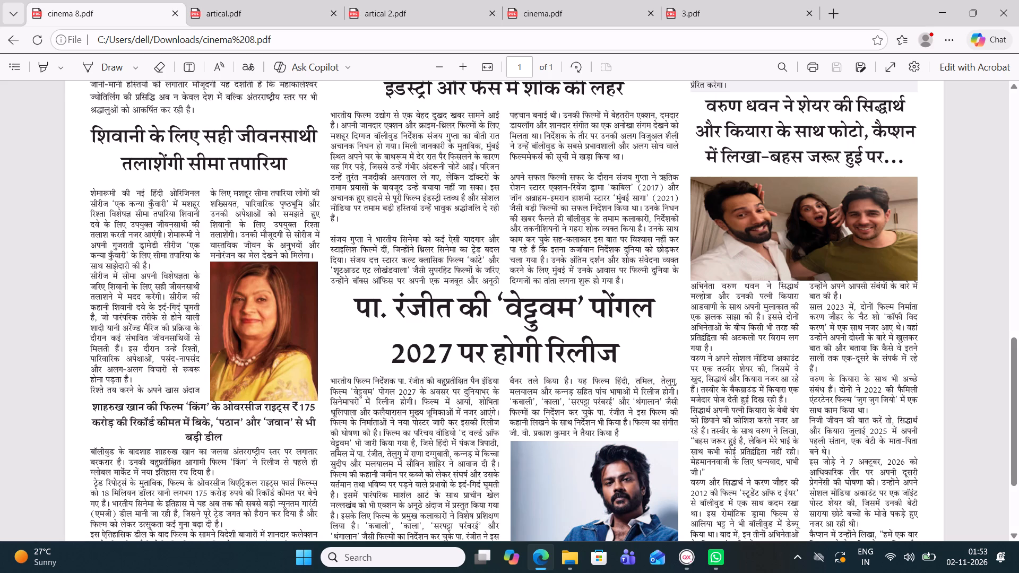
{"action": "scroll", "coordinate": [590, 341], "scroll_direction": "up", "scroll_amount": 2}
{"action": "scroll", "coordinate": [590, 341], "scroll_direction": "down", "scroll_amount": 1}
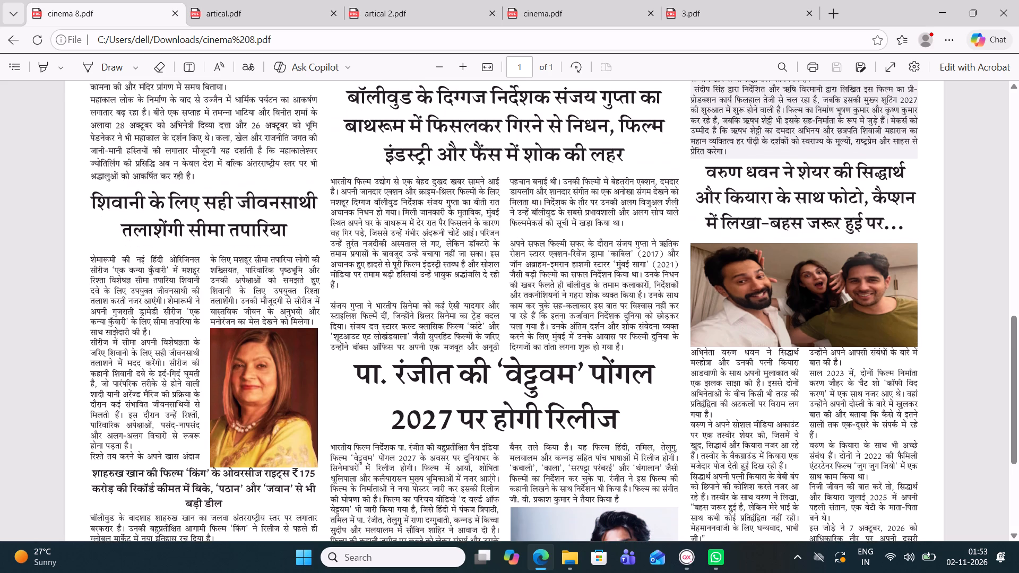
{"action": "scroll", "coordinate": [590, 341], "scroll_direction": "up", "scroll_amount": 3}
{"action": "scroll", "coordinate": [590, 341], "scroll_direction": "down", "scroll_amount": 1}
{"action": "scroll", "coordinate": [590, 341], "scroll_direction": "up", "scroll_amount": 1}
{"action": "scroll", "coordinate": [590, 341], "scroll_direction": "down", "scroll_amount": 1}
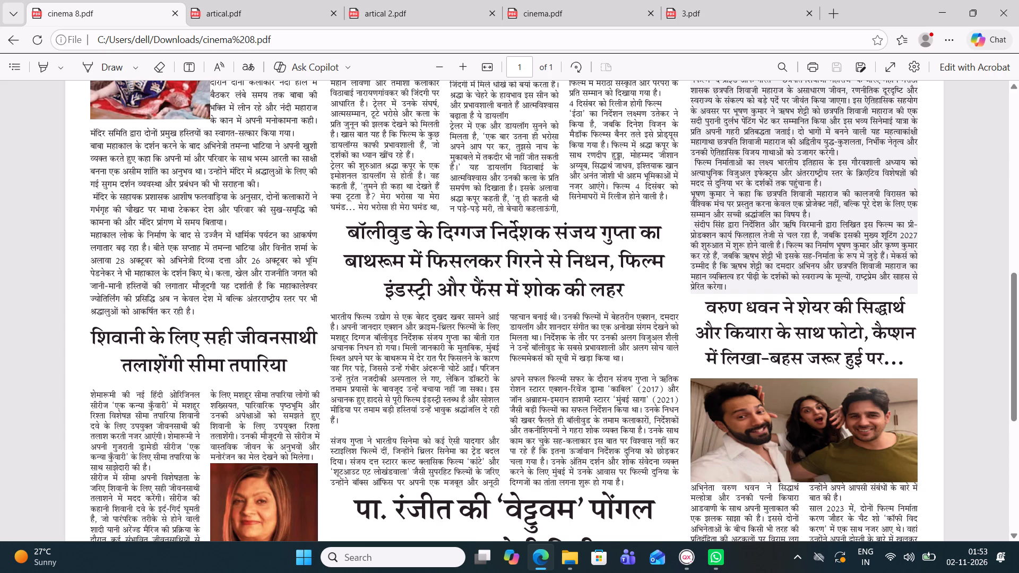
Examine the upper and middle stories of the cinema page, from the Mahakal temple visit and Shraddha Kapoor trailer to the Sanjay Gupta report.
{"action": "scroll", "coordinate": [642, 239], "scroll_direction": "up", "scroll_amount": 2}
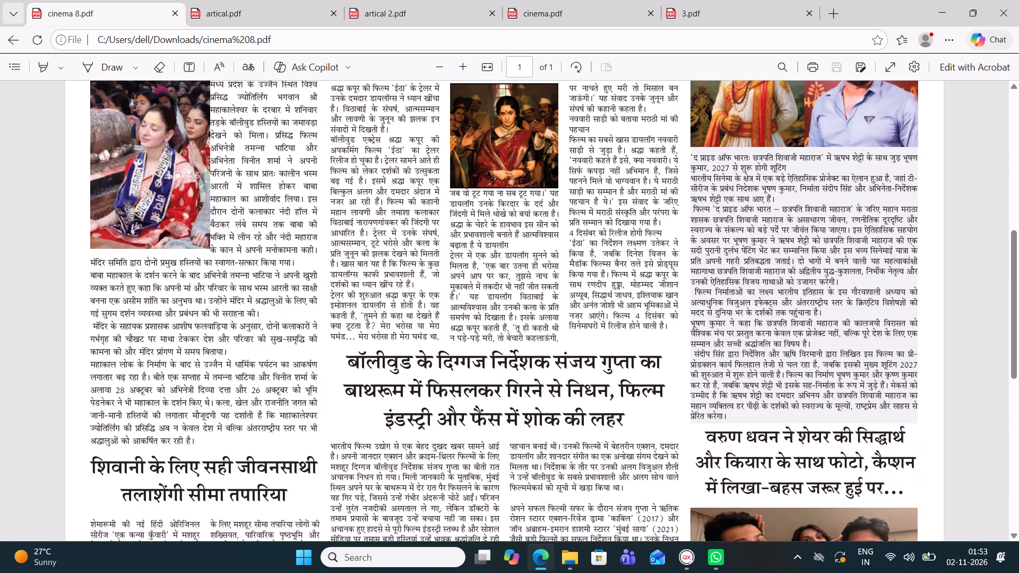
{"action": "scroll", "coordinate": [652, 183], "scroll_direction": "up", "scroll_amount": 1}
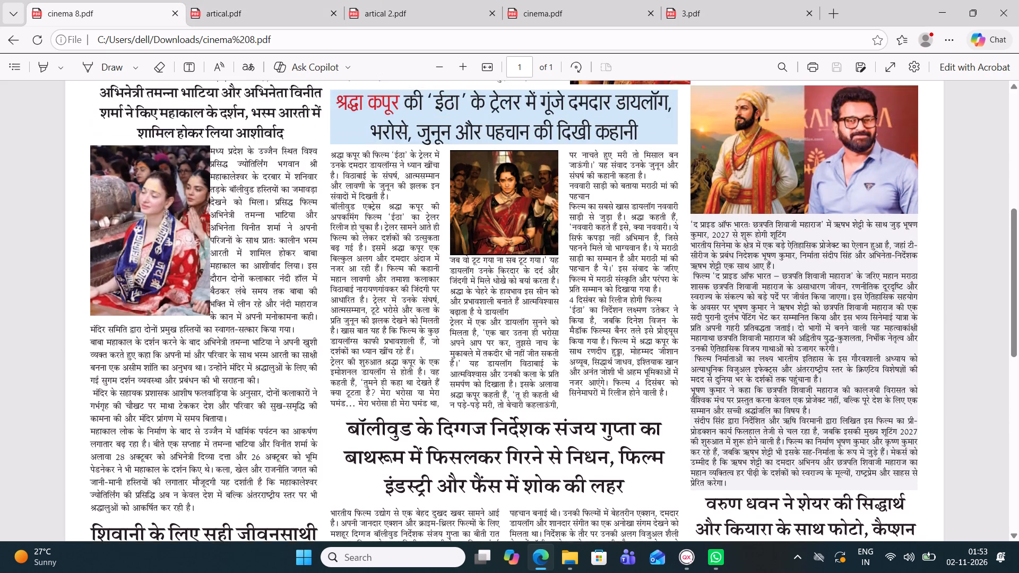
{"action": "scroll", "coordinate": [652, 183], "scroll_direction": "down", "scroll_amount": 1}
{"action": "scroll", "coordinate": [652, 183], "scroll_direction": "up", "scroll_amount": 1}
{"action": "scroll", "coordinate": [652, 183], "scroll_direction": "down", "scroll_amount": 1}
{"action": "scroll", "coordinate": [652, 183], "scroll_direction": "up", "scroll_amount": 1}
{"action": "scroll", "coordinate": [652, 183], "scroll_direction": "down", "scroll_amount": 1}
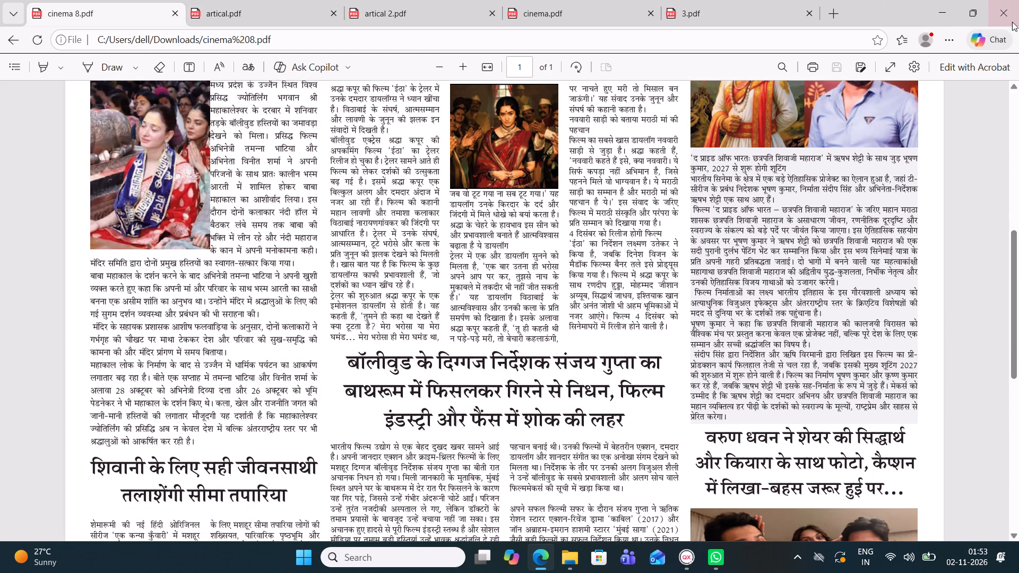
Minimize the browser with the page PDFs to return to the Downloads folder.
{"action": "left_click", "coordinate": [937, 12]}
{"action": "left_click", "coordinate": [935, 10]}
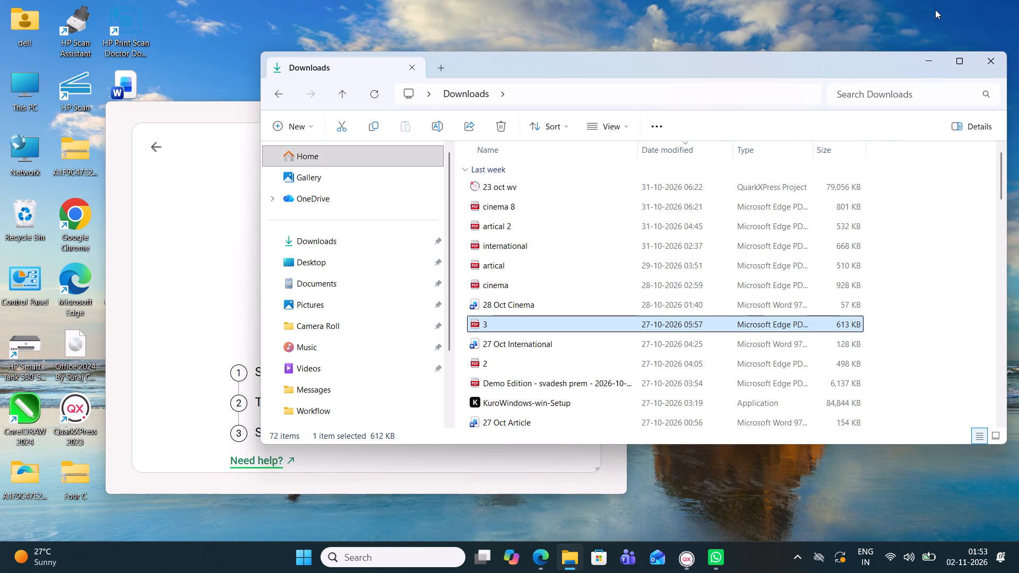
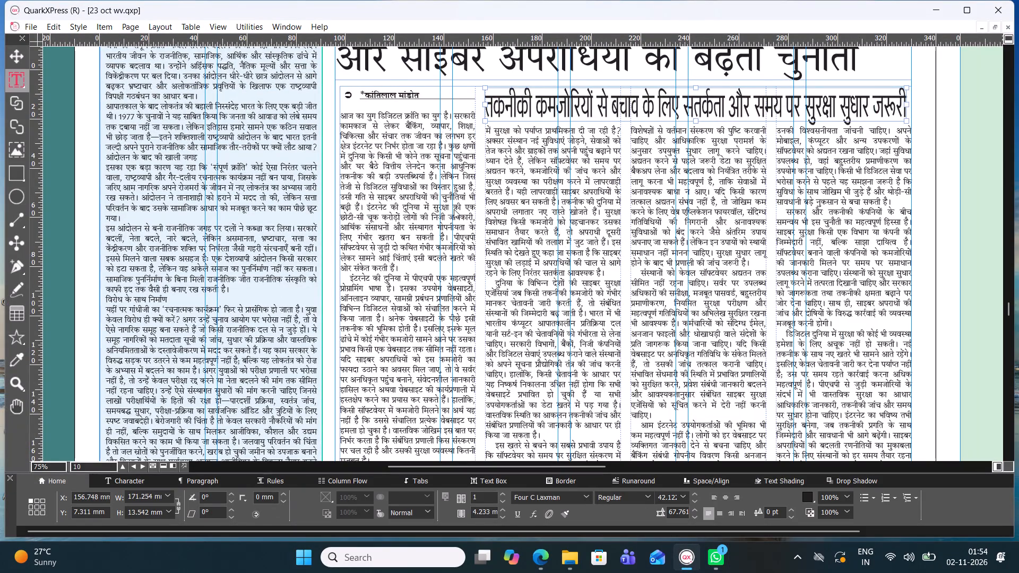
Locate the cleared page 04 with the "विदेश वार्ता" header in the 23 oct wv layout and view its top area.
{"action": "scroll", "coordinate": [454, 209], "scroll_direction": "up", "scroll_amount": 1}
{"action": "scroll", "coordinate": [454, 209], "scroll_direction": "down", "scroll_amount": 1}
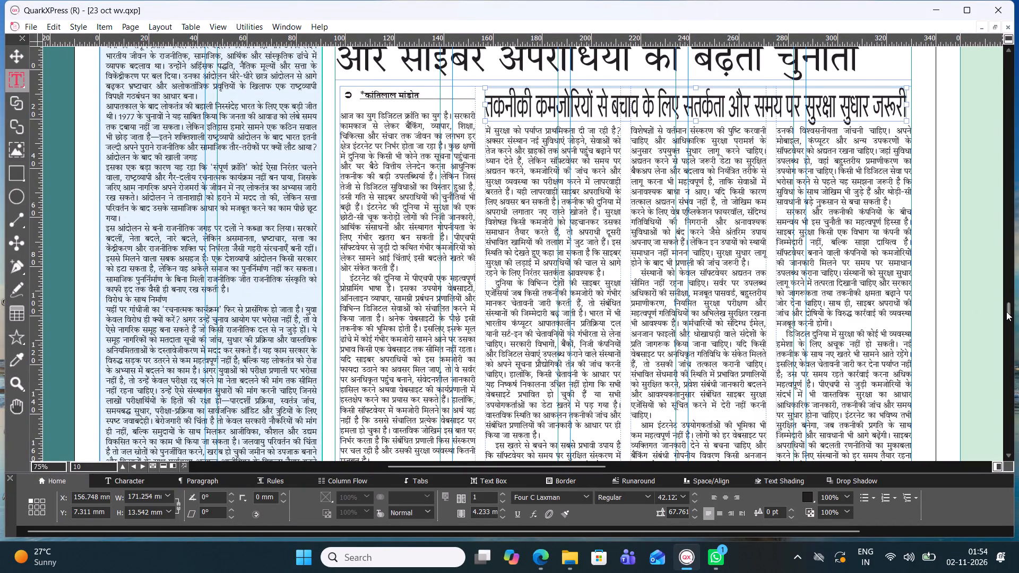
{"action": "left_click_drag", "start_coordinate": [1006, 311], "coordinate": [1011, 134]}
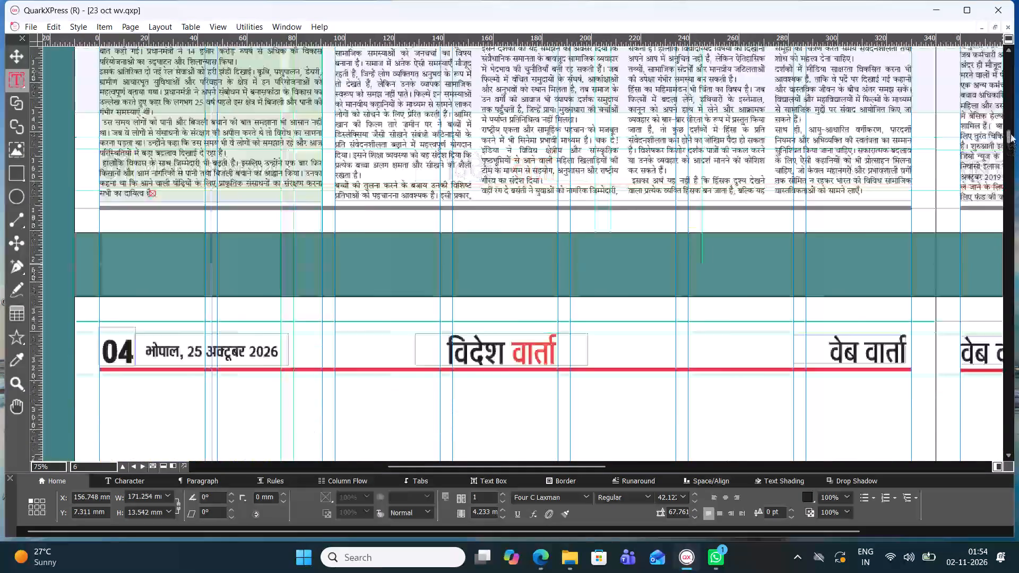
{"action": "left_click_drag", "start_coordinate": [1011, 134], "coordinate": [1008, 146]}
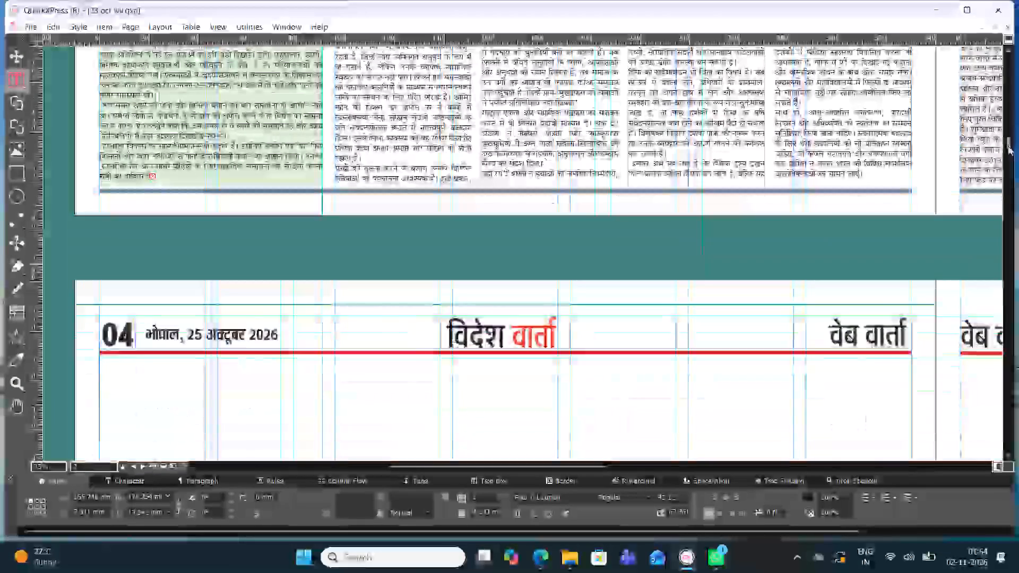
{"action": "left_click_drag", "start_coordinate": [1008, 146], "coordinate": [1007, 151]}
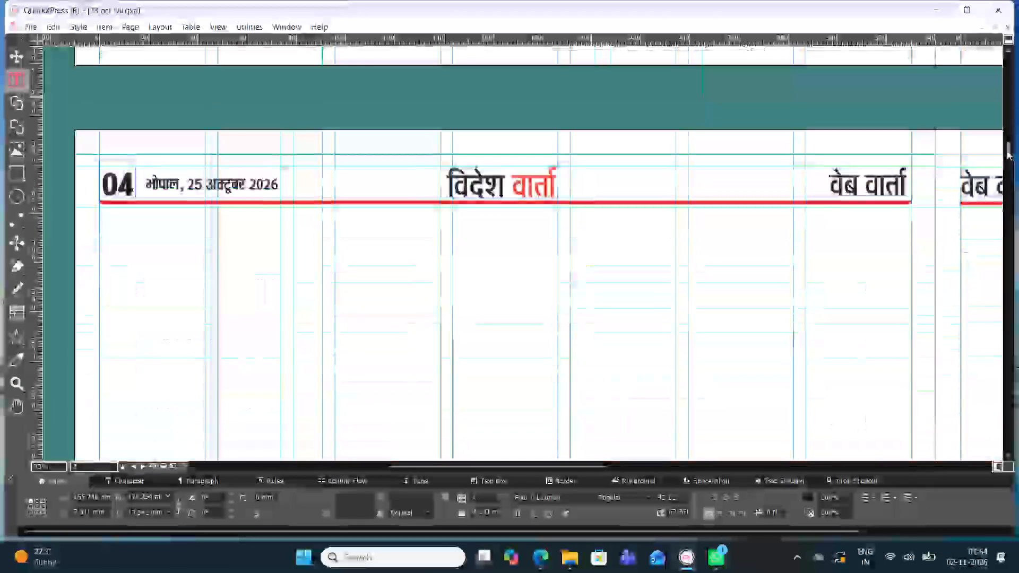
{"action": "left_click_drag", "start_coordinate": [1007, 151], "coordinate": [1001, 151]}
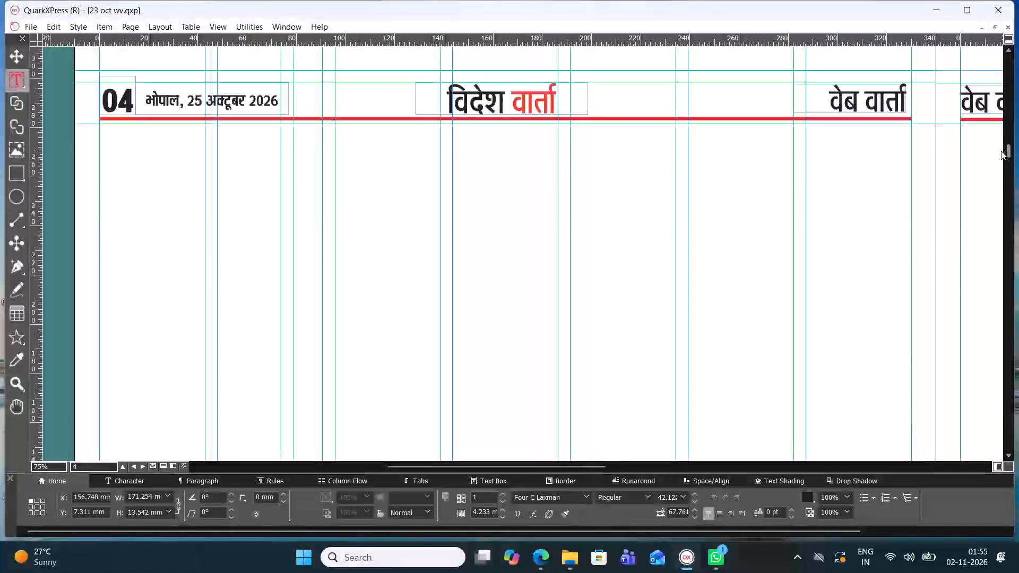
{"action": "left_click_drag", "start_coordinate": [1001, 151], "coordinate": [999, 149]}
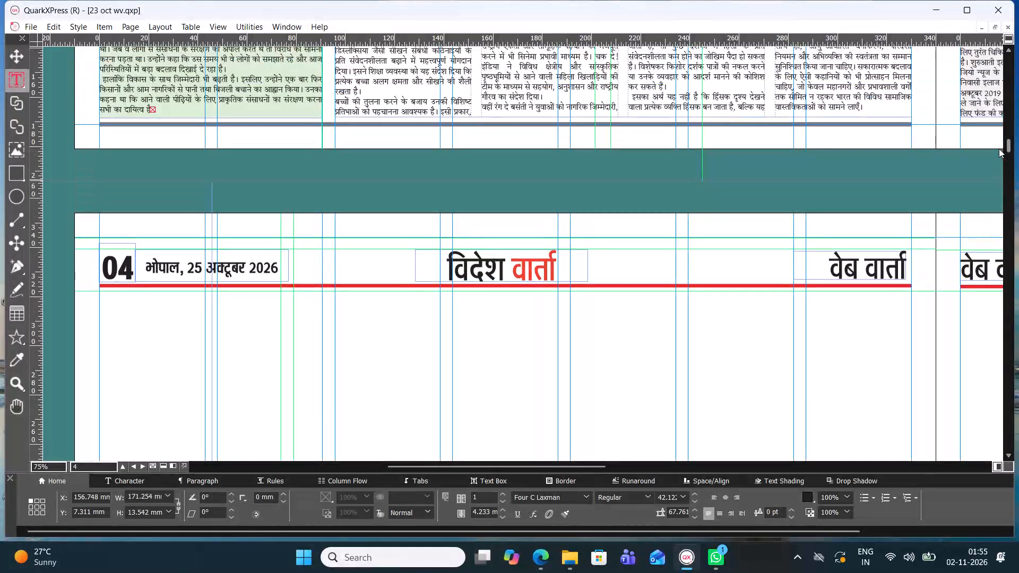
{"action": "left_click_drag", "start_coordinate": [999, 149], "coordinate": [997, 153]}
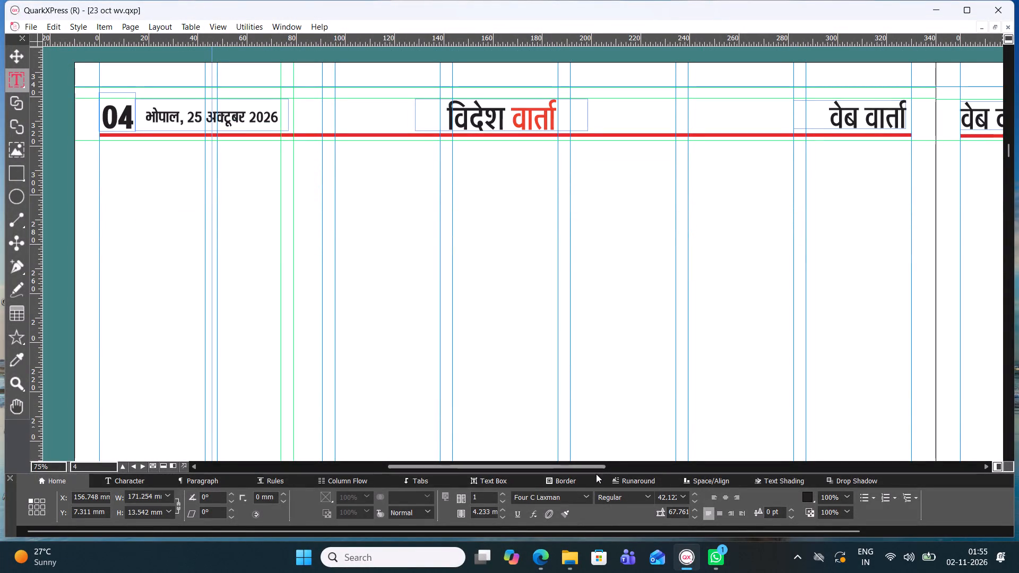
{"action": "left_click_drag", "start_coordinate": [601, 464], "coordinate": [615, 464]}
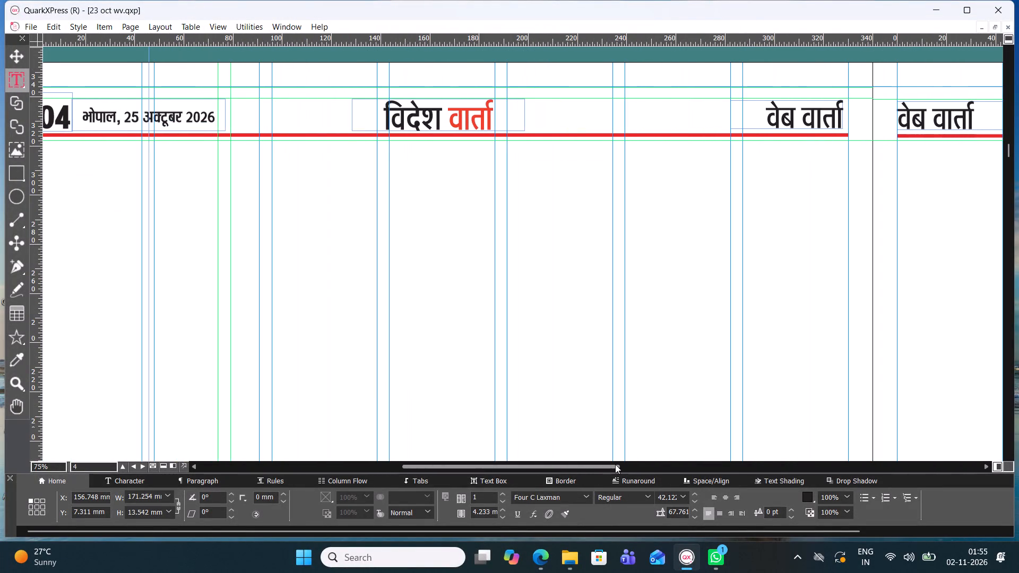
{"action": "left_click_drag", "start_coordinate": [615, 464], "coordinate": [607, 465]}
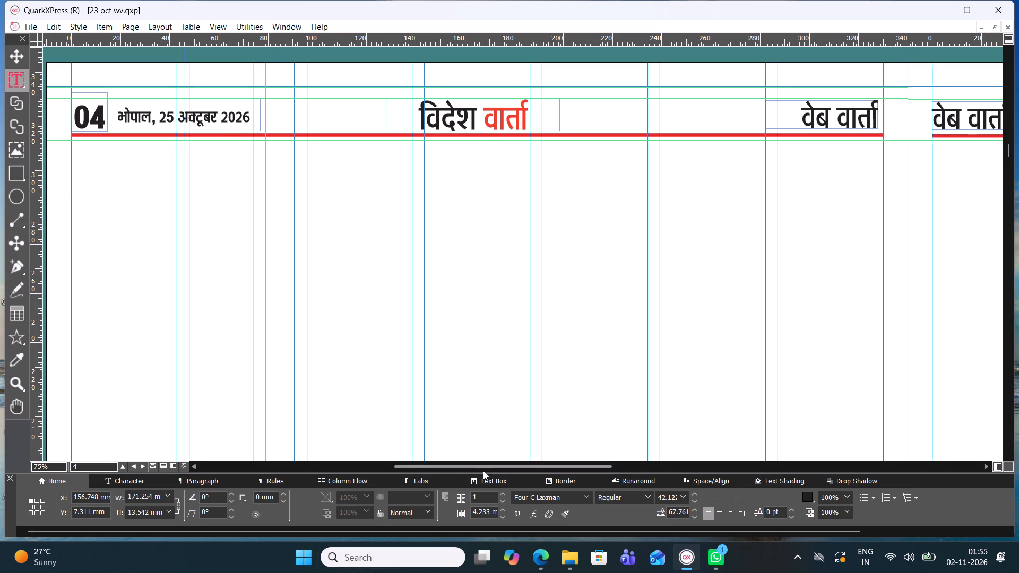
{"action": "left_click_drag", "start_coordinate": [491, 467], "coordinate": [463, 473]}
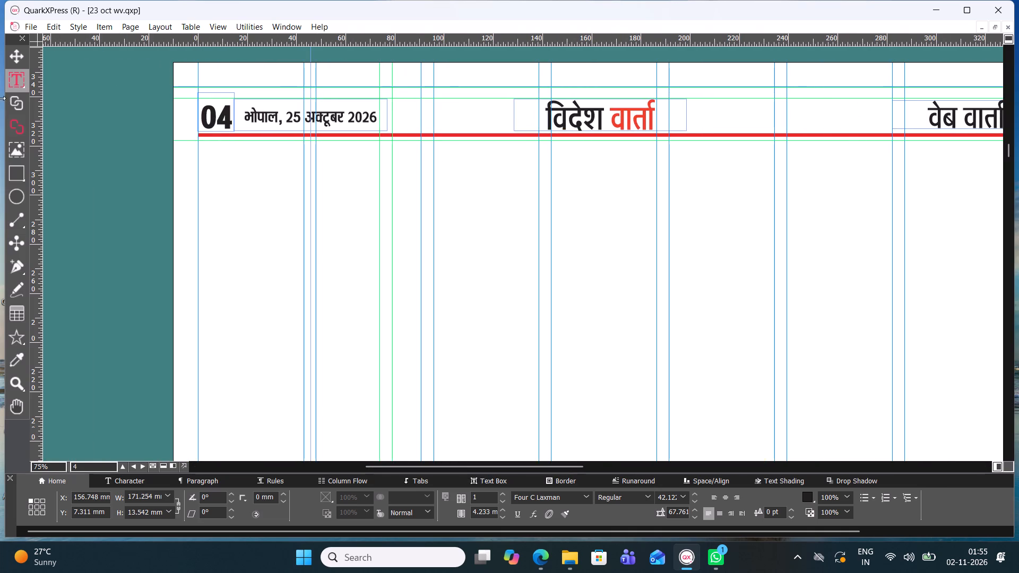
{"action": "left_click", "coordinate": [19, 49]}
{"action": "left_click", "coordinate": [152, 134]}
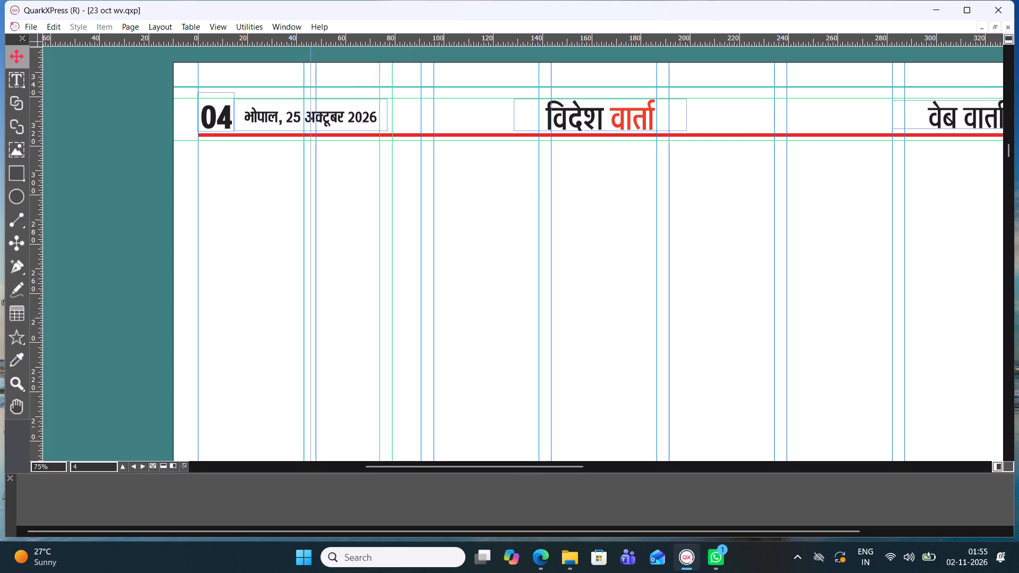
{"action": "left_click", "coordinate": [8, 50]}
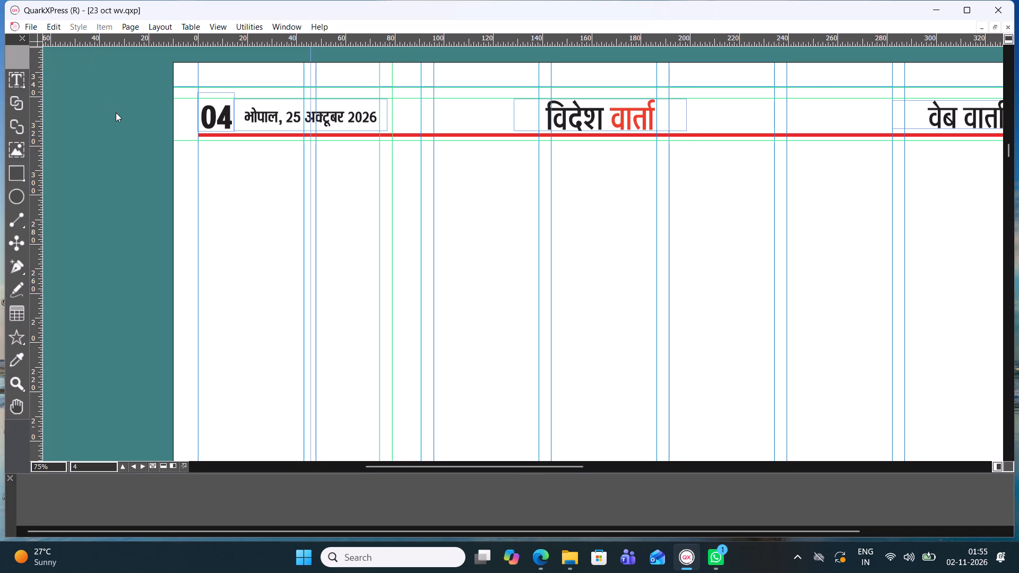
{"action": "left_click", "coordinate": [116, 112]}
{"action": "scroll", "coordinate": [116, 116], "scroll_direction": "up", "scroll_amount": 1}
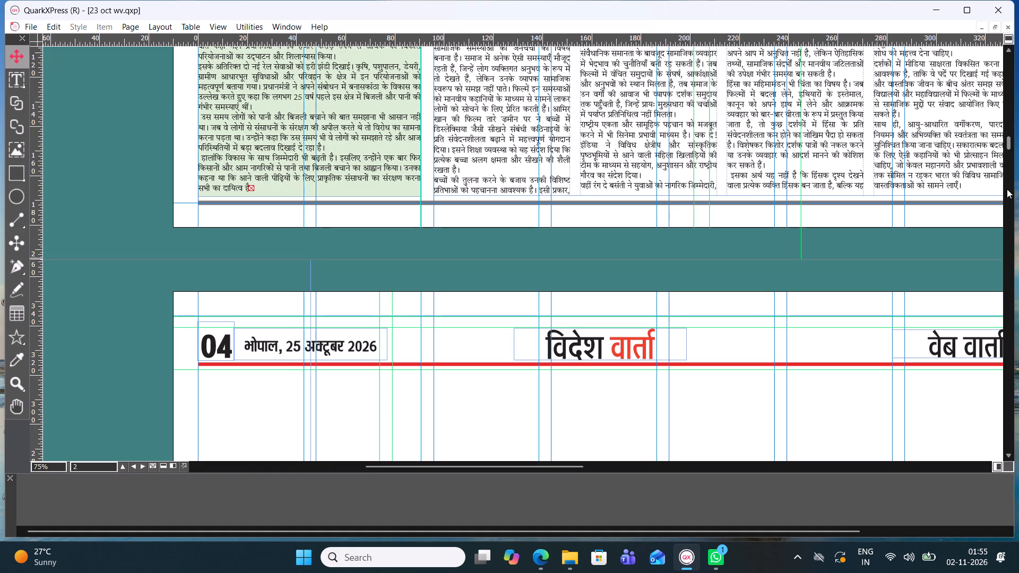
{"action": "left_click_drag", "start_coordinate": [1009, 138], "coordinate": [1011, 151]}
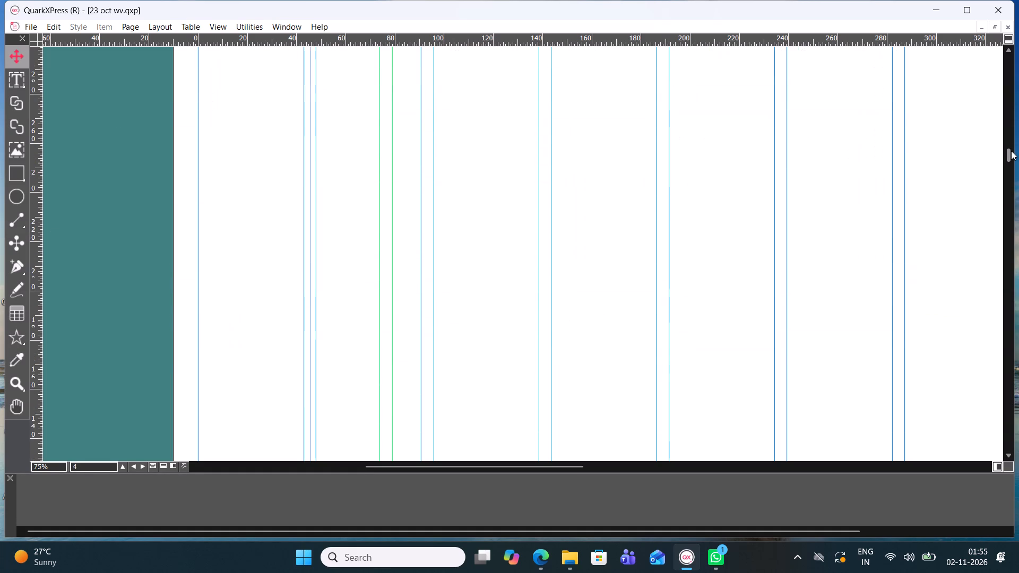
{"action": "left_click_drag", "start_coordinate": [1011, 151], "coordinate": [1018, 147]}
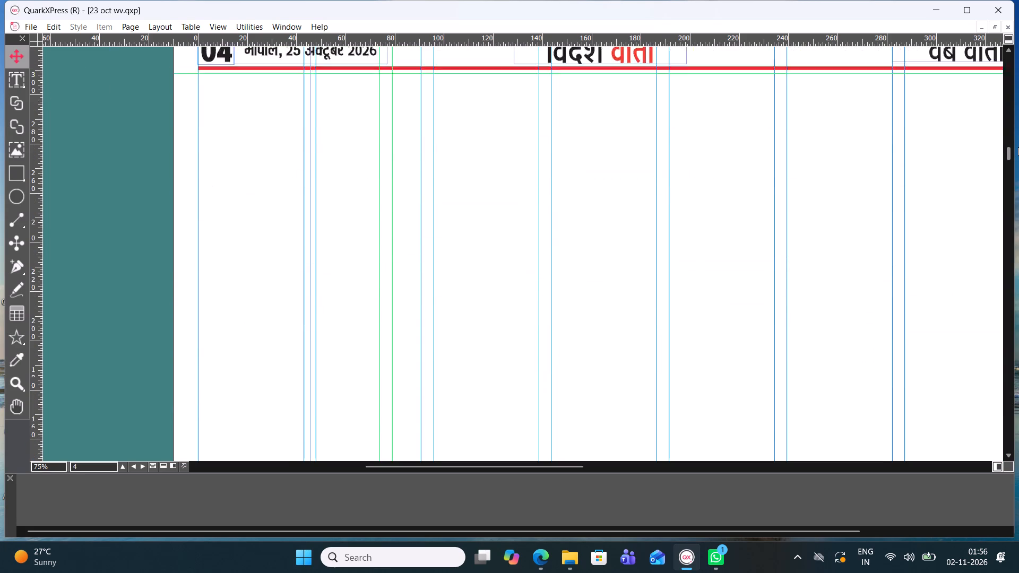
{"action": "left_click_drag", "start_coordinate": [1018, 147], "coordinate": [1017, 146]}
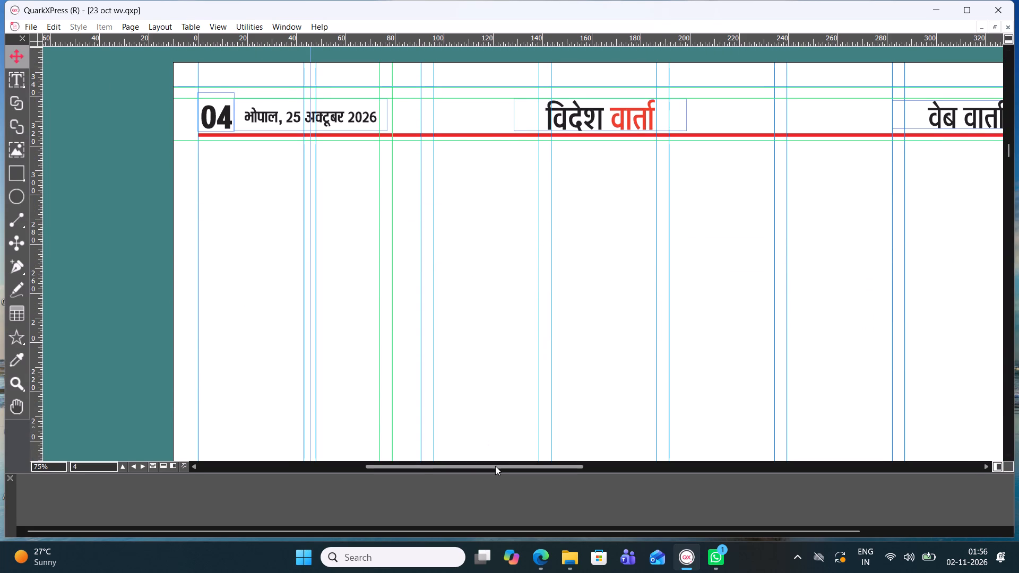
Widen the dateline text box in the page 04 header to about 64.4 mm, up to the green guide.
{"action": "left_click_drag", "start_coordinate": [495, 466], "coordinate": [520, 458]}
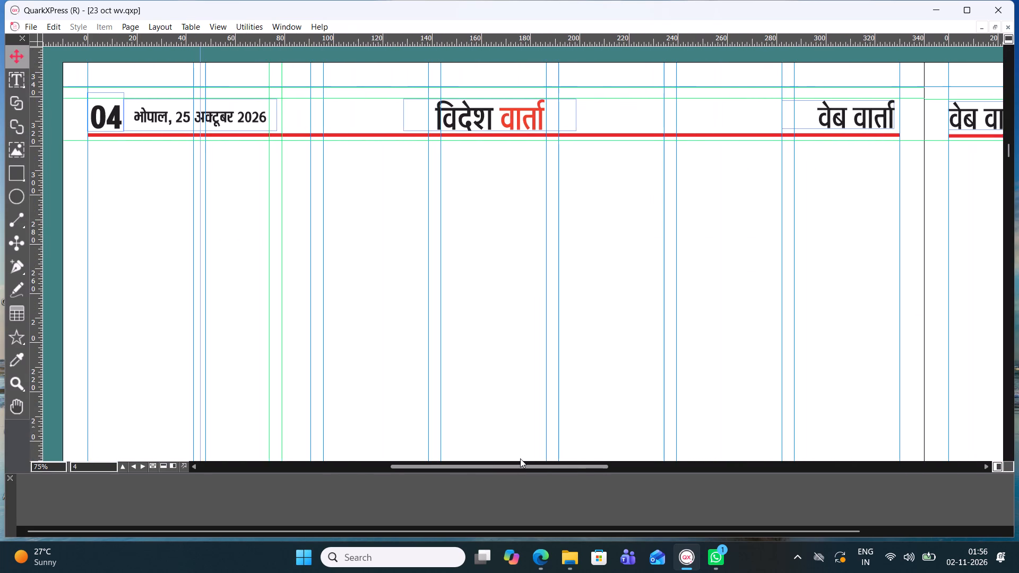
{"action": "left_click_drag", "start_coordinate": [520, 458], "coordinate": [522, 458]}
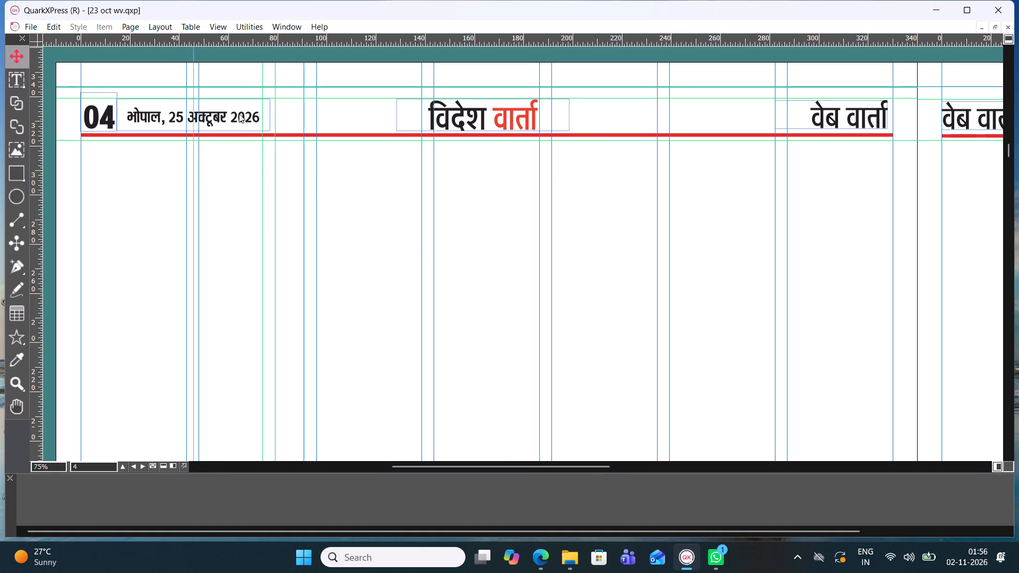
{"action": "left_click", "coordinate": [268, 110]}
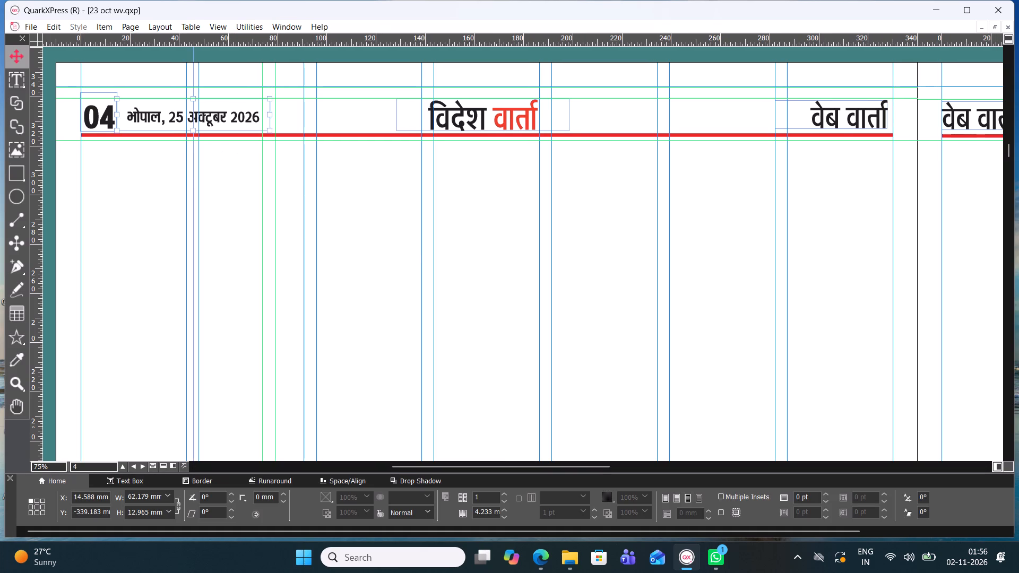
{"action": "left_click_drag", "start_coordinate": [269, 117], "coordinate": [273, 117]}
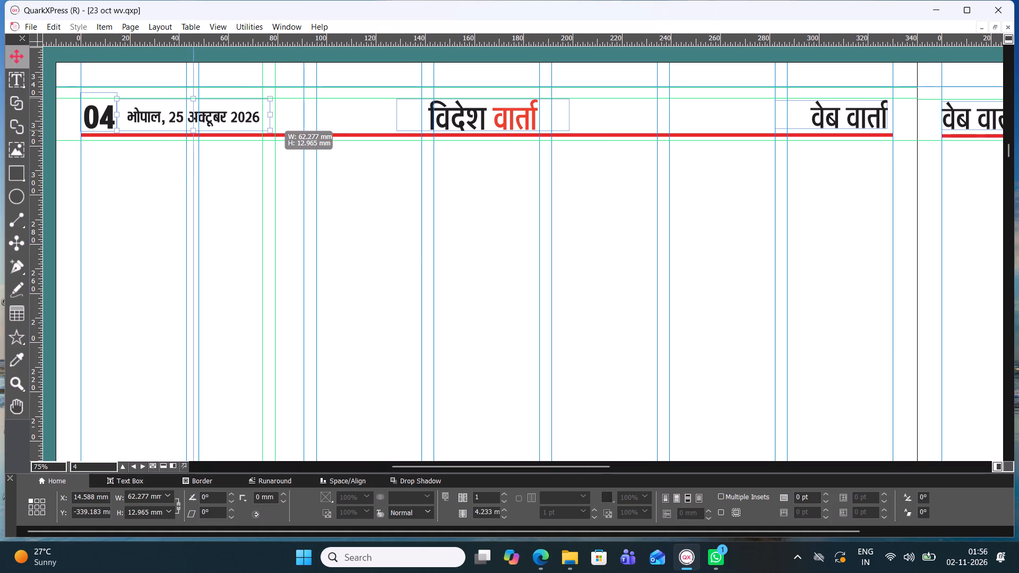
{"action": "left_click_drag", "start_coordinate": [273, 117], "coordinate": [275, 116]}
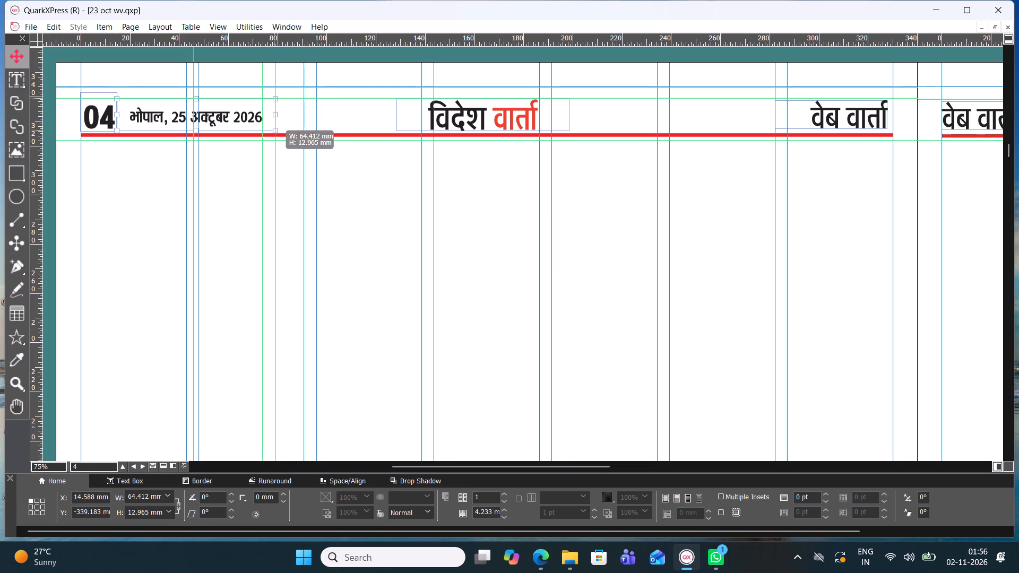
Replace "भोपाल, 25" with "नई दिल्ली 3" in the page 04 dateline, using the Hindi Phonetic keyboard layout.
{"action": "double_click", "coordinate": [178, 110]}
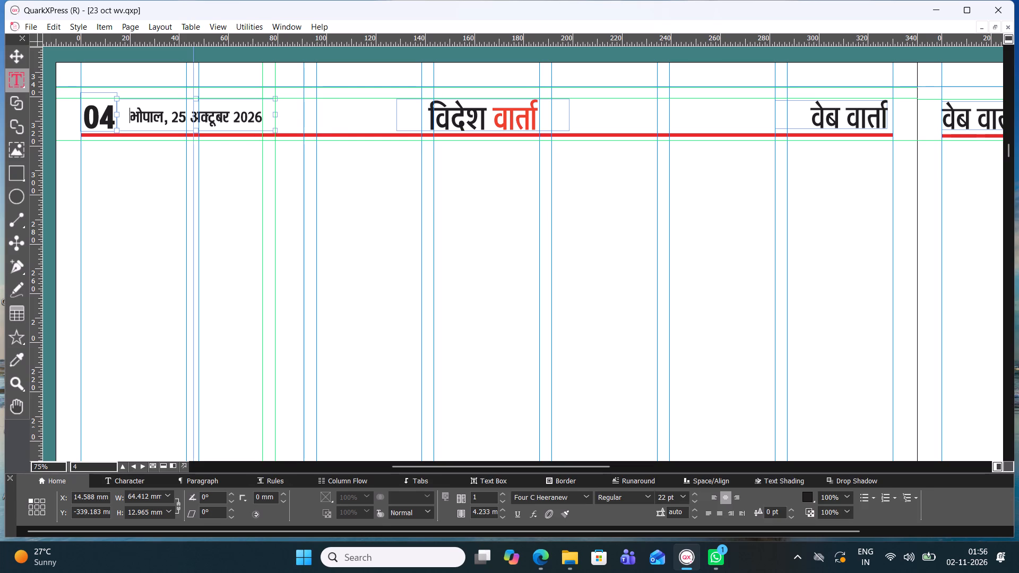
{"action": "left_click", "coordinate": [184, 120]}
{"action": "key", "text": "BackSpace"}
{"action": "key", "text": "BackSpace"}
{"action": "key", "text": "BackSpace"}
{"action": "key", "text": "BackSpace"}
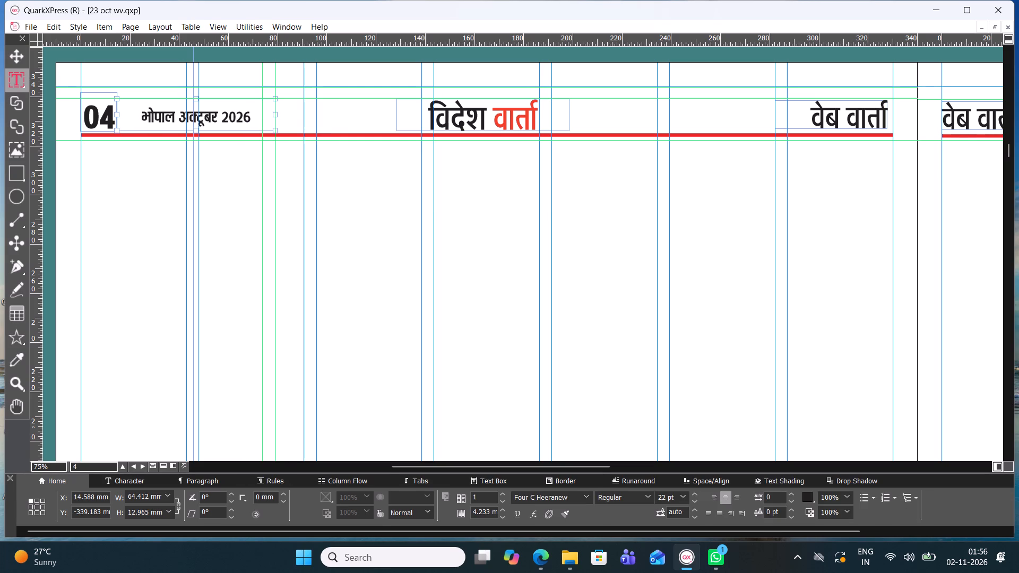
{"action": "key", "text": "BackSpace"}
{"action": "key", "text": "BackSpace"}
{"action": "key", "text": "BackSpace"}
{"action": "key", "text": "BackSpace"}
{"action": "key", "text": "BackSpace"}
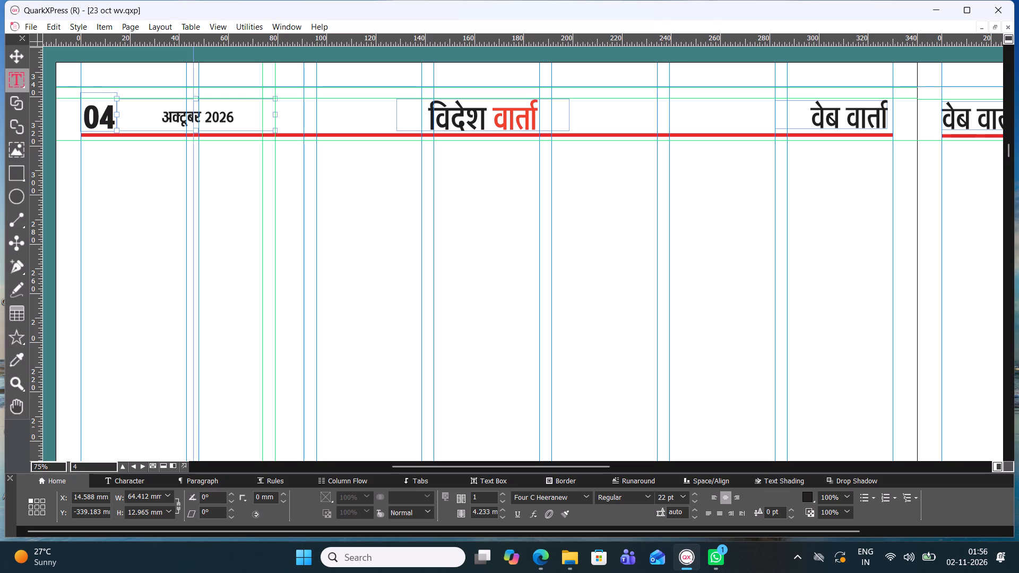
{"action": "left_click", "coordinate": [866, 559]}
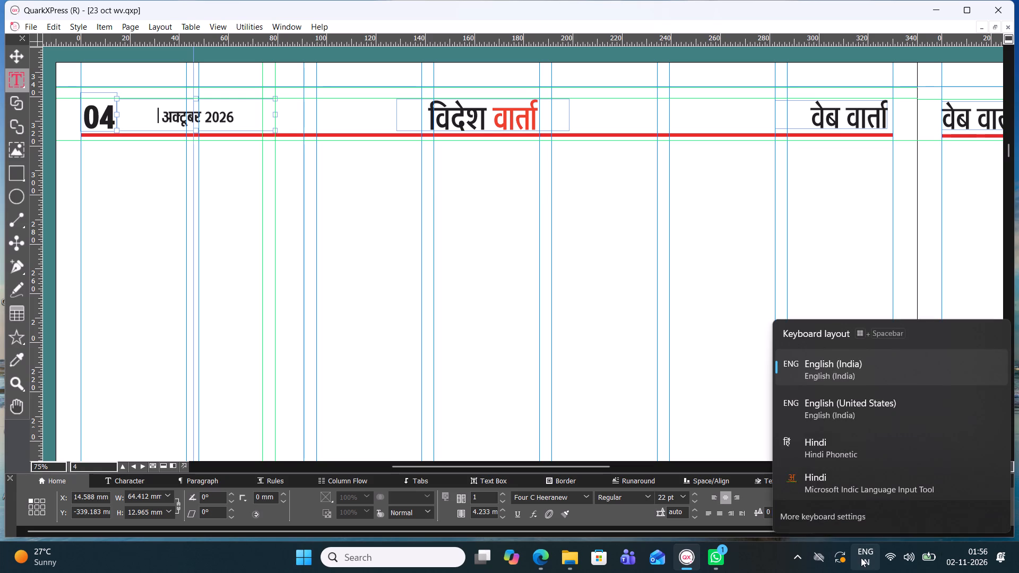
{"action": "left_click", "coordinate": [842, 440]}
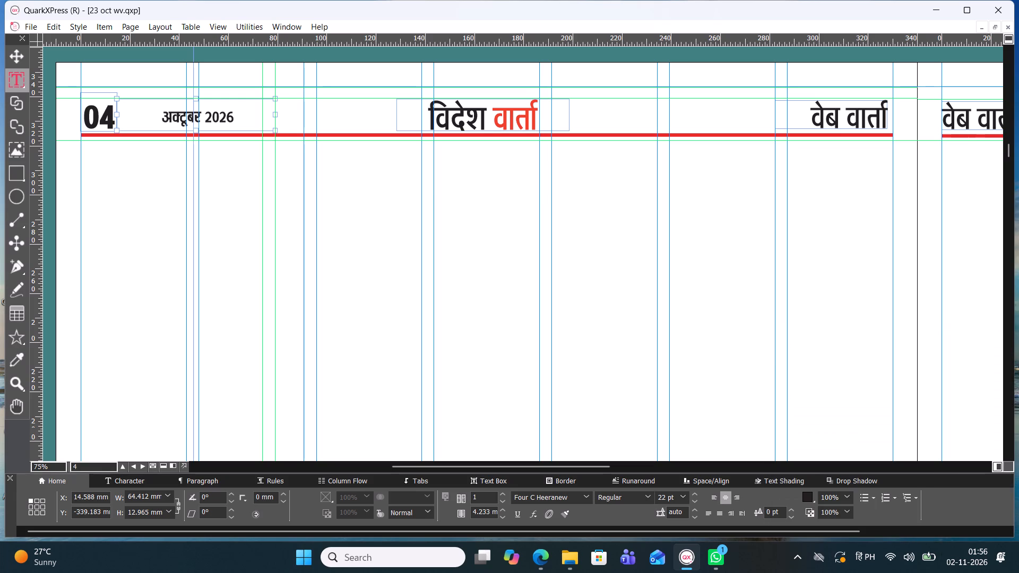
{"action": "type", "text": "nayi d"}
{"action": "type", "text": "illi"}
{"action": "key", "text": "space"}
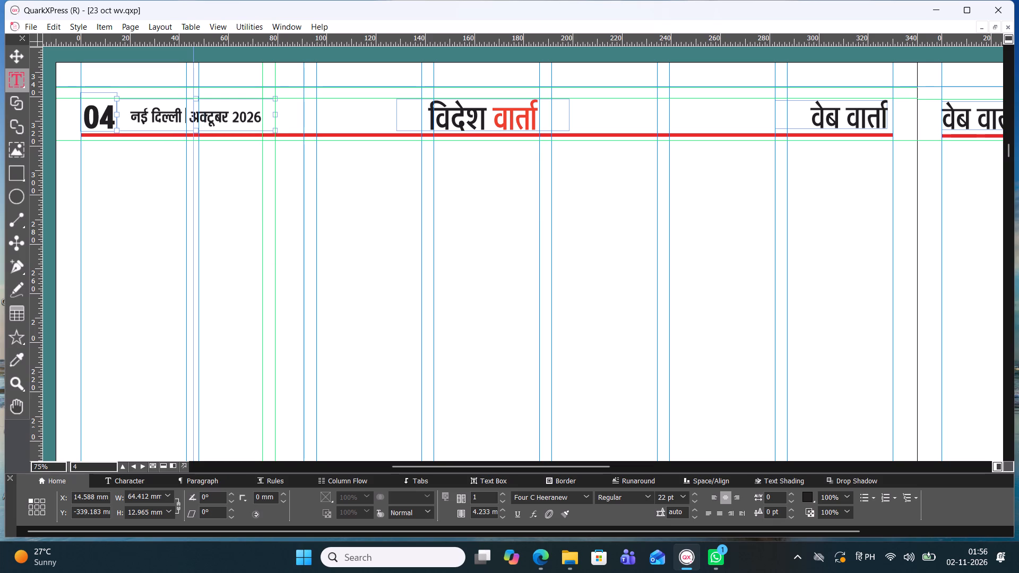
{"action": "key", "text": "3"}
{"action": "key", "text": "Return"}
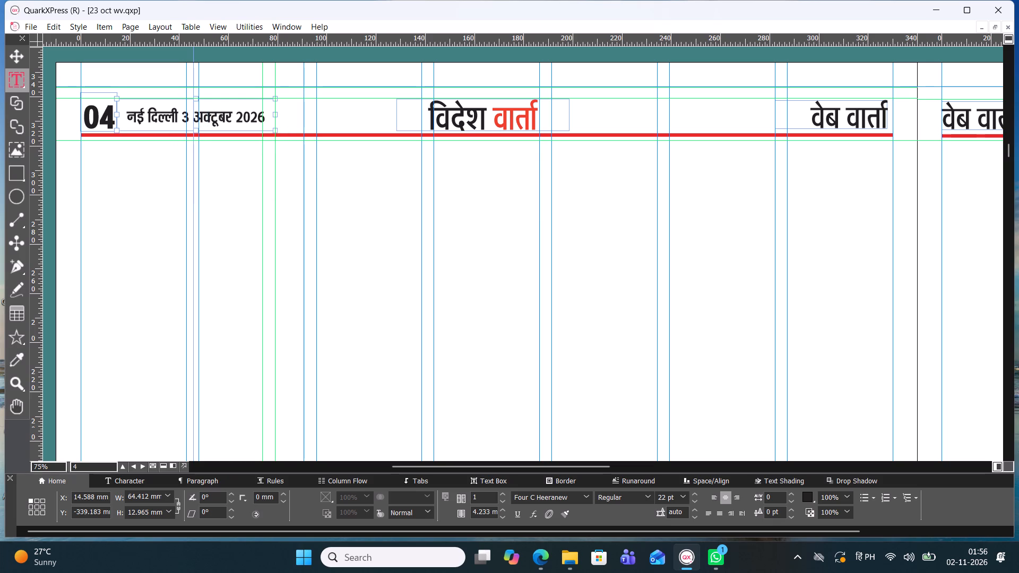
{"action": "left_click", "coordinate": [342, 167]}
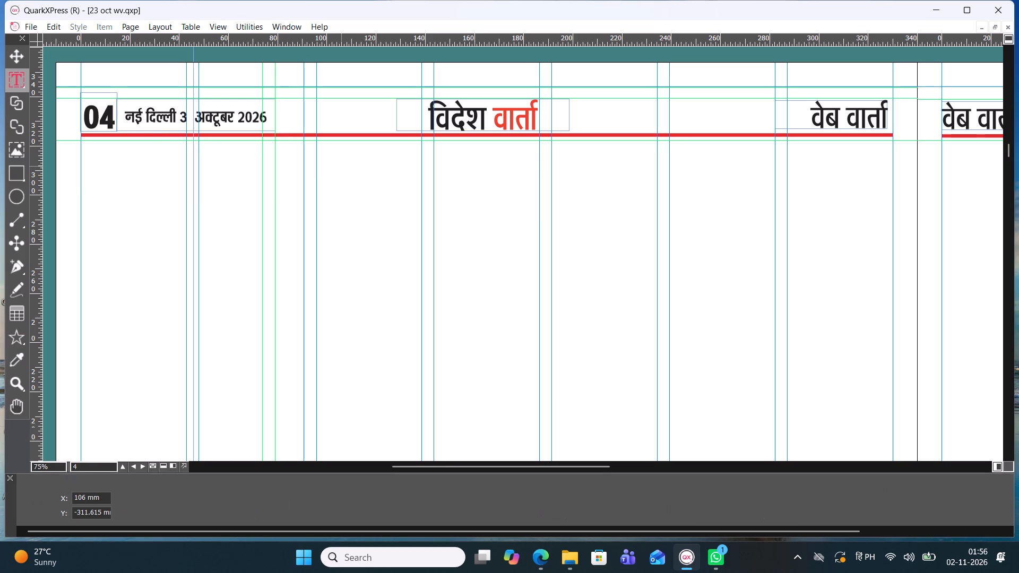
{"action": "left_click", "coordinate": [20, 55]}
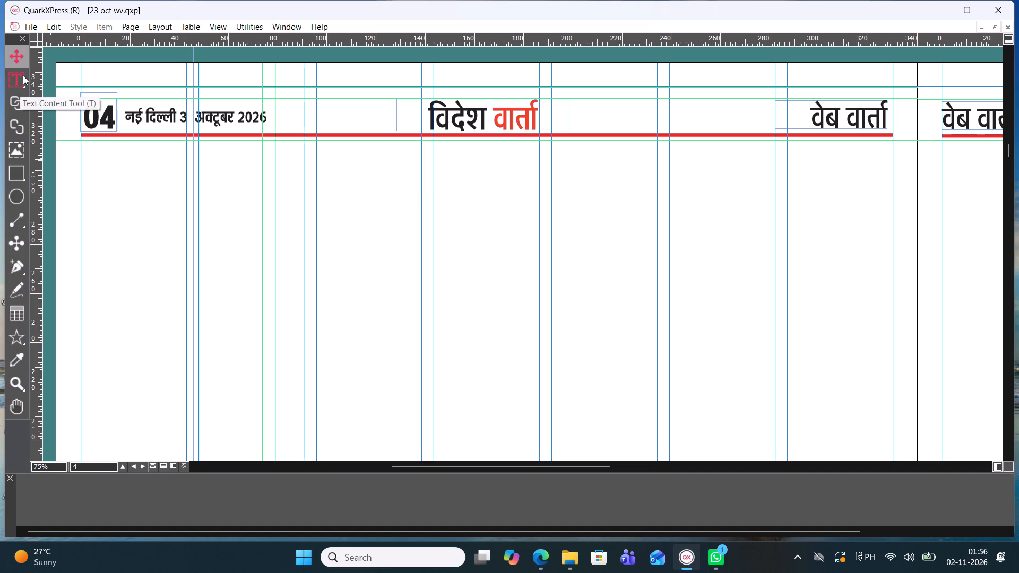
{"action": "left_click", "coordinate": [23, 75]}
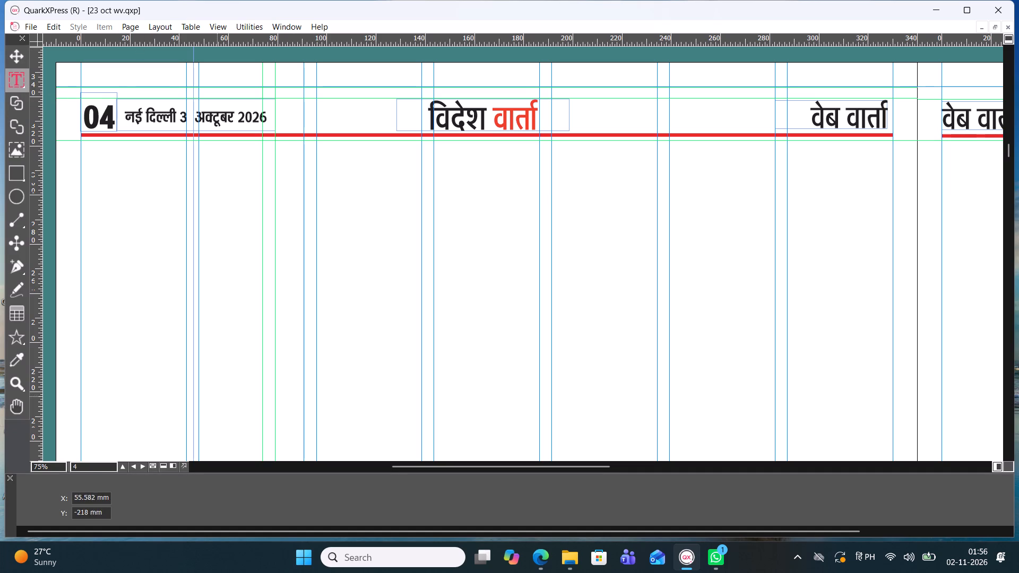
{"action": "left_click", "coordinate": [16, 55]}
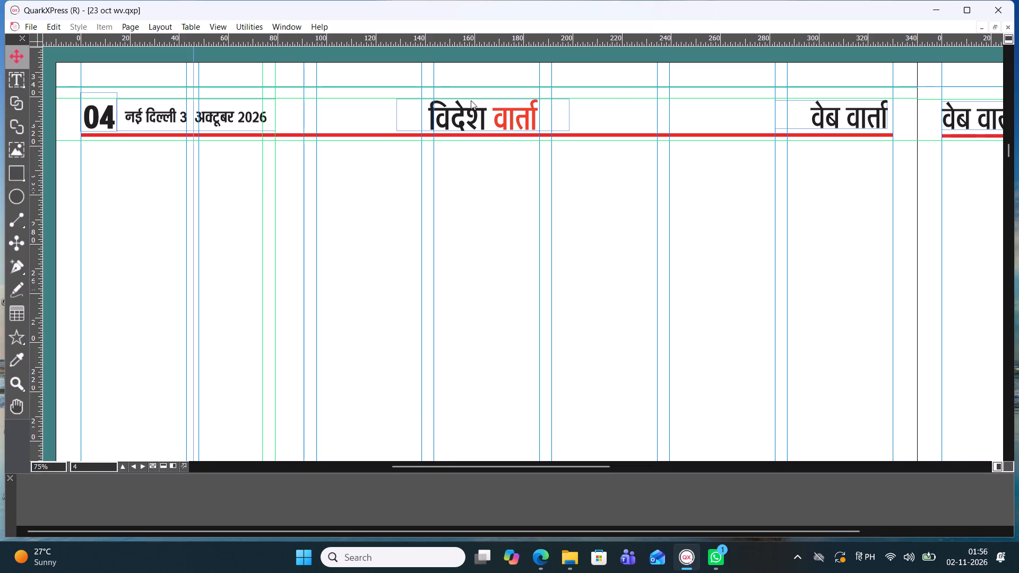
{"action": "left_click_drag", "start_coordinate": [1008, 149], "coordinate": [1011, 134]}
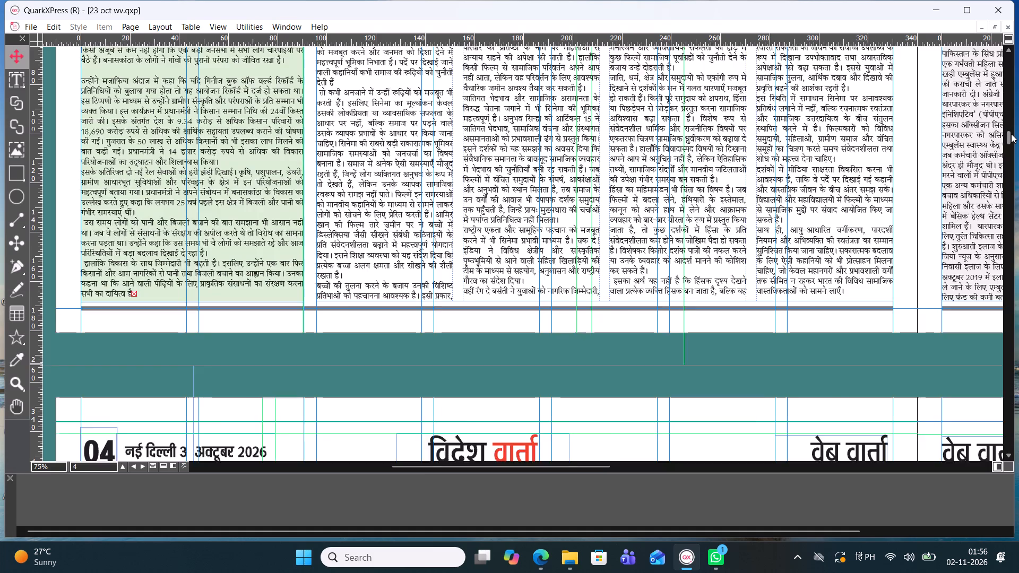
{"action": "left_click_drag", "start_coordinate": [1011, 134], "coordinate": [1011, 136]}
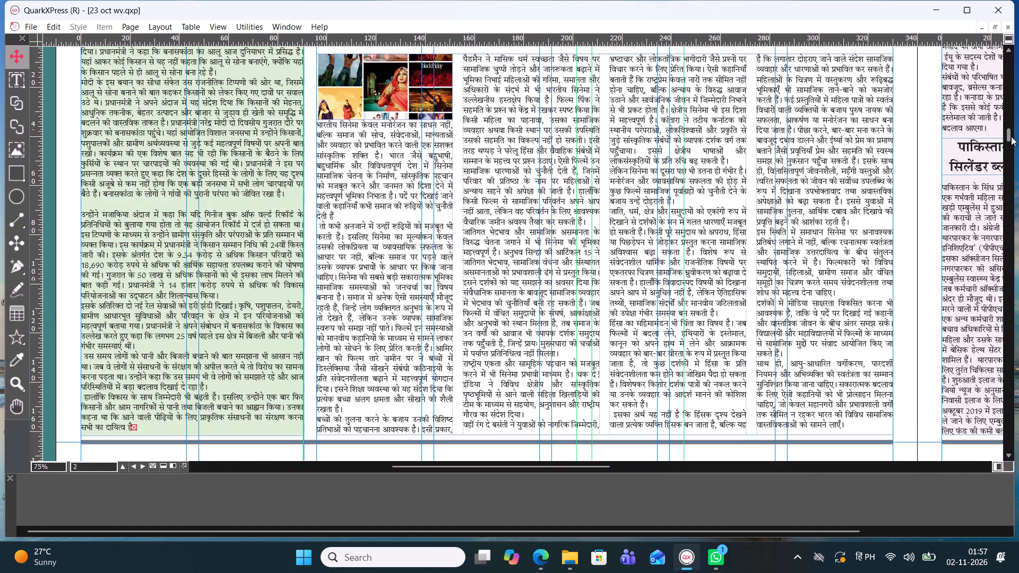
Narrow the "वेब वार्ता" text box in the page 04 header so its left edge meets the last column's guide.
{"action": "left_click_drag", "start_coordinate": [1011, 136], "coordinate": [1014, 148]}
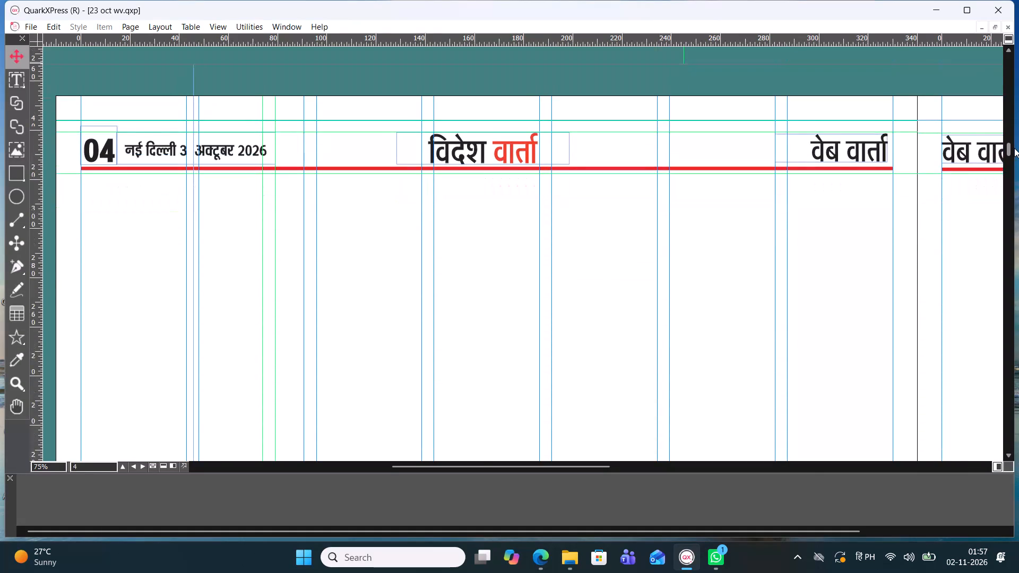
{"action": "left_click_drag", "start_coordinate": [1014, 148], "coordinate": [1015, 150]}
{"action": "left_click", "coordinate": [847, 93]}
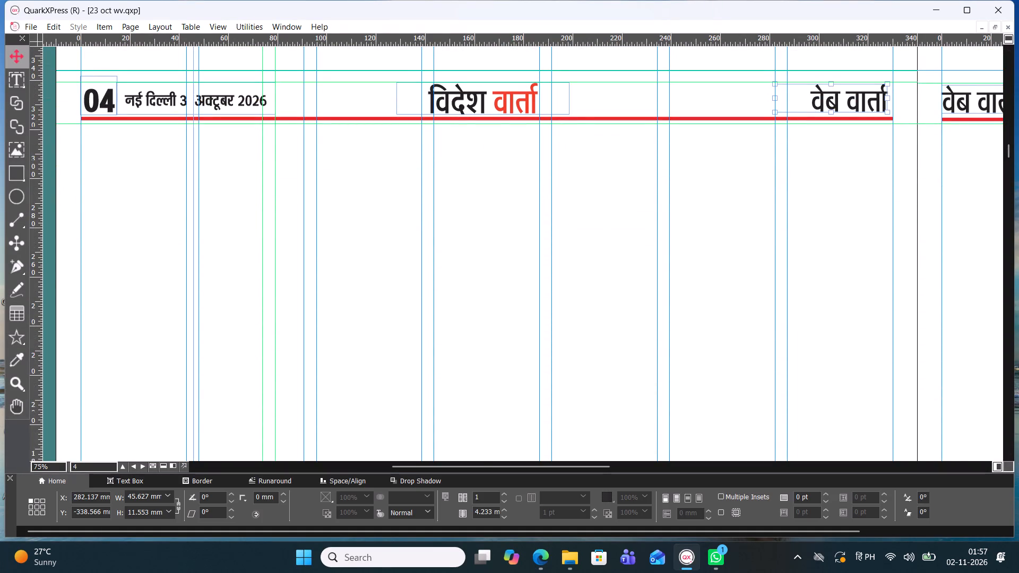
{"action": "left_click", "coordinate": [778, 94]}
{"action": "left_click_drag", "start_coordinate": [775, 97], "coordinate": [787, 94]}
{"action": "left_click", "coordinate": [767, 146]}
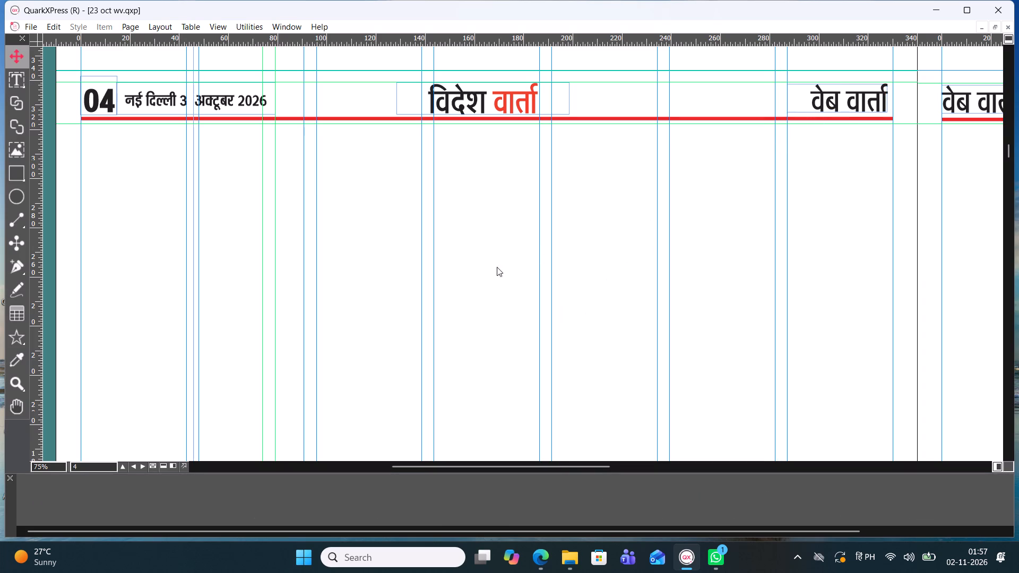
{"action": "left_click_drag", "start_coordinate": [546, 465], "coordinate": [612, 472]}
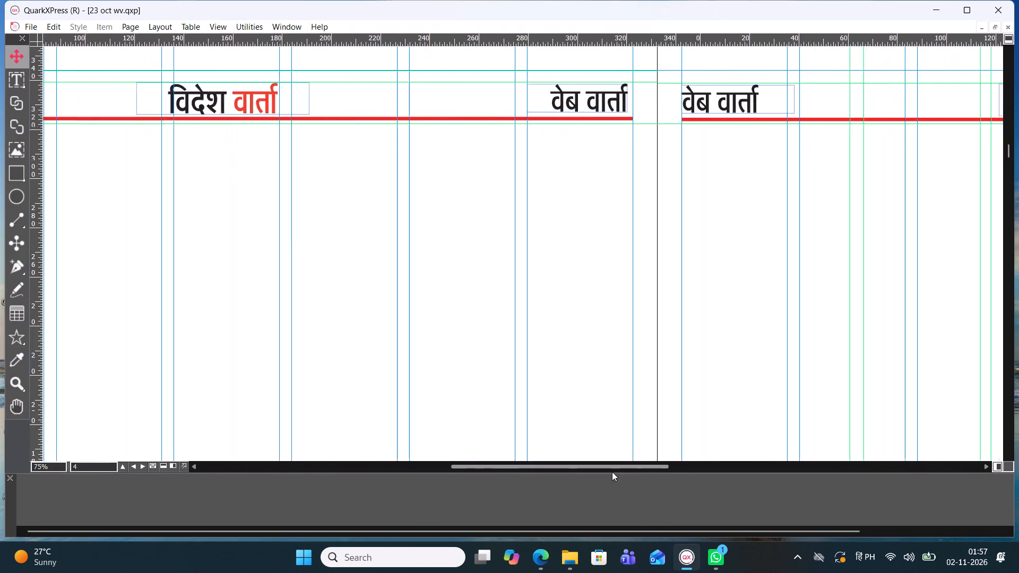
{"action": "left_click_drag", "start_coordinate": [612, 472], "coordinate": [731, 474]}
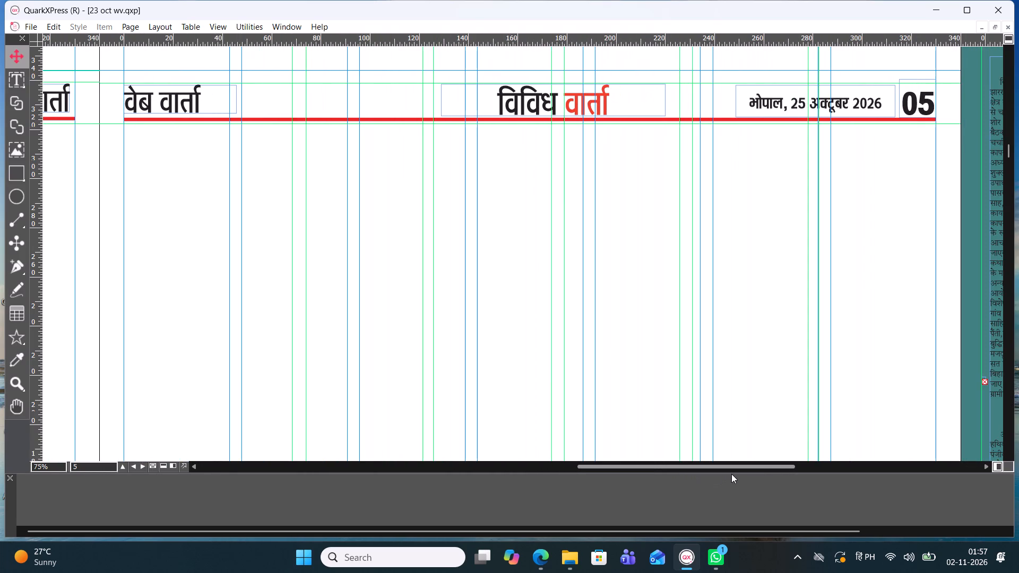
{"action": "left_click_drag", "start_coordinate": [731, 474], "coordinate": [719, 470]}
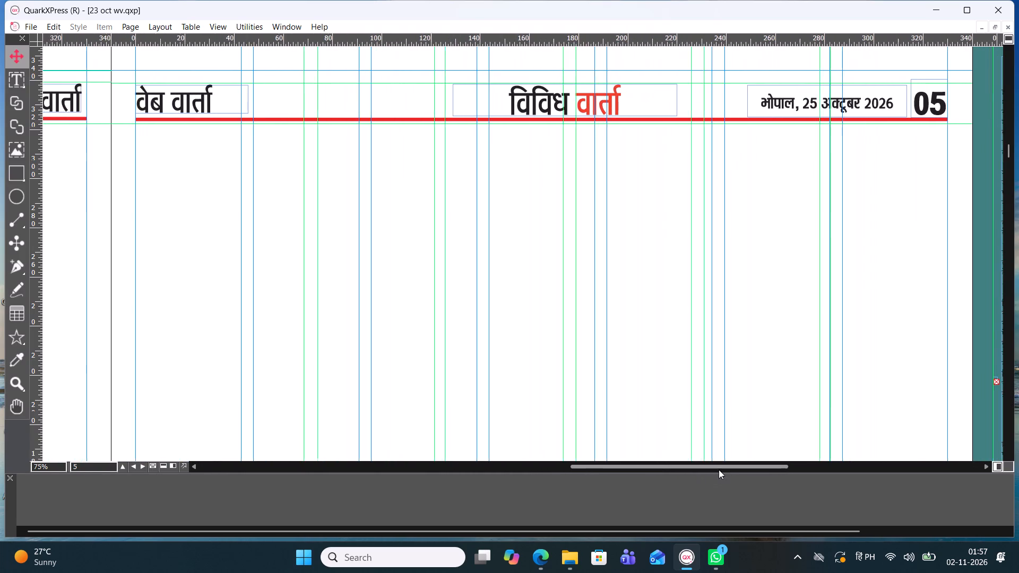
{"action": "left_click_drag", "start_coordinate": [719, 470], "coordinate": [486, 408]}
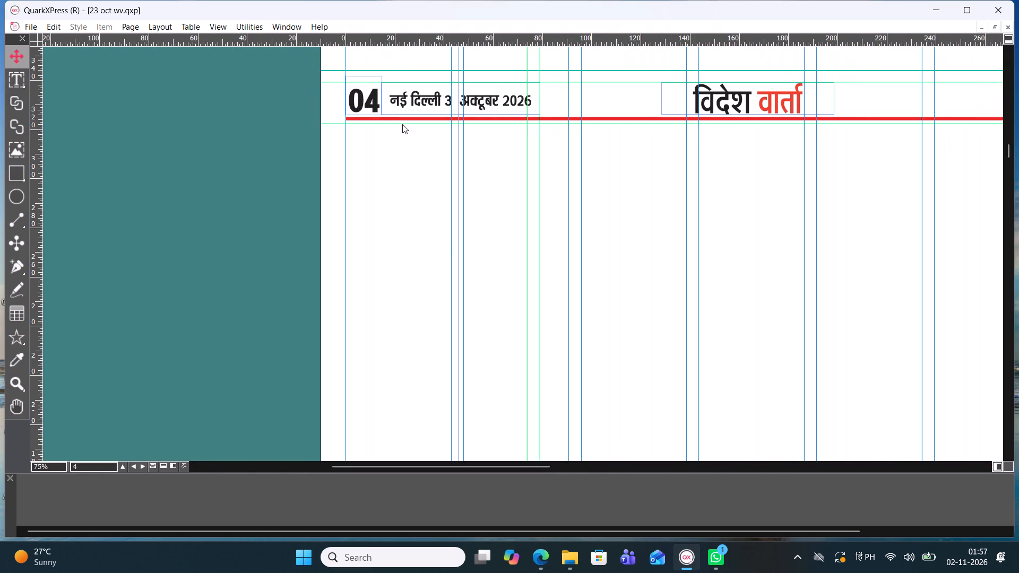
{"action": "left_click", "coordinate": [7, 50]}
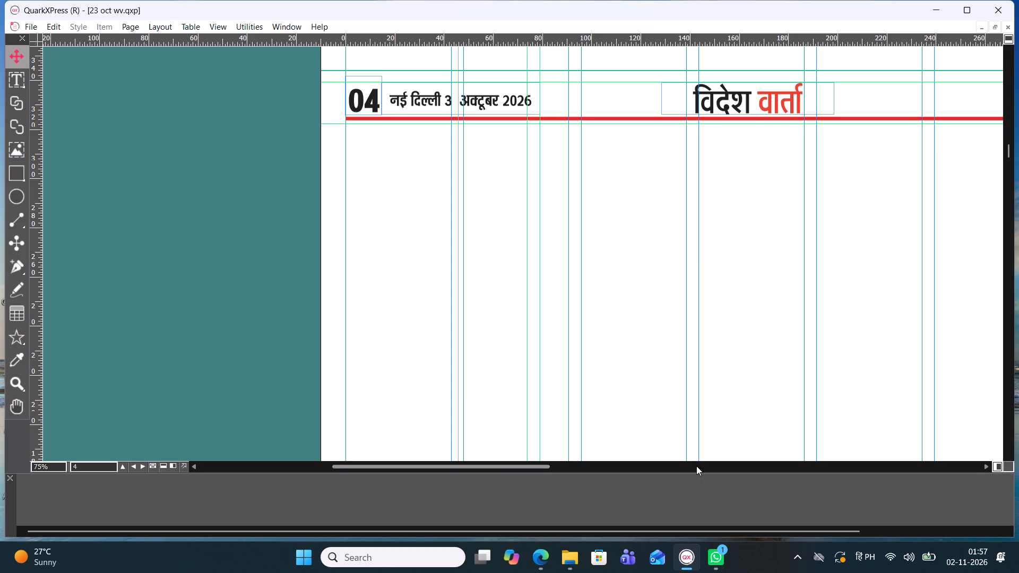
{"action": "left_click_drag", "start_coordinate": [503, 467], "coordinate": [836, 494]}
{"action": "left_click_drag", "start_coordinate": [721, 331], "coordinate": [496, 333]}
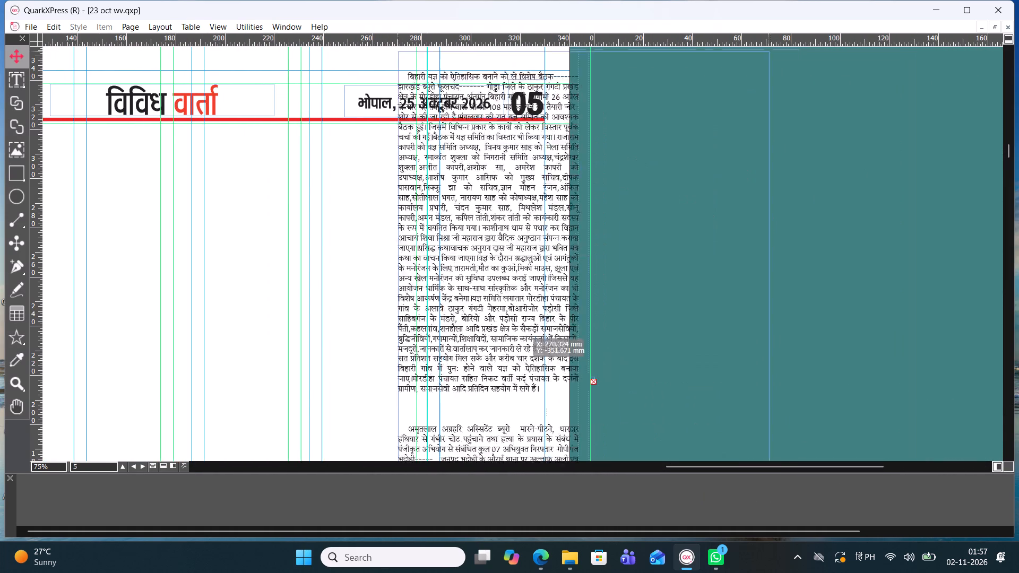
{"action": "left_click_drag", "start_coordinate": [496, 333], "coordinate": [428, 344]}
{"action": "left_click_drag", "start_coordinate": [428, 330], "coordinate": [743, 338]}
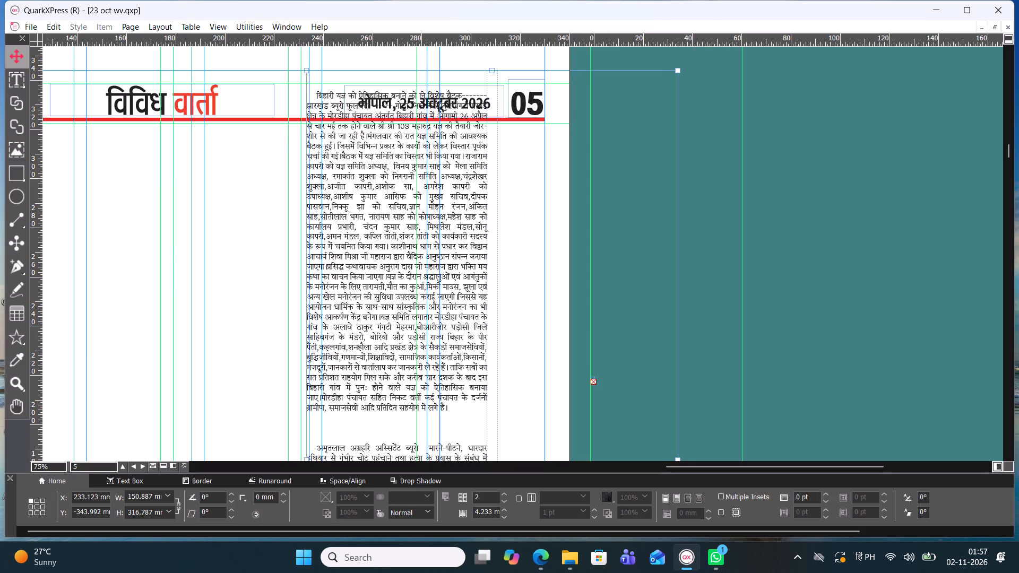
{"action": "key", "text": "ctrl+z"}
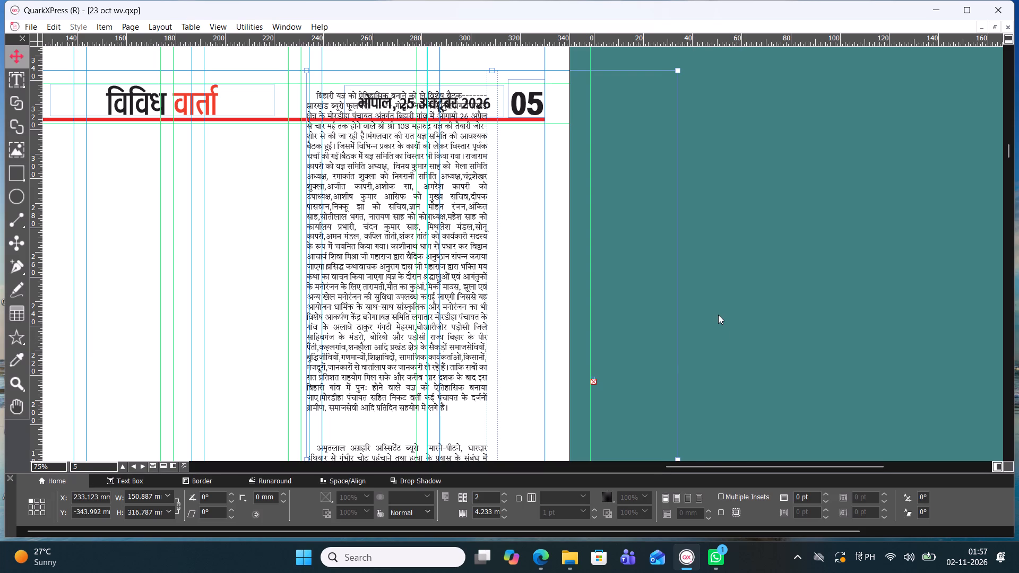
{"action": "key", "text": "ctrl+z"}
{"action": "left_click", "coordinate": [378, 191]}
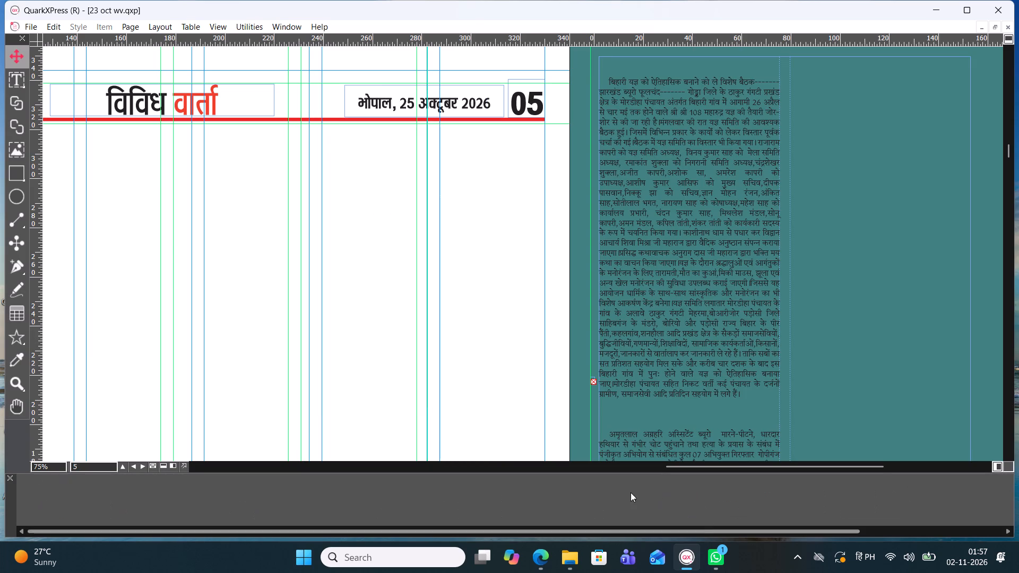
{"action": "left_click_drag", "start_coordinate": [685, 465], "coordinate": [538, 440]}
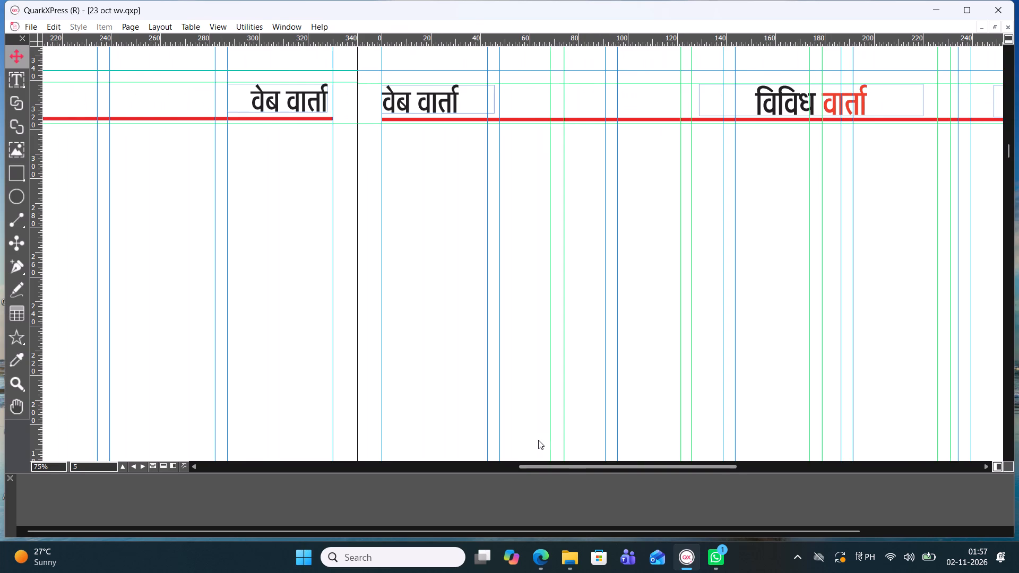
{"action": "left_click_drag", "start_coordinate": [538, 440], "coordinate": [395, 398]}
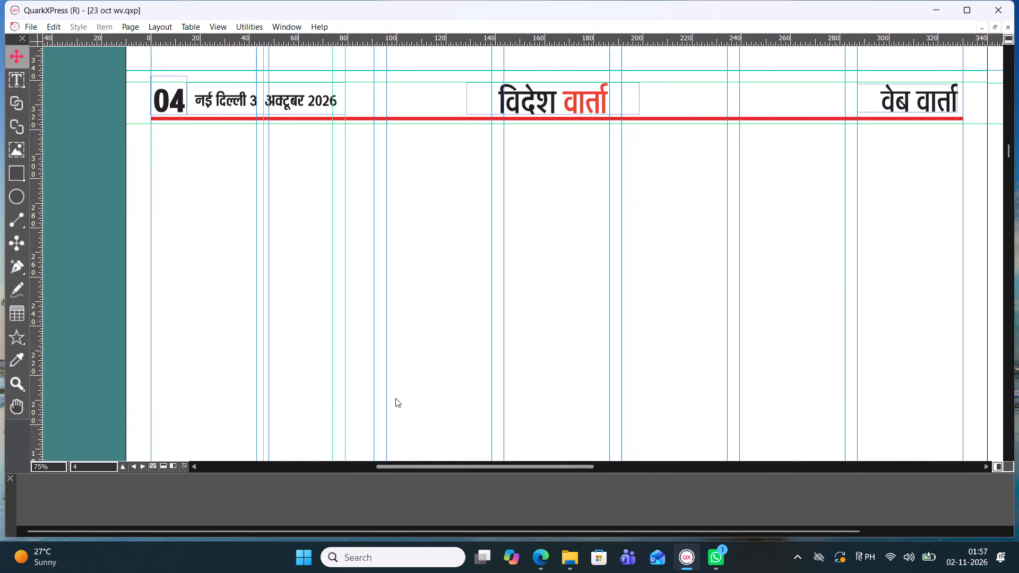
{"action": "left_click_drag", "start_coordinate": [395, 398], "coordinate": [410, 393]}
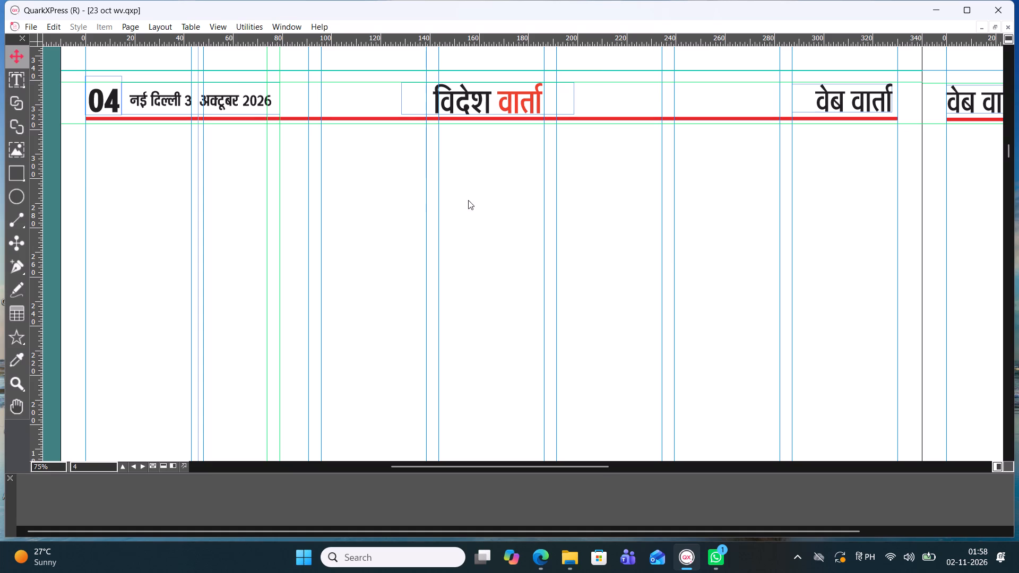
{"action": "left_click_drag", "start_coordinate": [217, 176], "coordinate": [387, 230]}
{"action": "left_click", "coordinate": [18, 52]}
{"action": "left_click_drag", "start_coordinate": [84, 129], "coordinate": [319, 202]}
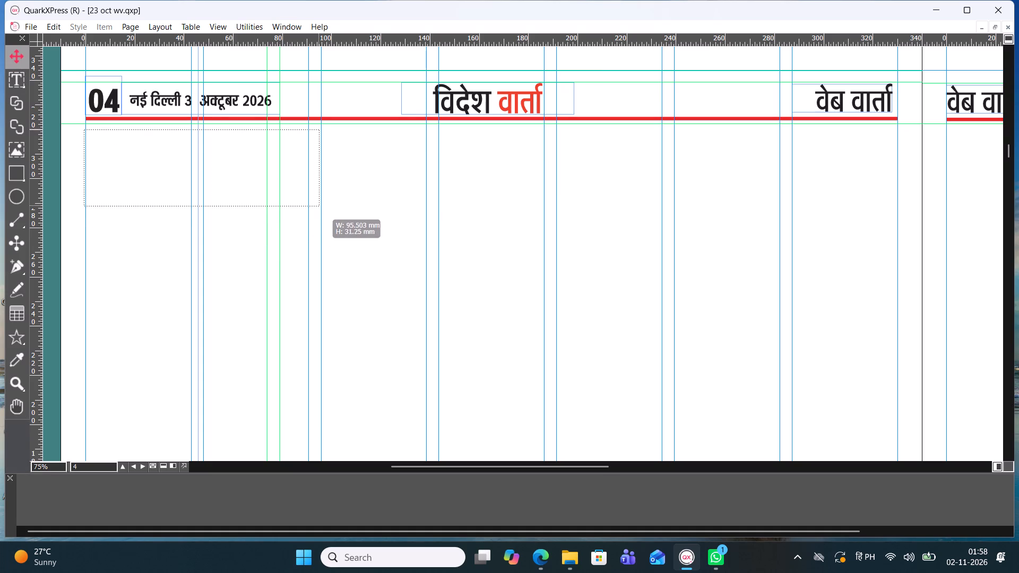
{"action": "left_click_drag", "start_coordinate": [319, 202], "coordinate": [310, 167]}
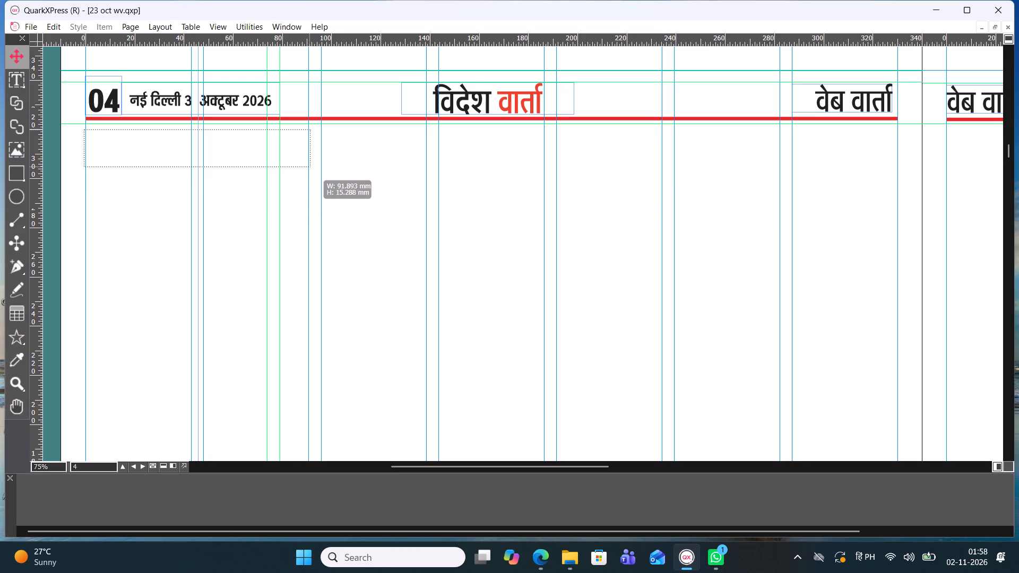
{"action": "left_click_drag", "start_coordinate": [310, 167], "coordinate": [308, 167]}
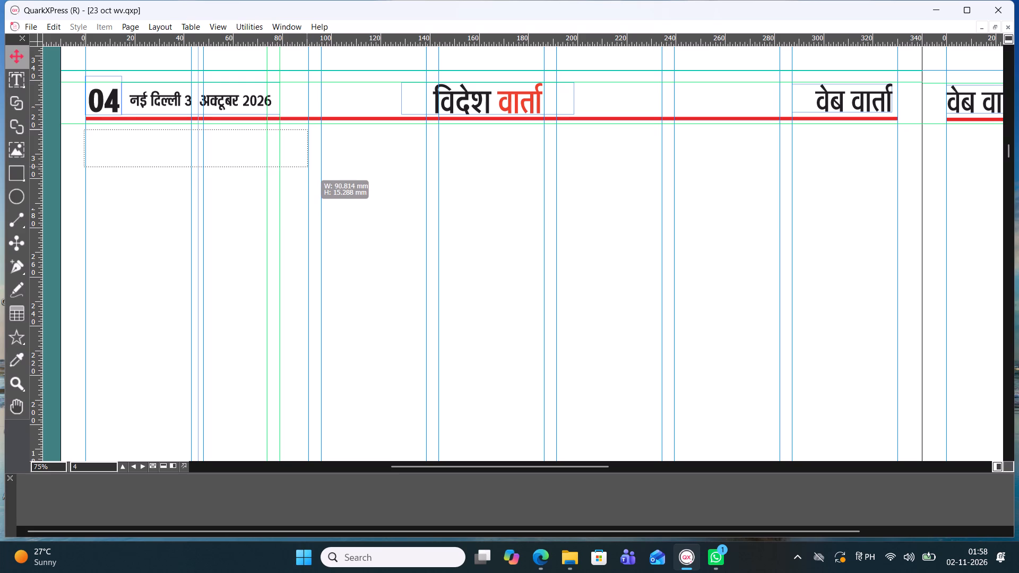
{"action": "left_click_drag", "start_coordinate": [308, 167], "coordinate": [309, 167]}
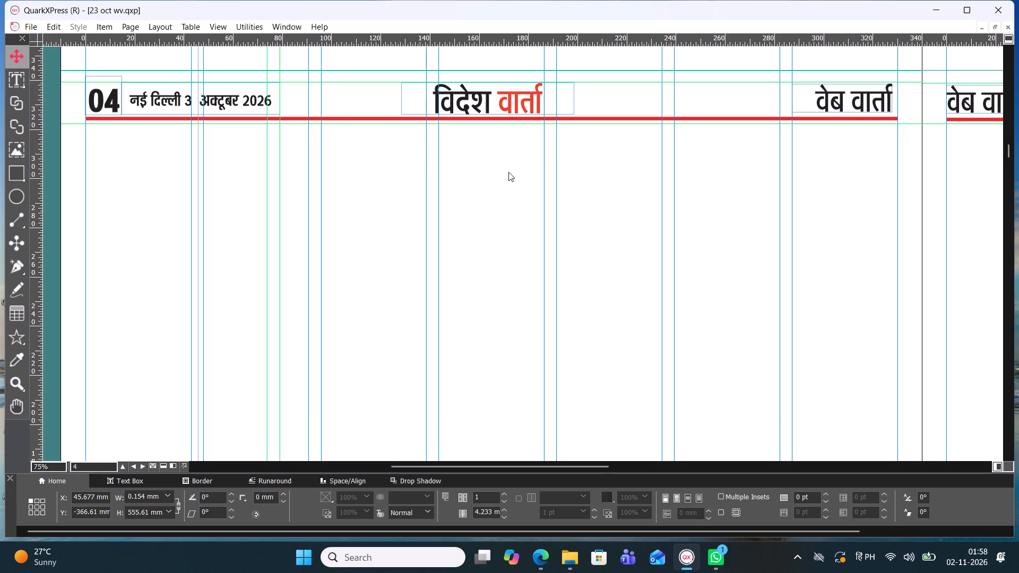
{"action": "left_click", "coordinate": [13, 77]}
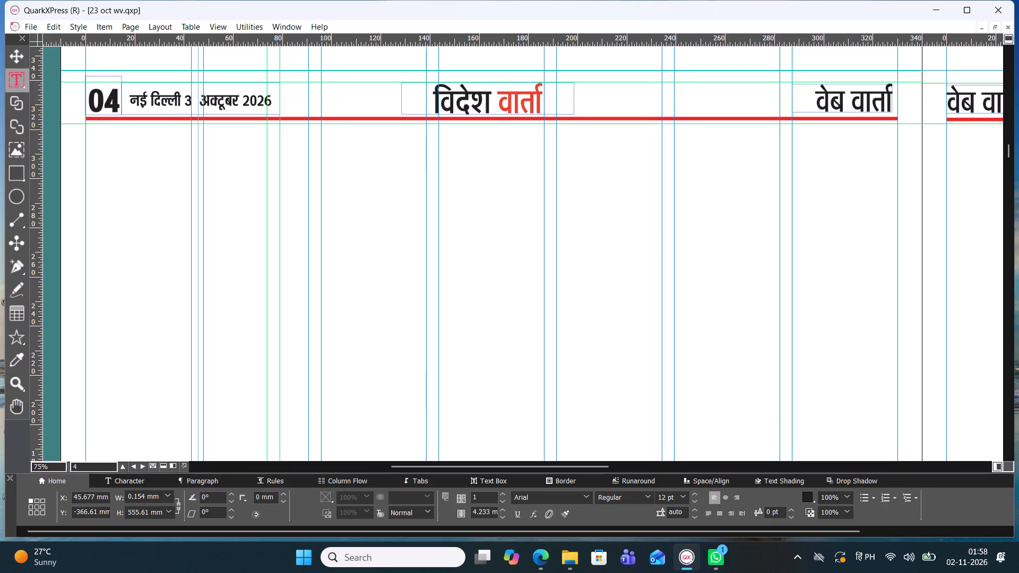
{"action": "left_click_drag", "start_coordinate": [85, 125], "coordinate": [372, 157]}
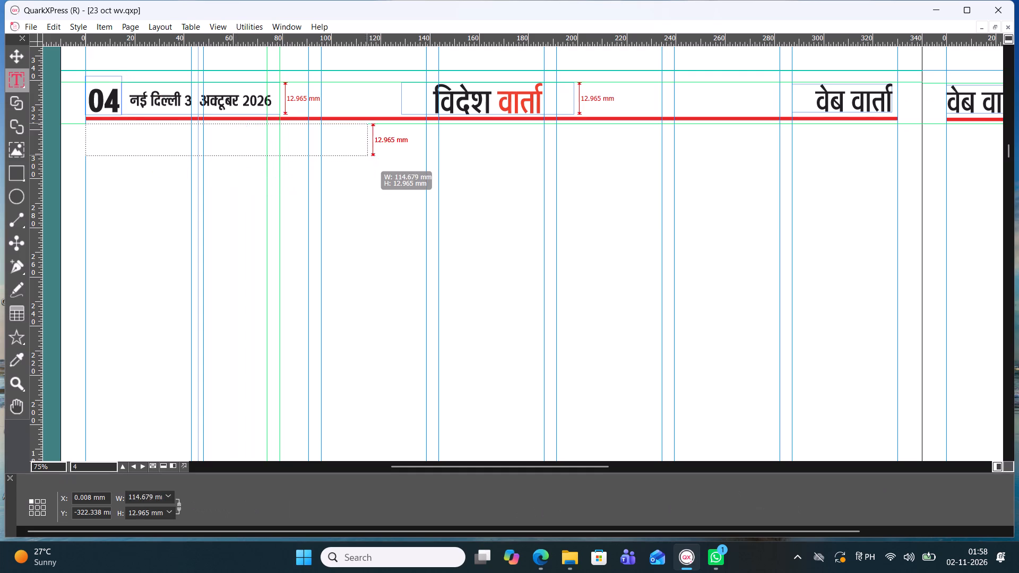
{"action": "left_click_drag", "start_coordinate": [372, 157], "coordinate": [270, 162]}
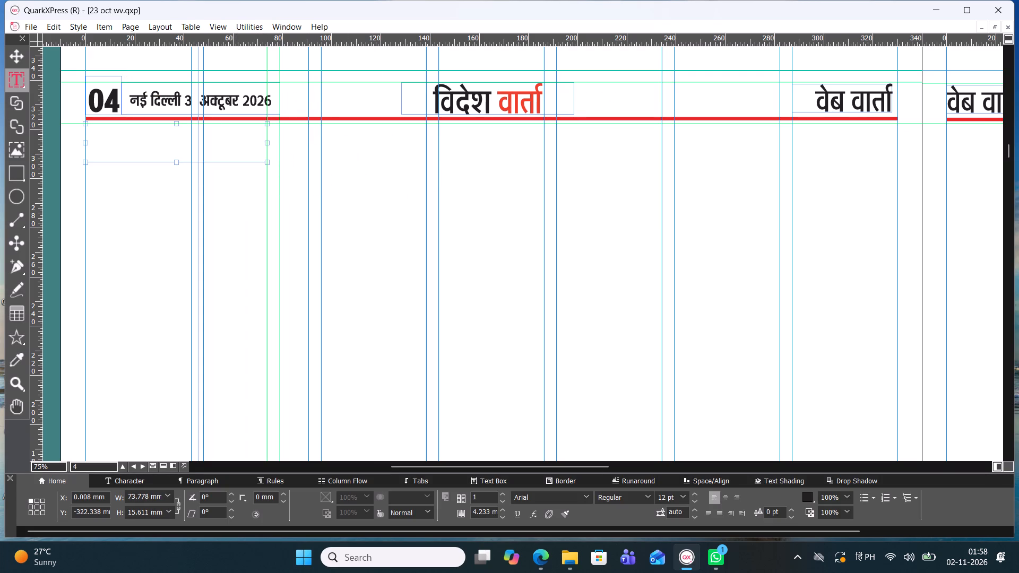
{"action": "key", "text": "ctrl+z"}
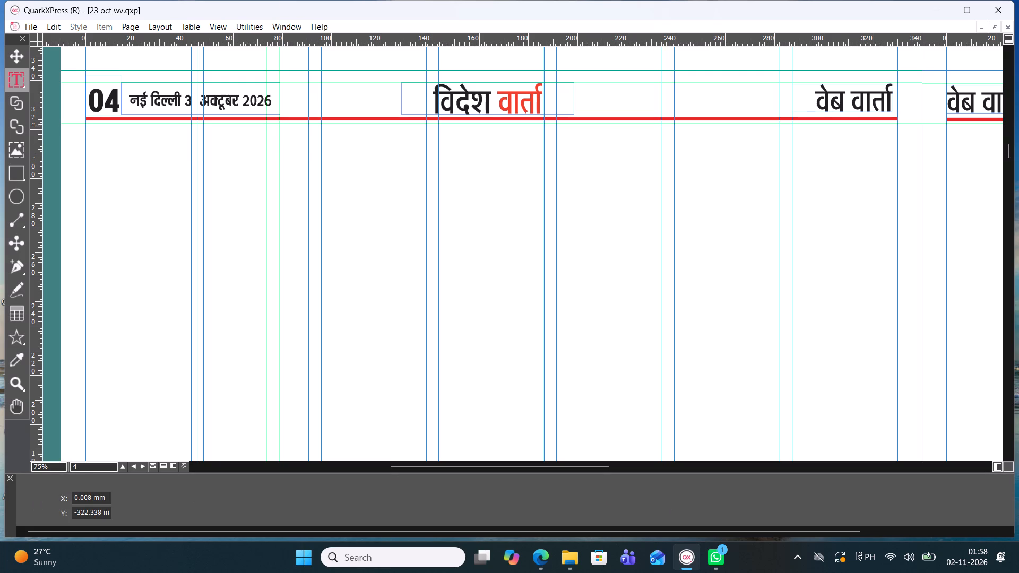
Draw a text box across the first two columns of page 04, about 90.7 mm wide and 488.5 mm tall, down to the bottom guide.
{"action": "left_click_drag", "start_coordinate": [85, 130], "coordinate": [341, 241]}
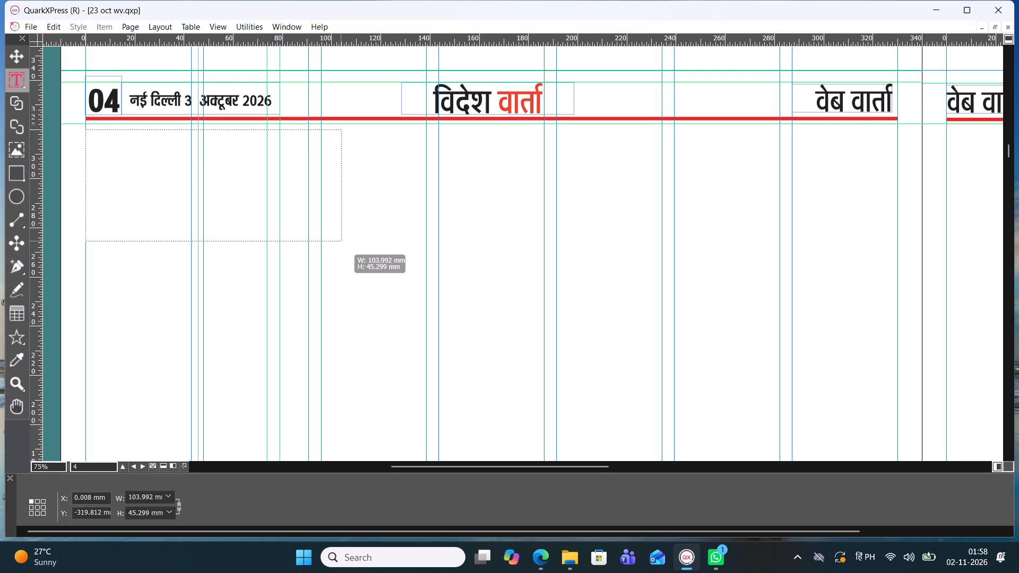
{"action": "left_click_drag", "start_coordinate": [341, 241], "coordinate": [309, 275]}
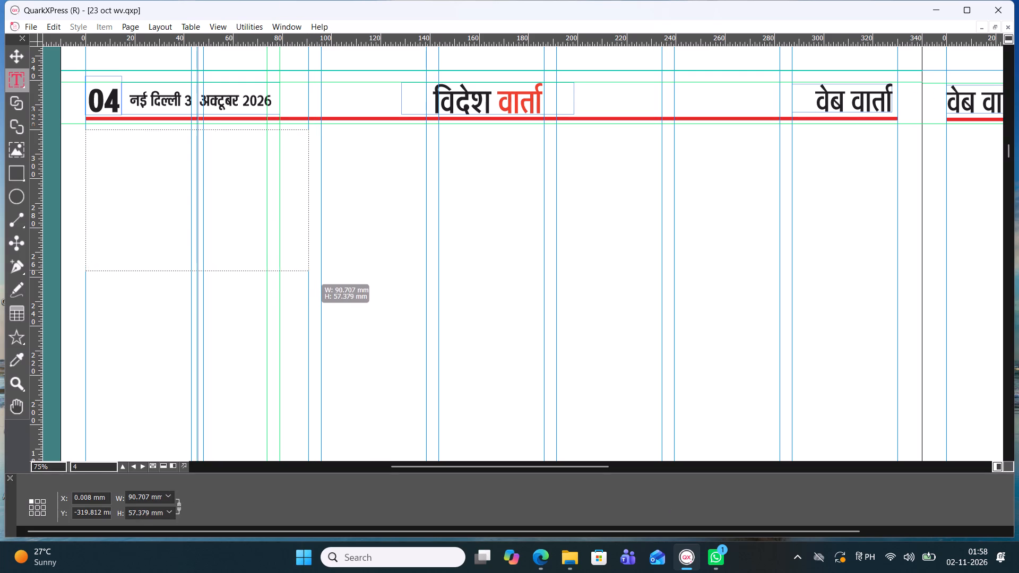
{"action": "left_click_drag", "start_coordinate": [309, 275], "coordinate": [290, 522]}
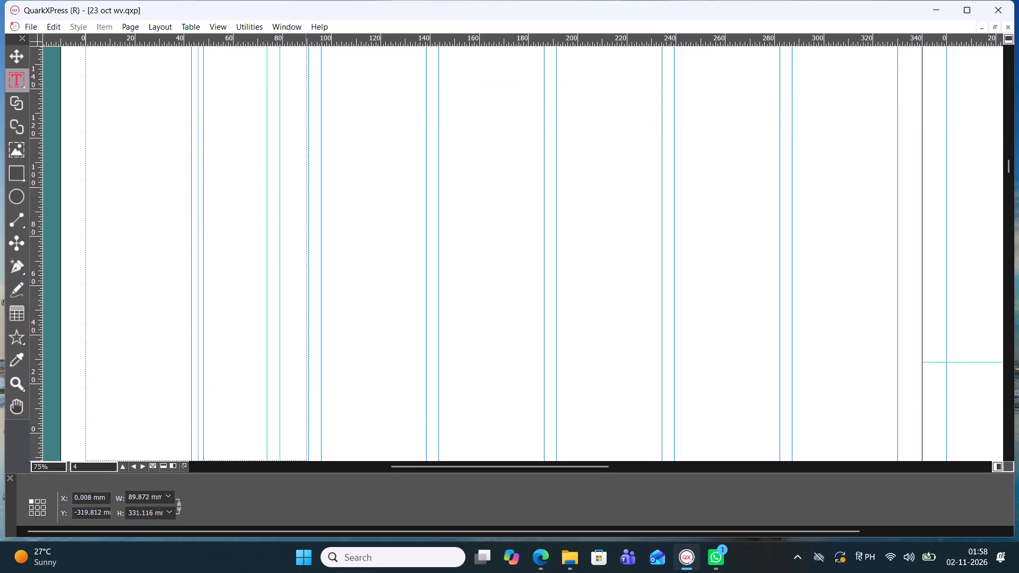
{"action": "left_click_drag", "start_coordinate": [290, 522], "coordinate": [317, 228]}
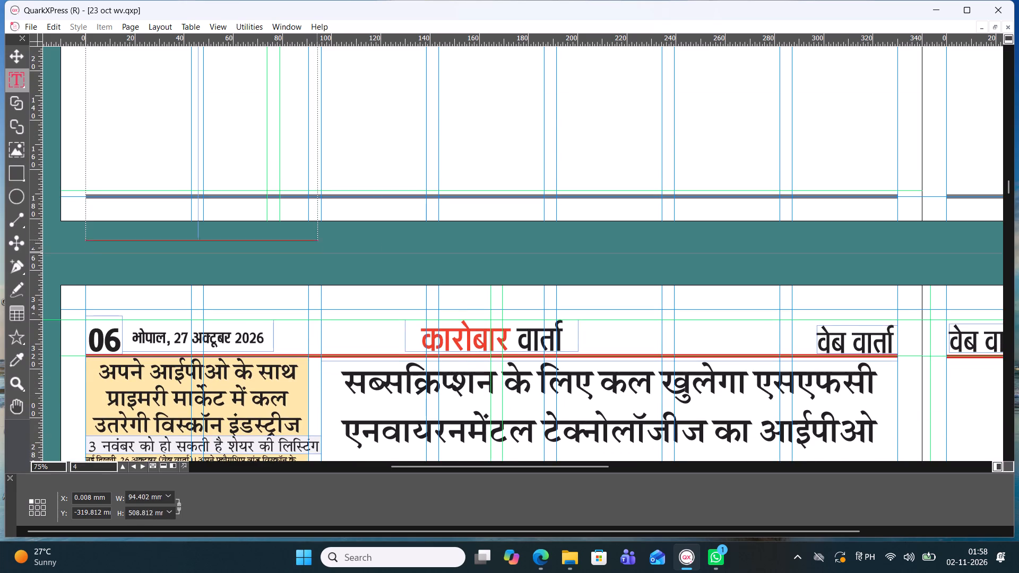
{"action": "left_click_drag", "start_coordinate": [317, 228], "coordinate": [309, 186]}
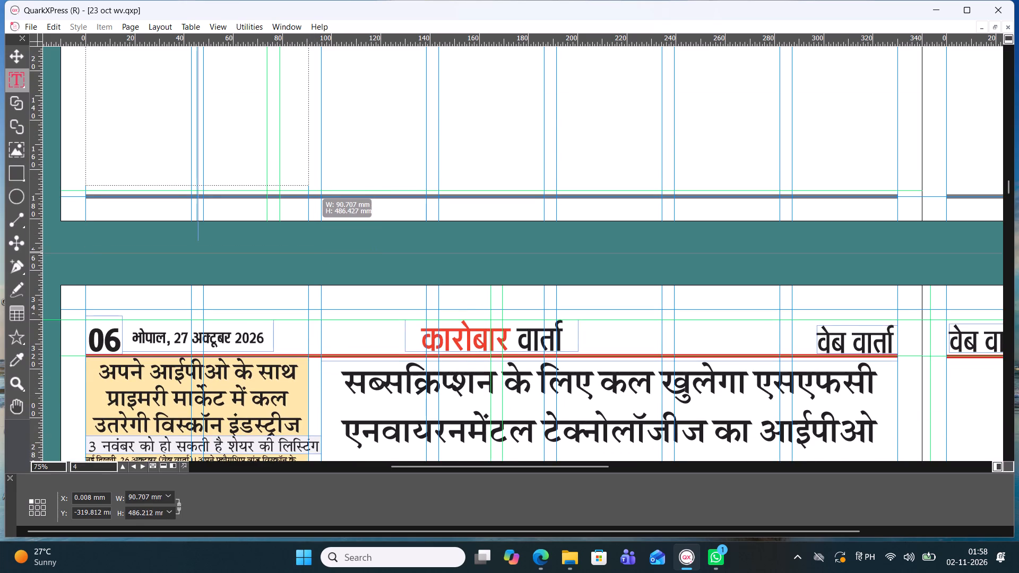
{"action": "left_click_drag", "start_coordinate": [309, 186], "coordinate": [308, 192]}
Extend the new text box's top edge up to the green guide under the page 04 header rule, making it about 491.07 mm tall.
{"action": "scroll", "coordinate": [308, 192], "scroll_direction": "down", "scroll_amount": 2}
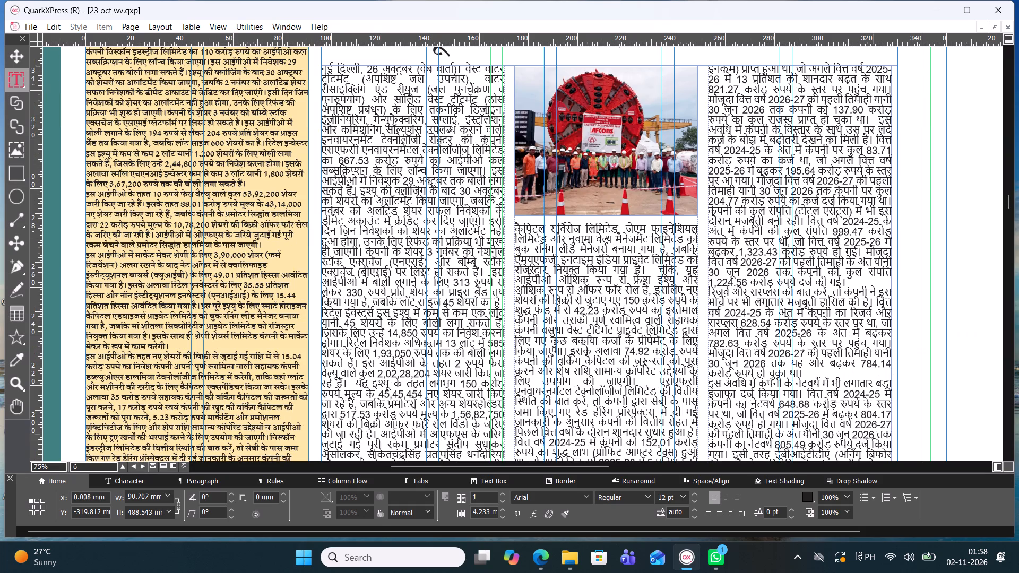
{"action": "scroll", "coordinate": [308, 192], "scroll_direction": "up", "scroll_amount": 2}
{"action": "scroll", "coordinate": [308, 192], "scroll_direction": "down", "scroll_amount": 1}
{"action": "scroll", "coordinate": [308, 192], "scroll_direction": "up", "scroll_amount": 3}
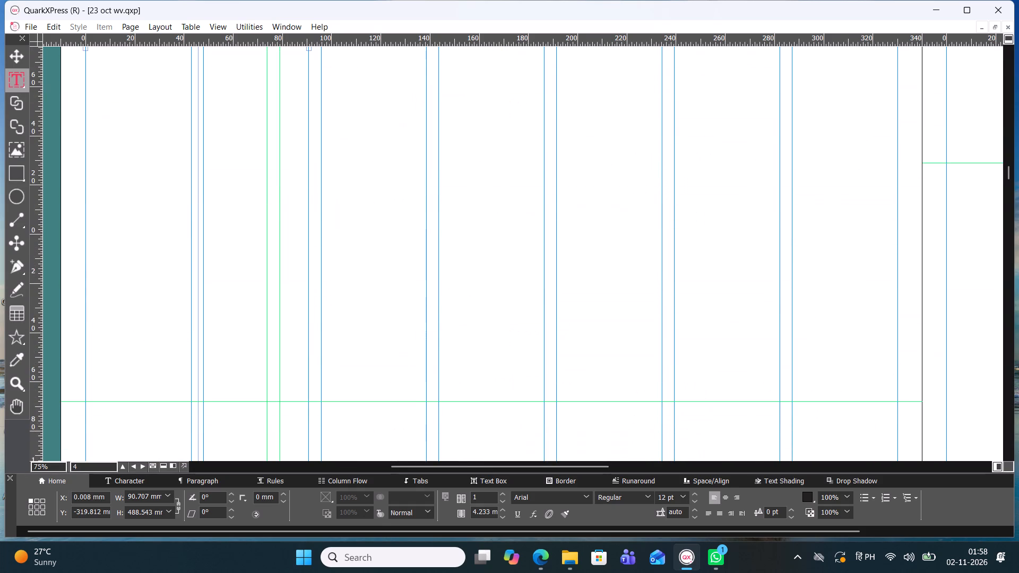
{"action": "scroll", "coordinate": [308, 192], "scroll_direction": "down", "scroll_amount": 2}
{"action": "scroll", "coordinate": [308, 192], "scroll_direction": "up", "scroll_amount": 3}
{"action": "scroll", "coordinate": [308, 192], "scroll_direction": "down", "scroll_amount": 2}
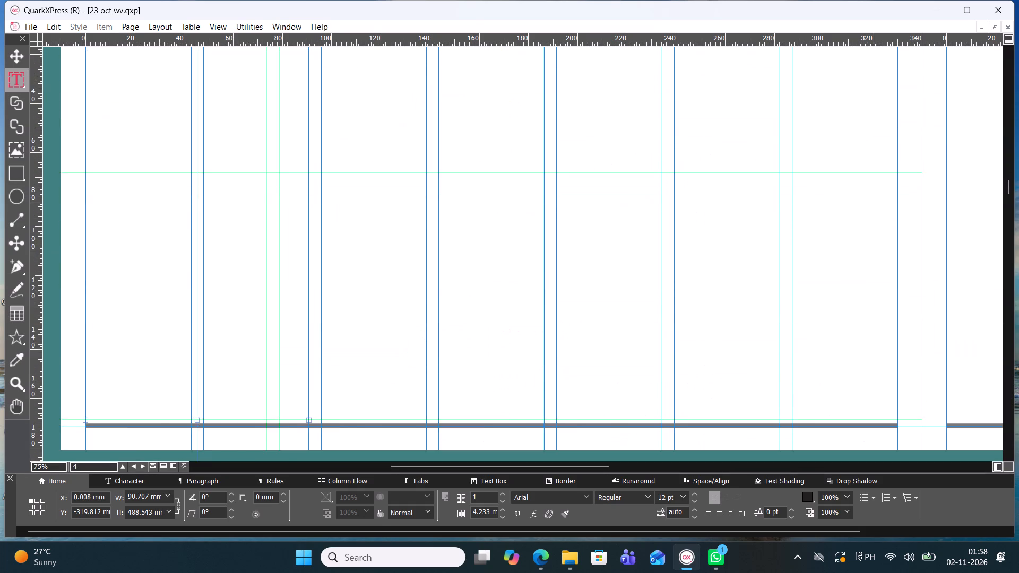
{"action": "scroll", "coordinate": [308, 192], "scroll_direction": "up", "scroll_amount": 5}
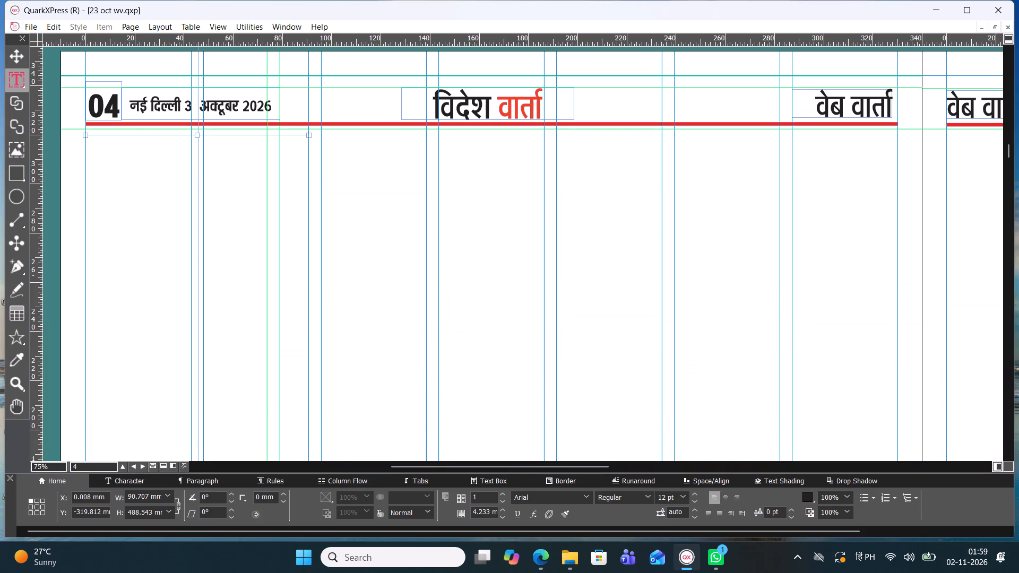
{"action": "left_click_drag", "start_coordinate": [195, 134], "coordinate": [201, 128]}
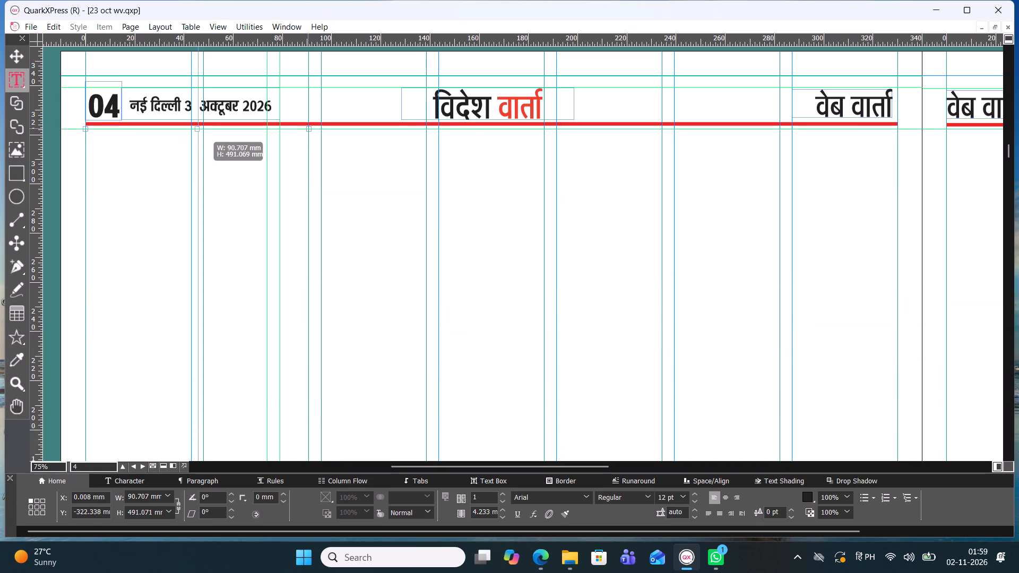
{"action": "left_click_drag", "start_coordinate": [201, 128], "coordinate": [201, 127]}
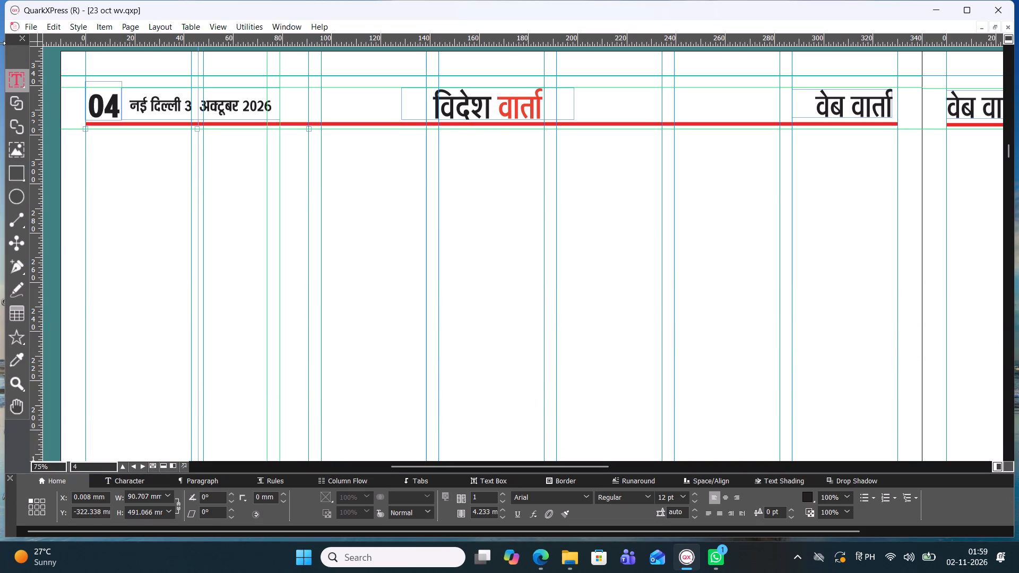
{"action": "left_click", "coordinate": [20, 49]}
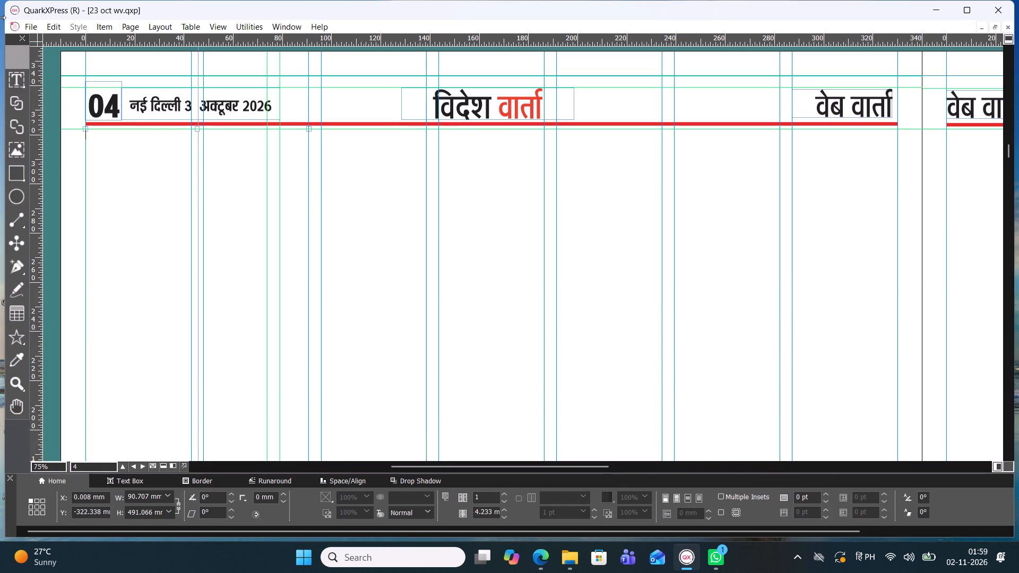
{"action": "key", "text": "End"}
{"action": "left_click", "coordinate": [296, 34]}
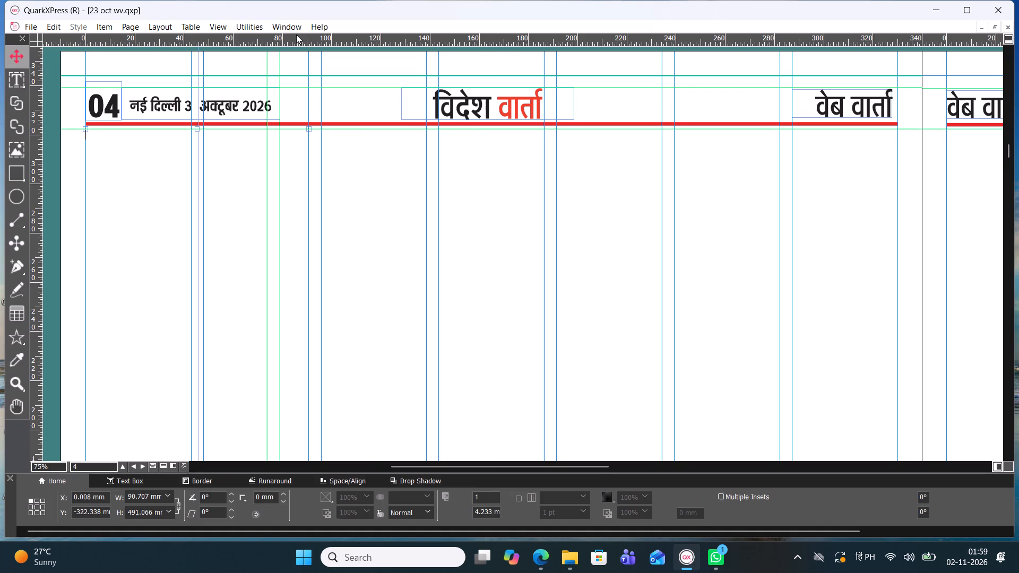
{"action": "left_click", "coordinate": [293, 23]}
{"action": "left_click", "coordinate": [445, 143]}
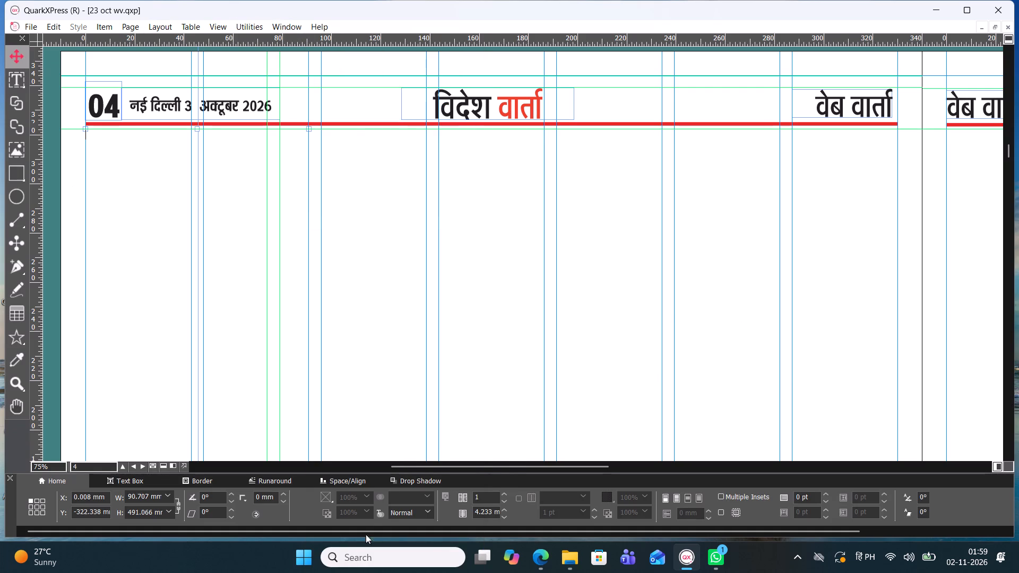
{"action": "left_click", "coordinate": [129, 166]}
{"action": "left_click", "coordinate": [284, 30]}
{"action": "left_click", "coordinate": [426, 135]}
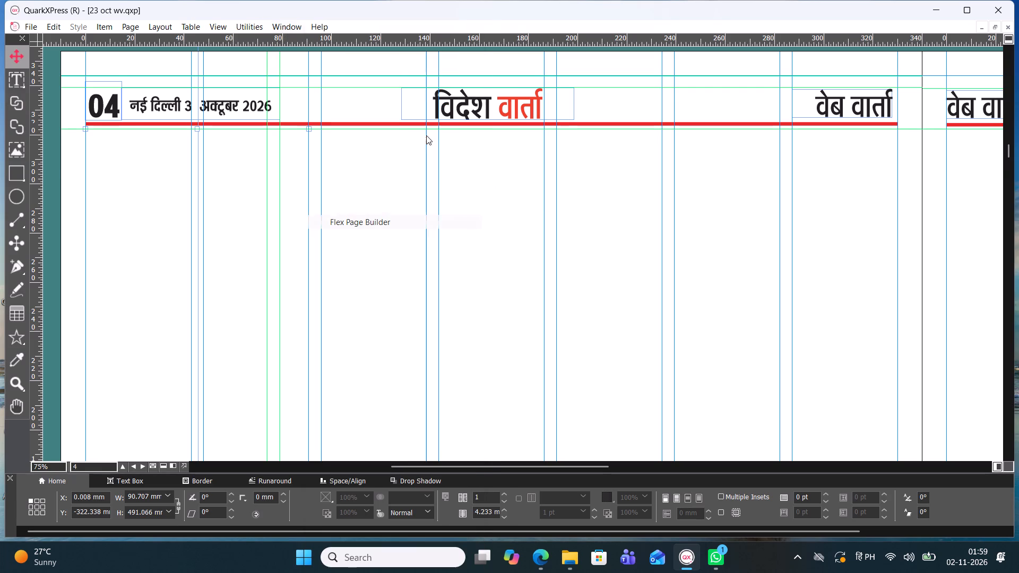
Dock the floating Colors palette along the side of the workspace.
{"action": "left_click_drag", "start_coordinate": [84, 8], "coordinate": [843, 167]}
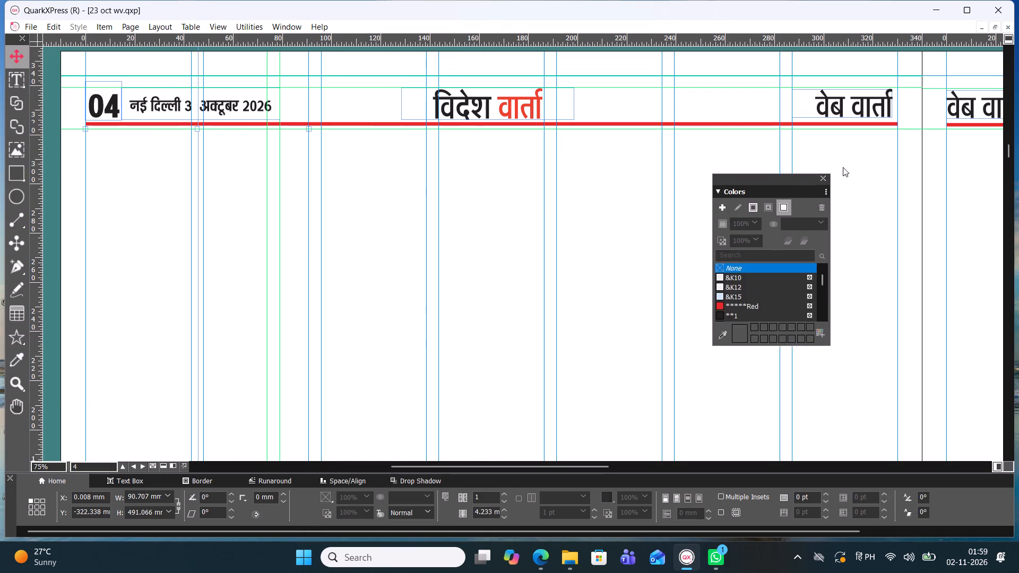
{"action": "left_click_drag", "start_coordinate": [843, 167], "coordinate": [976, 138]}
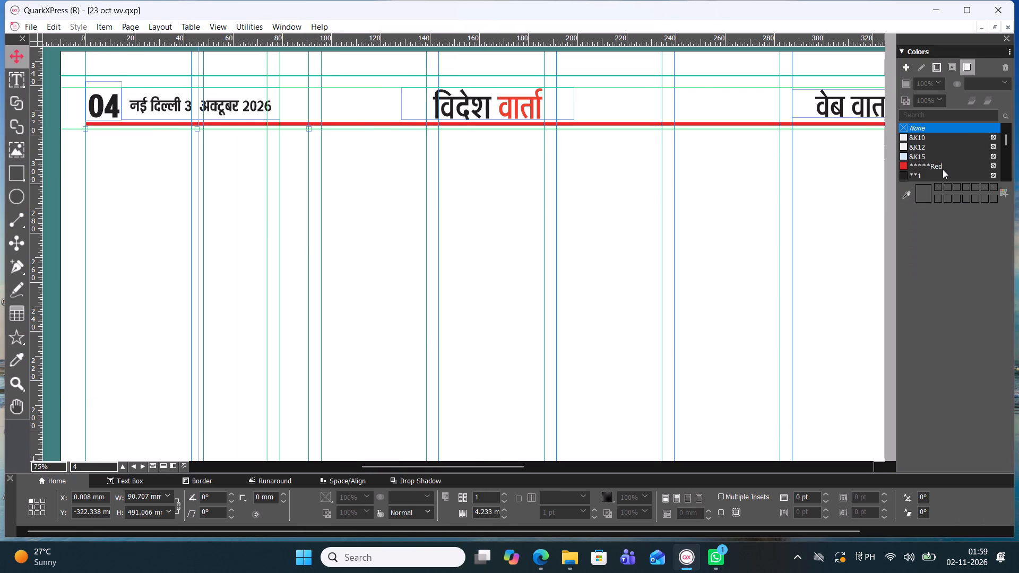
Fill the tall text box across the first two columns of page 04 with the color &K10.
{"action": "left_click", "coordinate": [931, 143]}
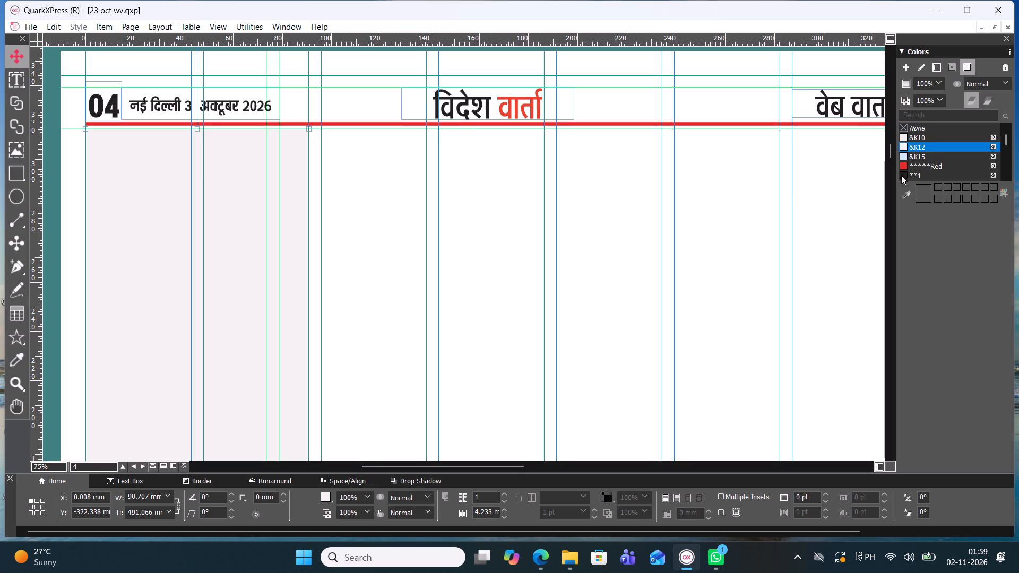
{"action": "scroll", "coordinate": [921, 163], "scroll_direction": "down", "scroll_amount": 1}
{"action": "left_click", "coordinate": [921, 163]}
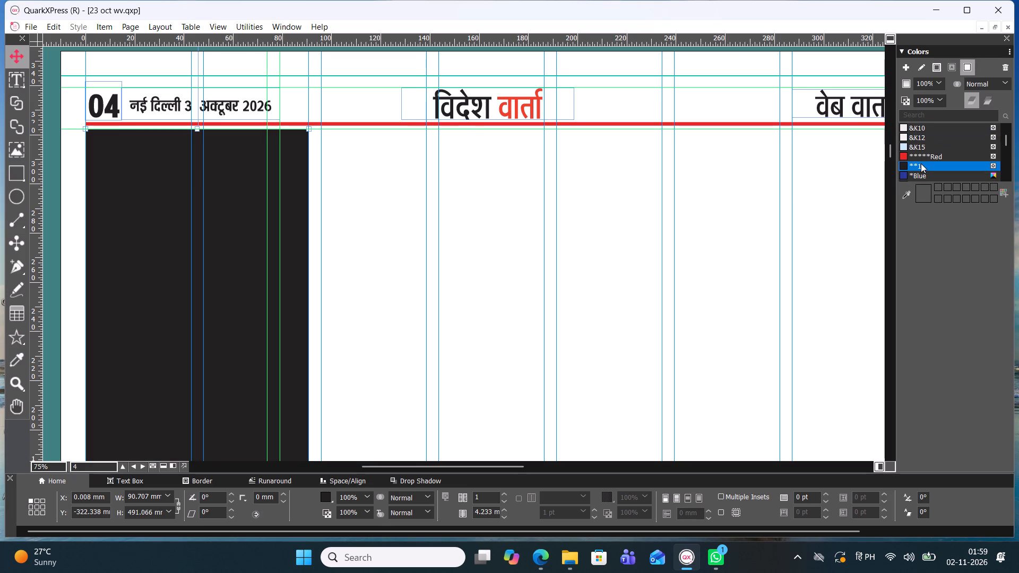
{"action": "scroll", "coordinate": [921, 163], "scroll_direction": "up", "scroll_amount": 1}
{"action": "left_click", "coordinate": [920, 151]}
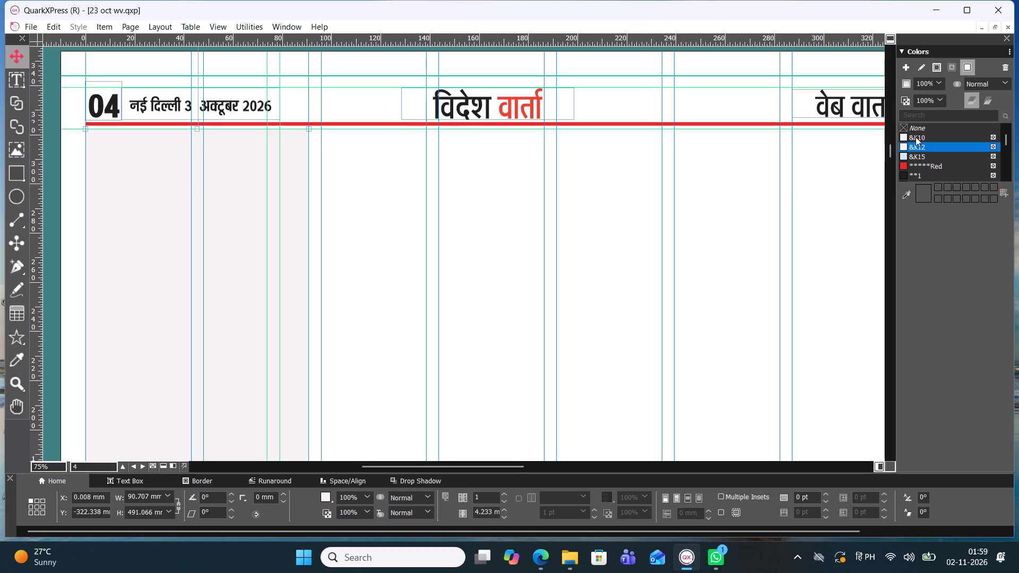
{"action": "left_click", "coordinate": [914, 134]}
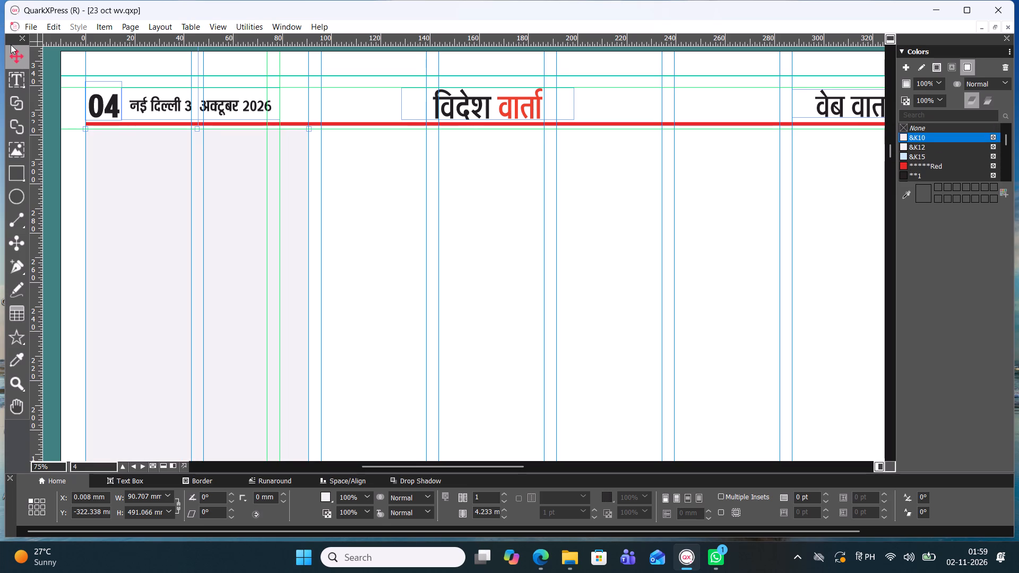
{"action": "left_click", "coordinate": [11, 45]}
{"action": "left_click", "coordinate": [315, 160]}
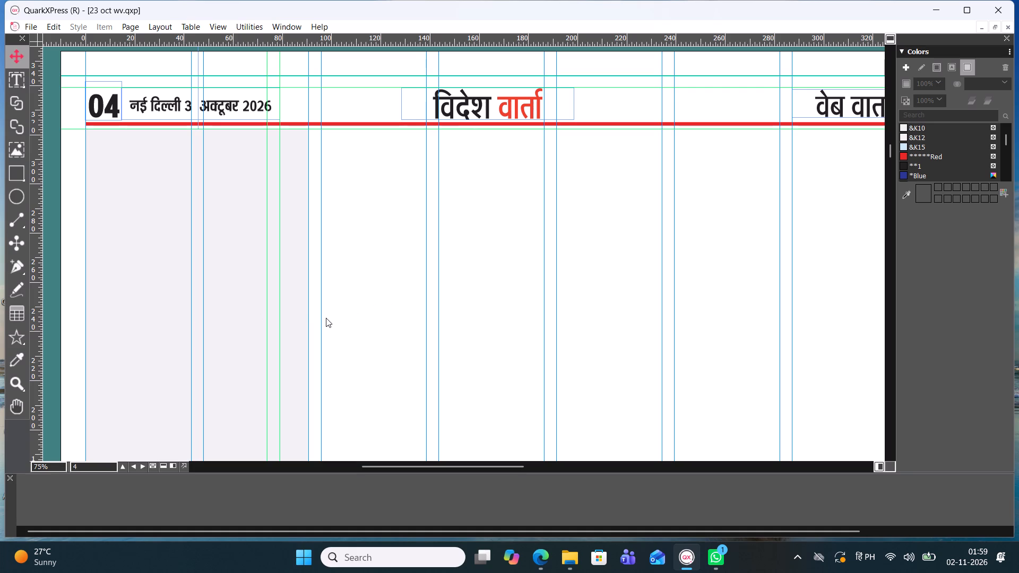
{"action": "left_click", "coordinate": [258, 188]}
{"action": "left_click", "coordinate": [706, 232]}
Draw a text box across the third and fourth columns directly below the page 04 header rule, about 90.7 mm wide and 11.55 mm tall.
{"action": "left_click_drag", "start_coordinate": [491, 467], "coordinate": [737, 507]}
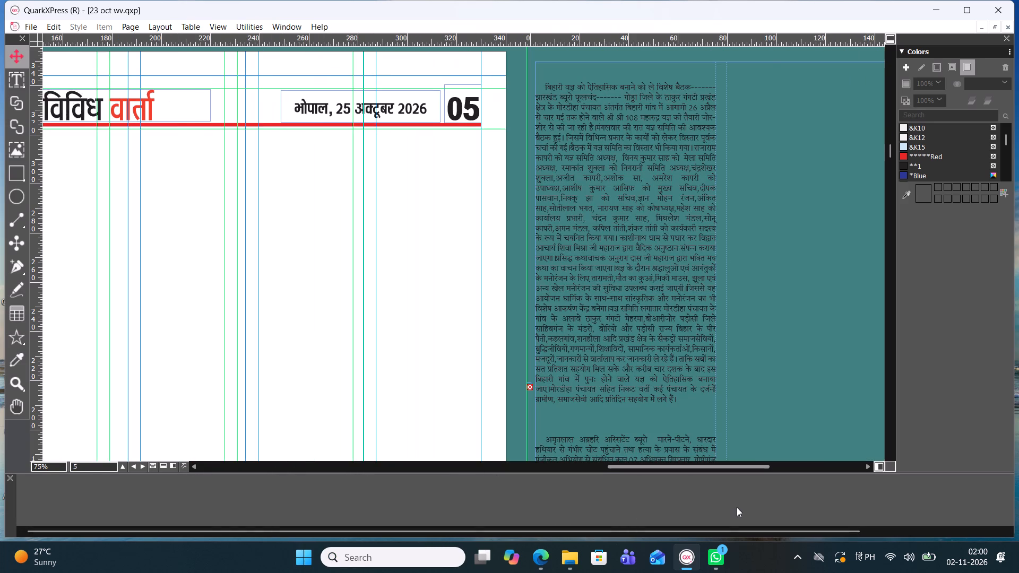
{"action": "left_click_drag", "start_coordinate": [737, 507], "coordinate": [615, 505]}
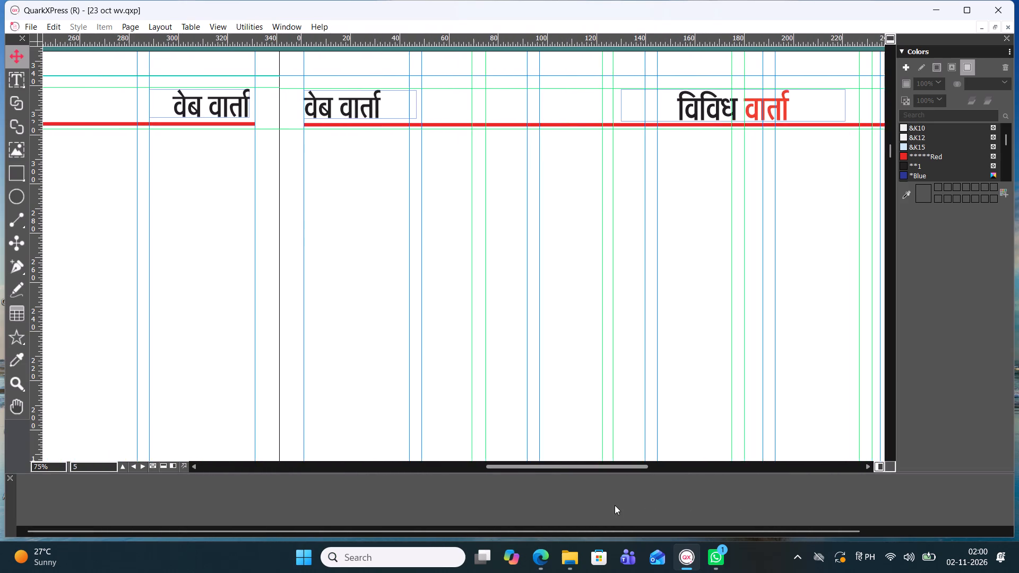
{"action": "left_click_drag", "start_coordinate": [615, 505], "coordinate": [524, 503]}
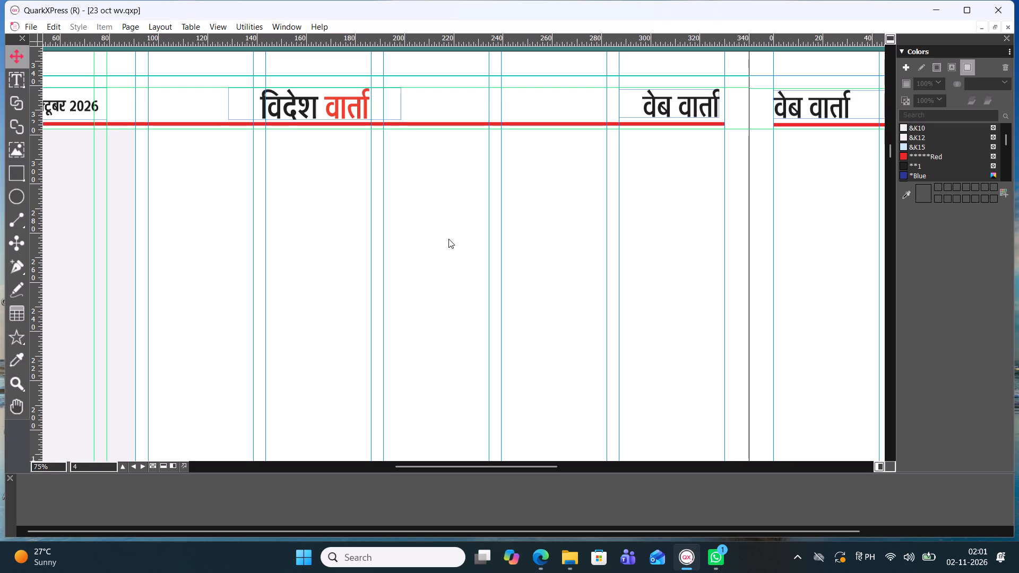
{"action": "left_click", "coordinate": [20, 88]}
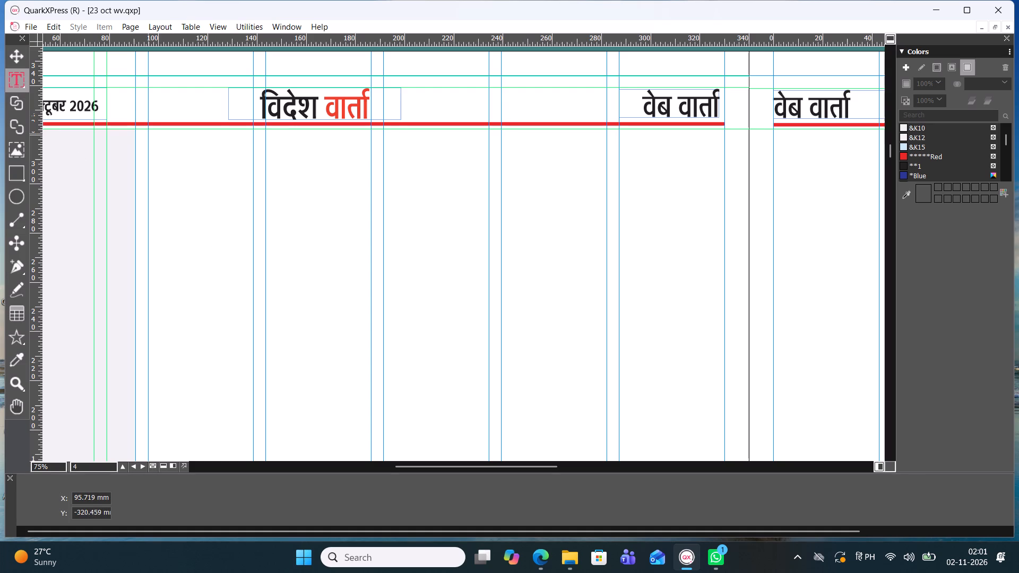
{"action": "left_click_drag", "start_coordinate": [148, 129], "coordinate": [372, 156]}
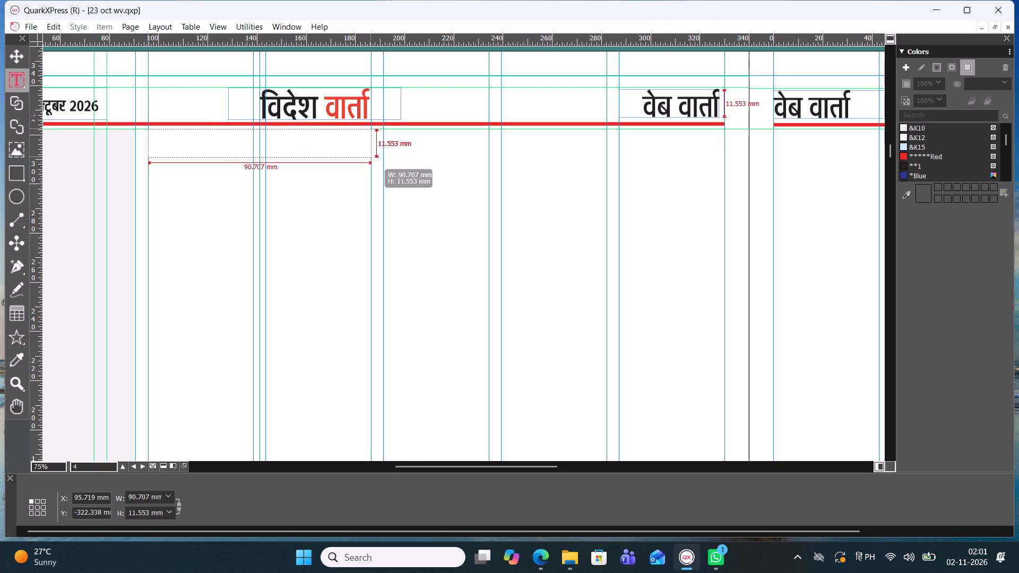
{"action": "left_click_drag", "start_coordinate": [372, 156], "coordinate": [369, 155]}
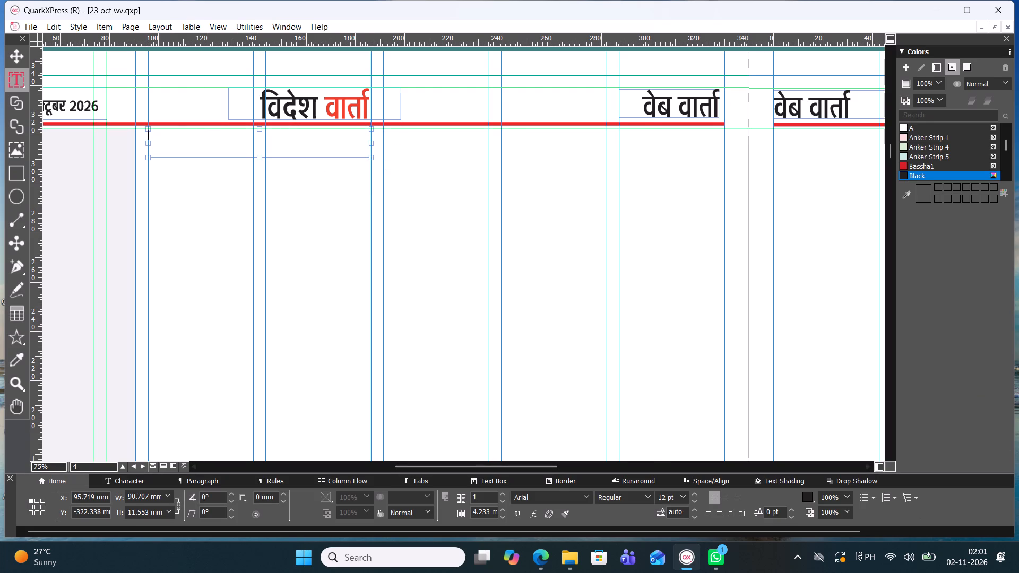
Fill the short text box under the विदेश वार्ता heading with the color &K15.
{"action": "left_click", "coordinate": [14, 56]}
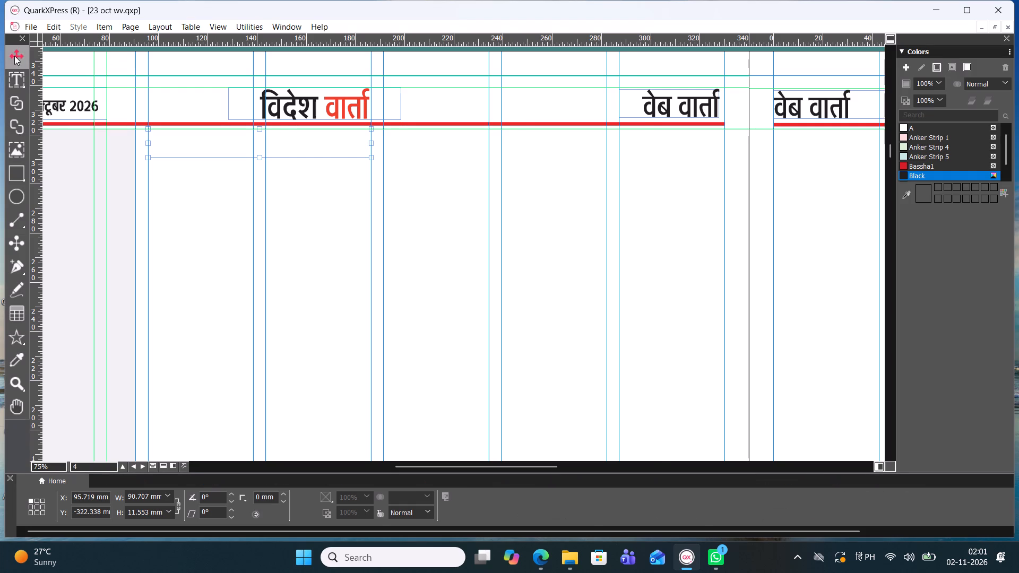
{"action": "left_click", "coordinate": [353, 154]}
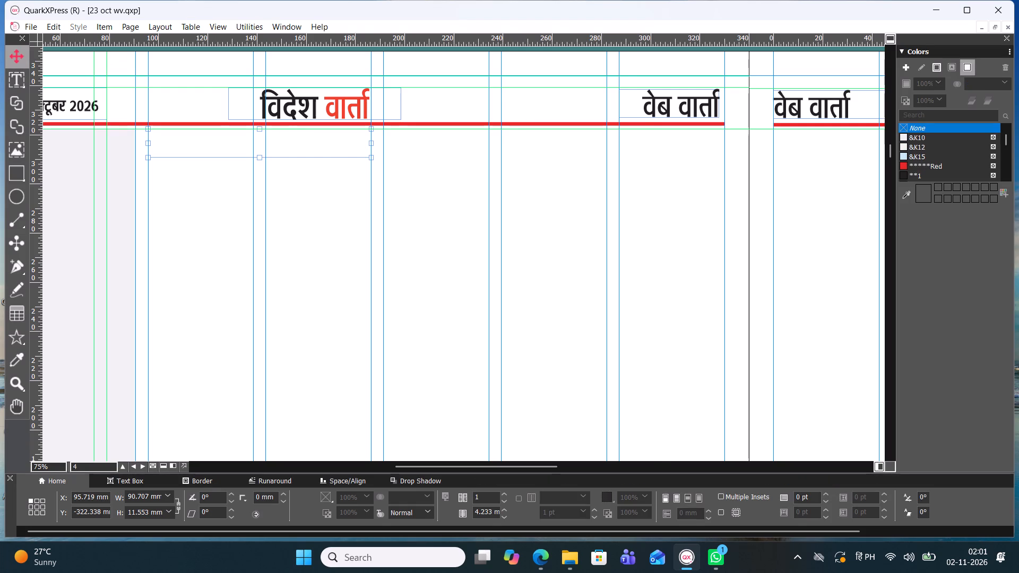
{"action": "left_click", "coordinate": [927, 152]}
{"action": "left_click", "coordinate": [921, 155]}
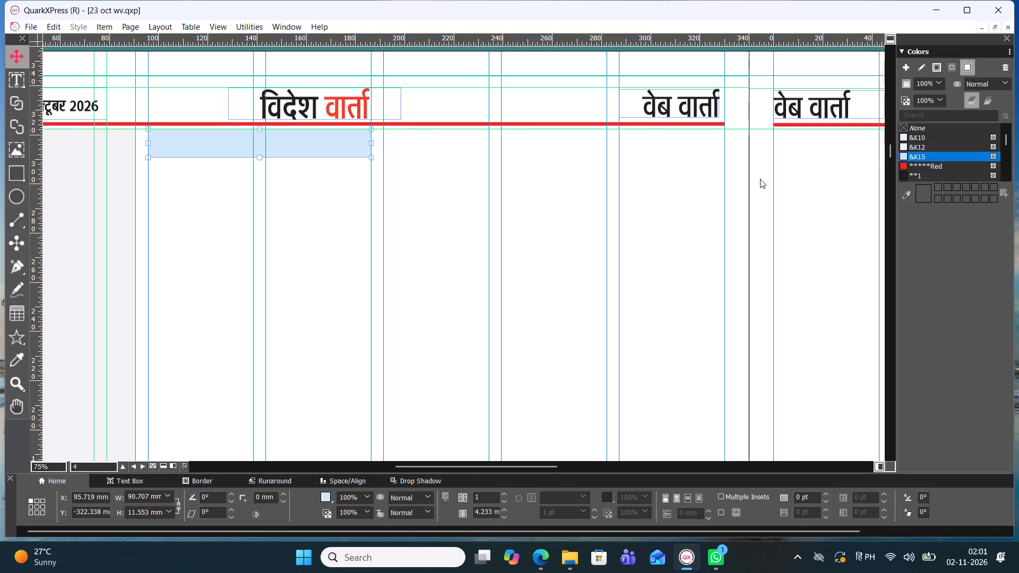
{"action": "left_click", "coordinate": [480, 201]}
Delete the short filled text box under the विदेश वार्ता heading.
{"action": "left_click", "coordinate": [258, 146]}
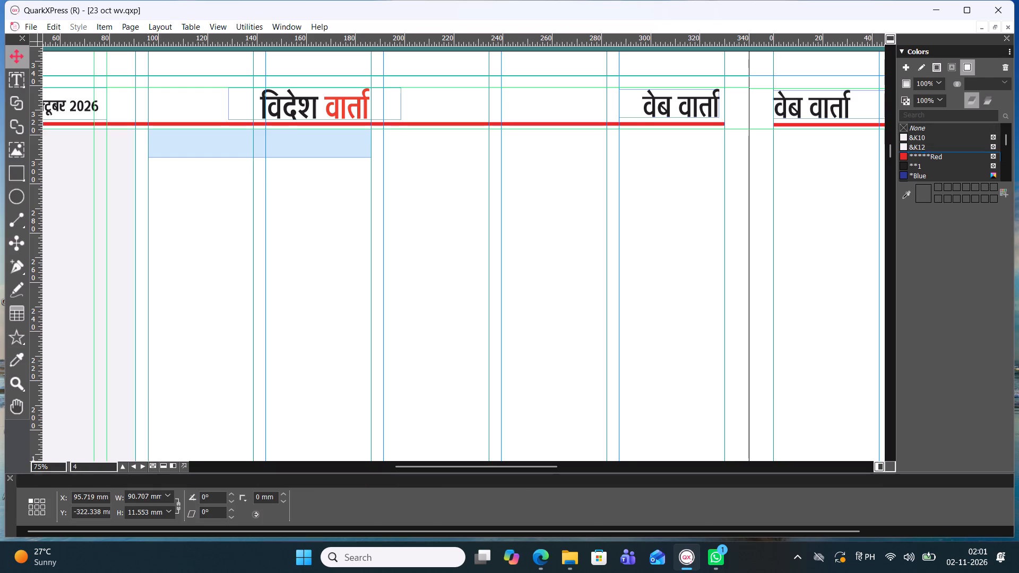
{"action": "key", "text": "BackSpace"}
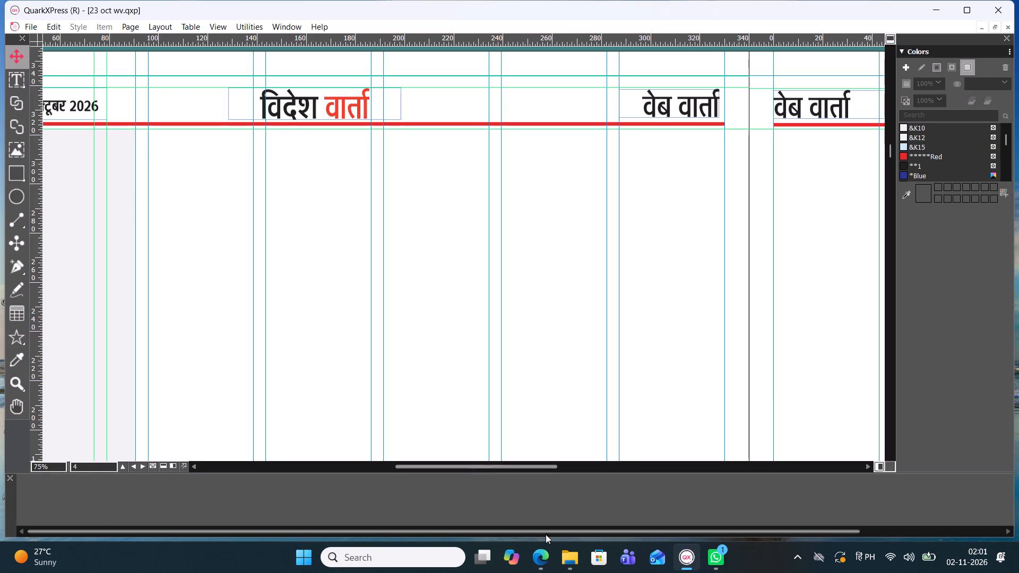
Switch to File Explorer and look through the Downloads folder's PDF and Word files, closing the window when done.
{"action": "left_click", "coordinate": [566, 560]}
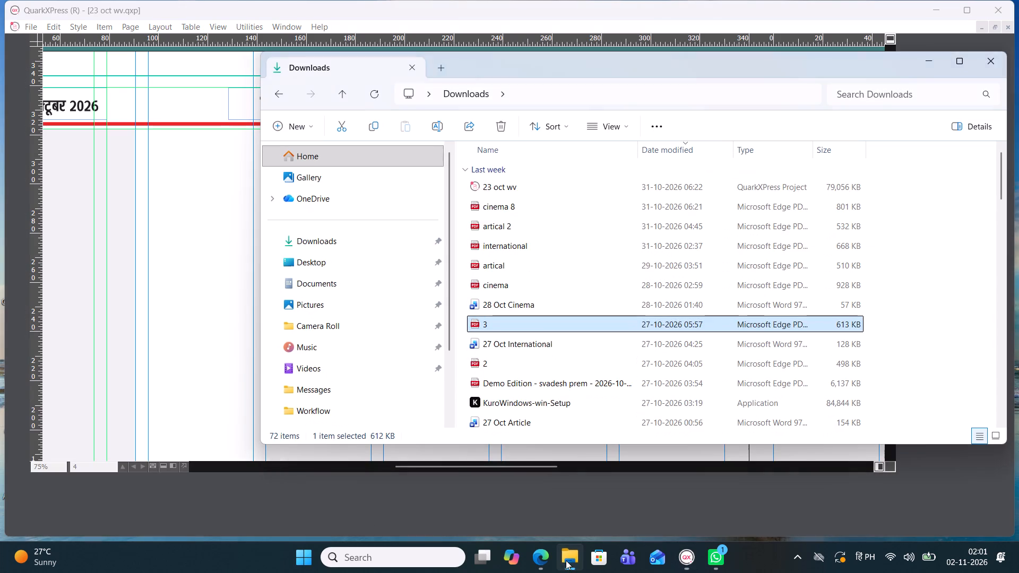
{"action": "scroll", "coordinate": [520, 412], "scroll_direction": "up", "scroll_amount": 1}
{"action": "scroll", "coordinate": [520, 412], "scroll_direction": "down", "scroll_amount": 2}
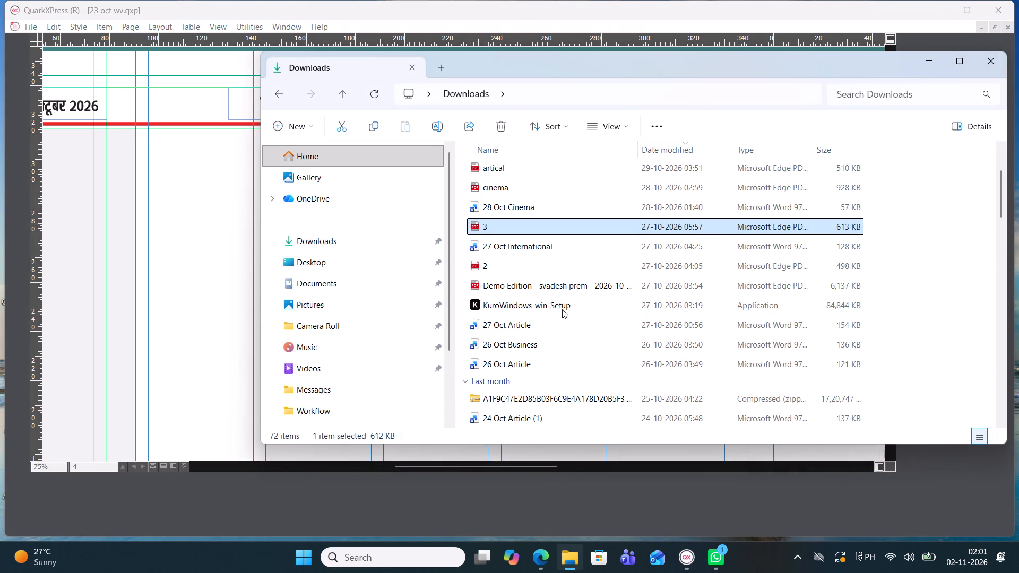
{"action": "scroll", "coordinate": [588, 229], "scroll_direction": "down", "scroll_amount": 1}
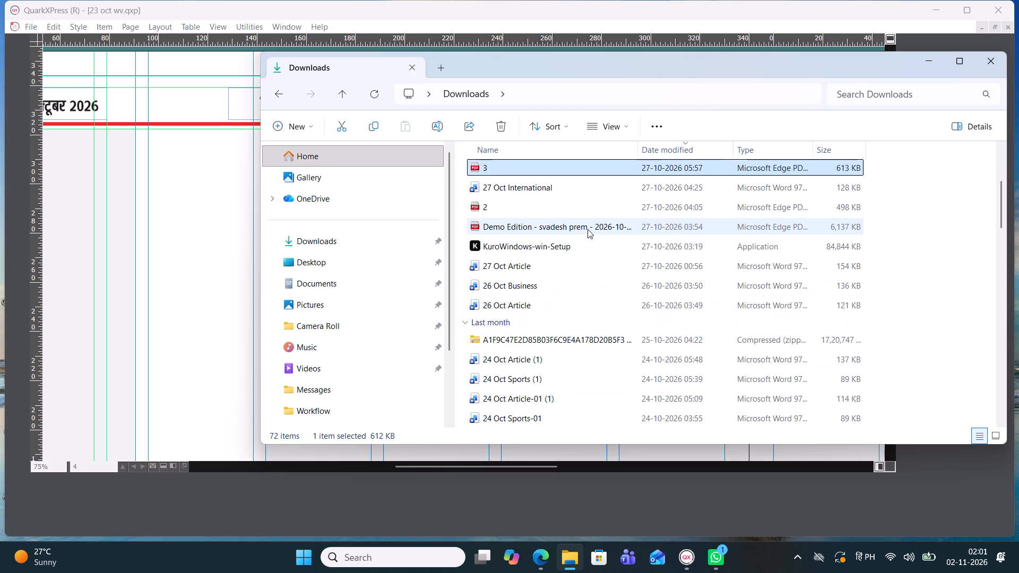
{"action": "scroll", "coordinate": [588, 229], "scroll_direction": "up", "scroll_amount": 4}
{"action": "scroll", "coordinate": [588, 229], "scroll_direction": "down", "scroll_amount": 1}
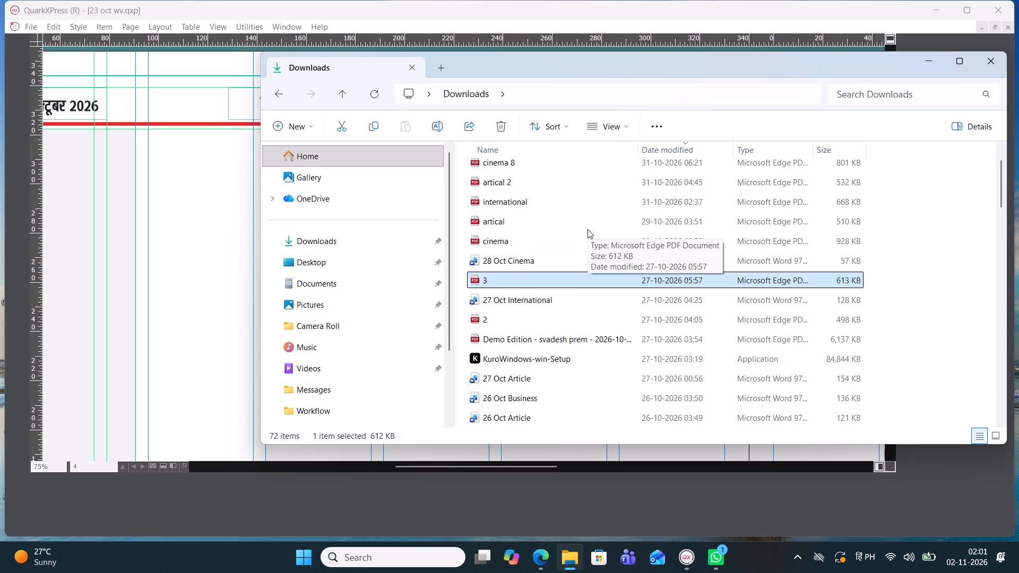
{"action": "scroll", "coordinate": [588, 229], "scroll_direction": "down", "scroll_amount": 1}
{"action": "scroll", "coordinate": [588, 229], "scroll_direction": "up", "scroll_amount": 2}
{"action": "scroll", "coordinate": [586, 225], "scroll_direction": "down", "scroll_amount": 1}
{"action": "scroll", "coordinate": [582, 158], "scroll_direction": "up", "scroll_amount": 4}
{"action": "scroll", "coordinate": [582, 158], "scroll_direction": "down", "scroll_amount": 1}
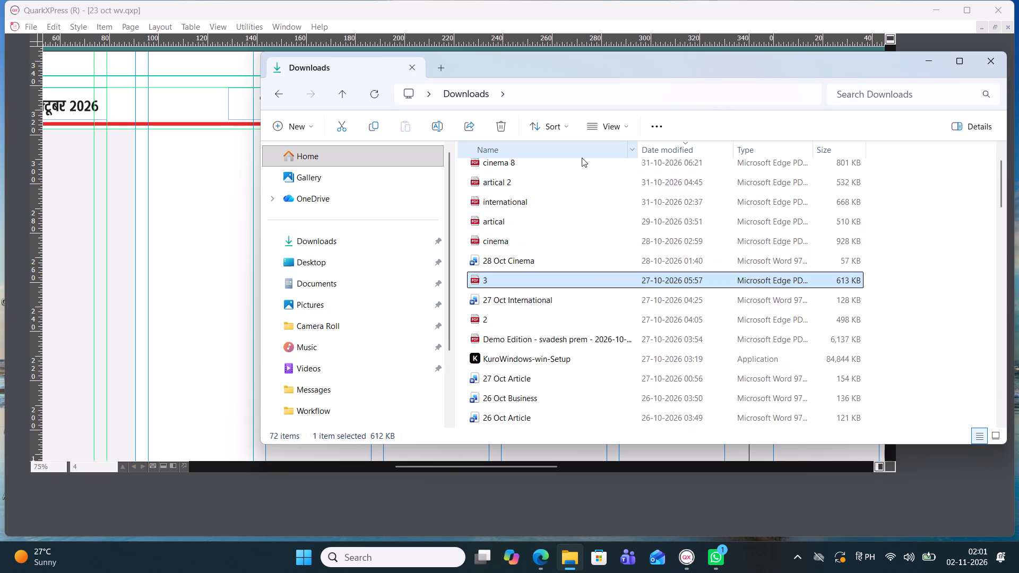
{"action": "scroll", "coordinate": [582, 158], "scroll_direction": "down", "scroll_amount": 2}
{"action": "scroll", "coordinate": [582, 158], "scroll_direction": "up", "scroll_amount": 1}
{"action": "scroll", "coordinate": [514, 202], "scroll_direction": "up", "scroll_amount": 1}
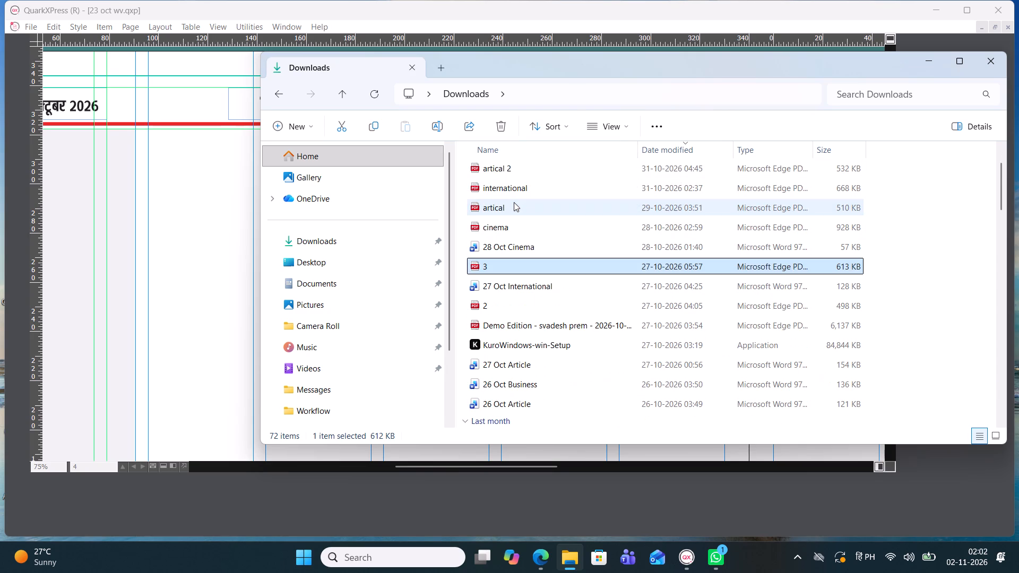
{"action": "scroll", "coordinate": [663, 177], "scroll_direction": "up", "scroll_amount": 1}
{"action": "scroll", "coordinate": [663, 177], "scroll_direction": "down", "scroll_amount": 1}
{"action": "scroll", "coordinate": [663, 177], "scroll_direction": "up", "scroll_amount": 2}
{"action": "scroll", "coordinate": [663, 177], "scroll_direction": "down", "scroll_amount": 1}
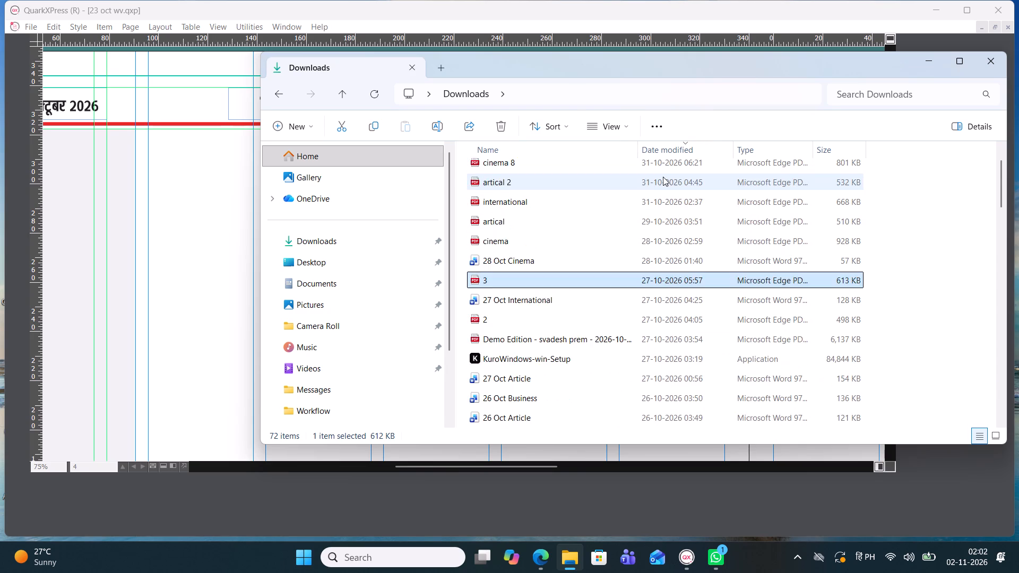
{"action": "scroll", "coordinate": [663, 177], "scroll_direction": "up", "scroll_amount": 1}
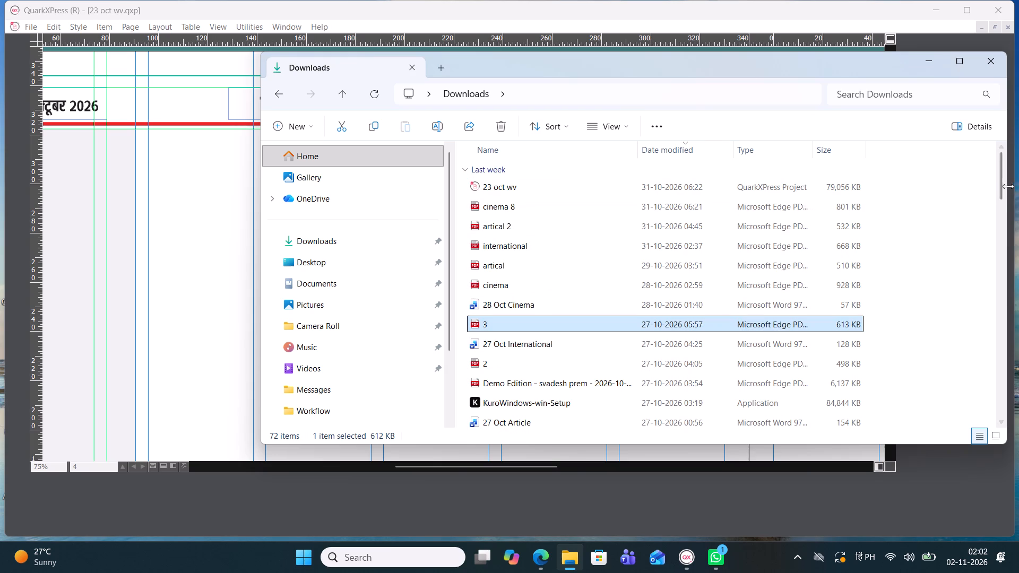
{"action": "left_click_drag", "start_coordinate": [1000, 189], "coordinate": [997, 176]}
{"action": "left_click", "coordinate": [993, 58]}
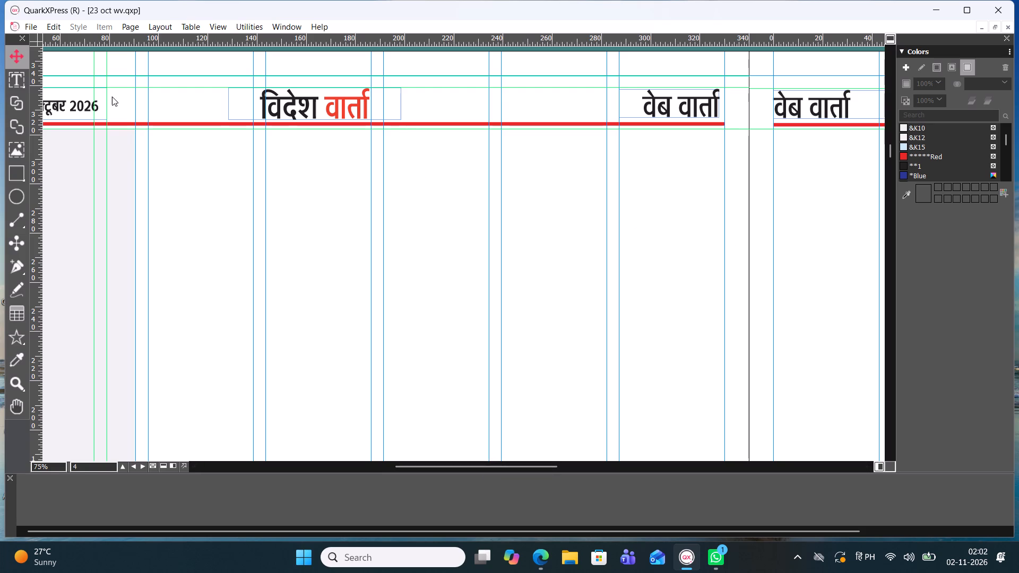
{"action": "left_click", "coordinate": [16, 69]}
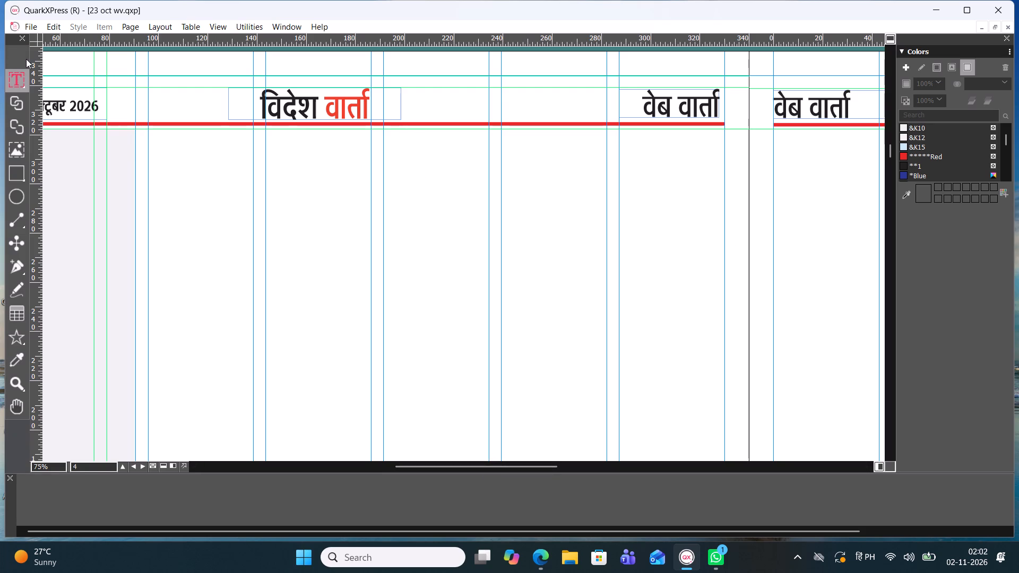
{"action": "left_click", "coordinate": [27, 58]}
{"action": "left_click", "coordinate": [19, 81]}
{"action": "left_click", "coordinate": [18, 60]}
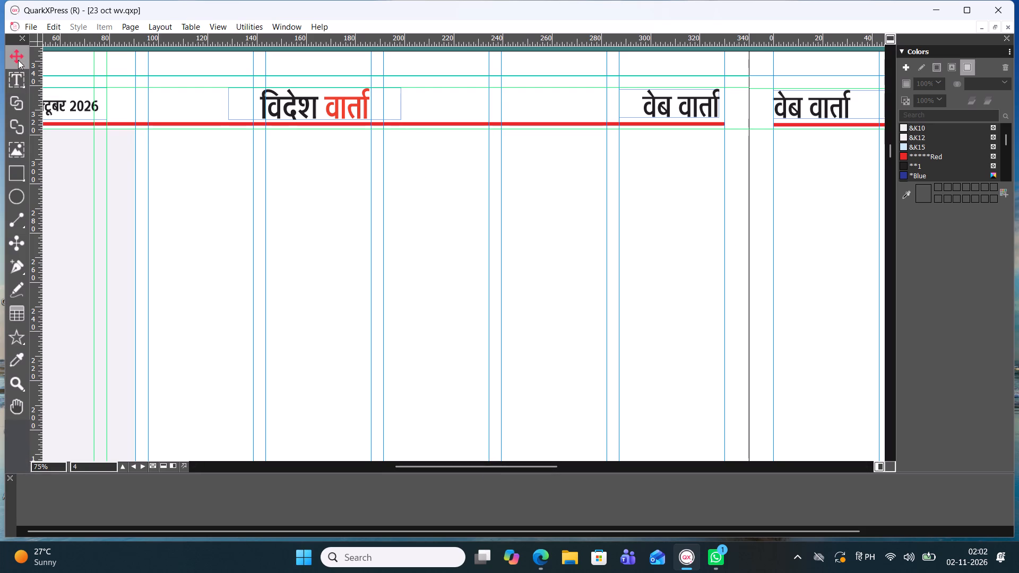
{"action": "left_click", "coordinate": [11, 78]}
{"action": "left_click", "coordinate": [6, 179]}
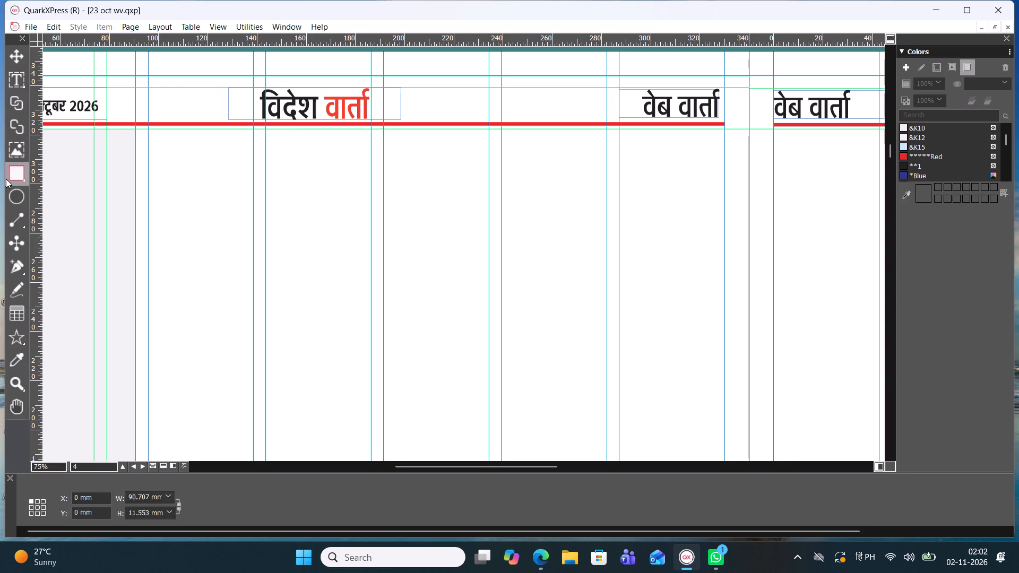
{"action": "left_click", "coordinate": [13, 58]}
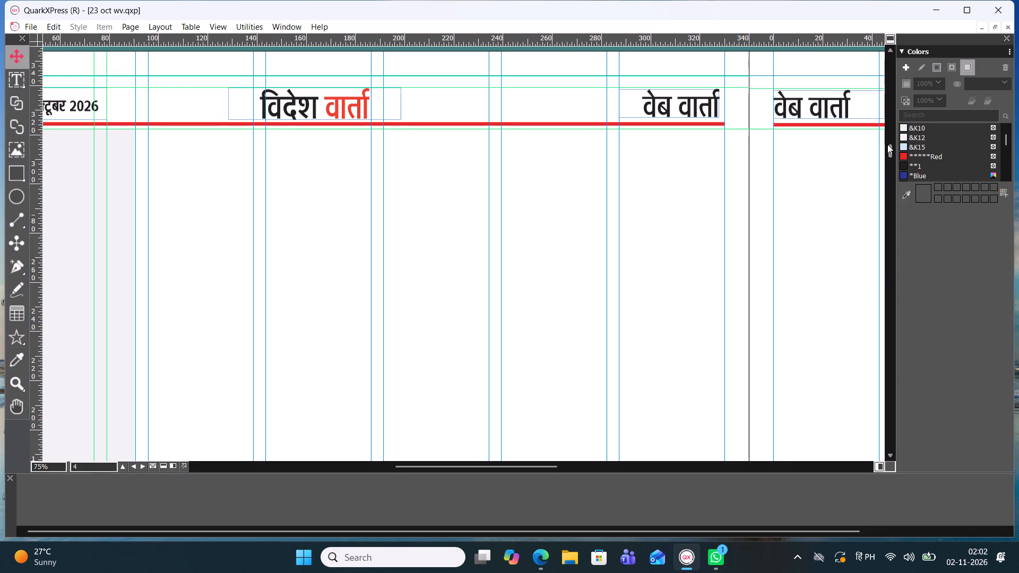
Review the finished layouts on pages 2 and 3 and the front page, including its masthead and portrait picture.
{"action": "left_click_drag", "start_coordinate": [889, 150], "coordinate": [887, 106]}
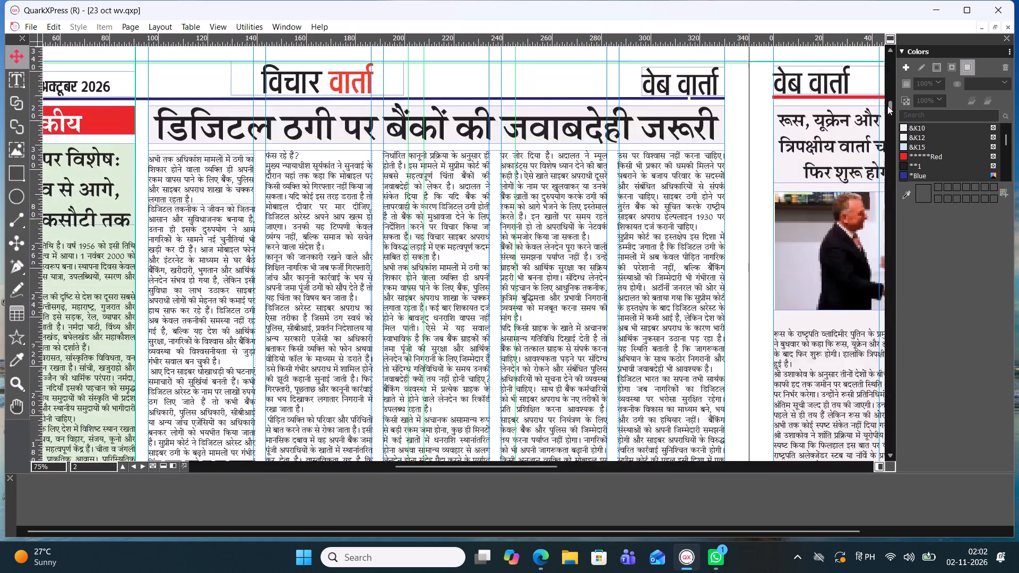
{"action": "left_click_drag", "start_coordinate": [887, 106], "coordinate": [892, 111]}
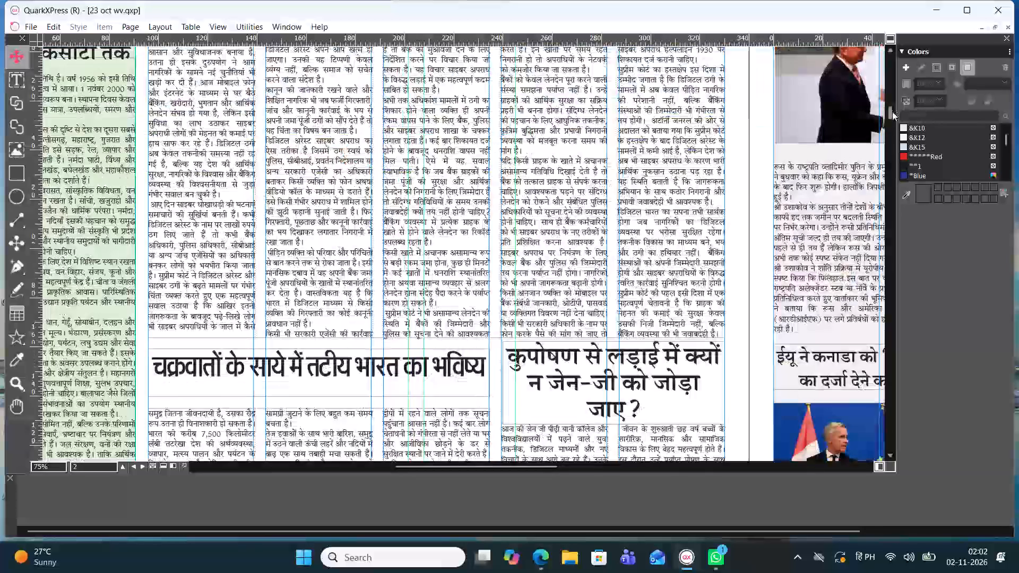
{"action": "left_click_drag", "start_coordinate": [892, 111], "coordinate": [898, 110]}
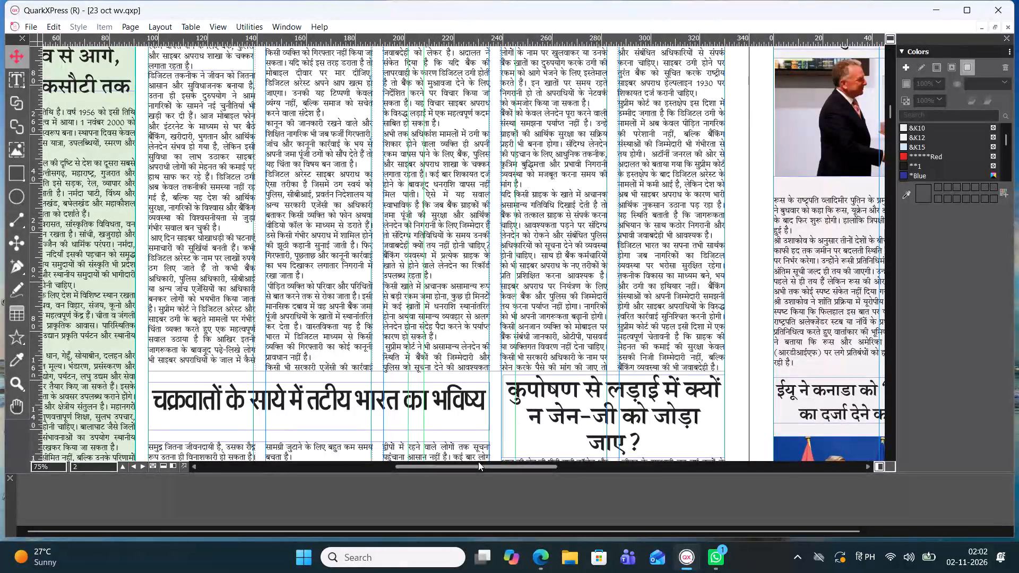
{"action": "left_click_drag", "start_coordinate": [478, 462], "coordinate": [667, 482]}
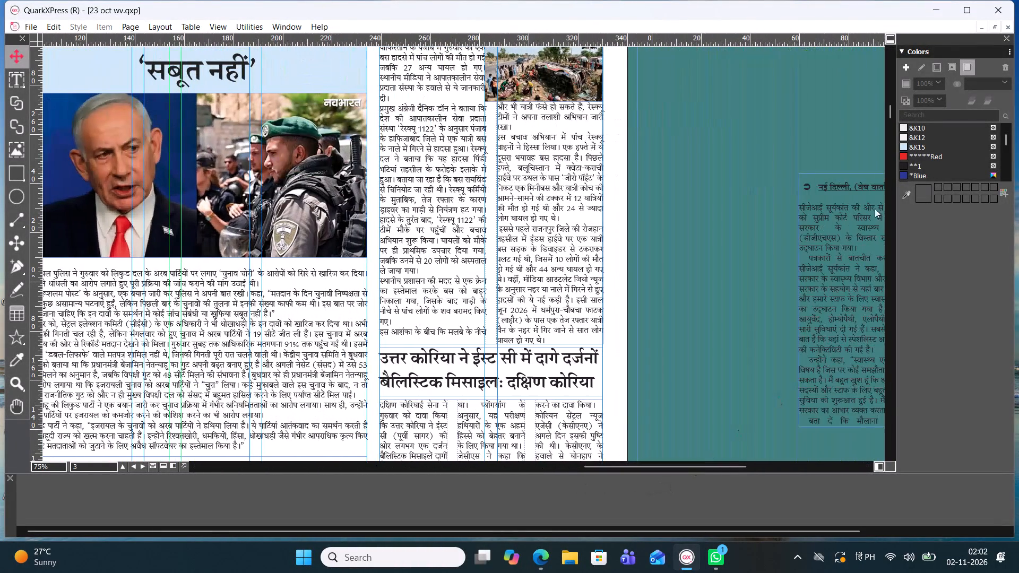
{"action": "left_click_drag", "start_coordinate": [891, 114], "coordinate": [891, 65]}
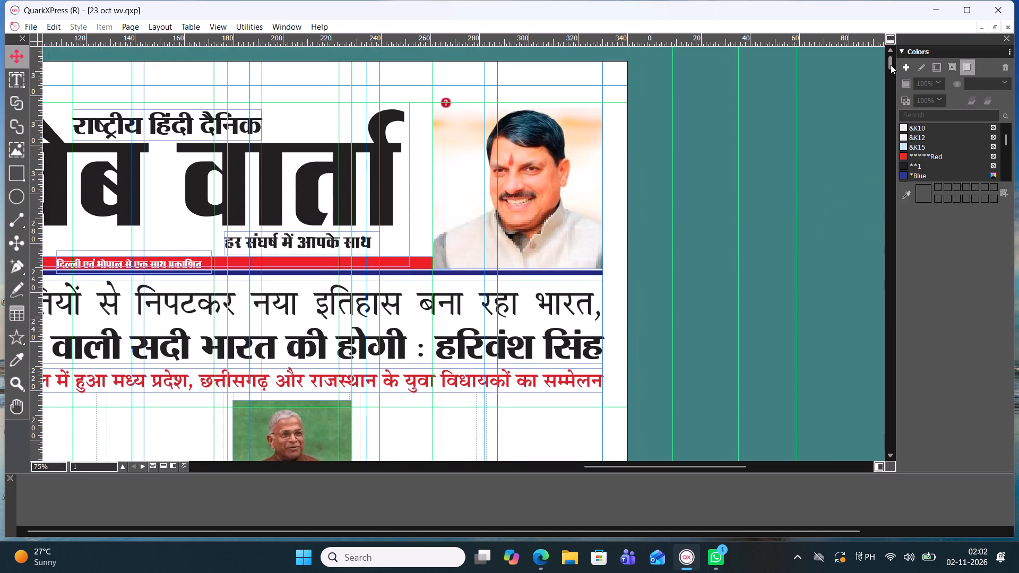
{"action": "left_click_drag", "start_coordinate": [891, 65], "coordinate": [891, 74]}
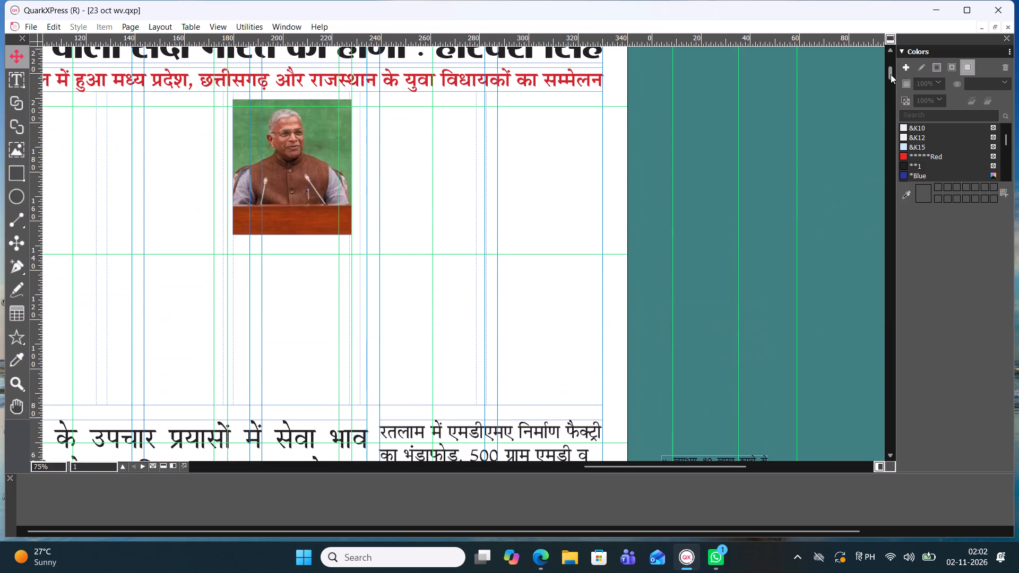
{"action": "left_click_drag", "start_coordinate": [891, 74], "coordinate": [891, 88]}
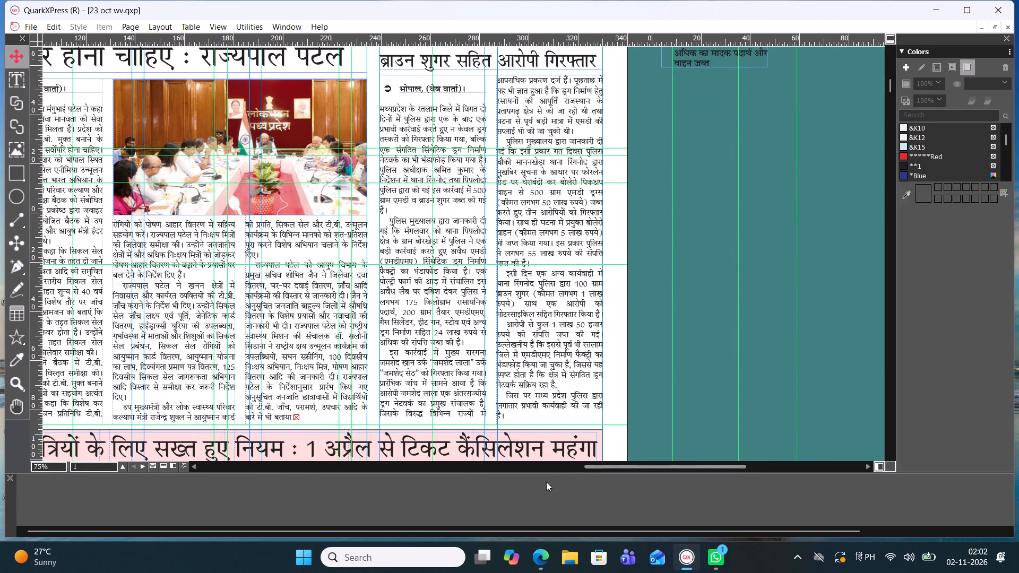
{"action": "left_click_drag", "start_coordinate": [624, 466], "coordinate": [516, 476]}
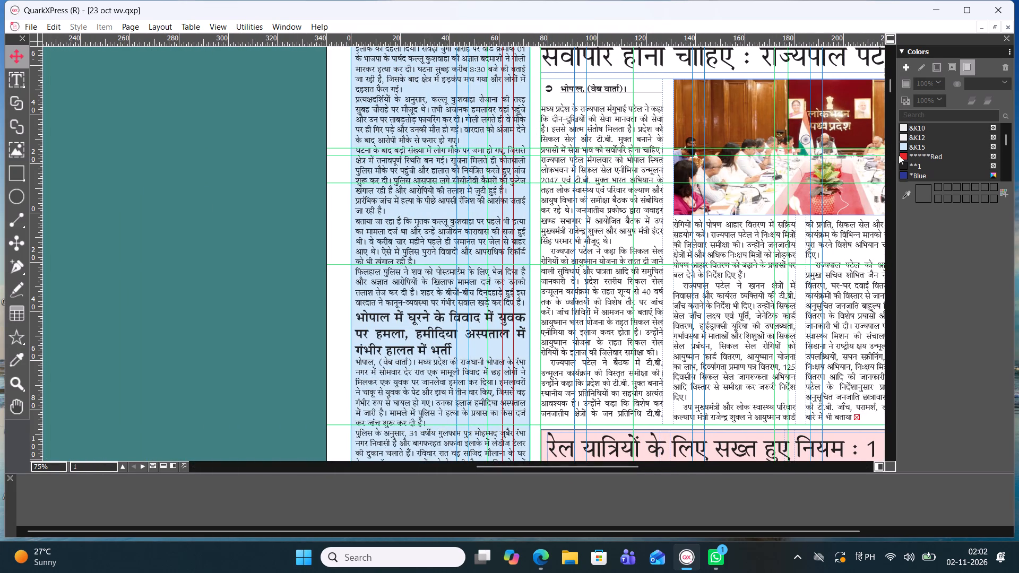
{"action": "left_click_drag", "start_coordinate": [890, 88], "coordinate": [890, 83]}
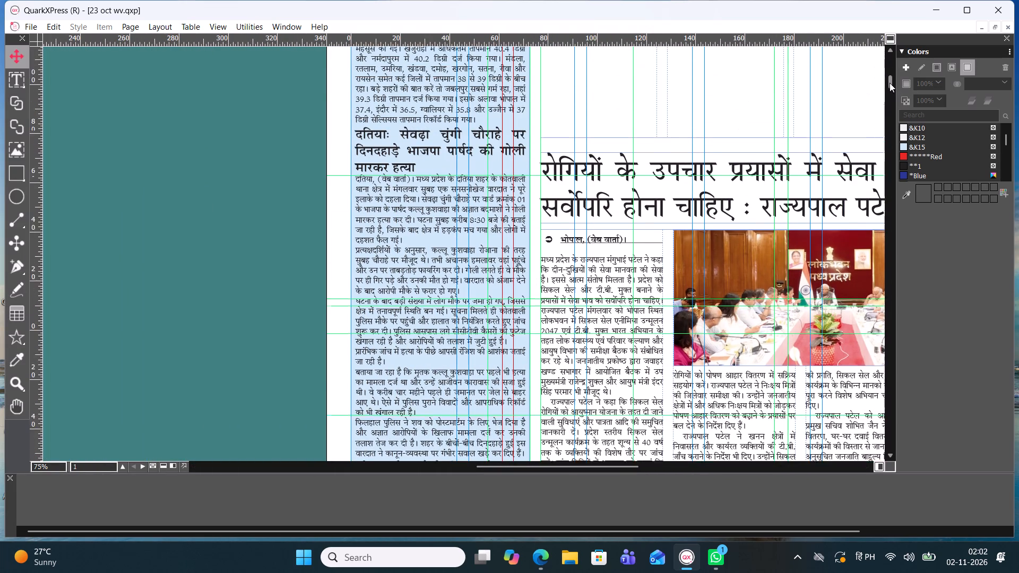
{"action": "left_click_drag", "start_coordinate": [890, 83], "coordinate": [889, 66]}
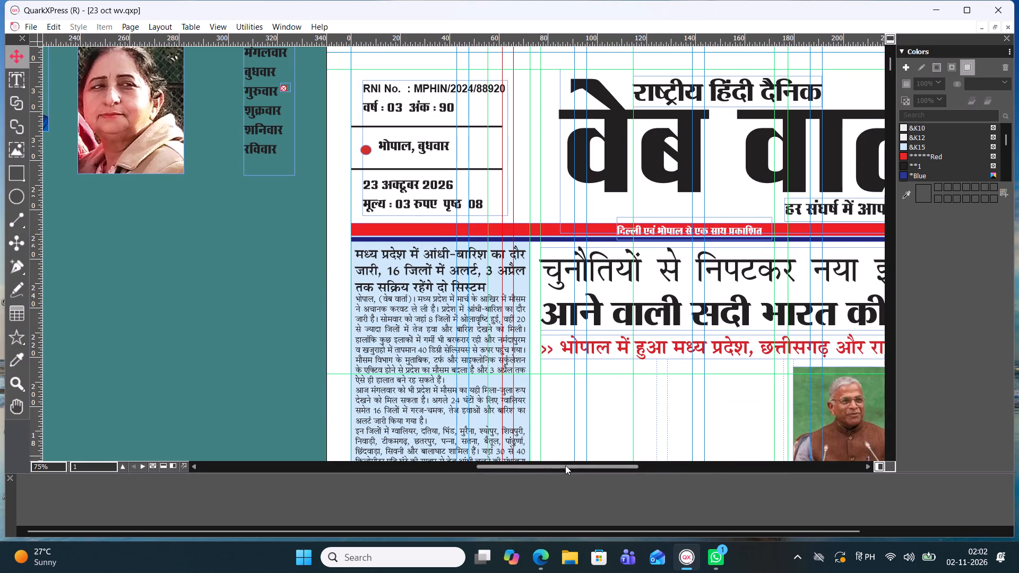
{"action": "left_click_drag", "start_coordinate": [565, 465], "coordinate": [640, 455]}
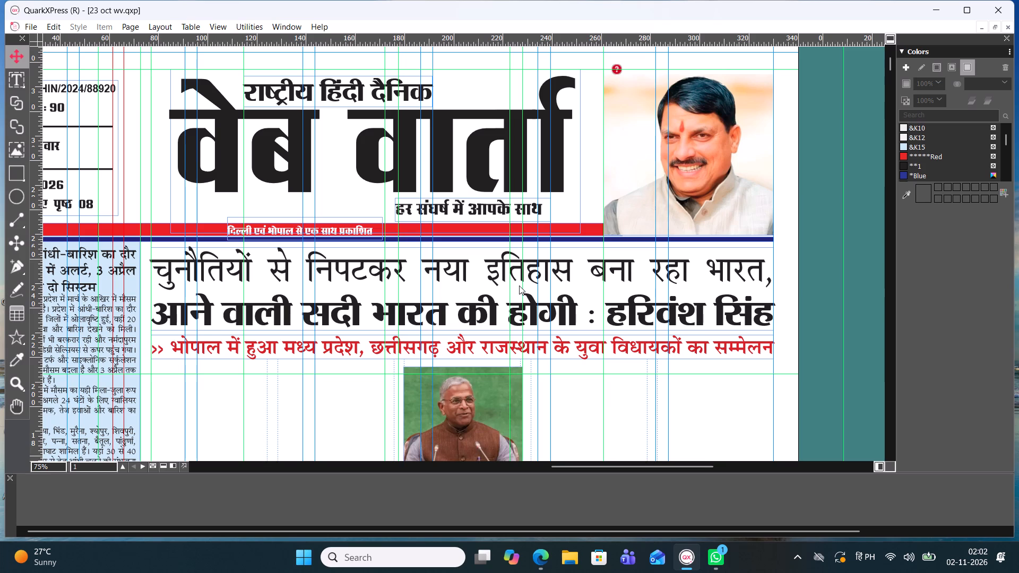
{"action": "left_click", "coordinate": [696, 156]}
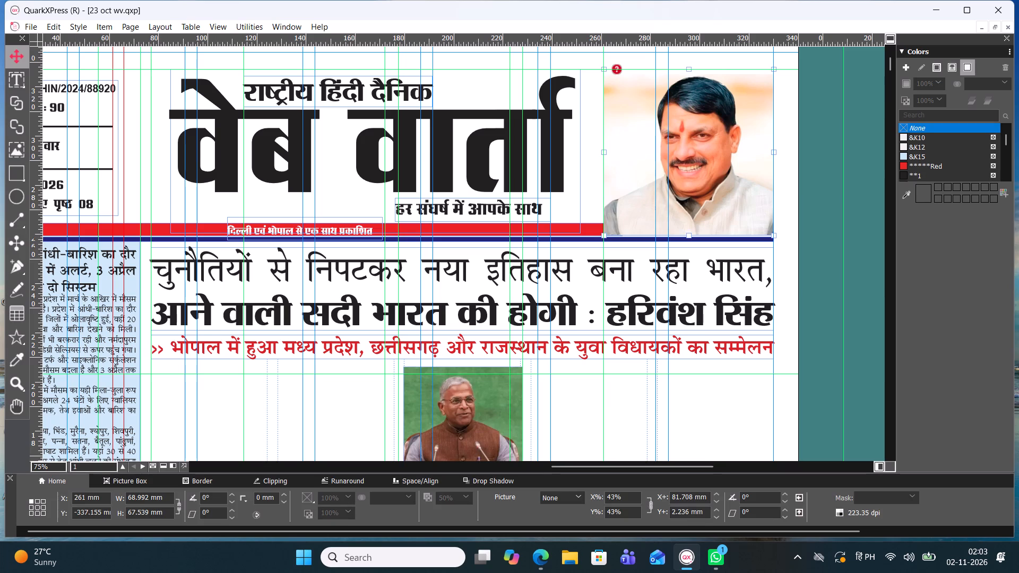
{"action": "left_click", "coordinate": [483, 90]}
{"action": "left_click", "coordinate": [490, 95]}
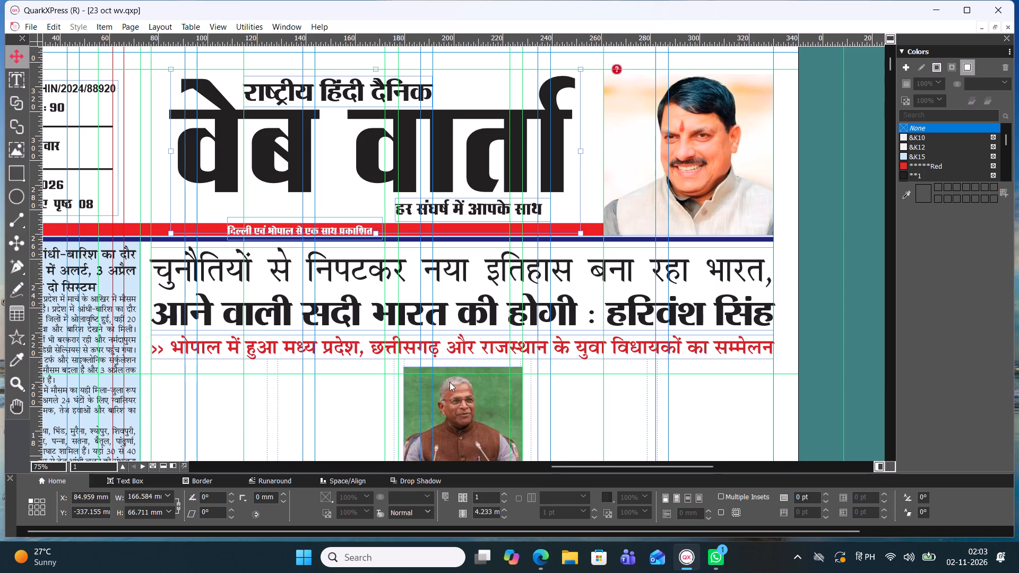
Move the horizontal guide below the front page's red subheadline up to about Y -218.6 mm.
{"action": "left_click_drag", "start_coordinate": [469, 375], "coordinate": [473, 364]}
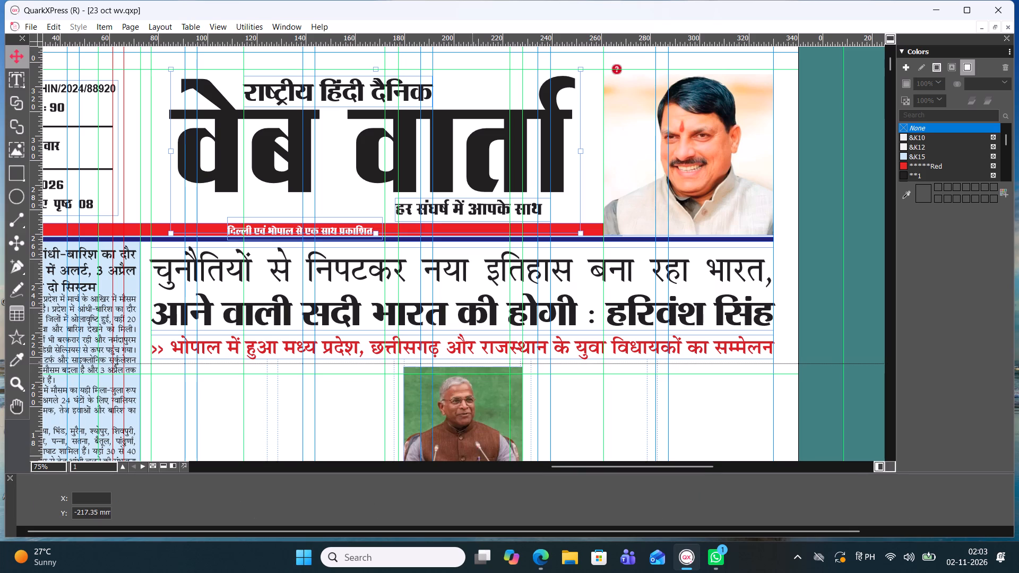
{"action": "left_click_drag", "start_coordinate": [473, 364], "coordinate": [481, 360]}
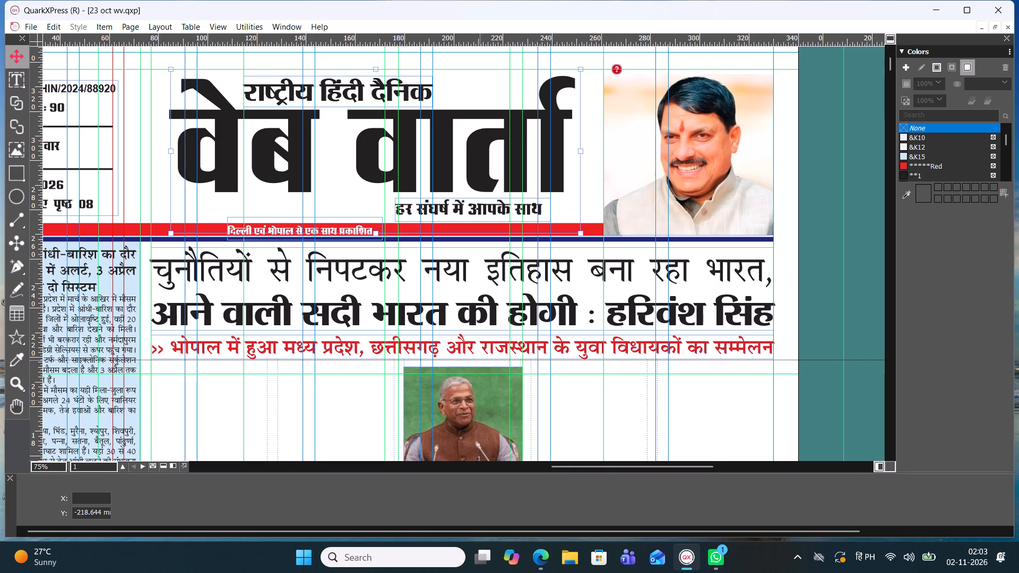
{"action": "left_click_drag", "start_coordinate": [481, 360], "coordinate": [482, 360]}
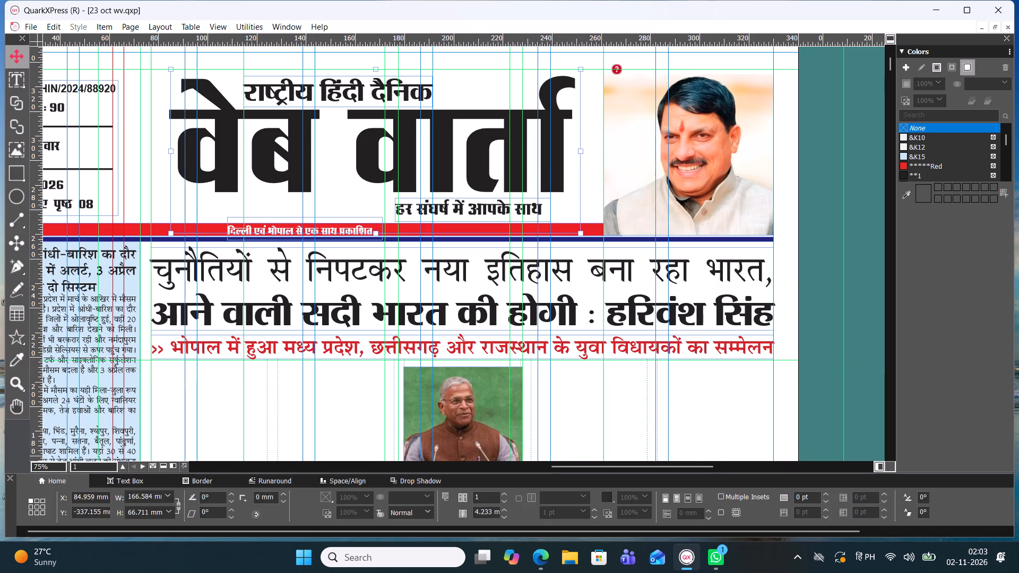
Examine the front page's lower articles and the bottom of page 3, ending at the page 04 header and its empty columns.
{"action": "scroll", "coordinate": [482, 360], "scroll_direction": "down", "scroll_amount": 1}
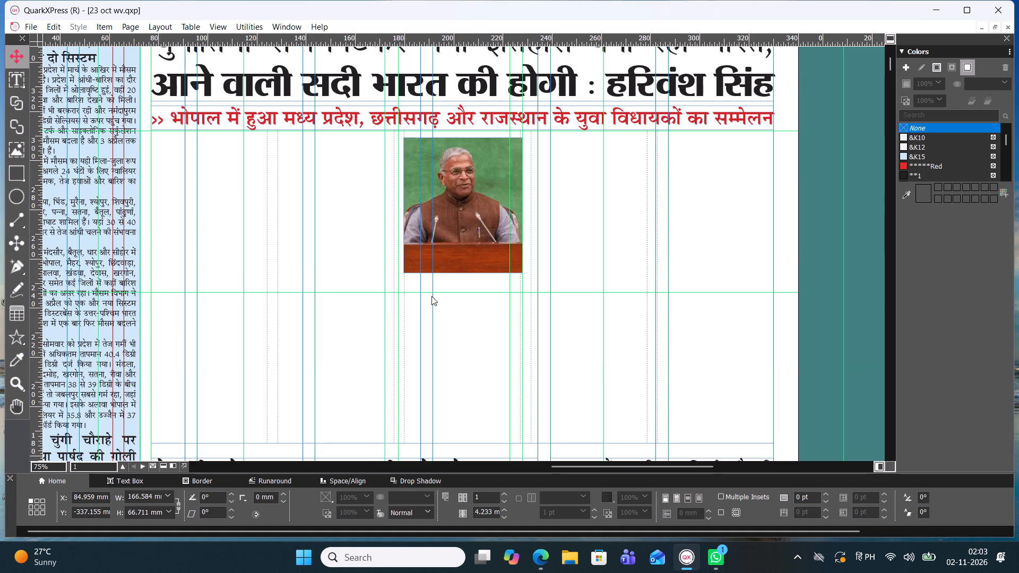
{"action": "left_click", "coordinate": [439, 292]}
{"action": "scroll", "coordinate": [429, 297], "scroll_direction": "down", "scroll_amount": 1}
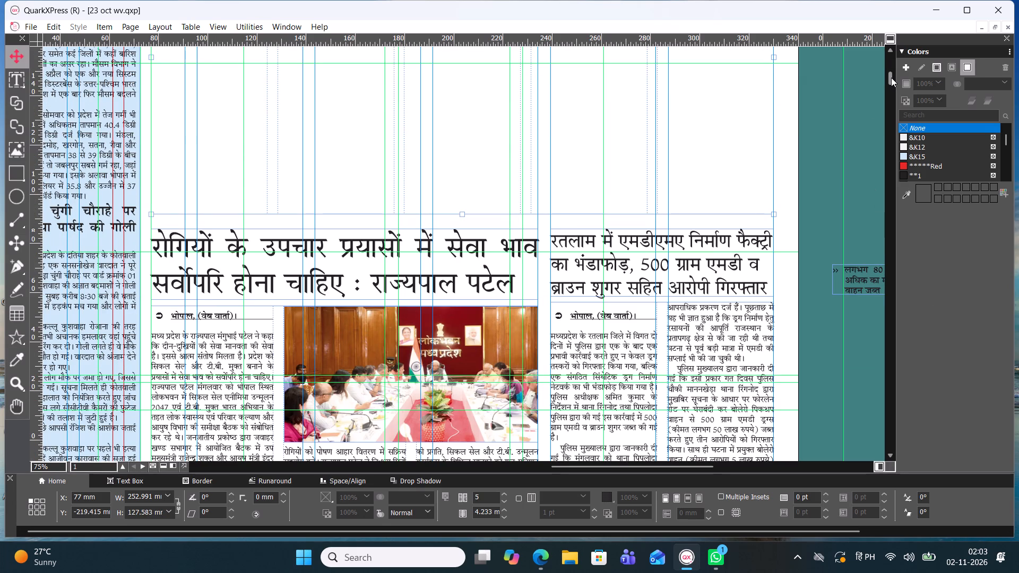
{"action": "left_click_drag", "start_coordinate": [891, 77], "coordinate": [900, 211]}
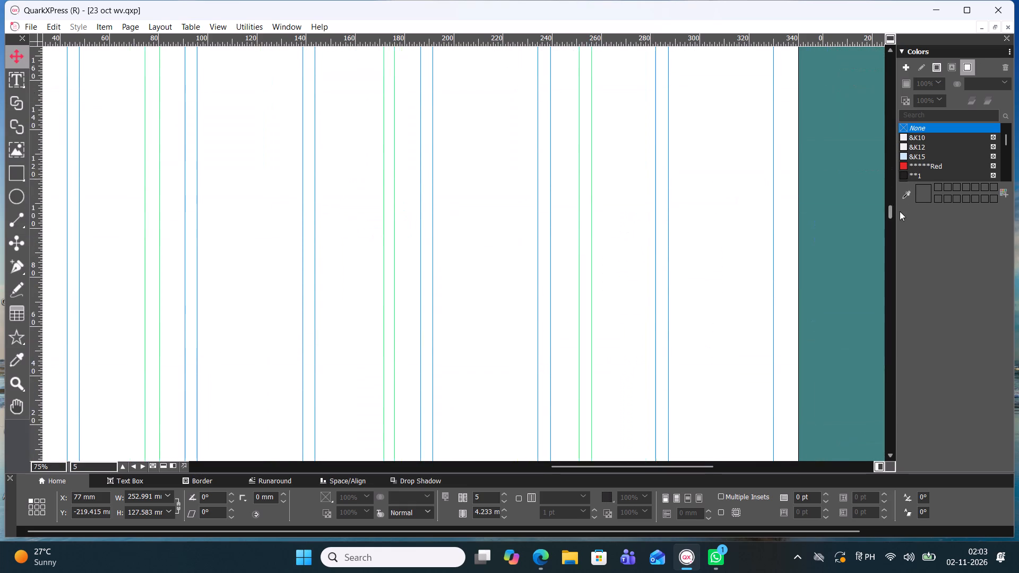
{"action": "left_click_drag", "start_coordinate": [900, 211], "coordinate": [896, 134]}
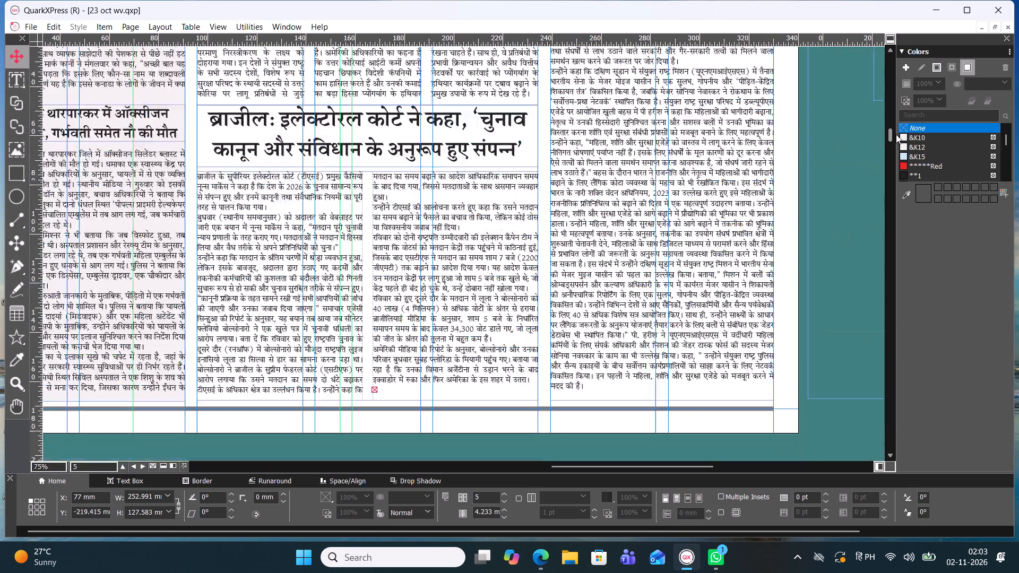
{"action": "left_click_drag", "start_coordinate": [896, 134], "coordinate": [896, 154]}
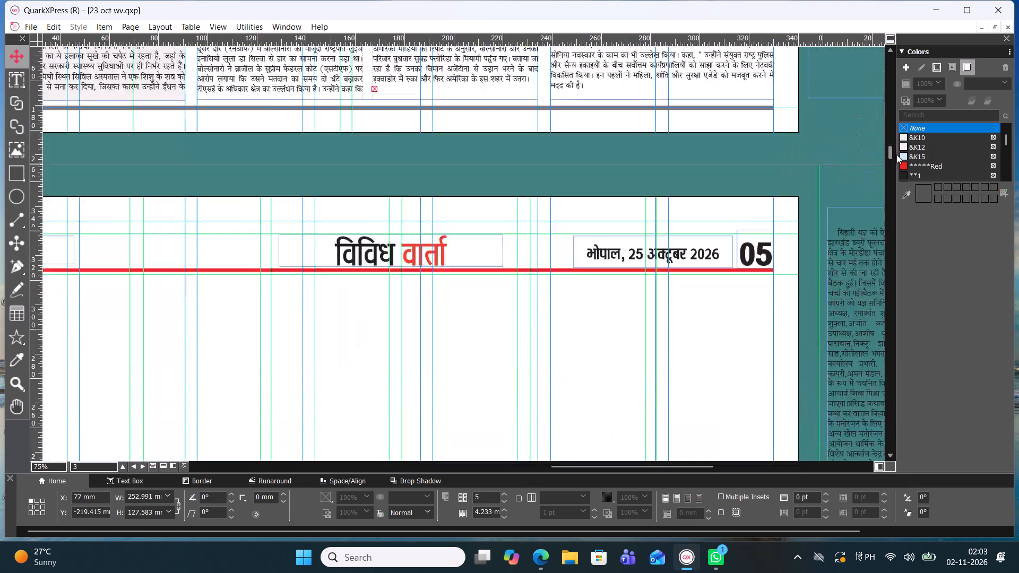
{"action": "left_click_drag", "start_coordinate": [896, 154], "coordinate": [897, 166]}
{"action": "left_click_drag", "start_coordinate": [617, 468], "coordinate": [459, 446]}
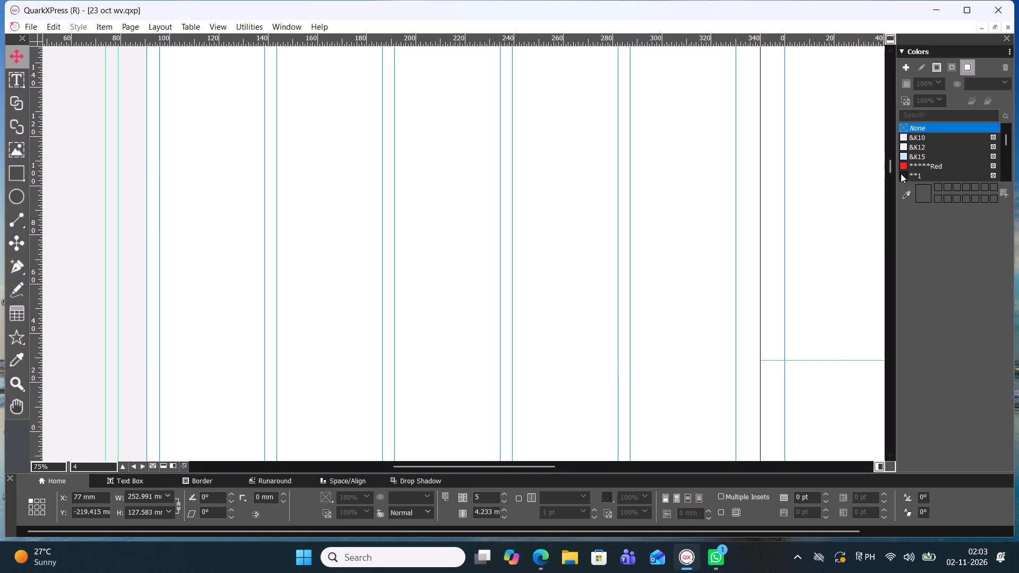
{"action": "left_click_drag", "start_coordinate": [522, 470], "coordinate": [504, 468]}
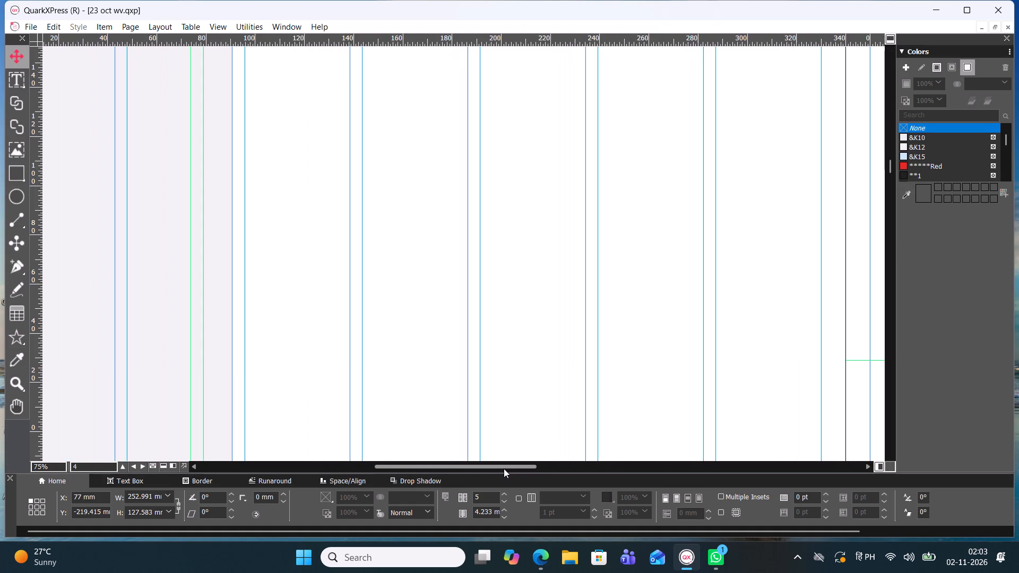
{"action": "left_click_drag", "start_coordinate": [504, 468], "coordinate": [431, 457]}
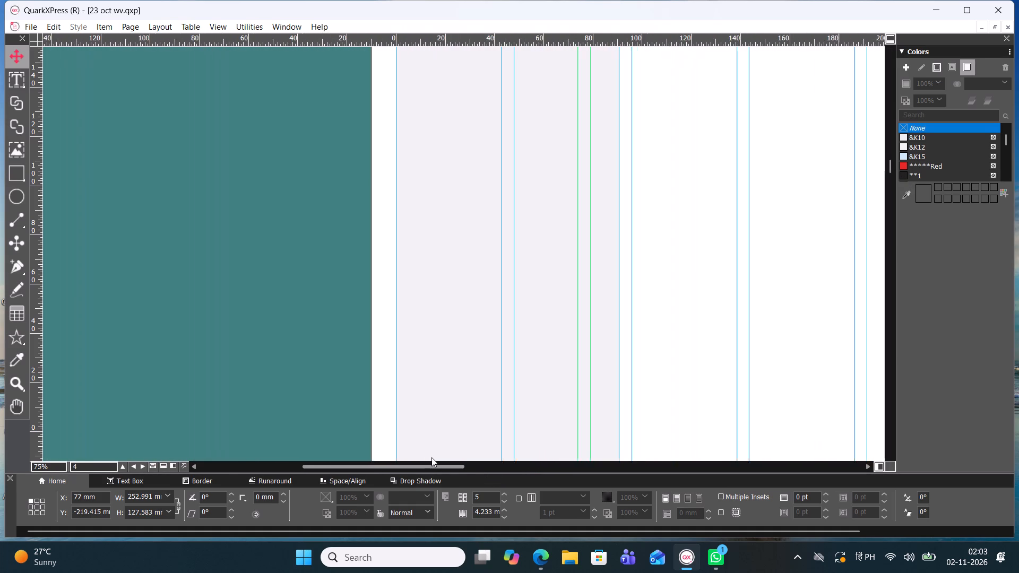
{"action": "left_click_drag", "start_coordinate": [431, 457], "coordinate": [495, 452]}
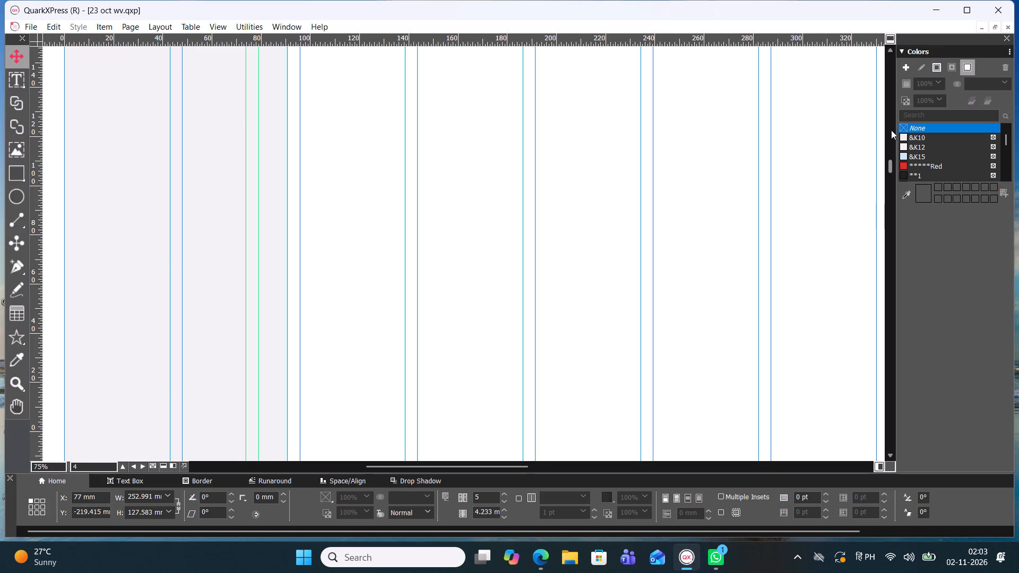
{"action": "left_click_drag", "start_coordinate": [892, 162], "coordinate": [893, 149]}
{"action": "left_click", "coordinate": [896, 154]}
{"action": "left_click", "coordinate": [890, 153]}
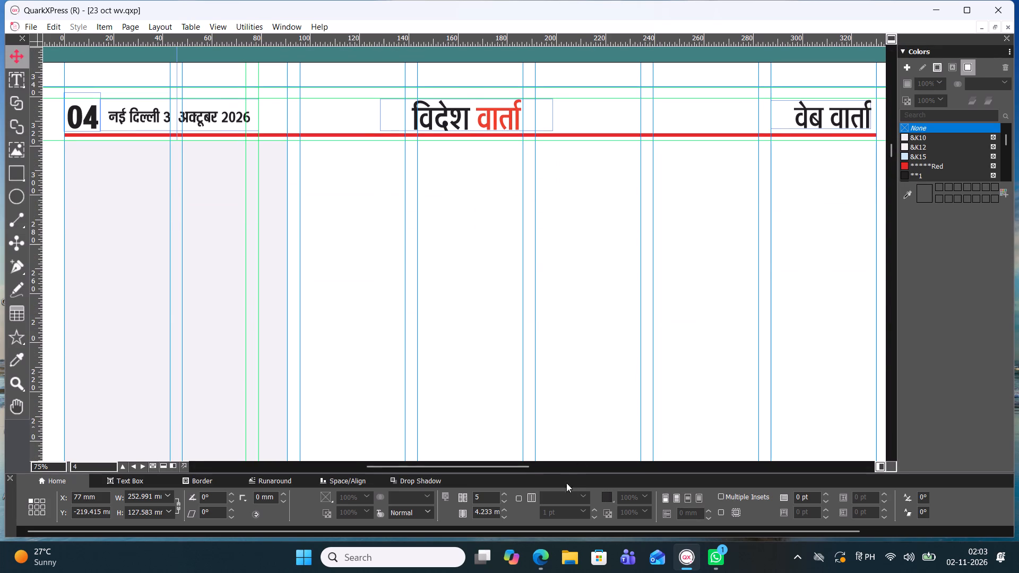
{"action": "left_click_drag", "start_coordinate": [523, 469], "coordinate": [529, 467]}
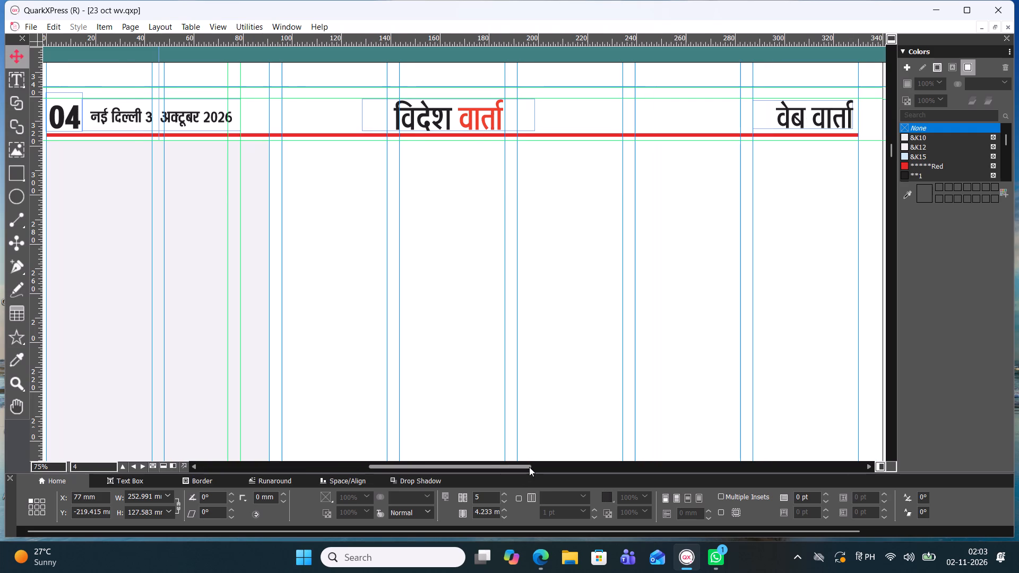
{"action": "left_click_drag", "start_coordinate": [529, 467], "coordinate": [519, 467]}
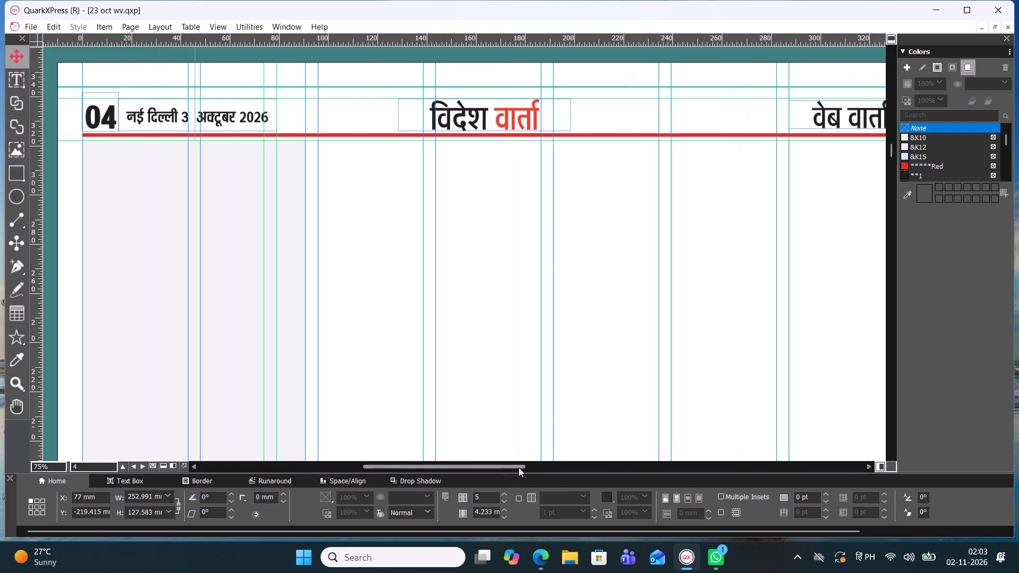
{"action": "left_click_drag", "start_coordinate": [519, 467], "coordinate": [523, 463]}
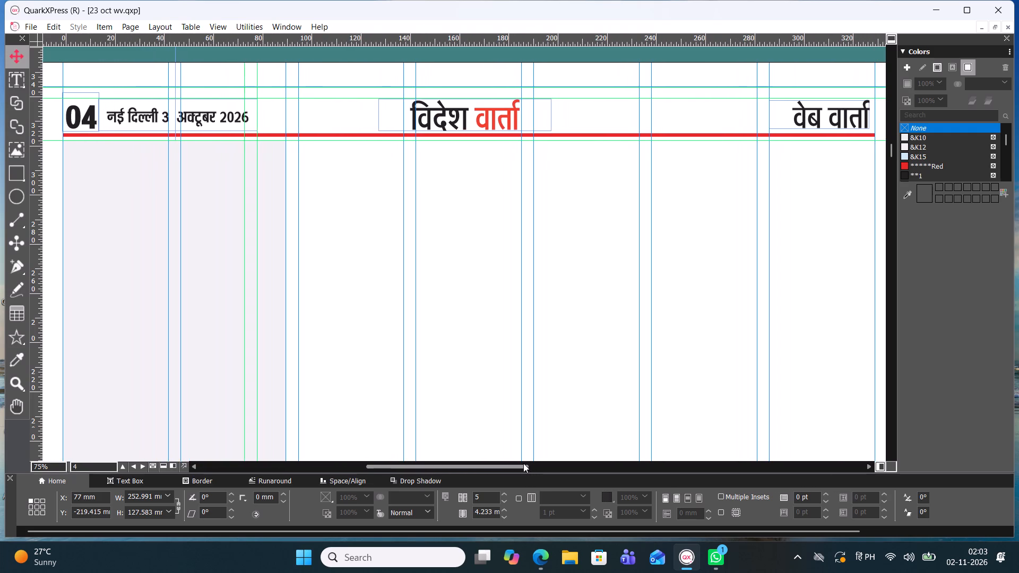
{"action": "left_click_drag", "start_coordinate": [523, 463], "coordinate": [524, 463]}
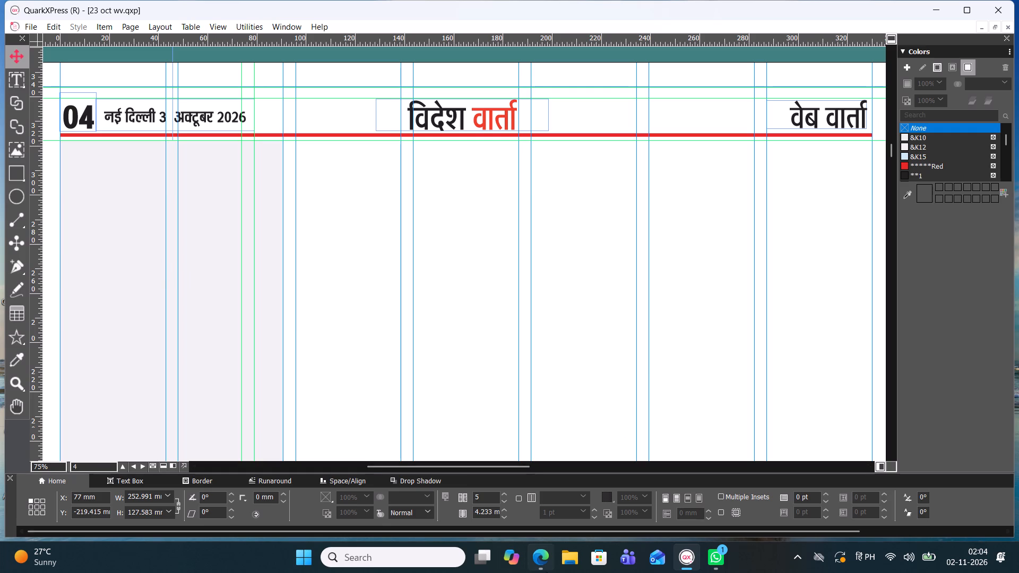
Open Google Chrome and search Google for "न्यूज पेपर हिंदी".
{"action": "left_click", "coordinate": [356, 556]}
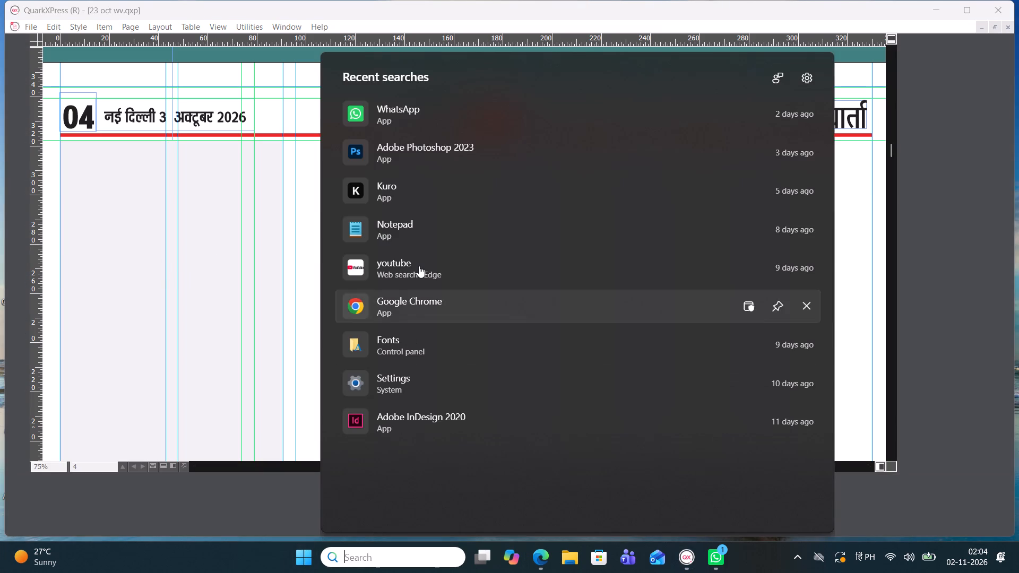
{"action": "left_click", "coordinate": [401, 296]}
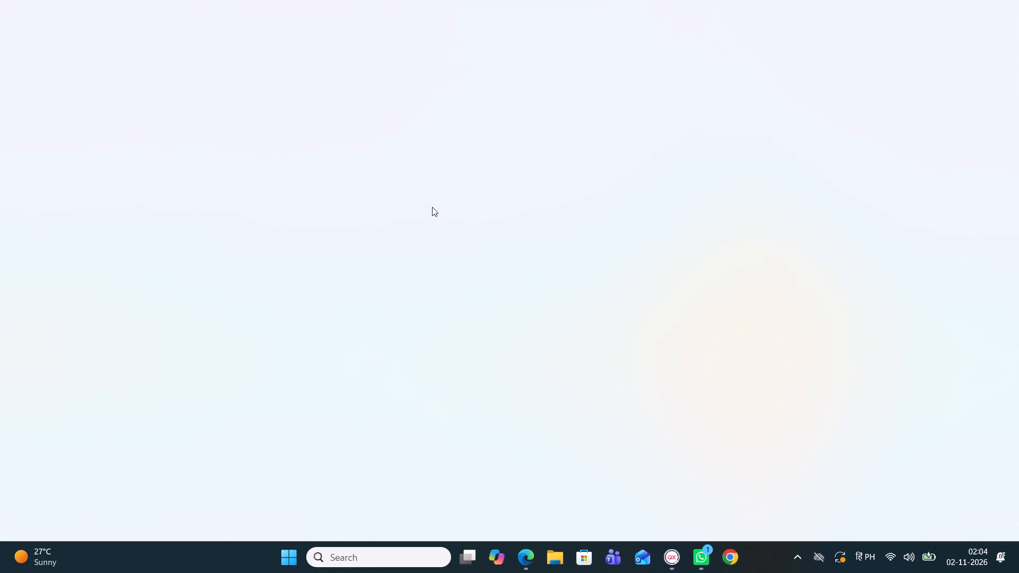
{"action": "left_click", "coordinate": [436, 255]}
{"action": "type", "text": "news"}
{"action": "key", "text": "space"}
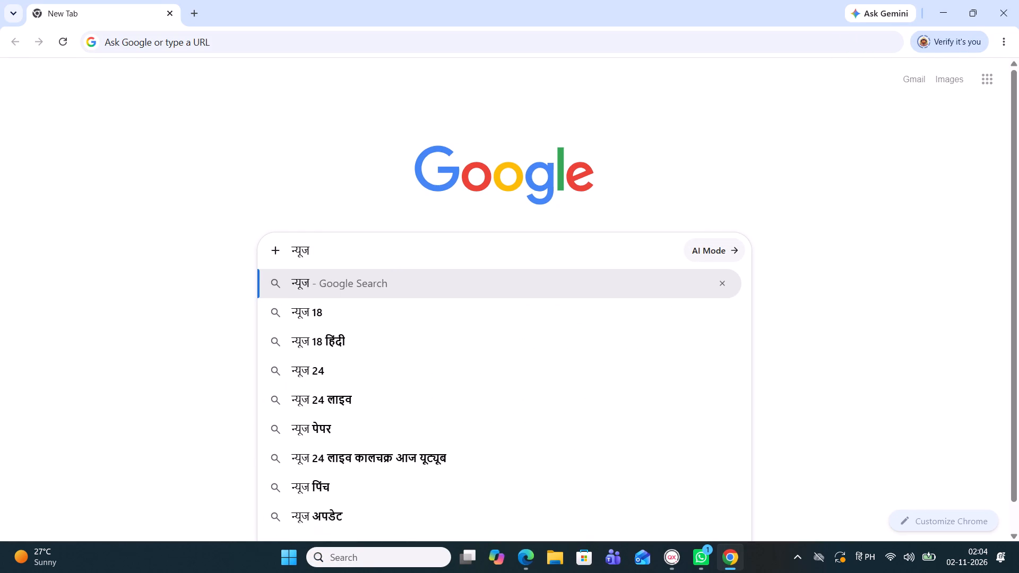
{"action": "type", "text": "paper"}
{"action": "key", "text": "space"}
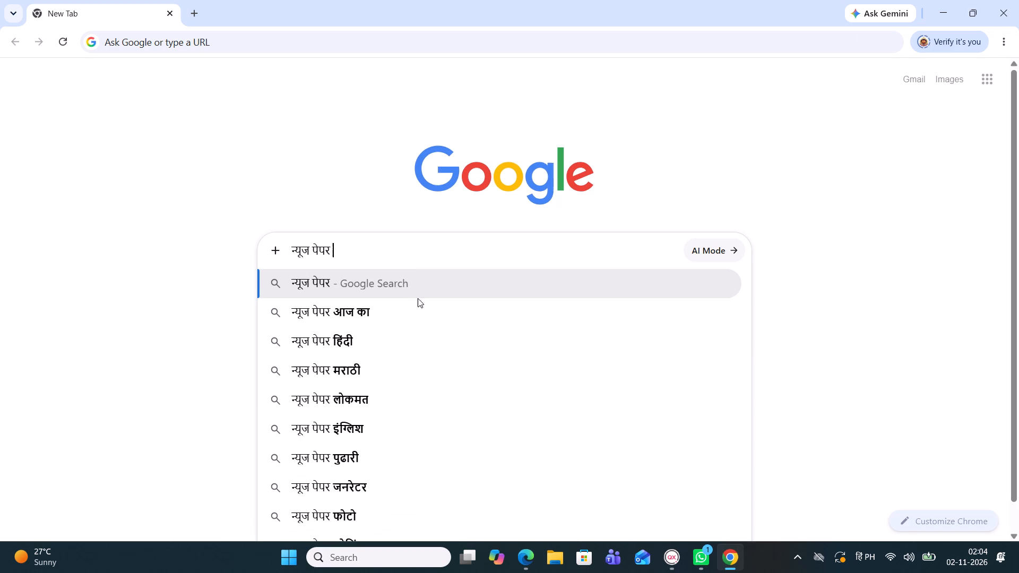
{"action": "left_click", "coordinate": [383, 354]}
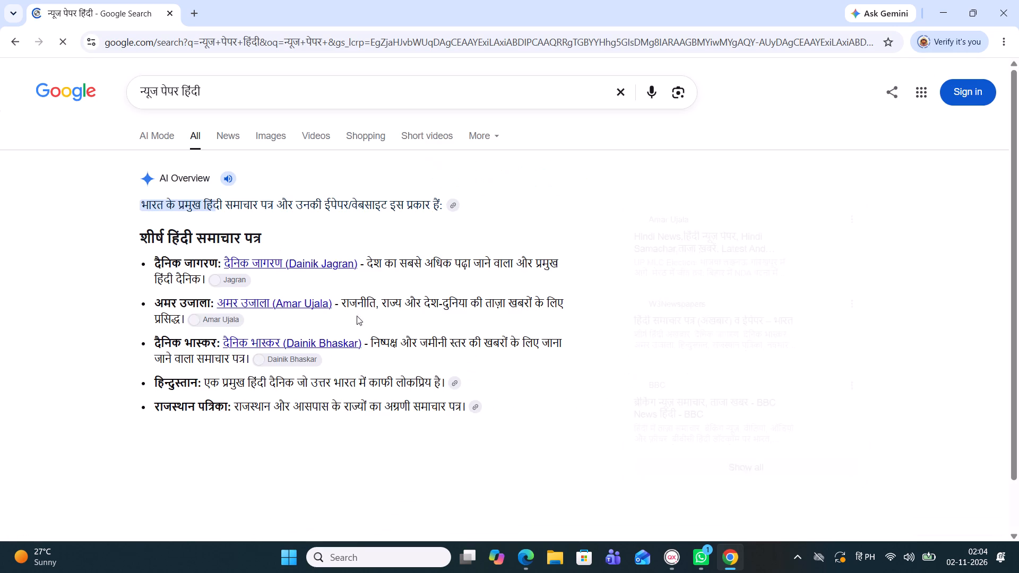
Switch the search to image results, open the AajTak ePaper and examine its front page from masthead to bottom.
{"action": "left_click", "coordinate": [278, 130]}
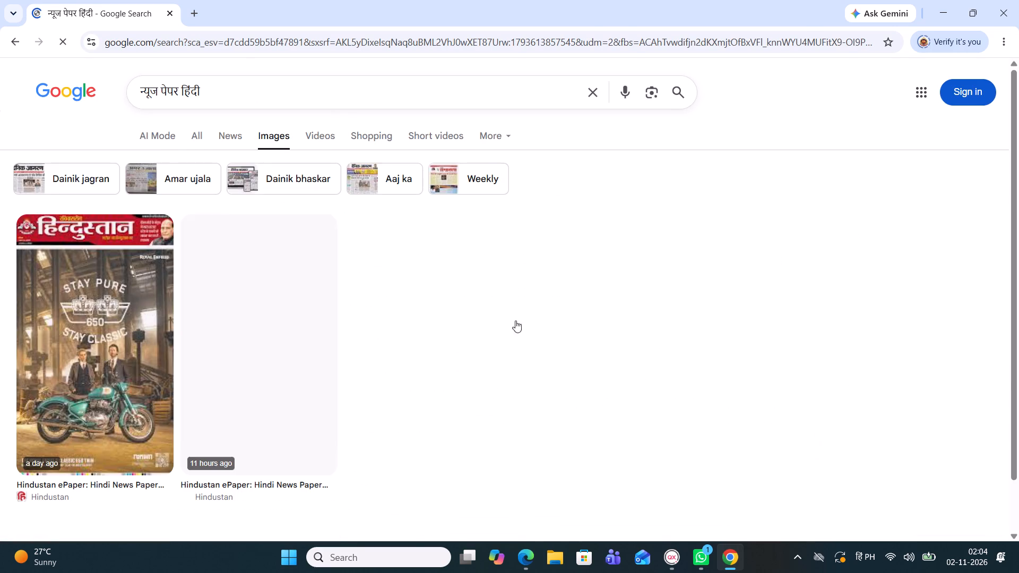
{"action": "left_click", "coordinate": [408, 326]}
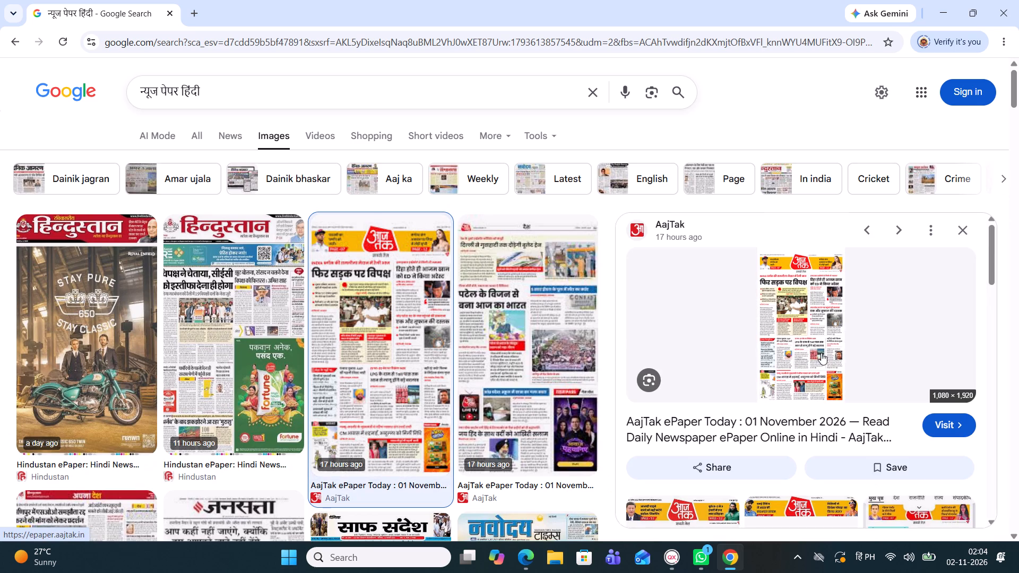
{"action": "double_click", "coordinate": [818, 287]}
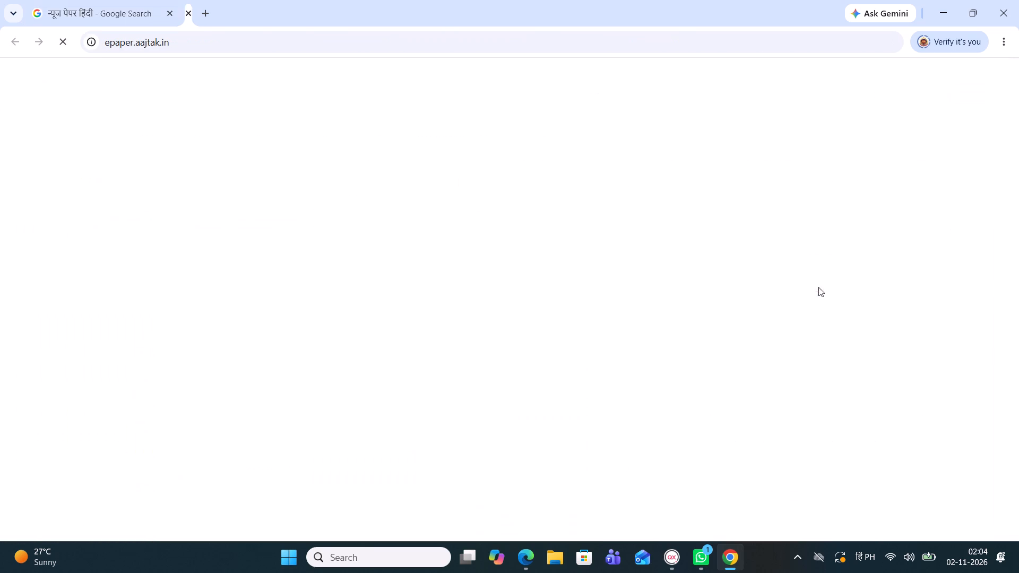
{"action": "scroll", "coordinate": [479, 338], "scroll_direction": "down", "scroll_amount": 1}
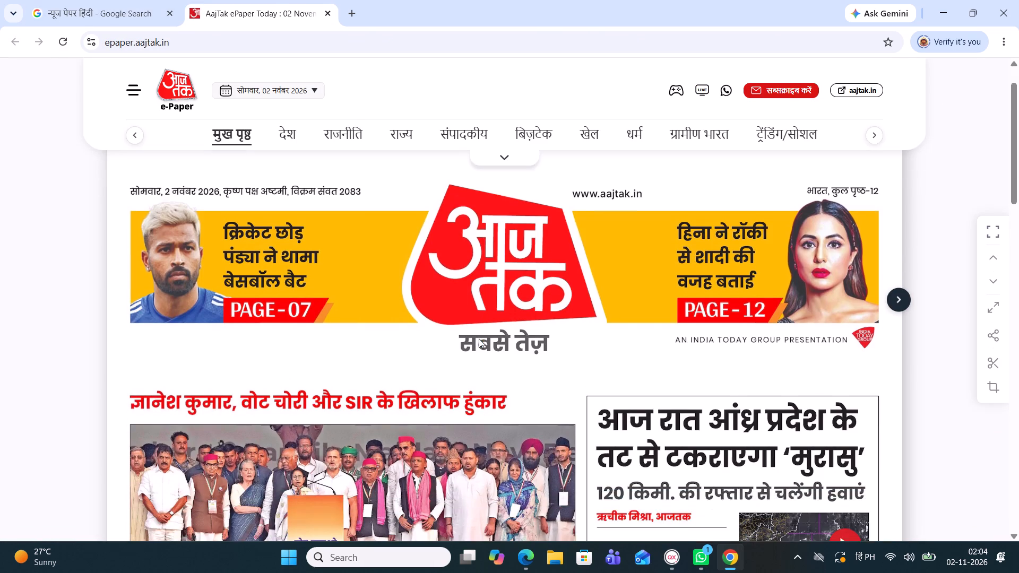
{"action": "scroll", "coordinate": [479, 338], "scroll_direction": "down", "scroll_amount": 4}
{"action": "scroll", "coordinate": [696, 313], "scroll_direction": "up", "scroll_amount": 1}
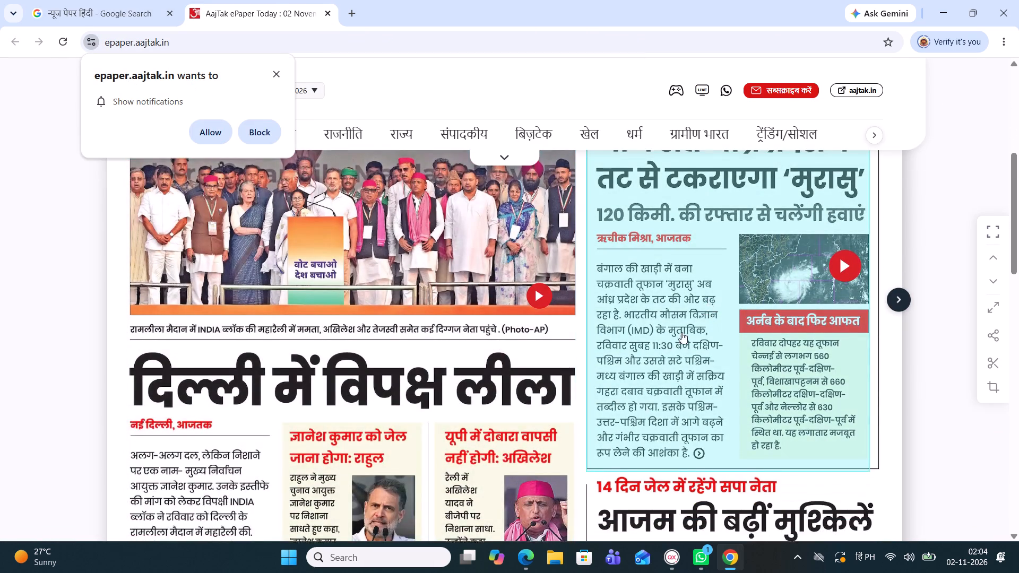
{"action": "scroll", "coordinate": [681, 332], "scroll_direction": "up", "scroll_amount": 1}
{"action": "scroll", "coordinate": [445, 436], "scroll_direction": "up", "scroll_amount": 1}
{"action": "scroll", "coordinate": [445, 432], "scroll_direction": "down", "scroll_amount": 2}
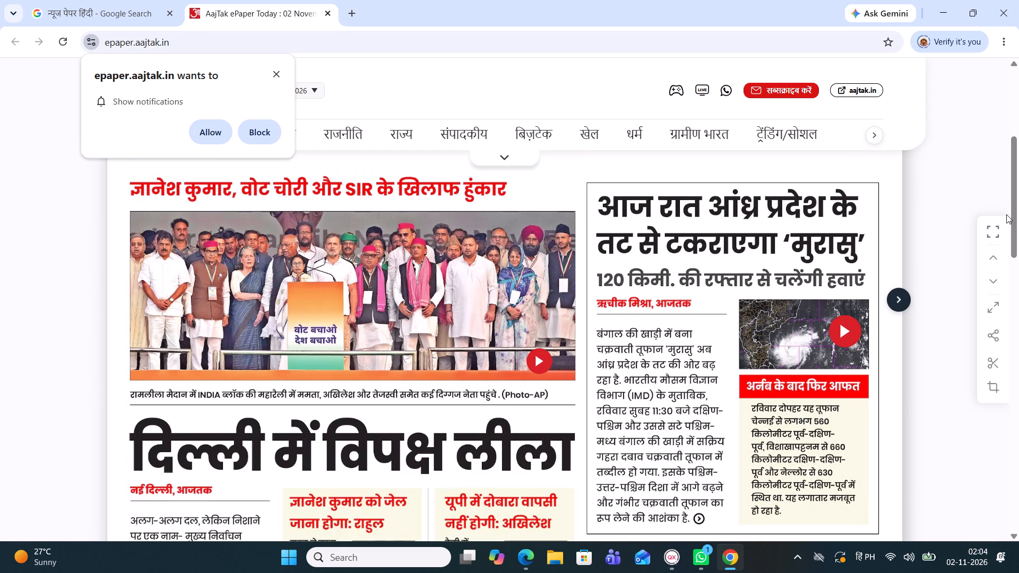
{"action": "left_click_drag", "start_coordinate": [1017, 209], "coordinate": [1013, 255]}
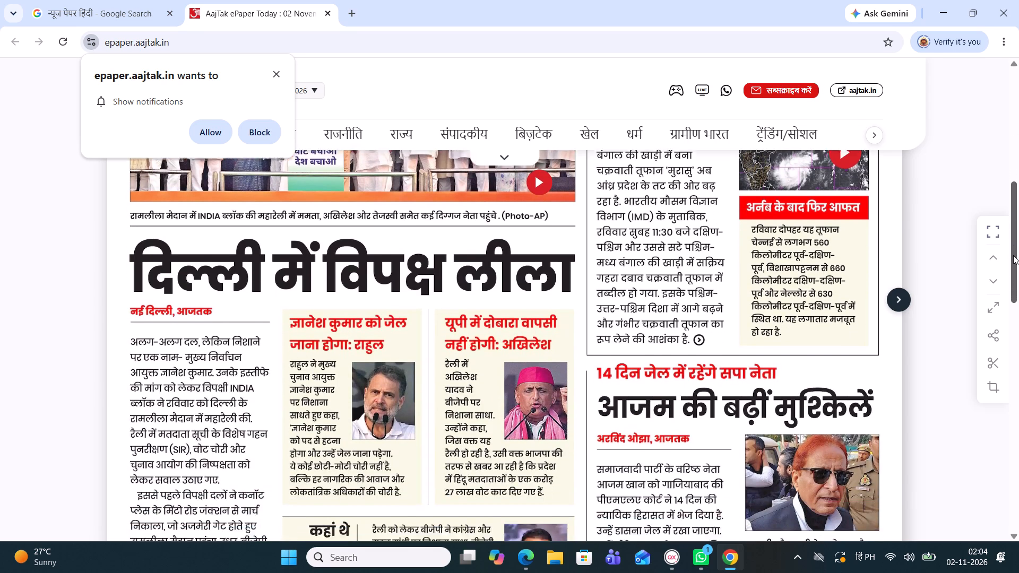
{"action": "left_click_drag", "start_coordinate": [1013, 255], "coordinate": [1013, 257]}
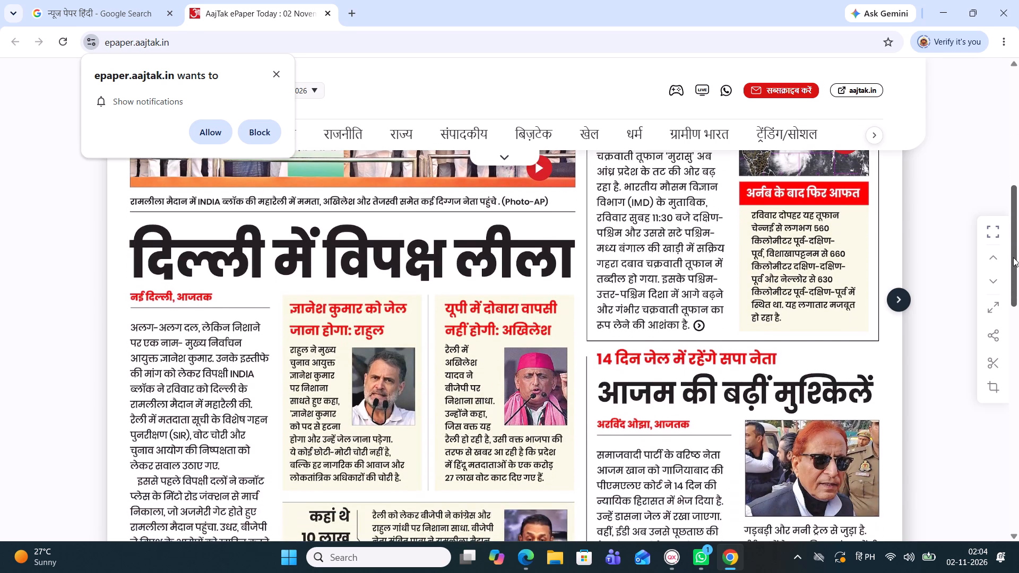
{"action": "left_click_drag", "start_coordinate": [1013, 257], "coordinate": [1018, 372]}
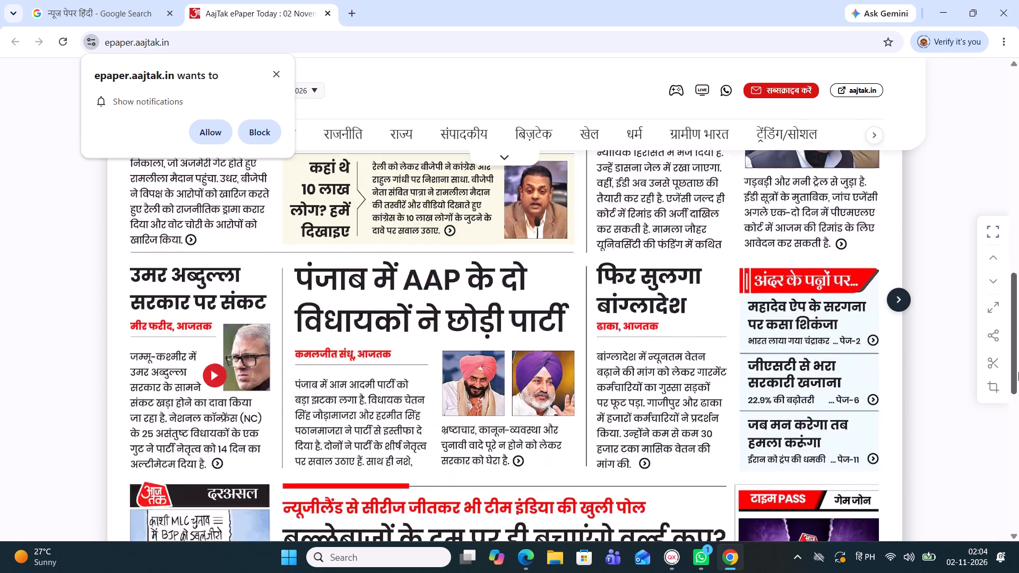
{"action": "left_click_drag", "start_coordinate": [1018, 372], "coordinate": [1018, 447]}
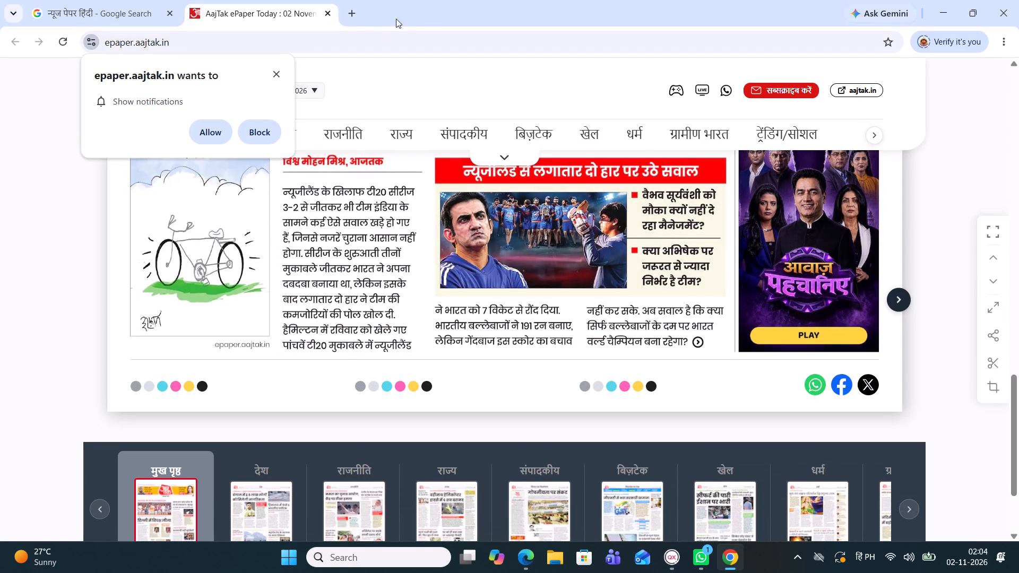
{"action": "left_click", "coordinate": [330, 13]}
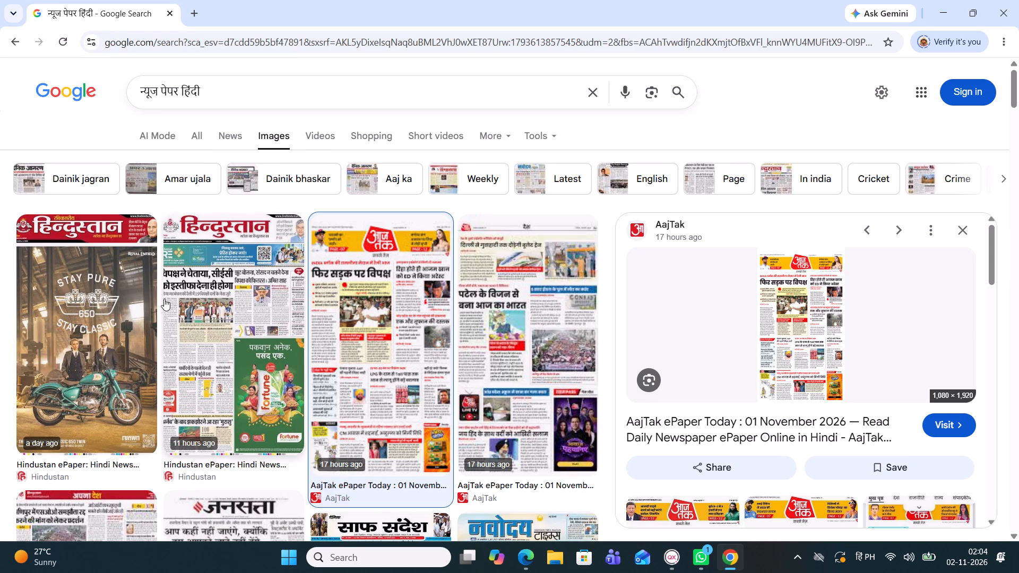
Open the Hindustan ePaper from the image results and examine its front page and the Amit Shah article.
{"action": "left_click", "coordinate": [278, 322]}
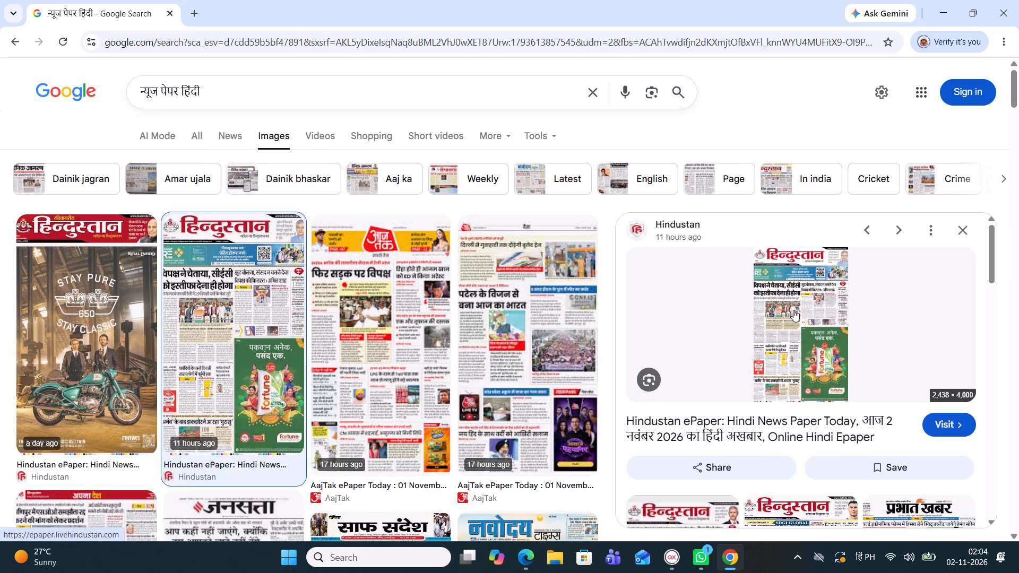
{"action": "double_click", "coordinate": [847, 302]}
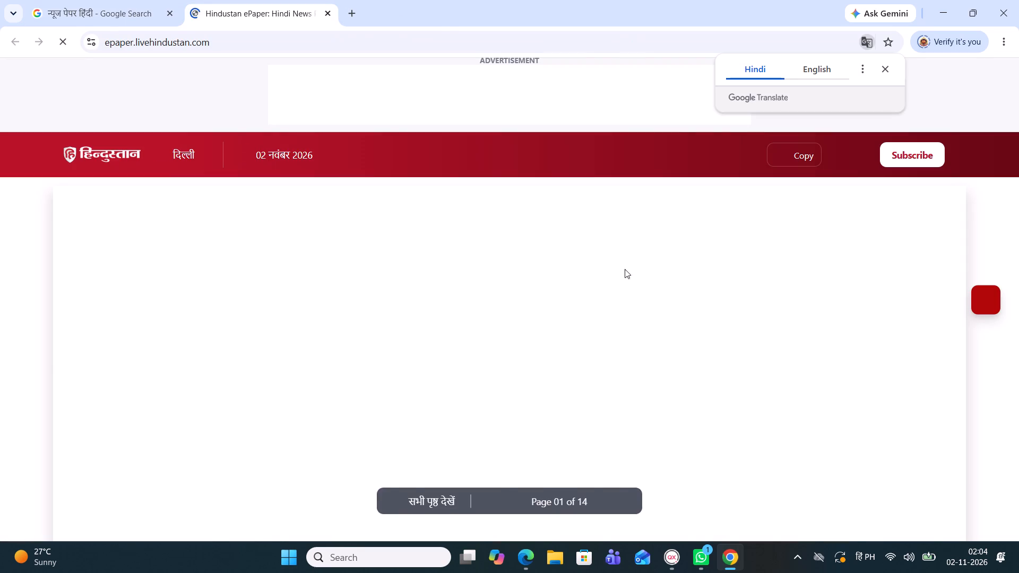
{"action": "scroll", "coordinate": [729, 324], "scroll_direction": "down", "scroll_amount": 2}
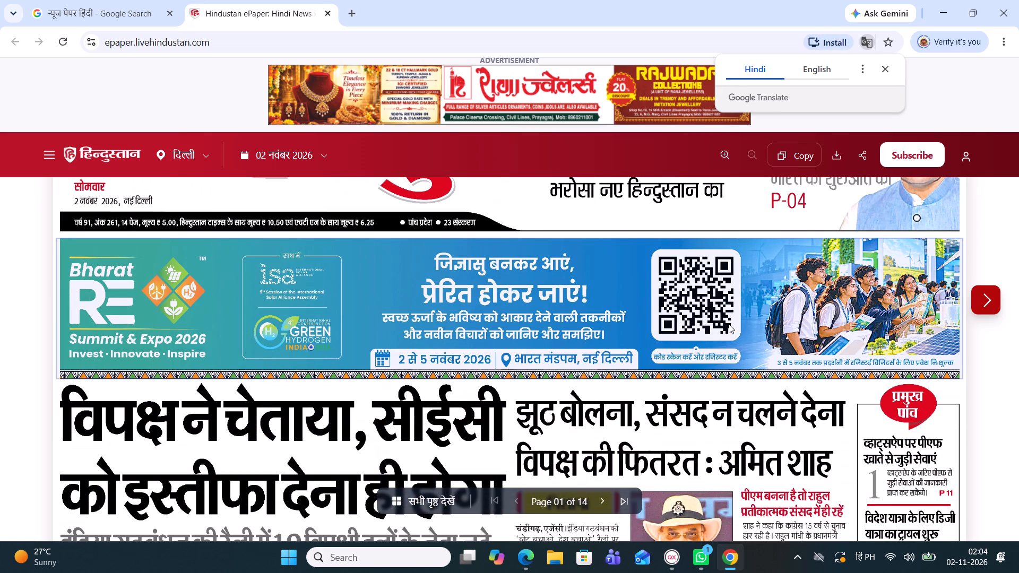
{"action": "scroll", "coordinate": [392, 332], "scroll_direction": "down", "scroll_amount": 1}
{"action": "scroll", "coordinate": [392, 332], "scroll_direction": "up", "scroll_amount": 1}
{"action": "scroll", "coordinate": [392, 332], "scroll_direction": "down", "scroll_amount": 1}
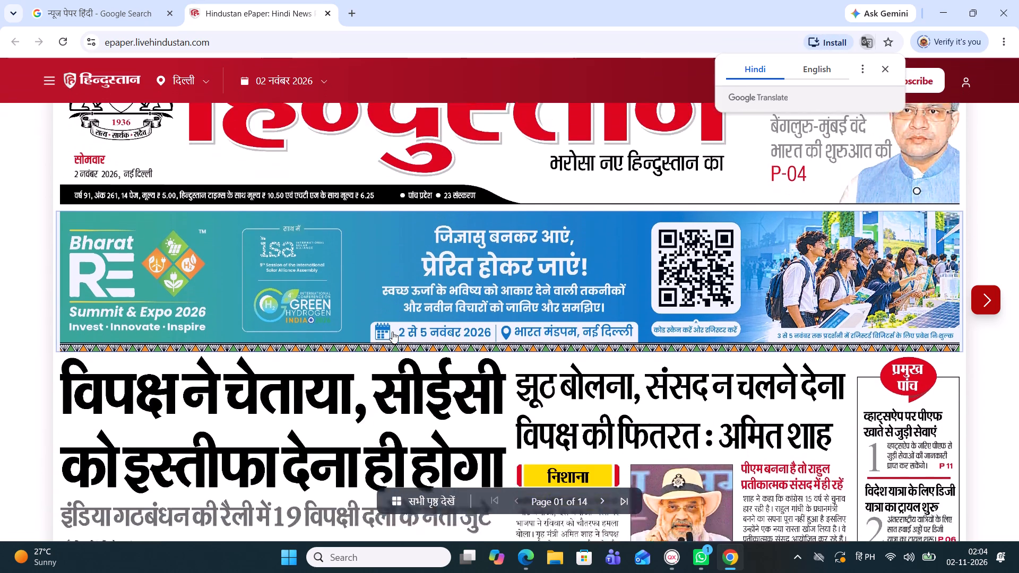
{"action": "scroll", "coordinate": [378, 334], "scroll_direction": "down", "scroll_amount": 3}
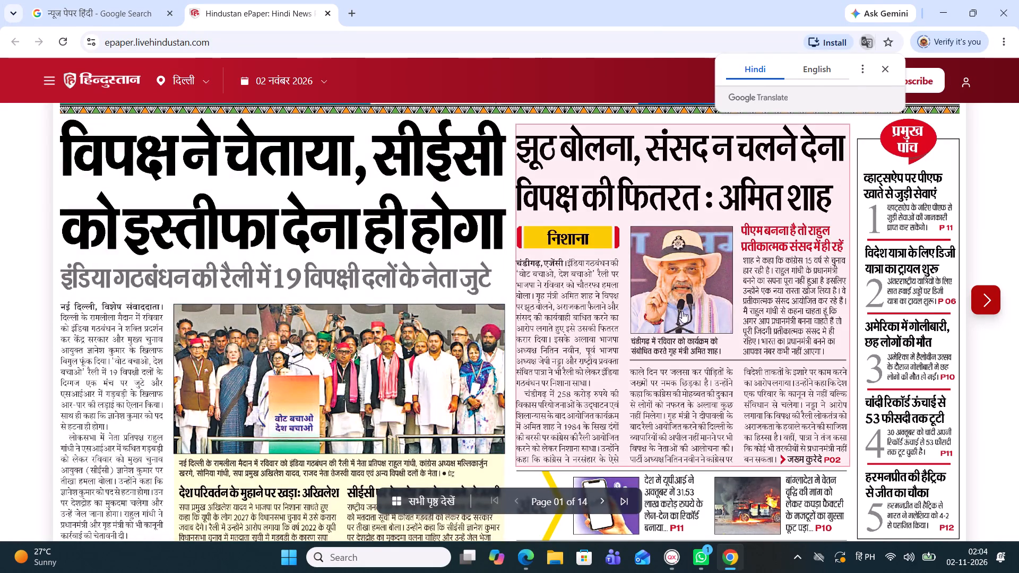
{"action": "left_click", "coordinate": [706, 299]}
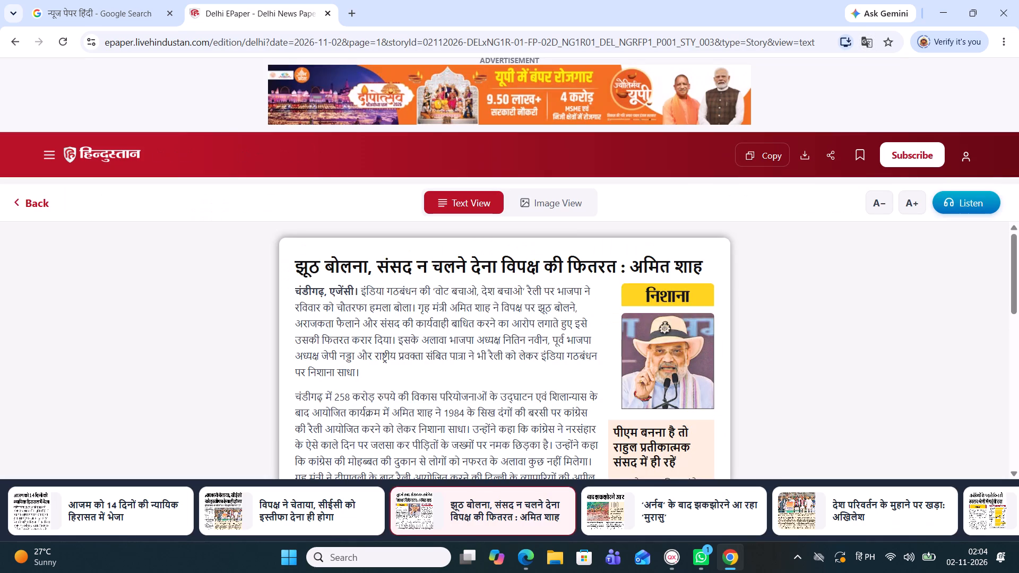
{"action": "key", "text": "ctrl+z"}
{"action": "left_click", "coordinate": [330, 11]}
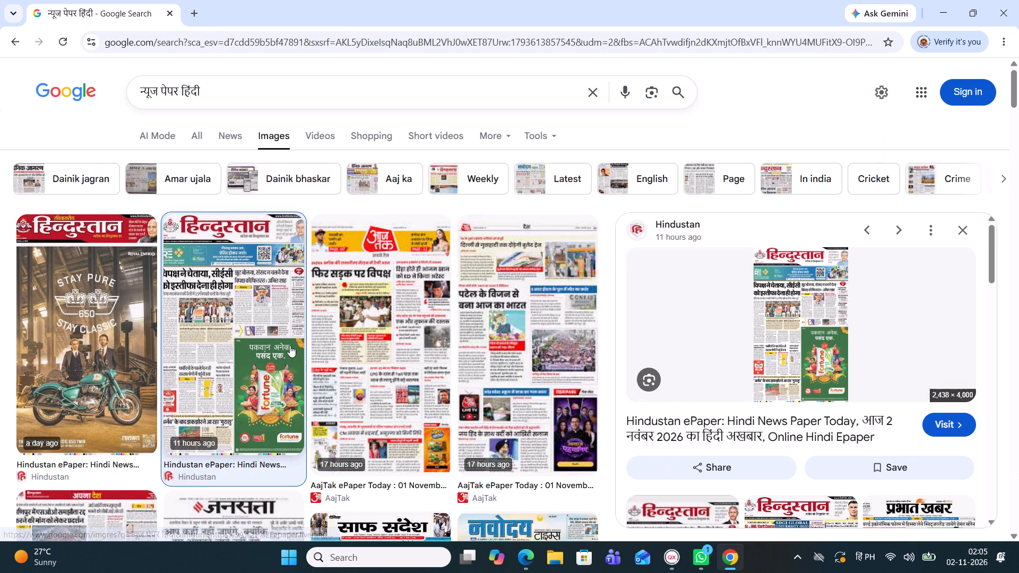
Find the Navodaya Times ePaper among the newspaper images, open its main edition and examine the front page layout.
{"action": "scroll", "coordinate": [356, 353], "scroll_direction": "down", "scroll_amount": 1}
{"action": "scroll", "coordinate": [356, 353], "scroll_direction": "up", "scroll_amount": 1}
{"action": "scroll", "coordinate": [509, 344], "scroll_direction": "down", "scroll_amount": 2}
{"action": "scroll", "coordinate": [477, 355], "scroll_direction": "up", "scroll_amount": 1}
{"action": "scroll", "coordinate": [468, 375], "scroll_direction": "down", "scroll_amount": 1}
{"action": "scroll", "coordinate": [465, 379], "scroll_direction": "up", "scroll_amount": 2}
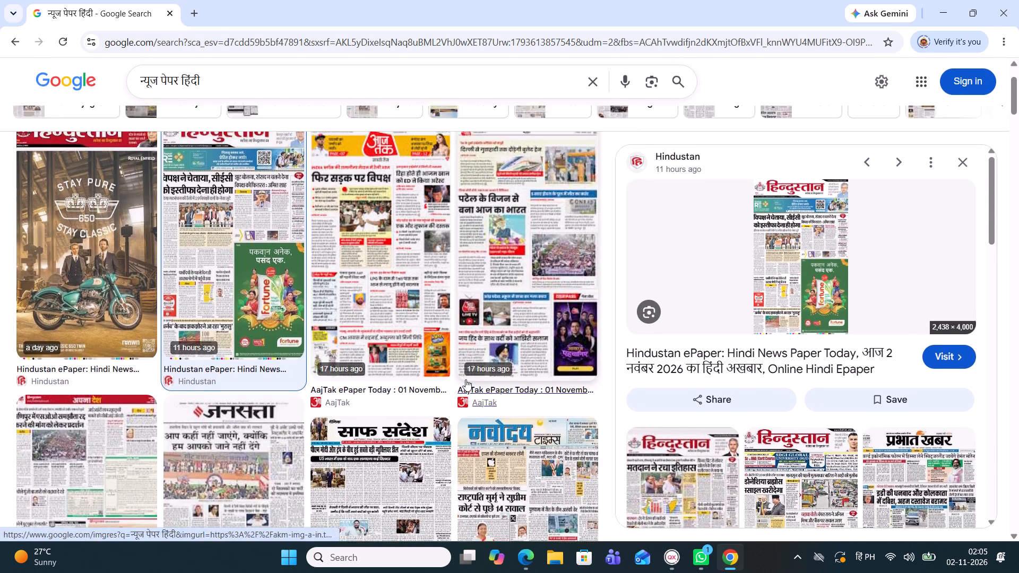
{"action": "scroll", "coordinate": [465, 379], "scroll_direction": "down", "scroll_amount": 3}
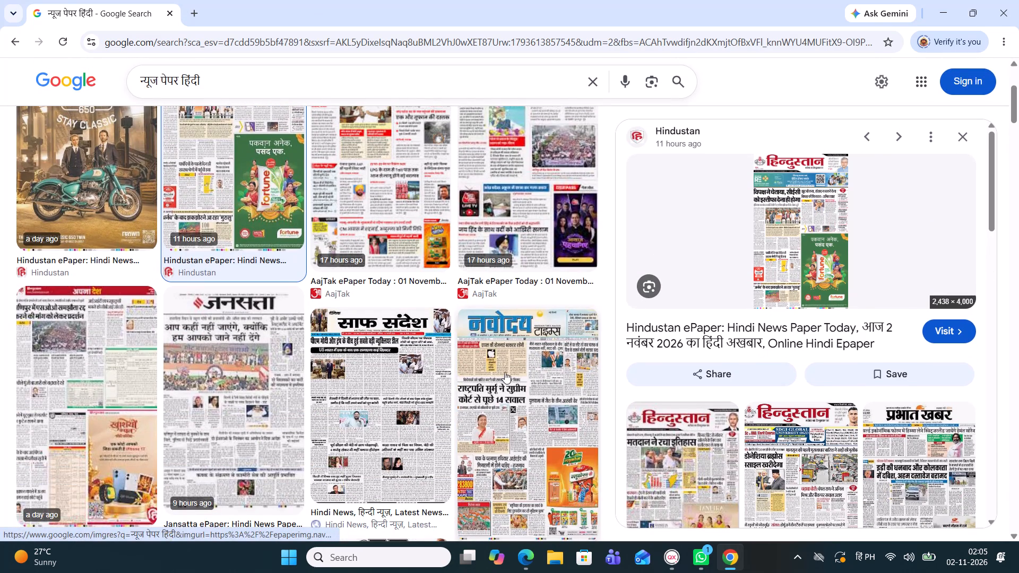
{"action": "left_click", "coordinate": [505, 372]}
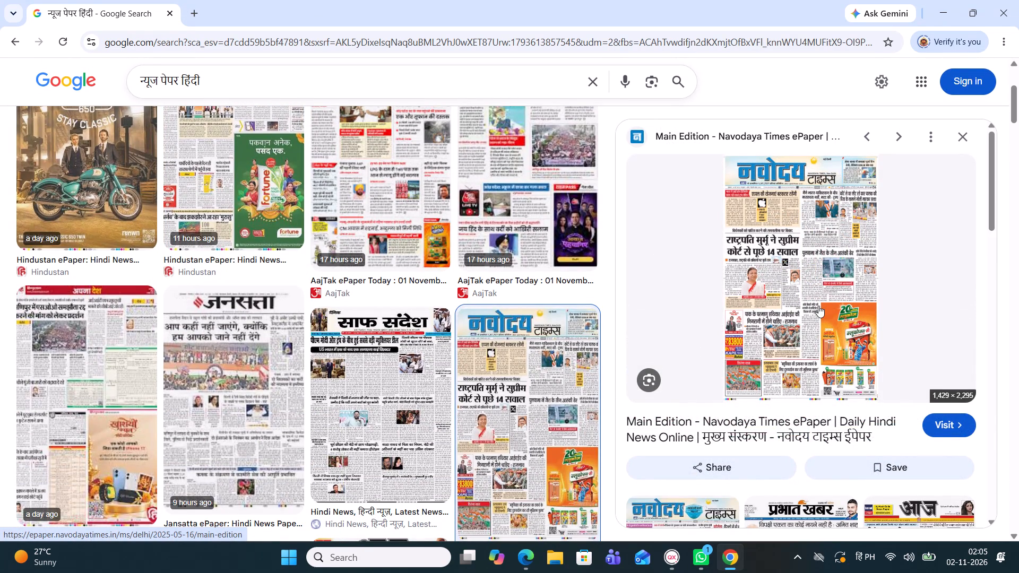
{"action": "left_click", "coordinate": [777, 161]}
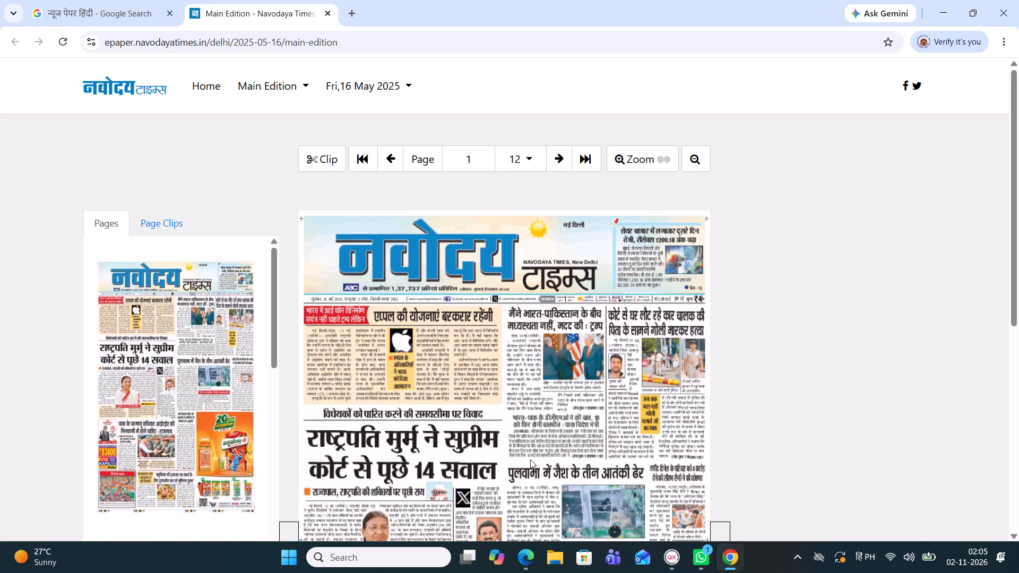
{"action": "scroll", "coordinate": [528, 459], "scroll_direction": "down", "scroll_amount": 2}
{"action": "scroll", "coordinate": [509, 455], "scroll_direction": "up", "scroll_amount": 1}
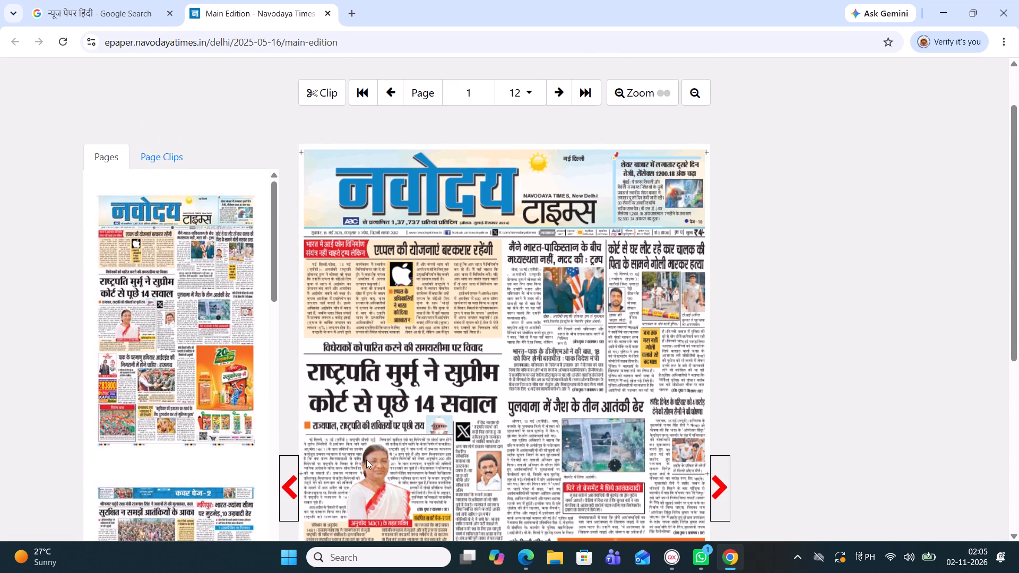
{"action": "scroll", "coordinate": [565, 487], "scroll_direction": "down", "scroll_amount": 3}
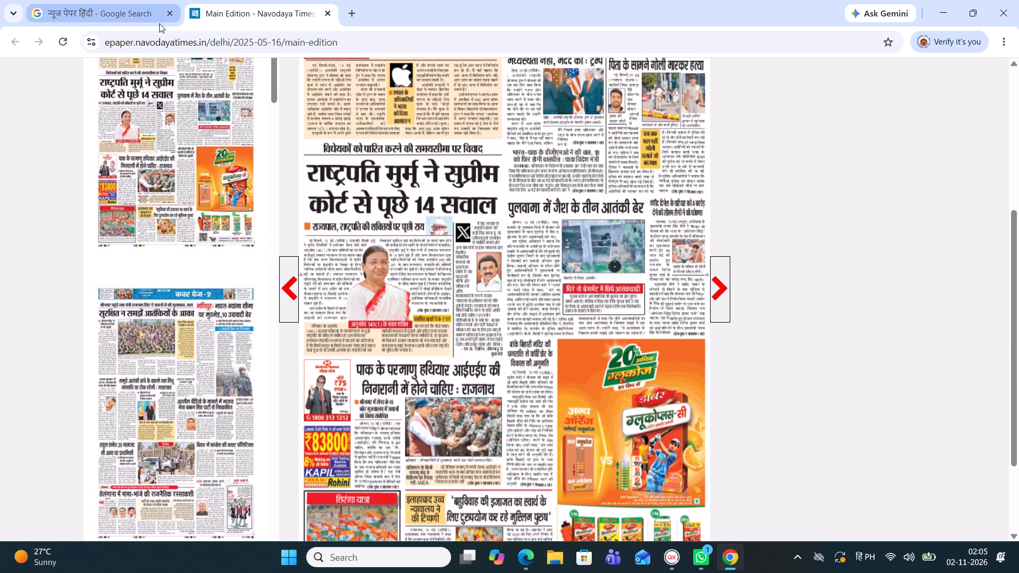
{"action": "left_click", "coordinate": [325, 13]}
Look further through the newspaper images and open the Gondiaplus E-paper of 1 Nov 2026 from Navbharatlive.
{"action": "scroll", "coordinate": [474, 314], "scroll_direction": "down", "scroll_amount": 1}
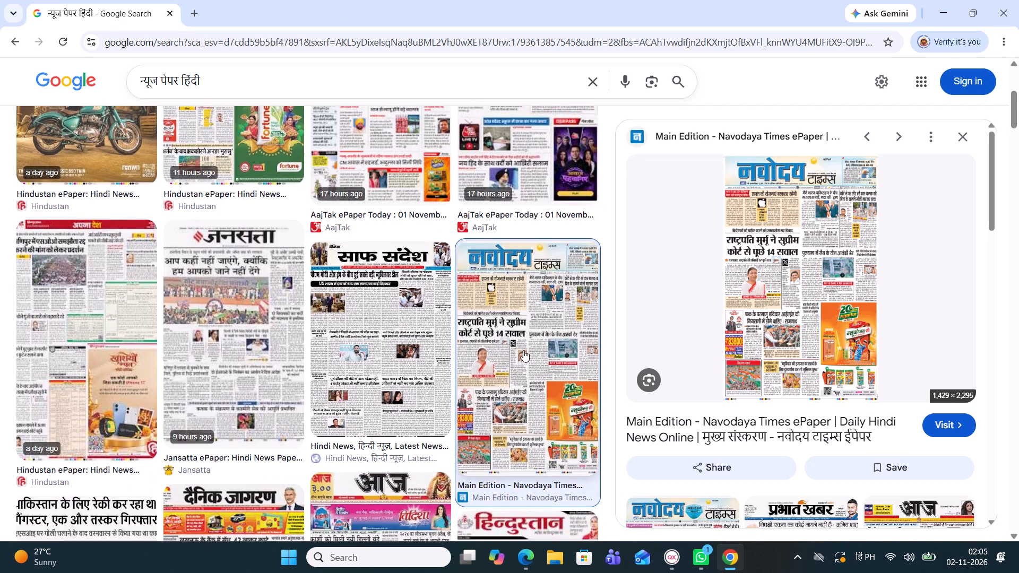
{"action": "scroll", "coordinate": [494, 365], "scroll_direction": "down", "scroll_amount": 2}
{"action": "scroll", "coordinate": [378, 400], "scroll_direction": "down", "scroll_amount": 5}
{"action": "scroll", "coordinate": [352, 391], "scroll_direction": "up", "scroll_amount": 1}
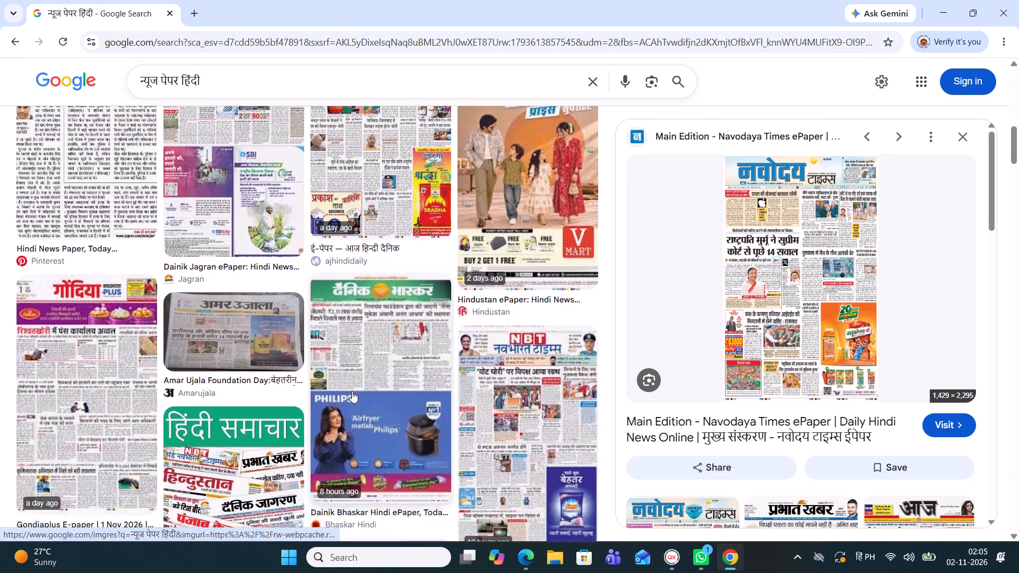
{"action": "scroll", "coordinate": [338, 370], "scroll_direction": "down", "scroll_amount": 1}
{"action": "scroll", "coordinate": [338, 370], "scroll_direction": "up", "scroll_amount": 1}
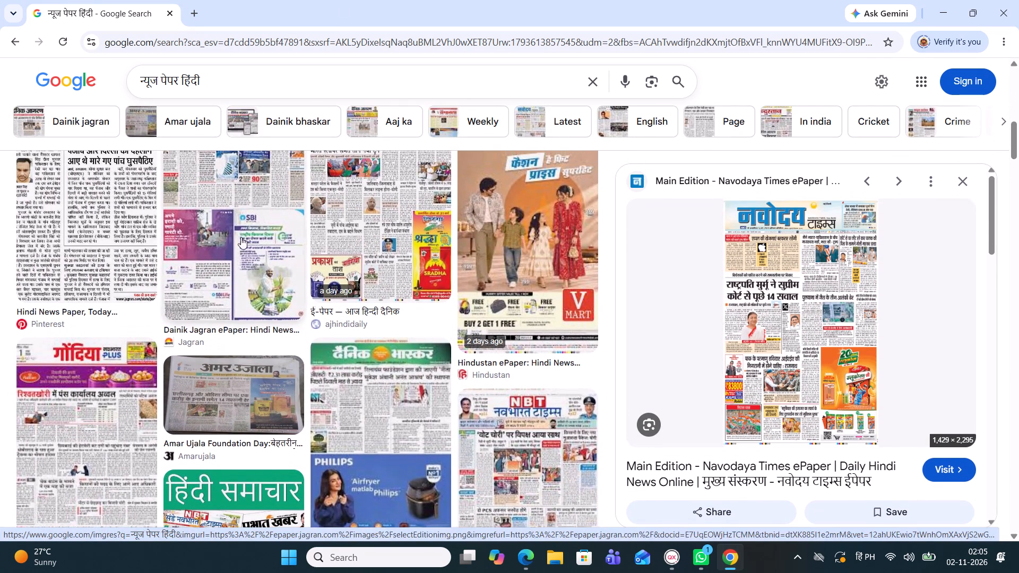
{"action": "scroll", "coordinate": [330, 298], "scroll_direction": "down", "scroll_amount": 2}
{"action": "left_click", "coordinate": [120, 289]}
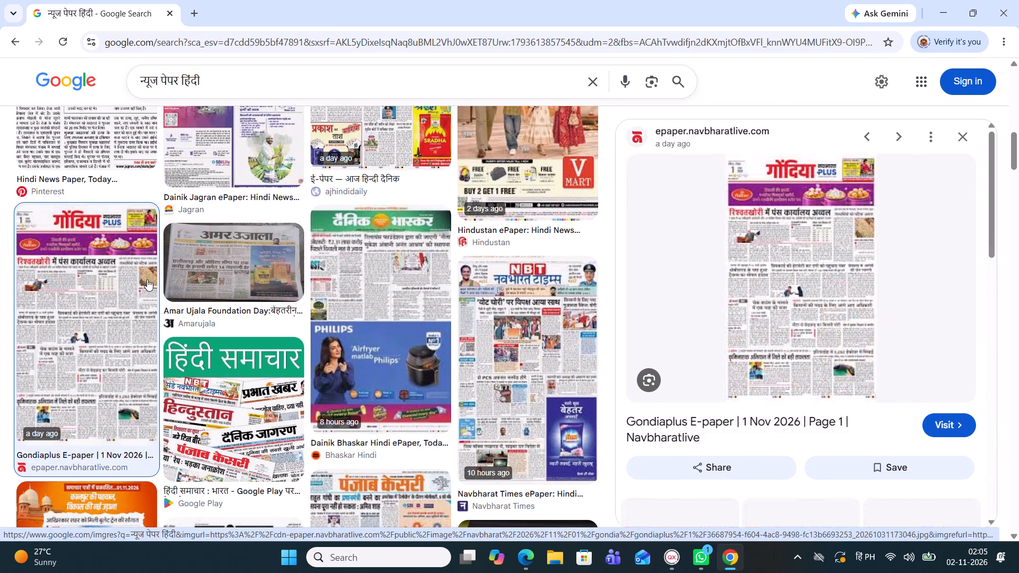
{"action": "left_click", "coordinate": [843, 340]}
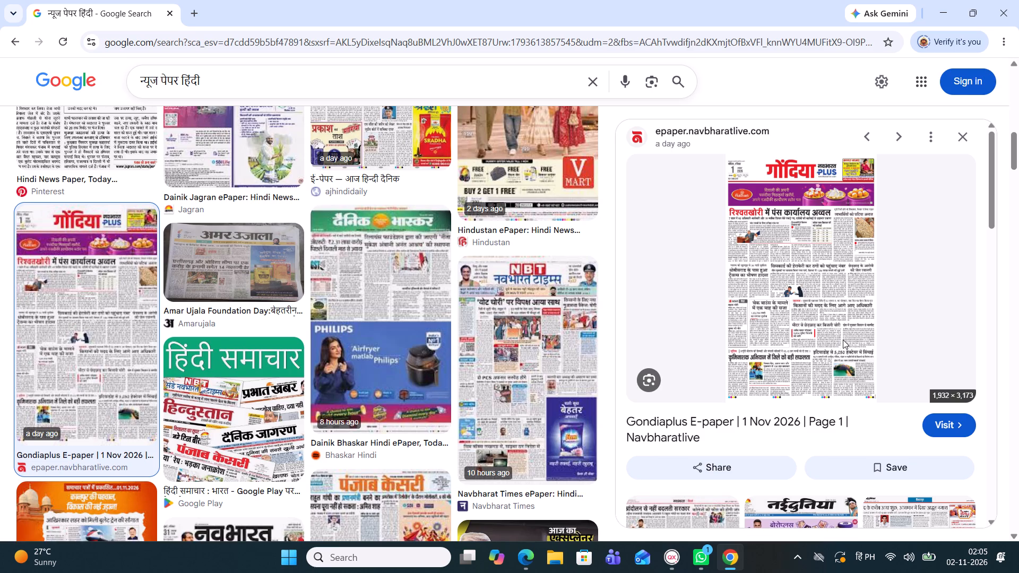
Examine the Gondiaplus front page articles, from the bribery lead story down to the SIM card fraud and cheque bounce stories.
{"action": "scroll", "coordinate": [483, 355], "scroll_direction": "down", "scroll_amount": 3}
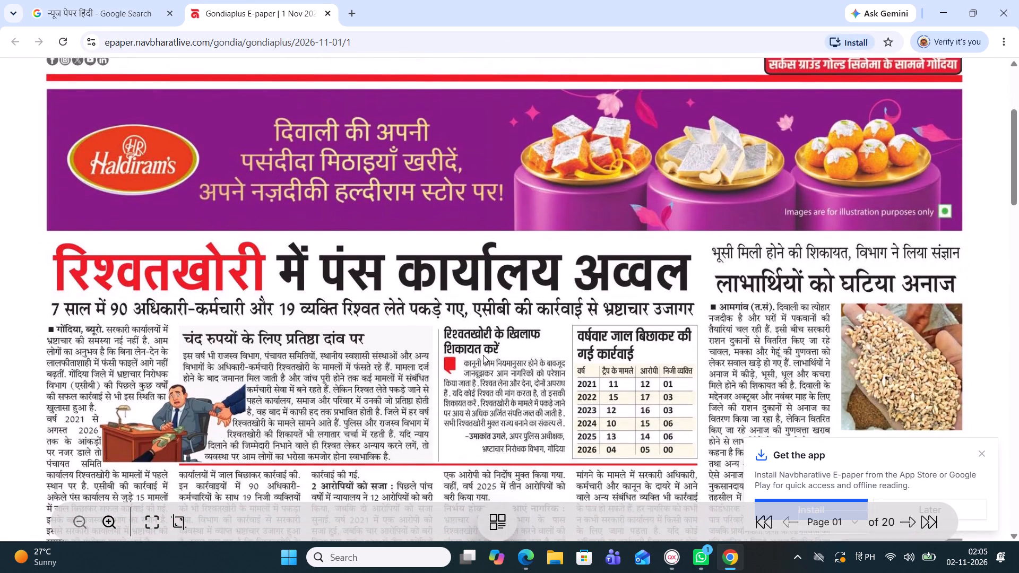
{"action": "scroll", "coordinate": [483, 355], "scroll_direction": "down", "scroll_amount": 2}
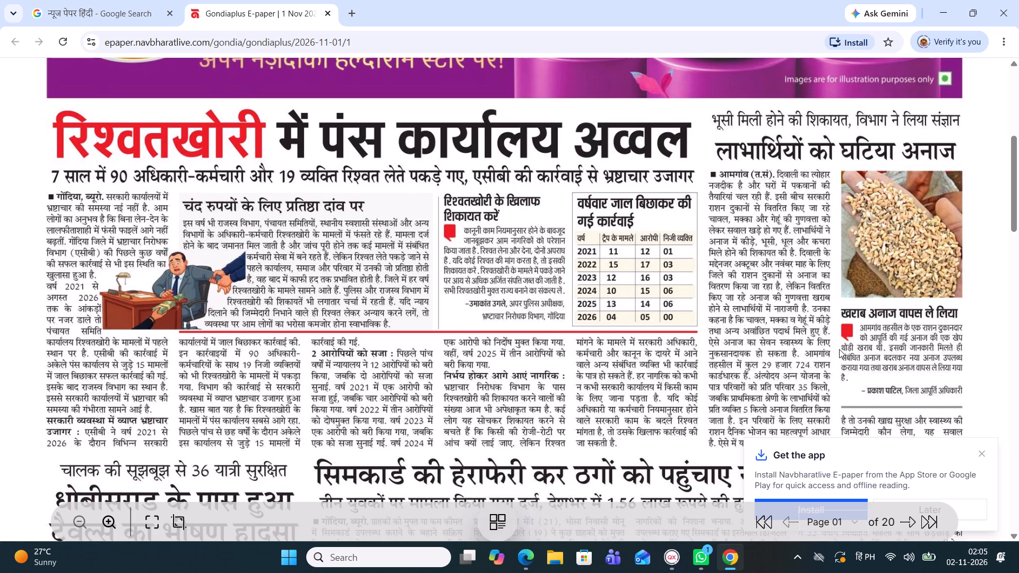
{"action": "scroll", "coordinate": [840, 349], "scroll_direction": "down", "scroll_amount": 3}
{"action": "scroll", "coordinate": [840, 348], "scroll_direction": "up", "scroll_amount": 1}
{"action": "scroll", "coordinate": [840, 348], "scroll_direction": "down", "scroll_amount": 1}
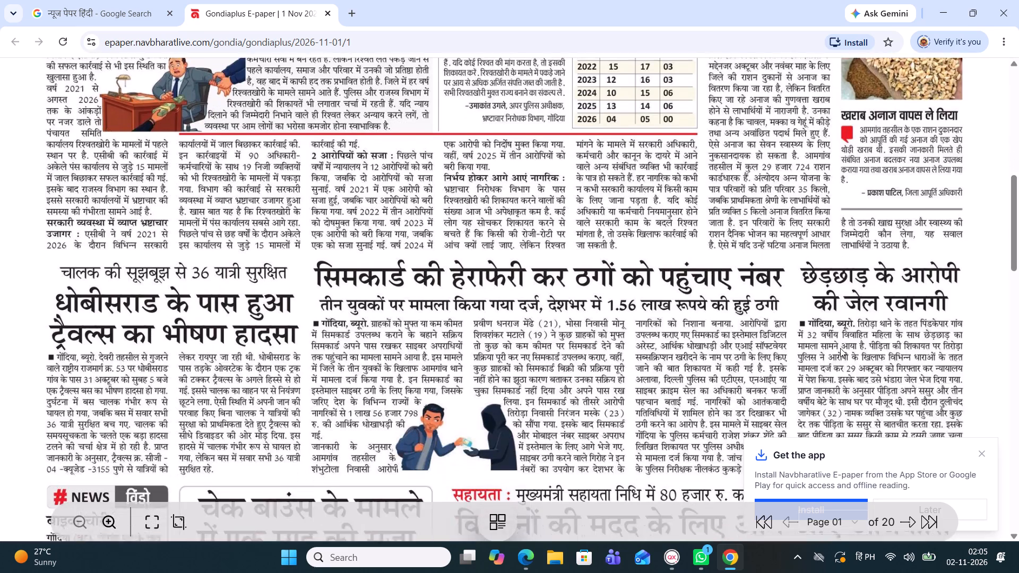
{"action": "scroll", "coordinate": [840, 348], "scroll_direction": "down", "scroll_amount": 2}
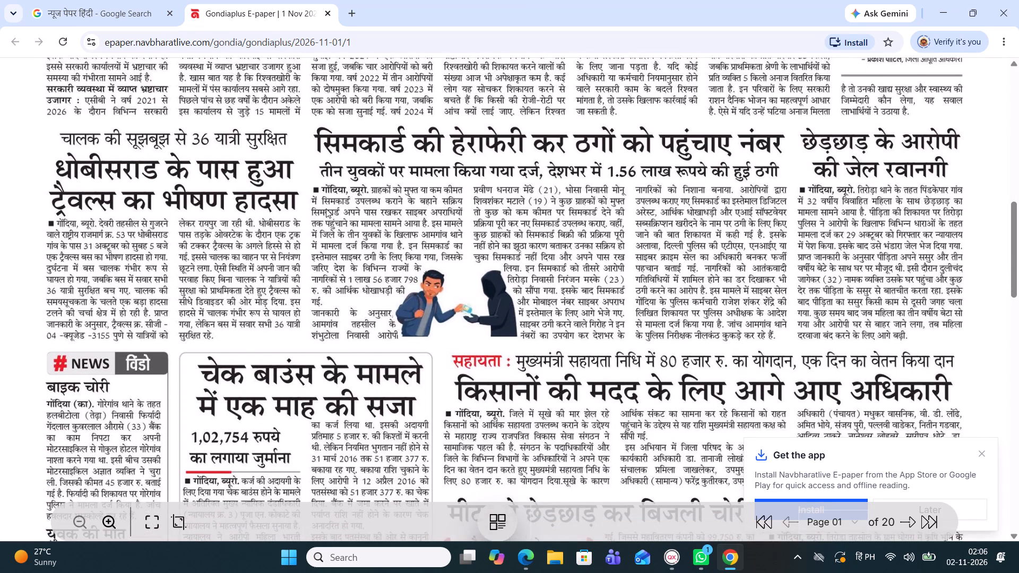
{"action": "scroll", "coordinate": [384, 273], "scroll_direction": "up", "scroll_amount": 1}
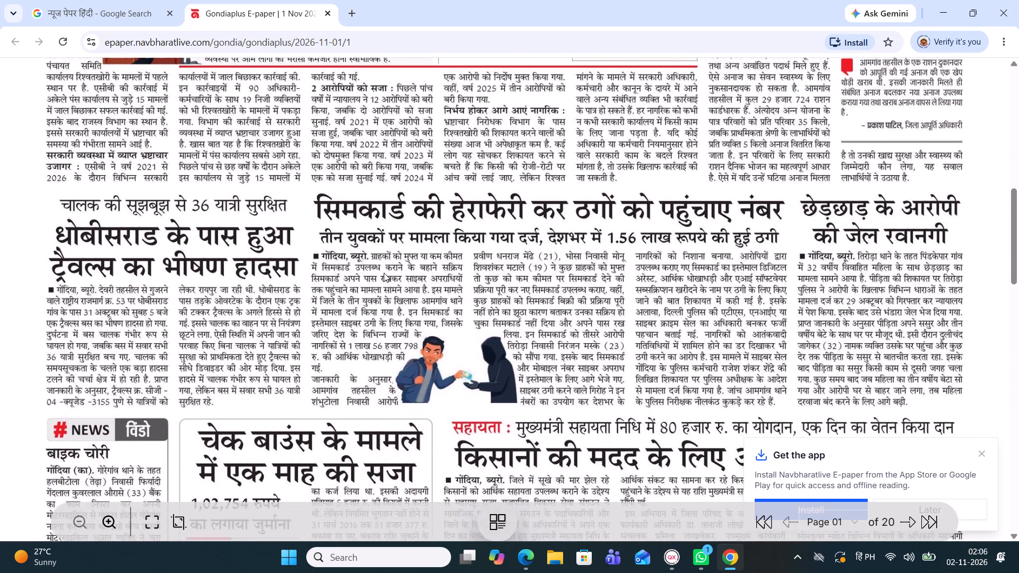
{"action": "scroll", "coordinate": [384, 273], "scroll_direction": "up", "scroll_amount": 1}
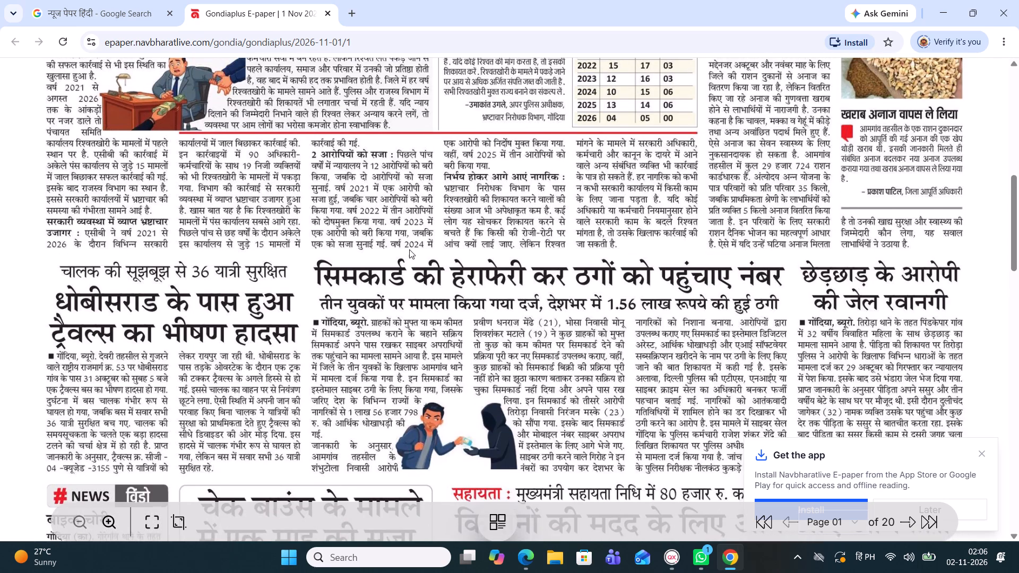
{"action": "scroll", "coordinate": [409, 249], "scroll_direction": "down", "scroll_amount": 1}
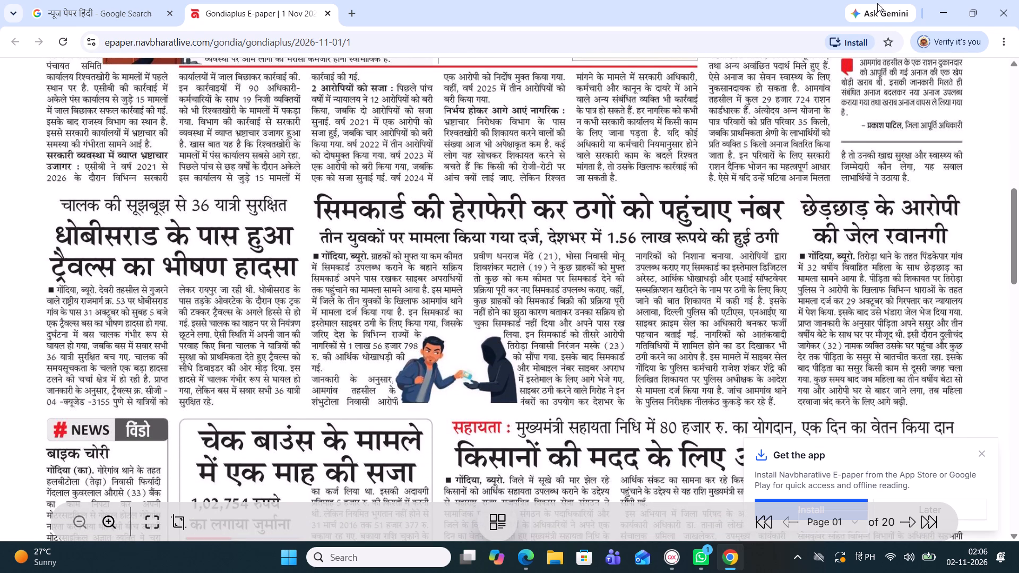
Switch to QuarkXPress and delete the light grey background box over the first two columns of page 4.
{"action": "left_click", "coordinate": [940, 18]}
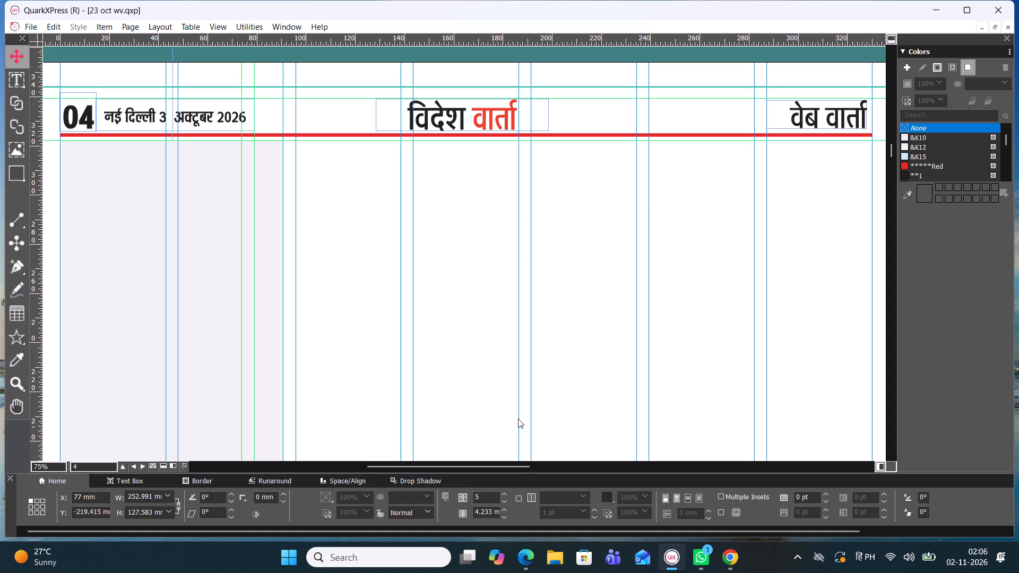
{"action": "key", "text": "x"}
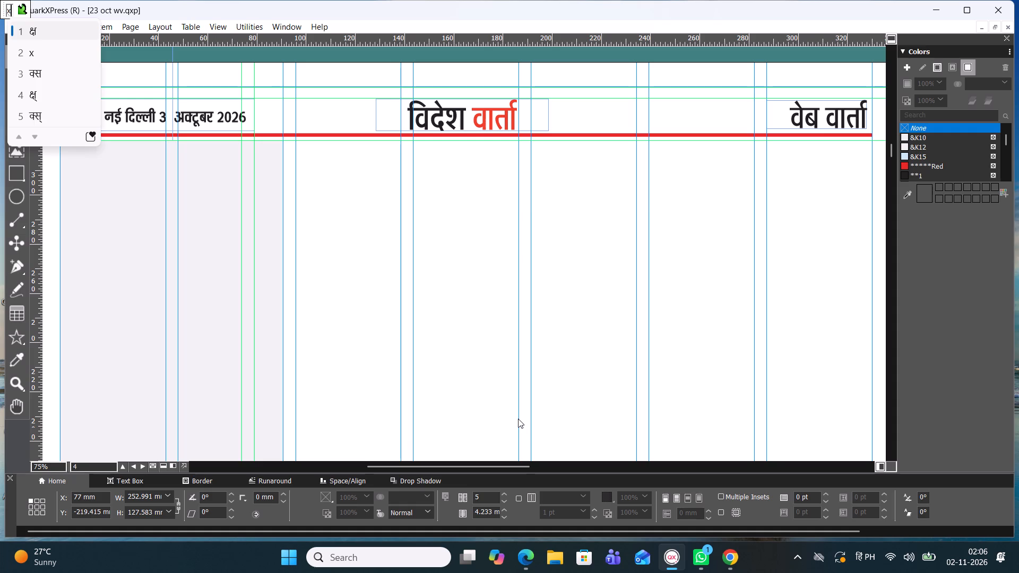
{"action": "key", "text": "BackSpace"}
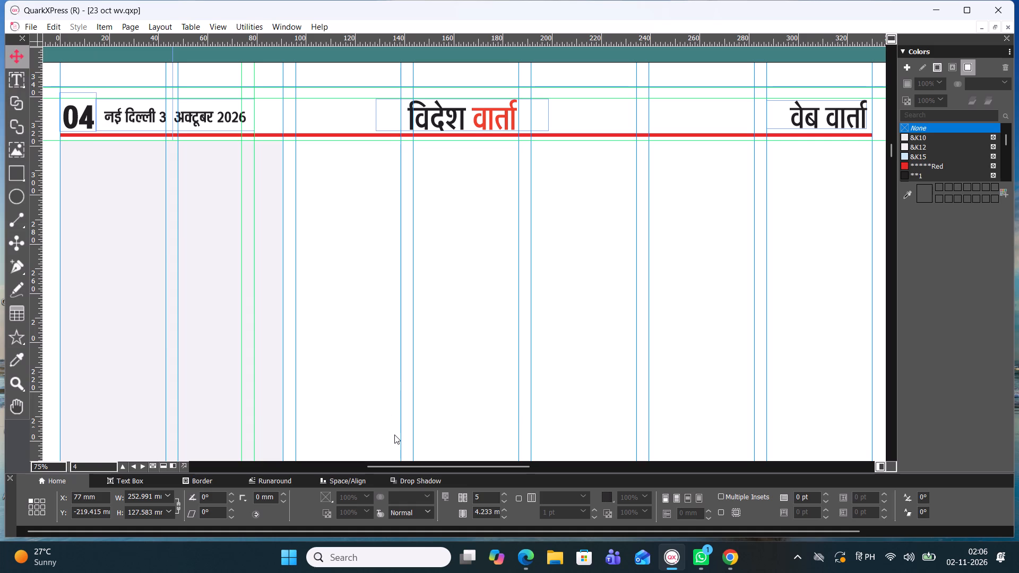
{"action": "key", "text": "x"}
{"action": "key", "text": "BackSpace"}
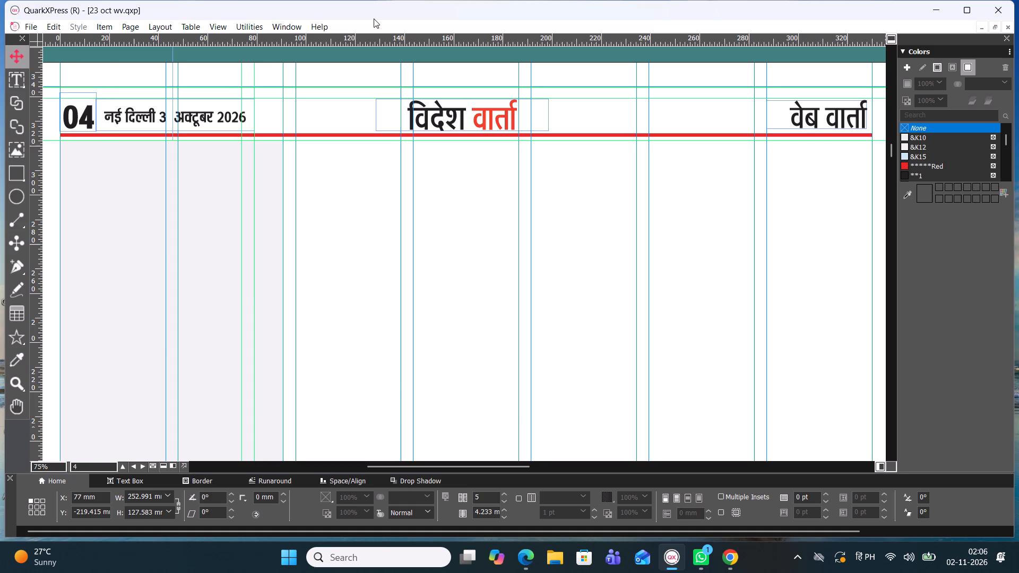
{"action": "left_click", "coordinate": [195, 206]}
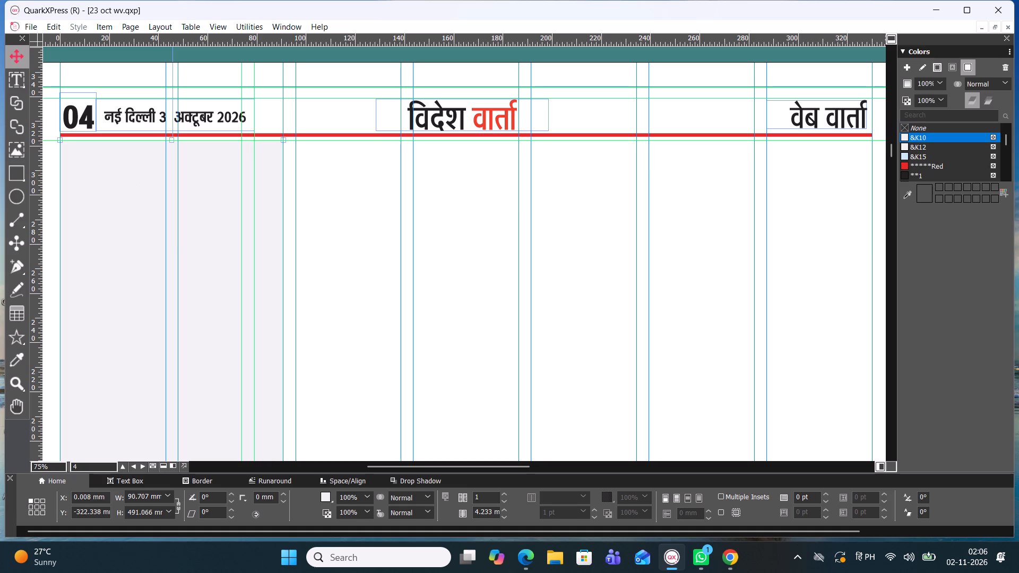
{"action": "key", "text": "BackSpace"}
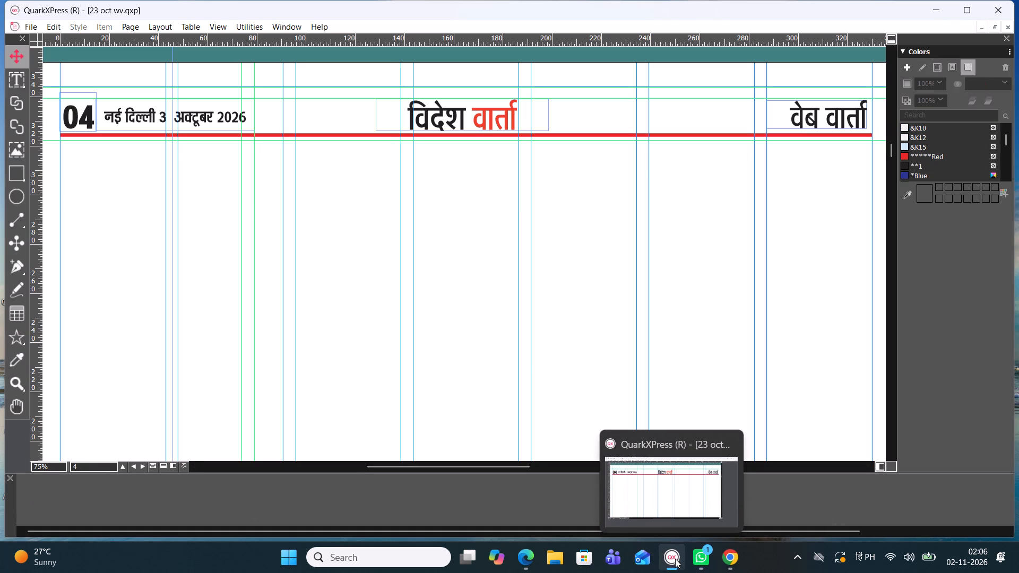
Return to Chrome, close the Gondiaplus e-paper and search images for "न्यूज पेपर हिंदी विदेश का पेज".
{"action": "left_click", "coordinate": [730, 561]}
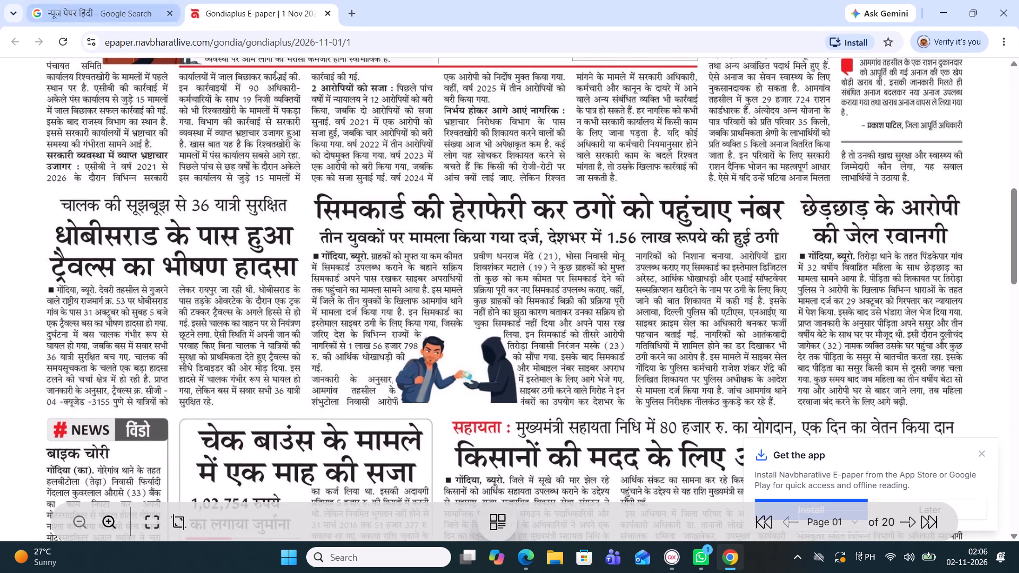
{"action": "left_click", "coordinate": [324, 15]}
{"action": "left_click", "coordinate": [447, 94]}
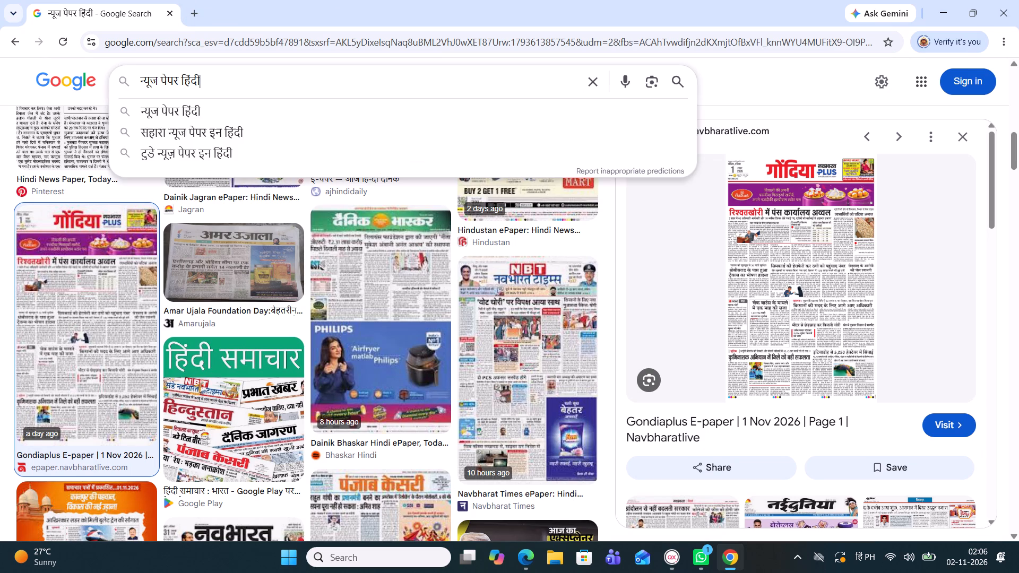
{"action": "key", "text": "space"}
{"action": "type", "text": "videsh"}
{"action": "key", "text": "space"}
{"action": "type", "text": "ka page"}
{"action": "key", "text": "Return"}
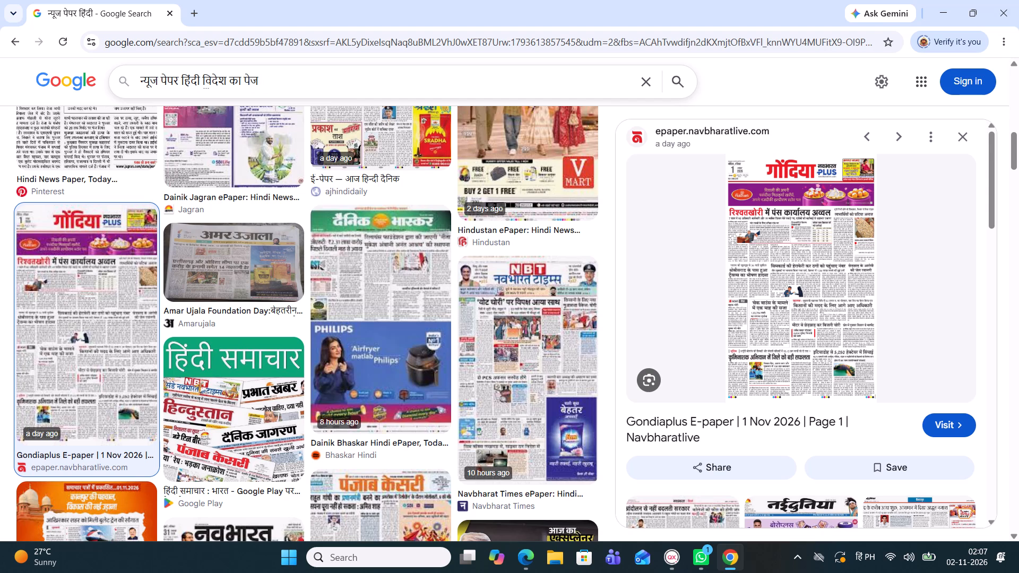
{"action": "key", "text": "Return"}
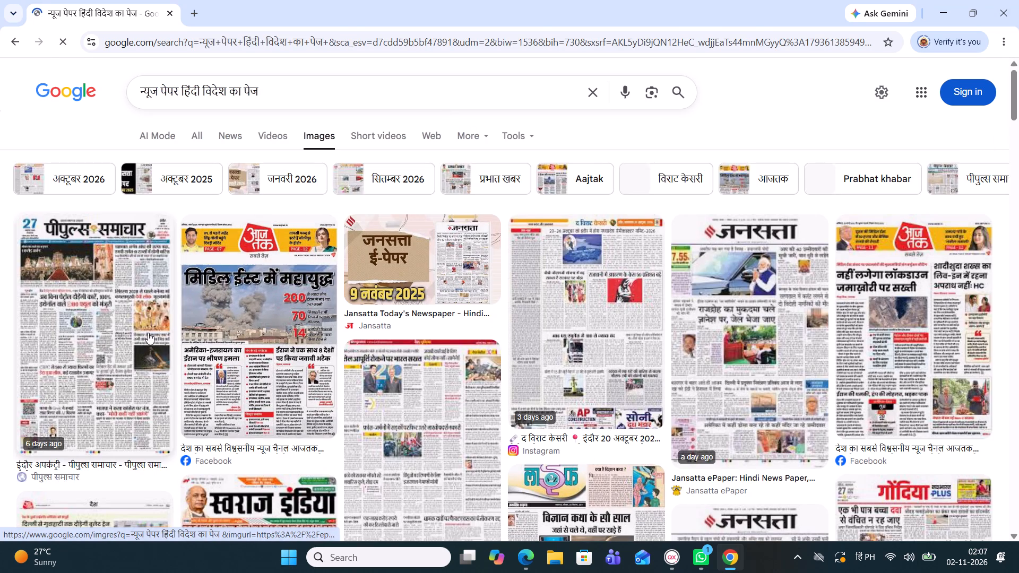
Preview the Hindustan ePaper foreign news page among the image results and look through its related newspaper images.
{"action": "scroll", "coordinate": [154, 328], "scroll_direction": "down", "scroll_amount": 1}
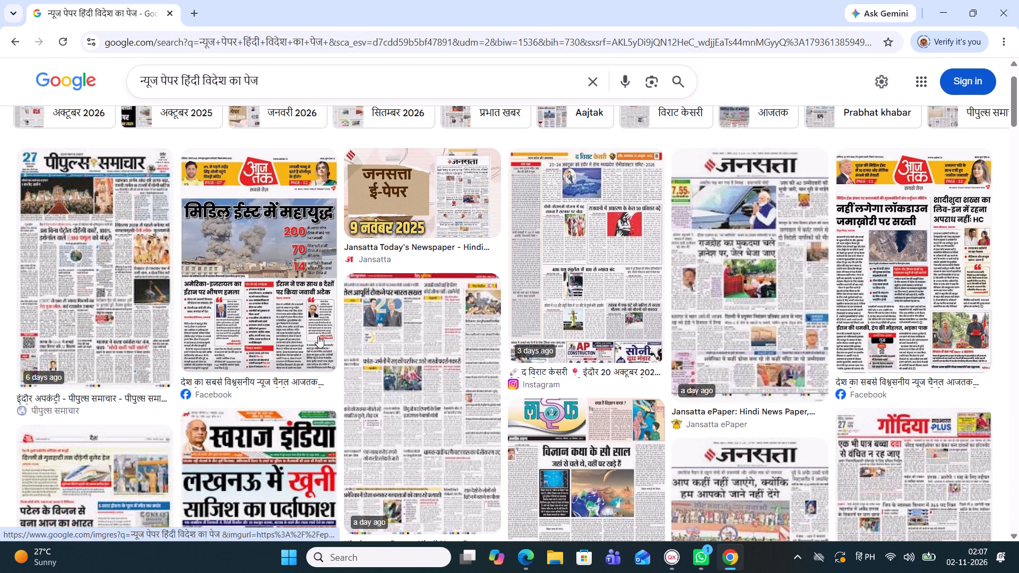
{"action": "left_click", "coordinate": [408, 360]}
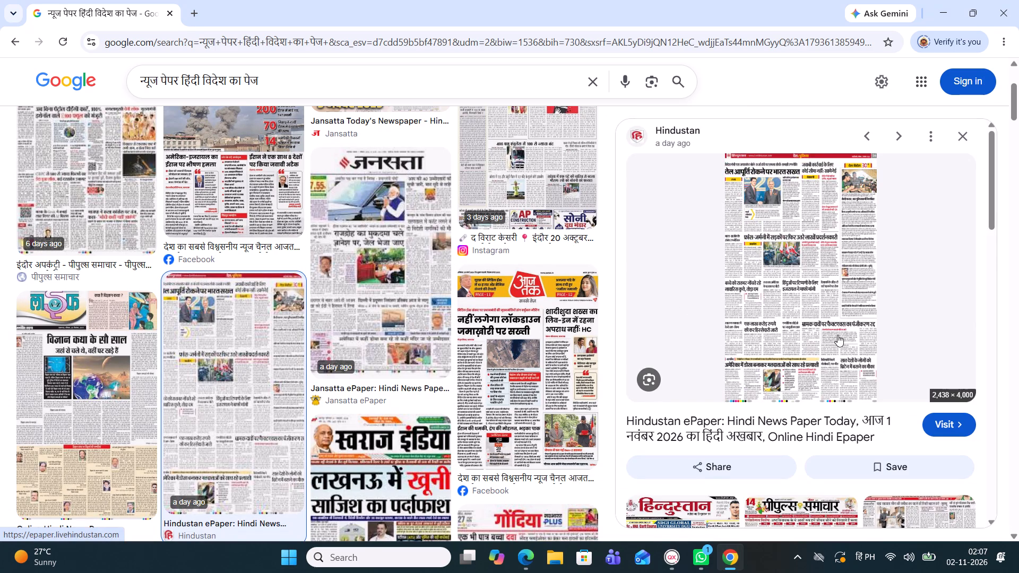
{"action": "scroll", "coordinate": [784, 381], "scroll_direction": "down", "scroll_amount": 7}
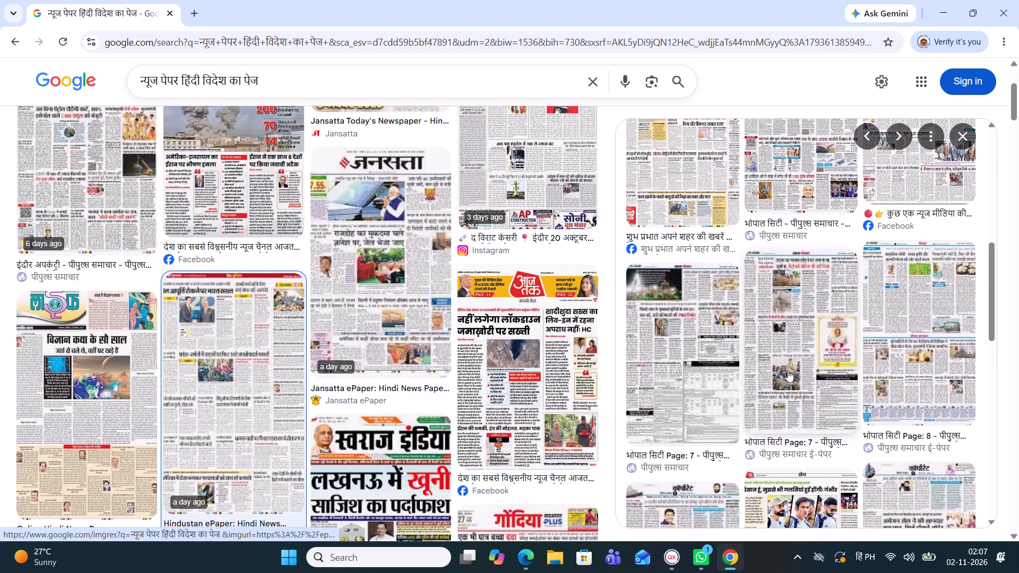
{"action": "scroll", "coordinate": [785, 355], "scroll_direction": "up", "scroll_amount": 2}
{"action": "scroll", "coordinate": [787, 357], "scroll_direction": "down", "scroll_amount": 2}
{"action": "scroll", "coordinate": [787, 357], "scroll_direction": "up", "scroll_amount": 3}
{"action": "scroll", "coordinate": [787, 357], "scroll_direction": "down", "scroll_amount": 1}
{"action": "scroll", "coordinate": [787, 357], "scroll_direction": "up", "scroll_amount": 2}
{"action": "scroll", "coordinate": [787, 357], "scroll_direction": "down", "scroll_amount": 1}
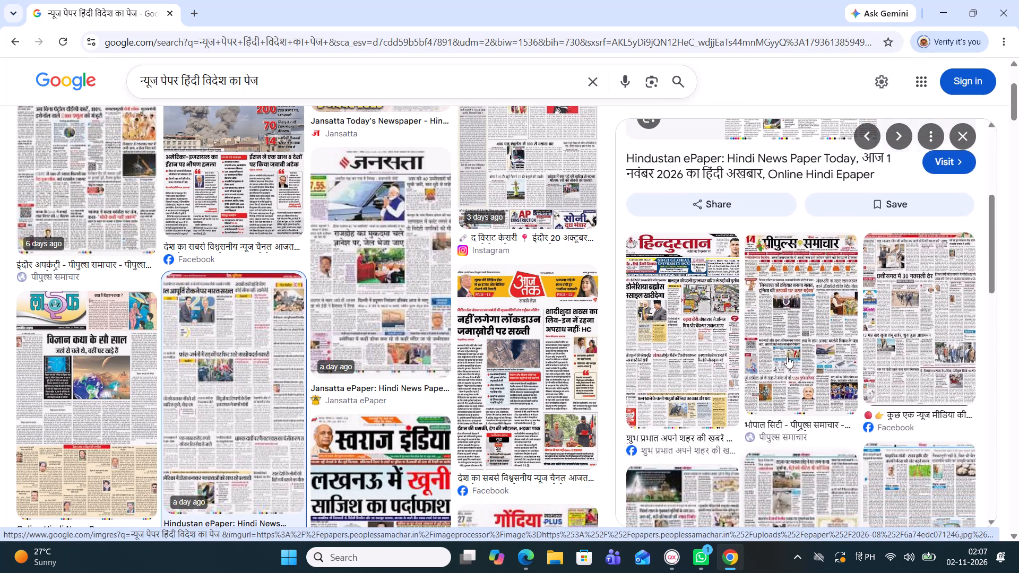
{"action": "scroll", "coordinate": [787, 357], "scroll_direction": "up", "scroll_amount": 1}
{"action": "scroll", "coordinate": [787, 357], "scroll_direction": "down", "scroll_amount": 1}
{"action": "scroll", "coordinate": [787, 357], "scroll_direction": "up", "scroll_amount": 6}
{"action": "scroll", "coordinate": [787, 357], "scroll_direction": "down", "scroll_amount": 1}
{"action": "scroll", "coordinate": [787, 357], "scroll_direction": "up", "scroll_amount": 2}
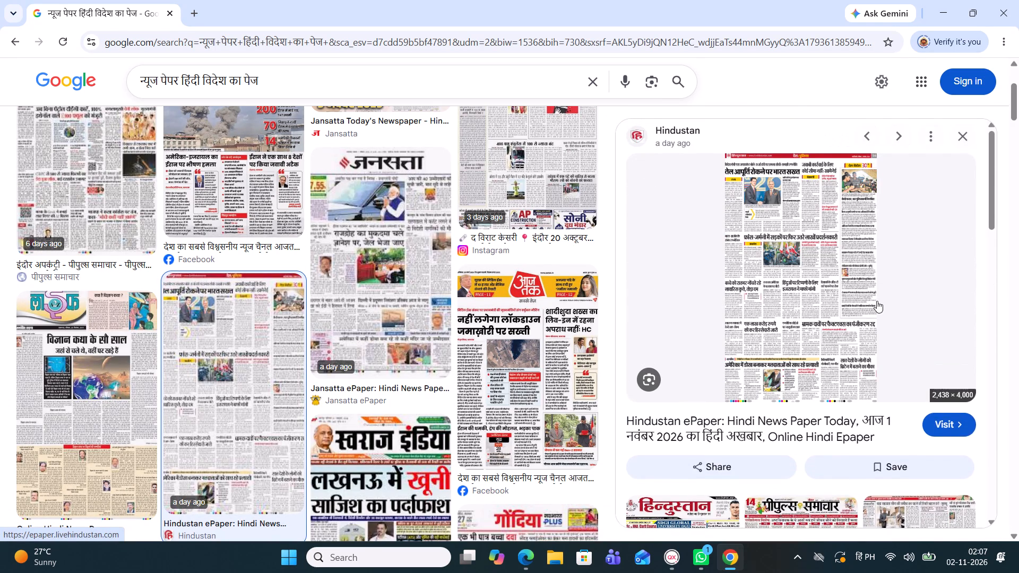
Open the Hindustan ePaper site from the preview, examine its front page and close it.
{"action": "left_click", "coordinate": [877, 301]}
{"action": "scroll", "coordinate": [529, 331], "scroll_direction": "down", "scroll_amount": 3}
{"action": "scroll", "coordinate": [529, 331], "scroll_direction": "up", "scroll_amount": 2}
{"action": "scroll", "coordinate": [531, 332], "scroll_direction": "down", "scroll_amount": 1}
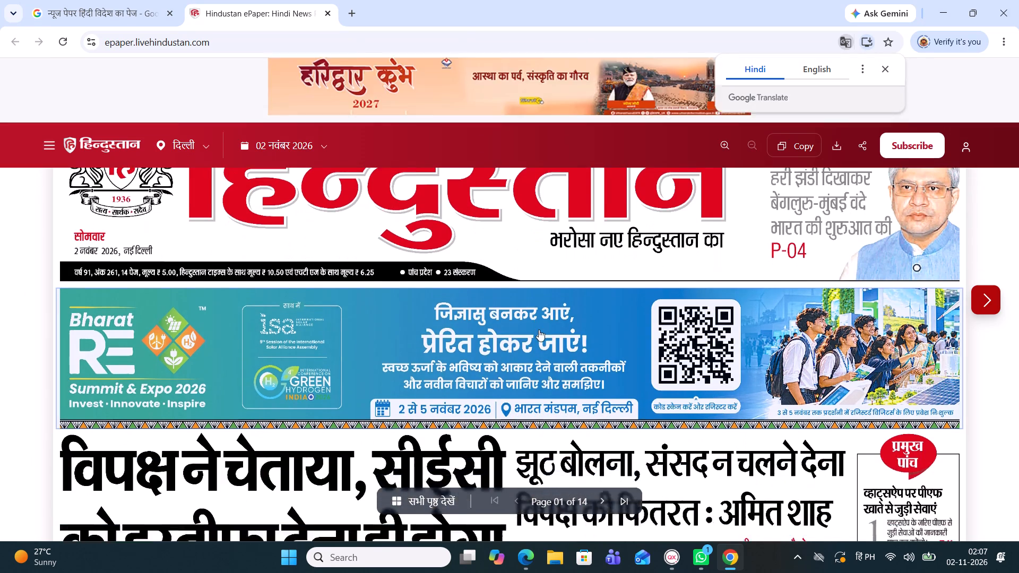
{"action": "scroll", "coordinate": [541, 329], "scroll_direction": "down", "scroll_amount": 4}
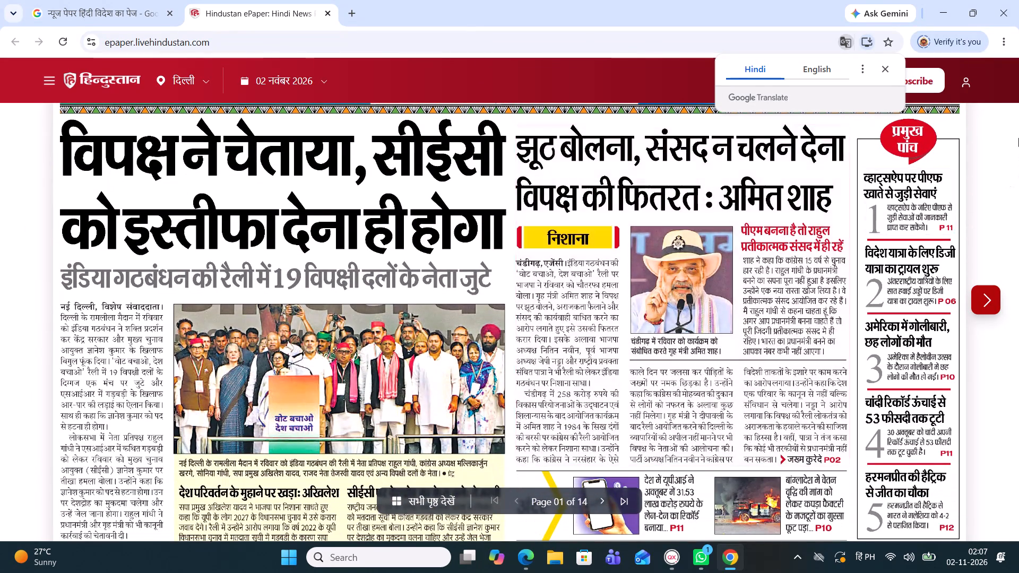
{"action": "left_click", "coordinate": [327, 11]}
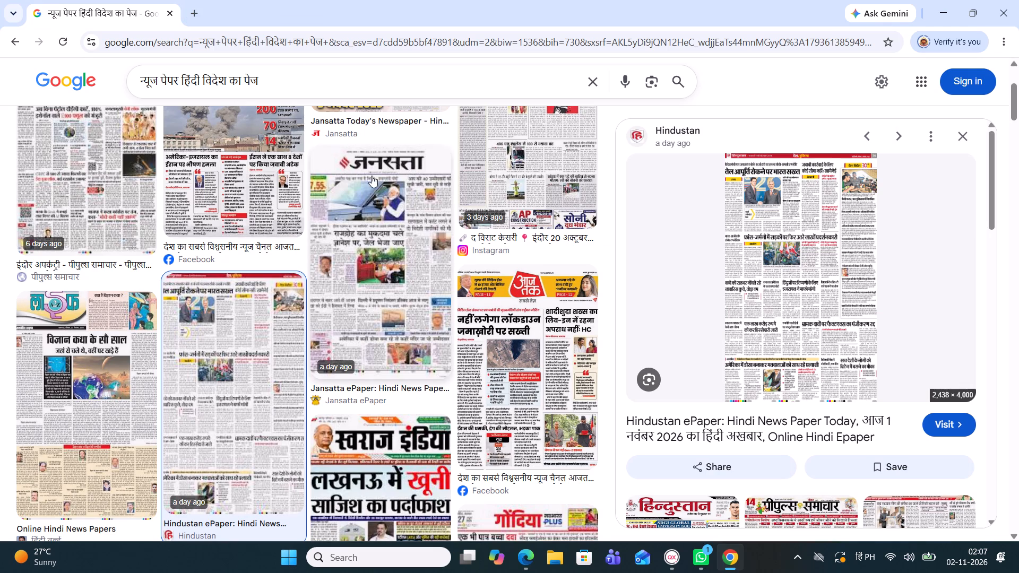
Find the Dainik Jagran Rewa City edition of 26 May 2026 among the images, open it and examine the front page's lead story.
{"action": "scroll", "coordinate": [276, 244], "scroll_direction": "down", "scroll_amount": 8}
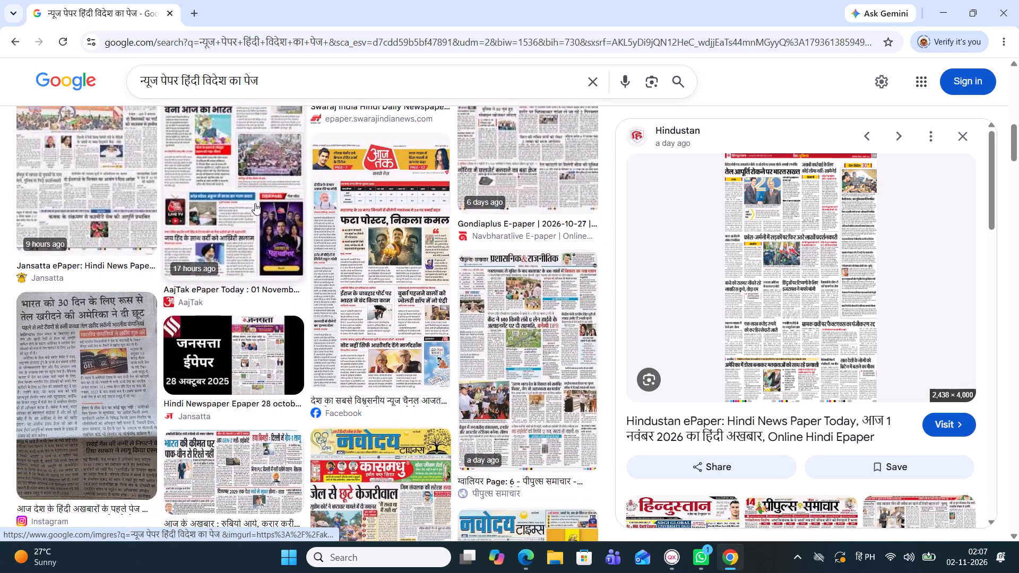
{"action": "scroll", "coordinate": [343, 277], "scroll_direction": "down", "scroll_amount": 3}
{"action": "scroll", "coordinate": [302, 350], "scroll_direction": "down", "scroll_amount": 4}
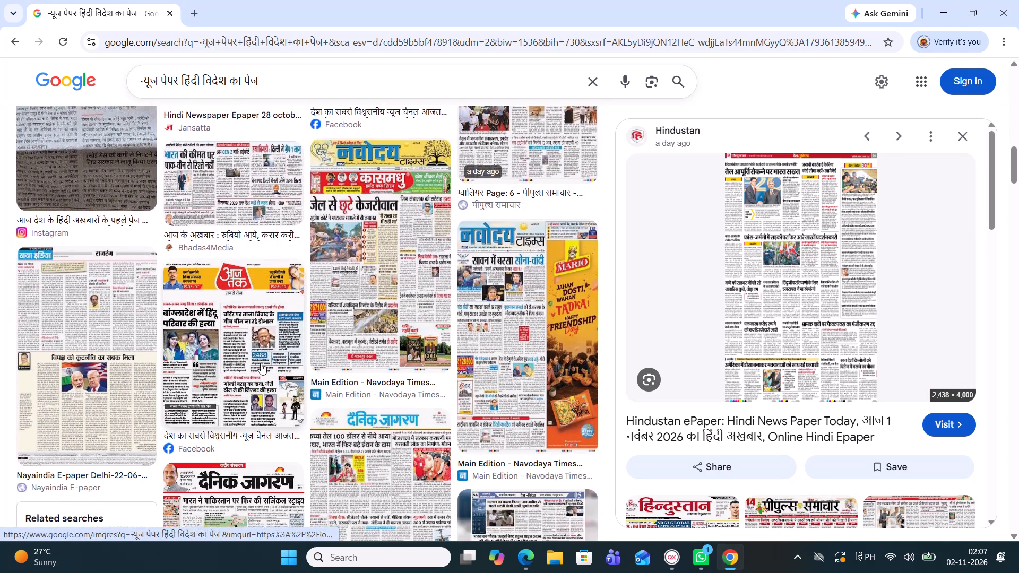
{"action": "scroll", "coordinate": [330, 340], "scroll_direction": "down", "scroll_amount": 1}
{"action": "left_click", "coordinate": [405, 284]}
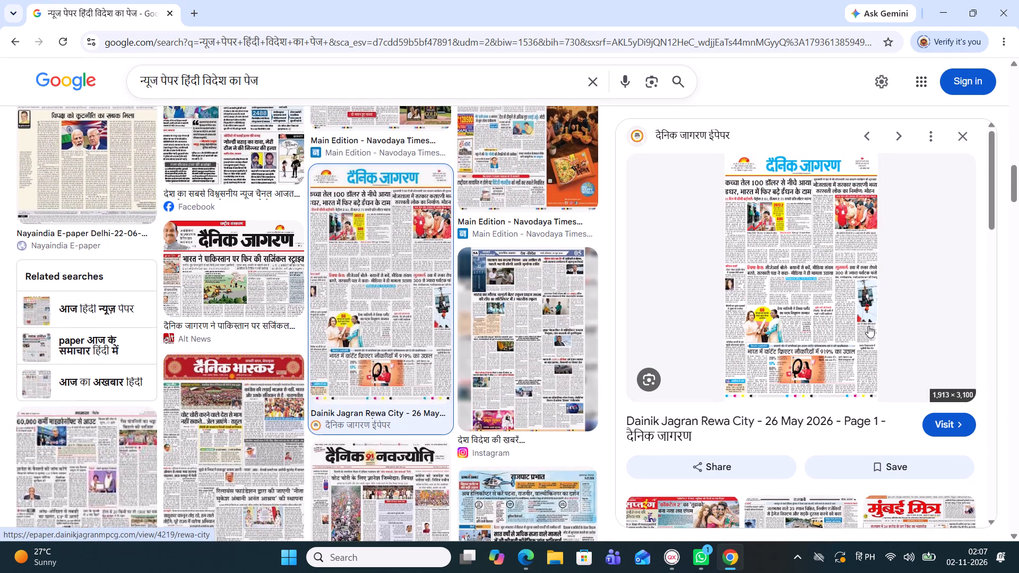
{"action": "left_click", "coordinate": [868, 326]}
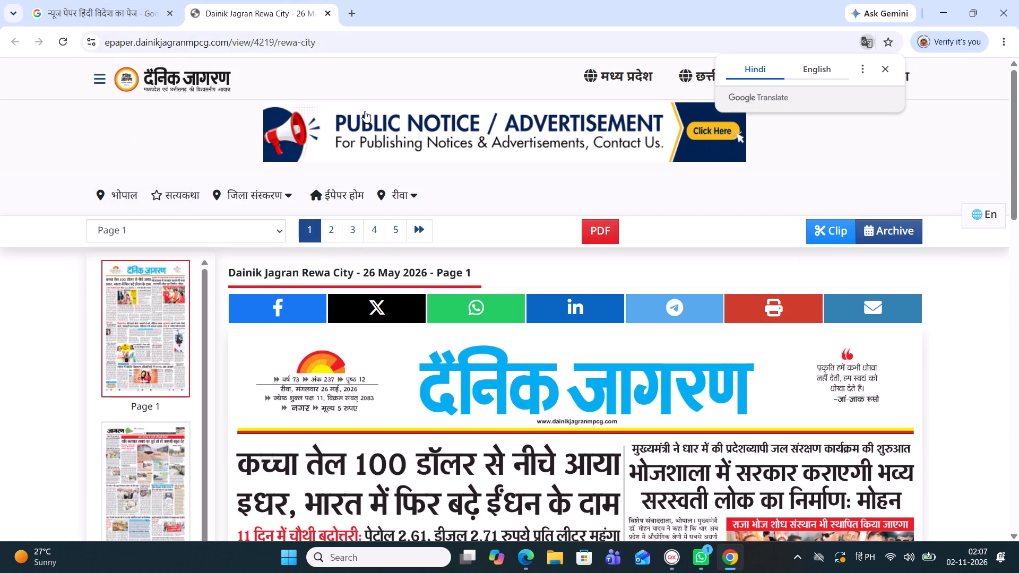
{"action": "scroll", "coordinate": [376, 170], "scroll_direction": "up", "scroll_amount": 1}
{"action": "scroll", "coordinate": [383, 183], "scroll_direction": "down", "scroll_amount": 3}
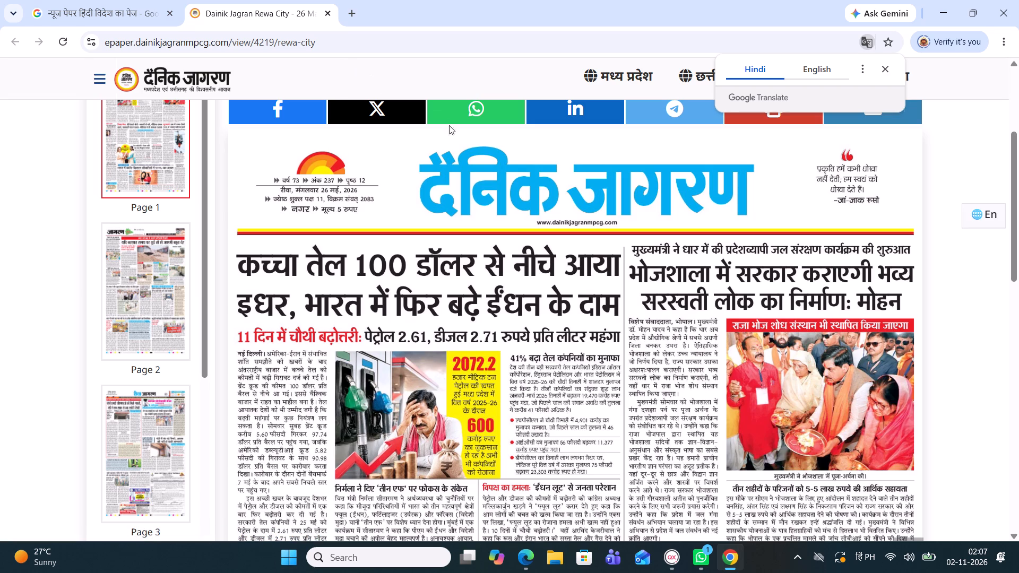
{"action": "triple_click", "coordinate": [334, 300]}
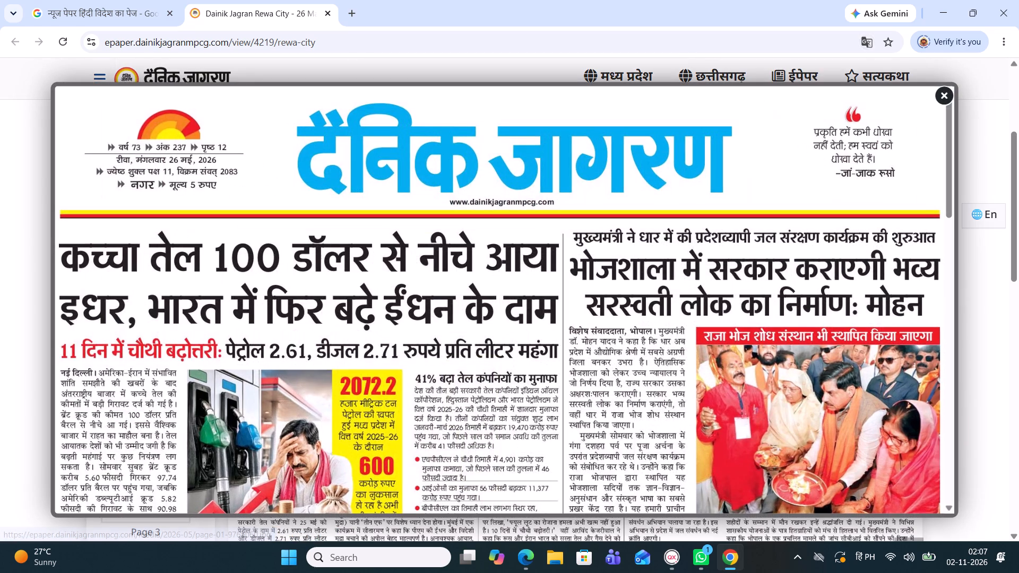
{"action": "left_click", "coordinate": [939, 102]}
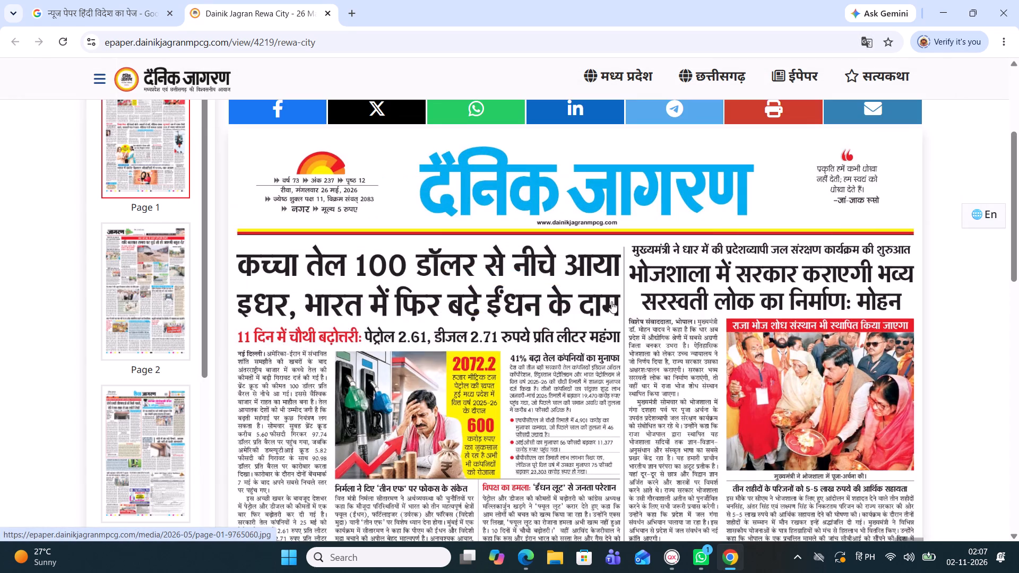
{"action": "left_click_drag", "start_coordinate": [615, 301], "coordinate": [451, 259]}
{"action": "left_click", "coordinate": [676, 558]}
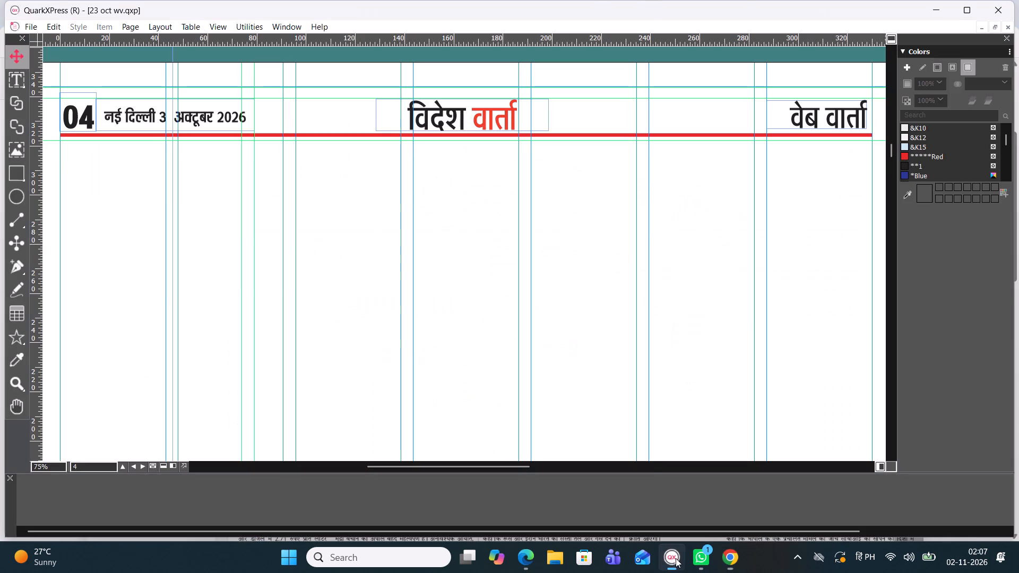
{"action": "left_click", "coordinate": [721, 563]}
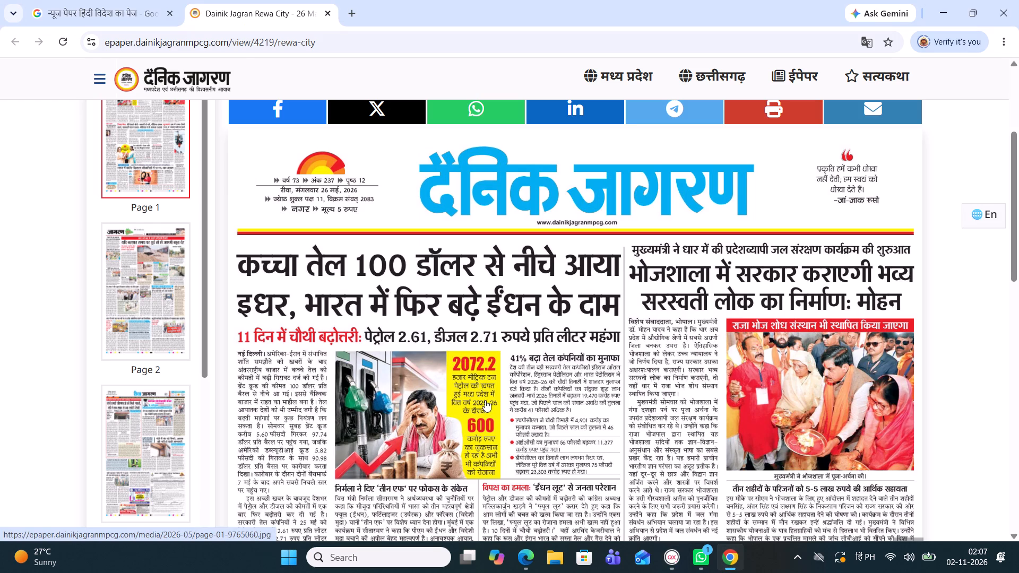
Return to QuarkXPress and draw a text box about 139 × 125 mm under page 4's header rule, starting at the left margin guide.
{"action": "left_click", "coordinate": [672, 565]}
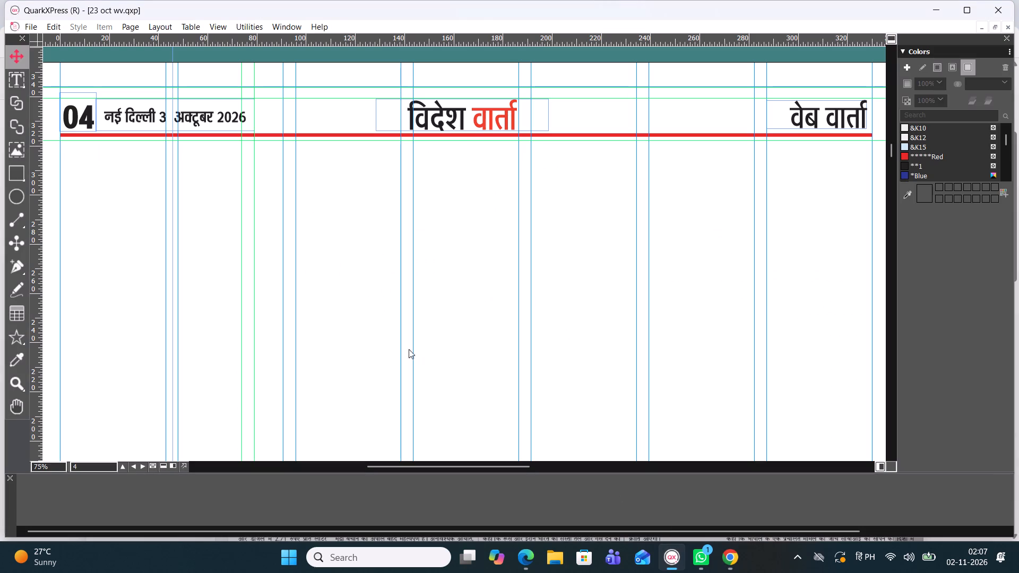
{"action": "left_click", "coordinate": [14, 79]}
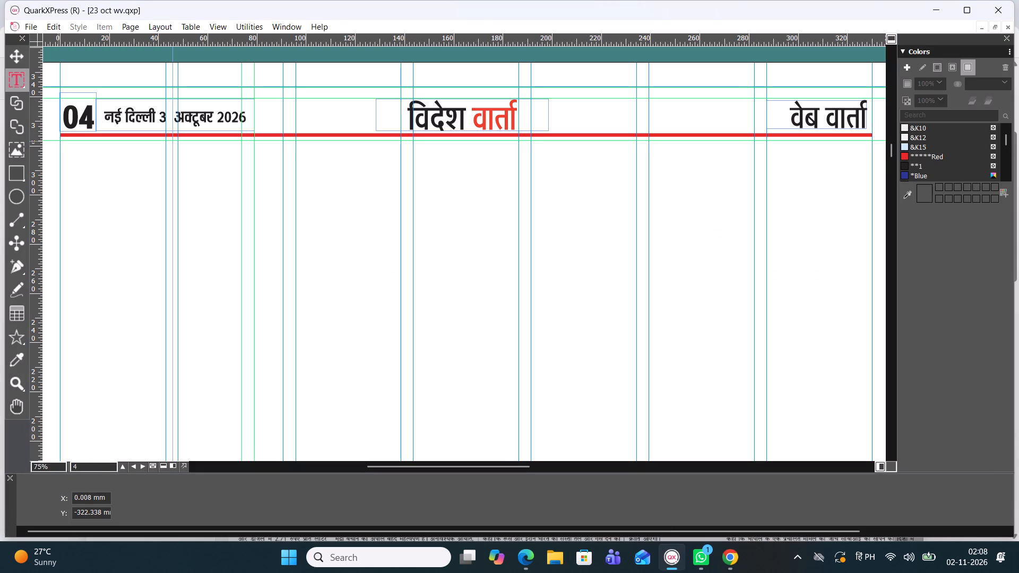
{"action": "left_click_drag", "start_coordinate": [58, 141], "coordinate": [377, 343]}
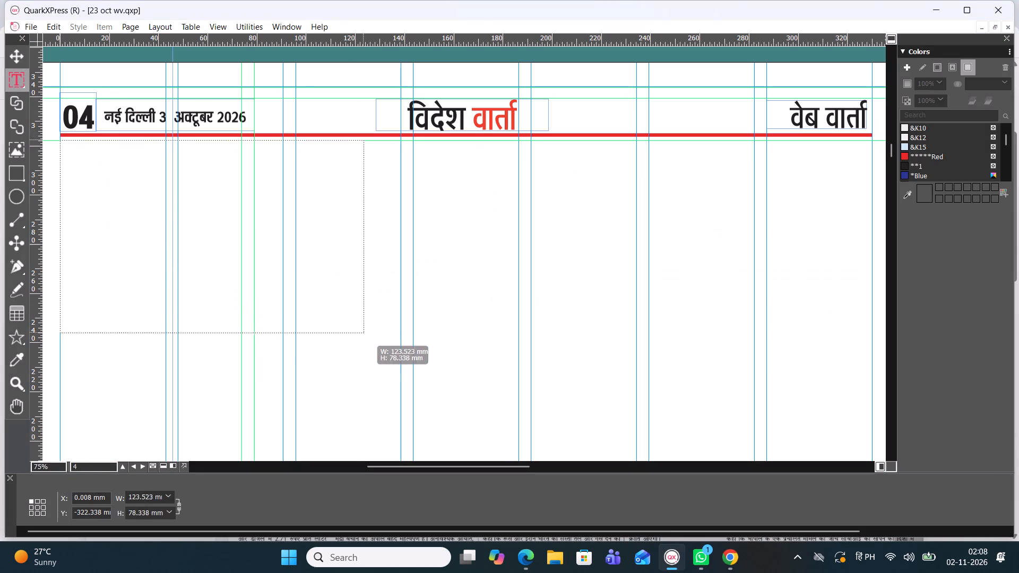
{"action": "left_click_drag", "start_coordinate": [377, 343], "coordinate": [398, 428]}
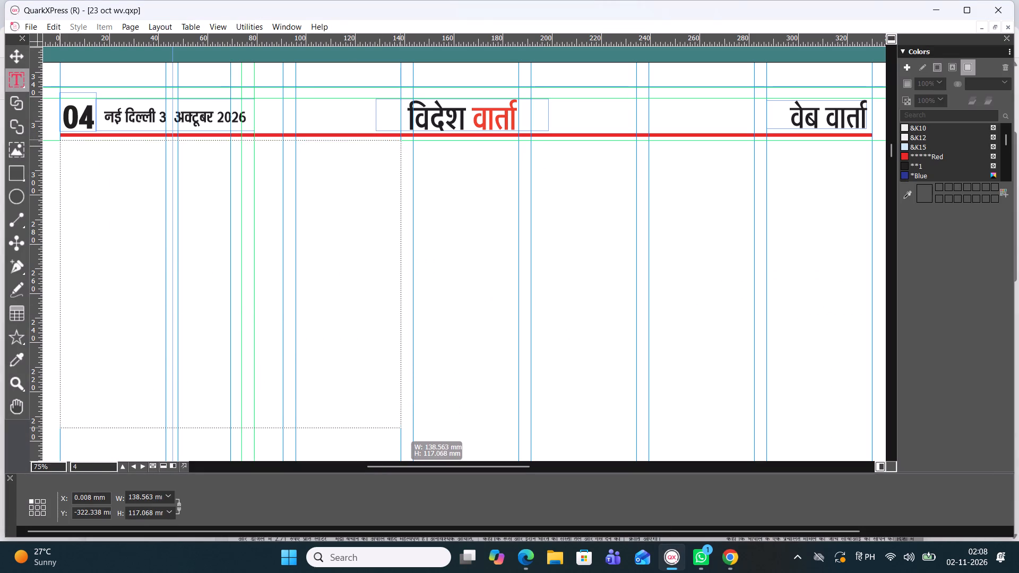
{"action": "left_click_drag", "start_coordinate": [398, 428], "coordinate": [400, 447]}
Switch to Chrome and examine the lead story's column layout on the Dainik Jagran front page.
{"action": "left_click", "coordinate": [732, 561]}
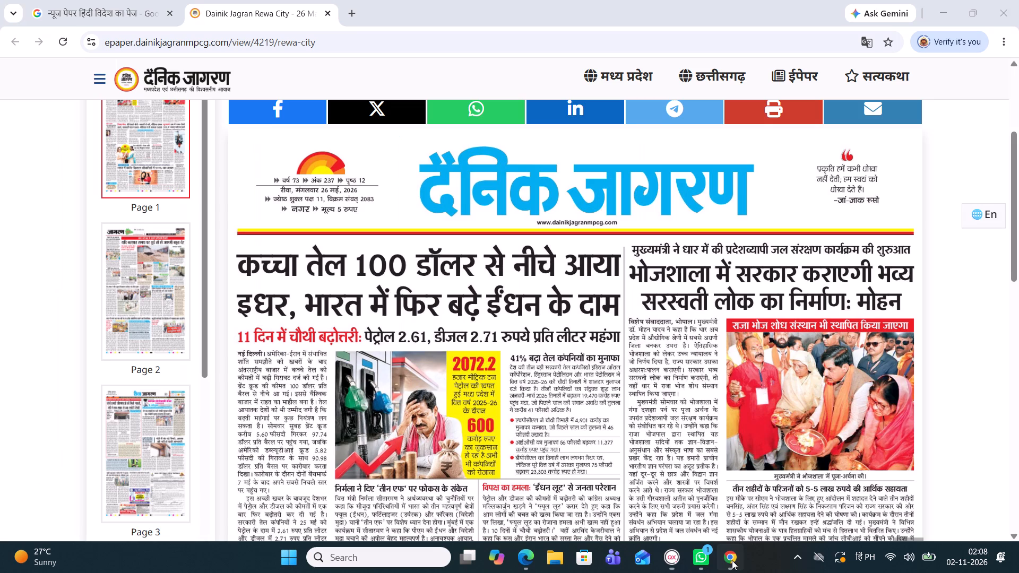
{"action": "scroll", "coordinate": [706, 532], "scroll_direction": "down", "scroll_amount": 1}
{"action": "scroll", "coordinate": [671, 490], "scroll_direction": "down", "scroll_amount": 1}
{"action": "scroll", "coordinate": [671, 490], "scroll_direction": "up", "scroll_amount": 1}
{"action": "scroll", "coordinate": [664, 488], "scroll_direction": "down", "scroll_amount": 2}
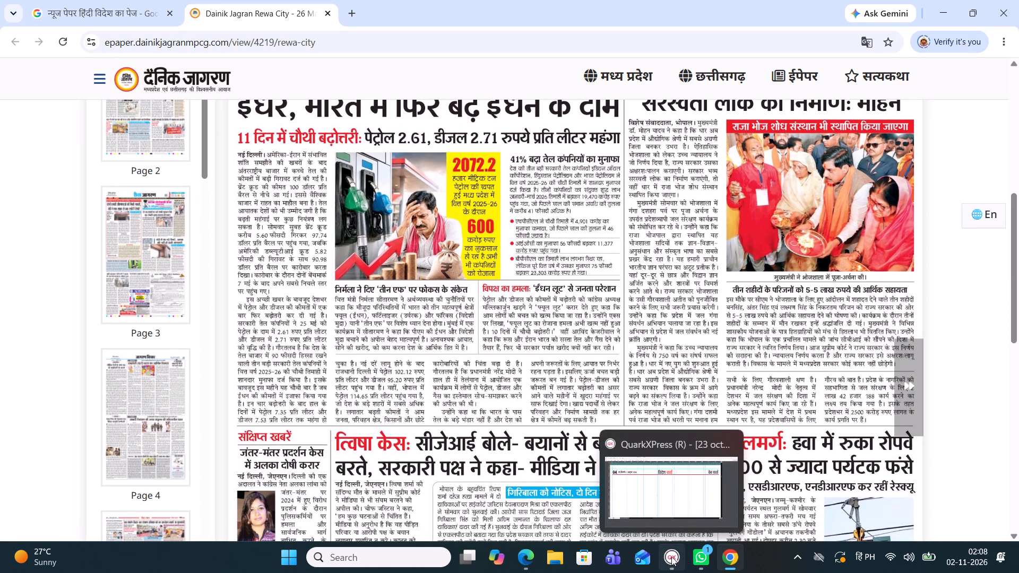
Back in QuarkXPress, extend the bottom edge of page 4's new text box to a height of about 141 mm.
{"action": "left_click", "coordinate": [671, 557]}
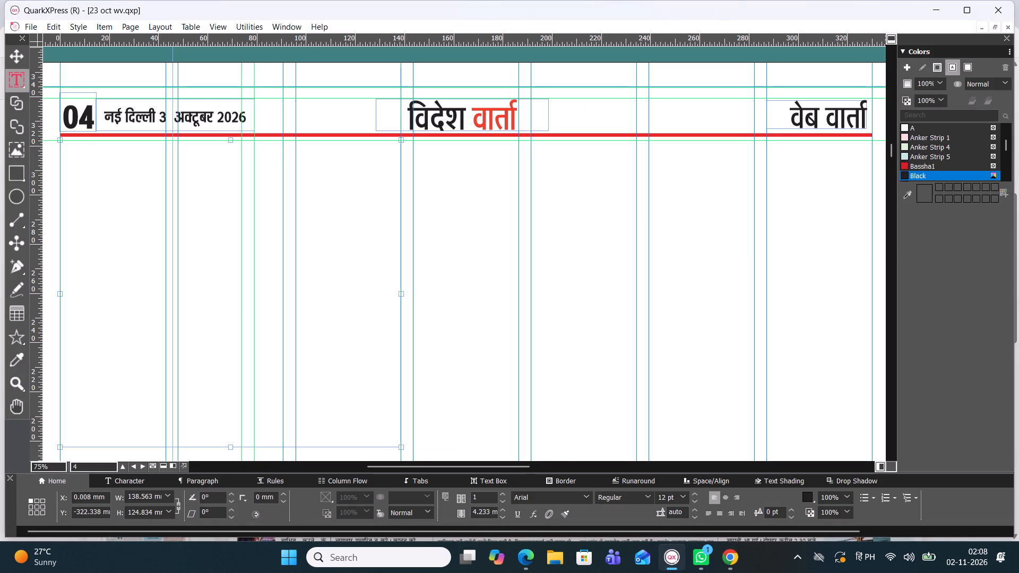
{"action": "scroll", "coordinate": [251, 293], "scroll_direction": "down", "scroll_amount": 2}
{"action": "scroll", "coordinate": [245, 204], "scroll_direction": "up", "scroll_amount": 1}
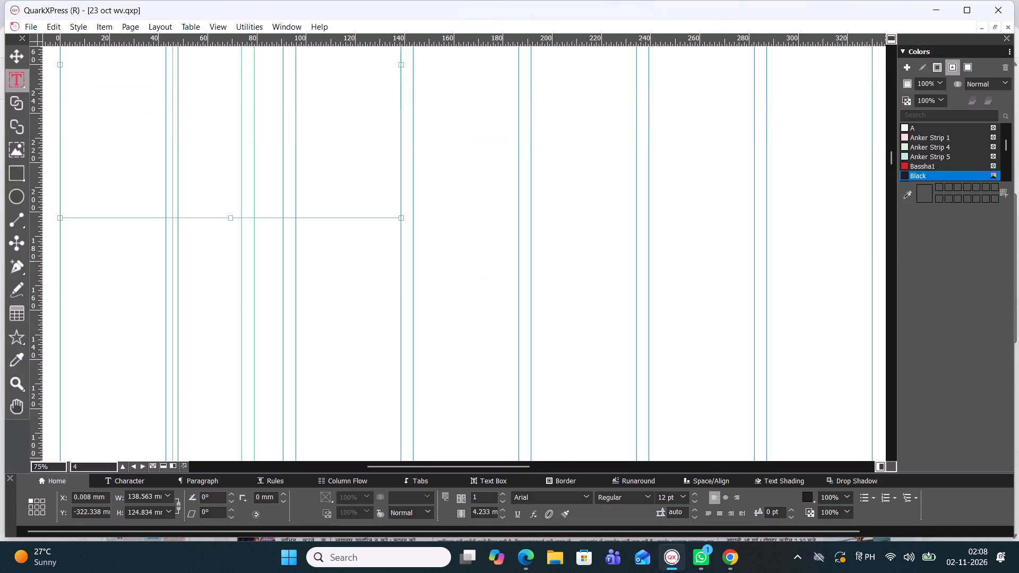
{"action": "left_click_drag", "start_coordinate": [232, 220], "coordinate": [234, 245]}
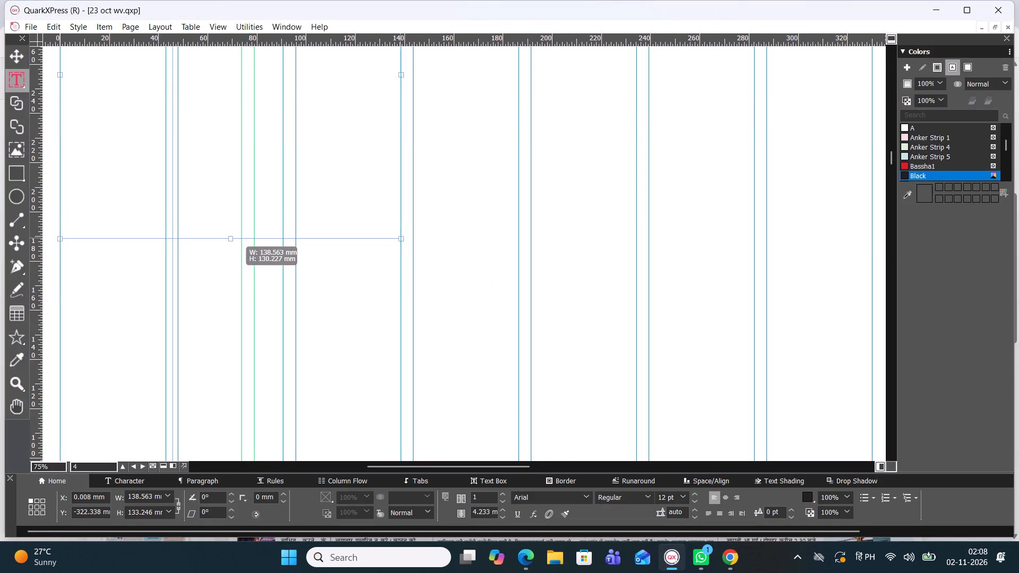
{"action": "left_click_drag", "start_coordinate": [234, 245], "coordinate": [234, 261]}
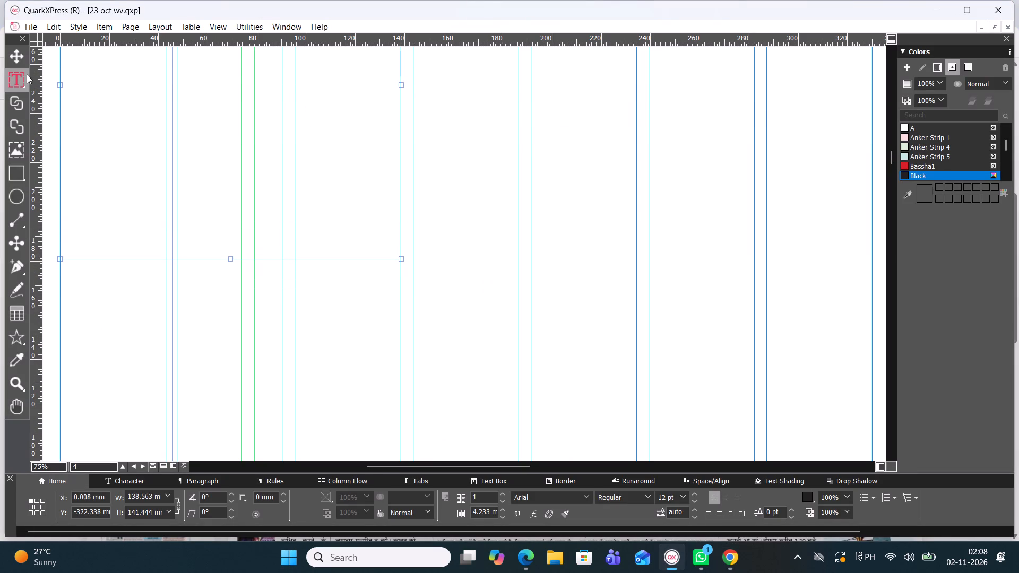
Recheck the Dainik Jagran page in Chrome, and widen page 4's text box to the fourth column guide, about 186 mm.
{"action": "left_click", "coordinate": [20, 60]}
{"action": "left_click_drag", "start_coordinate": [439, 463], "coordinate": [445, 465]}
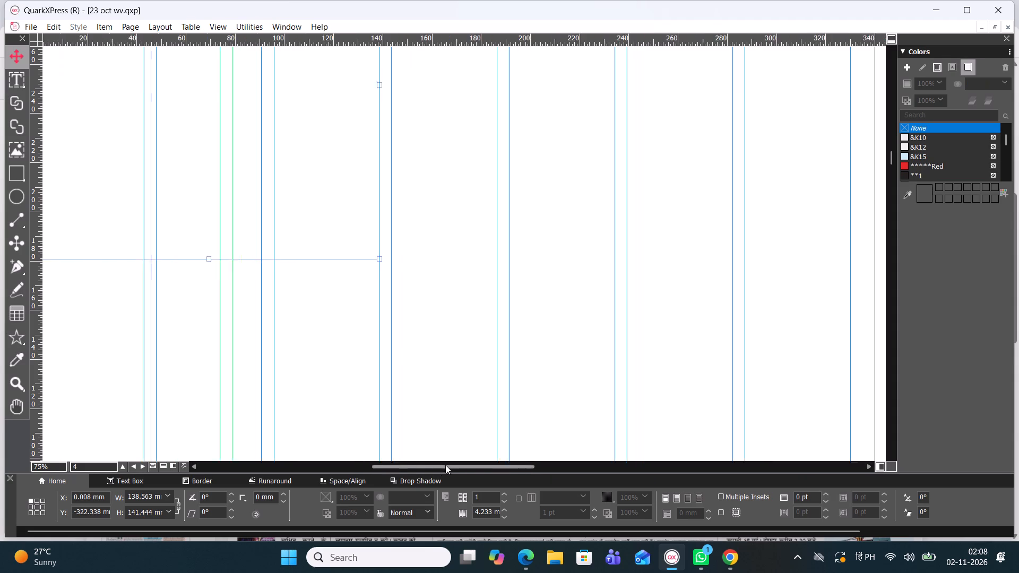
{"action": "left_click_drag", "start_coordinate": [445, 465], "coordinate": [476, 458]}
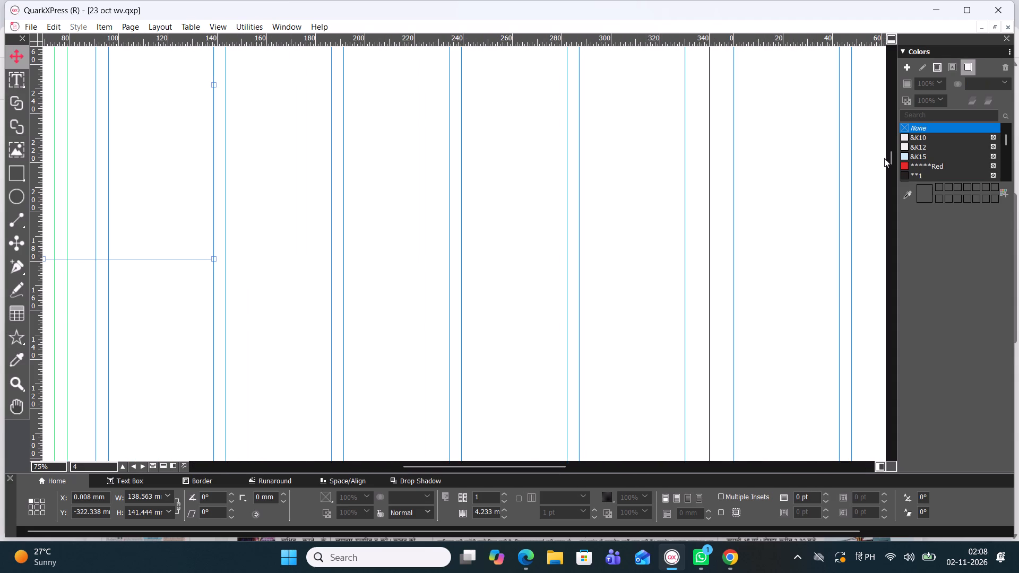
{"action": "left_click_drag", "start_coordinate": [893, 155], "coordinate": [890, 145]}
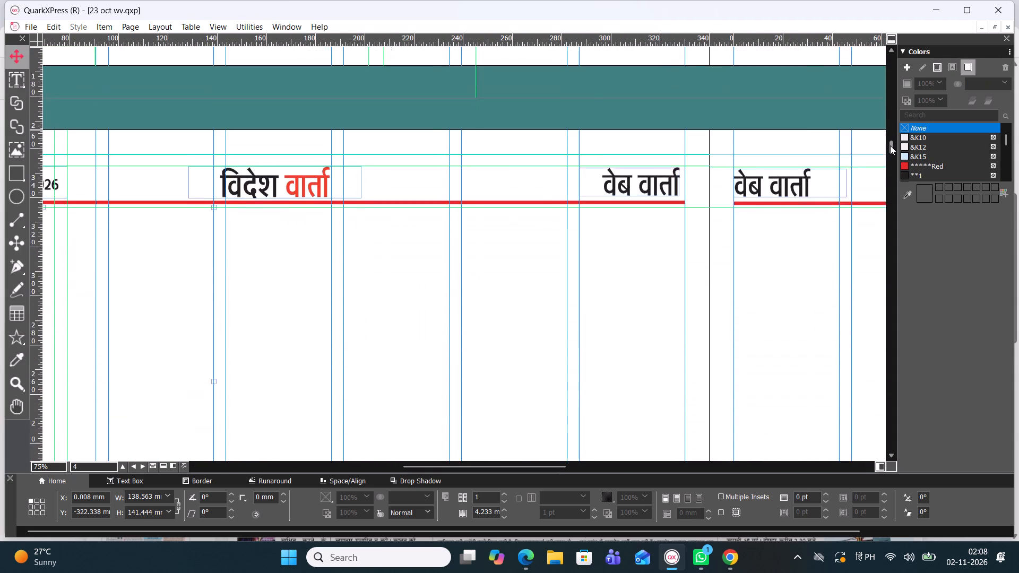
{"action": "left_click_drag", "start_coordinate": [890, 145], "coordinate": [891, 149]}
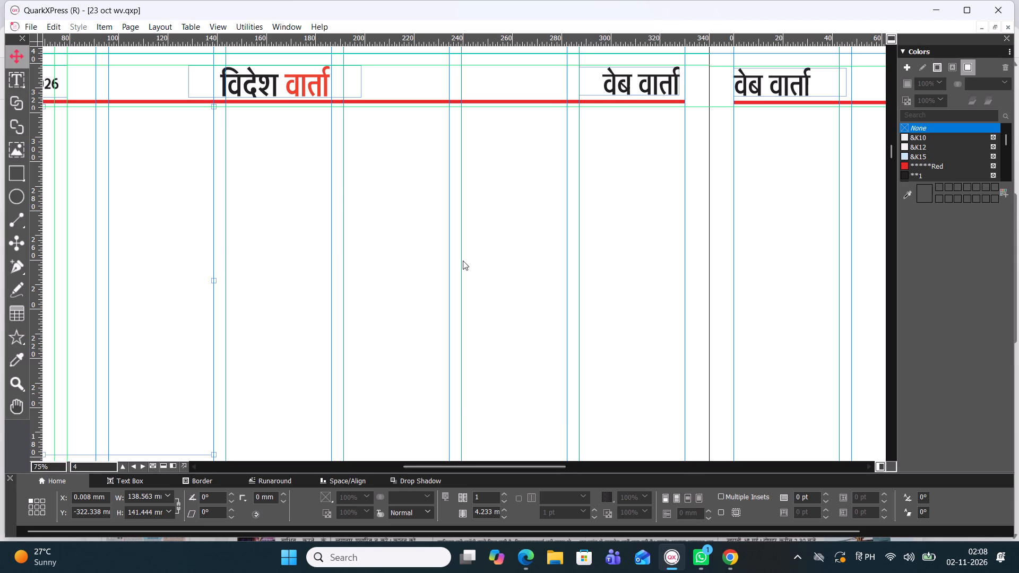
{"action": "left_click", "coordinate": [726, 558]}
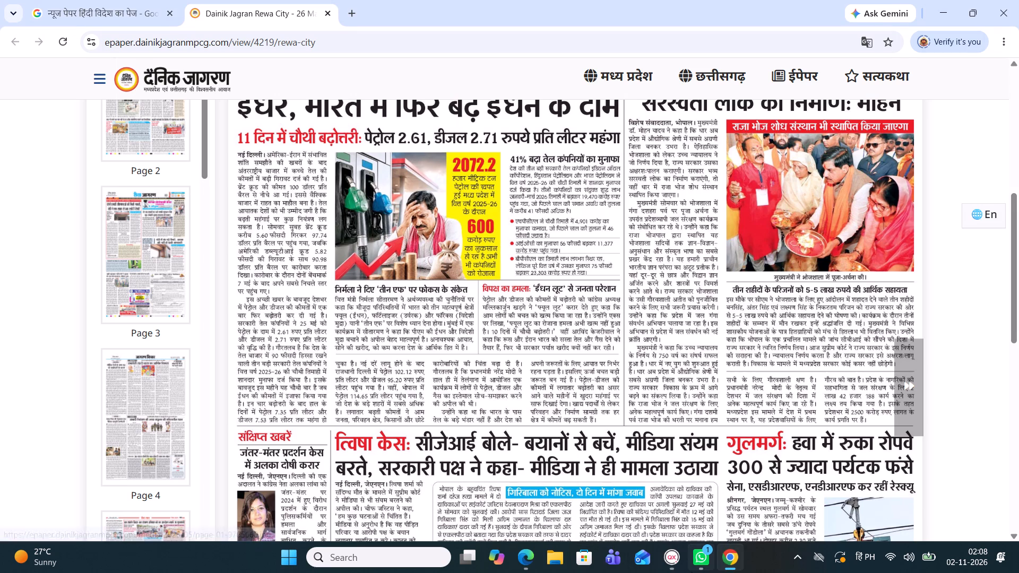
{"action": "left_click", "coordinate": [661, 552]}
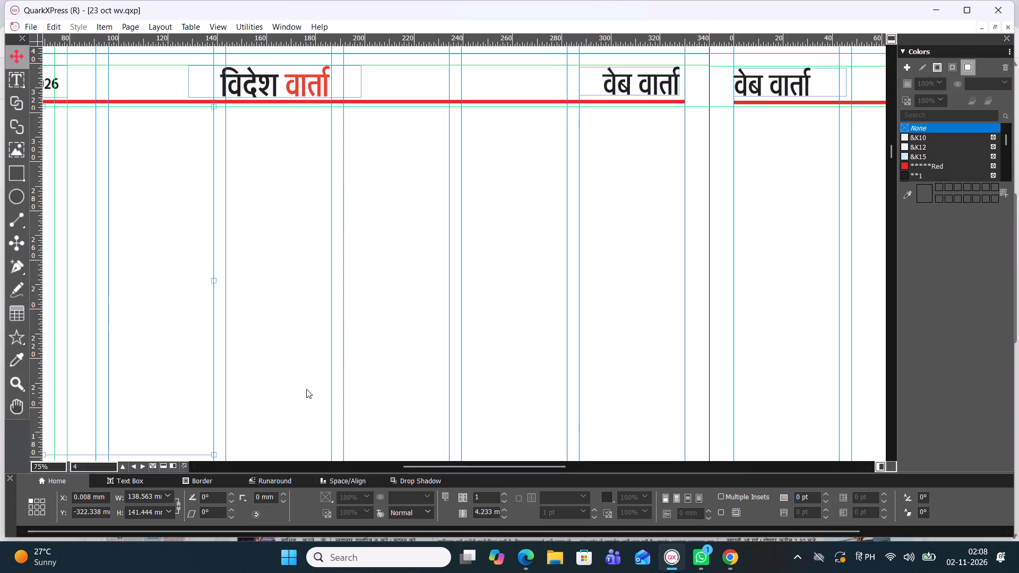
{"action": "left_click_drag", "start_coordinate": [451, 466], "coordinate": [361, 440]}
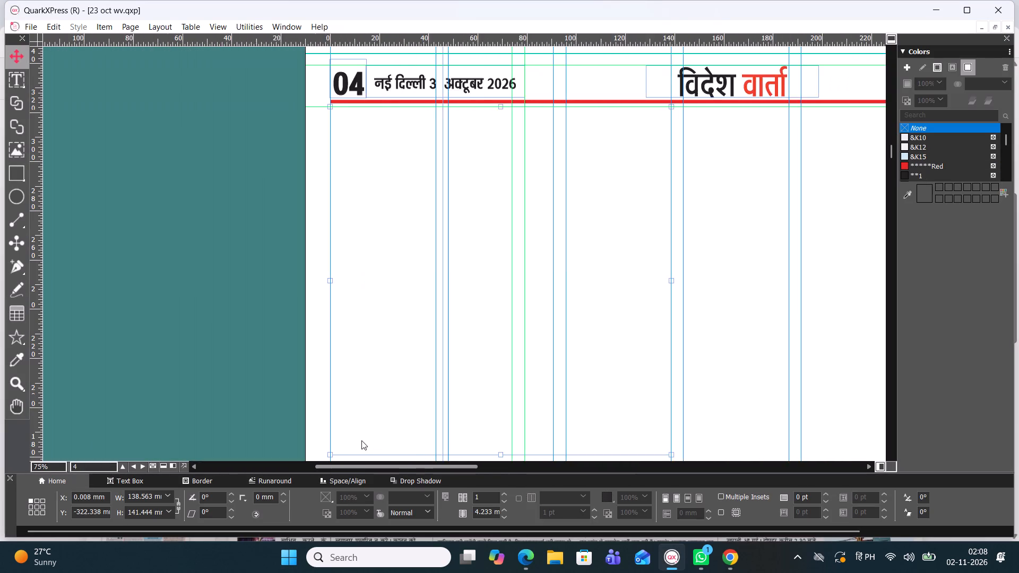
{"action": "left_click_drag", "start_coordinate": [361, 440], "coordinate": [371, 444]}
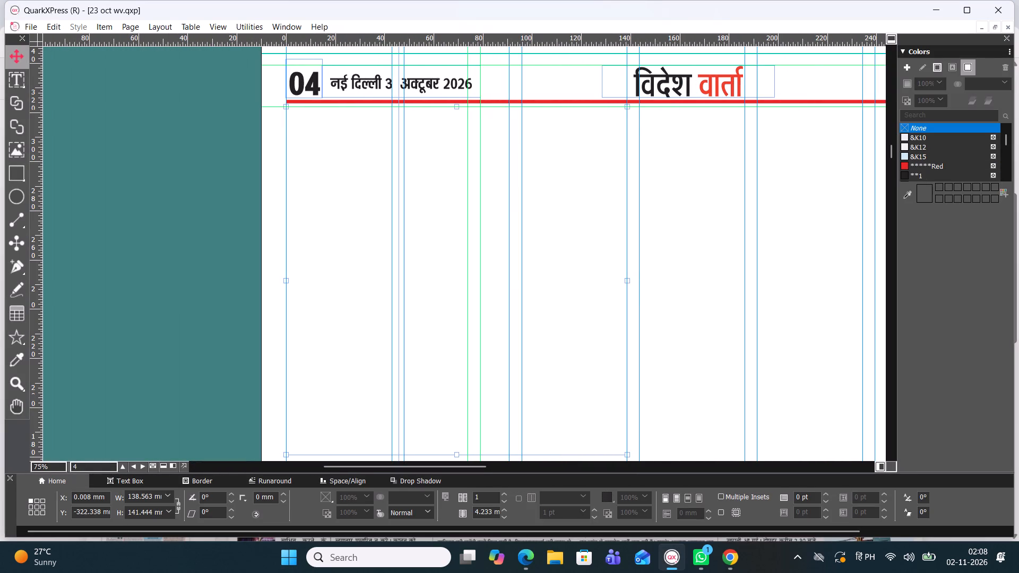
{"action": "left_click_drag", "start_coordinate": [625, 280], "coordinate": [740, 276]}
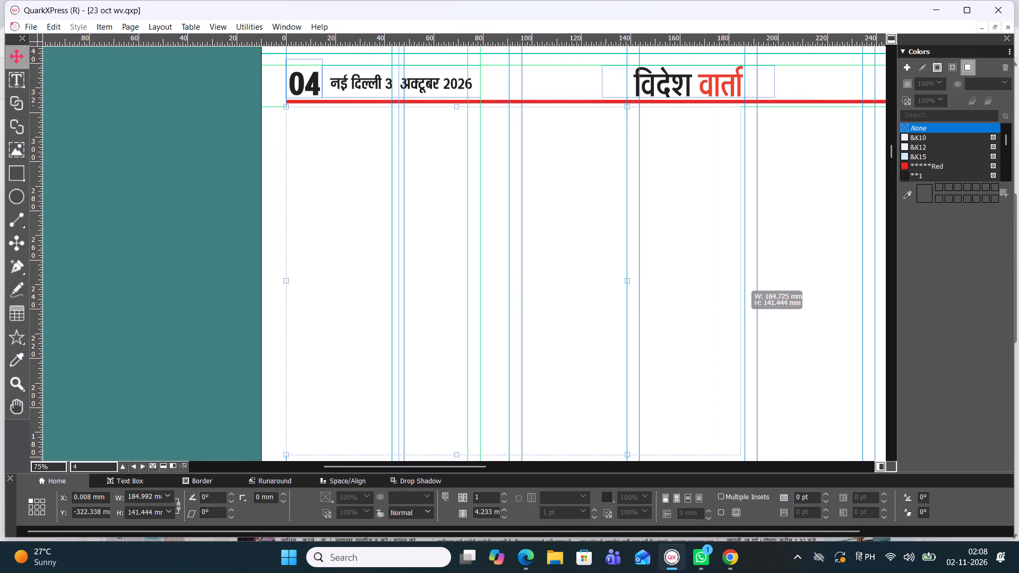
{"action": "left_click_drag", "start_coordinate": [740, 276], "coordinate": [745, 275]}
{"action": "scroll", "coordinate": [662, 291], "scroll_direction": "down", "scroll_amount": 1}
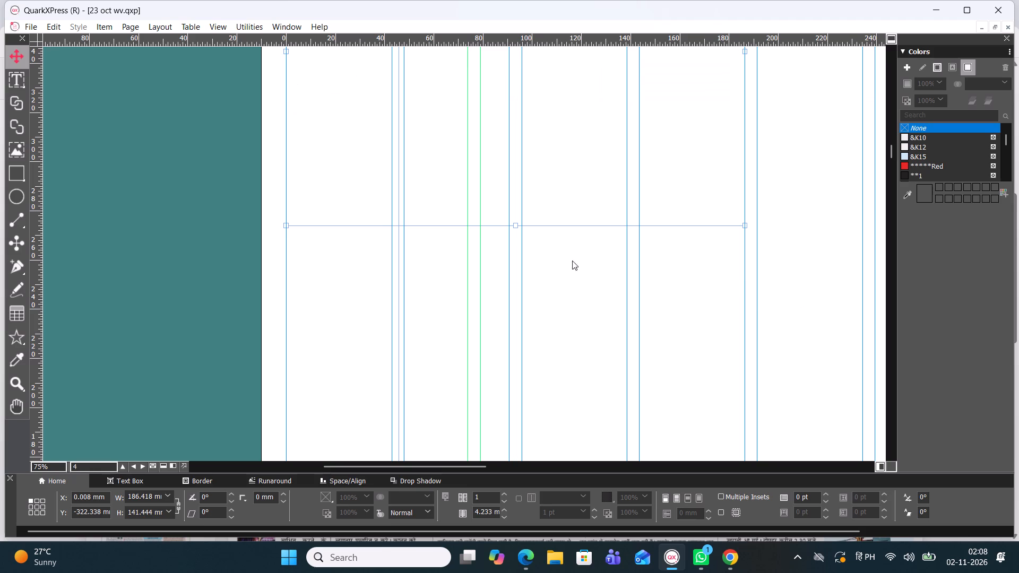
Draw a second text box about 139 × 120 mm on page 4, filling the remaining columns up to the right margin guide.
{"action": "left_click", "coordinate": [24, 82]}
{"action": "left_click_drag", "start_coordinate": [439, 465], "coordinate": [540, 470]}
{"action": "left_click_drag", "start_coordinate": [891, 163], "coordinate": [891, 154]}
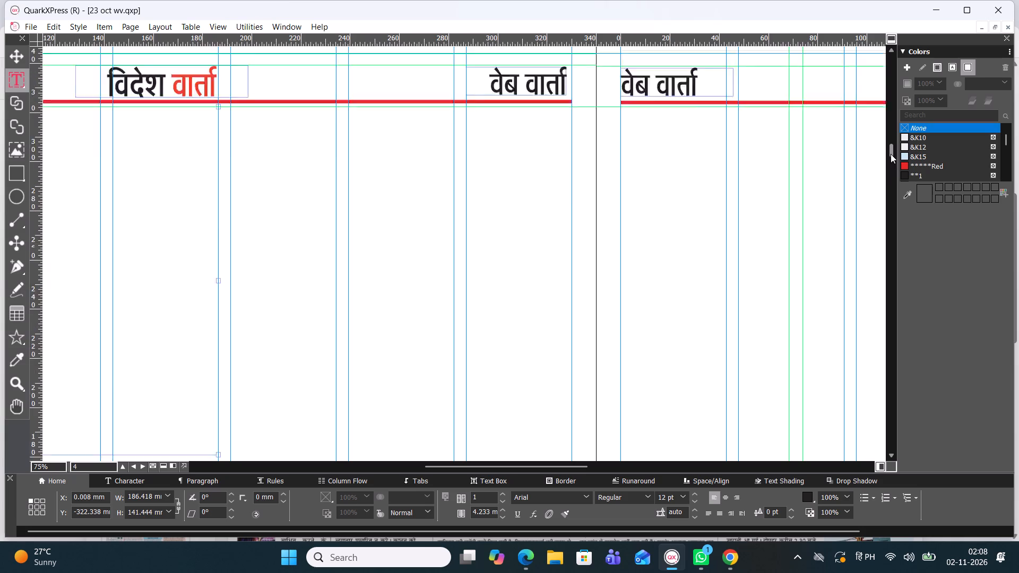
{"action": "left_click_drag", "start_coordinate": [891, 154], "coordinate": [891, 152]}
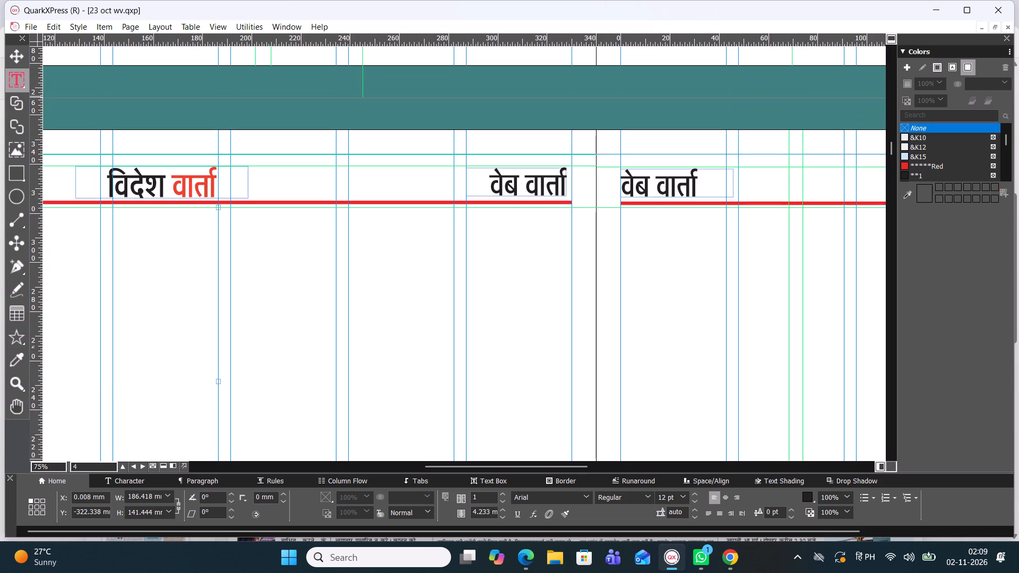
{"action": "left_click_drag", "start_coordinate": [230, 208], "coordinate": [443, 348]}
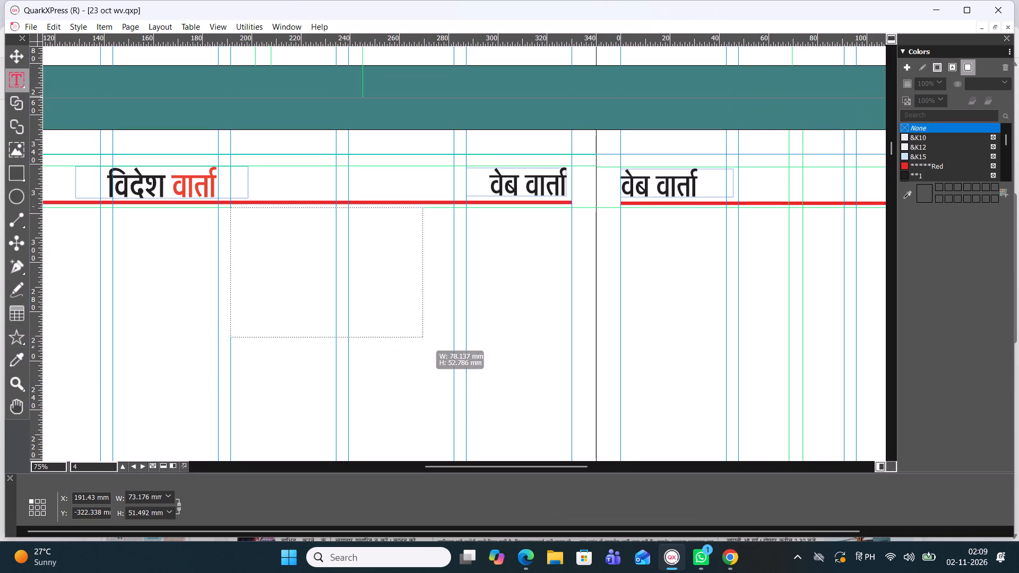
{"action": "left_click_drag", "start_coordinate": [443, 348], "coordinate": [578, 474]}
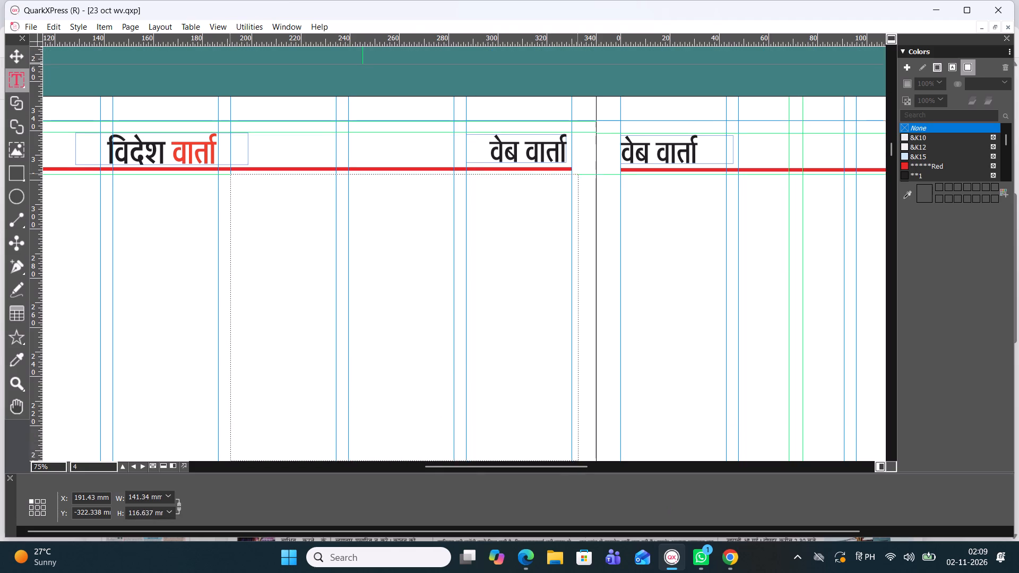
{"action": "left_click_drag", "start_coordinate": [578, 474], "coordinate": [570, 406]}
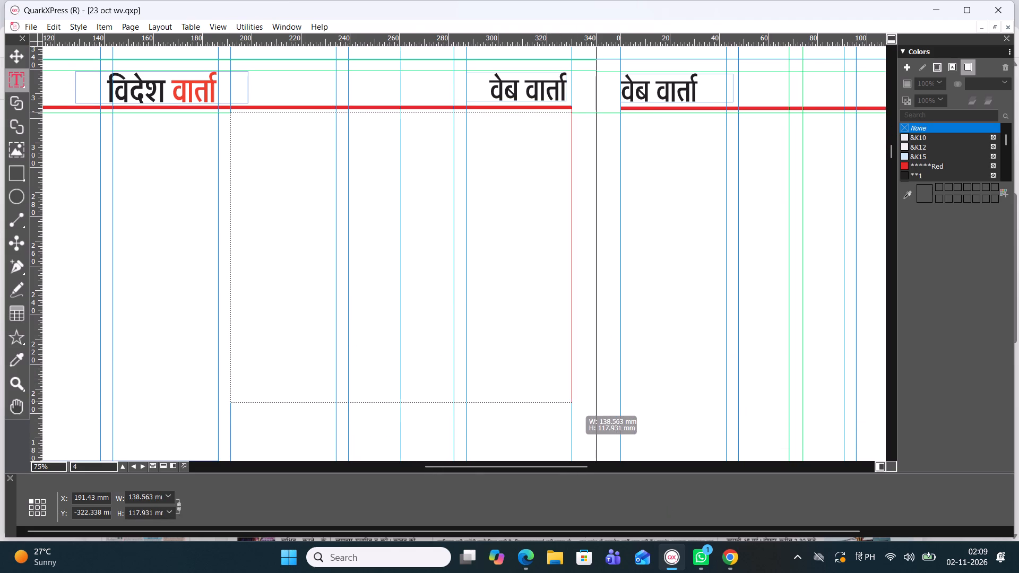
{"action": "left_click_drag", "start_coordinate": [570, 406], "coordinate": [570, 409]}
{"action": "scroll", "coordinate": [366, 342], "scroll_direction": "down", "scroll_amount": 1}
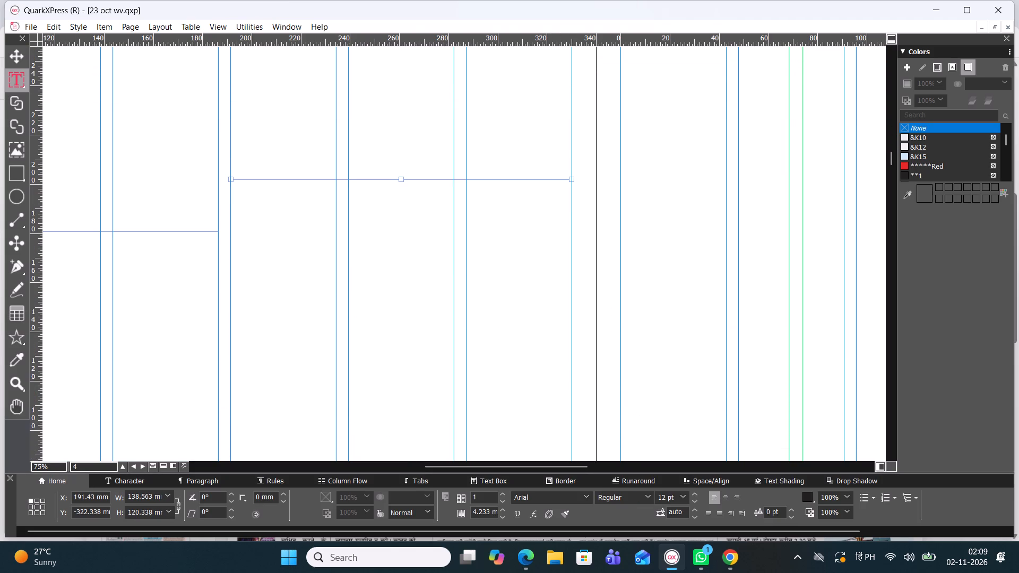
{"action": "scroll", "coordinate": [421, 208], "scroll_direction": "up", "scroll_amount": 1}
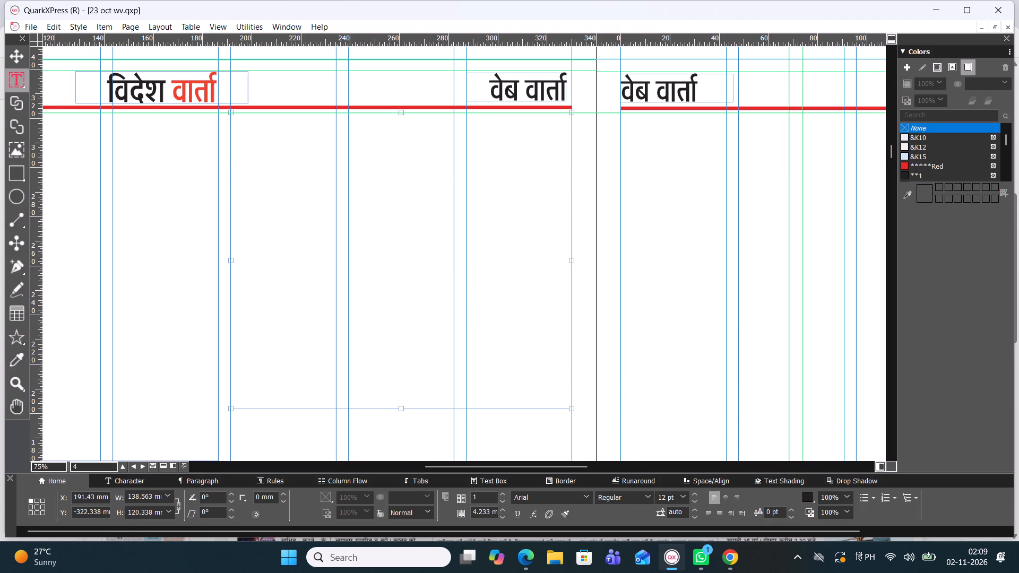
{"action": "left_click", "coordinate": [13, 46]}
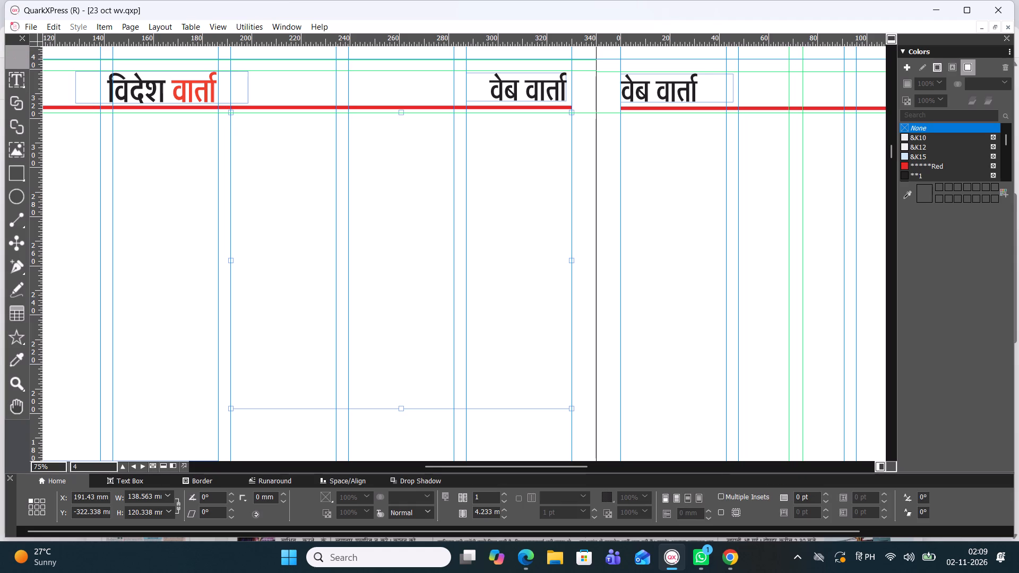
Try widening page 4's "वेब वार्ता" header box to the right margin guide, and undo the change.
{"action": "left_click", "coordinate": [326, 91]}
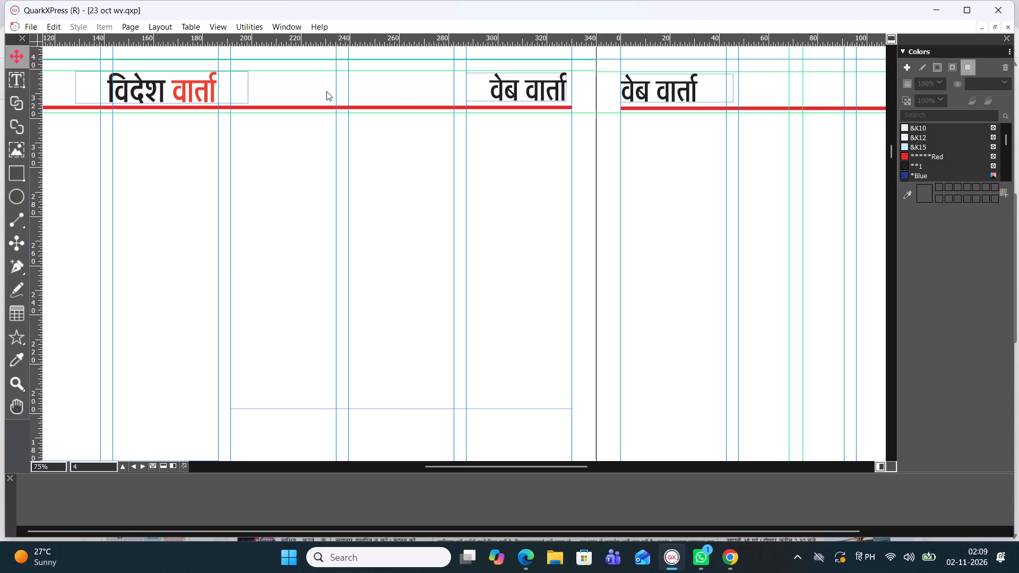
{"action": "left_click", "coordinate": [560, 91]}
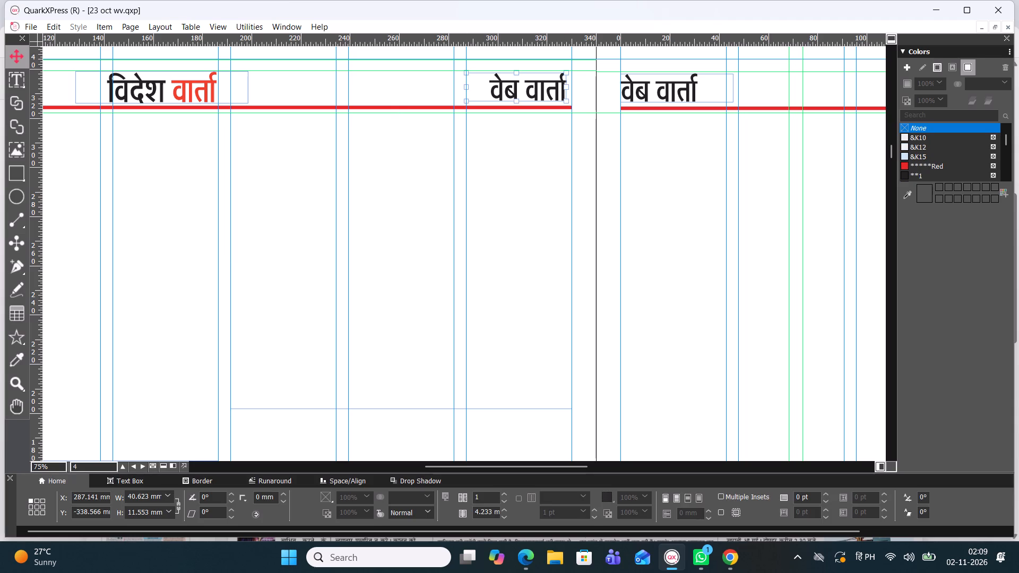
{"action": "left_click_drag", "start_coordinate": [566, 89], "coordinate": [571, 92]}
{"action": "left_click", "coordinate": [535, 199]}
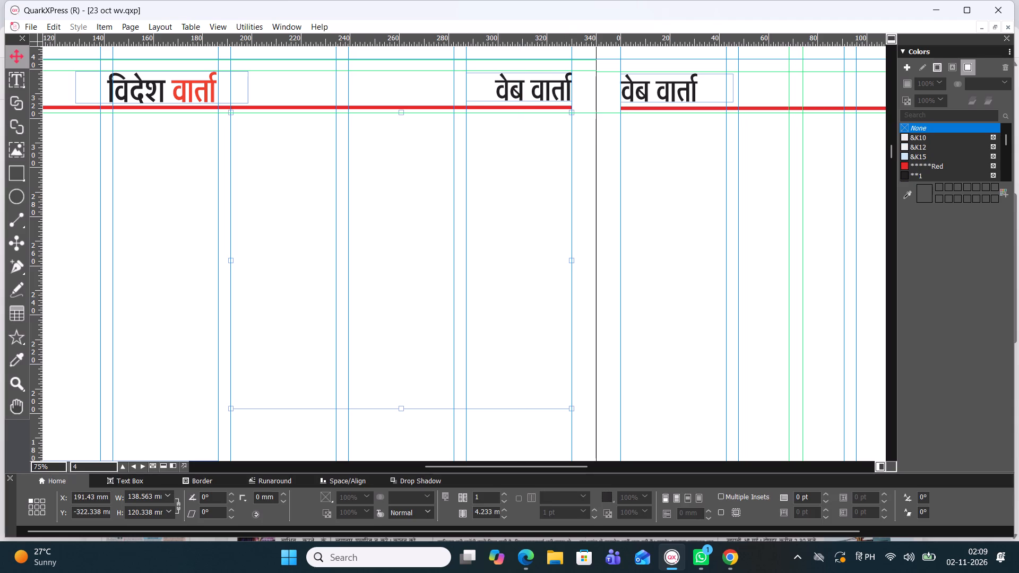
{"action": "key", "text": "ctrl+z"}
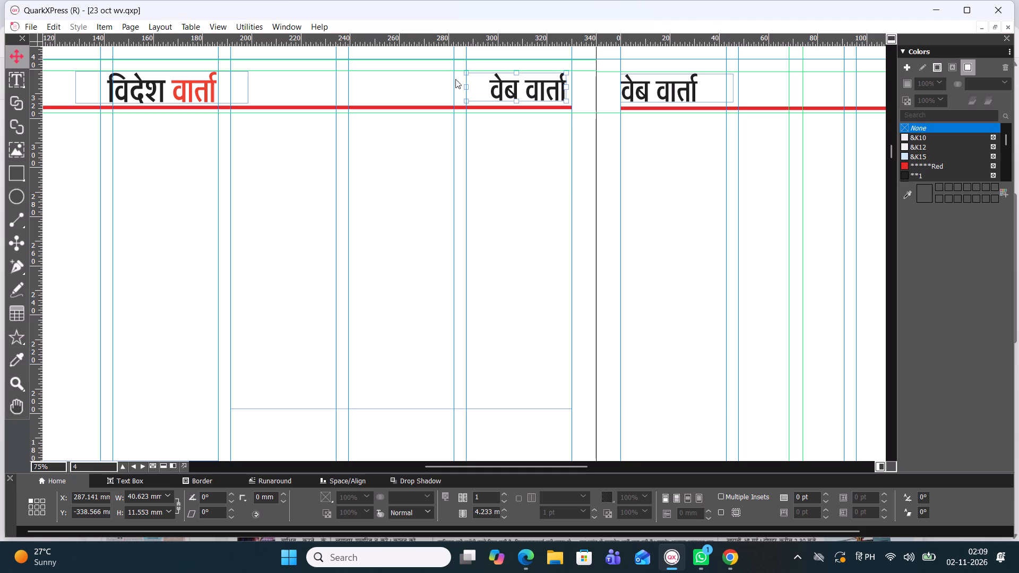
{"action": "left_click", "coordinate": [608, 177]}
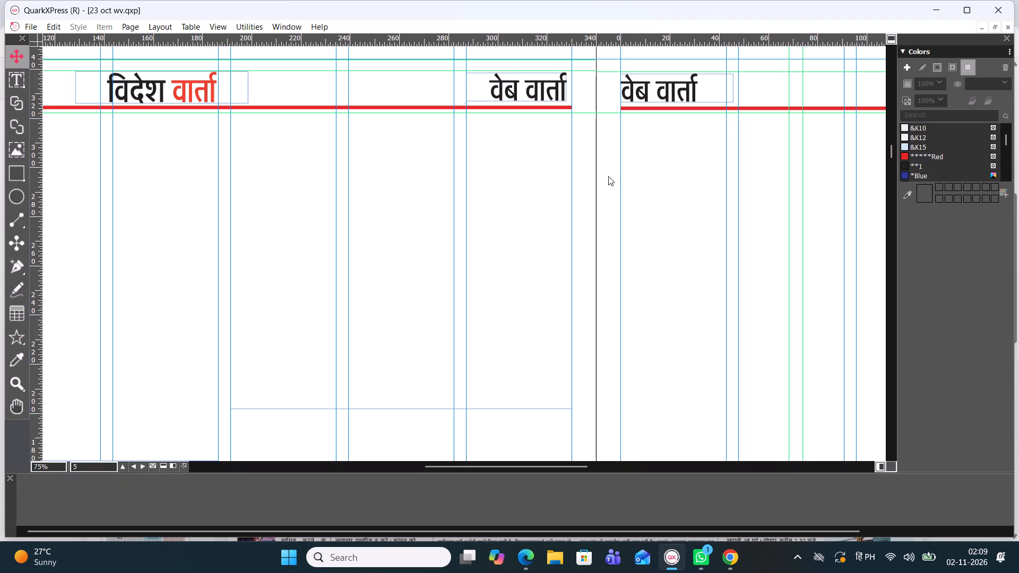
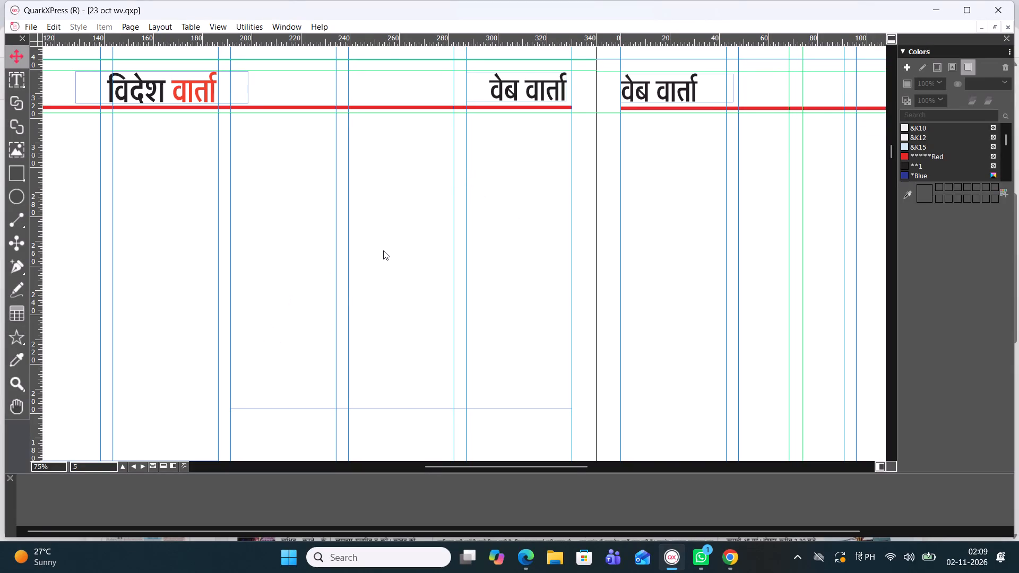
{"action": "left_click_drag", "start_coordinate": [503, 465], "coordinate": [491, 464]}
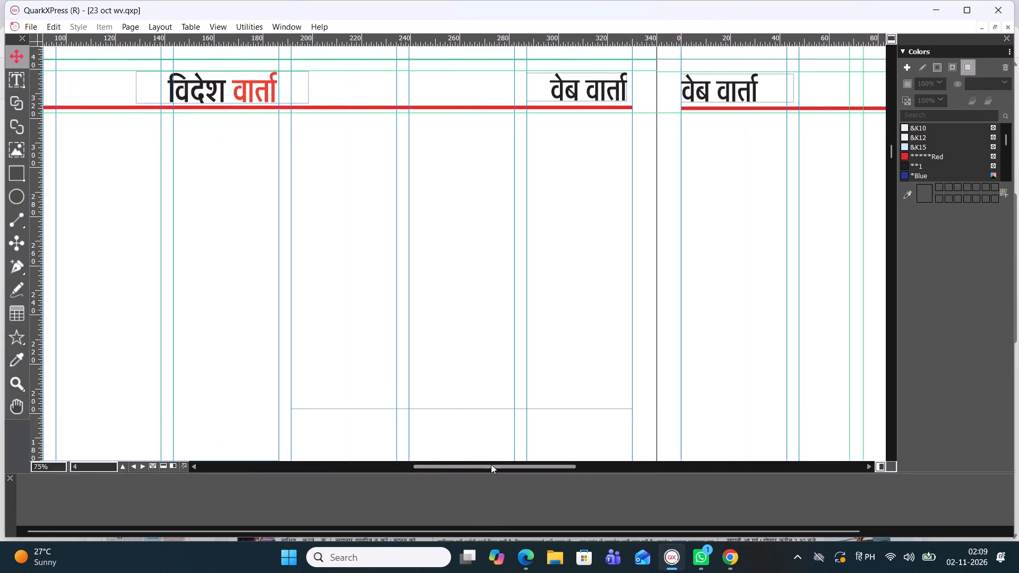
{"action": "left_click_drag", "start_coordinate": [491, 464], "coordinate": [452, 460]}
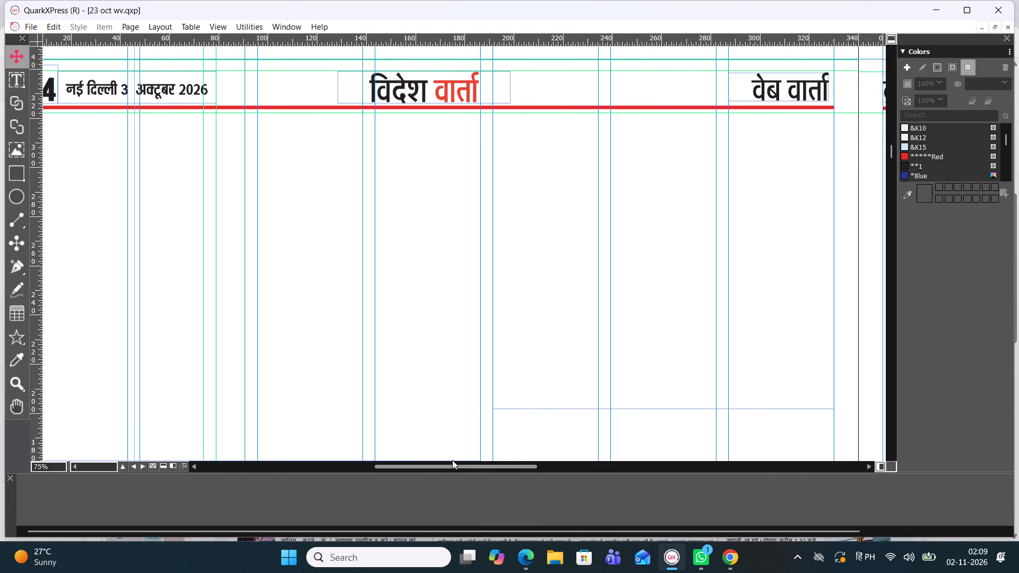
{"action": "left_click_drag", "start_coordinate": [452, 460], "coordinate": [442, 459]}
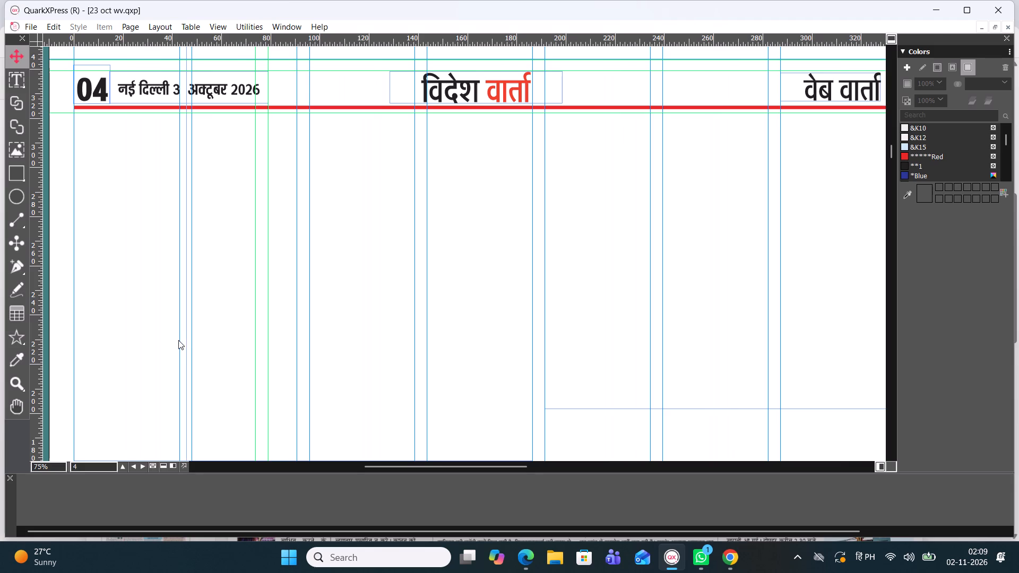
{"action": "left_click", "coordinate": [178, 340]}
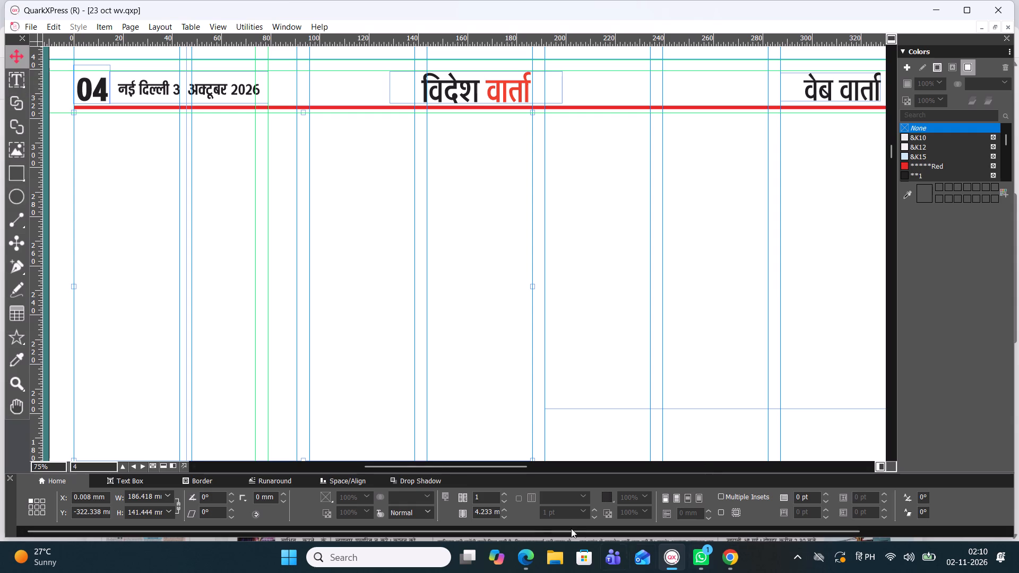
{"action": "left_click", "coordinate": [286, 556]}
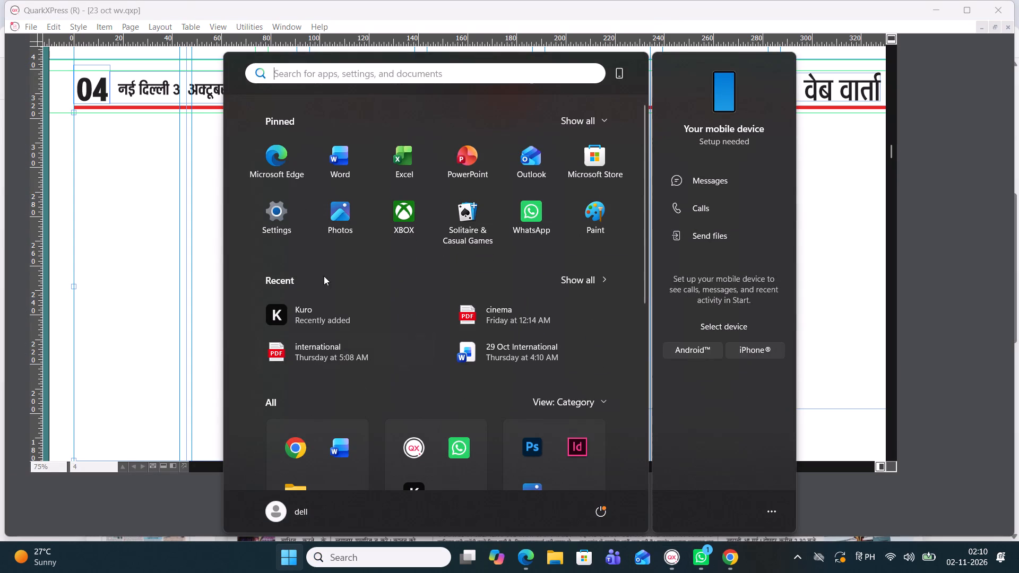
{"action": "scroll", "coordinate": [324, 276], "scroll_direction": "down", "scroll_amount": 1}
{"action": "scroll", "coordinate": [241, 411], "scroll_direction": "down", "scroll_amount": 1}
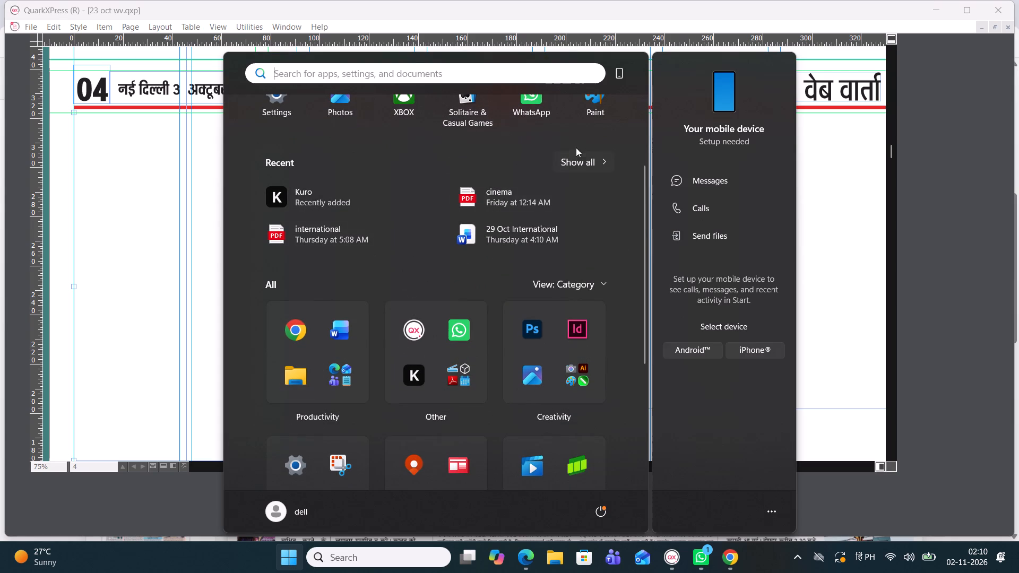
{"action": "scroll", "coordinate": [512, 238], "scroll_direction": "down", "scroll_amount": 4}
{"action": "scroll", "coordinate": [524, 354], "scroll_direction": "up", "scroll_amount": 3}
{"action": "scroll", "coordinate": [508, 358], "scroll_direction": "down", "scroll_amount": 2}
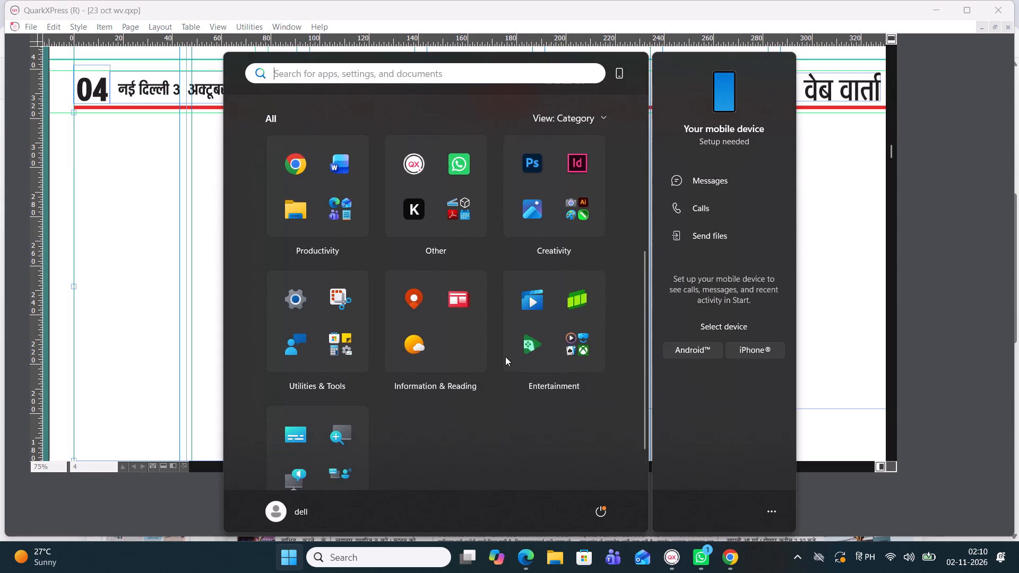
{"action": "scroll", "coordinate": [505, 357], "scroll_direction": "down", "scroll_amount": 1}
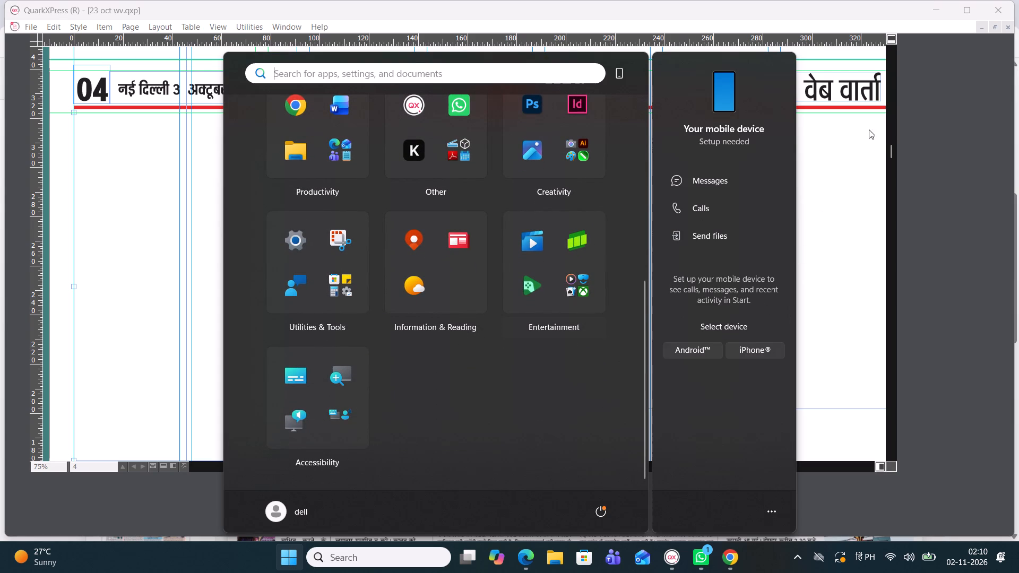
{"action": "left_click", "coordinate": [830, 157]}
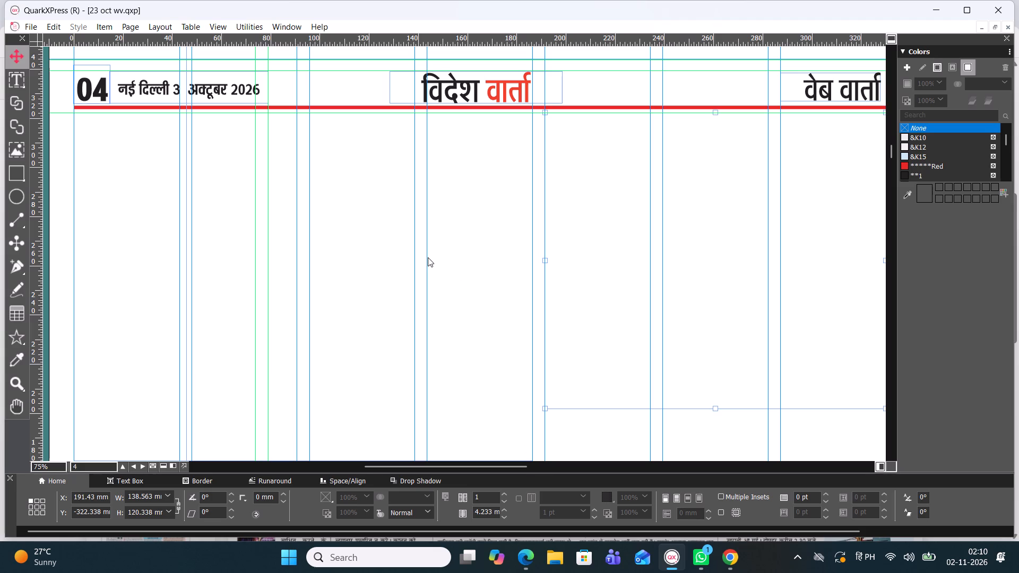
Lower the top edge of page 4's four-column text box, reducing its height to about 114 mm.
{"action": "left_click", "coordinate": [244, 200]}
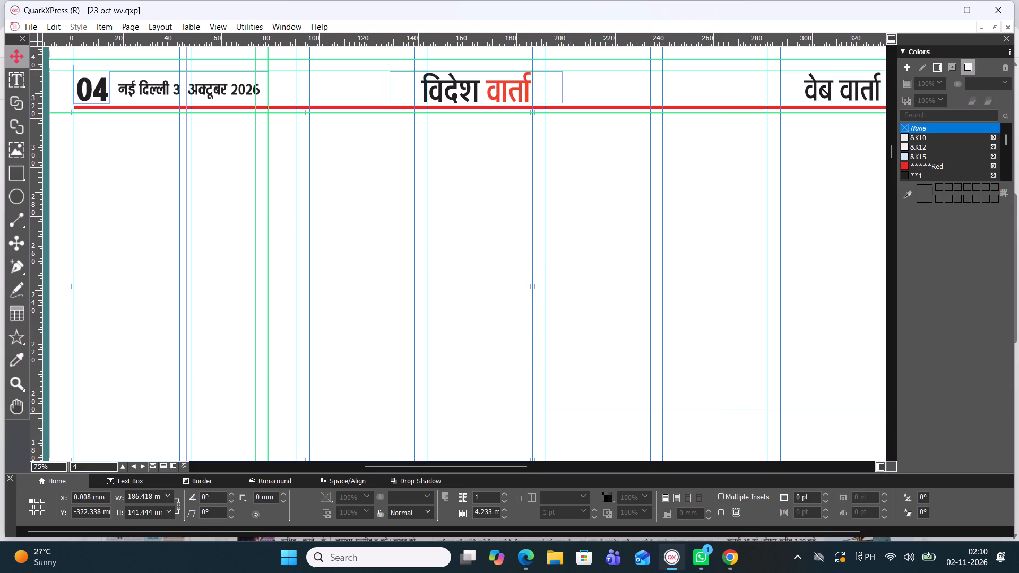
{"action": "left_click", "coordinate": [8, 73]}
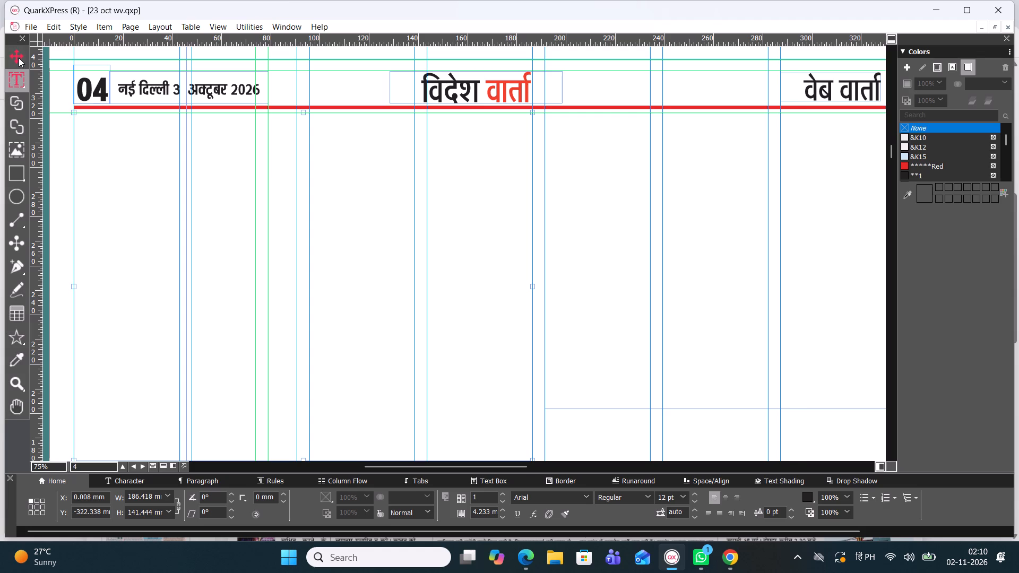
{"action": "left_click", "coordinate": [19, 58]}
{"action": "left_click", "coordinate": [11, 75]}
{"action": "left_click", "coordinate": [10, 62]}
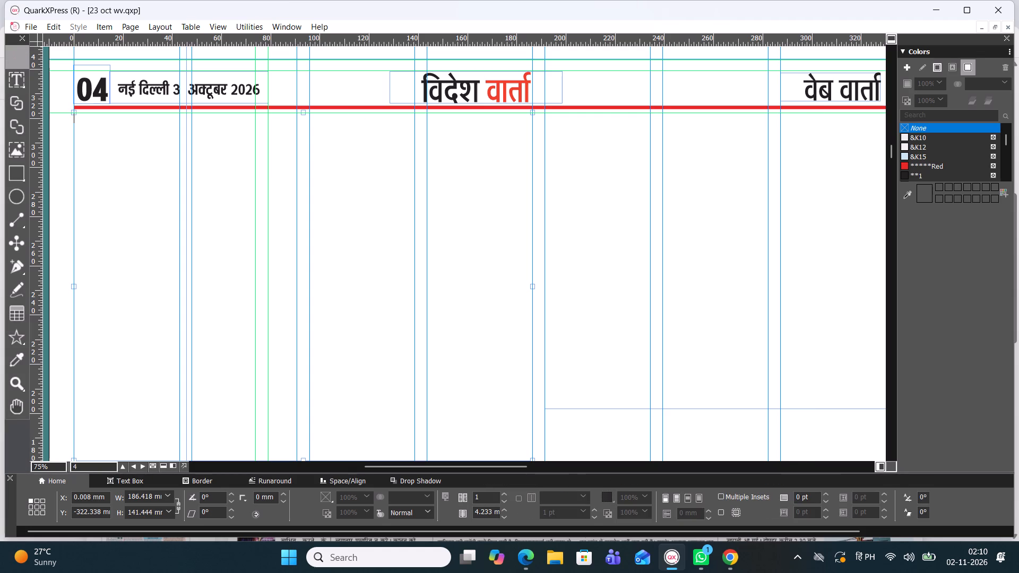
{"action": "left_click_drag", "start_coordinate": [304, 114], "coordinate": [307, 203]}
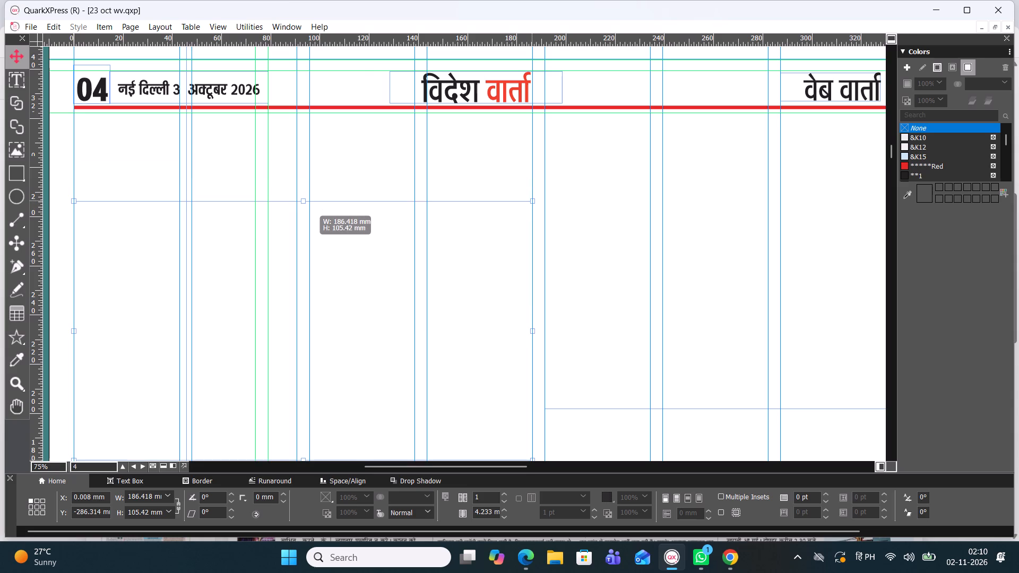
{"action": "left_click_drag", "start_coordinate": [307, 203], "coordinate": [308, 175]}
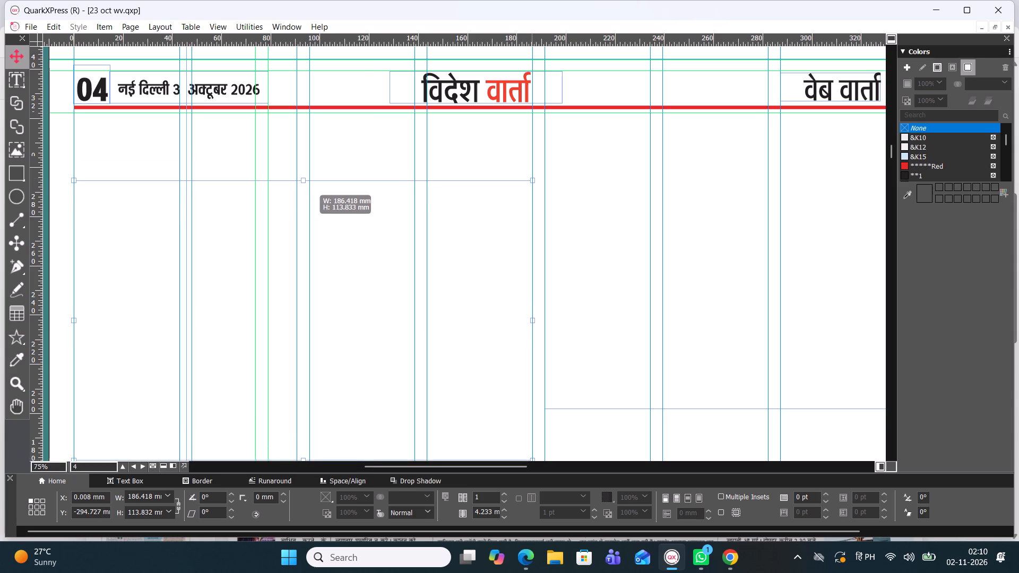
{"action": "left_click_drag", "start_coordinate": [308, 175], "coordinate": [307, 179]}
Draw a text box about 186 × 27 mm in the gap between page 4's header line and the four-column box.
{"action": "left_click", "coordinate": [23, 82]}
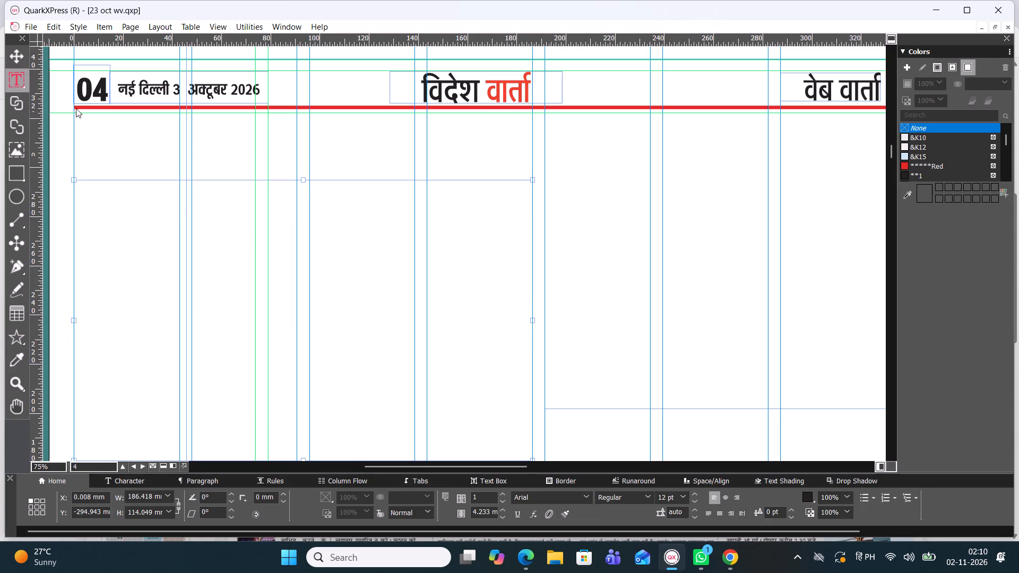
{"action": "left_click_drag", "start_coordinate": [74, 112], "coordinate": [452, 179]}
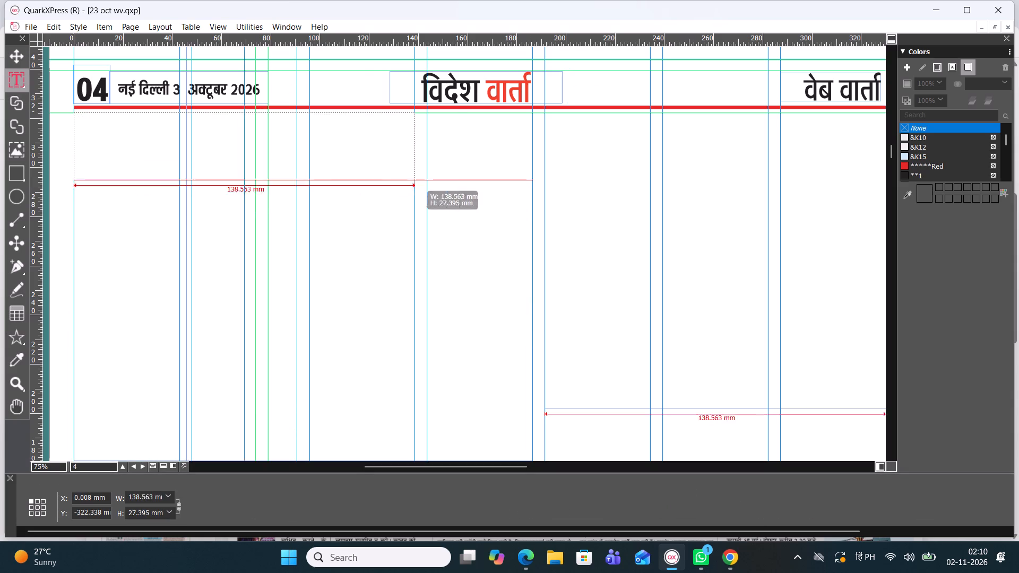
{"action": "left_click_drag", "start_coordinate": [452, 179], "coordinate": [530, 179]}
Nudge the larger four-column text box down about 3 mm, leaving a gap below the new box above it.
{"action": "left_click", "coordinate": [14, 58]}
{"action": "left_click", "coordinate": [220, 263]}
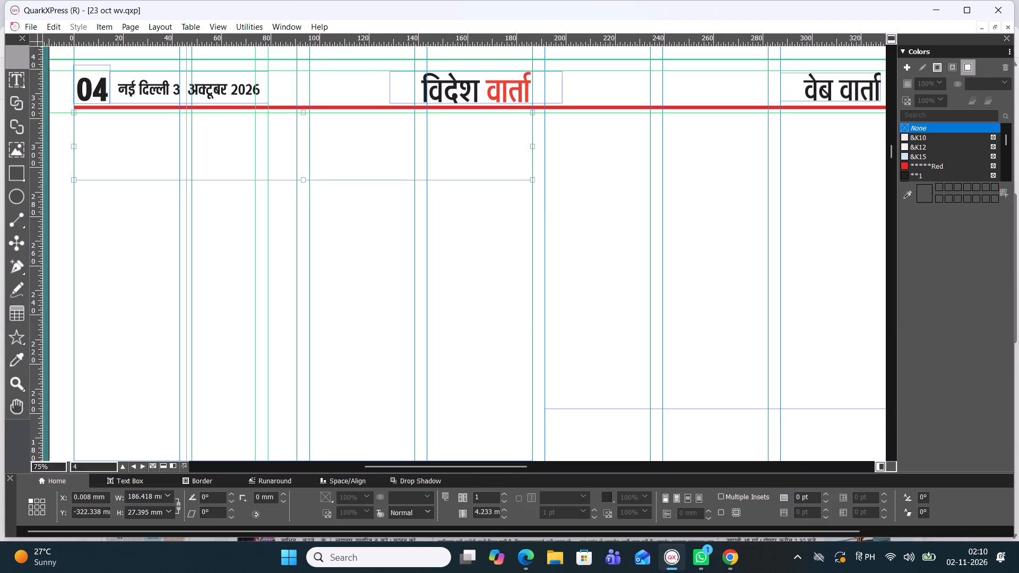
{"action": "key", "text": "Down"}
{"action": "key", "text": "Down"}
{"action": "key", "text": "Down"}
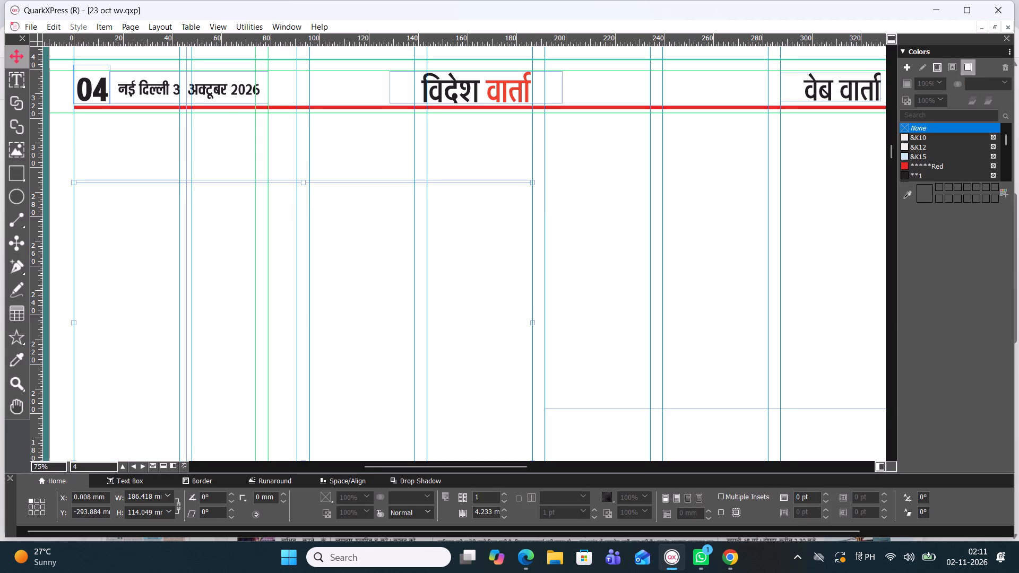
{"action": "key", "text": "Down"}
{"action": "key", "text": "Down"}
{"action": "key", "text": "Down"}
{"action": "key", "text": "Down"}
{"action": "key", "text": "Down"}
{"action": "key", "text": "Down"}
{"action": "key", "text": "Down"}
{"action": "key", "text": "Up"}
{"action": "key", "text": "Up"}
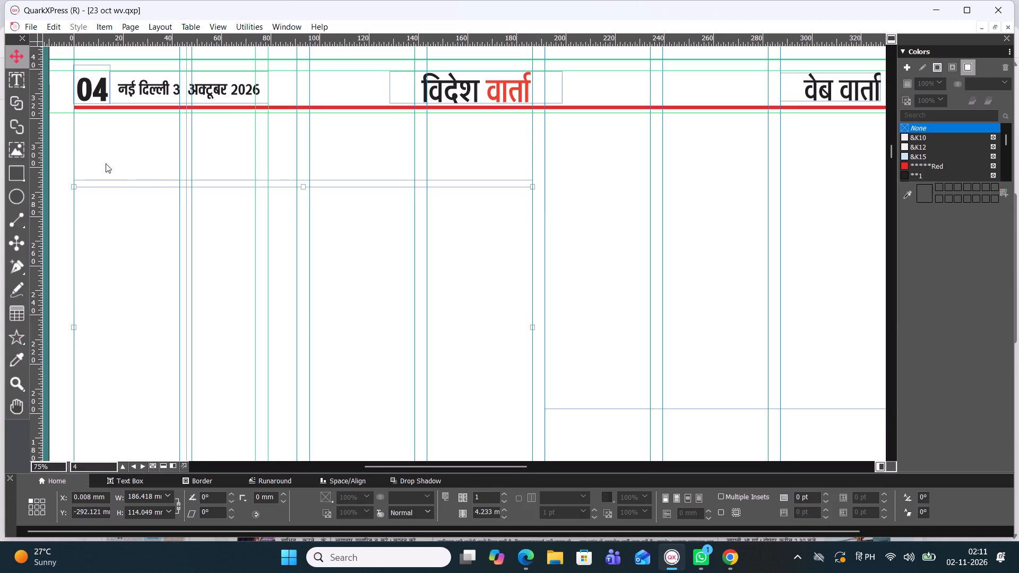
Move page 4's 139 mm wide text box down about 19 mm from the header guide.
{"action": "left_click", "coordinate": [9, 50]}
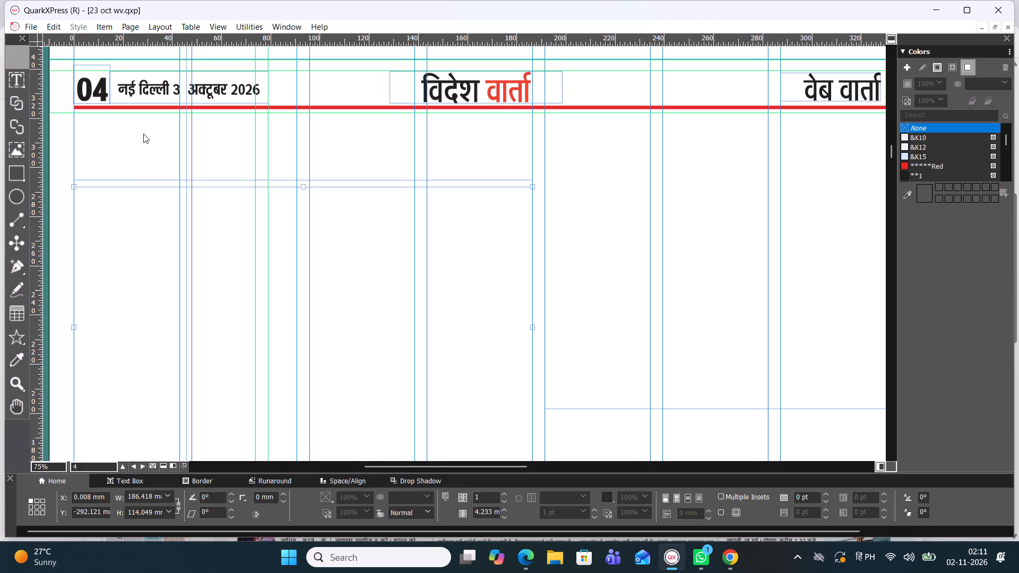
{"action": "left_click", "coordinate": [143, 134]}
{"action": "left_click", "coordinate": [405, 360]}
{"action": "left_click", "coordinate": [583, 223]}
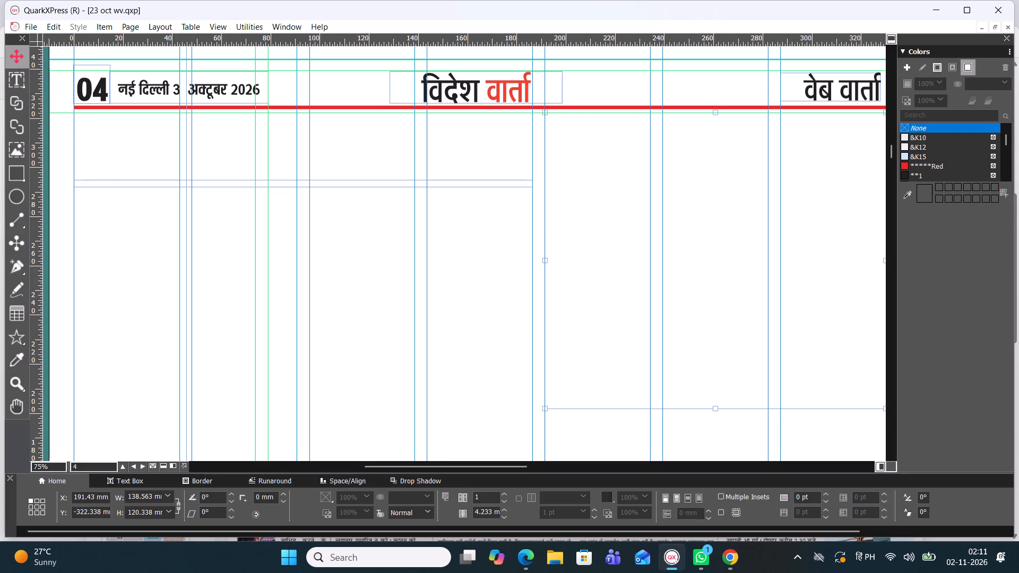
{"action": "key", "text": "Down"}
{"action": "key", "text": "Down"}
{"action": "key", "text": "Down"}
{"action": "key", "text": "Down"}
{"action": "key", "text": "Down"}
{"action": "key", "text": "Down"}
{"action": "key", "text": "Down"}
{"action": "key", "text": "Down"}
{"action": "key", "text": "Down"}
{"action": "key", "text": "Down"}
{"action": "key", "text": "Down"}
{"action": "key", "text": "Down"}
{"action": "key", "text": "Down"}
{"action": "key", "text": "Down"}
{"action": "key", "text": "Down"}
{"action": "key", "text": "Down"}
{"action": "key", "text": "Down"}
{"action": "key", "text": "Down"}
{"action": "key", "text": "Down"}
{"action": "key", "text": "Down"}
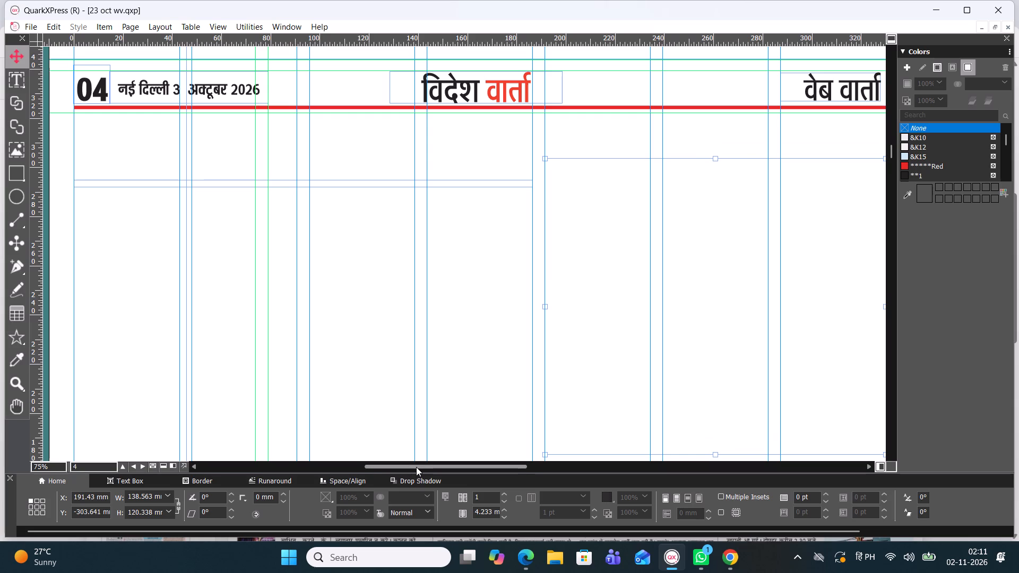
Recheck the Dainik Jagran front page in Chrome, and back in QuarkXPress lower the 139 mm wide box's top edge to a height of about 112 mm.
{"action": "left_click_drag", "start_coordinate": [416, 467], "coordinate": [450, 468]}
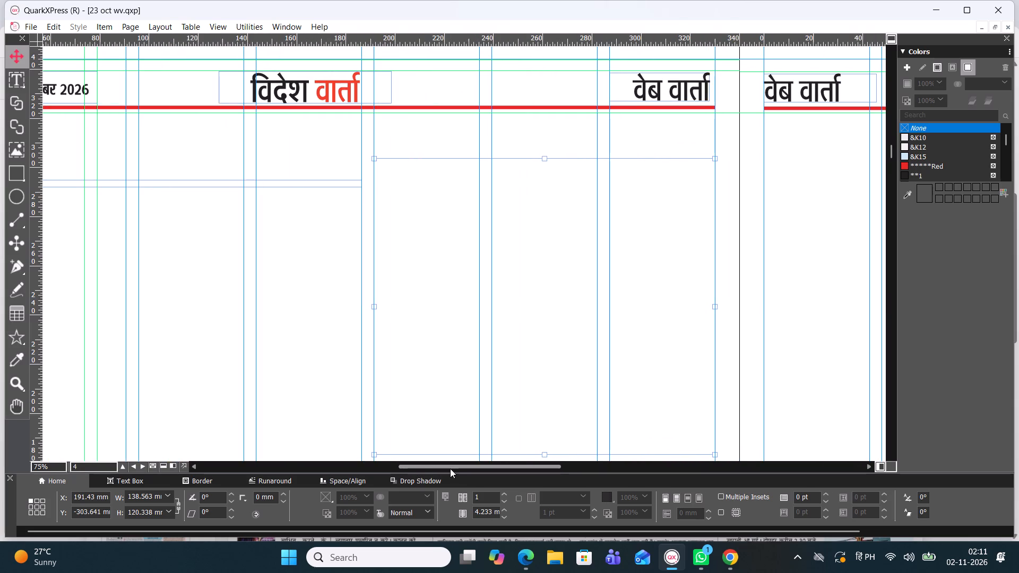
{"action": "left_click_drag", "start_coordinate": [450, 468], "coordinate": [449, 468]}
{"action": "left_click", "coordinate": [449, 468]}
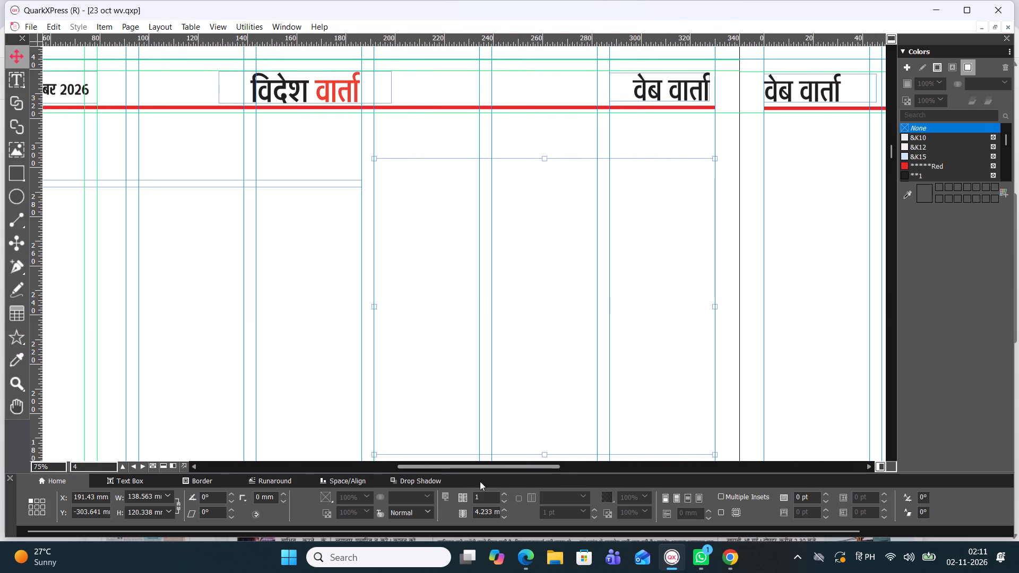
{"action": "left_click", "coordinate": [736, 563]}
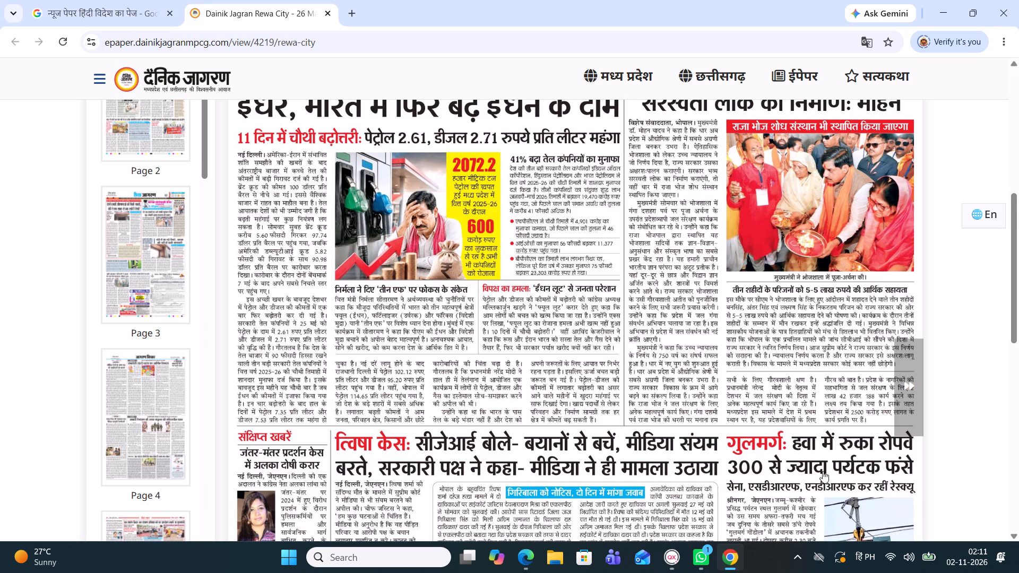
{"action": "left_click_drag", "start_coordinate": [1015, 286], "coordinate": [1013, 262]}
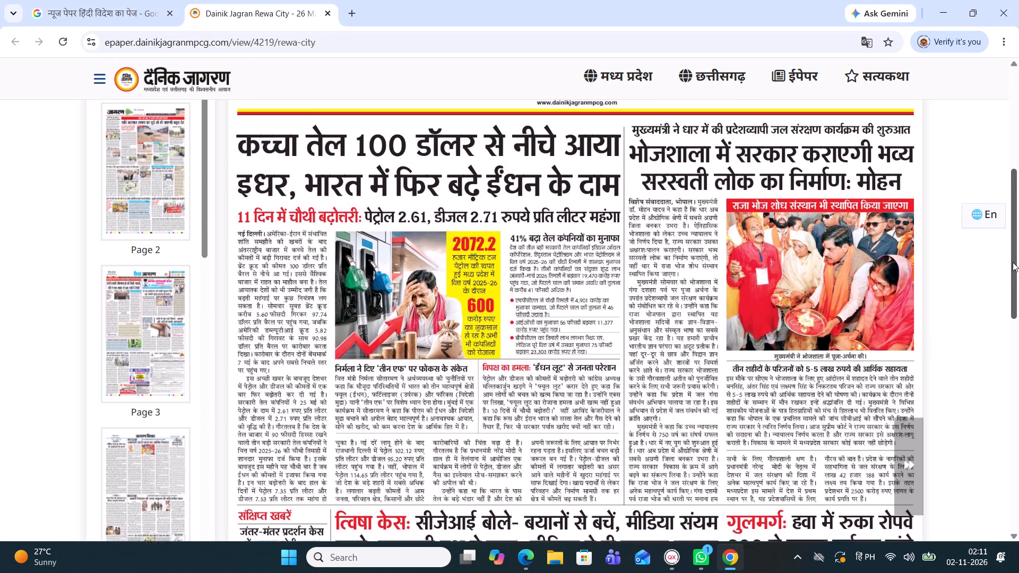
{"action": "left_click_drag", "start_coordinate": [1013, 262], "coordinate": [1013, 262]}
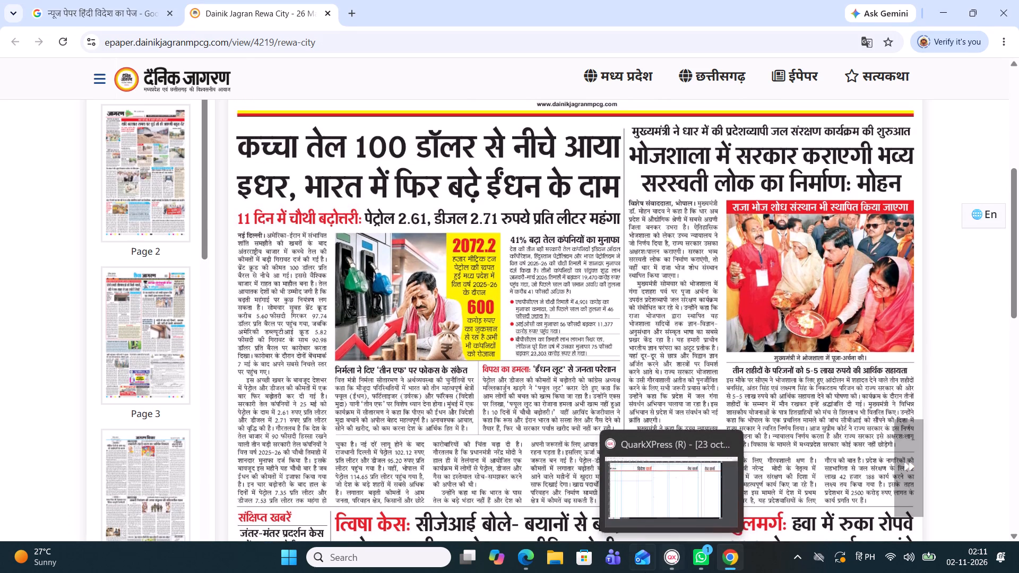
{"action": "left_click", "coordinate": [671, 561]}
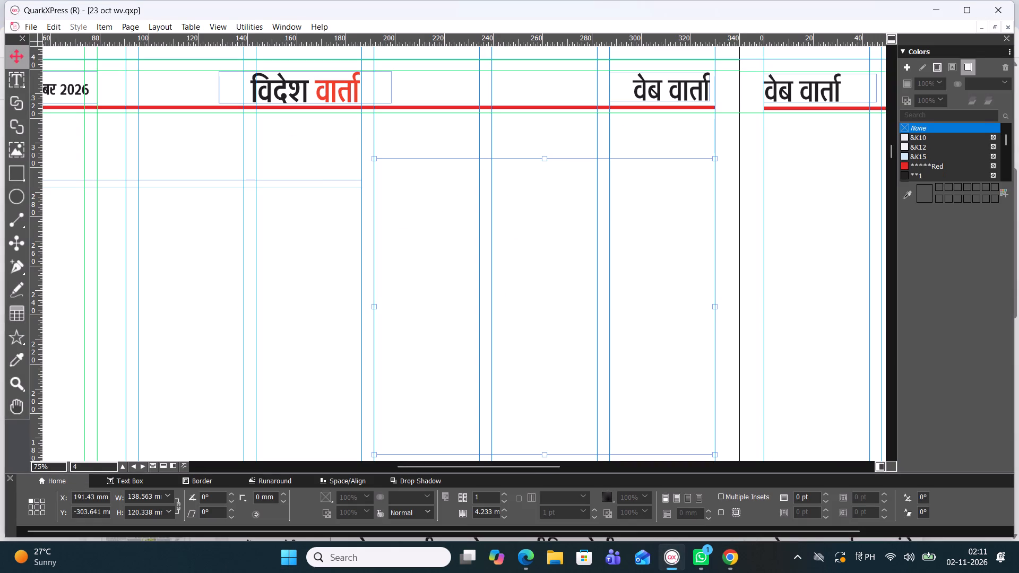
{"action": "left_click_drag", "start_coordinate": [546, 160], "coordinate": [546, 183]}
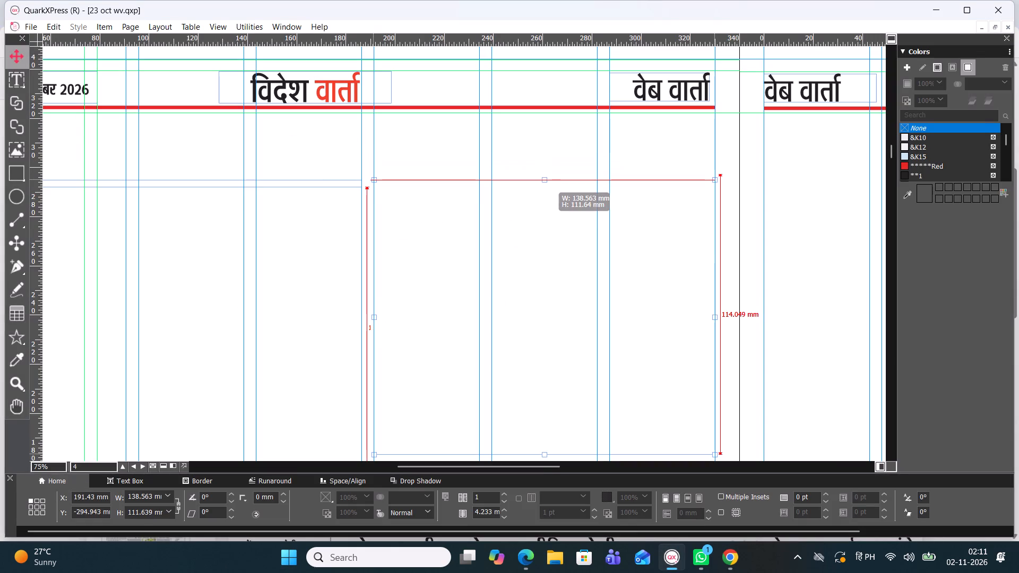
{"action": "left_click_drag", "start_coordinate": [546, 183], "coordinate": [546, 179]}
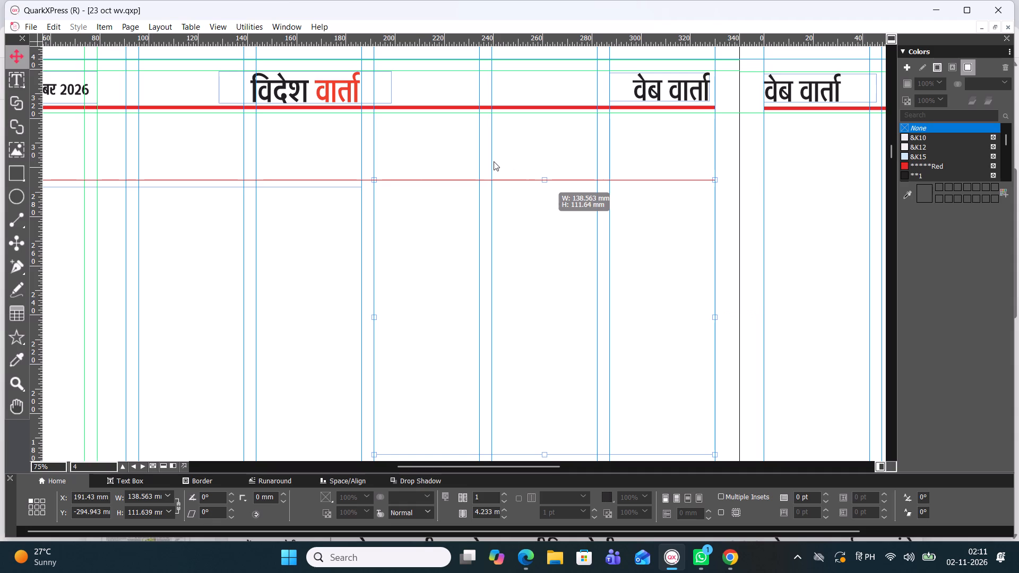
Draw a text box about 139 × 25 mm between page 4's header line and the story box beneath, matching that box's width.
{"action": "left_click", "coordinate": [14, 74]}
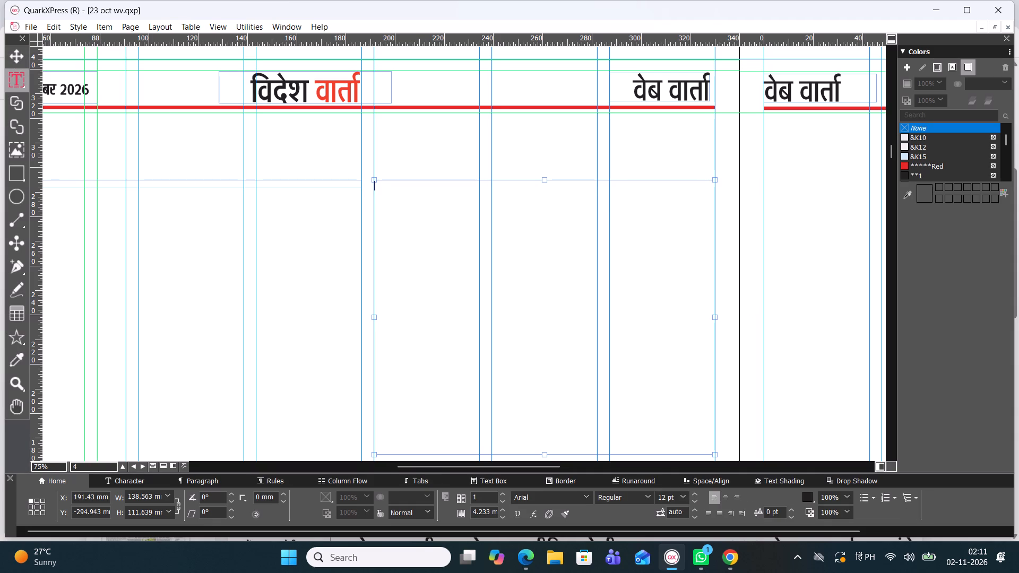
{"action": "left_click_drag", "start_coordinate": [492, 113], "coordinate": [708, 173]}
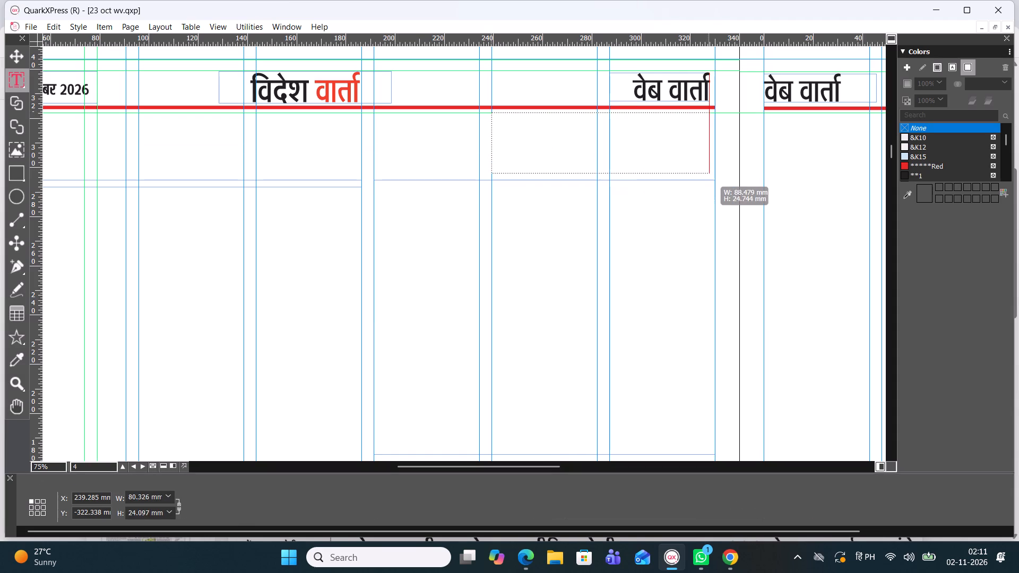
{"action": "left_click_drag", "start_coordinate": [708, 173], "coordinate": [718, 175]}
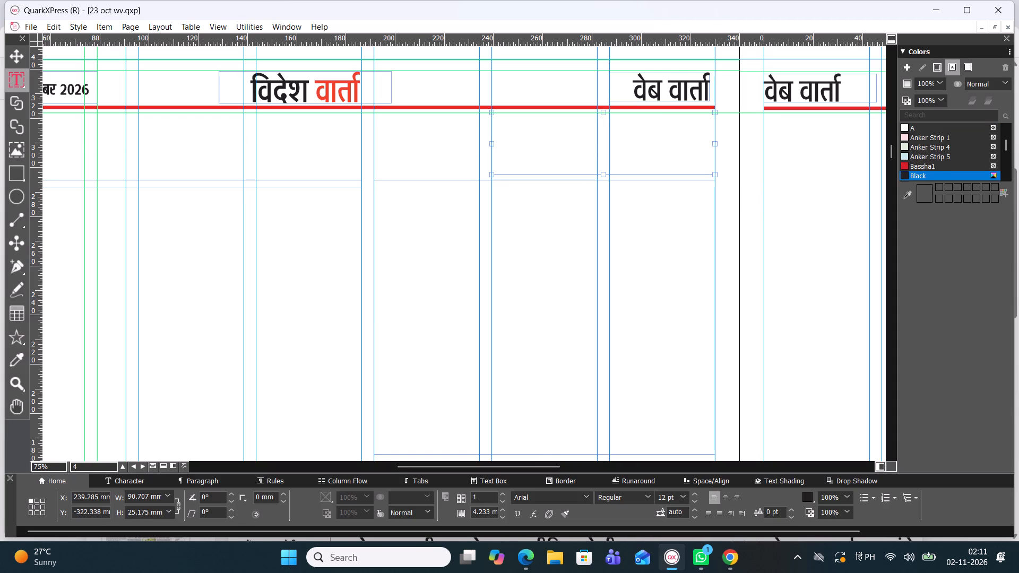
{"action": "left_click_drag", "start_coordinate": [490, 144], "coordinate": [436, 157]}
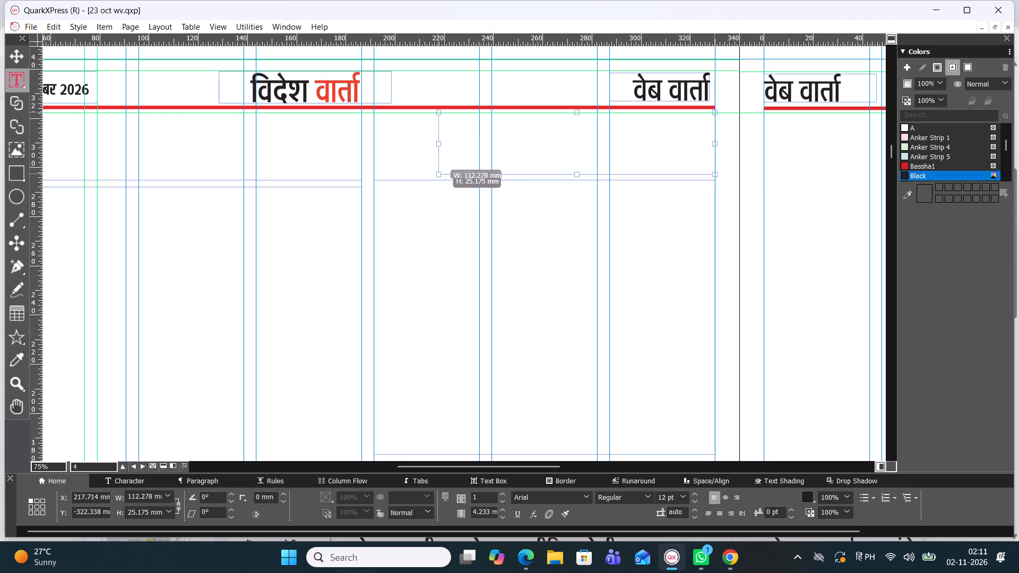
{"action": "left_click_drag", "start_coordinate": [436, 157], "coordinate": [385, 157]}
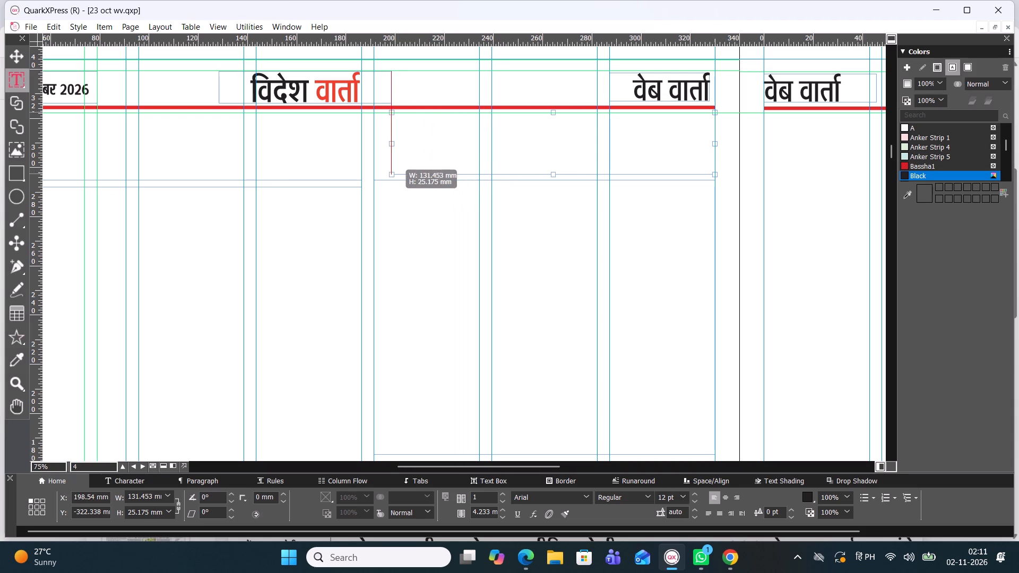
{"action": "left_click_drag", "start_coordinate": [385, 157], "coordinate": [367, 157]}
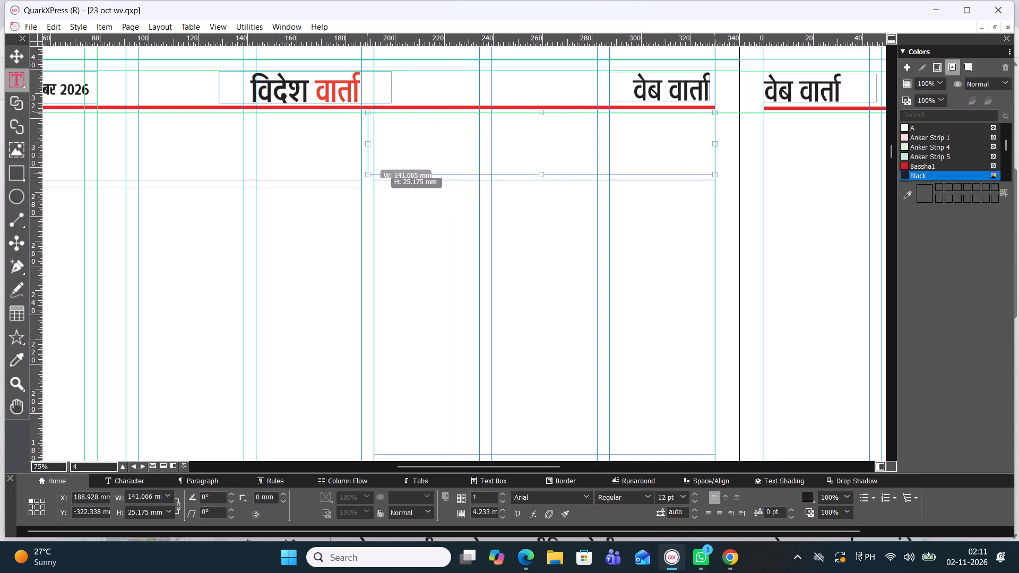
{"action": "left_click_drag", "start_coordinate": [367, 157], "coordinate": [373, 154]}
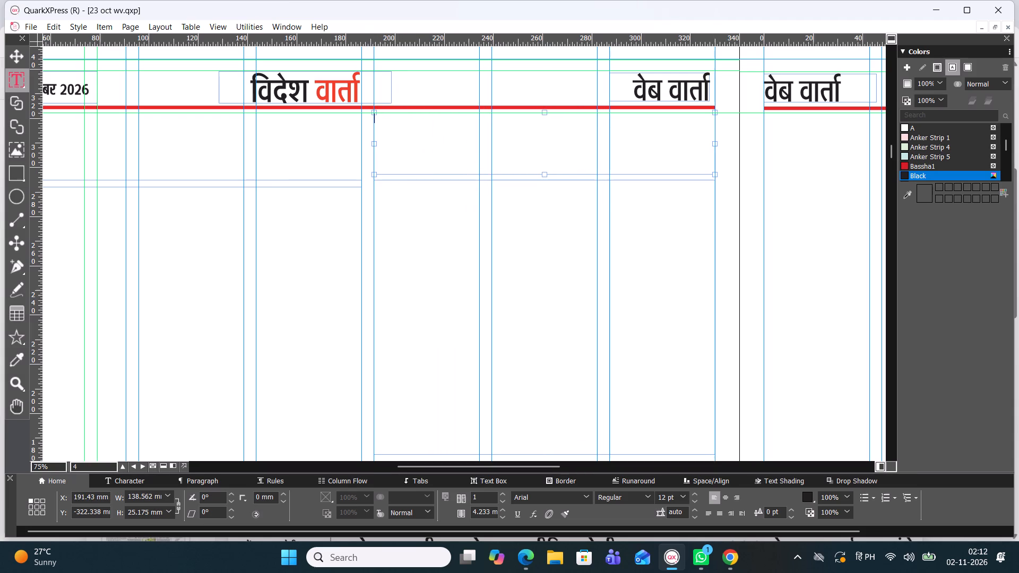
Nudge the 139 mm wide story box down about 1 mm to widen the gap below the new text box.
{"action": "left_click", "coordinate": [10, 47]}
{"action": "left_click", "coordinate": [507, 284]}
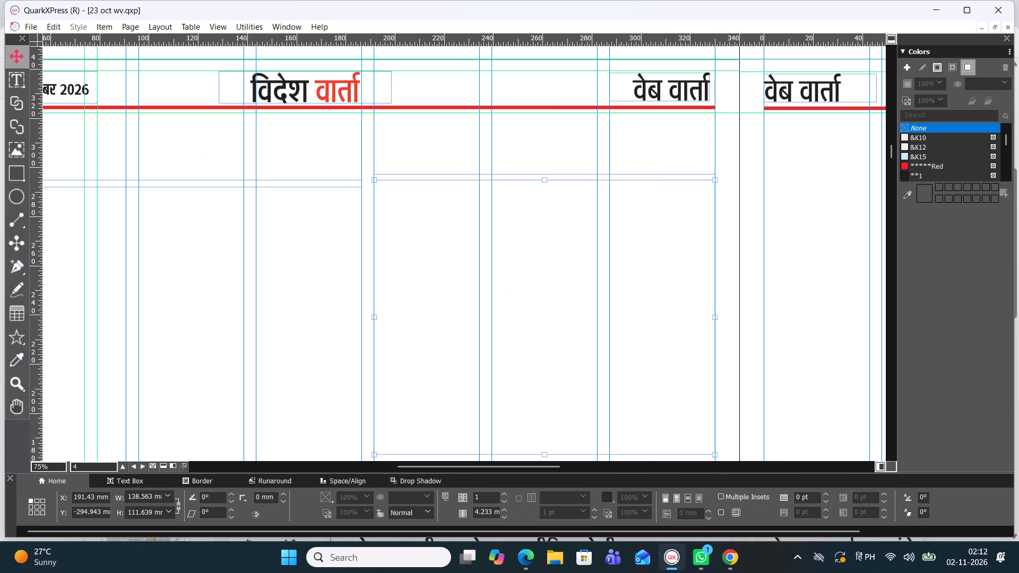
{"action": "key", "text": "Down"}
{"action": "key", "text": "Down"}
{"action": "key", "text": "Down"}
{"action": "key", "text": "Down"}
{"action": "key", "text": "Down"}
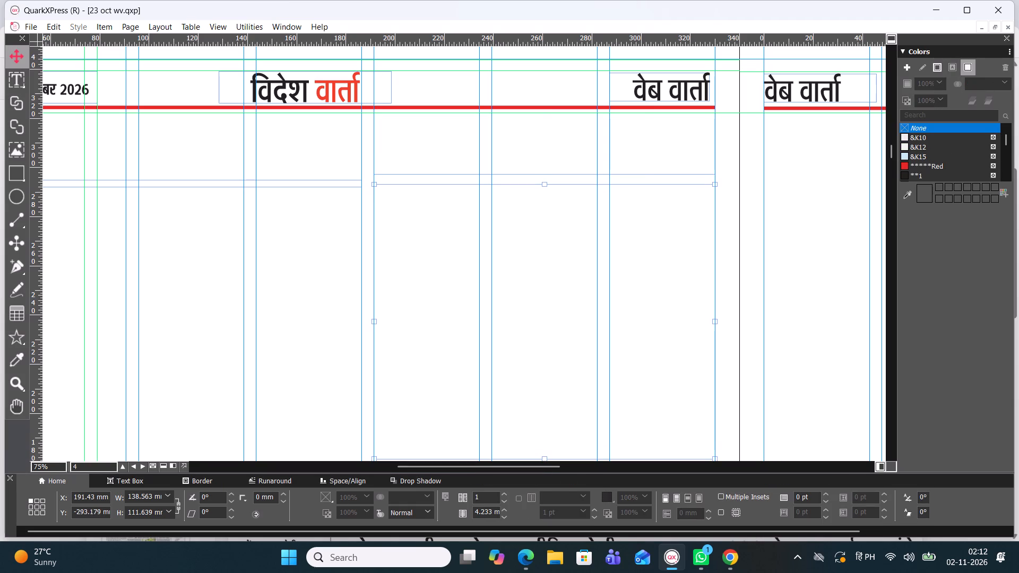
{"action": "key", "text": "Up"}
{"action": "key", "text": "Up"}
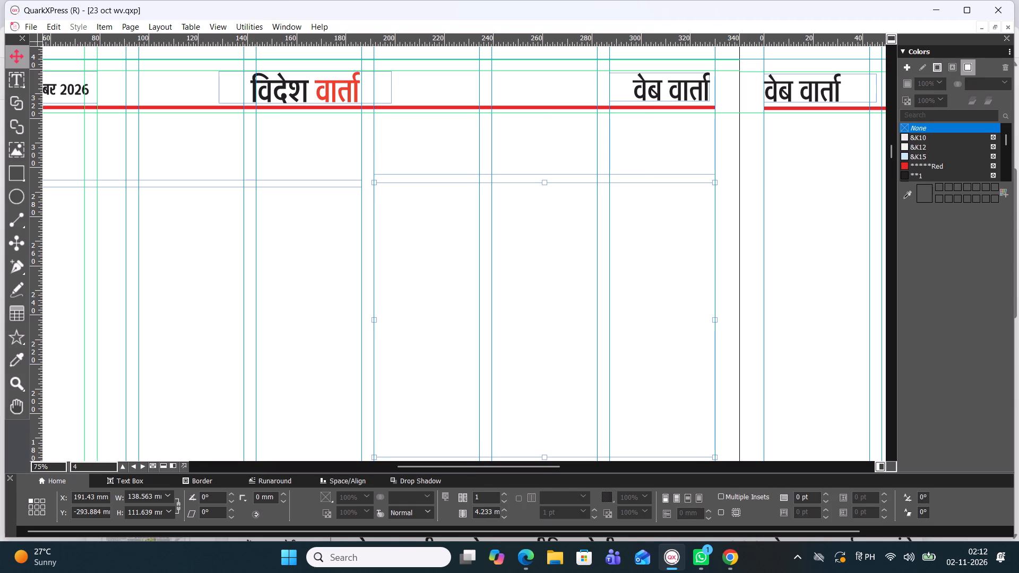
{"action": "left_click", "coordinate": [507, 284]}
{"action": "left_click", "coordinate": [457, 259]}
{"action": "left_click", "coordinate": [315, 279]}
Deselect the story box and review the headline and story boxes across page 4, ending at the four-column pair.
{"action": "left_click", "coordinate": [852, 155]}
{"action": "scroll", "coordinate": [574, 353], "scroll_direction": "down", "scroll_amount": 1}
{"action": "scroll", "coordinate": [574, 353], "scroll_direction": "up", "scroll_amount": 2}
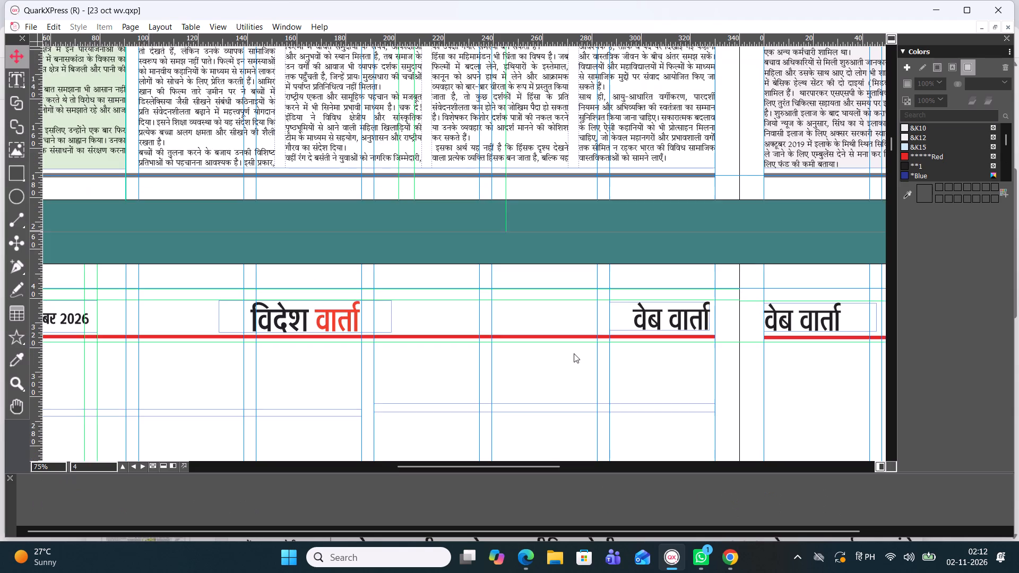
{"action": "scroll", "coordinate": [574, 353], "scroll_direction": "down", "scroll_amount": 2}
{"action": "scroll", "coordinate": [574, 353], "scroll_direction": "up", "scroll_amount": 2}
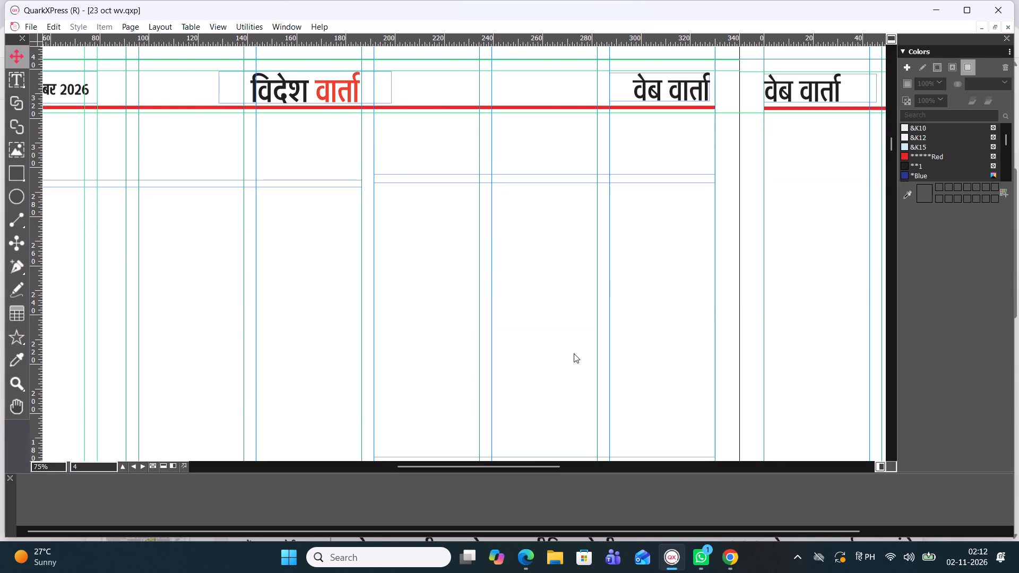
{"action": "left_click_drag", "start_coordinate": [890, 140], "coordinate": [890, 147]}
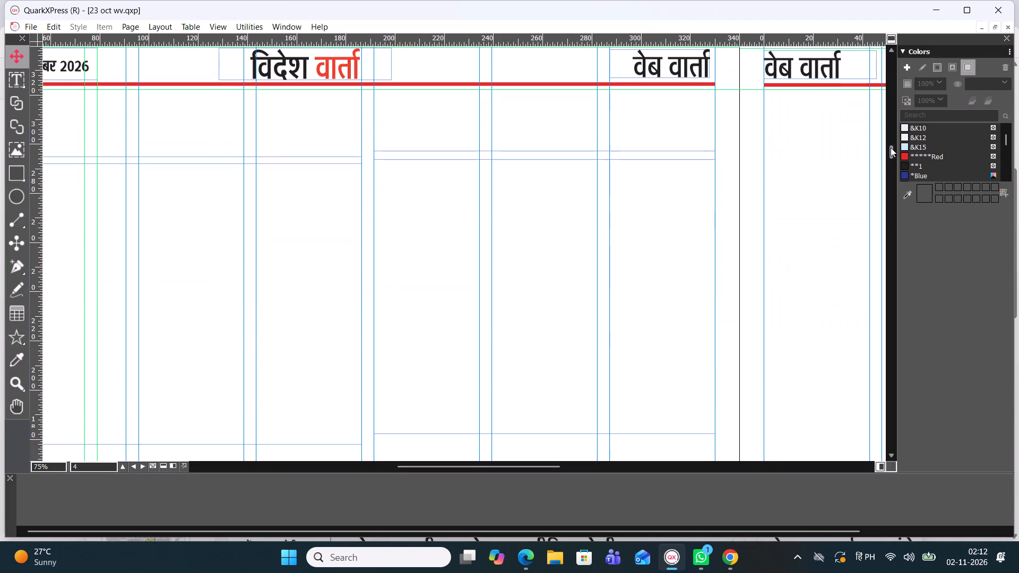
{"action": "left_click_drag", "start_coordinate": [534, 466], "coordinate": [502, 464]}
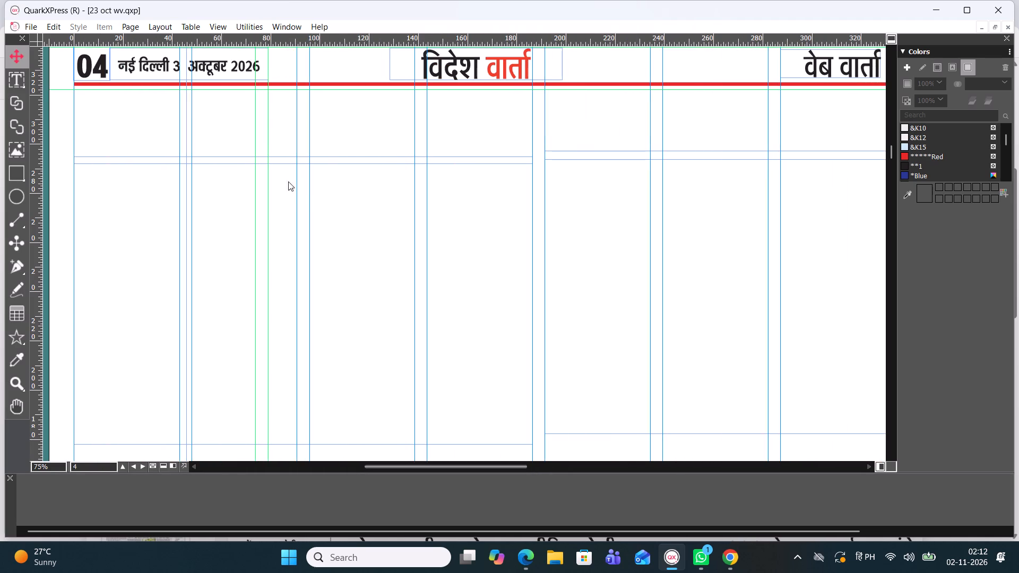
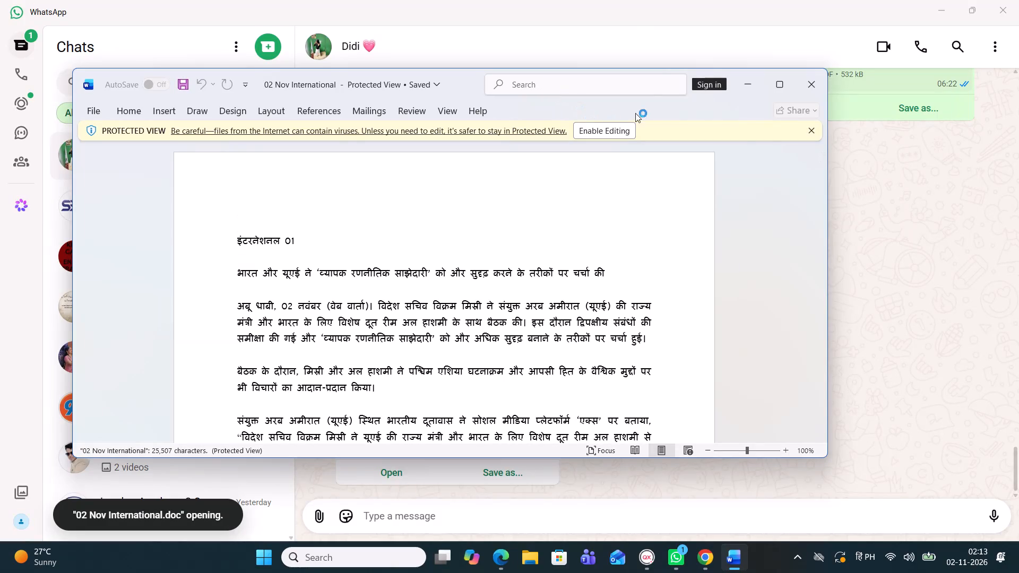
In Word, maximize the "02 Nov International" document window and take the file out of Protected View for editing.
{"action": "left_click", "coordinate": [770, 86]}
{"action": "left_click", "coordinate": [511, 67]}
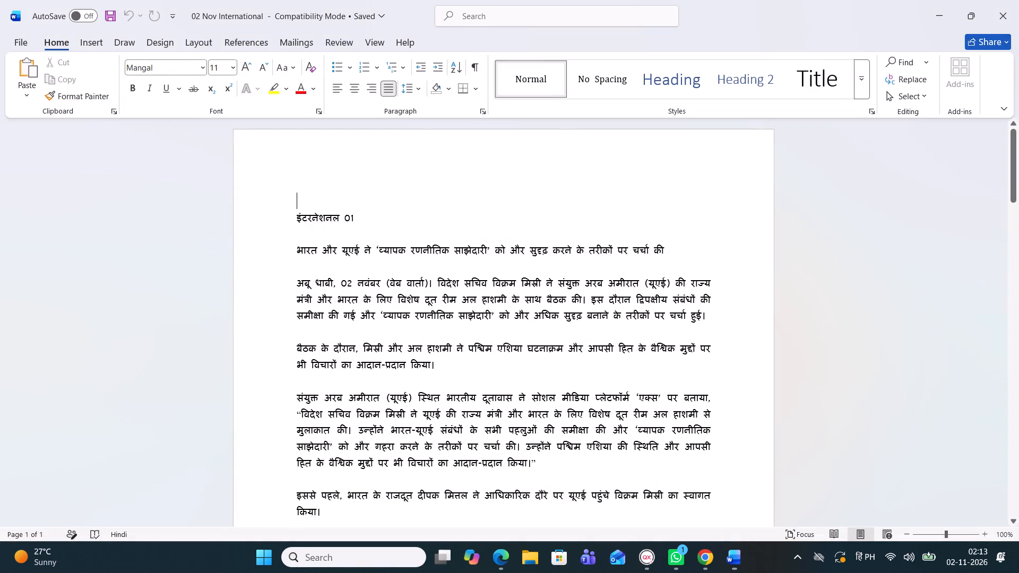
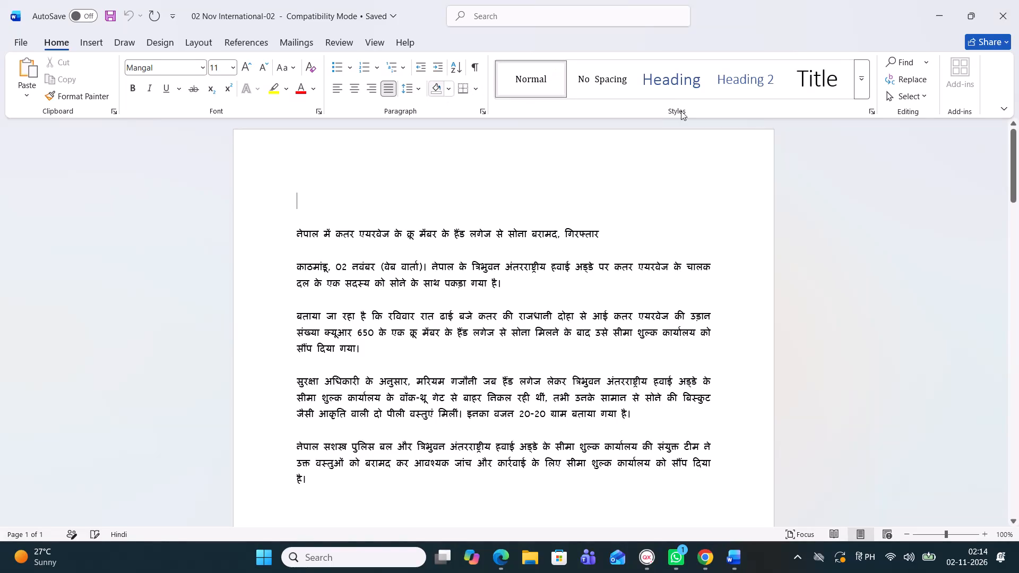
Minimize the "02 Nov International-02" document window to get to the open "02 Nov International-01" document.
{"action": "left_click", "coordinate": [948, 23]}
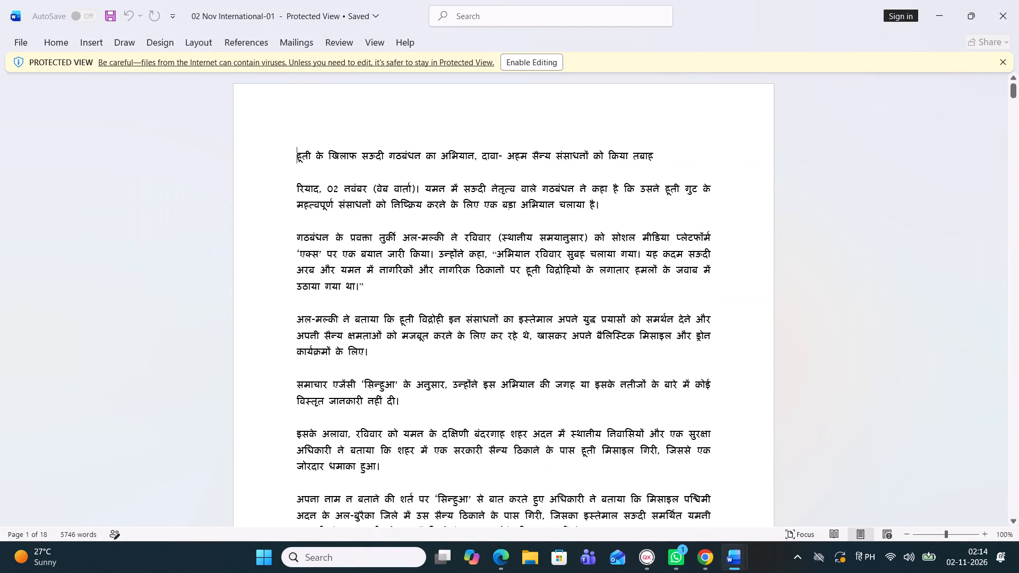
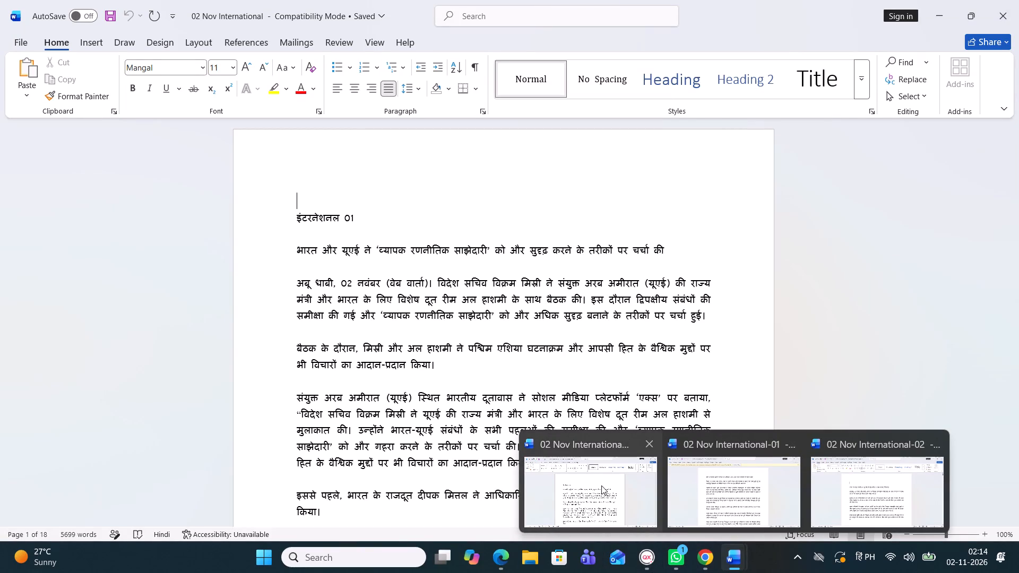
Copy the India–UAE partnership headline from the "02 Nov International" Word document into the empty headline box on QuarkXPress page 4.
{"action": "left_click", "coordinate": [601, 485]}
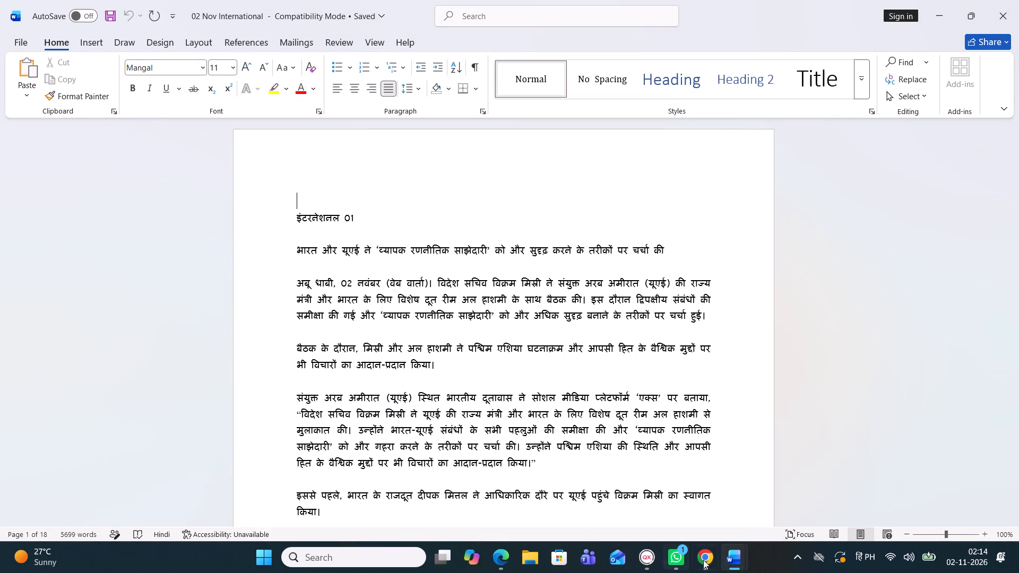
{"action": "left_click", "coordinate": [652, 563]}
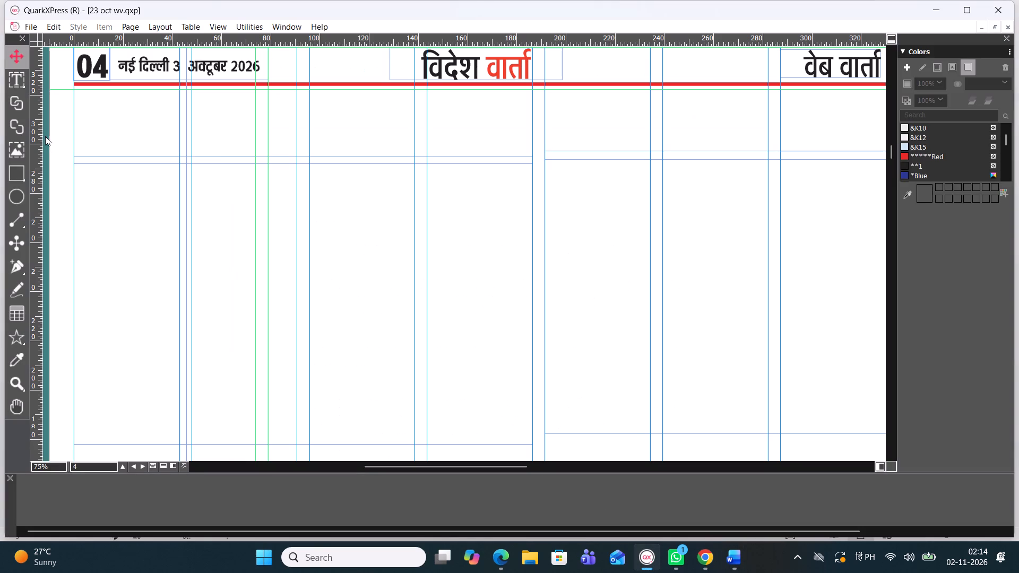
{"action": "left_click", "coordinate": [5, 69]}
{"action": "left_click", "coordinate": [157, 124]}
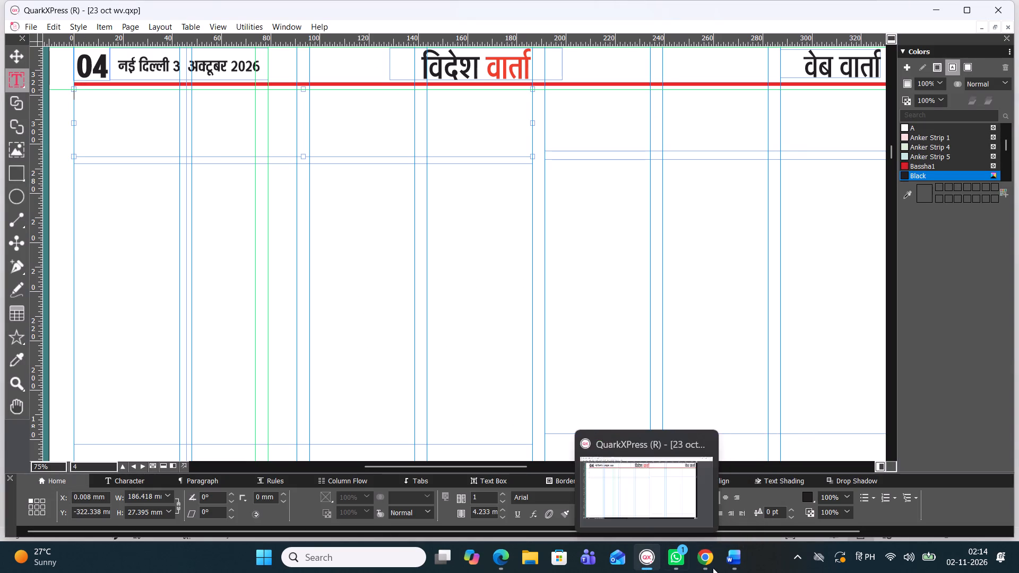
{"action": "left_click", "coordinate": [740, 561]}
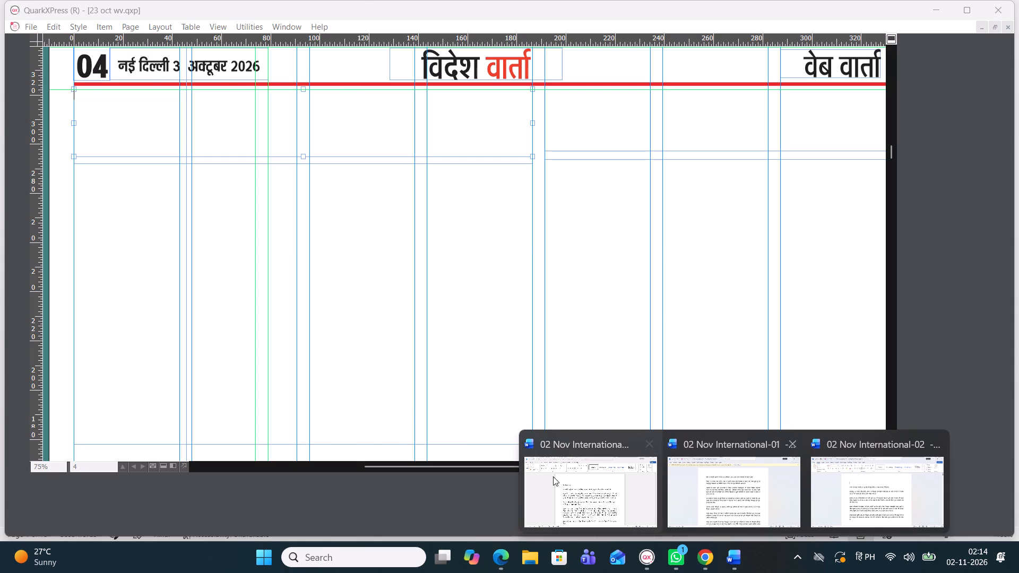
{"action": "left_click", "coordinate": [549, 477]}
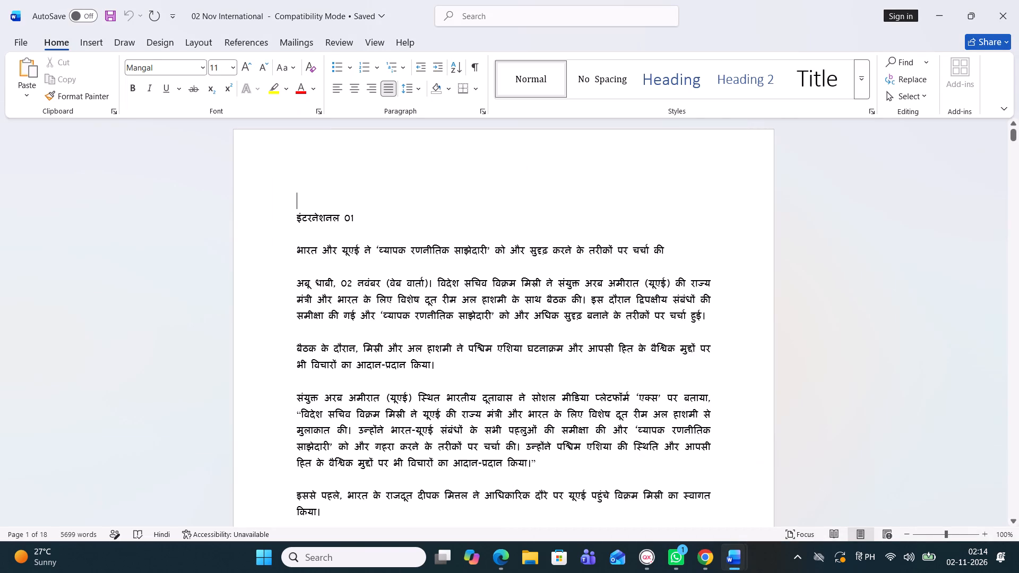
{"action": "left_click_drag", "start_coordinate": [291, 251], "coordinate": [698, 263]}
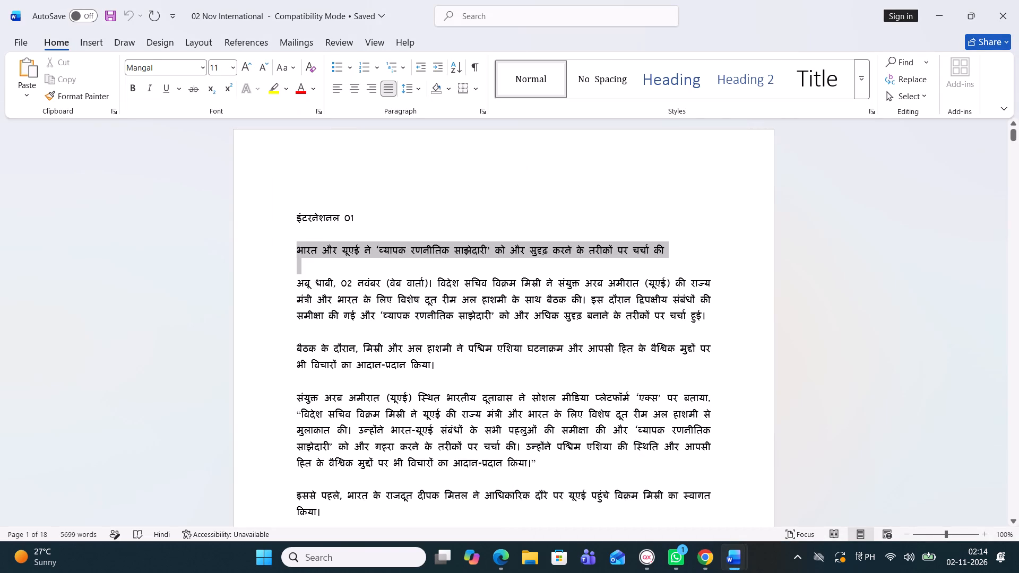
{"action": "left_click_drag", "start_coordinate": [698, 263], "coordinate": [696, 255]}
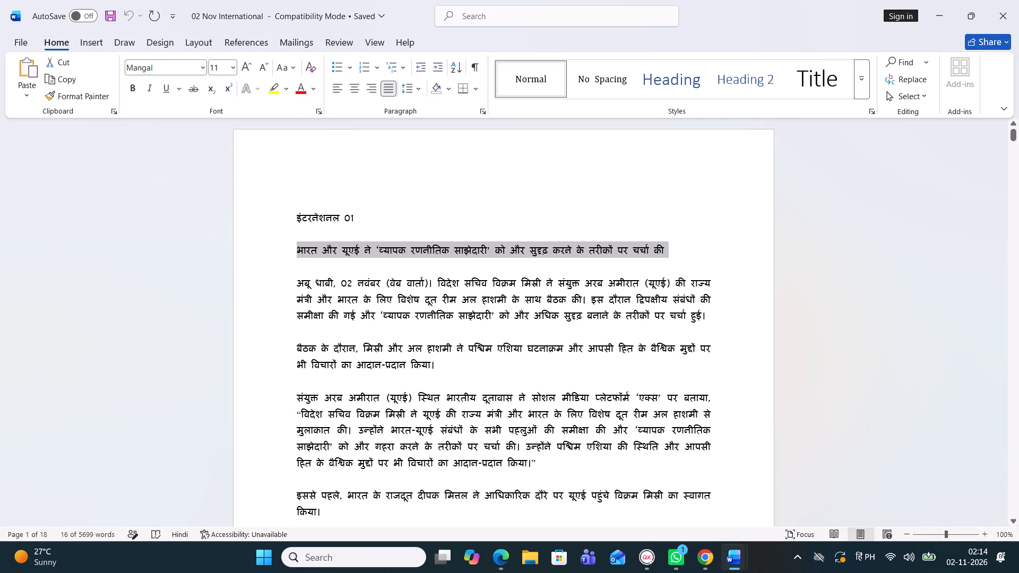
{"action": "key", "text": "ctrl+c"}
{"action": "left_click", "coordinate": [651, 557]}
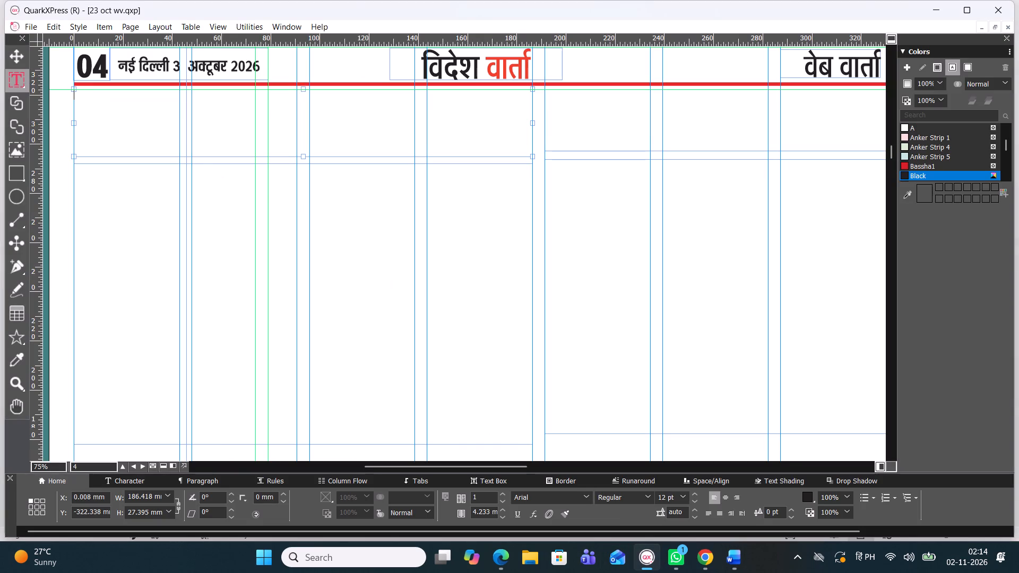
{"action": "key", "text": "ctrl+v"}
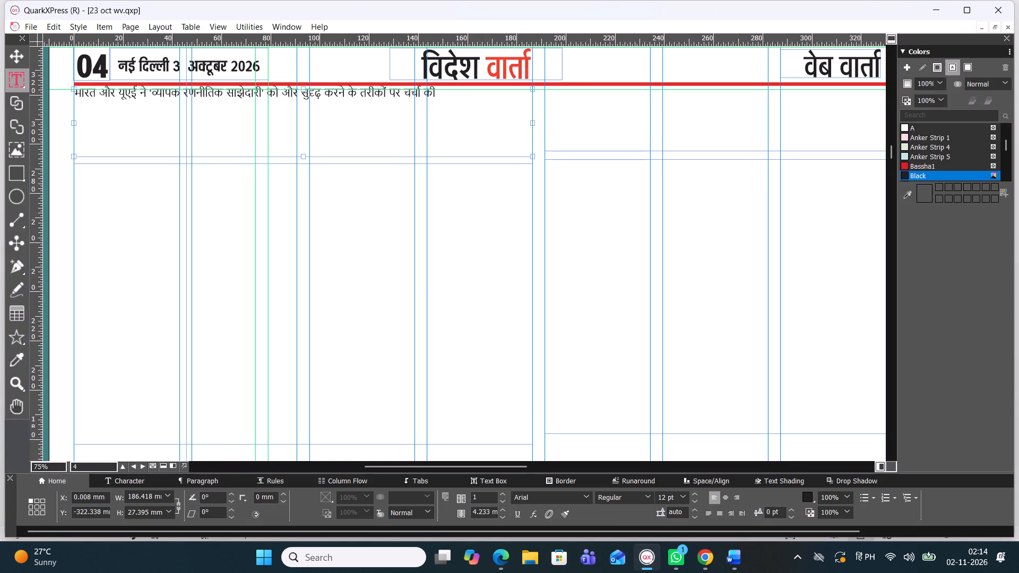
Break the pasted headline onto a second line after the quoted word 'साझेदारी'.
{"action": "key", "text": "ctrl+a"}
{"action": "left_click", "coordinate": [265, 89]}
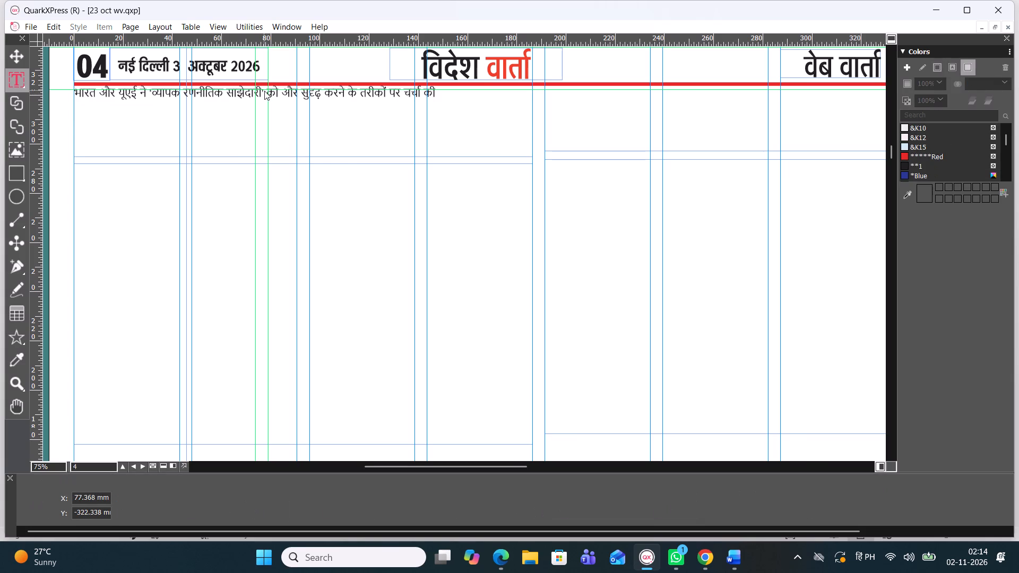
{"action": "left_click", "coordinate": [264, 91]}
{"action": "left_click", "coordinate": [264, 91]}
{"action": "key", "text": "Return"}
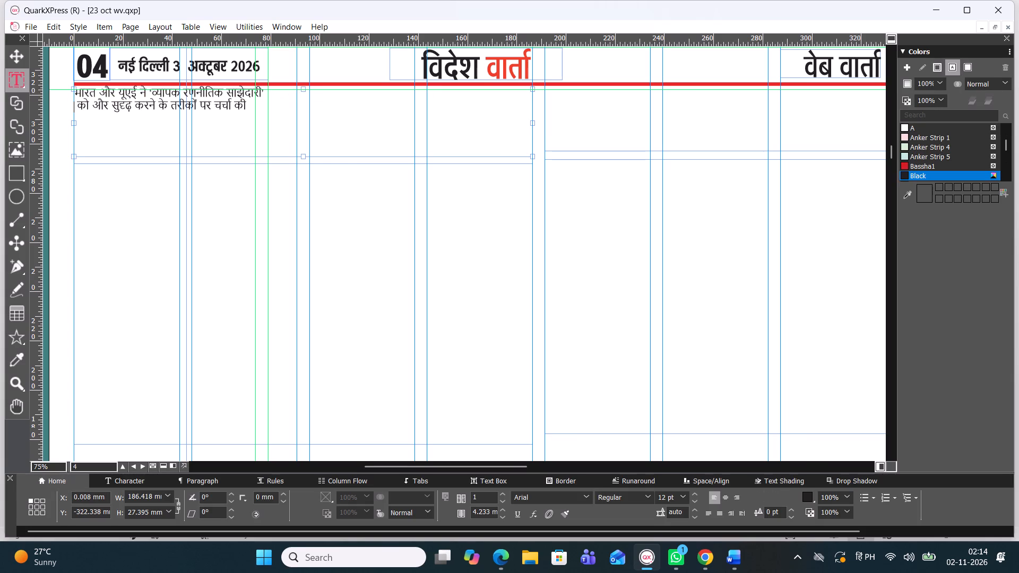
Centre both lines of the headline and set their font to Four C Gandhihead.
{"action": "left_click_drag", "start_coordinate": [264, 91], "coordinate": [32, 67]}
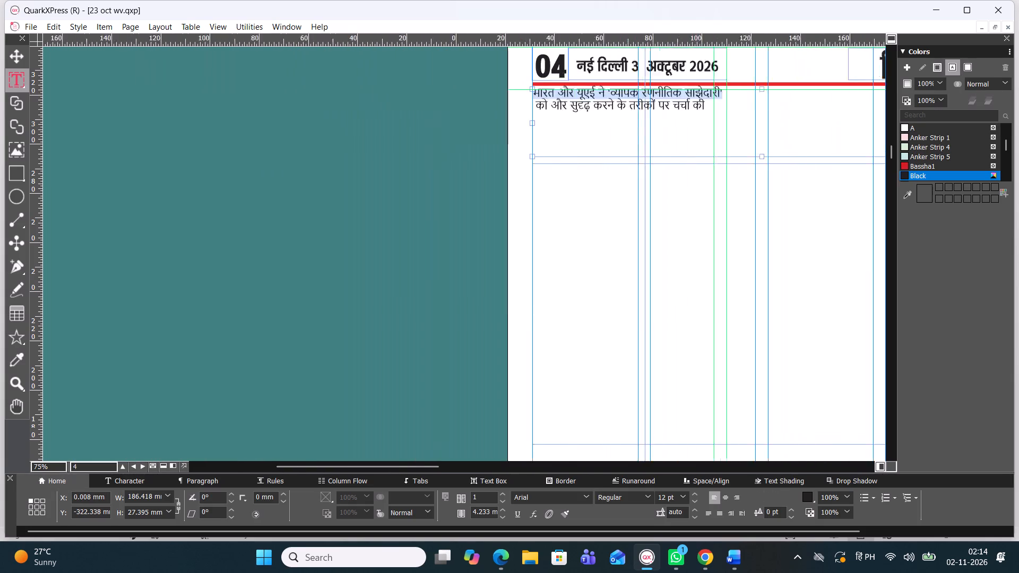
{"action": "left_click_drag", "start_coordinate": [32, 67], "coordinate": [107, 73]}
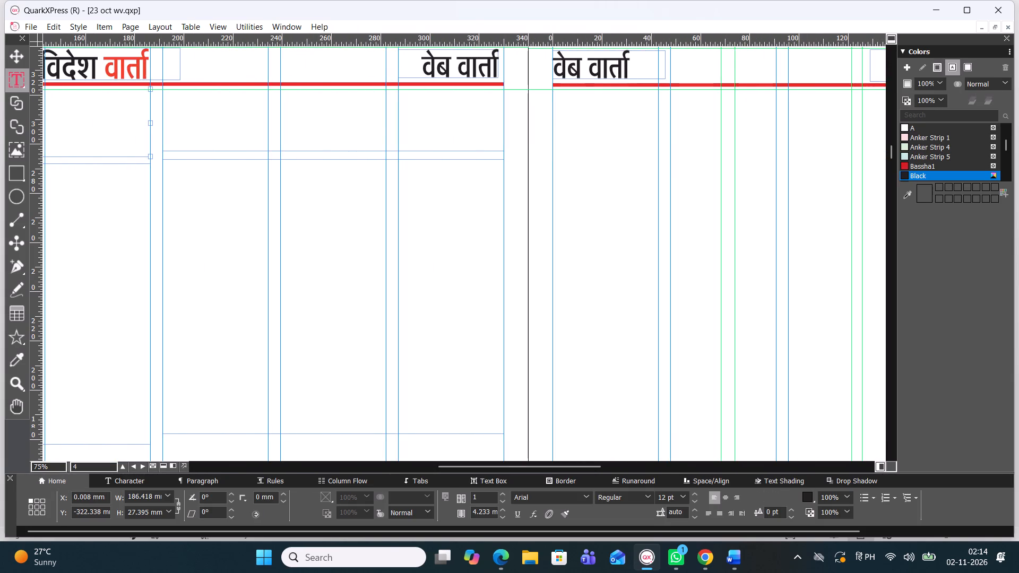
{"action": "left_click_drag", "start_coordinate": [107, 73], "coordinate": [565, 102]}
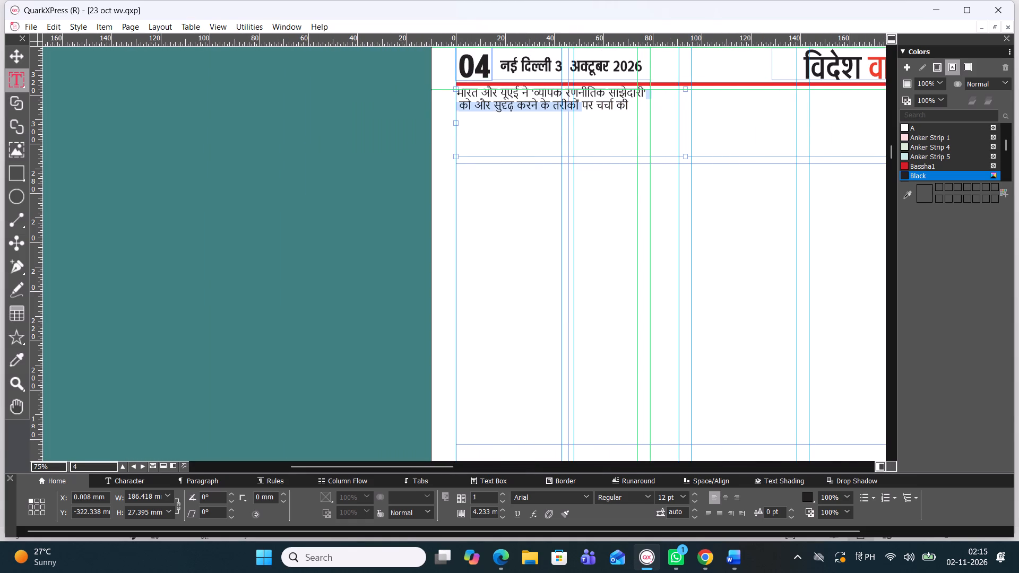
{"action": "left_click_drag", "start_coordinate": [565, 102], "coordinate": [437, 107]}
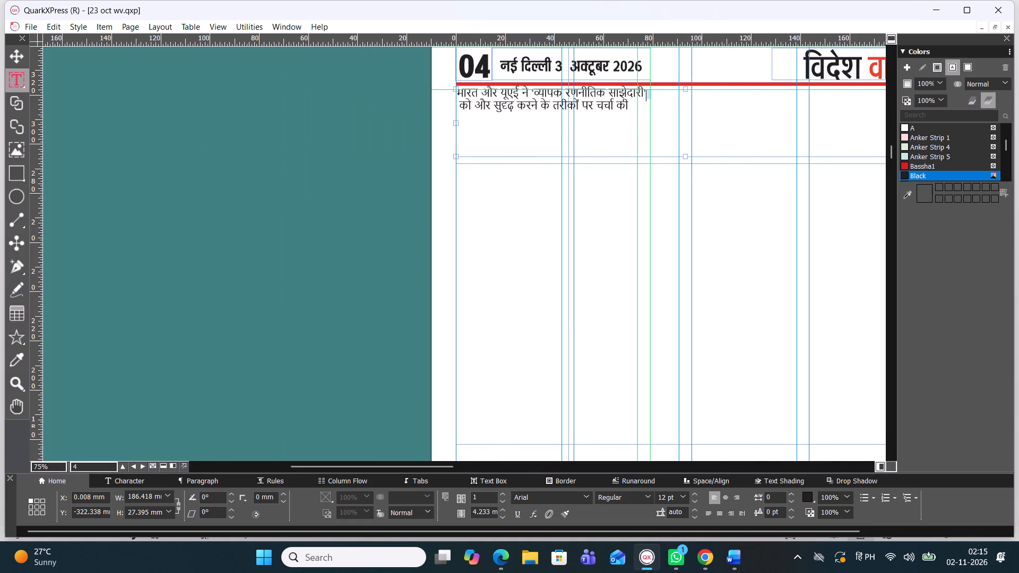
{"action": "left_click_drag", "start_coordinate": [627, 103], "coordinate": [348, 71]}
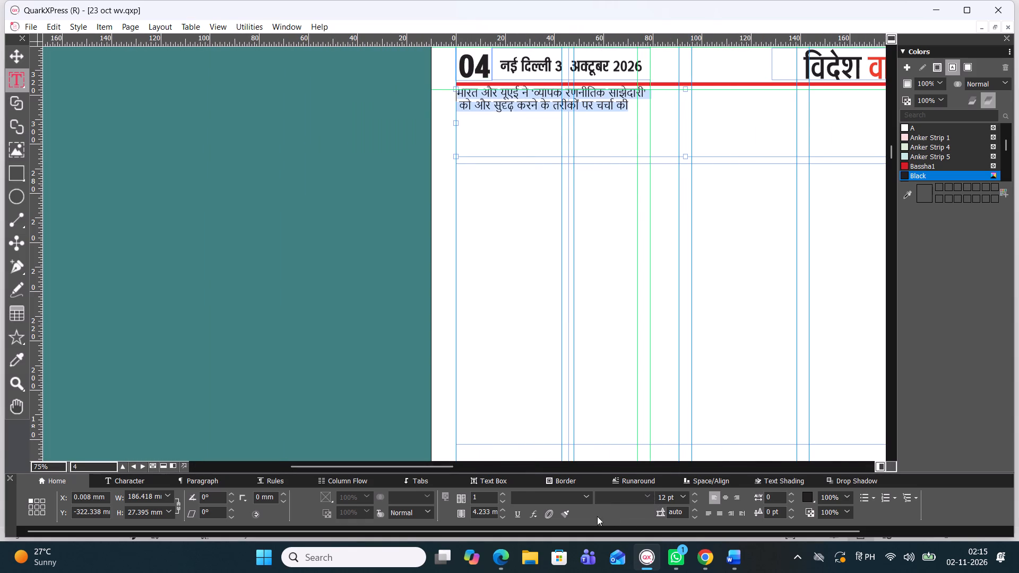
{"action": "left_click", "coordinate": [724, 499]}
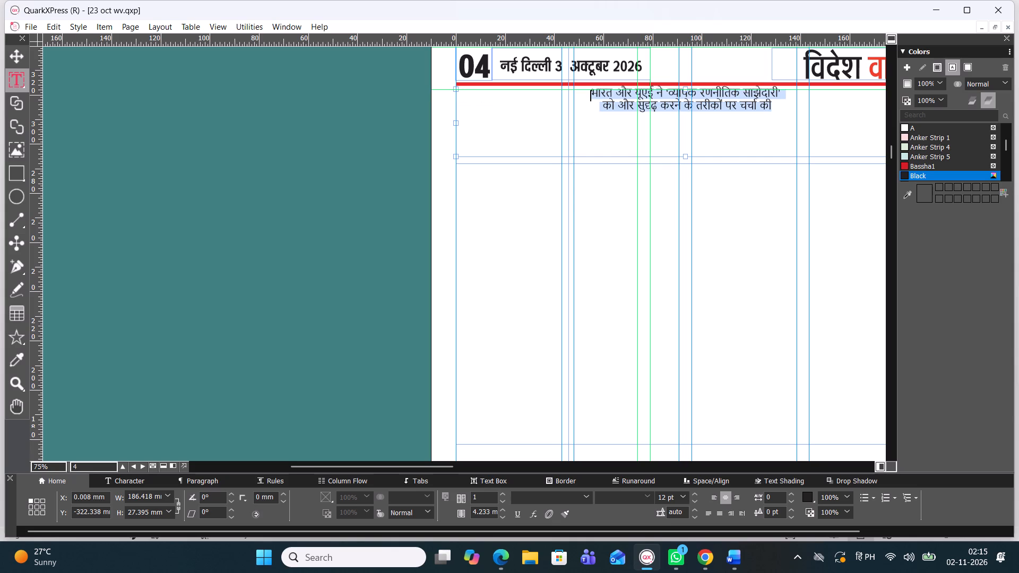
{"action": "left_click", "coordinate": [589, 496]}
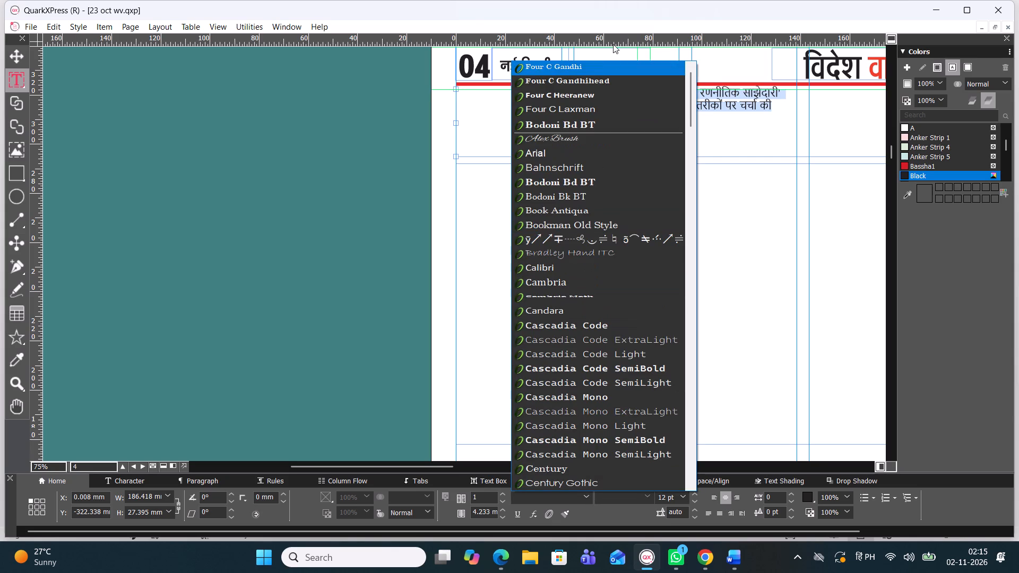
{"action": "left_click", "coordinate": [611, 80]}
{"action": "left_click", "coordinate": [589, 500]}
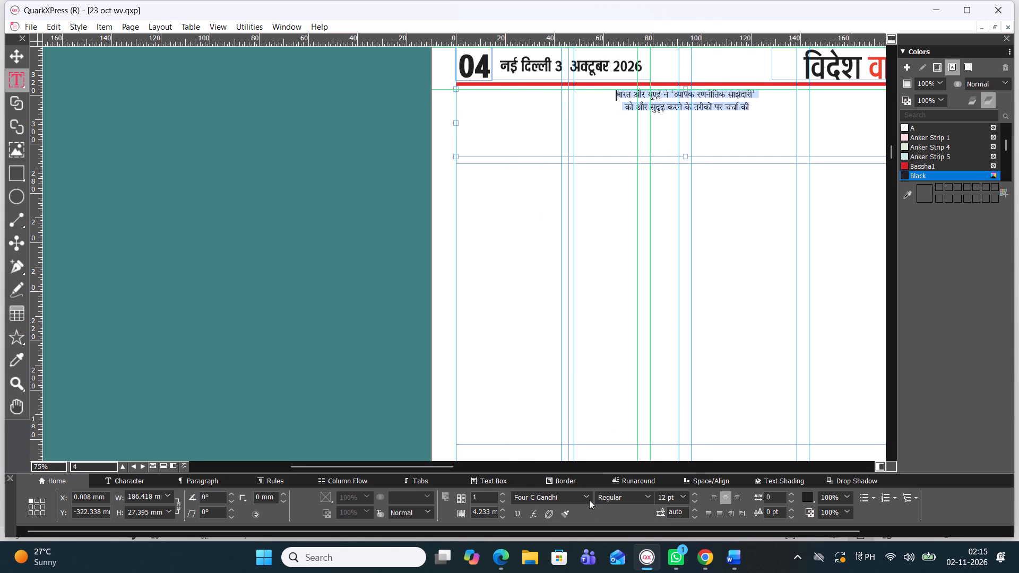
{"action": "left_click", "coordinate": [566, 68]}
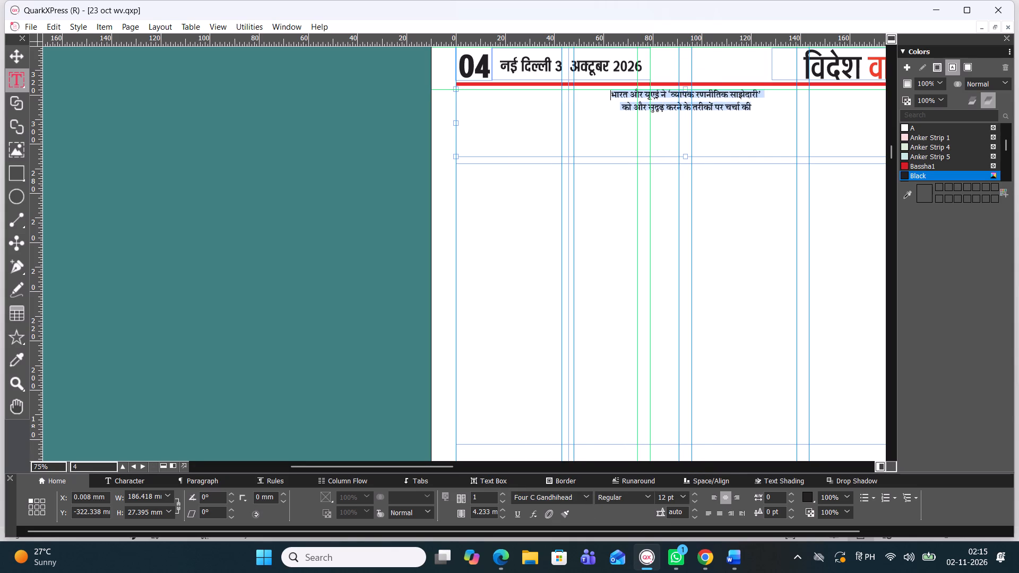
Enlarge the two-line headline to 36 pt so it fills the width of its box.
{"action": "key", "text": "ctrl+alt+shift+period"}
{"action": "key", "text": "ctrl+alt+shift+period"}
{"action": "key", "text": "ctrl+alt+shift+period"}
{"action": "key", "text": "ctrl+alt+shift+period"}
{"action": "key", "text": "ctrl+alt+shift+period"}
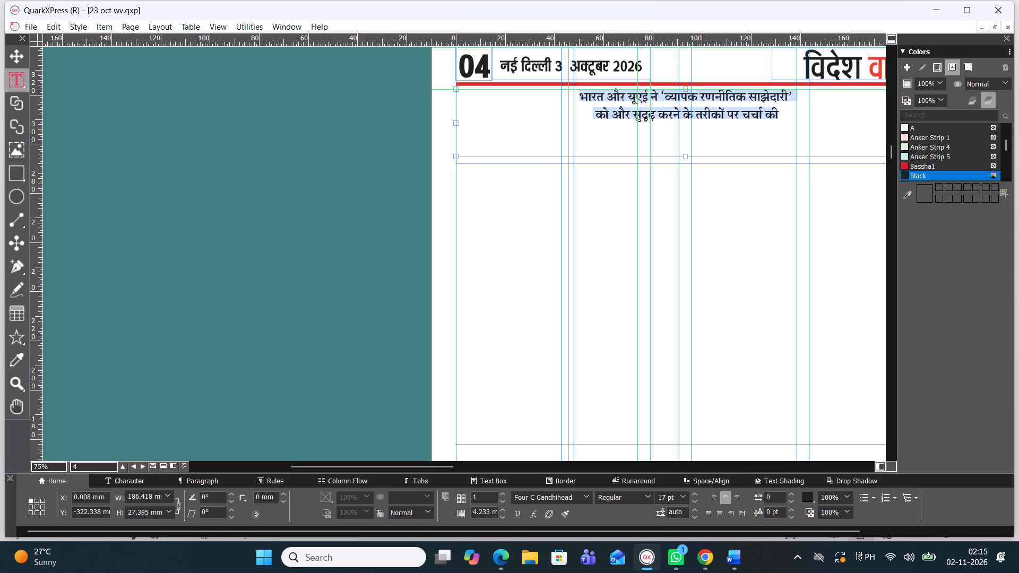
{"action": "key", "text": "ctrl+alt+shift+period"}
{"action": "key", "text": "ctrl+alt+shift+period"}
{"action": "key", "text": "ctrl+alt+shift+period"}
{"action": "key", "text": "ctrl+alt+shift+period"}
{"action": "key", "text": "ctrl+alt+shift+period"}
{"action": "key", "text": "ctrl+alt+shift+period"}
{"action": "key", "text": "ctrl+alt+shift+period"}
{"action": "key", "text": "ctrl+alt+shift+period"}
{"action": "key", "text": "ctrl+alt+shift+period"}
{"action": "key", "text": "ctrl+alt+shift+period"}
{"action": "key", "text": "ctrl+alt+shift+period"}
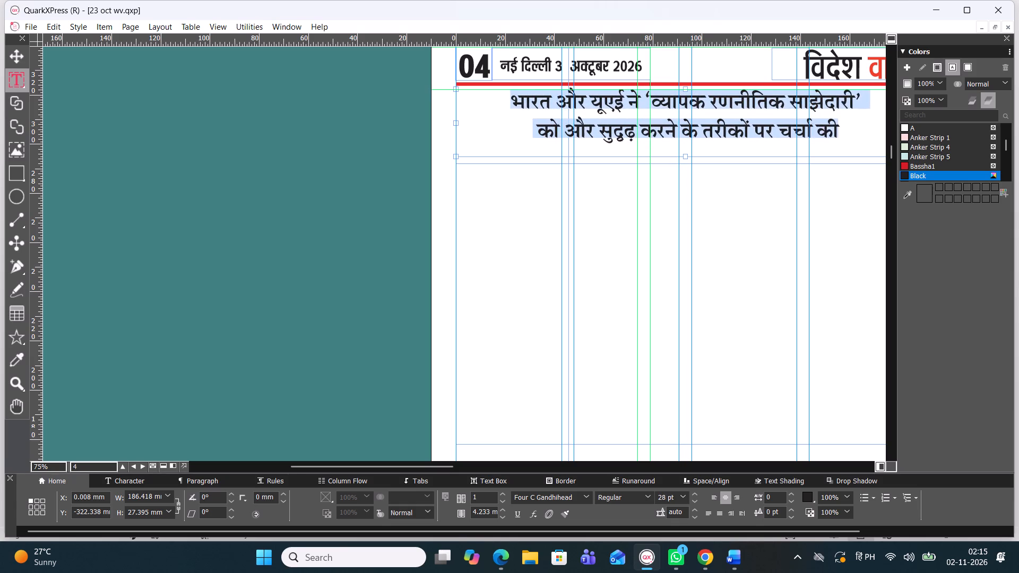
{"action": "key", "text": "ctrl+alt+shift+period"}
{"action": "key", "text": "ctrl+alt+shift+period"}
{"action": "key", "text": "ctrl+alt+shift+period"}
{"action": "key", "text": "ctrl+alt+shift+period"}
{"action": "key", "text": "ctrl+alt+shift+period"}
{"action": "key", "text": "ctrl+alt+shift+period"}
{"action": "key", "text": "ctrl+alt+shift+period"}
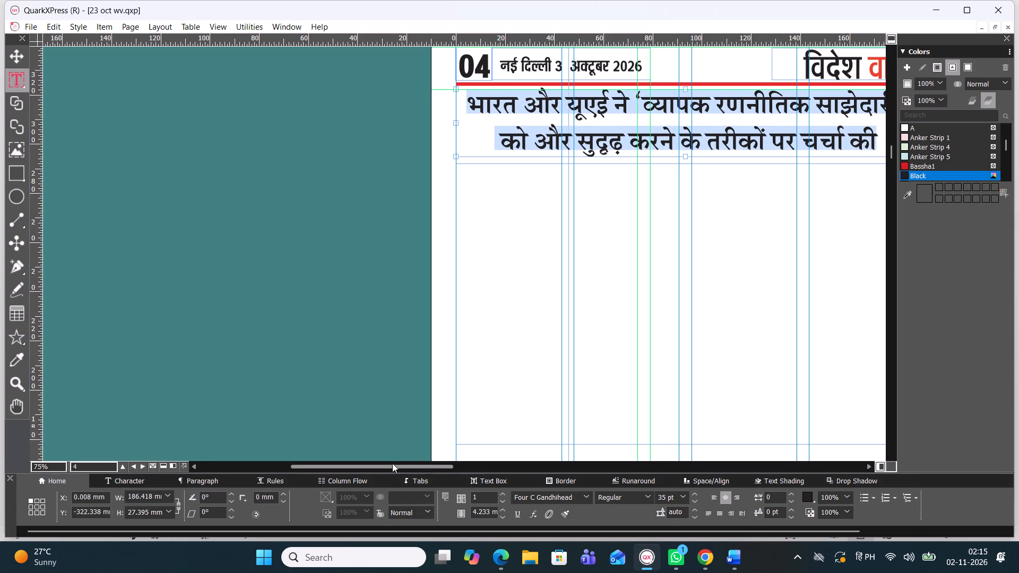
{"action": "left_click_drag", "start_coordinate": [398, 467], "coordinate": [421, 464]}
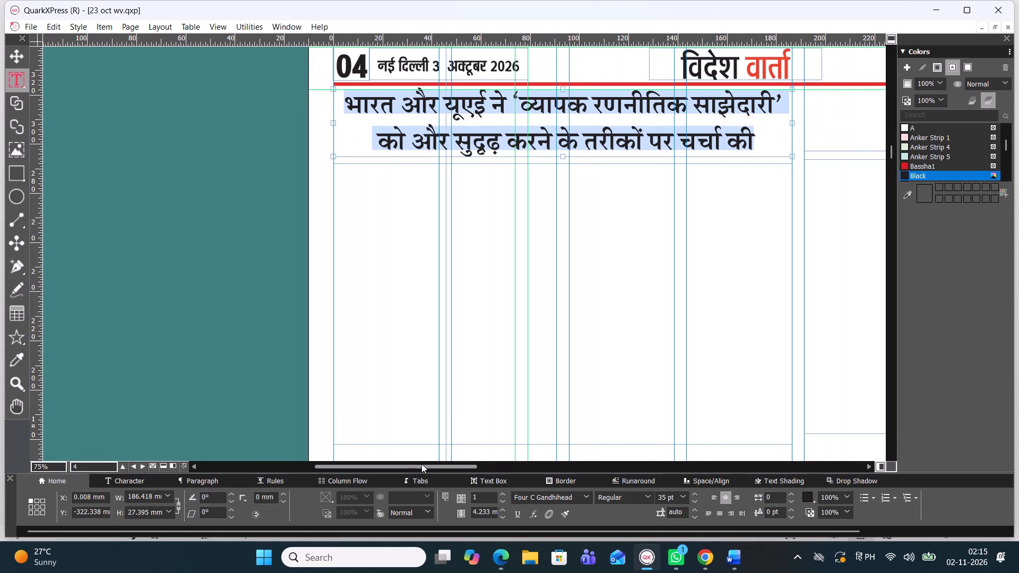
{"action": "key", "text": "ctrl+alt+shift+period"}
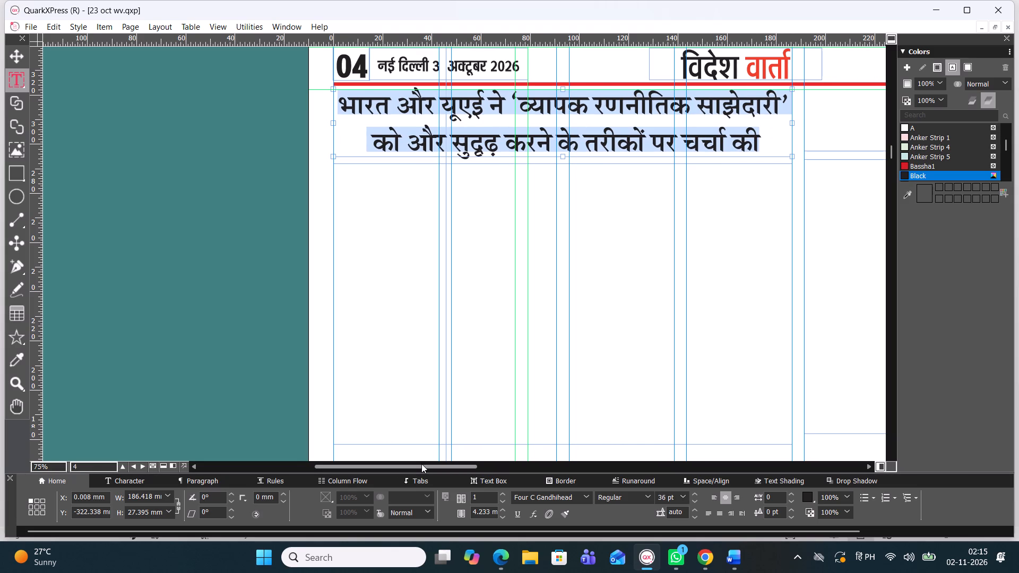
{"action": "key", "text": "ctrl+alt+shift+period"}
{"action": "key", "text": "ctrl+alt+shift+comma"}
Copy the India–UAE story's text from 'विदेश सचिव विक्रम मिस्री' through the embassy's quoted post in the "02 Nov International" Word document.
{"action": "left_click", "coordinate": [14, 49]}
{"action": "left_click", "coordinate": [537, 244]}
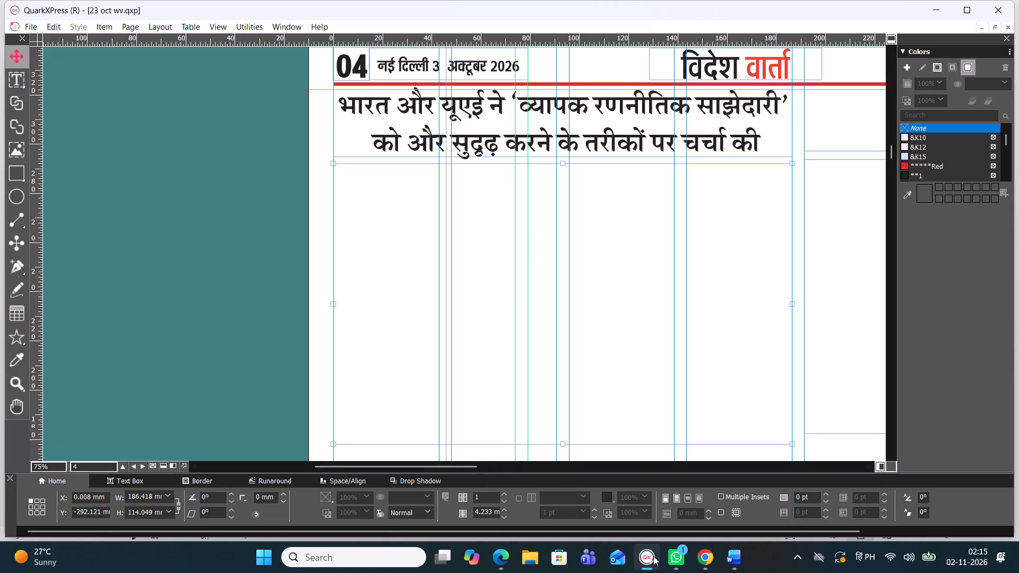
{"action": "left_click", "coordinate": [737, 561]}
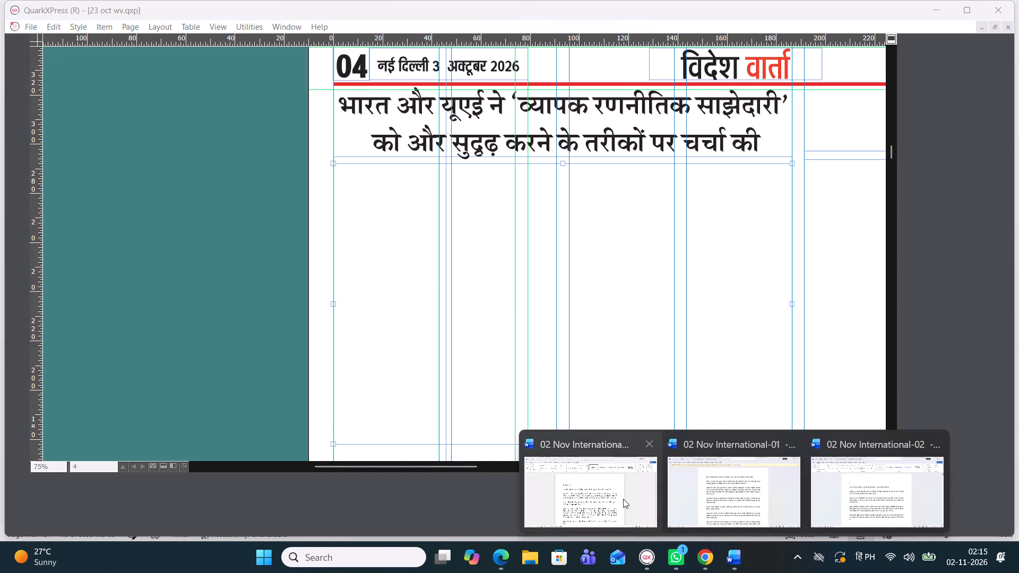
{"action": "left_click", "coordinate": [623, 497]}
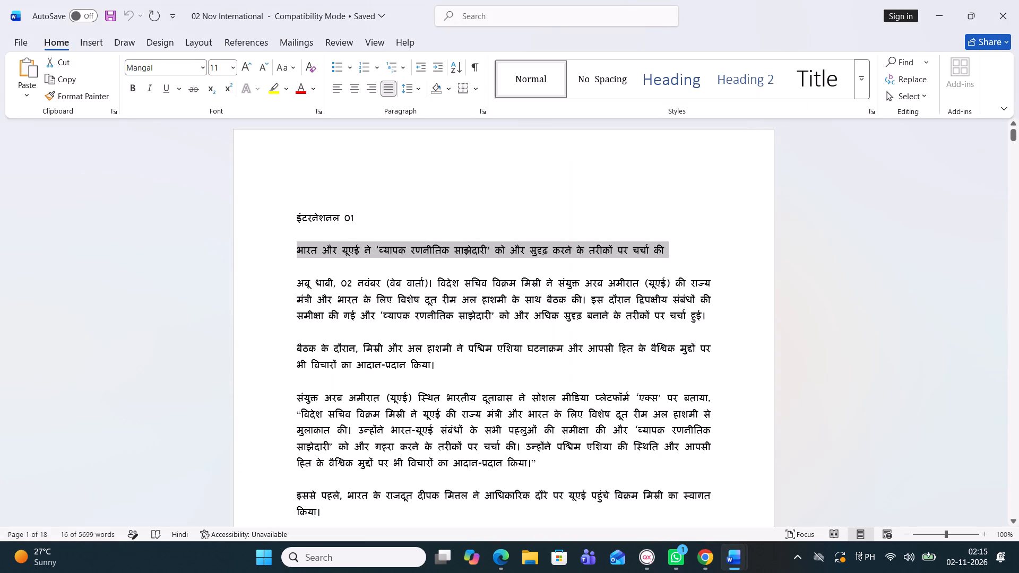
{"action": "left_click_drag", "start_coordinate": [437, 284], "coordinate": [551, 387]}
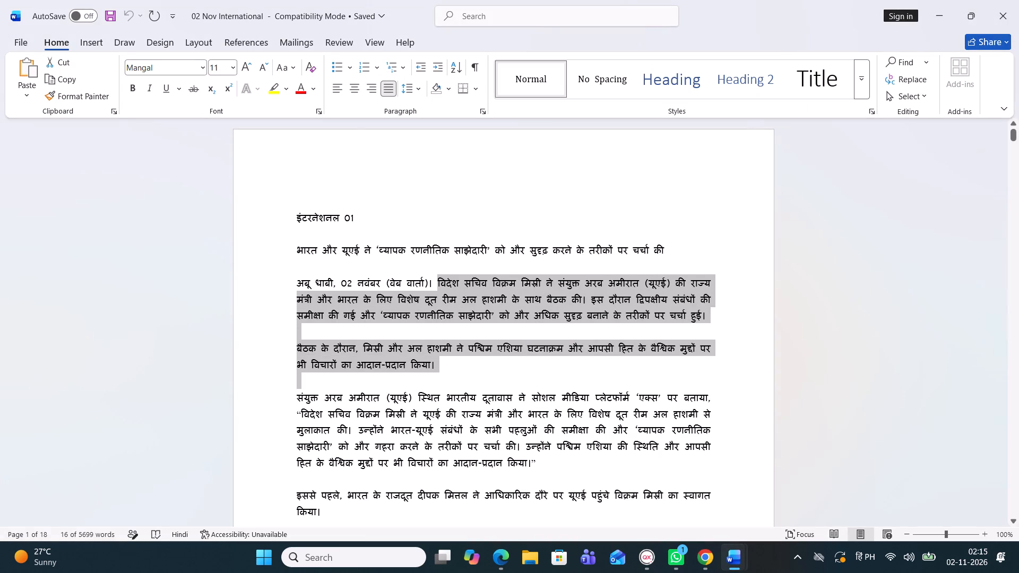
{"action": "left_click_drag", "start_coordinate": [551, 387], "coordinate": [670, 545]}
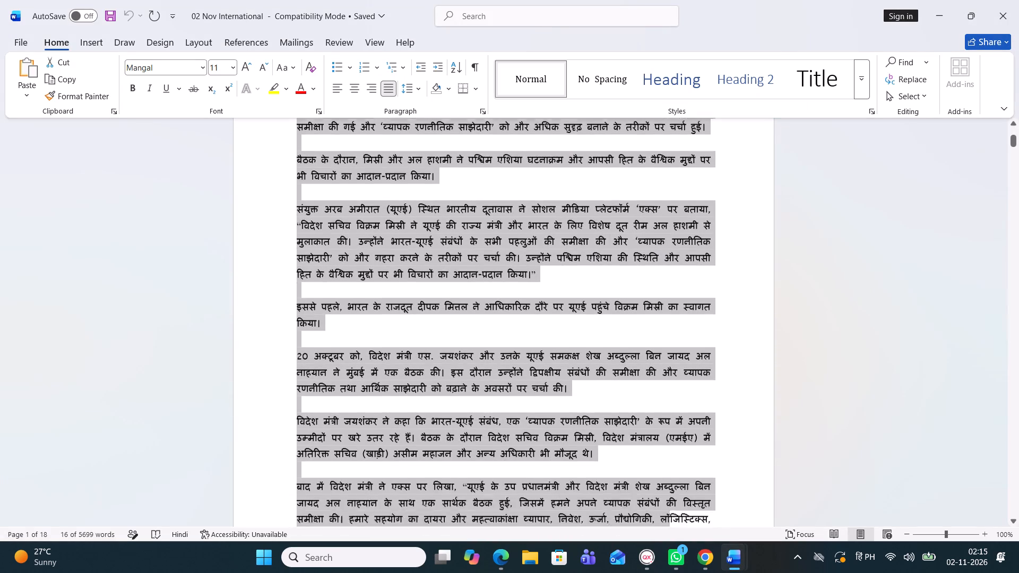
{"action": "left_click_drag", "start_coordinate": [670, 545], "coordinate": [460, 224]}
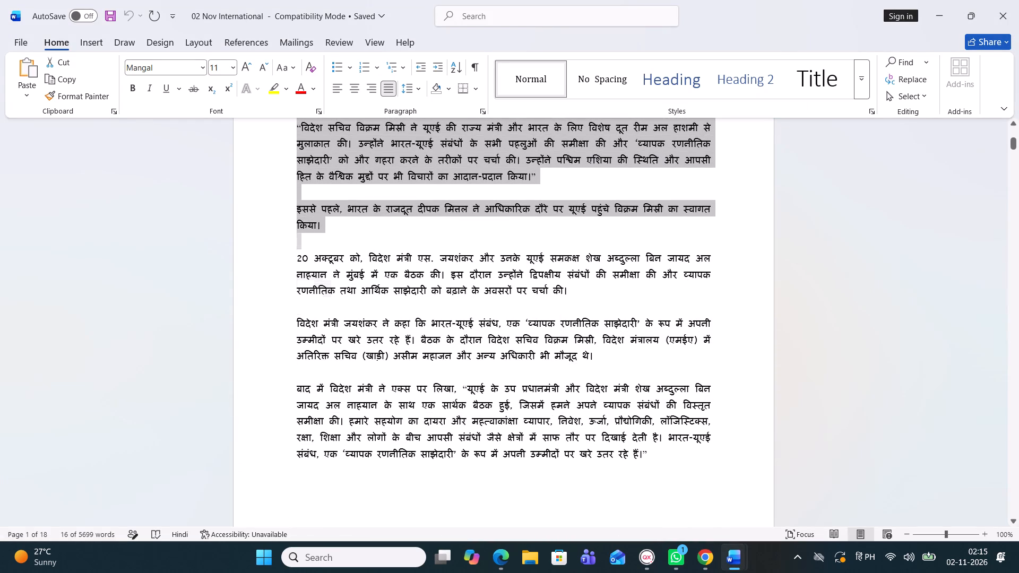
{"action": "left_click_drag", "start_coordinate": [460, 224], "coordinate": [539, 175]}
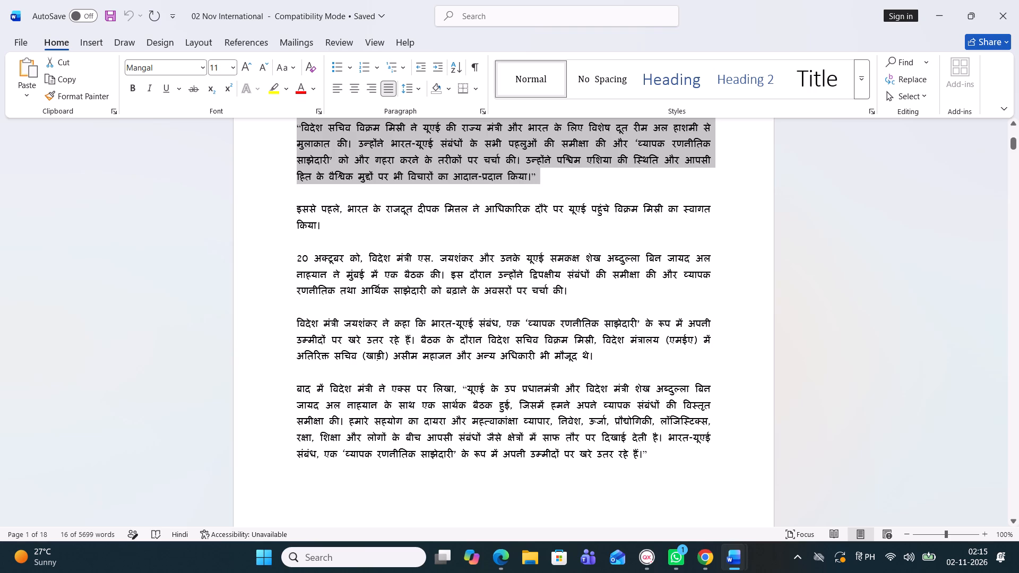
{"action": "left_click_drag", "start_coordinate": [539, 175], "coordinate": [534, 172]}
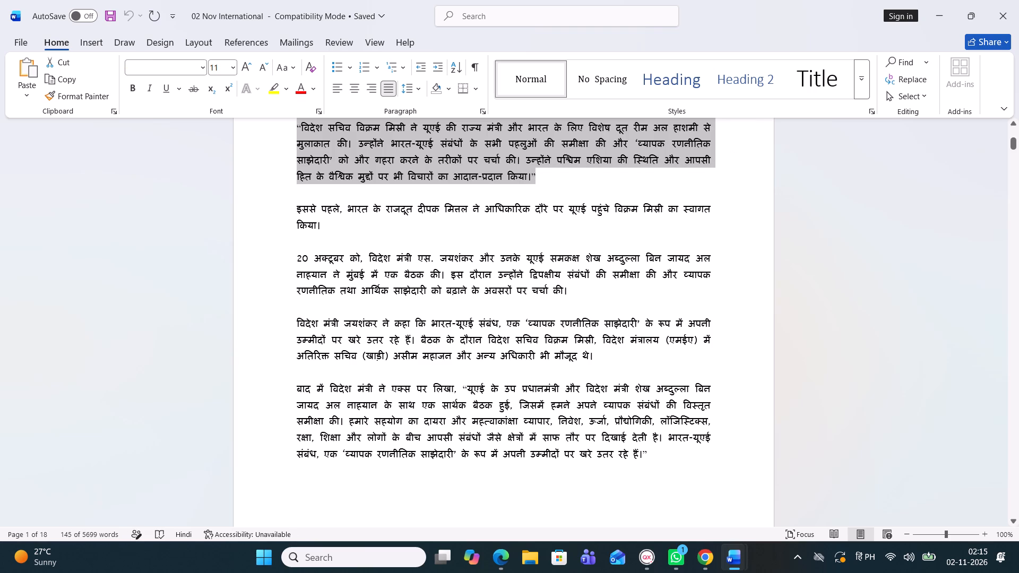
{"action": "key", "text": "ctrl+c"}
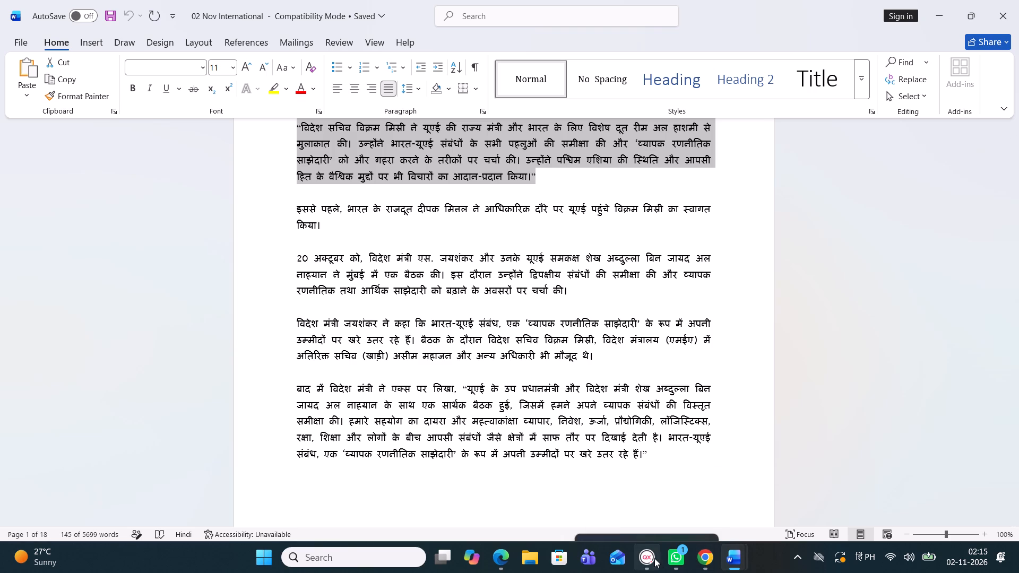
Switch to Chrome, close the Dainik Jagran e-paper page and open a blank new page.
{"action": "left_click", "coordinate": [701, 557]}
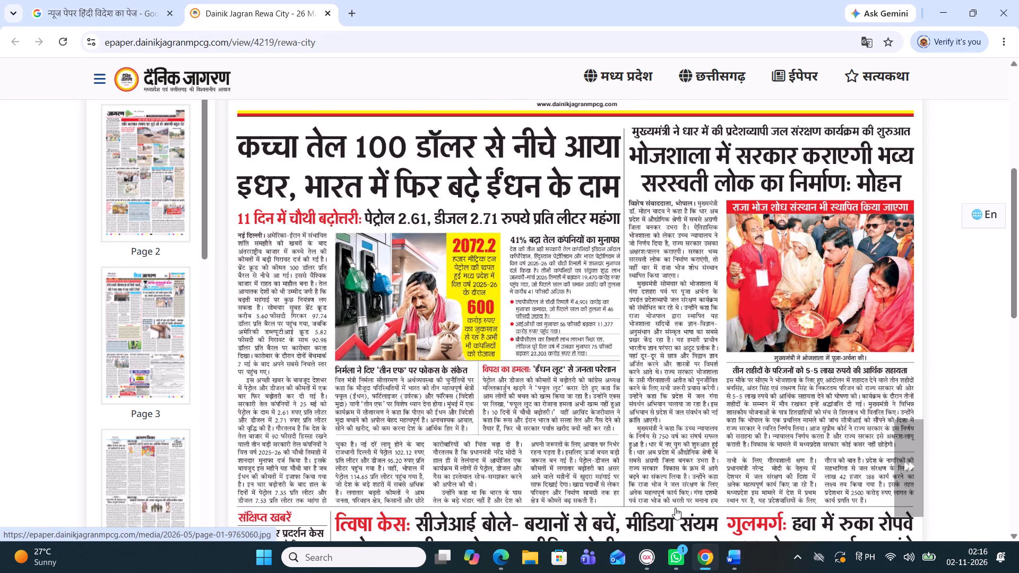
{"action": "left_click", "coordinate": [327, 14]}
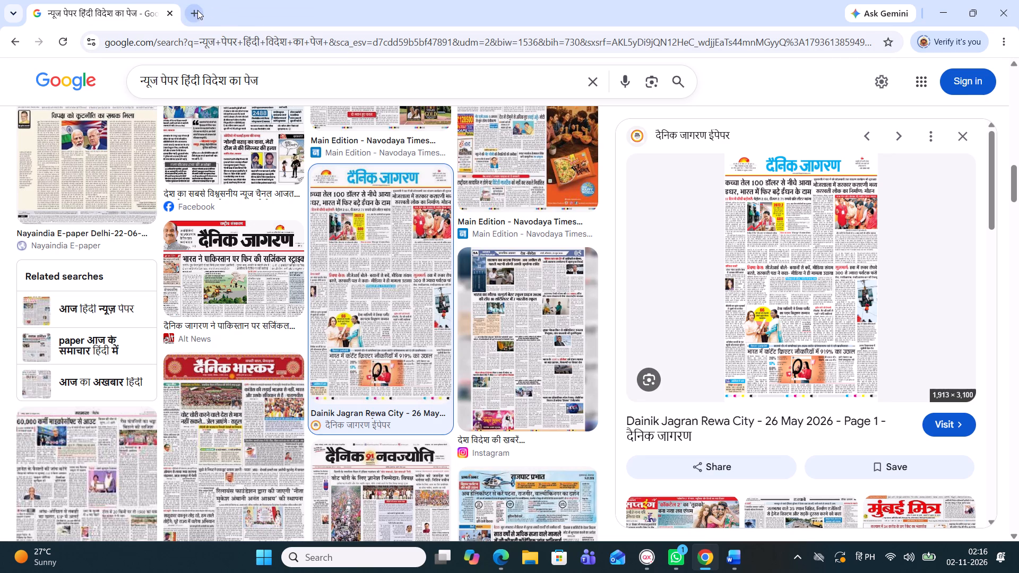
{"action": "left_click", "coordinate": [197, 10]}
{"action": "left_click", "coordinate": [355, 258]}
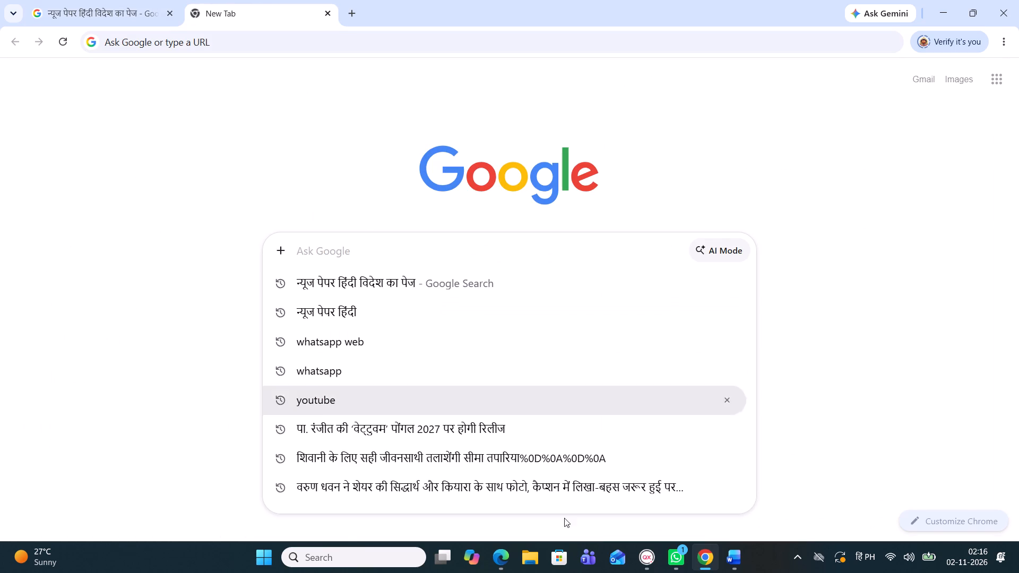
Recopy the selected India–UAE story text from Word and paste it into the empty box below the headline in QuarkXPress.
{"action": "left_click", "coordinate": [651, 564]}
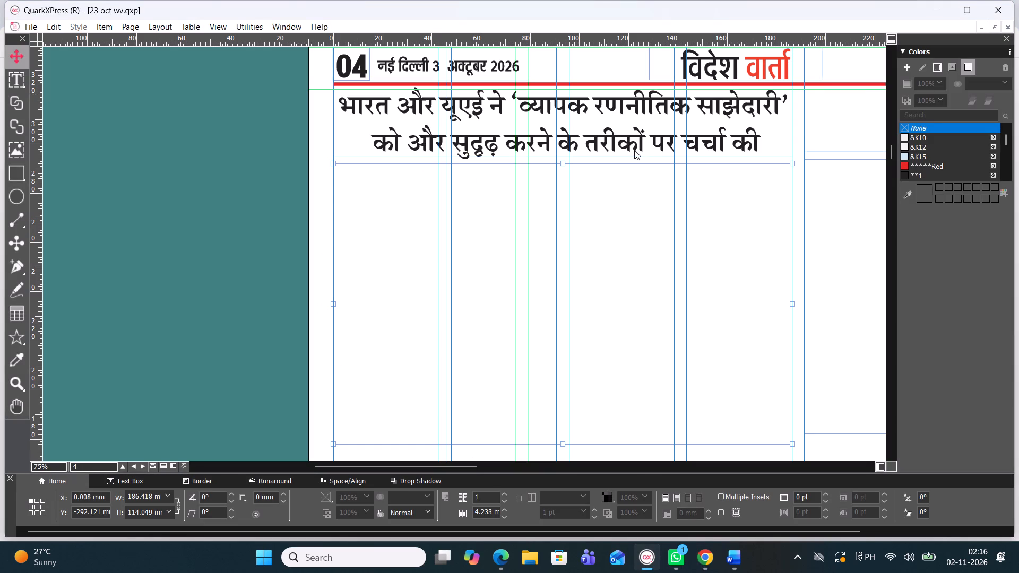
{"action": "left_click", "coordinate": [405, 170]}
{"action": "double_click", "coordinate": [400, 184]}
{"action": "left_click", "coordinate": [748, 559]}
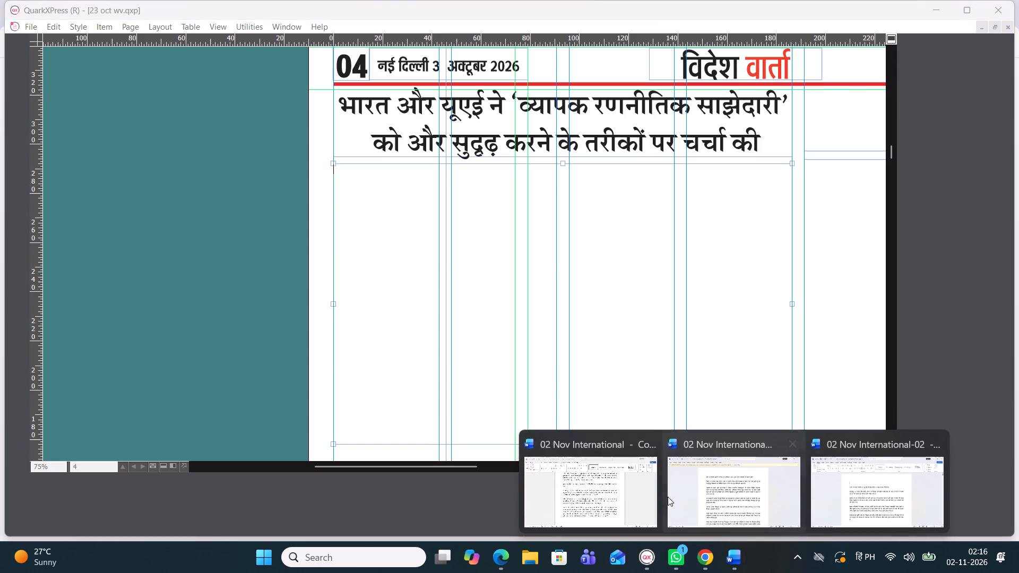
{"action": "left_click", "coordinate": [599, 490]}
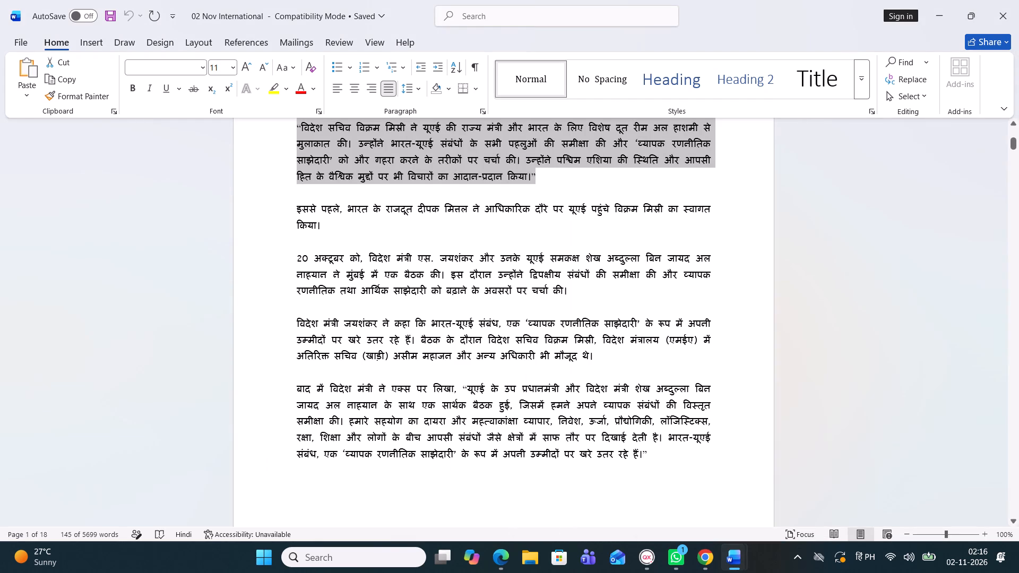
{"action": "key", "text": "ctrl+c"}
{"action": "left_click", "coordinate": [643, 553]}
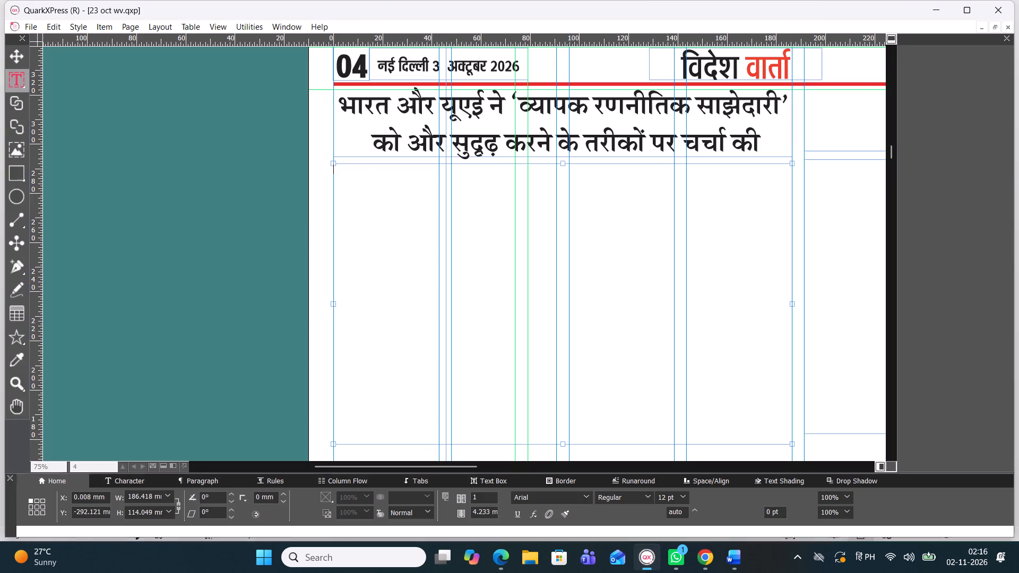
{"action": "key", "text": "ctrl+v"}
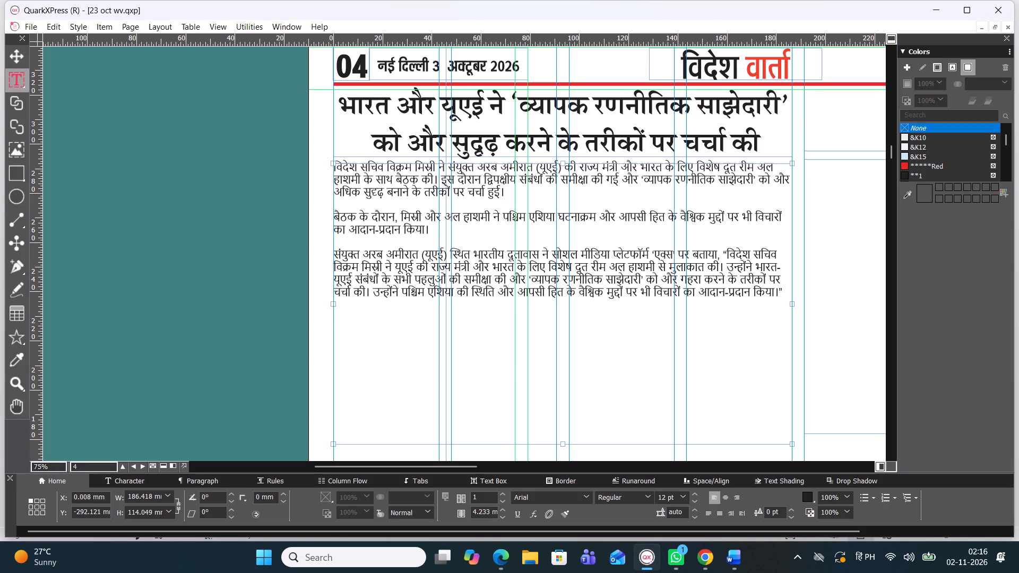
Divide the India–UAE story's text box into 3 columns.
{"action": "key", "text": "ctrl+a"}
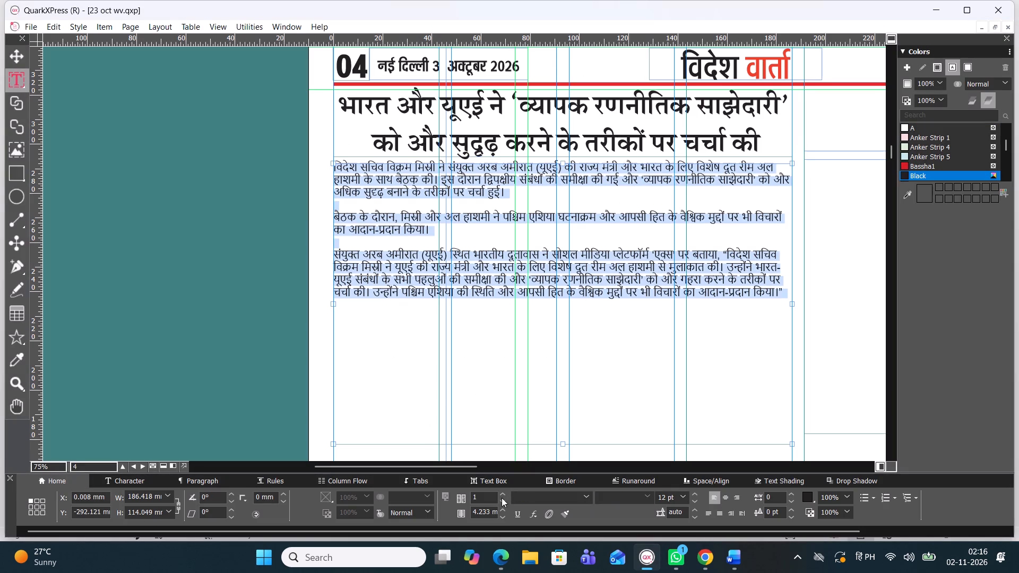
{"action": "left_click", "coordinate": [504, 496]}
{"action": "double_click", "coordinate": [504, 496]}
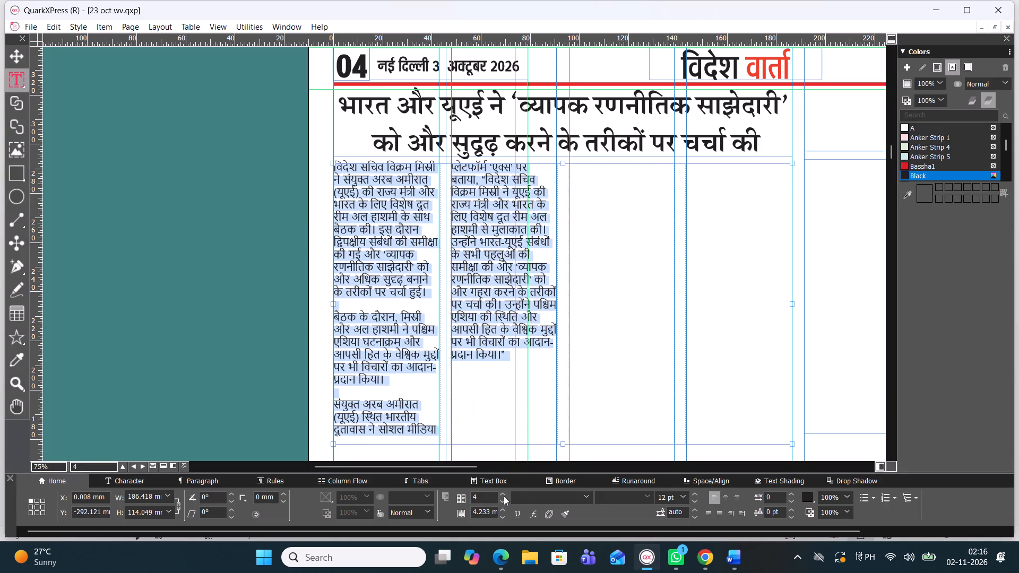
{"action": "left_click", "coordinate": [504, 501]}
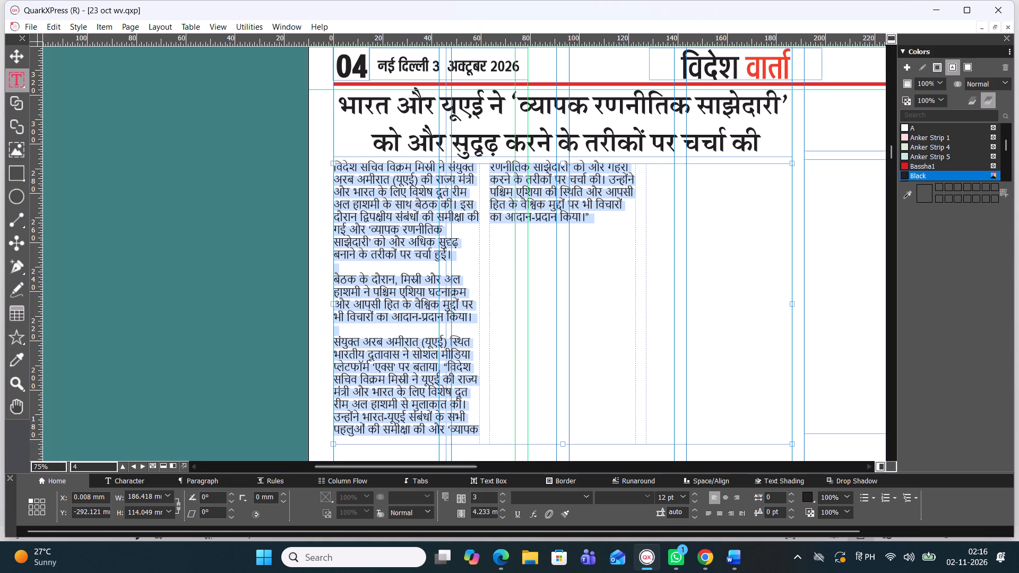
Shorten the story box from its bottom edge to a height of about 43.5 mm.
{"action": "left_click_drag", "start_coordinate": [565, 446], "coordinate": [552, 351]}
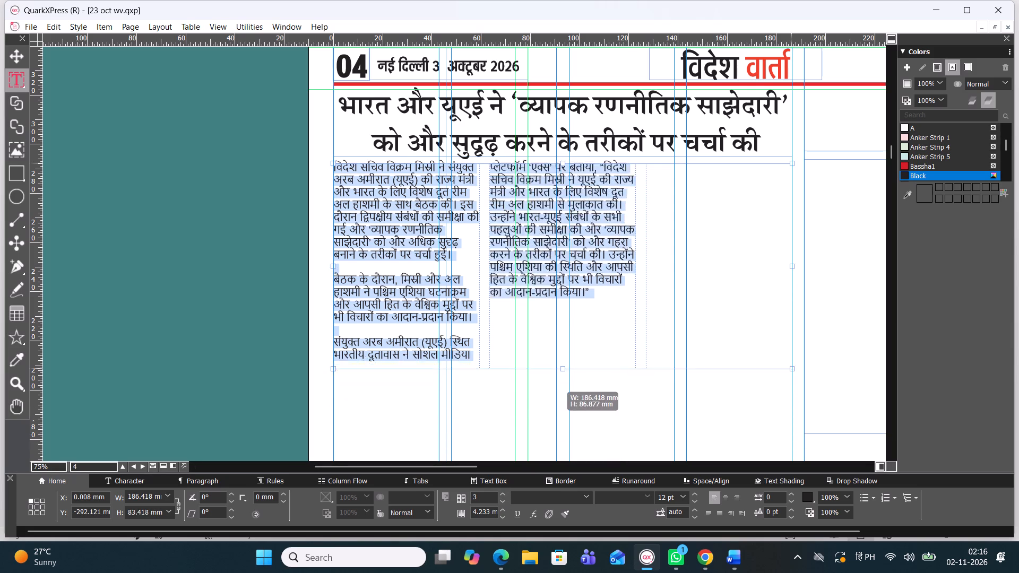
{"action": "left_click_drag", "start_coordinate": [552, 351], "coordinate": [551, 293]}
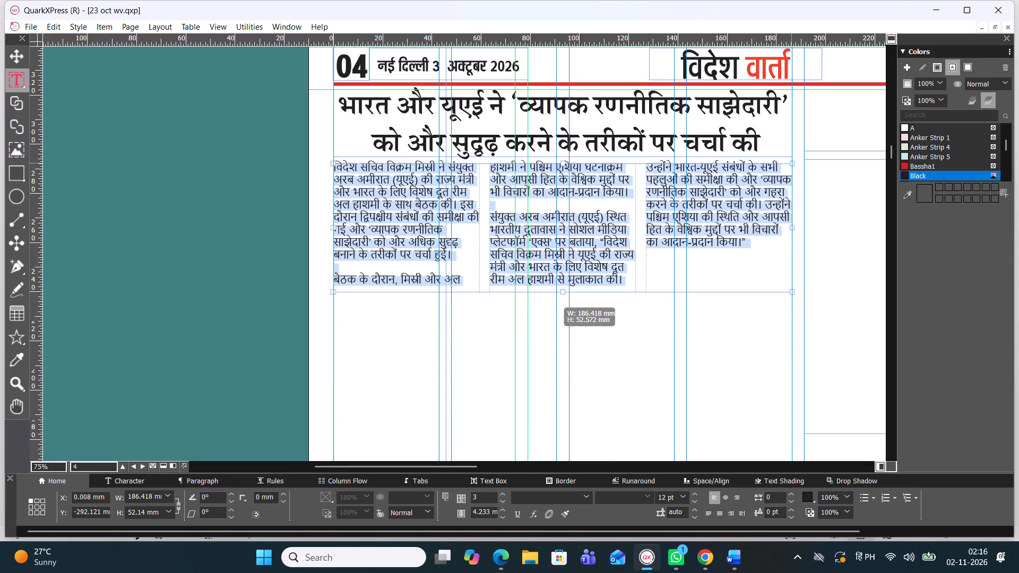
{"action": "left_click_drag", "start_coordinate": [551, 293], "coordinate": [551, 286]}
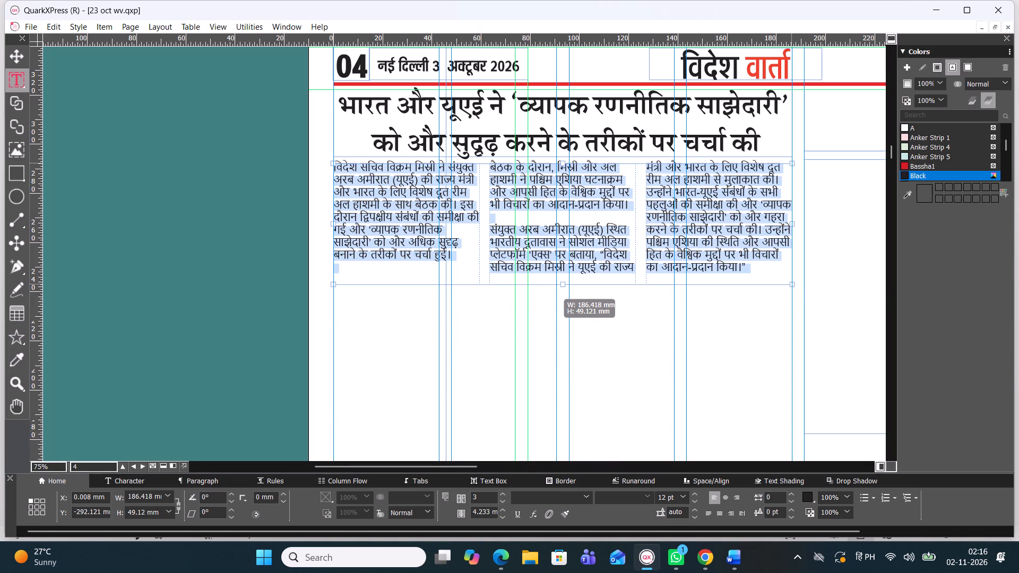
{"action": "left_click_drag", "start_coordinate": [551, 286], "coordinate": [550, 304]}
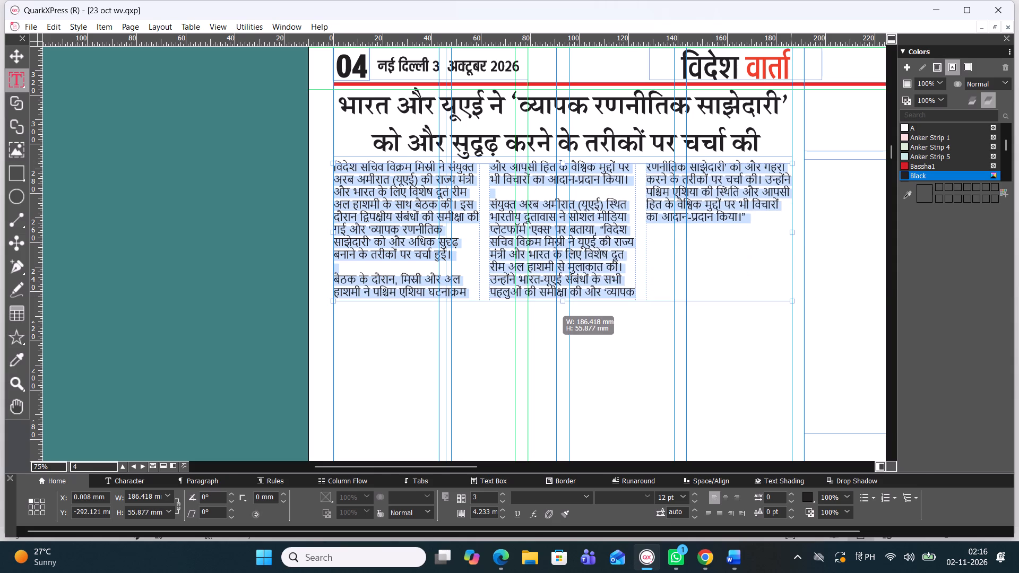
{"action": "left_click_drag", "start_coordinate": [550, 304], "coordinate": [536, 247]}
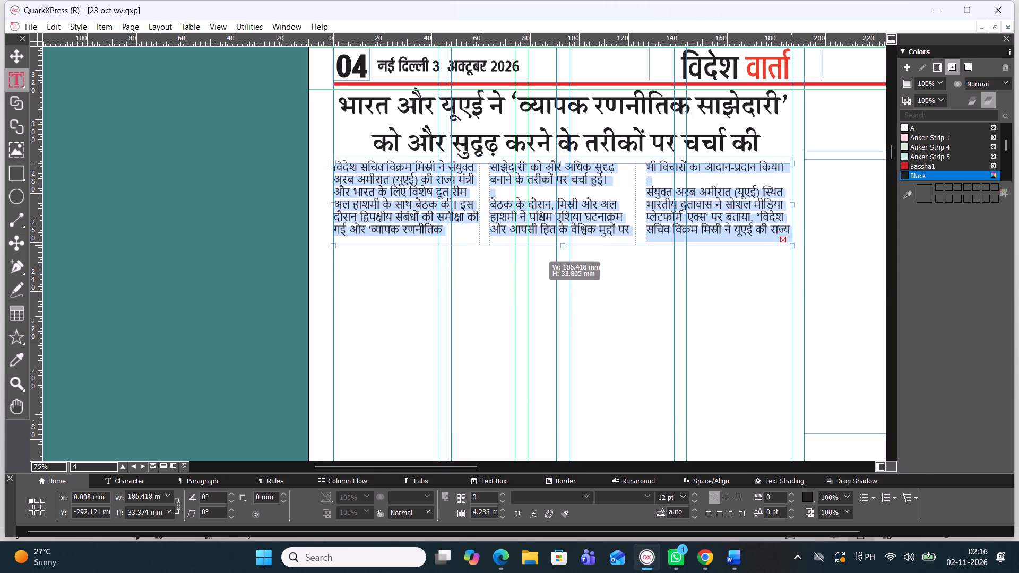
{"action": "left_click_drag", "start_coordinate": [536, 247], "coordinate": [536, 268]}
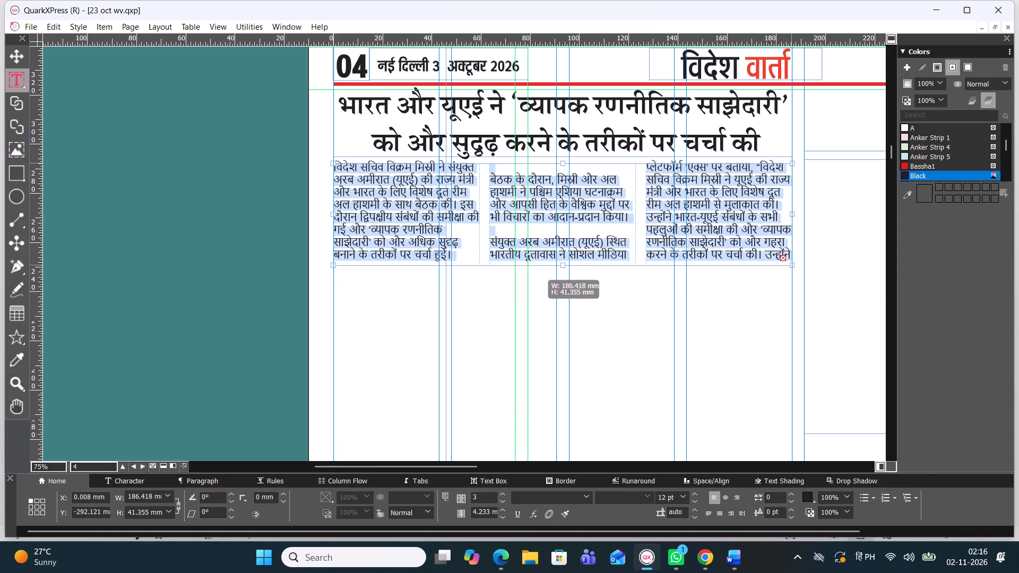
{"action": "left_click_drag", "start_coordinate": [536, 268], "coordinate": [537, 272]}
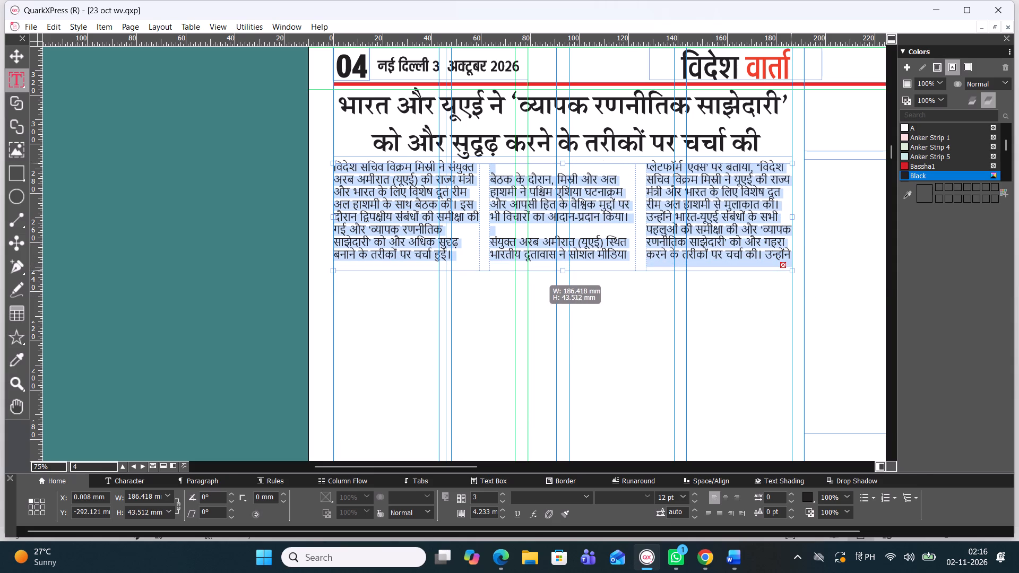
Set the story box to 4 columns and justify all of its text.
{"action": "left_click", "coordinate": [505, 494]}
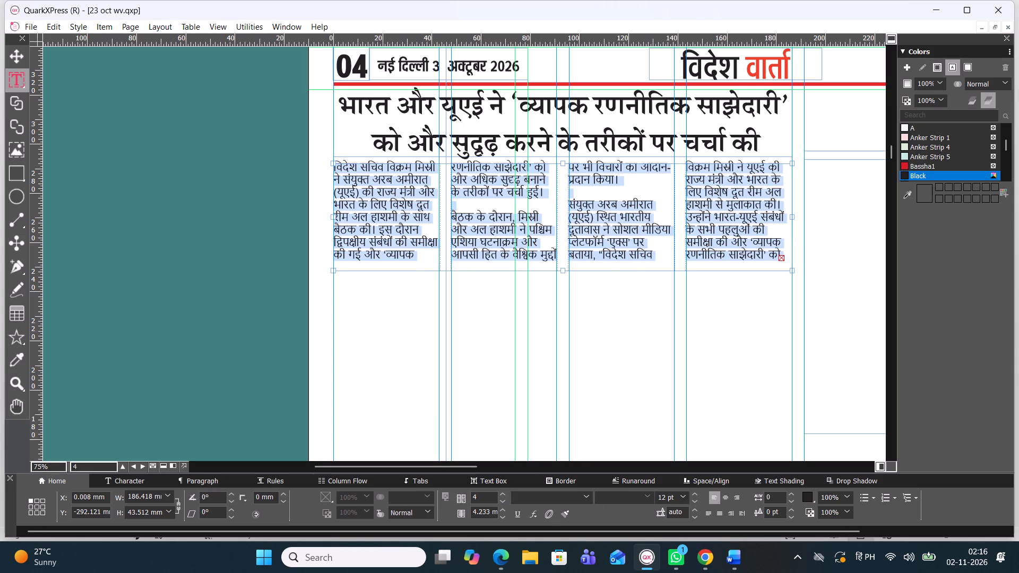
{"action": "left_click", "coordinate": [709, 516]}
Remove the blank lines between the story's paragraphs and run the 'संयुक्त अरब अमीरात' paragraph on after 'प्रदान किया।' with a space.
{"action": "left_click", "coordinate": [463, 206]}
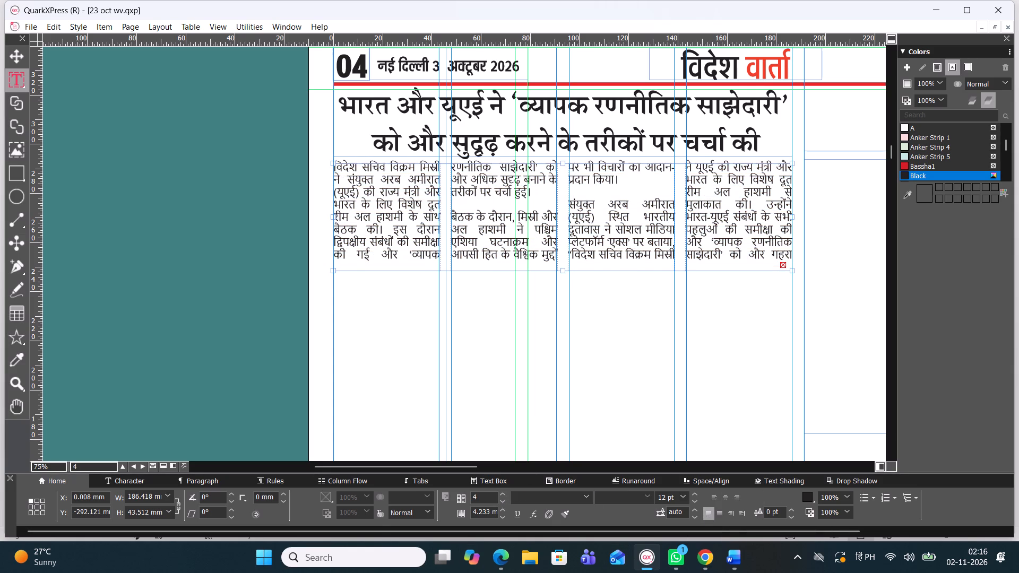
{"action": "key", "text": "BackSpace"}
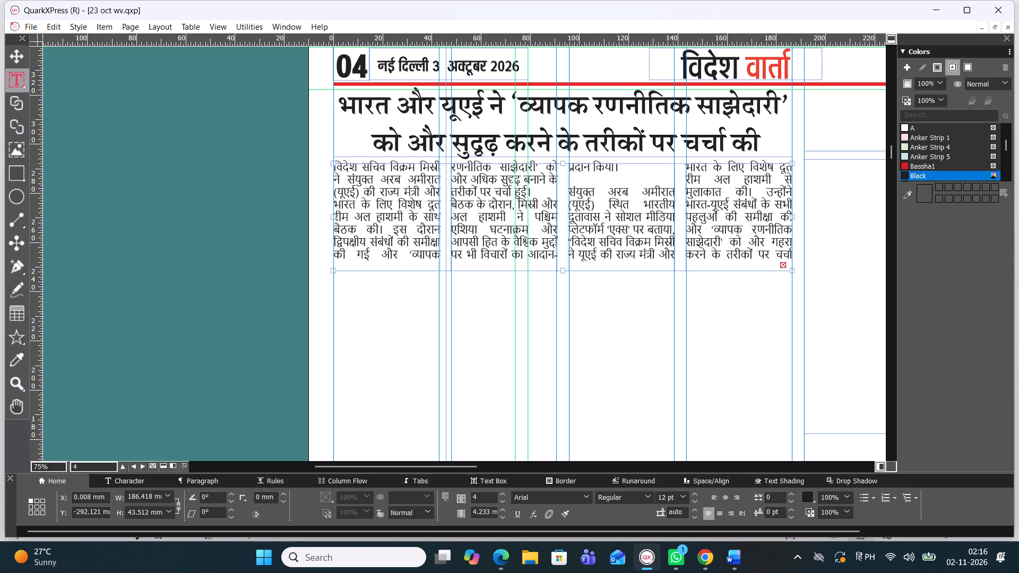
{"action": "left_click", "coordinate": [602, 181]}
{"action": "key", "text": "BackSpace"}
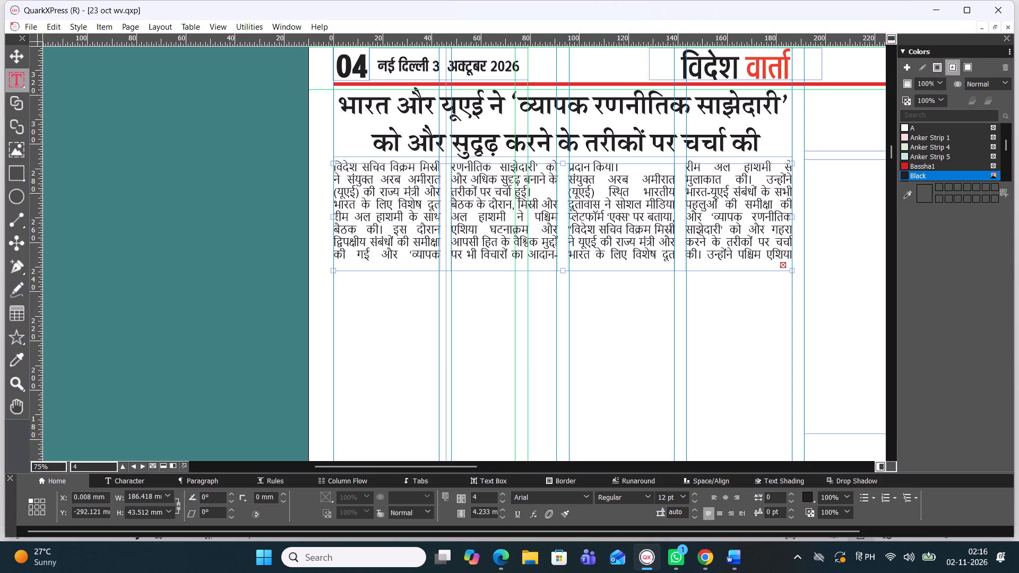
{"action": "left_click", "coordinate": [567, 178]}
{"action": "key", "text": "BackSpace"}
{"action": "key", "text": "space"}
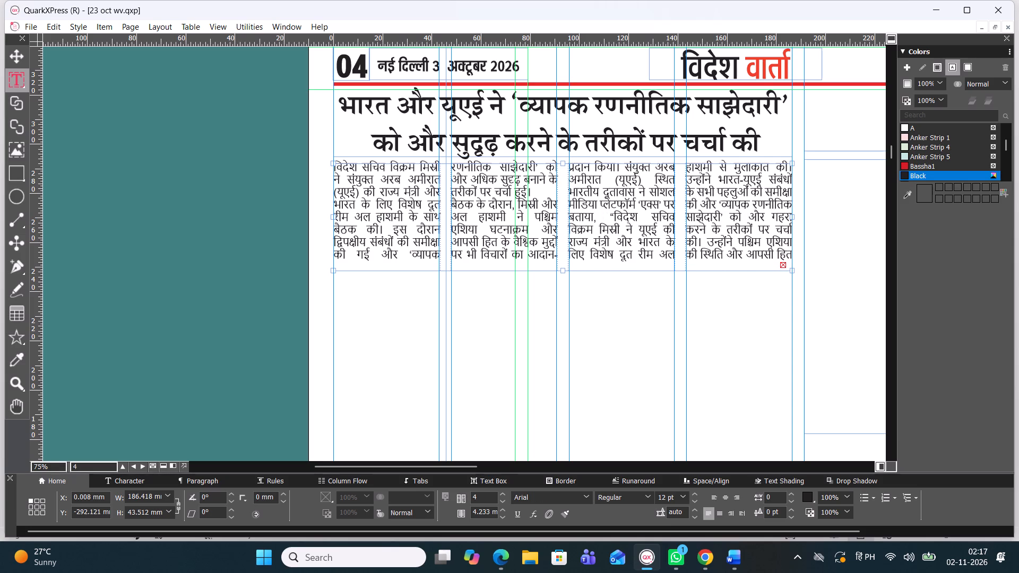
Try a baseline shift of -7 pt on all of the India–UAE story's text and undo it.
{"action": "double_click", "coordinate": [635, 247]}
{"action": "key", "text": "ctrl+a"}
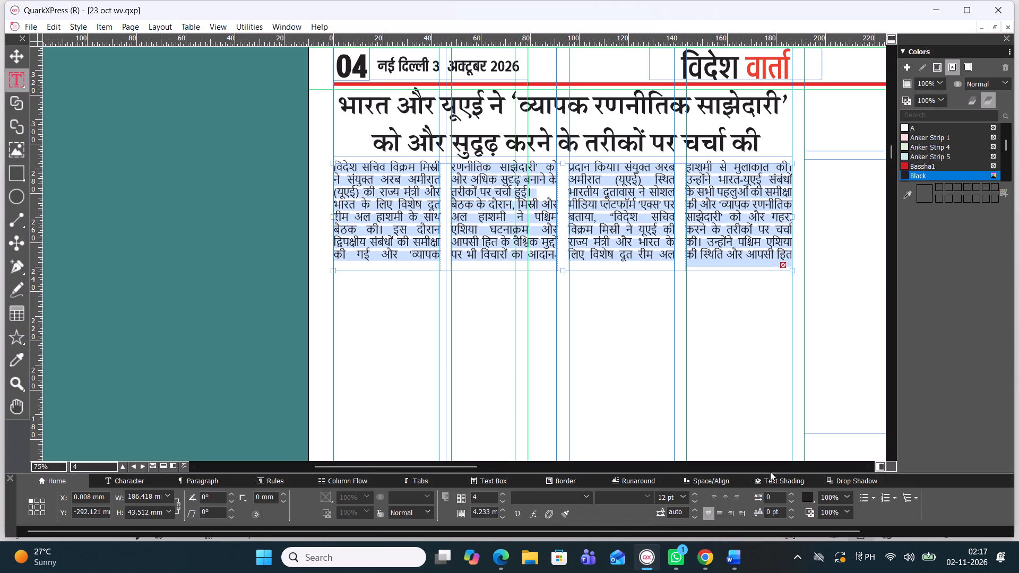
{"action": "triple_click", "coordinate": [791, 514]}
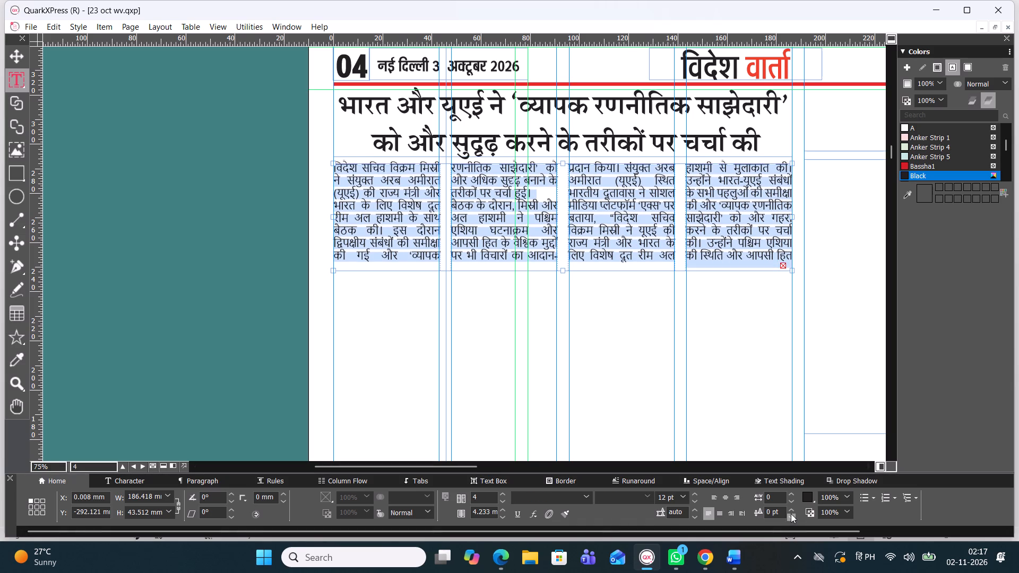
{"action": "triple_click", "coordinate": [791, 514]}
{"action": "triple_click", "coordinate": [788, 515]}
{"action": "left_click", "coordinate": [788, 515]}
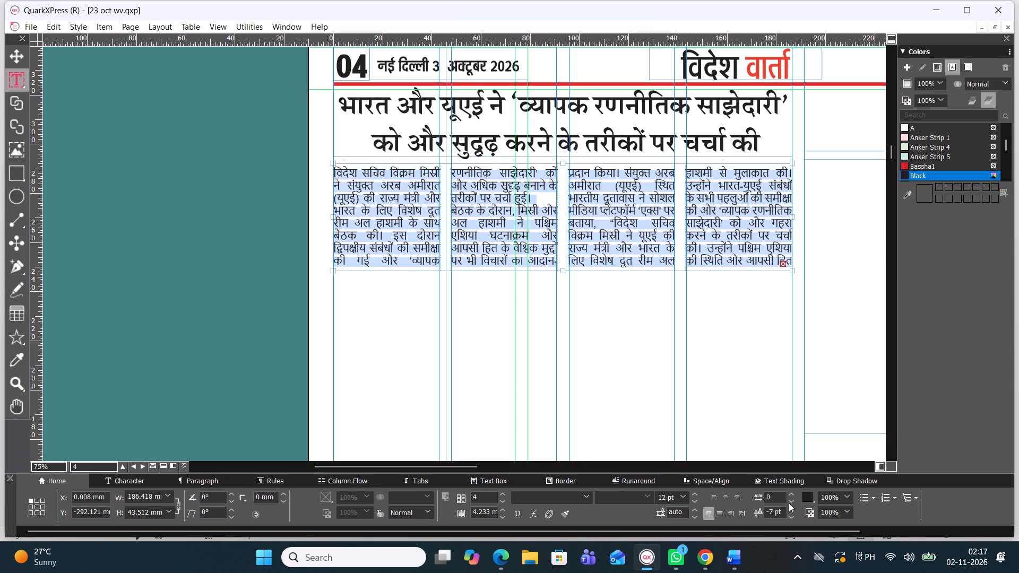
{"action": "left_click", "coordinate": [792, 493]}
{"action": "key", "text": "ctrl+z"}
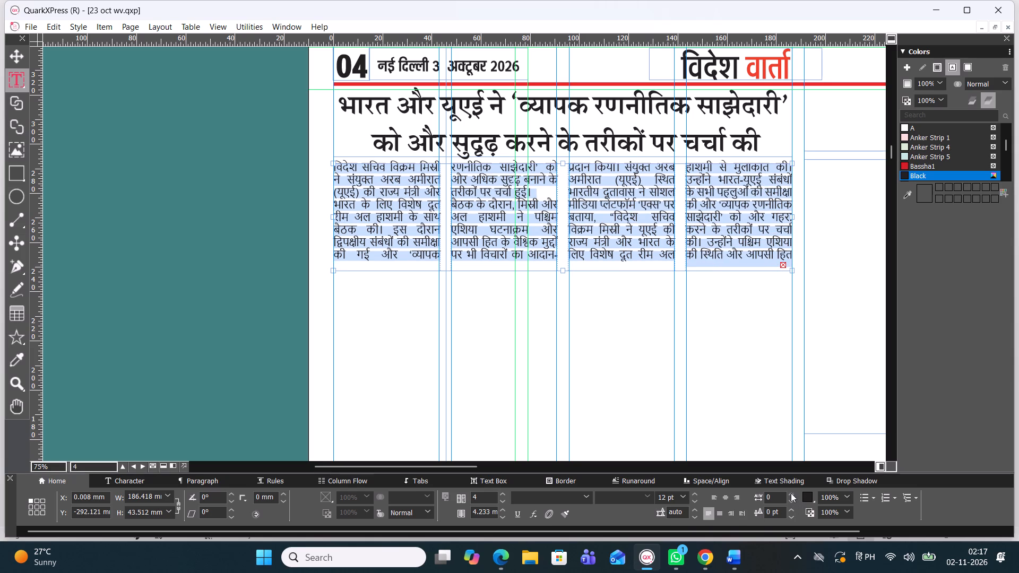
Set the baseline shift of all the story's text to -8 pt.
{"action": "triple_click", "coordinate": [790, 516]}
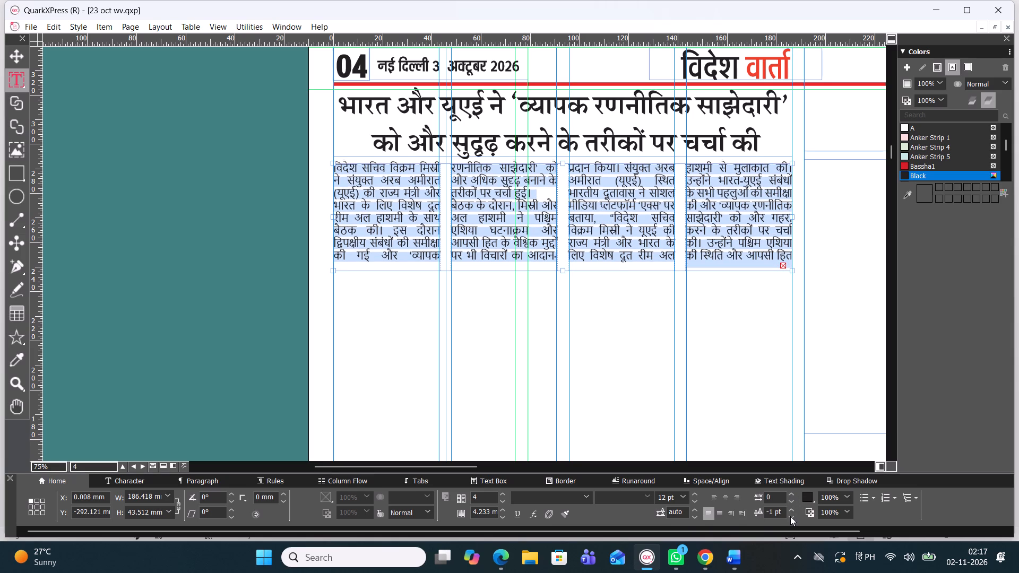
{"action": "triple_click", "coordinate": [790, 516]}
{"action": "double_click", "coordinate": [790, 516]}
{"action": "double_click", "coordinate": [790, 516]}
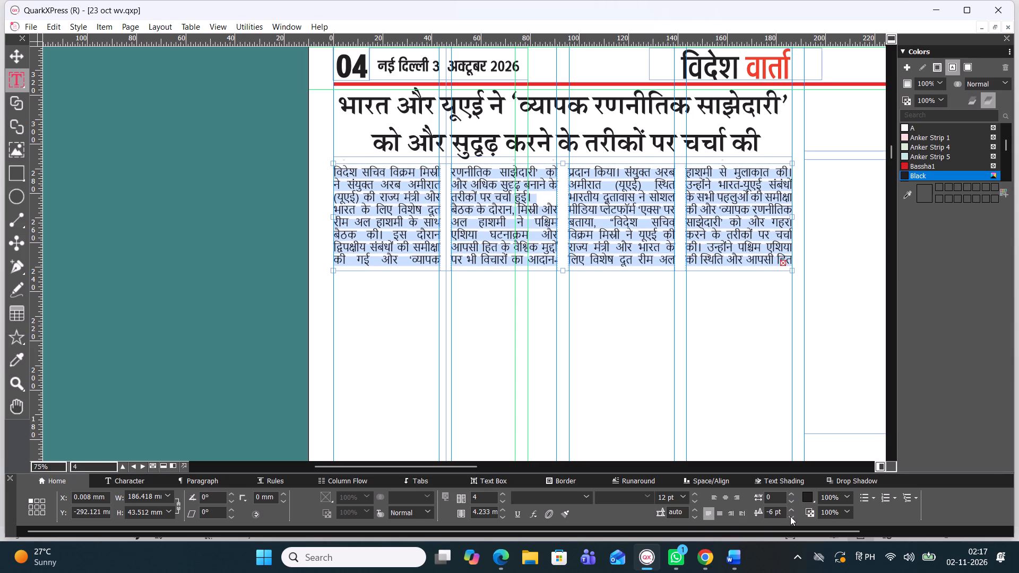
{"action": "left_click", "coordinate": [790, 516]}
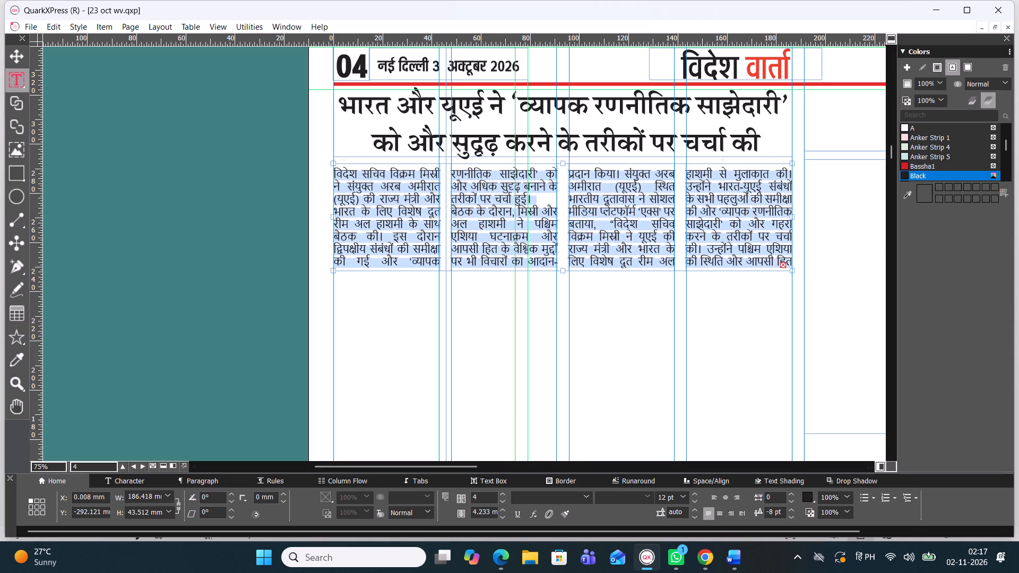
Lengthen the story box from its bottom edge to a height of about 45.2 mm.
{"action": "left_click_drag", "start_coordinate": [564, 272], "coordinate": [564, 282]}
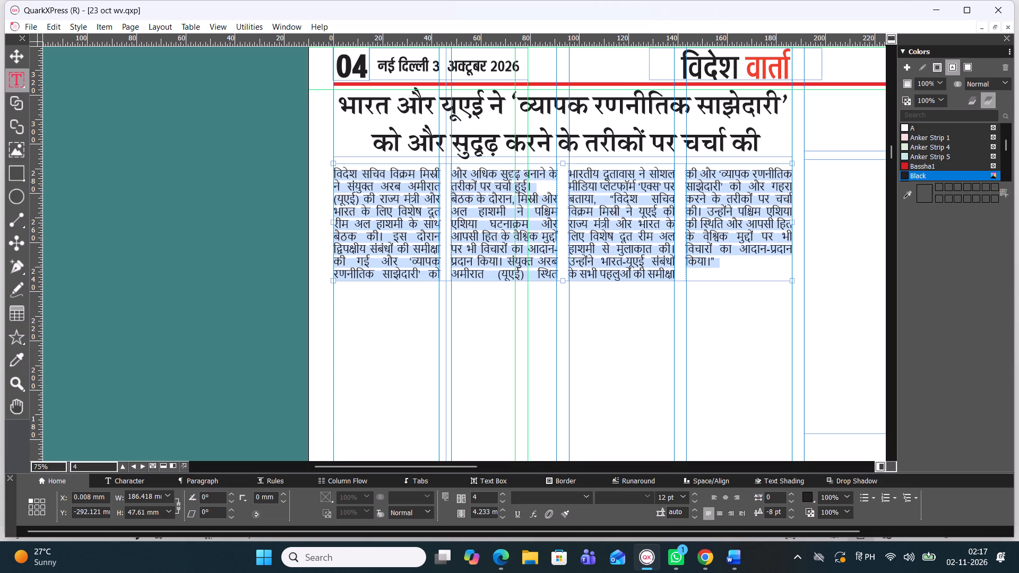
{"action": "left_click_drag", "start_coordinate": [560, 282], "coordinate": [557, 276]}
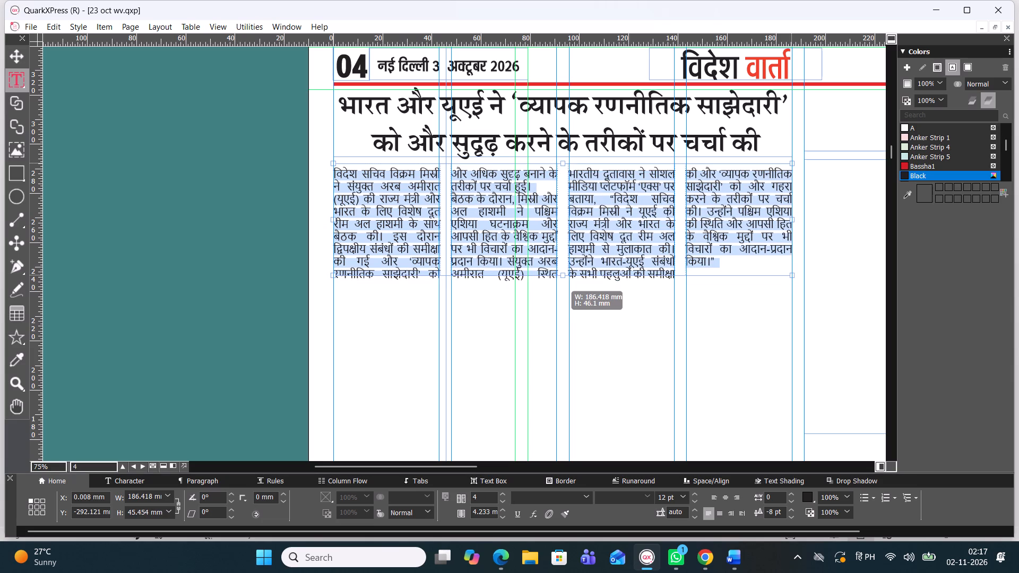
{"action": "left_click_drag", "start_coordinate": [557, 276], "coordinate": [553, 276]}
Run the 'बैठक के दौरान' paragraph on after 'चर्चा हुई।' with a space.
{"action": "left_click", "coordinate": [449, 197]}
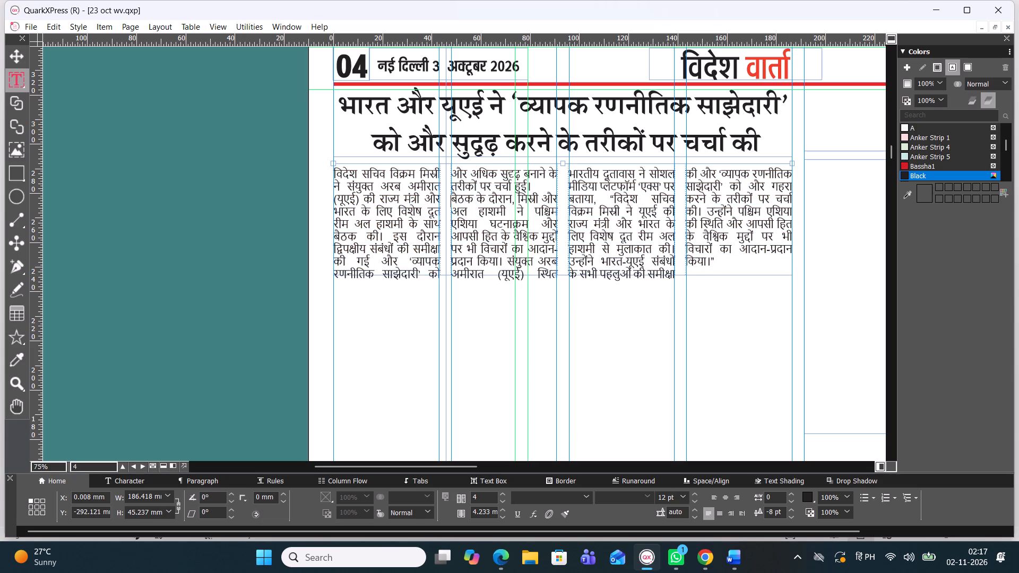
{"action": "key", "text": "BackSpace"}
{"action": "key", "text": "space"}
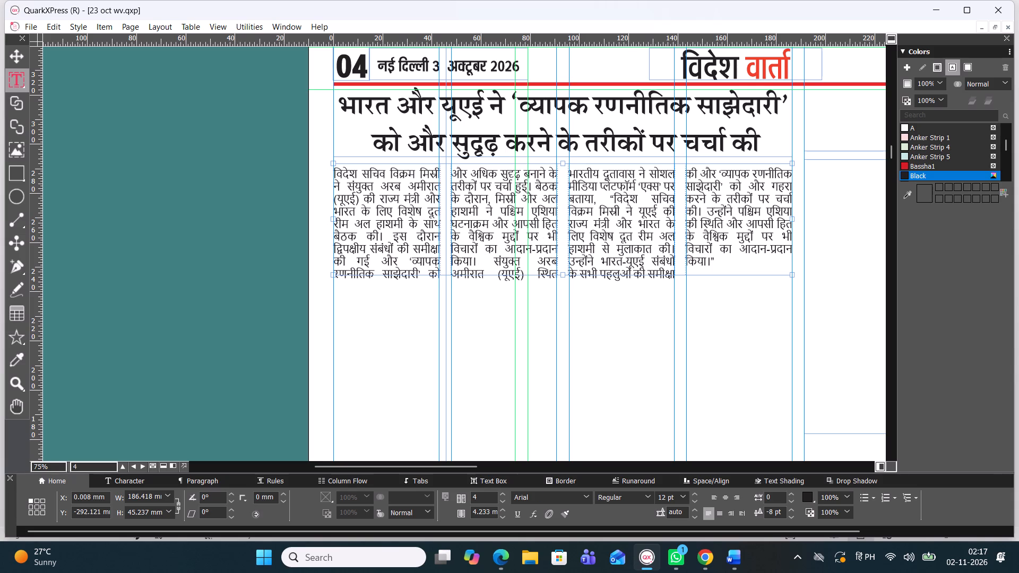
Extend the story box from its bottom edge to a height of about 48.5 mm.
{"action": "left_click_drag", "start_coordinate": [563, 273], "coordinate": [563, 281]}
Set all of the story's text to 11.5 pt with 11.7 pt leading.
{"action": "triple_click", "coordinate": [563, 261]}
{"action": "left_click", "coordinate": [563, 261]}
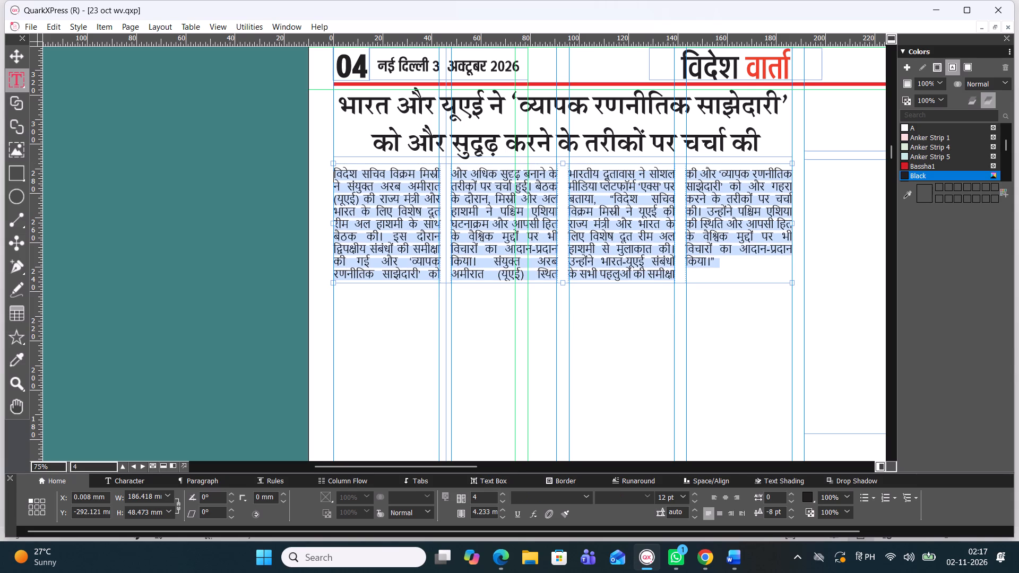
{"action": "left_click_drag", "start_coordinate": [676, 496], "coordinate": [626, 496]}
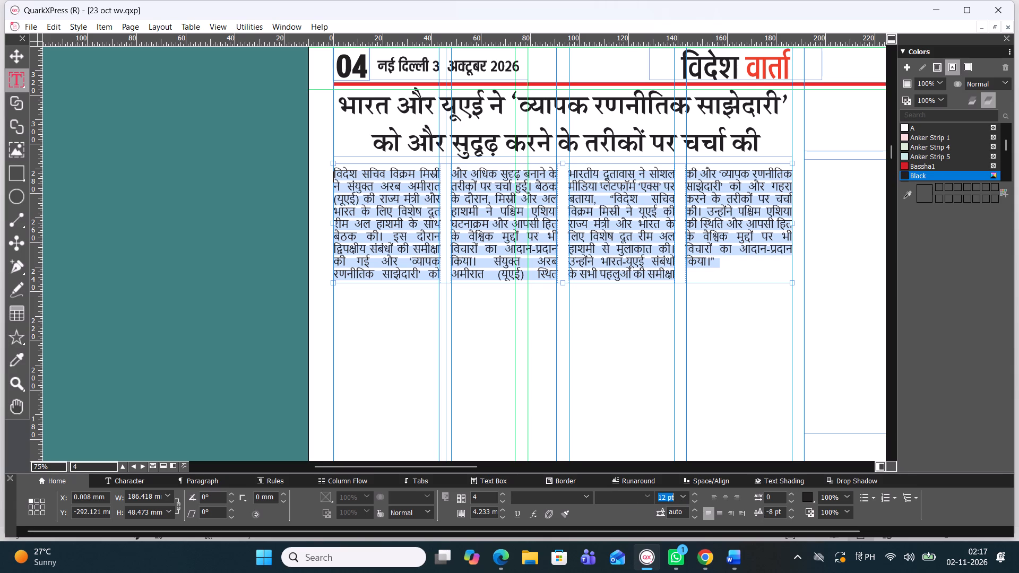
{"action": "key", "text": "BackSpace"}
{"action": "type", "text": "11.5"}
{"action": "key", "text": "Return"}
{"action": "left_click_drag", "start_coordinate": [683, 512], "coordinate": [614, 510]}
{"action": "type", "text": "11"}
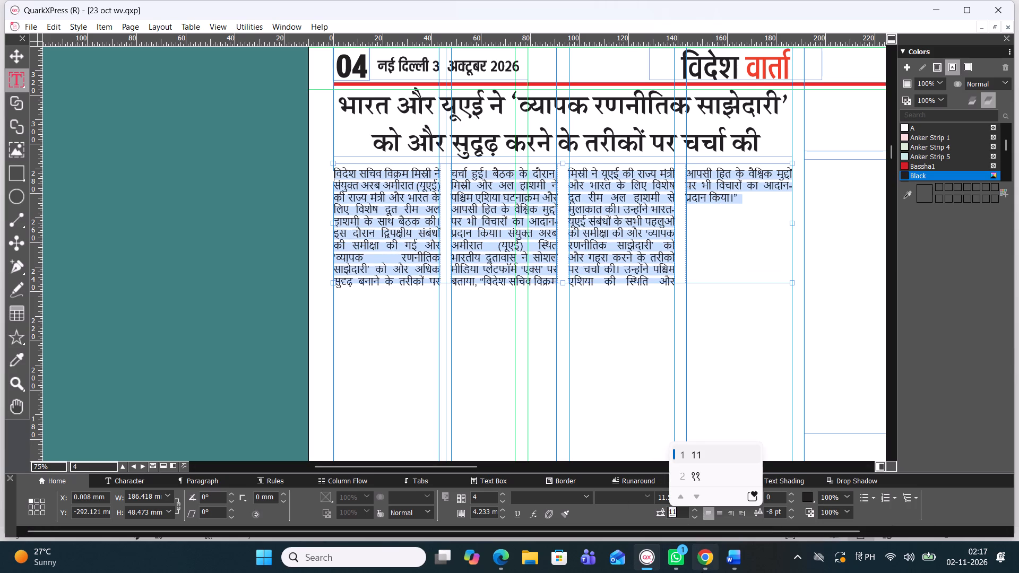
{"action": "type", "text": ".7"}
{"action": "key", "text": "Return"}
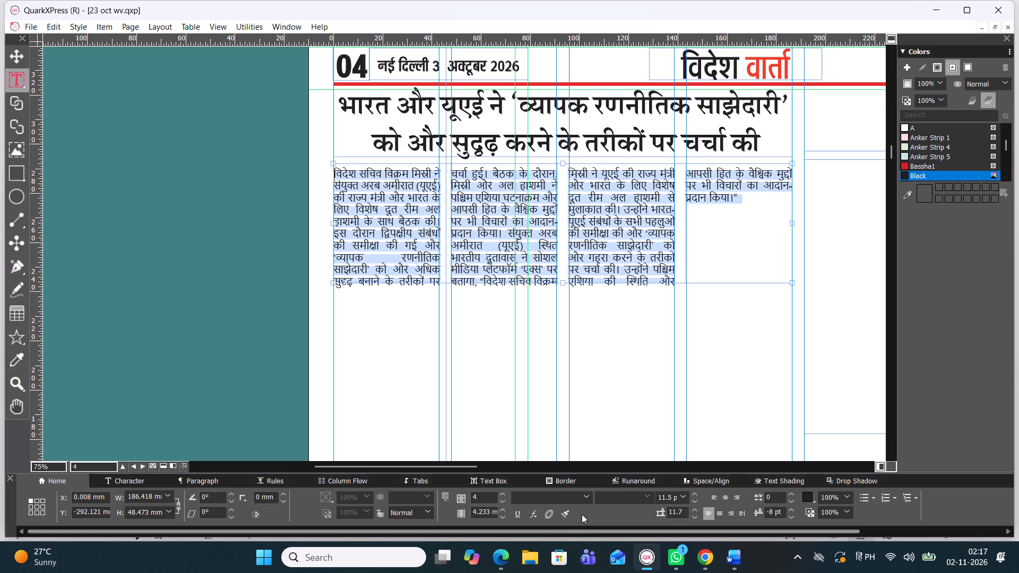
Change the font of all the story's text to Four C Gandhi.
{"action": "left_click", "coordinate": [587, 499]}
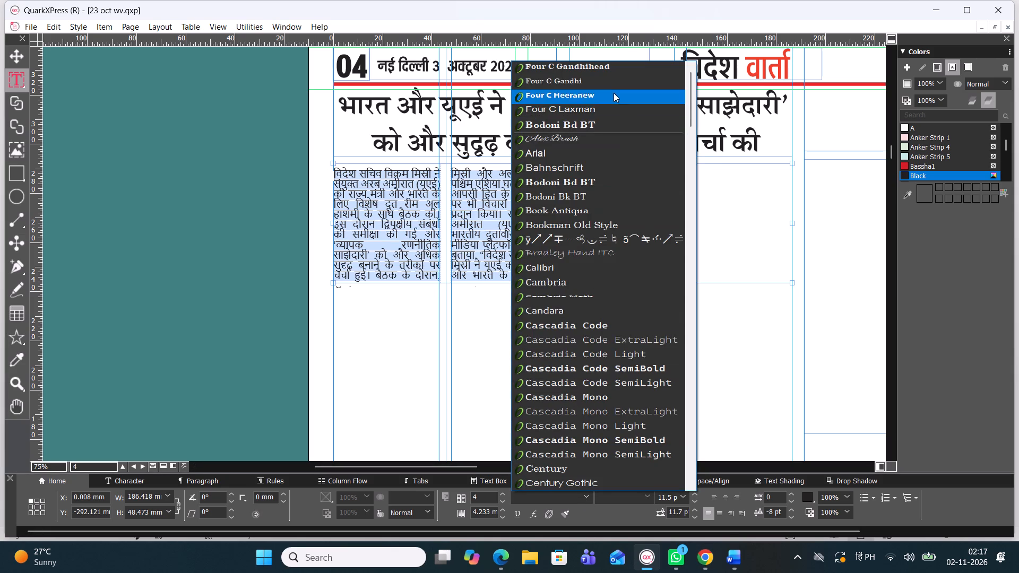
{"action": "left_click", "coordinate": [608, 84]}
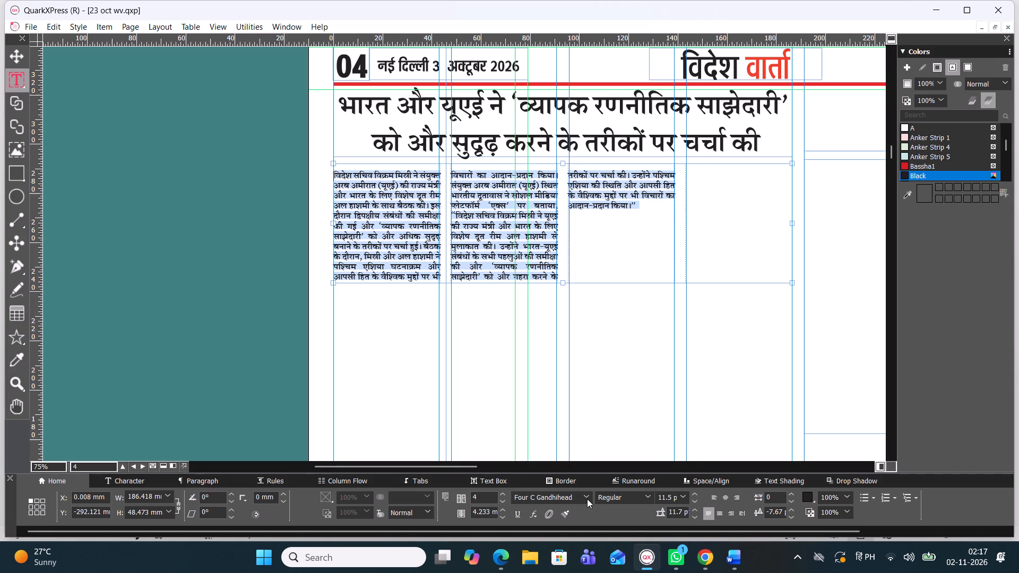
{"action": "left_click", "coordinate": [588, 499]}
{"action": "scroll", "coordinate": [547, 107], "scroll_direction": "up", "scroll_amount": 1}
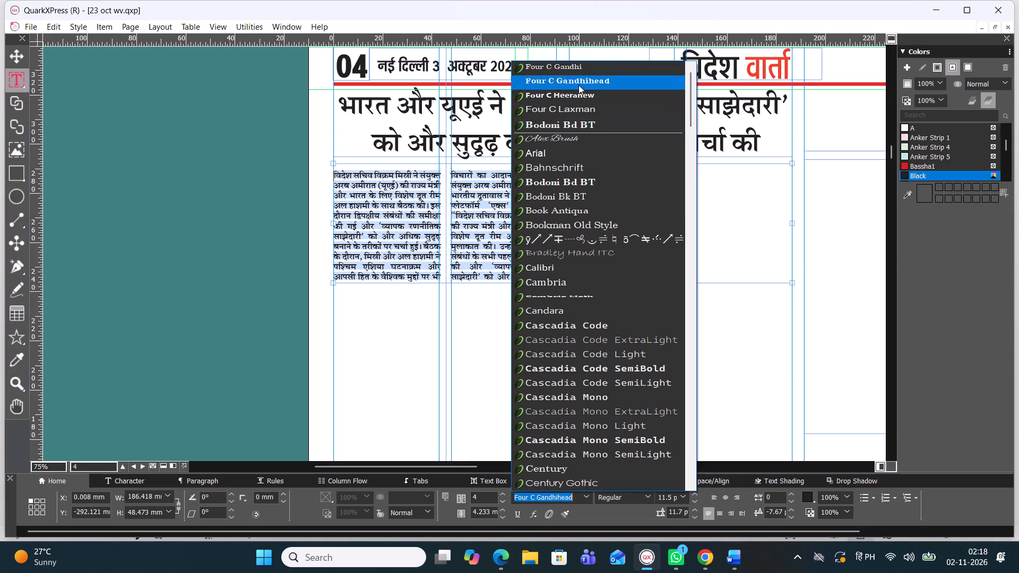
{"action": "left_click", "coordinate": [580, 69]}
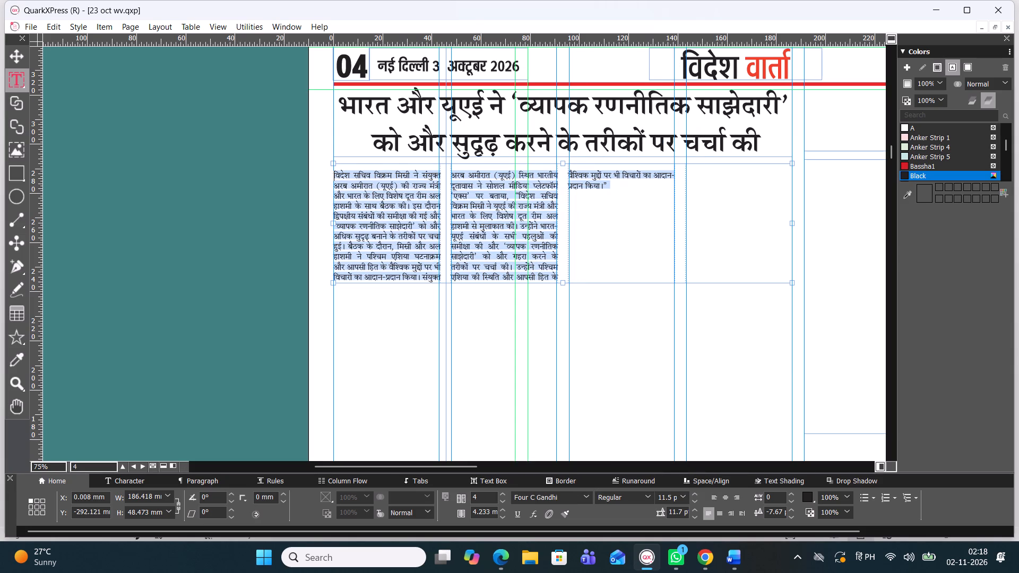
Shorten the story box from its bottom edge to a height of about 38.6 mm.
{"action": "left_click", "coordinate": [564, 280]}
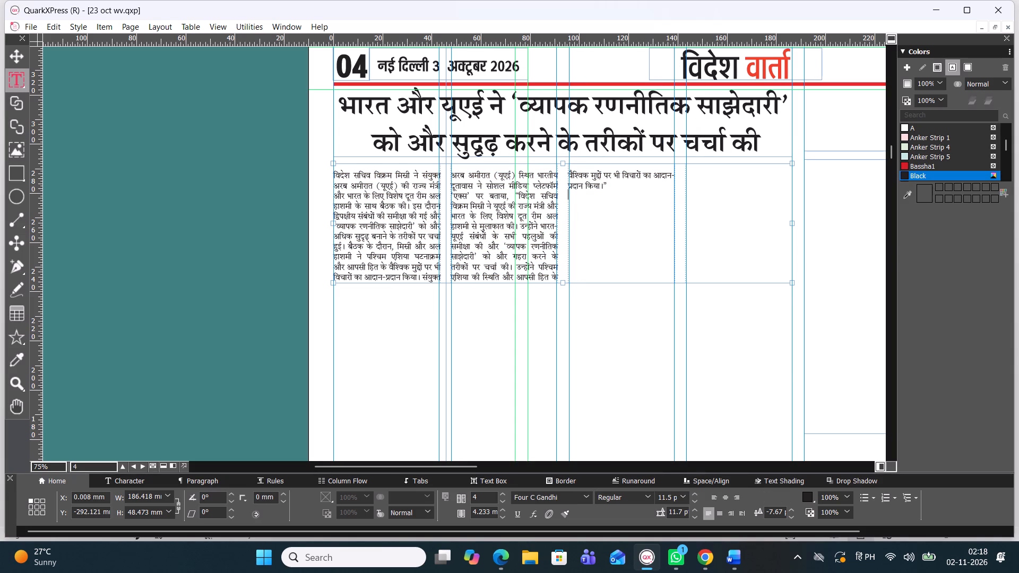
{"action": "left_click_drag", "start_coordinate": [565, 284], "coordinate": [563, 271]}
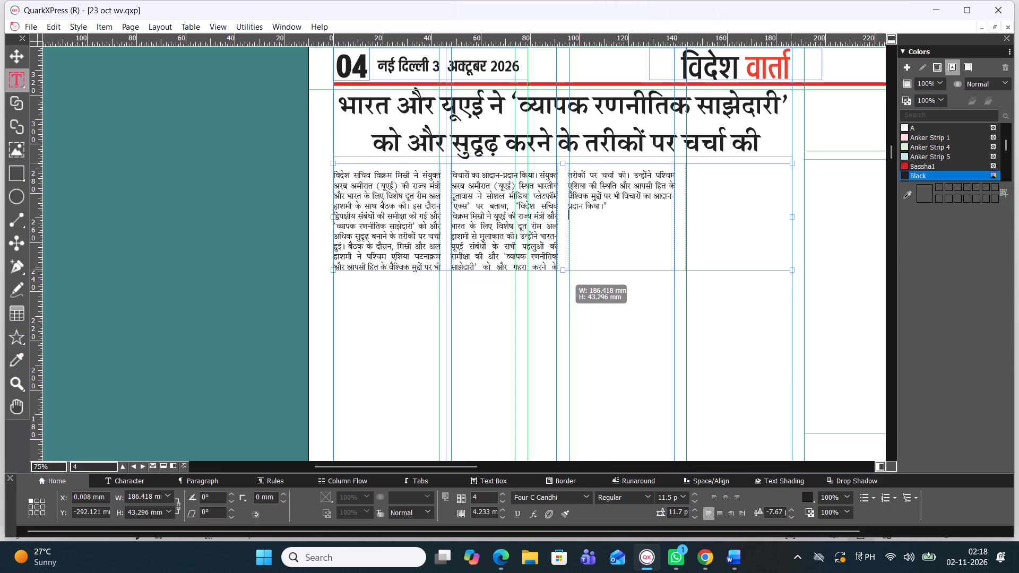
{"action": "left_click_drag", "start_coordinate": [563, 271], "coordinate": [563, 265]}
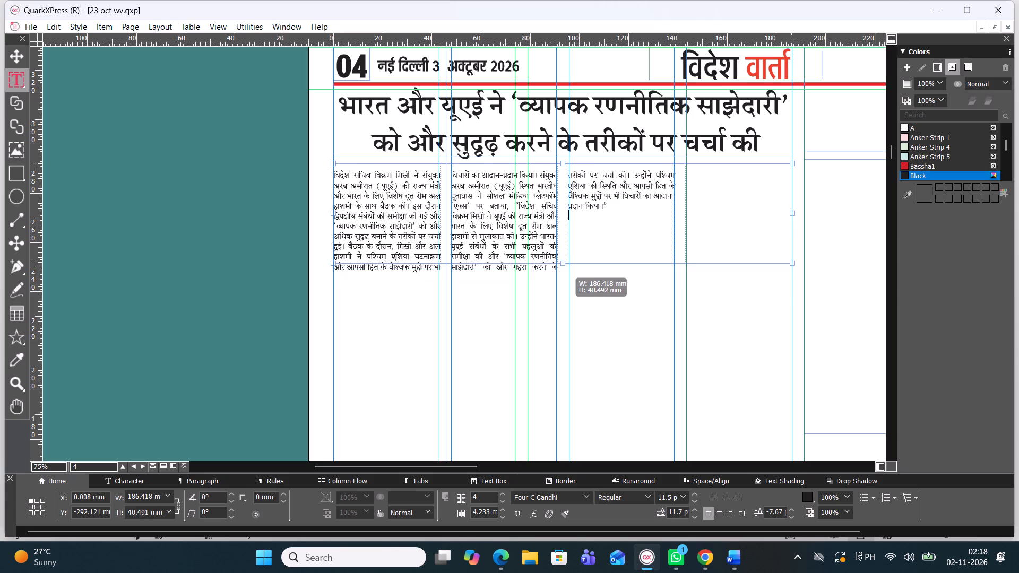
{"action": "left_click_drag", "start_coordinate": [563, 265], "coordinate": [561, 247]}
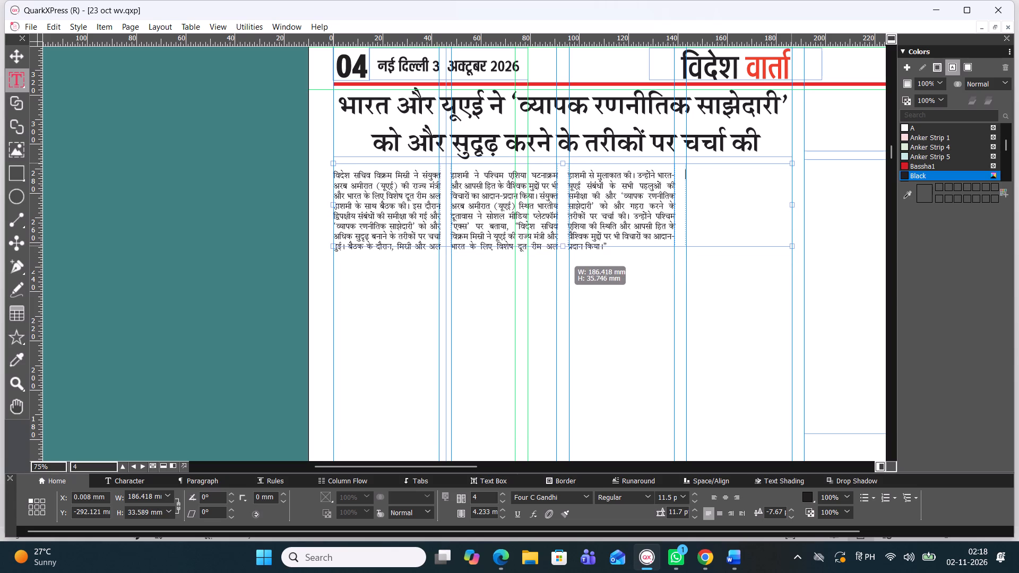
{"action": "left_click_drag", "start_coordinate": [561, 247], "coordinate": [559, 248]}
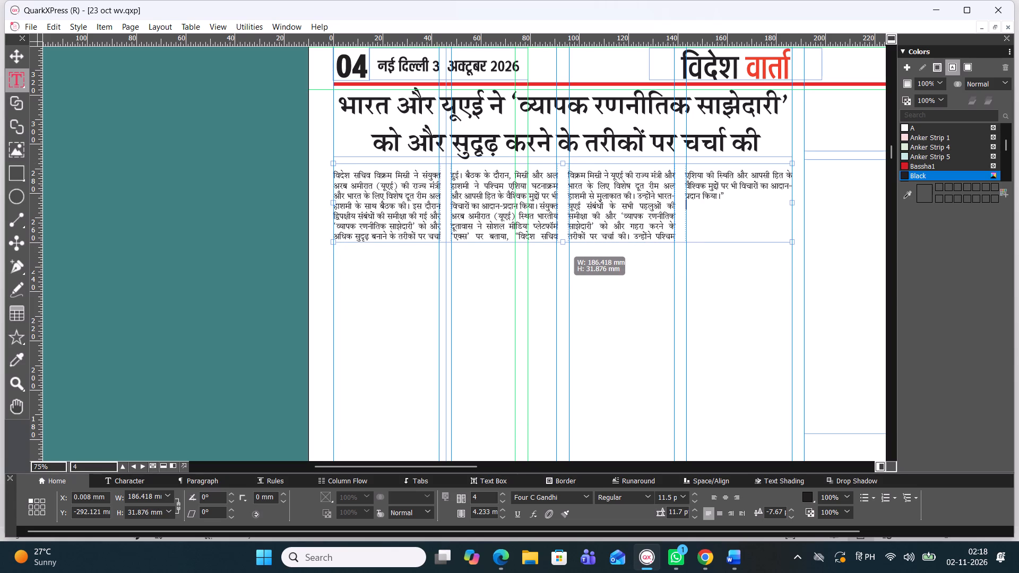
{"action": "left_click_drag", "start_coordinate": [559, 248], "coordinate": [565, 268]}
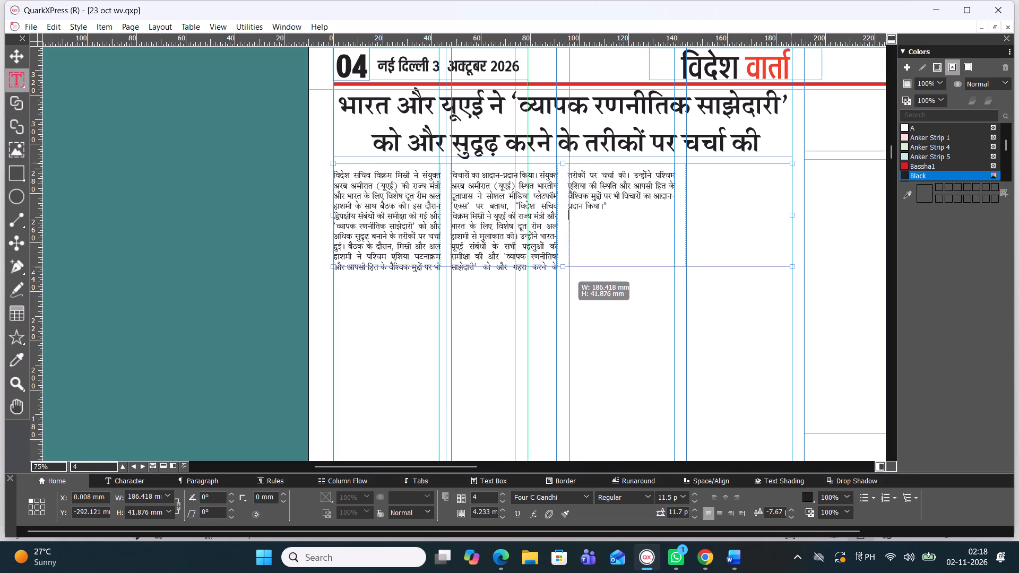
{"action": "left_click_drag", "start_coordinate": [565, 268], "coordinate": [567, 264]}
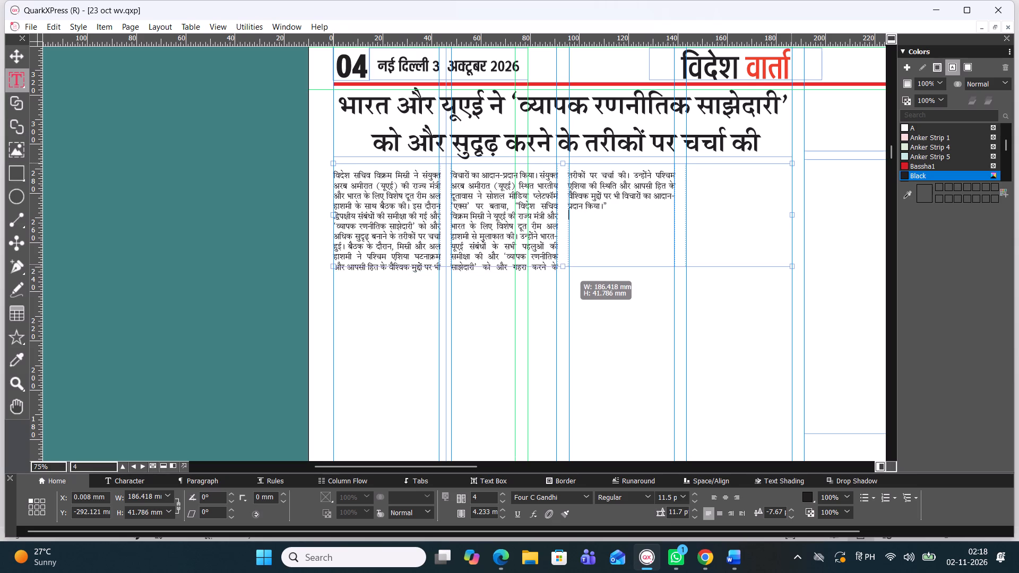
{"action": "left_click_drag", "start_coordinate": [567, 264], "coordinate": [557, 260]}
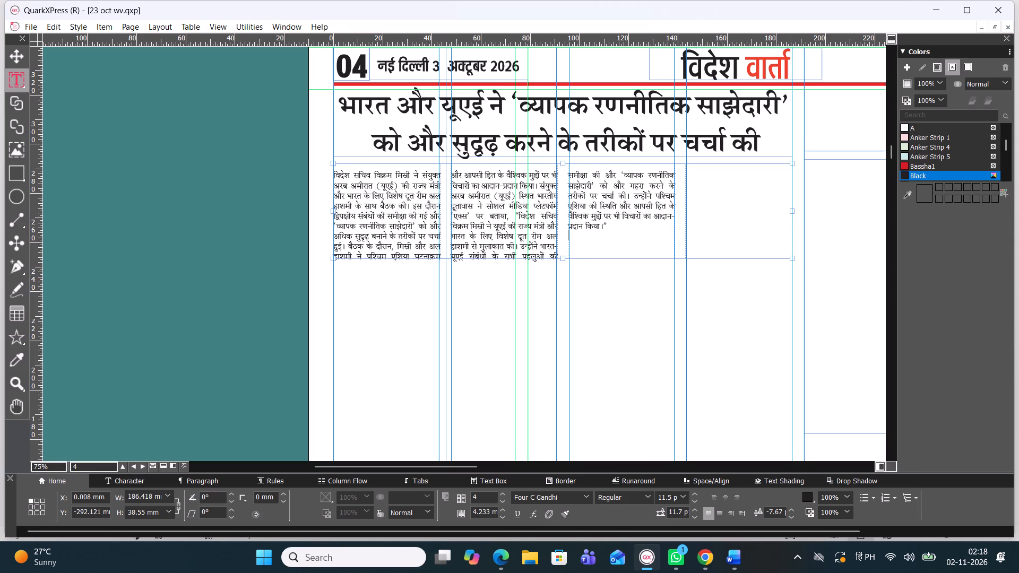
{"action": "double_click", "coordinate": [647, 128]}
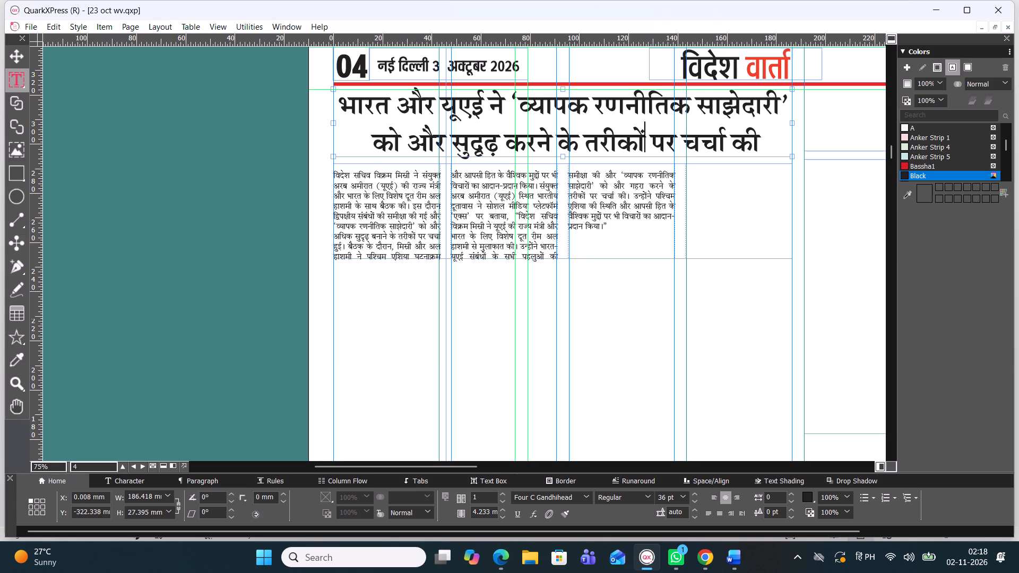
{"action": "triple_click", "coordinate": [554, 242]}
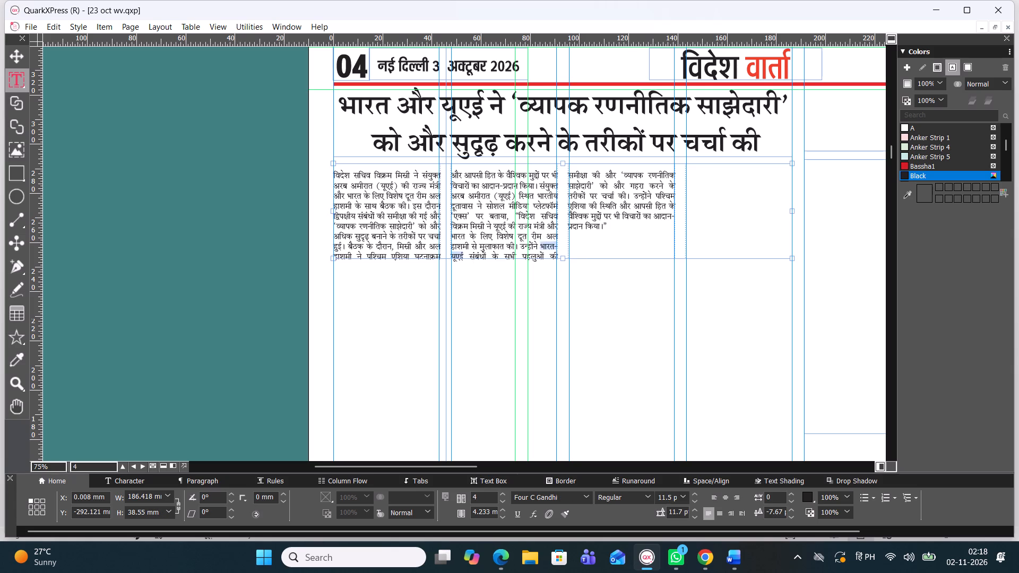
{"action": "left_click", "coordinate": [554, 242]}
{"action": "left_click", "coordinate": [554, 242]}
Move the story box down, away from the headline, to about X 2.5 mm, Y -257.3 mm.
{"action": "left_click", "coordinate": [17, 59]}
{"action": "left_click", "coordinate": [576, 107]}
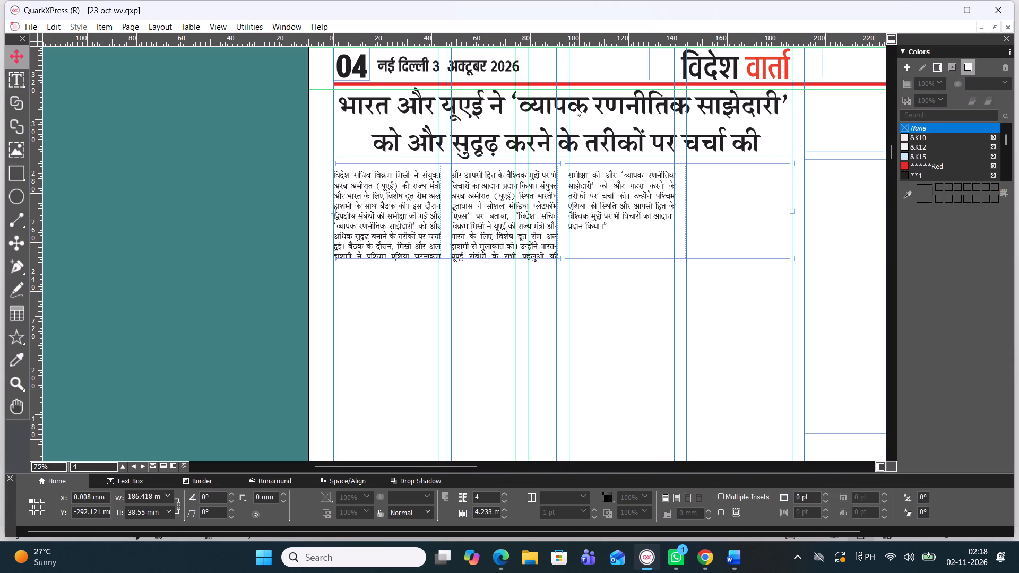
{"action": "left_click_drag", "start_coordinate": [576, 223], "coordinate": [580, 306]}
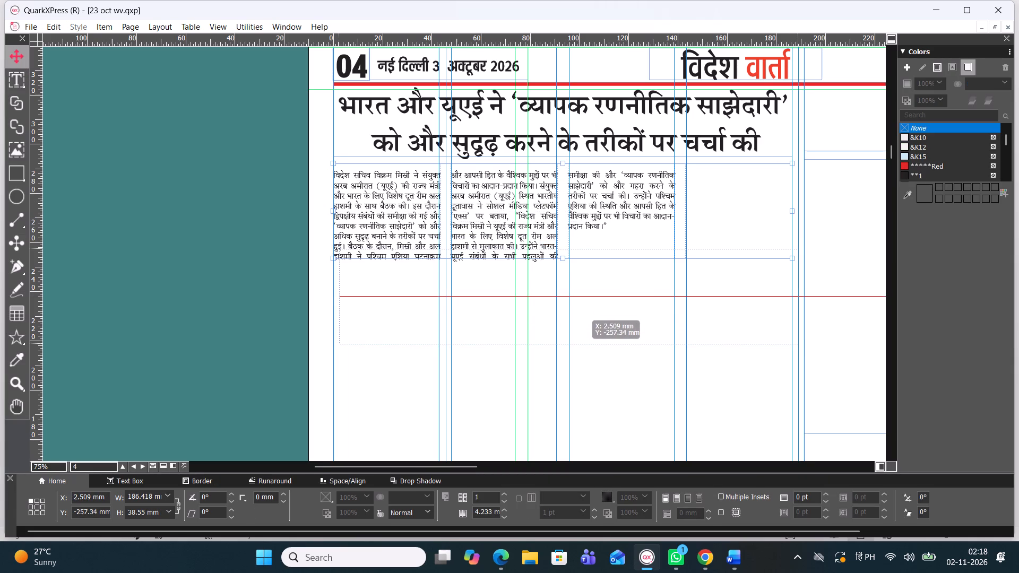
Resize the main headline's text box to about 90.7 mm wide and 58.7 mm high.
{"action": "left_click", "coordinate": [584, 136]}
{"action": "left_click_drag", "start_coordinate": [795, 124], "coordinate": [784, 128]}
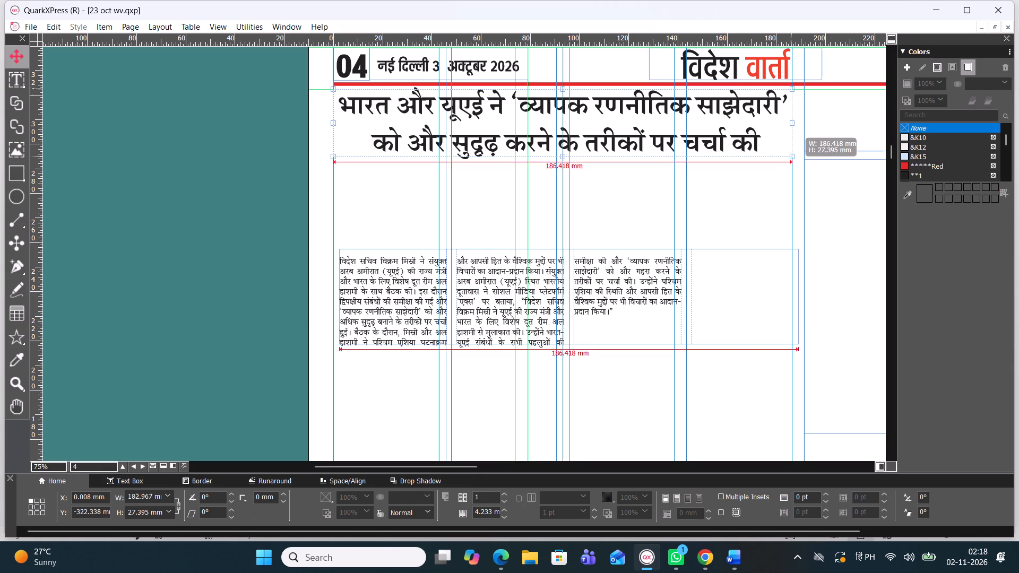
{"action": "left_click_drag", "start_coordinate": [784, 128], "coordinate": [670, 114]}
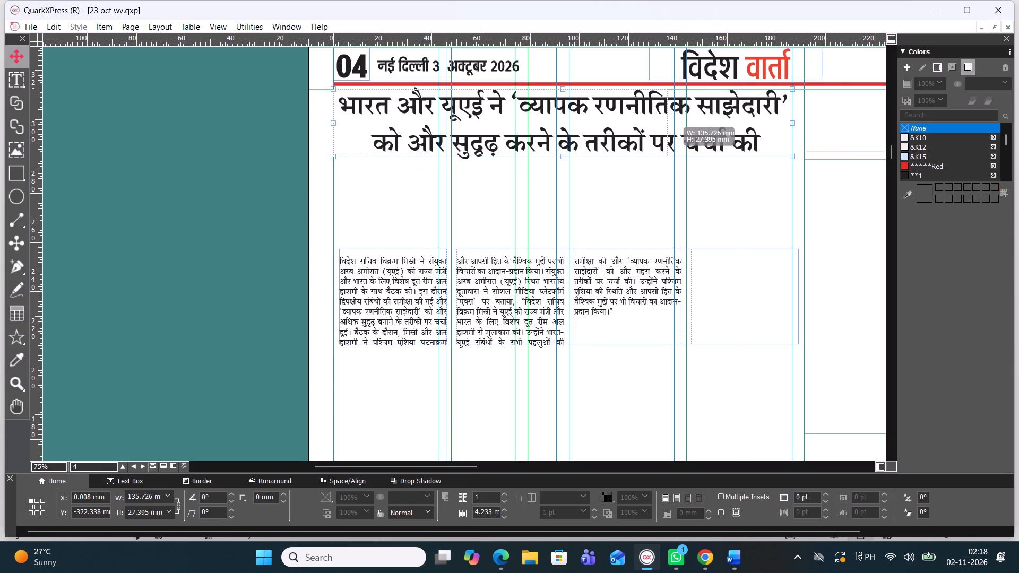
{"action": "left_click_drag", "start_coordinate": [670, 114], "coordinate": [671, 114]}
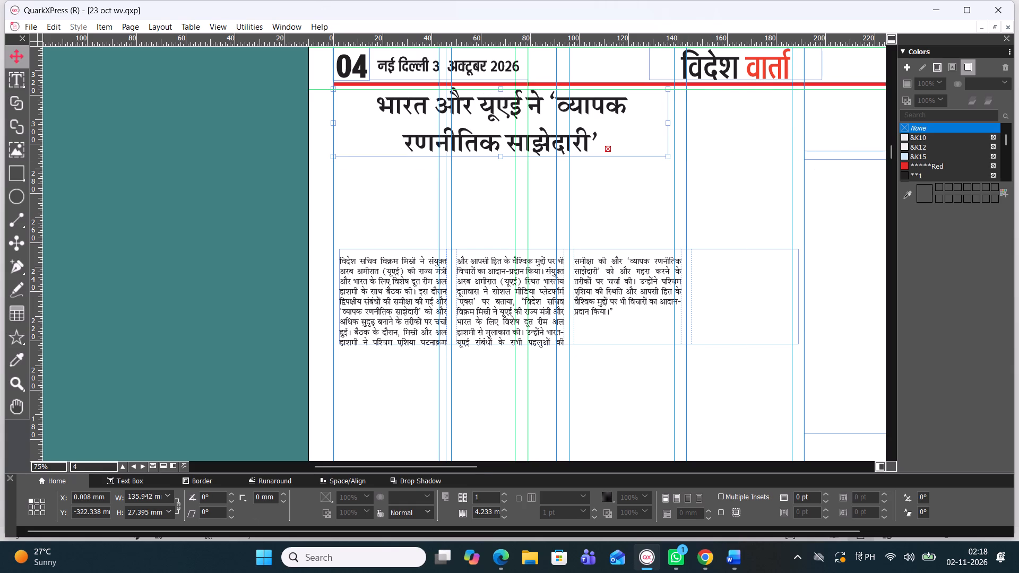
{"action": "left_click_drag", "start_coordinate": [670, 121], "coordinate": [513, 93]}
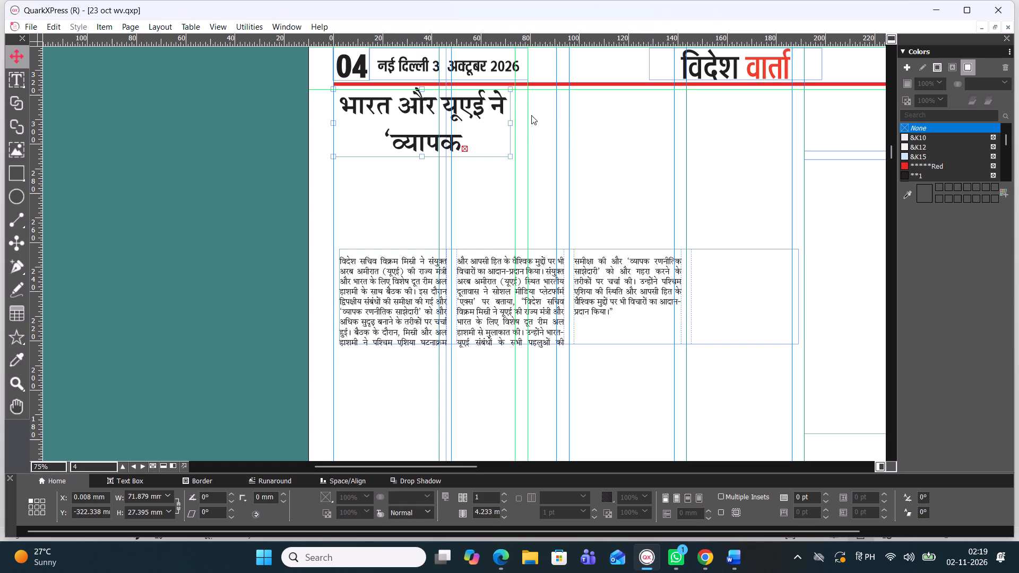
{"action": "left_click_drag", "start_coordinate": [513, 123], "coordinate": [533, 124]}
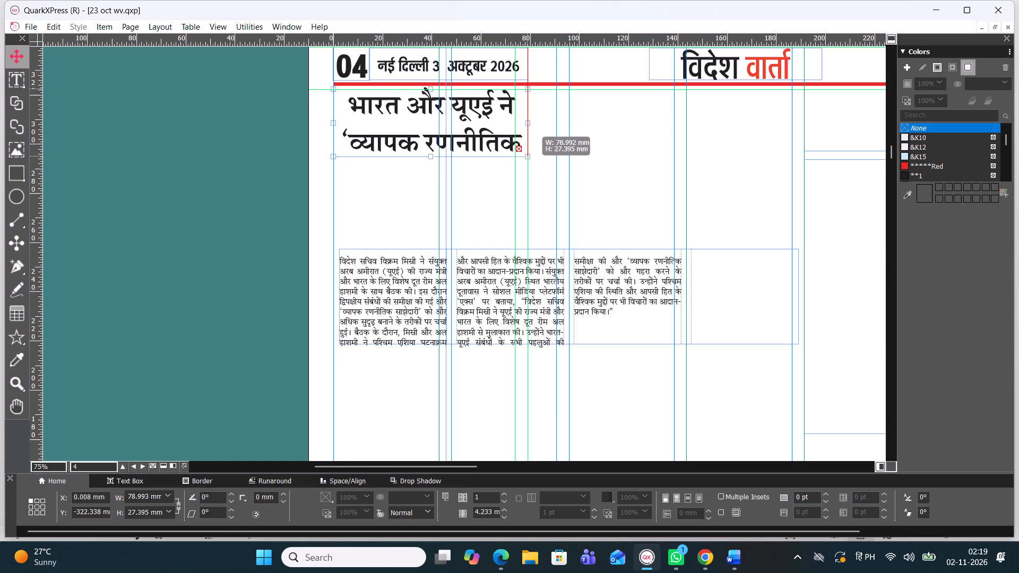
{"action": "left_click_drag", "start_coordinate": [533, 124], "coordinate": [559, 126]}
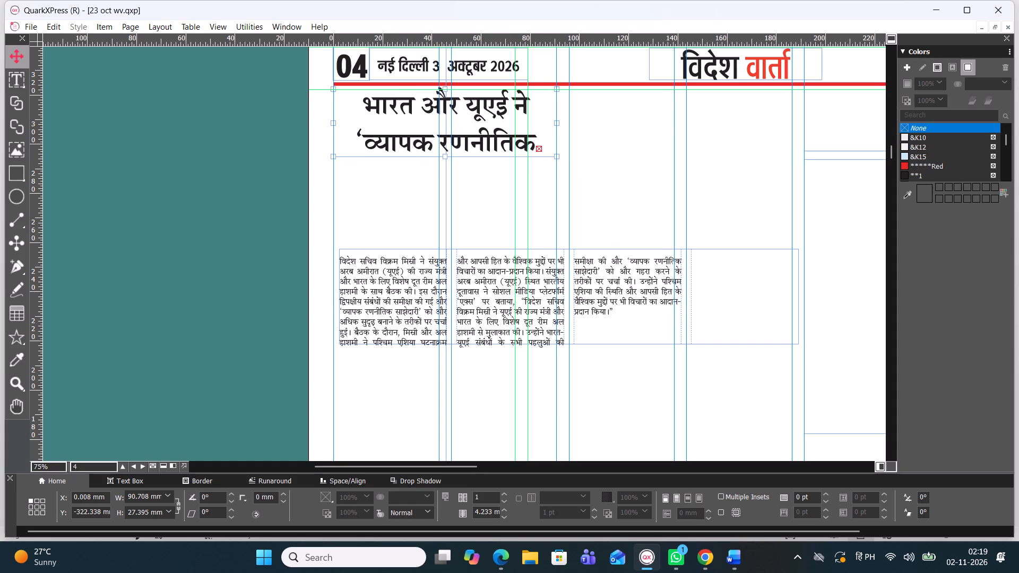
{"action": "left_click_drag", "start_coordinate": [445, 157], "coordinate": [477, 231]}
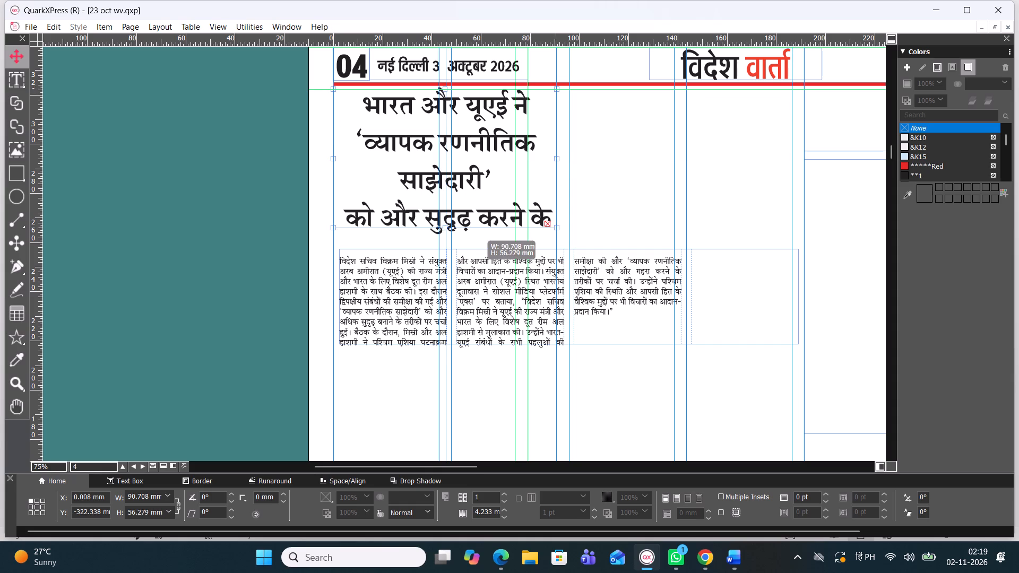
{"action": "left_click_drag", "start_coordinate": [477, 231], "coordinate": [477, 234]}
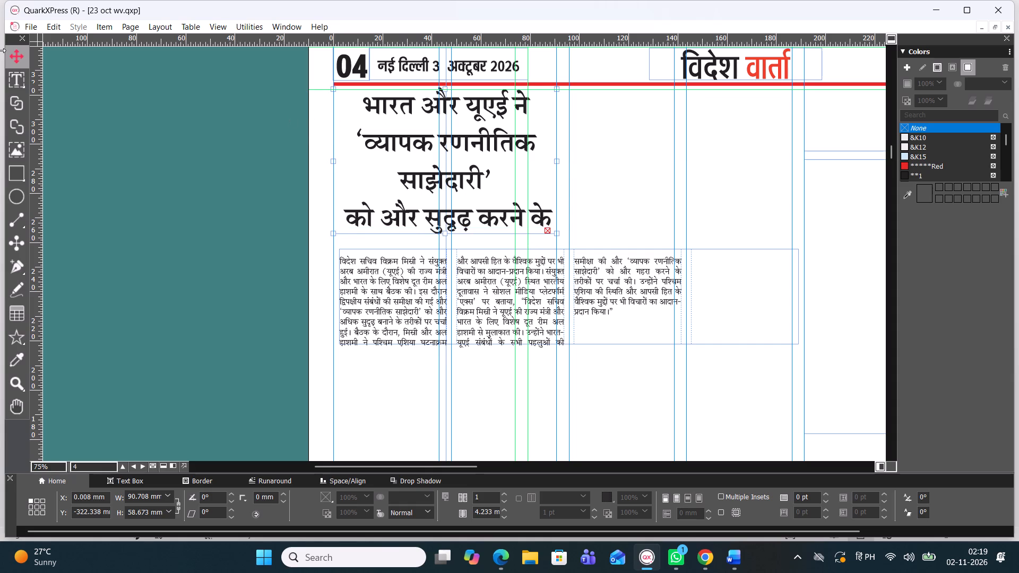
Change the font of the headline's opening words "भारत और यूएई ने" to Four C Chetan.
{"action": "left_click", "coordinate": [25, 79]}
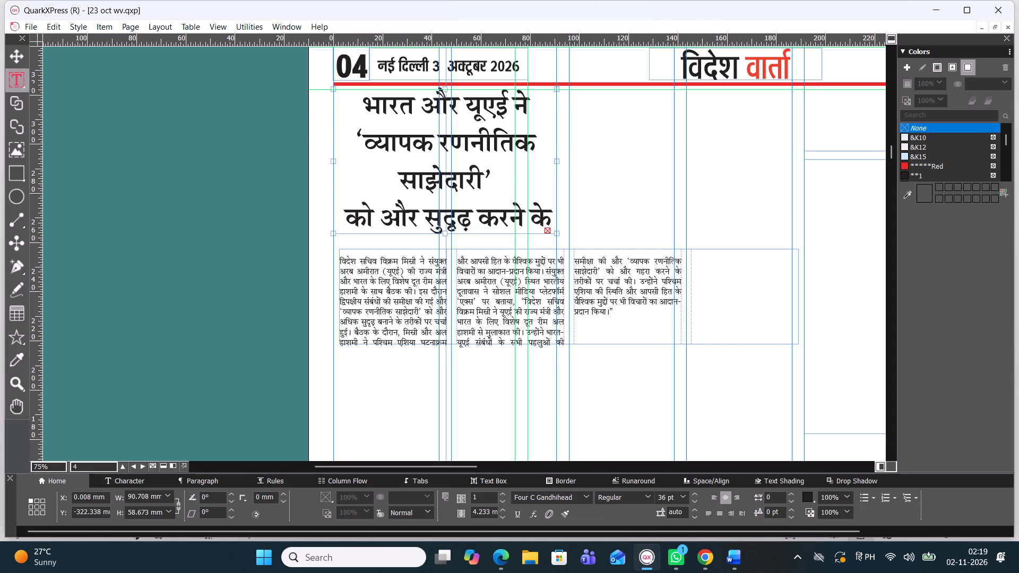
{"action": "left_click_drag", "start_coordinate": [364, 101], "coordinate": [481, 109]}
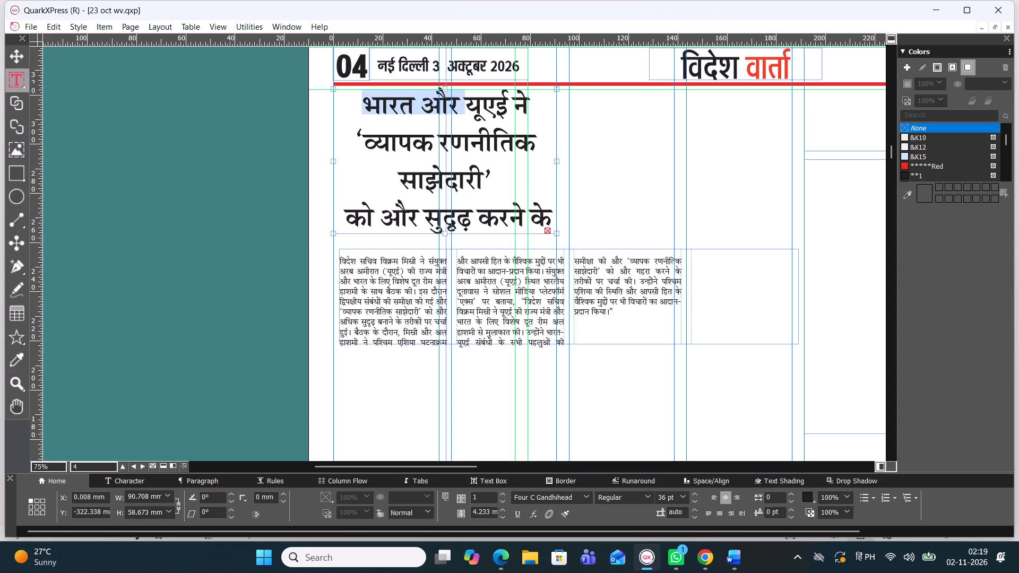
{"action": "left_click_drag", "start_coordinate": [481, 109], "coordinate": [534, 112]}
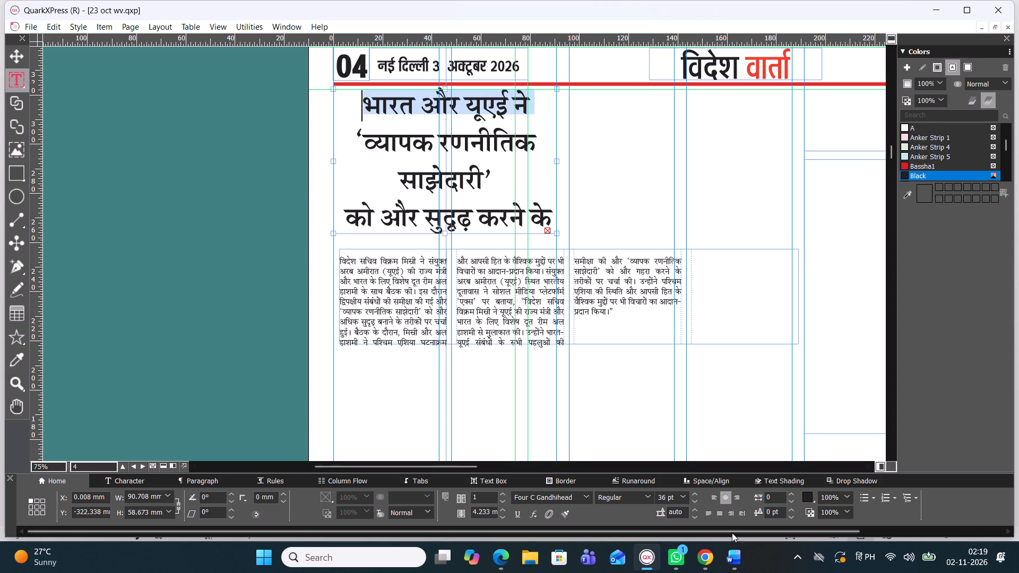
{"action": "left_click", "coordinate": [584, 500]}
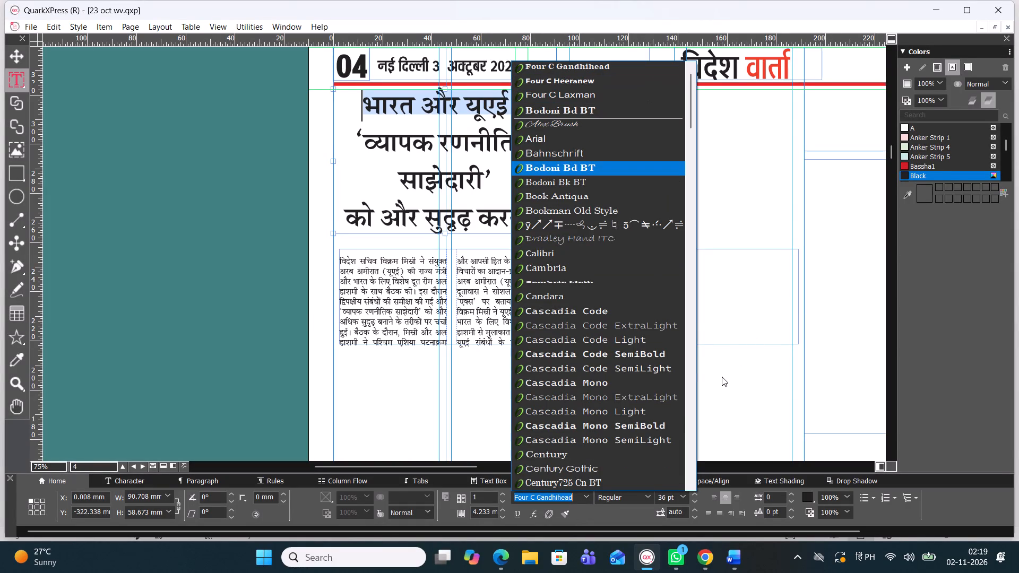
{"action": "left_click", "coordinate": [689, 482]}
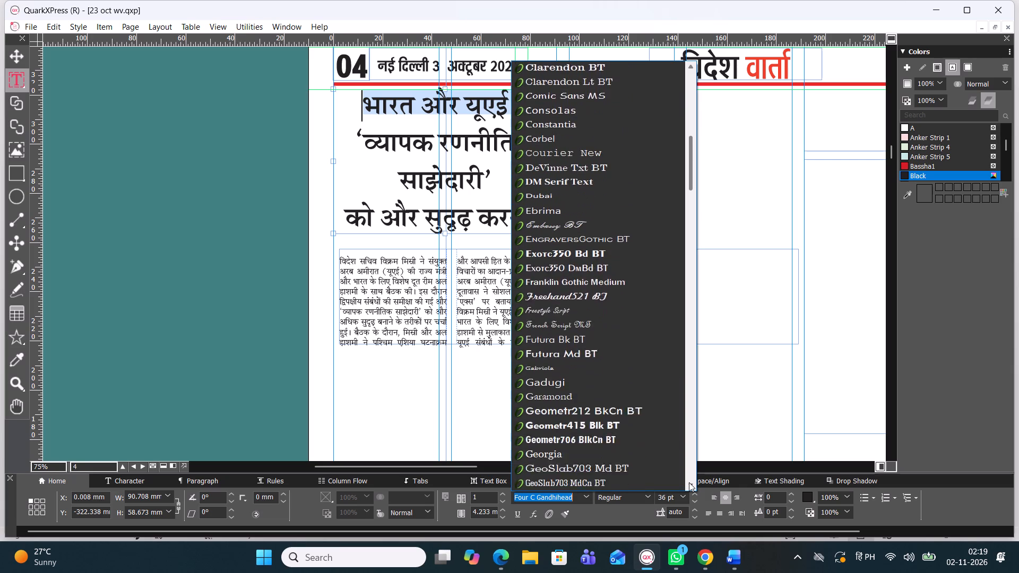
{"action": "left_click", "coordinate": [689, 482]}
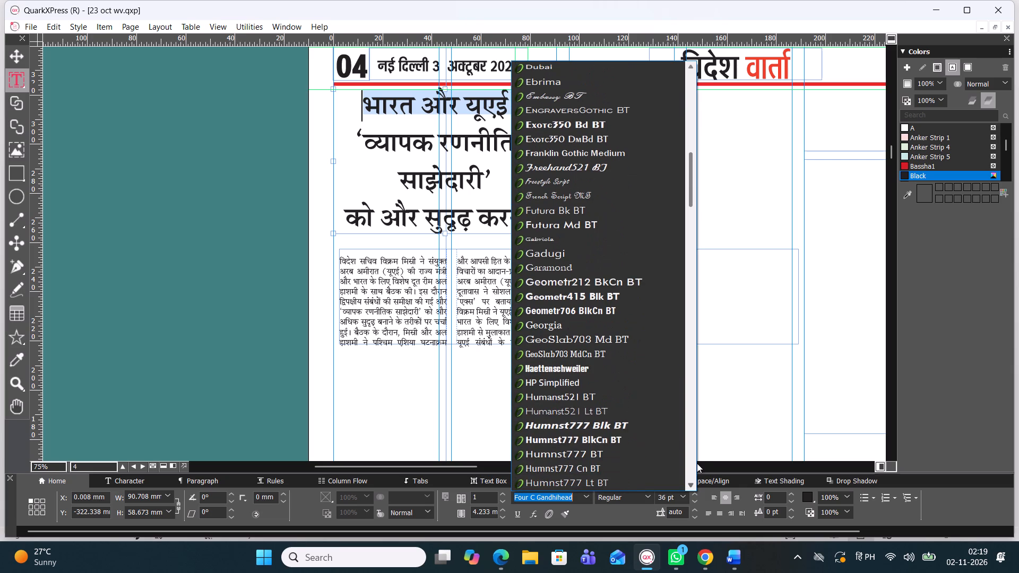
{"action": "left_click", "coordinate": [690, 66]}
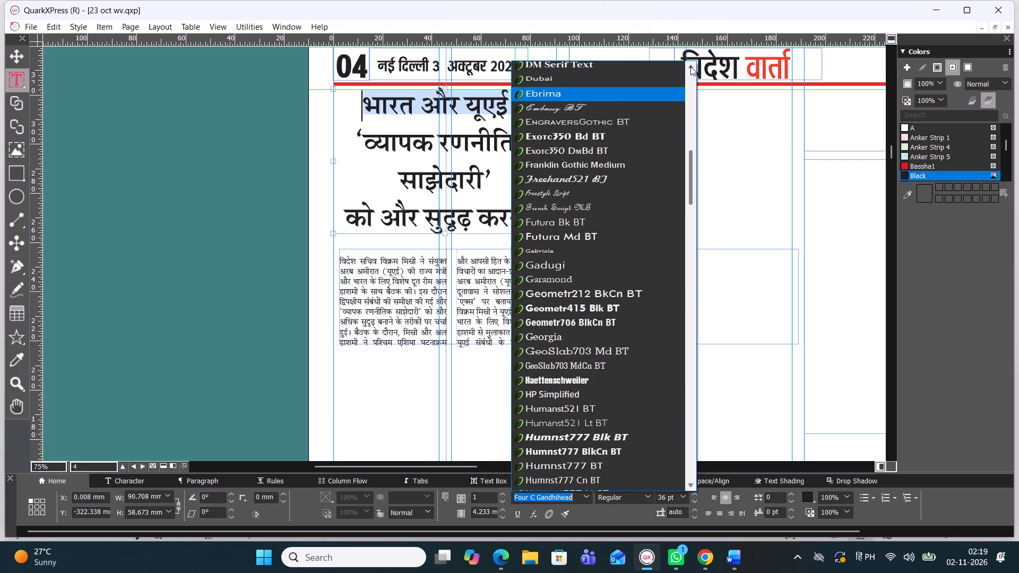
{"action": "left_click", "coordinate": [690, 66]}
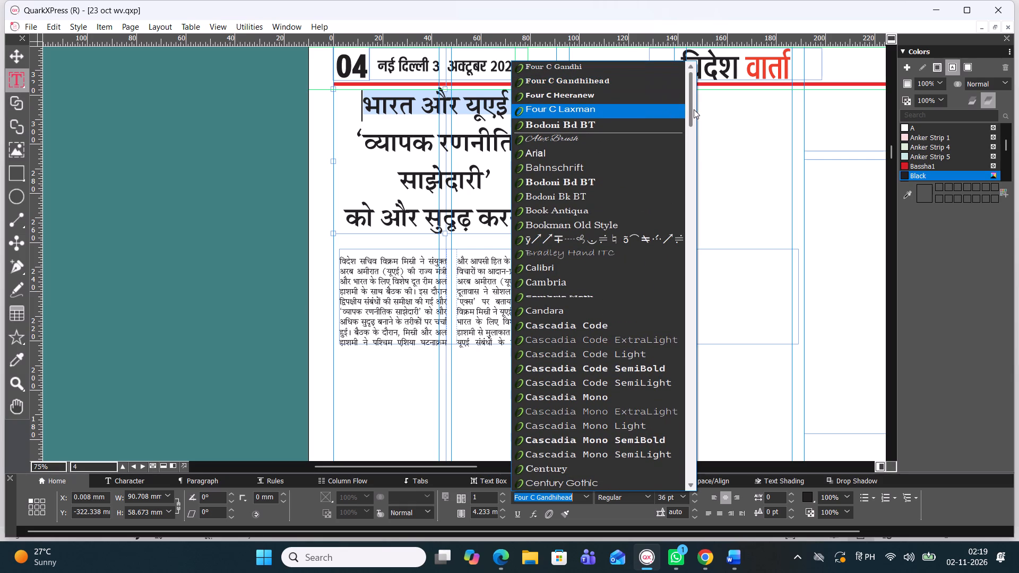
{"action": "left_click_drag", "start_coordinate": [689, 111], "coordinate": [723, 271]}
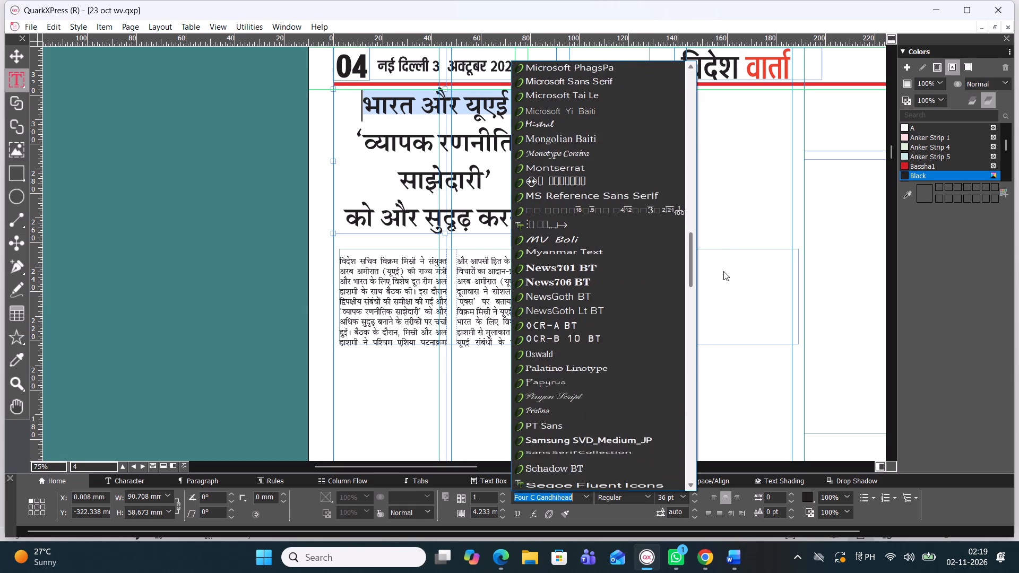
{"action": "left_click_drag", "start_coordinate": [723, 271], "coordinate": [725, 283]}
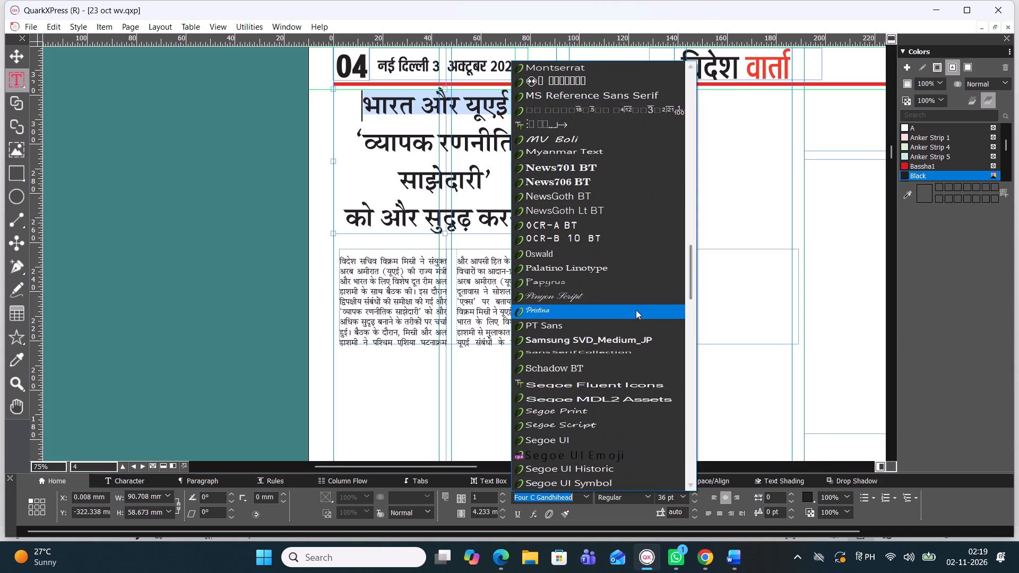
{"action": "scroll", "coordinate": [634, 313], "scroll_direction": "down", "scroll_amount": 1}
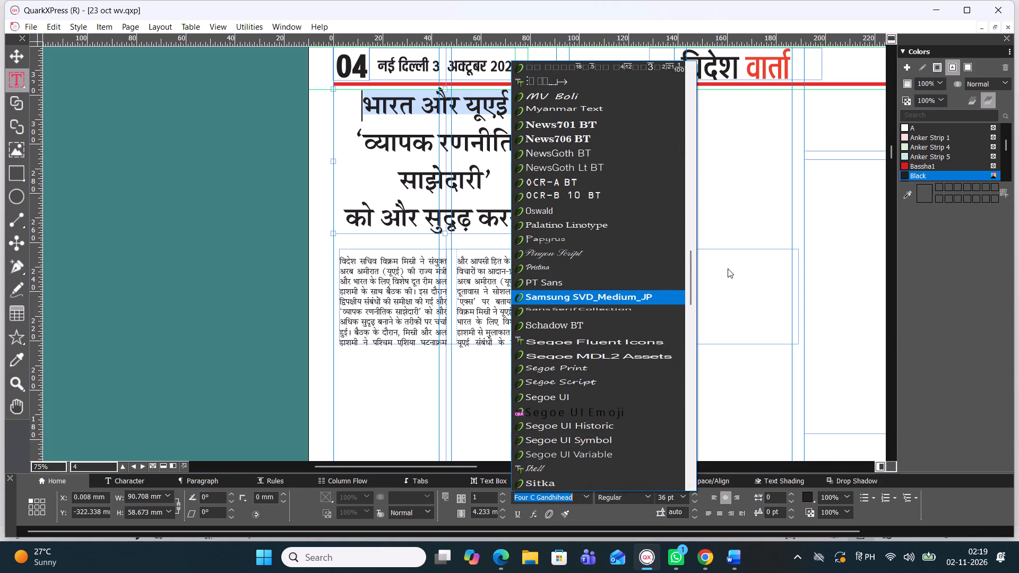
{"action": "left_click_drag", "start_coordinate": [692, 277], "coordinate": [694, 343]}
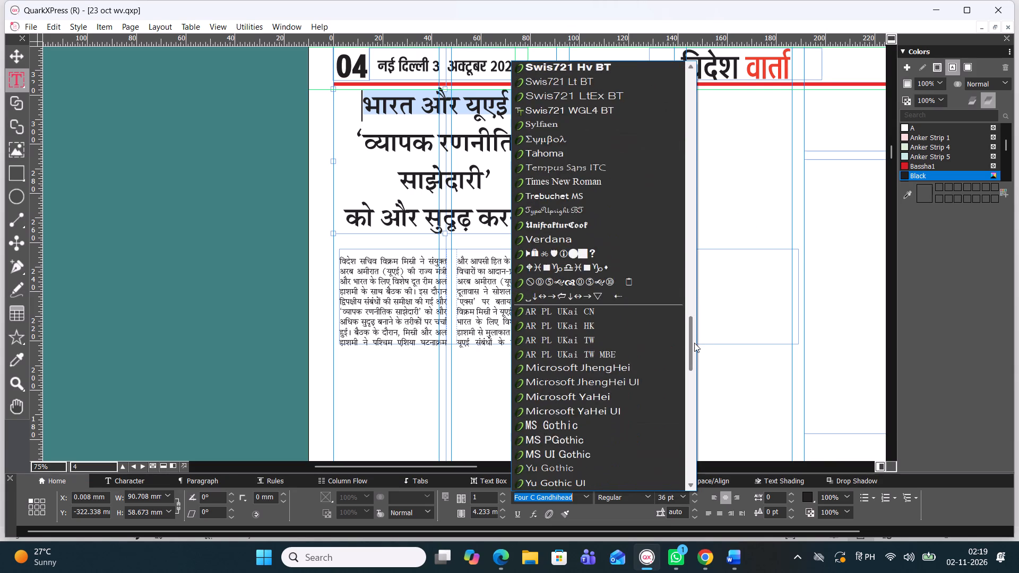
{"action": "left_click_drag", "start_coordinate": [694, 343], "coordinate": [697, 373]}
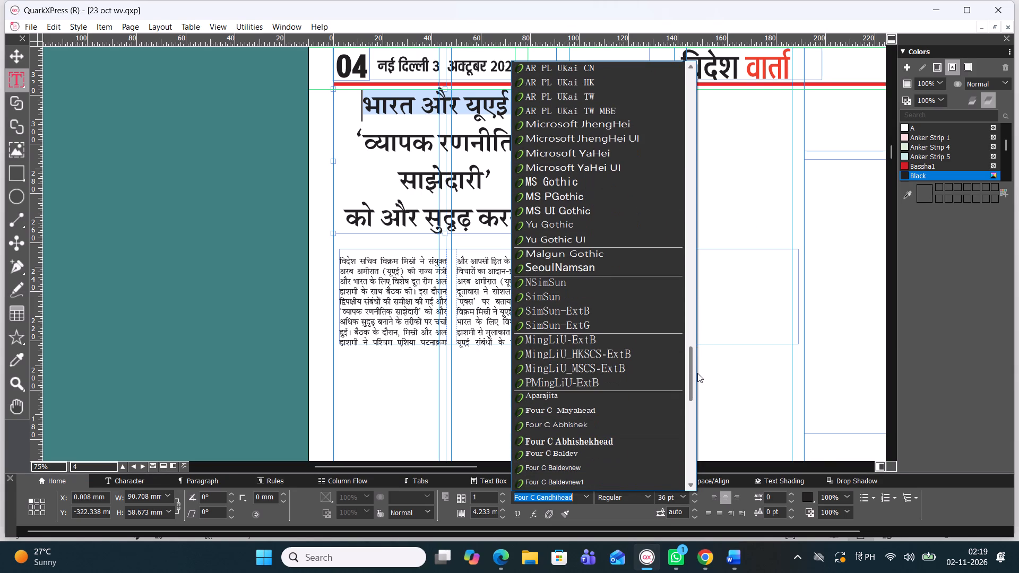
{"action": "left_click_drag", "start_coordinate": [697, 373], "coordinate": [700, 395]}
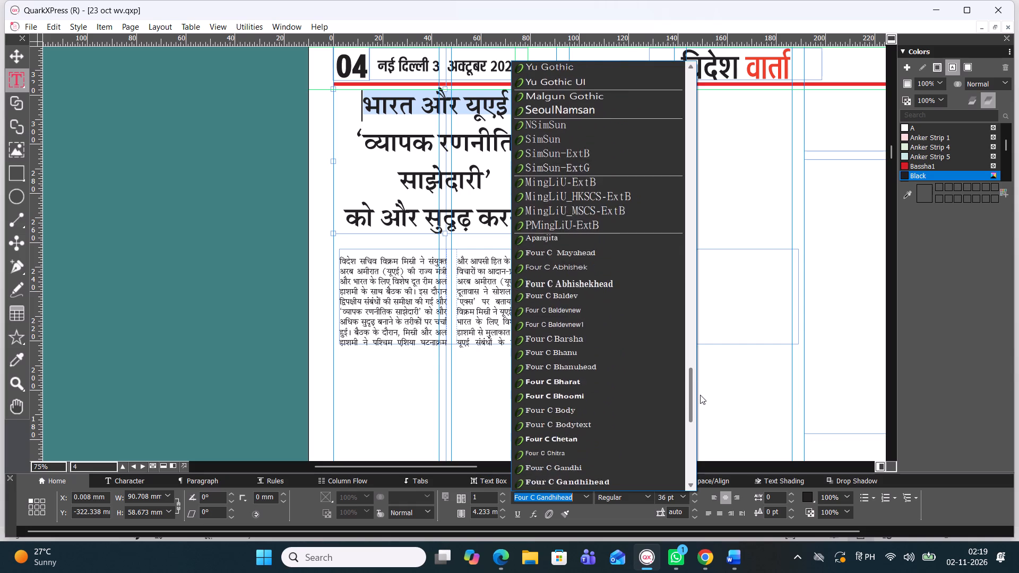
{"action": "left_click_drag", "start_coordinate": [700, 395], "coordinate": [700, 410]}
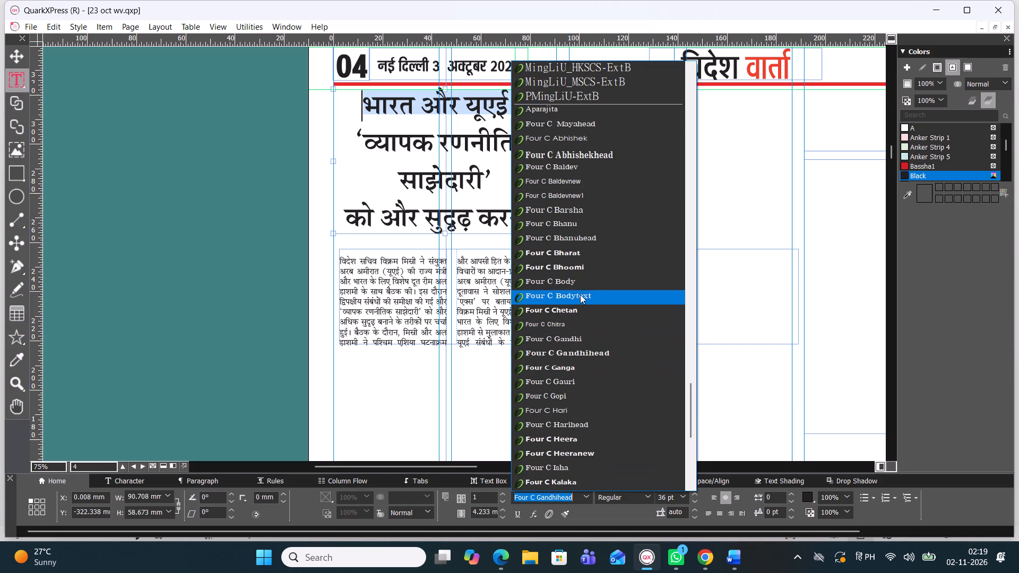
{"action": "left_click", "coordinate": [592, 307]}
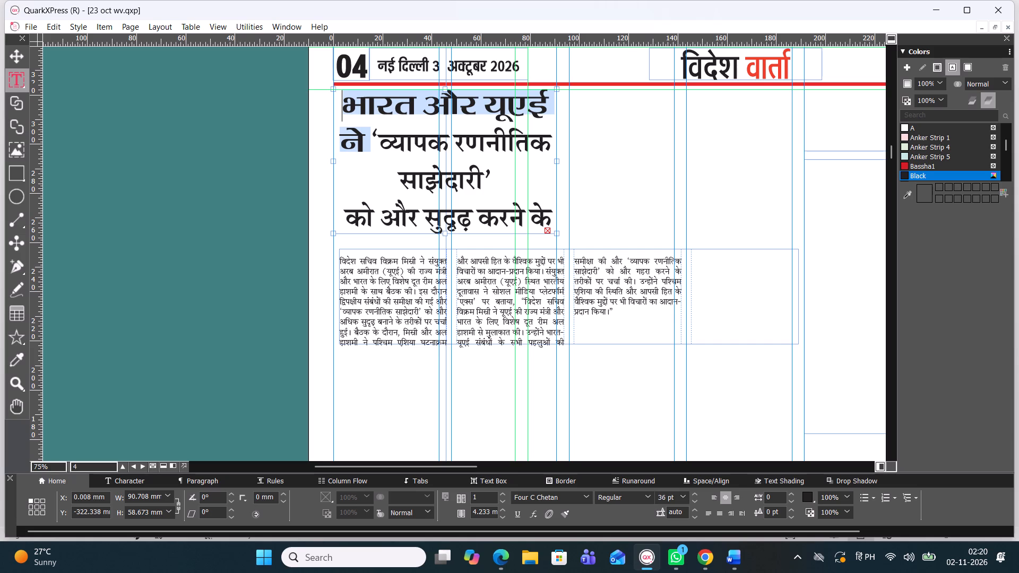
Reduce the headline's opening words "भारत और यूएई ने" to 33 pt so they fit on one line.
{"action": "key", "text": "ctrl+alt+shift+comma"}
{"action": "left_click", "coordinate": [454, 137], "text": "ctrl+alt+shift"}
{"action": "key", "text": "ctrl+alt+shift+comma"}
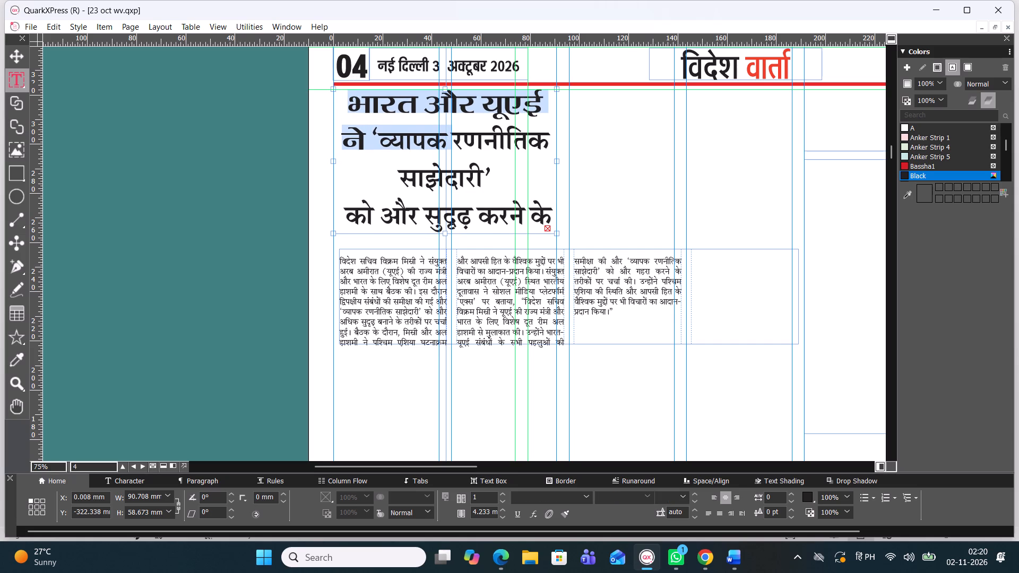
{"action": "left_click_drag", "start_coordinate": [369, 134], "coordinate": [347, 101]}
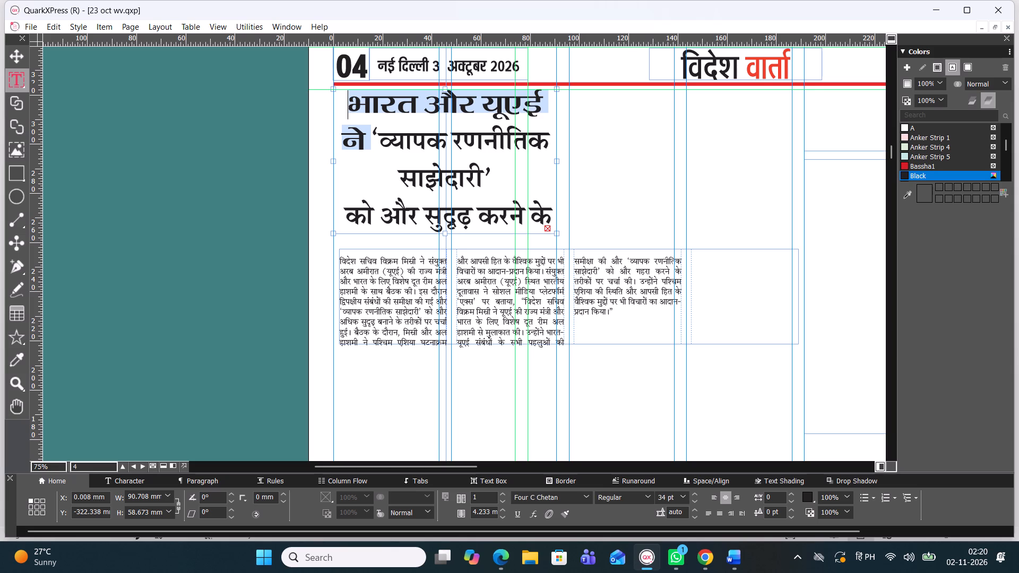
{"action": "key", "text": "ctrl+alt+shift+comma"}
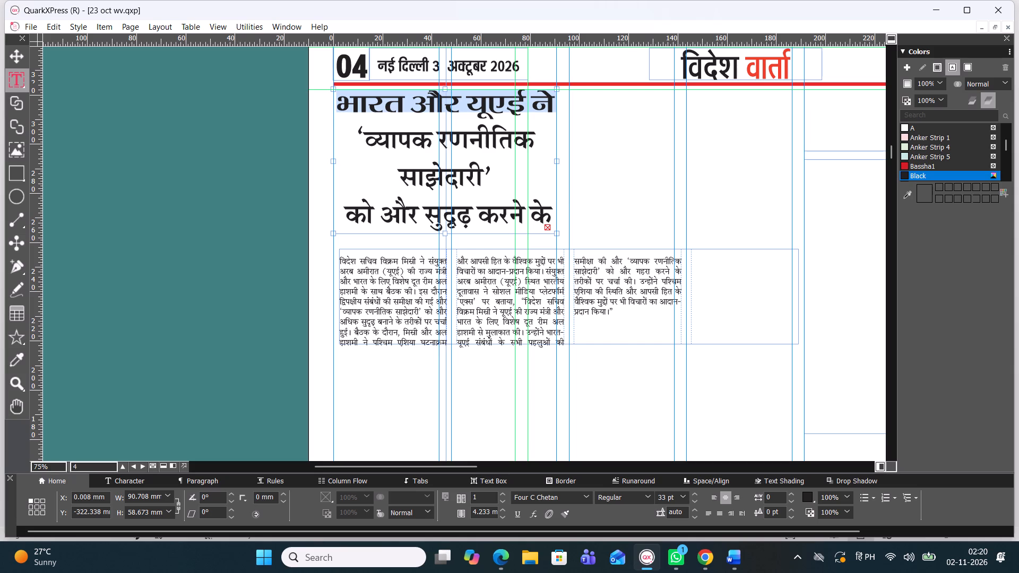
Extend the headline box from its bottom edge to a height of about 77 mm.
{"action": "left_click_drag", "start_coordinate": [447, 231], "coordinate": [456, 267]}
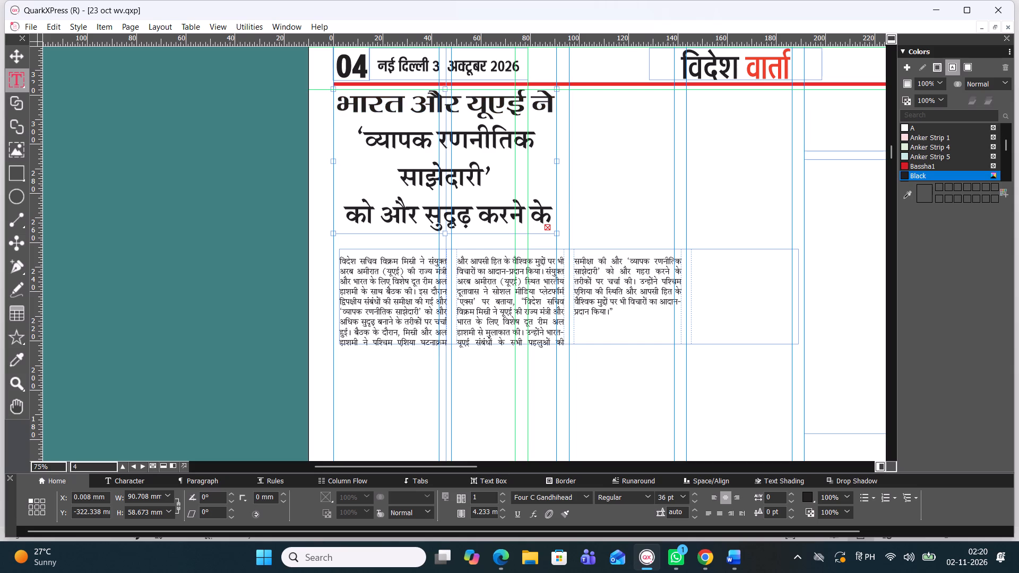
{"action": "left_click", "coordinate": [516, 211]}
{"action": "left_click_drag", "start_coordinate": [447, 231], "coordinate": [455, 245]}
{"action": "left_click_drag", "start_coordinate": [444, 230], "coordinate": [445, 291]}
{"action": "left_click", "coordinate": [13, 59]}
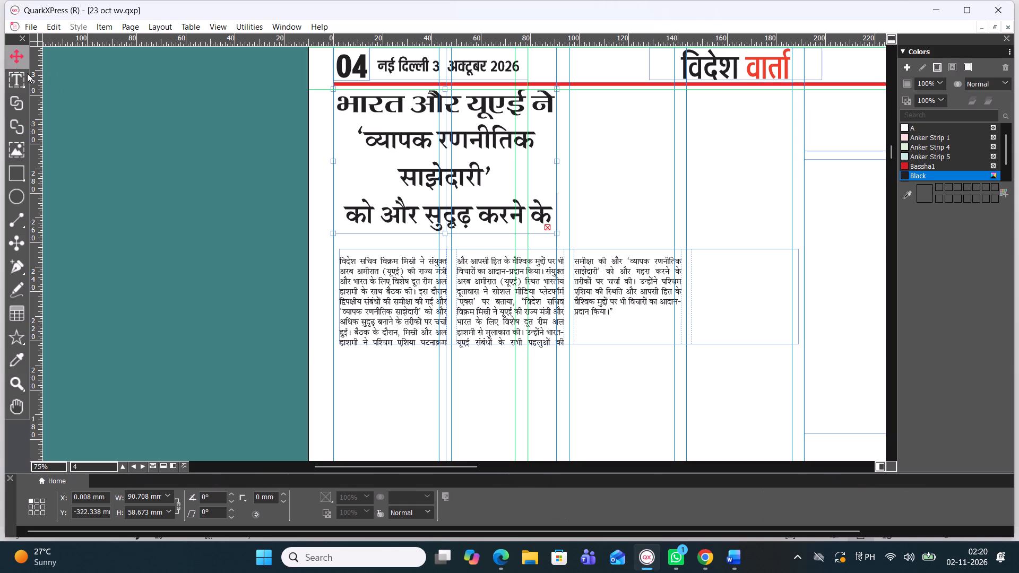
{"action": "left_click", "coordinate": [481, 190]}
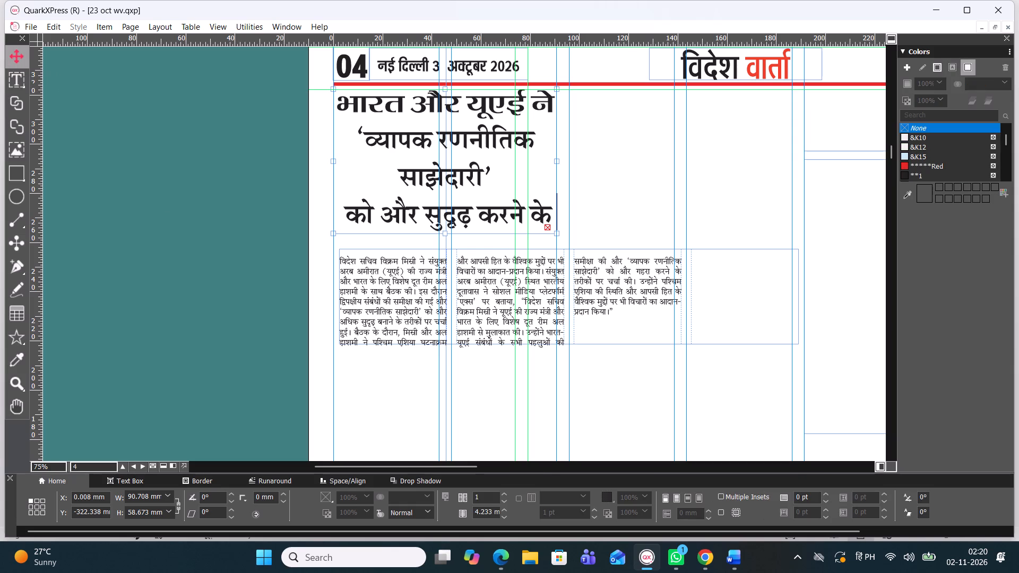
{"action": "left_click_drag", "start_coordinate": [444, 235], "coordinate": [453, 280]}
Set the headline text from "‘व्यापक रणनीतिक साझेदारी’" through "चर्चा की" in Four C Laxman at 23 pt.
{"action": "left_click", "coordinate": [20, 79]}
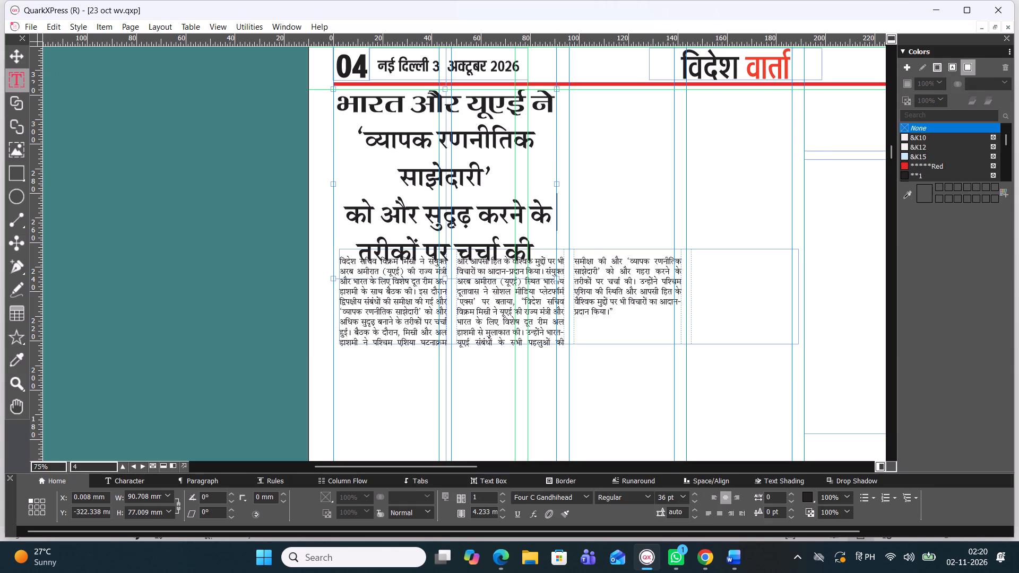
{"action": "left_click_drag", "start_coordinate": [537, 244], "coordinate": [444, 161]}
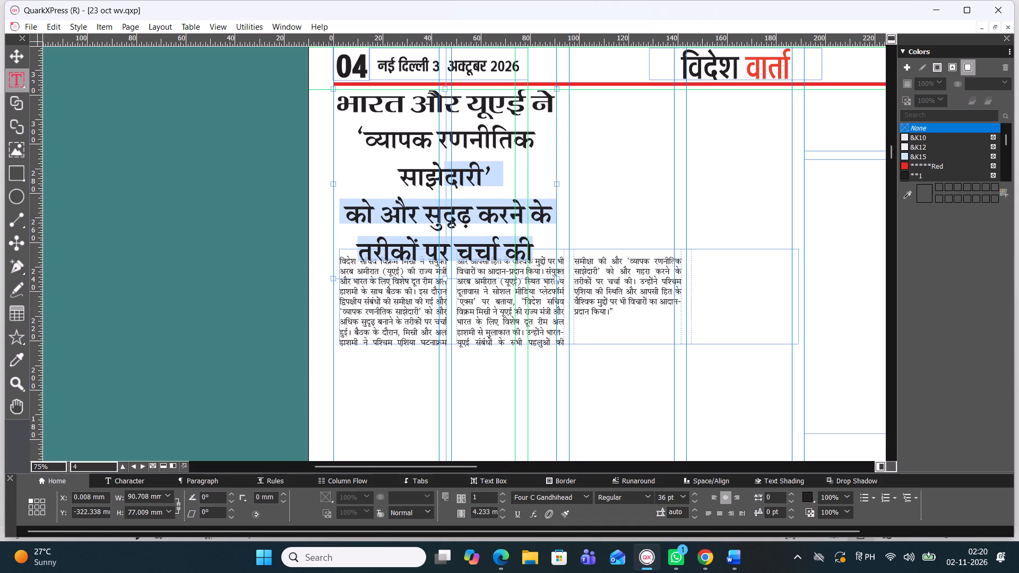
{"action": "left_click_drag", "start_coordinate": [444, 161], "coordinate": [303, 140]}
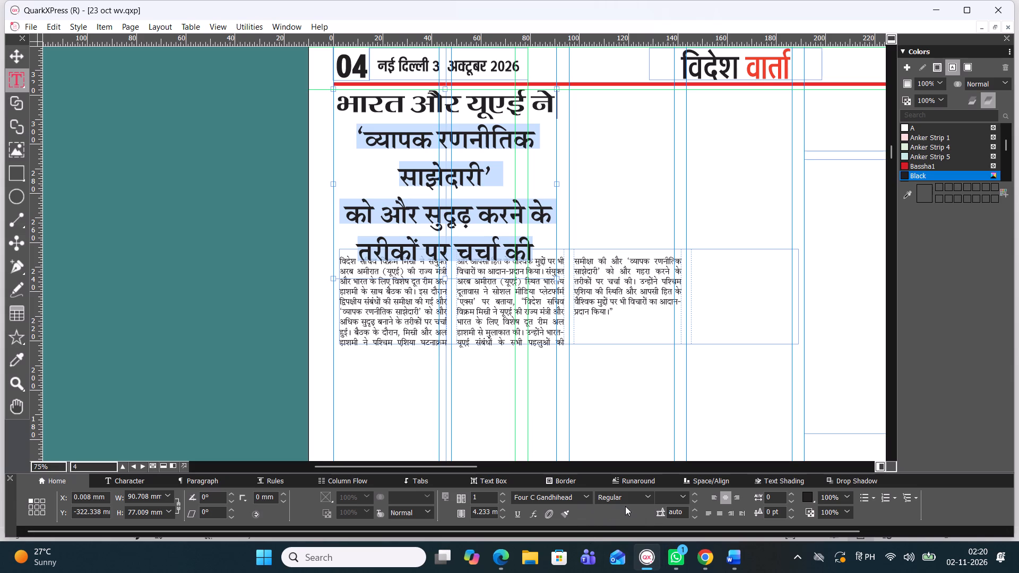
{"action": "left_click", "coordinate": [681, 499]}
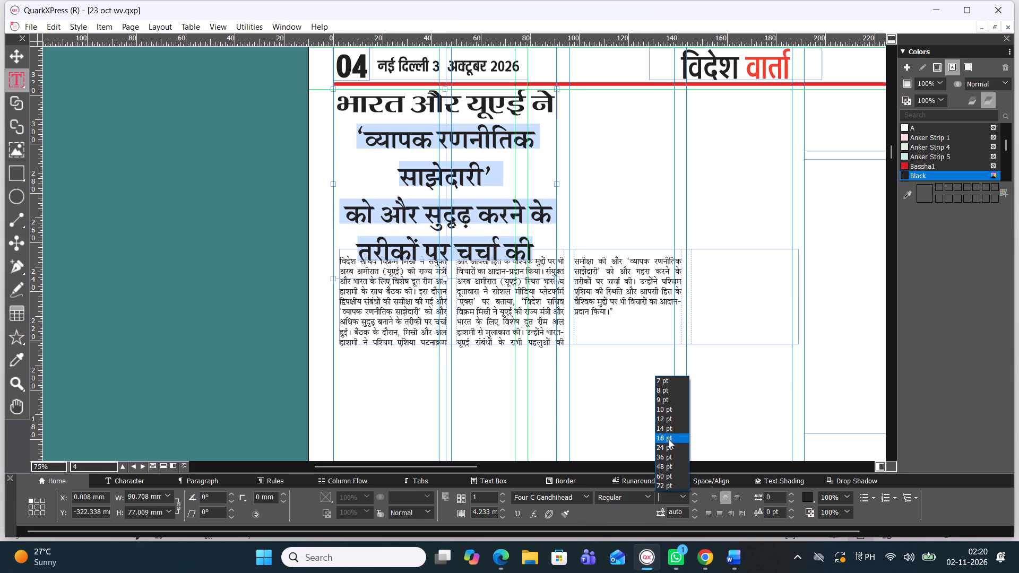
{"action": "left_click", "coordinate": [670, 445]}
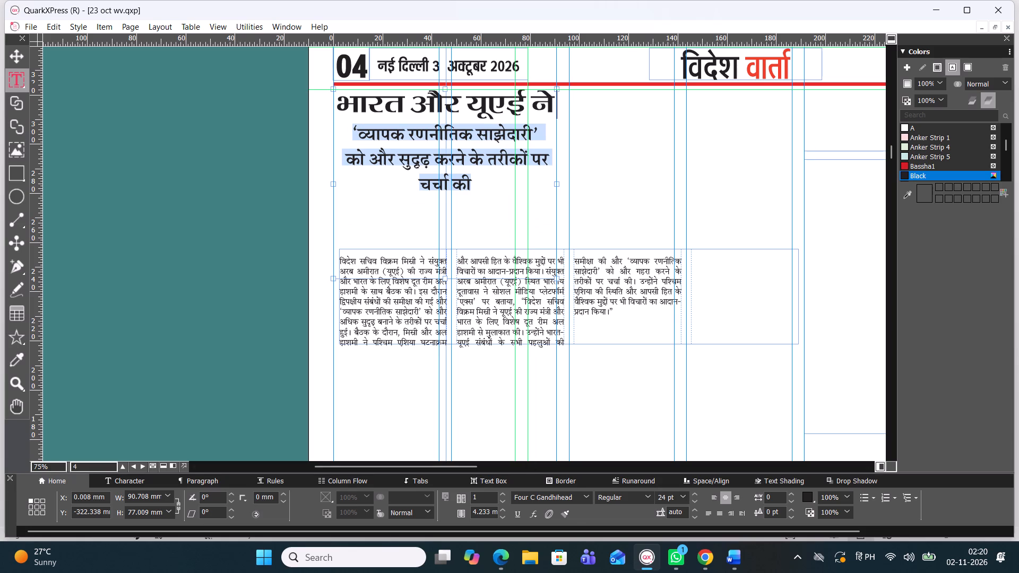
{"action": "left_click", "coordinate": [586, 498]}
{"action": "left_click", "coordinate": [664, 96]}
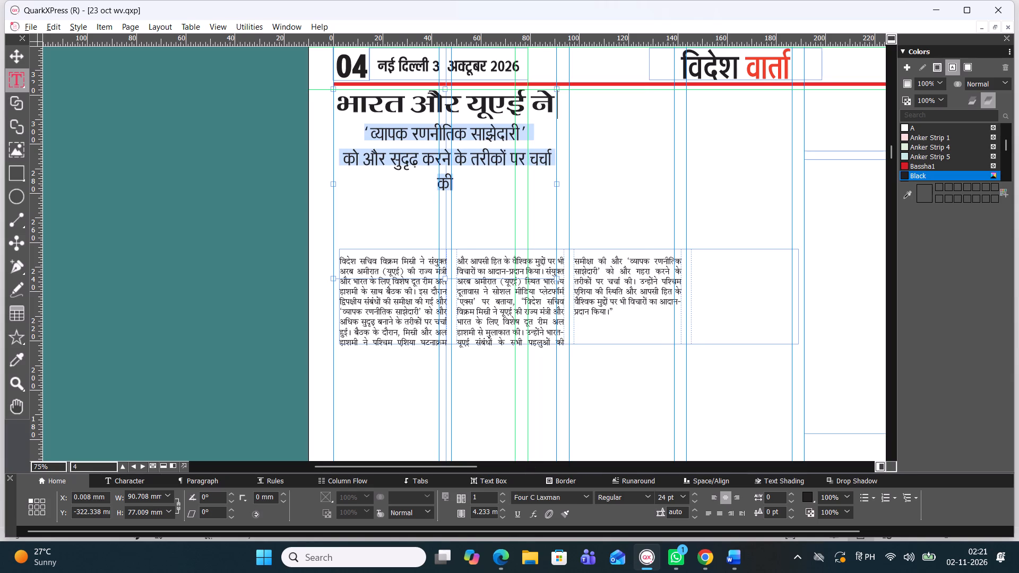
{"action": "key", "text": "ctrl+alt+shift+comma"}
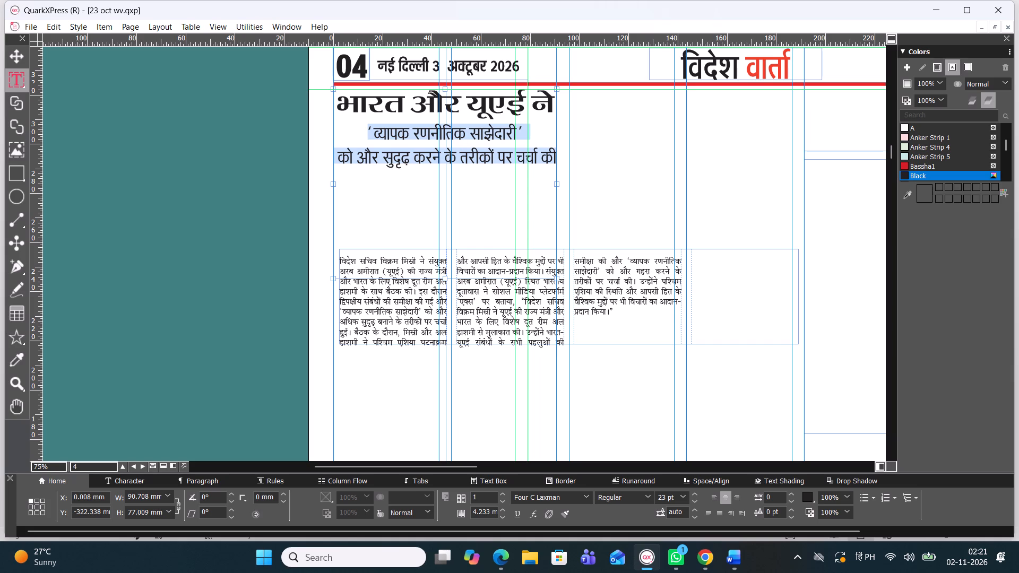
Replace the line break after "साझेदारी’" in the headline with a space so that "को और" follows on.
{"action": "left_click", "coordinate": [530, 132]}
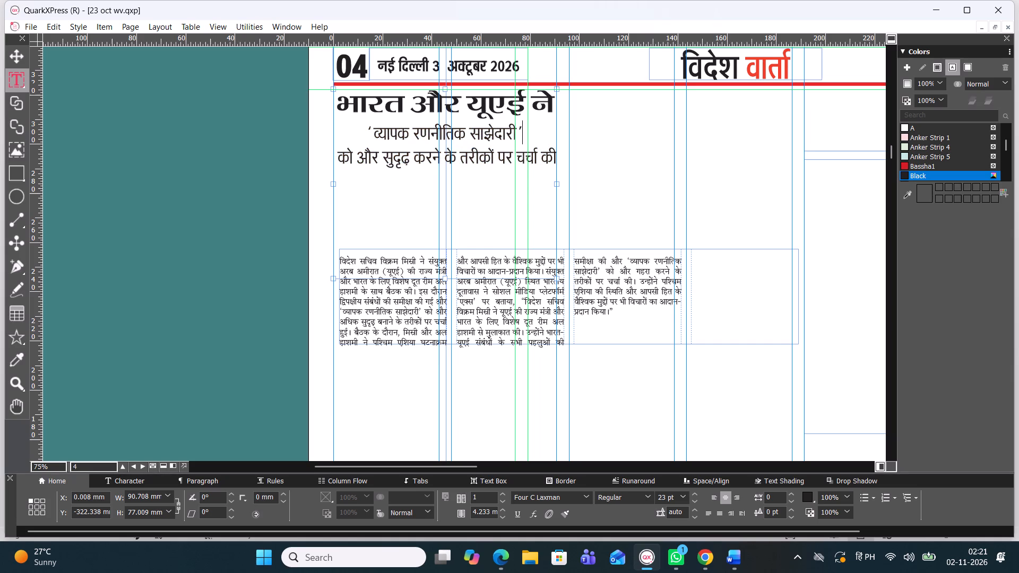
{"action": "key", "text": "space"}
{"action": "key", "text": "Delete"}
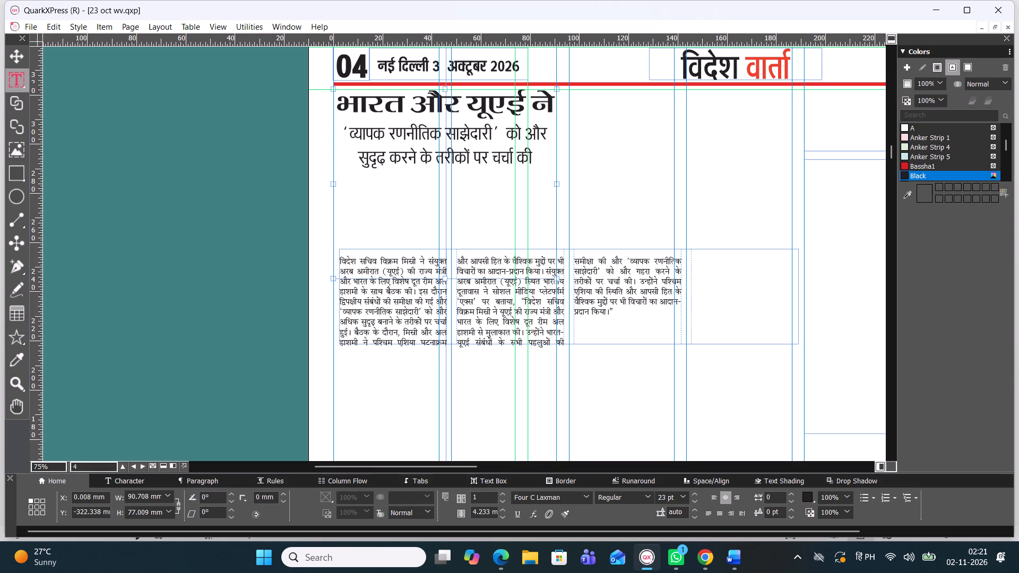
Enlarge the headline's two lower lines, from "‘व्यापक" to "चर्चा की", to 25 pt.
{"action": "left_click_drag", "start_coordinate": [540, 157], "coordinate": [315, 131]}
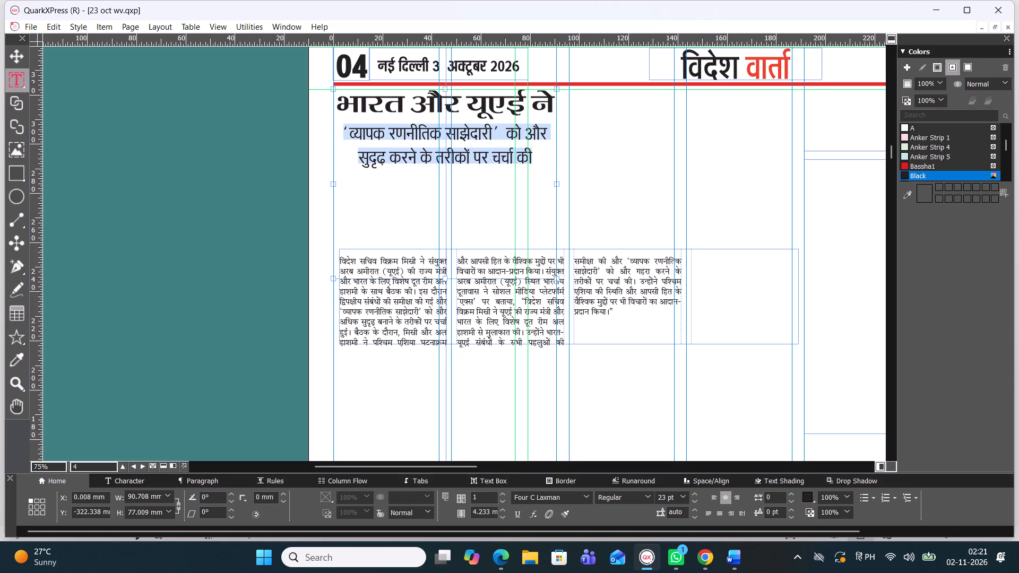
{"action": "left_click_drag", "start_coordinate": [315, 131], "coordinate": [318, 132]}
{"action": "key", "text": "ctrl+alt+shift+period"}
{"action": "key", "text": "ctrl+alt+shift+period"}
{"action": "key", "text": "ctrl+alt+shift+period"}
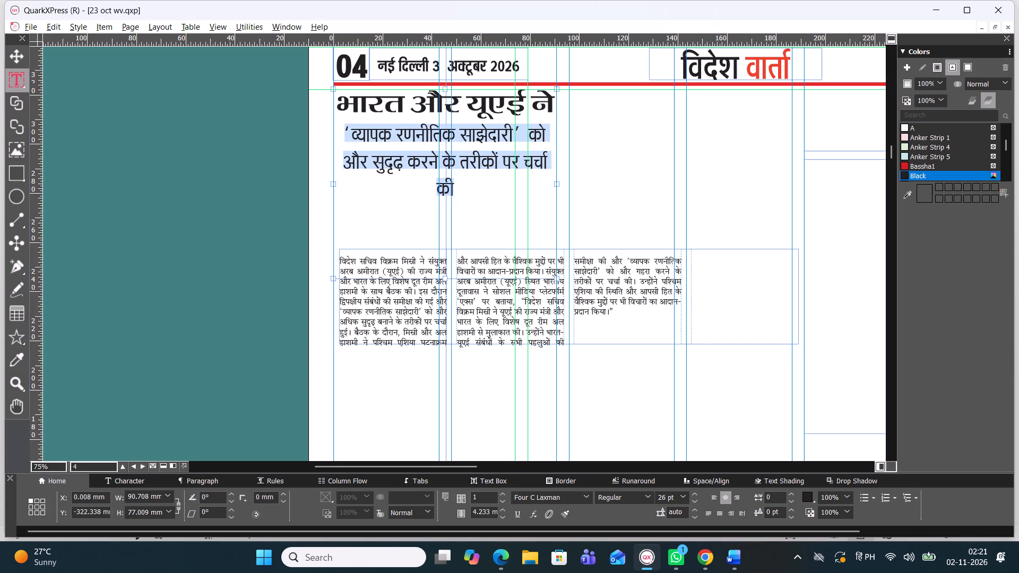
{"action": "key", "text": "ctrl+alt+shift+comma"}
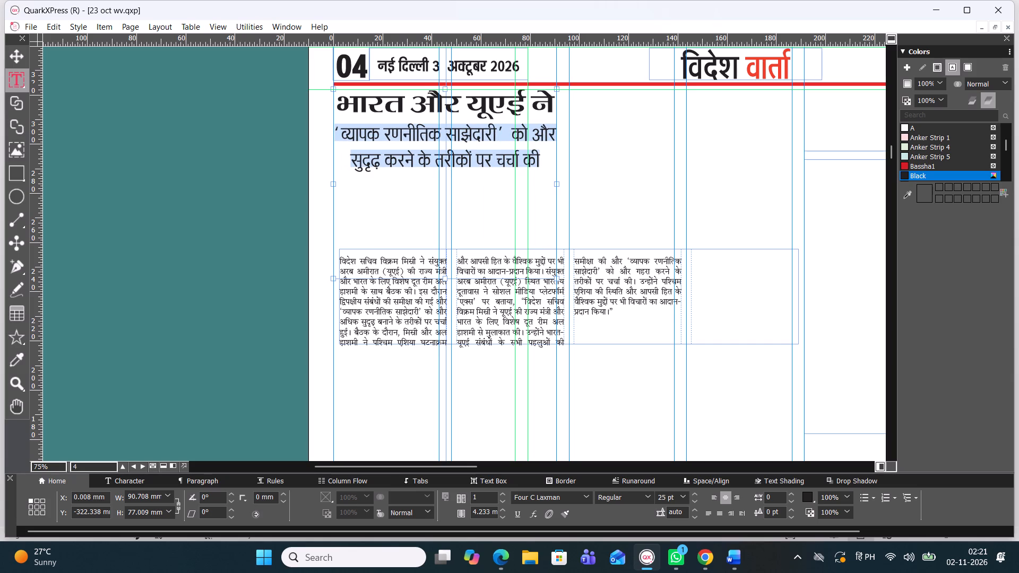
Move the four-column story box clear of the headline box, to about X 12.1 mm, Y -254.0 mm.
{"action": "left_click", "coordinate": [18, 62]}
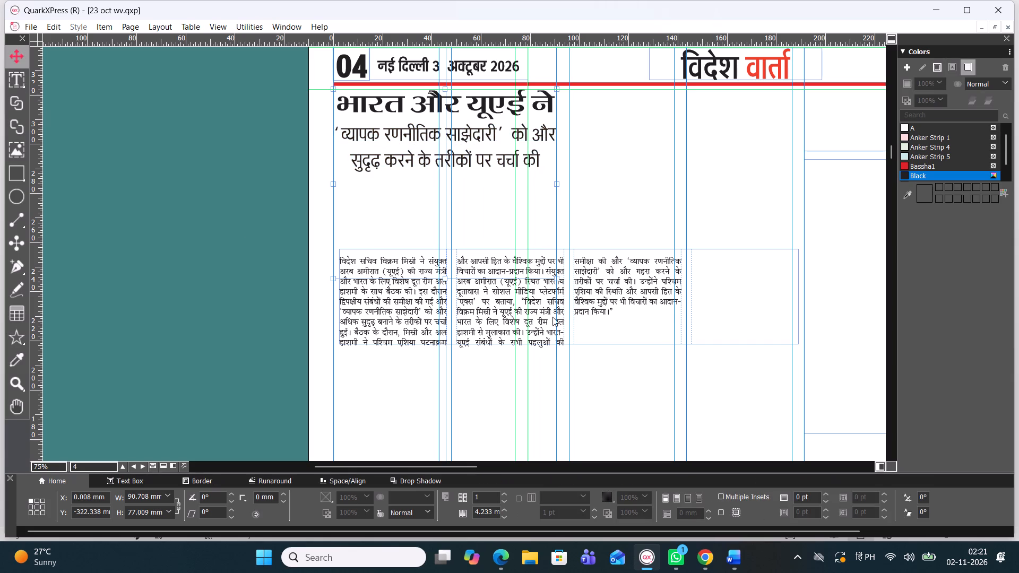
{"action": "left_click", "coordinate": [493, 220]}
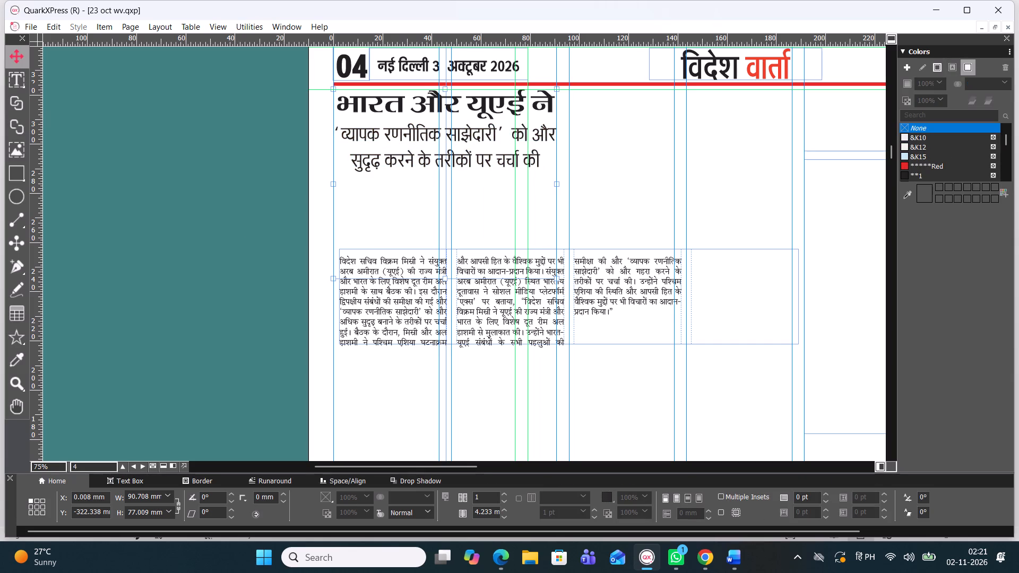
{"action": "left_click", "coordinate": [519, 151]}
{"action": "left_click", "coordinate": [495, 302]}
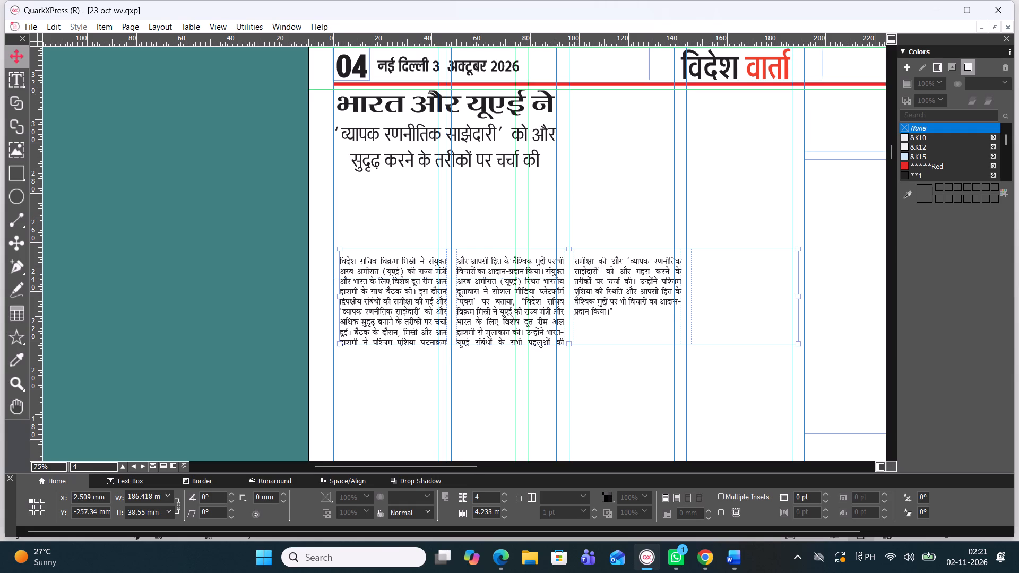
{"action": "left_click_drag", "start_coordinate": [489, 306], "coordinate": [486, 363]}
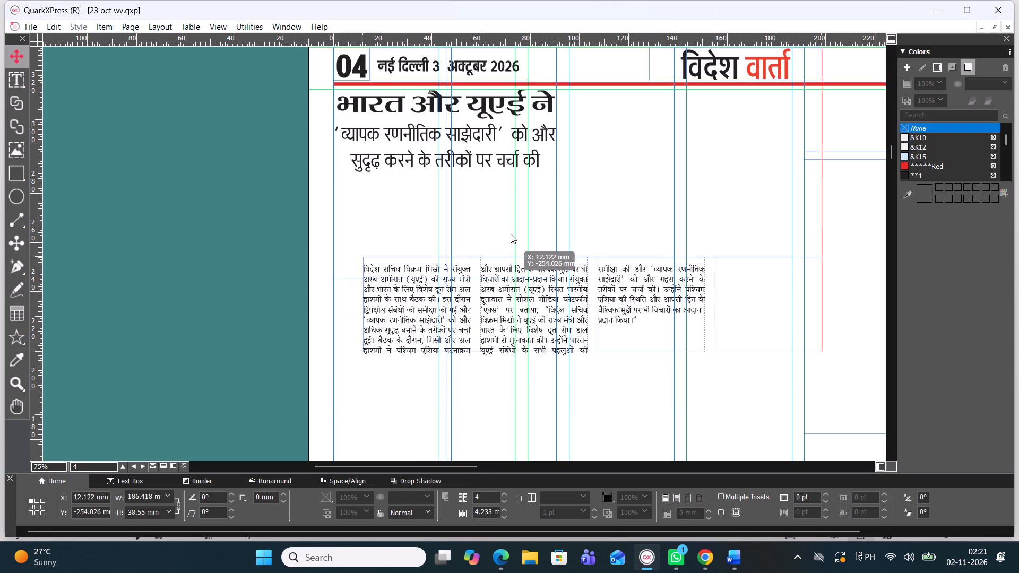
Shorten the headline box from its bottom edge to a height of about 35.2 mm.
{"action": "left_click", "coordinate": [511, 234]}
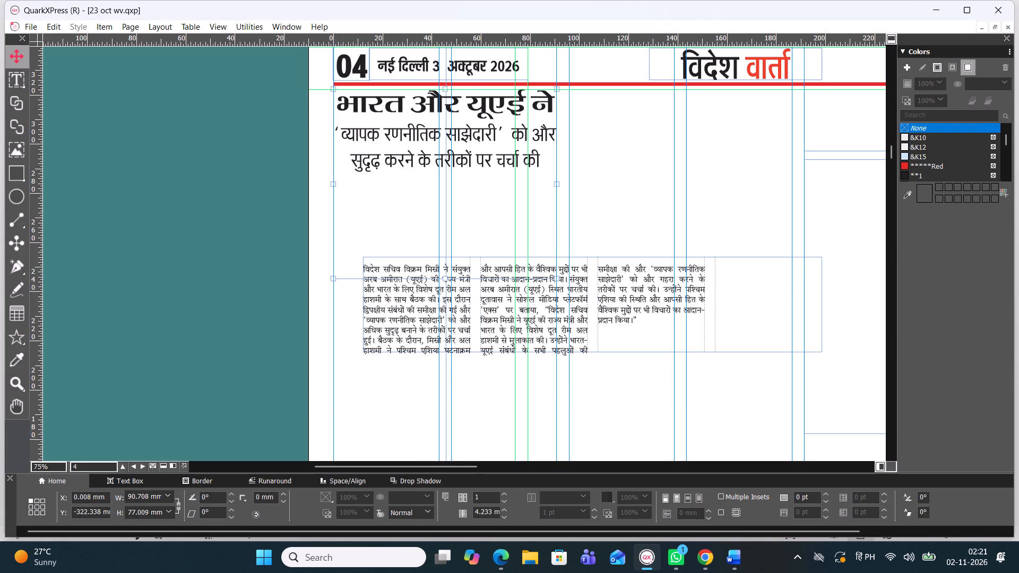
{"action": "left_click_drag", "start_coordinate": [447, 277], "coordinate": [455, 175]}
{"action": "left_click_drag", "start_coordinate": [515, 302], "coordinate": [487, 270]}
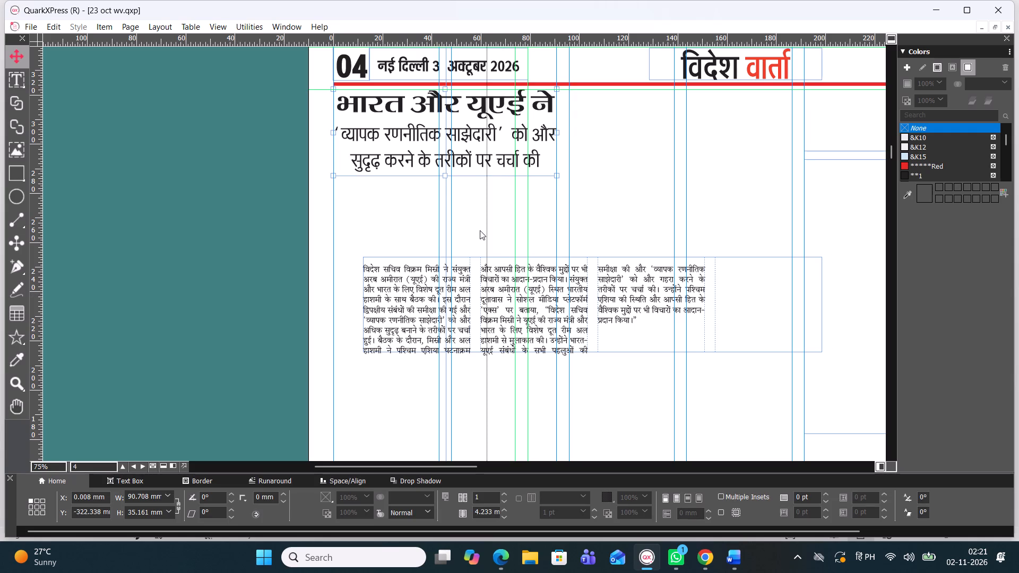
{"action": "key", "text": "ctrl+z"}
Move the story box just below the headline, aligned with the left page margin, at about Y -281.3 mm.
{"action": "left_click_drag", "start_coordinate": [634, 304], "coordinate": [579, 245]}
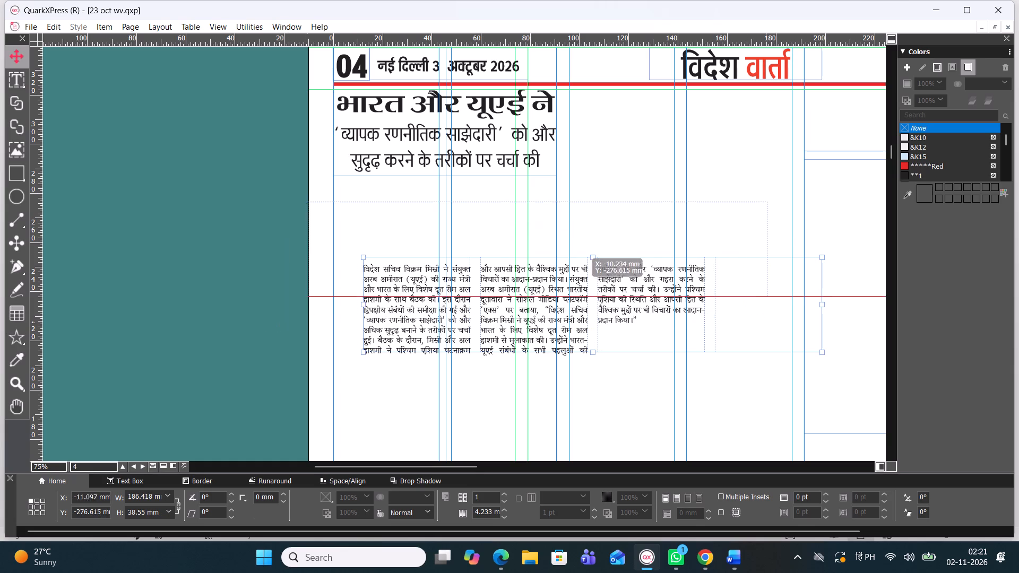
{"action": "left_click_drag", "start_coordinate": [579, 245], "coordinate": [605, 237]}
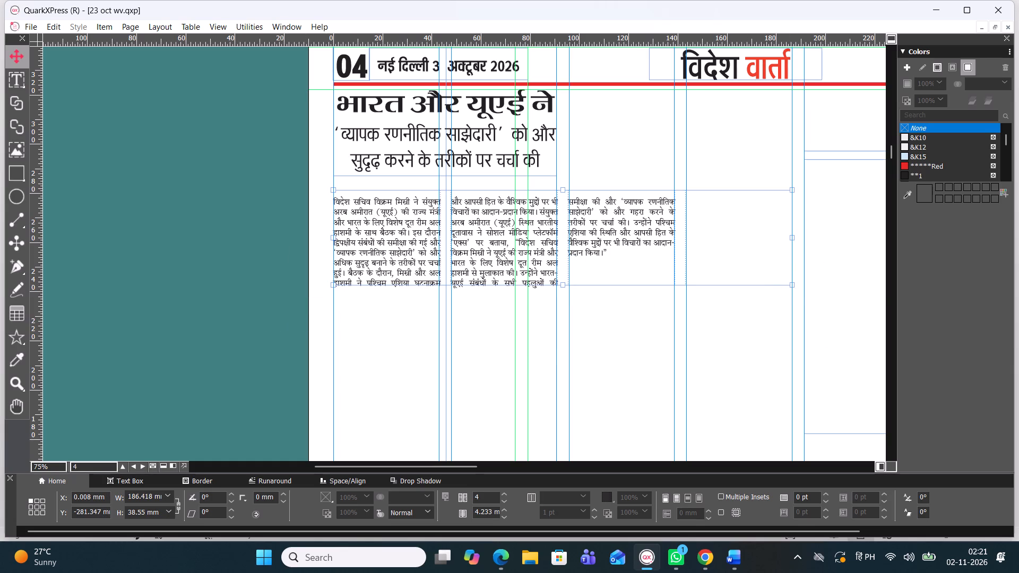
Reshape the story box to two columns, about 90.7 mm wide to match the headline and about 54.1 mm high.
{"action": "left_click_drag", "start_coordinate": [797, 239], "coordinate": [513, 216]}
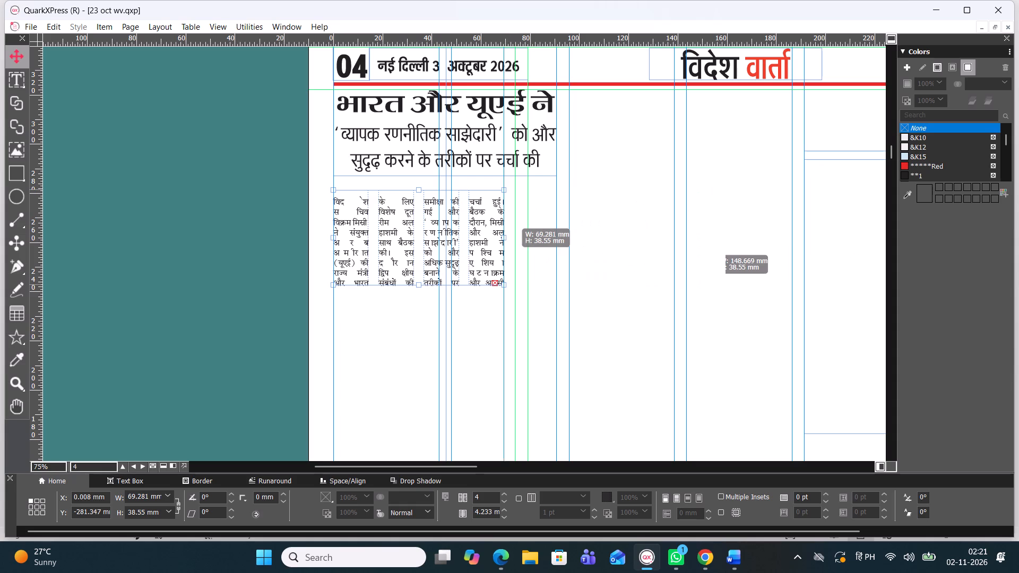
{"action": "left_click_drag", "start_coordinate": [513, 216], "coordinate": [563, 217]}
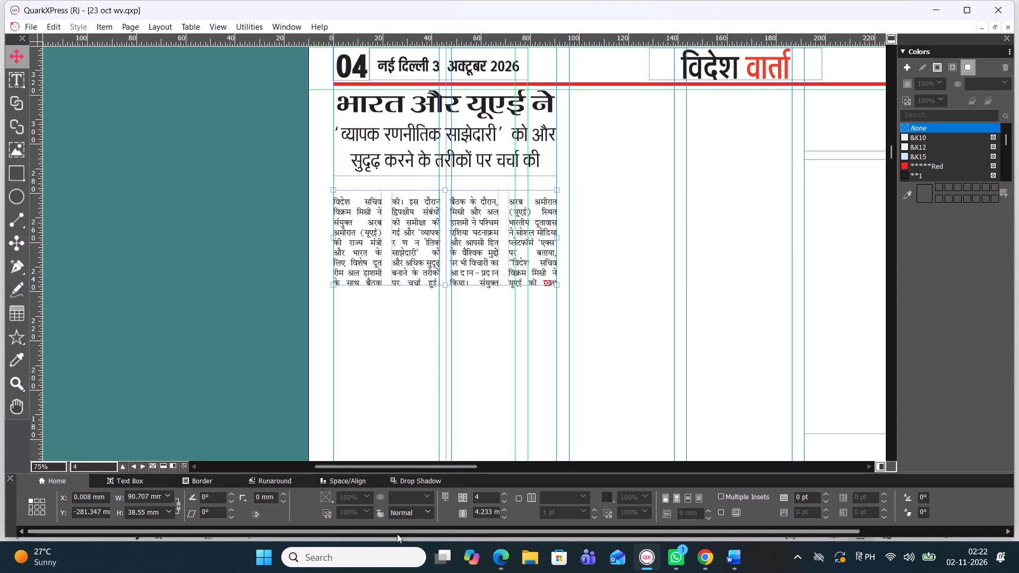
{"action": "left_click", "coordinate": [505, 502]}
{"action": "left_click", "coordinate": [505, 502]}
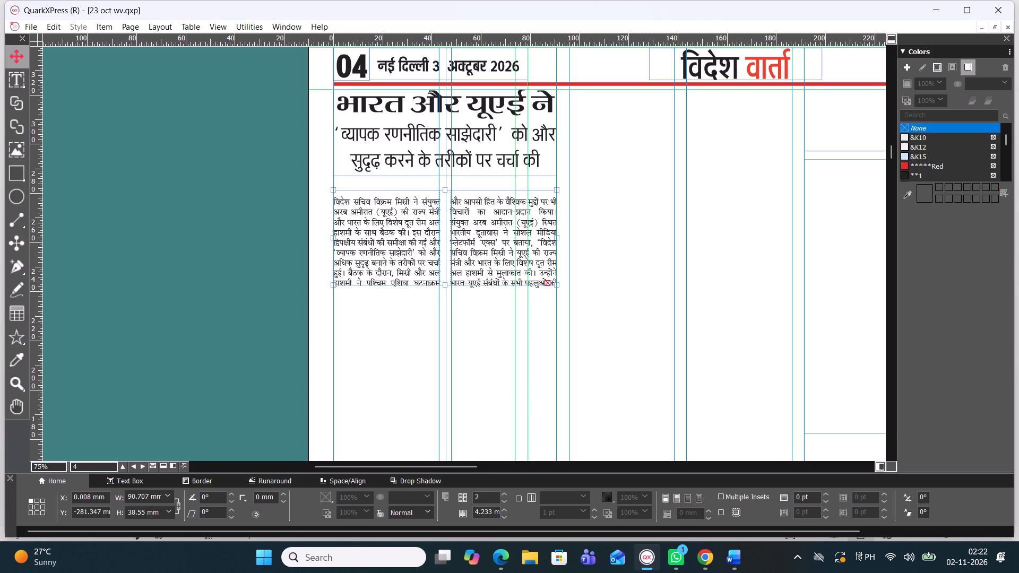
{"action": "left_click_drag", "start_coordinate": [444, 285], "coordinate": [460, 324]}
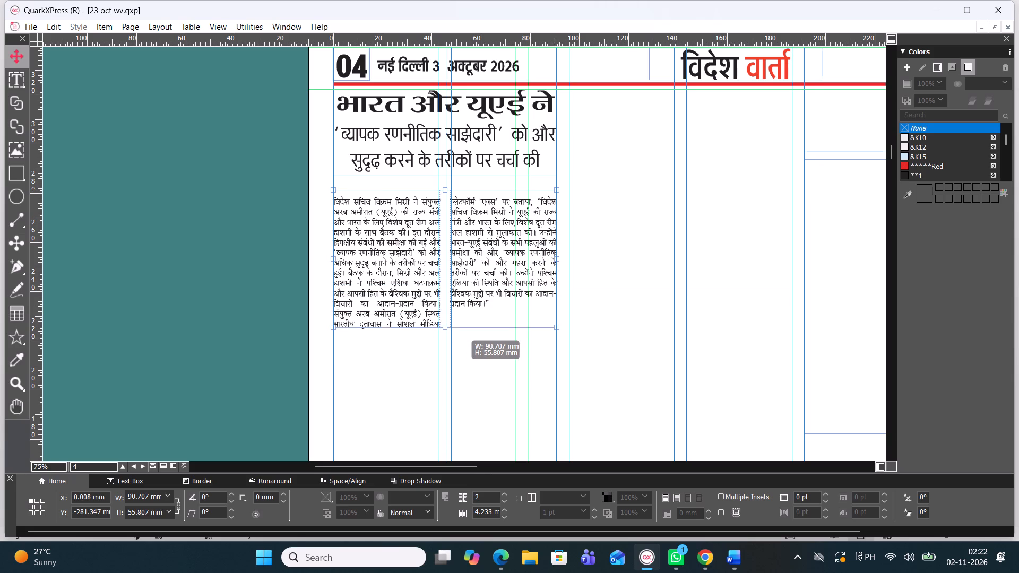
{"action": "left_click_drag", "start_coordinate": [460, 324], "coordinate": [460, 323]}
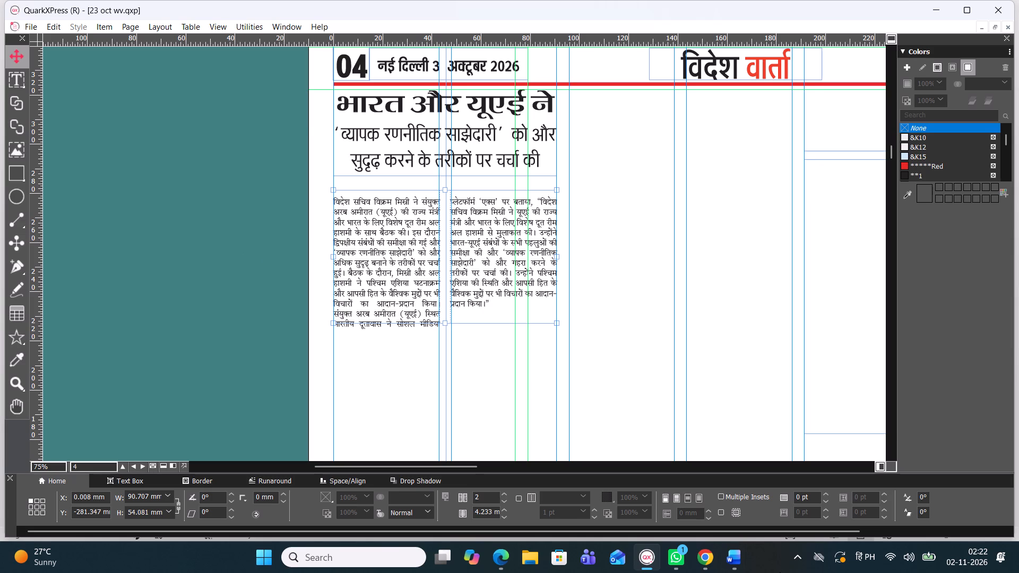
Switch to the "02 Nov International" Word document and look through the India–UAE story to locate its beginning and end.
{"action": "left_click", "coordinate": [743, 554]}
{"action": "left_click", "coordinate": [617, 503]}
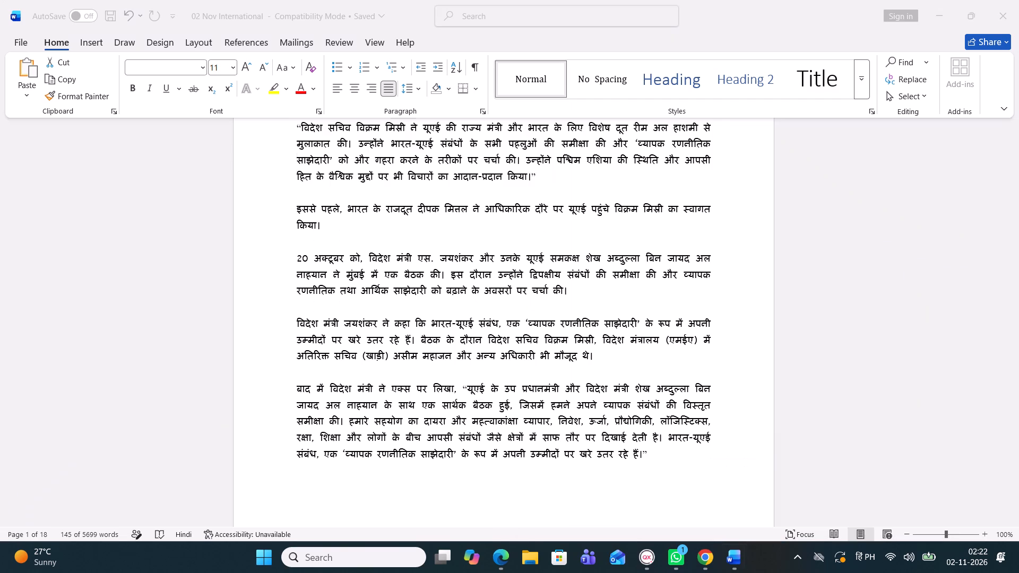
{"action": "scroll", "coordinate": [523, 254], "scroll_direction": "down", "scroll_amount": 1}
{"action": "scroll", "coordinate": [523, 254], "scroll_direction": "up", "scroll_amount": 1}
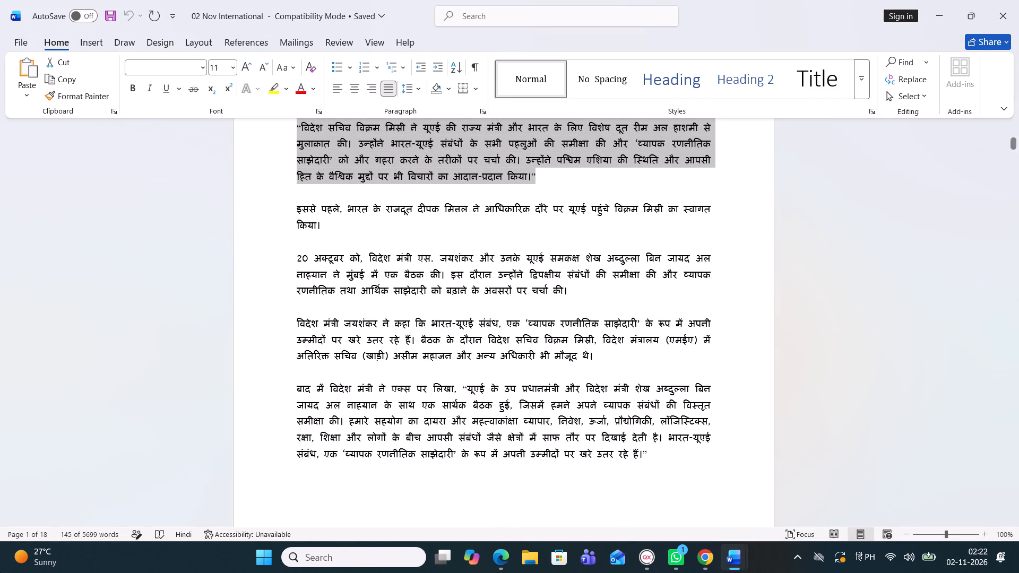
{"action": "scroll", "coordinate": [624, 479], "scroll_direction": "up", "scroll_amount": 1}
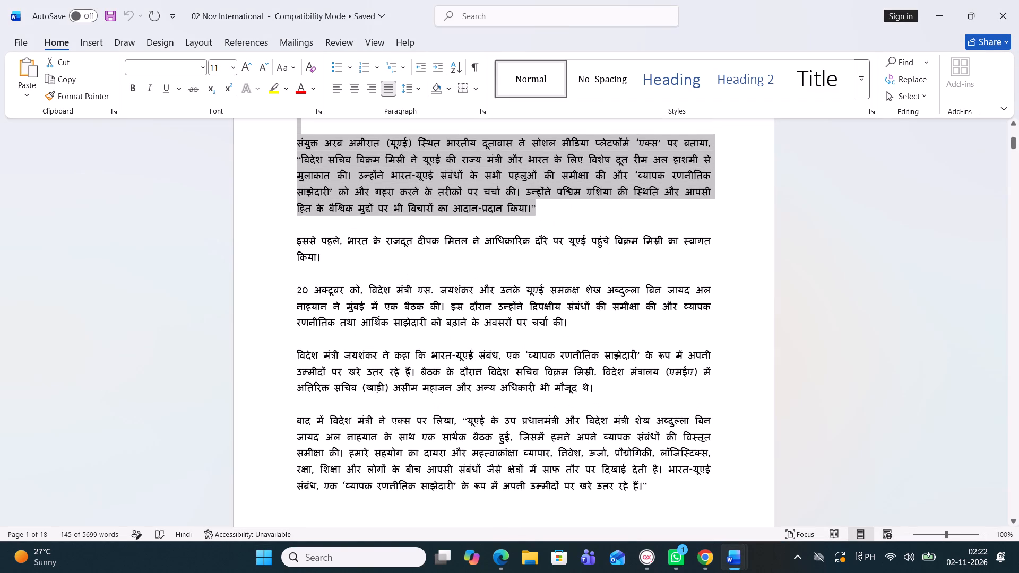
{"action": "scroll", "coordinate": [836, 276], "scroll_direction": "up", "scroll_amount": 3}
{"action": "scroll", "coordinate": [845, 294], "scroll_direction": "down", "scroll_amount": 1}
{"action": "scroll", "coordinate": [939, 124], "scroll_direction": "up", "scroll_amount": 3}
{"action": "scroll", "coordinate": [942, 124], "scroll_direction": "down", "scroll_amount": 1}
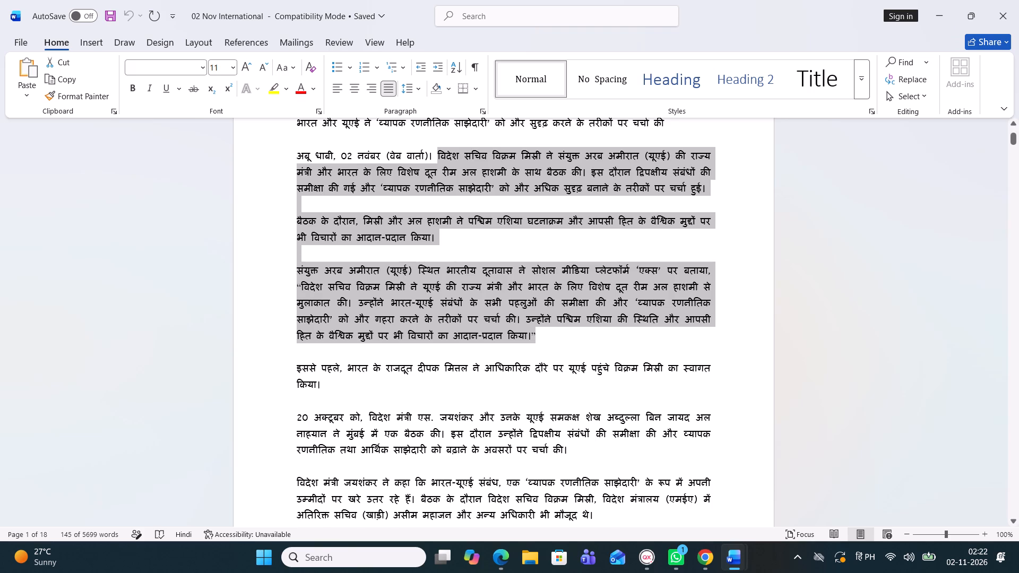
{"action": "scroll", "coordinate": [604, 340], "scroll_direction": "down", "scroll_amount": 1}
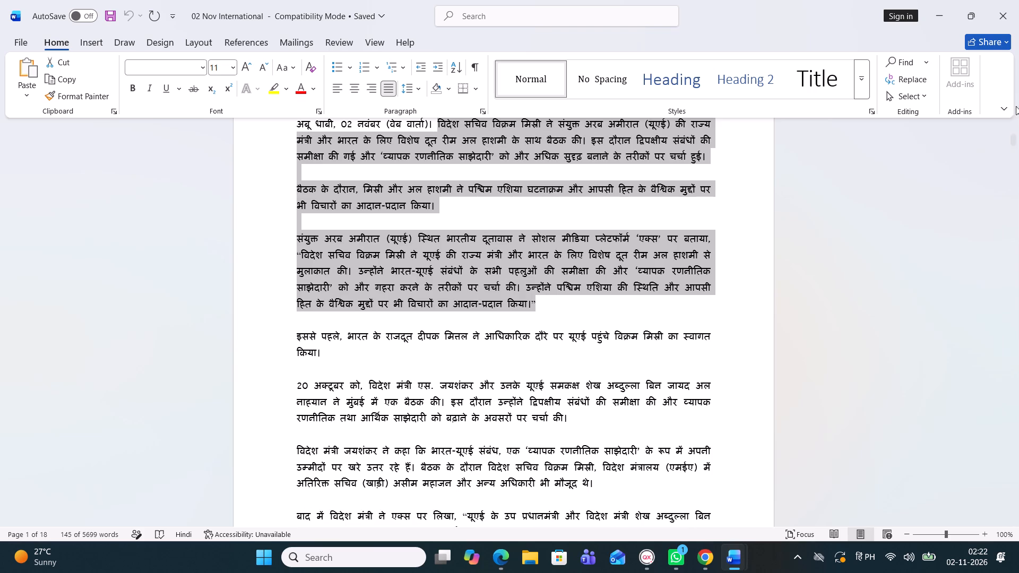
{"action": "double_click", "coordinate": [1013, 125]}
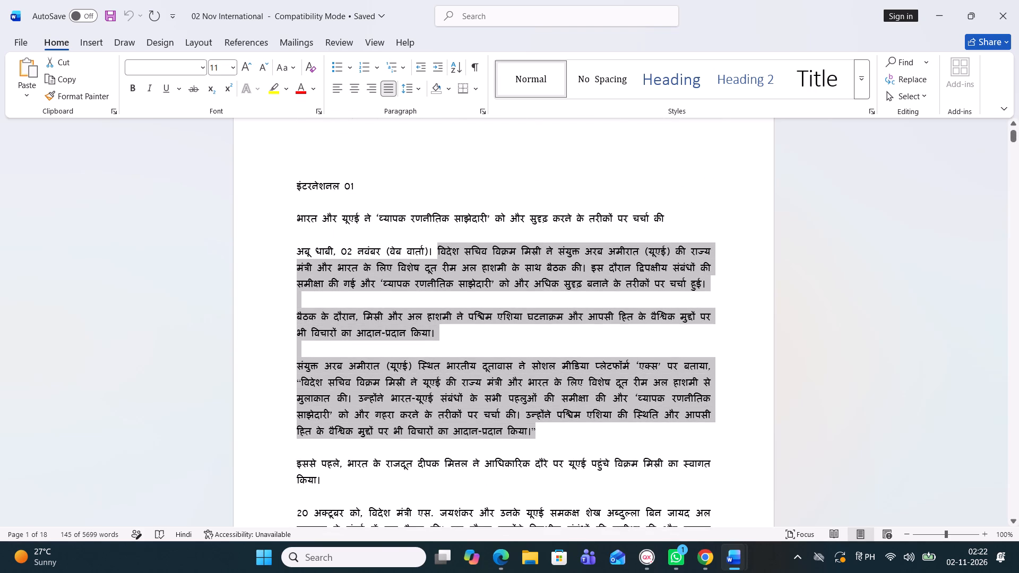
{"action": "left_click", "coordinate": [297, 253]}
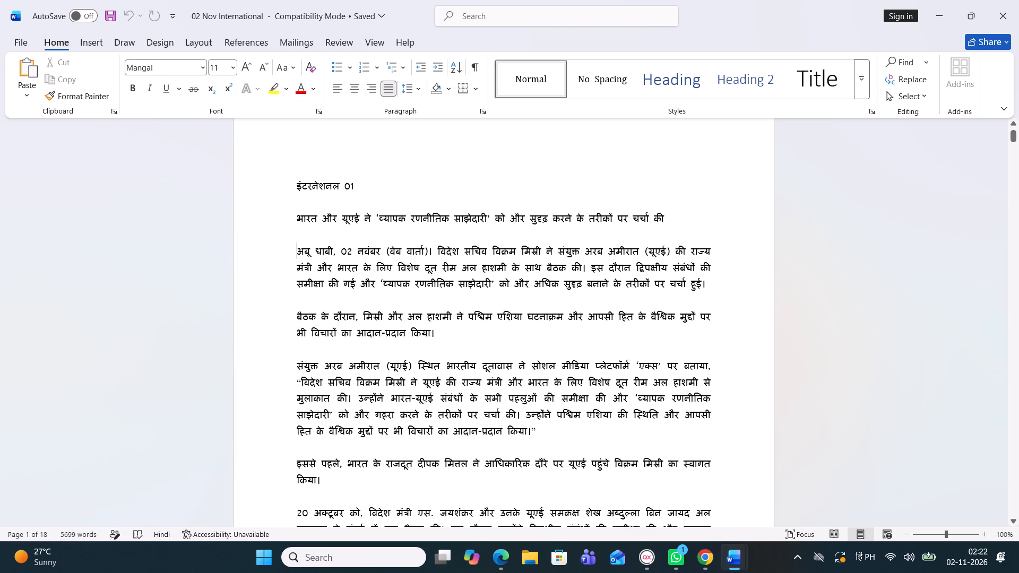
{"action": "scroll", "coordinate": [476, 409], "scroll_direction": "up", "scroll_amount": 1}
{"action": "scroll", "coordinate": [478, 412], "scroll_direction": "down", "scroll_amount": 2}
{"action": "scroll", "coordinate": [478, 412], "scroll_direction": "up", "scroll_amount": 1}
{"action": "left_click_drag", "start_coordinate": [1013, 137], "coordinate": [1016, 152]}
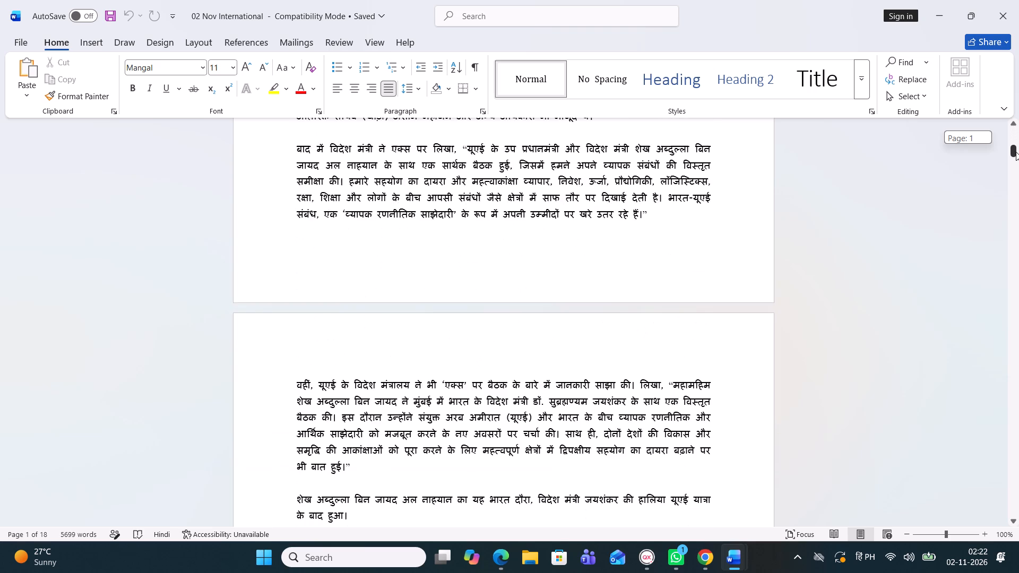
{"action": "left_click_drag", "start_coordinate": [1016, 152], "coordinate": [1016, 158]}
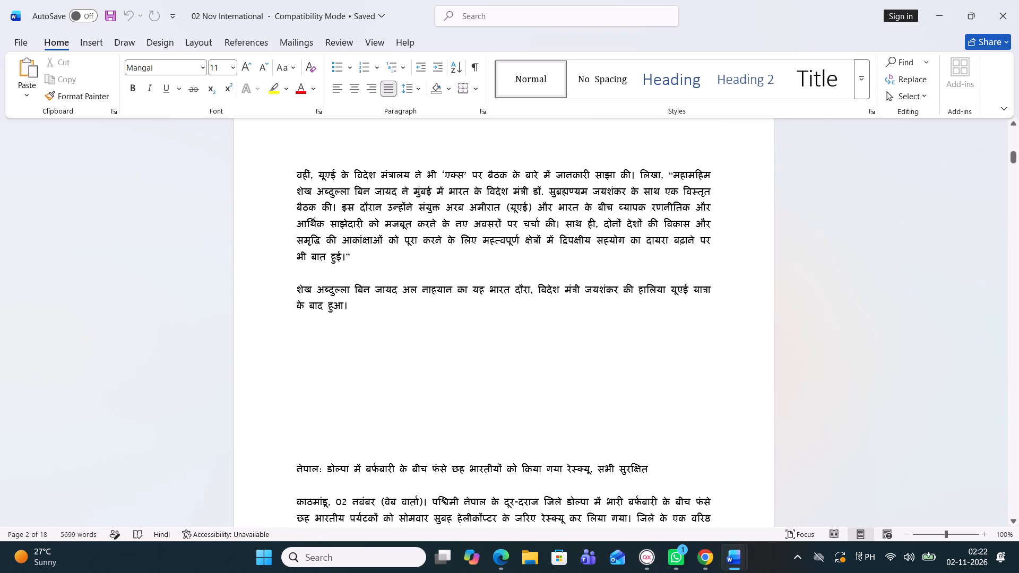
Select and copy the full India–UAE story, from the "अबू धाबी, 02 नवंबर (वेब वार्ता)" dateline through its closing paragraph ending "के बाद हुआ।".
{"action": "left_click_drag", "start_coordinate": [397, 311], "coordinate": [290, 229]}
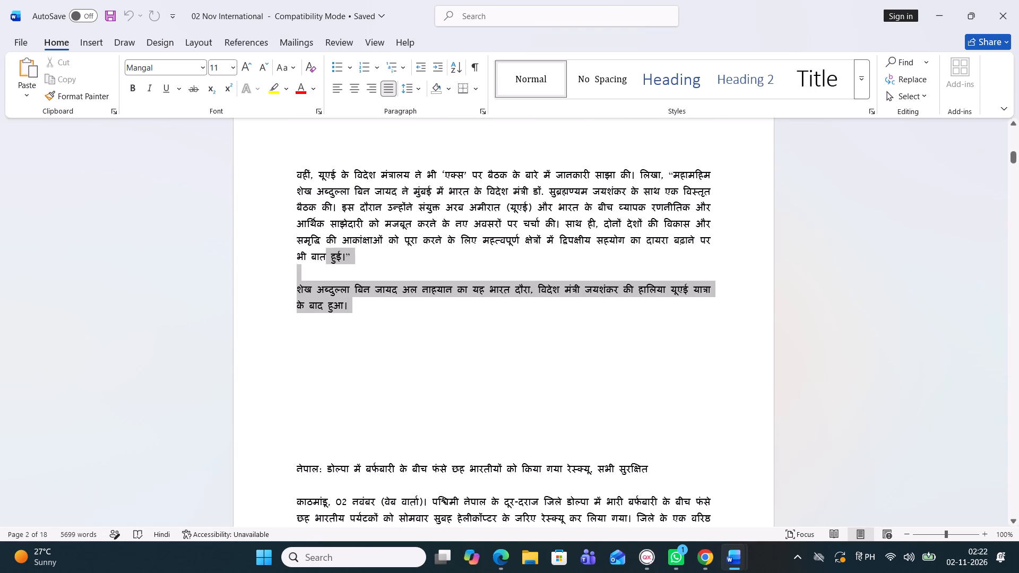
{"action": "left_click_drag", "start_coordinate": [290, 229], "coordinate": [285, 190]}
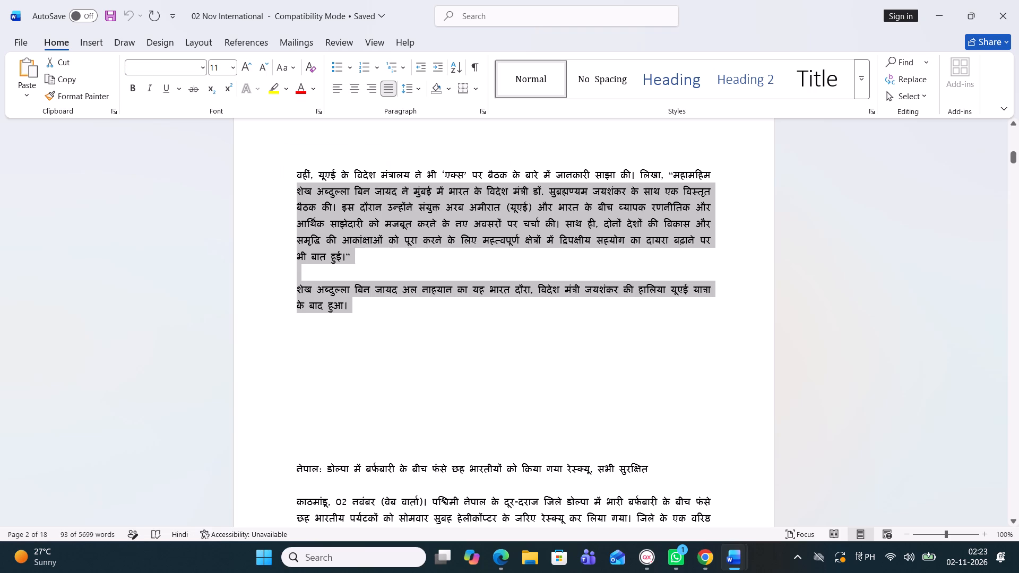
{"action": "scroll", "coordinate": [500, 323], "scroll_direction": "up", "scroll_amount": 1}
{"action": "scroll", "coordinate": [500, 323], "scroll_direction": "down", "scroll_amount": 1}
{"action": "scroll", "coordinate": [500, 323], "scroll_direction": "up", "scroll_amount": 3}
{"action": "scroll", "coordinate": [500, 335], "scroll_direction": "down", "scroll_amount": 1}
{"action": "scroll", "coordinate": [500, 335], "scroll_direction": "up", "scroll_amount": 4}
{"action": "scroll", "coordinate": [500, 335], "scroll_direction": "down", "scroll_amount": 1}
{"action": "scroll", "coordinate": [500, 335], "scroll_direction": "up", "scroll_amount": 2}
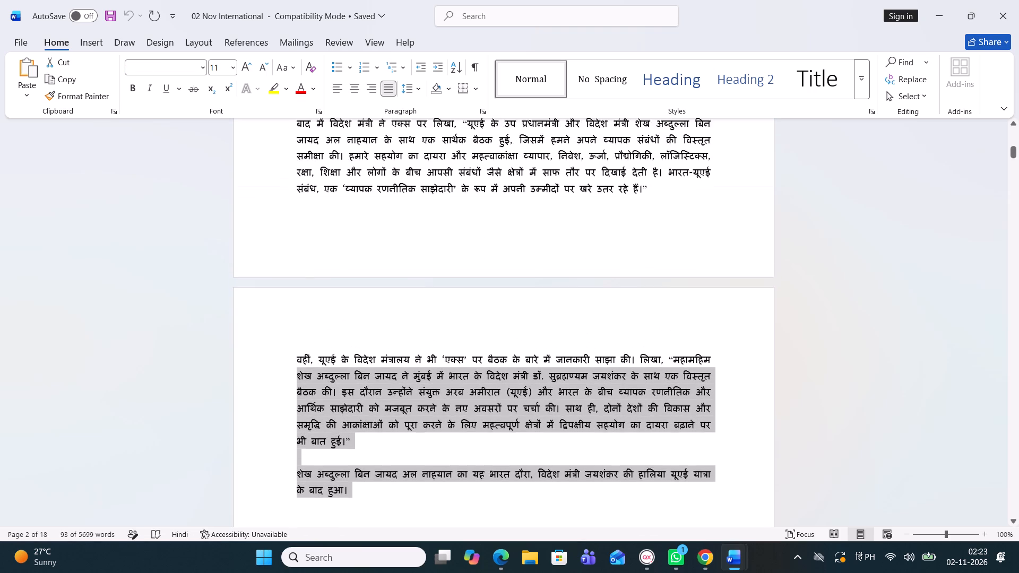
{"action": "scroll", "coordinate": [500, 335], "scroll_direction": "down", "scroll_amount": 1}
{"action": "scroll", "coordinate": [500, 335], "scroll_direction": "up", "scroll_amount": 2}
{"action": "scroll", "coordinate": [500, 335], "scroll_direction": "down", "scroll_amount": 2}
{"action": "scroll", "coordinate": [500, 335], "scroll_direction": "up", "scroll_amount": 3}
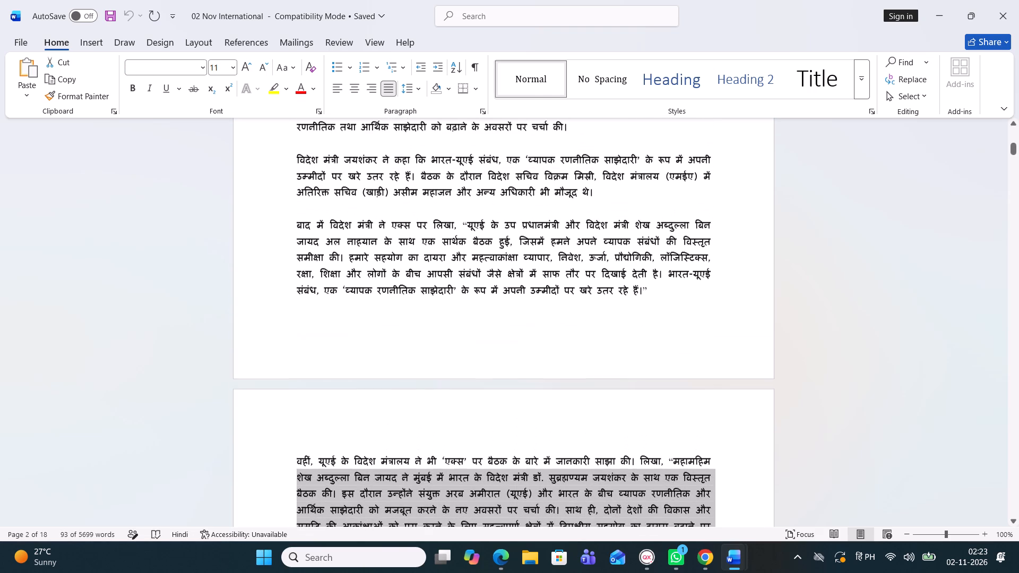
{"action": "scroll", "coordinate": [500, 335], "scroll_direction": "up", "scroll_amount": 2}
{"action": "scroll", "coordinate": [500, 335], "scroll_direction": "down", "scroll_amount": 1}
{"action": "scroll", "coordinate": [500, 335], "scroll_direction": "up", "scroll_amount": 2}
{"action": "scroll", "coordinate": [500, 335], "scroll_direction": "down", "scroll_amount": 1}
{"action": "scroll", "coordinate": [500, 335], "scroll_direction": "up", "scroll_amount": 1}
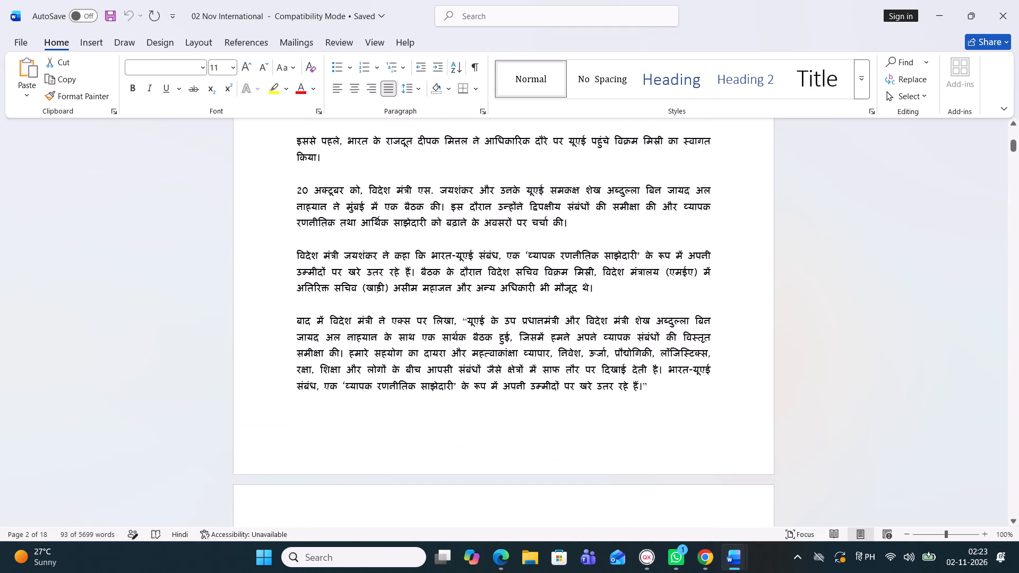
{"action": "scroll", "coordinate": [521, 312], "scroll_direction": "up", "scroll_amount": 1}
{"action": "scroll", "coordinate": [610, 268], "scroll_direction": "up", "scroll_amount": 1}
{"action": "scroll", "coordinate": [610, 268], "scroll_direction": "down", "scroll_amount": 2}
{"action": "scroll", "coordinate": [610, 268], "scroll_direction": "up", "scroll_amount": 5}
{"action": "scroll", "coordinate": [610, 268], "scroll_direction": "down", "scroll_amount": 1}
{"action": "scroll", "coordinate": [610, 268], "scroll_direction": "up", "scroll_amount": 4}
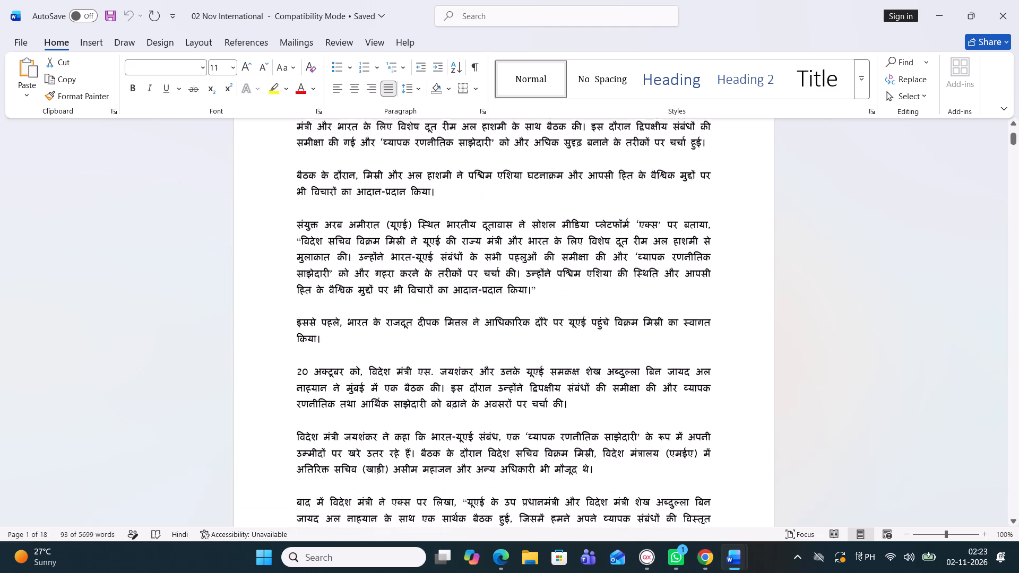
{"action": "scroll", "coordinate": [610, 268], "scroll_direction": "down", "scroll_amount": 1}
{"action": "scroll", "coordinate": [610, 268], "scroll_direction": "up", "scroll_amount": 3}
{"action": "scroll", "coordinate": [610, 268], "scroll_direction": "down", "scroll_amount": 2}
{"action": "scroll", "coordinate": [610, 268], "scroll_direction": "up", "scroll_amount": 3}
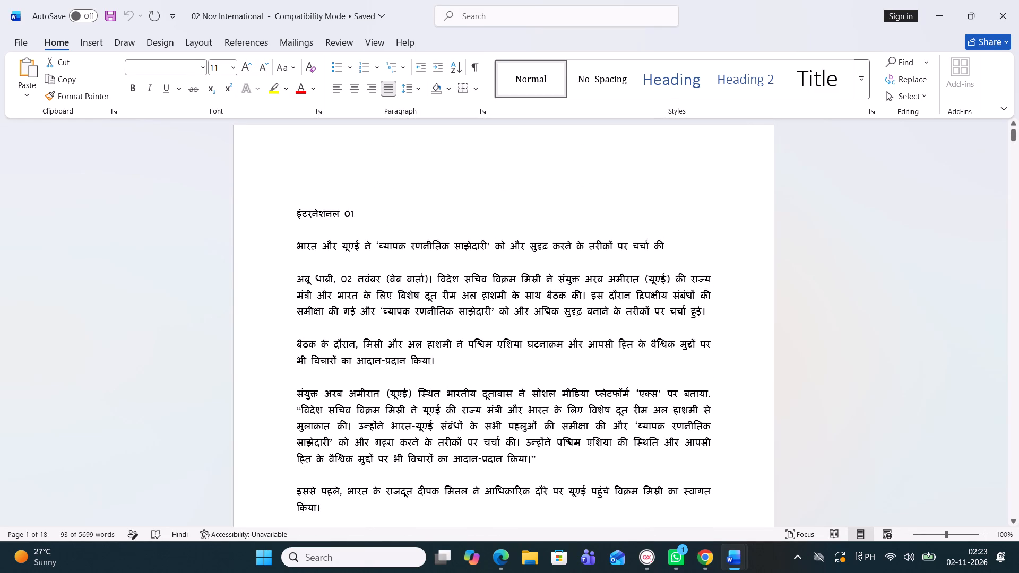
{"action": "left_click", "coordinate": [296, 276], "text": "shift"}
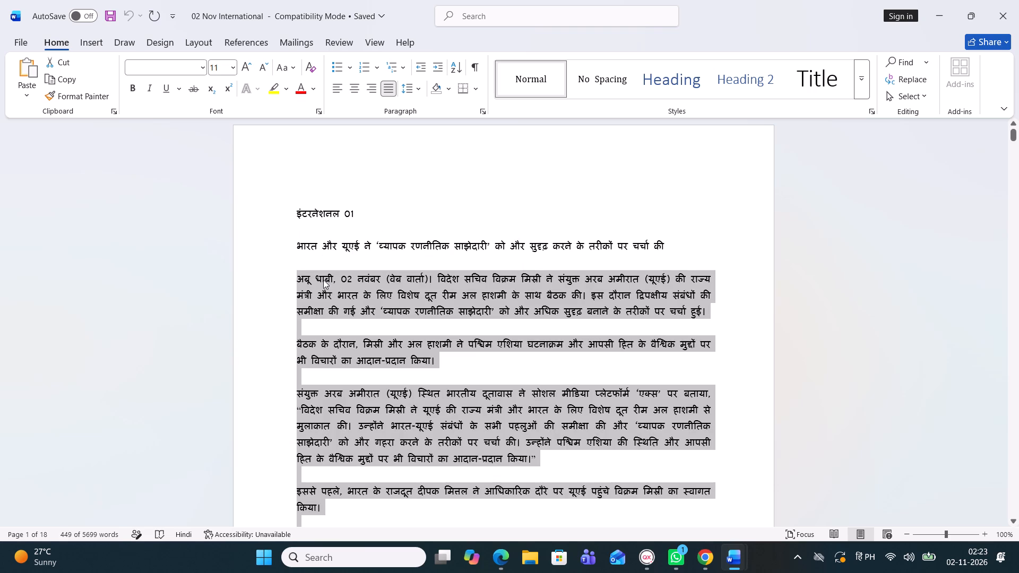
{"action": "key", "text": "ctrl+c"}
Switch back to QuarkXPress and replace all text in the two-column story box on page 4 with the copied full story.
{"action": "left_click", "coordinate": [645, 562]}
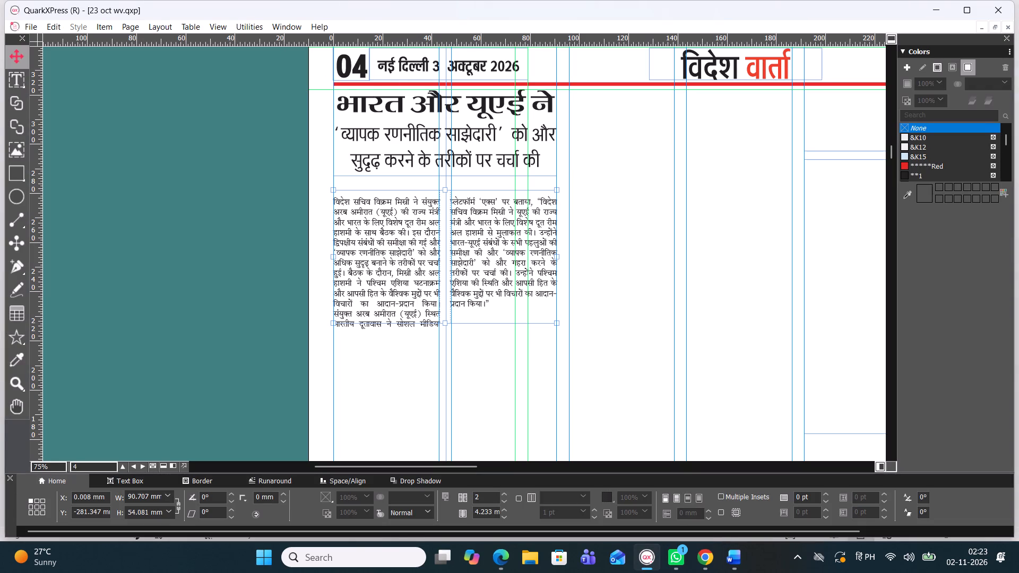
{"action": "left_click", "coordinate": [393, 210]}
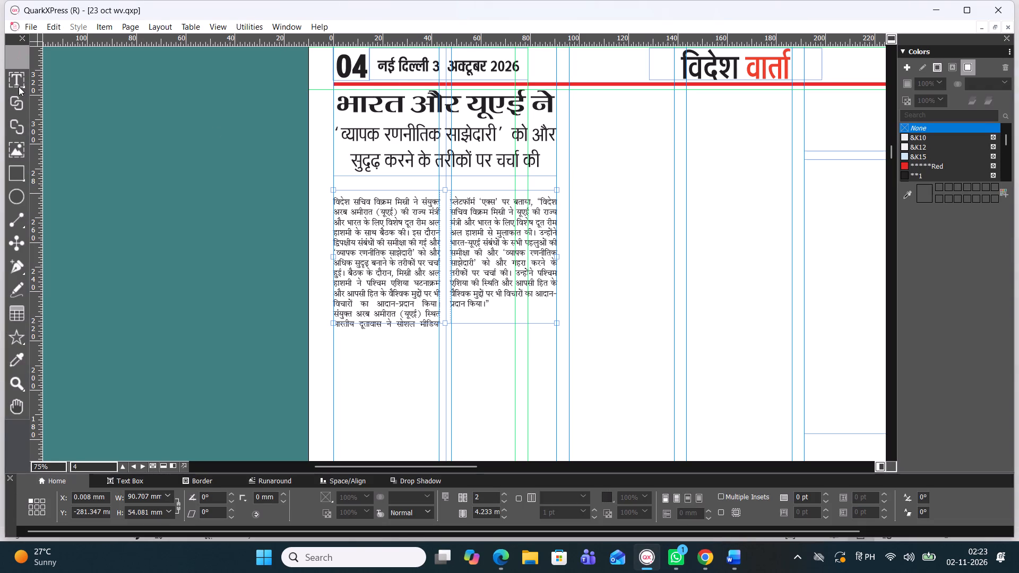
{"action": "left_click", "coordinate": [19, 86]}
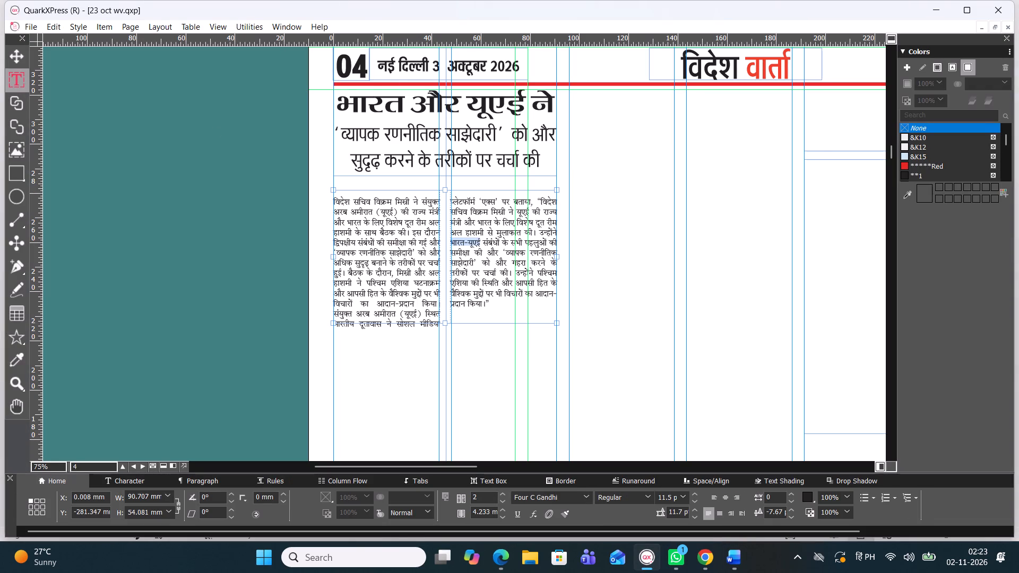
{"action": "key", "text": "ctrl+a"}
{"action": "key", "text": "ctrl+v"}
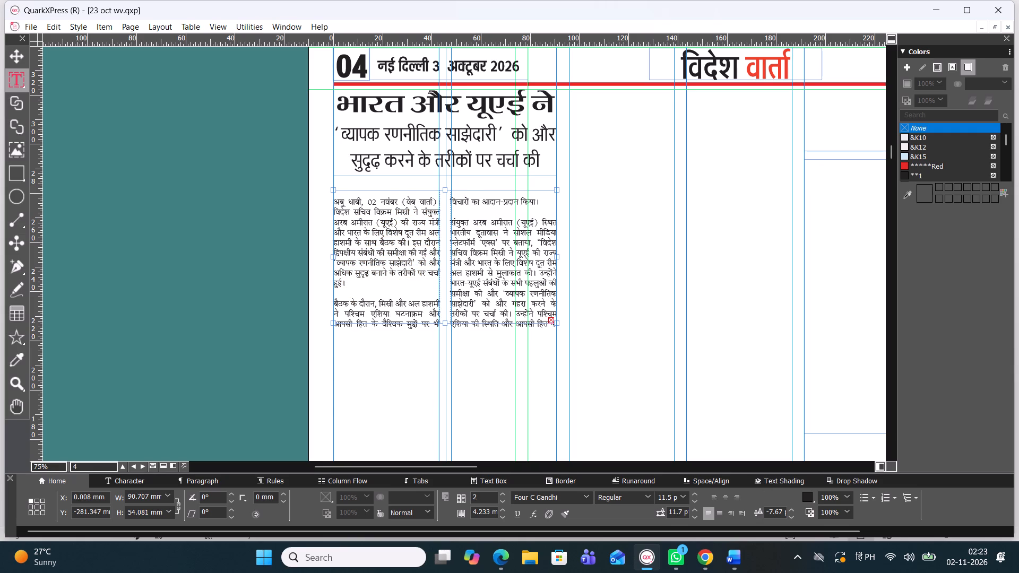
Extend the two-column story box downward to a height of about 188.9 mm so the whole story fits.
{"action": "left_click_drag", "start_coordinate": [446, 322], "coordinate": [462, 439]}
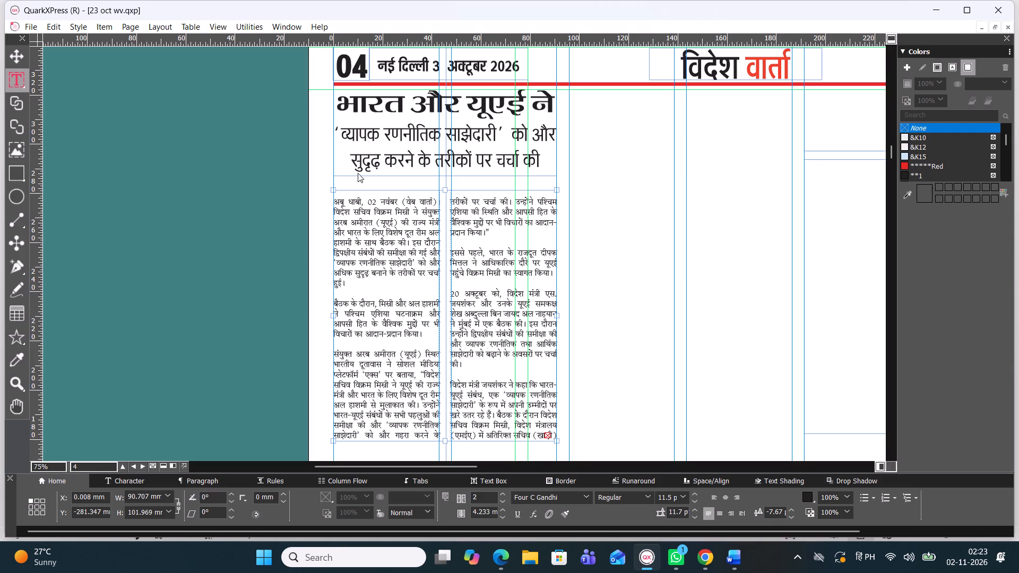
{"action": "scroll", "coordinate": [362, 175], "scroll_direction": "down", "scroll_amount": 1}
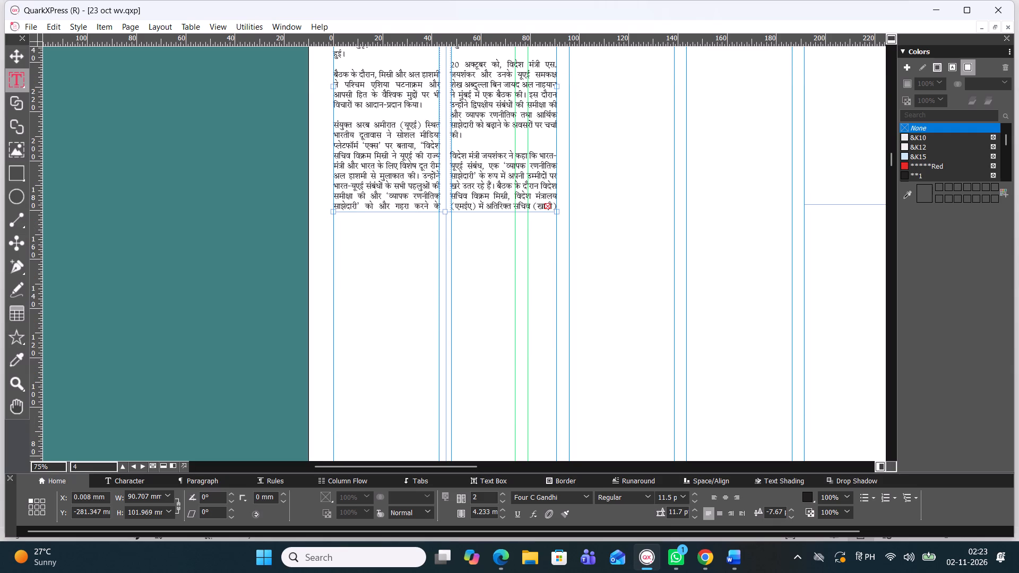
{"action": "left_click_drag", "start_coordinate": [445, 210], "coordinate": [453, 284]}
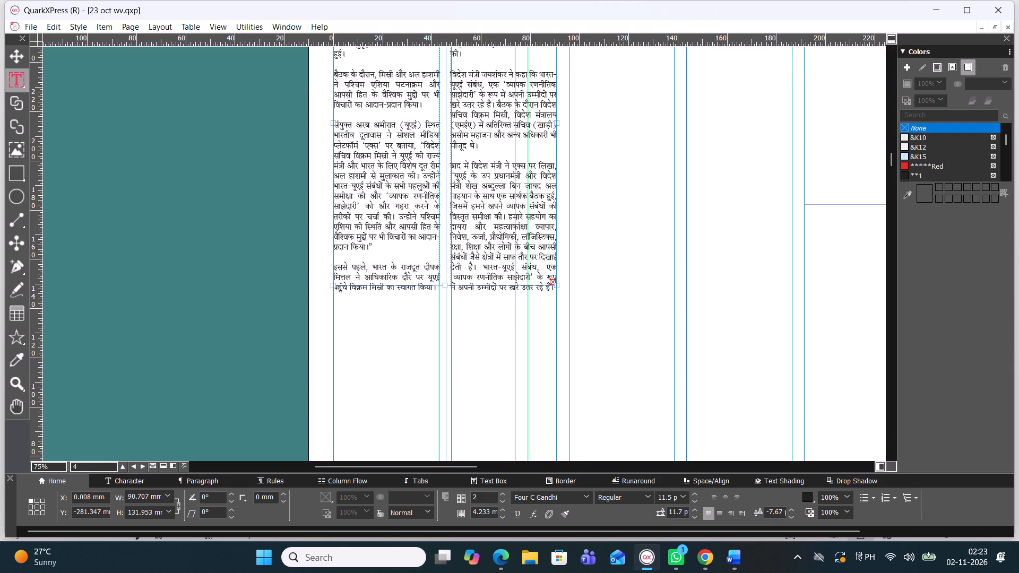
{"action": "left_click_drag", "start_coordinate": [448, 288], "coordinate": [449, 302]}
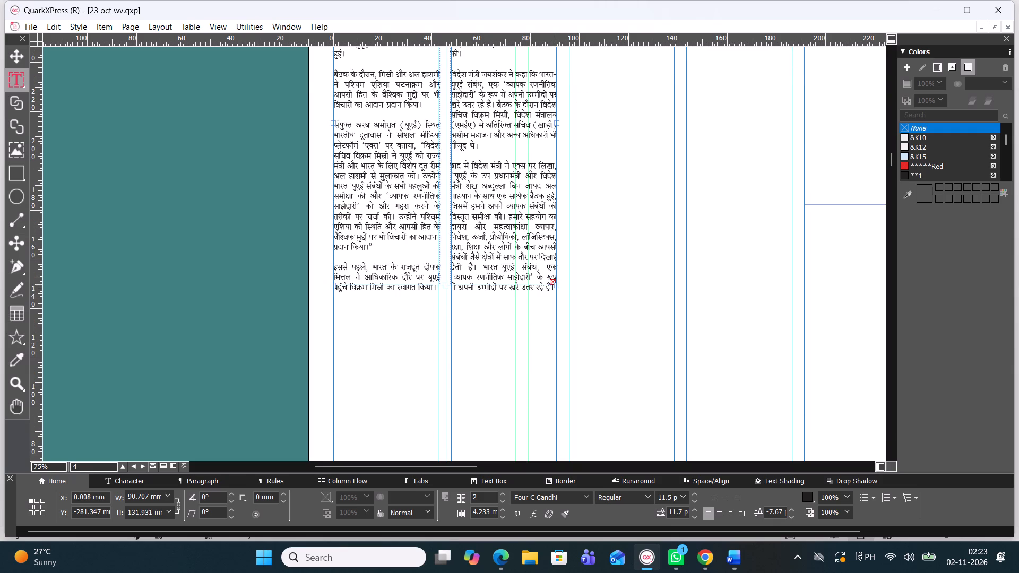
{"action": "left_click_drag", "start_coordinate": [449, 302], "coordinate": [457, 400]}
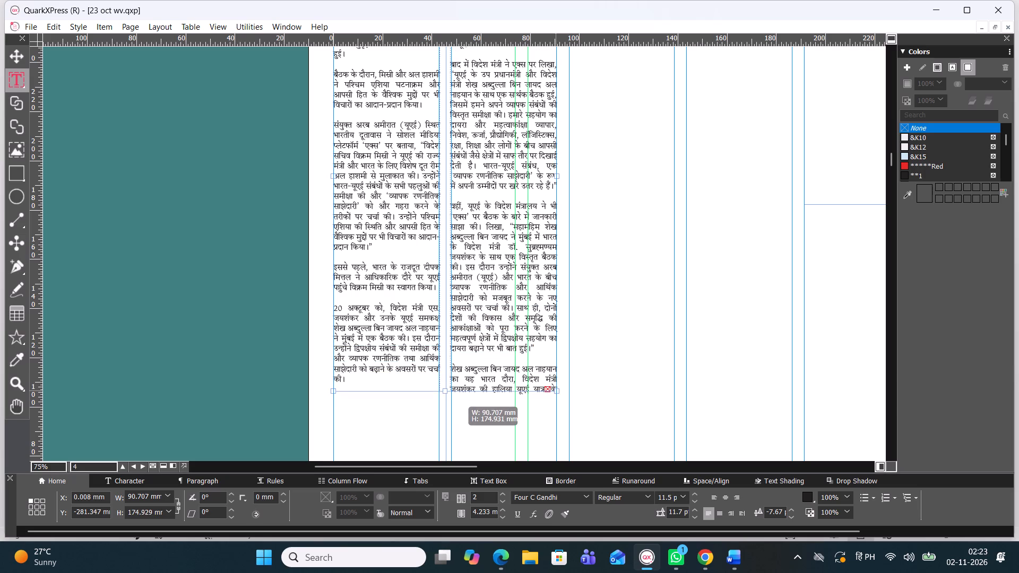
{"action": "left_click_drag", "start_coordinate": [457, 400], "coordinate": [458, 428]}
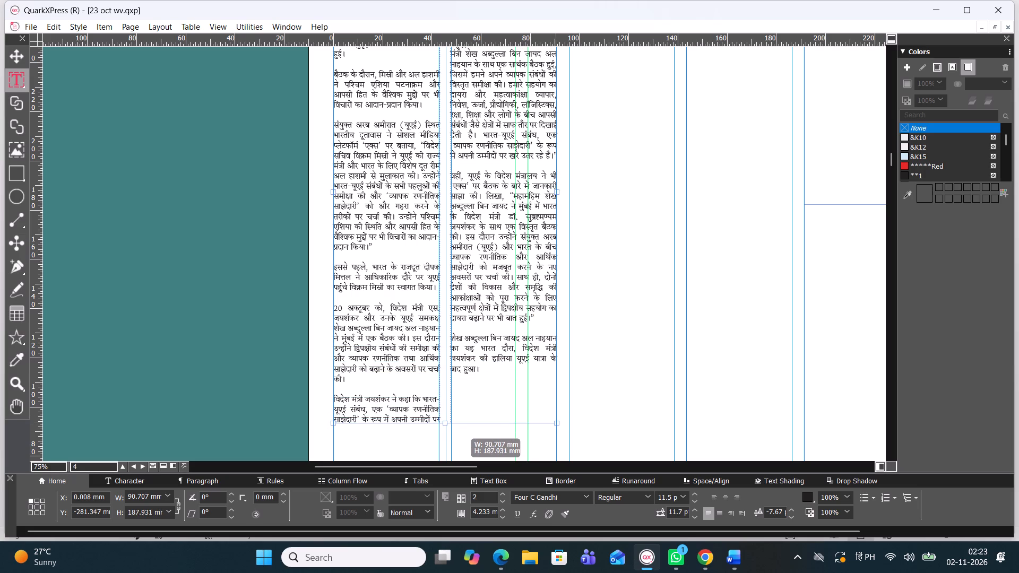
{"action": "left_click_drag", "start_coordinate": [458, 428], "coordinate": [457, 428]}
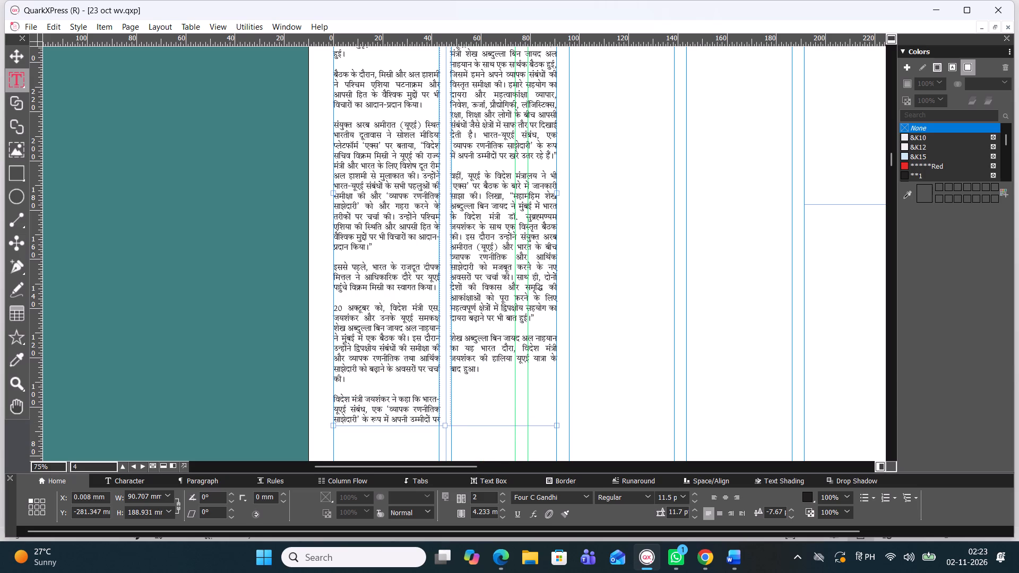
Join the "बैठक के दौरान, मिस्री" paragraph to the opening one and remove the blank line before "संयुक्त अरब अमीरात (यूएई) स्थित".
{"action": "scroll", "coordinate": [417, 229], "scroll_direction": "up", "scroll_amount": 1}
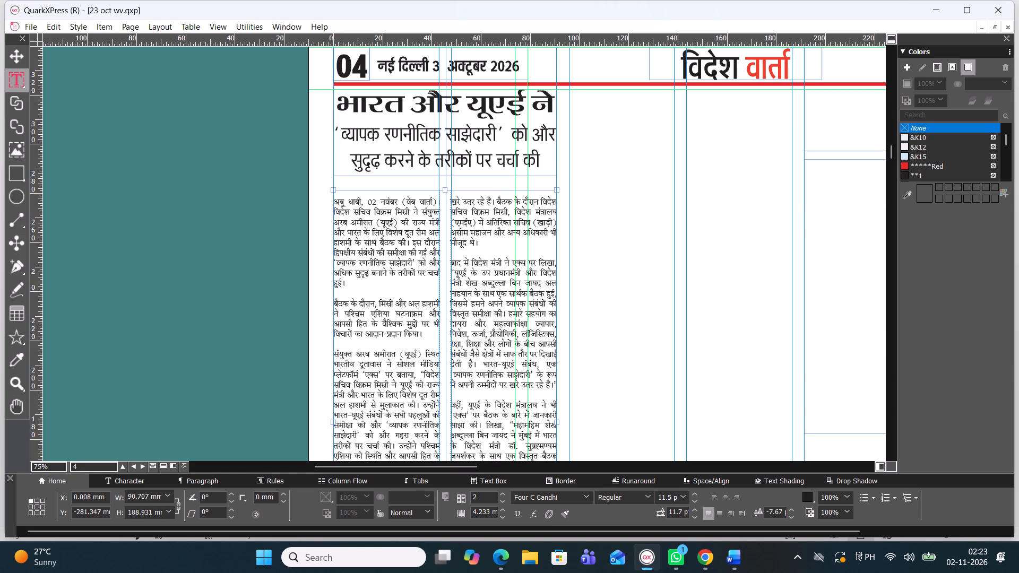
{"action": "left_click", "coordinate": [378, 291]}
{"action": "key", "text": "BackSpace"}
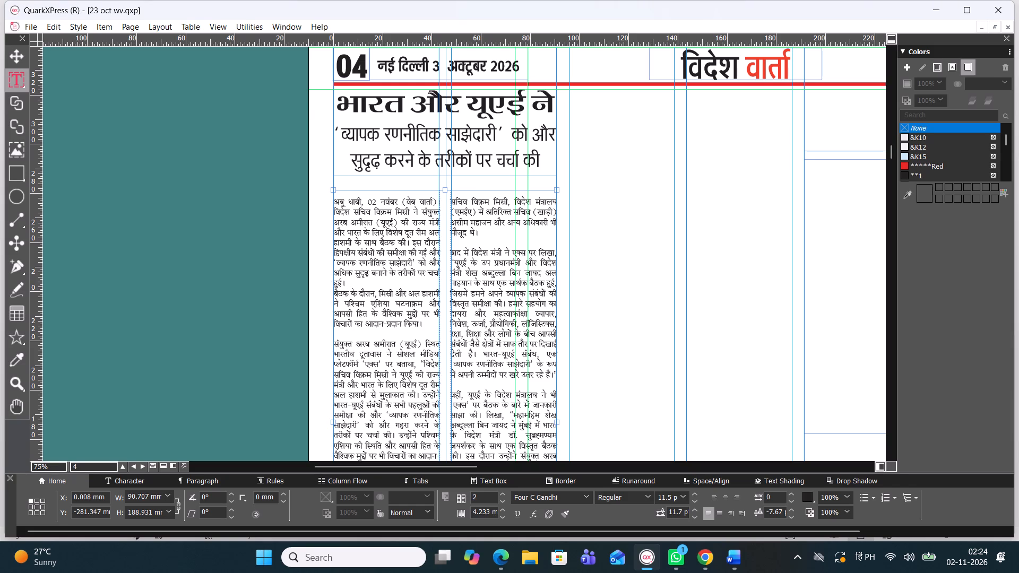
{"action": "left_click", "coordinate": [335, 292]}
{"action": "key", "text": "BackSpace"}
{"action": "key", "text": "space"}
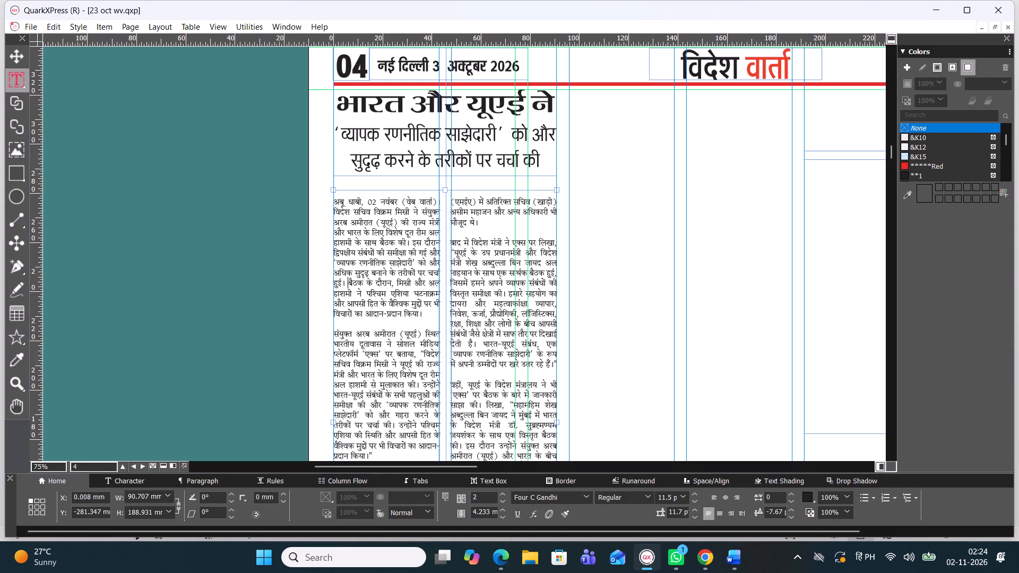
{"action": "left_click", "coordinate": [365, 325]}
{"action": "key", "text": "BackSpace"}
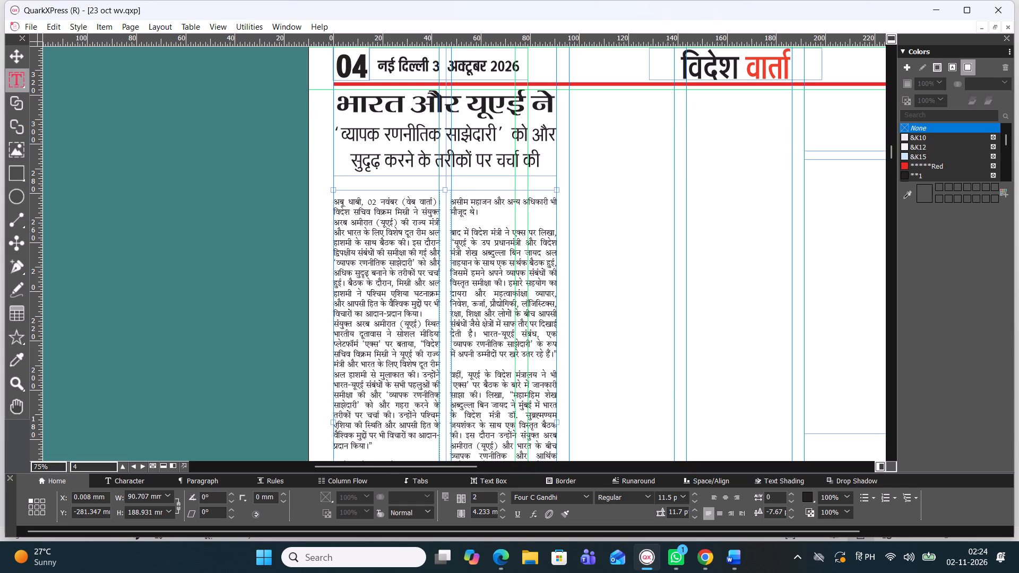
Remove the blank line before "इससे पहले" and join that paragraph to the preceding one with a space.
{"action": "scroll", "coordinate": [370, 325], "scroll_direction": "down", "scroll_amount": 1}
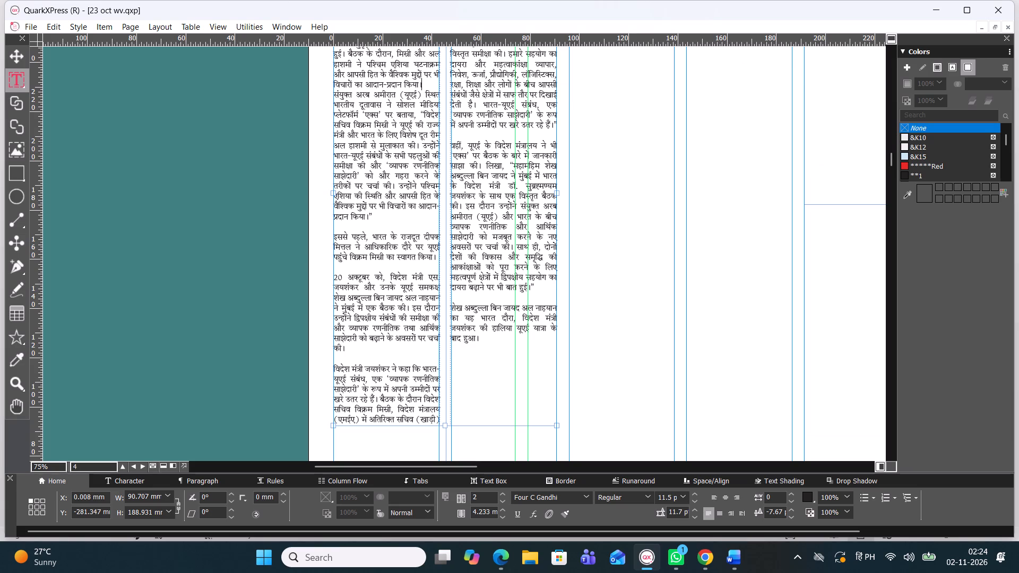
{"action": "left_click", "coordinate": [382, 226]}
{"action": "key", "text": "BackSpace"}
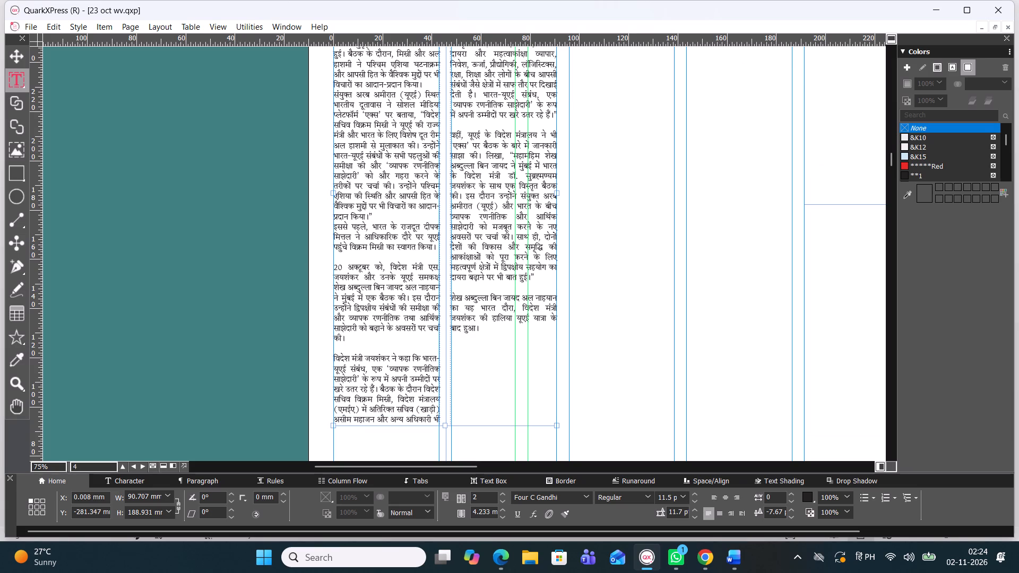
{"action": "left_click", "coordinate": [335, 226]}
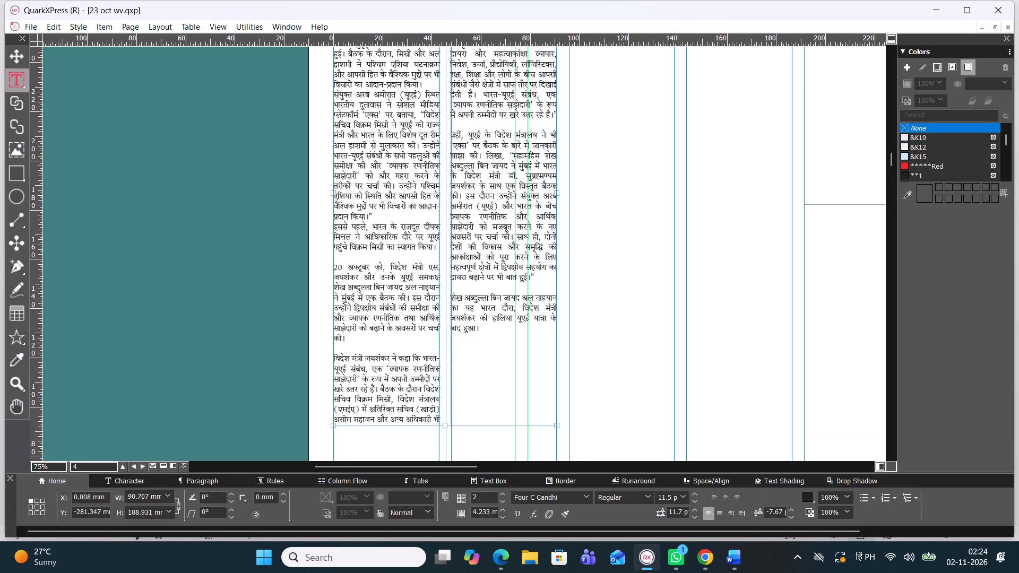
{"action": "key", "text": "BackSpace"}
{"action": "key", "text": "space"}
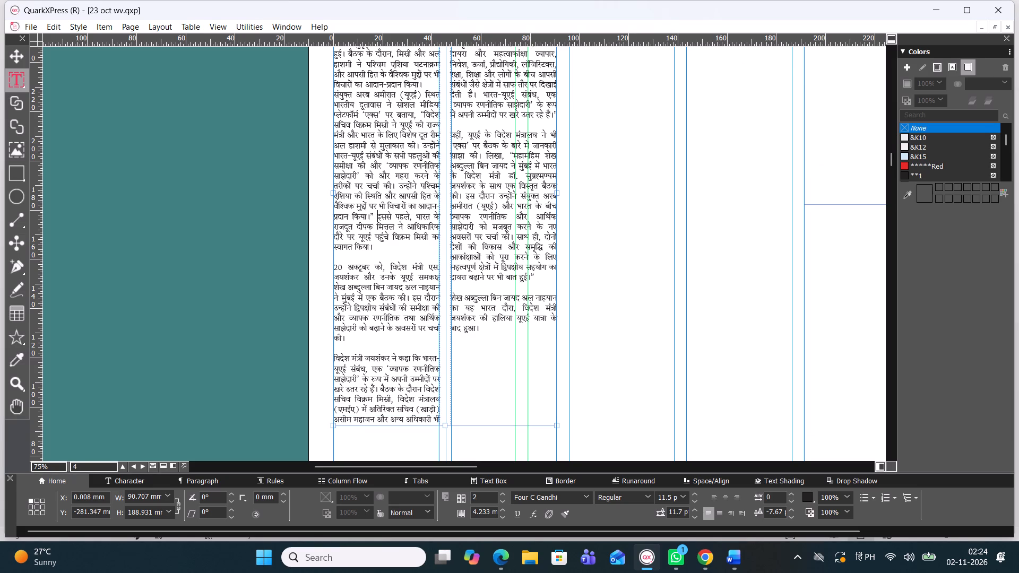
Remove the blank lines before "20 अक्टूबर को" and "विदेश मंत्री जयशंकर ने कहा", joining both paragraphs to the running text with spaces.
{"action": "left_click", "coordinate": [378, 255]}
{"action": "key", "text": "BackSpace"}
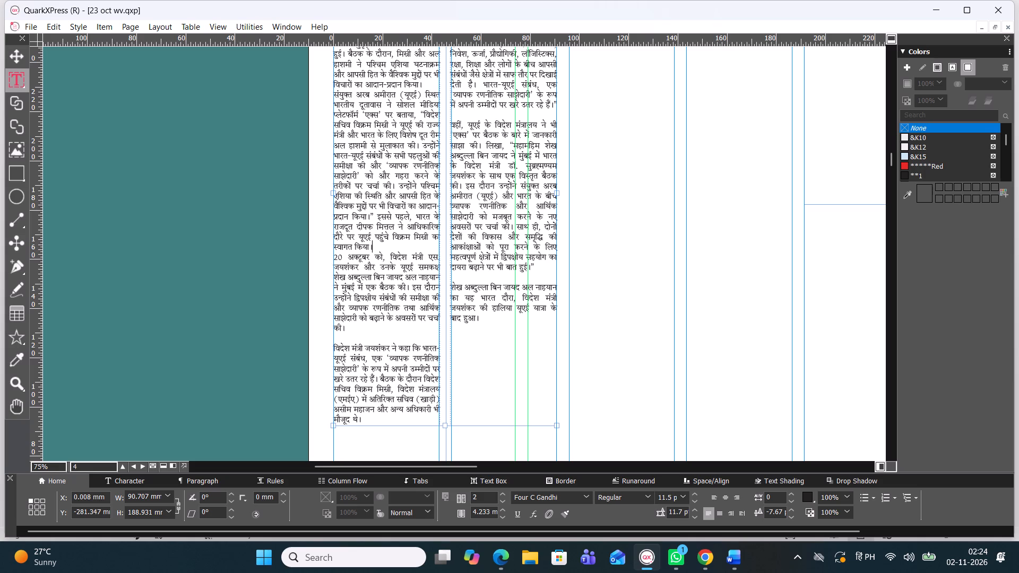
{"action": "left_click", "coordinate": [362, 333]}
{"action": "key", "text": "BackSpace"}
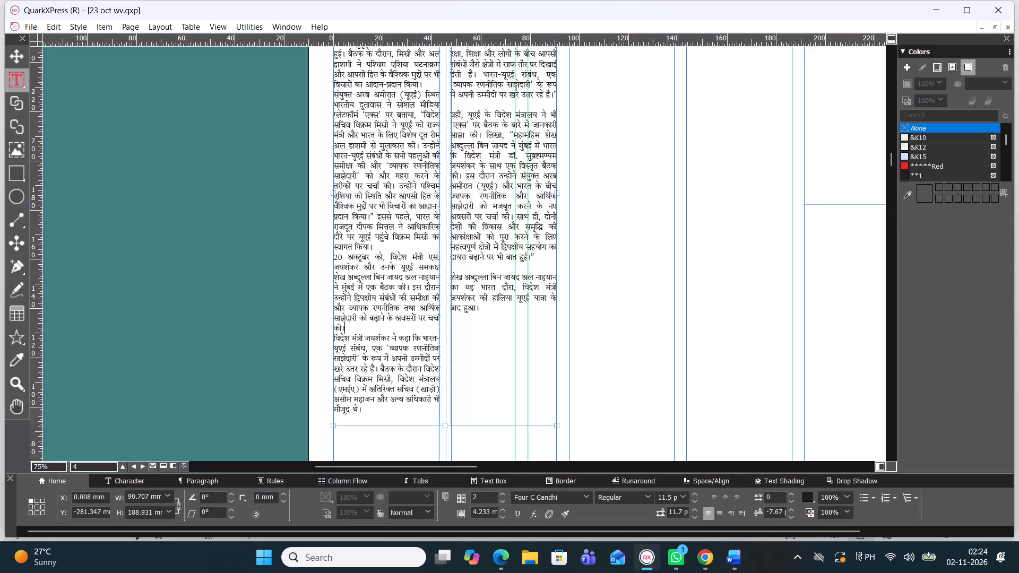
{"action": "left_click", "coordinate": [335, 257]}
{"action": "key", "text": "BackSpace"}
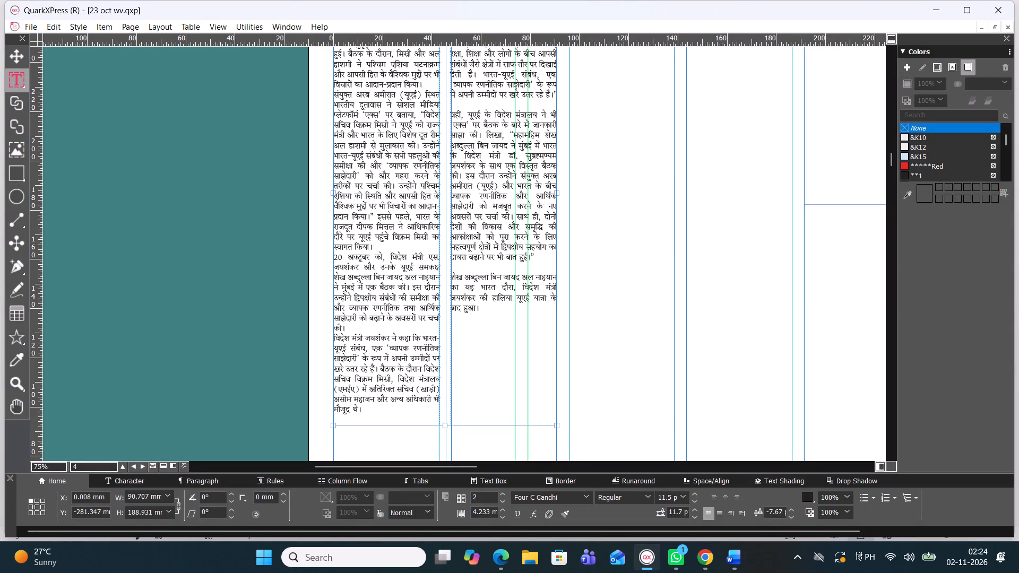
{"action": "key", "text": "space"}
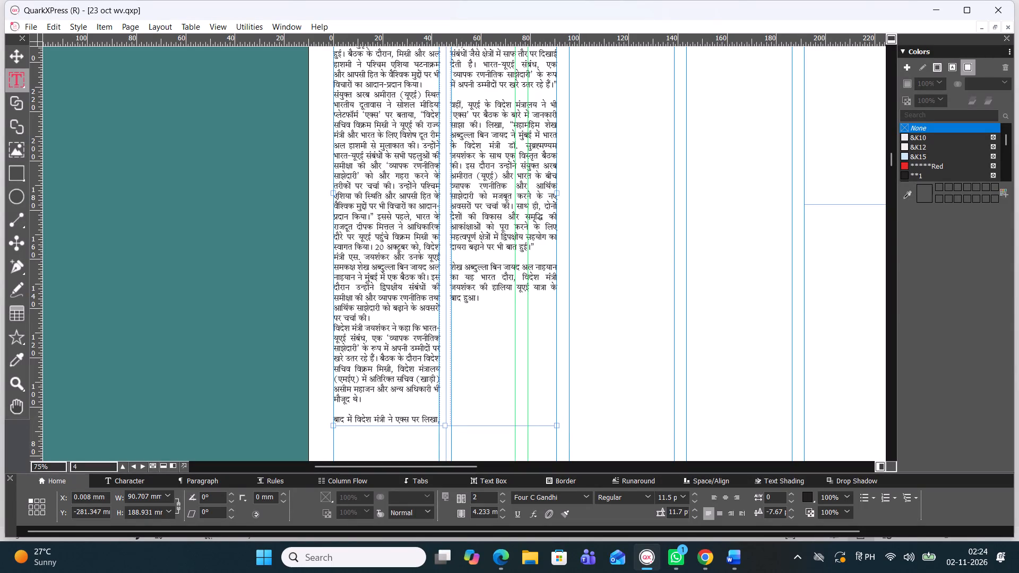
{"action": "left_click", "coordinate": [335, 326]}
{"action": "key", "text": "BackSpace"}
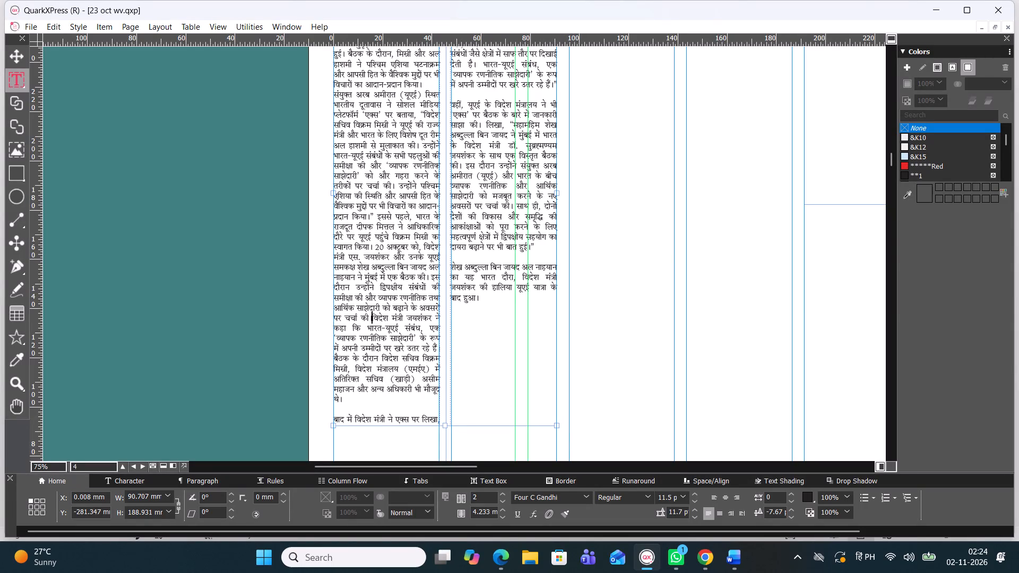
{"action": "key", "text": "space"}
Remove the blank line before "बाद में विदेश मंत्री ने एक्स पर लिखा" and join that paragraph to the preceding text with a space.
{"action": "left_click", "coordinate": [358, 406]}
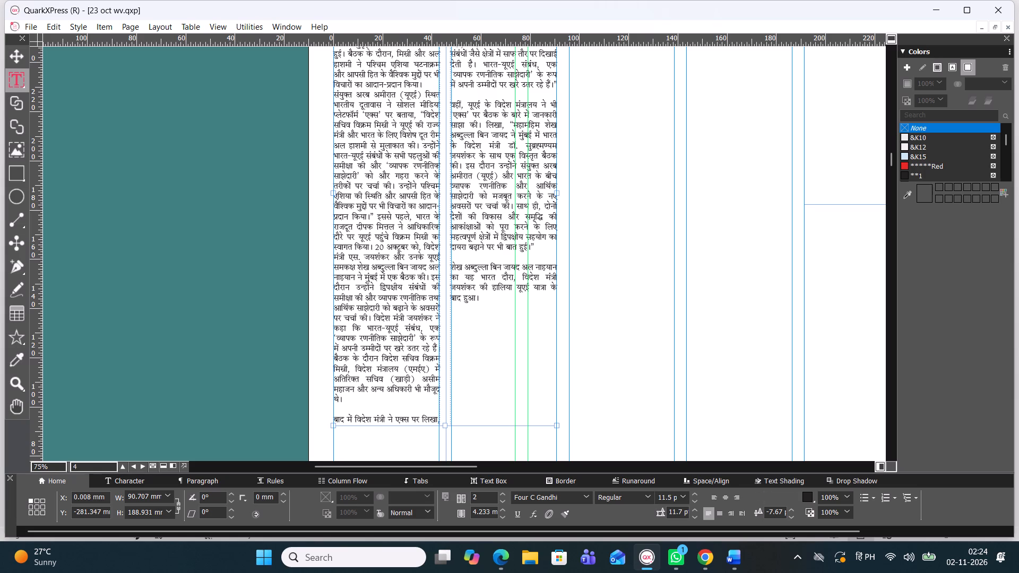
{"action": "key", "text": "BackSpace"}
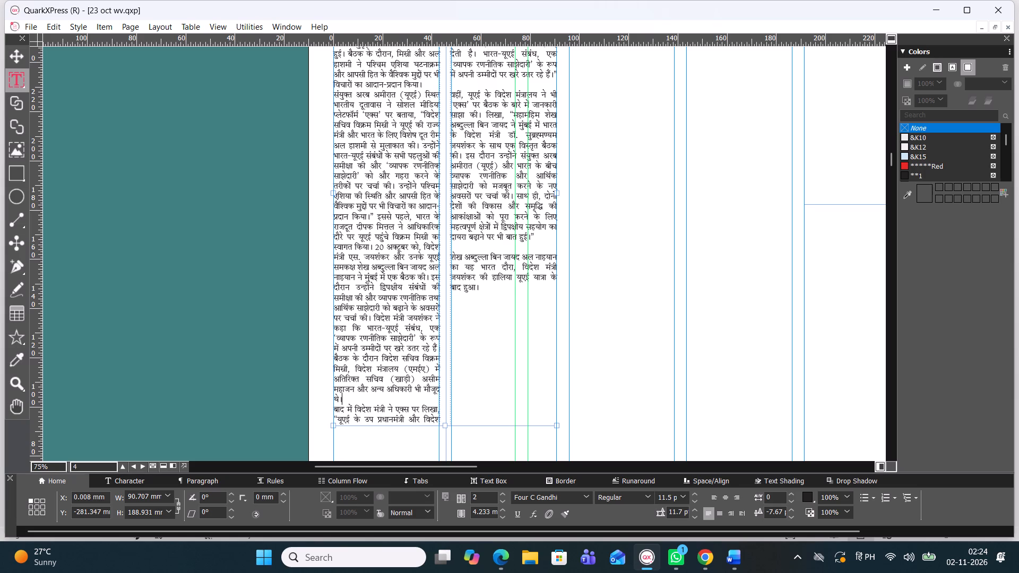
{"action": "left_click", "coordinate": [335, 410]}
{"action": "key", "text": "BackSpace"}
{"action": "key", "text": "space"}
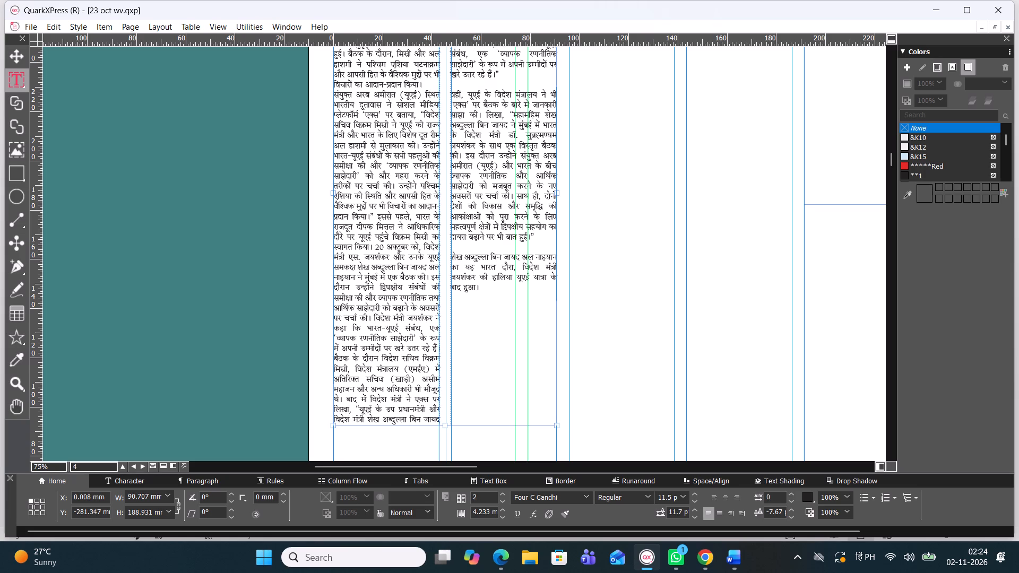
Remove the blank line before "वहीं, यूएई के विदेश मंत्रालय" in the second column and join that paragraph to the preceding one with a space.
{"action": "scroll", "coordinate": [505, 257], "scroll_direction": "up", "scroll_amount": 1}
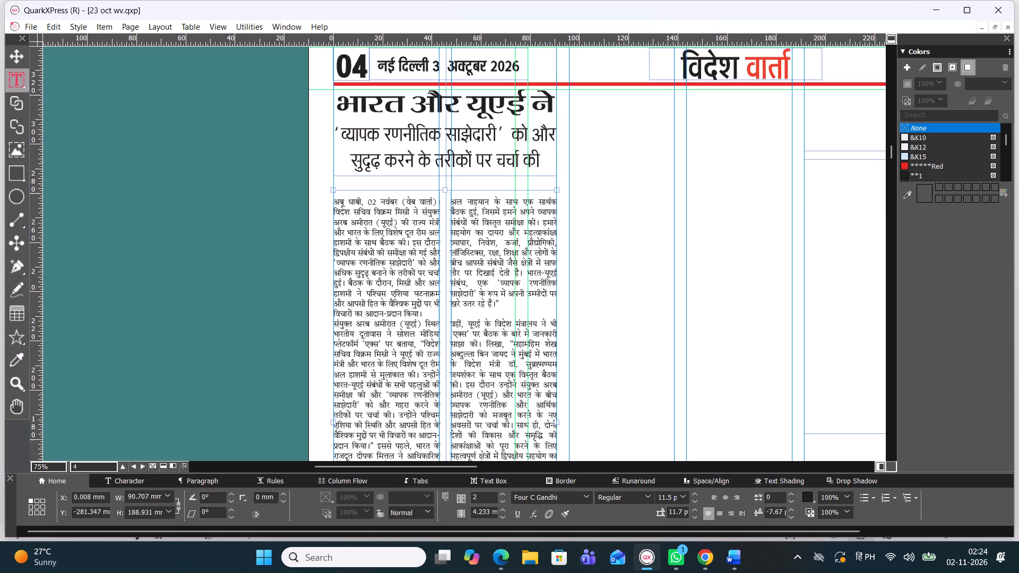
{"action": "left_click", "coordinate": [472, 308]}
{"action": "left_click", "coordinate": [472, 315]}
{"action": "key", "text": "BackSpace"}
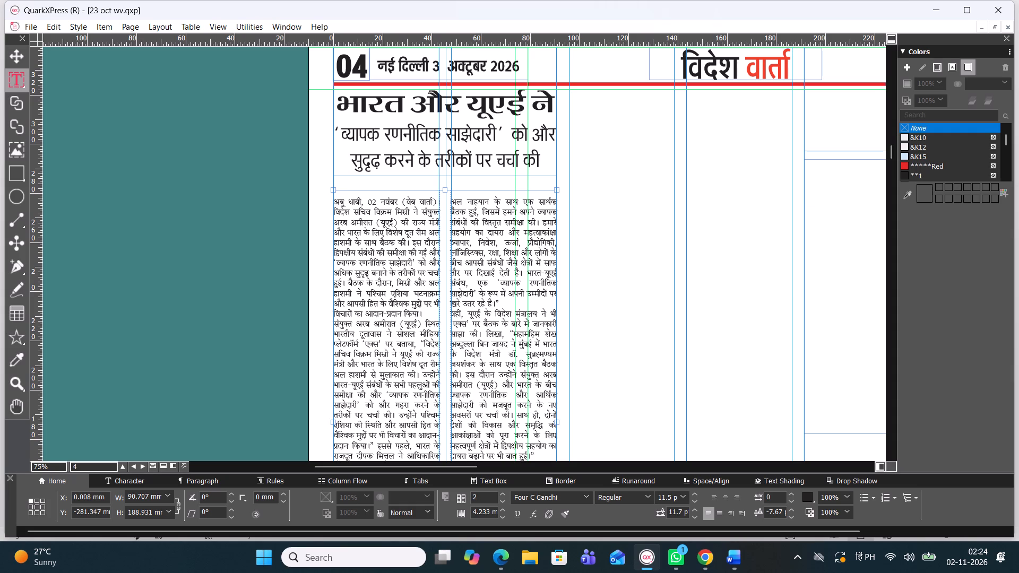
{"action": "left_click", "coordinate": [451, 316]}
{"action": "key", "text": "BackSpace"}
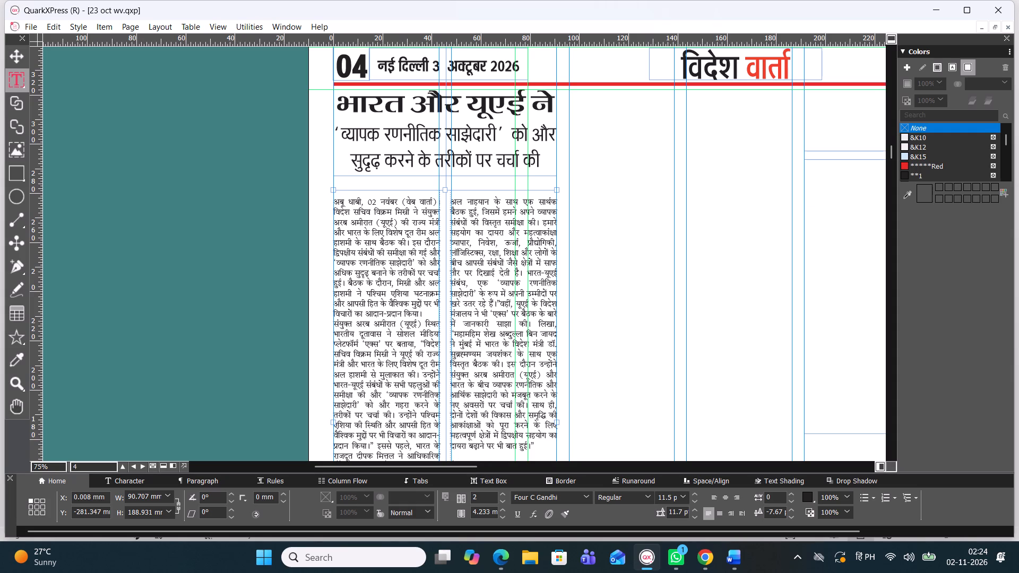
{"action": "key", "text": "space"}
Remove the blank line before the closing "शेख अब्दुल्ला" paragraph and join it to the preceding text with a space.
{"action": "scroll", "coordinate": [512, 292], "scroll_direction": "down", "scroll_amount": 2}
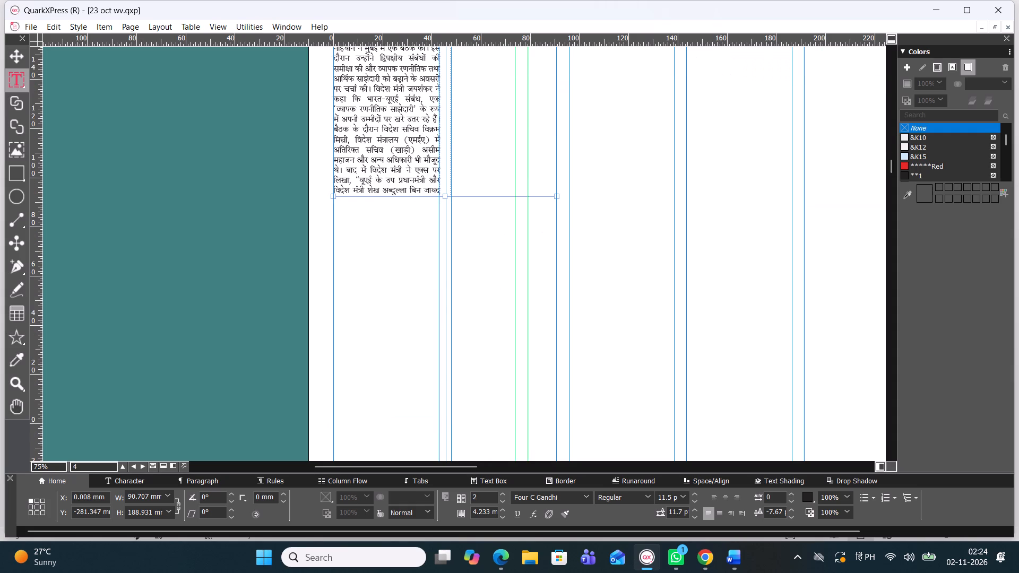
{"action": "scroll", "coordinate": [525, 237], "scroll_direction": "up", "scroll_amount": 1}
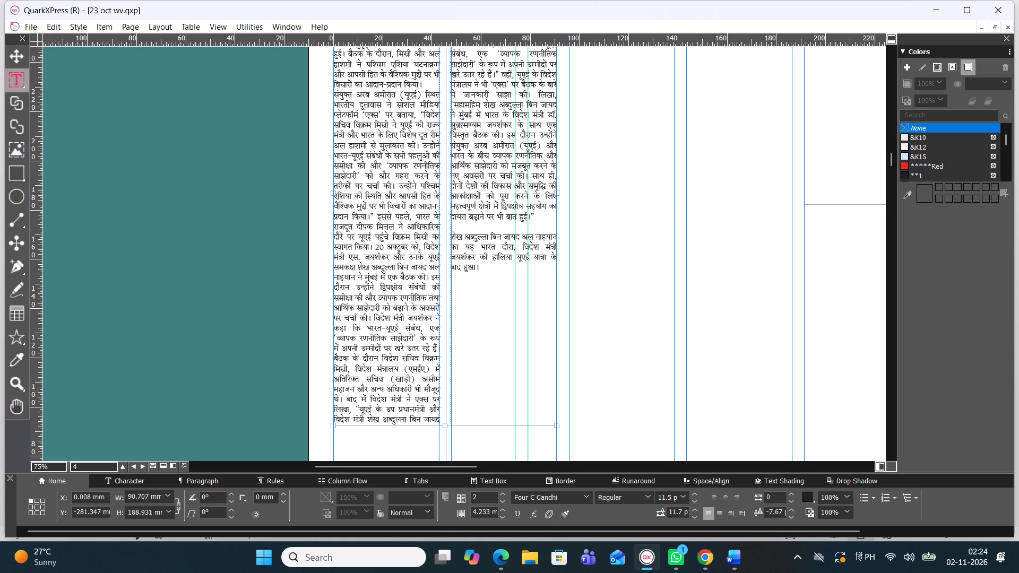
{"action": "left_click", "coordinate": [494, 228]}
{"action": "key", "text": "BackSpace"}
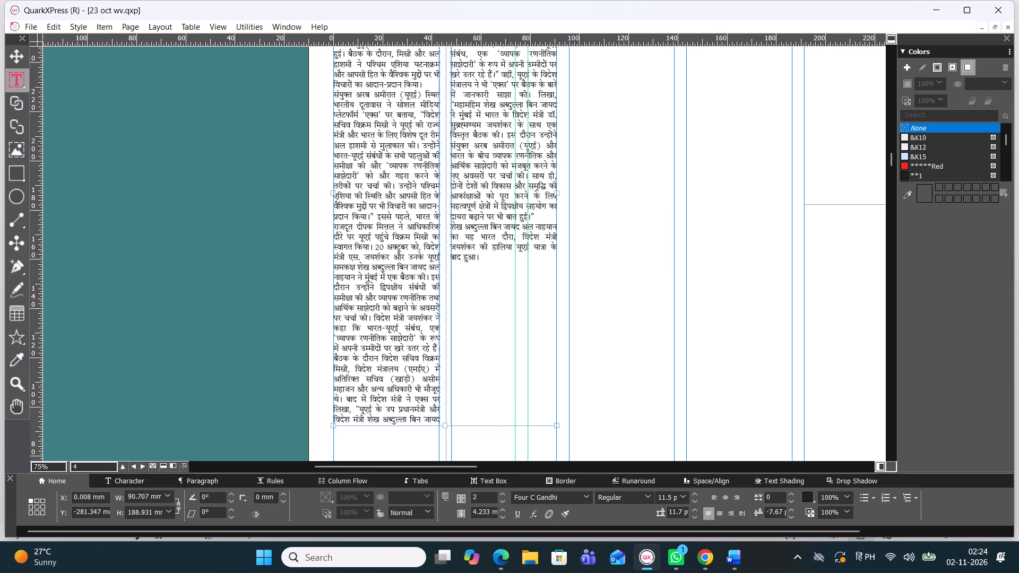
{"action": "left_click", "coordinate": [448, 227]}
{"action": "key", "text": "BackSpace"}
{"action": "key", "text": "space"}
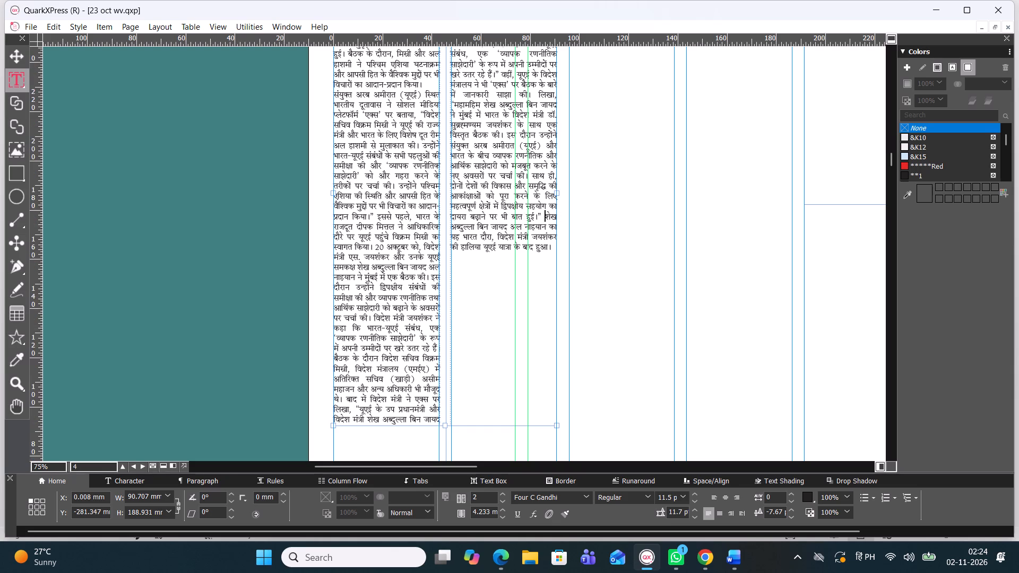
Start a new paragraph before "बैठक के दौरान, मिस्री" in the first column, keeping its leading space.
{"action": "scroll", "coordinate": [401, 55], "scroll_direction": "up", "scroll_amount": 1}
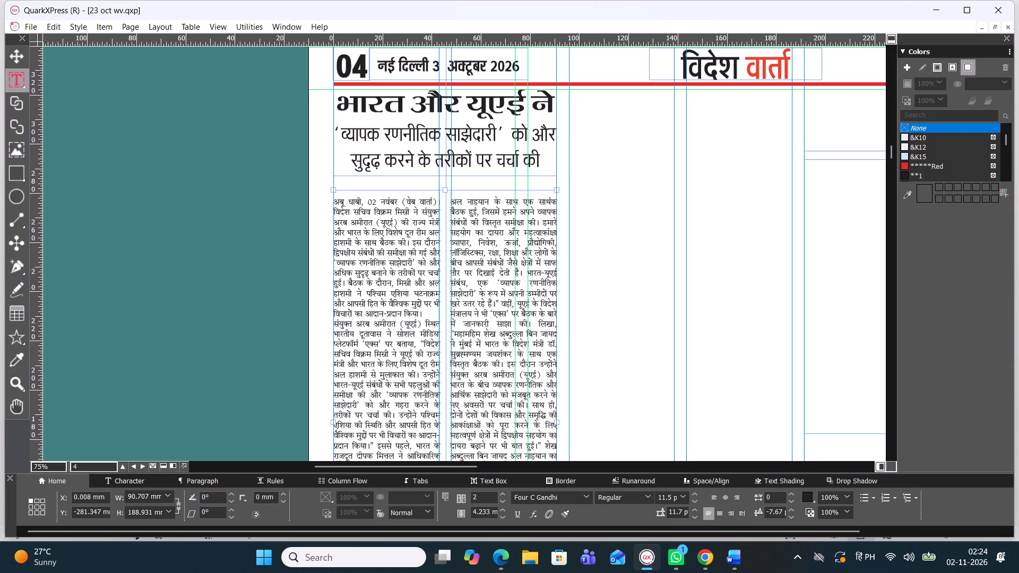
{"action": "left_click", "coordinate": [345, 280]}
{"action": "key", "text": "Return"}
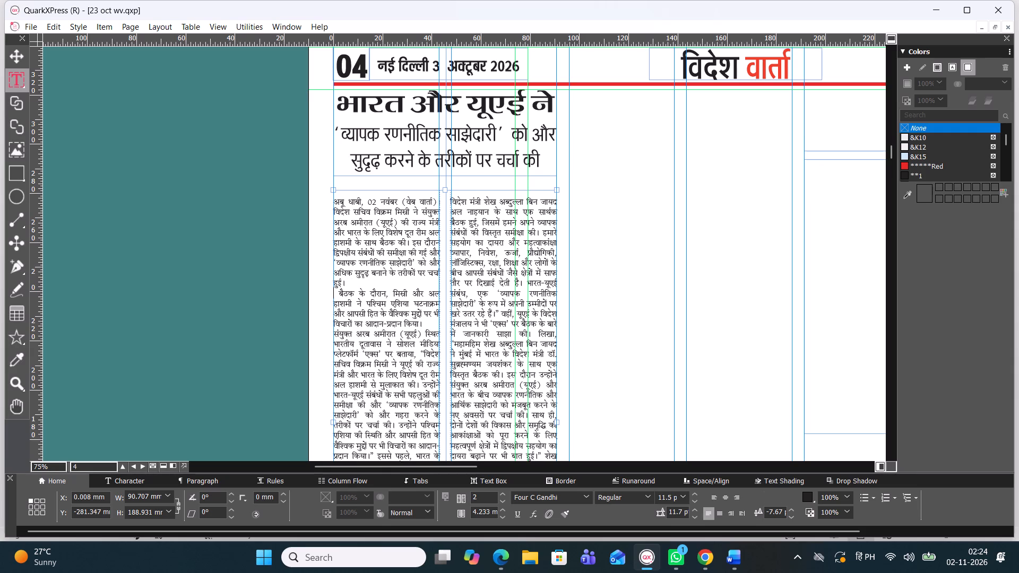
Select the entire story text and apply justified alignment.
{"action": "left_click", "coordinate": [409, 276]}
{"action": "triple_click", "coordinate": [401, 271]}
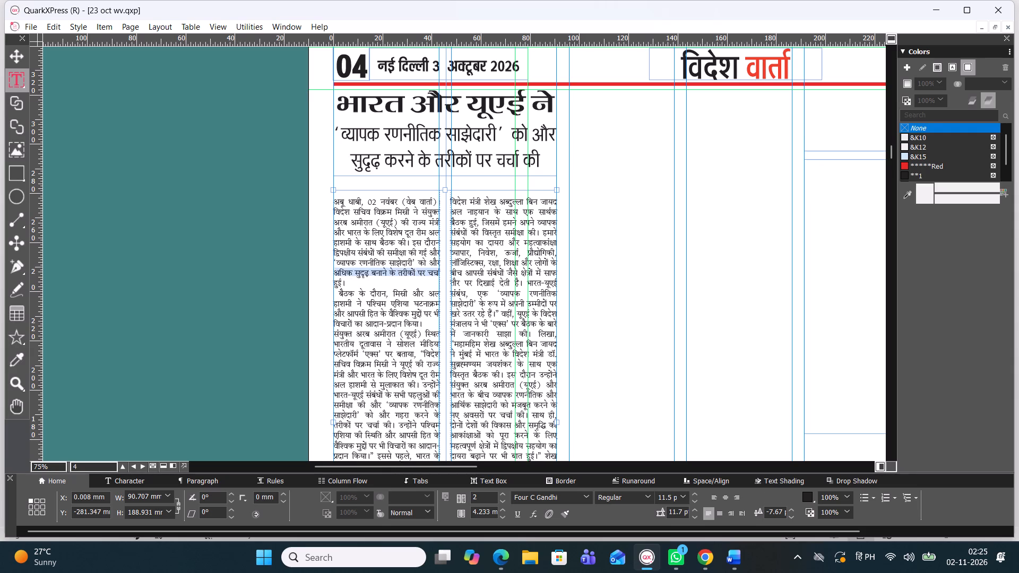
{"action": "double_click", "coordinate": [401, 271]}
{"action": "left_click", "coordinate": [711, 512]}
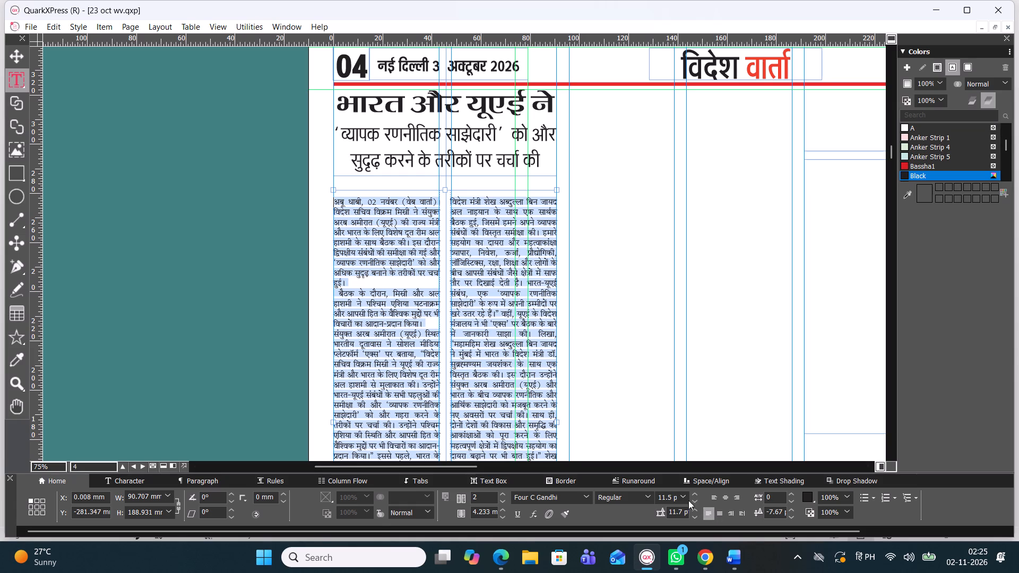
Insert paragraph breaks before "उन्होंने पश्चिम एशिया की स्थिति" and before "बैठक के दौरान विदेश सचिव" in the first column.
{"action": "scroll", "coordinate": [451, 381], "scroll_direction": "down", "scroll_amount": 1}
{"action": "left_click", "coordinate": [390, 109]}
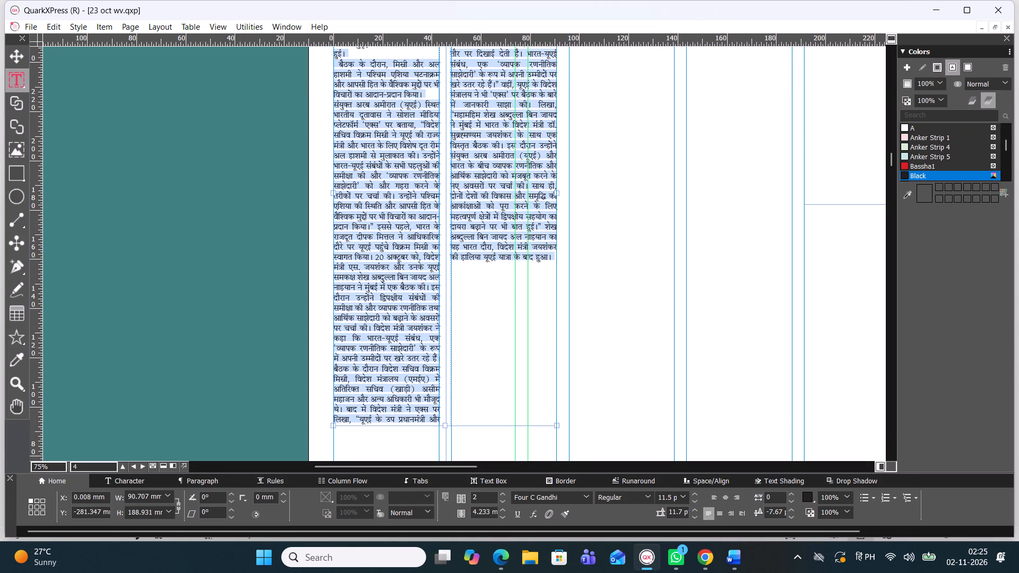
{"action": "left_click", "coordinate": [393, 194]}
{"action": "left_click", "coordinate": [395, 194]}
{"action": "key", "text": "Return"}
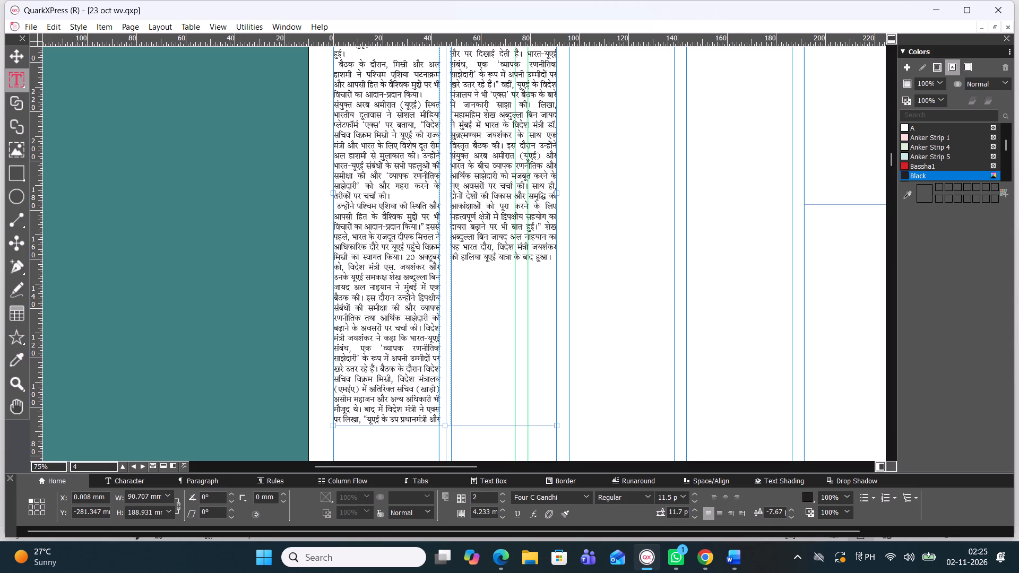
{"action": "left_click", "coordinate": [379, 369]}
{"action": "key", "text": "Return"}
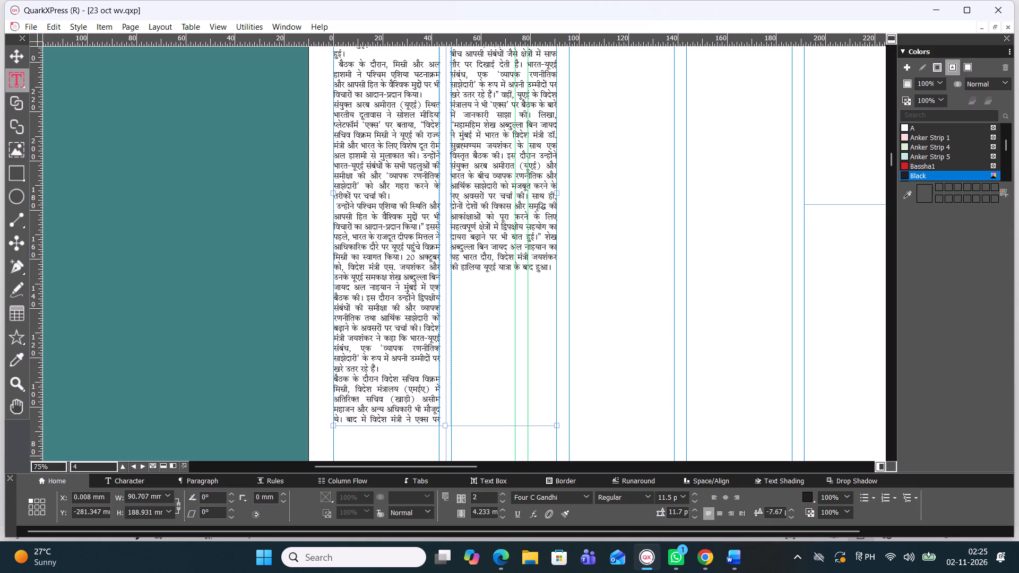
Insert paragraph breaks in the second column before "भारत-यूएई संबंध" and before the closing "शेख अब्दुल्ला" sentence.
{"action": "left_click", "coordinate": [522, 61]}
{"action": "key", "text": "Return"}
{"action": "scroll", "coordinate": [523, 98], "scroll_direction": "down", "scroll_amount": 2}
{"action": "scroll", "coordinate": [523, 98], "scroll_direction": "up", "scroll_amount": 1}
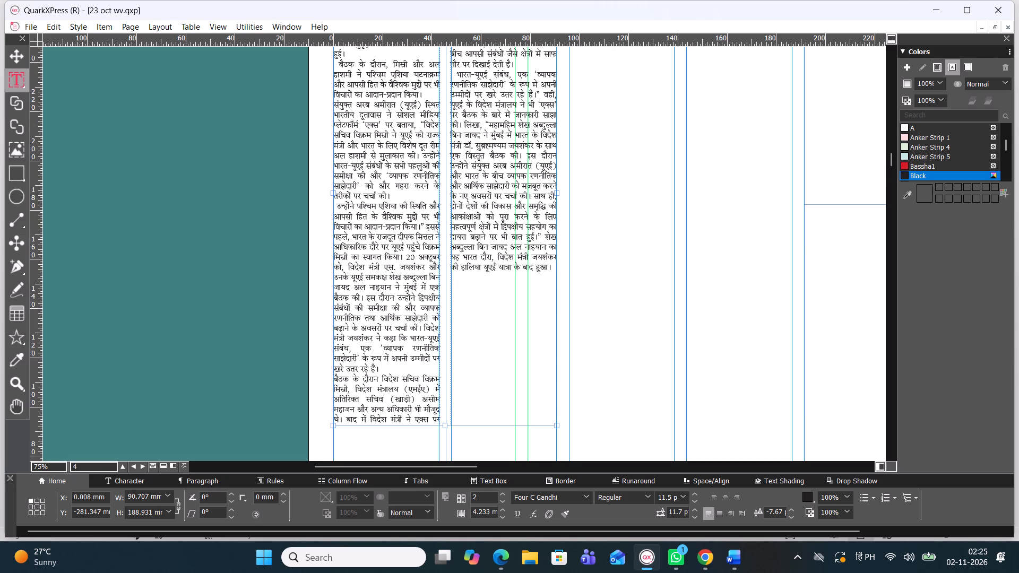
{"action": "left_click", "coordinate": [542, 233]}
{"action": "key", "text": "Return"}
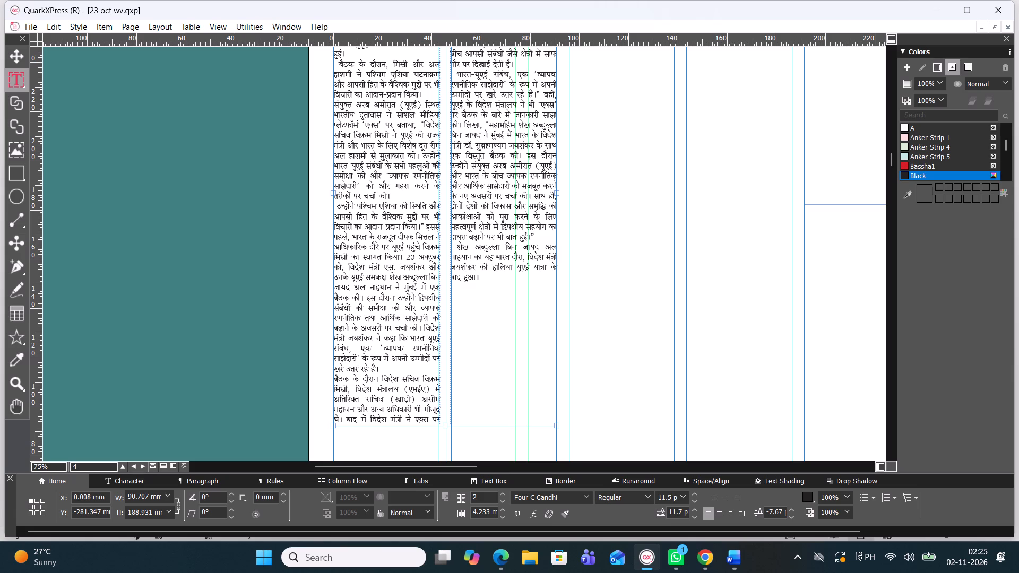
Resize the two-column UAE story box to about 161.5 mm high, raising its bottom edge under the text and its top edge nearer the headline.
{"action": "left_click_drag", "start_coordinate": [444, 427], "coordinate": [443, 367]}
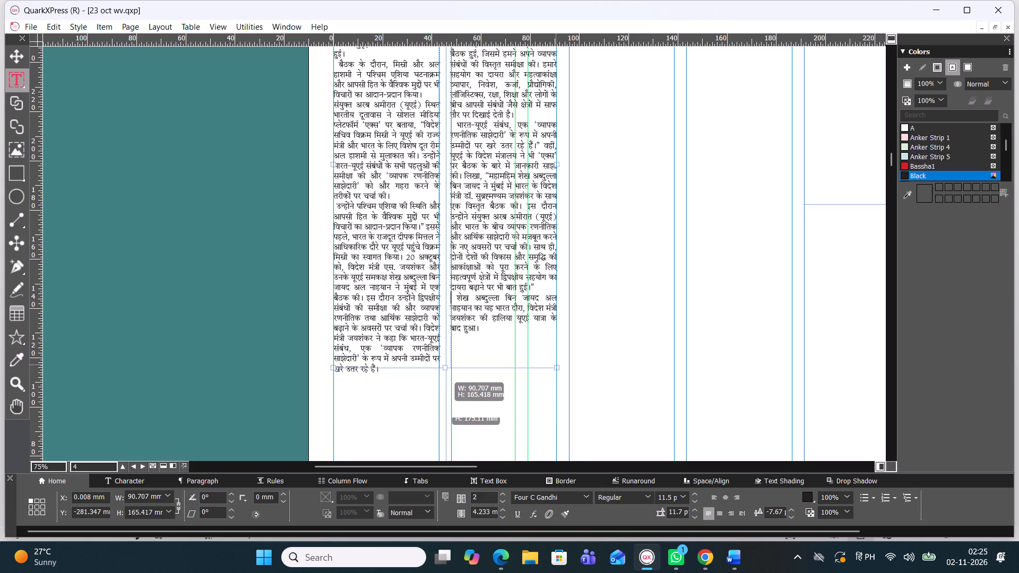
{"action": "left_click_drag", "start_coordinate": [443, 367], "coordinate": [445, 359]}
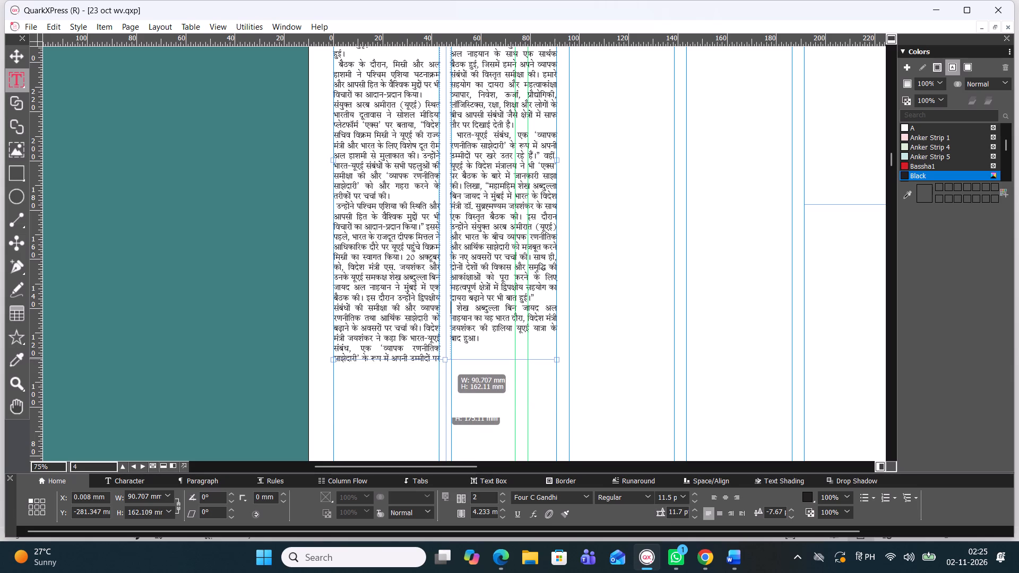
{"action": "left_click_drag", "start_coordinate": [445, 359], "coordinate": [447, 352]}
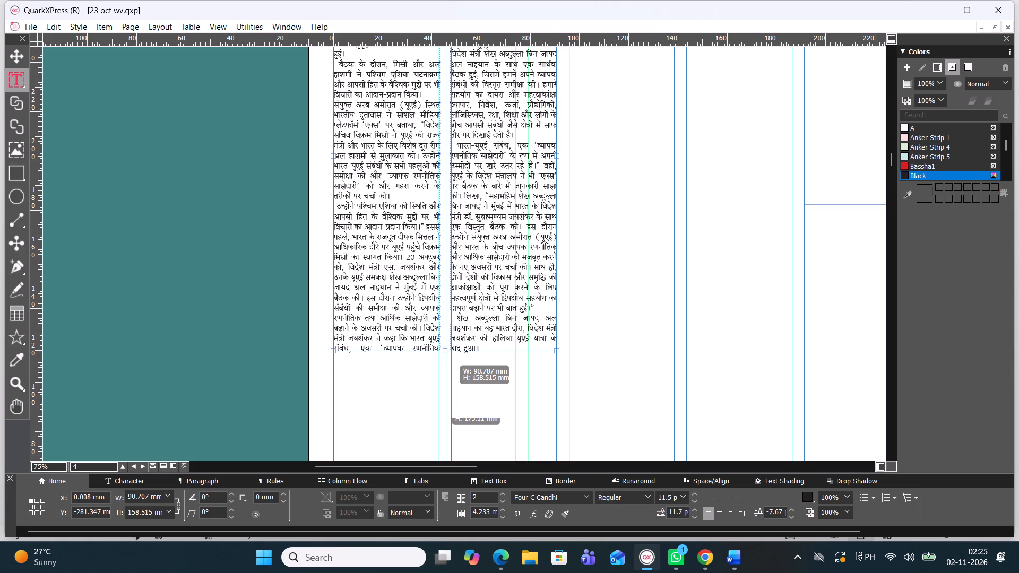
{"action": "left_click_drag", "start_coordinate": [447, 352], "coordinate": [447, 357]}
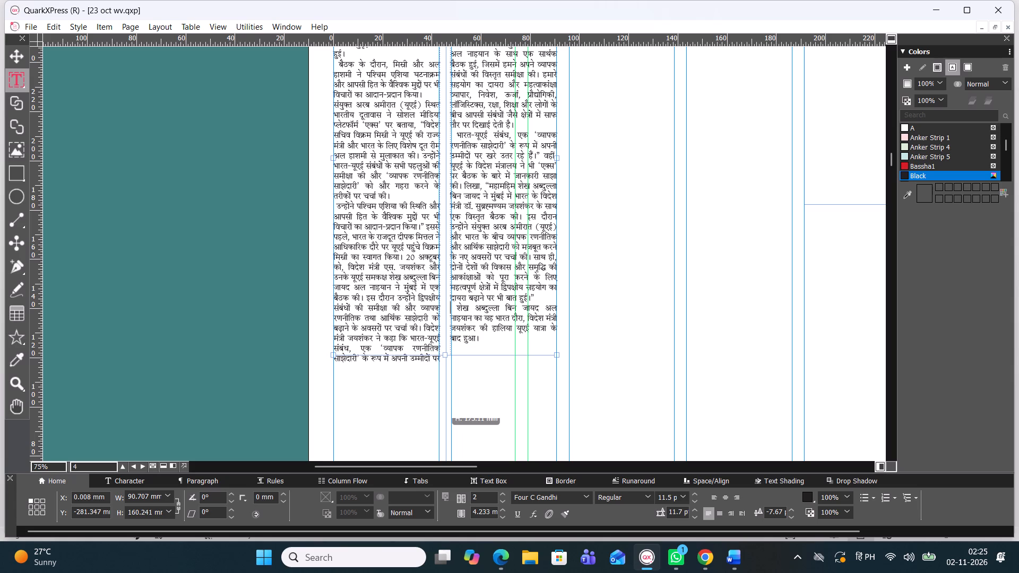
{"action": "left_click", "coordinate": [447, 355]}
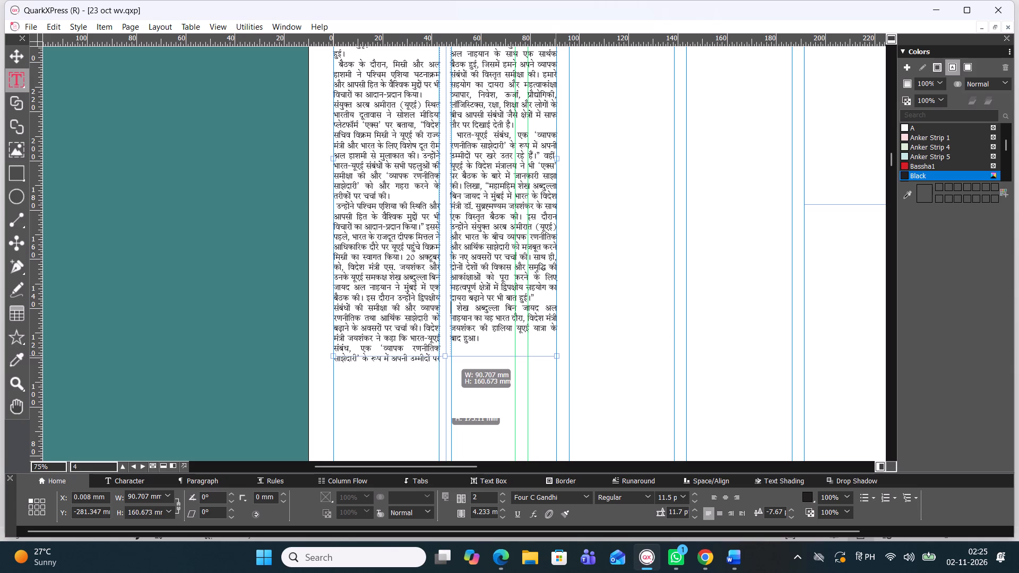
{"action": "scroll", "coordinate": [483, 275], "scroll_direction": "up", "scroll_amount": 1}
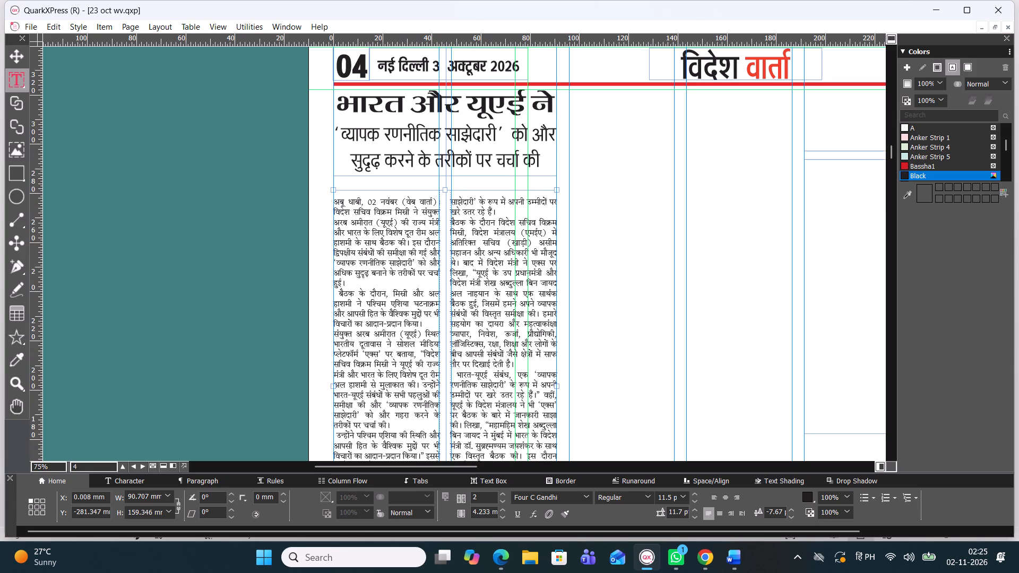
{"action": "left_click_drag", "start_coordinate": [443, 189], "coordinate": [444, 188]}
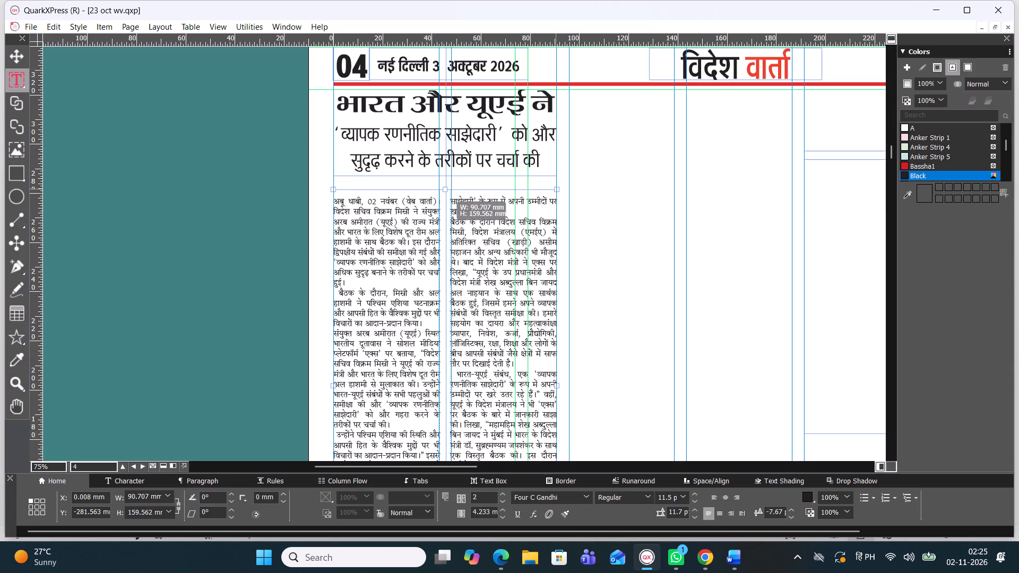
{"action": "left_click_drag", "start_coordinate": [444, 188], "coordinate": [444, 184]}
{"action": "scroll", "coordinate": [445, 256], "scroll_direction": "down", "scroll_amount": 1}
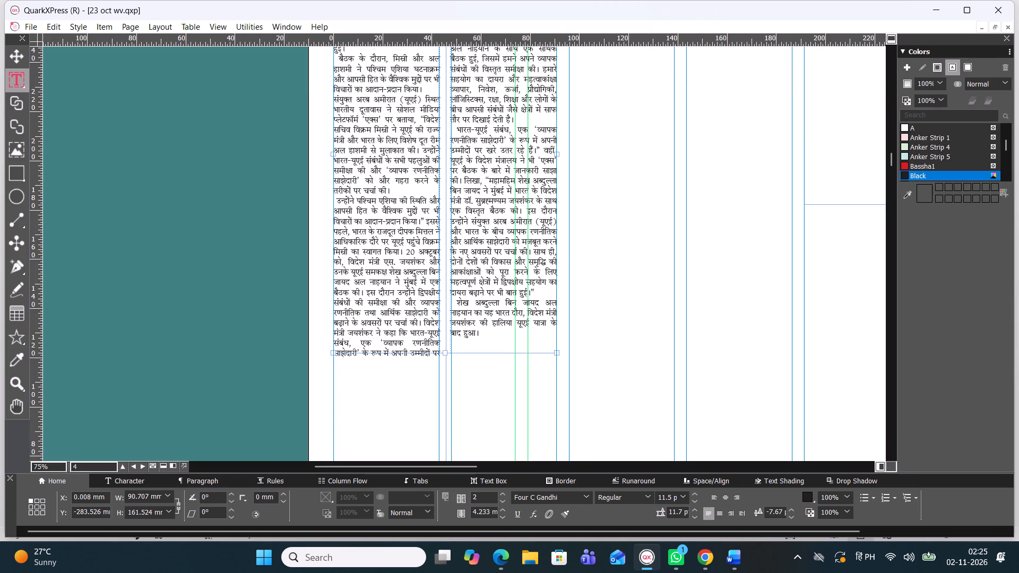
{"action": "left_click", "coordinate": [2, 55]}
{"action": "left_click", "coordinate": [16, 58]}
{"action": "left_click", "coordinate": [218, 162]}
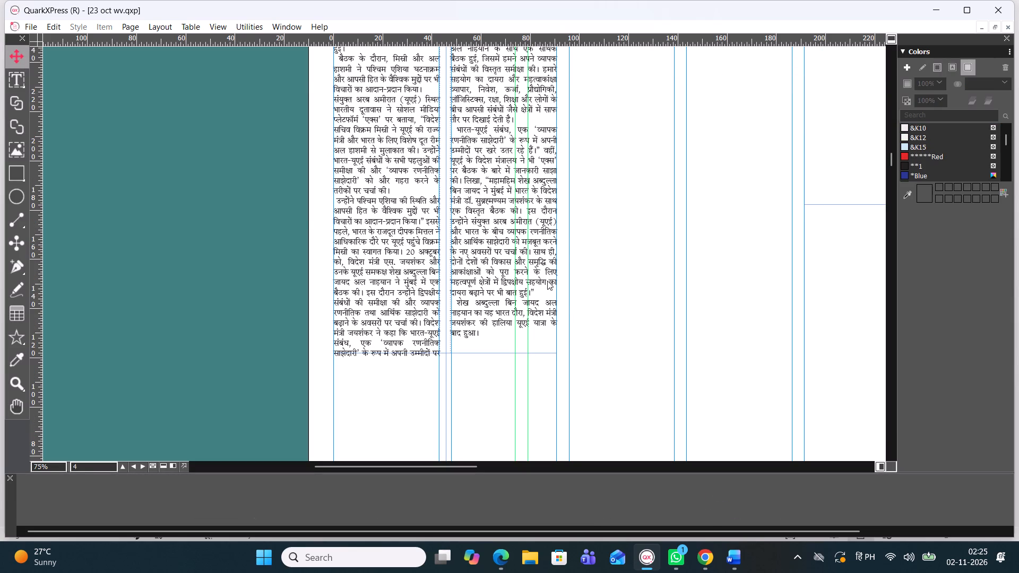
Move the empty headline box and the empty story box beneath it beside the UAE story, at about X 95.7 mm.
{"action": "scroll", "coordinate": [512, 290], "scroll_direction": "up", "scroll_amount": 1}
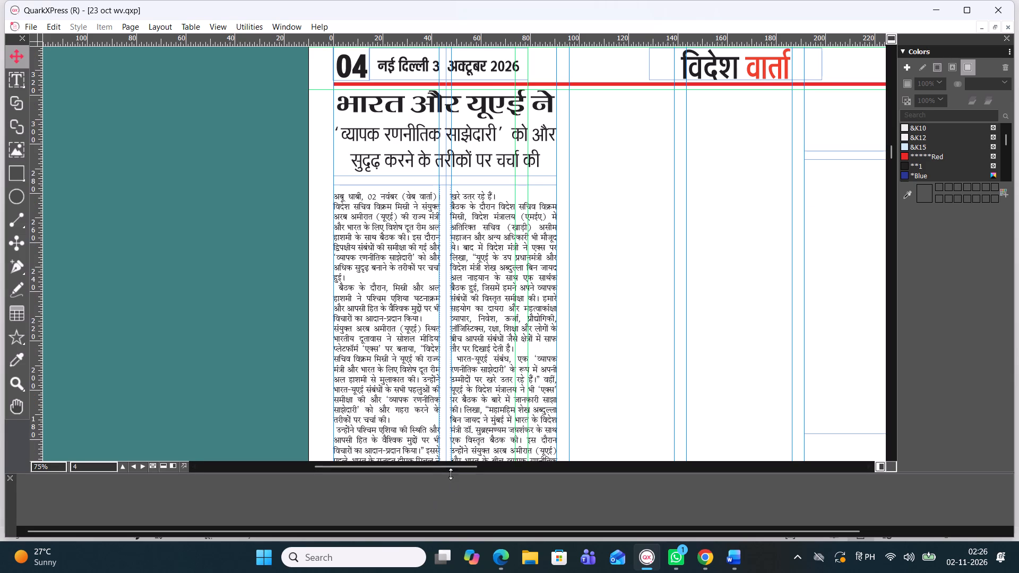
{"action": "left_click_drag", "start_coordinate": [451, 470], "coordinate": [507, 468]}
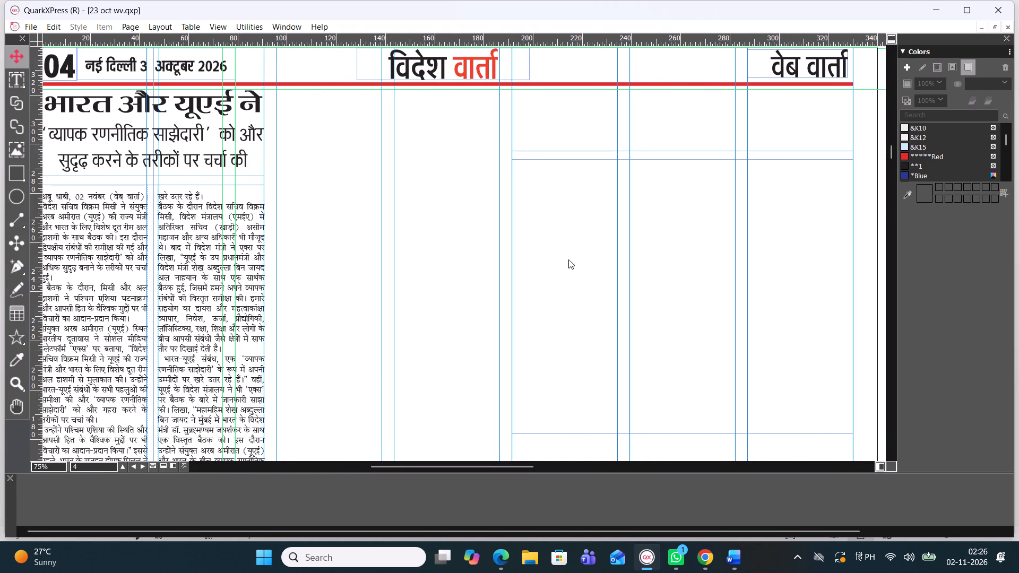
{"action": "left_click", "coordinate": [614, 150]}
{"action": "left_click_drag", "start_coordinate": [628, 140], "coordinate": [457, 142]}
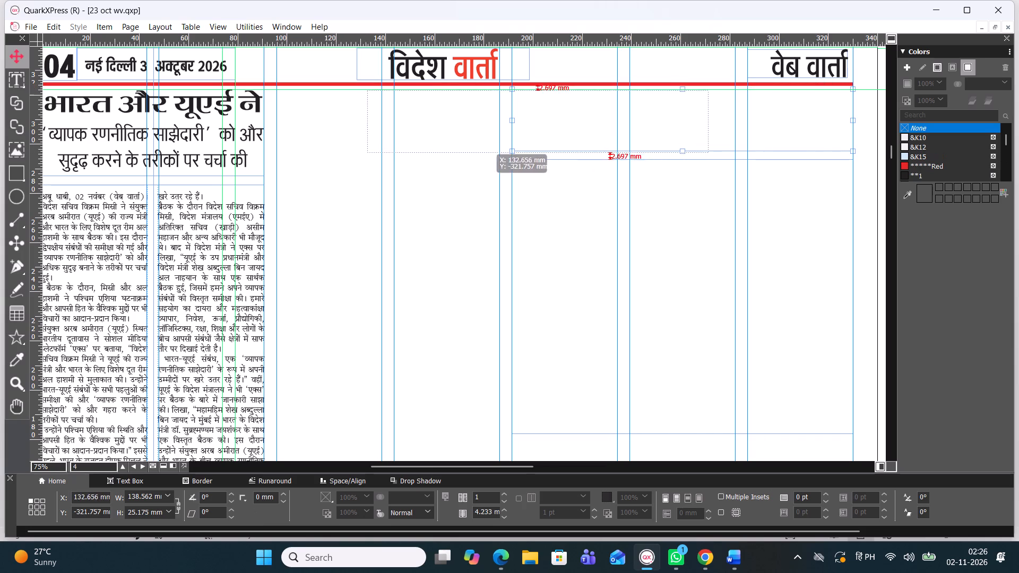
{"action": "left_click_drag", "start_coordinate": [457, 142], "coordinate": [390, 140]}
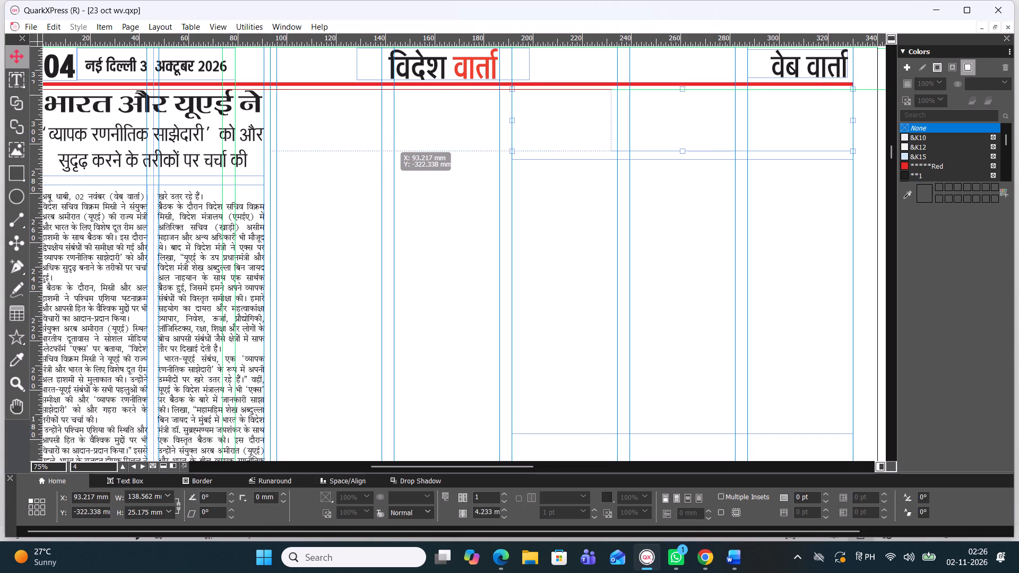
{"action": "left_click_drag", "start_coordinate": [390, 140], "coordinate": [392, 141]}
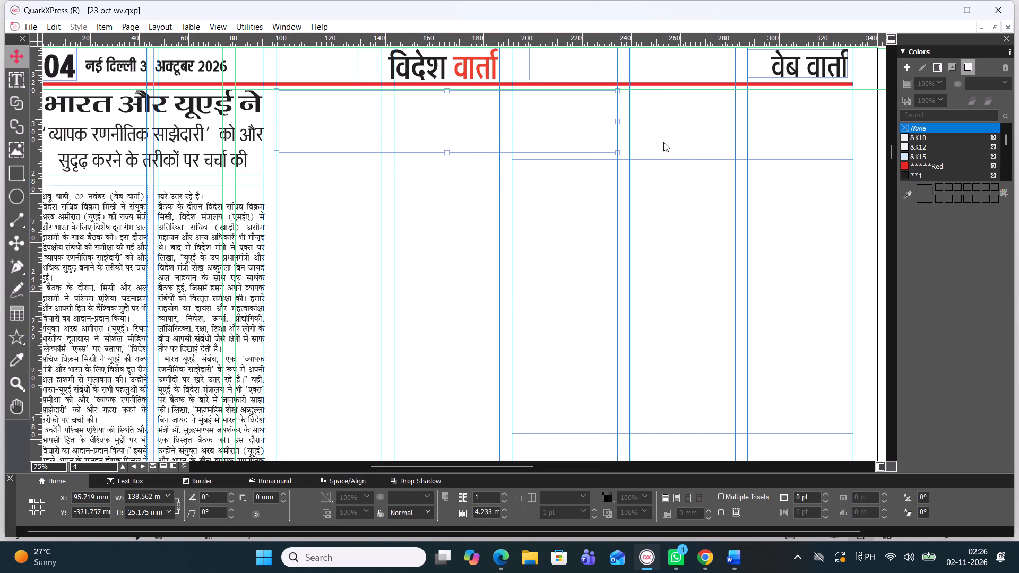
{"action": "left_click", "coordinate": [629, 245]}
{"action": "left_click_drag", "start_coordinate": [629, 246], "coordinate": [394, 240]}
Copy the headline "नेपाल: डोल्पा में बर्फबारी के बीच फंसे छह भारतीयों…" from "02 Nov International" in Word into the empty QuarkXPress headline box.
{"action": "left_click", "coordinate": [489, 107]}
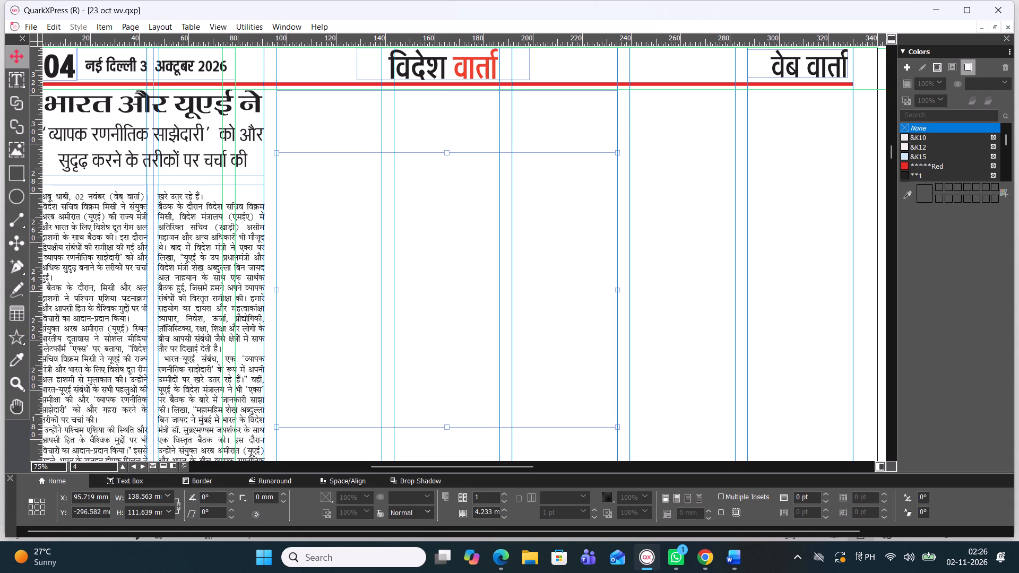
{"action": "left_click", "coordinate": [731, 564]}
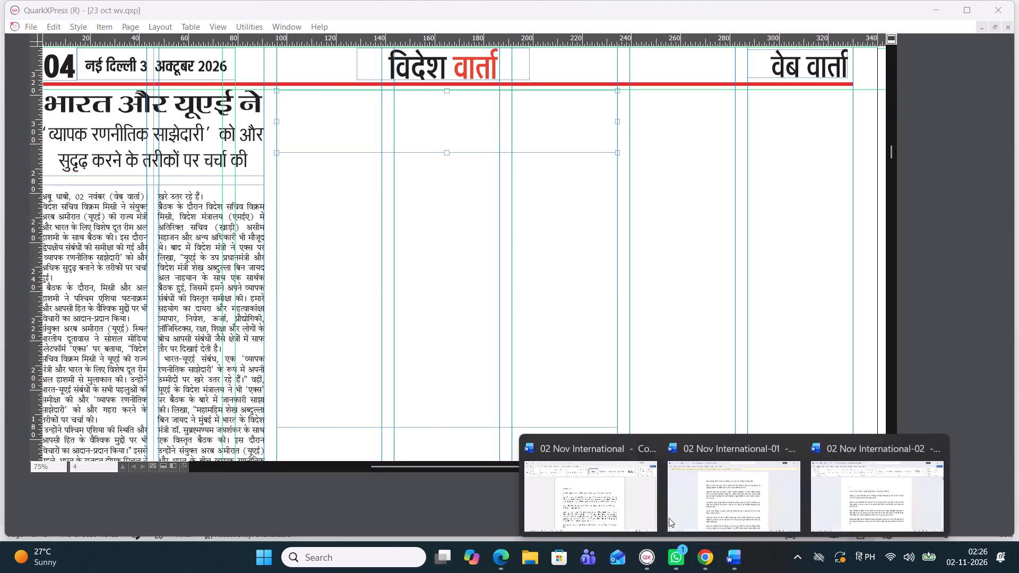
{"action": "left_click", "coordinate": [606, 482]}
{"action": "scroll", "coordinate": [517, 371], "scroll_direction": "down", "scroll_amount": 3}
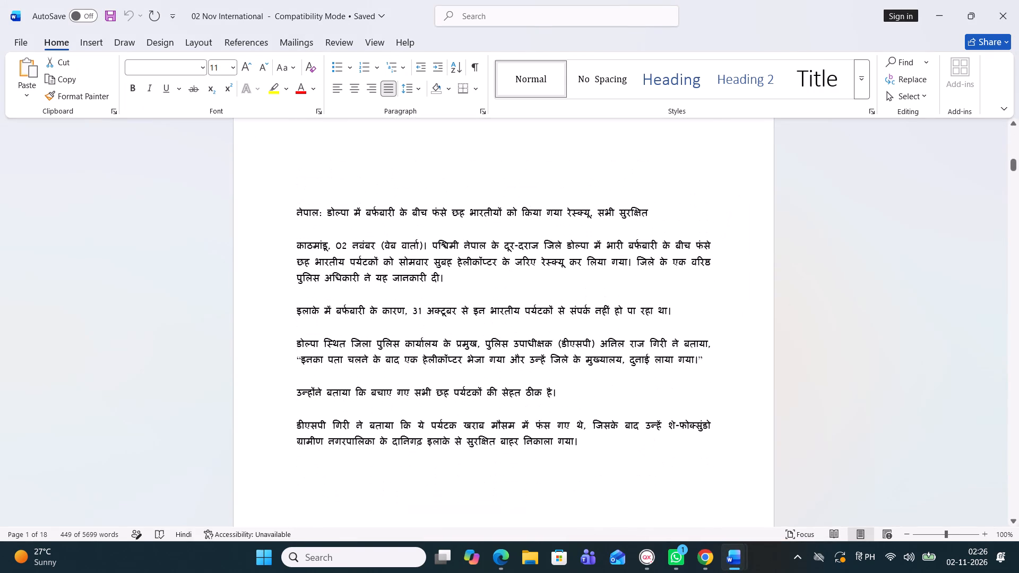
{"action": "left_click_drag", "start_coordinate": [292, 206], "coordinate": [653, 211]}
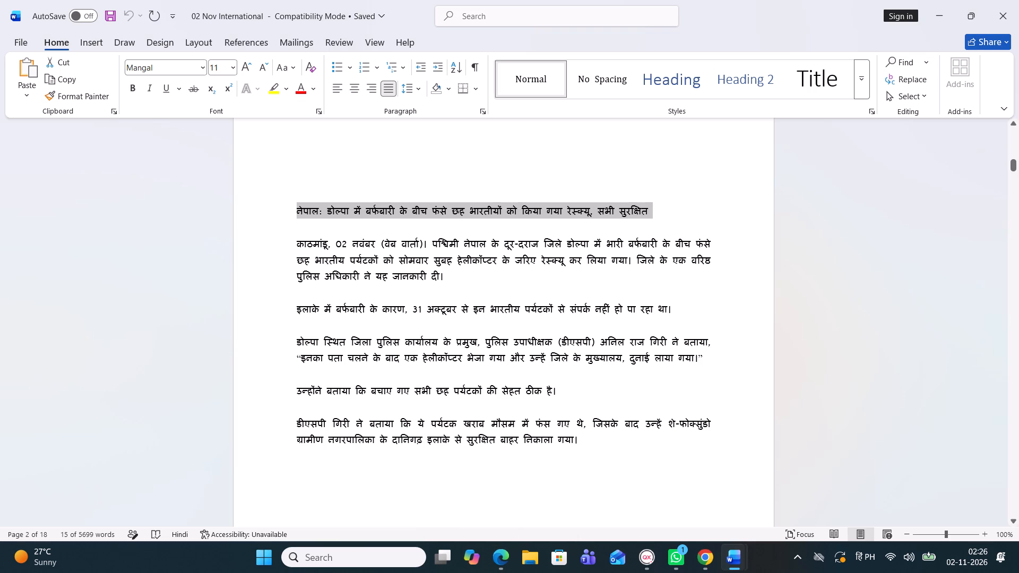
{"action": "key", "text": "ctrl+c"}
{"action": "left_click", "coordinate": [651, 569]}
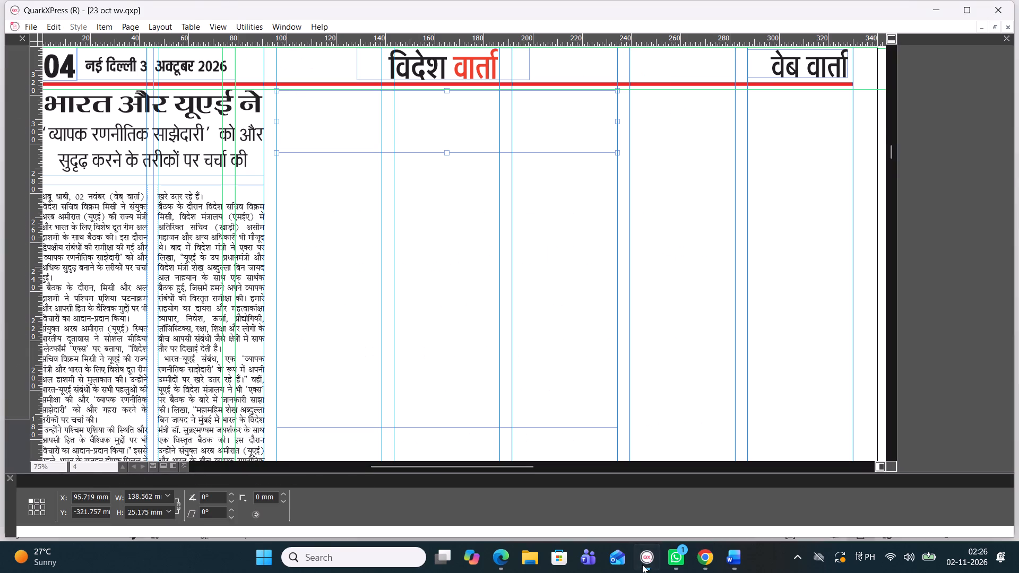
{"action": "key", "text": "ctrl+v"}
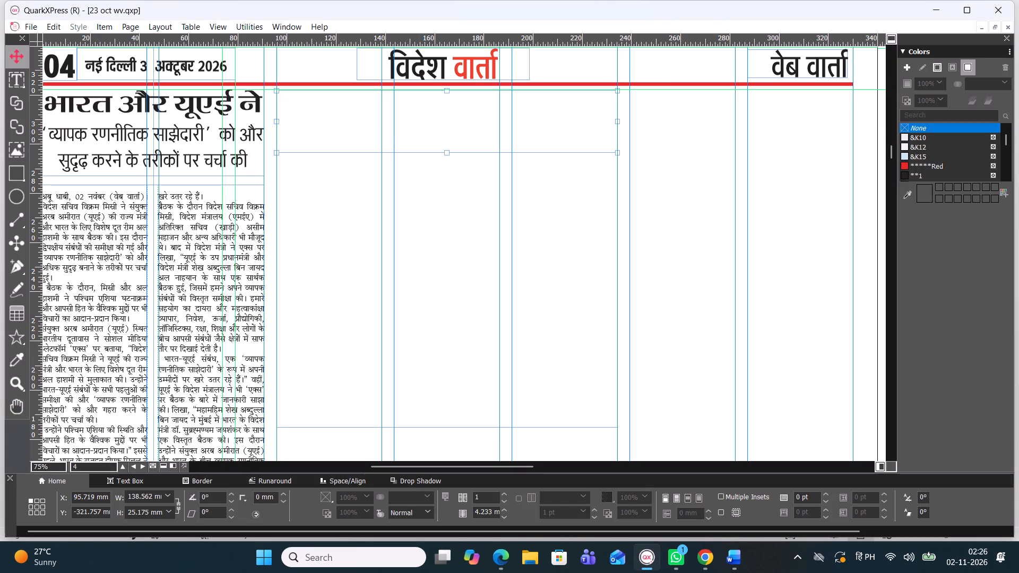
{"action": "left_click", "coordinate": [357, 102]}
{"action": "double_click", "coordinate": [357, 107]}
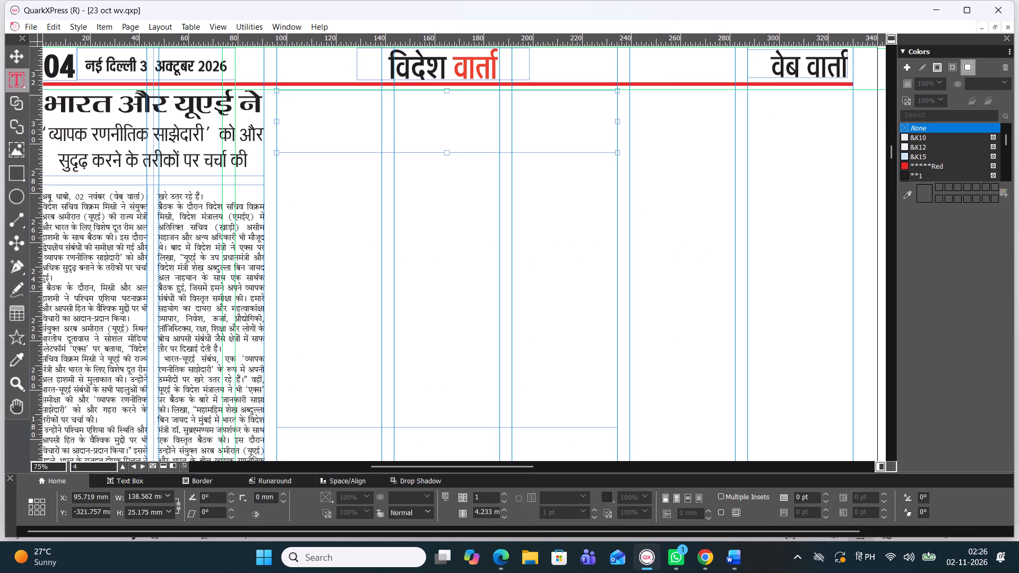
{"action": "key", "text": "ctrl+v"}
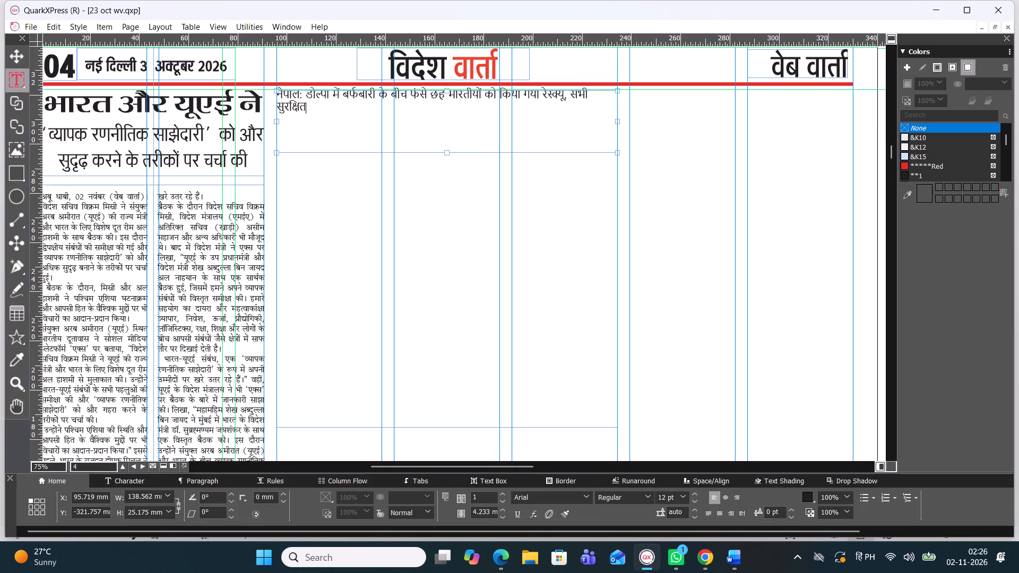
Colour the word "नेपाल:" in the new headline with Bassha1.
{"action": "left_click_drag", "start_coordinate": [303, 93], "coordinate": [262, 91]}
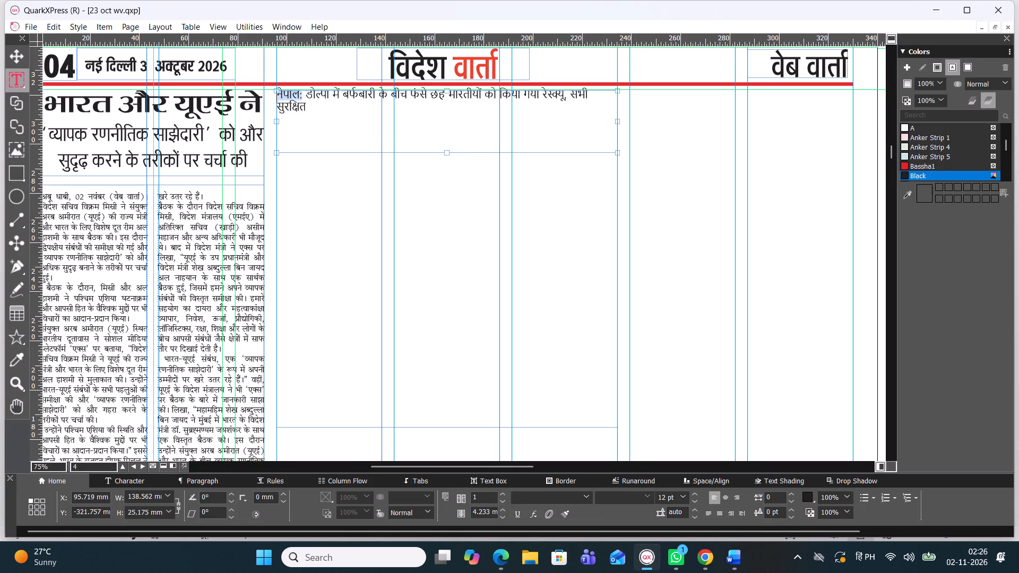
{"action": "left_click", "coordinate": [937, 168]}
Recolour "नेपाल:" in the headline with the dark **1 colour.
{"action": "left_click_drag", "start_coordinate": [401, 114], "coordinate": [222, 97]}
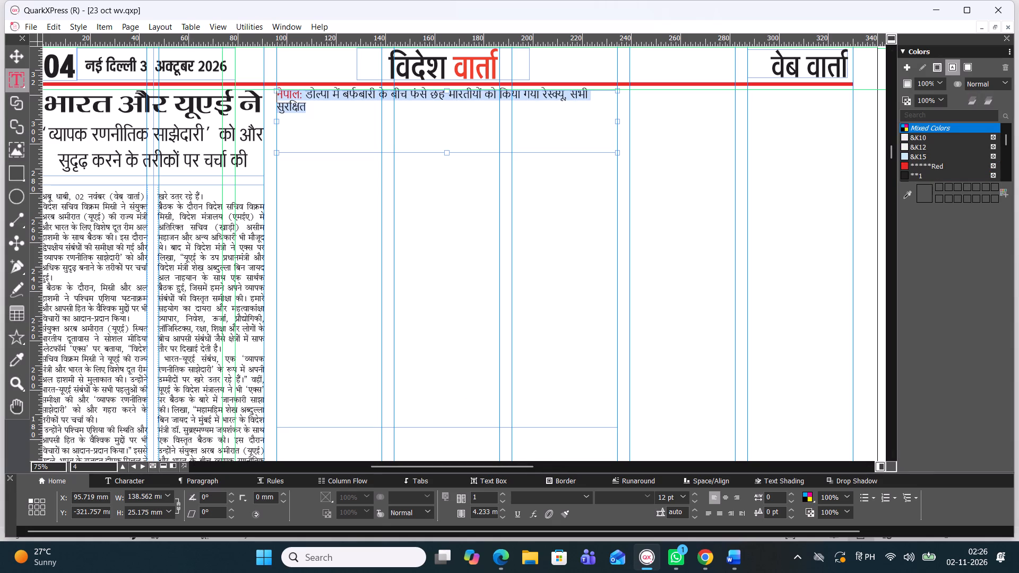
{"action": "left_click_drag", "start_coordinate": [304, 93], "coordinate": [265, 94]}
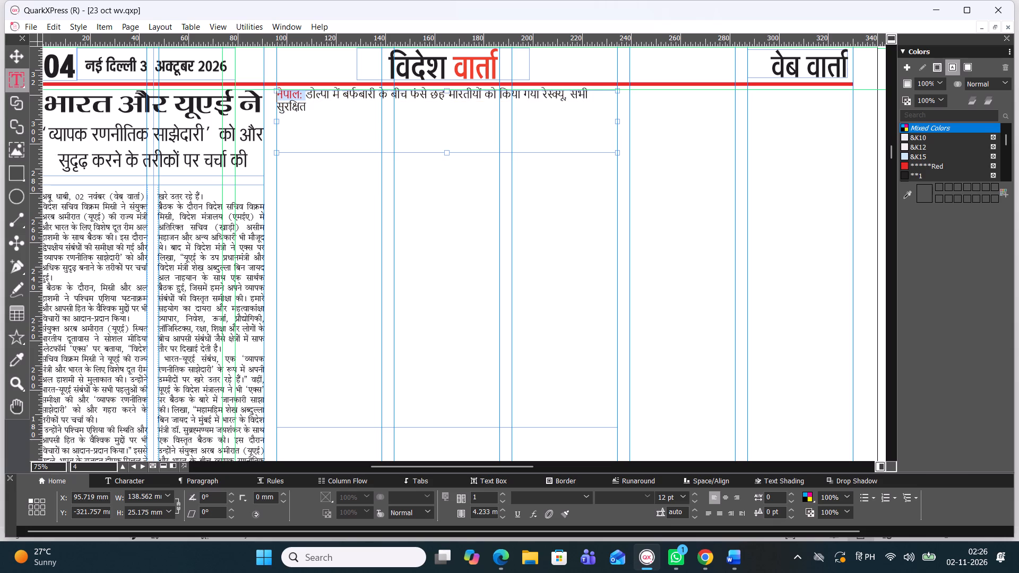
{"action": "left_click", "coordinate": [917, 175]}
{"action": "left_click", "coordinate": [746, 215]}
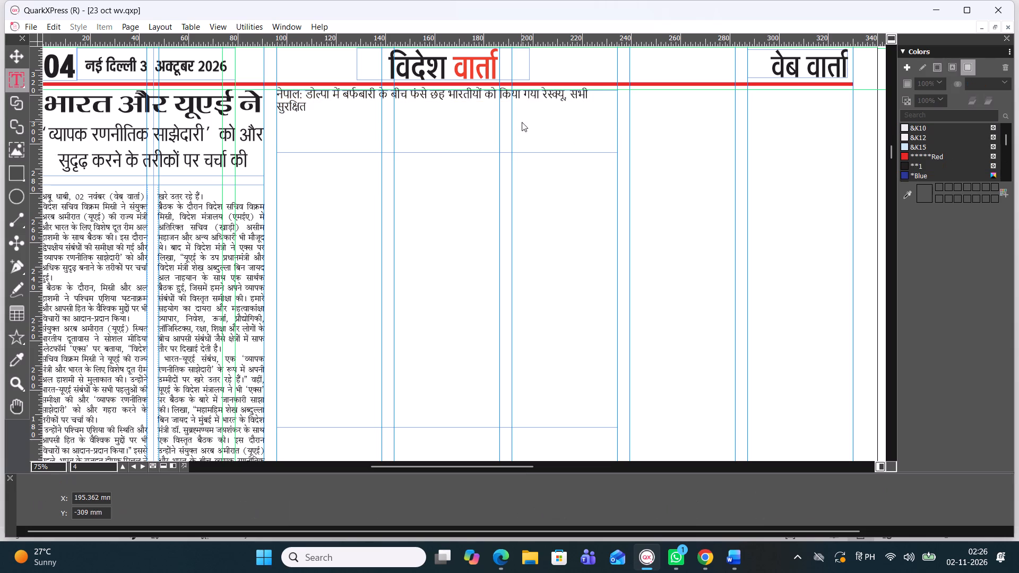
Set the font of the entire Nepal headline to Four C Gandhihead.
{"action": "triple_click", "coordinate": [517, 99]}
{"action": "key", "text": "ctrl+a"}
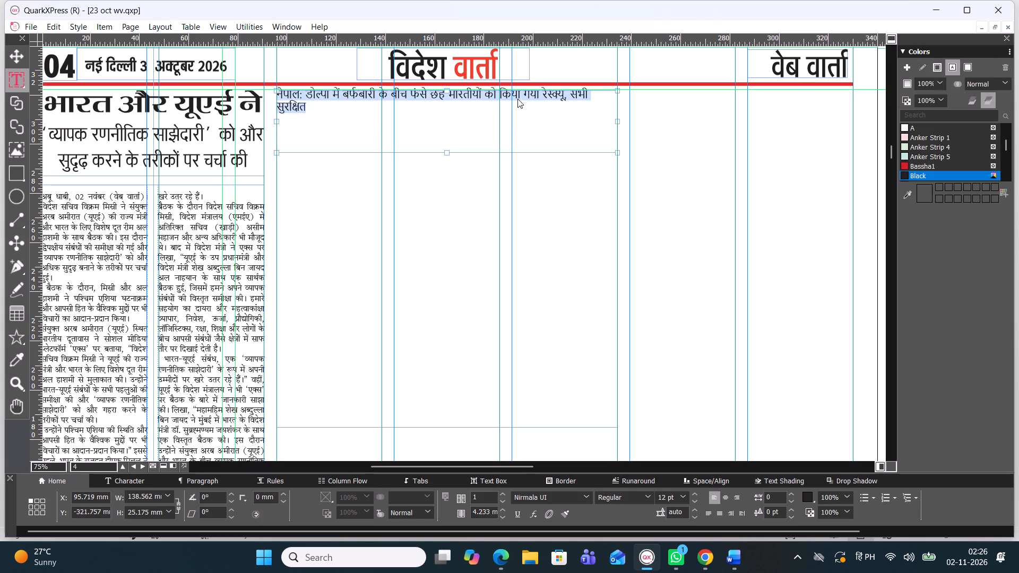
{"action": "left_click", "coordinate": [591, 496]}
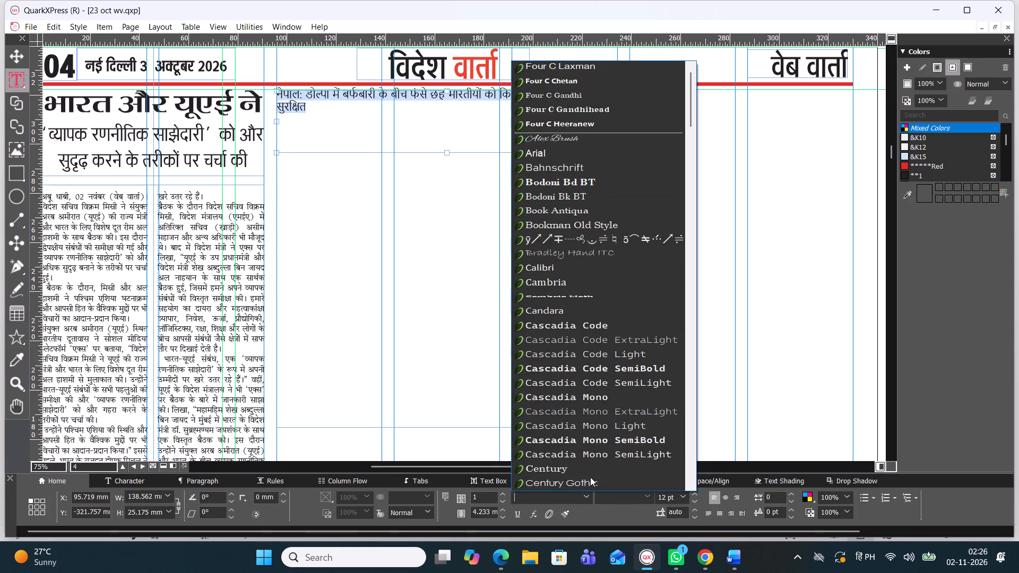
{"action": "left_click", "coordinate": [618, 113]}
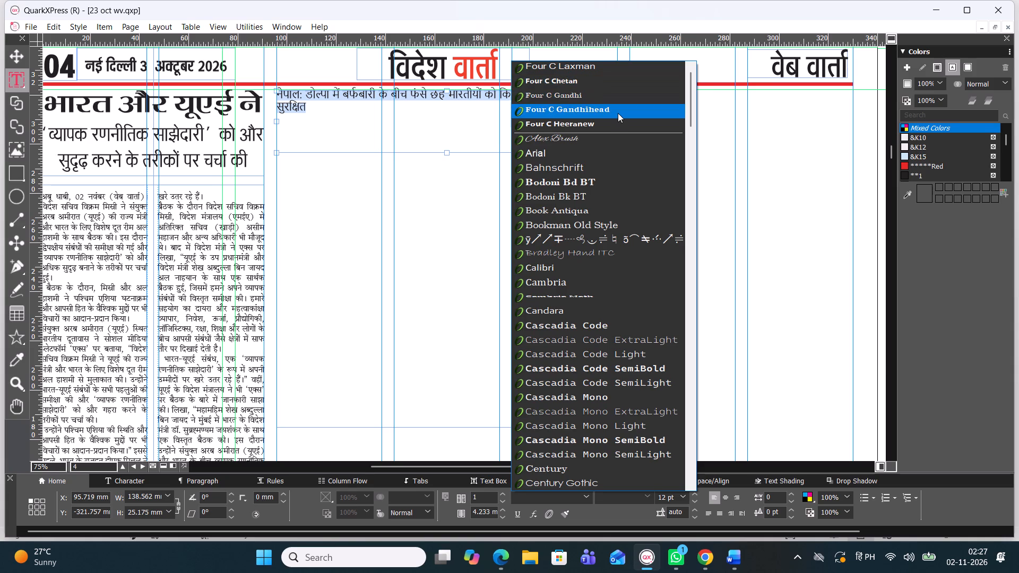
{"action": "left_click", "coordinate": [581, 497]}
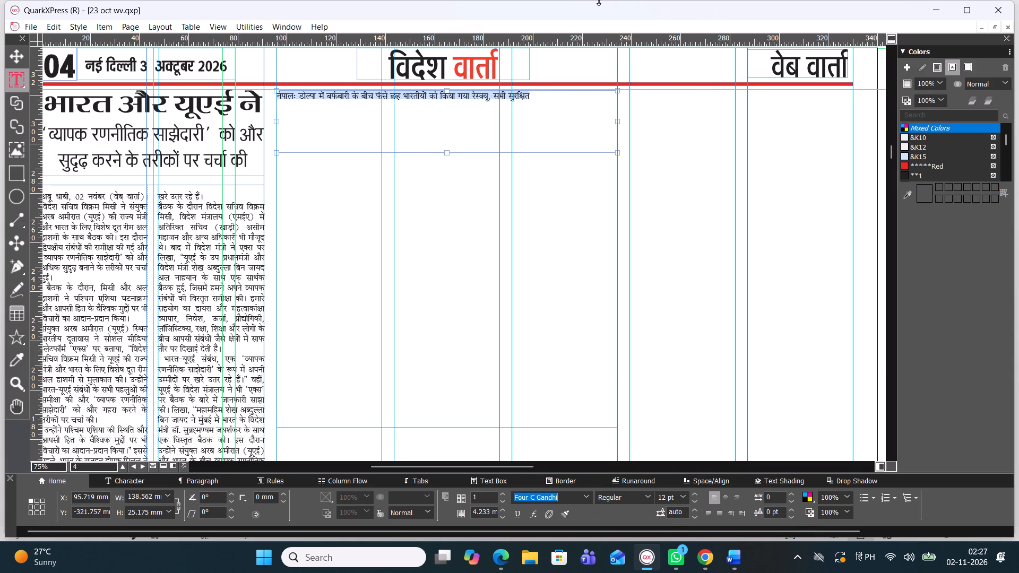
{"action": "left_click", "coordinate": [589, 501]}
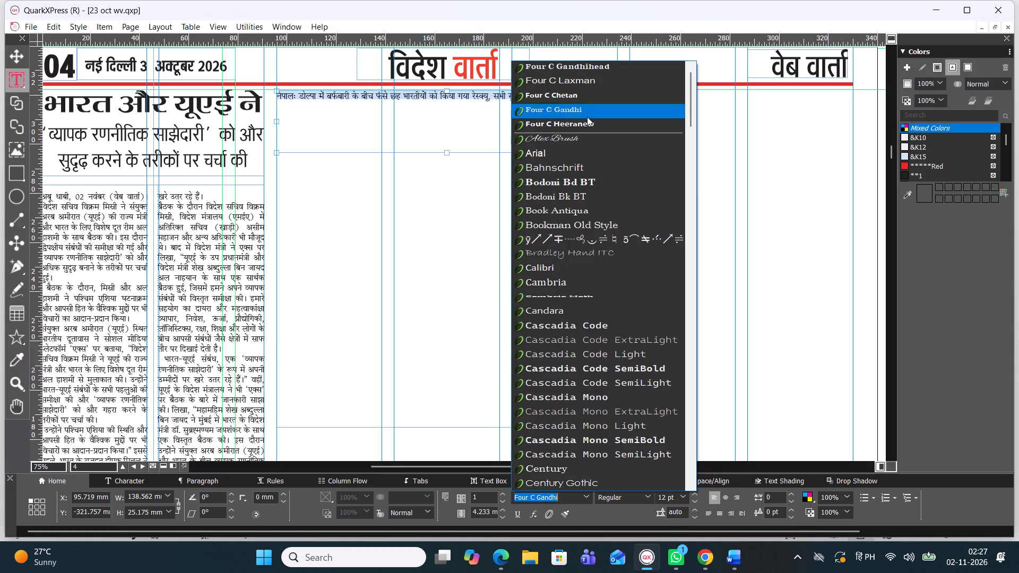
{"action": "left_click", "coordinate": [588, 67]}
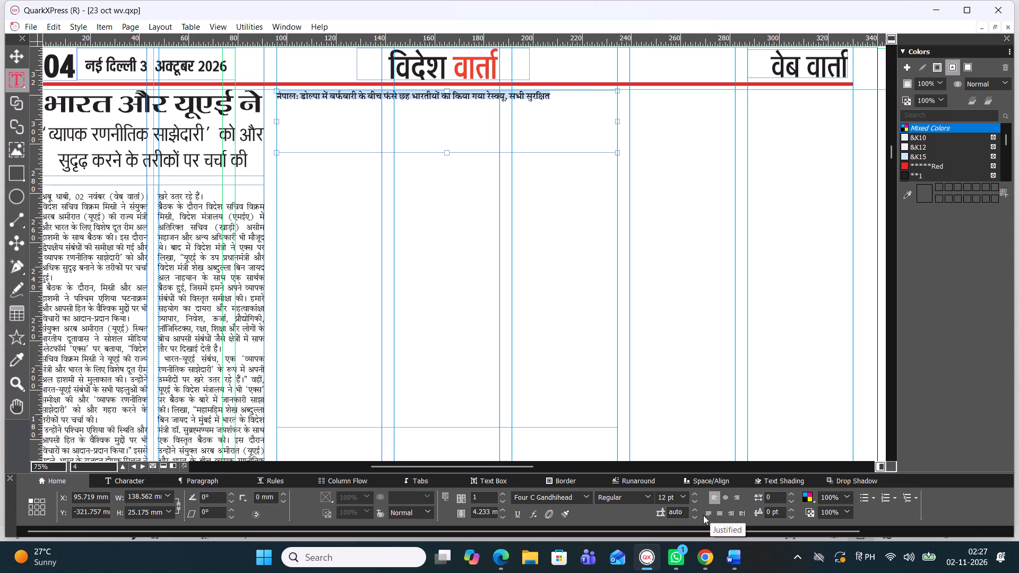
Enlarge the Nepal headline text to 24 pt.
{"action": "key", "text": "ctrl+alt+shift+period"}
{"action": "key", "text": "ctrl+alt+shift+period"}
{"action": "key", "text": "ctrl+alt+shift+period"}
{"action": "key", "text": "ctrl+alt+shift+period"}
{"action": "key", "text": "ctrl+alt+shift+period"}
{"action": "key", "text": "ctrl+alt+shift+period"}
{"action": "key", "text": "ctrl+alt+shift+period"}
{"action": "key", "text": "ctrl+alt+shift+period"}
{"action": "key", "text": "ctrl+alt+shift+period"}
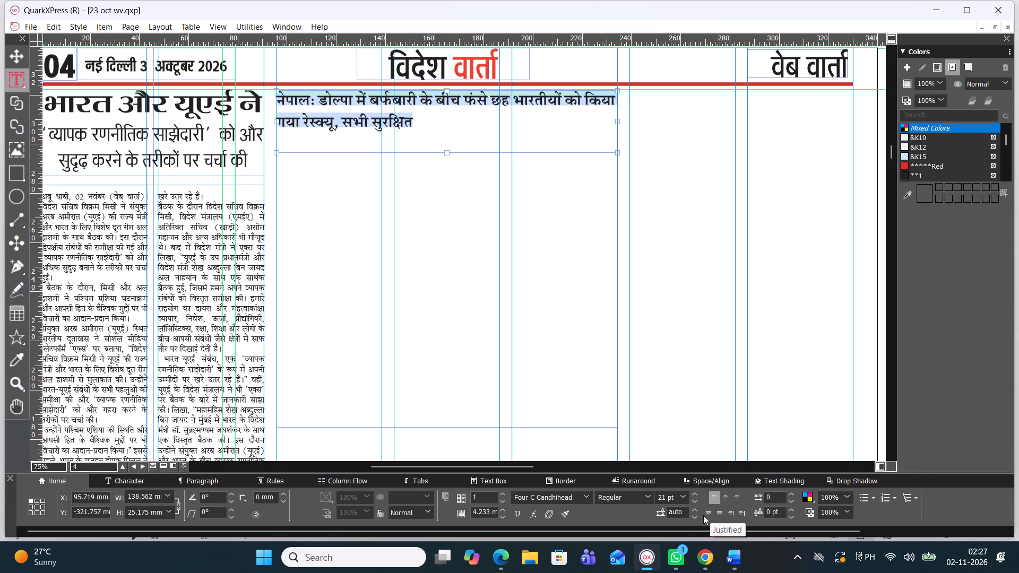
{"action": "key", "text": "ctrl+alt+shift+period"}
{"action": "key", "text": "ctrl+alt+shift+period"}
{"action": "key", "text": "ctrl+alt+shift+period"}
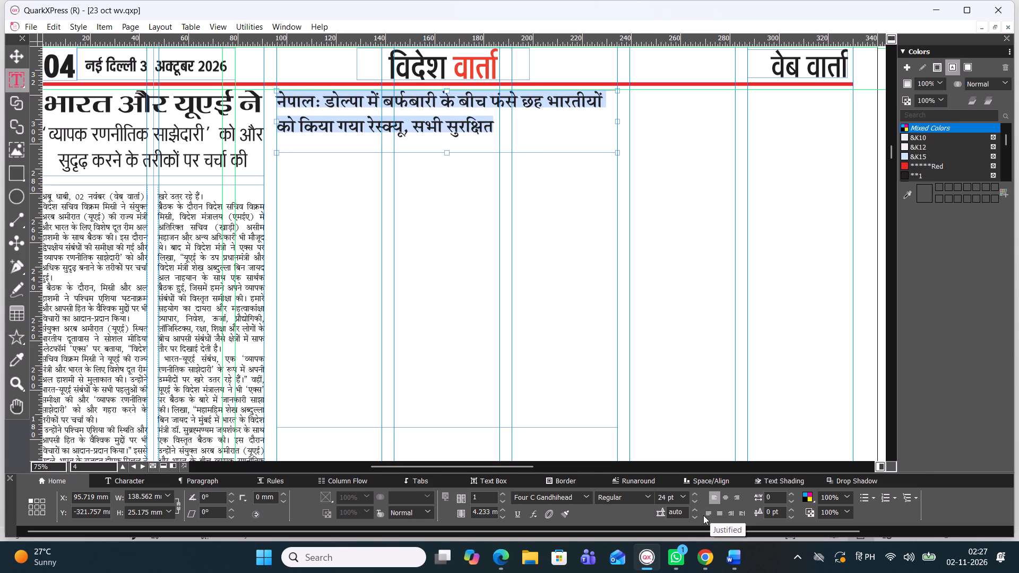
Enlarge the entire Nepal headline text to 29 pt.
{"action": "key", "text": "ctrl+alt+shift+period"}
{"action": "key", "text": "ctrl+alt+shift+period"}
{"action": "key", "text": "ctrl+alt+shift+period"}
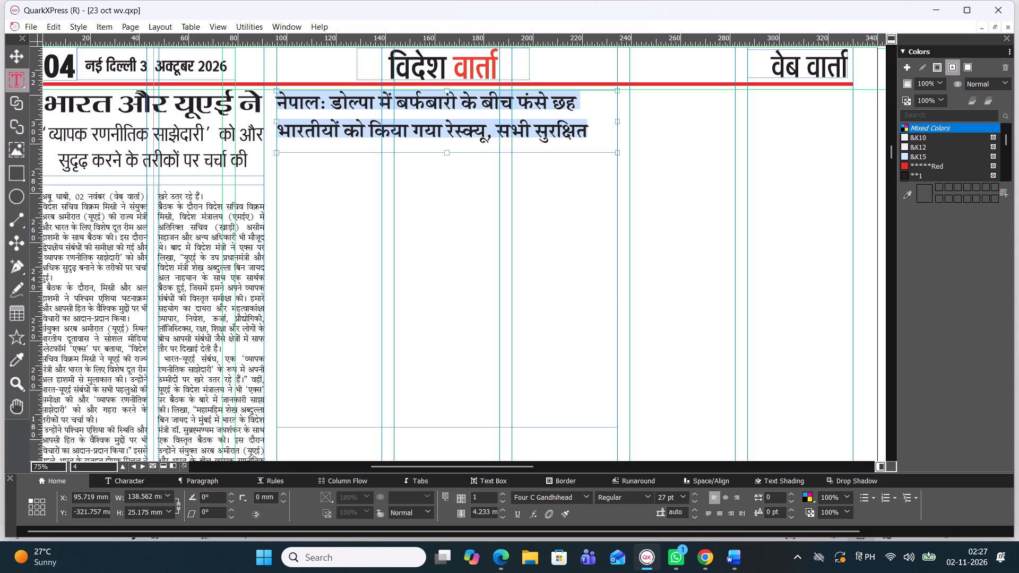
{"action": "left_click_drag", "start_coordinate": [326, 103], "coordinate": [290, 95]}
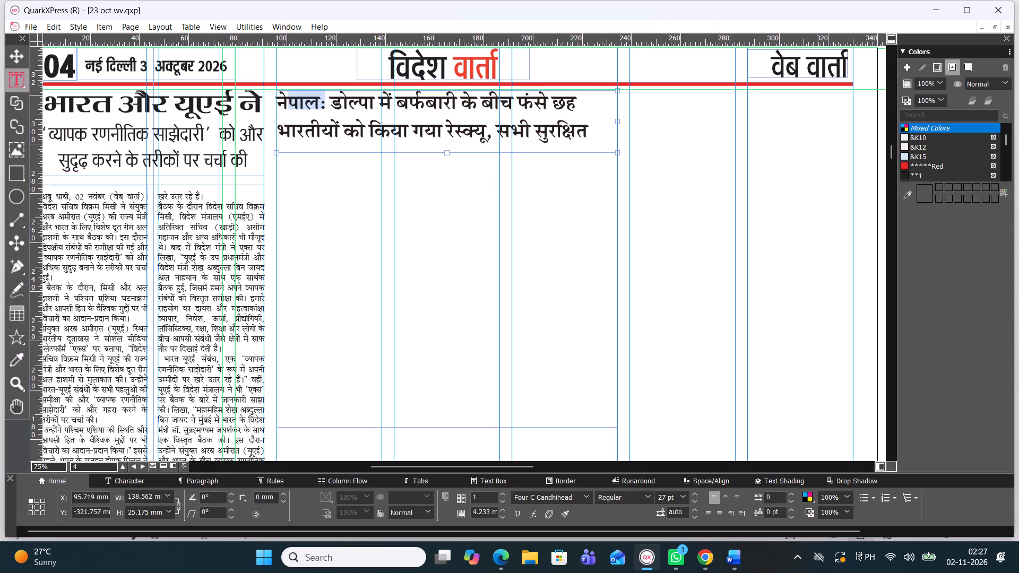
{"action": "left_click_drag", "start_coordinate": [290, 95], "coordinate": [279, 97]}
{"action": "left_click", "coordinate": [316, 171]}
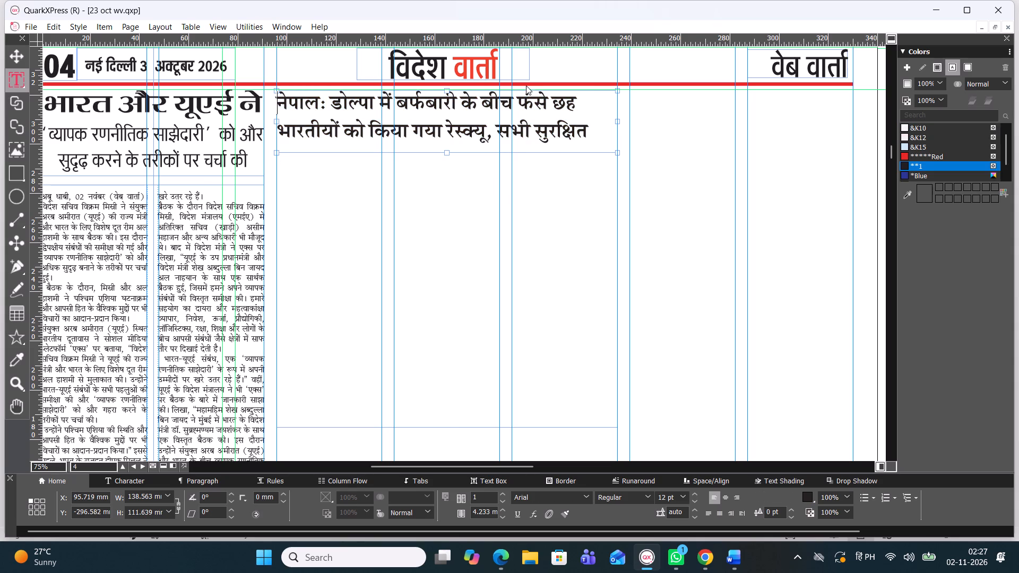
{"action": "left_click", "coordinate": [506, 122]}
{"action": "key", "text": "ctrl+a"}
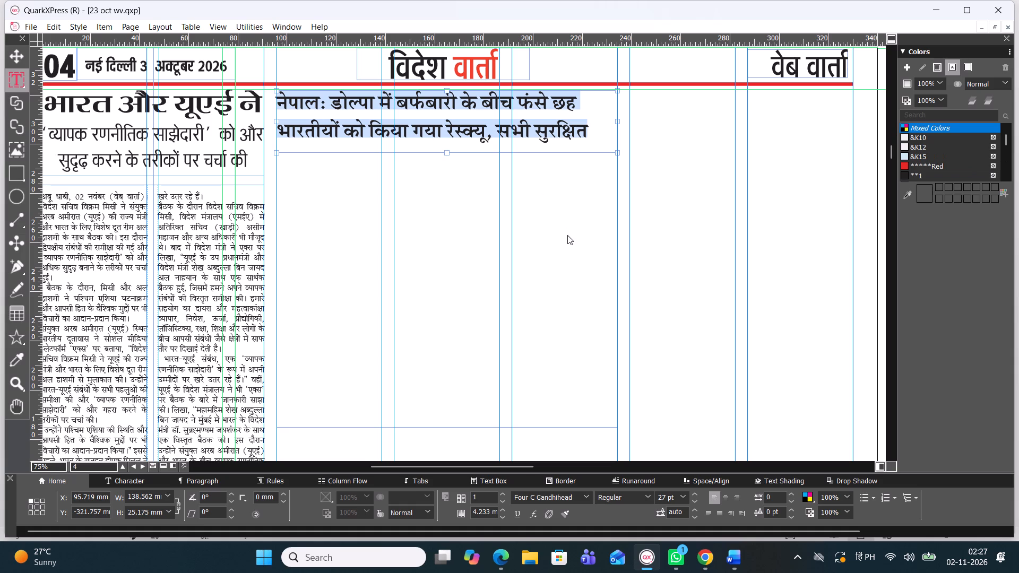
{"action": "key", "text": "ctrl+alt+shift+period"}
{"action": "key", "text": "ctrl+alt+shift+period"}
{"action": "key", "text": "ctrl+alt+shift+period"}
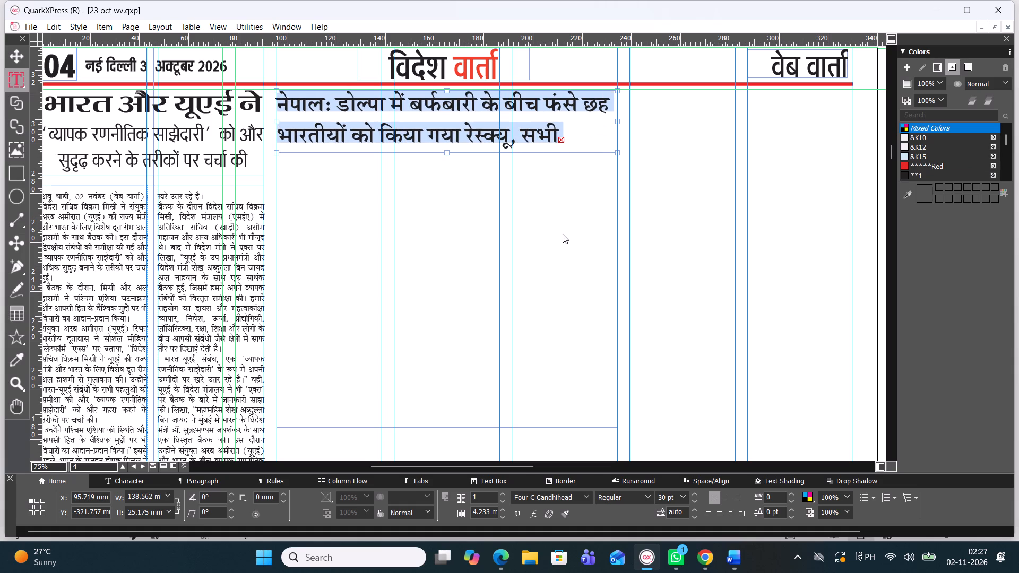
{"action": "key", "text": "ctrl+alt+shift+comma"}
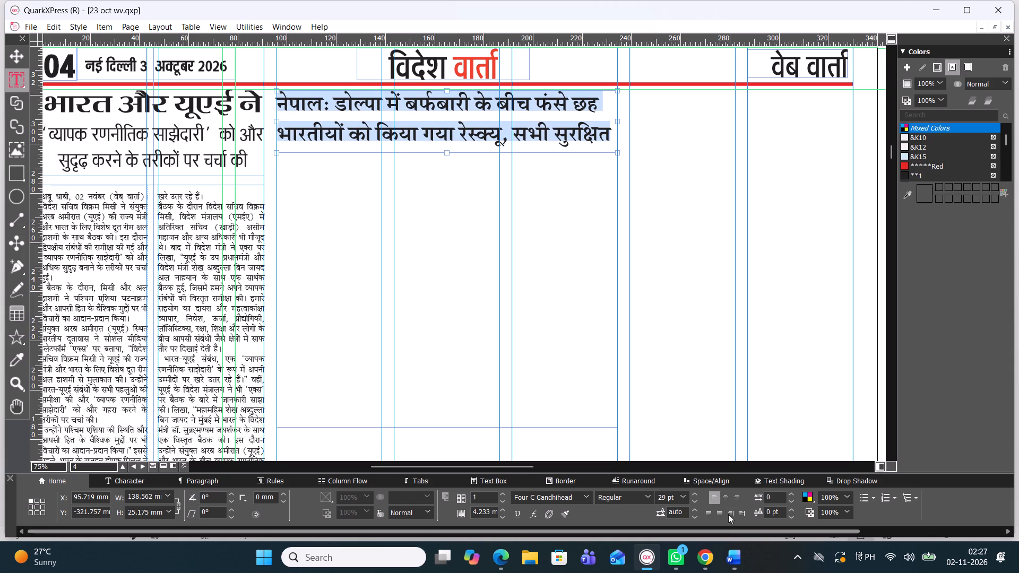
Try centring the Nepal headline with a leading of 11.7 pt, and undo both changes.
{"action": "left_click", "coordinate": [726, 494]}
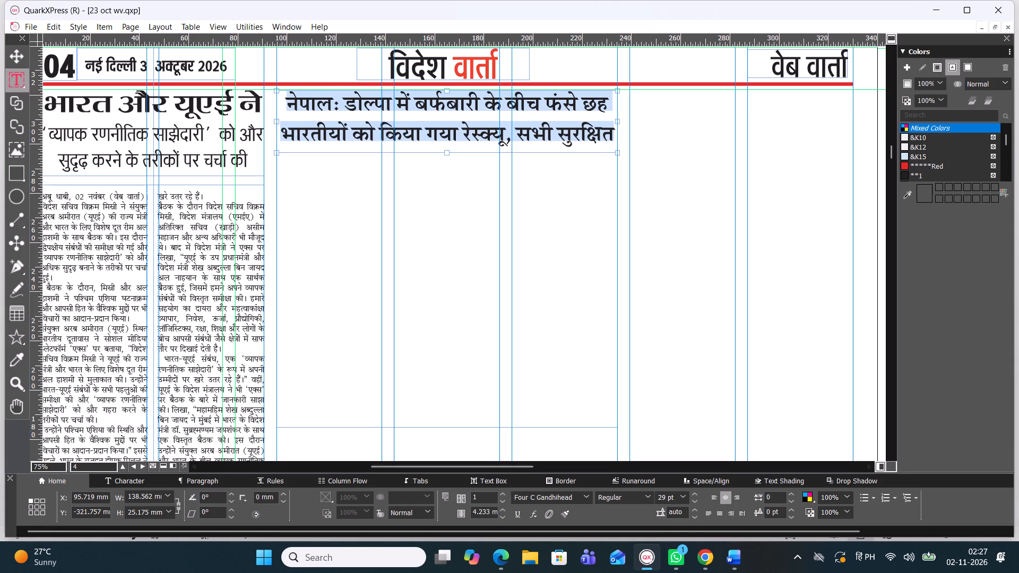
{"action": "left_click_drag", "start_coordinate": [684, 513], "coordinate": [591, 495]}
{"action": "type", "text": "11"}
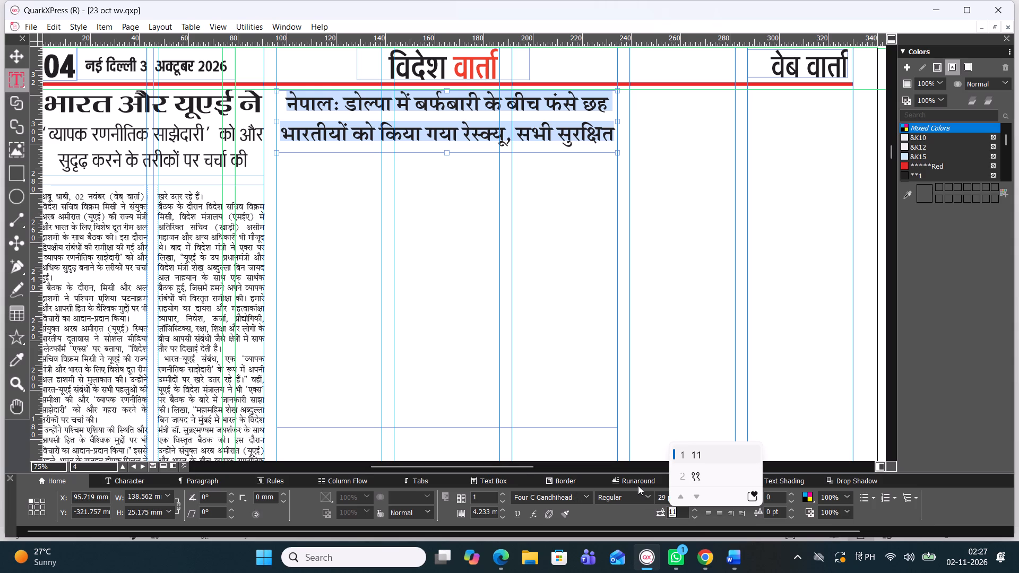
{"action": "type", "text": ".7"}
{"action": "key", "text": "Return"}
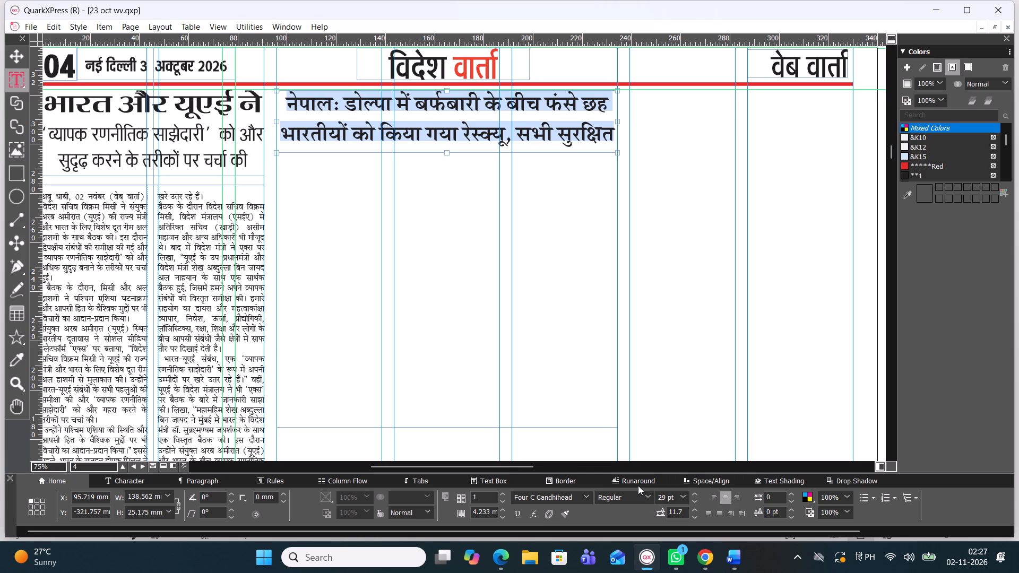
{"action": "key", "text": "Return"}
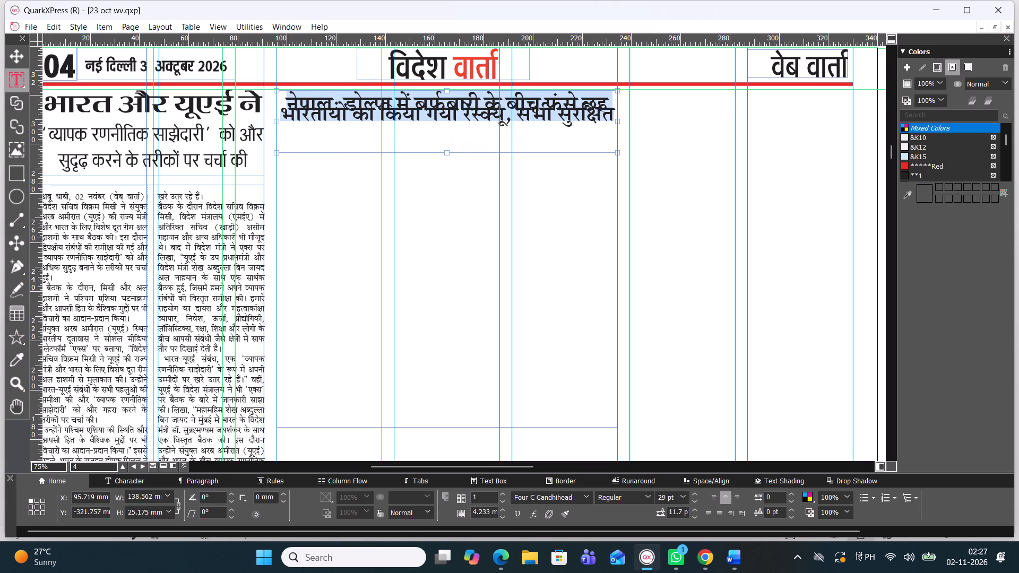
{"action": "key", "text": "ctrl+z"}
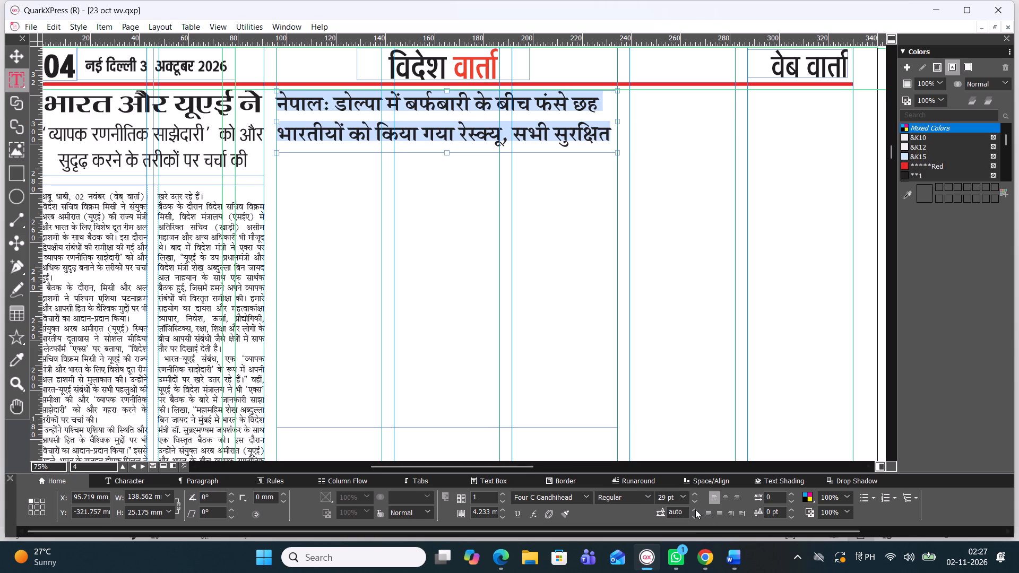
Set the leading of the Nepal headline to 31.8 pt.
{"action": "double_click", "coordinate": [695, 509]}
{"action": "triple_click", "coordinate": [693, 515]}
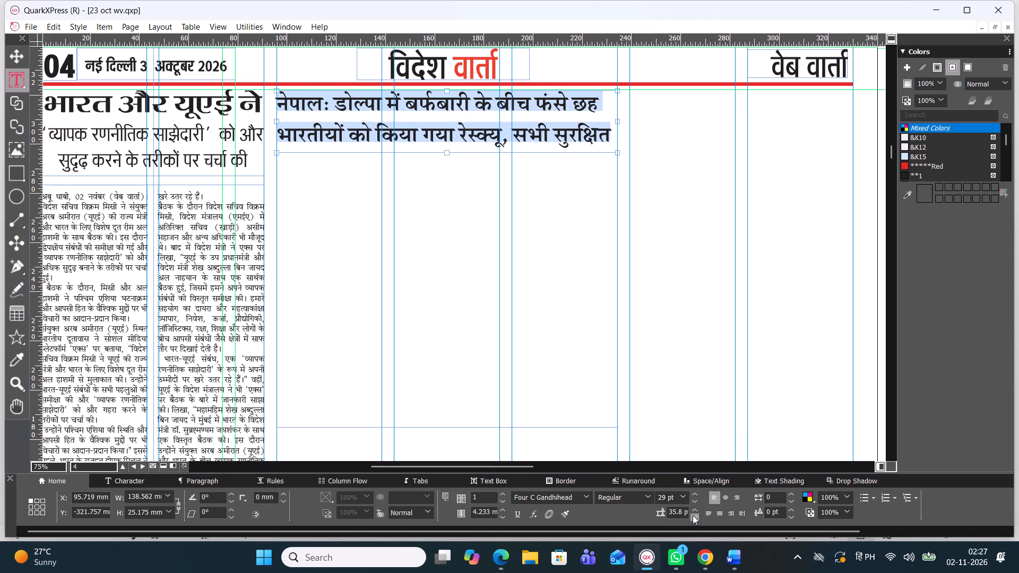
{"action": "triple_click", "coordinate": [693, 515]}
{"action": "double_click", "coordinate": [693, 515]}
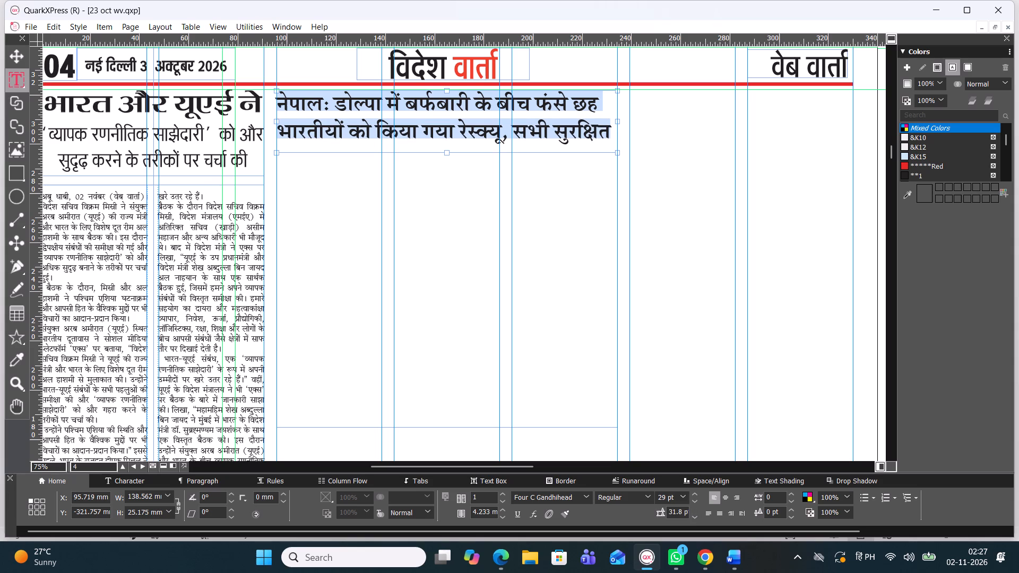
Extend the bottom of the Nepal headline box to a height of about 29.9 mm.
{"action": "left_click_drag", "start_coordinate": [446, 155], "coordinate": [443, 167]}
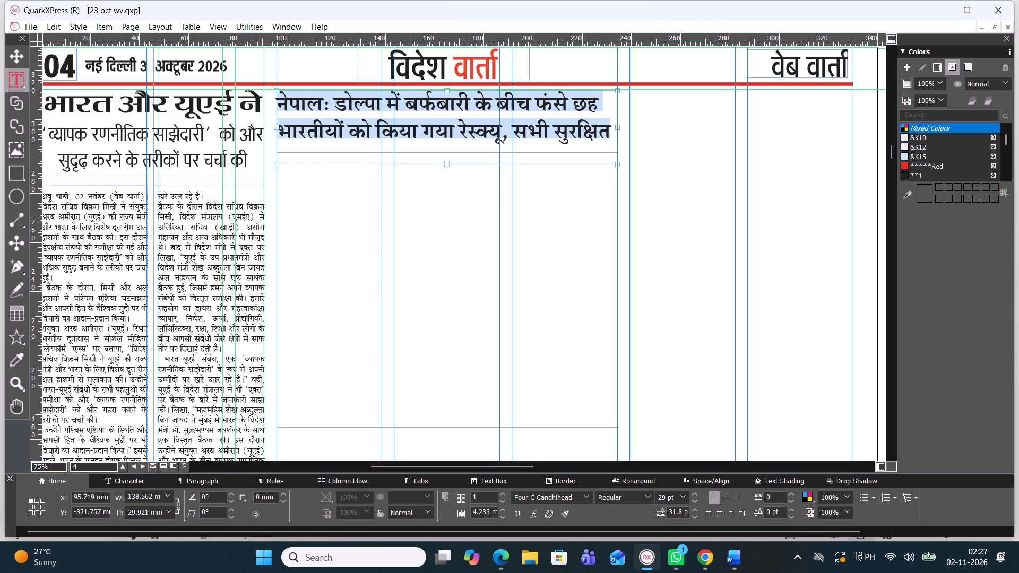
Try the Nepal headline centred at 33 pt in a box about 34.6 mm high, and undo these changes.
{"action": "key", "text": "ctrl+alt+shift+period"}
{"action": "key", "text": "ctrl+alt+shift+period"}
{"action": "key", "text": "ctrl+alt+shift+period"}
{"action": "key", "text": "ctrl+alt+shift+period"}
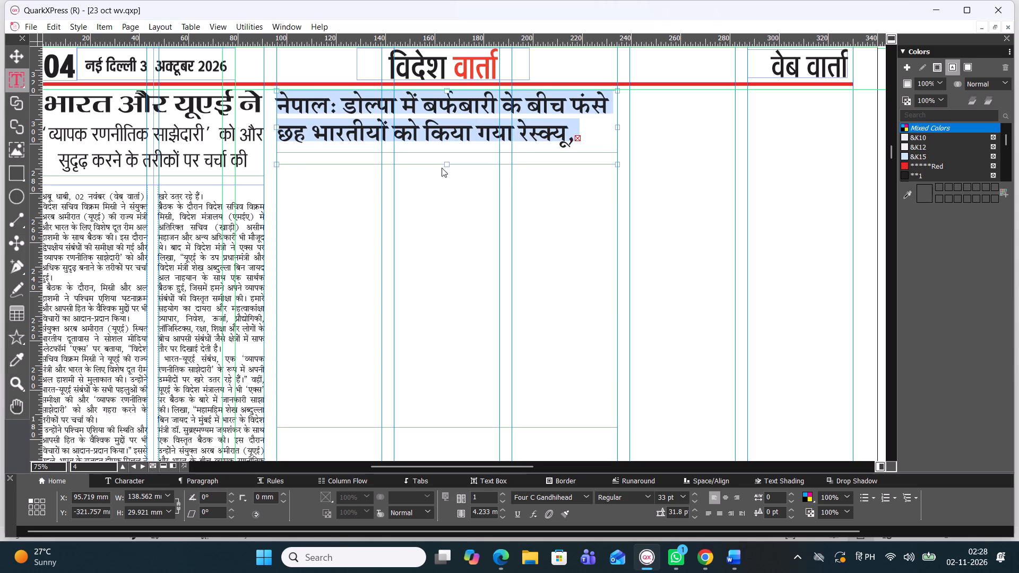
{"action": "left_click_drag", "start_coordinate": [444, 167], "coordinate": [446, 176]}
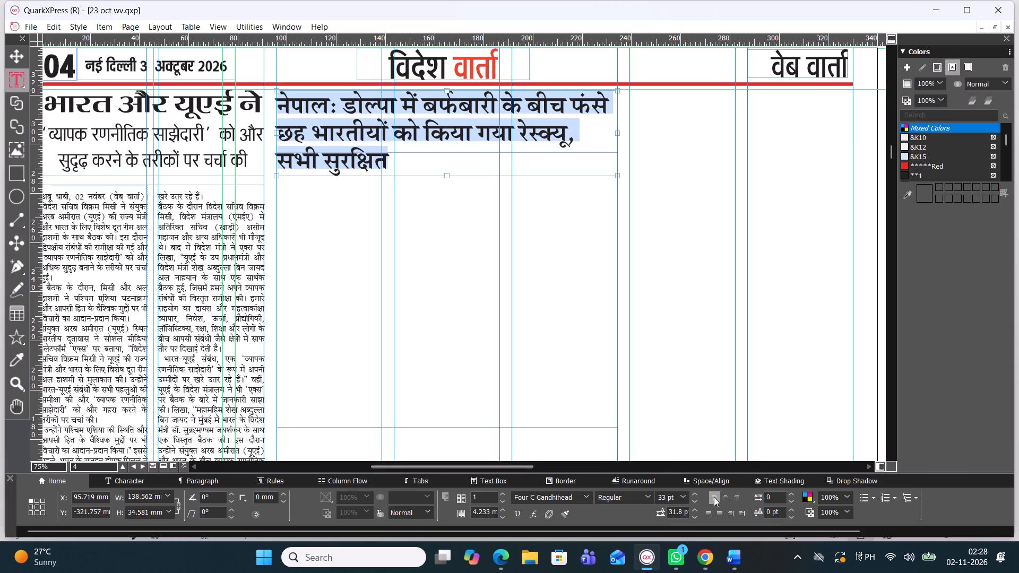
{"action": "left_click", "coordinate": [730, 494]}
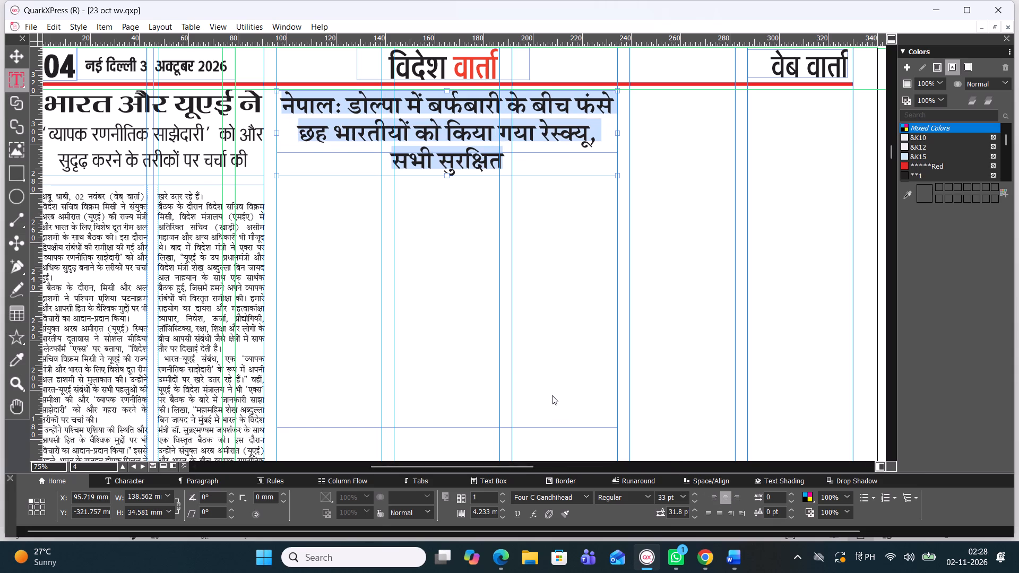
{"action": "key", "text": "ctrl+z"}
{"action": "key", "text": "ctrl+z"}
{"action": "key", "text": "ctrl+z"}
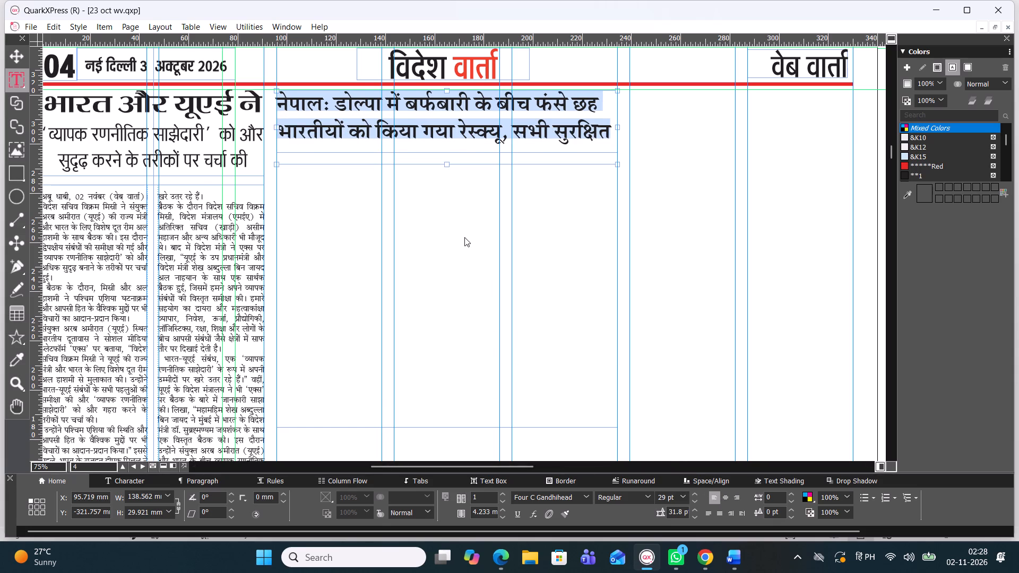
Centre-align the two-line Nepal headline in its box.
{"action": "left_click", "coordinate": [730, 498]}
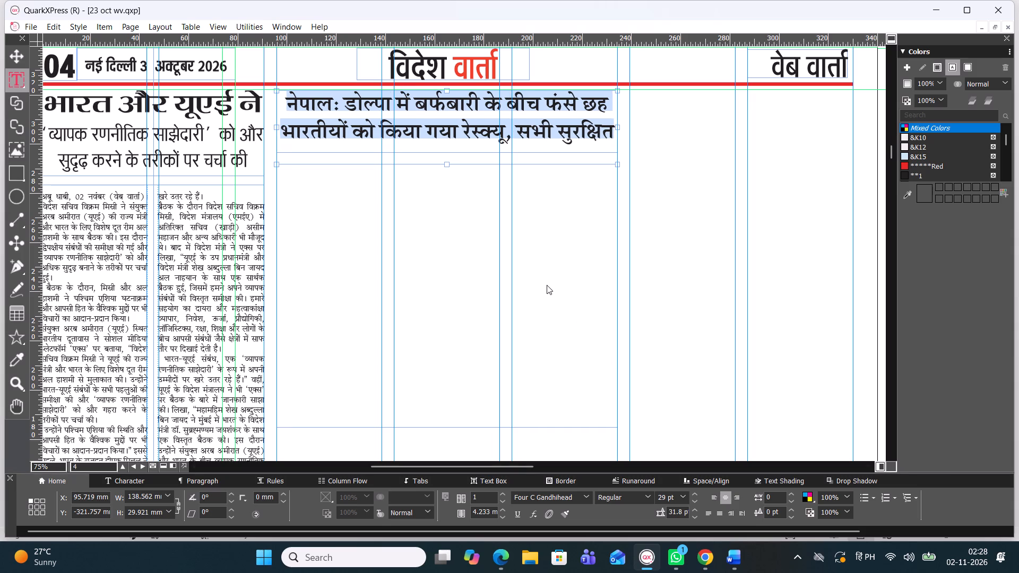
{"action": "double_click", "coordinate": [789, 505]}
{"action": "key", "text": "ctrl+z"}
{"action": "key", "text": "ctrl+z"}
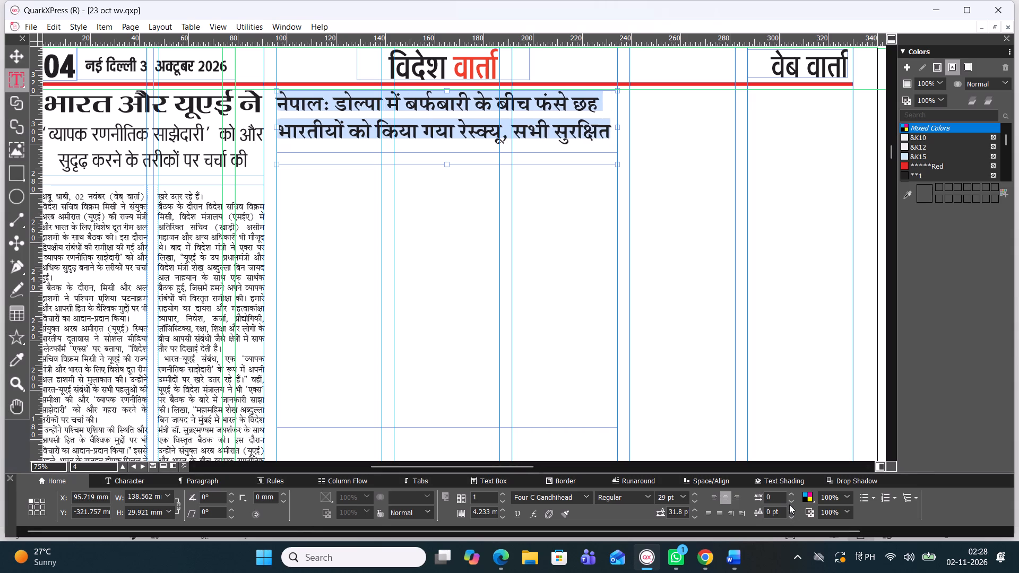
{"action": "left_click", "coordinate": [728, 500]}
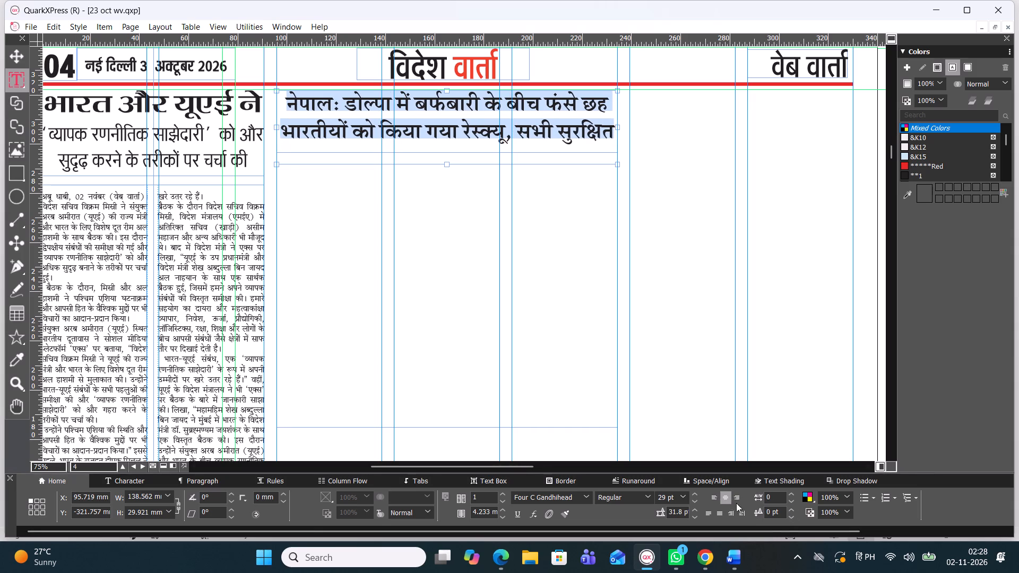
Lower the Nepal headline text with a baseline shift of -7 pt.
{"action": "triple_click", "coordinate": [791, 516]}
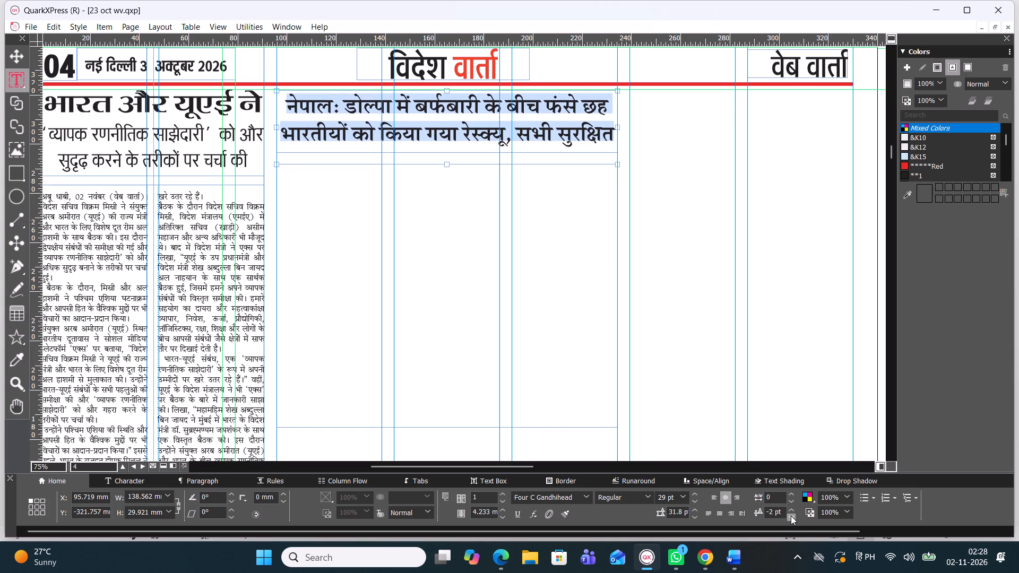
{"action": "triple_click", "coordinate": [791, 516]}
{"action": "left_click", "coordinate": [791, 516]}
{"action": "left_click", "coordinate": [791, 516]}
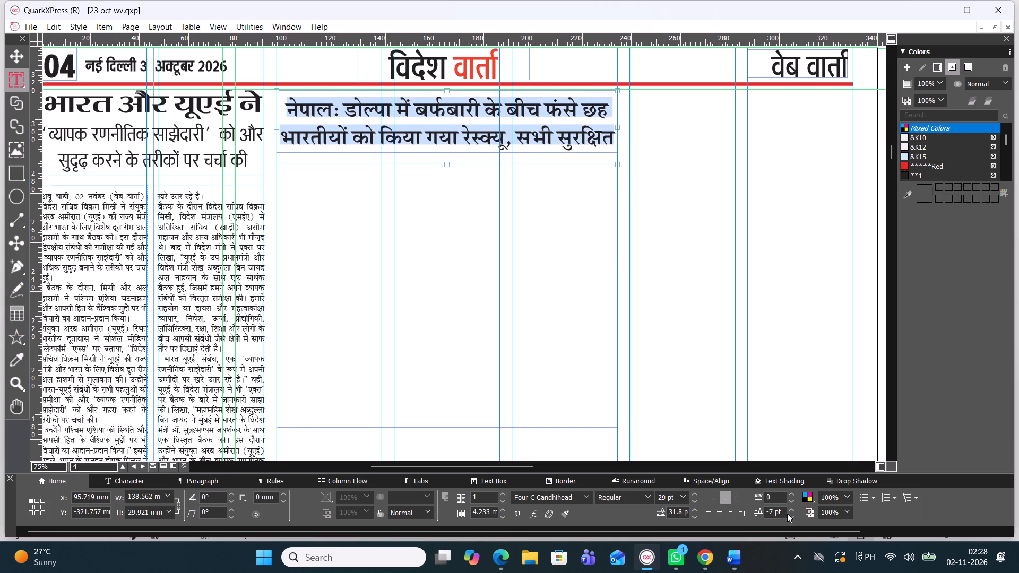
Move the empty story box below the Nepal headline down to about Y -291.8 mm, aligned with the headline box's side edges.
{"action": "left_click", "coordinate": [22, 55]}
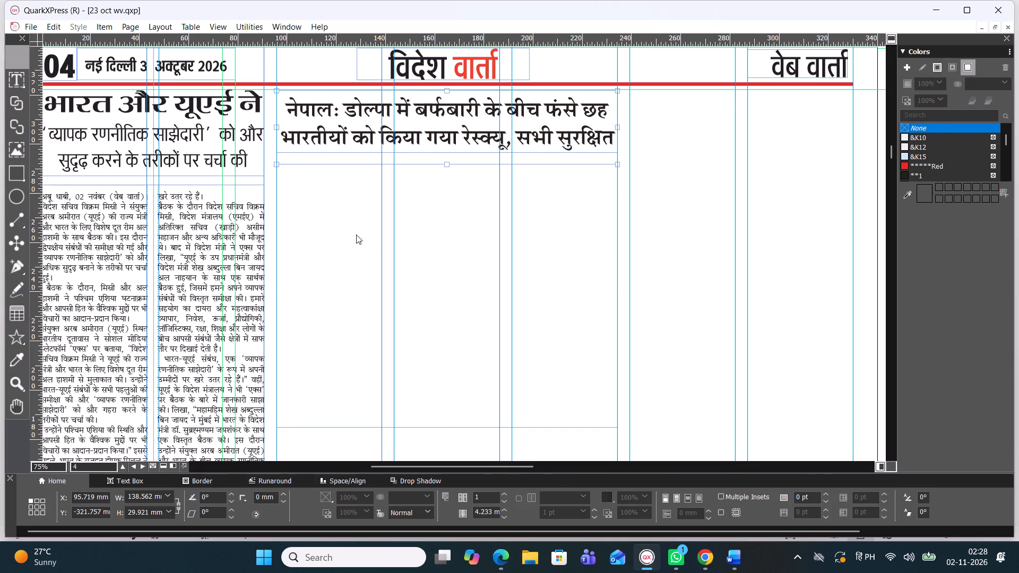
{"action": "left_click", "coordinate": [374, 236]}
{"action": "left_click_drag", "start_coordinate": [436, 253], "coordinate": [433, 246]}
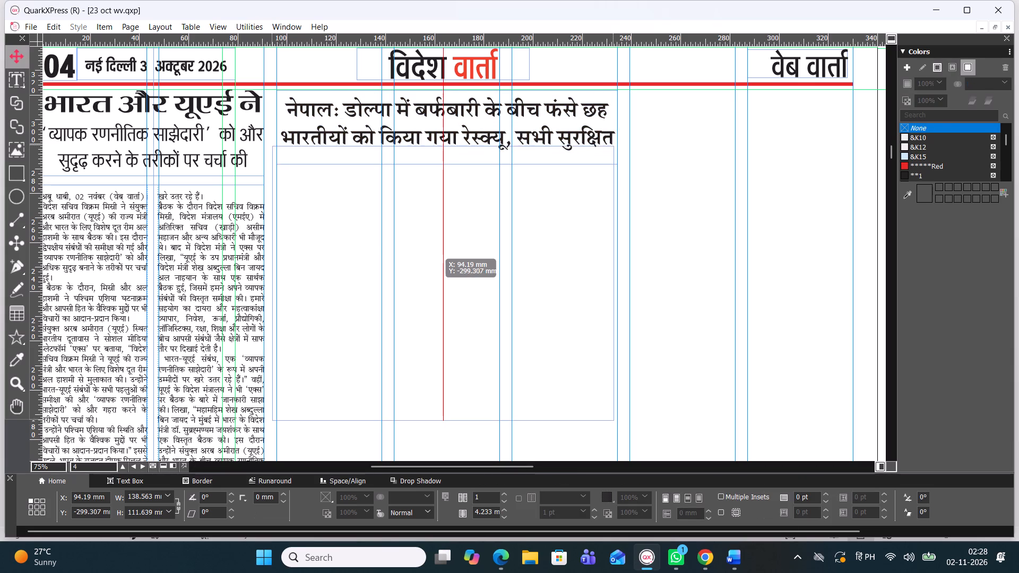
{"action": "left_click_drag", "start_coordinate": [433, 246], "coordinate": [426, 266]}
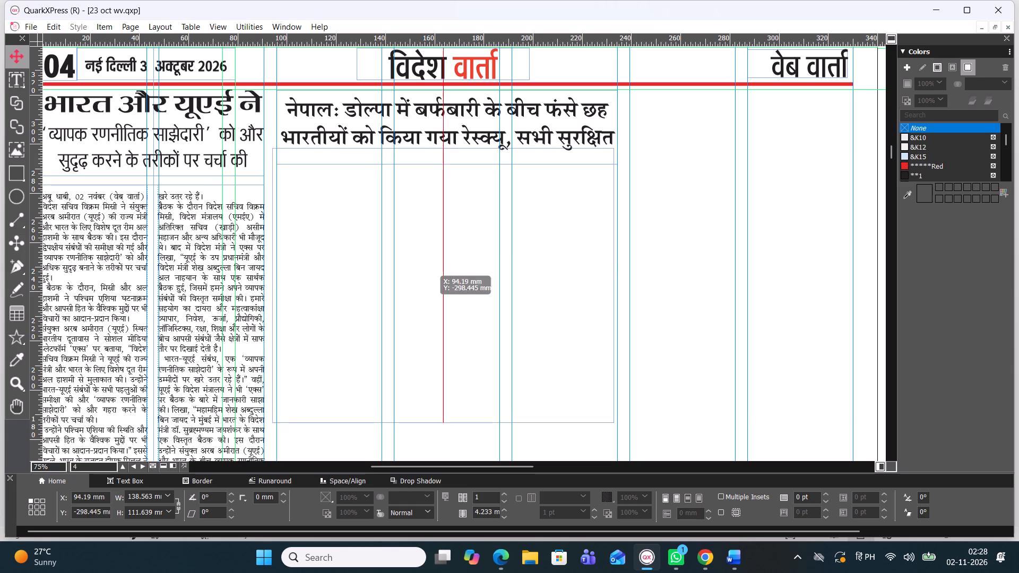
{"action": "left_click_drag", "start_coordinate": [426, 266], "coordinate": [436, 267]}
{"action": "scroll", "coordinate": [435, 267], "scroll_direction": "down", "scroll_amount": 1}
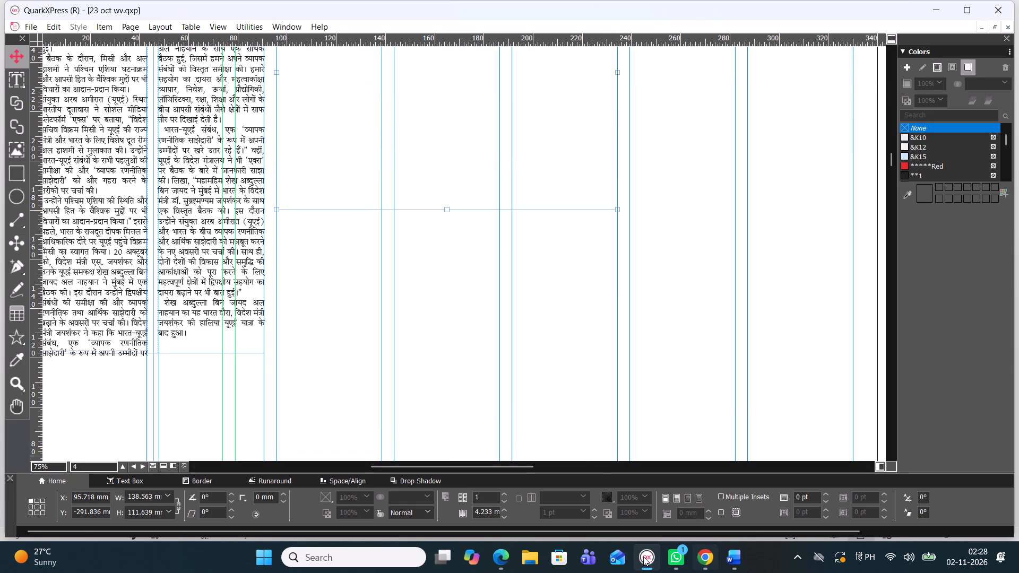
Switch to the "02 Nov International" Word document and copy the text from "काठमांडू, 02 नवंबर" through "बिगाड़ दिया था।" before the Australia story.
{"action": "left_click", "coordinate": [735, 568]}
{"action": "left_click", "coordinate": [620, 487]}
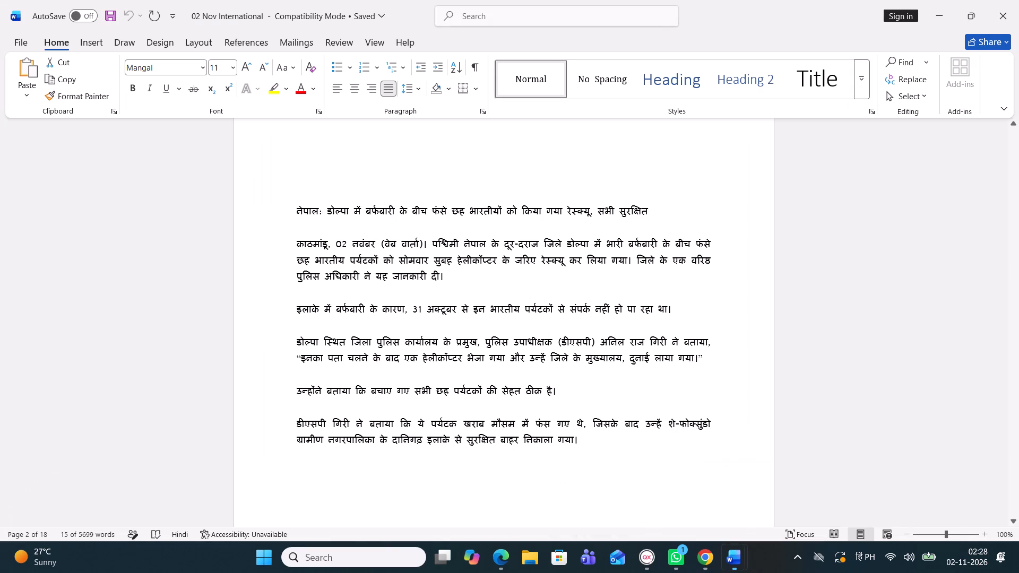
{"action": "left_click_drag", "start_coordinate": [295, 244], "coordinate": [308, 250]}
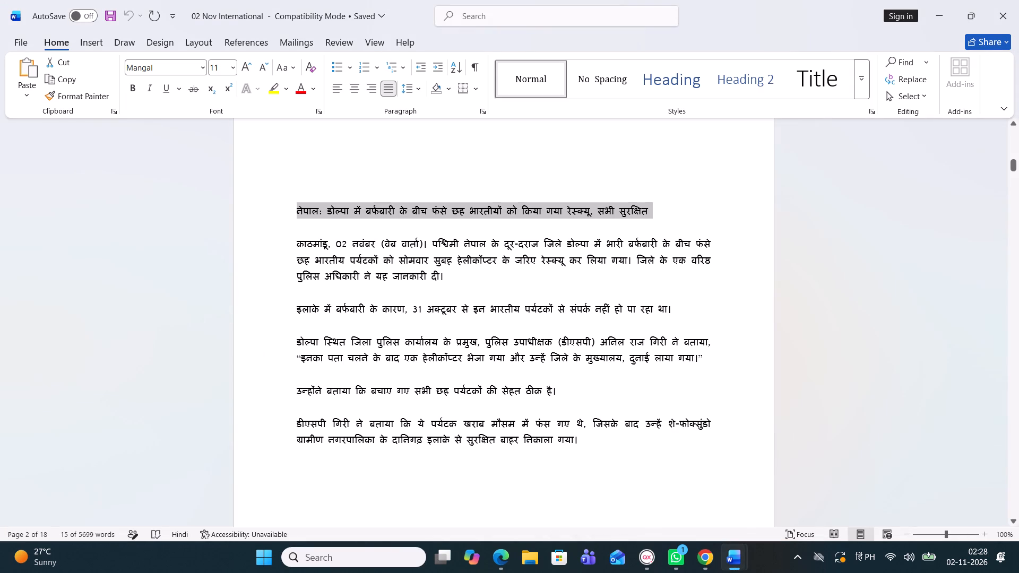
{"action": "left_click_drag", "start_coordinate": [308, 250], "coordinate": [799, 474]}
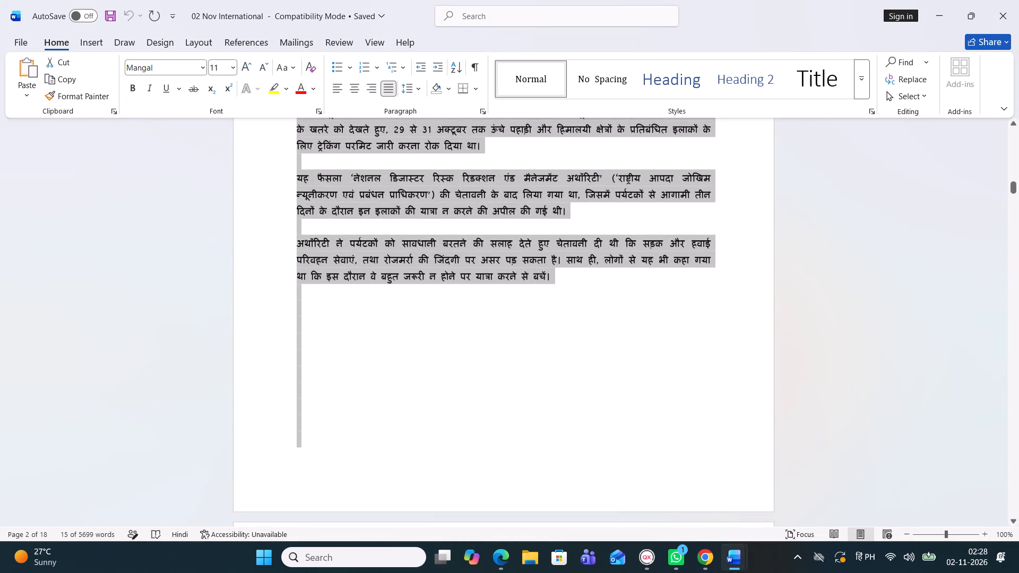
{"action": "left_click_drag", "start_coordinate": [799, 474], "coordinate": [701, 377]}
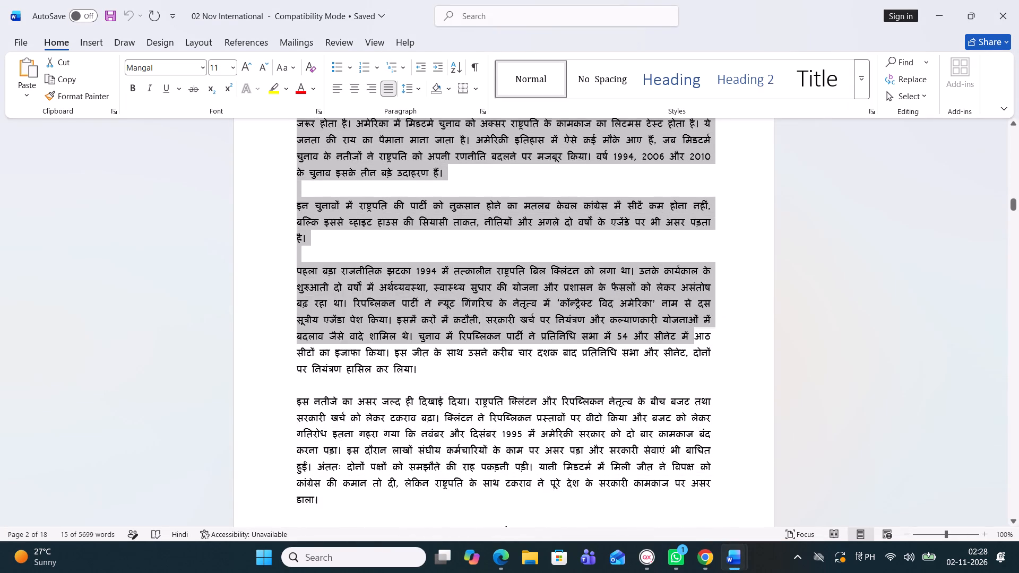
{"action": "left_click_drag", "start_coordinate": [701, 377], "coordinate": [770, 572]}
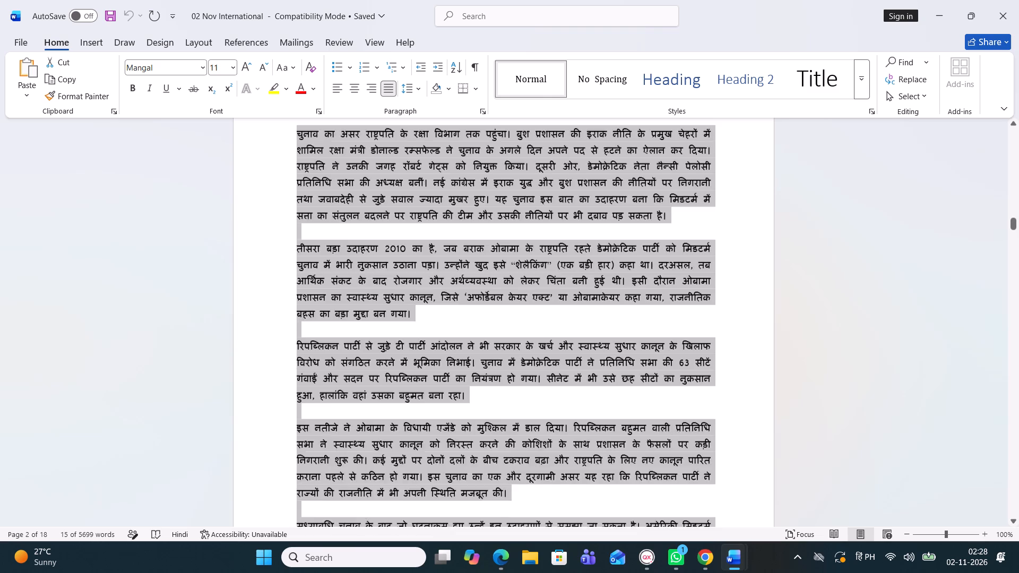
{"action": "left_click_drag", "start_coordinate": [770, 572], "coordinate": [679, 208]}
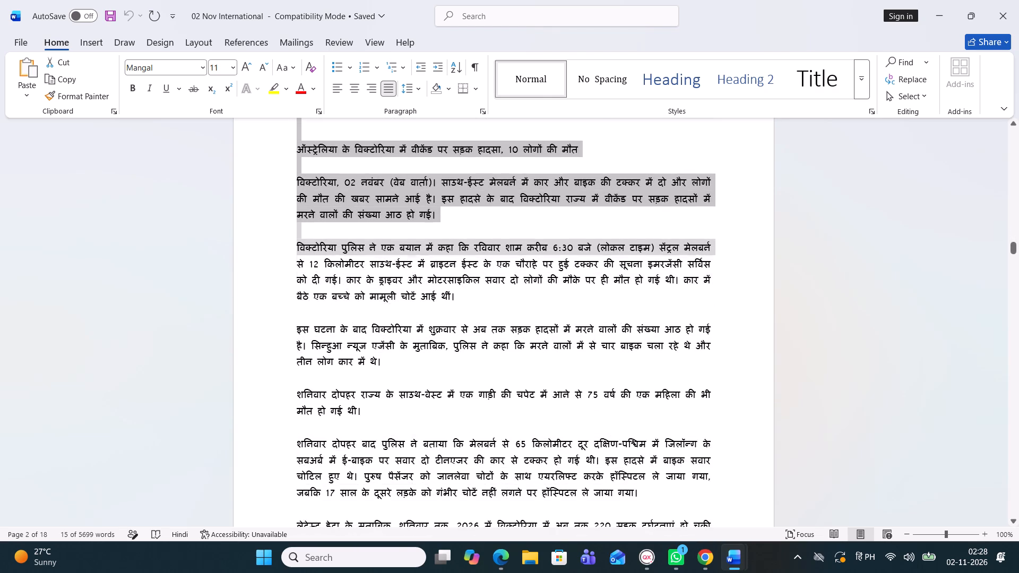
{"action": "left_click_drag", "start_coordinate": [679, 208], "coordinate": [541, 278]}
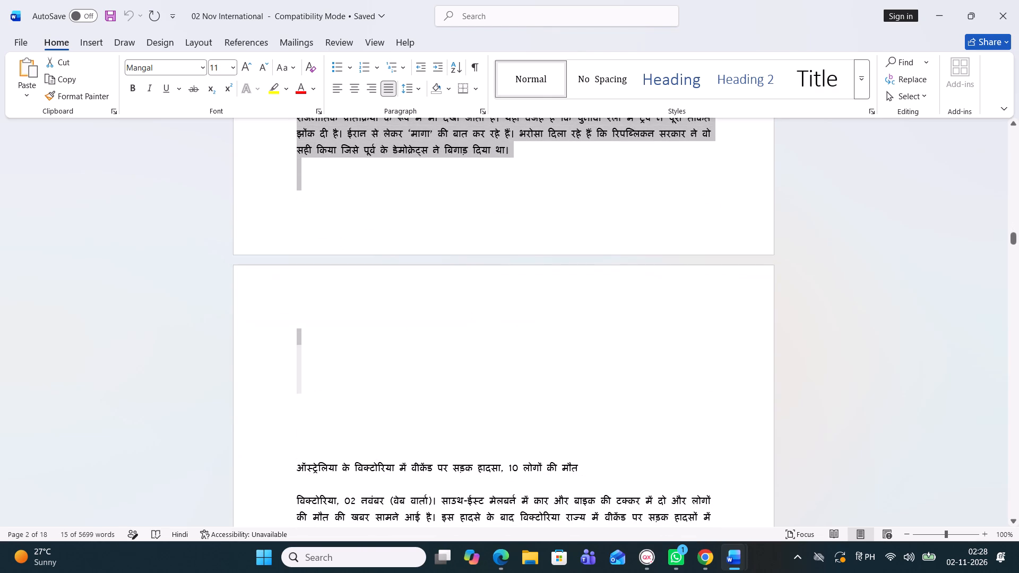
{"action": "left_click_drag", "start_coordinate": [541, 278], "coordinate": [505, 153]}
{"action": "key", "text": "ctrl+c"}
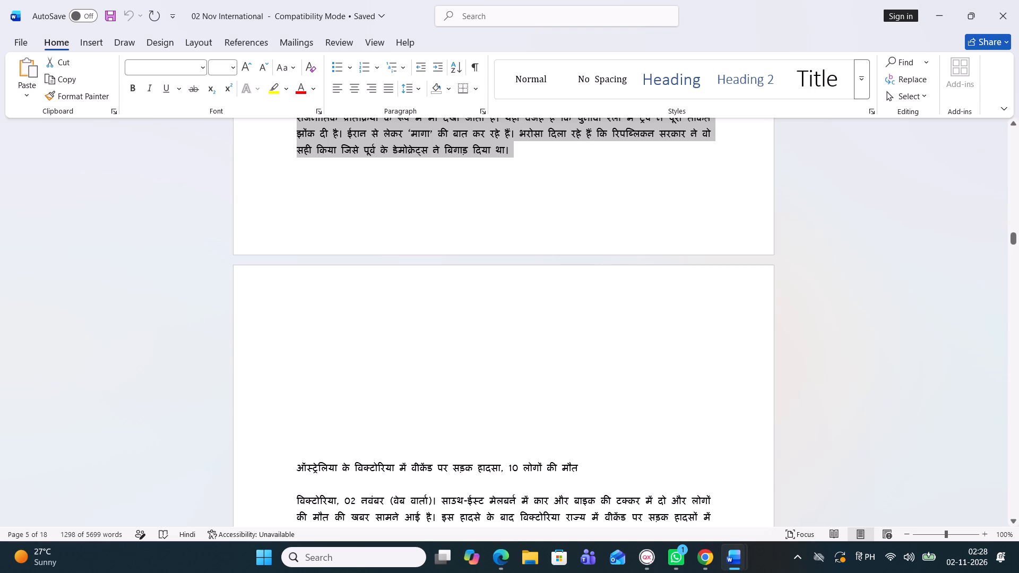
Switch to QuarkXPress and paste the copied Word text into the empty story box below the Nepal headline on page 4.
{"action": "left_click", "coordinate": [645, 562]}
{"action": "scroll", "coordinate": [445, 258], "scroll_direction": "down", "scroll_amount": 1}
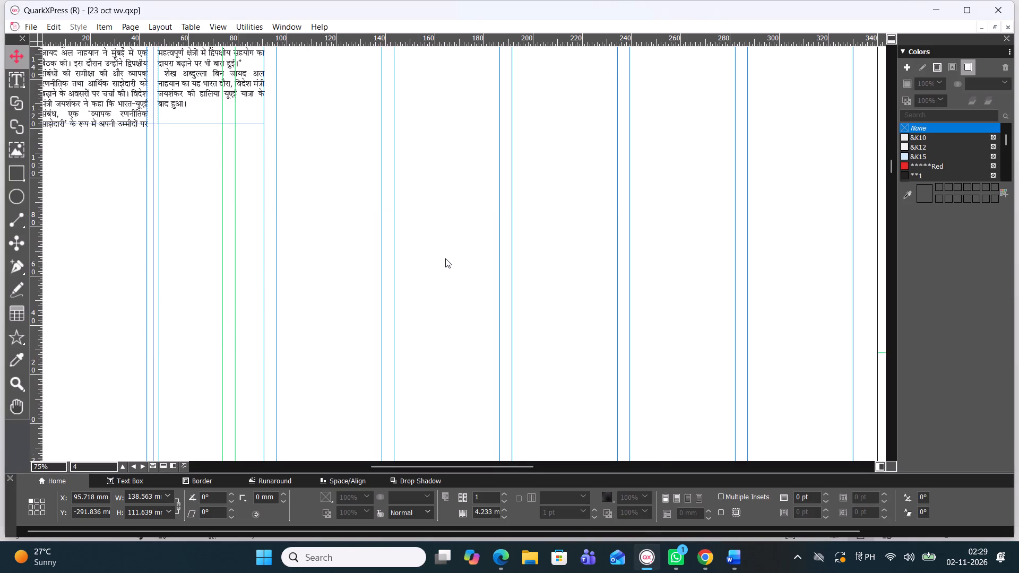
{"action": "scroll", "coordinate": [445, 258], "scroll_direction": "up", "scroll_amount": 1}
{"action": "scroll", "coordinate": [445, 258], "scroll_direction": "down", "scroll_amount": 1}
{"action": "scroll", "coordinate": [445, 258], "scroll_direction": "up", "scroll_amount": 2}
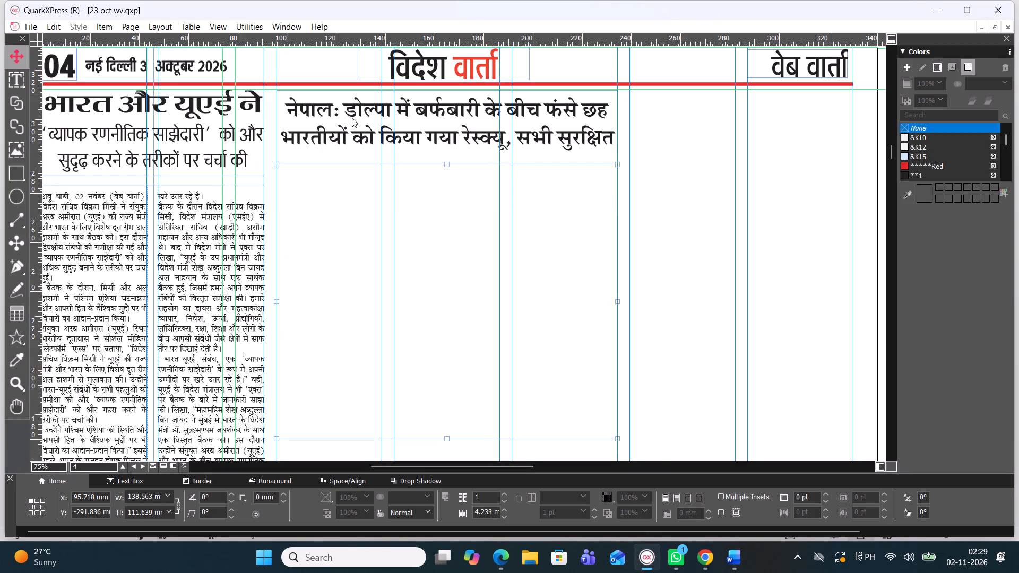
{"action": "left_click", "coordinate": [523, 137]}
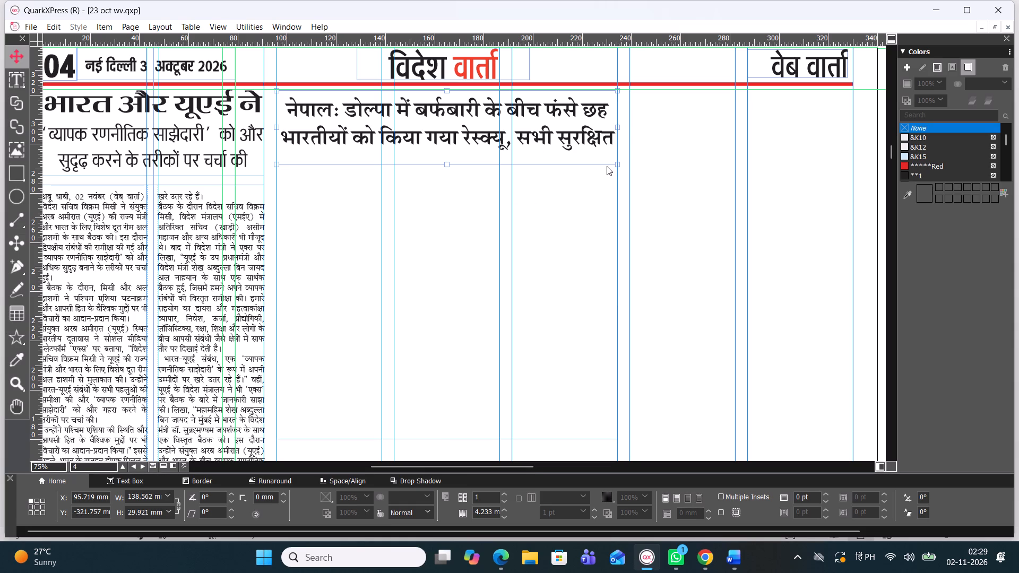
{"action": "left_click", "coordinate": [414, 239]}
{"action": "left_click", "coordinate": [414, 239]}
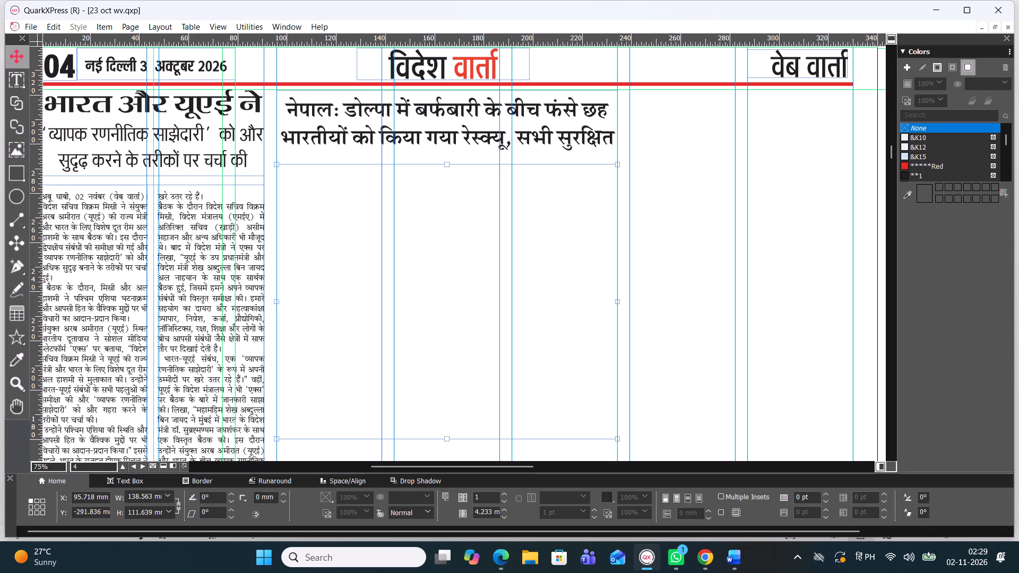
{"action": "key", "text": "ctrl+v"}
{"action": "left_click", "coordinate": [18, 79]}
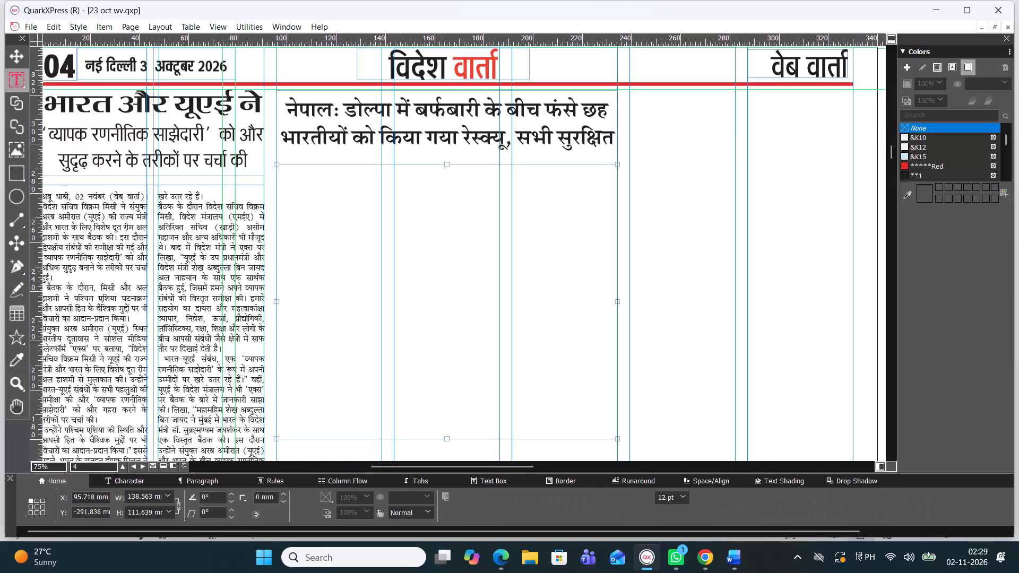
{"action": "key", "text": "ctrl+v"}
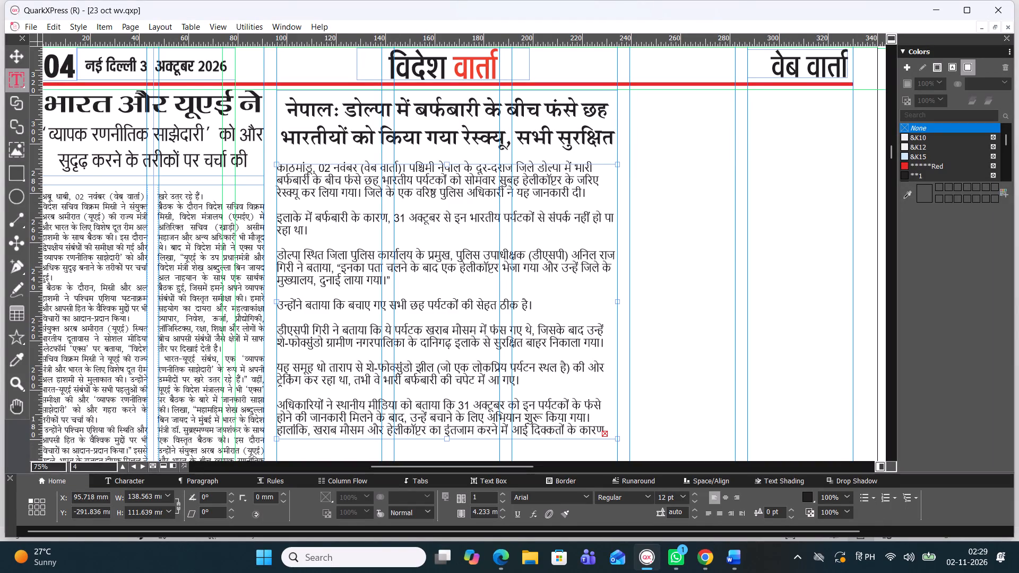
Select the whole pasted story and lengthen its box downward to the bottom edge of page 4, about 472 mm high.
{"action": "key", "text": "ctrl+a"}
{"action": "scroll", "coordinate": [428, 332], "scroll_direction": "up", "scroll_amount": 1}
{"action": "scroll", "coordinate": [428, 332], "scroll_direction": "down", "scroll_amount": 1}
{"action": "scroll", "coordinate": [428, 332], "scroll_direction": "up", "scroll_amount": 1}
{"action": "scroll", "coordinate": [428, 332], "scroll_direction": "down", "scroll_amount": 2}
{"action": "left_click_drag", "start_coordinate": [446, 210], "coordinate": [452, 262]}
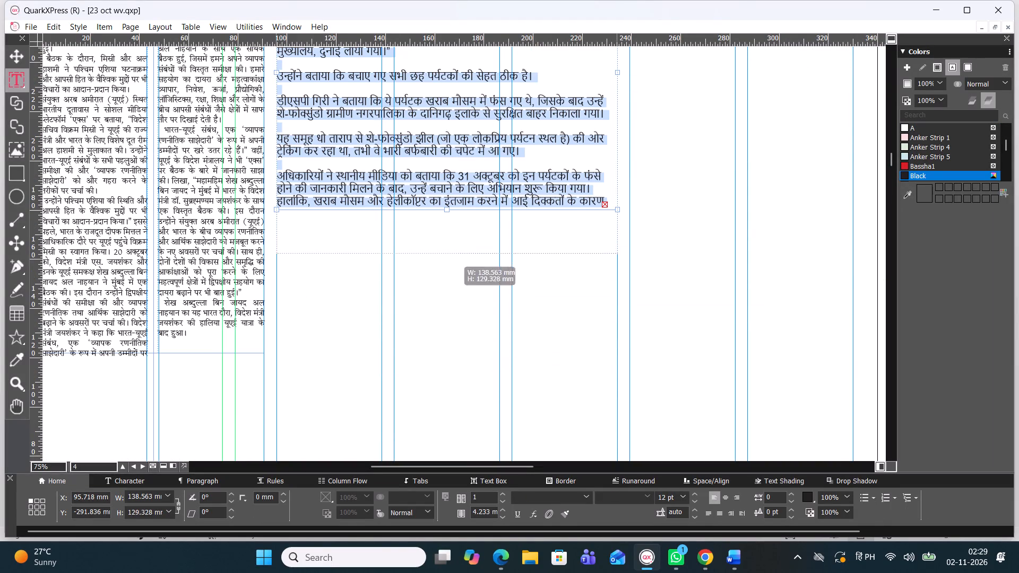
{"action": "left_click_drag", "start_coordinate": [452, 262], "coordinate": [474, 380]}
{"action": "scroll", "coordinate": [482, 374], "scroll_direction": "down", "scroll_amount": 1}
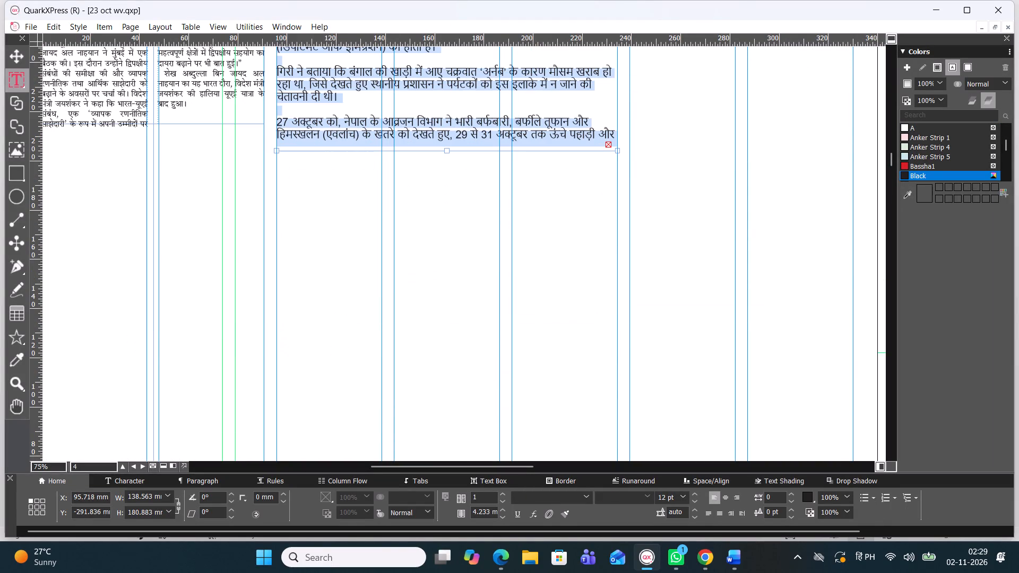
{"action": "left_click_drag", "start_coordinate": [447, 153], "coordinate": [447, 171]}
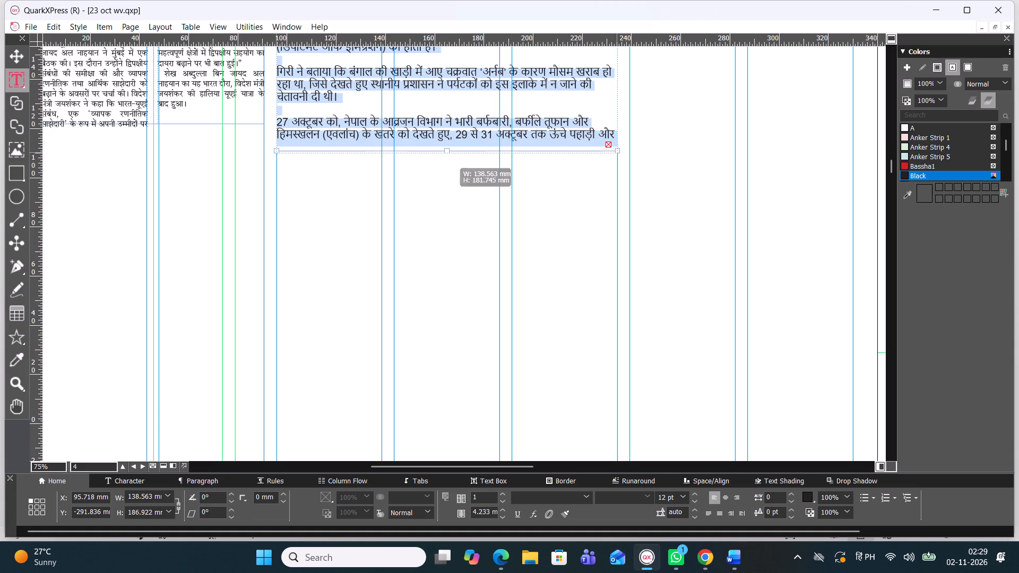
{"action": "left_click_drag", "start_coordinate": [447, 171], "coordinate": [481, 441]}
{"action": "scroll", "coordinate": [500, 379], "scroll_direction": "down", "scroll_amount": 1}
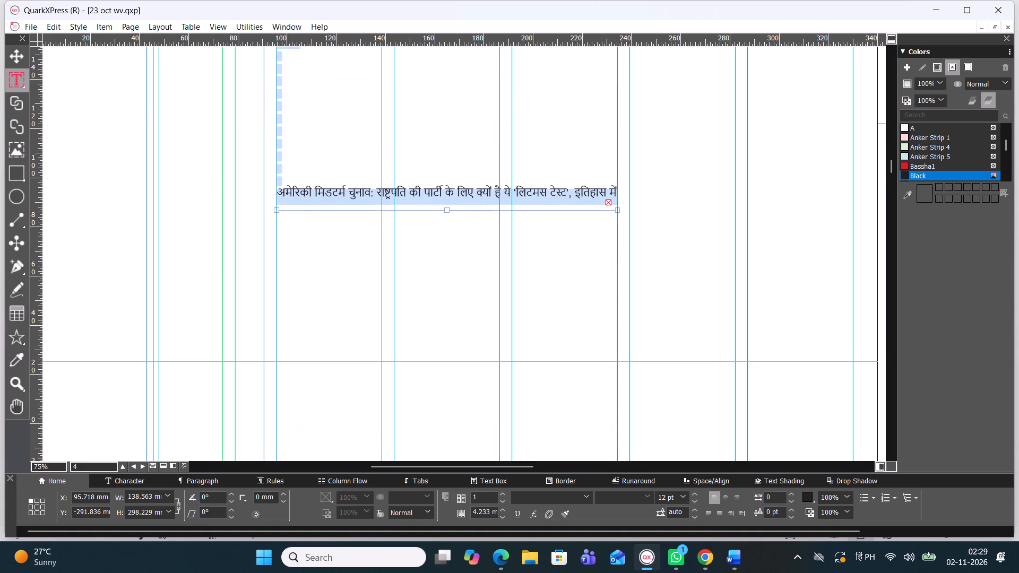
{"action": "left_click_drag", "start_coordinate": [450, 211], "coordinate": [459, 365]}
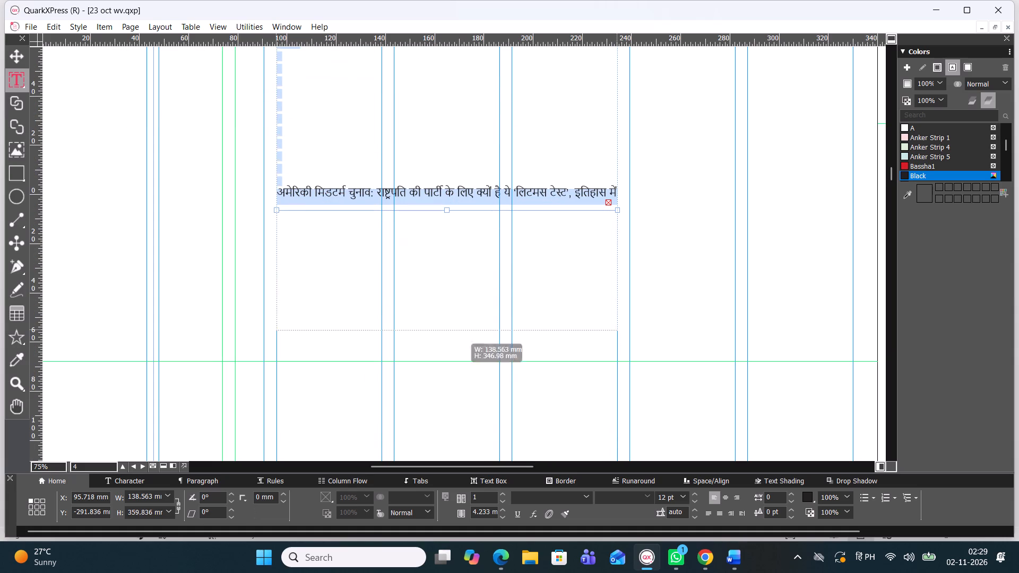
{"action": "left_click_drag", "start_coordinate": [459, 365], "coordinate": [459, 367]}
{"action": "left_click_drag", "start_coordinate": [447, 373], "coordinate": [448, 418]}
{"action": "scroll", "coordinate": [451, 391], "scroll_direction": "down", "scroll_amount": 1}
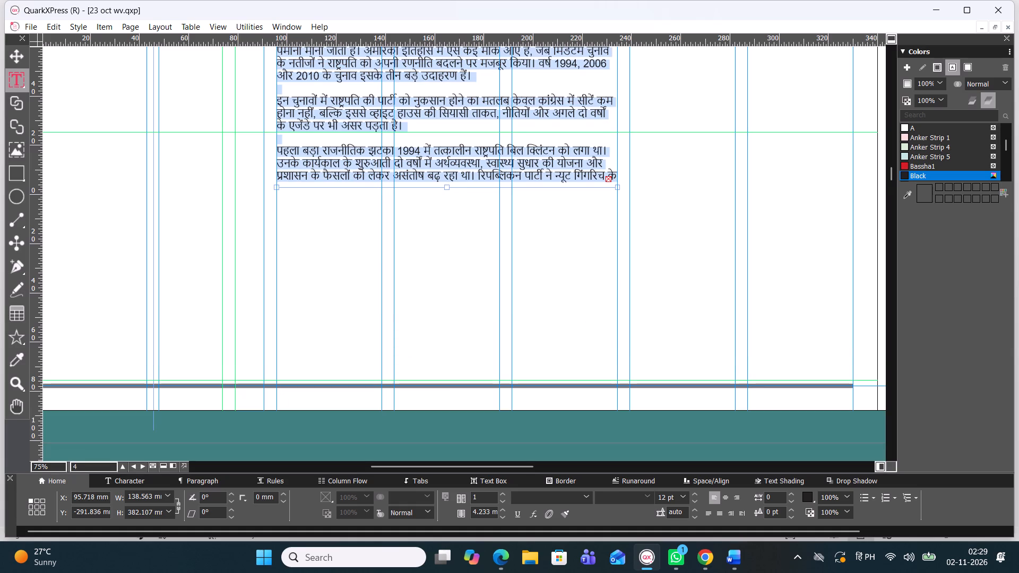
{"action": "left_click_drag", "start_coordinate": [446, 187], "coordinate": [469, 362]}
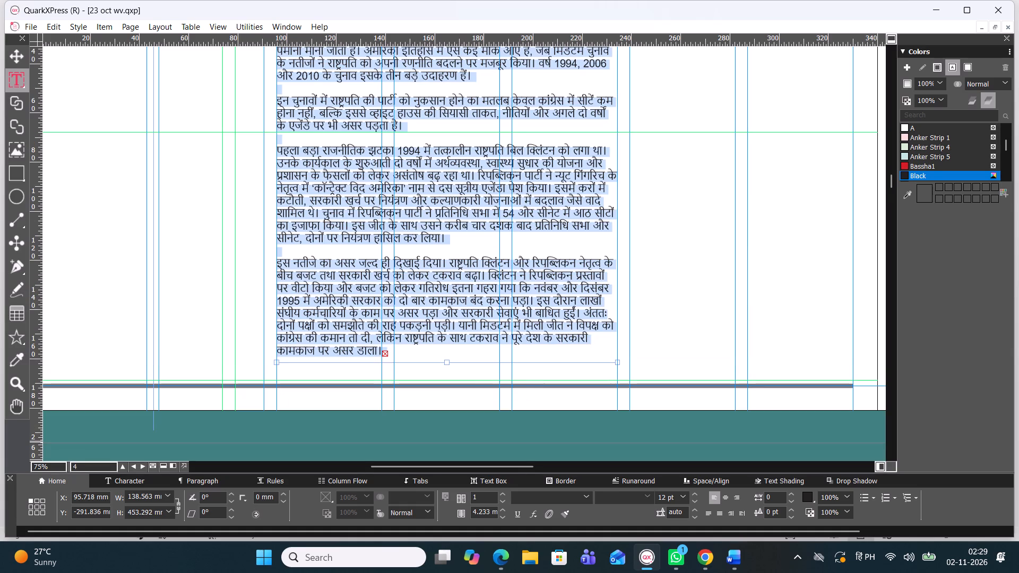
{"action": "left_click_drag", "start_coordinate": [446, 360], "coordinate": [447, 402]}
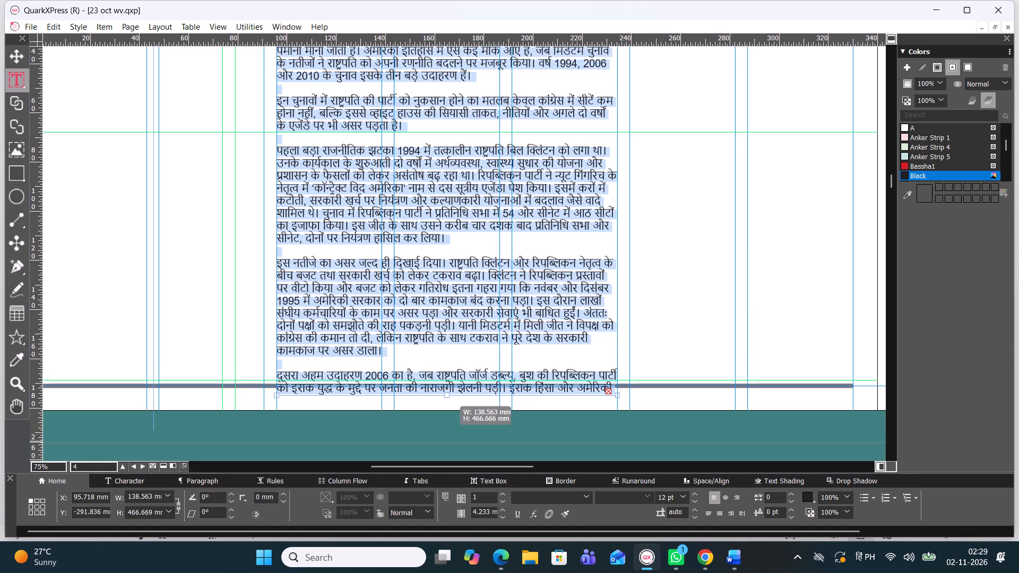
{"action": "left_click_drag", "start_coordinate": [447, 402], "coordinate": [447, 407]}
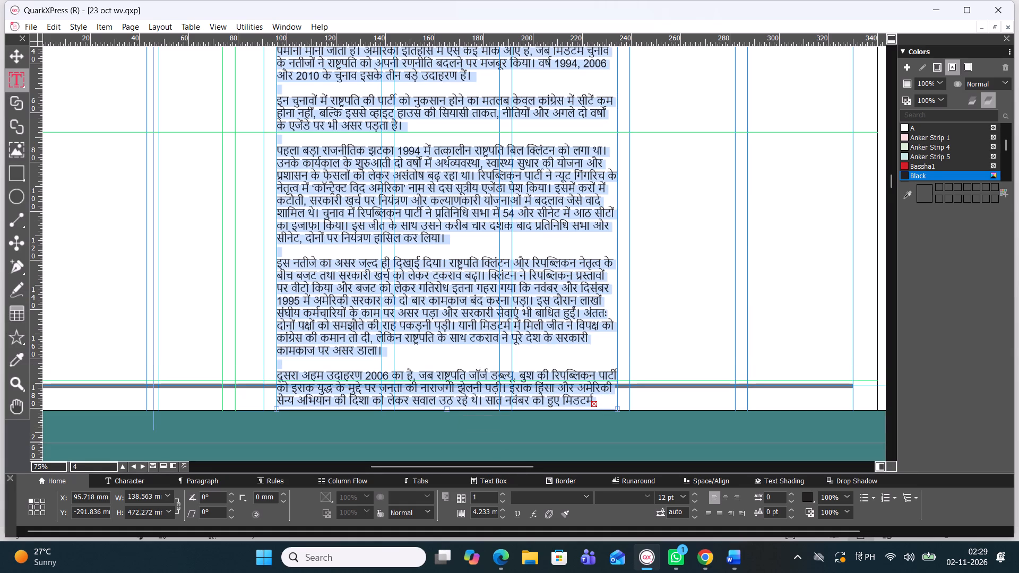
Widen the story box to about 235.6 mm and lengthen it to about 480.8 mm so all the pasted text fits.
{"action": "left_click_drag", "start_coordinate": [618, 69], "coordinate": [702, 84]}
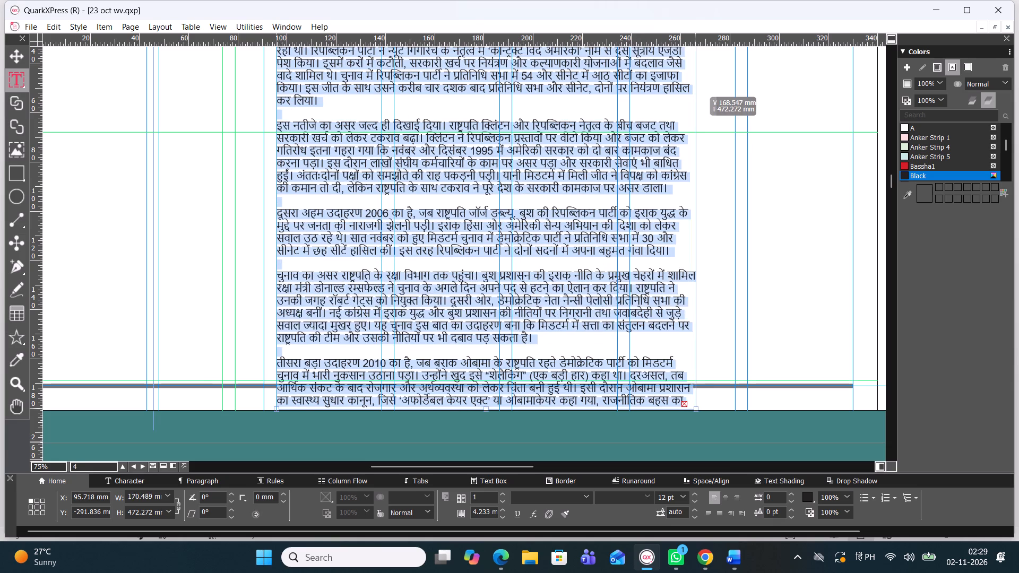
{"action": "left_click_drag", "start_coordinate": [702, 84], "coordinate": [742, 83]}
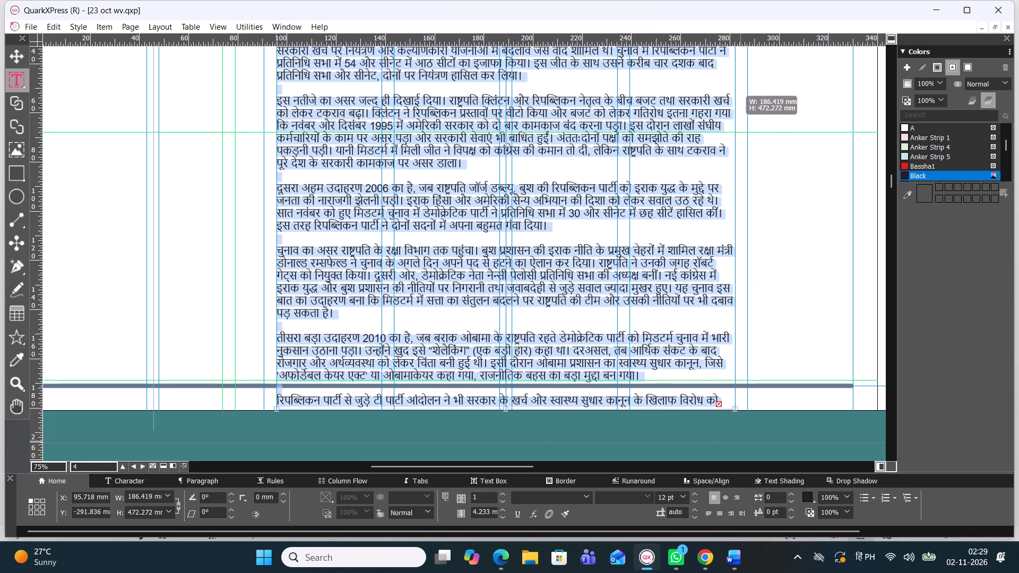
{"action": "left_click_drag", "start_coordinate": [742, 83], "coordinate": [783, 83]}
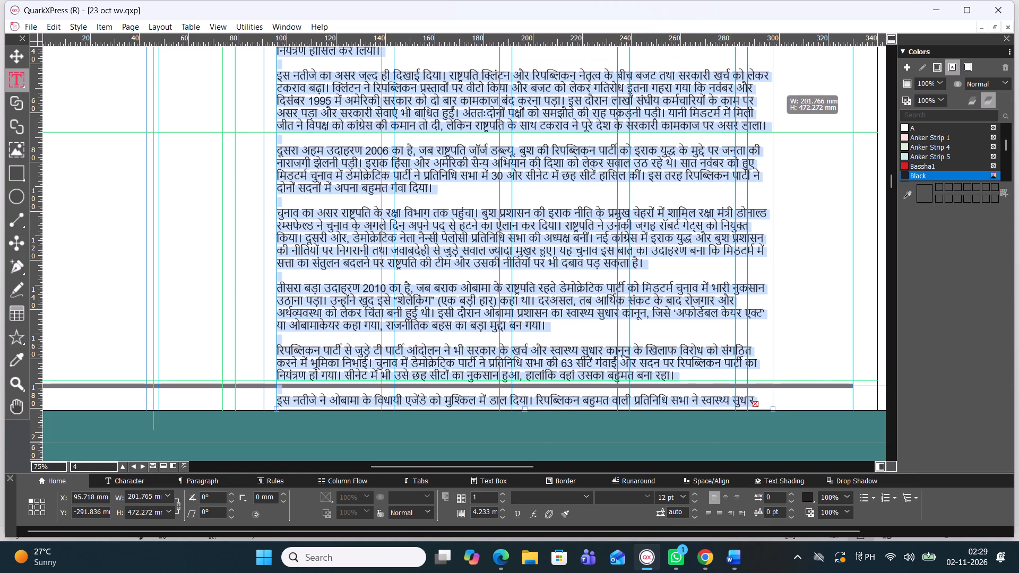
{"action": "left_click_drag", "start_coordinate": [783, 83], "coordinate": [824, 83]}
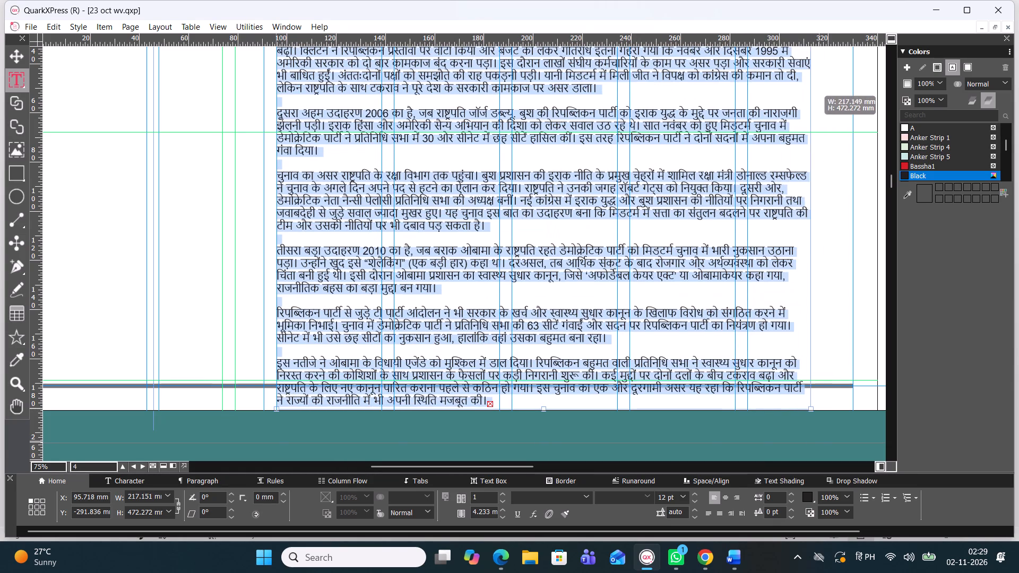
{"action": "left_click_drag", "start_coordinate": [824, 83], "coordinate": [835, 83]}
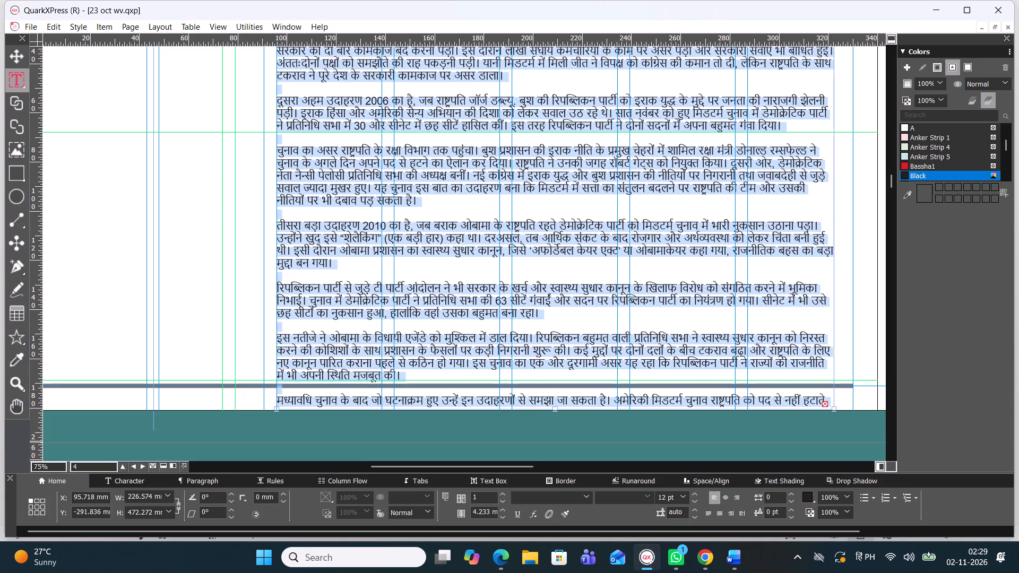
{"action": "left_click_drag", "start_coordinate": [834, 77], "coordinate": [856, 74]}
{"action": "left_click_drag", "start_coordinate": [856, 74], "coordinate": [857, 74]}
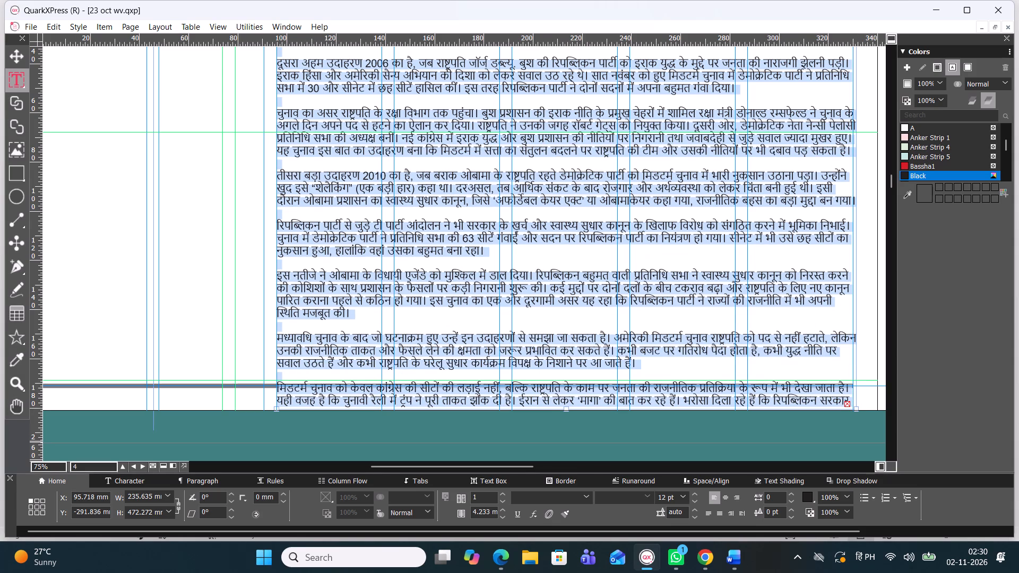
{"action": "left_click_drag", "start_coordinate": [565, 412], "coordinate": [566, 430]}
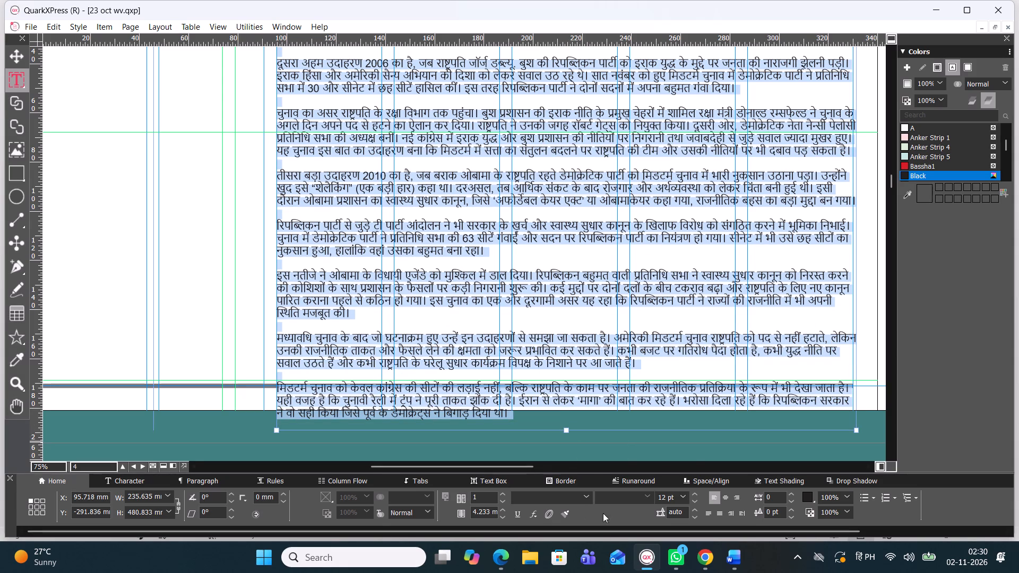
Set the whole pasted story in the Four C Gandhi font and justify it.
{"action": "left_click", "coordinate": [592, 499]}
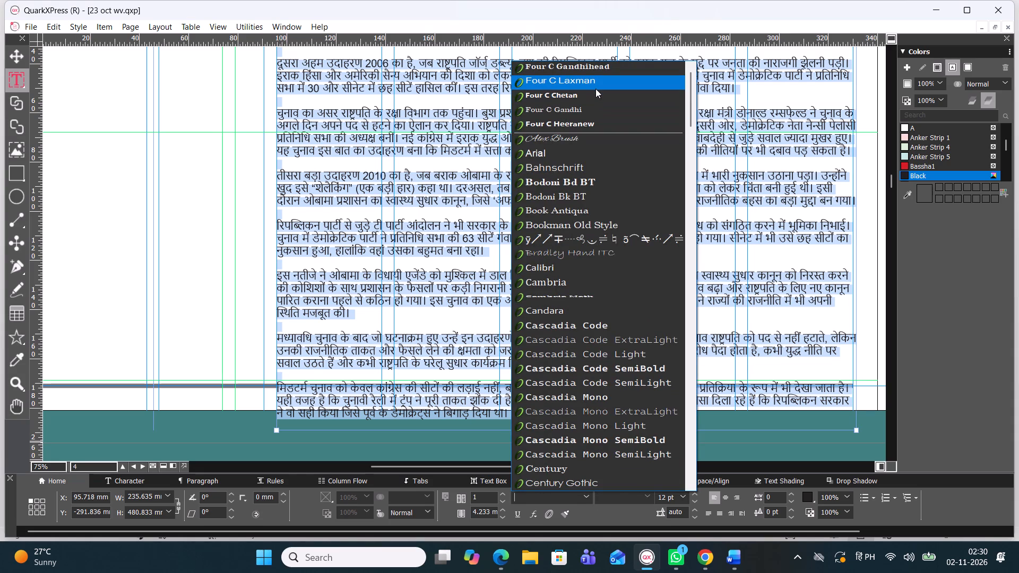
{"action": "left_click", "coordinate": [586, 107]}
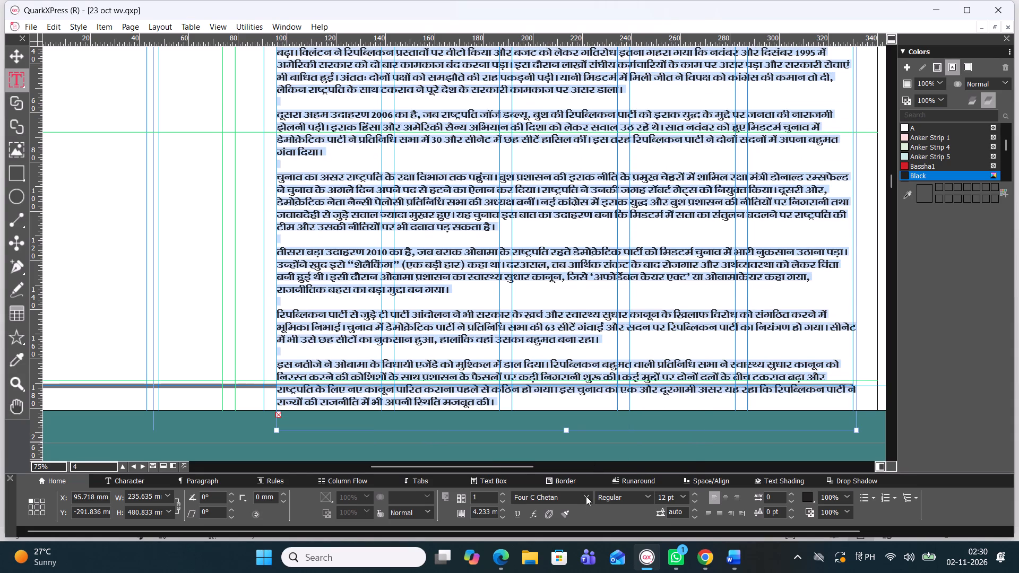
{"action": "left_click", "coordinate": [586, 496]}
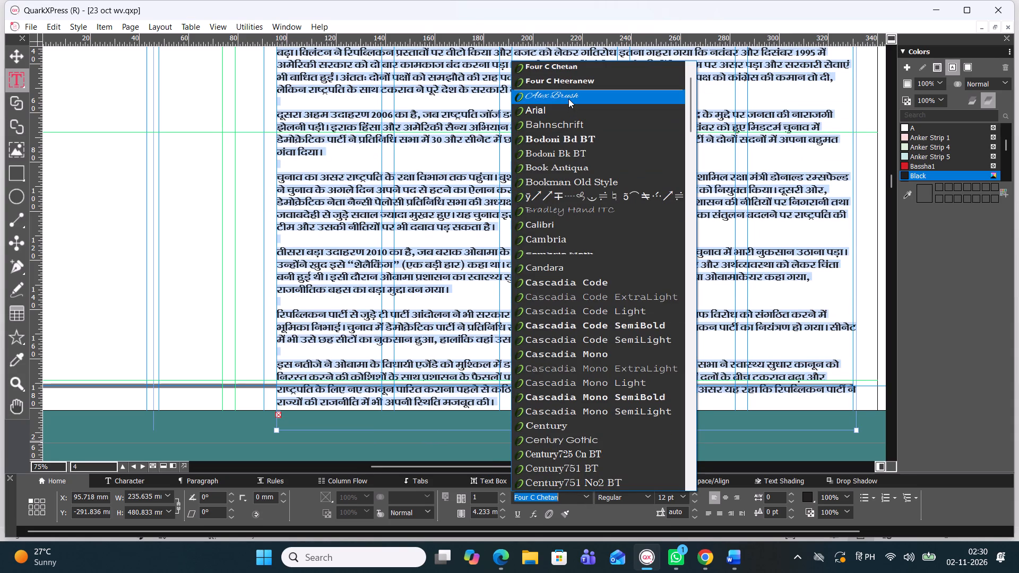
{"action": "scroll", "coordinate": [568, 99], "scroll_direction": "up", "scroll_amount": 1}
{"action": "scroll", "coordinate": [568, 99], "scroll_direction": "down", "scroll_amount": 2}
{"action": "scroll", "coordinate": [575, 78], "scroll_direction": "up", "scroll_amount": 4}
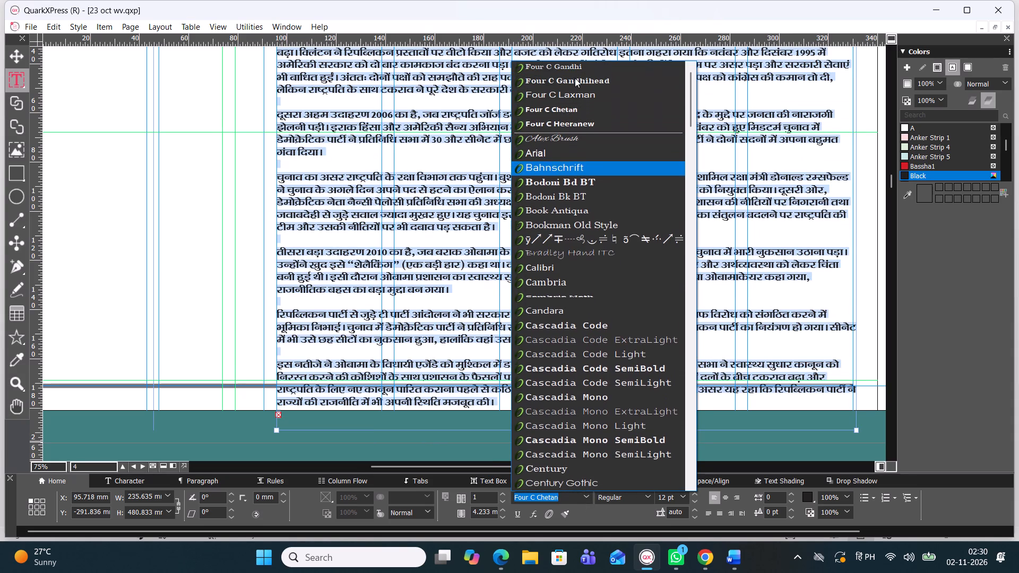
{"action": "left_click", "coordinate": [580, 66]}
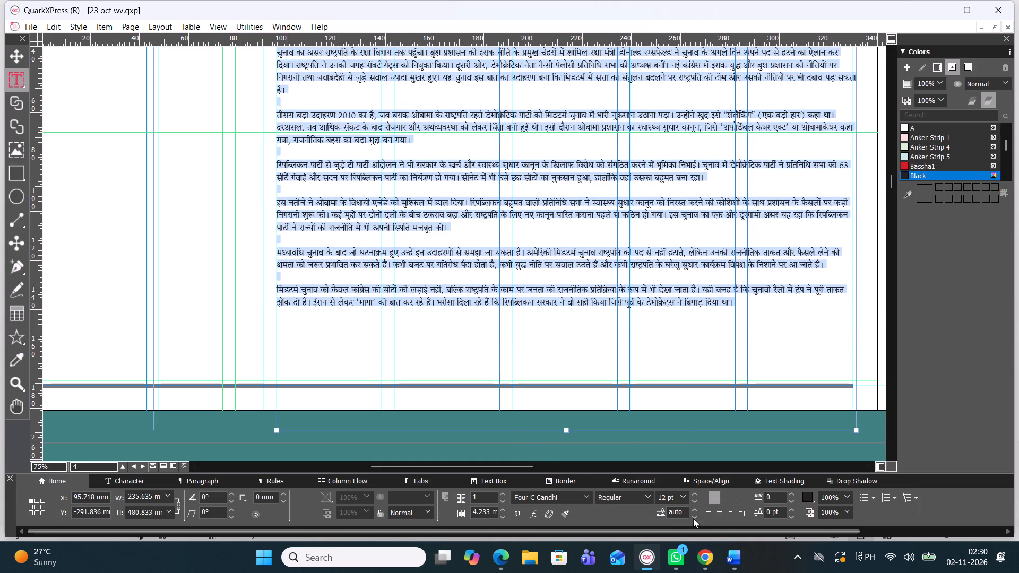
{"action": "left_click", "coordinate": [708, 512]}
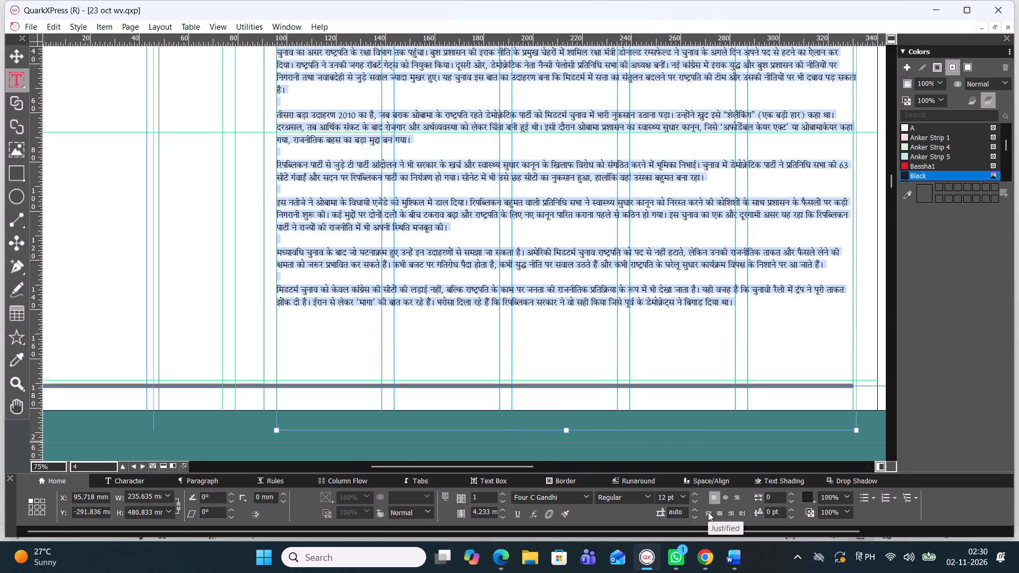
Set the pasted story's font size to 11.5 pt and its leading to 11.7 pt.
{"action": "left_click_drag", "start_coordinate": [674, 497], "coordinate": [595, 494]}
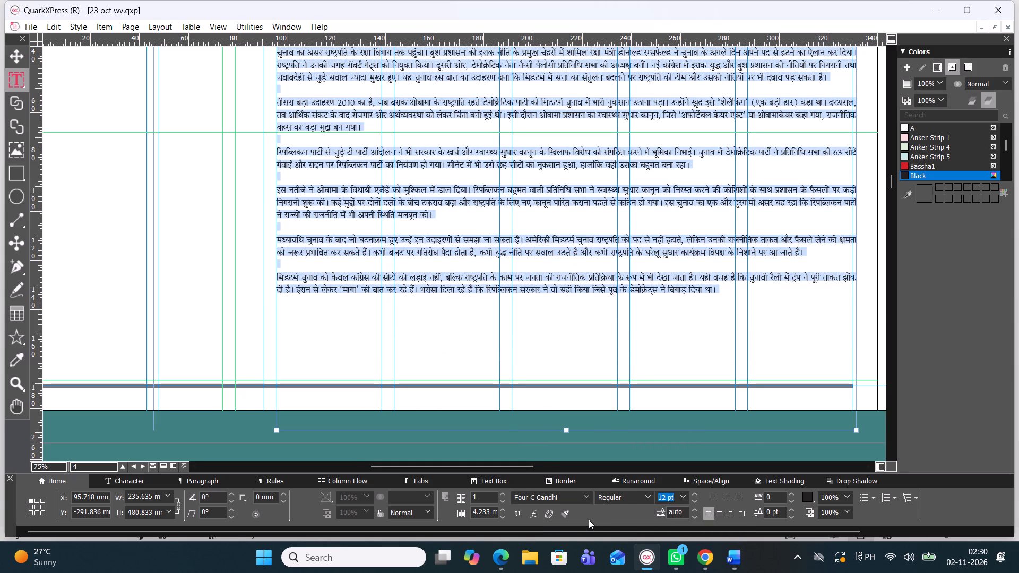
{"action": "type", "text": "11"}
{"action": "type", "text": ".5"}
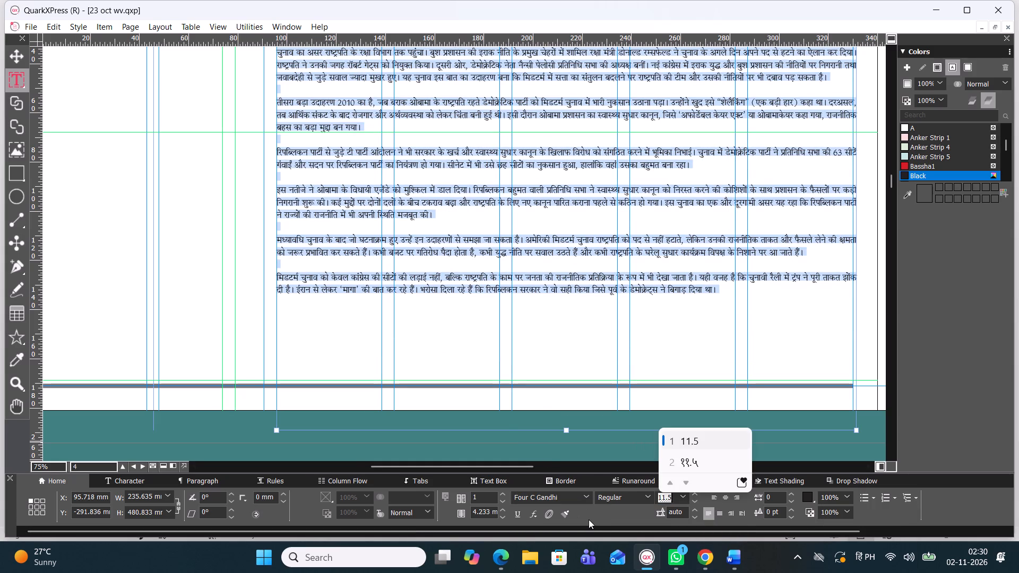
{"action": "key", "text": "Return"}
{"action": "key", "text": "Return"}
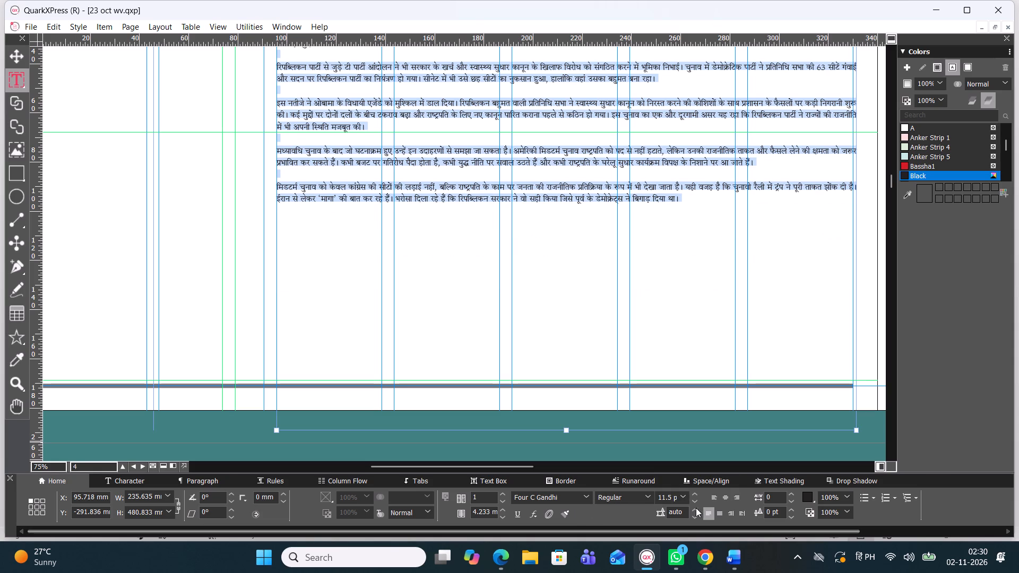
{"action": "left_click_drag", "start_coordinate": [684, 512], "coordinate": [609, 499]}
{"action": "type", "text": "11.7"}
{"action": "key", "text": "Return"}
{"action": "key", "text": "Return"}
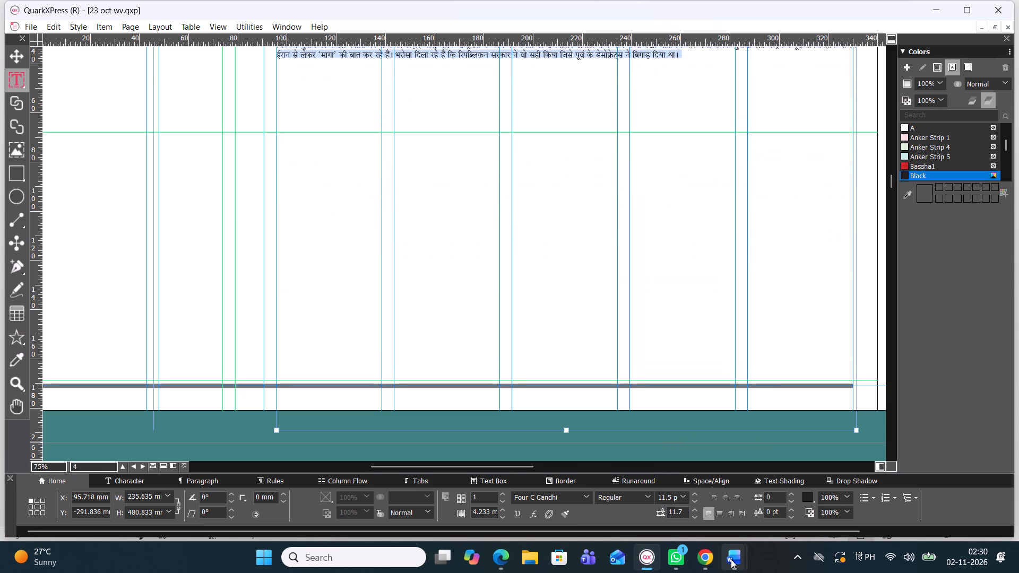
Shorten the story box on page 4 to about 336.7 mm high by raising its bottom edge.
{"action": "scroll", "coordinate": [533, 92], "scroll_direction": "down", "scroll_amount": 1}
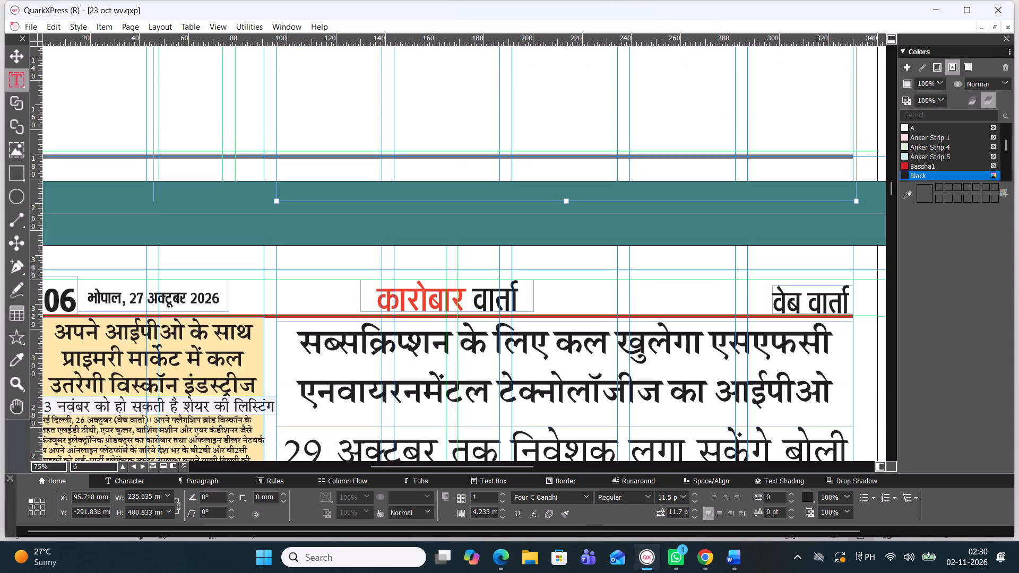
{"action": "left_click_drag", "start_coordinate": [565, 202], "coordinate": [559, 125]}
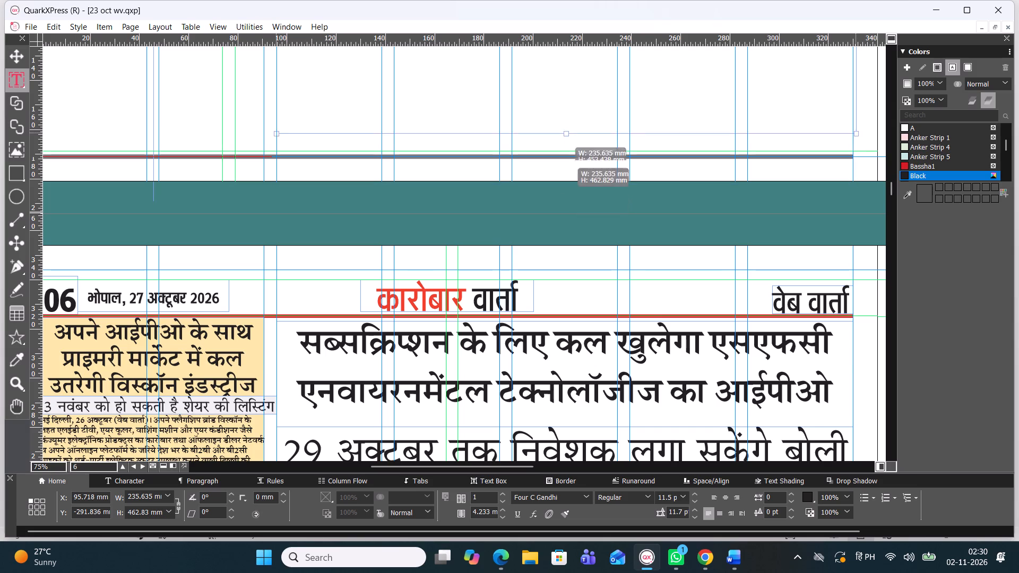
{"action": "left_click_drag", "start_coordinate": [559, 125], "coordinate": [518, 25]}
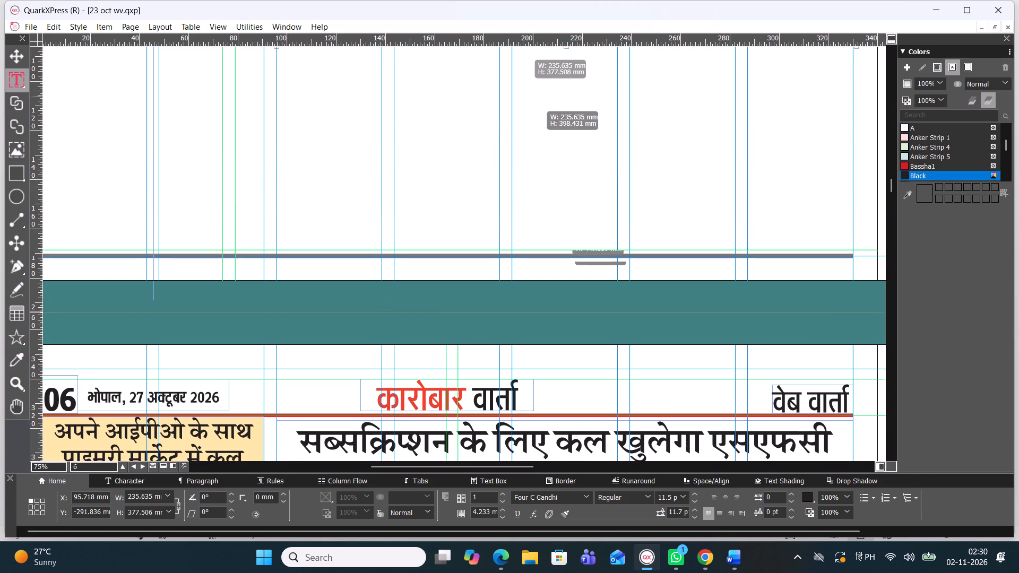
{"action": "left_click_drag", "start_coordinate": [518, 25], "coordinate": [508, 3]}
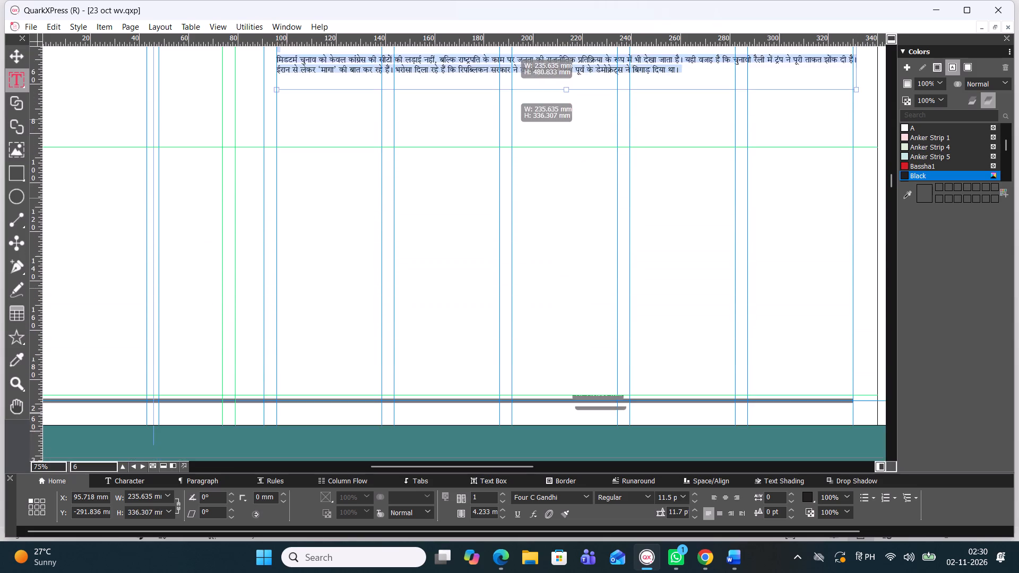
{"action": "left_click_drag", "start_coordinate": [508, 3], "coordinate": [524, 132]}
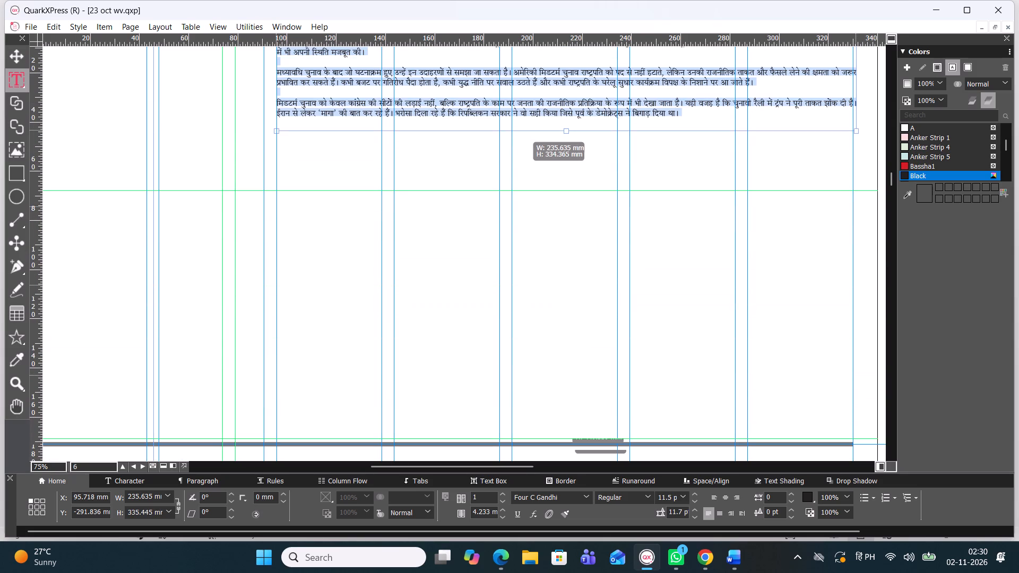
{"action": "left_click_drag", "start_coordinate": [524, 132], "coordinate": [524, 135]}
Set the story box to three columns.
{"action": "triple_click", "coordinate": [502, 493]}
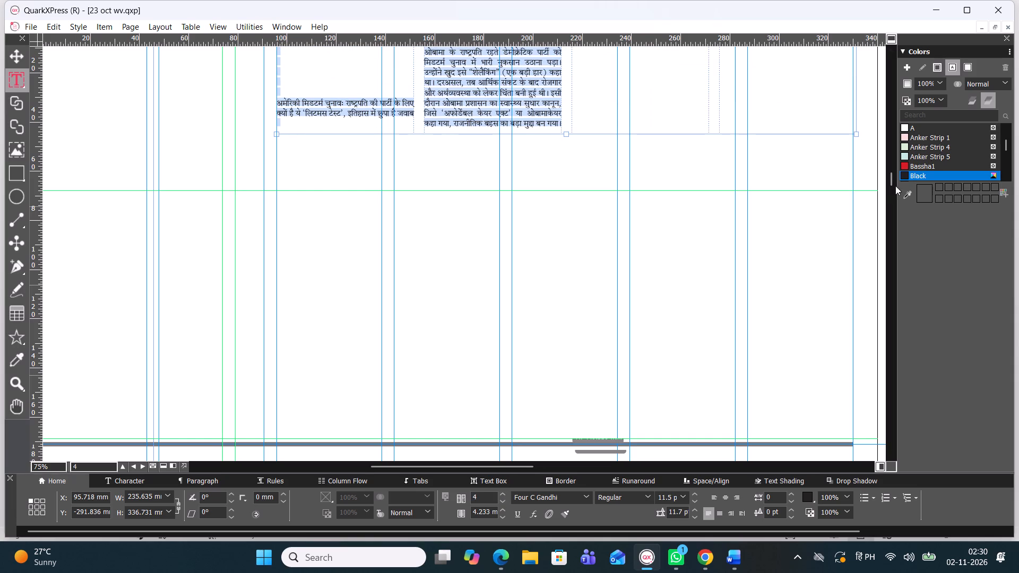
{"action": "left_click_drag", "start_coordinate": [890, 182], "coordinate": [888, 155]}
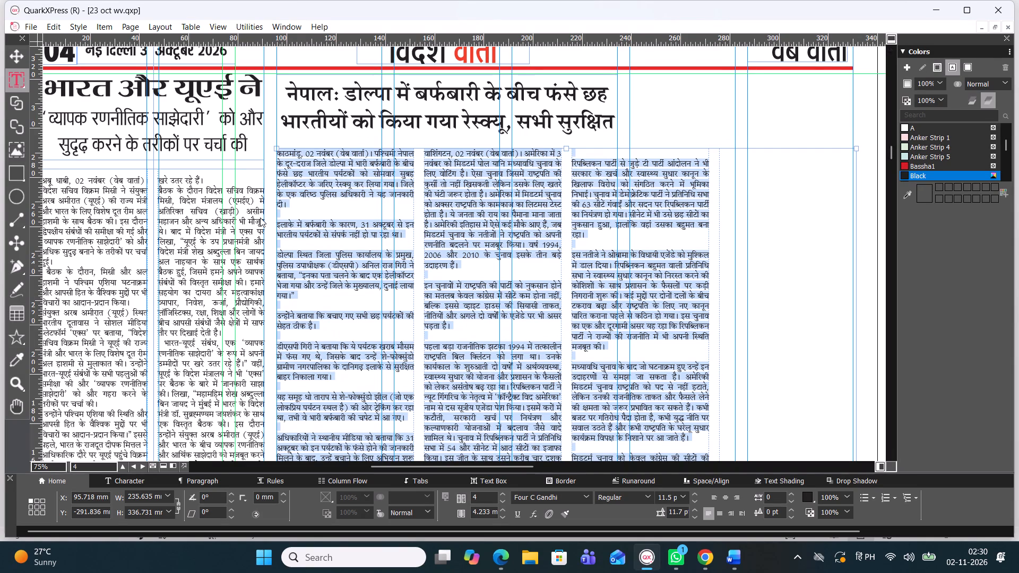
{"action": "left_click", "coordinate": [505, 500]}
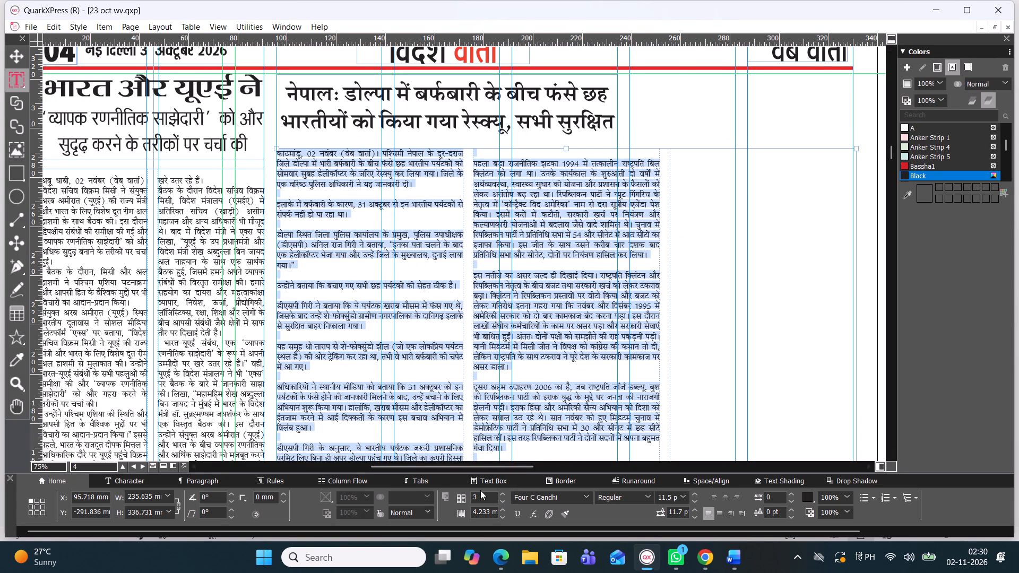
Remove the blank lines between the Nepal story's first three paragraphs and run the डोल्पा police paragraph on after the second, separated by a space.
{"action": "left_click", "coordinate": [380, 195]}
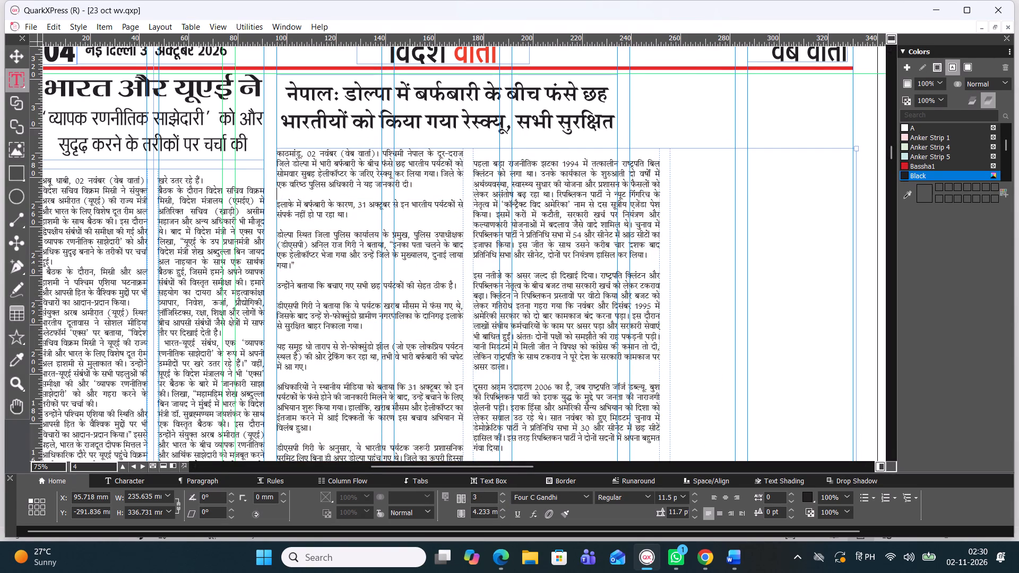
{"action": "left_click", "coordinate": [380, 195]}
{"action": "key", "text": "BackSpace"}
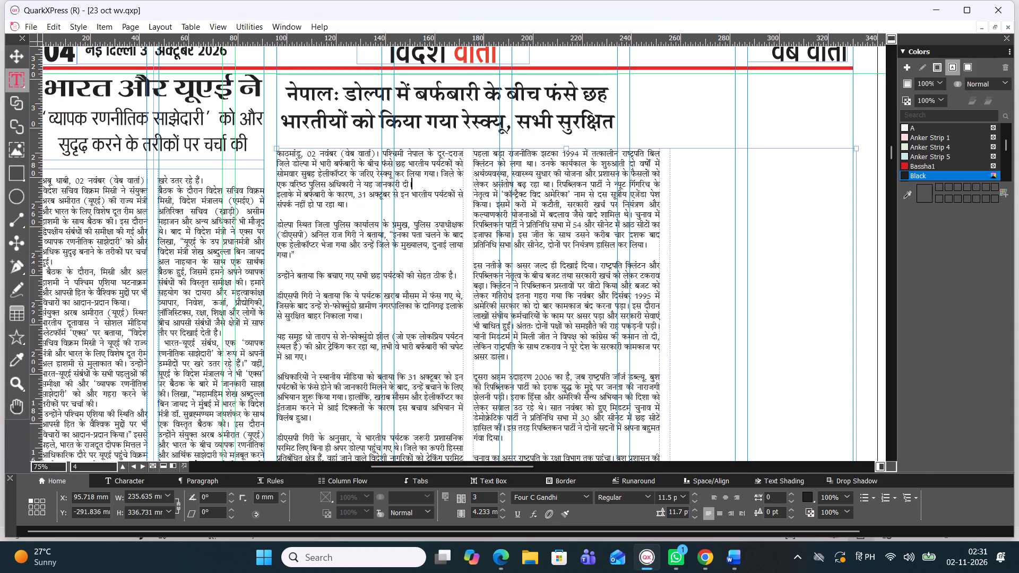
{"action": "left_click", "coordinate": [338, 215]}
{"action": "key", "text": "BackSpace"}
{"action": "left_click", "coordinate": [322, 248]}
{"action": "key", "text": "BackSpace"}
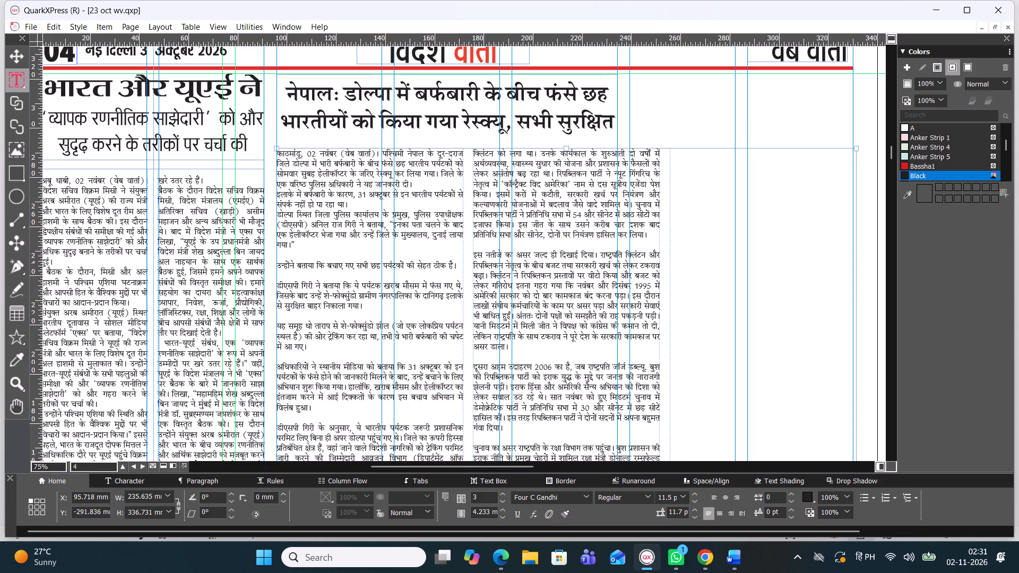
{"action": "key", "text": "ctrl+z"}
{"action": "left_click", "coordinate": [278, 215]}
{"action": "key", "text": "BackSpace"}
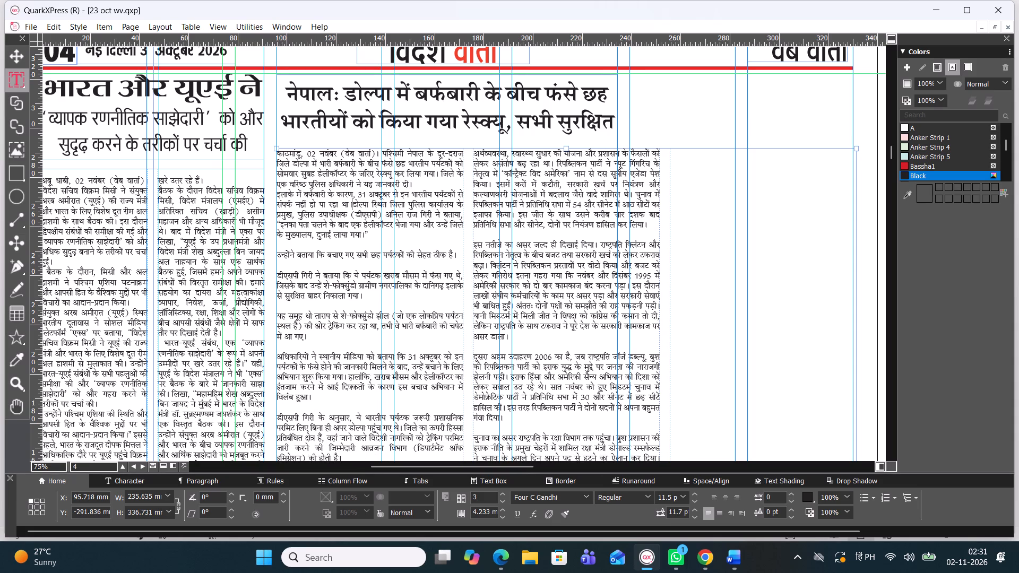
{"action": "key", "text": "space"}
Remove the blank lines before the "उन्होंने बताया" and "डीएसपी गिरी ने बताया" paragraphs and run both on after the preceding text, separated by spaces.
{"action": "left_click", "coordinate": [301, 244]}
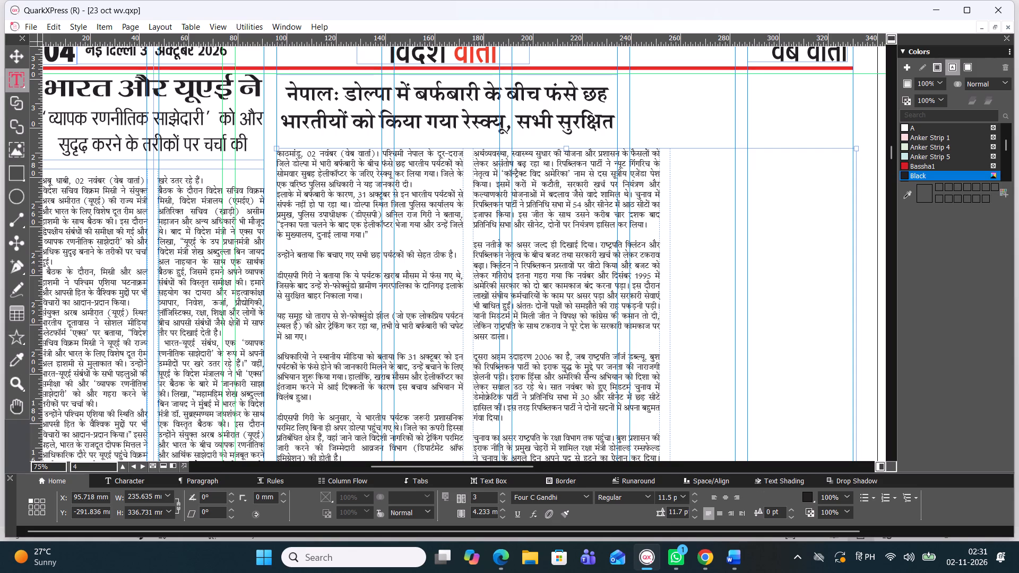
{"action": "key", "text": "BackSpace"}
{"action": "left_click", "coordinate": [278, 244]}
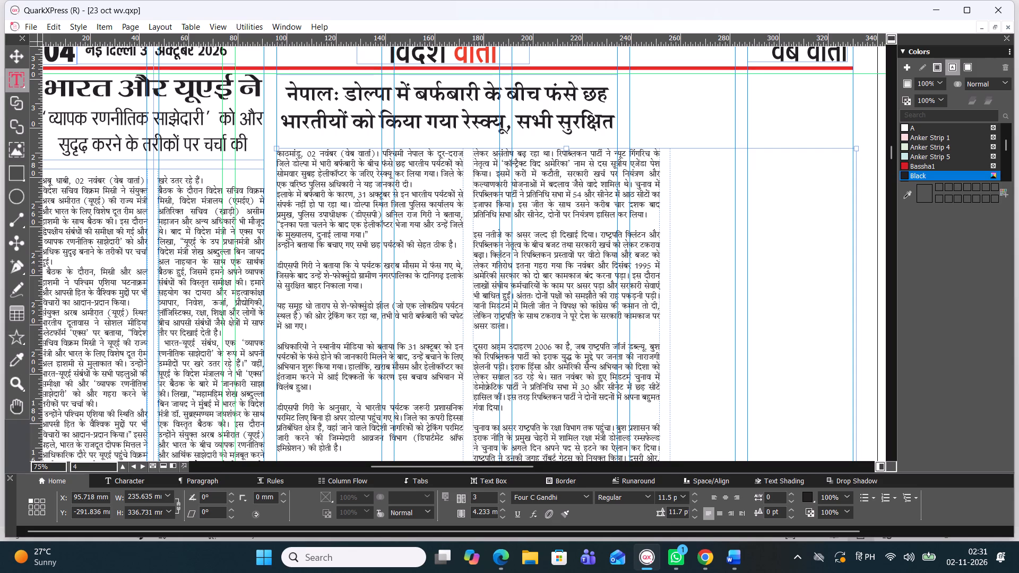
{"action": "key", "text": "BackSpace"}
{"action": "key", "text": "space"}
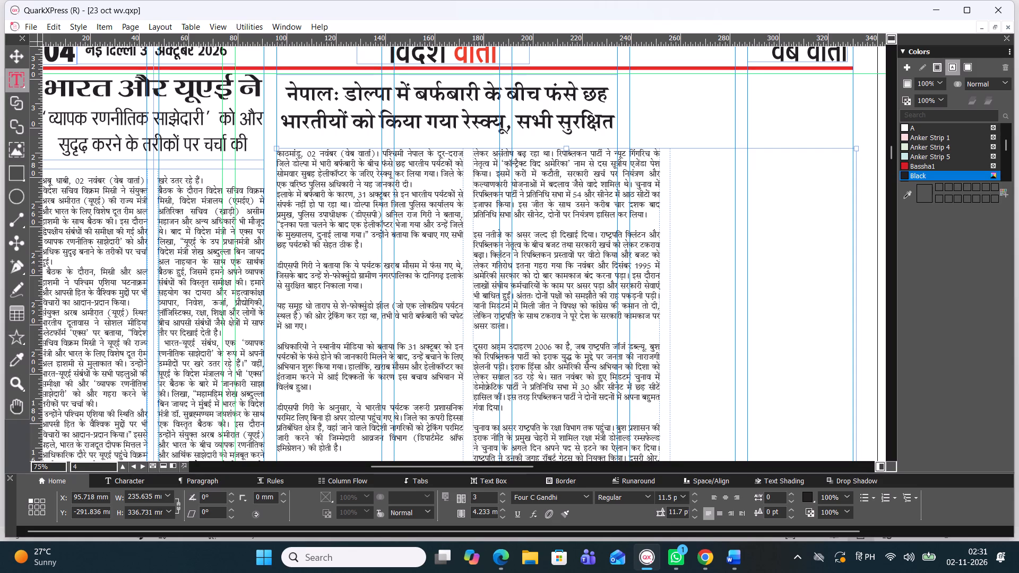
{"action": "left_click", "coordinate": [286, 256]}
{"action": "key", "text": "BackSpace"}
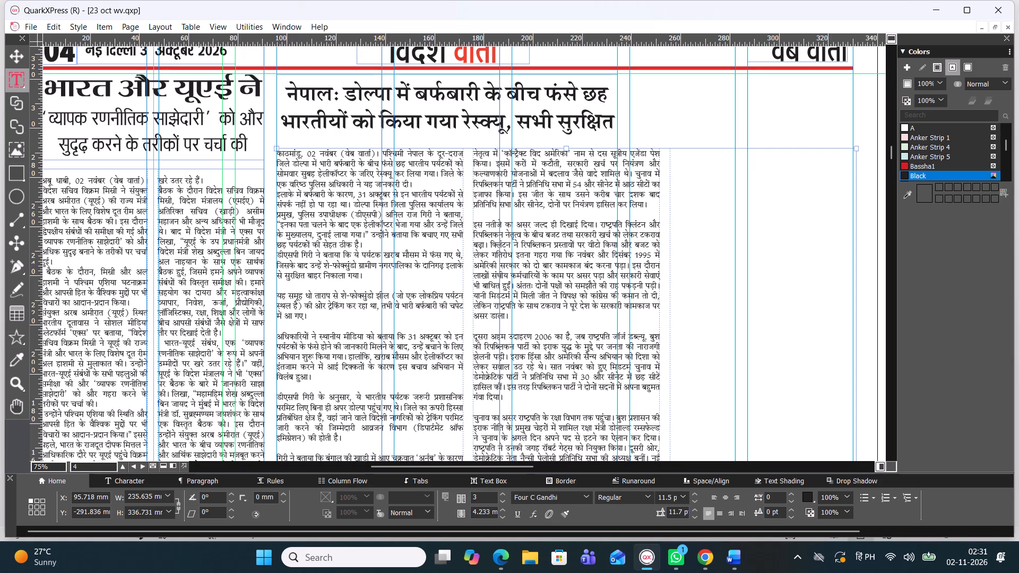
{"action": "left_click", "coordinate": [278, 253]}
{"action": "key", "text": "BackSpace"}
{"action": "key", "text": "space"}
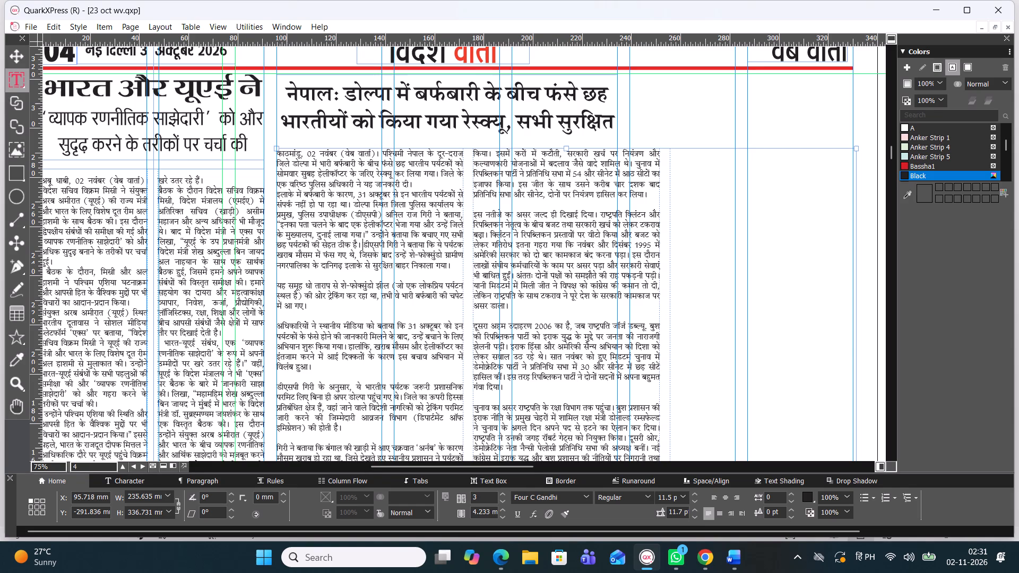
Remove the blank line before "यह समूह", and run the "अधिकारियों" and "डीएसपी गिरी के अनुसार" paragraphs on after the text before them, separated by spaces.
{"action": "left_click", "coordinate": [349, 275]}
{"action": "key", "text": "BackSpace"}
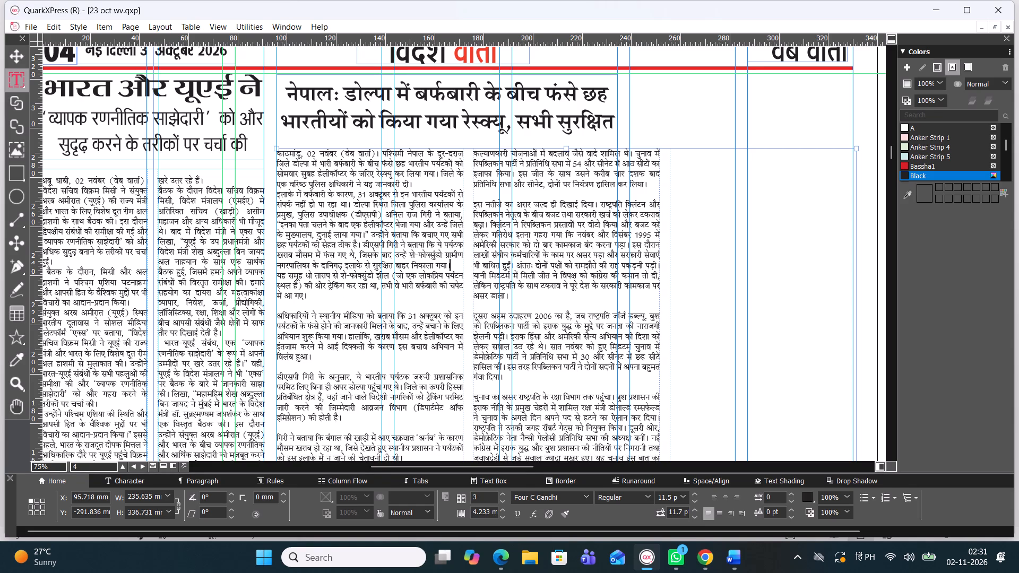
{"action": "left_click", "coordinate": [327, 303]}
{"action": "key", "text": "BackSpace"}
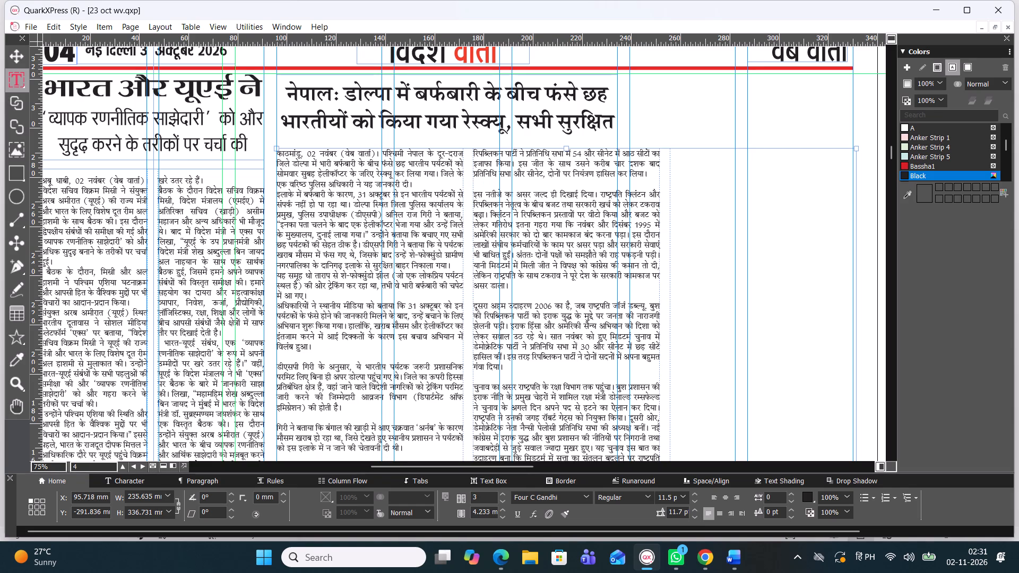
{"action": "left_click", "coordinate": [279, 305]}
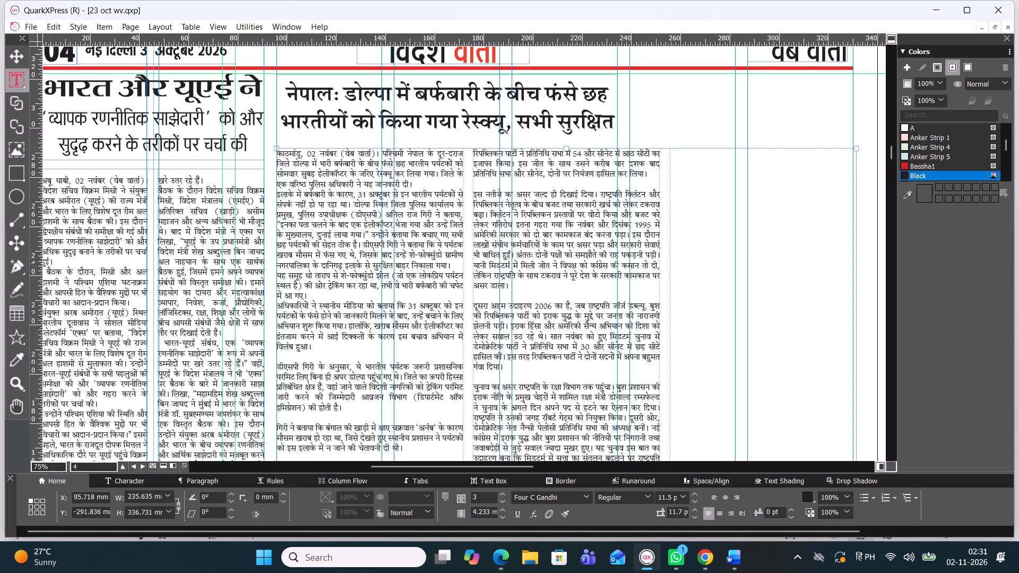
{"action": "key", "text": "BackSpace"}
{"action": "key", "text": "space"}
{"action": "left_click", "coordinate": [319, 347]}
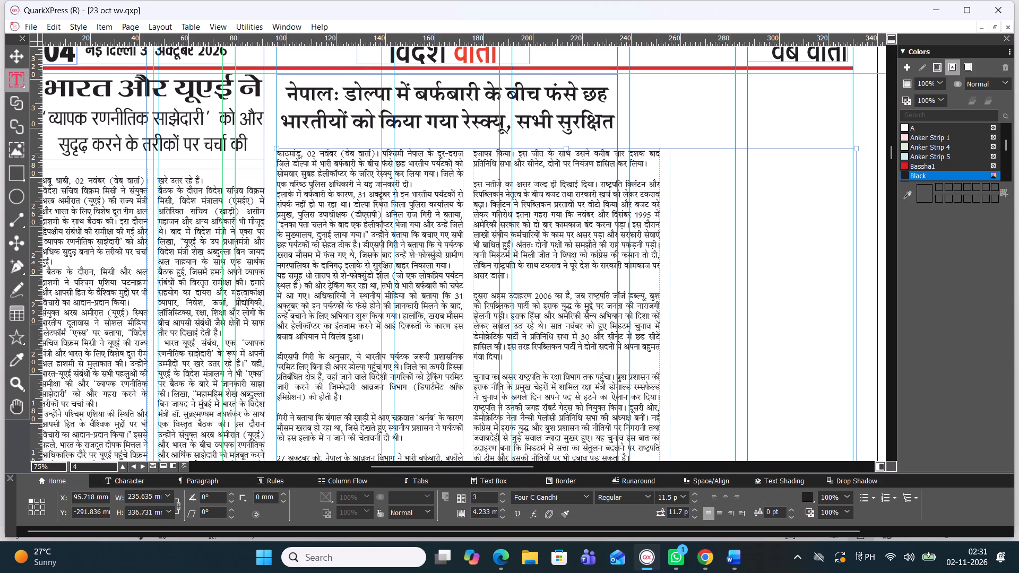
{"action": "key", "text": "BackSpace"}
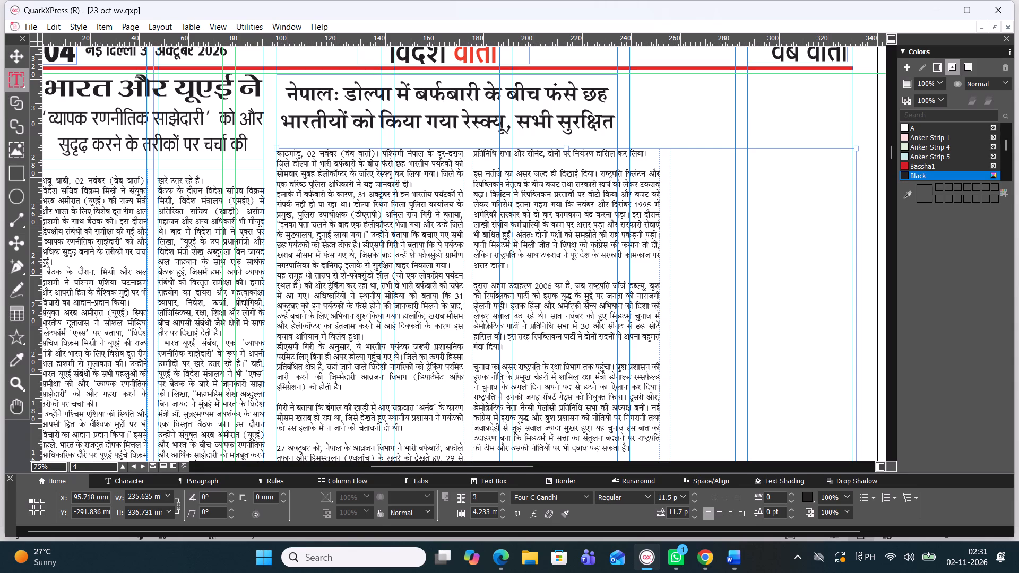
{"action": "left_click", "coordinate": [278, 348]}
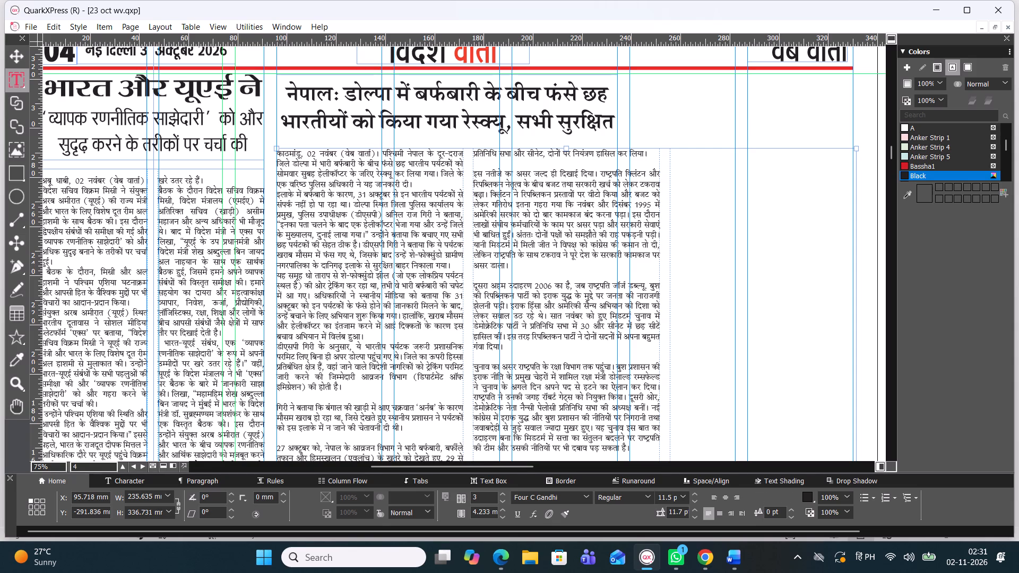
{"action": "key", "text": "BackSpace"}
{"action": "key", "text": "space"}
Remove the blank lines between the Nepal story's remaining paragraphs, from "गिरी ने बताया" through "अथॉरिटी ने पर्यटकों", keeping each on its own line.
{"action": "scroll", "coordinate": [451, 355], "scroll_direction": "down", "scroll_amount": 1}
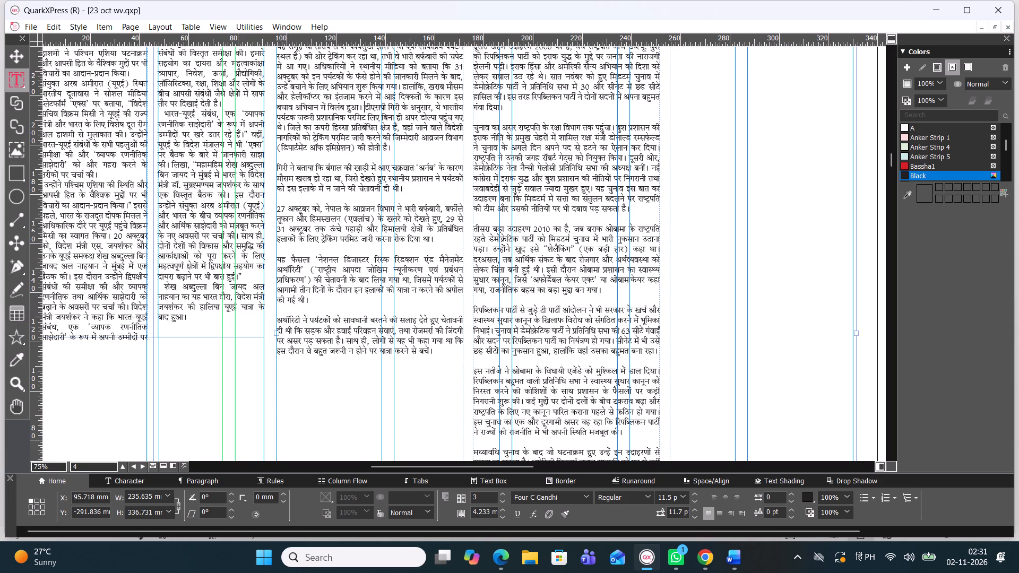
{"action": "left_click", "coordinate": [366, 157]}
{"action": "key", "text": "BackSpace"}
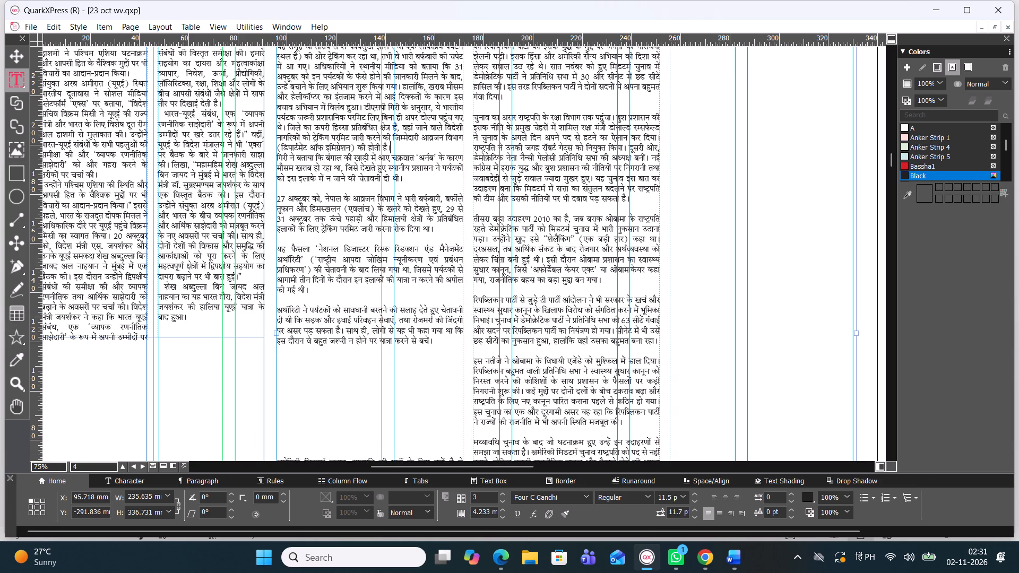
{"action": "left_click", "coordinate": [294, 188]}
{"action": "key", "text": "BackSpace"}
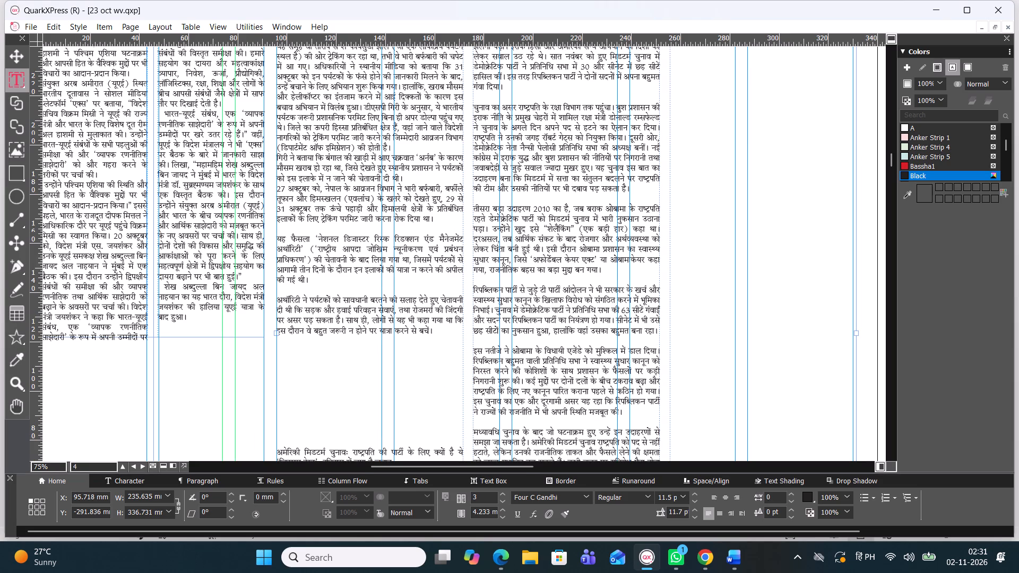
{"action": "left_click", "coordinate": [311, 230]}
{"action": "key", "text": "BackSpace"}
{"action": "left_click", "coordinate": [315, 281]}
{"action": "key", "text": "BackSpace"}
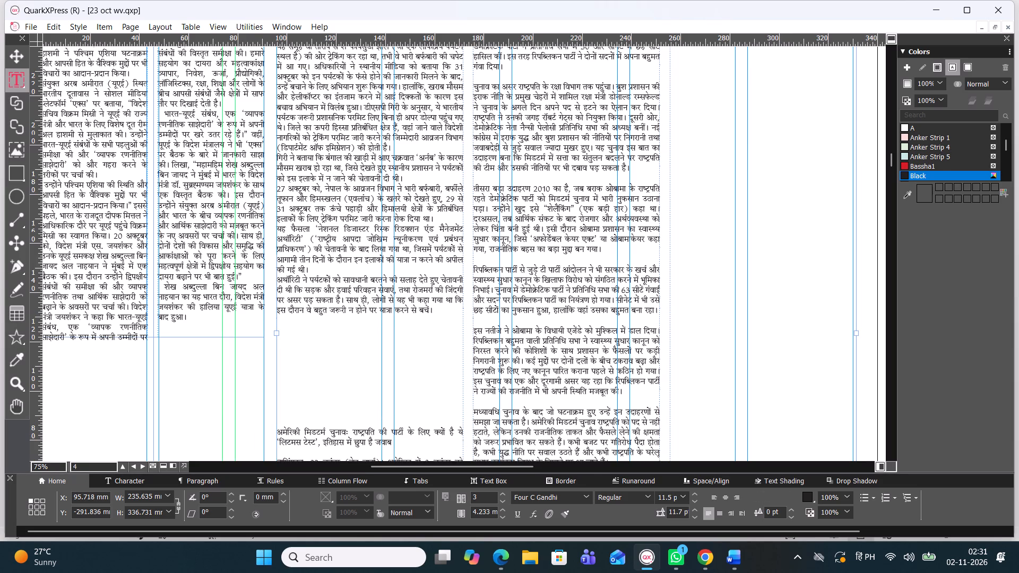
Delete all the blank lines between the end of the Nepal story and the "अमेरिकी मिडटर्म चुनाव" headline.
{"action": "left_click", "coordinate": [319, 328]}
{"action": "key", "text": "BackSpace"}
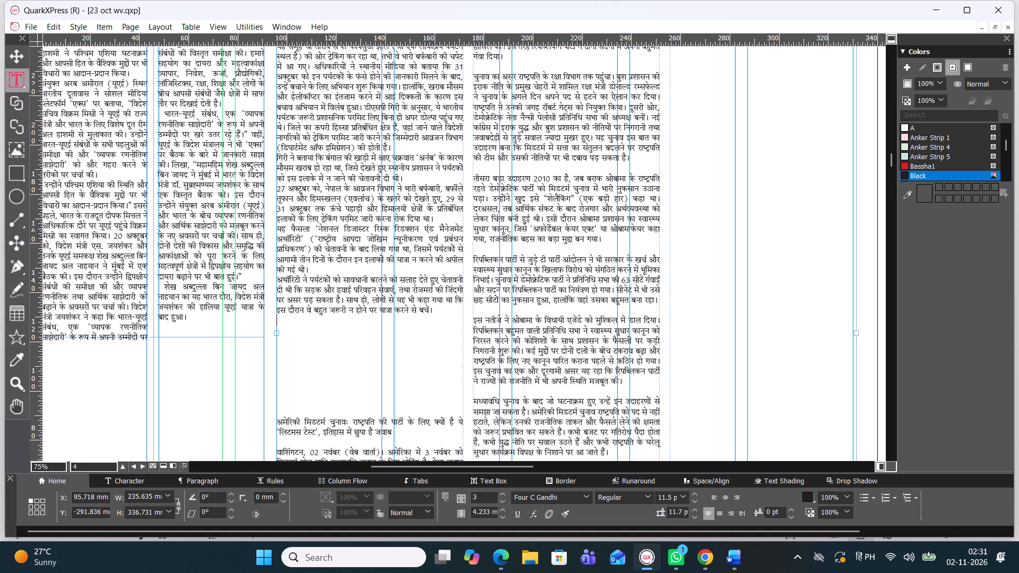
{"action": "key", "text": "BackSpace"}
{"action": "key", "text": "BackSpace"}
{"action": "key", "text": "BackSpace"}
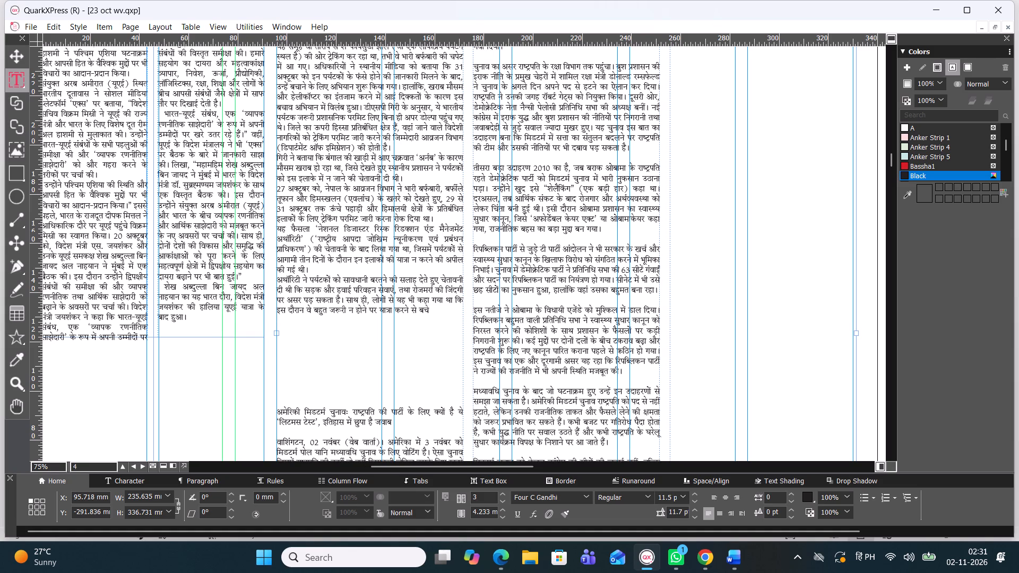
{"action": "left_click", "coordinate": [316, 321]}
{"action": "key", "text": "BackSpace"}
{"action": "left_click", "coordinate": [316, 323]}
{"action": "key", "text": "BackSpace"}
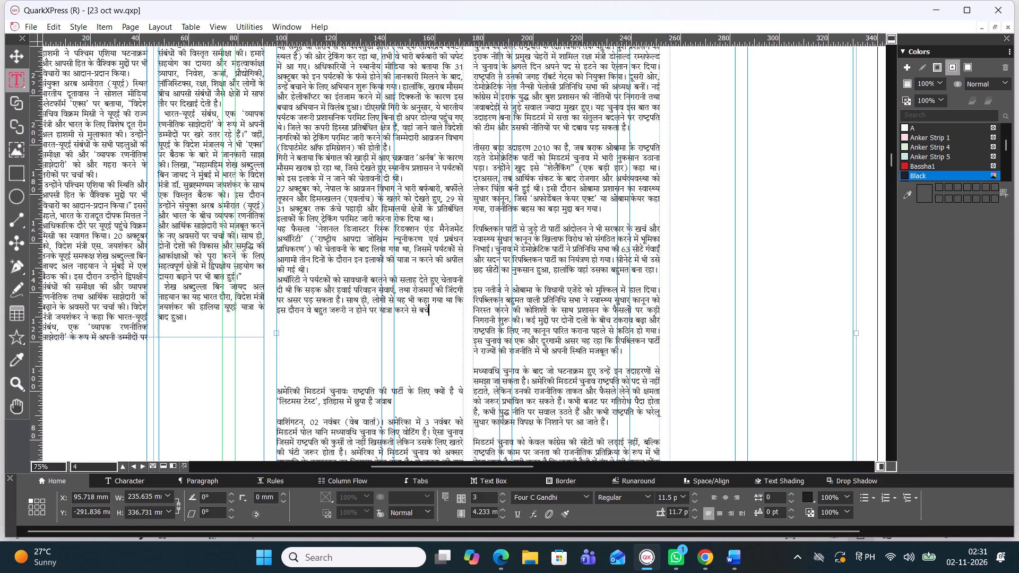
{"action": "left_click", "coordinate": [315, 323]}
{"action": "key", "text": "BackSpace"}
{"action": "left_click", "coordinate": [315, 323]}
{"action": "key", "text": "BackSpace"}
{"action": "left_click", "coordinate": [315, 322]}
{"action": "key", "text": "BackSpace"}
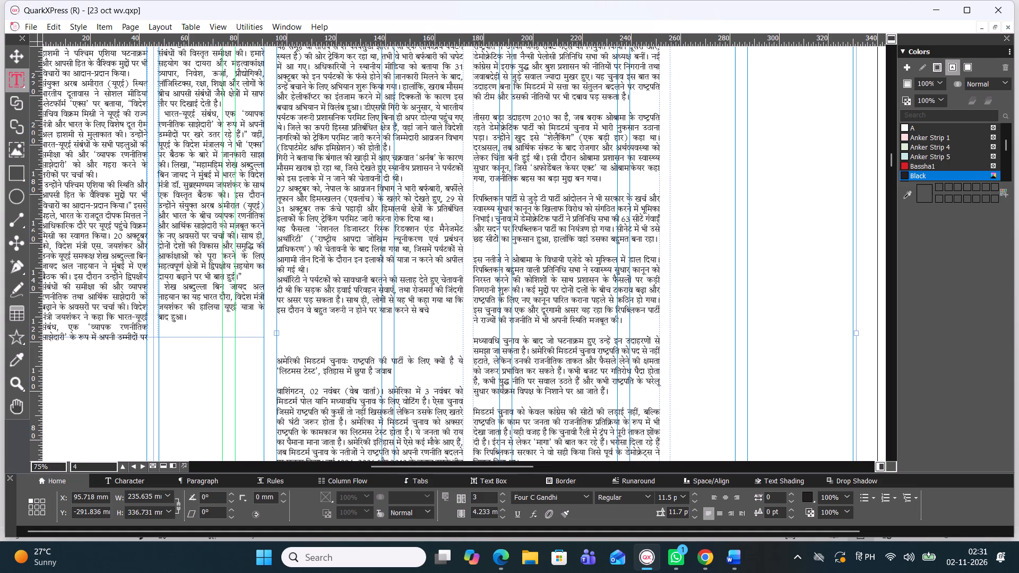
{"action": "left_click", "coordinate": [314, 321]}
{"action": "key", "text": "BackSpace"}
{"action": "left_click", "coordinate": [312, 320]}
{"action": "key", "text": "BackSpace"}
{"action": "left_click", "coordinate": [312, 320]}
{"action": "key", "text": "BackSpace"}
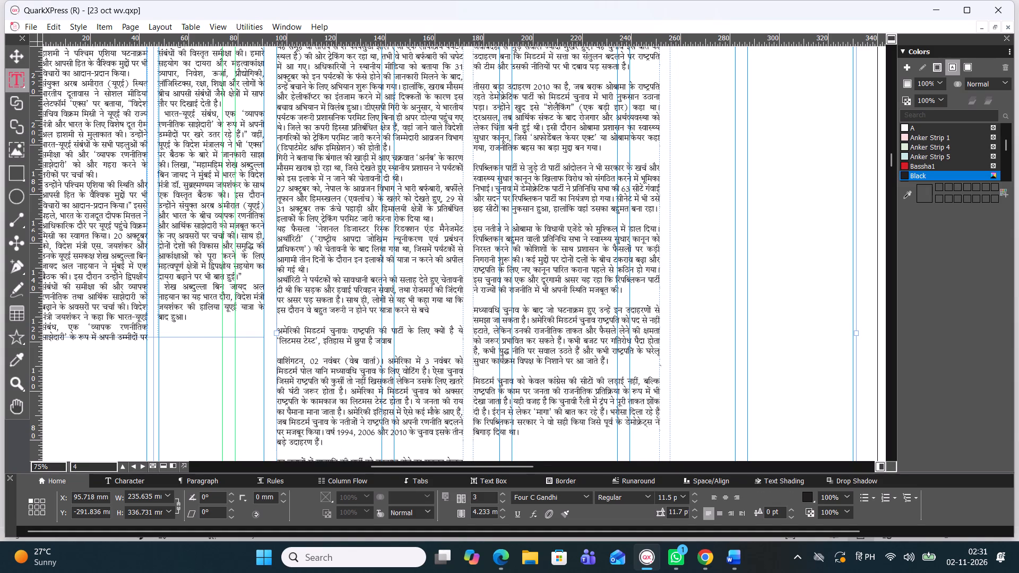
{"action": "left_click", "coordinate": [312, 320]}
{"action": "key", "text": "BackSpace"}
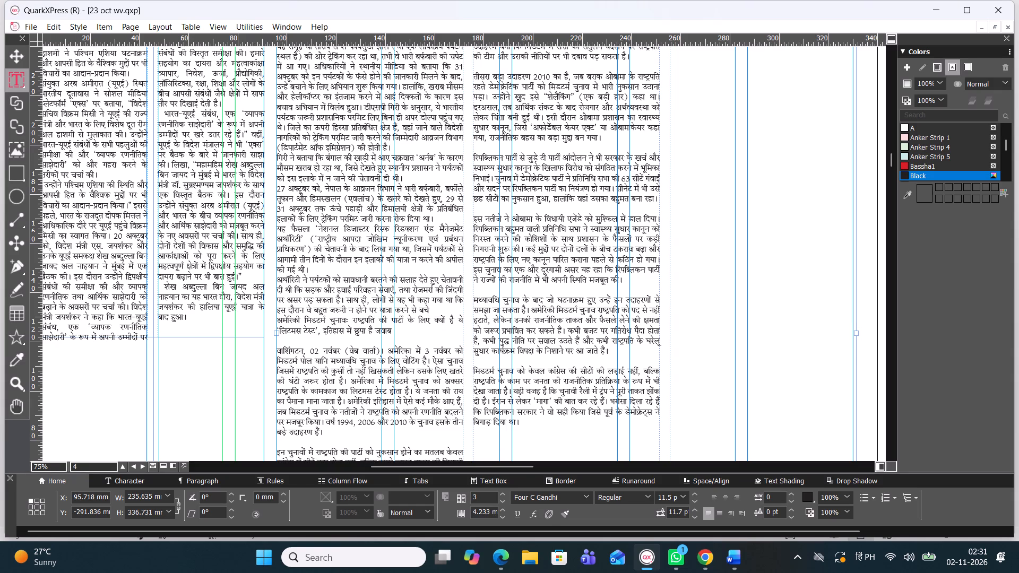
Remove the blank line between the "अमेरिकी मिडटर्म चुनाव" headline and the paragraph starting "वाशिंगटन, 02 नवंबर".
{"action": "left_click", "coordinate": [302, 341]}
{"action": "key", "text": "BackSpace"}
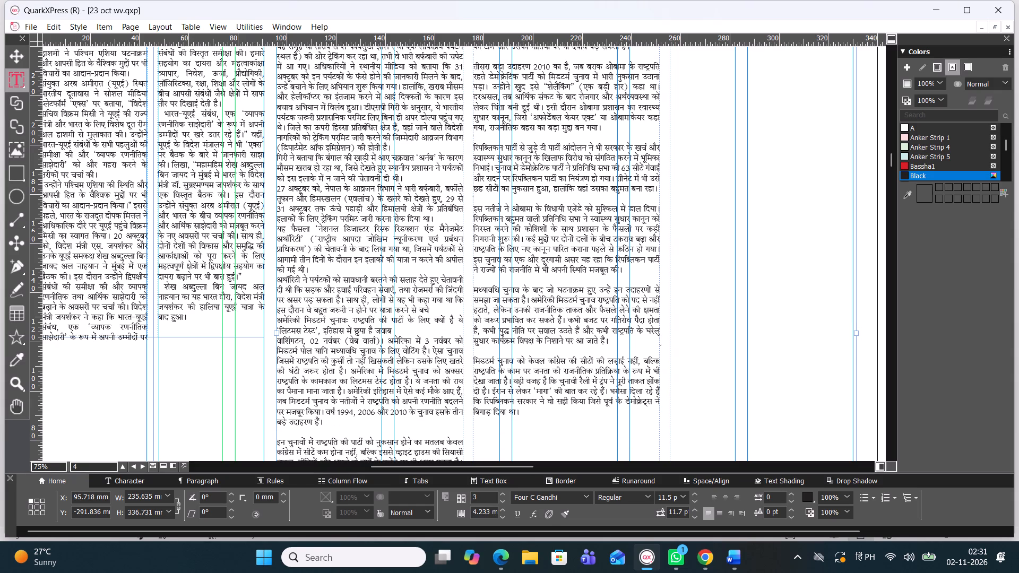
Run the Nepal story's "गिरी ने बताया", "अथॉरिटी ने पर्यटकों" and "27 अक्टूबर को" paragraphs on after the text before them, separated by spaces.
{"action": "left_click", "coordinate": [278, 158]}
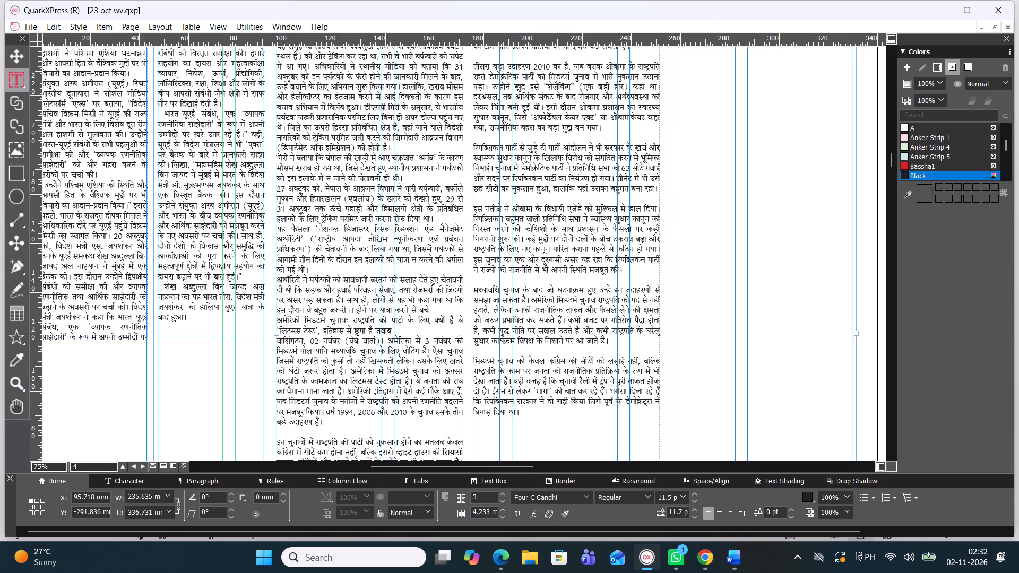
{"action": "key", "text": "BackSpace"}
{"action": "key", "text": "space"}
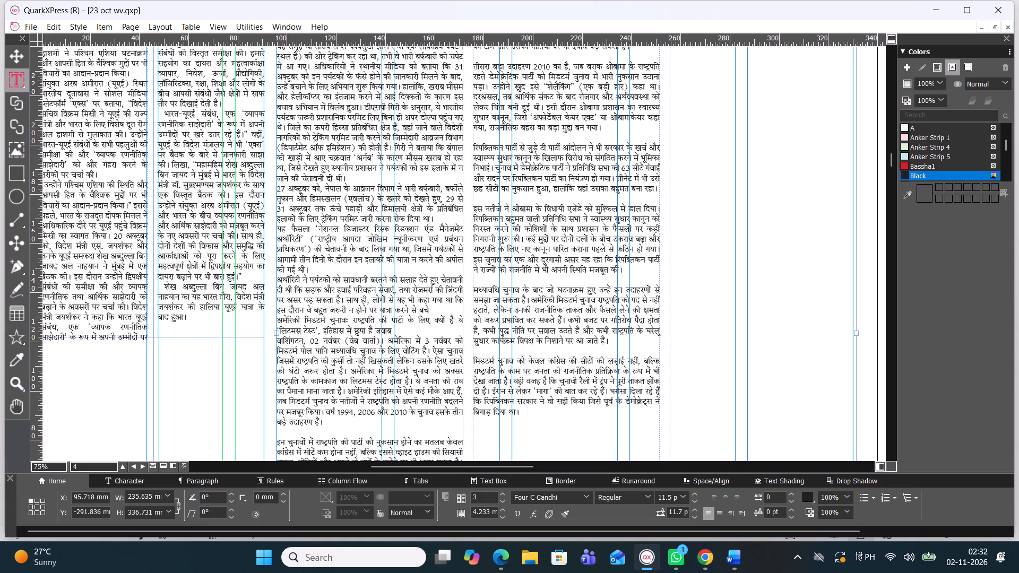
{"action": "left_click", "coordinate": [278, 278]}
{"action": "key", "text": "BackSpace"}
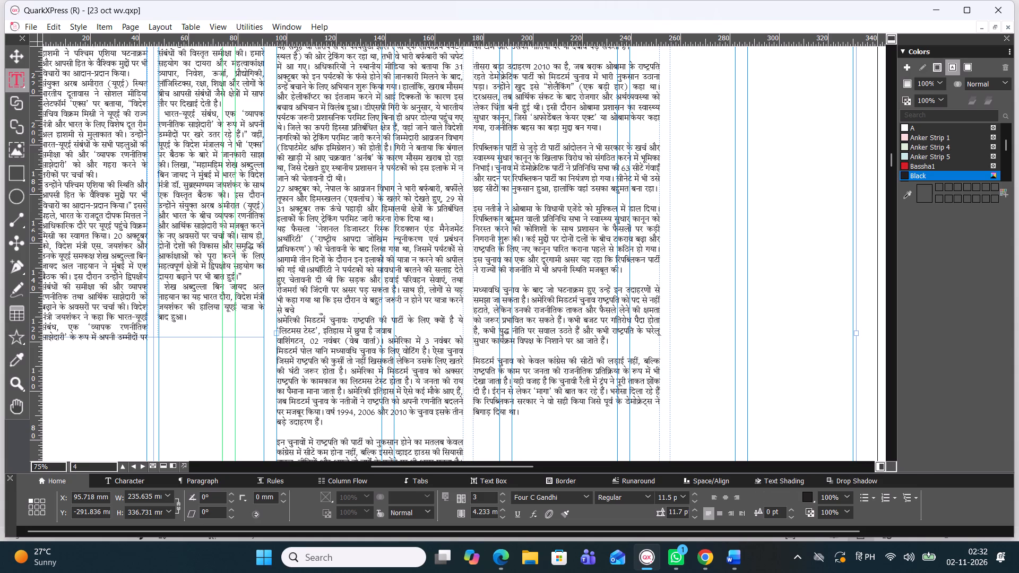
{"action": "key", "text": "space"}
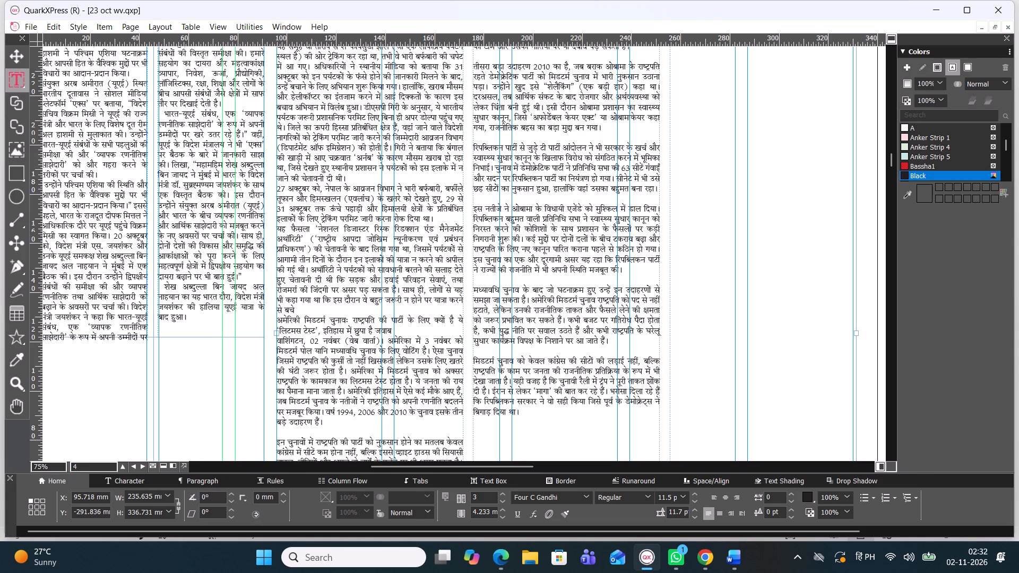
{"action": "left_click", "coordinate": [278, 189]}
{"action": "key", "text": "BackSpace"}
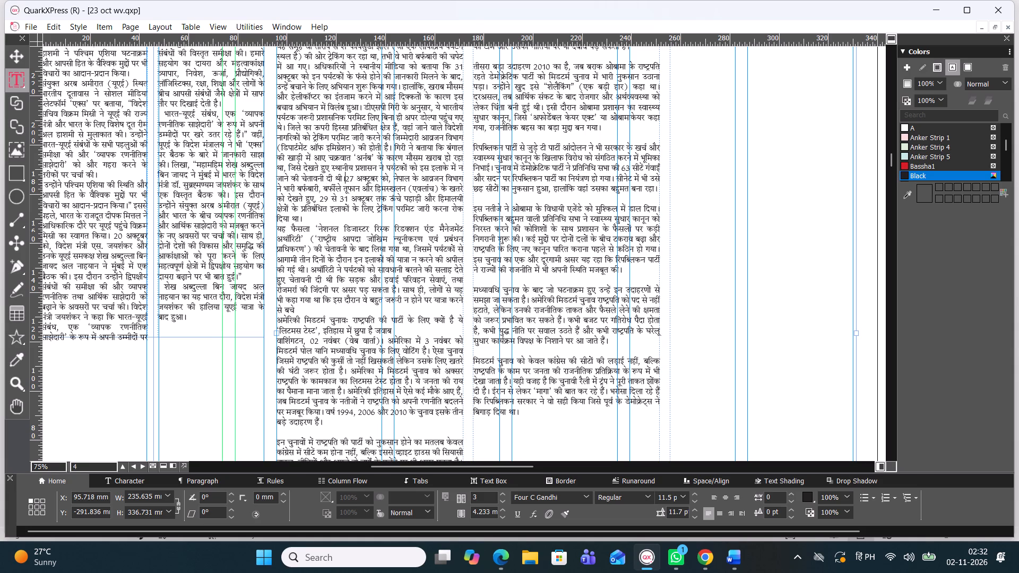
{"action": "key", "text": "space"}
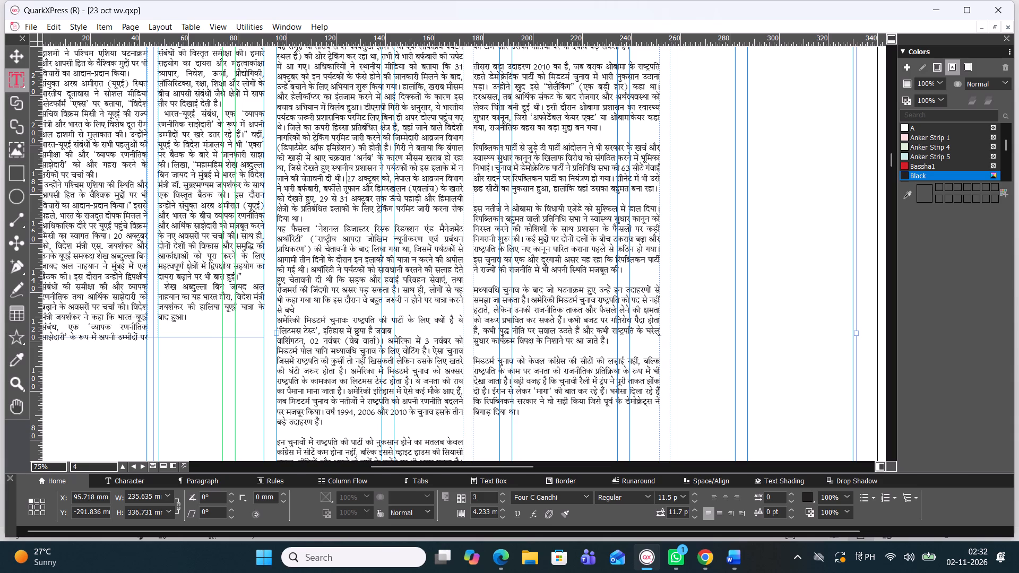
Run the "अमेरिकी मिडटर्म चुनाव" headline and the "यह फैसला" paragraph on after the text before each, separated by spaces.
{"action": "left_click", "coordinate": [278, 317]}
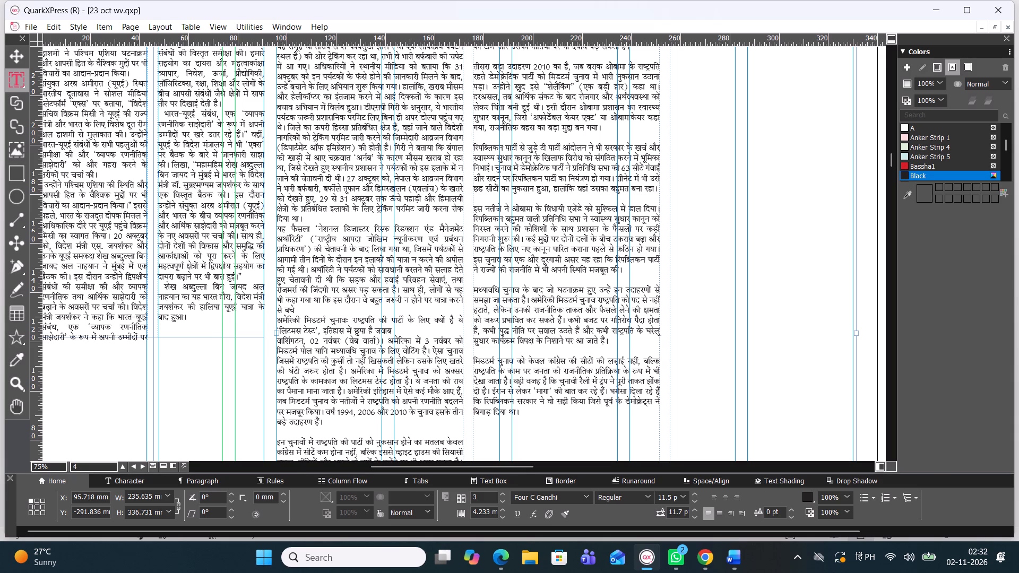
{"action": "key", "text": "BackSpace"}
{"action": "key", "text": "space"}
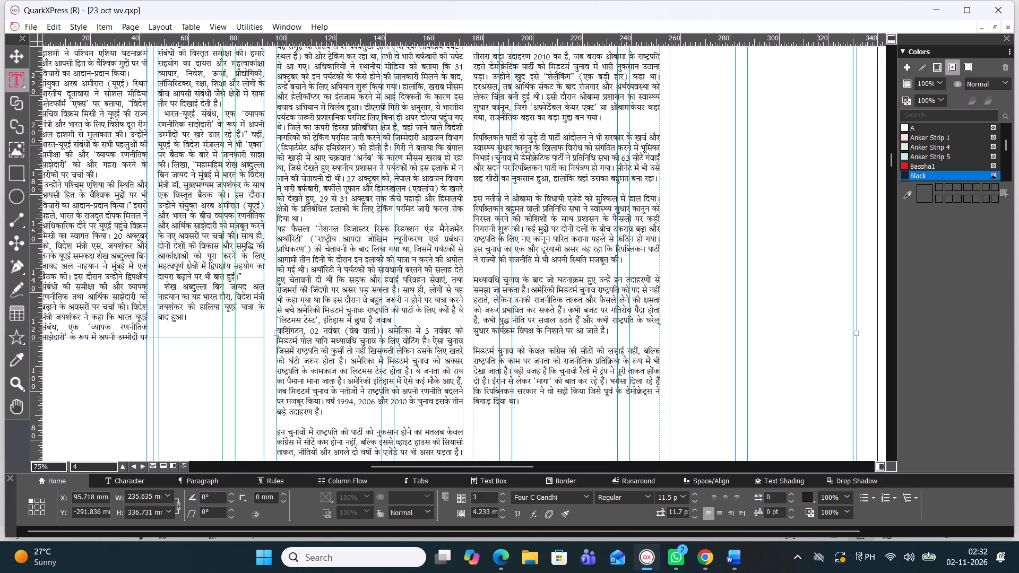
{"action": "left_click", "coordinate": [278, 228]}
{"action": "key", "text": "BackSpace"}
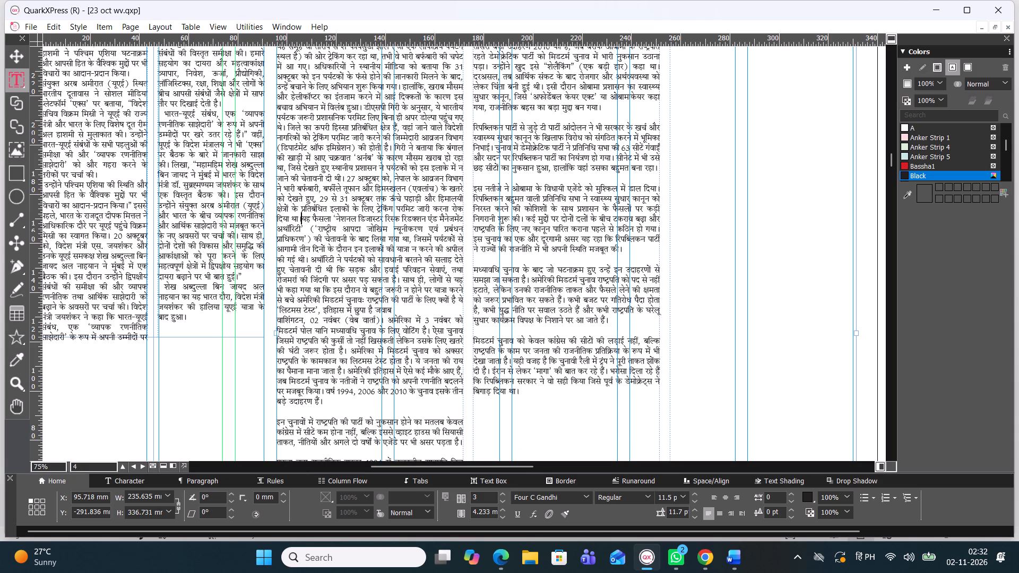
{"action": "key", "text": "space"}
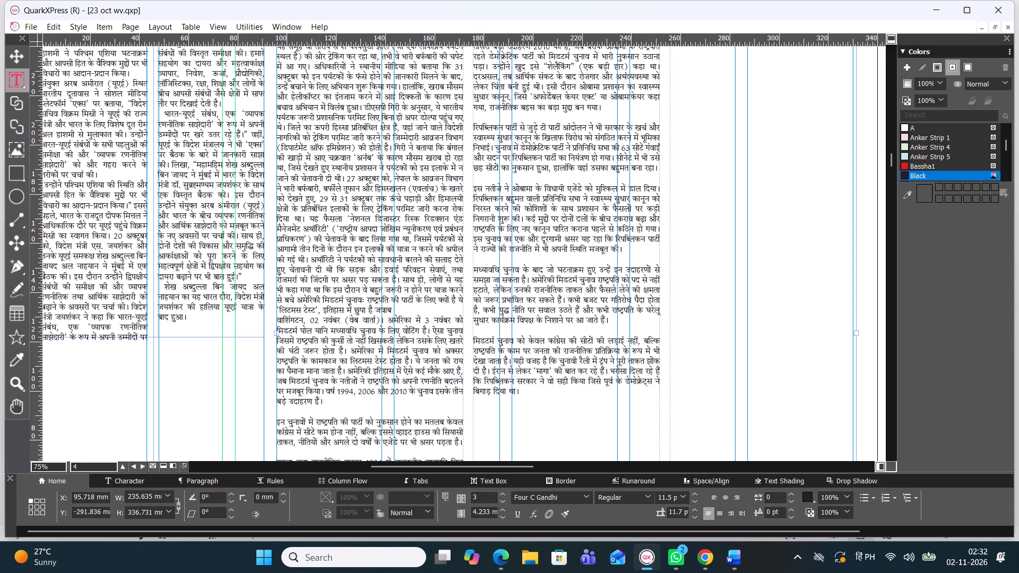
Remove the blank lines before "इन चुनावों में" and "पहला बड़ा राजनीतिक झटका", and run both paragraphs on after the preceding text, separated by spaces.
{"action": "scroll", "coordinate": [331, 338], "scroll_direction": "down", "scroll_amount": 1}
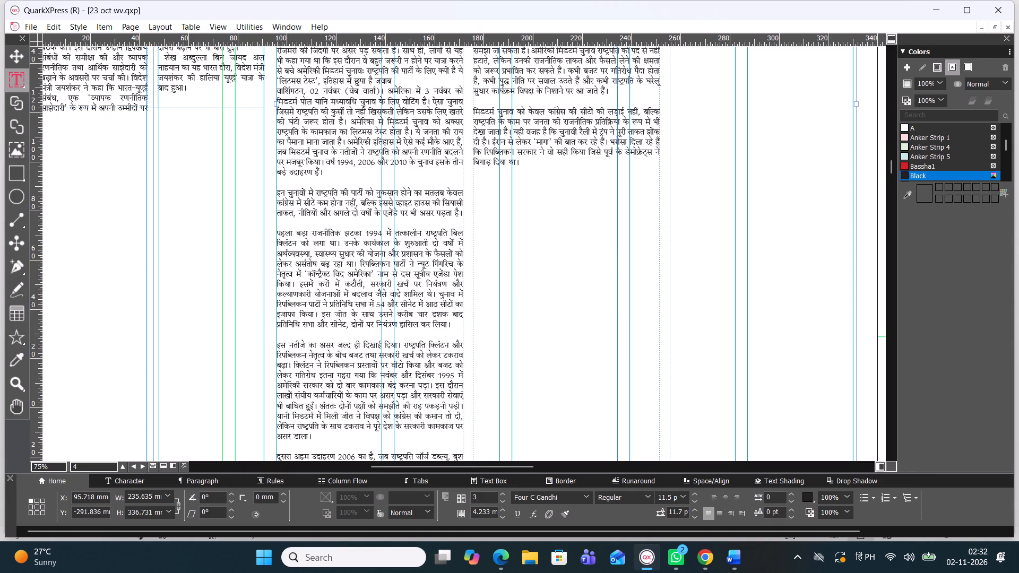
{"action": "left_click", "coordinate": [324, 183]}
{"action": "key", "text": "BackSpace"}
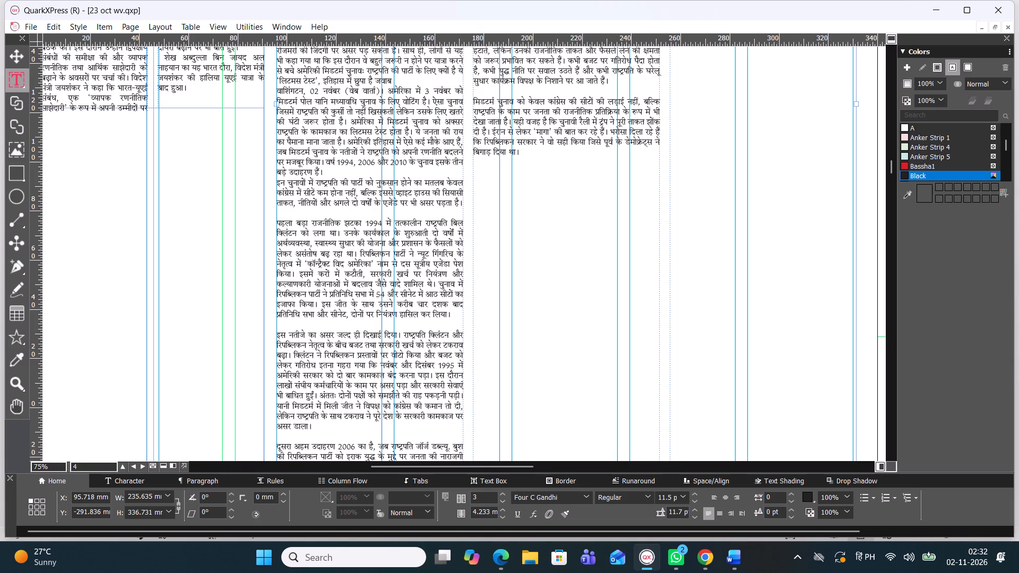
{"action": "left_click", "coordinate": [278, 181]}
{"action": "key", "text": "BackSpace"}
{"action": "key", "text": "space"}
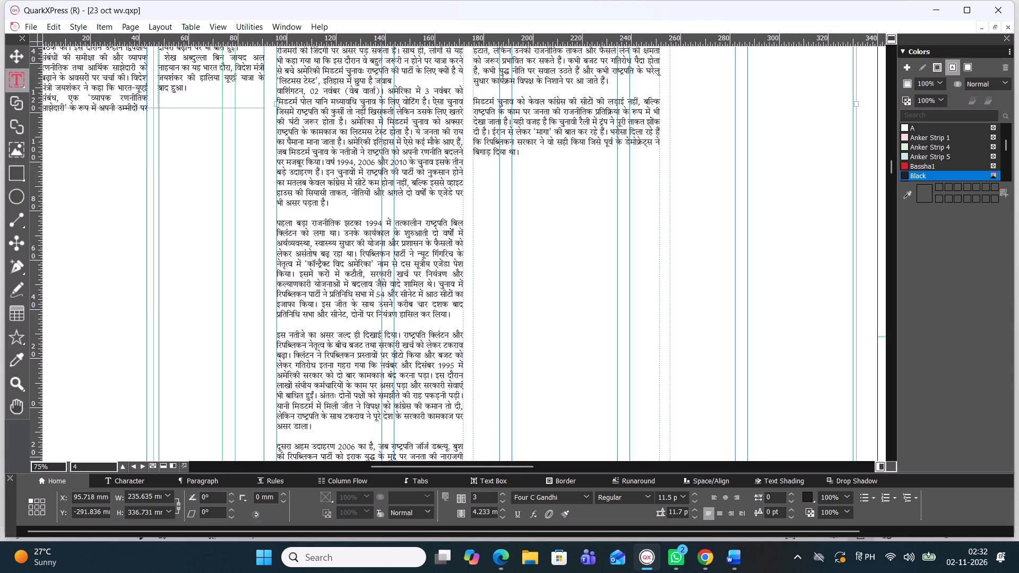
{"action": "left_click", "coordinate": [306, 212]}
{"action": "key", "text": "BackSpace"}
{"action": "left_click", "coordinate": [278, 209]}
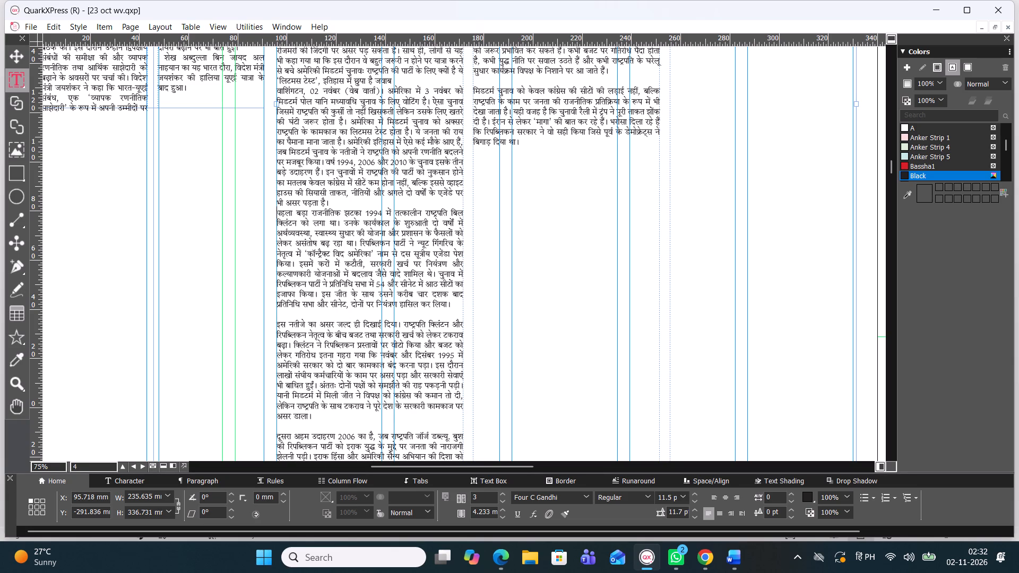
{"action": "key", "text": "BackSpace"}
{"action": "key", "text": "space"}
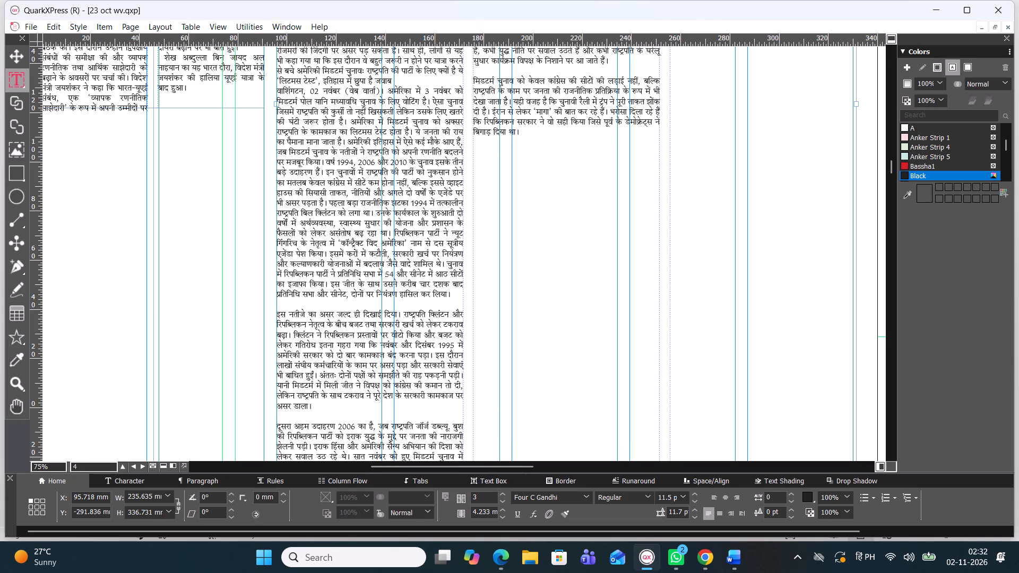
Remove the blank line before "इस नतीजे का असर", and run "दूसरा अहम उदाहरण" and "चुनाव का असर" on after the preceding text, separated by spaces.
{"action": "scroll", "coordinate": [352, 232], "scroll_direction": "down", "scroll_amount": 1}
{"action": "left_click", "coordinate": [355, 79]}
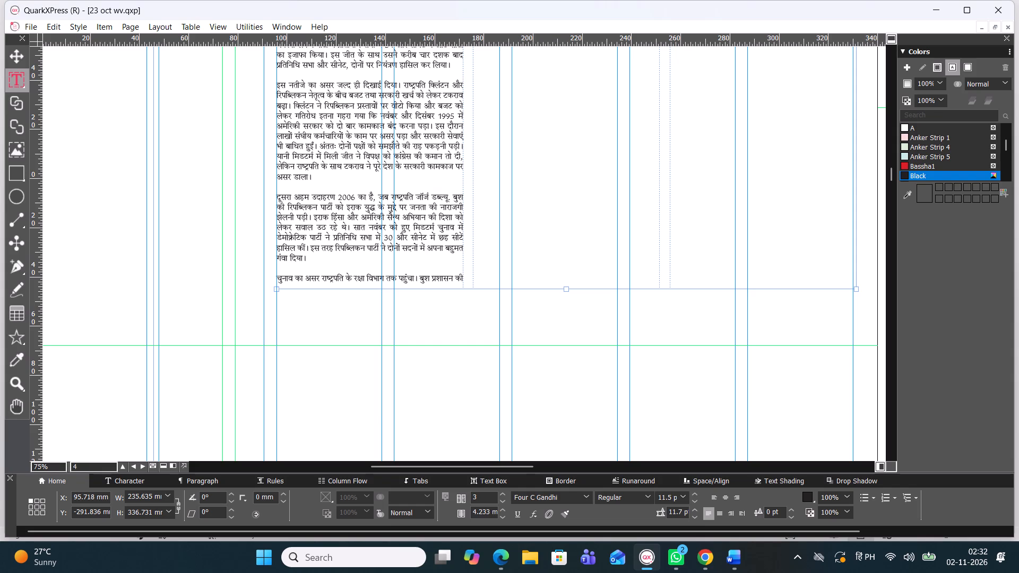
{"action": "key", "text": "BackSpace"}
{"action": "left_click", "coordinate": [349, 178]}
{"action": "key", "text": "BackSpace"}
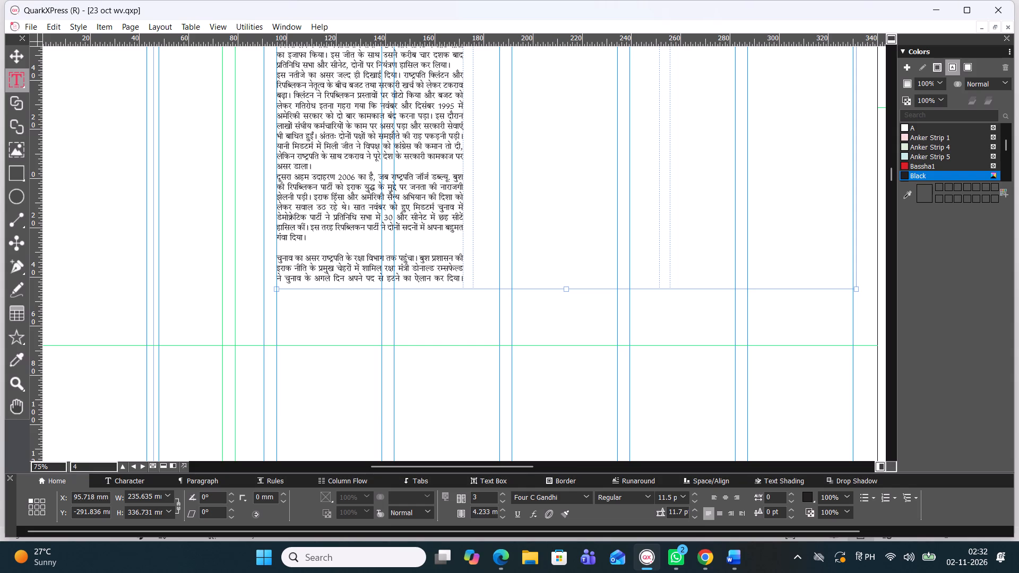
{"action": "left_click", "coordinate": [279, 177]}
{"action": "key", "text": "BackSpace"}
{"action": "key", "text": "space"}
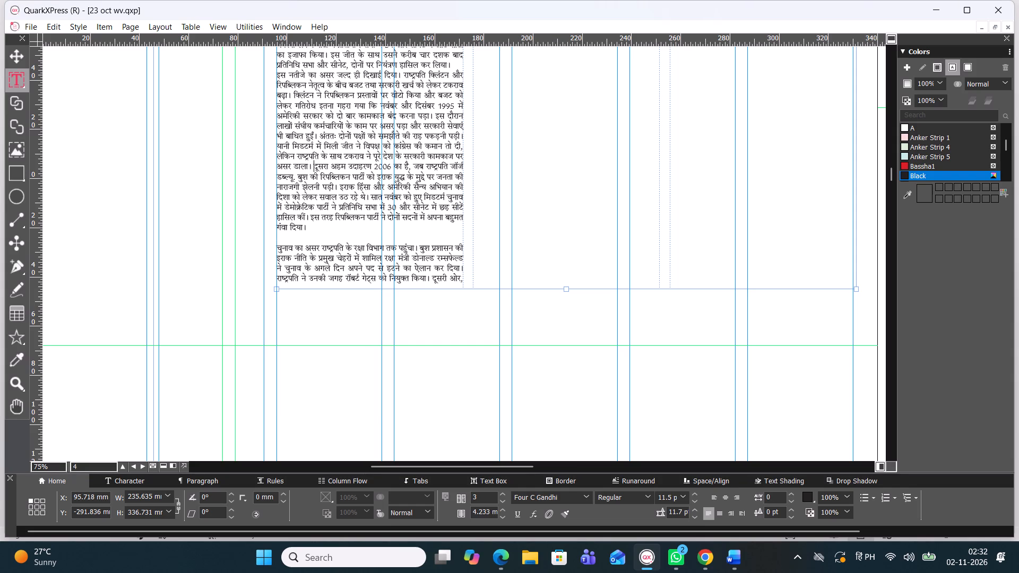
{"action": "left_click", "coordinate": [318, 232]}
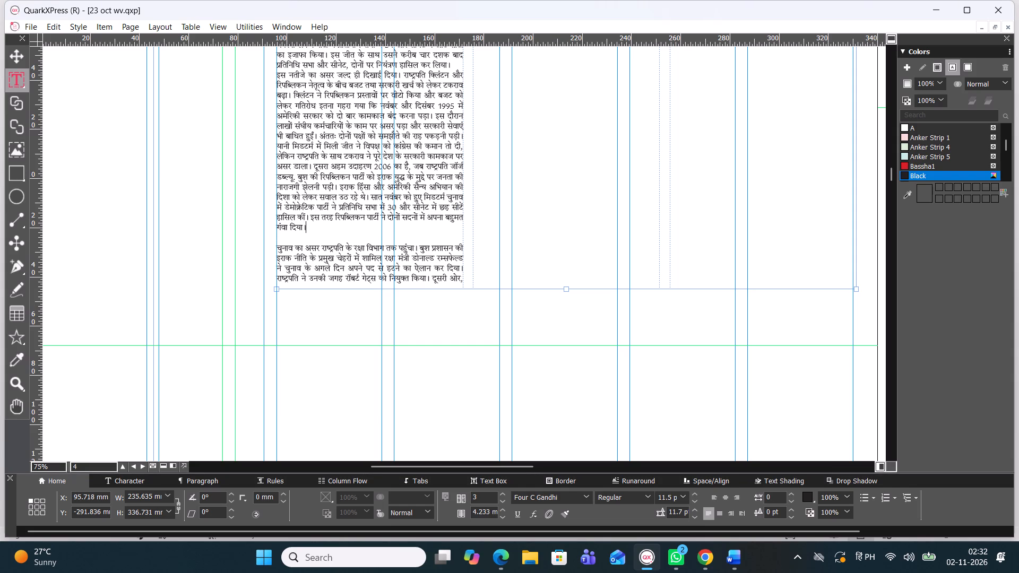
{"action": "left_click", "coordinate": [298, 237]}
{"action": "key", "text": "BackSpace"}
{"action": "left_click", "coordinate": [278, 237]}
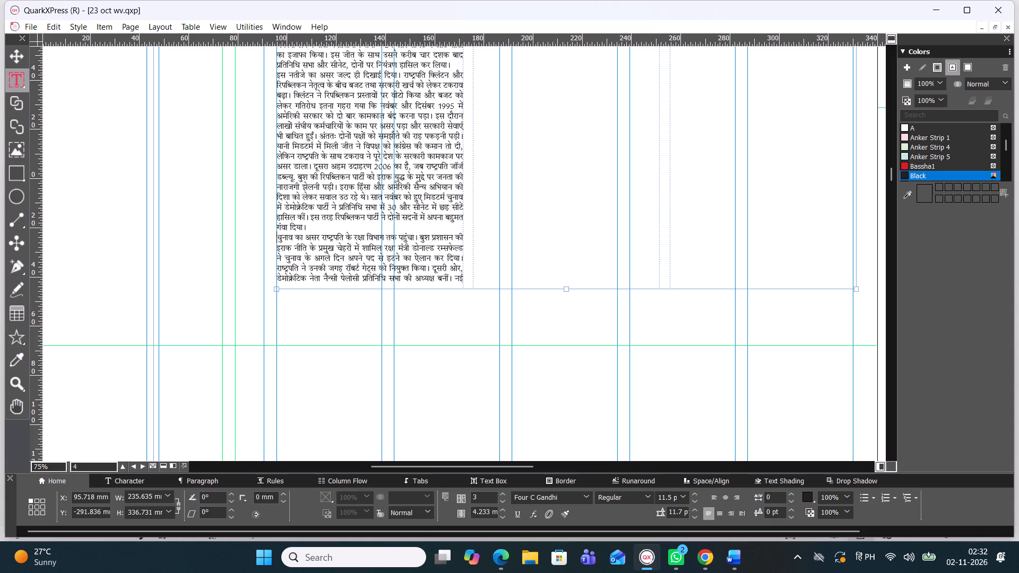
{"action": "key", "text": "BackSpace"}
{"action": "key", "text": "space"}
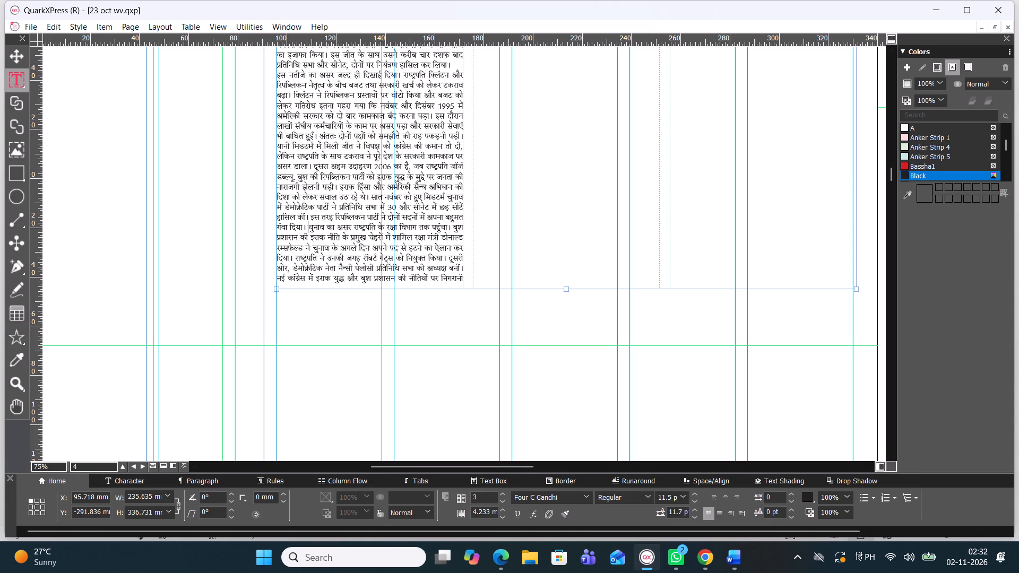
Narrow the three-column story box to about 138.6 mm, aligned to the column guide, and shorten it to about 292.8 mm high.
{"action": "left_click_drag", "start_coordinate": [857, 120], "coordinate": [715, 111]}
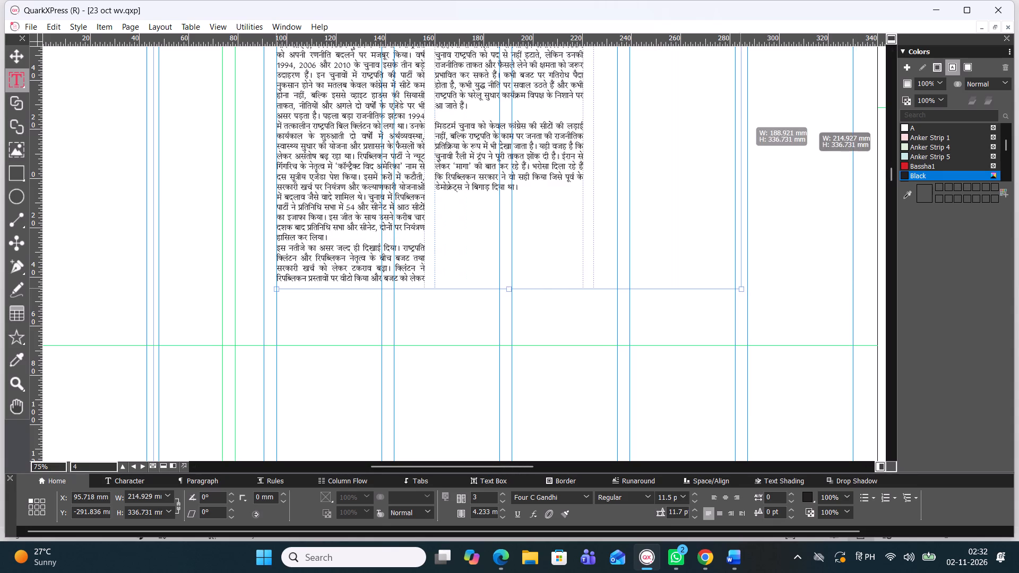
{"action": "left_click_drag", "start_coordinate": [715, 111], "coordinate": [619, 106]}
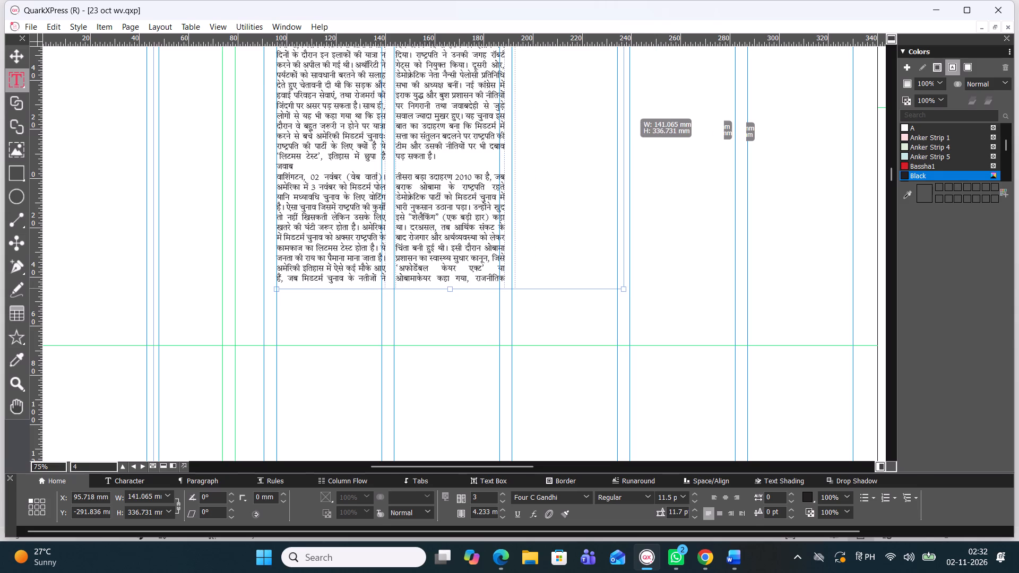
{"action": "left_click_drag", "start_coordinate": [619, 106], "coordinate": [618, 106]}
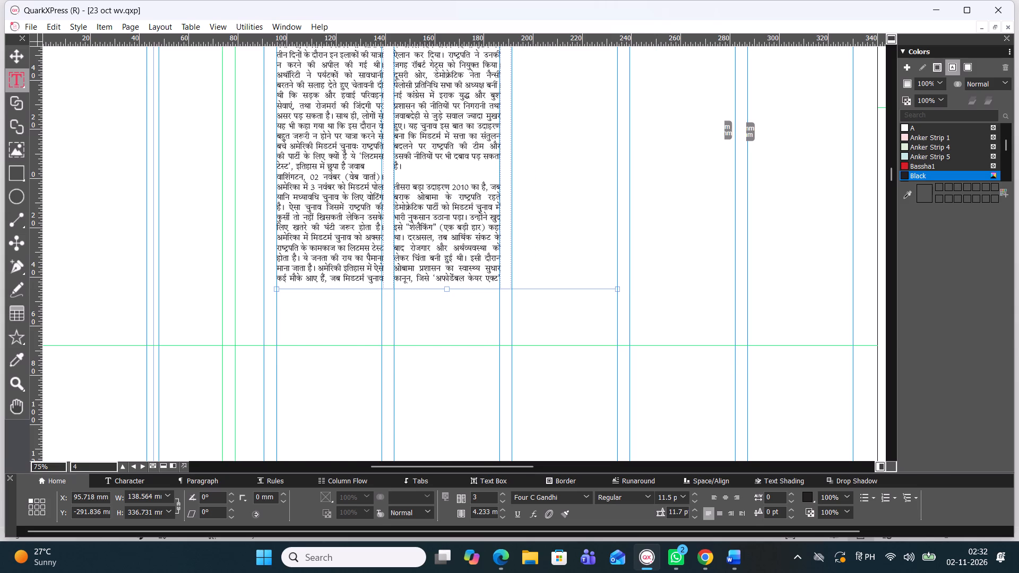
{"action": "scroll", "coordinate": [454, 265], "scroll_direction": "up", "scroll_amount": 1}
{"action": "scroll", "coordinate": [454, 265], "scroll_direction": "down", "scroll_amount": 1}
{"action": "left_click_drag", "start_coordinate": [447, 289], "coordinate": [447, 288]}
{"action": "left_click_drag", "start_coordinate": [447, 288], "coordinate": [444, 181]}
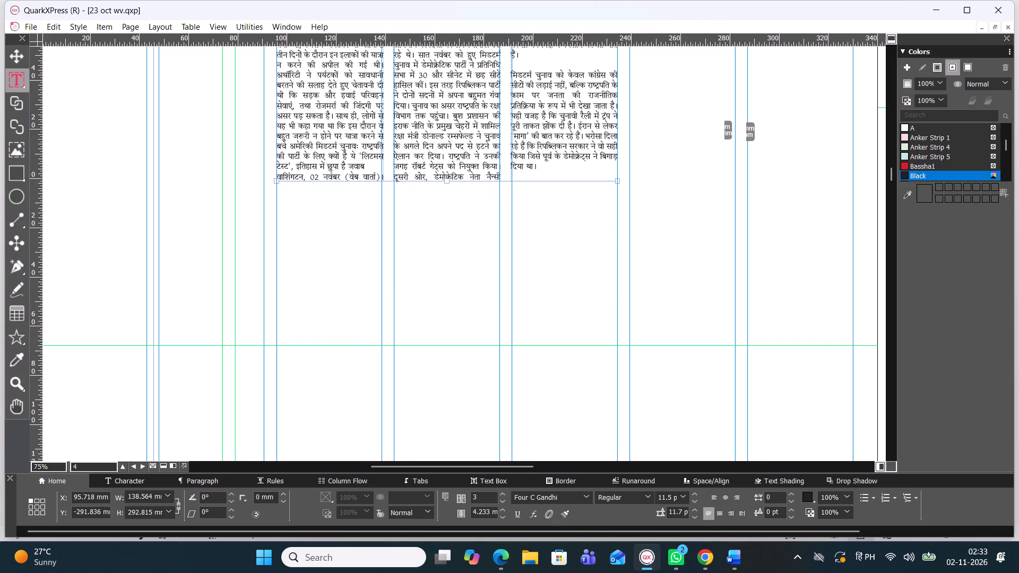
Remove the blank line before the story's final paragraph, "मिडटर्म चुनाव को केवल".
{"action": "left_click", "coordinate": [532, 63]}
{"action": "key", "text": "BackSpace"}
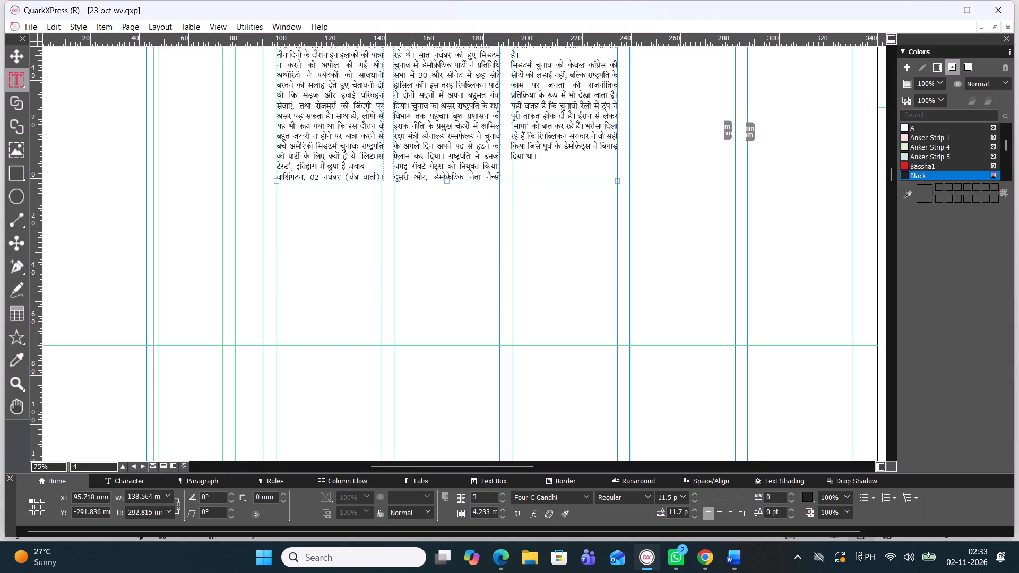
Fine-tune the story box's bottom edge to a height of about 292.6 mm.
{"action": "left_click", "coordinate": [450, 180]}
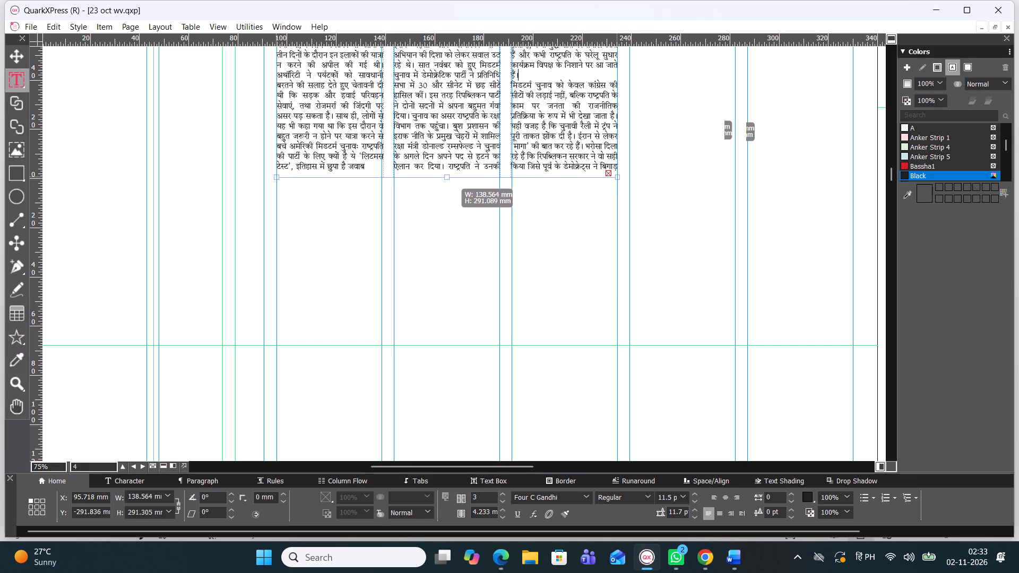
Remove the blank line before the "तीसरा बड़ा उदाहरण 2010" paragraph in the third column.
{"action": "scroll", "coordinate": [446, 179], "scroll_direction": "down", "scroll_amount": 2}
{"action": "scroll", "coordinate": [446, 179], "scroll_direction": "up", "scroll_amount": 1}
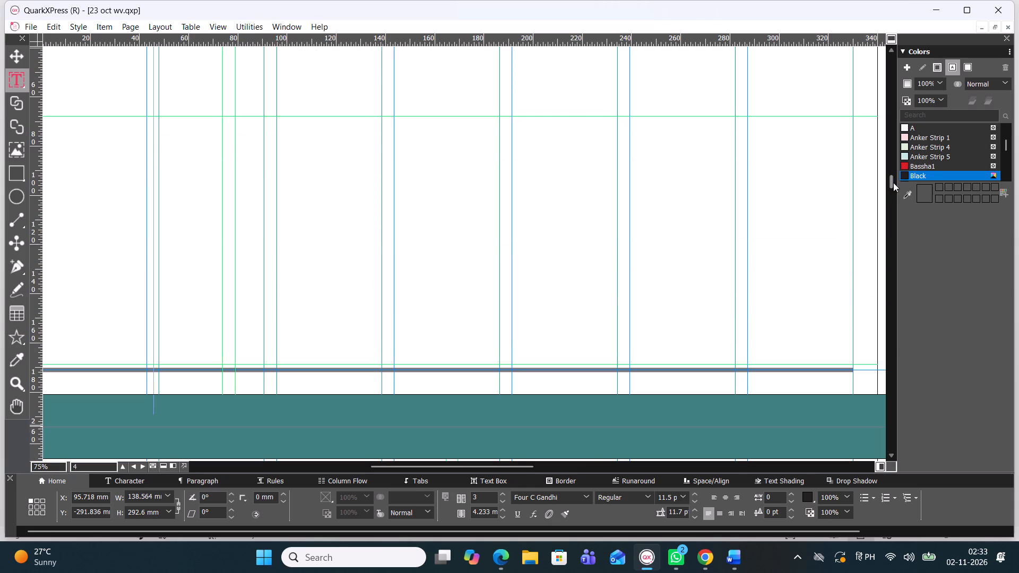
{"action": "left_click_drag", "start_coordinate": [893, 183], "coordinate": [887, 156]}
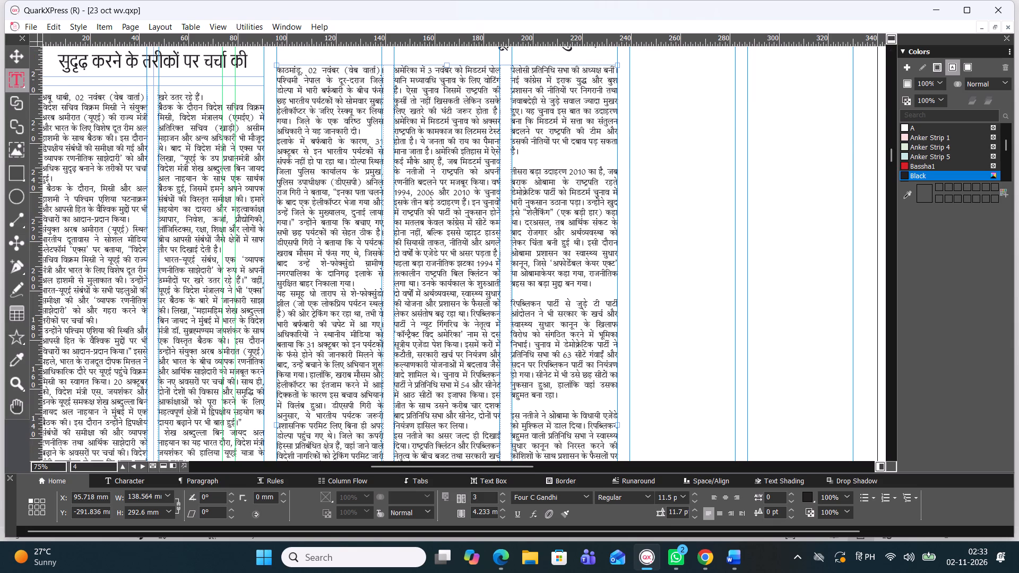
{"action": "left_click", "coordinate": [520, 161]}
{"action": "key", "text": "BackSpace"}
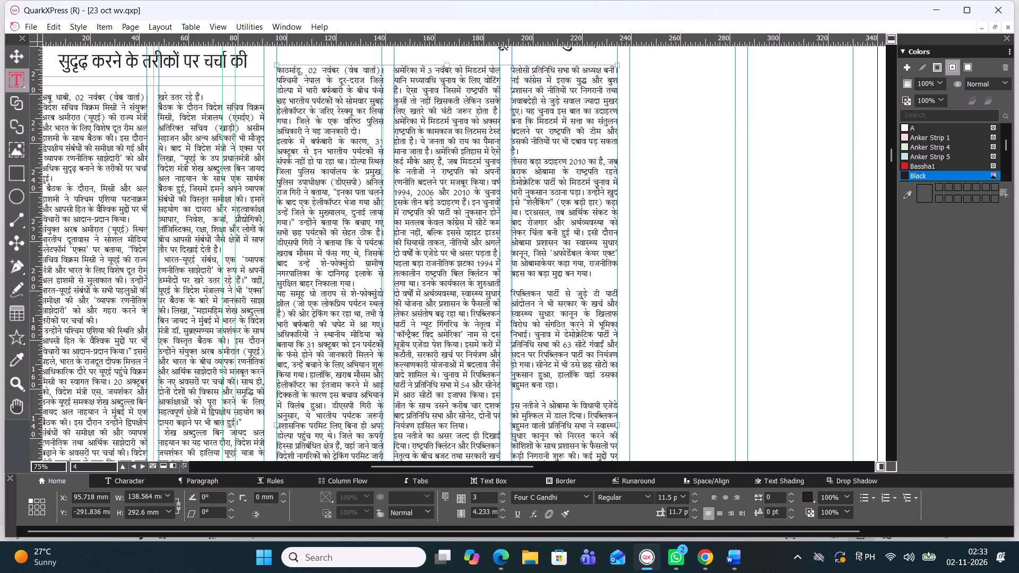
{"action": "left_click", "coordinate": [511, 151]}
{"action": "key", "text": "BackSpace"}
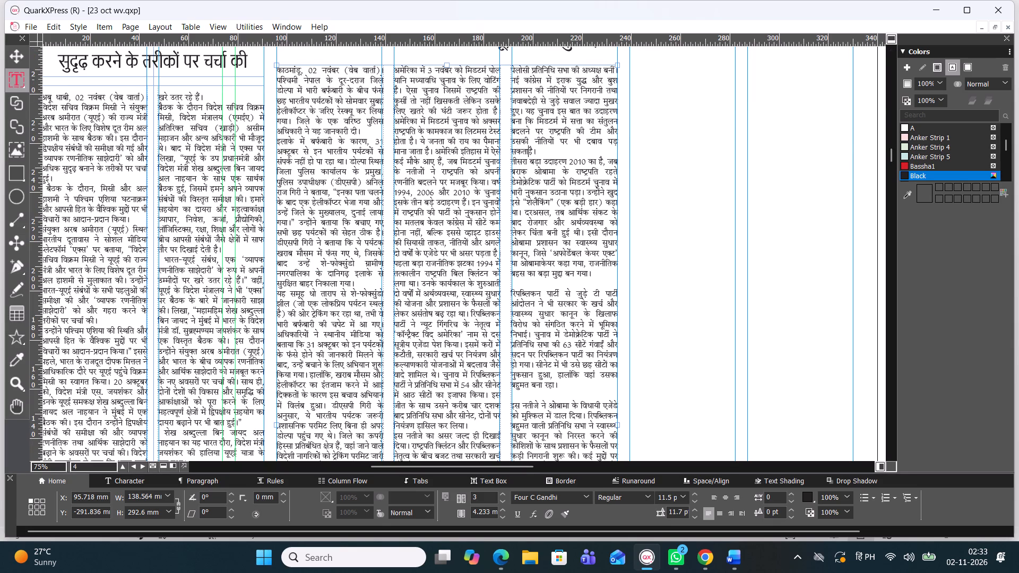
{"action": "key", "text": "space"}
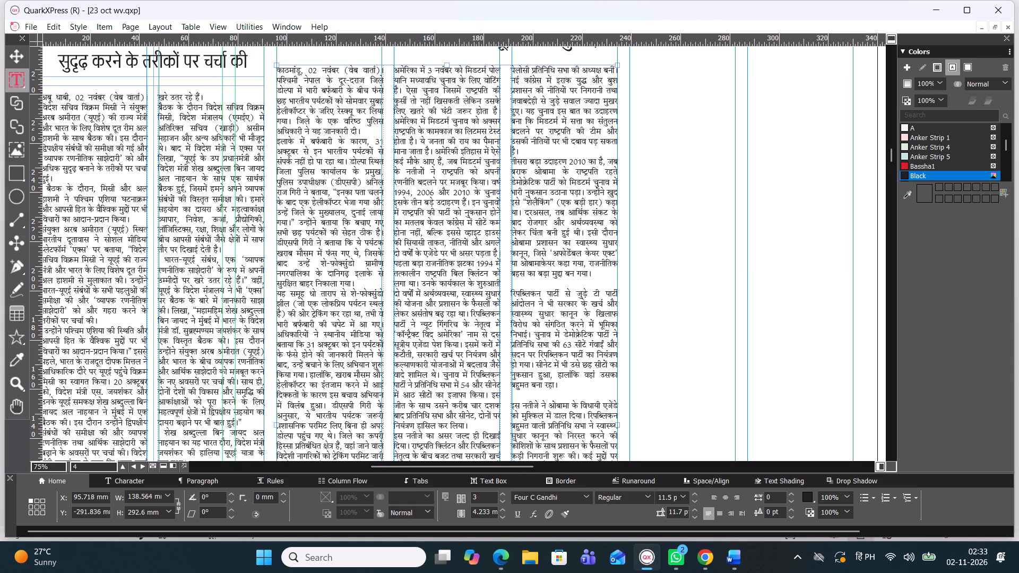
Remove the blank line before the "रिपब्लिकन पार्टी से जुड़े" paragraph in the third column.
{"action": "left_click", "coordinate": [542, 282]}
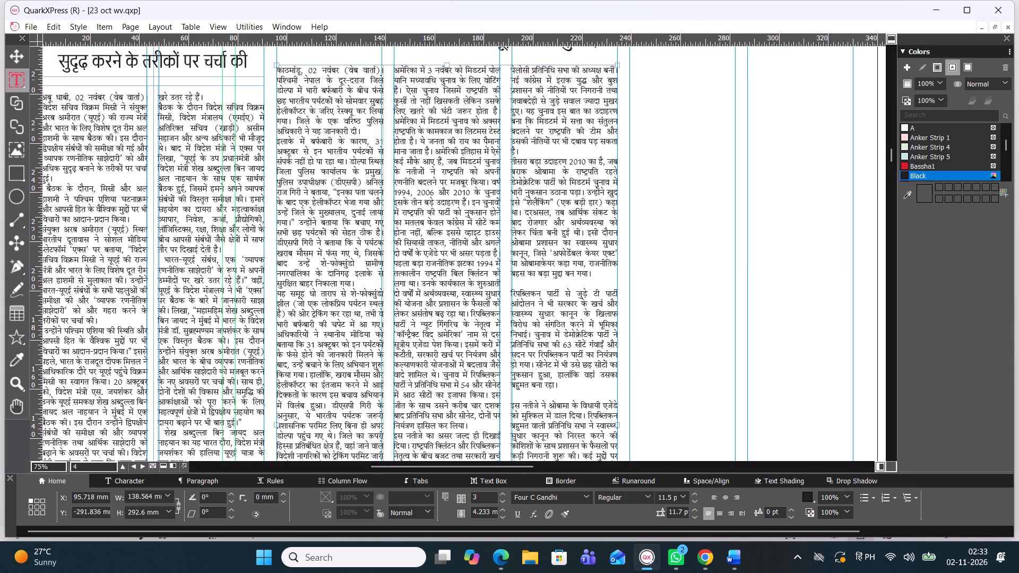
{"action": "key", "text": "BackSpace"}
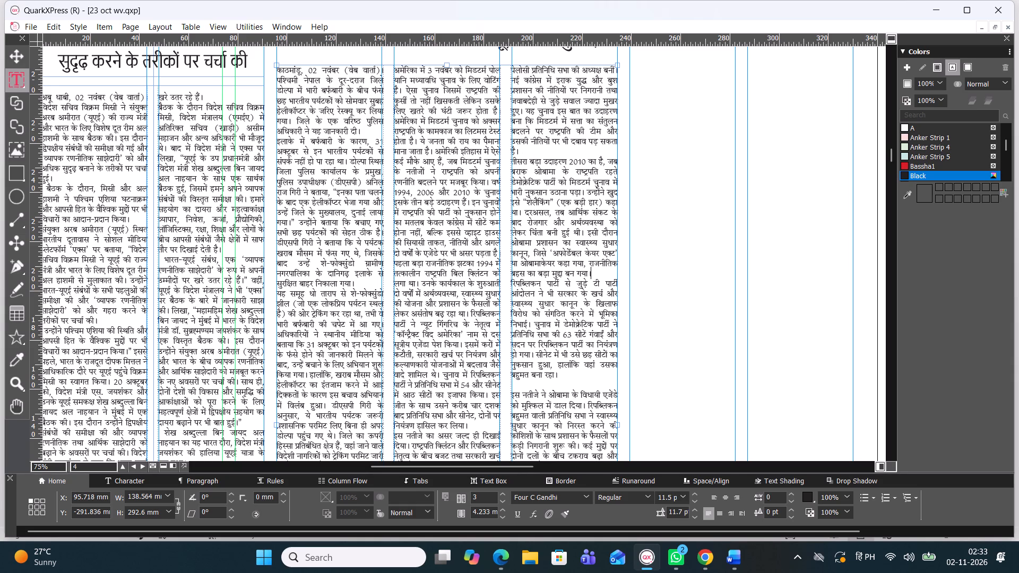
Remove the blank lines before the "इस नतीजे ने ओबामा" and "मध्यावधि चुनाव के बाद" paragraphs in the third column.
{"action": "left_click", "coordinate": [552, 384]}
{"action": "key", "text": "BackSpace"}
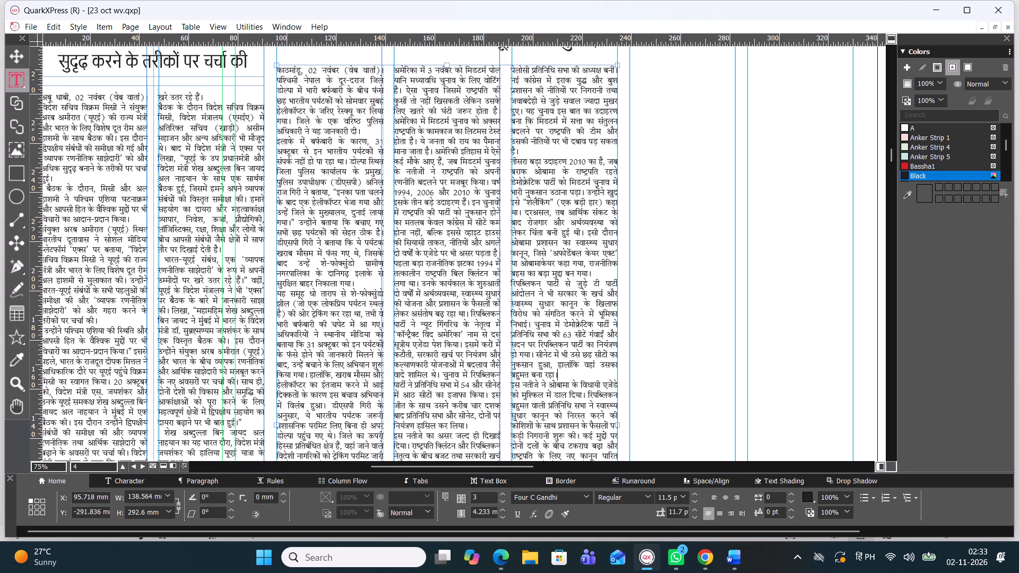
{"action": "scroll", "coordinate": [428, 254], "scroll_direction": "down", "scroll_amount": 1}
{"action": "scroll", "coordinate": [429, 253], "scroll_direction": "up", "scroll_amount": 1}
{"action": "scroll", "coordinate": [429, 253], "scroll_direction": "down", "scroll_amount": 1}
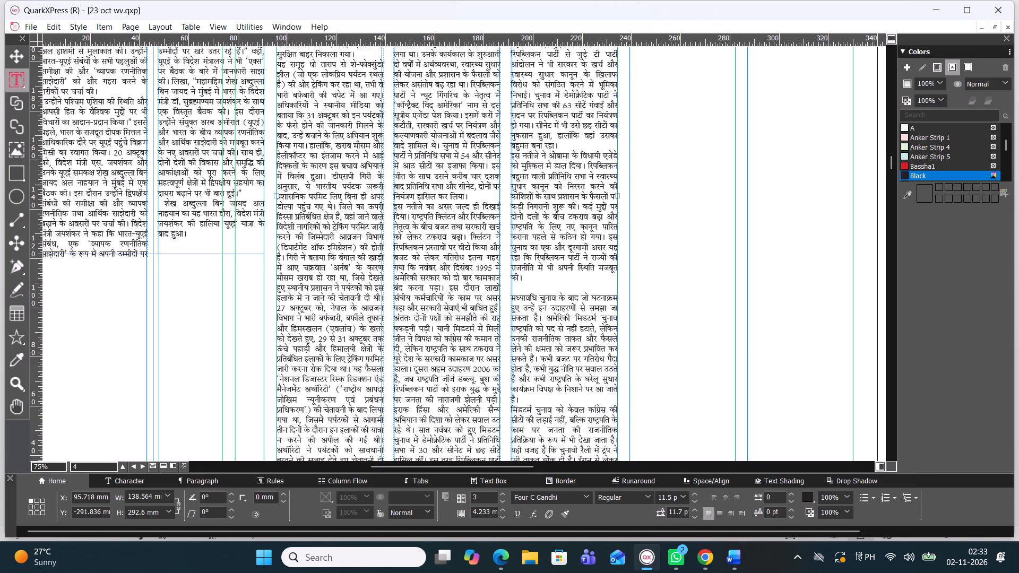
{"action": "left_click", "coordinate": [539, 288]}
{"action": "key", "text": "BackSpace"}
Trim the end of the story after its last words, "बिगाड़ दिया था".
{"action": "scroll", "coordinate": [538, 288], "scroll_direction": "down", "scroll_amount": 1}
{"action": "left_click", "coordinate": [520, 282]}
{"action": "key", "text": "BackSpace"}
{"action": "left_click", "coordinate": [524, 300]}
{"action": "key", "text": "BackSpace"}
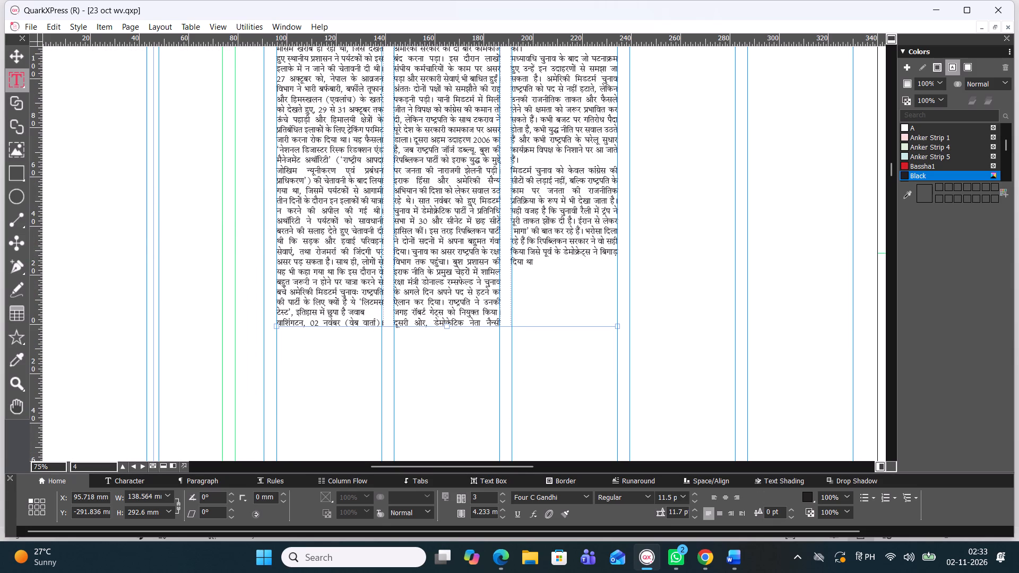
Widen page 4's "नेपाल: डोल्पा" headline box to about 234.3 mm, extending its right edge to the page's last column guide.
{"action": "left_click_drag", "start_coordinate": [893, 167], "coordinate": [884, 126]}
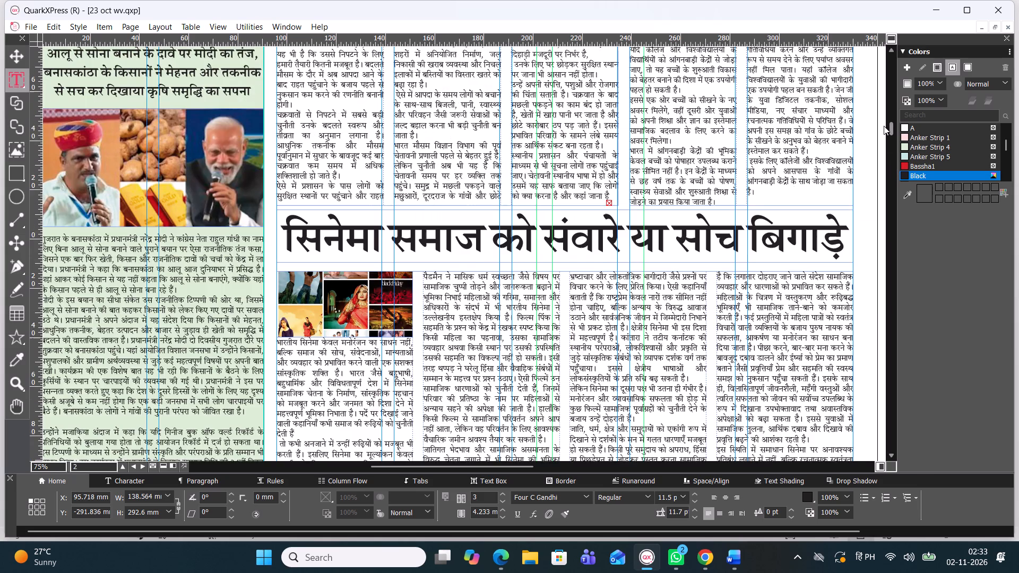
{"action": "left_click_drag", "start_coordinate": [884, 126], "coordinate": [875, 148]}
{"action": "double_click", "coordinate": [550, 161]}
{"action": "triple_click", "coordinate": [550, 161]}
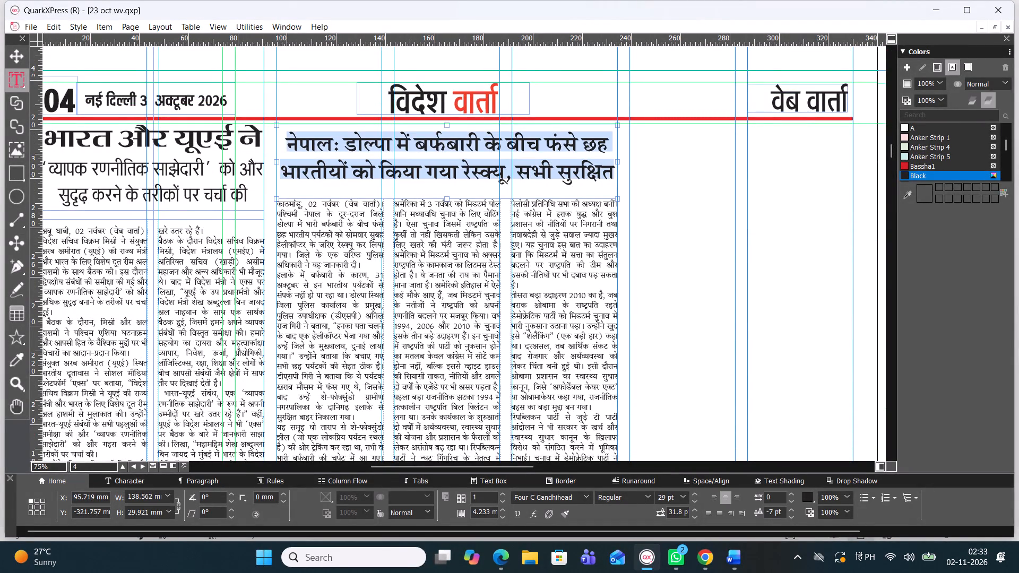
{"action": "left_click_drag", "start_coordinate": [618, 159], "coordinate": [746, 168]}
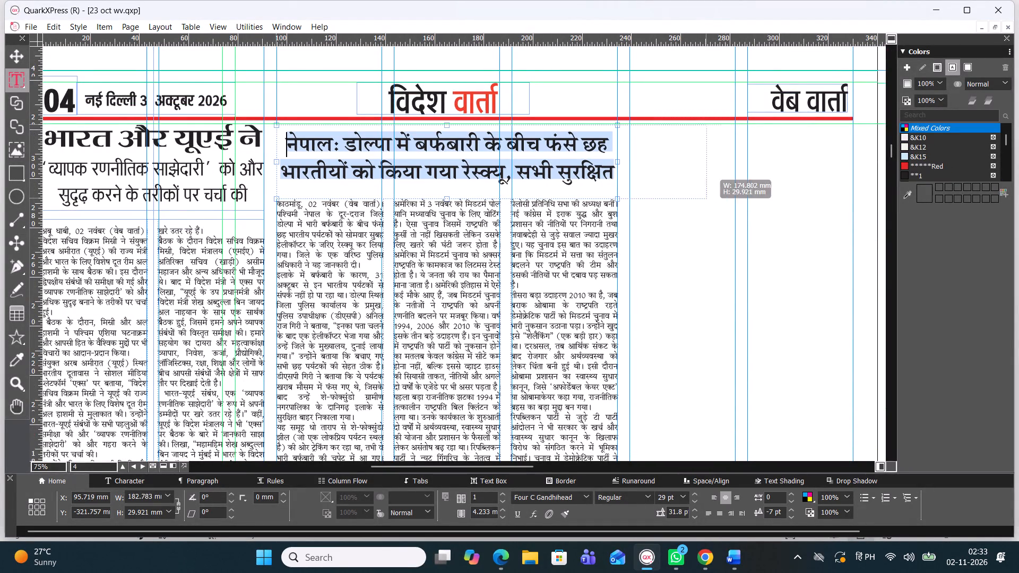
{"action": "left_click_drag", "start_coordinate": [746, 168], "coordinate": [852, 172]}
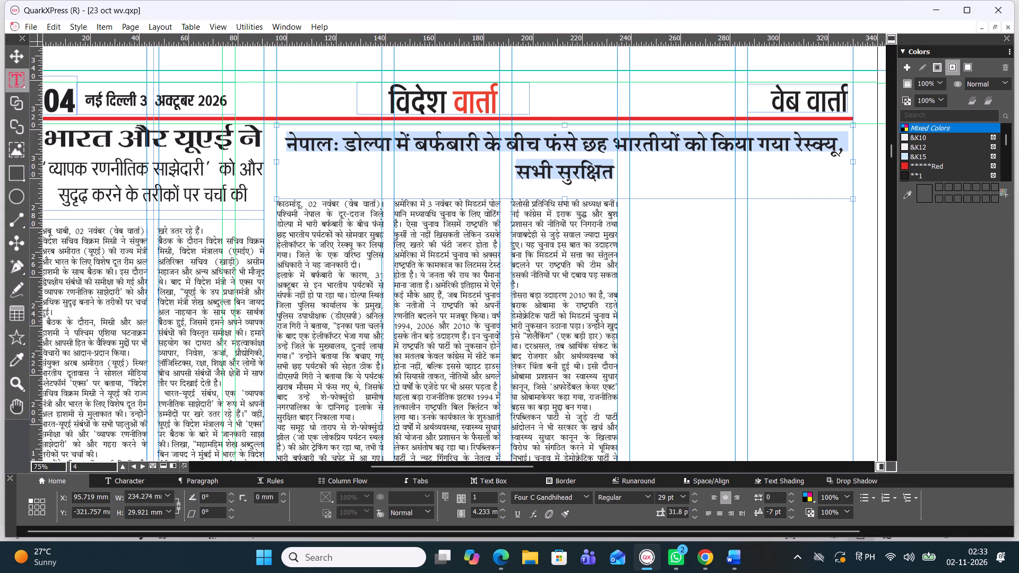
Enlarge the "नेपाल: डोल्पा" headline text to 49 pt.
{"action": "key", "text": "ctrl+alt+shift+period"}
{"action": "key", "text": "ctrl+alt+shift+period"}
{"action": "key", "text": "ctrl+alt+shift+period"}
{"action": "key", "text": "ctrl+alt+shift+period"}
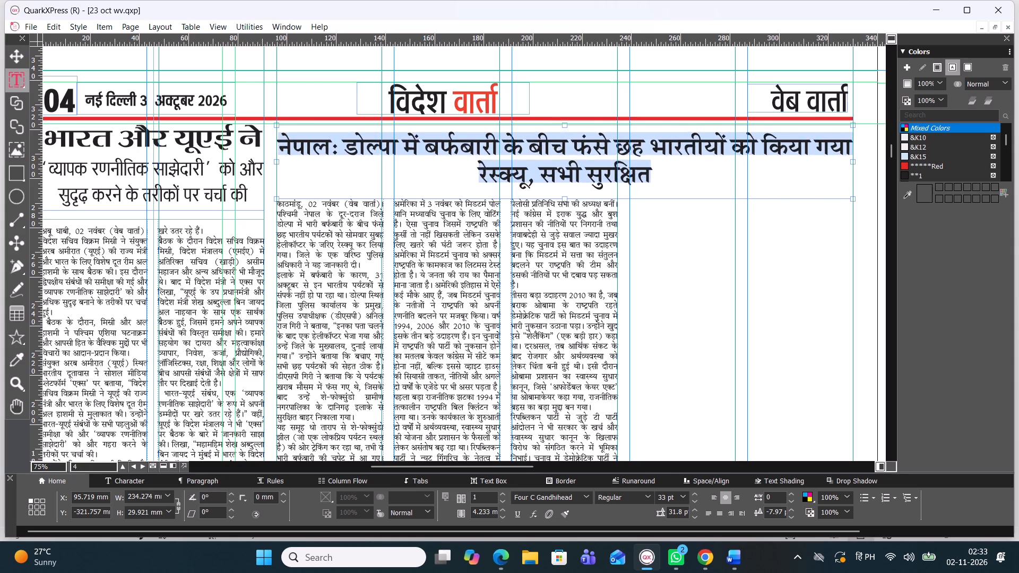
{"action": "key", "text": "ctrl+alt+shift+period"}
{"action": "key", "text": "ctrl+alt+shift+period"}
{"action": "key", "text": "ctrl+alt+shift+period"}
{"action": "key", "text": "ctrl+alt+shift+period"}
{"action": "key", "text": "ctrl+alt+shift+period"}
{"action": "key", "text": "ctrl+alt+shift+period"}
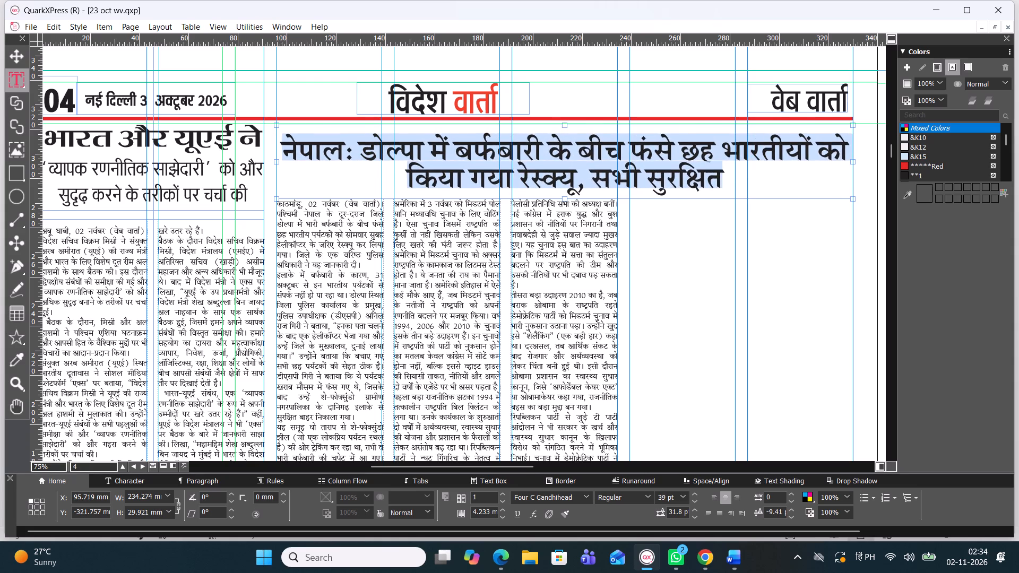
{"action": "key", "text": "ctrl+alt+shift+period"}
{"action": "key", "text": "ctrl+alt+shift+period"}
{"action": "key", "text": "ctrl+alt+shift+period"}
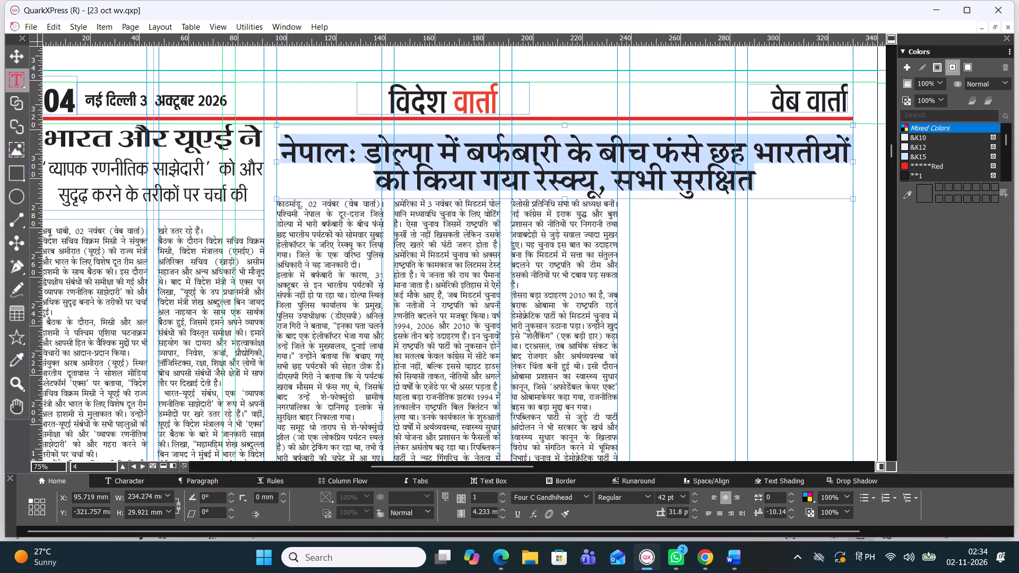
{"action": "key", "text": "ctrl+alt+shift+period"}
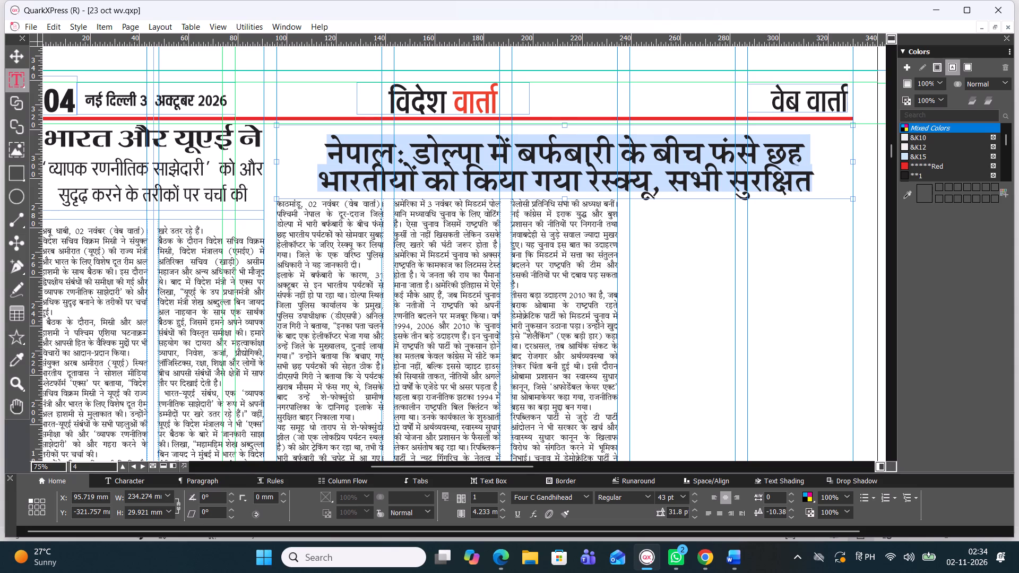
{"action": "key", "text": "ctrl+alt+shift+period"}
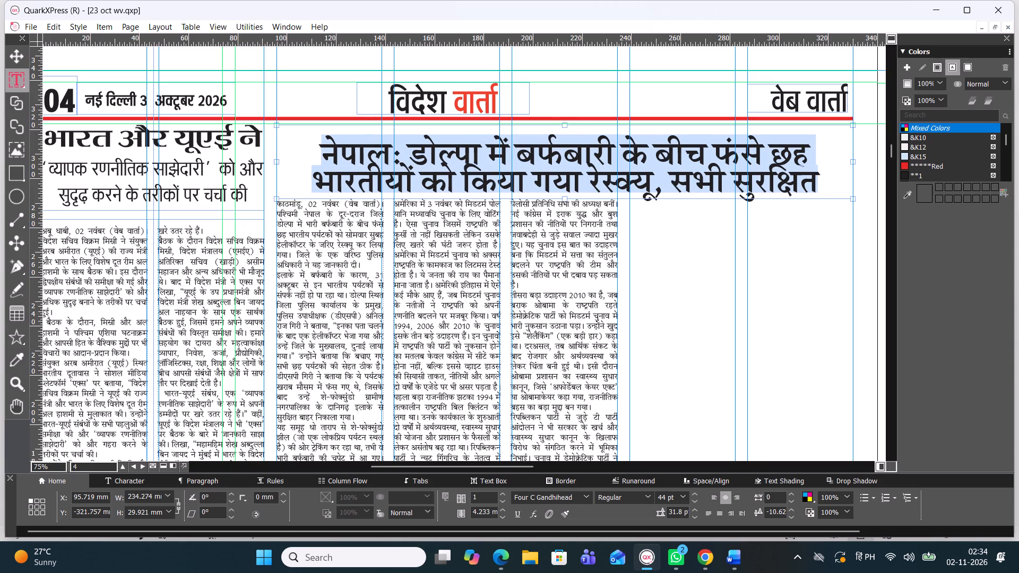
{"action": "key", "text": "ctrl+alt+shift+period"}
{"action": "key", "text": "ctrl+alt+shift+period"}
{"action": "key", "text": "ctrl+alt+shift+period"}
{"action": "key", "text": "ctrl+alt+shift+period"}
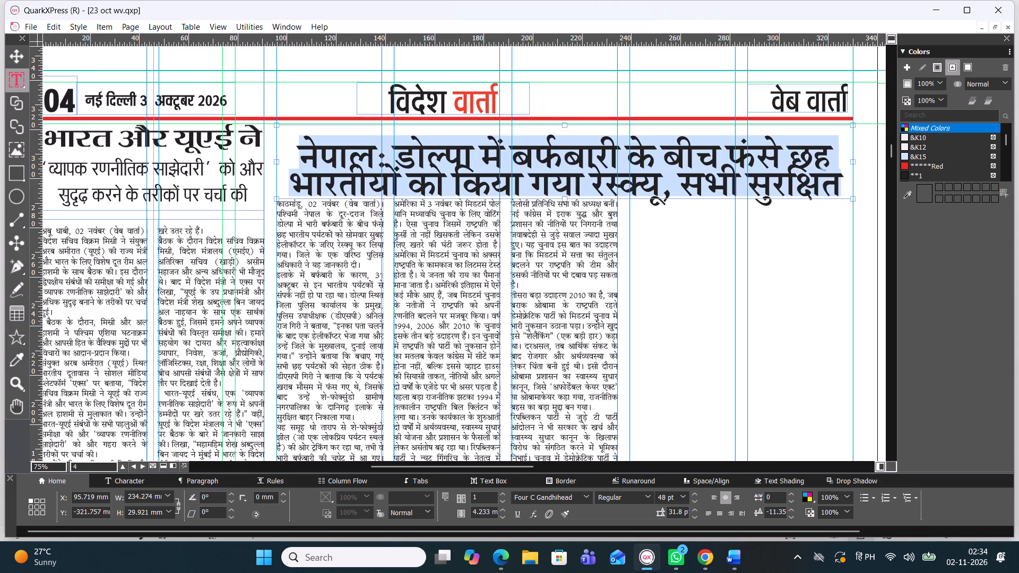
{"action": "key", "text": "ctrl+alt+shift+period"}
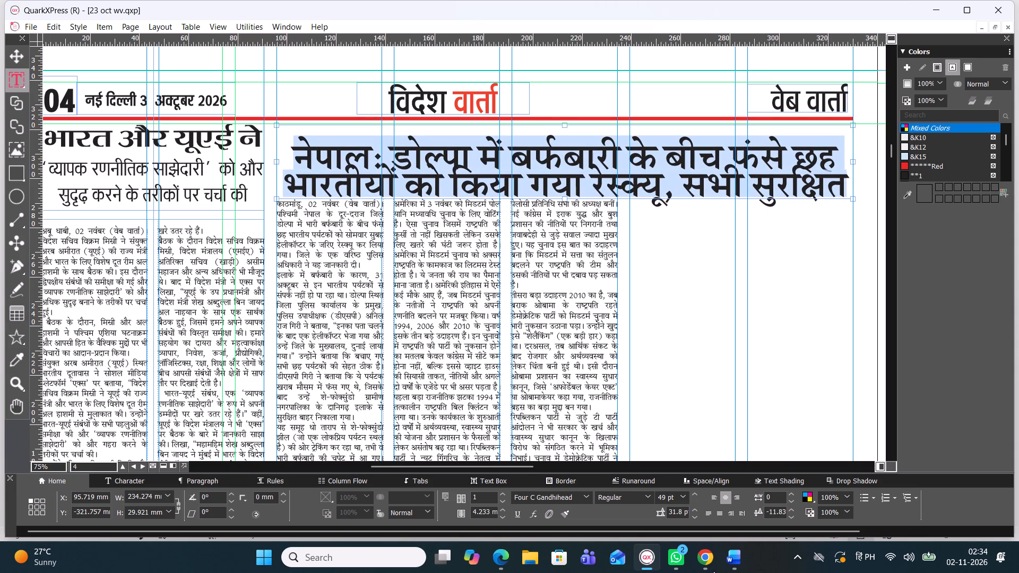
Set the headline's leading to 42.8 pt.
{"action": "double_click", "coordinate": [695, 516]}
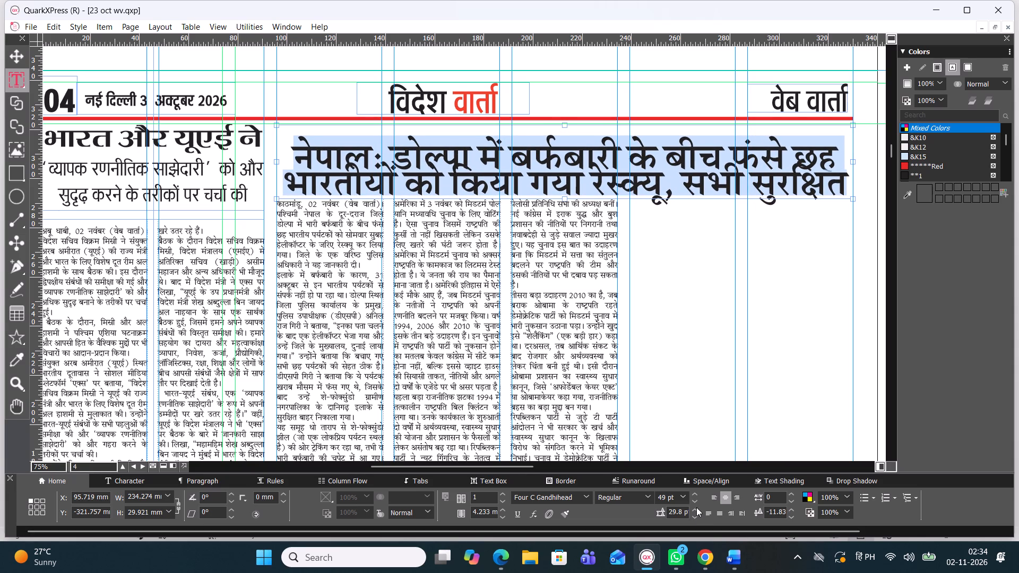
{"action": "triple_click", "coordinate": [693, 509]}
{"action": "triple_click", "coordinate": [693, 509]}
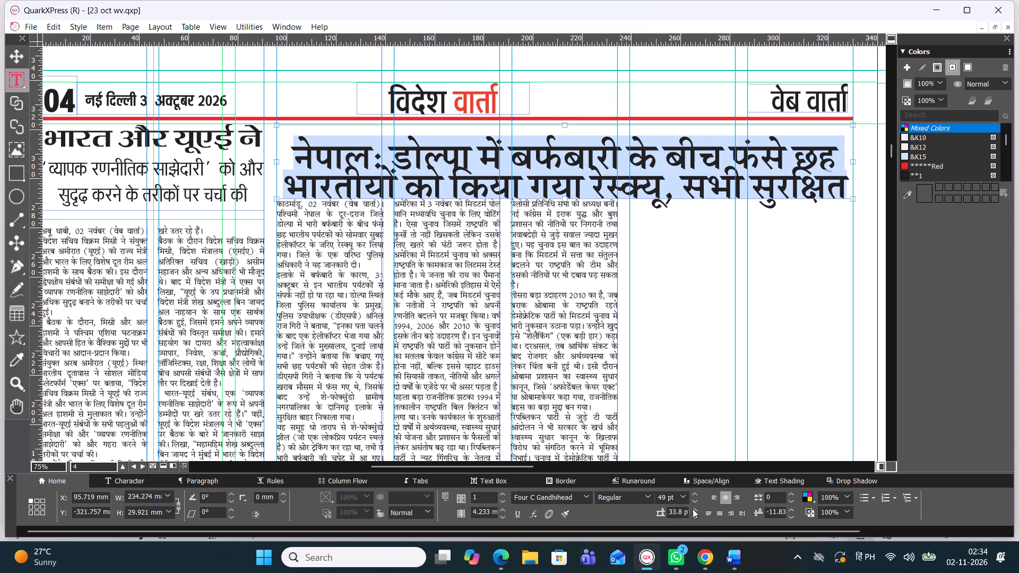
{"action": "triple_click", "coordinate": [693, 509]}
{"action": "triple_click", "coordinate": [693, 509]}
{"action": "triple_click", "coordinate": [693, 509]}
{"action": "double_click", "coordinate": [693, 509]}
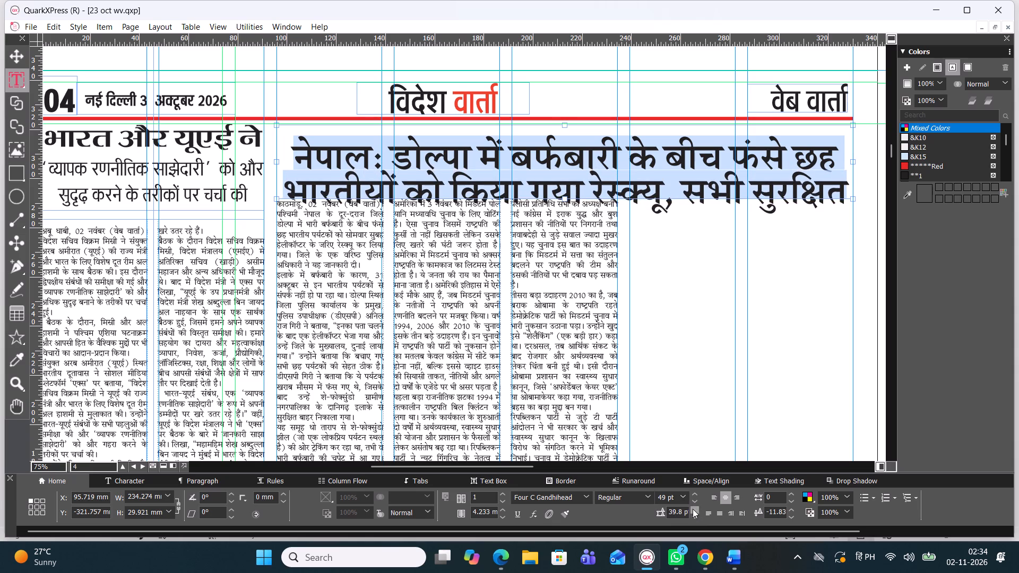
{"action": "left_click", "coordinate": [693, 509]}
{"action": "left_click", "coordinate": [693, 509]}
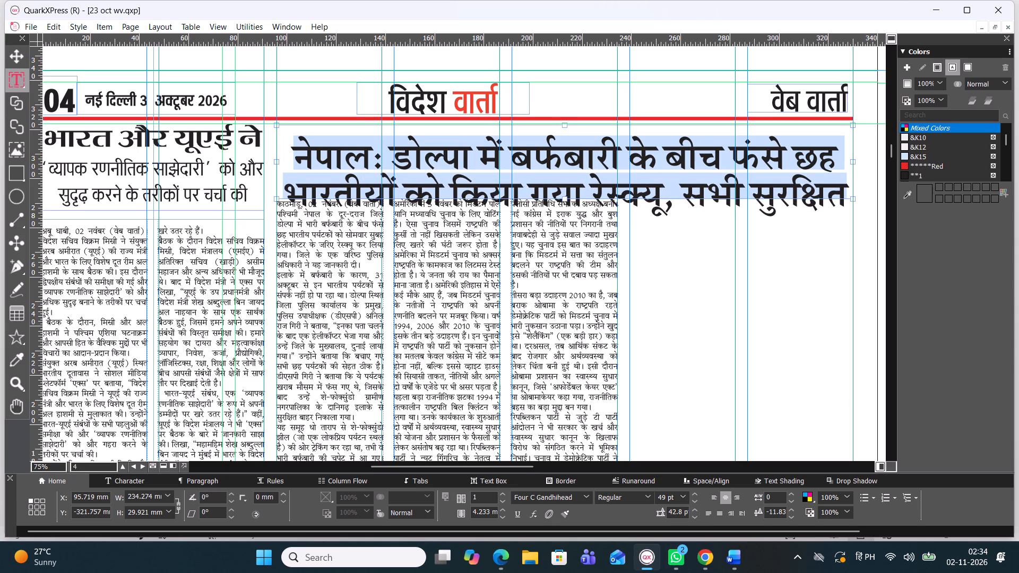
Move the three-column story box down clear of the headline, to about X 98.2 mm, Y -276.2 mm.
{"action": "left_click", "coordinate": [16, 54]}
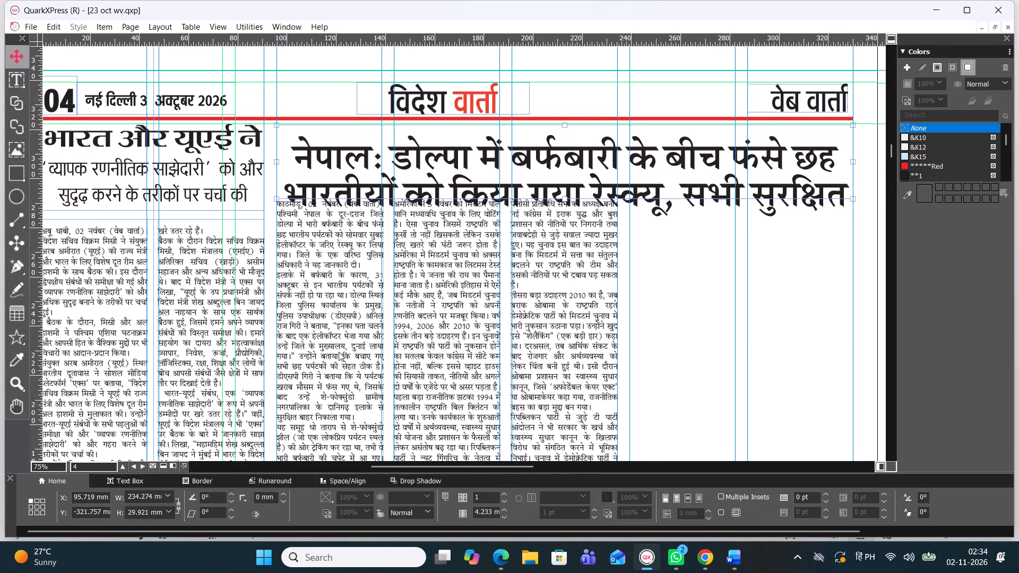
{"action": "left_click", "coordinate": [380, 342]}
{"action": "left_click_drag", "start_coordinate": [437, 285], "coordinate": [444, 315]}
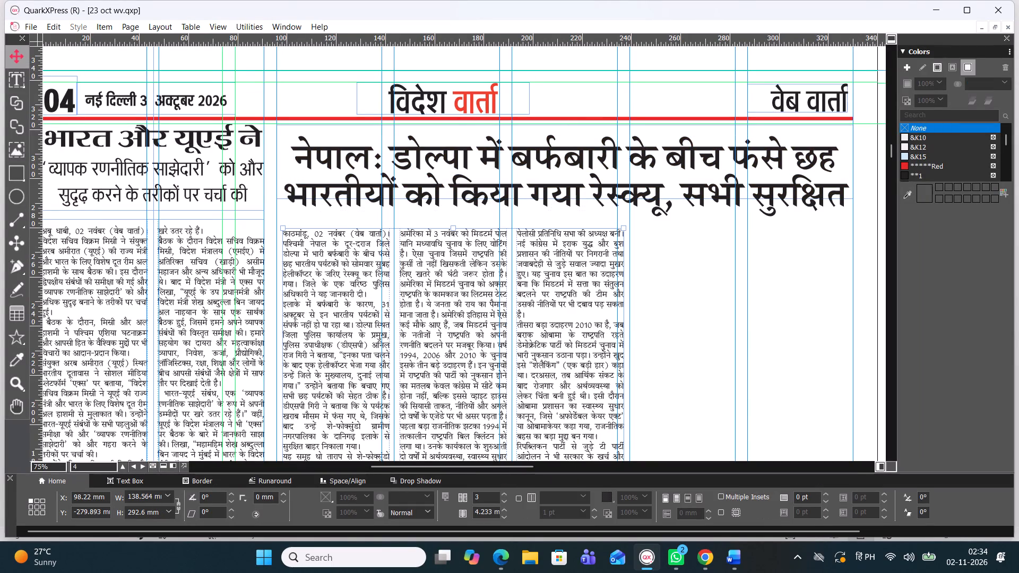
{"action": "left_click_drag", "start_coordinate": [435, 334], "coordinate": [425, 327]}
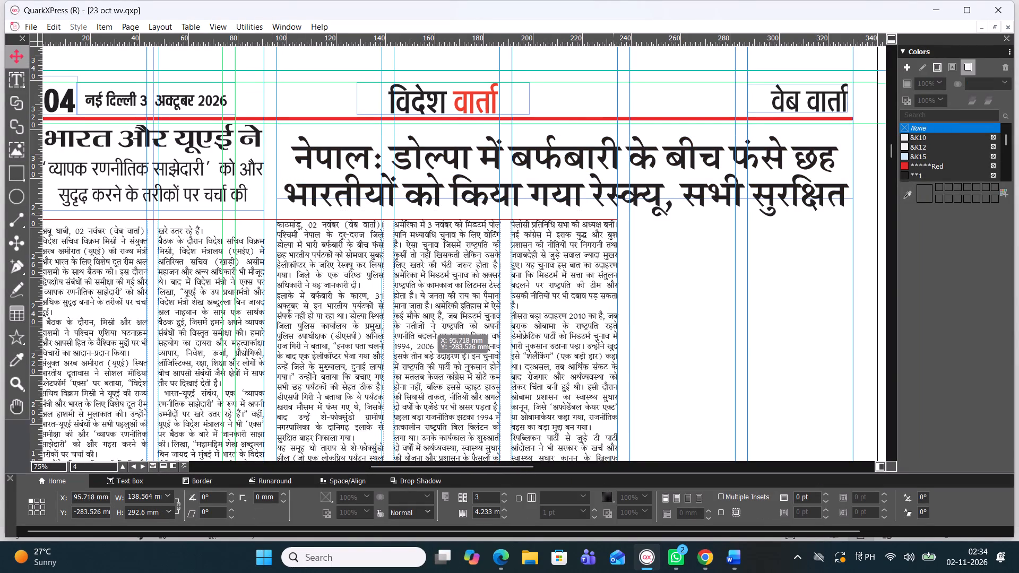
{"action": "left_click_drag", "start_coordinate": [425, 327], "coordinate": [433, 349]}
Extend the headline box's bottom edge to a height of about 38.2 mm, enclosing both headline lines.
{"action": "left_click", "coordinate": [447, 173]}
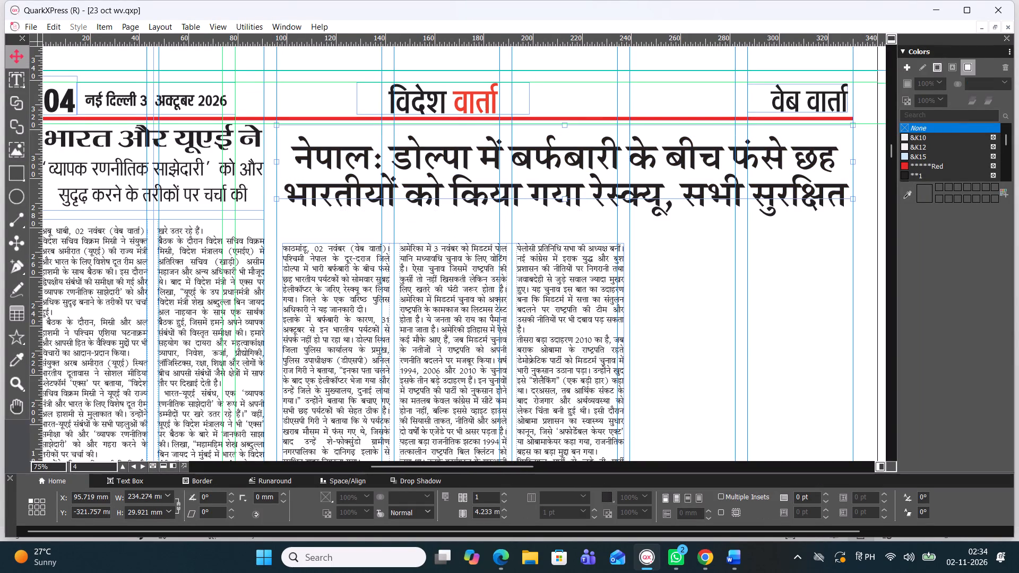
{"action": "left_click_drag", "start_coordinate": [563, 198], "coordinate": [563, 201]}
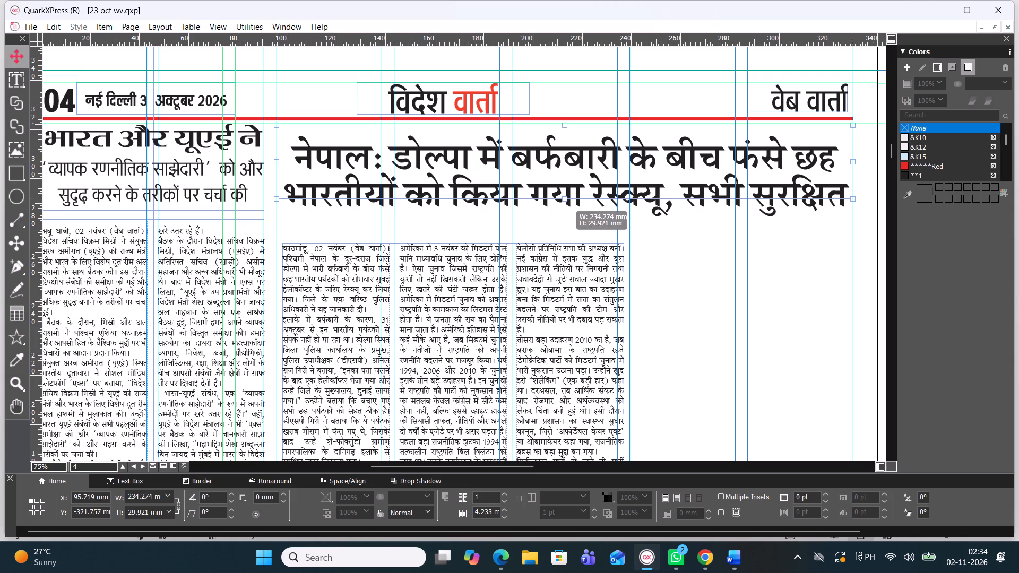
{"action": "left_click_drag", "start_coordinate": [563, 201], "coordinate": [563, 218]}
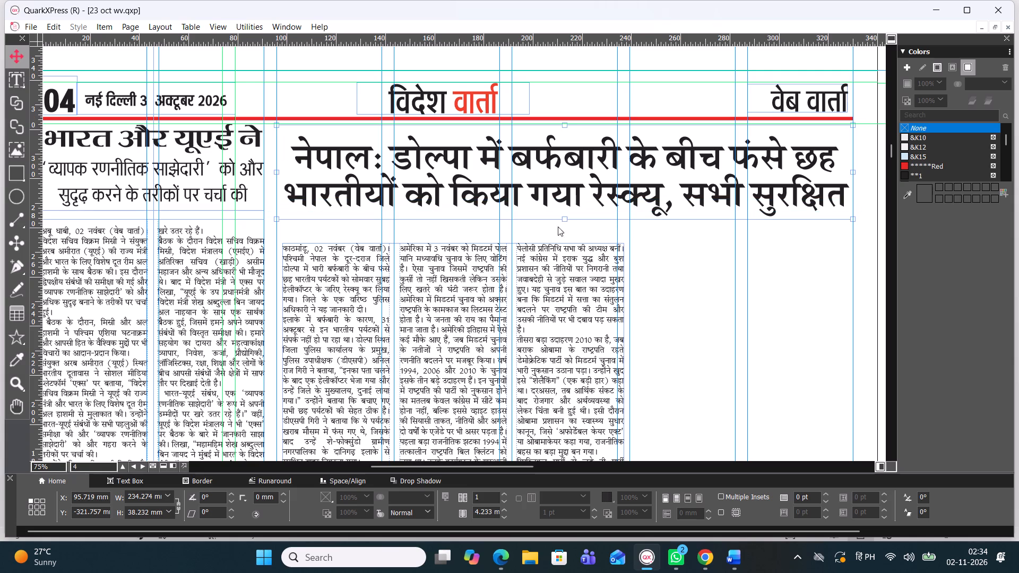
Reposition the story box just beneath the headline, aligned with its left edge at about X 95.7 mm, Y -279.1 mm.
{"action": "left_click", "coordinate": [493, 295]}
{"action": "left_click_drag", "start_coordinate": [462, 338], "coordinate": [460, 329]}
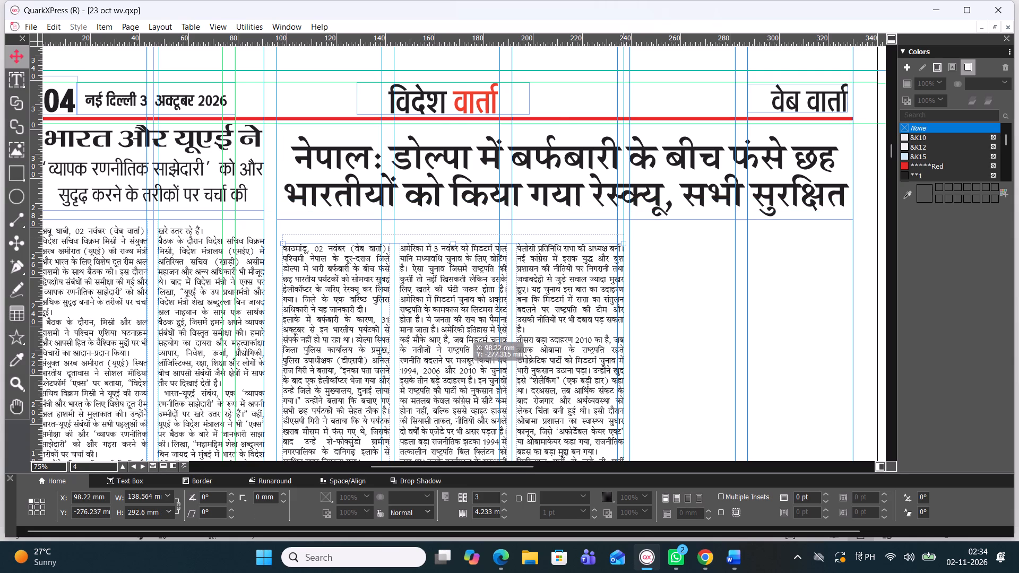
{"action": "left_click_drag", "start_coordinate": [460, 329], "coordinate": [456, 325]}
Widen the story box to about 234.3 mm, matching the width of the headline box.
{"action": "scroll", "coordinate": [569, 333], "scroll_direction": "down", "scroll_amount": 1}
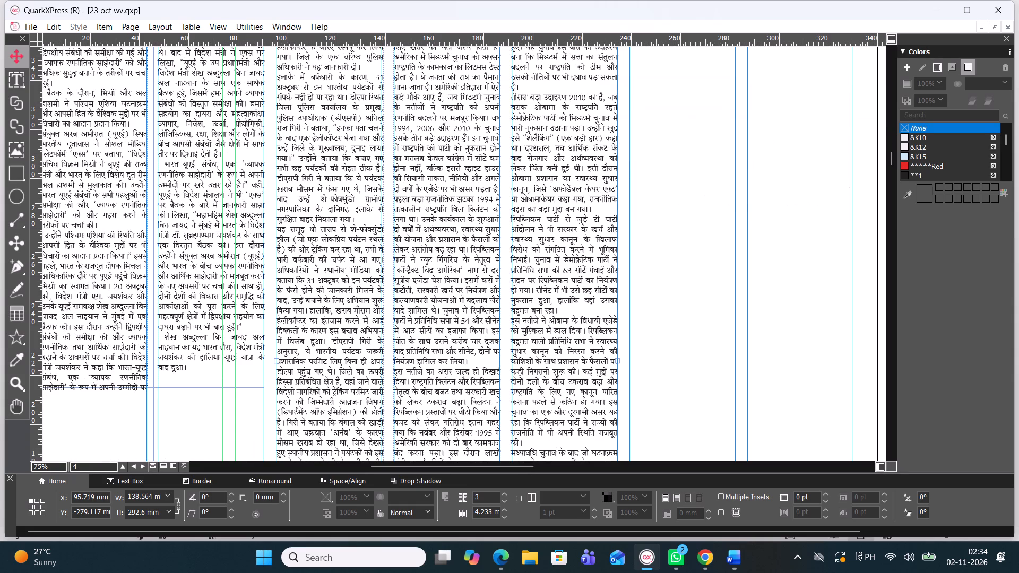
{"action": "left_click", "coordinate": [616, 192]}
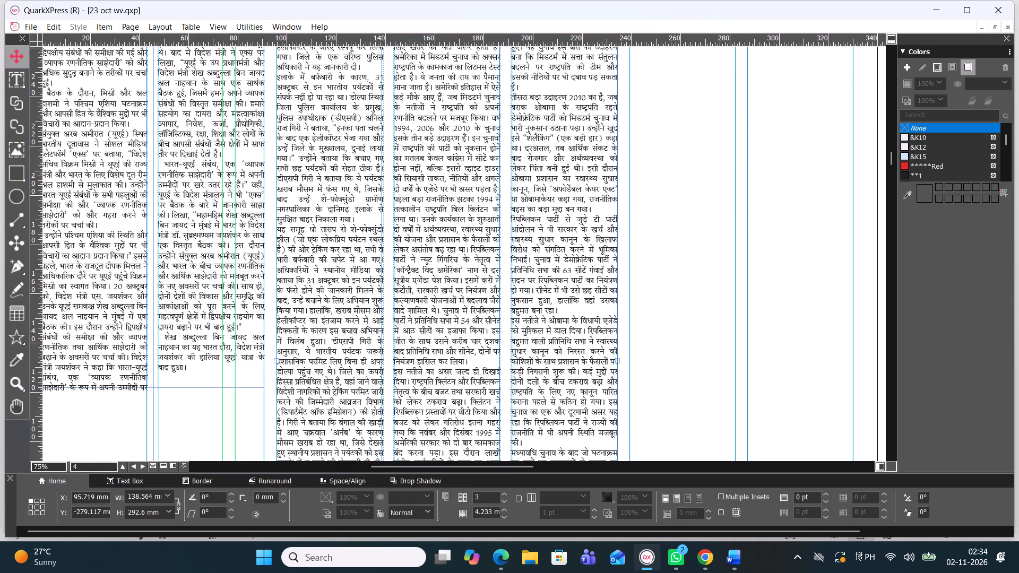
{"action": "left_click_drag", "start_coordinate": [618, 188], "coordinate": [850, 204]}
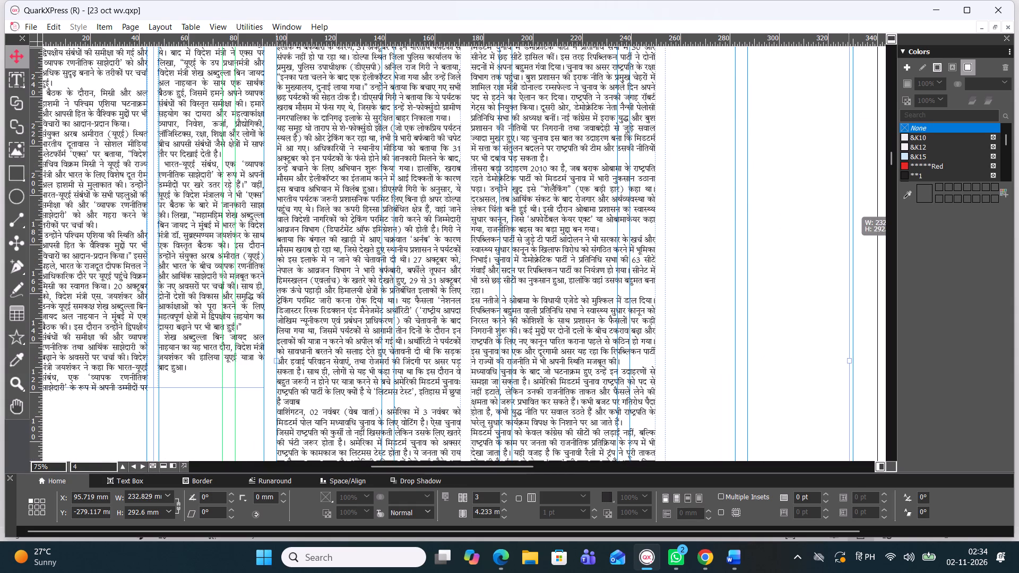
{"action": "left_click_drag", "start_coordinate": [850, 204], "coordinate": [854, 203]}
Raise the story box's bottom edge to shorten it to a height of about 134.5 mm.
{"action": "scroll", "coordinate": [707, 245], "scroll_direction": "up", "scroll_amount": 1}
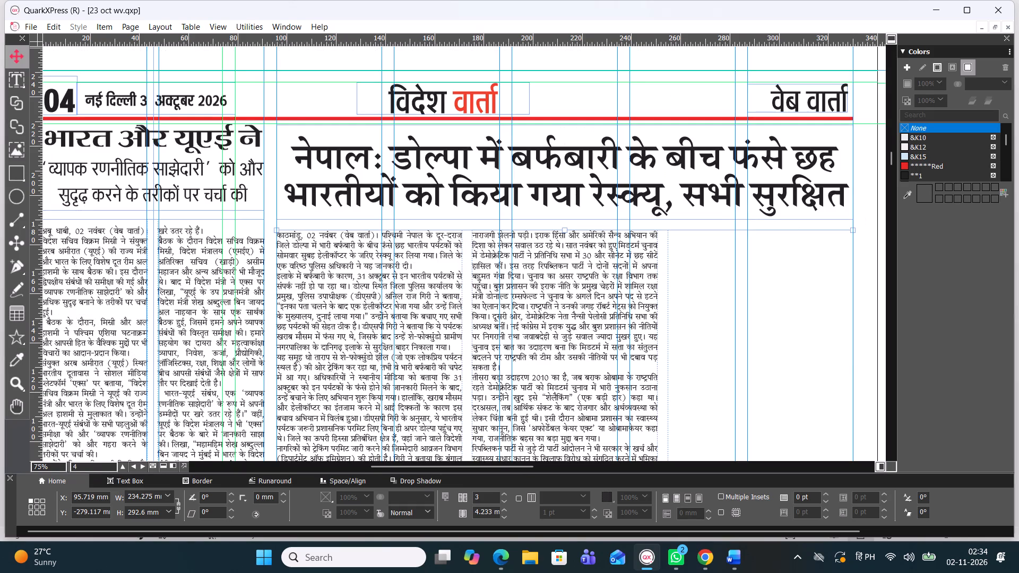
{"action": "scroll", "coordinate": [540, 277], "scroll_direction": "down", "scroll_amount": 1}
{"action": "scroll", "coordinate": [548, 273], "scroll_direction": "up", "scroll_amount": 1}
{"action": "scroll", "coordinate": [552, 271], "scroll_direction": "down", "scroll_amount": 3}
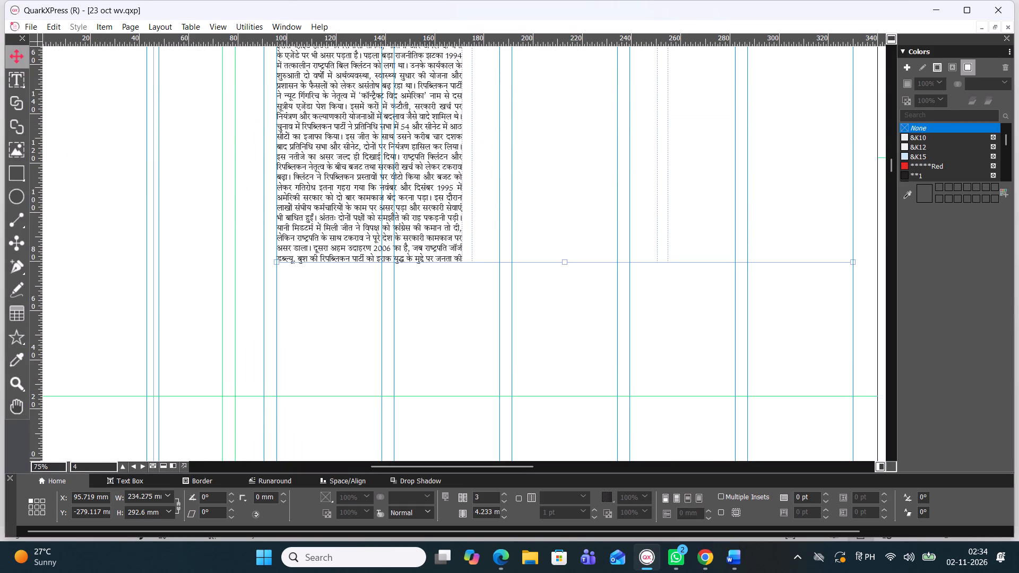
{"action": "left_click_drag", "start_coordinate": [568, 262], "coordinate": [587, 57]}
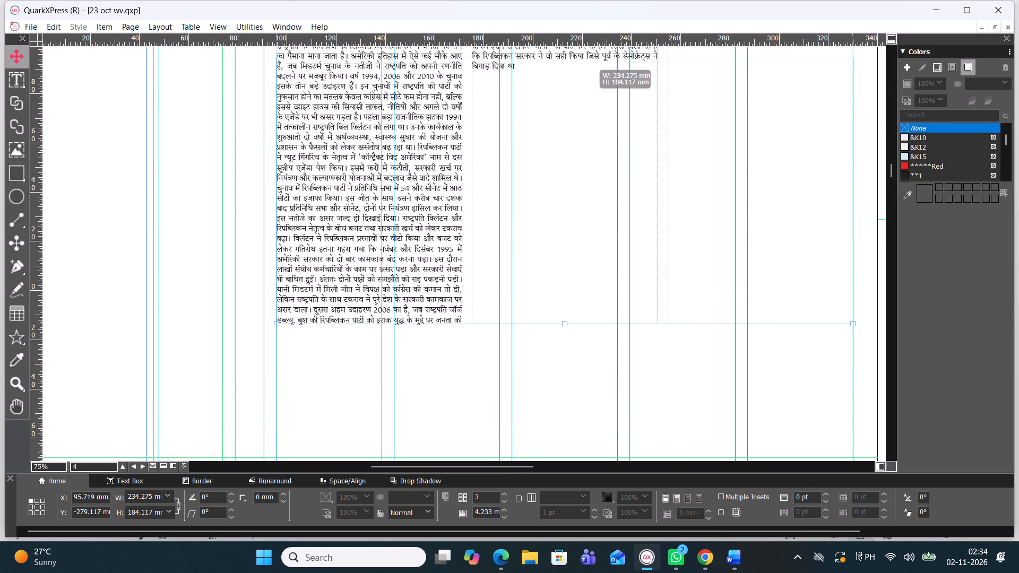
{"action": "scroll", "coordinate": [592, 107], "scroll_direction": "down", "scroll_amount": 1}
{"action": "scroll", "coordinate": [592, 107], "scroll_direction": "up", "scroll_amount": 2}
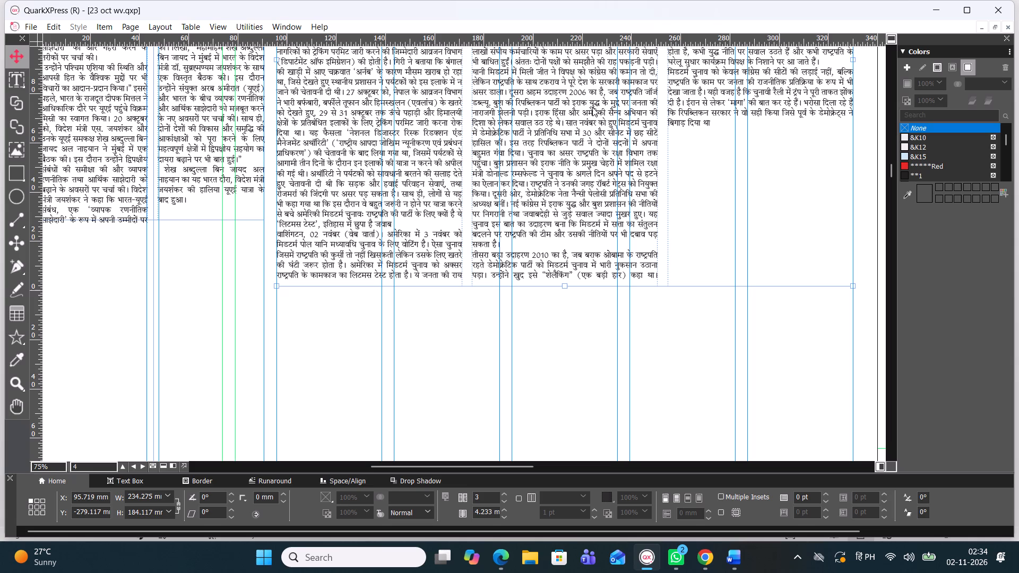
{"action": "left_click_drag", "start_coordinate": [563, 284], "coordinate": [570, 232]}
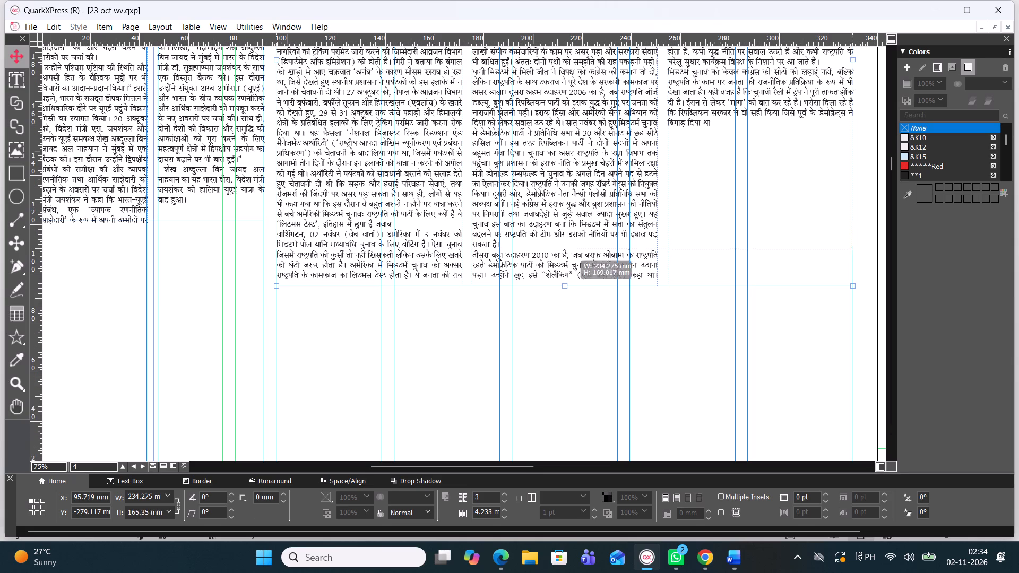
{"action": "left_click_drag", "start_coordinate": [570, 232], "coordinate": [582, 162]}
Set the story box to 5 columns.
{"action": "left_click", "coordinate": [505, 490]}
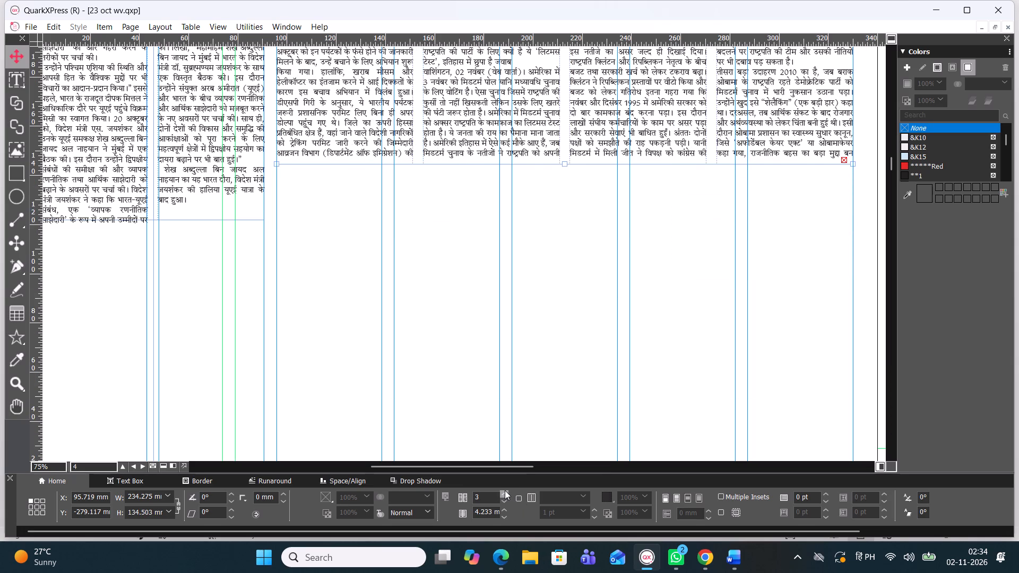
{"action": "left_click", "coordinate": [505, 490]}
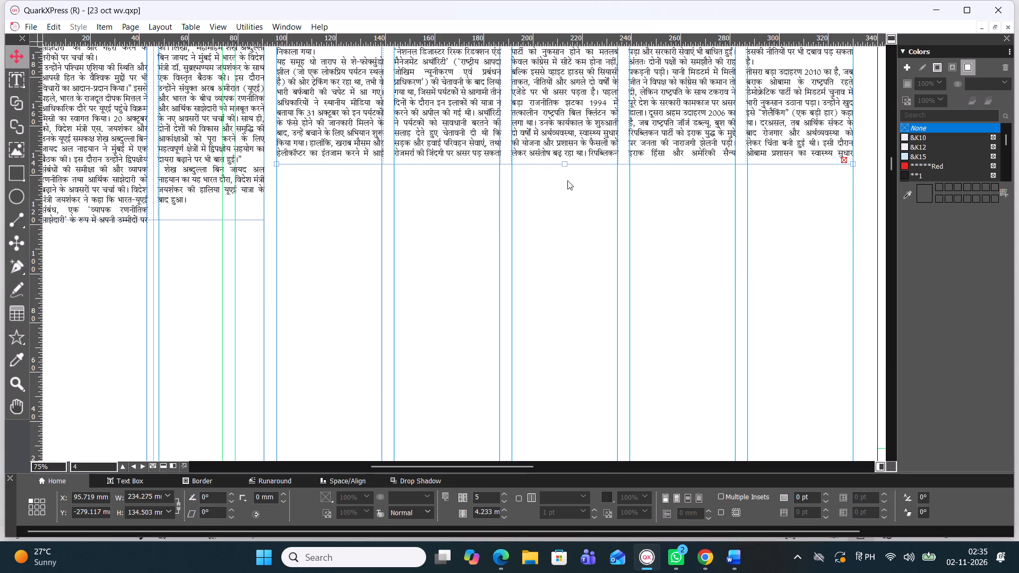
Extend the five-column story box's bottom edge so the whole story fits, to a height of about 173.1 mm.
{"action": "left_click_drag", "start_coordinate": [564, 167], "coordinate": [568, 180]}
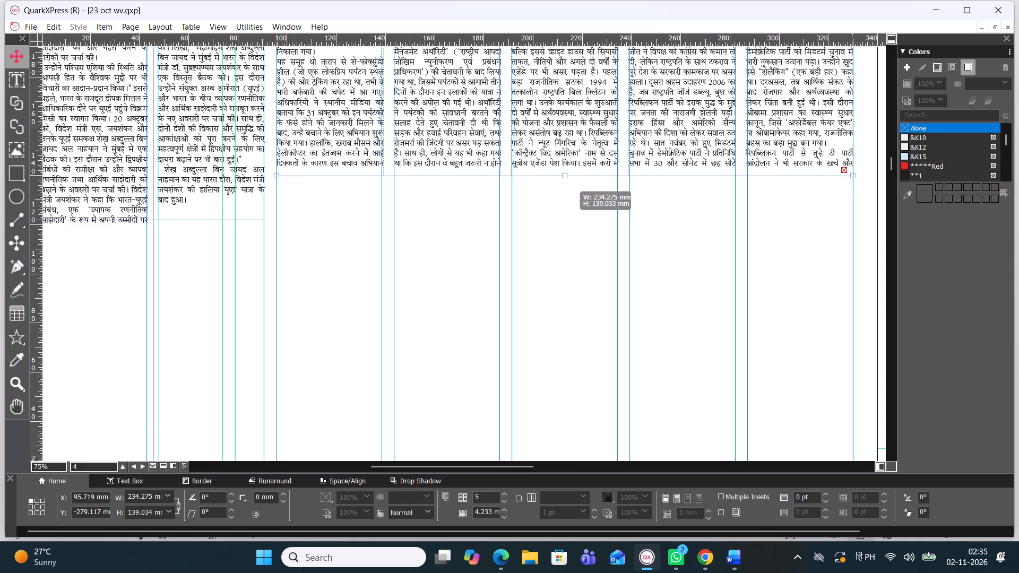
{"action": "left_click_drag", "start_coordinate": [568, 180], "coordinate": [569, 202]}
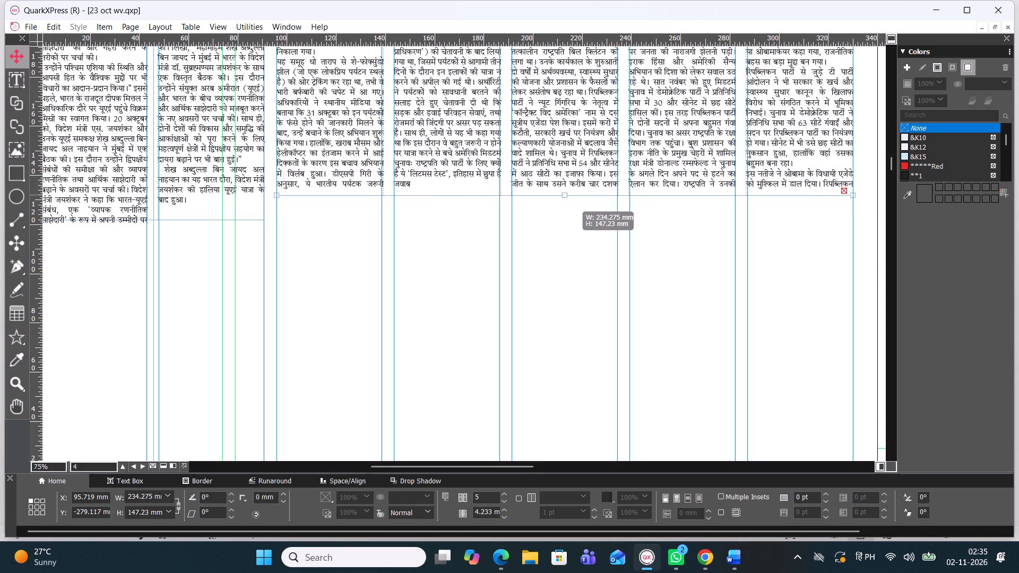
{"action": "left_click_drag", "start_coordinate": [569, 202], "coordinate": [569, 220]}
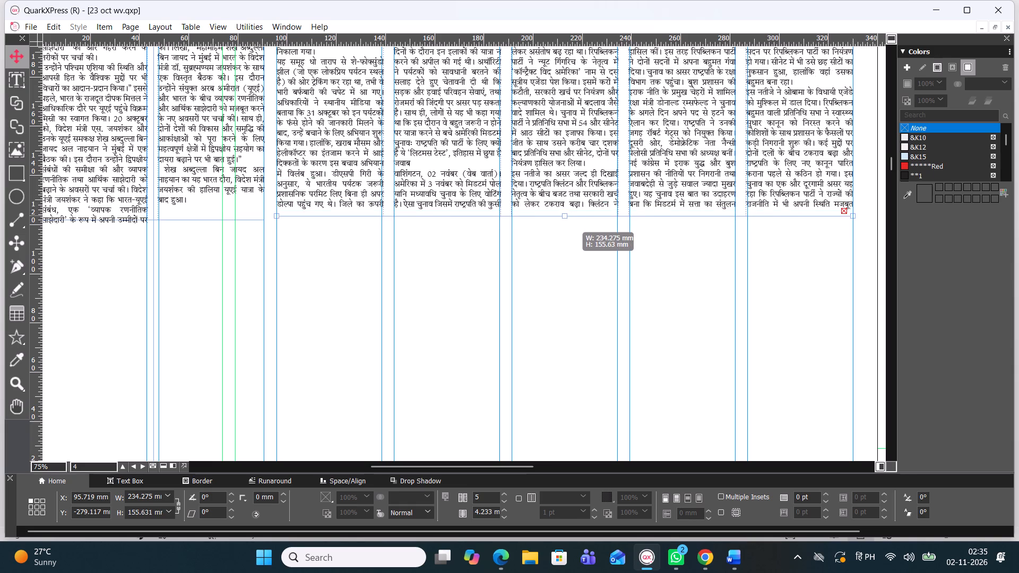
{"action": "left_click_drag", "start_coordinate": [569, 220], "coordinate": [570, 246]}
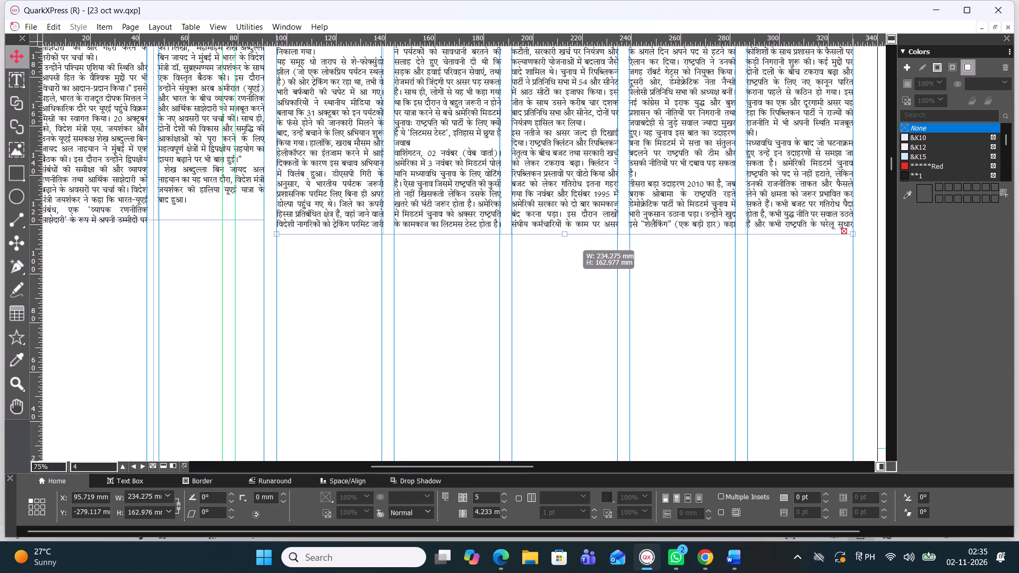
{"action": "left_click_drag", "start_coordinate": [570, 246], "coordinate": [564, 274]}
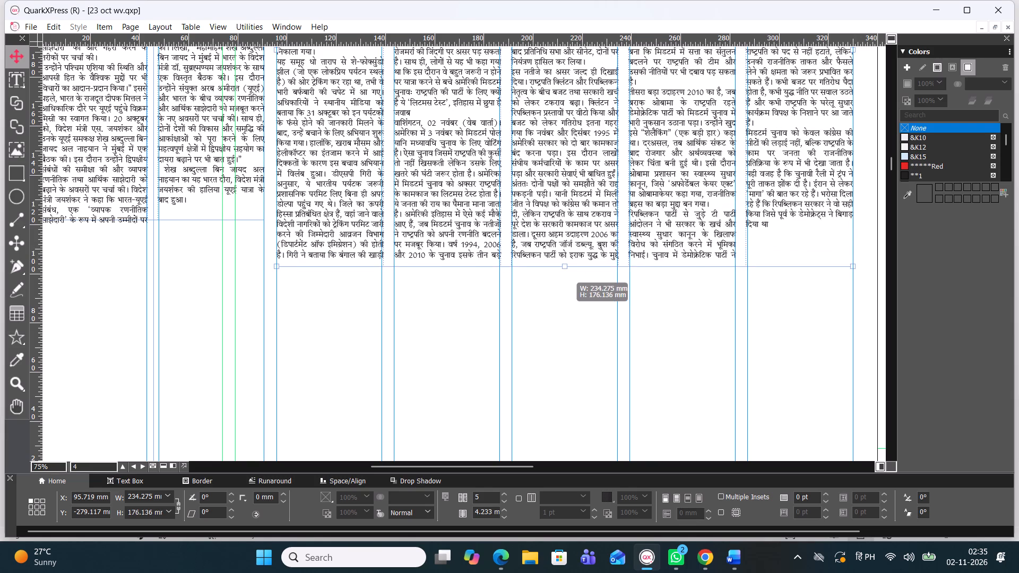
{"action": "left_click_drag", "start_coordinate": [564, 274], "coordinate": [564, 264]}
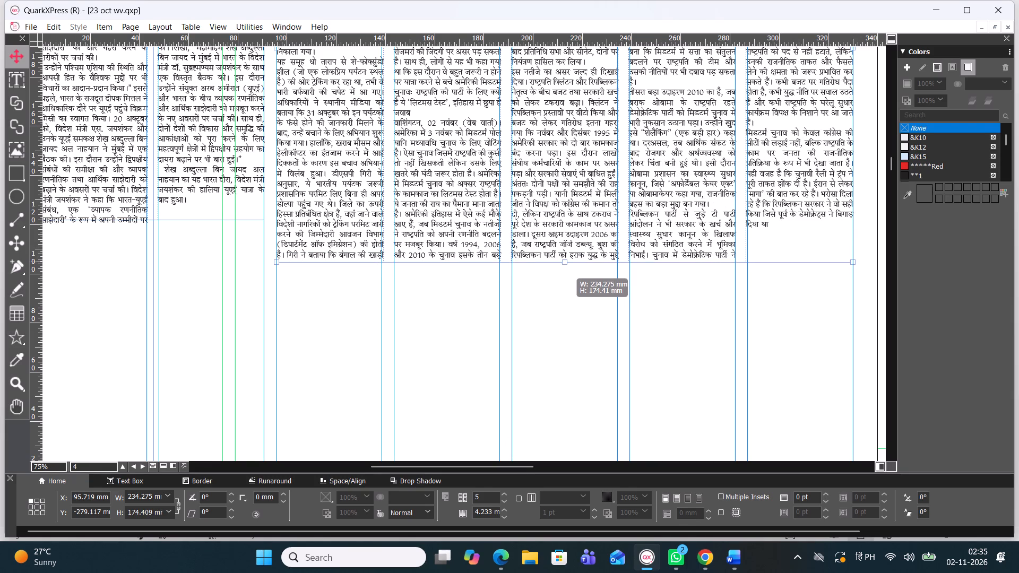
{"action": "left_click_drag", "start_coordinate": [564, 264], "coordinate": [564, 259]}
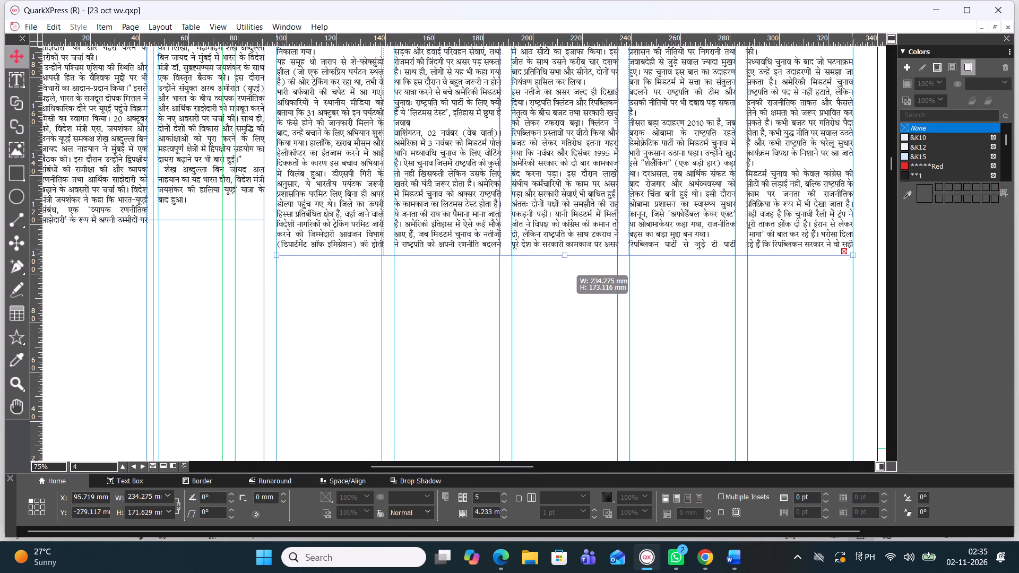
{"action": "left_click_drag", "start_coordinate": [564, 259], "coordinate": [565, 262]}
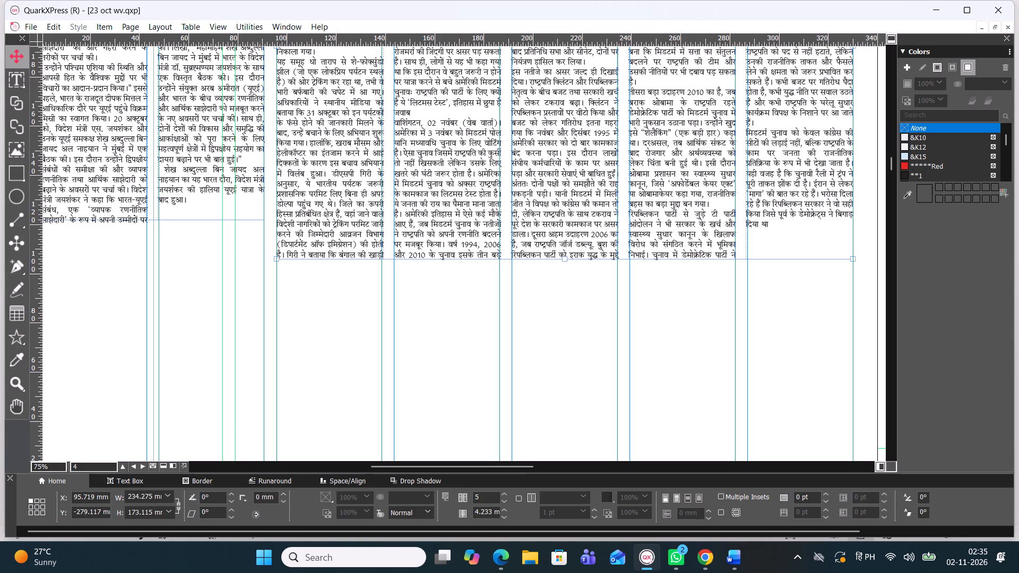
Look over the five-column Nepal story on page 4, from its headline to the ends of its columns.
{"action": "scroll", "coordinate": [507, 147], "scroll_direction": "down", "scroll_amount": 1}
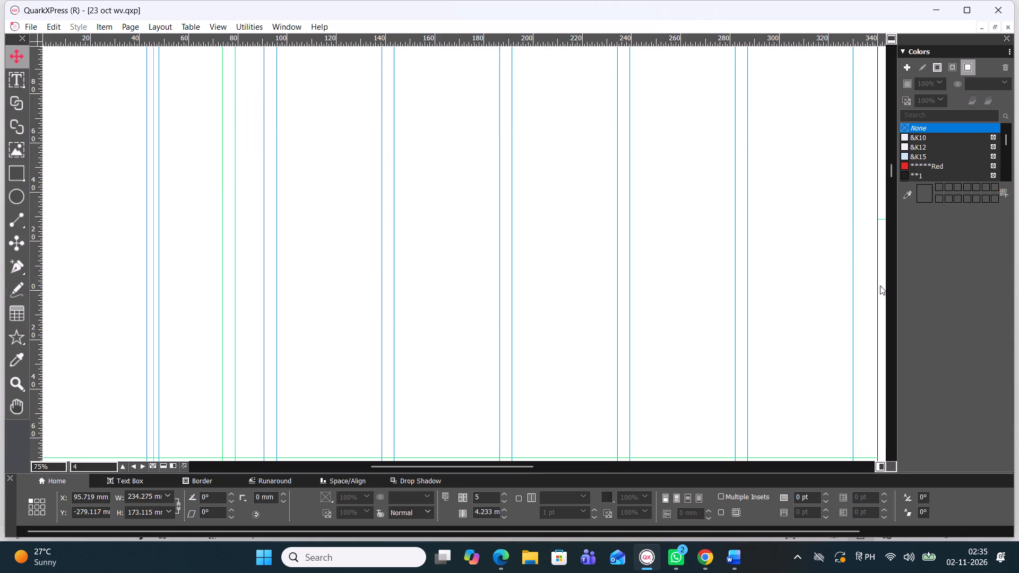
{"action": "left_click_drag", "start_coordinate": [892, 172], "coordinate": [898, 156]}
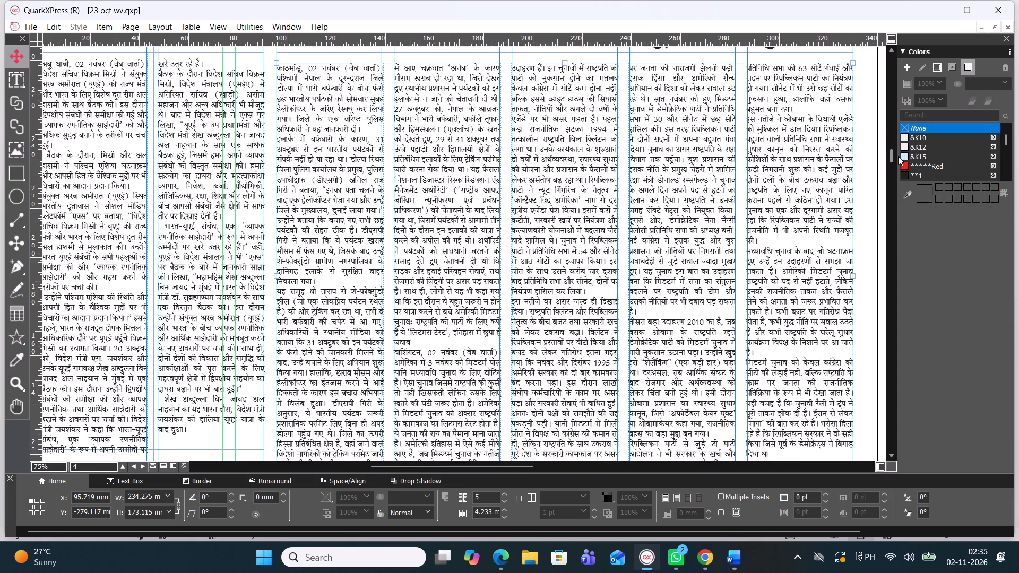
{"action": "left_click_drag", "start_coordinate": [898, 156], "coordinate": [896, 153]}
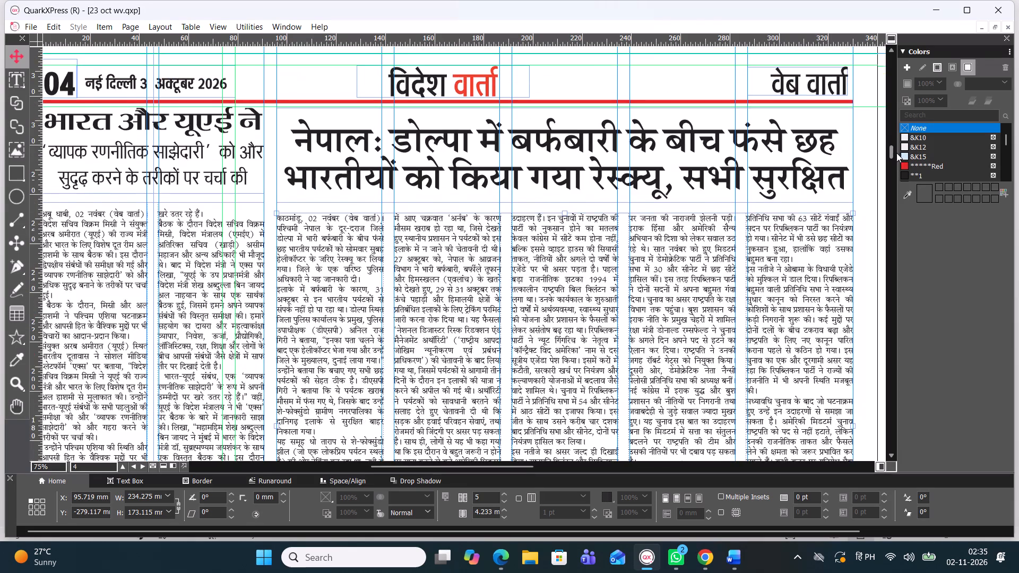
{"action": "left_click_drag", "start_coordinate": [896, 153], "coordinate": [893, 159]}
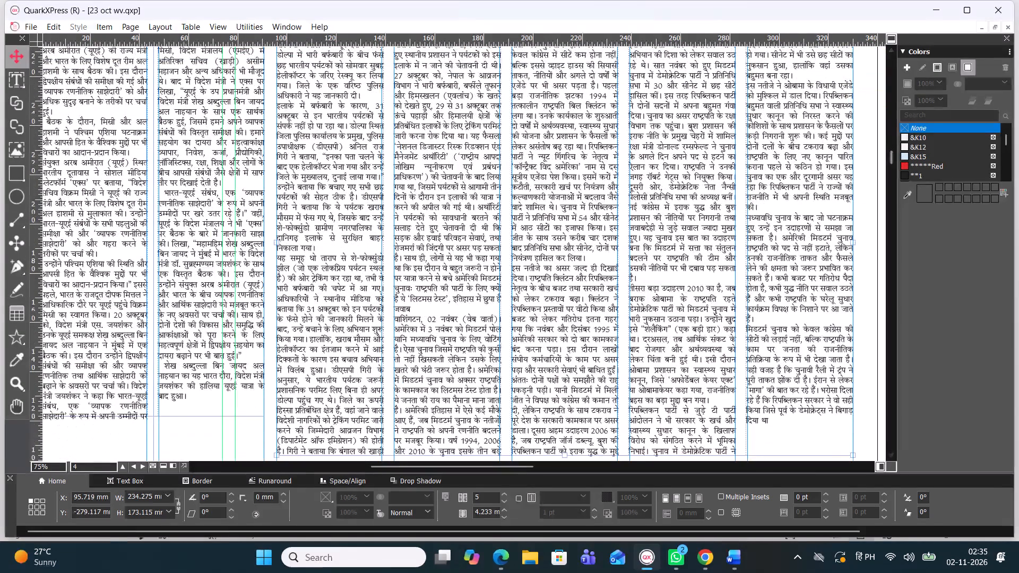
{"action": "left_click", "coordinate": [781, 439]}
{"action": "scroll", "coordinate": [773, 410], "scroll_direction": "down", "scroll_amount": 1}
{"action": "scroll", "coordinate": [772, 409], "scroll_direction": "up", "scroll_amount": 1, "text": "ctrl"}
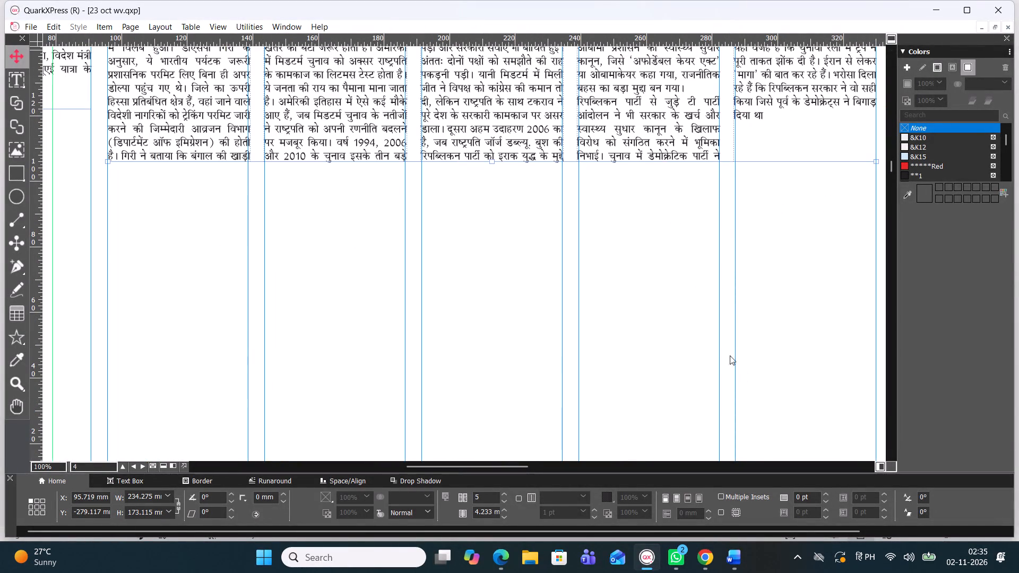
{"action": "triple_click", "coordinate": [670, 138]}
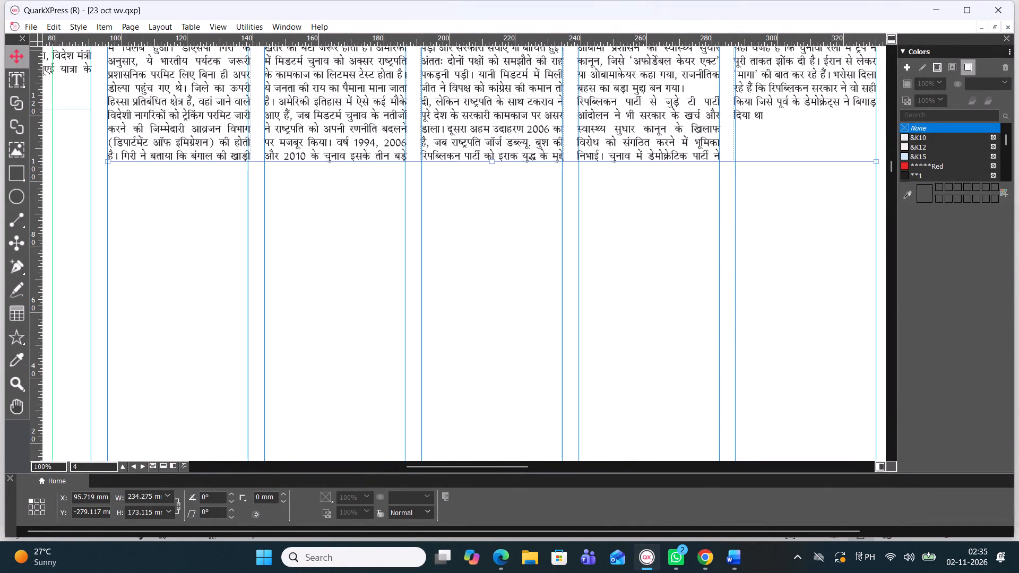
{"action": "left_click", "coordinate": [670, 138]}
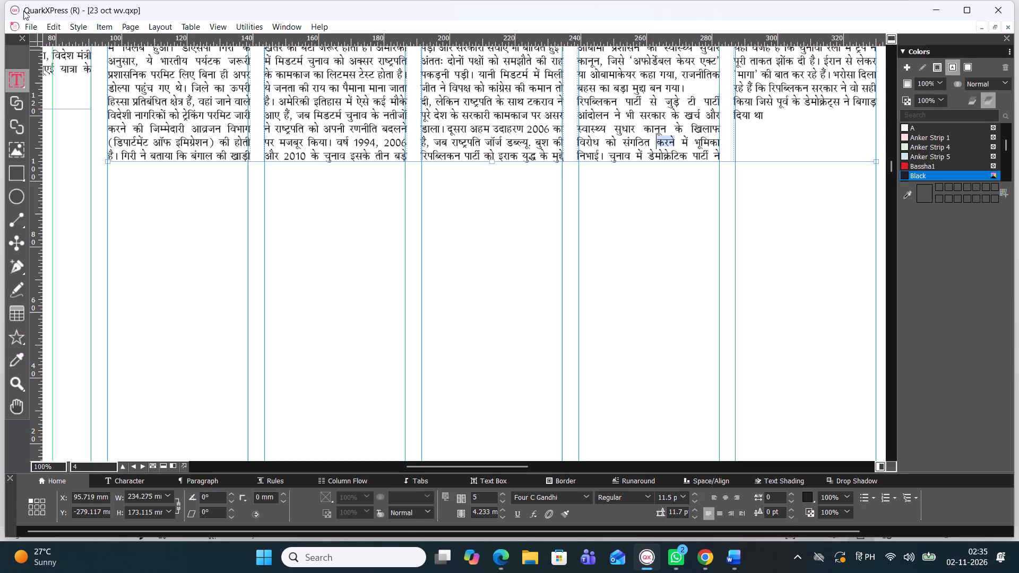
{"action": "left_click", "coordinate": [9, 58]}
{"action": "left_click", "coordinate": [306, 258]}
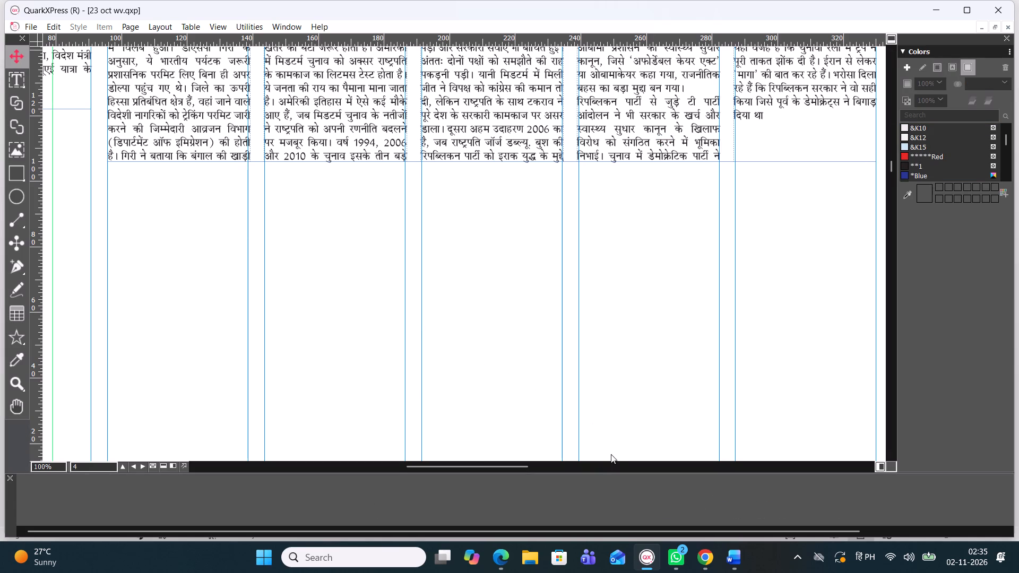
Shorten the two-column India–UAE story box by one text line so both columns end level.
{"action": "left_click_drag", "start_coordinate": [477, 467], "coordinate": [427, 456]}
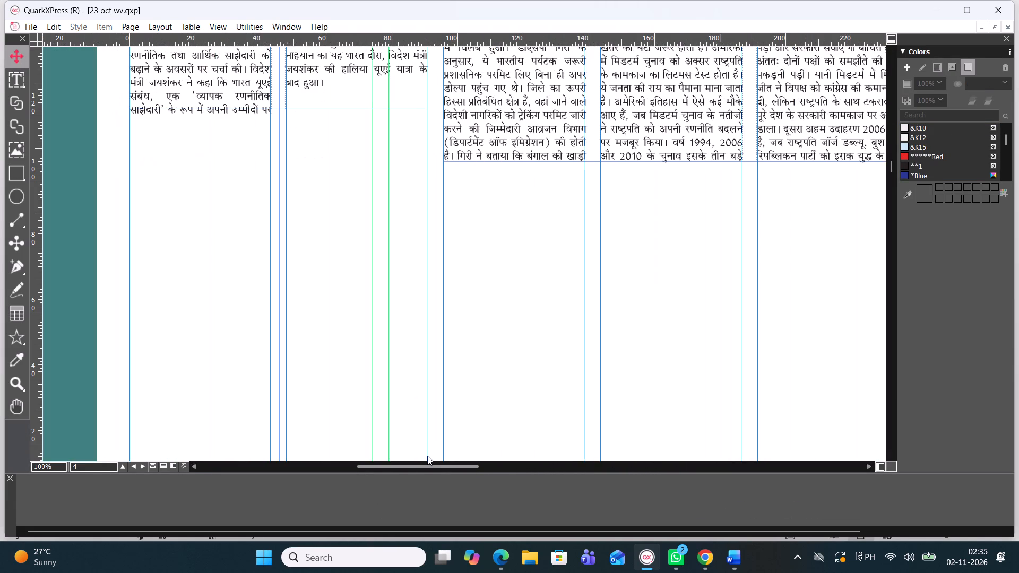
{"action": "left_click_drag", "start_coordinate": [427, 456], "coordinate": [428, 456]}
{"action": "left_click", "coordinate": [283, 95]}
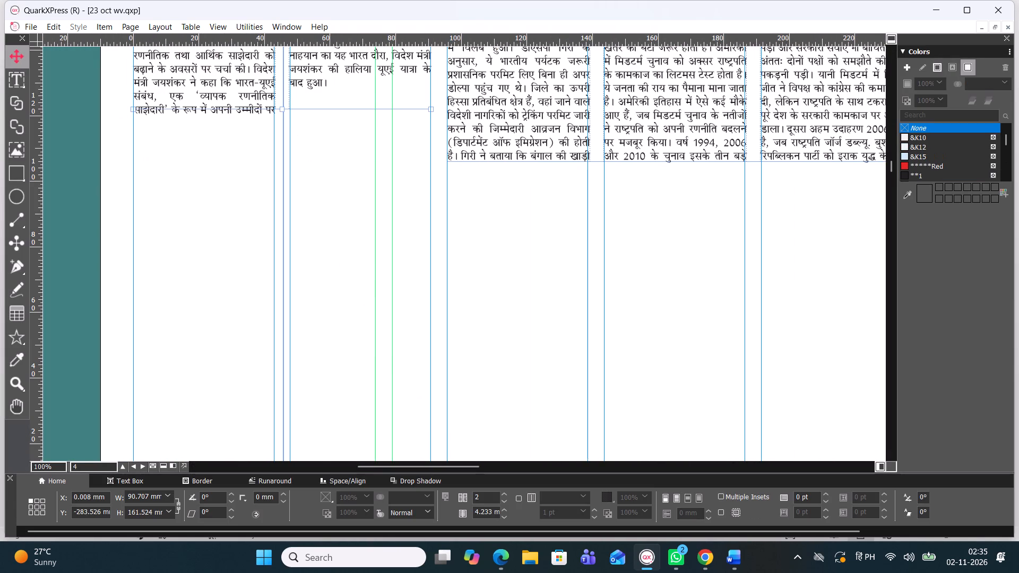
{"action": "left_click_drag", "start_coordinate": [281, 111], "coordinate": [284, 105]}
{"action": "left_click", "coordinate": [282, 150]}
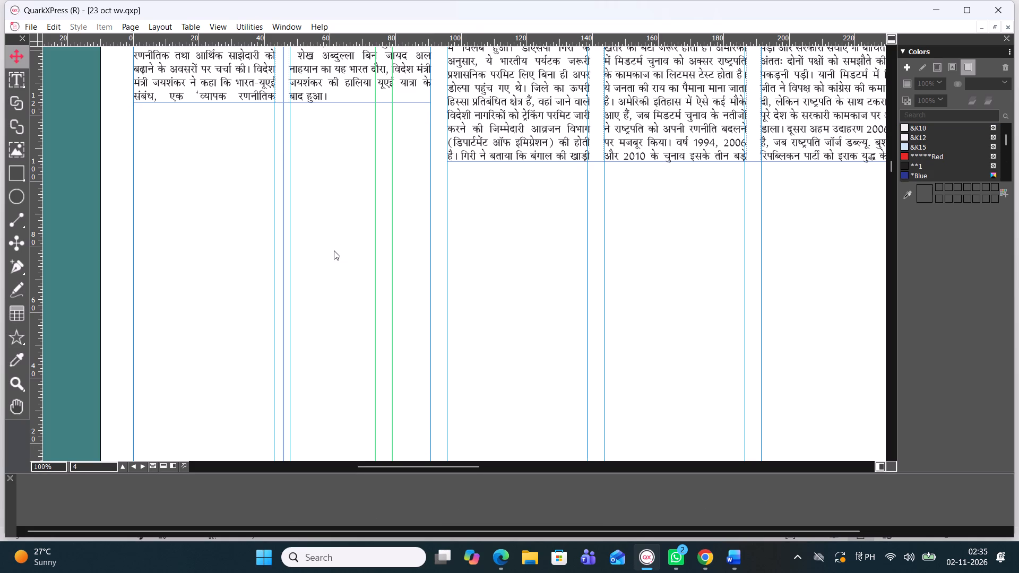
Examine page 4 from the masthead down to the empty area beneath the two stories.
{"action": "scroll", "coordinate": [334, 250], "scroll_direction": "down", "scroll_amount": 2}
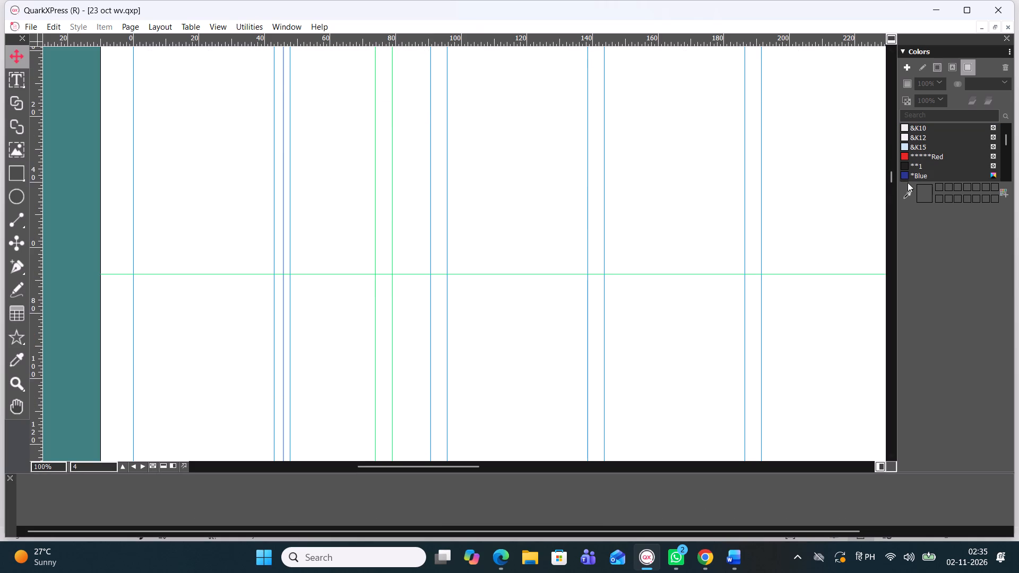
{"action": "left_click_drag", "start_coordinate": [891, 179], "coordinate": [897, 157]}
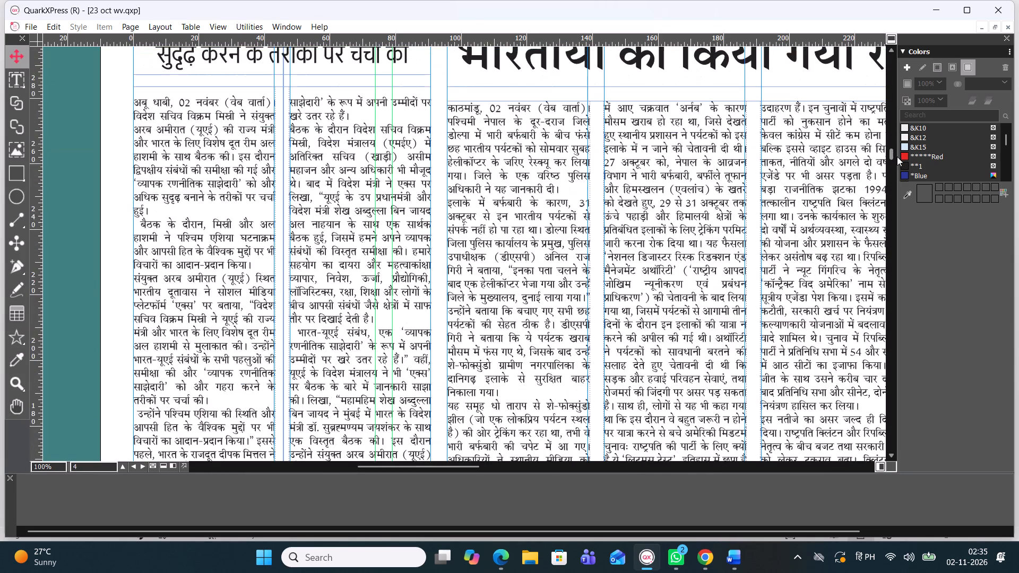
{"action": "left_click_drag", "start_coordinate": [897, 157], "coordinate": [898, 152]}
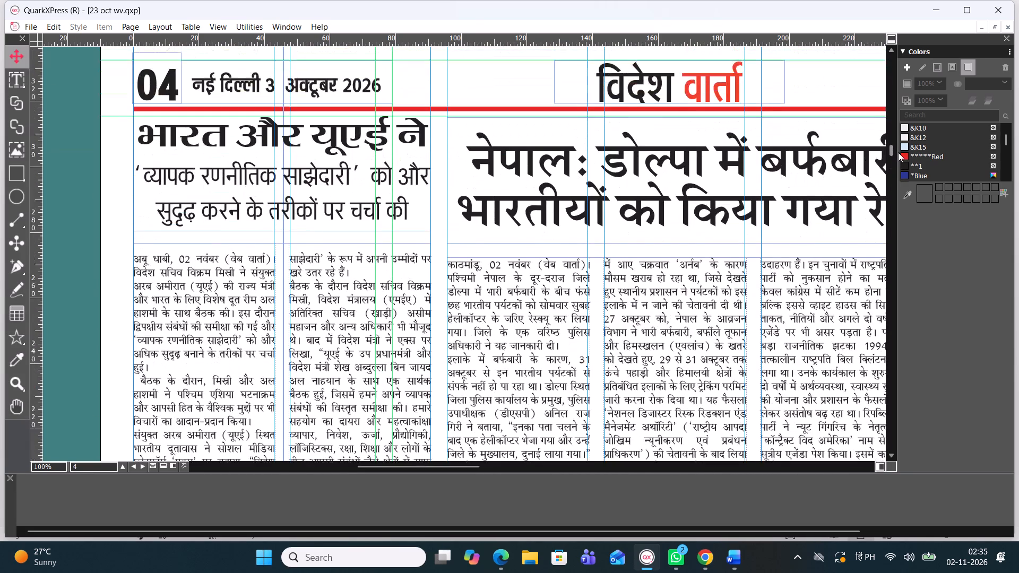
{"action": "left_click_drag", "start_coordinate": [898, 152], "coordinate": [897, 168]}
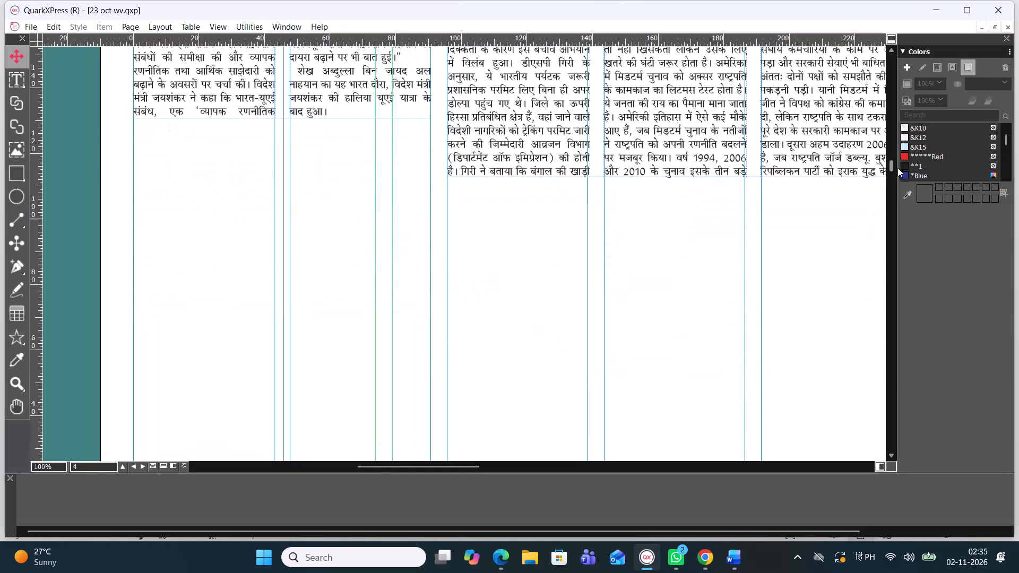
{"action": "left_click_drag", "start_coordinate": [897, 168], "coordinate": [897, 172]}
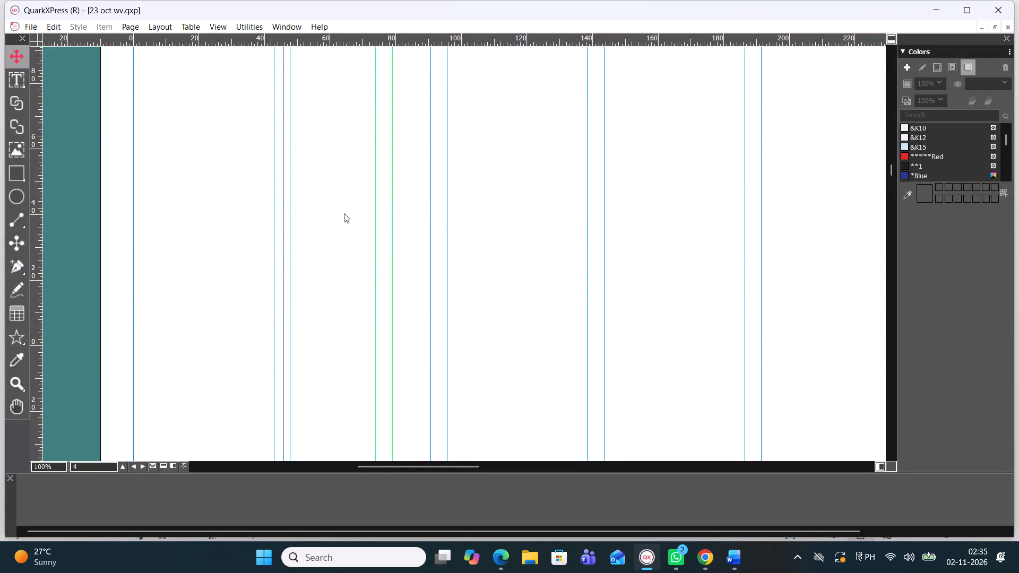
{"action": "left_click", "coordinate": [344, 213]}
{"action": "scroll", "coordinate": [443, 268], "scroll_direction": "up", "scroll_amount": 1}
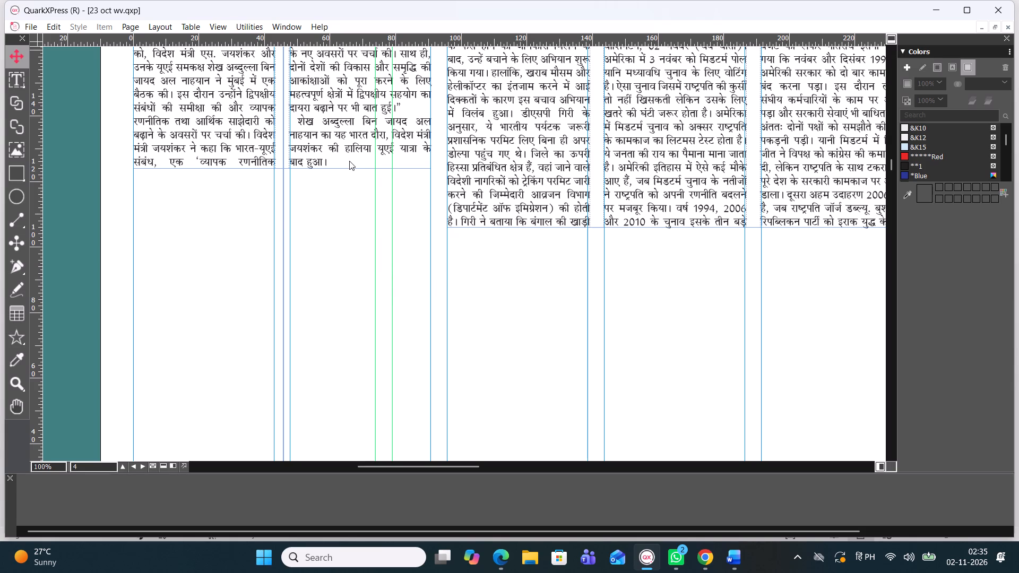
Draw a text box about 90.7 mm wide and 30.9 mm high directly beneath the India–UAE story.
{"action": "left_click", "coordinate": [21, 84]}
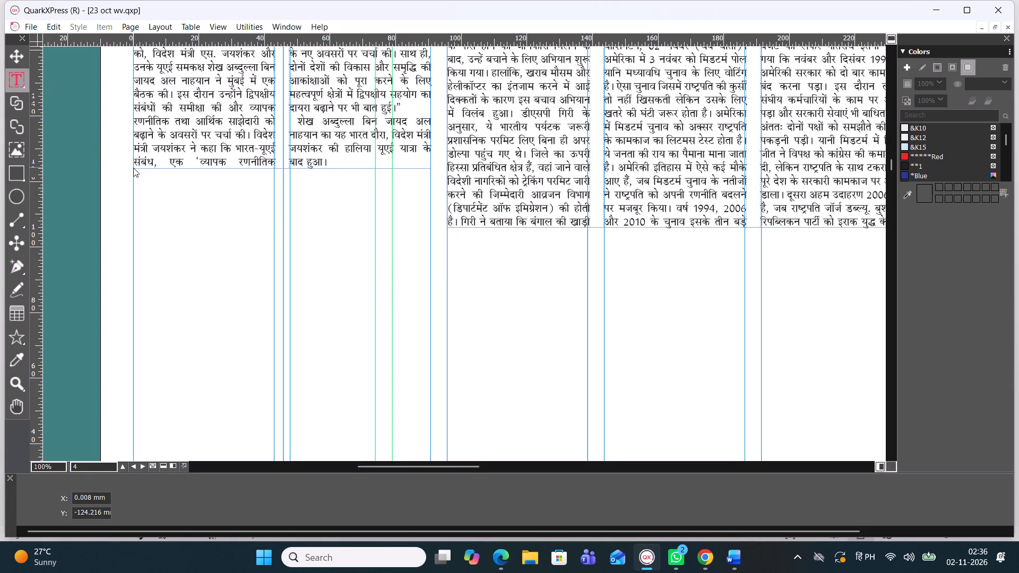
{"action": "left_click_drag", "start_coordinate": [133, 168], "coordinate": [394, 292]}
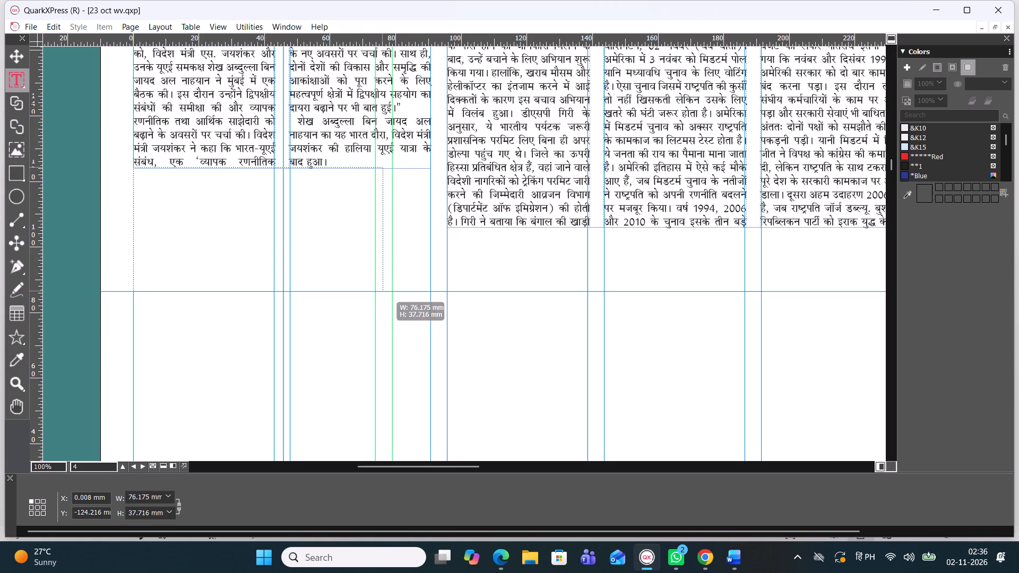
{"action": "left_click_drag", "start_coordinate": [394, 292], "coordinate": [432, 269]}
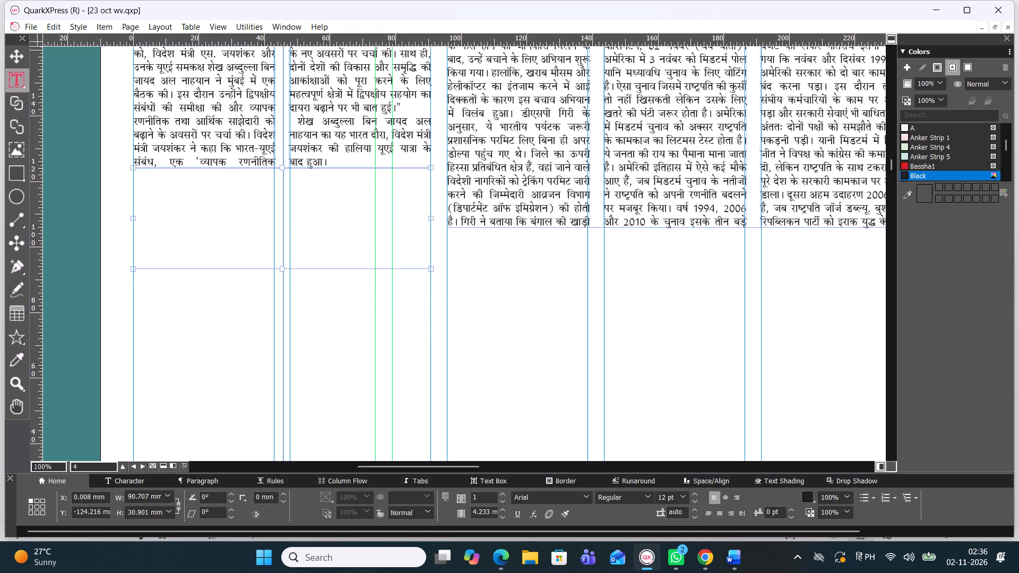
Nudge the new text box down to about Y -118.9 mm, leaving a gap below the India–UAE story.
{"action": "key", "text": "Down"}
{"action": "key", "text": "Down"}
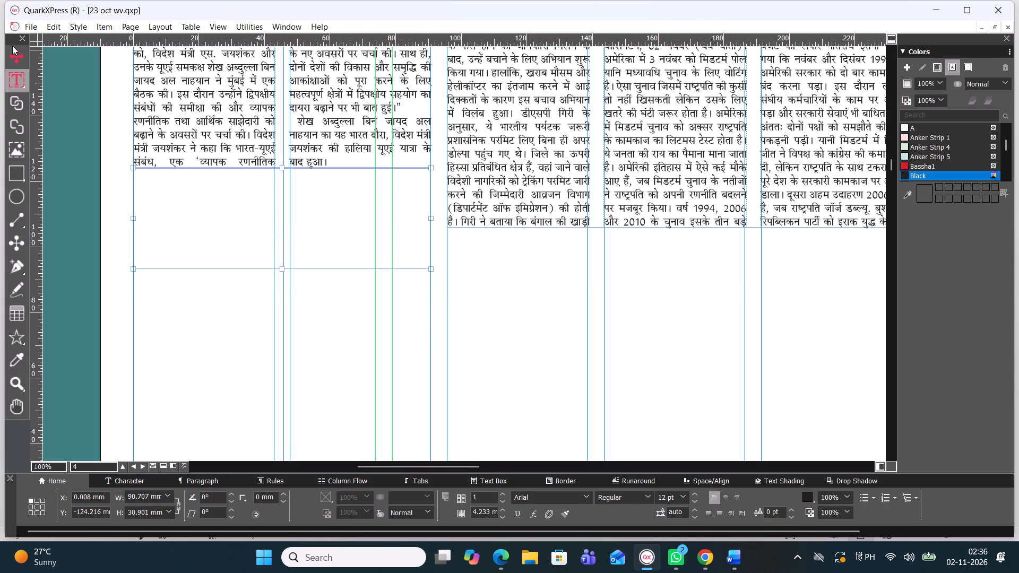
{"action": "left_click", "coordinate": [16, 57]}
{"action": "key", "text": "Down"}
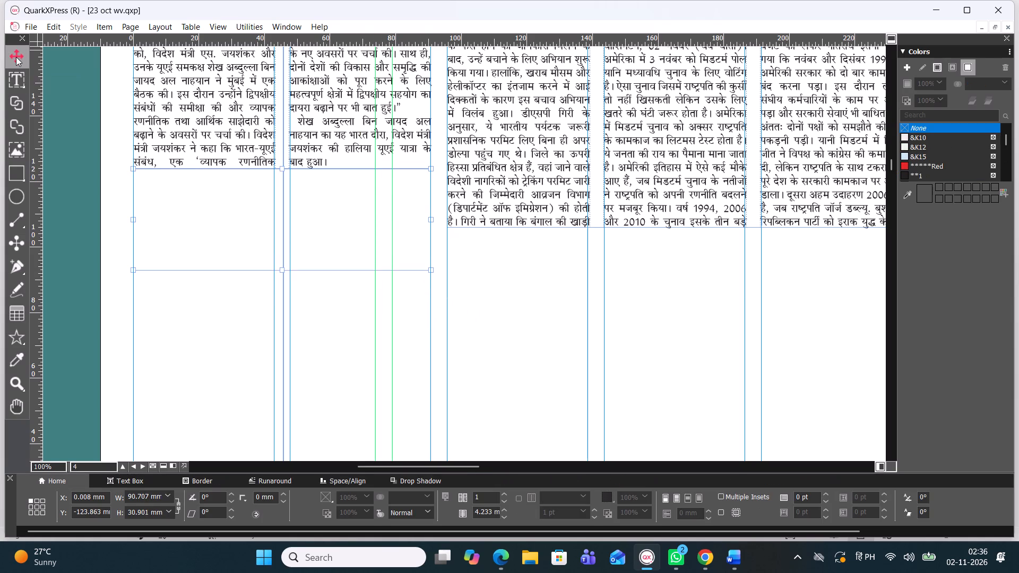
{"action": "key", "text": "Down"}
{"action": "key", "text": "Down"}
{"action": "key", "text": "Down"}
{"action": "key", "text": "Down"}
{"action": "key", "text": "Down"}
{"action": "key", "text": "Down"}
{"action": "key", "text": "Down"}
{"action": "key", "text": "Down"}
{"action": "key", "text": "Down"}
{"action": "key", "text": "Down"}
{"action": "key", "text": "Down"}
{"action": "key", "text": "Down"}
{"action": "key", "text": "Down"}
{"action": "key", "text": "Down"}
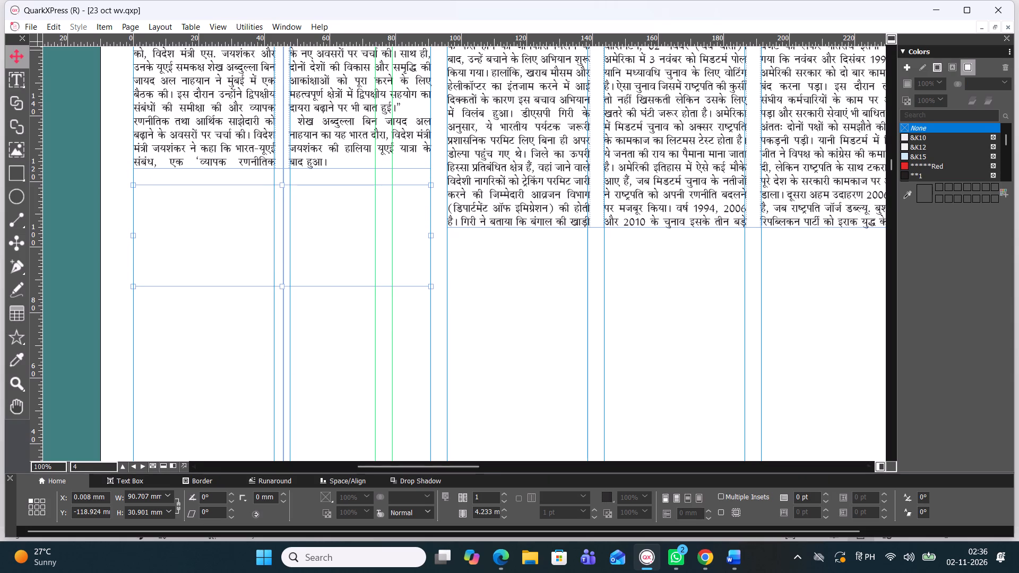
Switch to the Word document "02 Nov International" and copy the headline "ऑस्ट्रेलिया के विक्टोरिया में वीकेंड पर सड़क हादसा, 10 लोगों की मौत".
{"action": "left_click", "coordinate": [741, 559]}
{"action": "left_click", "coordinate": [595, 480]}
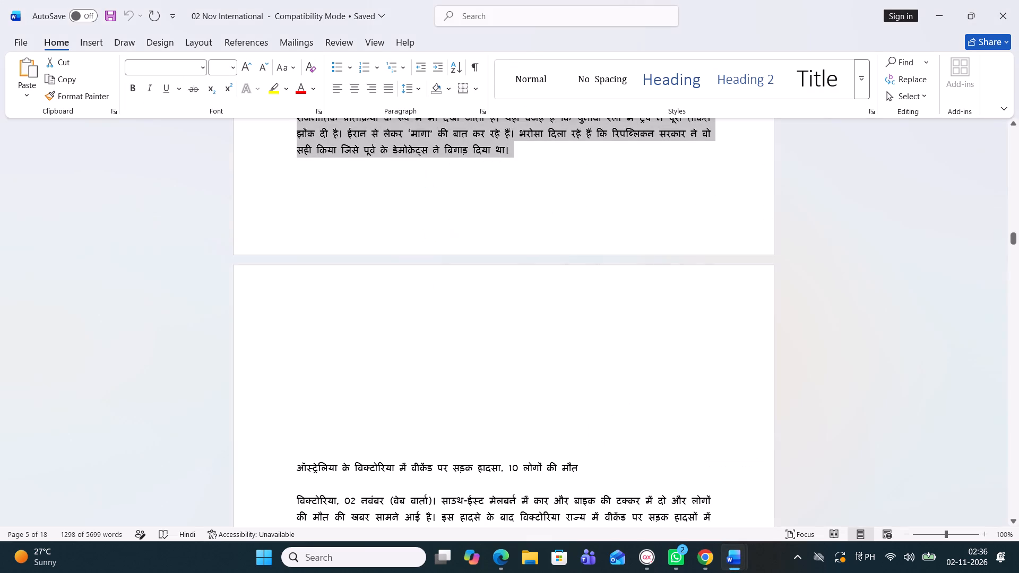
{"action": "scroll", "coordinate": [553, 369], "scroll_direction": "down", "scroll_amount": 3}
{"action": "scroll", "coordinate": [464, 405], "scroll_direction": "down", "scroll_amount": 3}
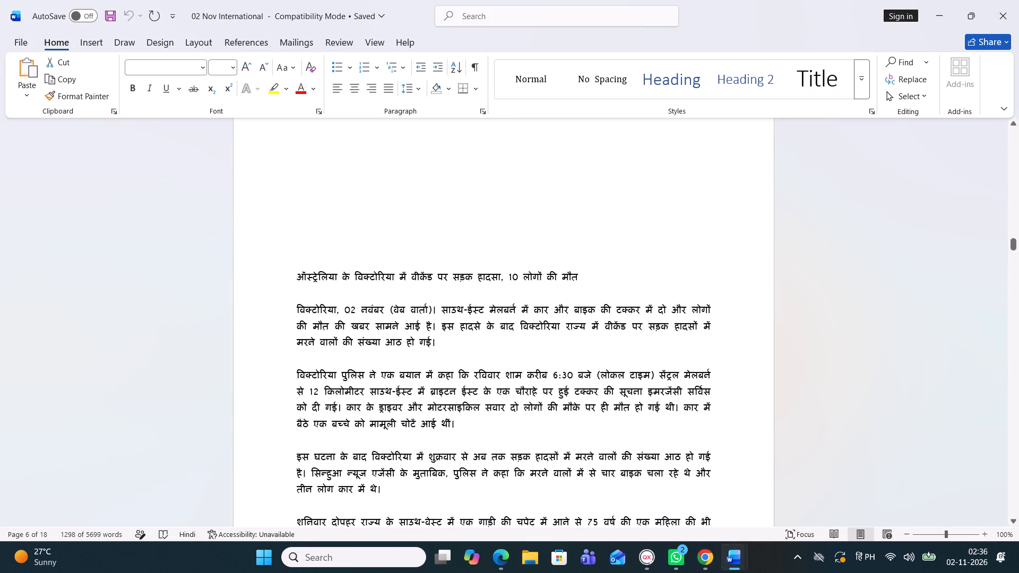
{"action": "left_click_drag", "start_coordinate": [291, 275], "coordinate": [618, 277]}
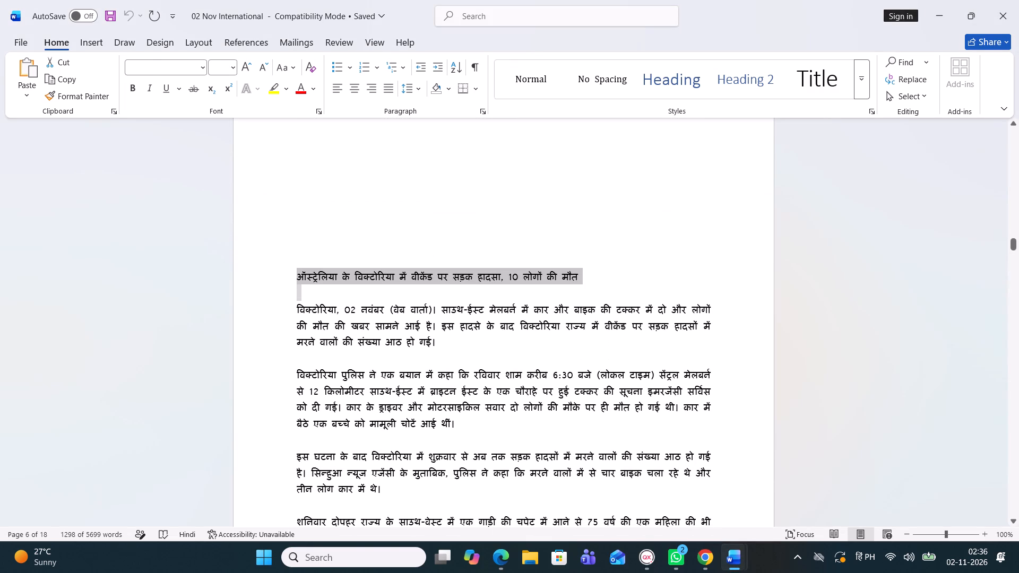
{"action": "left_click_drag", "start_coordinate": [618, 277], "coordinate": [613, 274]}
{"action": "key", "text": "ctrl+c"}
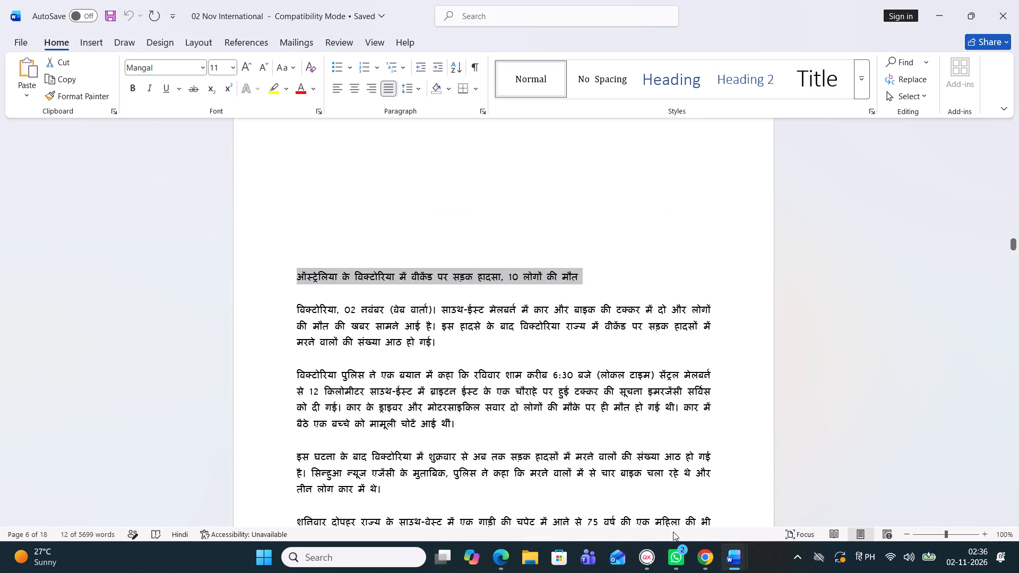
Switch back to QuarkXPress and paste the copied Victoria road-accident headline into the empty text box beneath the India–UAE story.
{"action": "left_click", "coordinate": [640, 572]}
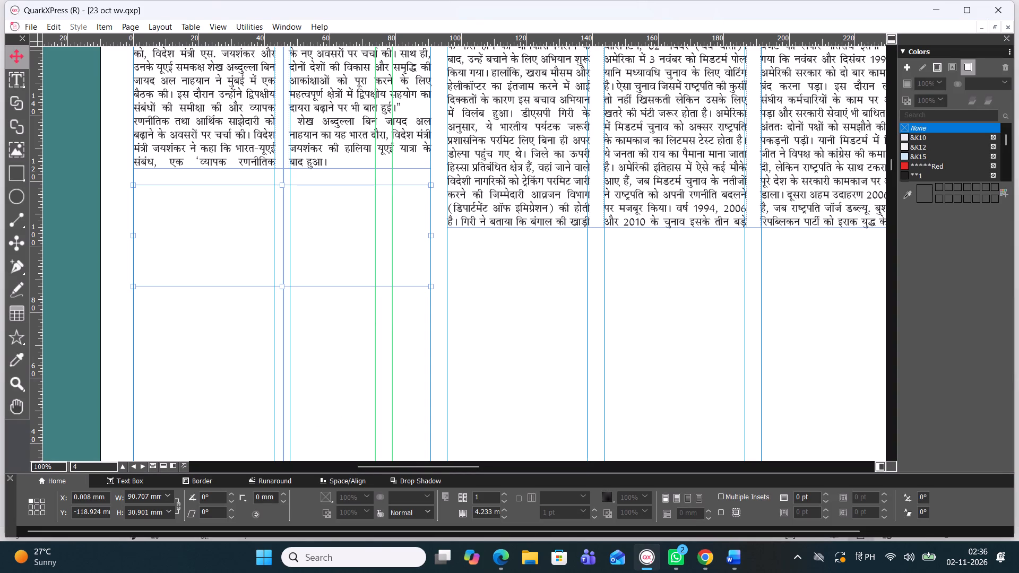
{"action": "key", "text": "ctrl+v"}
{"action": "left_click", "coordinate": [175, 213]}
{"action": "key", "text": "ctrl+v"}
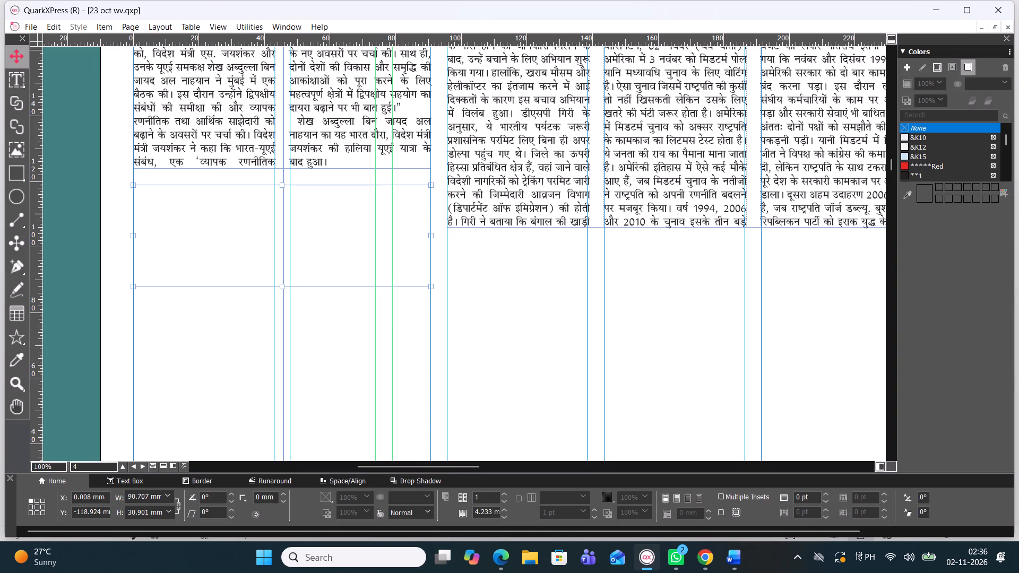
{"action": "triple_click", "coordinate": [175, 213]}
{"action": "key", "text": "ctrl+v"}
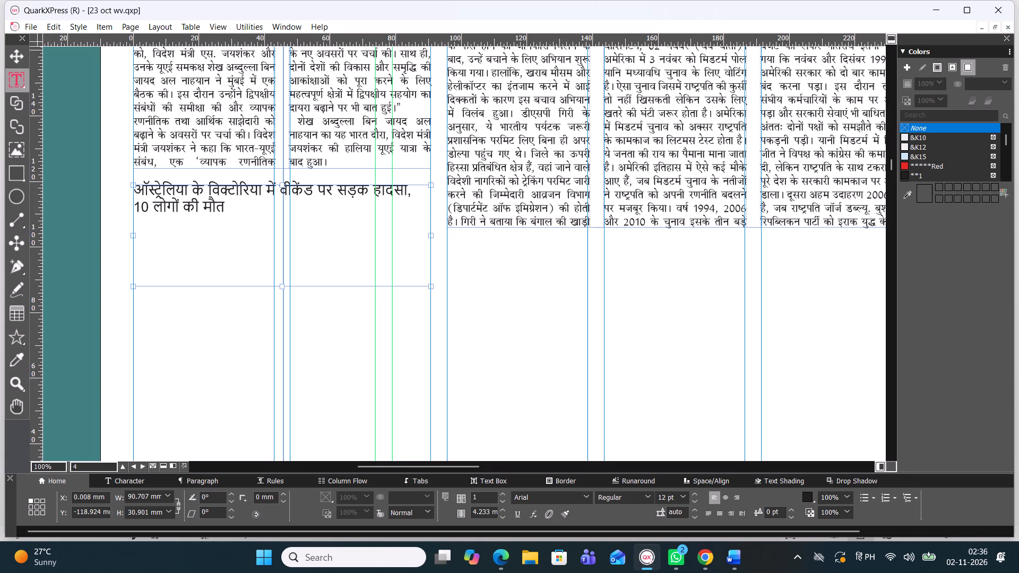
Set the headline's first part, "ऑस्ट्रेलिया के विक्टोरिया में वीकेंड पर सड़क हादसा,", in the Four C Chetan font.
{"action": "left_click_drag", "start_coordinate": [412, 190], "coordinate": [274, 178]}
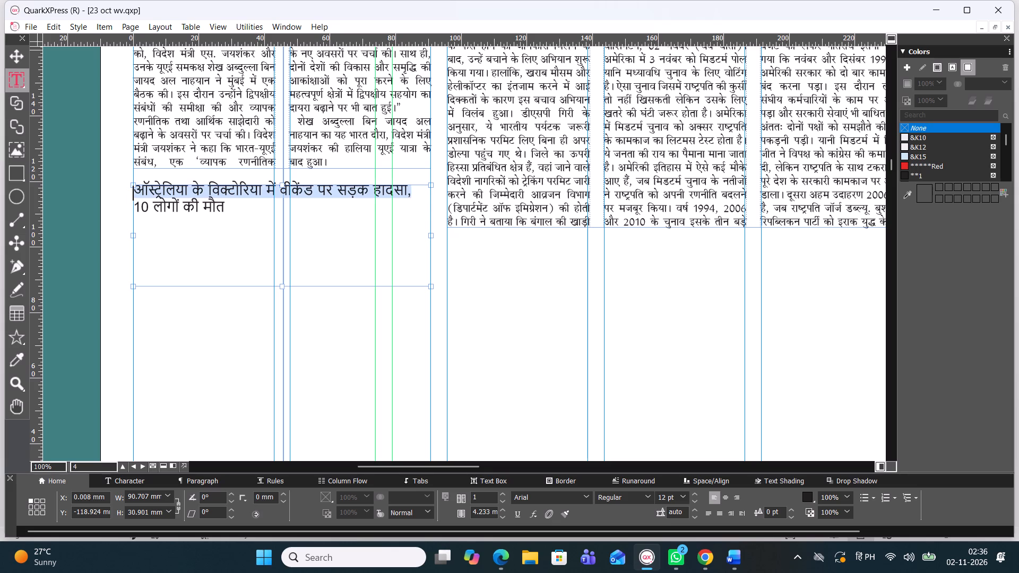
{"action": "left_click", "coordinate": [584, 495]}
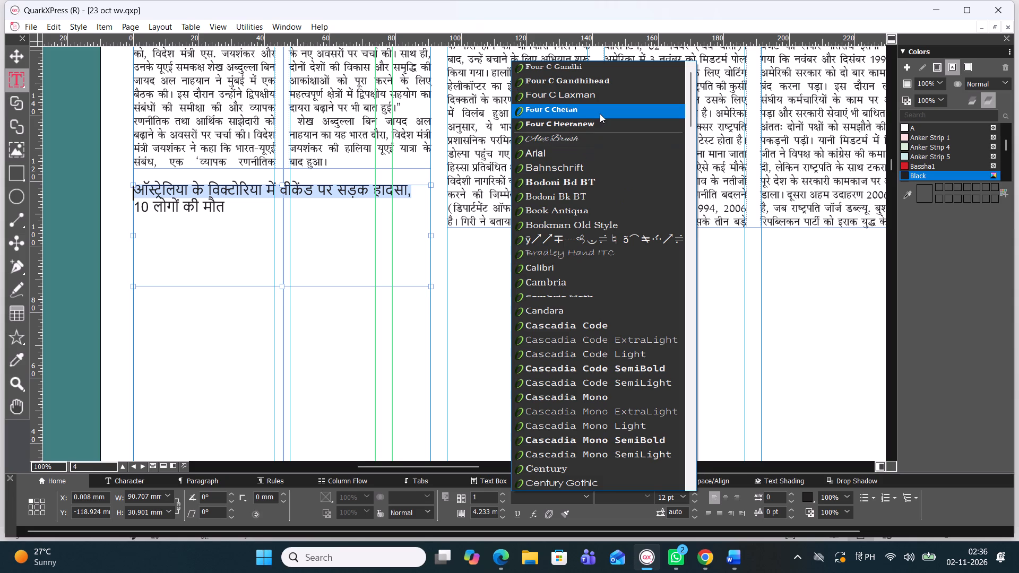
{"action": "left_click", "coordinate": [600, 114]}
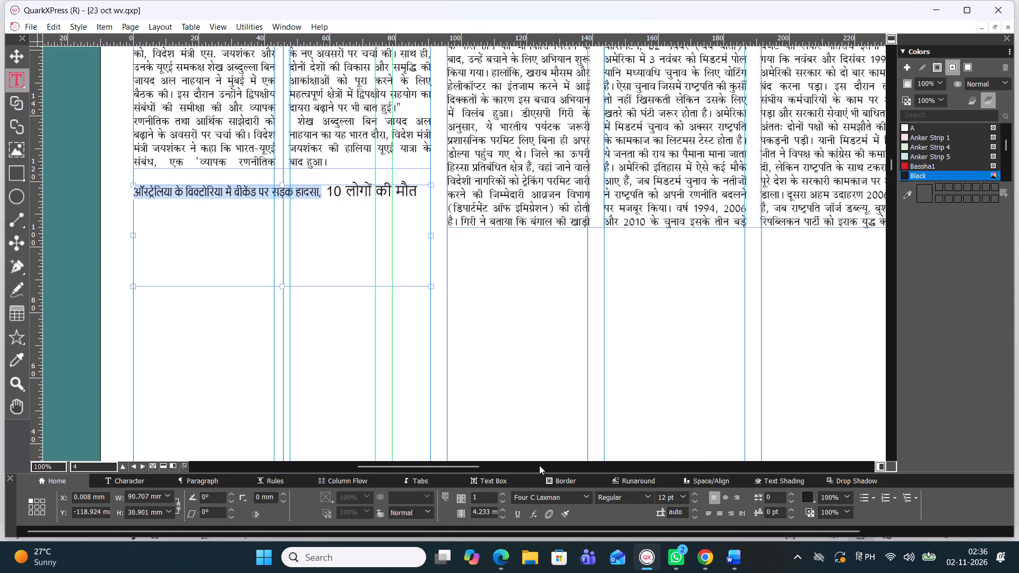
{"action": "left_click", "coordinate": [586, 498]}
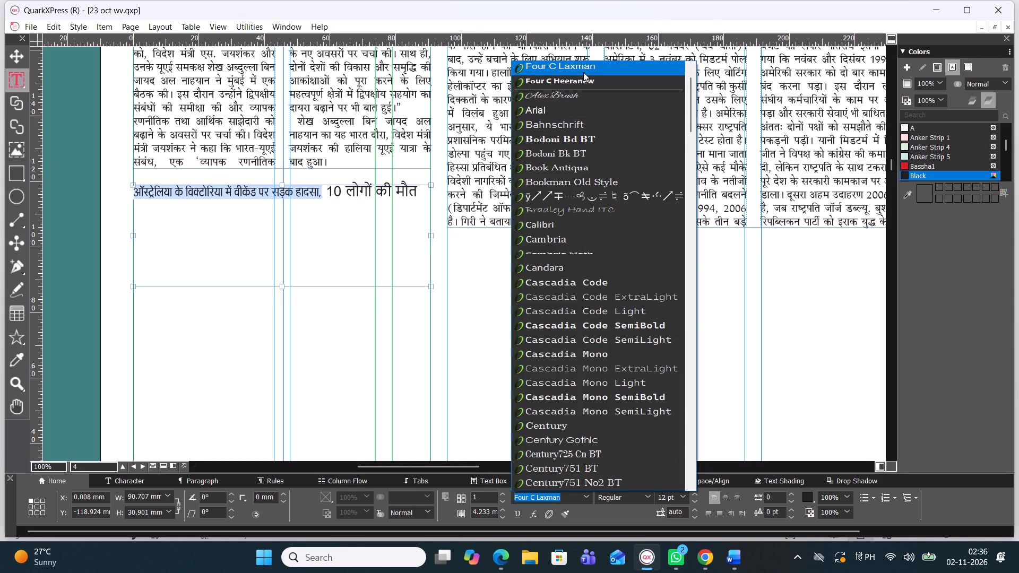
{"action": "scroll", "coordinate": [583, 72], "scroll_direction": "up", "scroll_amount": 1}
{"action": "scroll", "coordinate": [583, 72], "scroll_direction": "down", "scroll_amount": 1}
{"action": "scroll", "coordinate": [577, 94], "scroll_direction": "up", "scroll_amount": 1}
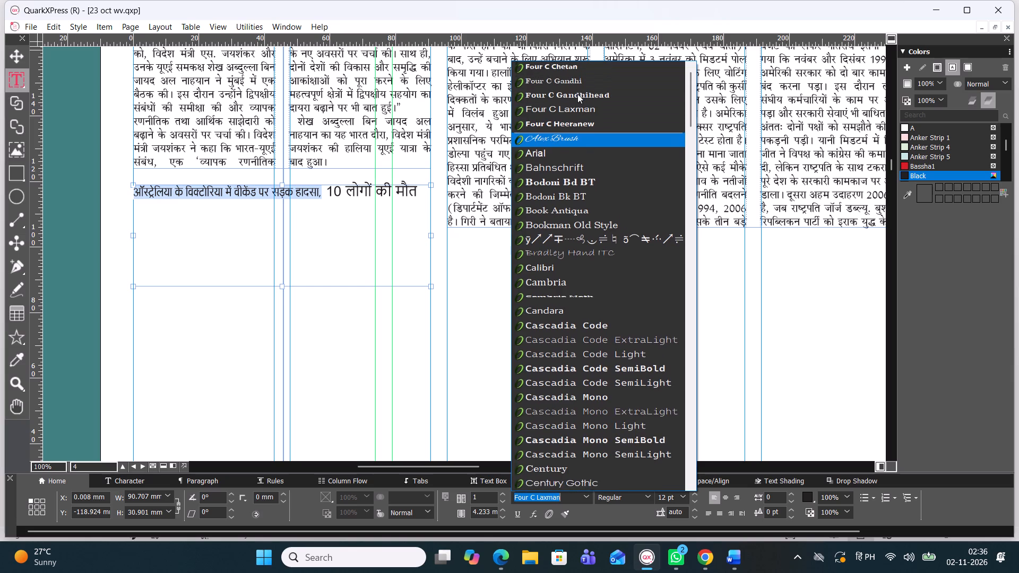
{"action": "left_click", "coordinate": [583, 67]}
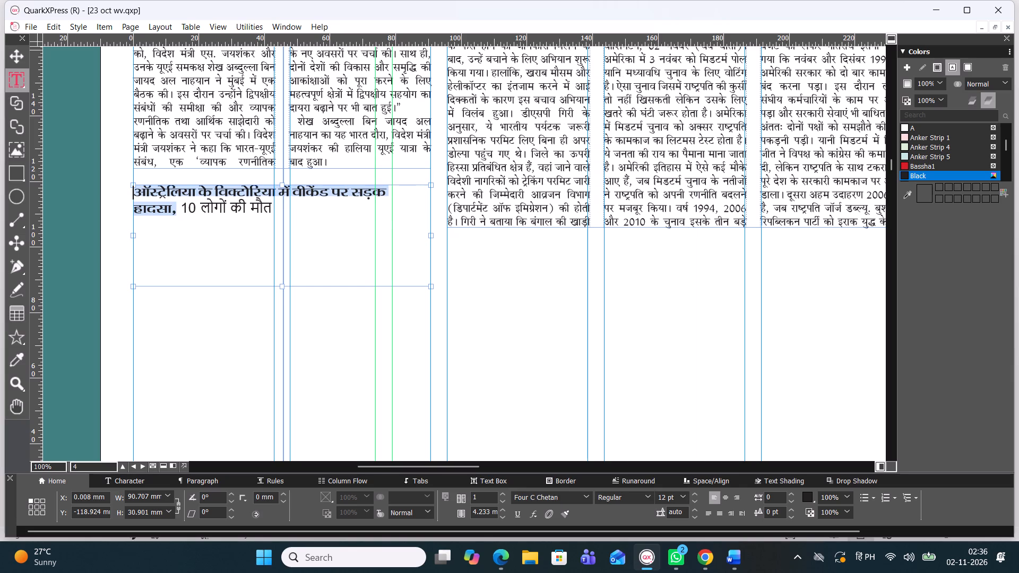
Break "10 लोगों की मौत" onto its own line beneath the rest of the headline and centre it.
{"action": "left_click", "coordinate": [178, 206]}
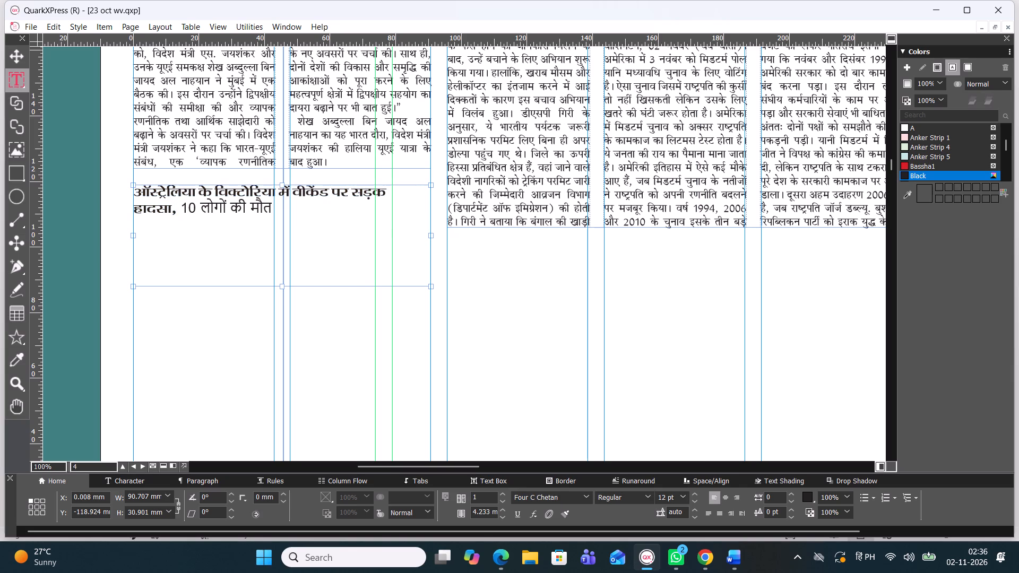
{"action": "key", "text": "Return"}
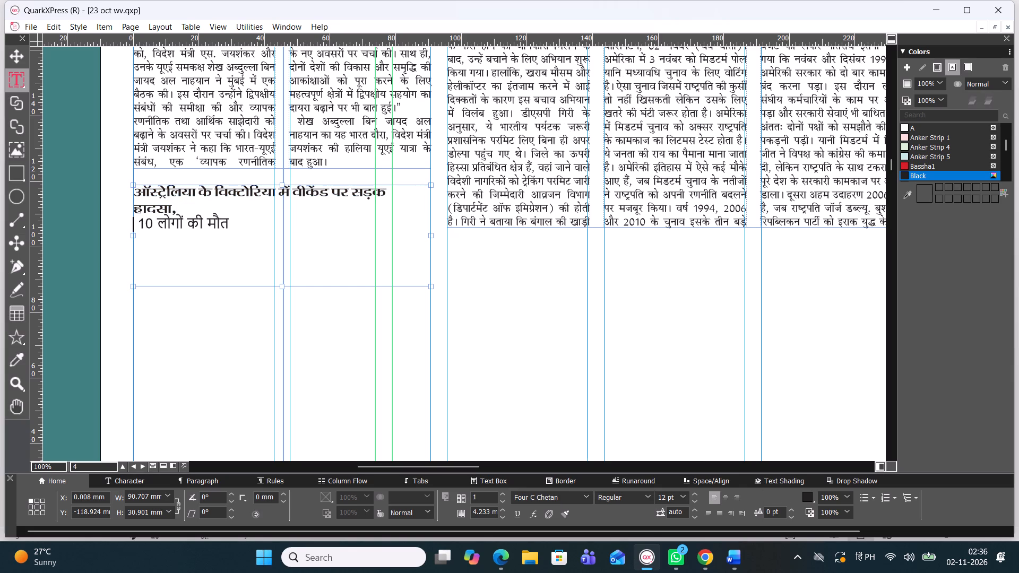
{"action": "left_click_drag", "start_coordinate": [238, 226], "coordinate": [133, 224]}
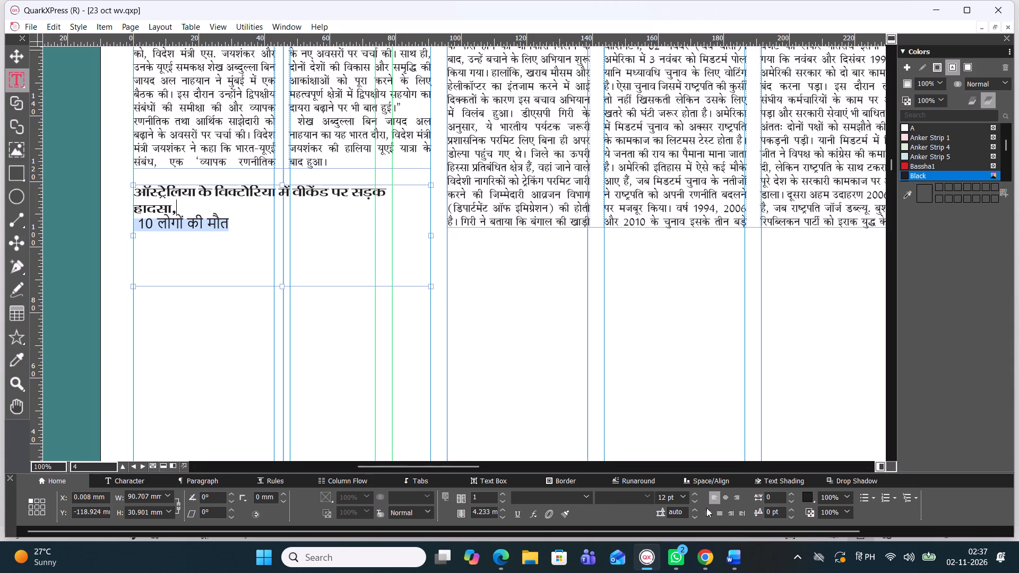
{"action": "left_click", "coordinate": [725, 496]}
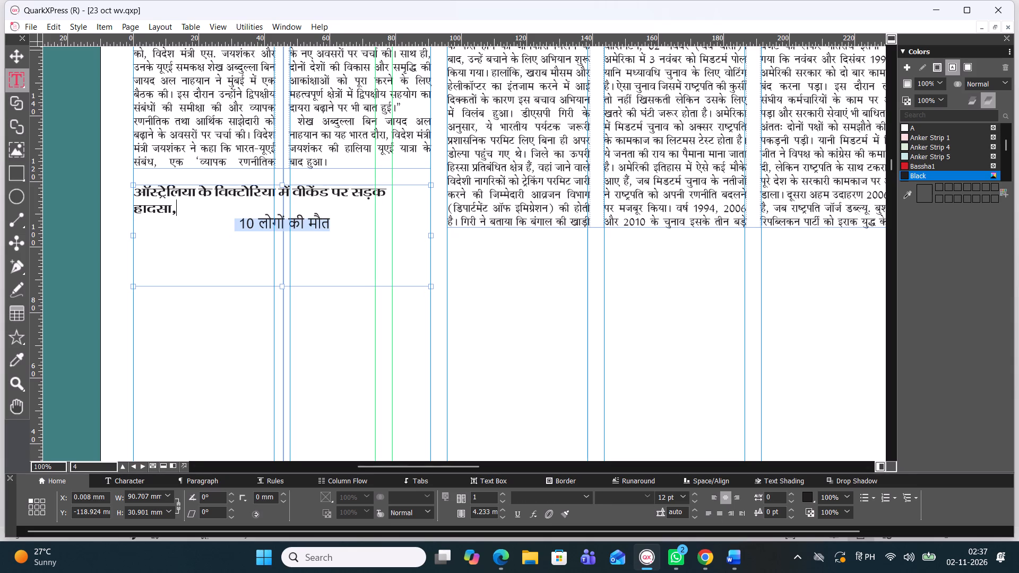
Enlarge the headline's first part, up to "हादसा,", to 23 pt.
{"action": "double_click", "coordinate": [165, 201]}
{"action": "left_click_drag", "start_coordinate": [177, 206], "coordinate": [143, 191]}
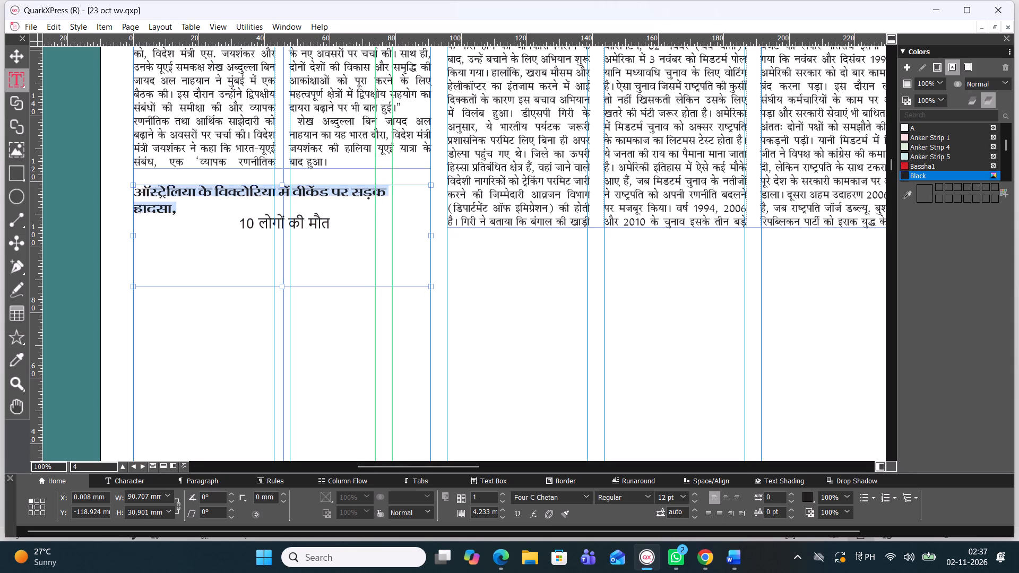
{"action": "left_click_drag", "start_coordinate": [143, 191], "coordinate": [123, 190]}
{"action": "key", "text": "ctrl+alt+shift+period"}
{"action": "key", "text": "ctrl+alt+shift+period"}
{"action": "key", "text": "ctrl+alt+shift+period"}
{"action": "key", "text": "ctrl+alt+shift+period"}
{"action": "key", "text": "ctrl+alt+shift+period"}
{"action": "key", "text": "ctrl+alt+shift+period"}
{"action": "key", "text": "ctrl+alt+shift+period"}
{"action": "key", "text": "ctrl+alt+shift+period"}
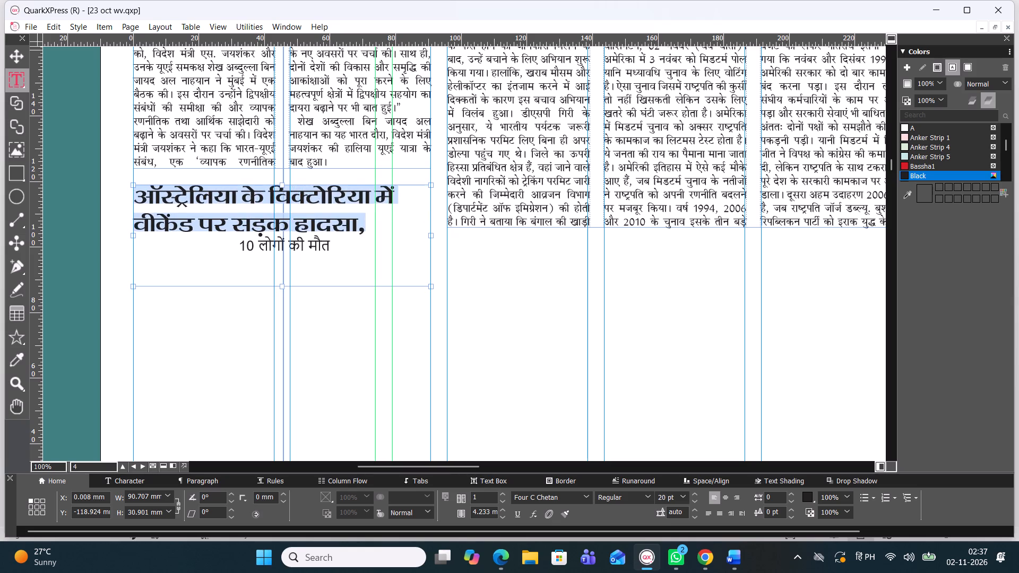
{"action": "key", "text": "ctrl+alt+shift+period"}
{"action": "key", "text": "ctrl+alt+shift+period"}
{"action": "key", "text": "ctrl+alt+shift+period"}
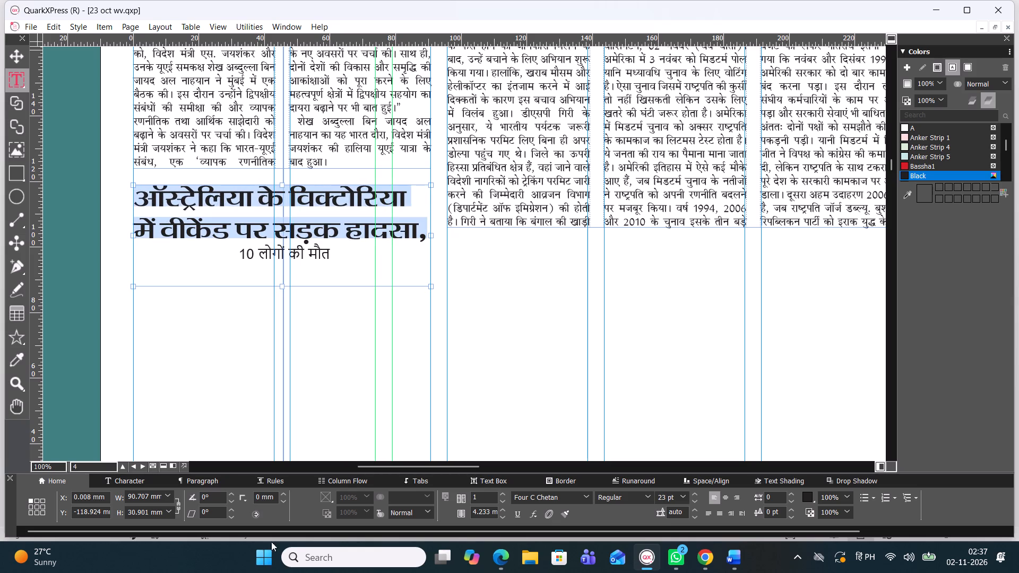
Centre the headline's first part and tighten its tracking to -4.
{"action": "left_click", "coordinate": [722, 496]}
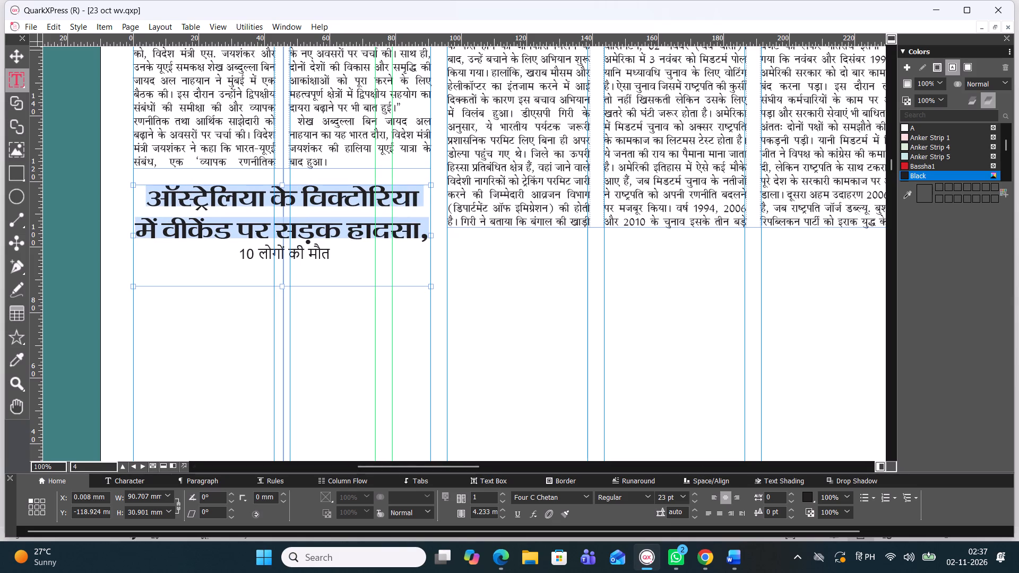
{"action": "left_click", "coordinate": [793, 493]}
{"action": "double_click", "coordinate": [793, 502]}
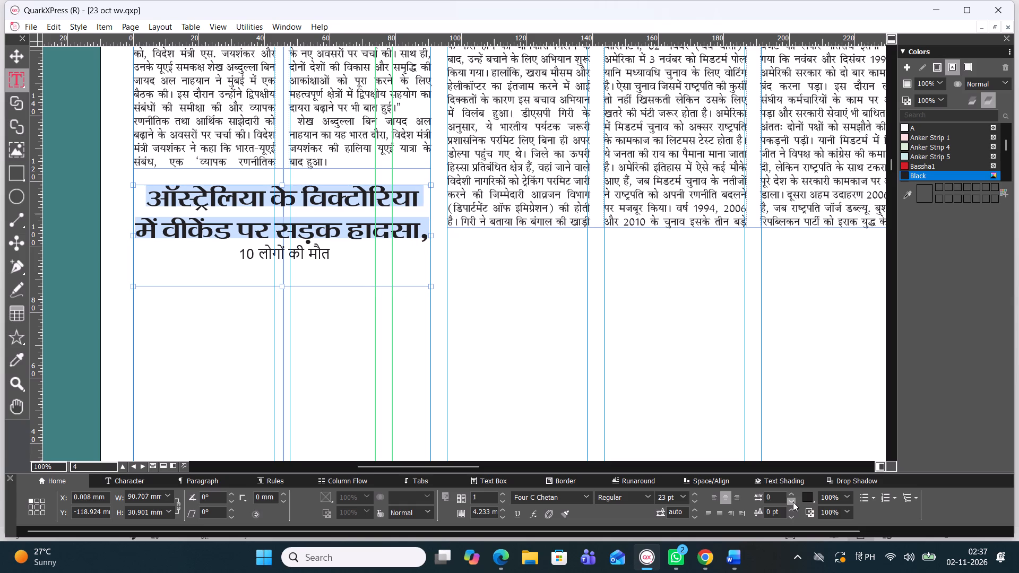
{"action": "left_click", "coordinate": [793, 502]}
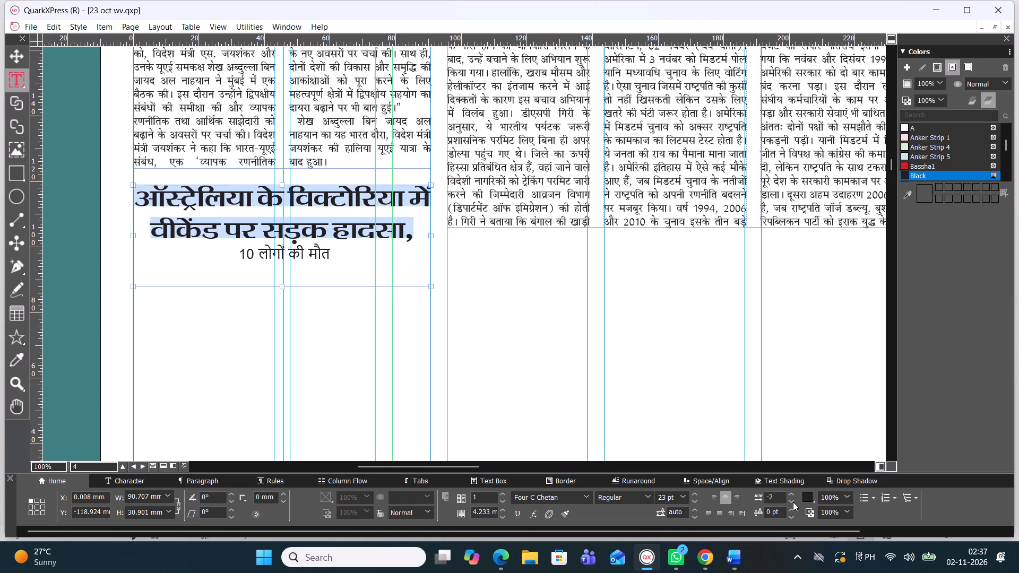
{"action": "left_click", "coordinate": [793, 502]}
{"action": "left_click", "coordinate": [793, 502]}
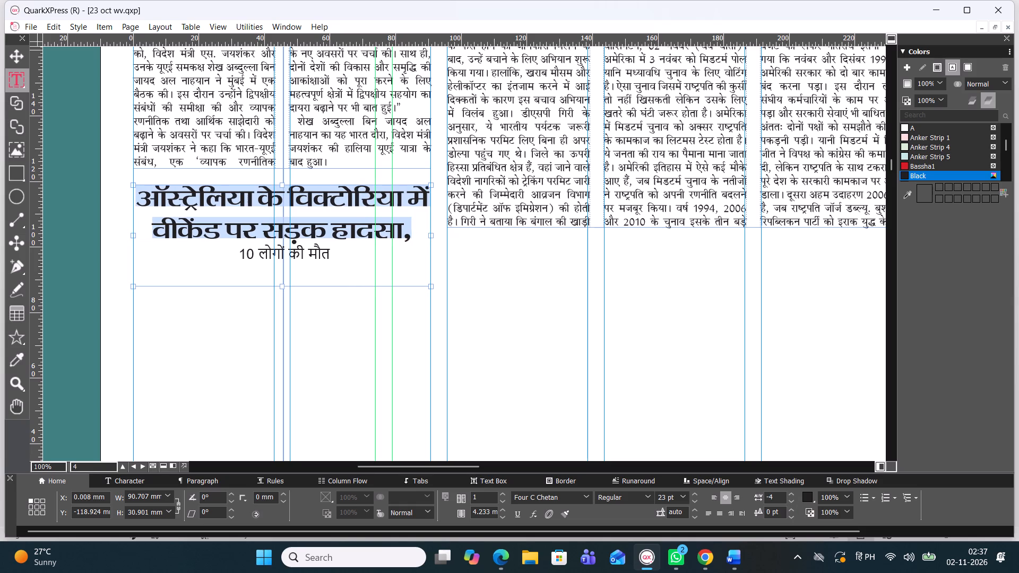
Set the headline's last line "10 लोगों की मौत" in the Four C Gandhihead font.
{"action": "left_click_drag", "start_coordinate": [338, 251], "coordinate": [238, 247]}
{"action": "left_click", "coordinate": [585, 496]}
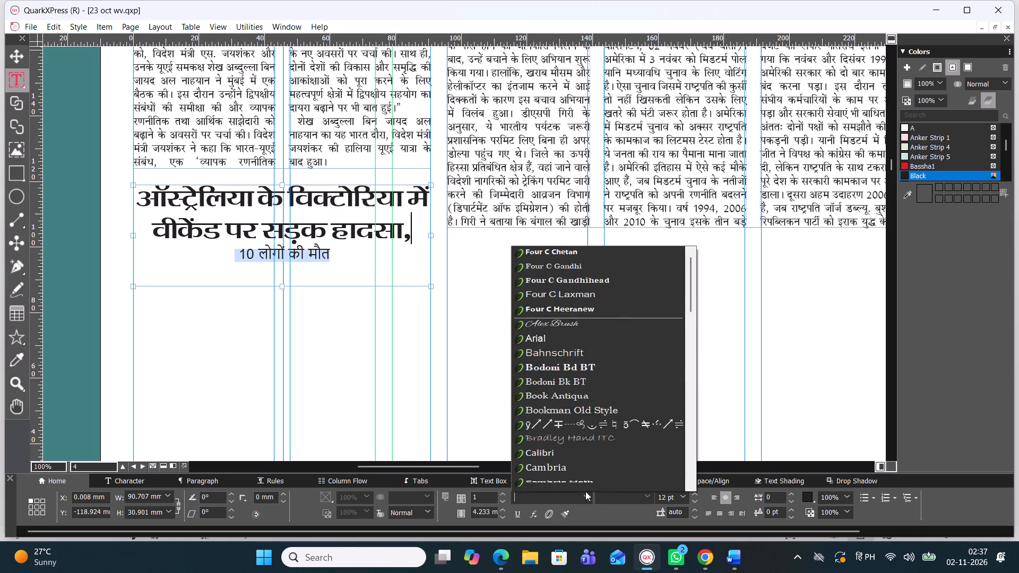
{"action": "left_click", "coordinate": [591, 96]}
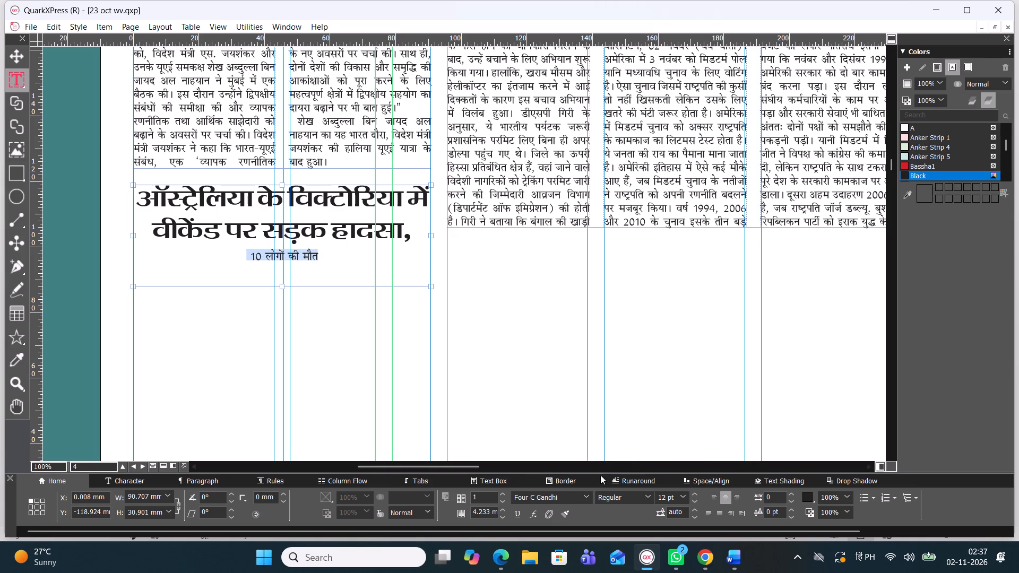
{"action": "left_click", "coordinate": [587, 493]}
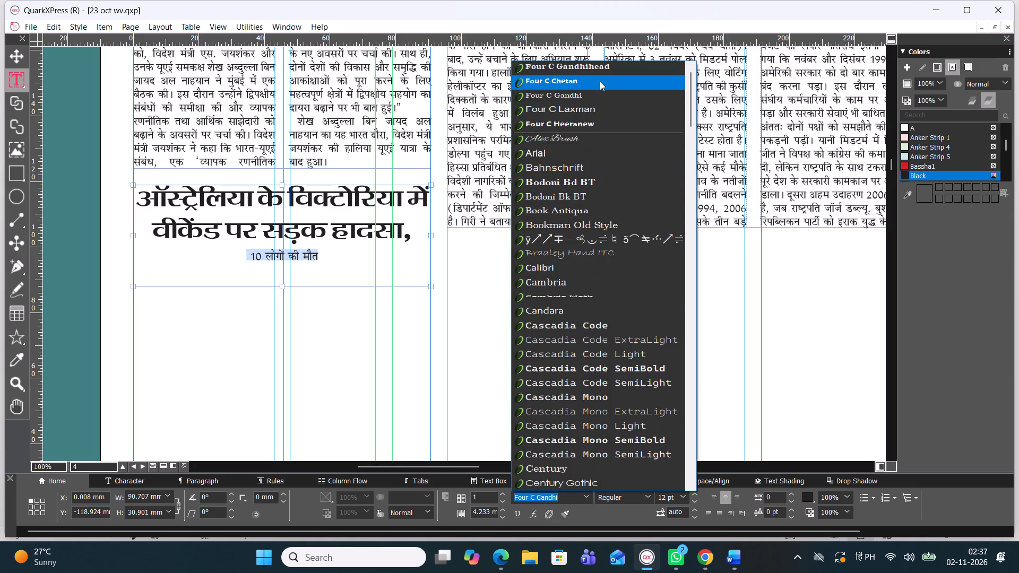
{"action": "left_click", "coordinate": [602, 64]}
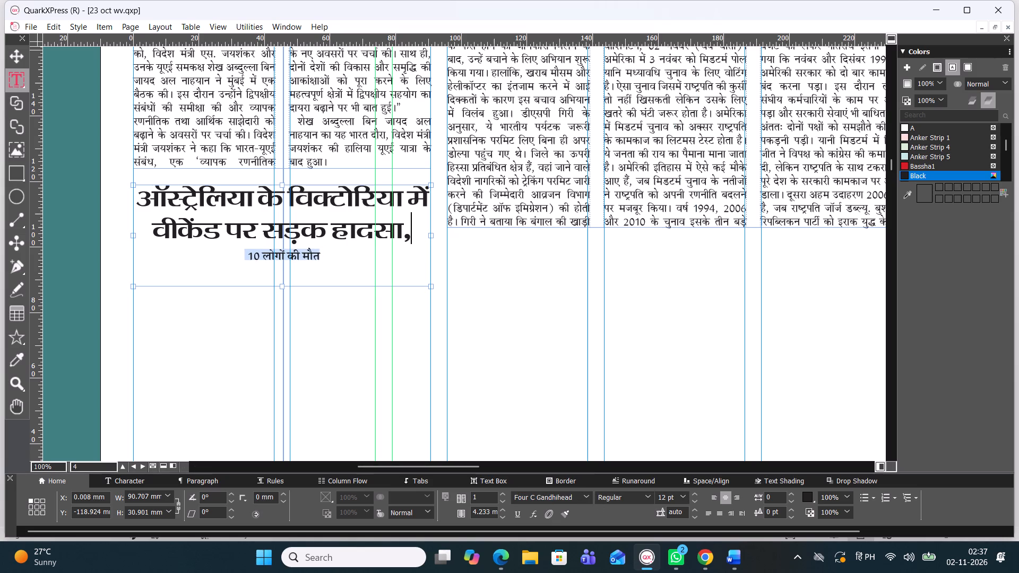
Enlarge the headline's last line "10 लोगों की मौत" to 26 pt.
{"action": "left_click_drag", "start_coordinate": [331, 255], "coordinate": [244, 255]}
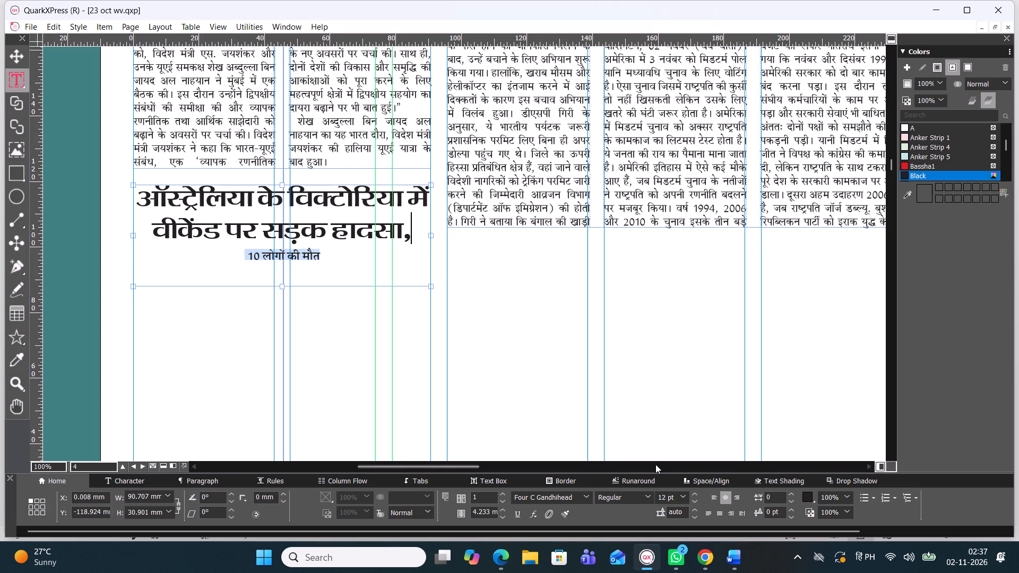
{"action": "key", "text": "ctrl+alt+shift+period"}
{"action": "key", "text": "ctrl+alt+shift+period"}
{"action": "key", "text": "ctrl+alt+shift+period"}
{"action": "key", "text": "ctrl+alt+shift+period"}
{"action": "key", "text": "ctrl+alt+shift+period"}
{"action": "key", "text": "ctrl+alt+shift+period"}
{"action": "key", "text": "ctrl+alt+shift+period"}
{"action": "key", "text": "ctrl+alt+shift+period"}
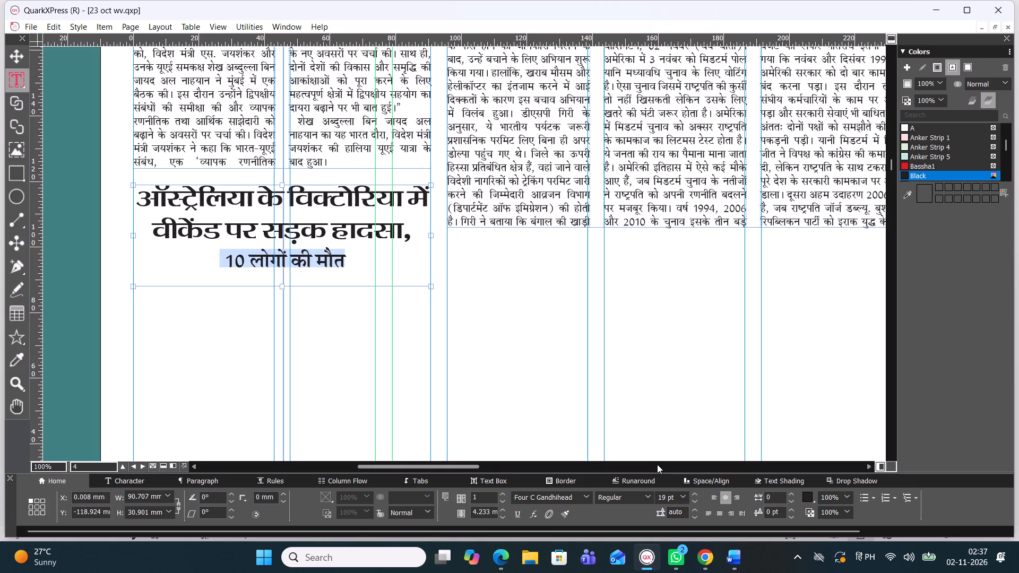
{"action": "key", "text": "ctrl+alt+shift+period"}
{"action": "key", "text": "ctrl+alt+shift+period"}
{"action": "key", "text": "ctrl+alt+shift+period"}
{"action": "key", "text": "ctrl+alt+shift+period"}
{"action": "key", "text": "ctrl+alt+shift+period"}
{"action": "key", "text": "ctrl+alt+shift+period"}
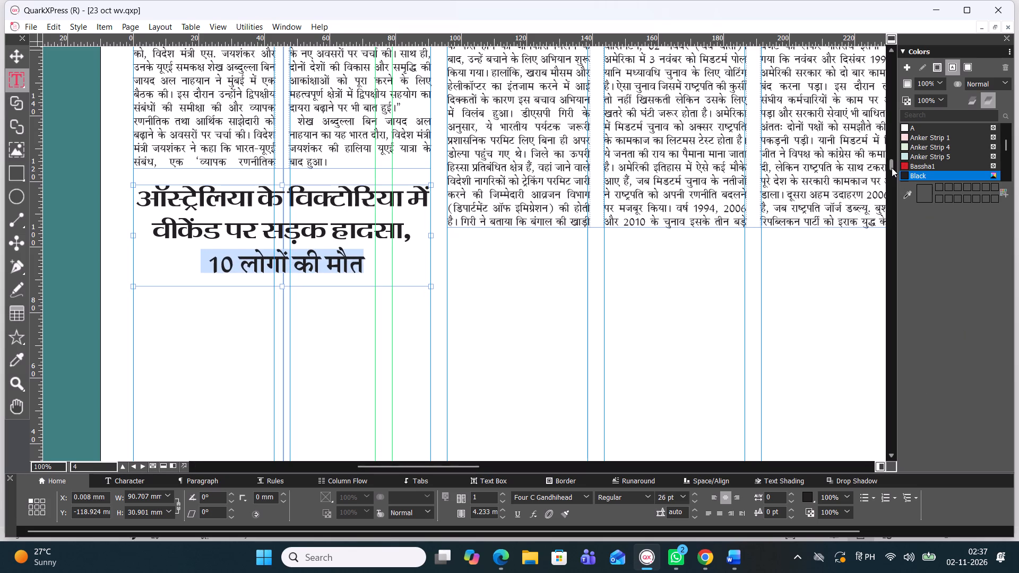
Shorten the Victoria headline's text box slightly by raising its bottom edge closer to the last line.
{"action": "left_click_drag", "start_coordinate": [892, 168], "coordinate": [879, 158]}
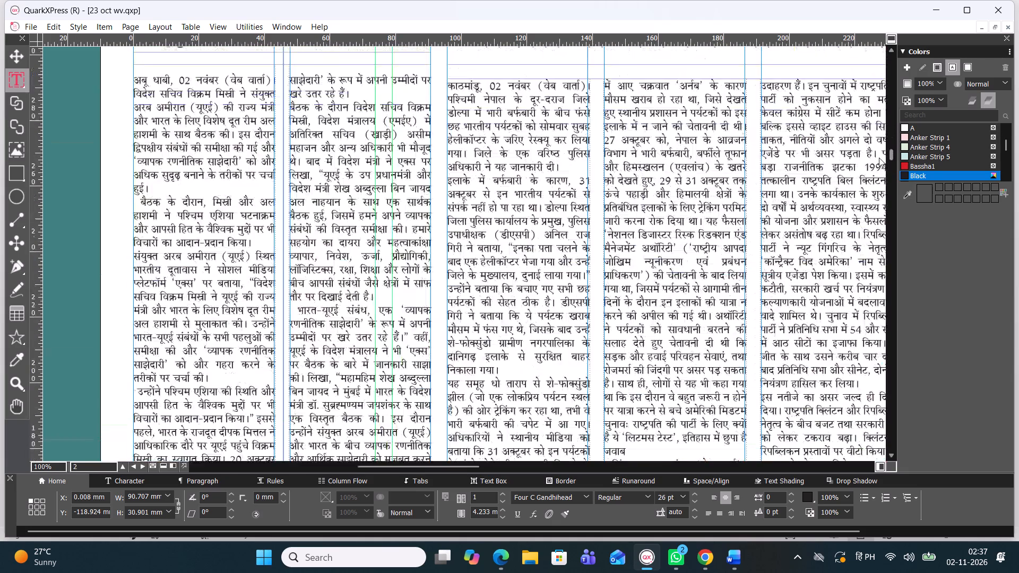
{"action": "left_click_drag", "start_coordinate": [879, 158], "coordinate": [878, 150]}
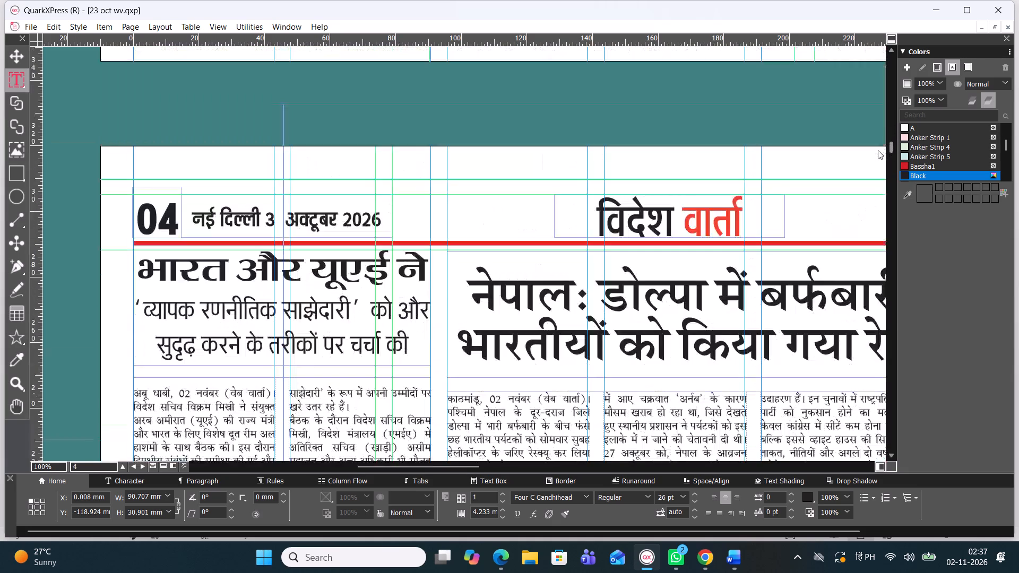
{"action": "left_click_drag", "start_coordinate": [878, 150], "coordinate": [881, 204]}
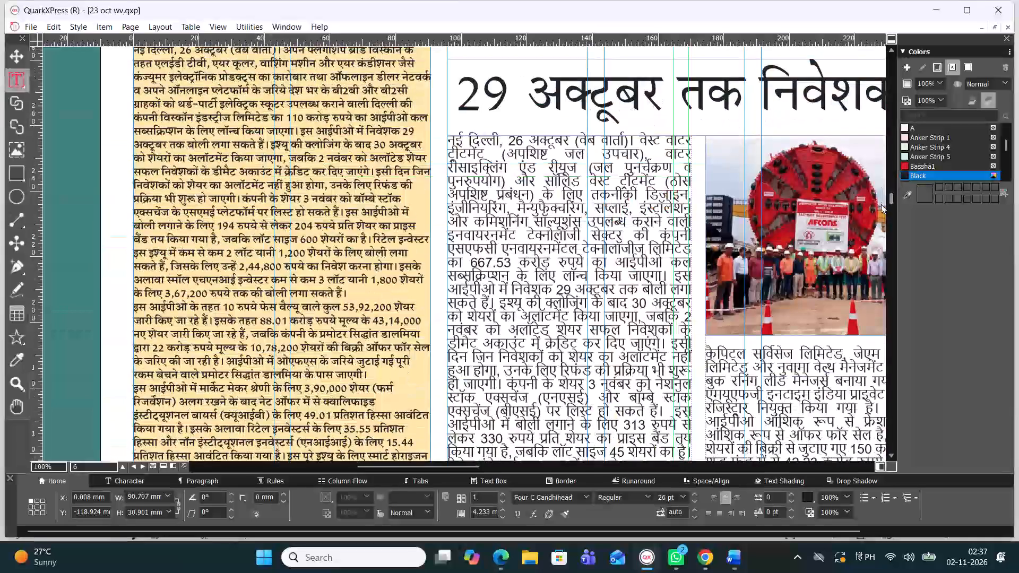
{"action": "left_click_drag", "start_coordinate": [881, 204], "coordinate": [874, 166]}
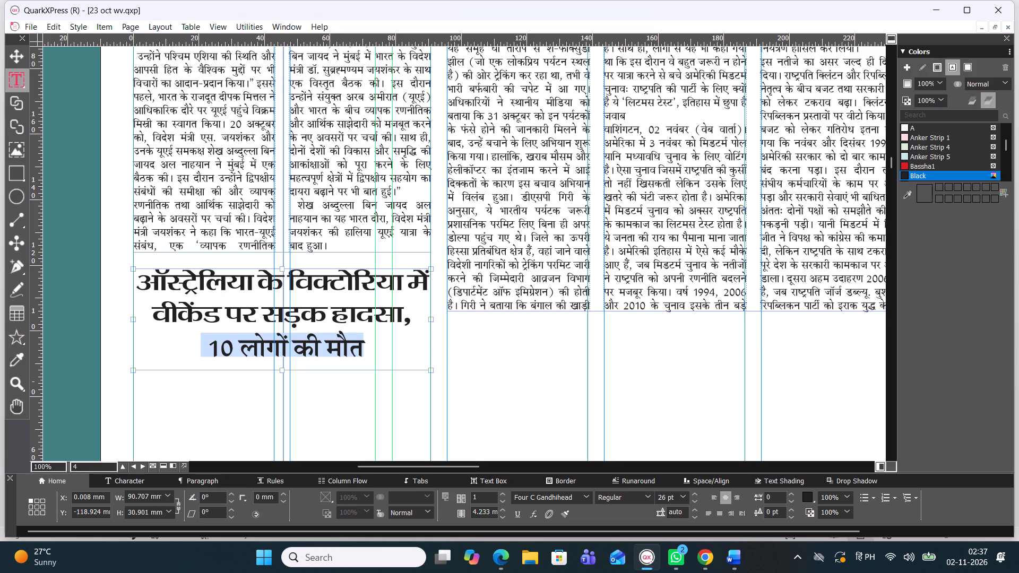
{"action": "left_click", "coordinate": [6, 57]}
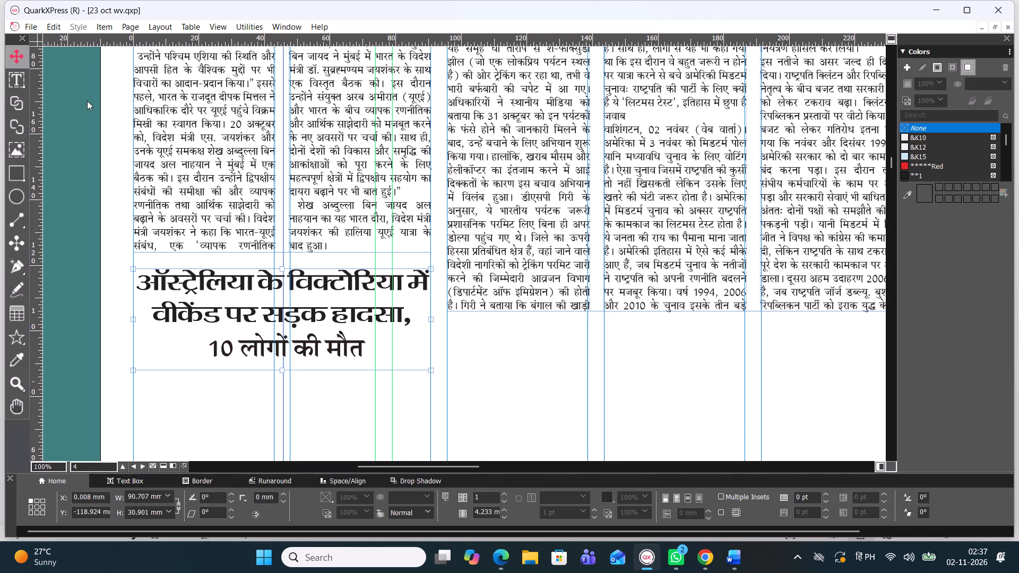
{"action": "left_click_drag", "start_coordinate": [282, 371], "coordinate": [282, 366]}
Draw an empty text box about 187 mm wide and 16 mm high across the four columns directly below the American midterm election story.
{"action": "scroll", "coordinate": [394, 357], "scroll_direction": "down", "scroll_amount": 1}
{"action": "left_click", "coordinate": [430, 336]}
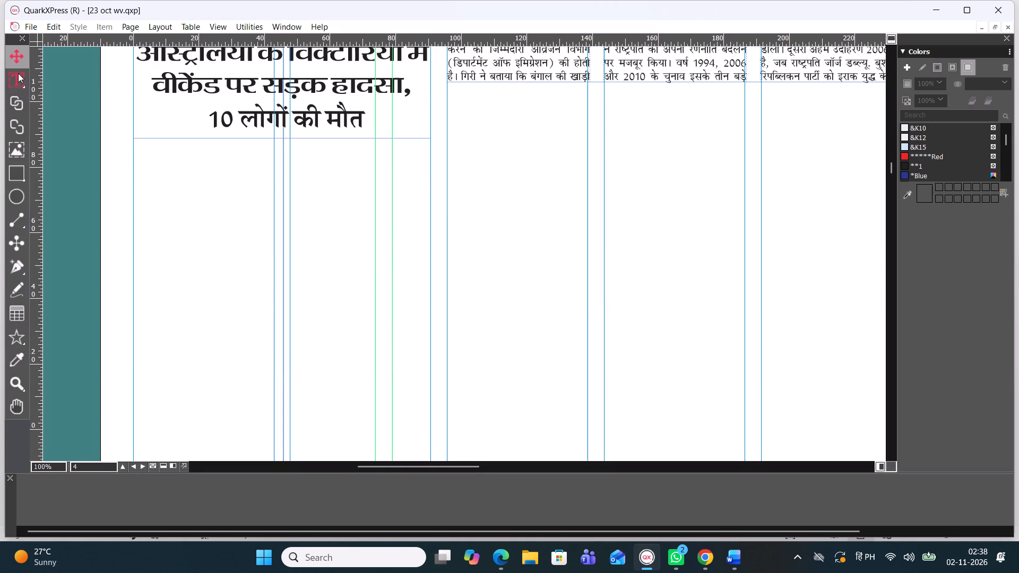
{"action": "left_click", "coordinate": [16, 74]}
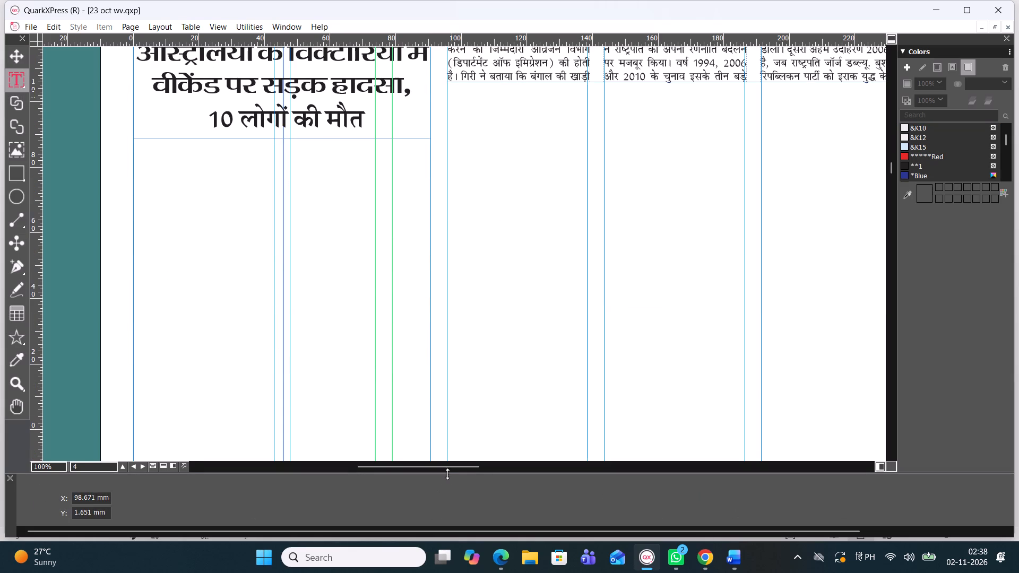
{"action": "left_click_drag", "start_coordinate": [451, 465], "coordinate": [498, 465]}
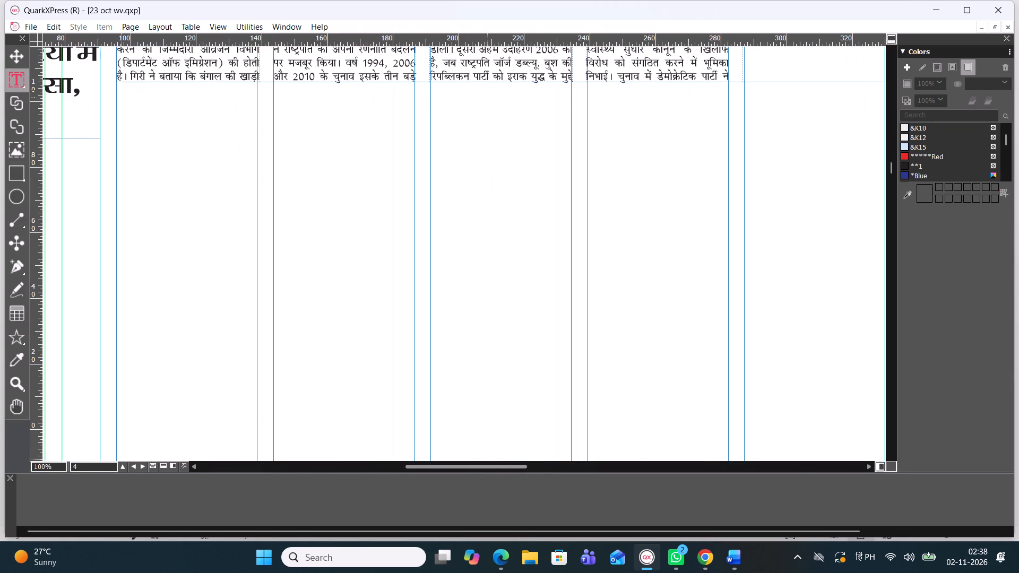
{"action": "left_click_drag", "start_coordinate": [116, 87], "coordinate": [731, 168]}
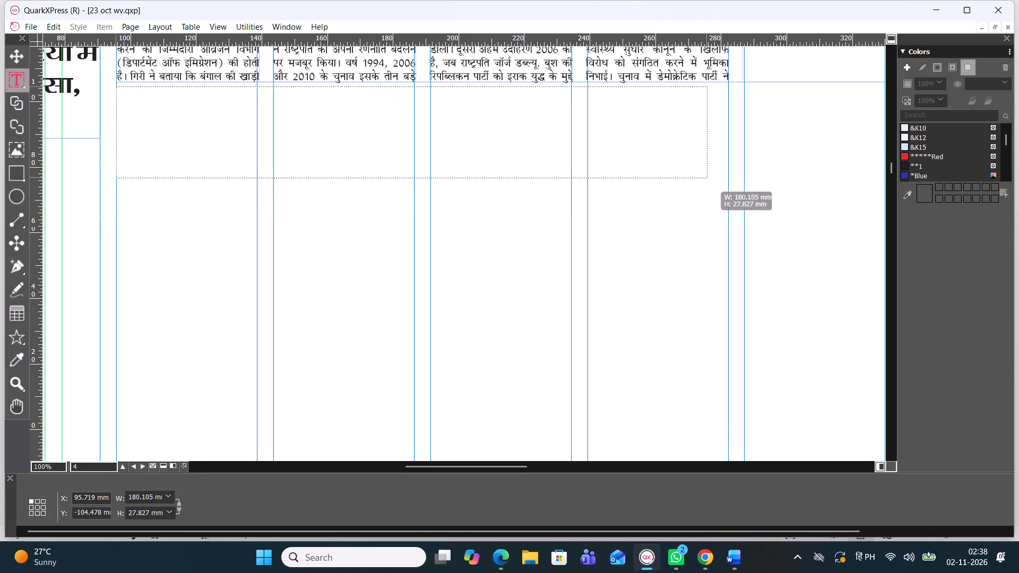
{"action": "left_click_drag", "start_coordinate": [731, 168], "coordinate": [731, 133]}
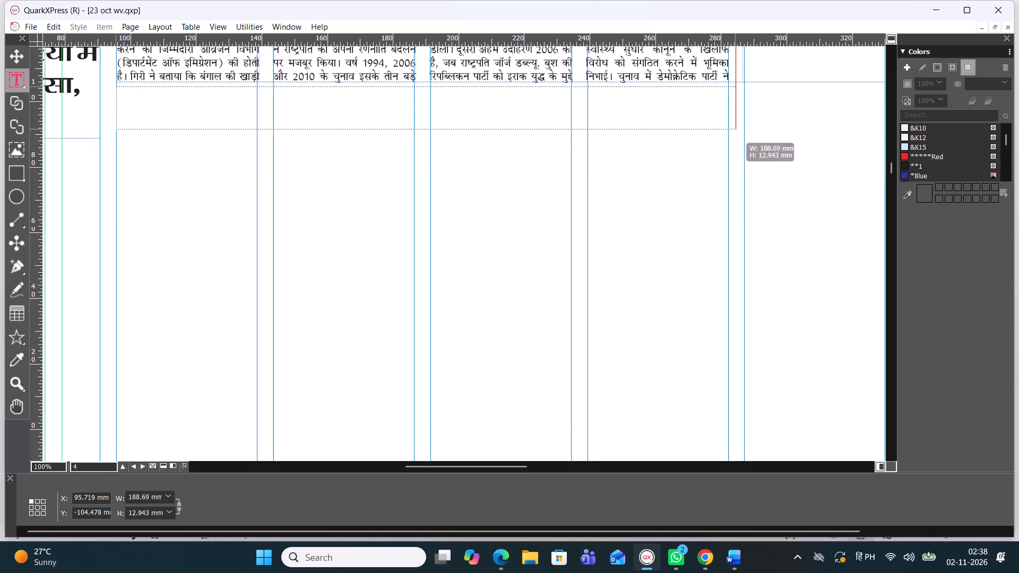
{"action": "left_click_drag", "start_coordinate": [731, 133], "coordinate": [729, 135]}
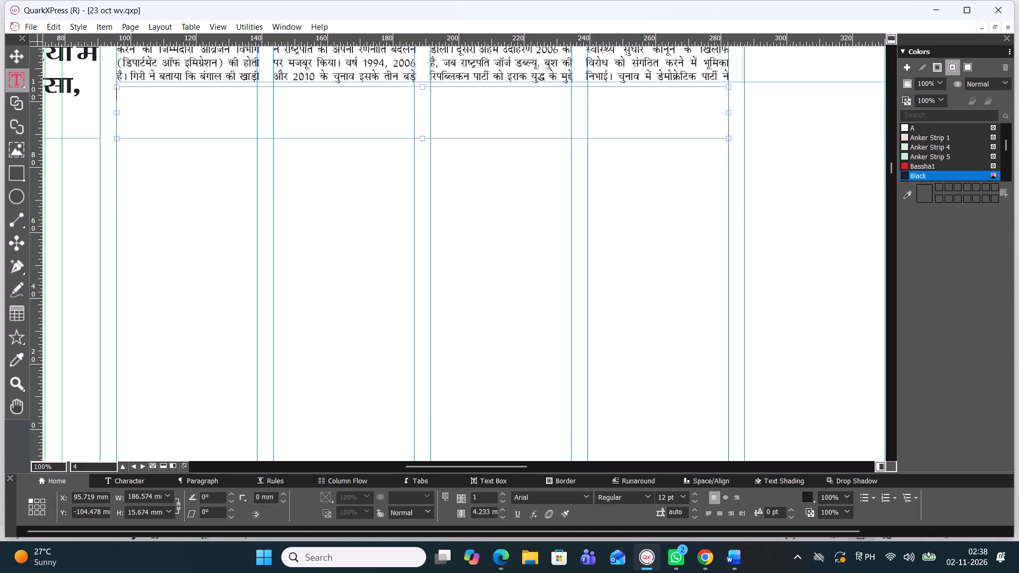
Switch to the Word document "02 Nov International" and copy the text from the Victoria story's dateline through the following H-1B visa headline.
{"action": "left_click_drag", "start_coordinate": [499, 465], "coordinate": [488, 460]}
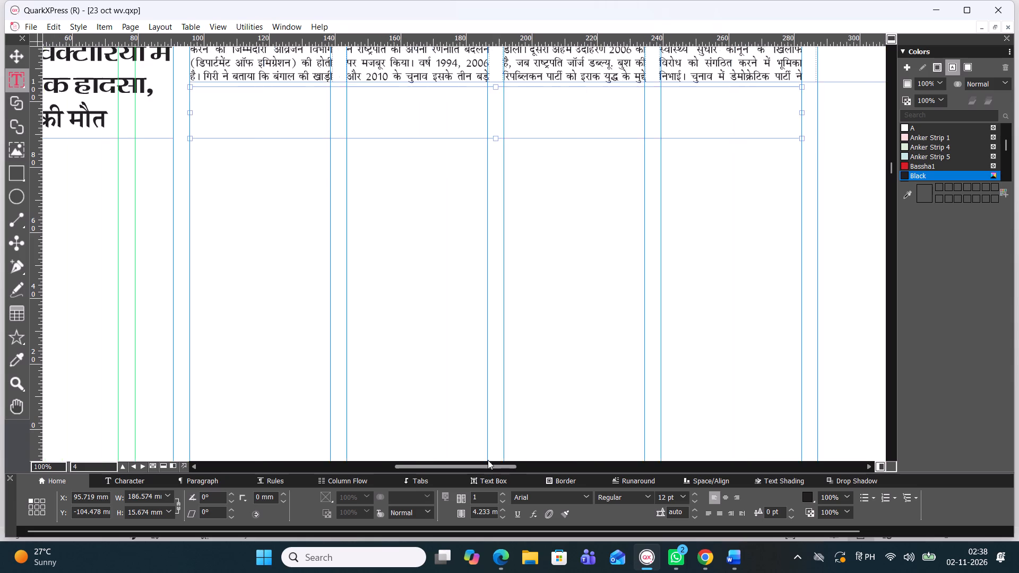
{"action": "left_click_drag", "start_coordinate": [488, 460], "coordinate": [437, 454]}
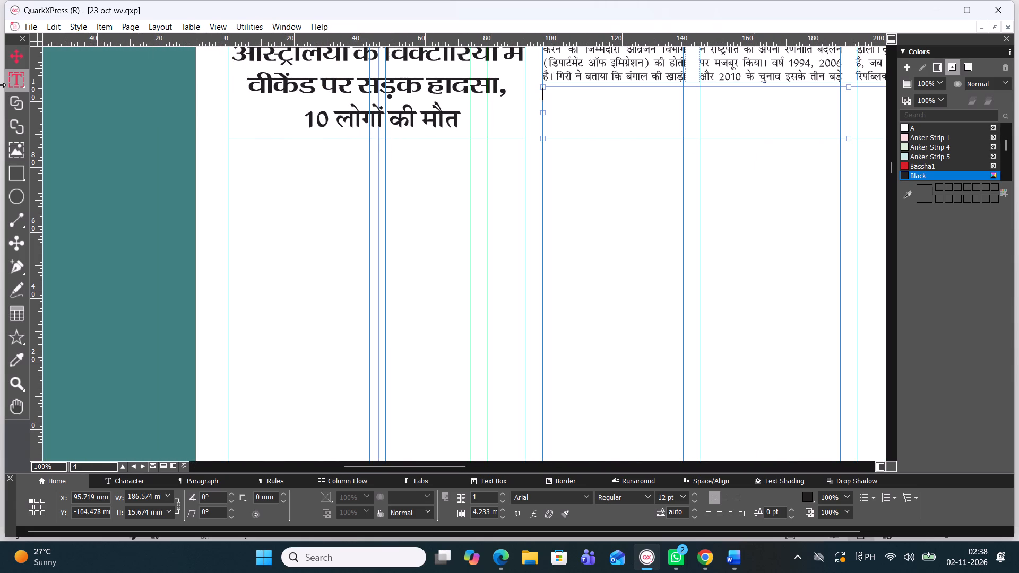
{"action": "left_click", "coordinate": [16, 83]}
{"action": "left_click", "coordinate": [16, 58]}
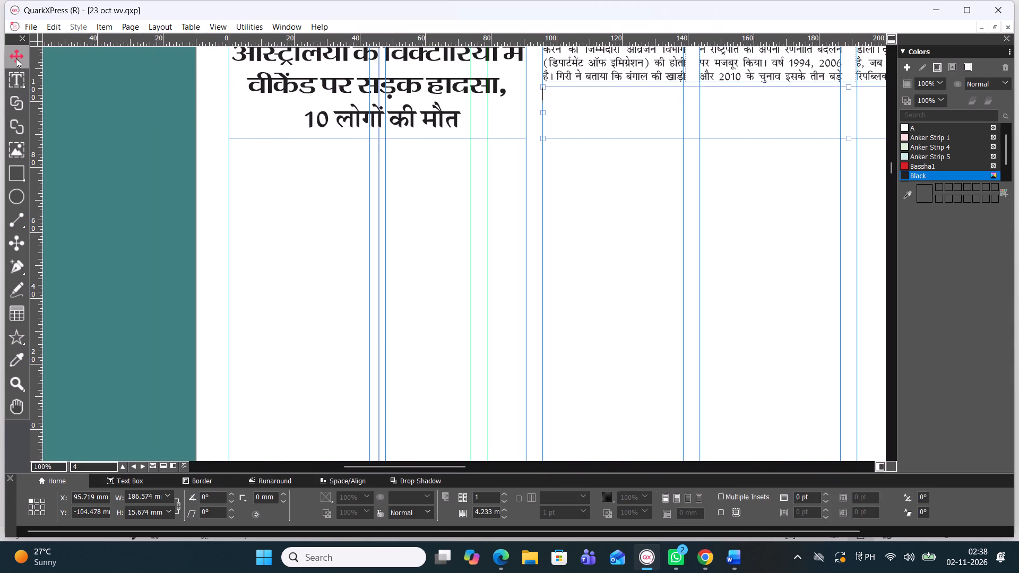
{"action": "left_click", "coordinate": [728, 561]}
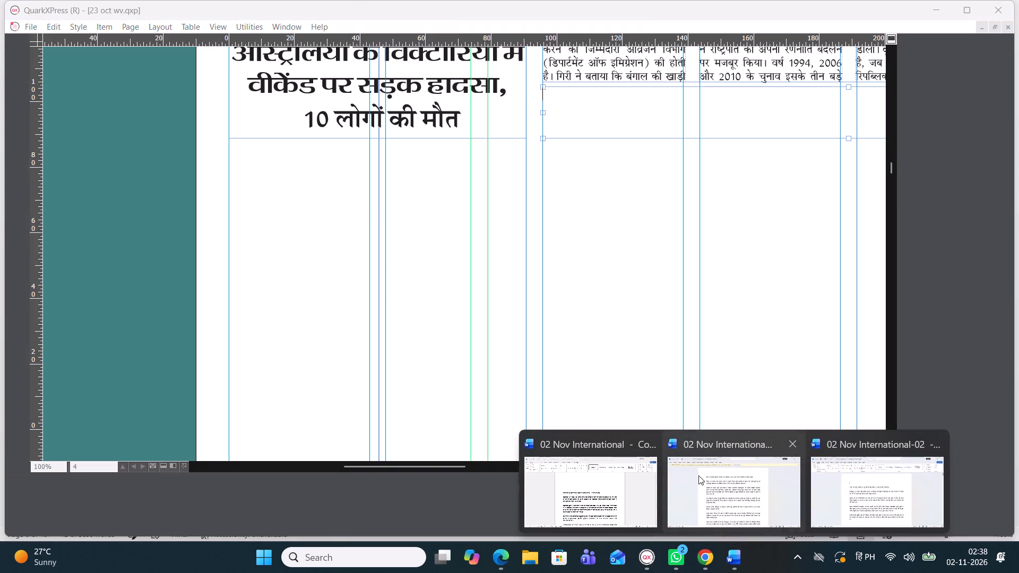
{"action": "left_click", "coordinate": [599, 477]}
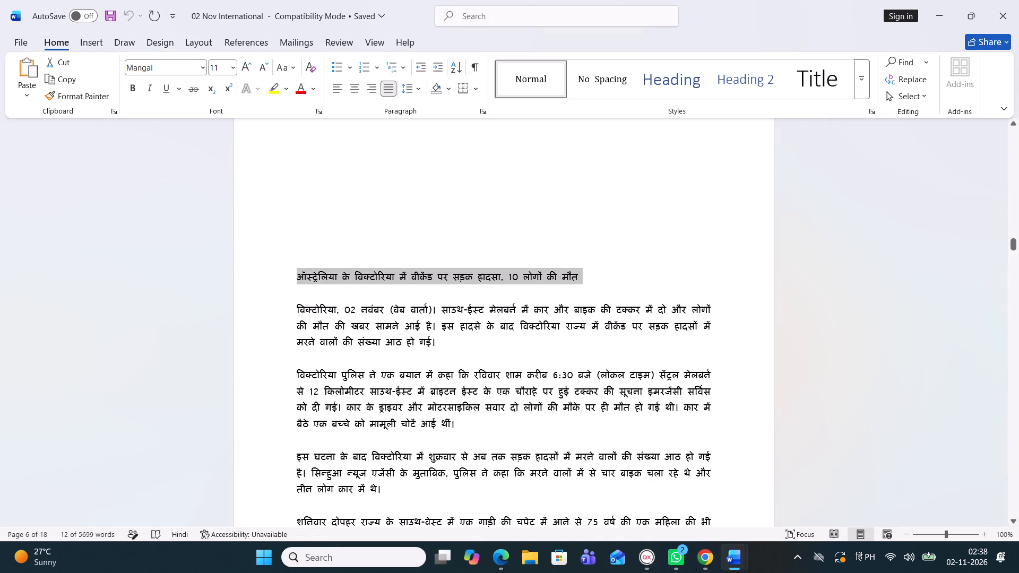
{"action": "left_click_drag", "start_coordinate": [296, 309], "coordinate": [706, 540]}
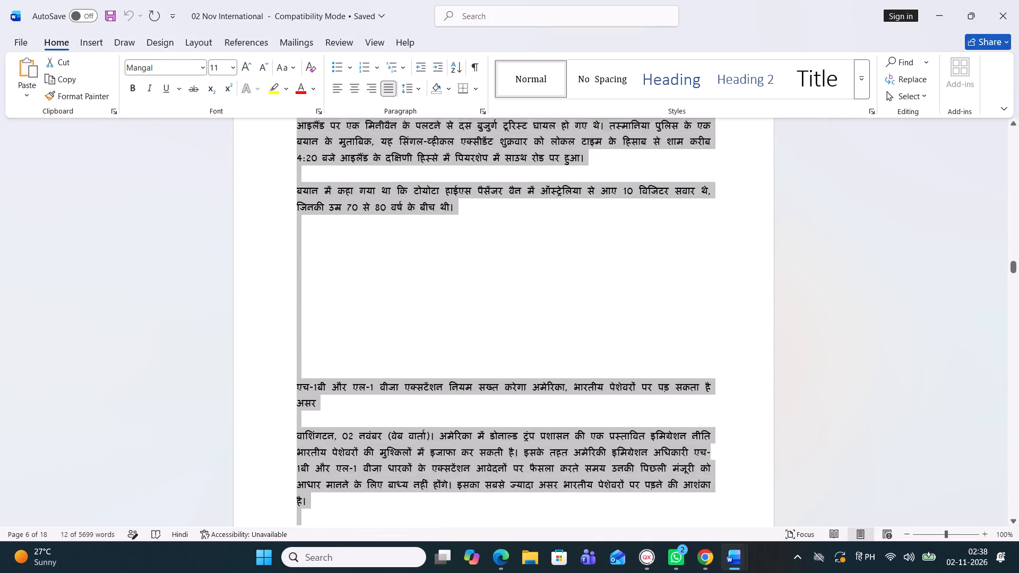
{"action": "left_click_drag", "start_coordinate": [706, 540], "coordinate": [672, 487]}
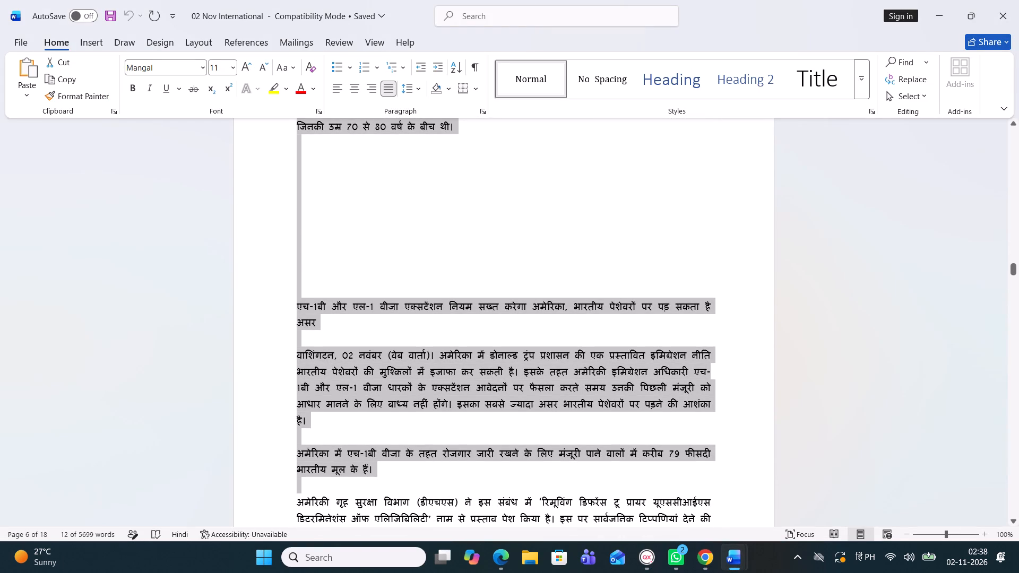
{"action": "left_click_drag", "start_coordinate": [672, 487], "coordinate": [327, 328]}
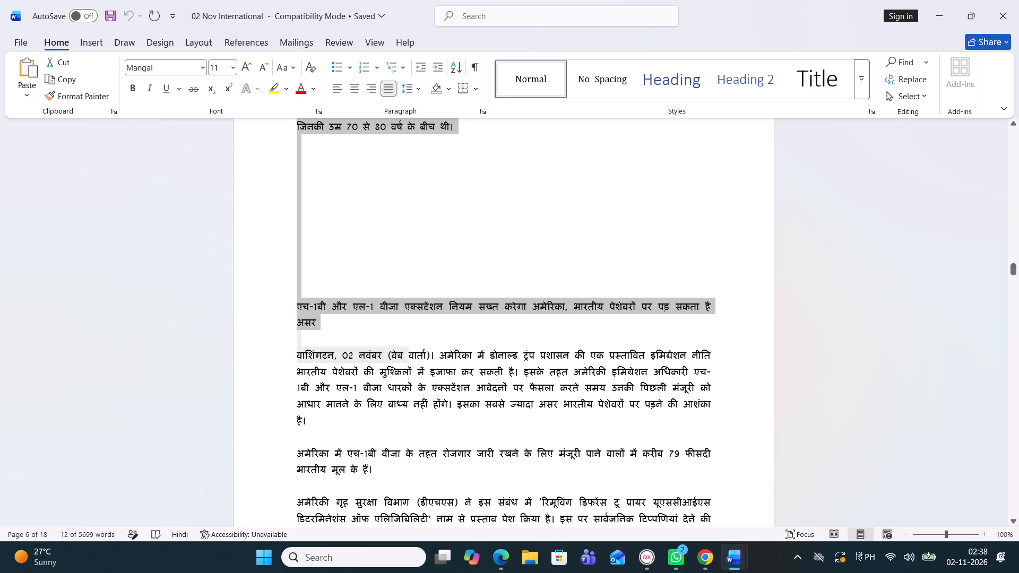
{"action": "left_click_drag", "start_coordinate": [327, 328], "coordinate": [310, 327]}
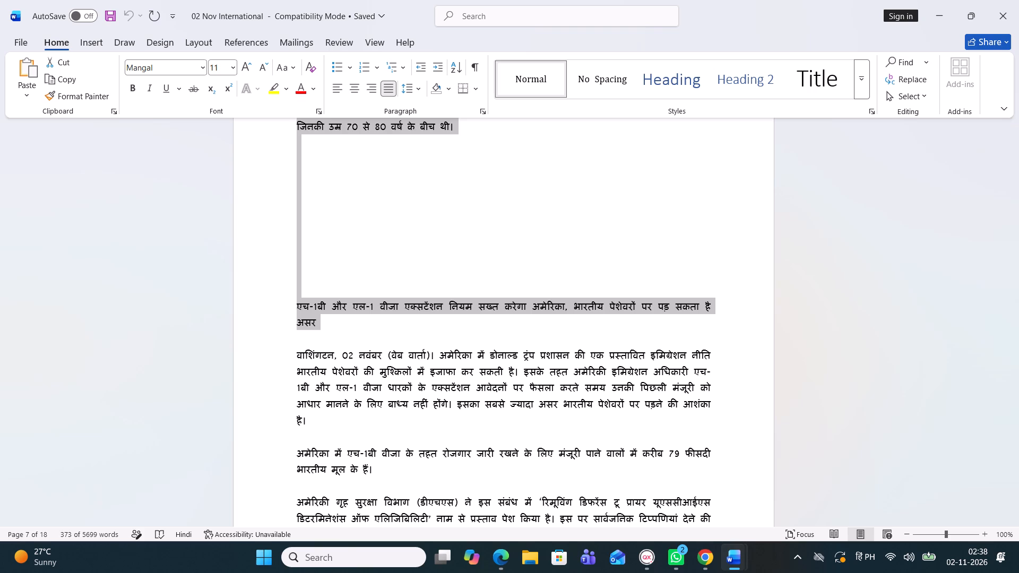
{"action": "key", "text": "ctrl+c"}
Back in QuarkXPress, shrink the whole Victoria headline in 1 pt steps until its first line reads "ऑस्ट्रेलिया के विक्टोरिया में वीकेंड पर".
{"action": "left_click", "coordinate": [643, 564]}
{"action": "scroll", "coordinate": [461, 380], "scroll_direction": "up", "scroll_amount": 1}
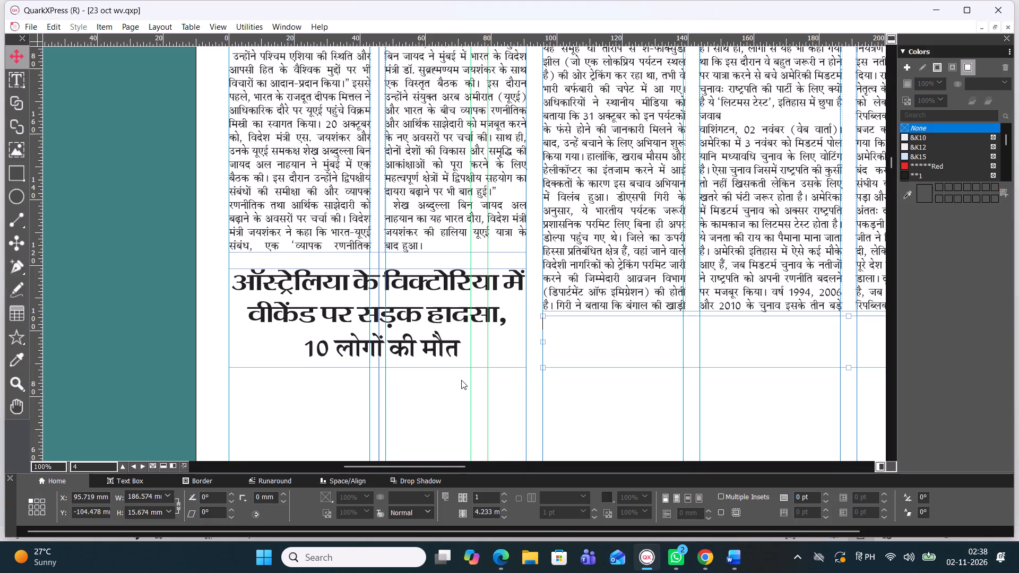
{"action": "left_click", "coordinate": [9, 53]}
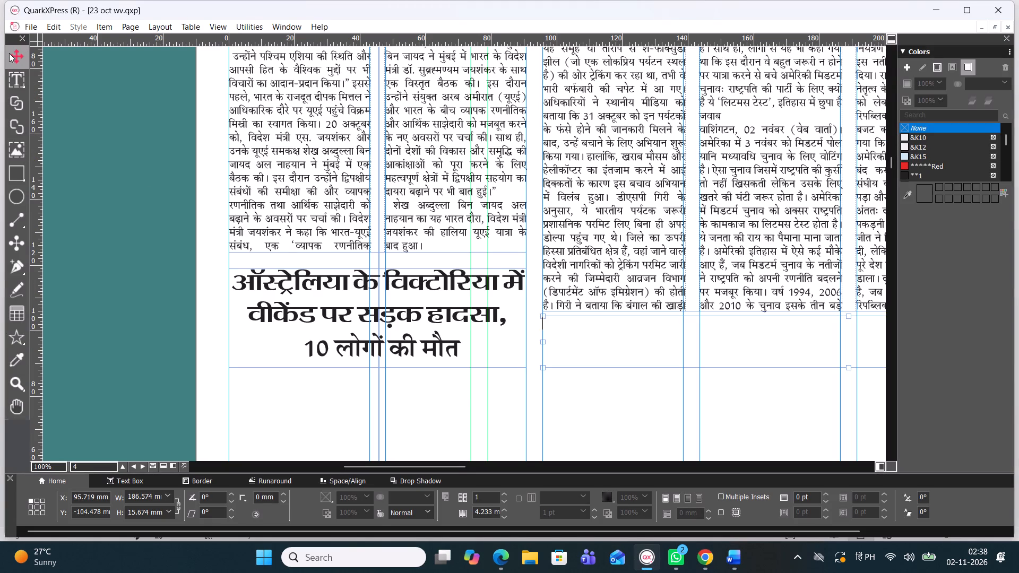
{"action": "double_click", "coordinate": [328, 327]}
{"action": "left_click", "coordinate": [332, 322]}
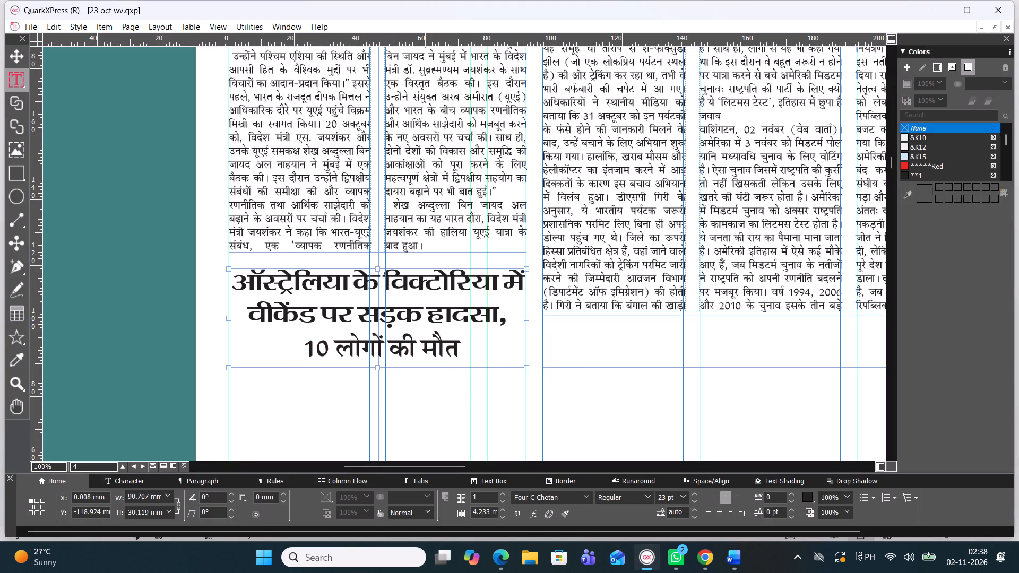
{"action": "left_click_drag", "start_coordinate": [463, 349], "coordinate": [208, 291]}
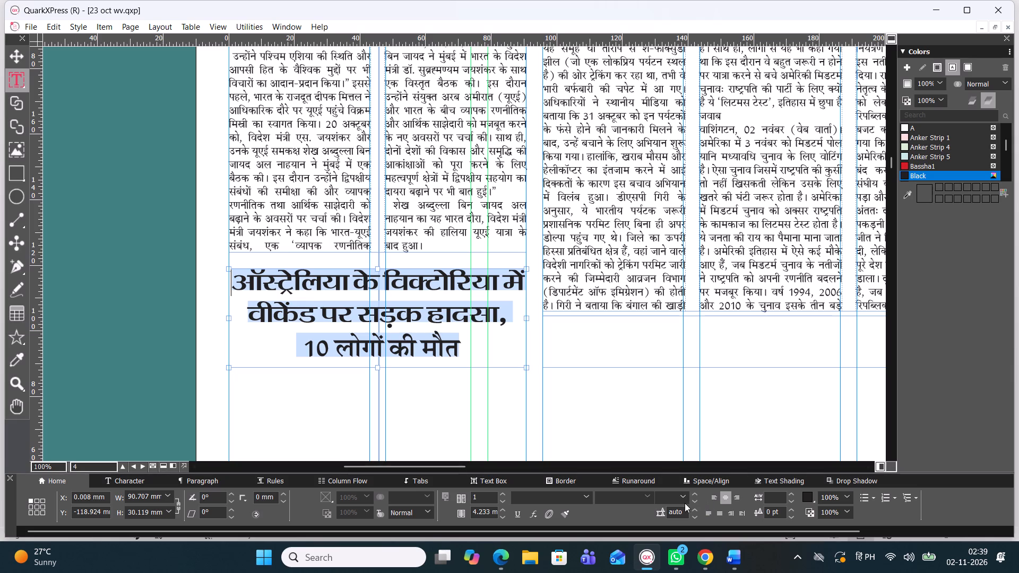
{"action": "key", "text": "ctrl+alt+shift+comma"}
{"action": "key", "text": "ctrl+alt+shift+comma"}
{"action": "key", "text": "ctrl+alt+shift+comma"}
{"action": "key", "text": "ctrl+alt+shift+comma"}
{"action": "key", "text": "ctrl+alt+shift+comma"}
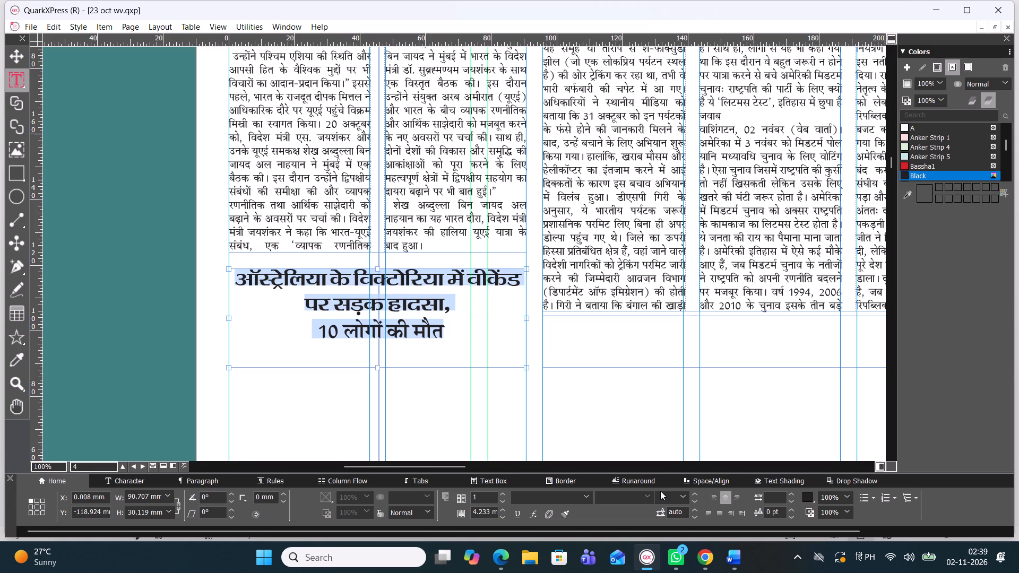
{"action": "key", "text": "ctrl+alt+shift+comma"}
{"action": "key", "text": "ctrl+alt+shift+comma"}
{"action": "key", "text": "ctrl+alt+shift+comma"}
{"action": "key", "text": "ctrl+alt+shift+comma"}
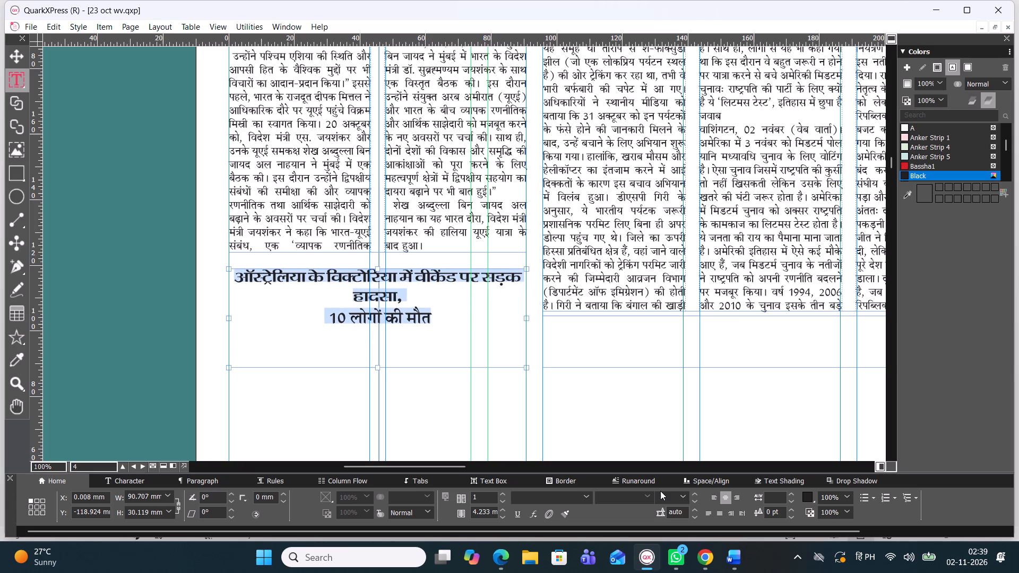
{"action": "key", "text": "ctrl+alt+shift+period"}
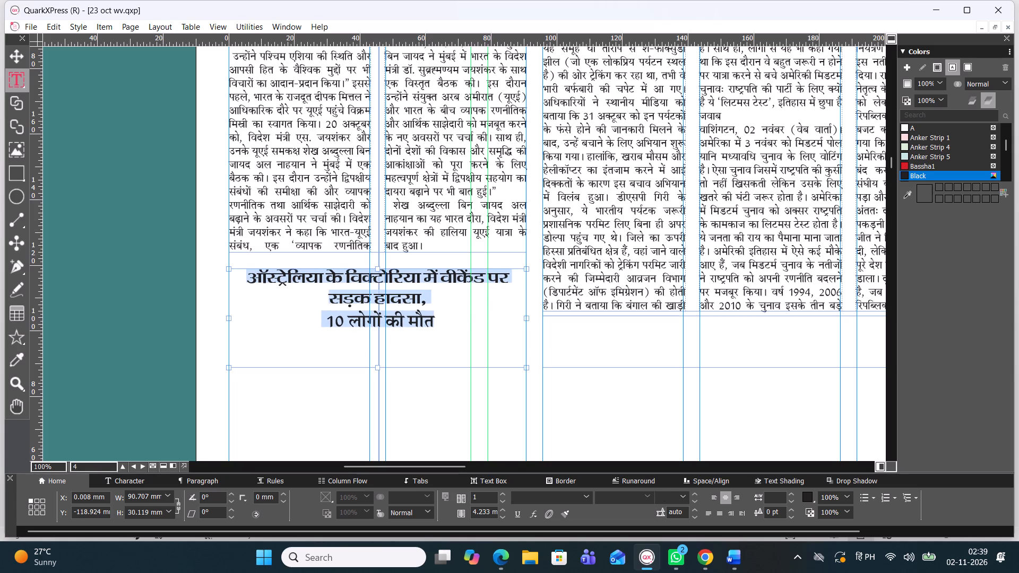
Shorten the Victoria headline's text box to about 22 mm high by raising its bottom edge, and select all its text.
{"action": "left_click_drag", "start_coordinate": [383, 364], "coordinate": [379, 355]}
{"action": "left_click_drag", "start_coordinate": [377, 366], "coordinate": [379, 338]}
{"action": "key", "text": "ctrl+a"}
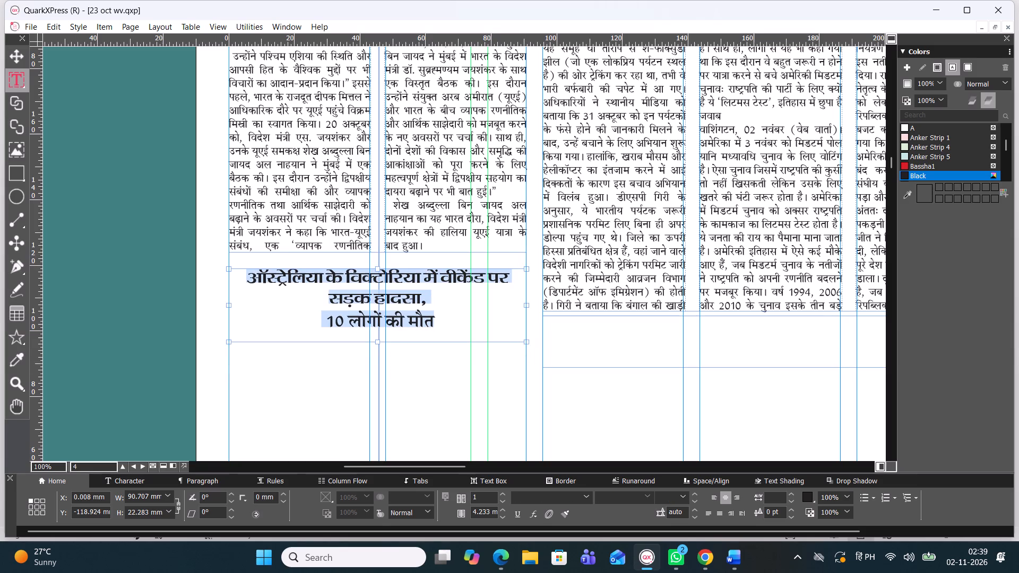
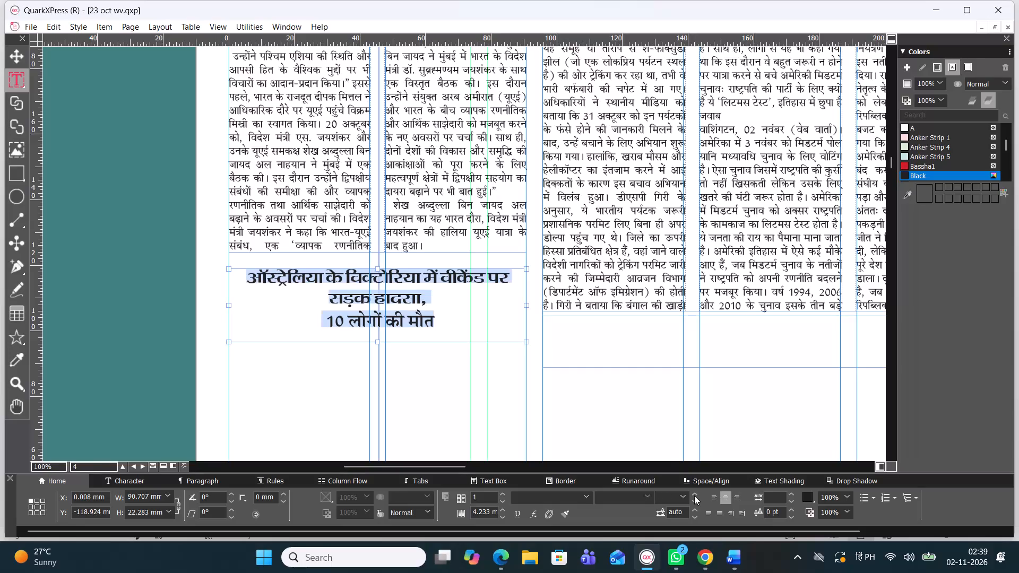
Enlarge the Australia road-accident headline until its first line fills the width of its text box.
{"action": "key", "text": "ctrl+alt+shift+period"}
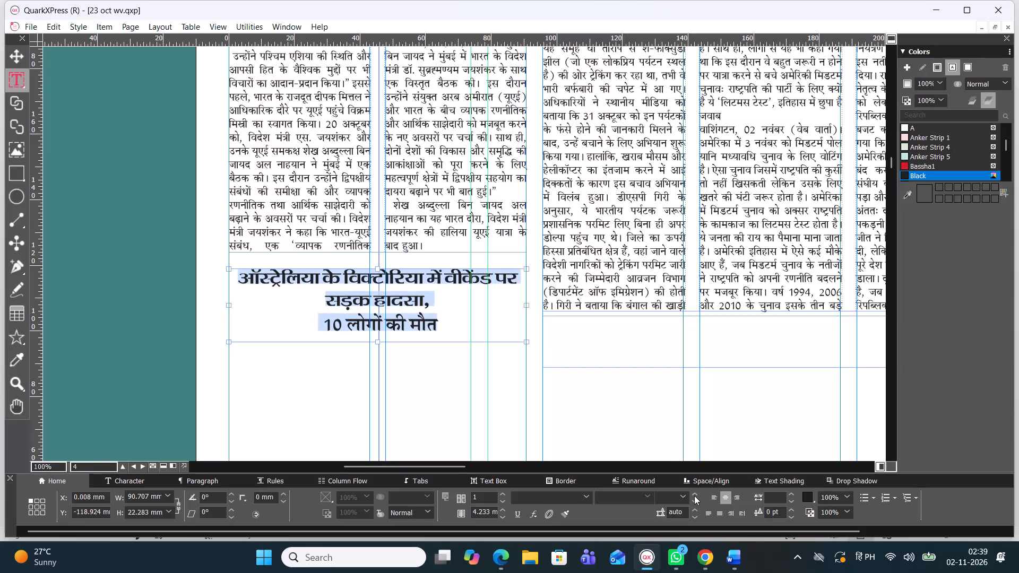
{"action": "key", "text": "ctrl+alt+shift+period"}
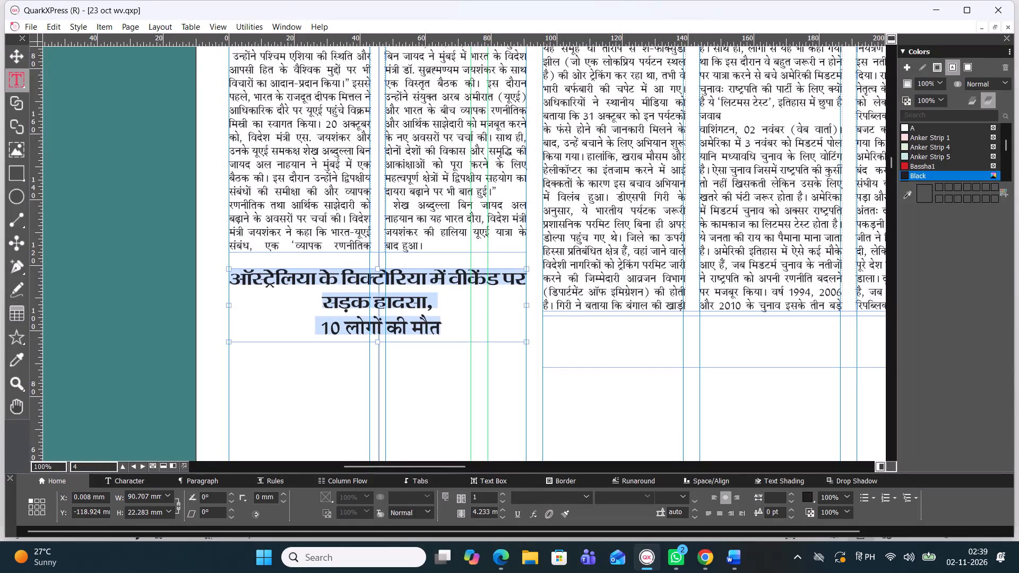
{"action": "left_click", "coordinate": [391, 371]}
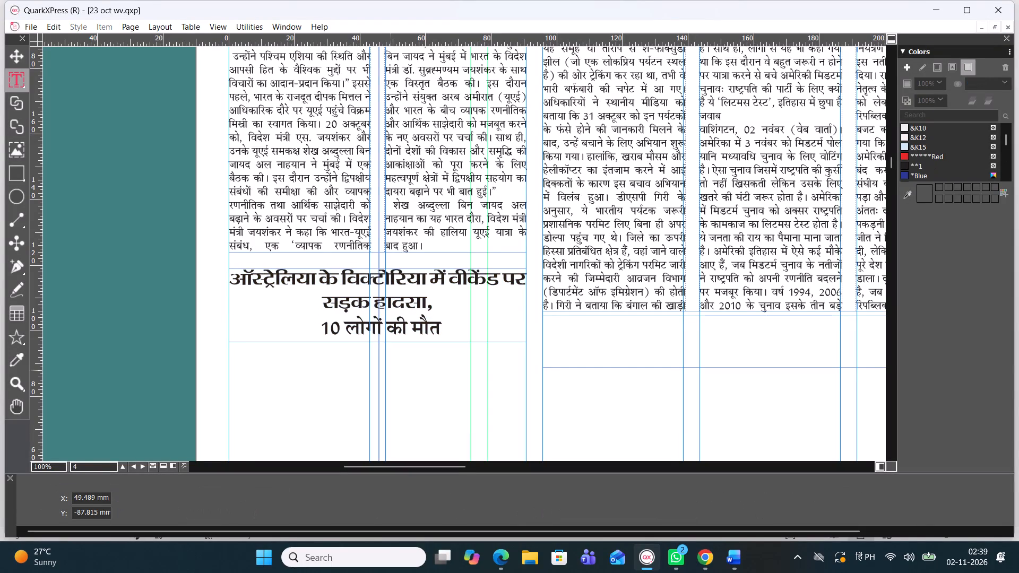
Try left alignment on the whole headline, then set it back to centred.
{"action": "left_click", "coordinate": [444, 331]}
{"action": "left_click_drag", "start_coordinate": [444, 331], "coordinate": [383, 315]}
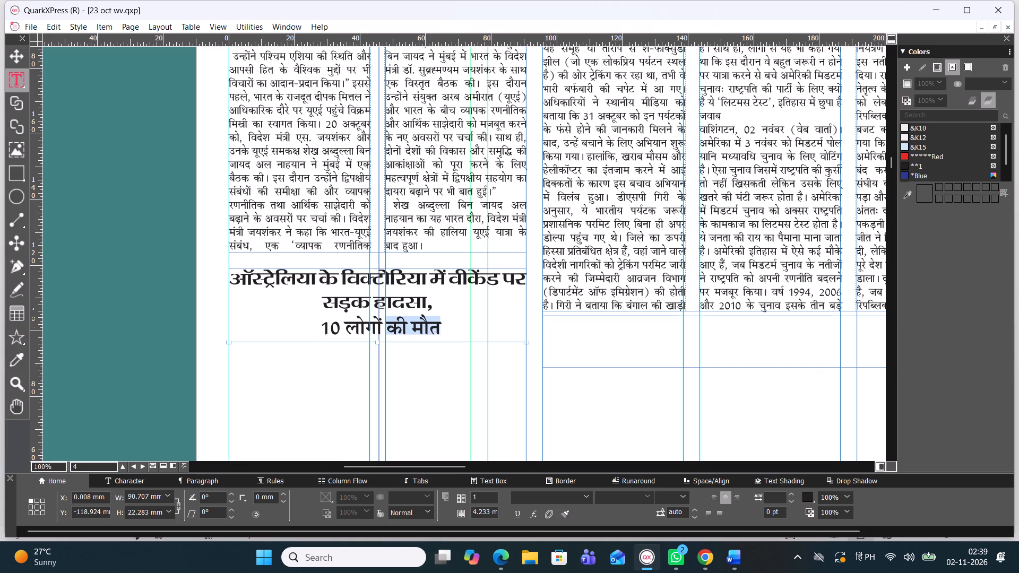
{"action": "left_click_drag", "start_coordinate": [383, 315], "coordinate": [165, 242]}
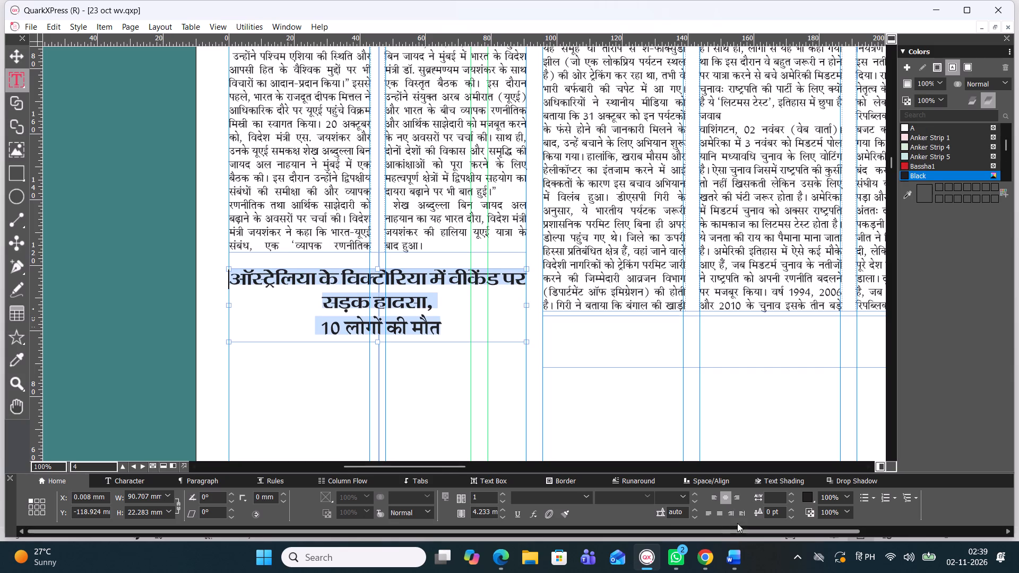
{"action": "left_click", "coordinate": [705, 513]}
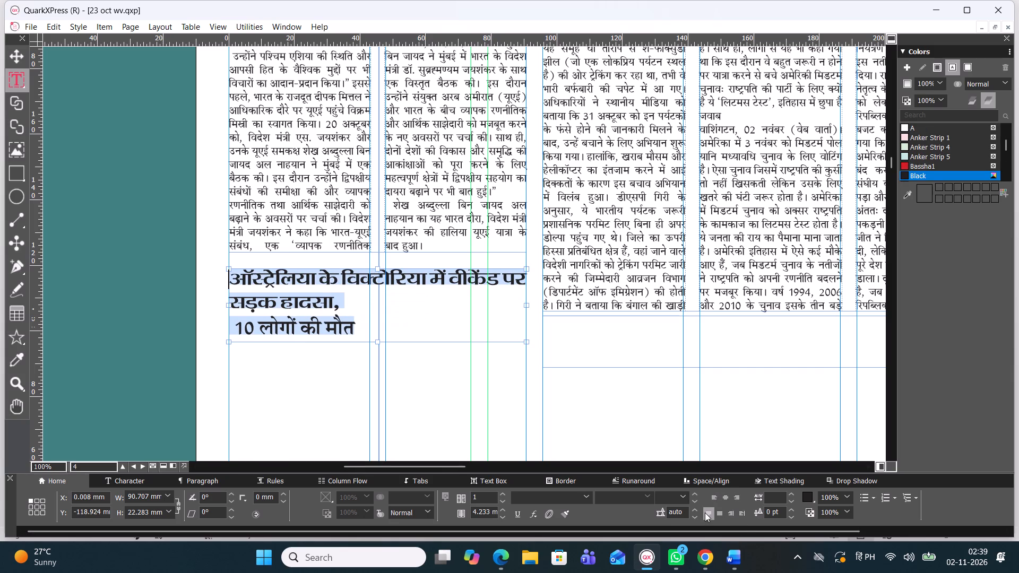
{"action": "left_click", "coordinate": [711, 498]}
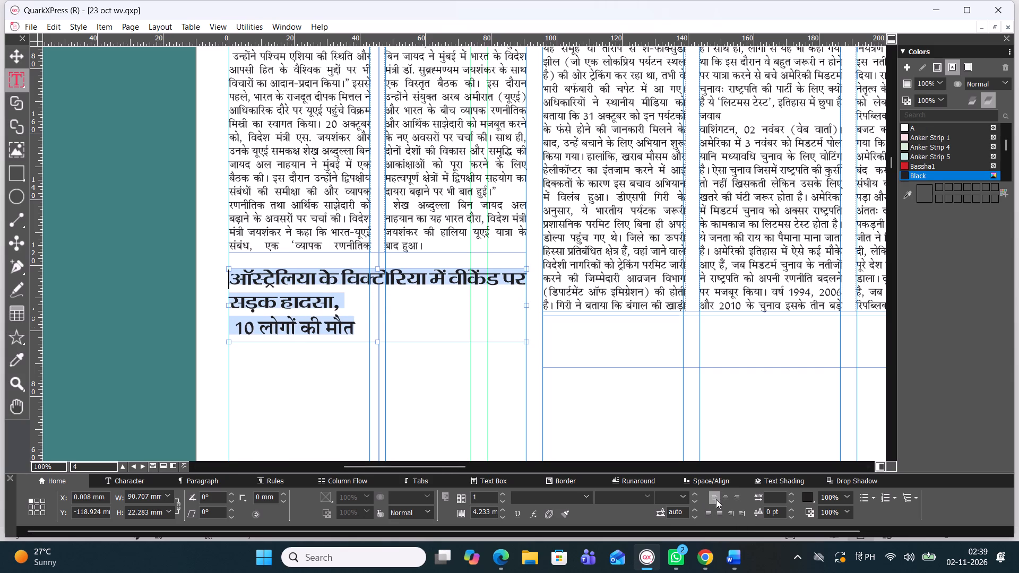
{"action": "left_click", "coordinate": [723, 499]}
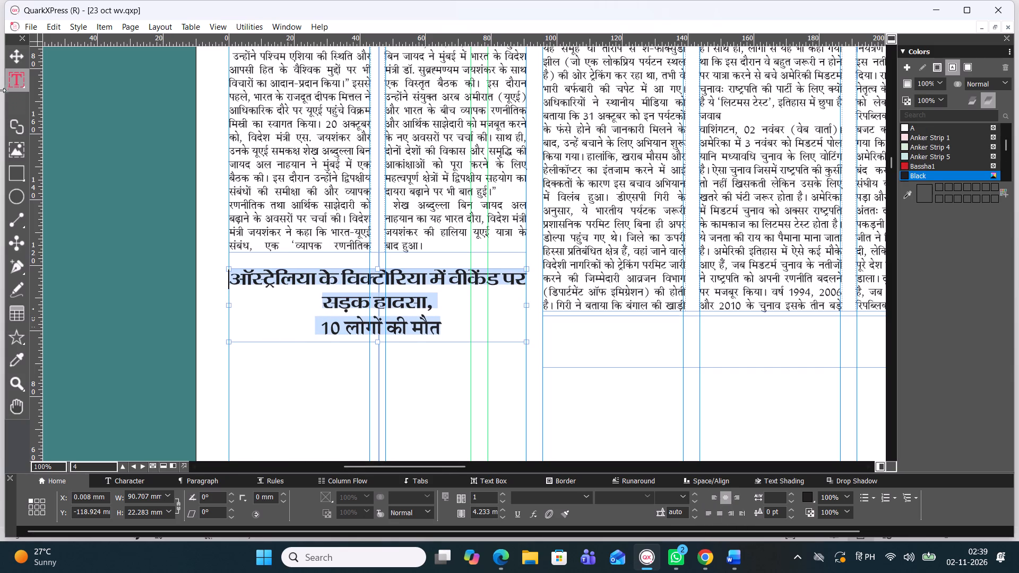
Draw a text box about 90.7 mm wide and 50.5 mm high directly below the headline and paste the copied article text.
{"action": "left_click", "coordinate": [14, 49]}
{"action": "left_click", "coordinate": [159, 143]}
{"action": "scroll", "coordinate": [464, 348], "scroll_direction": "down", "scroll_amount": 1}
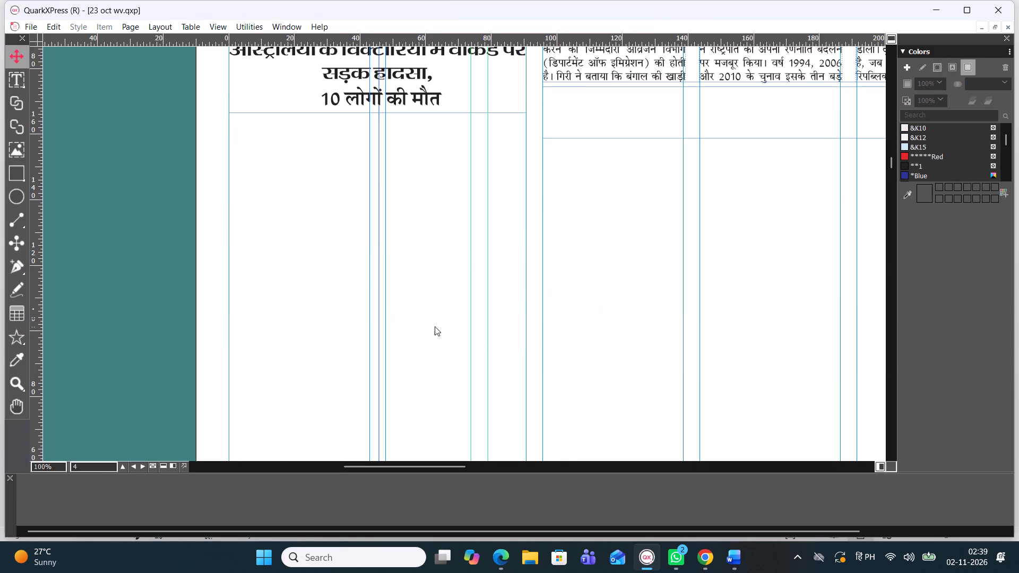
{"action": "left_click", "coordinate": [384, 251]}
{"action": "double_click", "coordinate": [382, 292]}
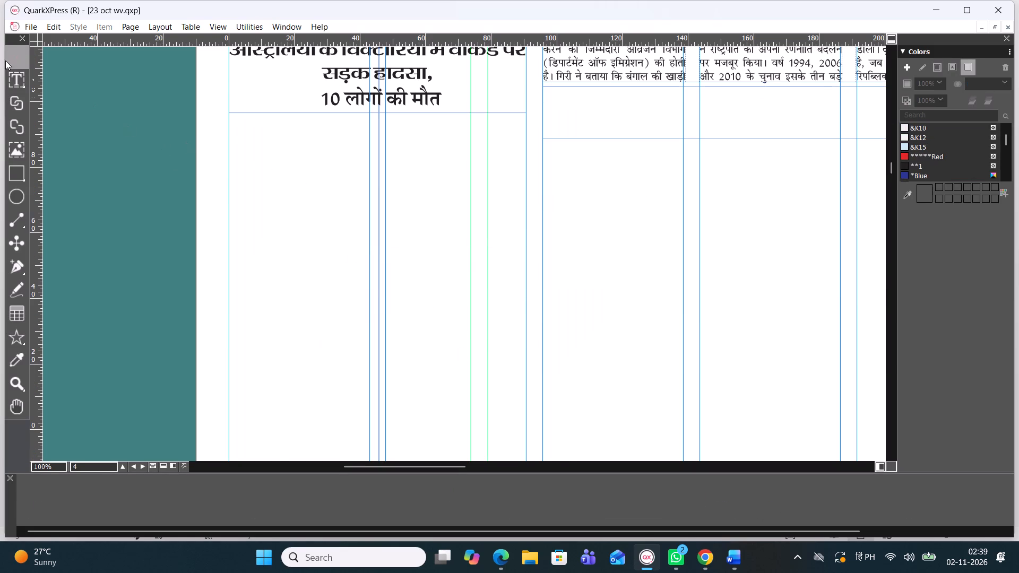
{"action": "left_click", "coordinate": [12, 85]}
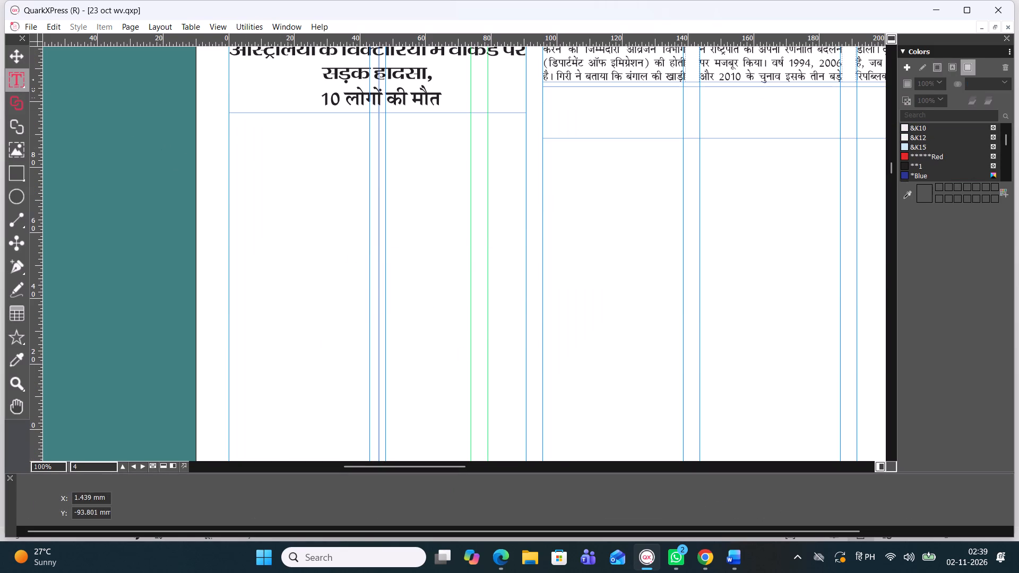
{"action": "left_click_drag", "start_coordinate": [229, 119], "coordinate": [523, 268]}
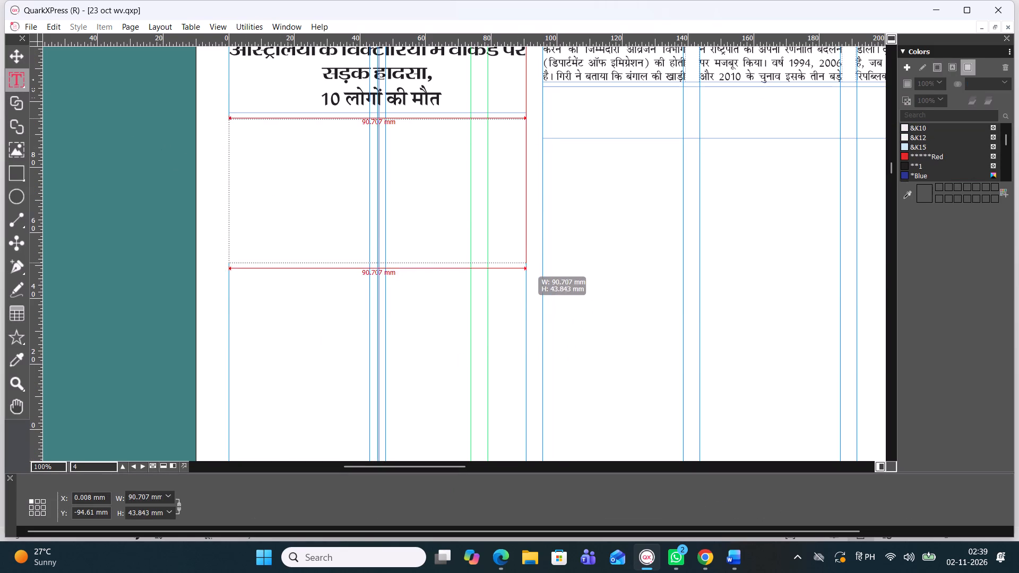
{"action": "left_click_drag", "start_coordinate": [523, 268], "coordinate": [527, 284]}
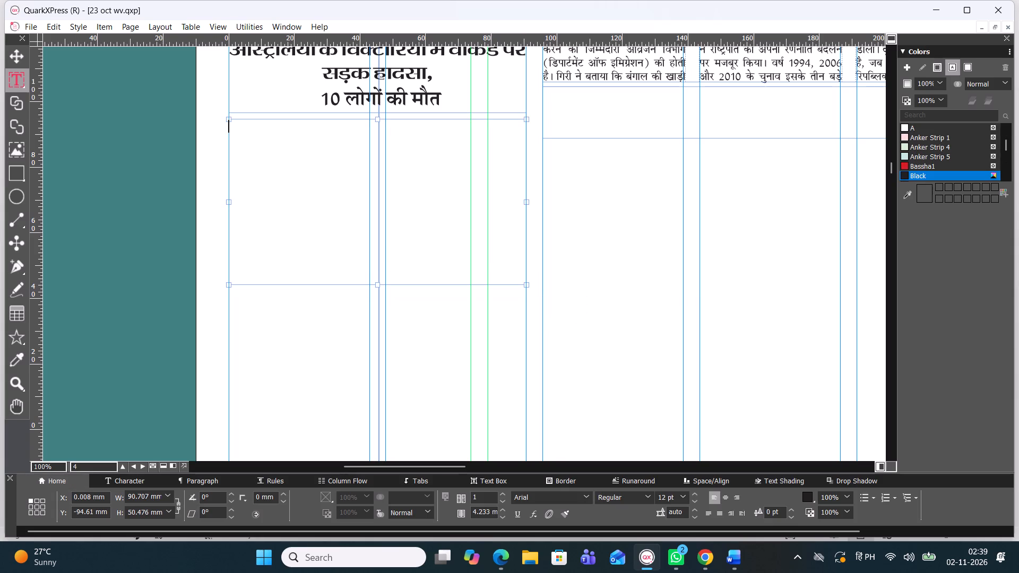
{"action": "key", "text": "ctrl+v"}
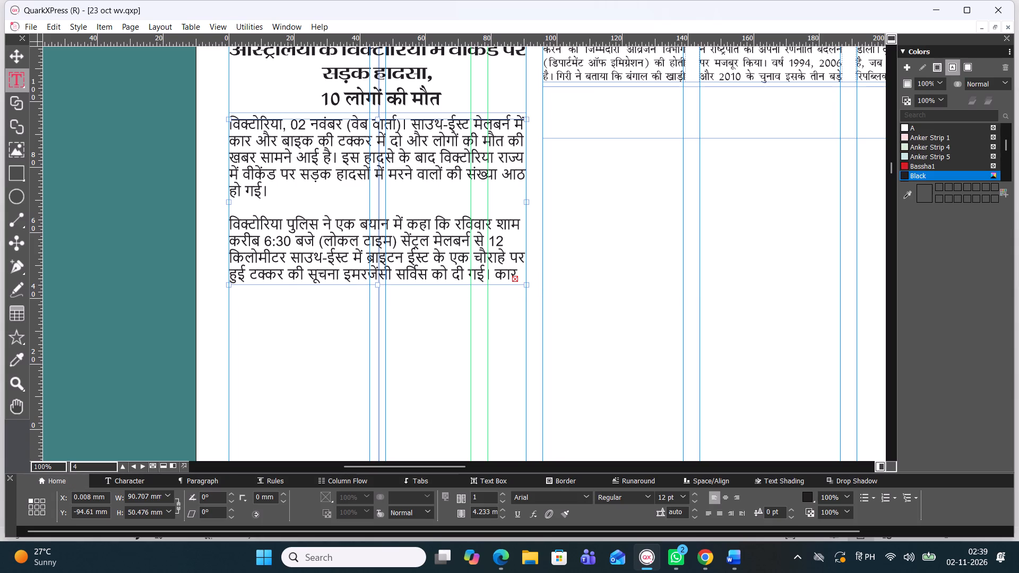
Extend the article text box down to the bottom edge of the page, about 275 mm high.
{"action": "left_click_drag", "start_coordinate": [376, 285], "coordinate": [382, 357]}
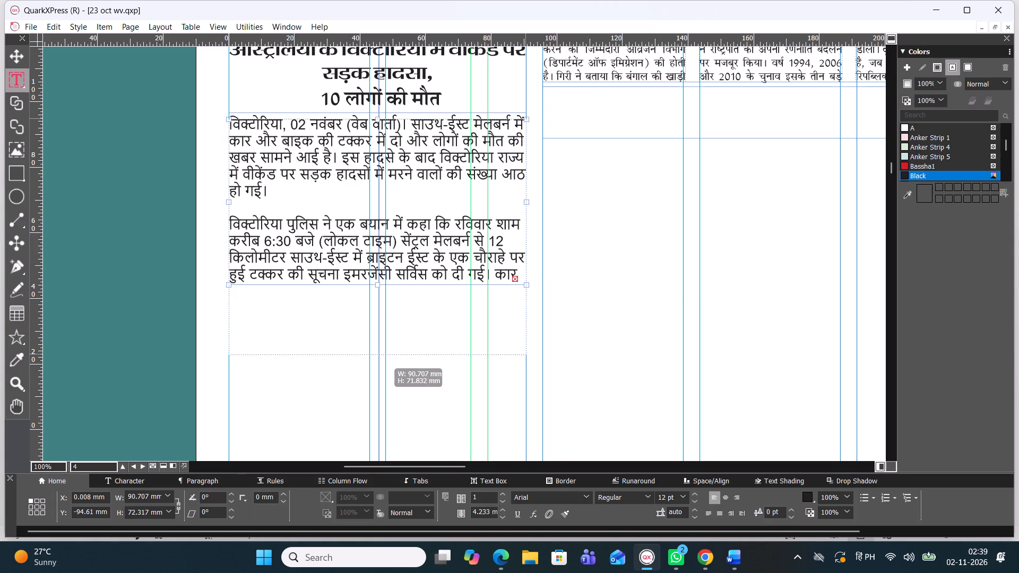
{"action": "left_click_drag", "start_coordinate": [382, 357], "coordinate": [378, 356]}
{"action": "left_click_drag", "start_coordinate": [379, 357], "coordinate": [379, 358]}
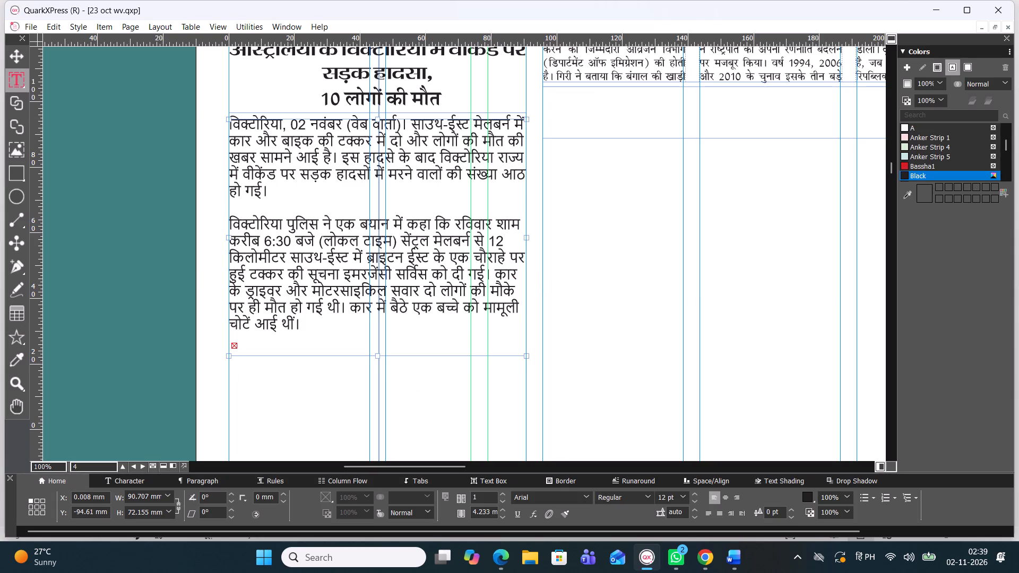
{"action": "left_click_drag", "start_coordinate": [379, 358], "coordinate": [388, 402]}
{"action": "scroll", "coordinate": [381, 365], "scroll_direction": "down", "scroll_amount": 1}
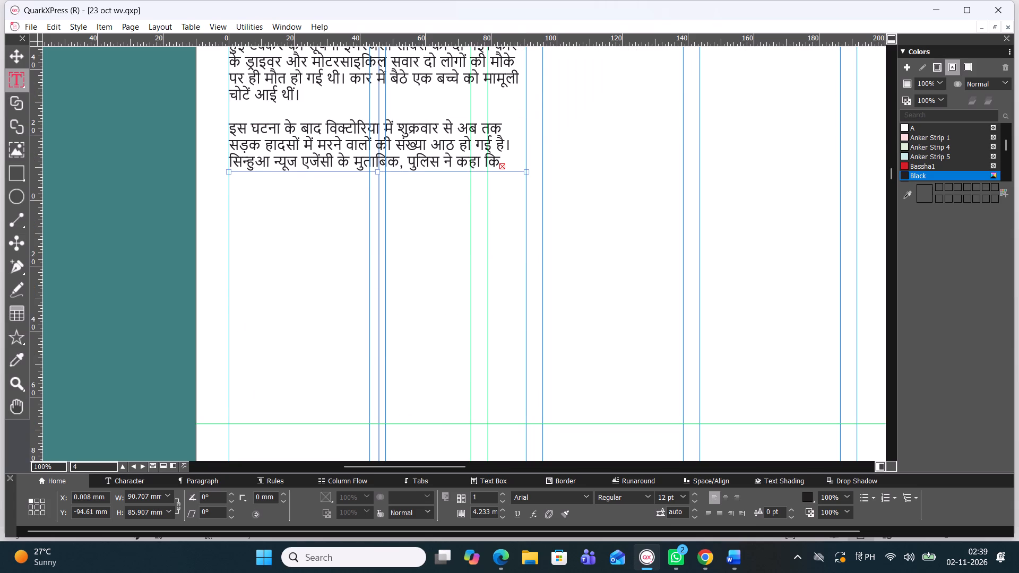
{"action": "left_click_drag", "start_coordinate": [378, 176], "coordinate": [389, 307]}
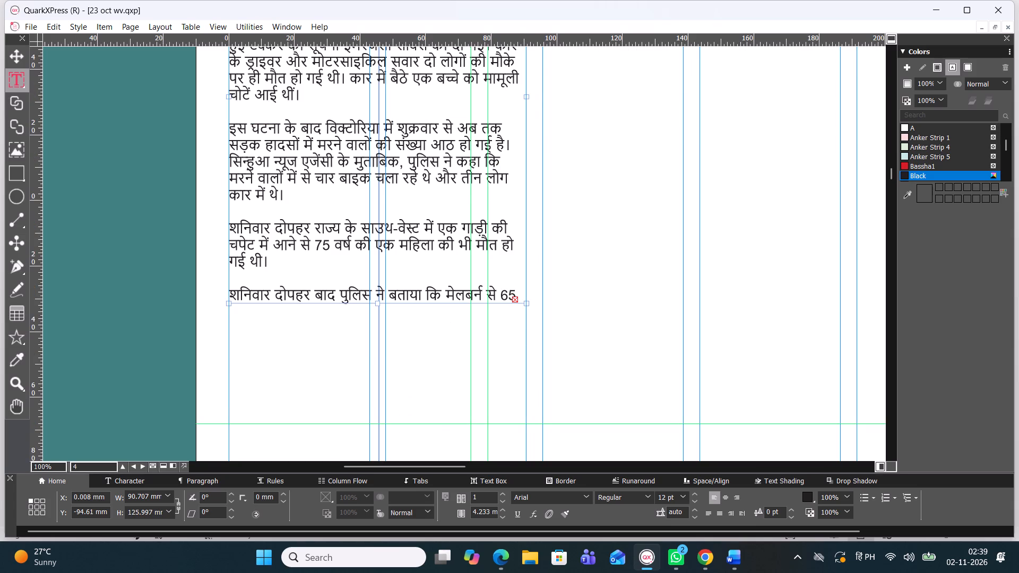
{"action": "left_click_drag", "start_coordinate": [380, 309], "coordinate": [381, 385]}
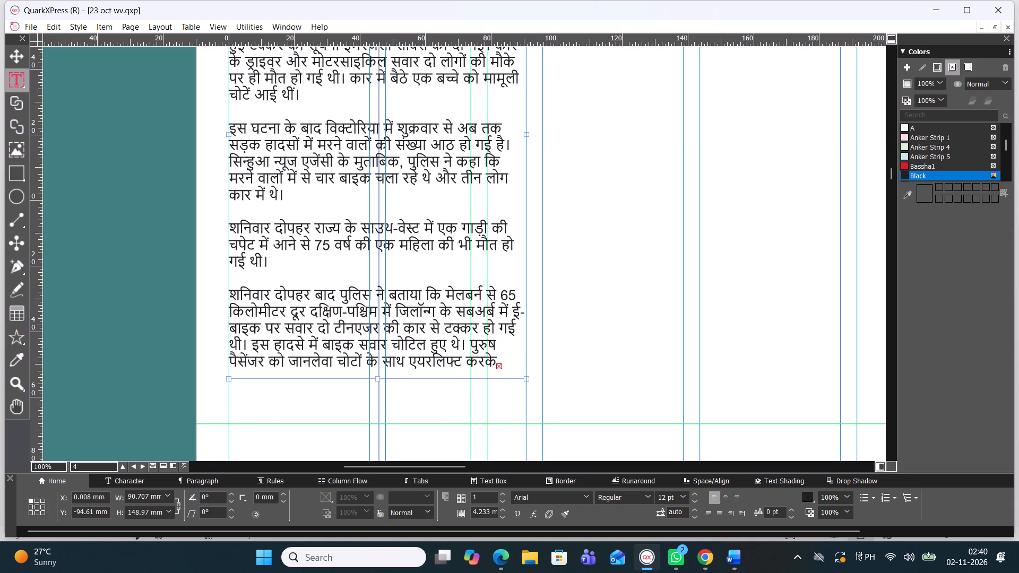
{"action": "left_click_drag", "start_coordinate": [381, 383], "coordinate": [379, 415]}
{"action": "key", "text": "ctrl+z"}
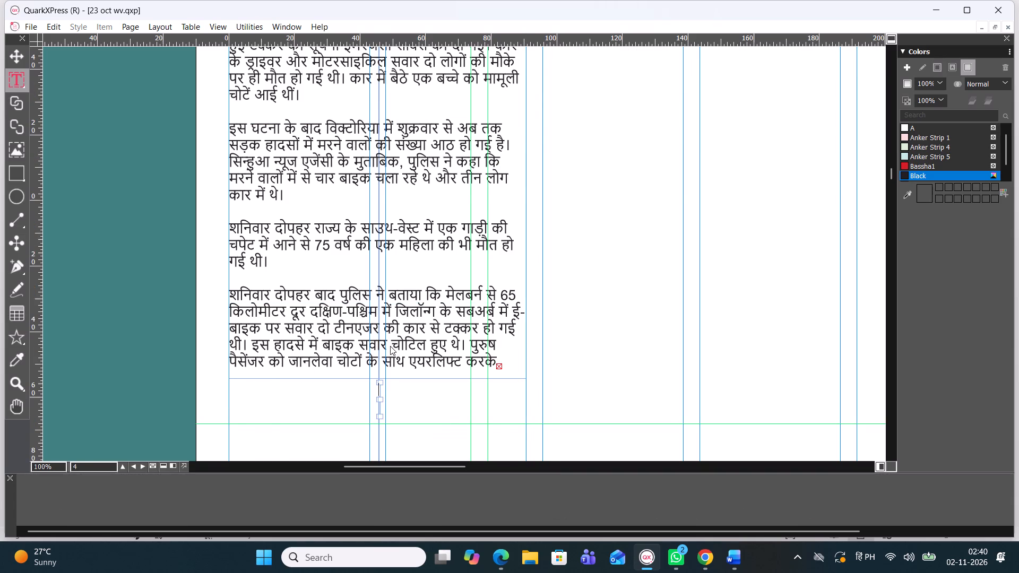
{"action": "scroll", "coordinate": [393, 328], "scroll_direction": "down", "scroll_amount": 1}
{"action": "left_click", "coordinate": [388, 149]}
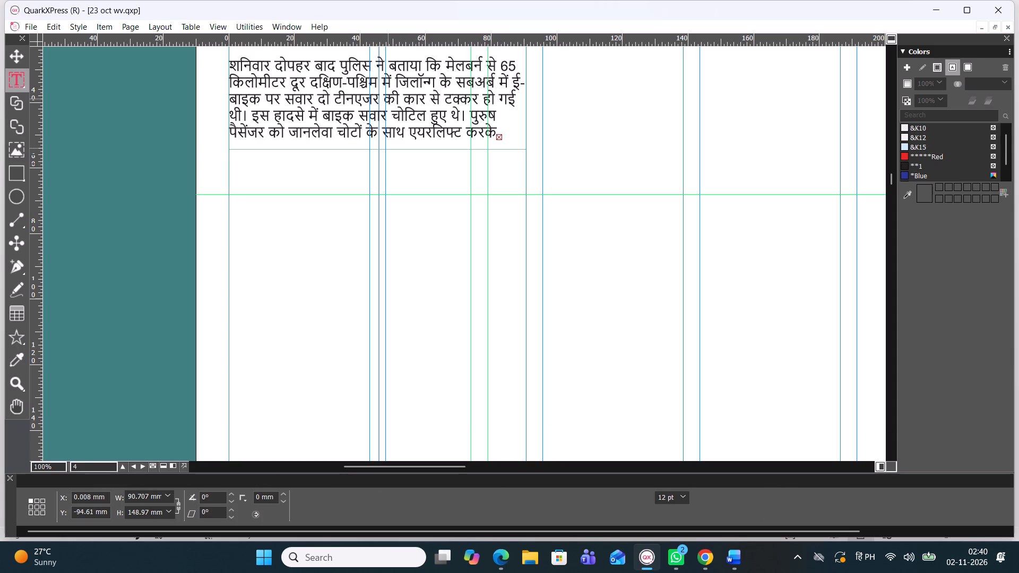
{"action": "left_click_drag", "start_coordinate": [379, 151], "coordinate": [389, 309]}
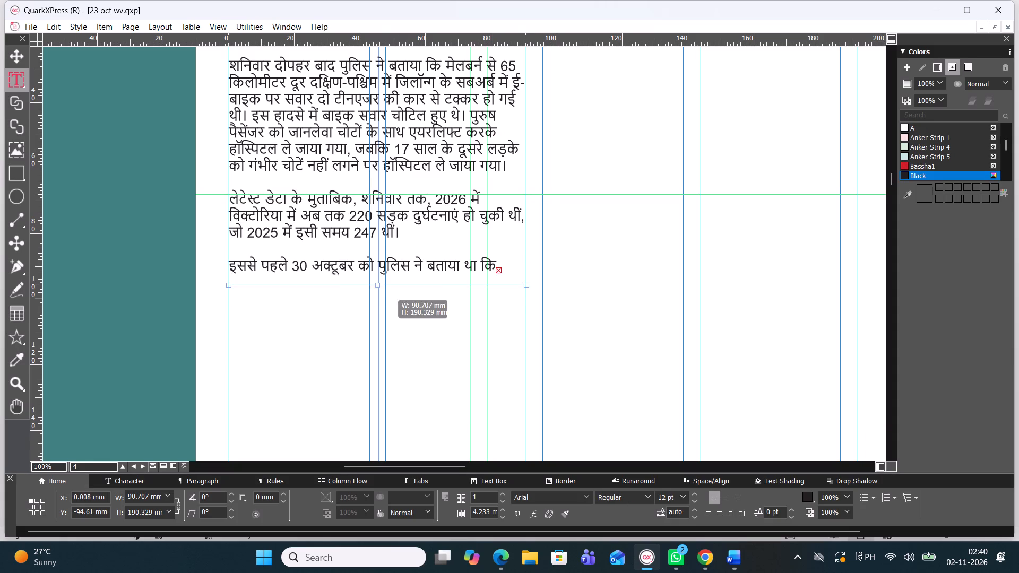
{"action": "left_click_drag", "start_coordinate": [389, 309], "coordinate": [406, 395]}
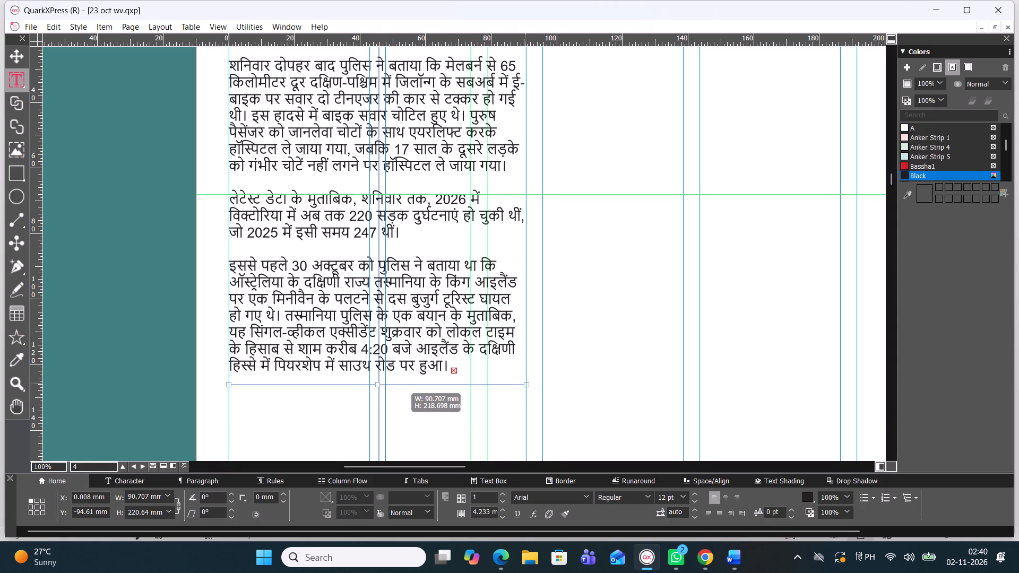
{"action": "left_click_drag", "start_coordinate": [406, 395], "coordinate": [399, 433]}
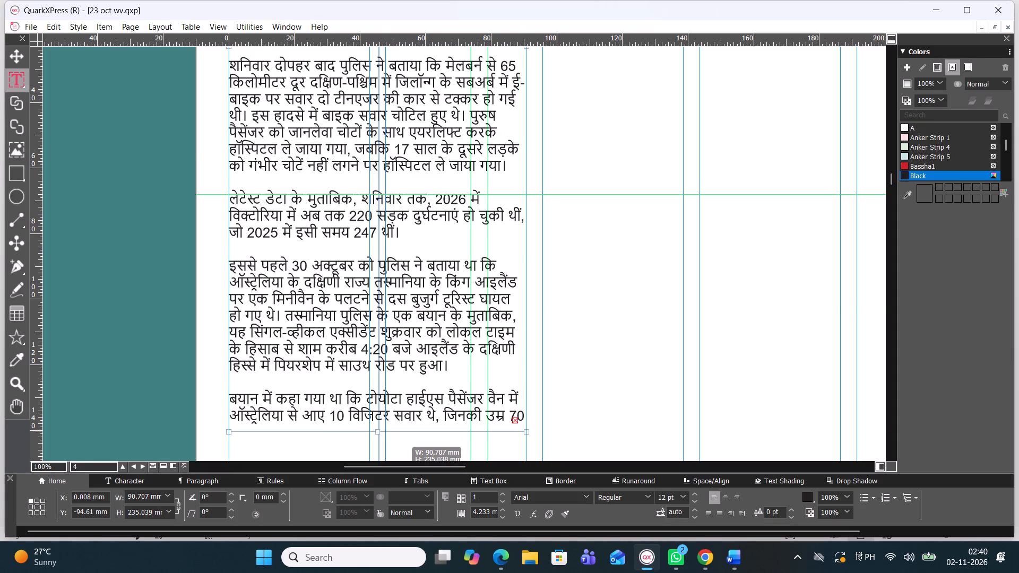
{"action": "scroll", "coordinate": [390, 373], "scroll_direction": "down", "scroll_amount": 1}
{"action": "left_click_drag", "start_coordinate": [376, 204], "coordinate": [385, 342]}
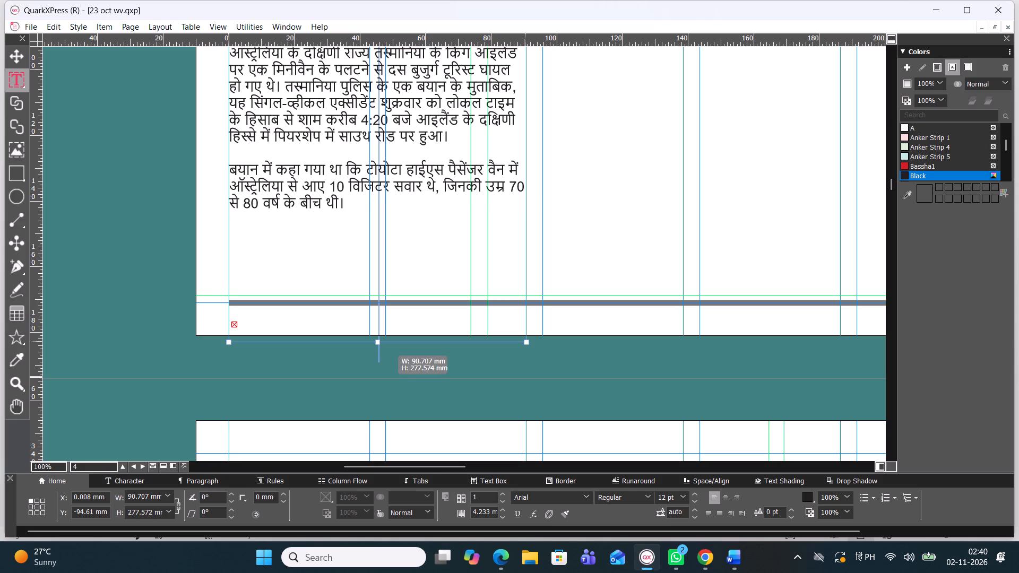
{"action": "left_click_drag", "start_coordinate": [385, 342], "coordinate": [386, 395]}
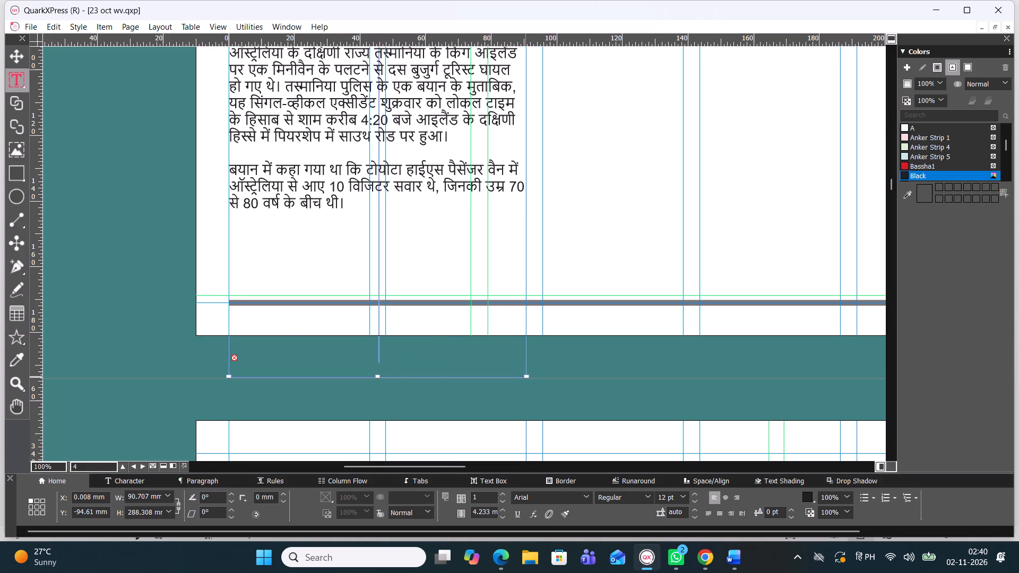
{"action": "left_click_drag", "start_coordinate": [386, 395], "coordinate": [402, 333]}
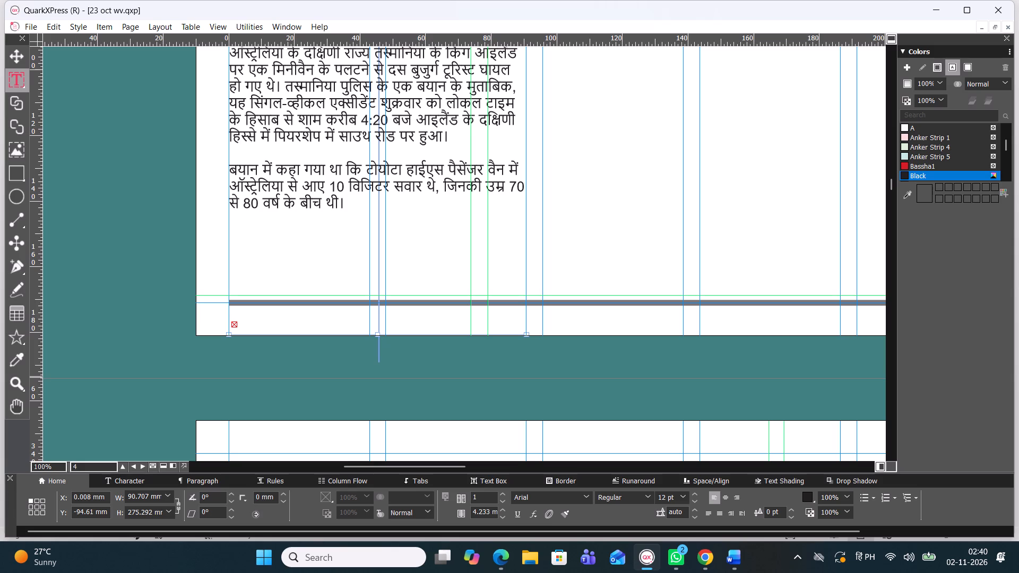
Widen the article text box to about 140 mm, just past the third column's edge.
{"action": "left_click_drag", "start_coordinate": [526, 137], "coordinate": [687, 147]}
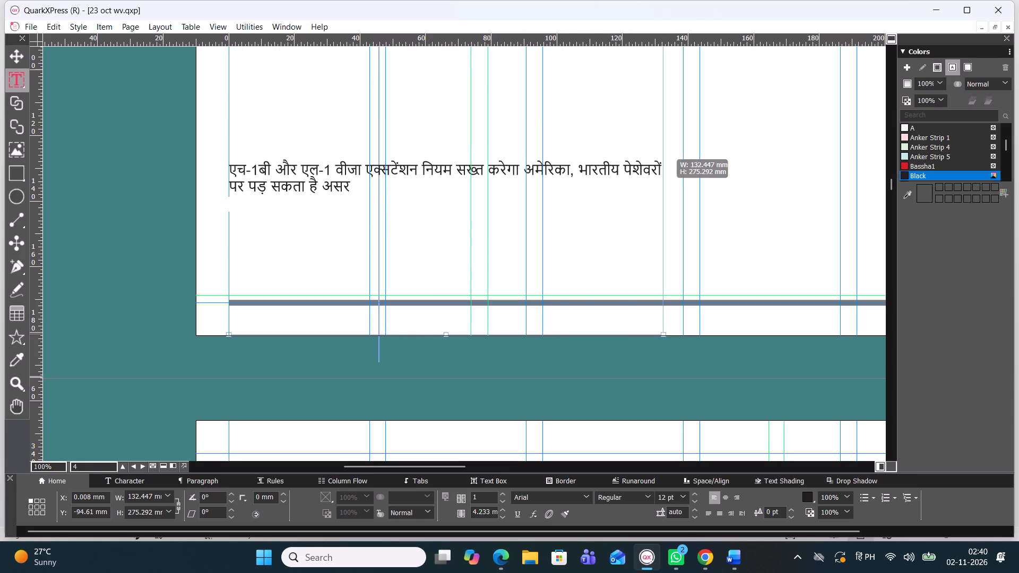
{"action": "left_click_drag", "start_coordinate": [687, 147], "coordinate": [688, 147]}
Set all the text in the article text box in the Four C Gandhi font.
{"action": "left_click_drag", "start_coordinate": [347, 185], "coordinate": [297, 178]}
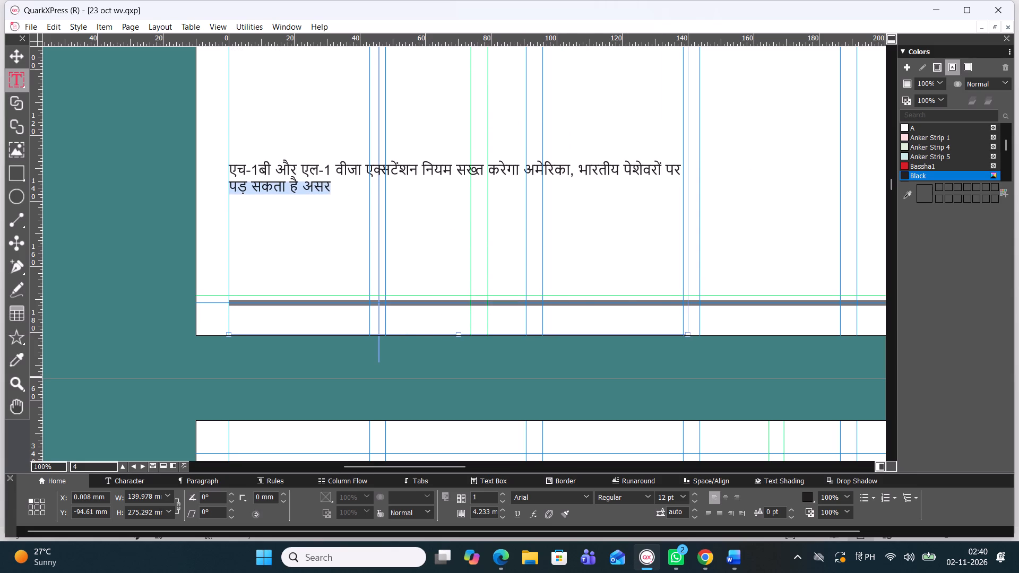
{"action": "left_click_drag", "start_coordinate": [297, 178], "coordinate": [224, 60]}
{"action": "key", "text": "ctrl+a"}
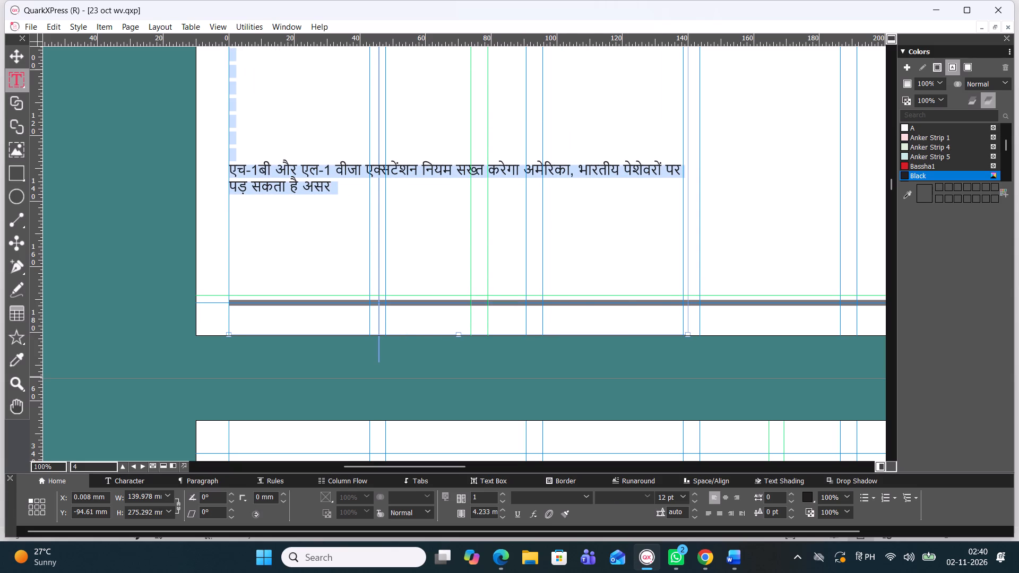
{"action": "left_click", "coordinate": [590, 500]}
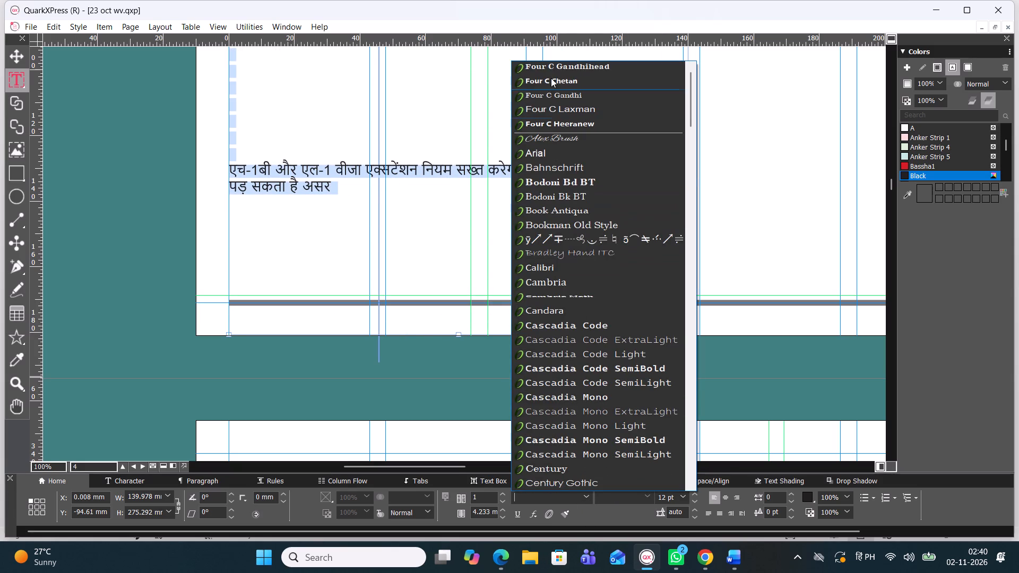
{"action": "left_click", "coordinate": [582, 91]}
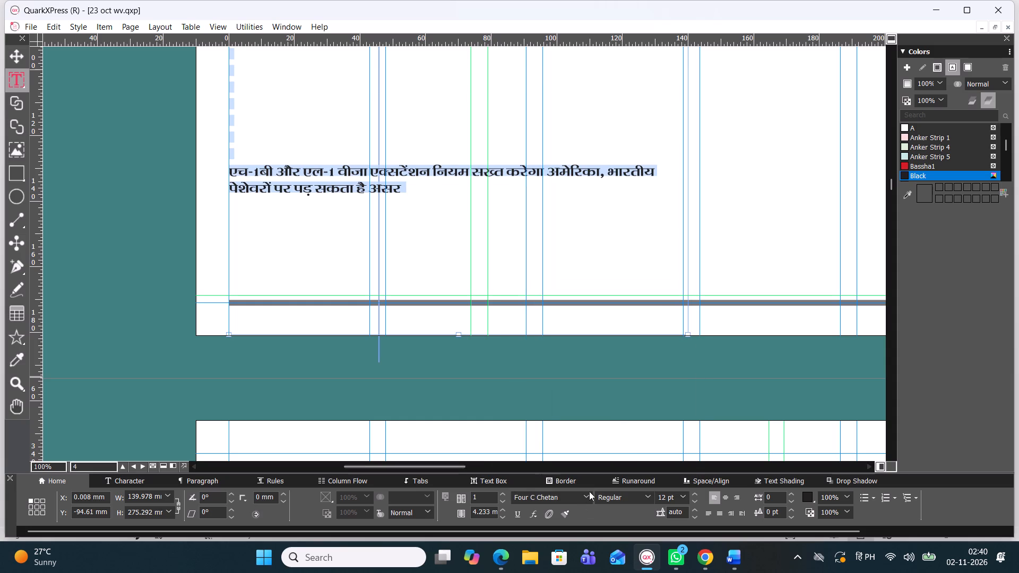
{"action": "left_click", "coordinate": [589, 492]}
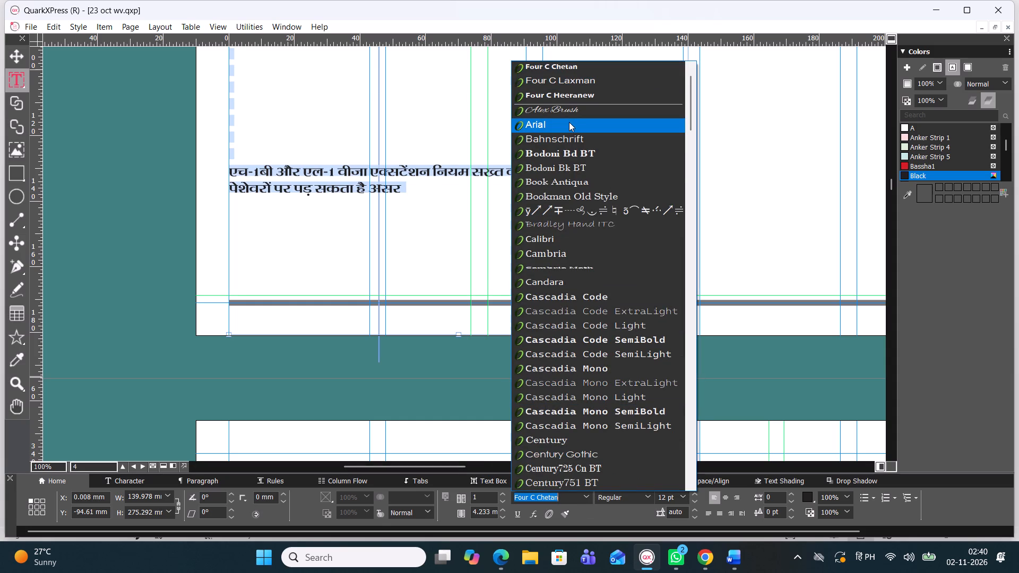
{"action": "scroll", "coordinate": [569, 122], "scroll_direction": "down", "scroll_amount": 1}
{"action": "scroll", "coordinate": [568, 117], "scroll_direction": "up", "scroll_amount": 1}
{"action": "scroll", "coordinate": [567, 112], "scroll_direction": "down", "scroll_amount": 2}
{"action": "scroll", "coordinate": [567, 112], "scroll_direction": "up", "scroll_amount": 3}
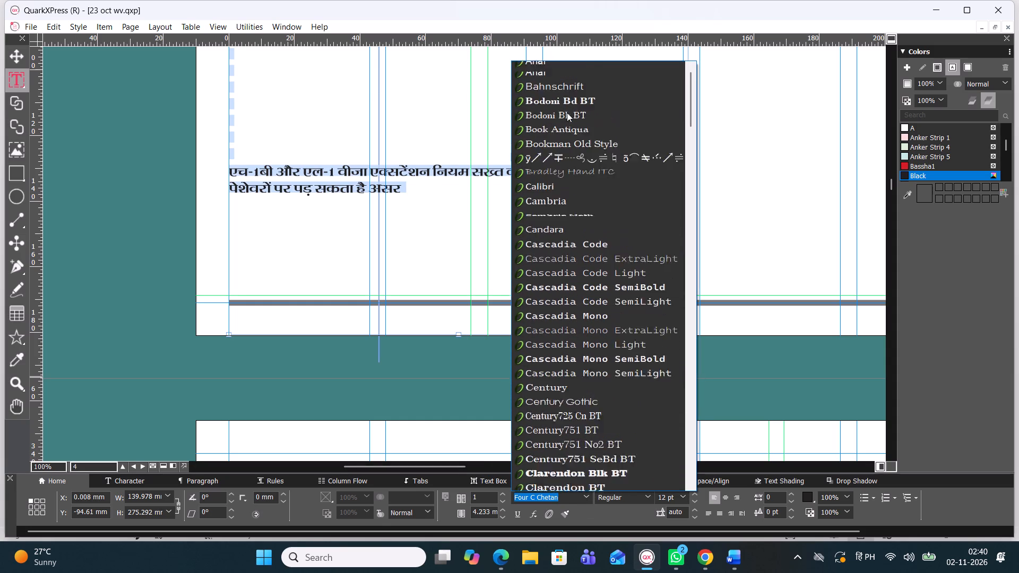
{"action": "scroll", "coordinate": [567, 112], "scroll_direction": "up", "scroll_amount": 3}
{"action": "left_click", "coordinate": [622, 63]}
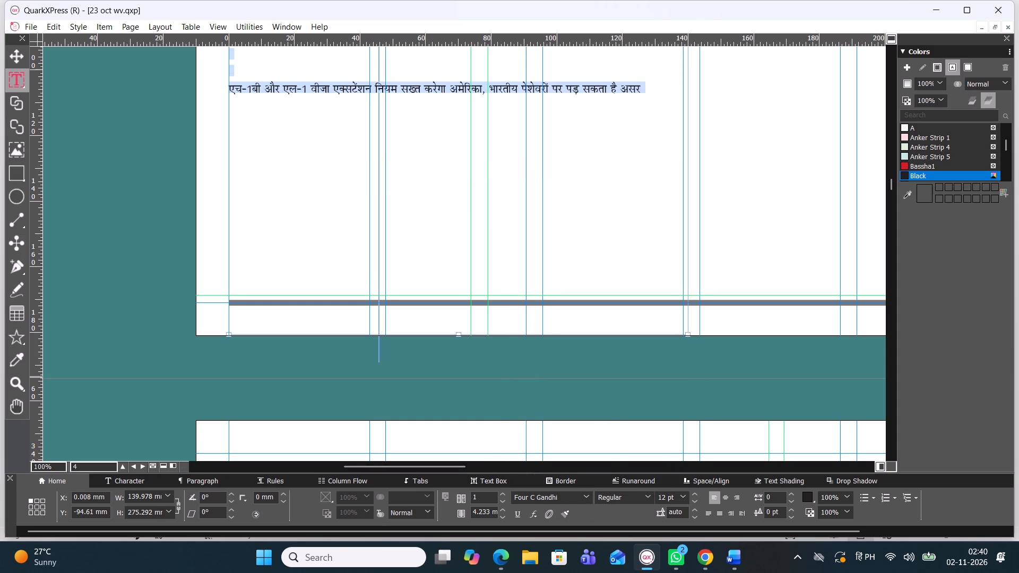
Justify the selected article text and set its font size to 11.5 pt.
{"action": "left_click", "coordinate": [706, 513]}
{"action": "left_click_drag", "start_coordinate": [674, 500], "coordinate": [616, 479]}
{"action": "type", "text": "11"}
{"action": "type", "text": ".5"}
{"action": "key", "text": "Return"}
{"action": "key", "text": "Return"}
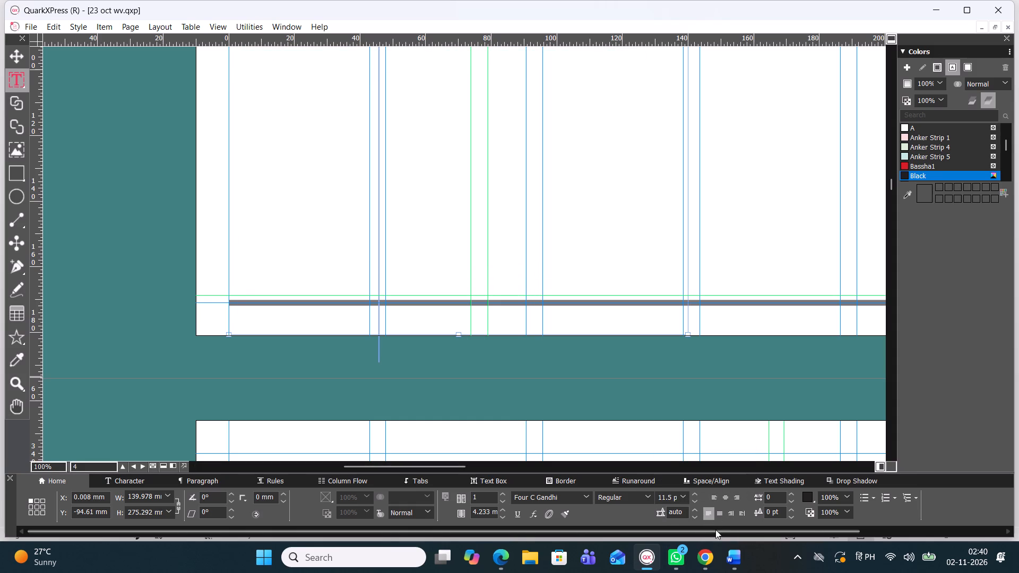
Set the leading of the article text to 11.7 pt.
{"action": "left_click_drag", "start_coordinate": [687, 512], "coordinate": [616, 513]}
{"action": "type", "text": "11.7"}
{"action": "key", "text": "Return"}
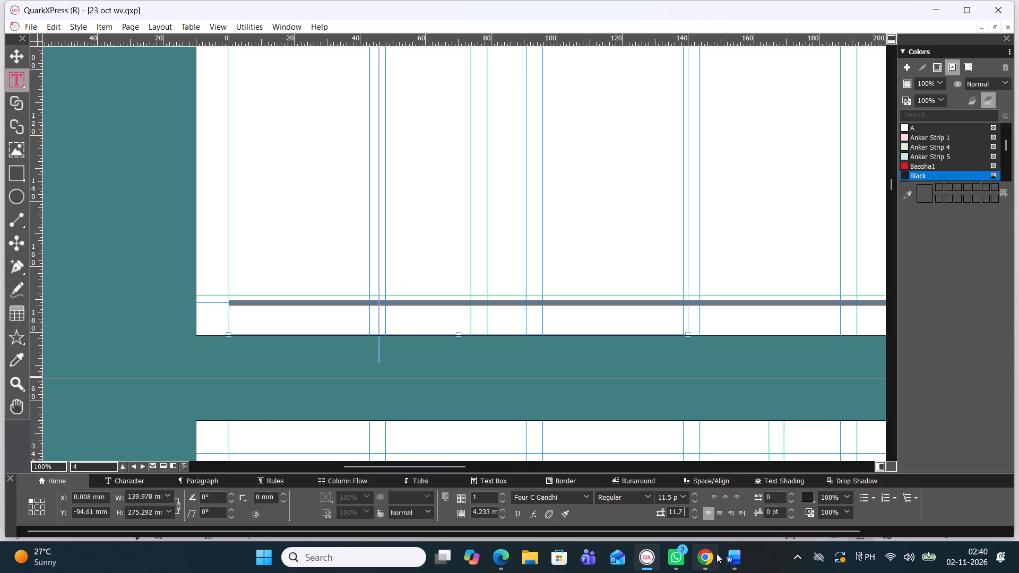
{"action": "key", "text": "Return"}
Split the article text box on page 4 into two columns.
{"action": "scroll", "coordinate": [554, 385], "scroll_direction": "down", "scroll_amount": 2}
{"action": "scroll", "coordinate": [547, 368], "scroll_direction": "up", "scroll_amount": 1}
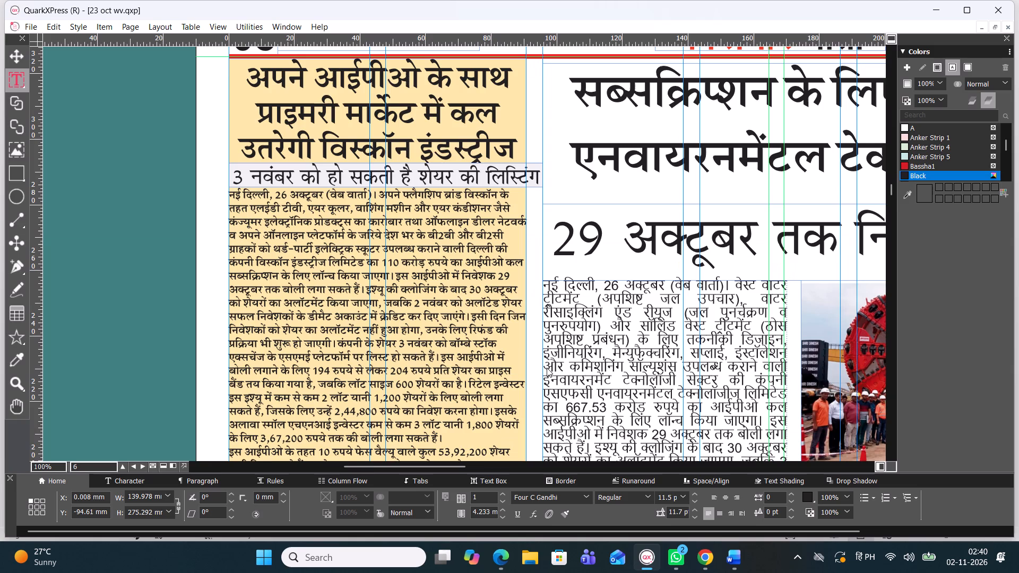
{"action": "scroll", "coordinate": [547, 368], "scroll_direction": "up", "scroll_amount": 1}
{"action": "scroll", "coordinate": [547, 368], "scroll_direction": "down", "scroll_amount": 1}
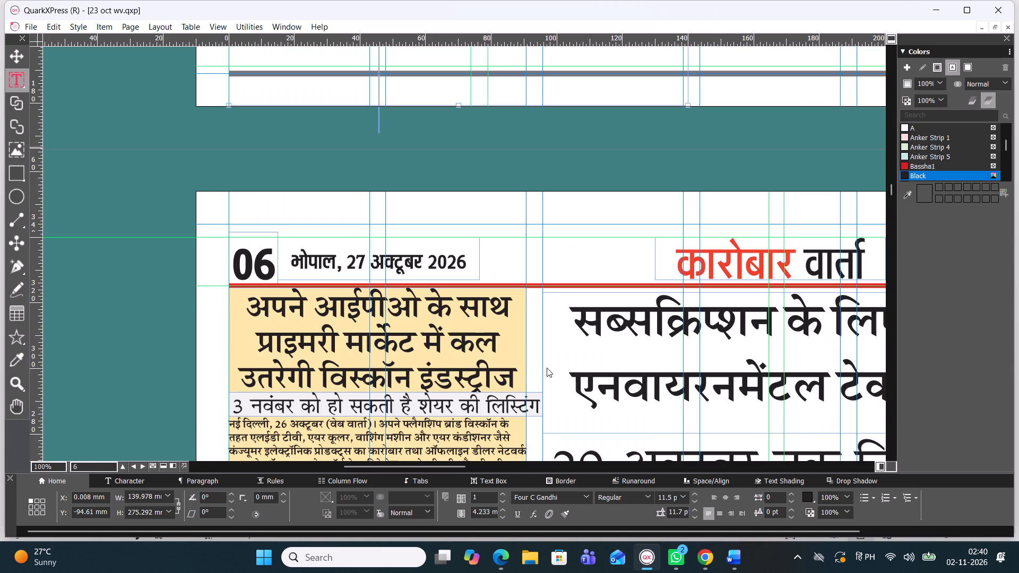
{"action": "scroll", "coordinate": [550, 276], "scroll_direction": "up", "scroll_amount": 1}
{"action": "scroll", "coordinate": [550, 276], "scroll_direction": "down", "scroll_amount": 1}
{"action": "left_click_drag", "start_coordinate": [888, 189], "coordinate": [886, 177]}
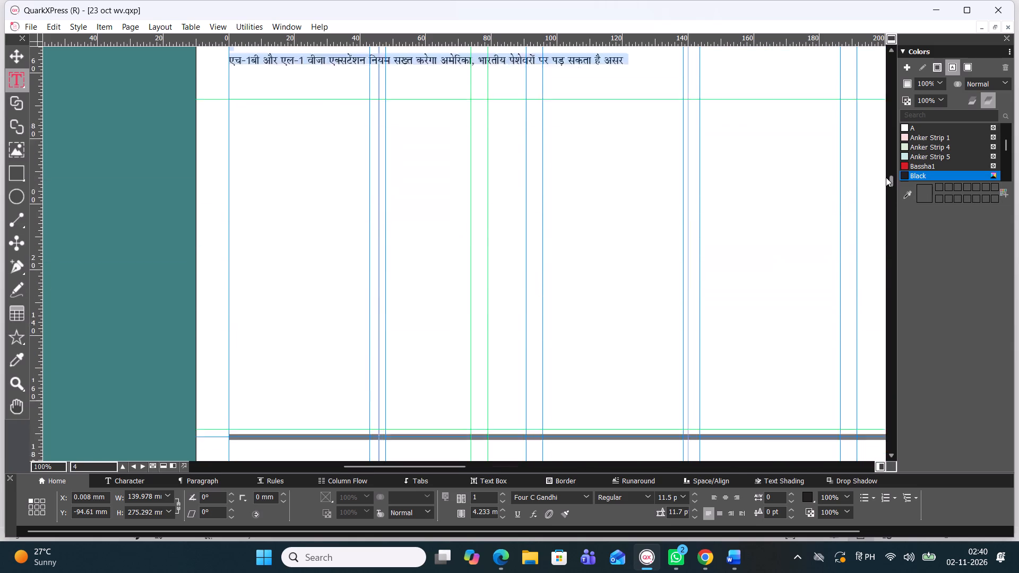
{"action": "left_click_drag", "start_coordinate": [886, 177], "coordinate": [884, 170]}
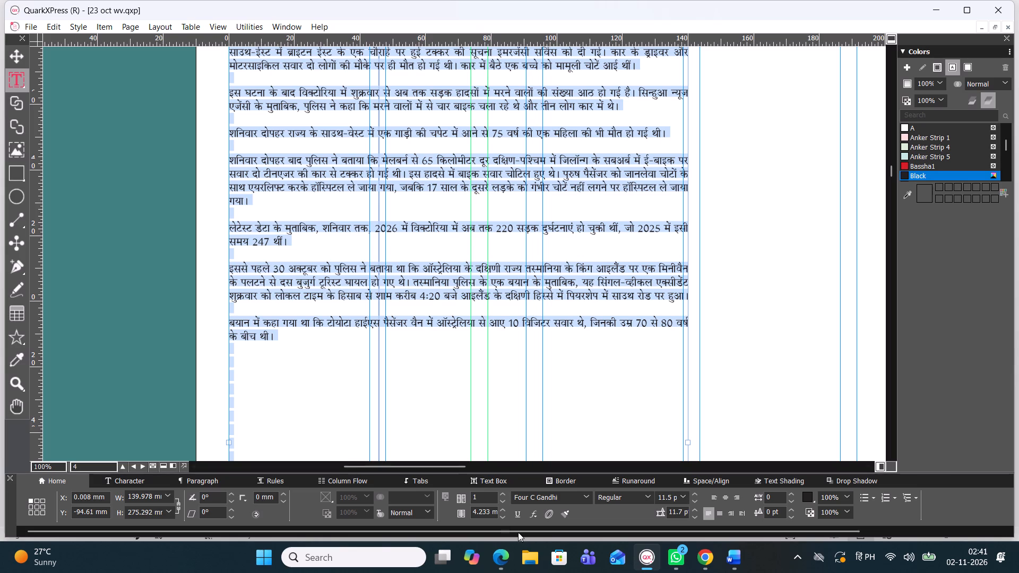
{"action": "left_click", "coordinate": [502, 500]}
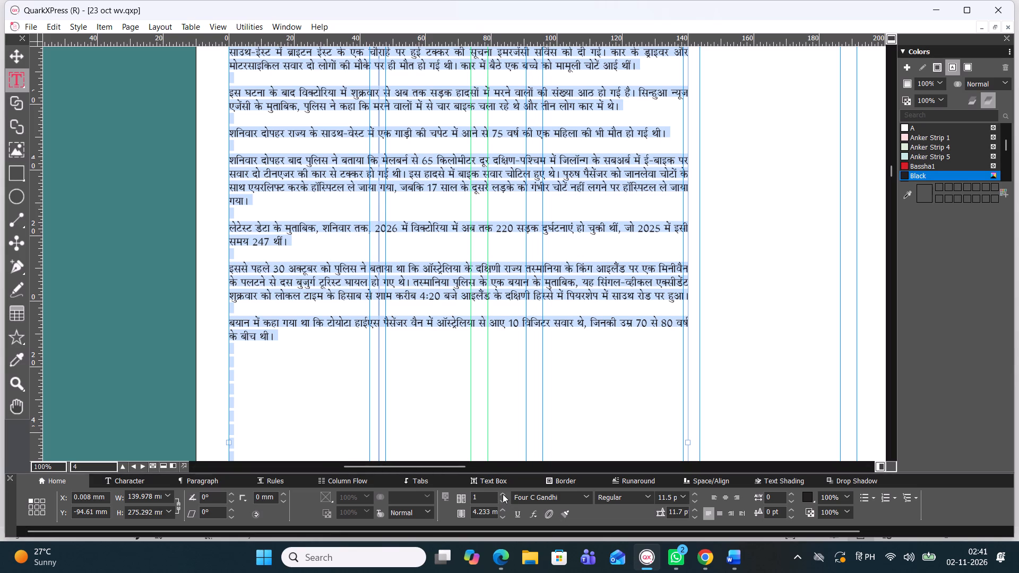
{"action": "left_click", "coordinate": [503, 494]}
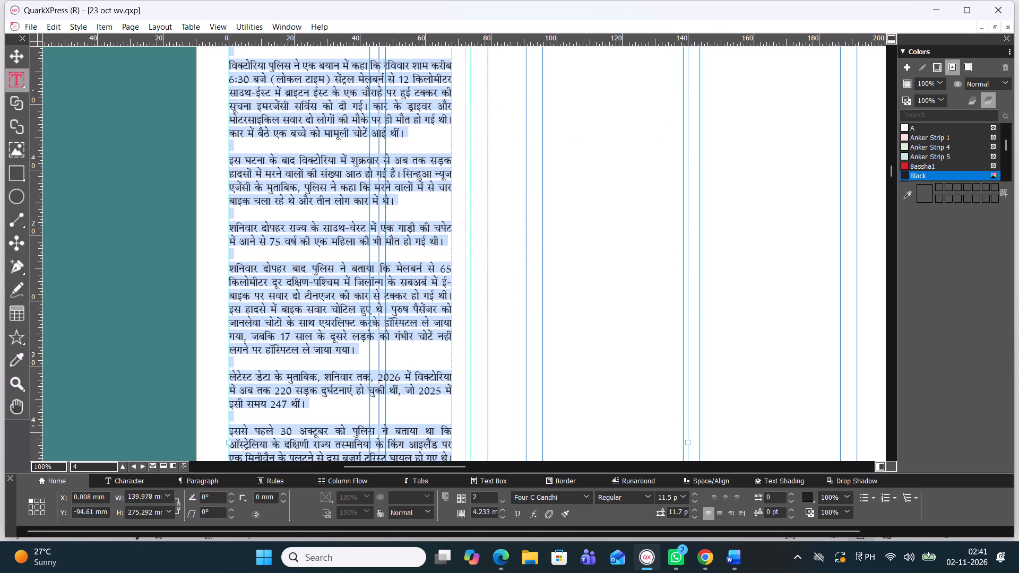
Narrow the article text box to about 90.7 mm so it ends at the second page column's edge.
{"action": "left_click_drag", "start_coordinate": [690, 442], "coordinate": [560, 437]}
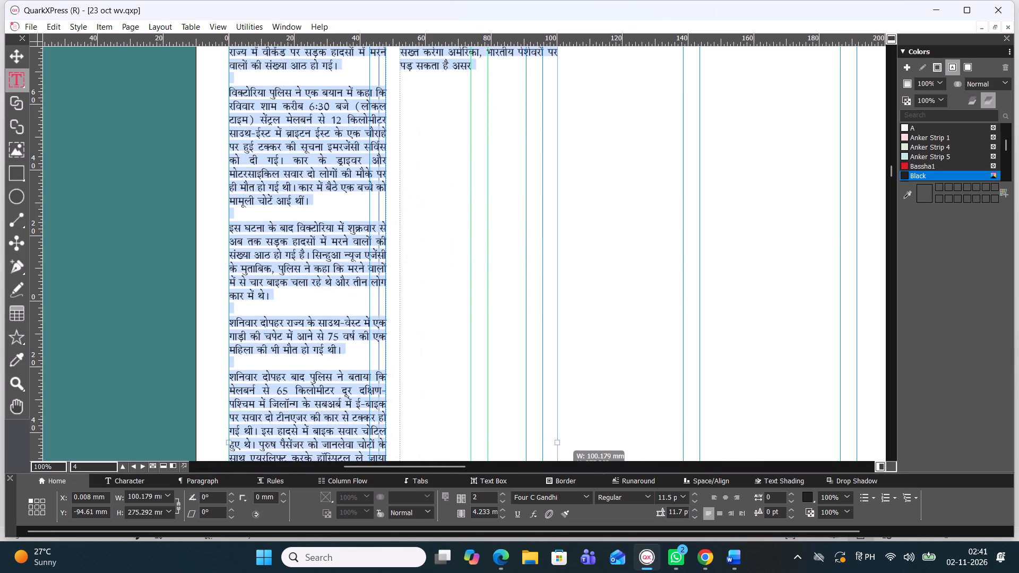
{"action": "left_click_drag", "start_coordinate": [560, 437], "coordinate": [529, 424]}
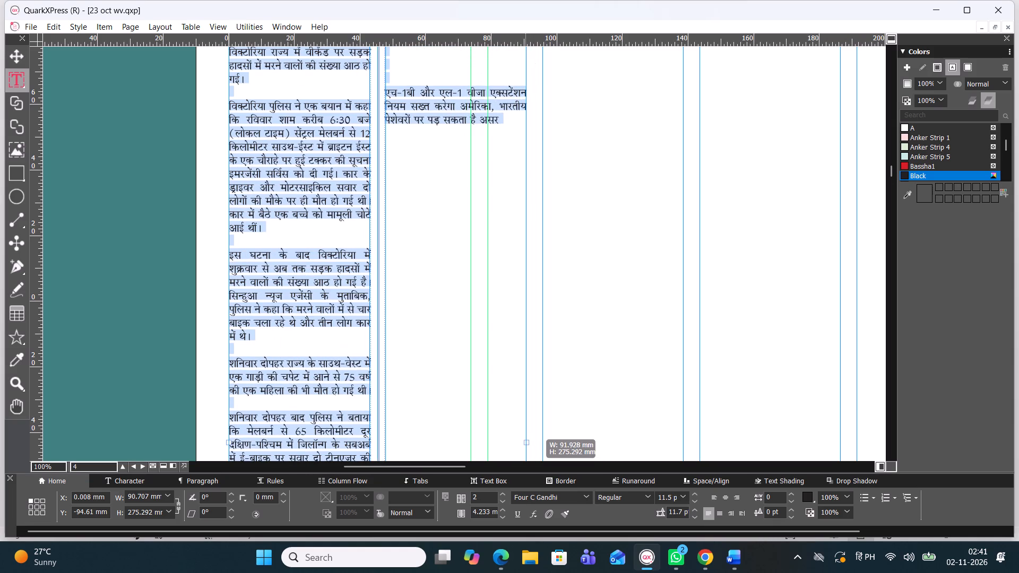
{"action": "left_click_drag", "start_coordinate": [529, 424], "coordinate": [530, 424]}
Shorten the article text box to about 157.8 mm high, just enough to hold all its text.
{"action": "scroll", "coordinate": [527, 336], "scroll_direction": "up", "scroll_amount": 1}
{"action": "scroll", "coordinate": [527, 335], "scroll_direction": "down", "scroll_amount": 1}
{"action": "scroll", "coordinate": [474, 293], "scroll_direction": "down", "scroll_amount": 2}
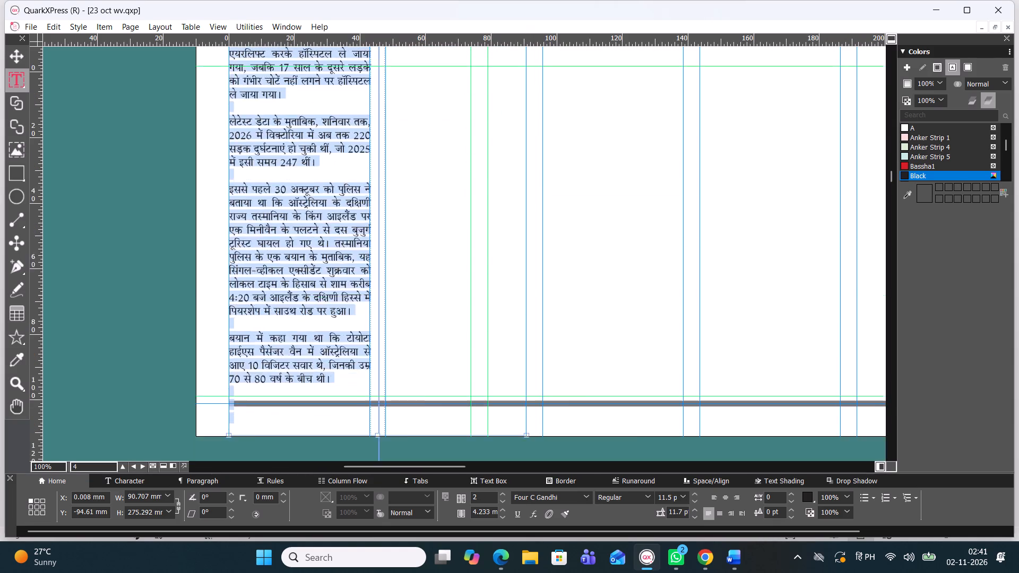
{"action": "scroll", "coordinate": [474, 293], "scroll_direction": "down", "scroll_amount": 1}
{"action": "left_click_drag", "start_coordinate": [378, 205], "coordinate": [375, 127]}
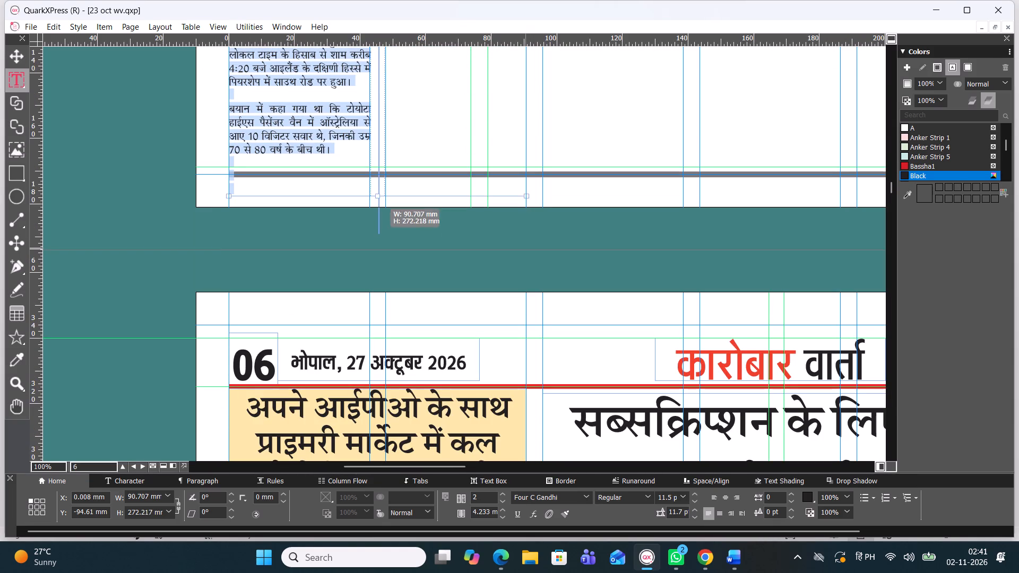
{"action": "left_click_drag", "start_coordinate": [375, 127], "coordinate": [360, 0]}
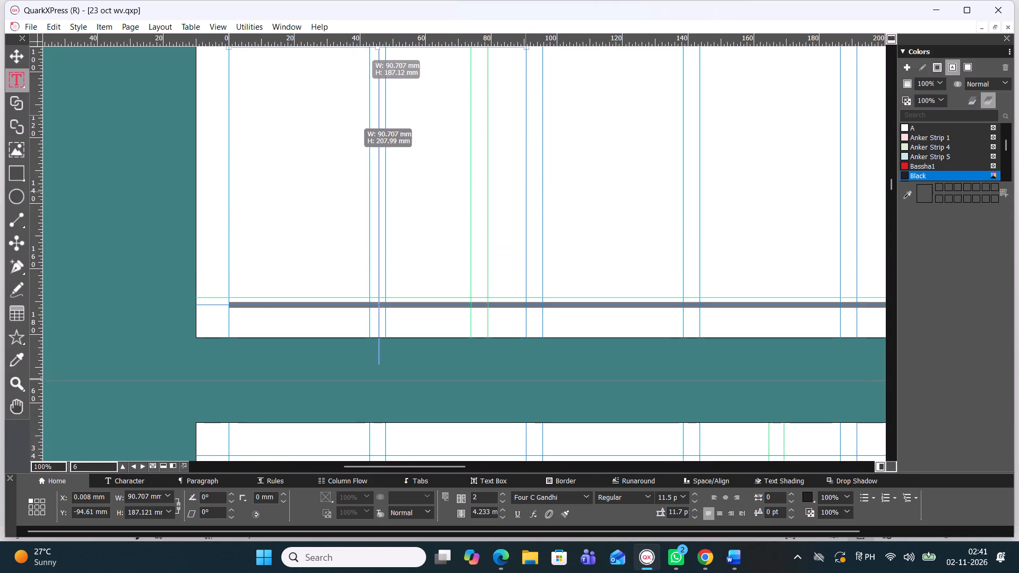
{"action": "left_click_drag", "start_coordinate": [360, 0], "coordinate": [370, 125]}
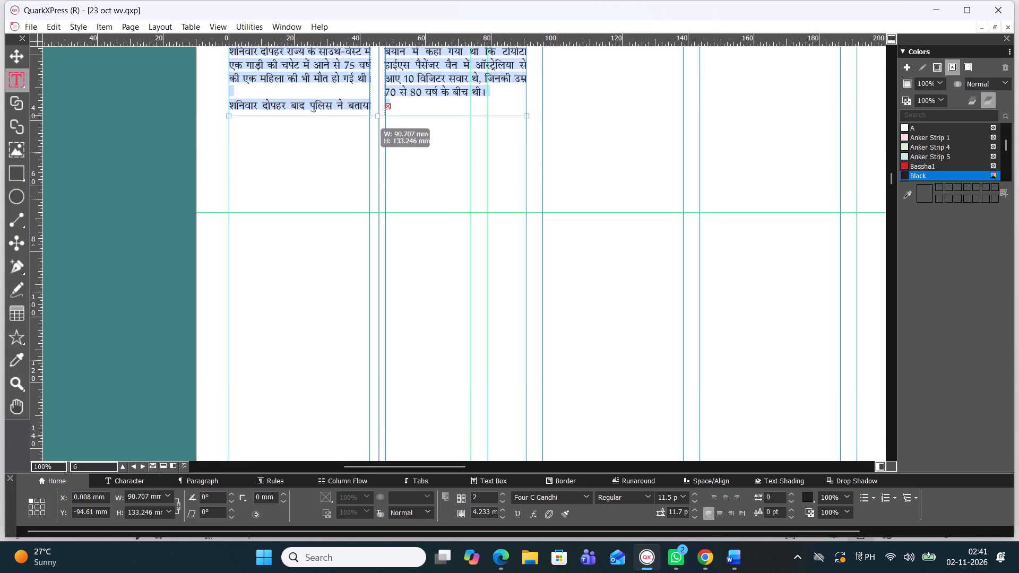
{"action": "left_click_drag", "start_coordinate": [370, 125], "coordinate": [377, 170]}
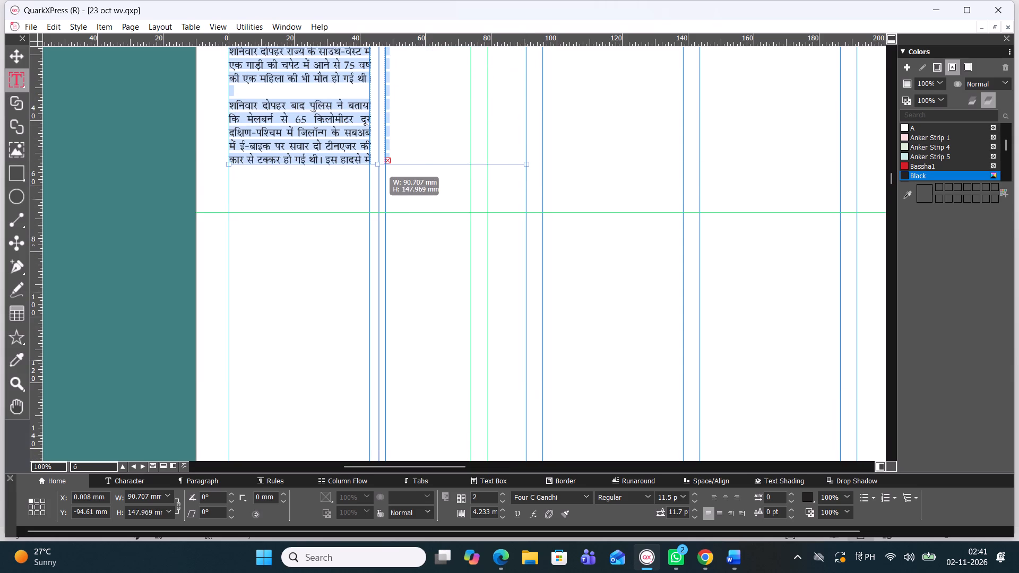
{"action": "left_click_drag", "start_coordinate": [377, 170], "coordinate": [379, 209]}
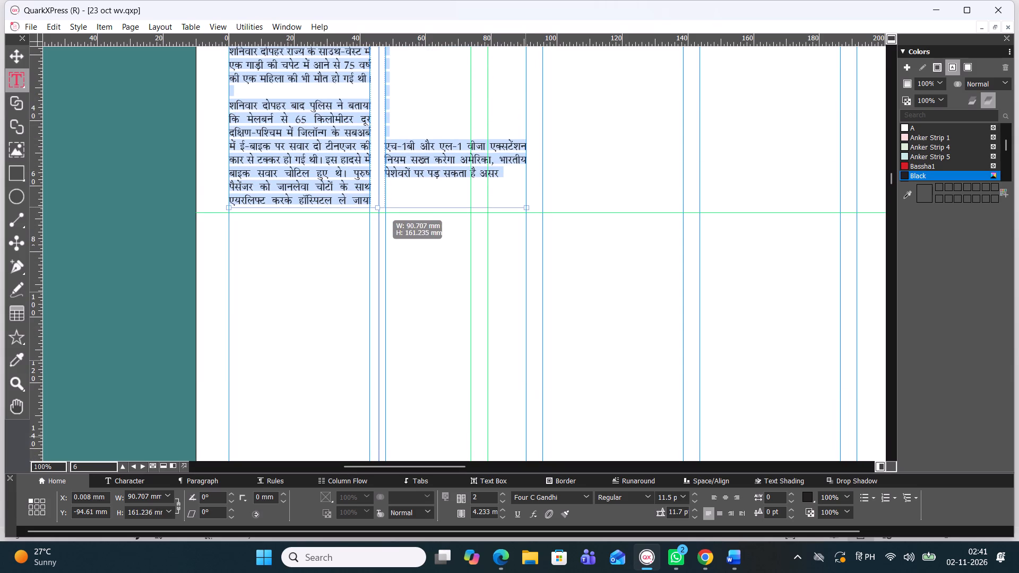
{"action": "left_click_drag", "start_coordinate": [379, 209], "coordinate": [385, 249]}
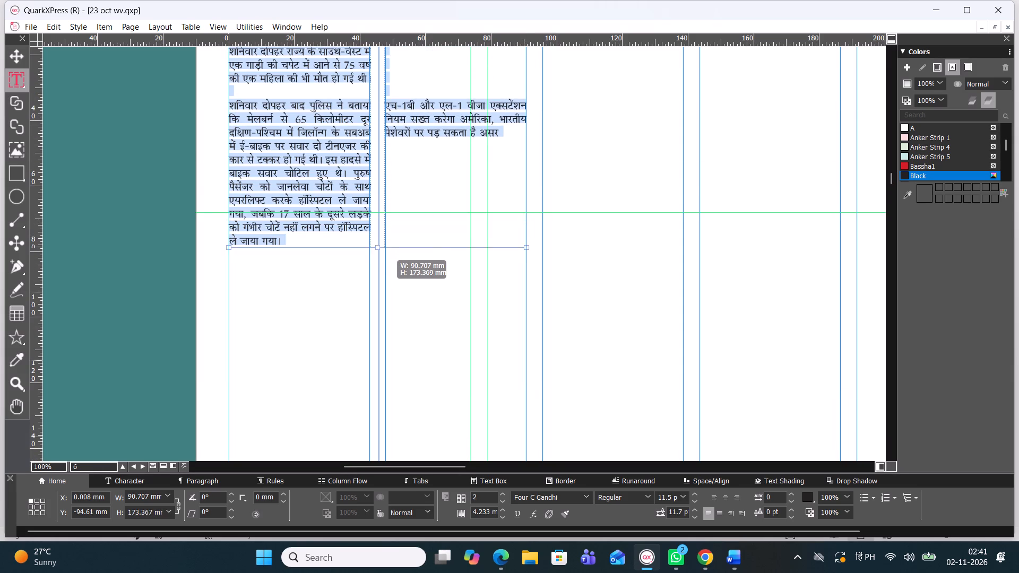
{"action": "left_click_drag", "start_coordinate": [385, 249], "coordinate": [388, 196]}
Remove the blank lines before the two paragraphs starting "शनिवार दोपहर" and run both into the preceding text, separated by spaces.
{"action": "scroll", "coordinate": [404, 152], "scroll_direction": "up", "scroll_amount": 1}
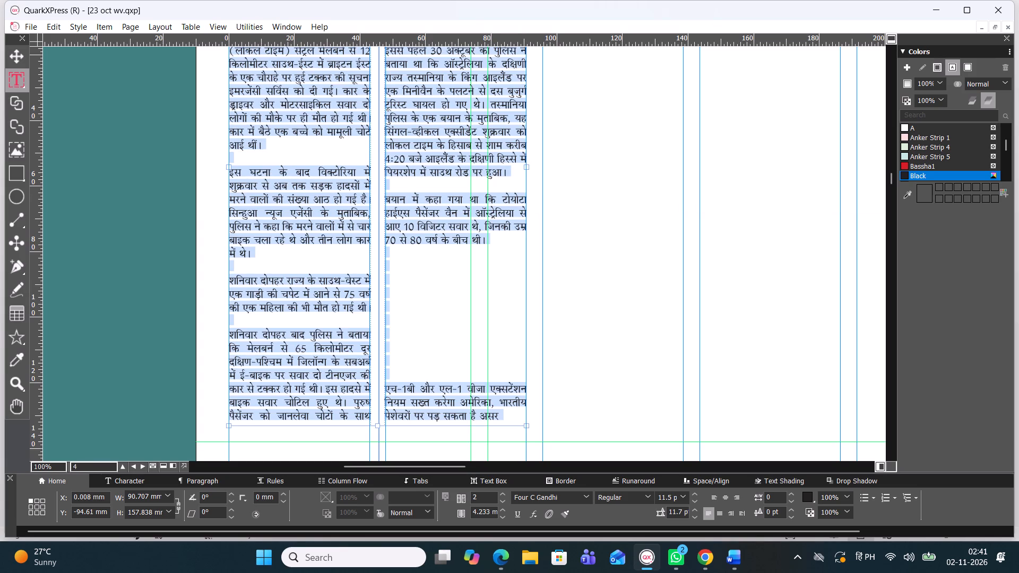
{"action": "left_click", "coordinate": [315, 154]}
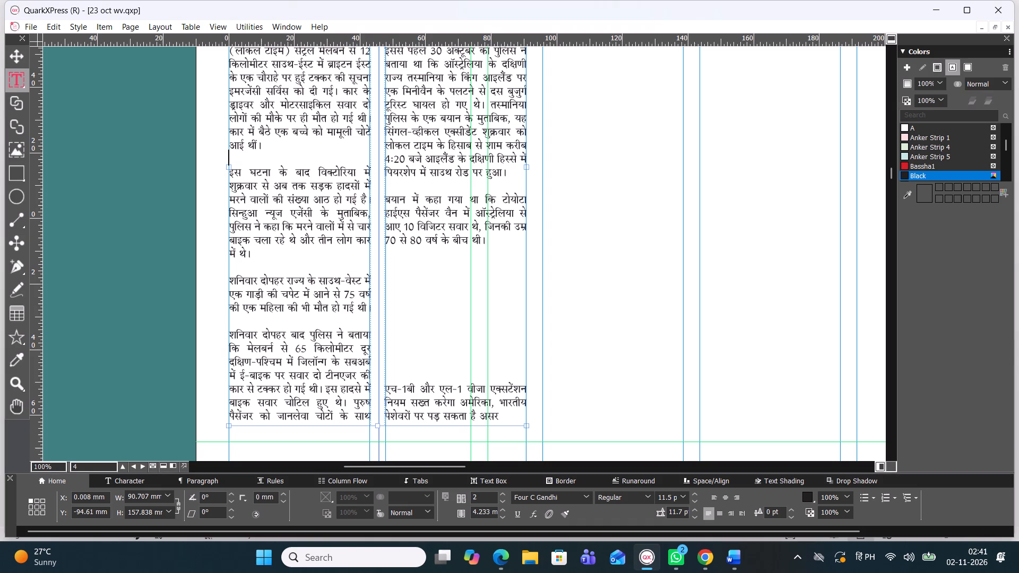
{"action": "left_click", "coordinate": [262, 266]}
{"action": "key", "text": "BackSpace"}
{"action": "left_click", "coordinate": [231, 265]}
{"action": "key", "text": "BackSpace"}
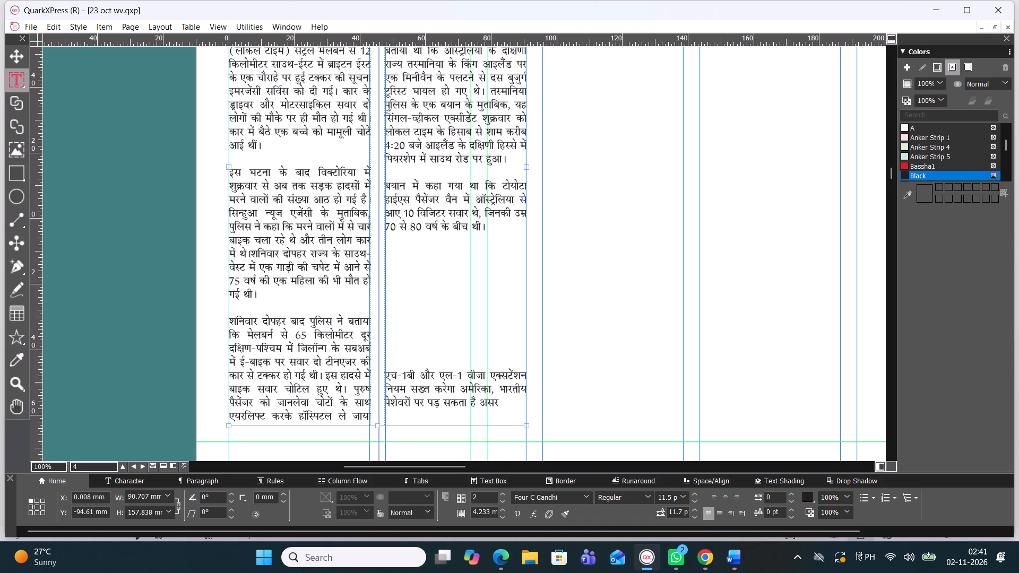
{"action": "key", "text": "space"}
{"action": "left_click", "coordinate": [258, 306]}
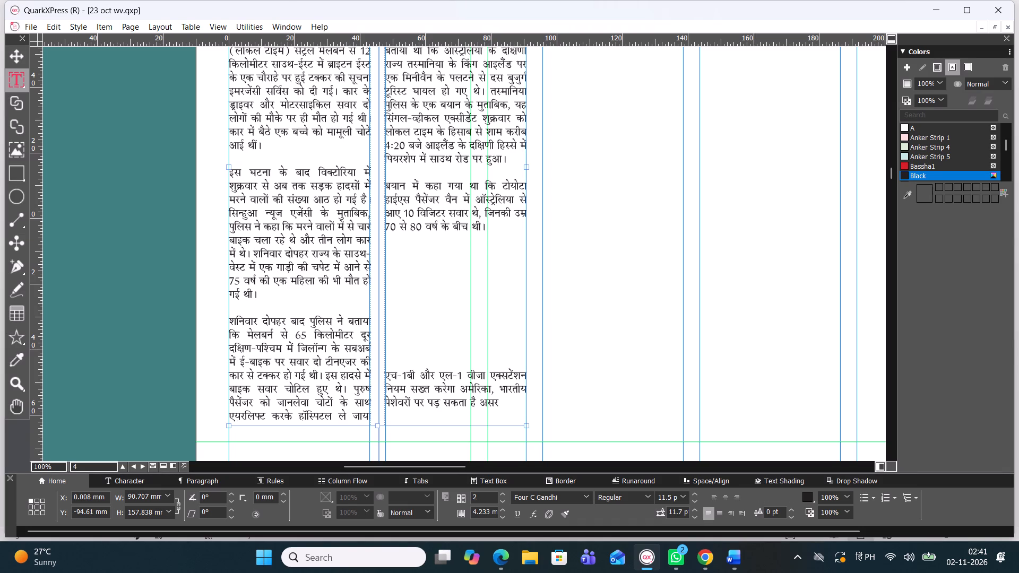
{"action": "key", "text": "BackSpace"}
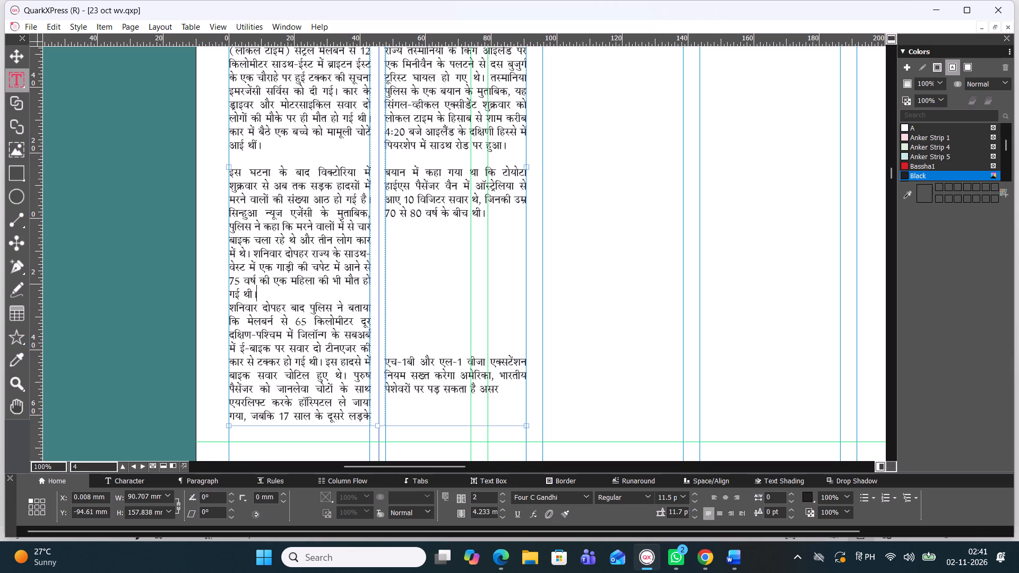
{"action": "left_click", "coordinate": [231, 307]}
{"action": "key", "text": "BackSpace"}
{"action": "key", "text": "space"}
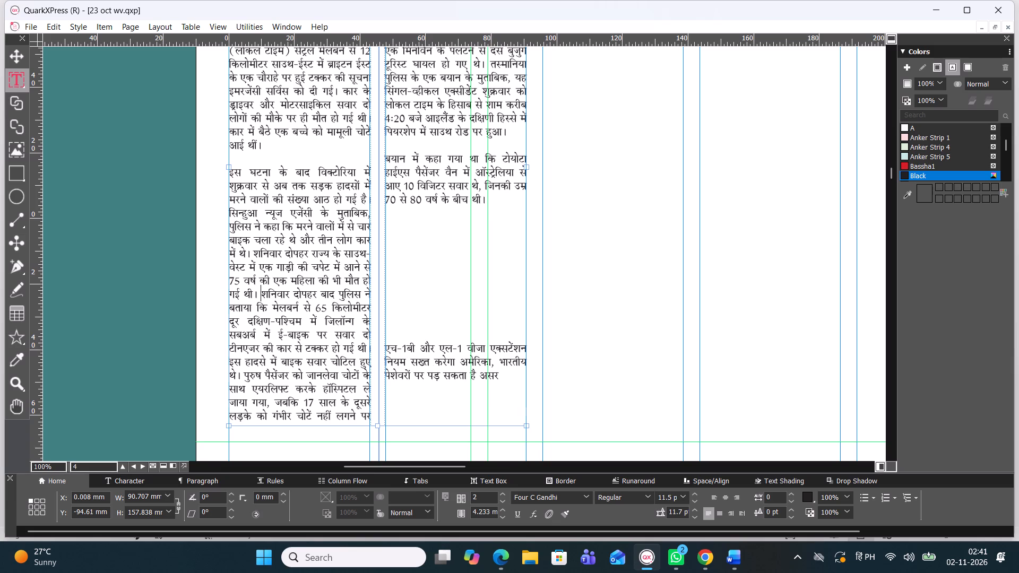
Run the paragraphs starting "इस घटना के बाद" and "विक्टोरिया पुलिस" into the text before them, replacing the blank lines with single spaces.
{"action": "left_click", "coordinate": [278, 159]}
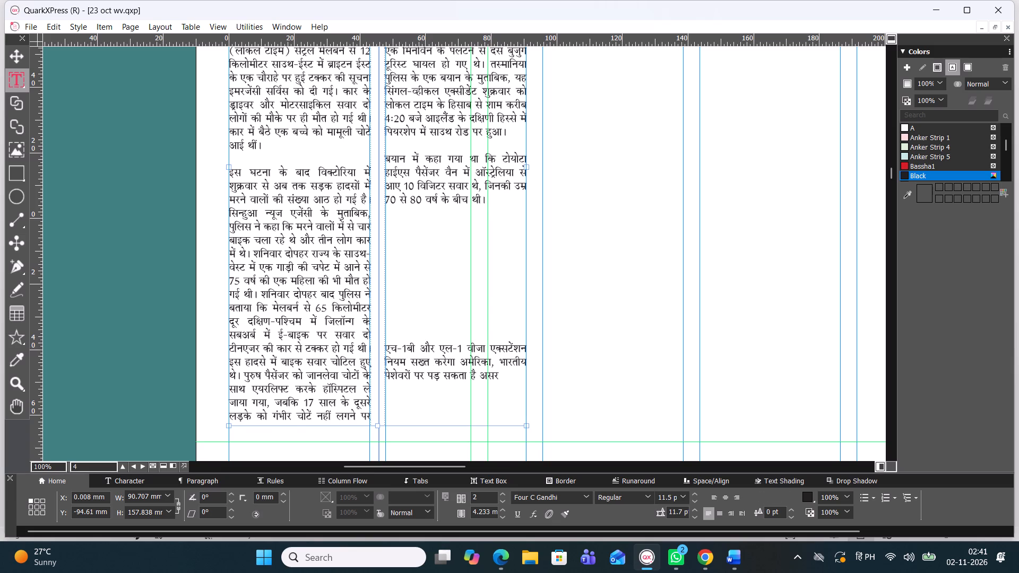
{"action": "key", "text": "BackSpace"}
{"action": "left_click", "coordinate": [230, 157]}
{"action": "key", "text": "BackSpace"}
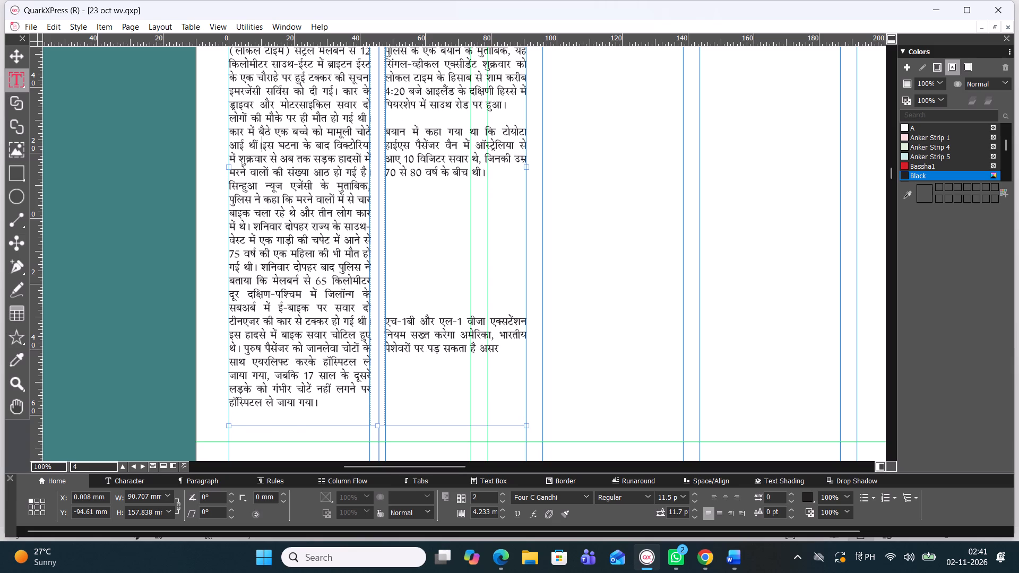
{"action": "key", "text": "space"}
{"action": "scroll", "coordinate": [308, 224], "scroll_direction": "up", "scroll_amount": 1}
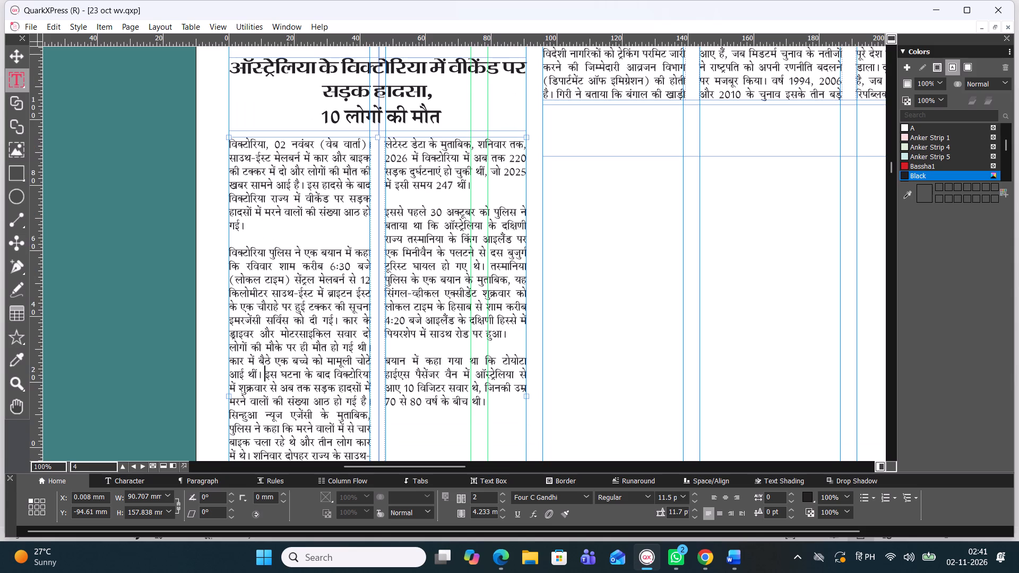
{"action": "left_click", "coordinate": [277, 244]}
{"action": "key", "text": "BackSpace"}
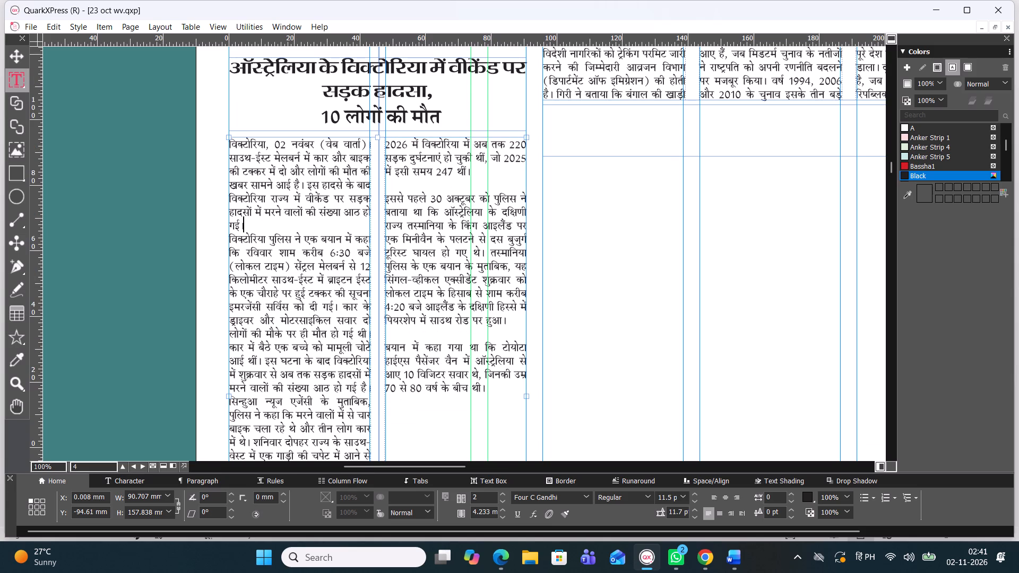
{"action": "left_click", "coordinate": [230, 239]}
{"action": "key", "text": "BackSpace"}
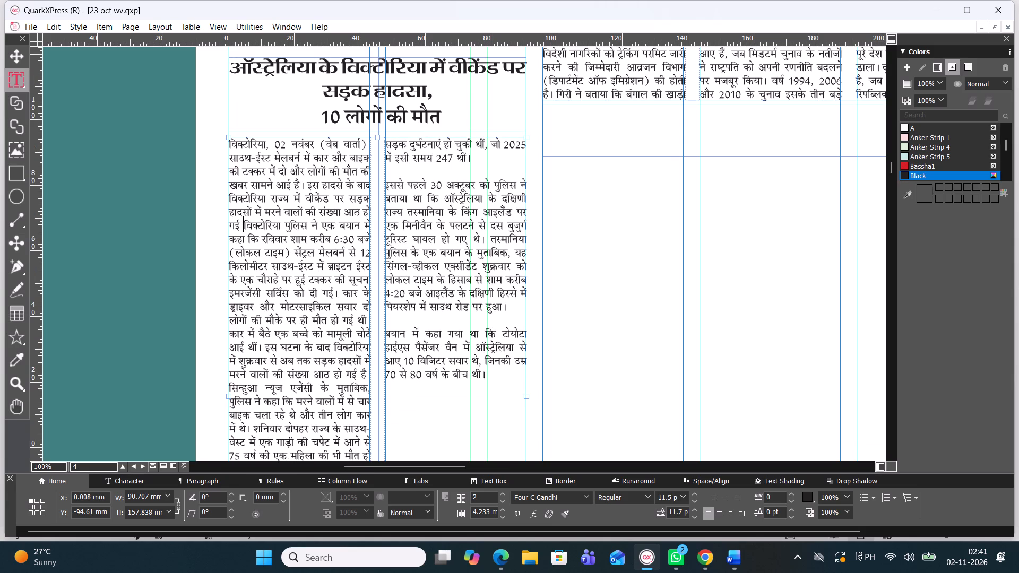
{"action": "key", "text": "space"}
Remove the blank line before the paragraph starting "इससे पहले 30 अक्टूबर" and join it to the preceding paragraph with a space.
{"action": "left_click", "coordinate": [420, 169]}
{"action": "key", "text": "BackSpace"}
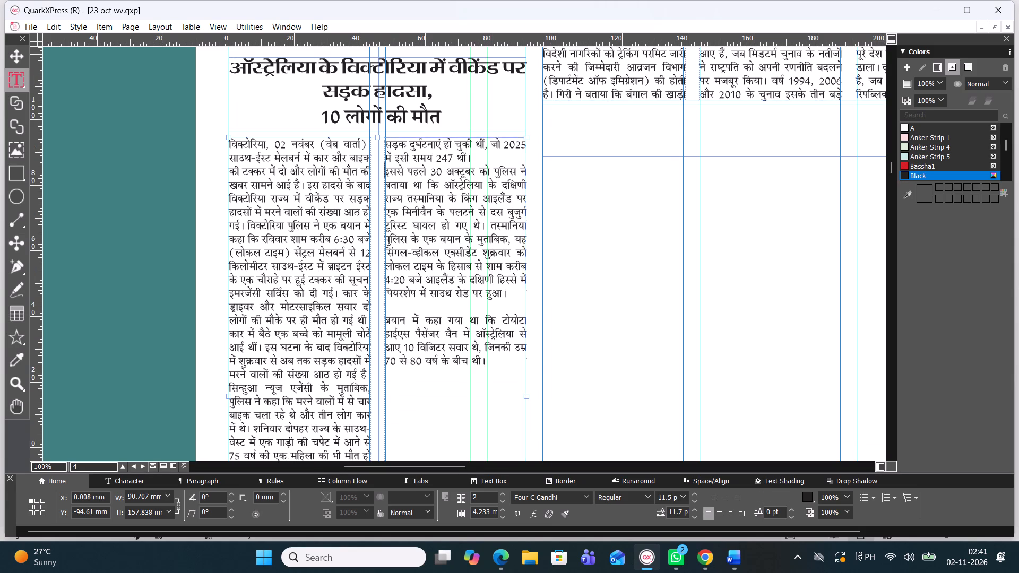
{"action": "left_click", "coordinate": [385, 170]}
{"action": "key", "text": "BackSpace"}
{"action": "key", "text": "space"}
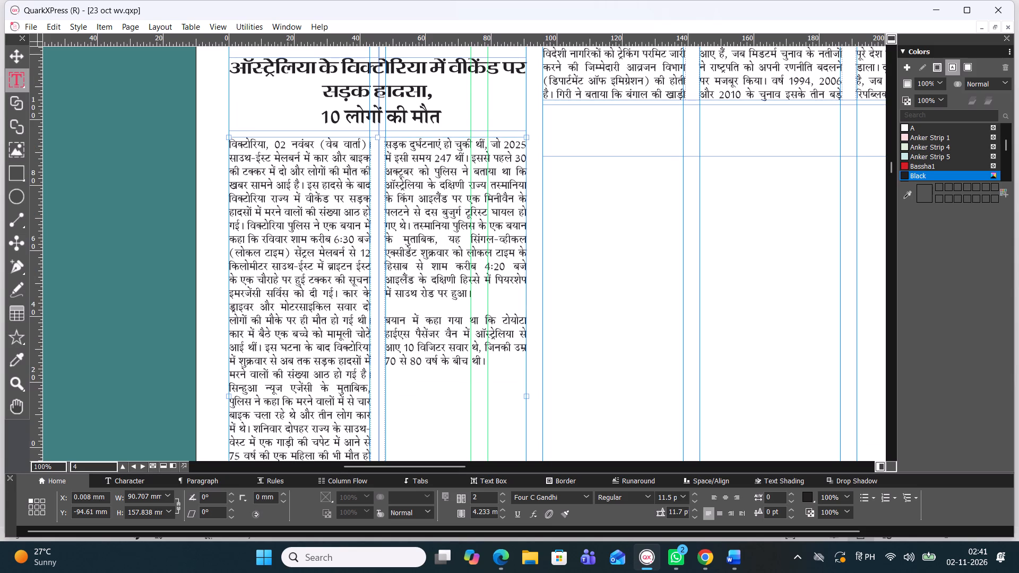
Remove the blank line before the paragraph starting "बयान में कहा गया था" and join it to the preceding text with a space.
{"action": "left_click", "coordinate": [439, 310]}
{"action": "key", "text": "BackSpace"}
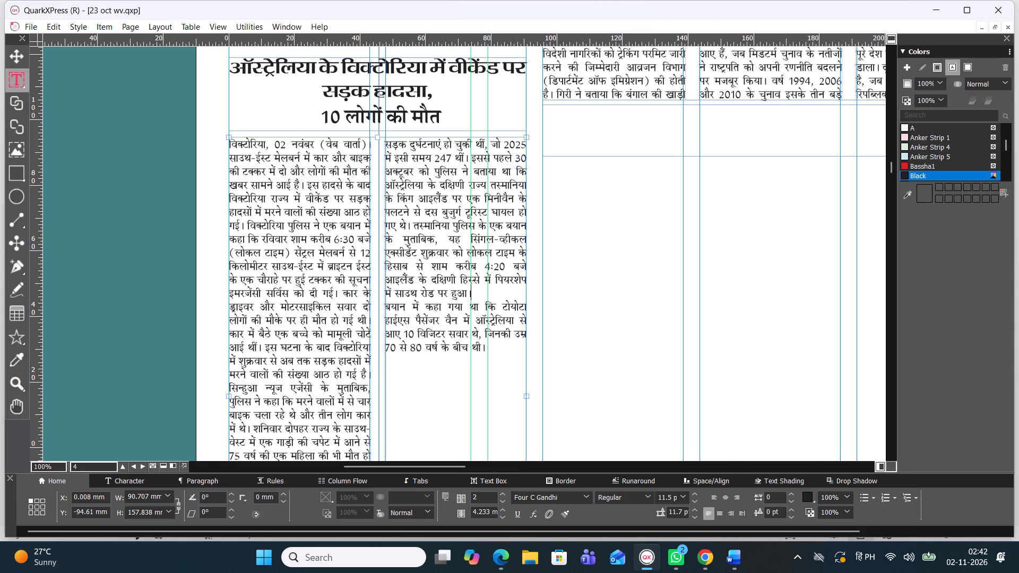
{"action": "left_click", "coordinate": [386, 305]}
{"action": "key", "text": "BackSpace"}
{"action": "key", "text": "space"}
Delete the run of blank lines between the article's last sentence and the "एच-1बी और एल-1 वीजा" text in the second column.
{"action": "scroll", "coordinate": [419, 250], "scroll_direction": "down", "scroll_amount": 1}
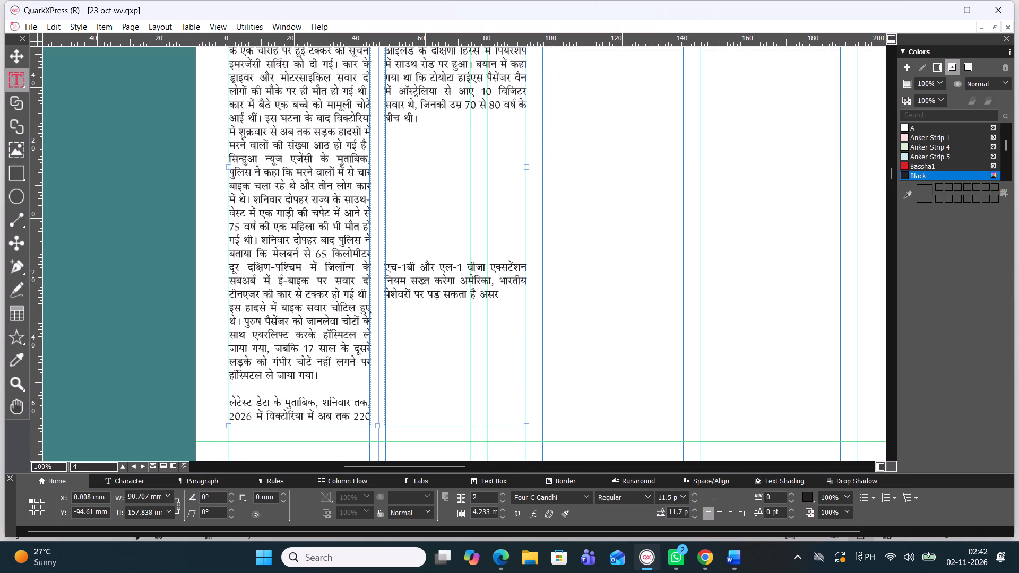
{"action": "left_click", "coordinate": [413, 239]}
{"action": "left_click", "coordinate": [402, 253]}
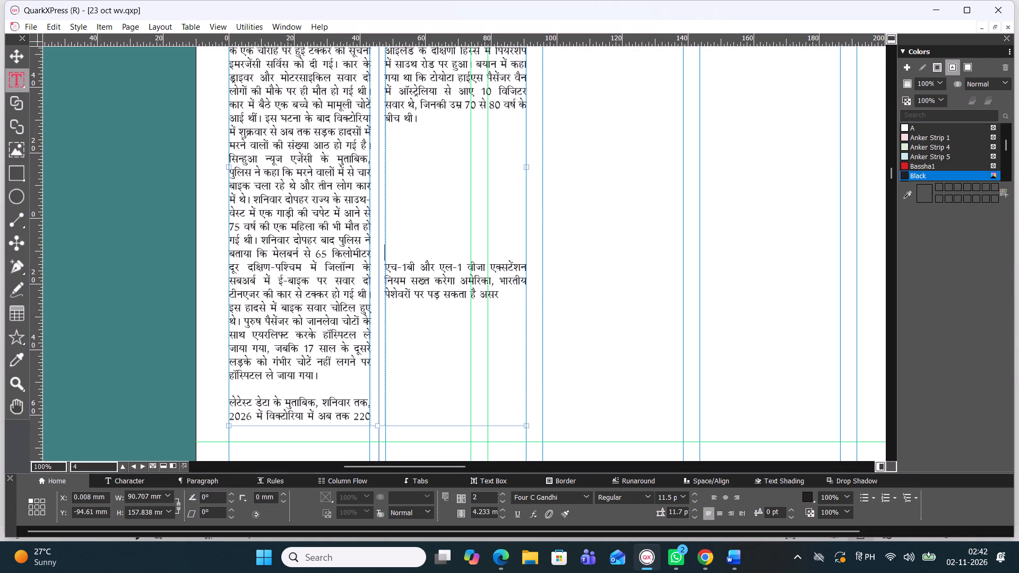
{"action": "key", "text": "BackSpace"}
{"action": "key", "text": "BackSpace"}
{"action": "key", "text": "BackSpace"}
{"action": "key", "text": "BackSpace"}
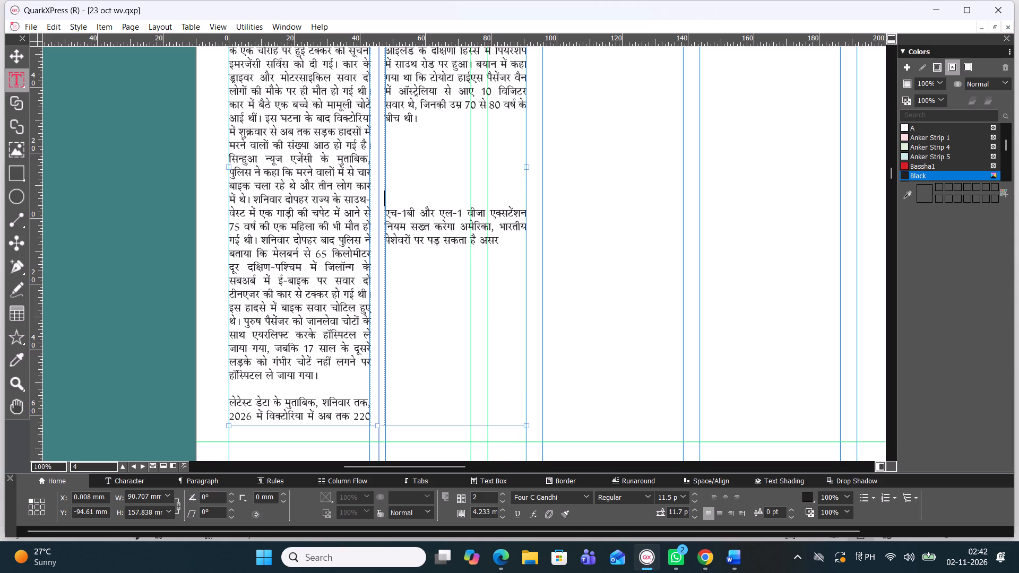
{"action": "key", "text": "BackSpace"}
{"action": "key", "text": "BackSpace"}
{"action": "key", "text": "BackSpace"}
{"action": "key", "text": "BackSpace"}
{"action": "key", "text": "BackSpace"}
{"action": "key", "text": "BackSpace"}
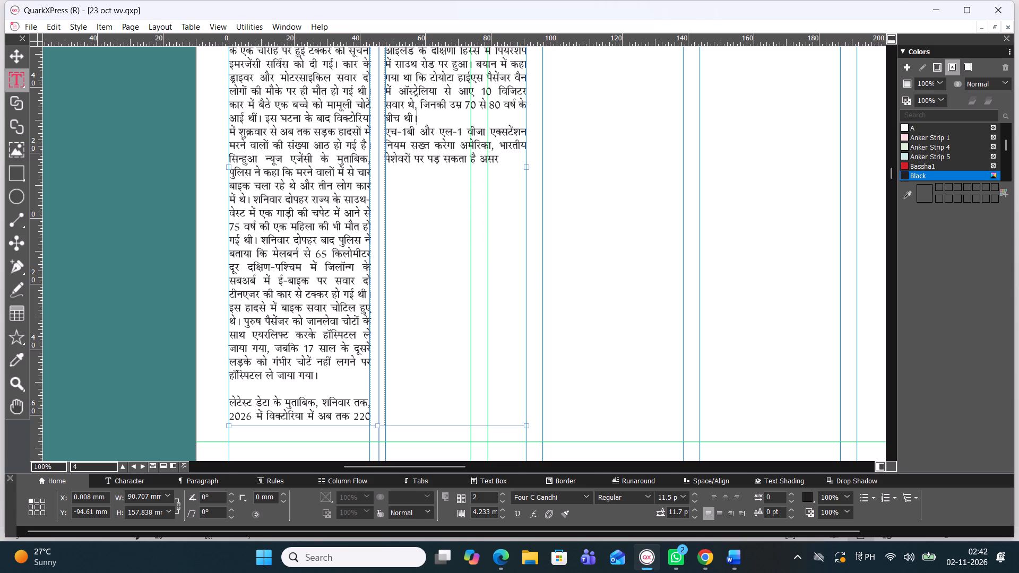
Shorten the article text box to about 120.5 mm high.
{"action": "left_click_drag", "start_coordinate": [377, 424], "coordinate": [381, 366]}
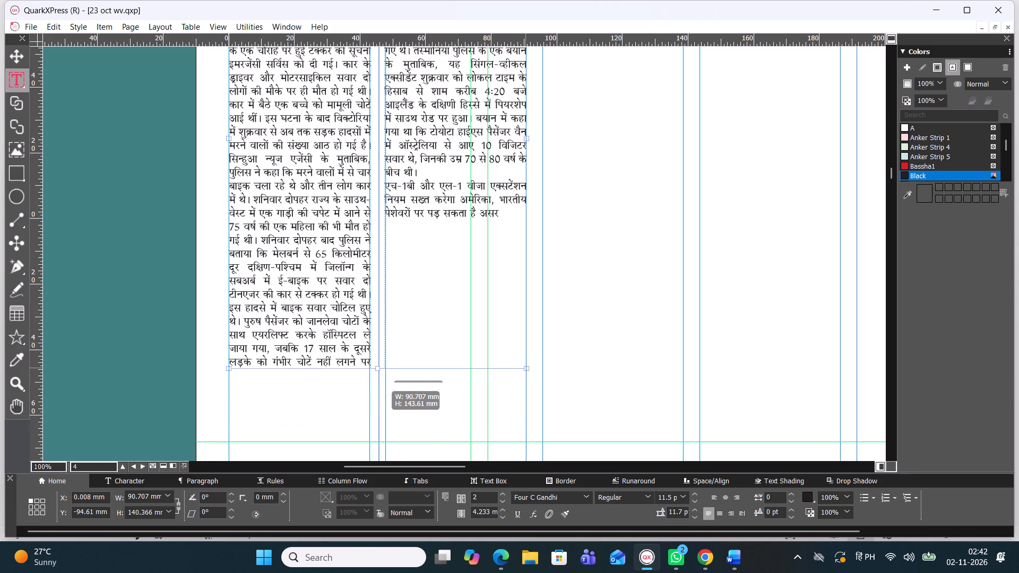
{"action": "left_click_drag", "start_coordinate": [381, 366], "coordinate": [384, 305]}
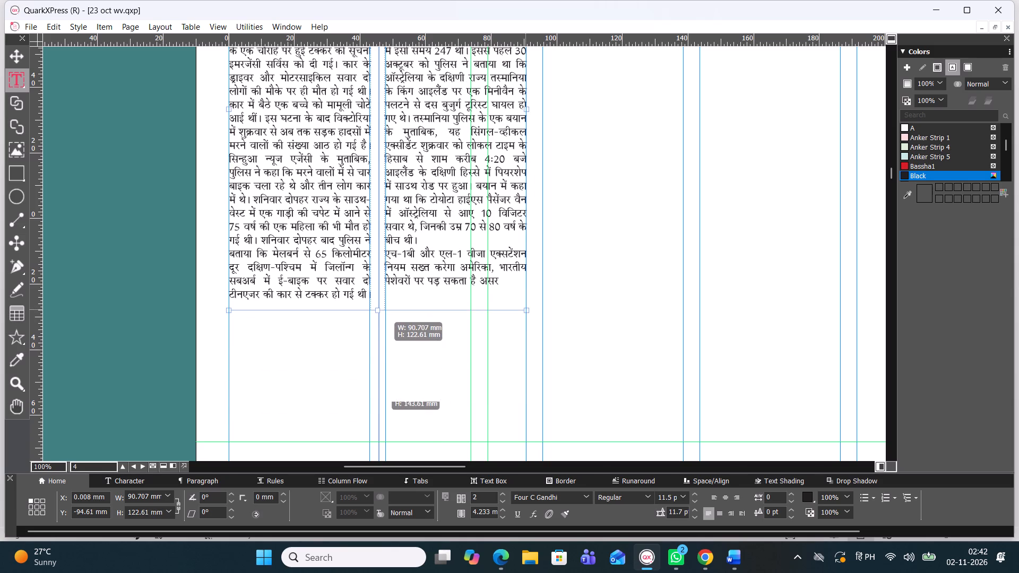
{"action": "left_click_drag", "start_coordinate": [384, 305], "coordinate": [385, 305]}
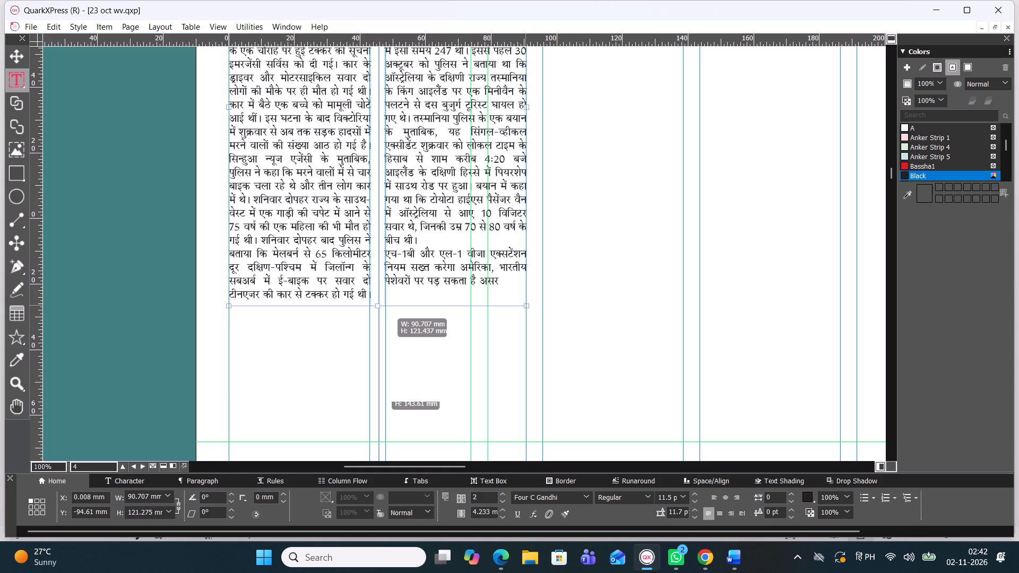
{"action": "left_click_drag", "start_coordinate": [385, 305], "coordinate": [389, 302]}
Remove the blank line before the paragraph starting "लेटेस्ट डेटा के मुताबिक" in the second column.
{"action": "scroll", "coordinate": [395, 252], "scroll_direction": "up", "scroll_amount": 1}
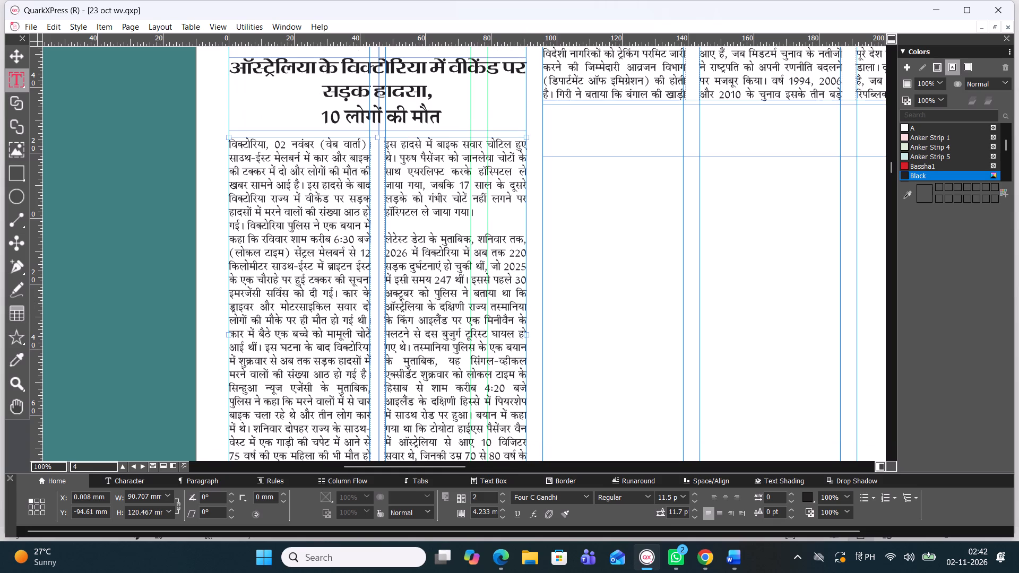
{"action": "left_click", "coordinate": [433, 231]}
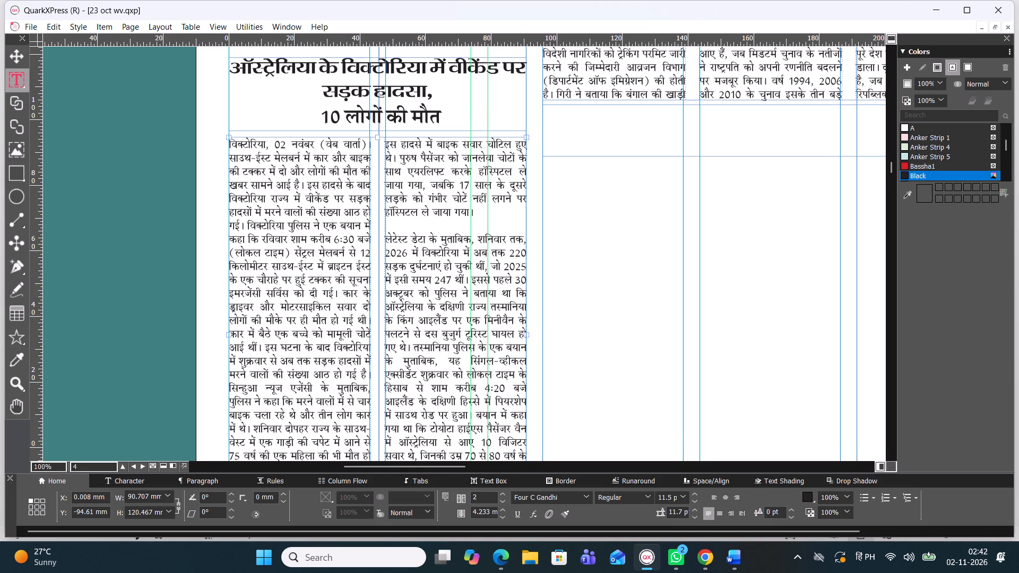
{"action": "key", "text": "BackSpace"}
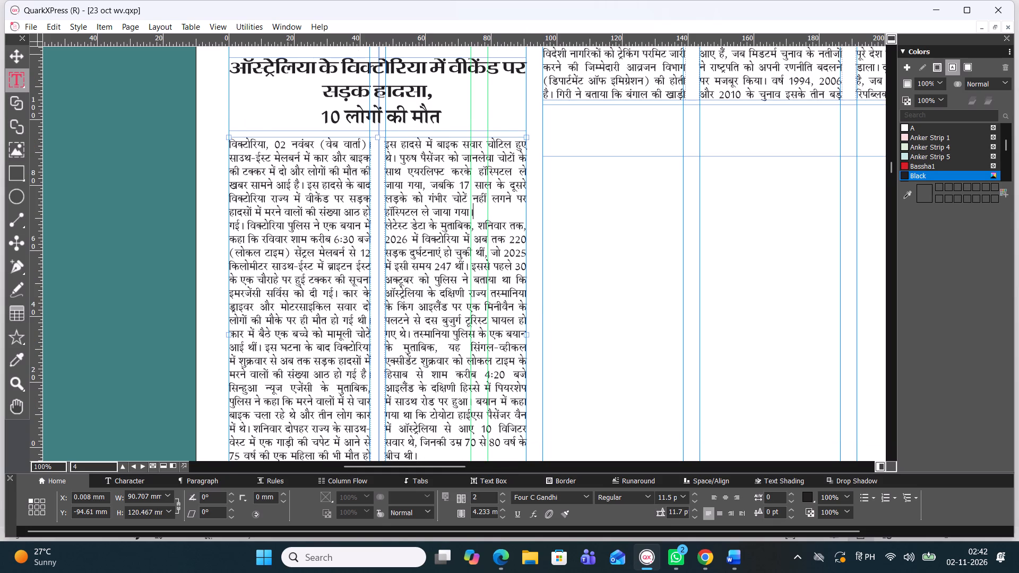
Resize the article text box to about 140.6 mm high by moving its bottom edge.
{"action": "scroll", "coordinate": [295, 199], "scroll_direction": "down", "scroll_amount": 1}
{"action": "left_click_drag", "start_coordinate": [378, 302], "coordinate": [372, 359]}
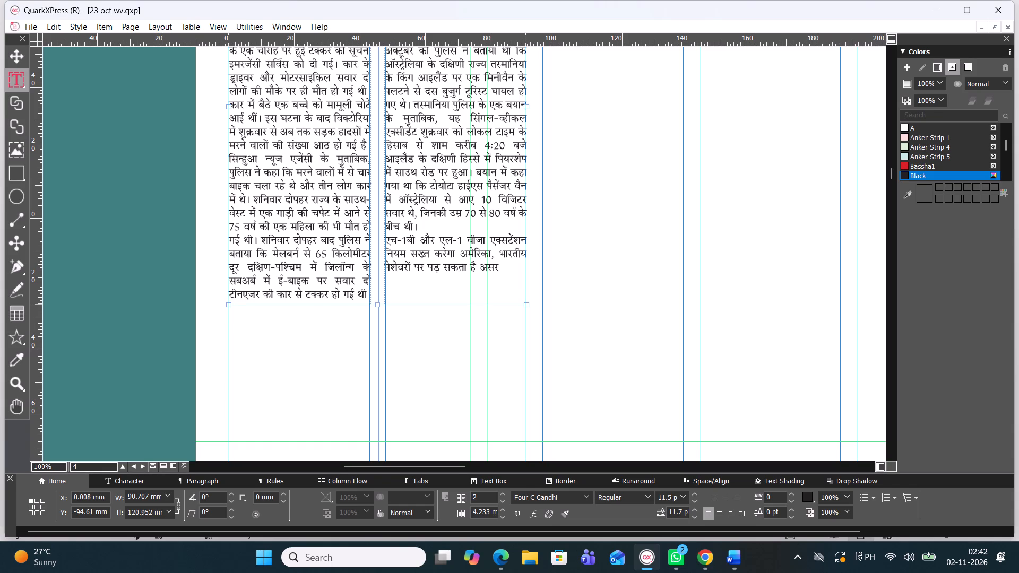
{"action": "left_click_drag", "start_coordinate": [372, 359], "coordinate": [373, 368]}
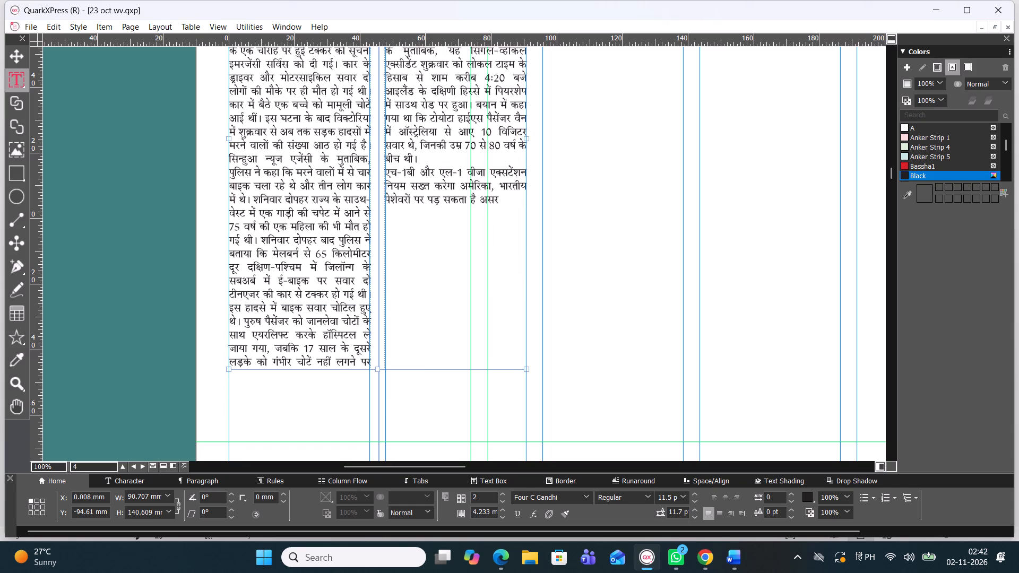
Copy the road-accident headline and run a Google image search for it in Chrome.
{"action": "left_click", "coordinate": [19, 58]}
{"action": "scroll", "coordinate": [304, 186], "scroll_direction": "up", "scroll_amount": 1}
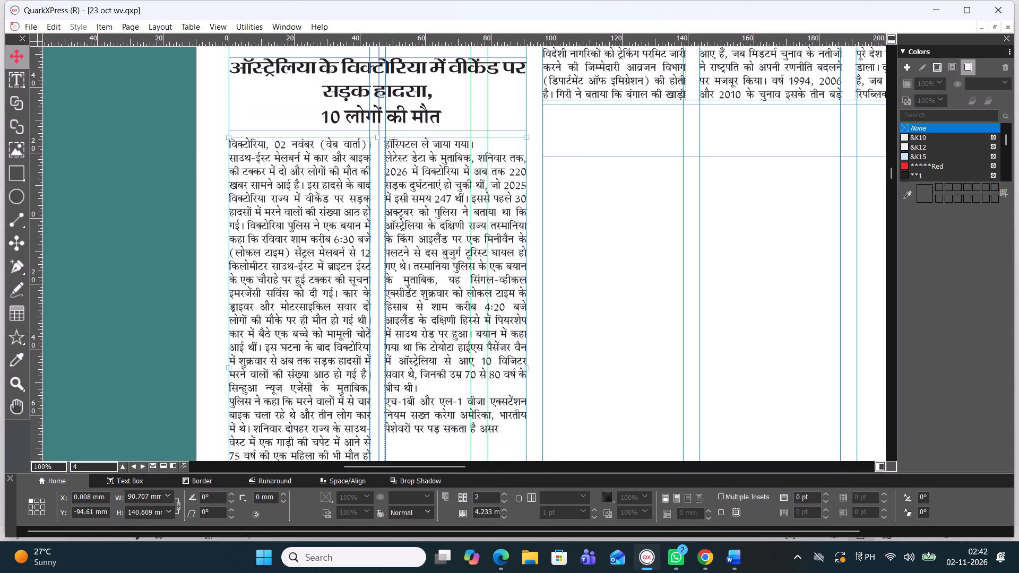
{"action": "double_click", "coordinate": [368, 100]}
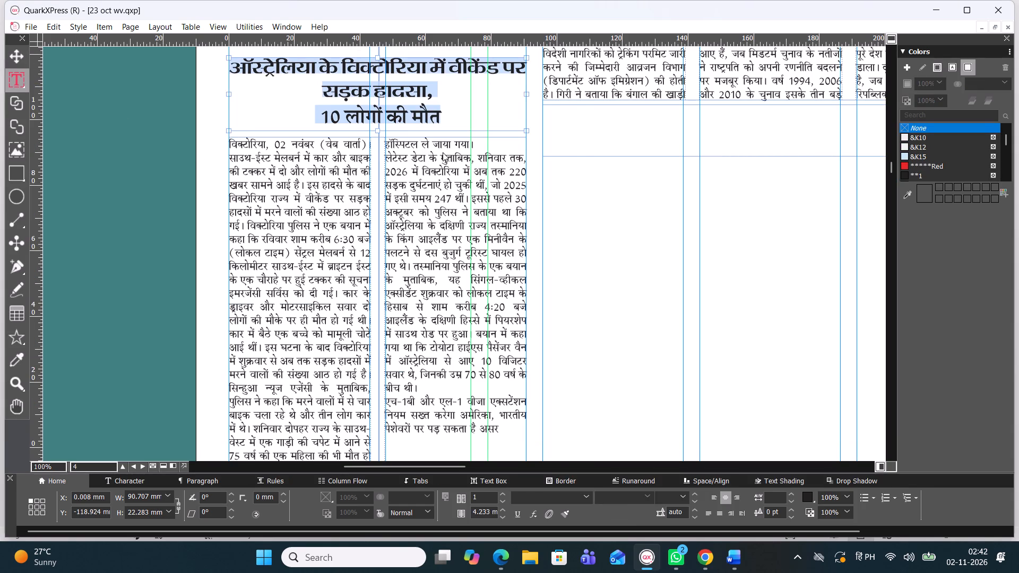
{"action": "key", "text": "ctrl+c"}
{"action": "left_click", "coordinate": [701, 560]}
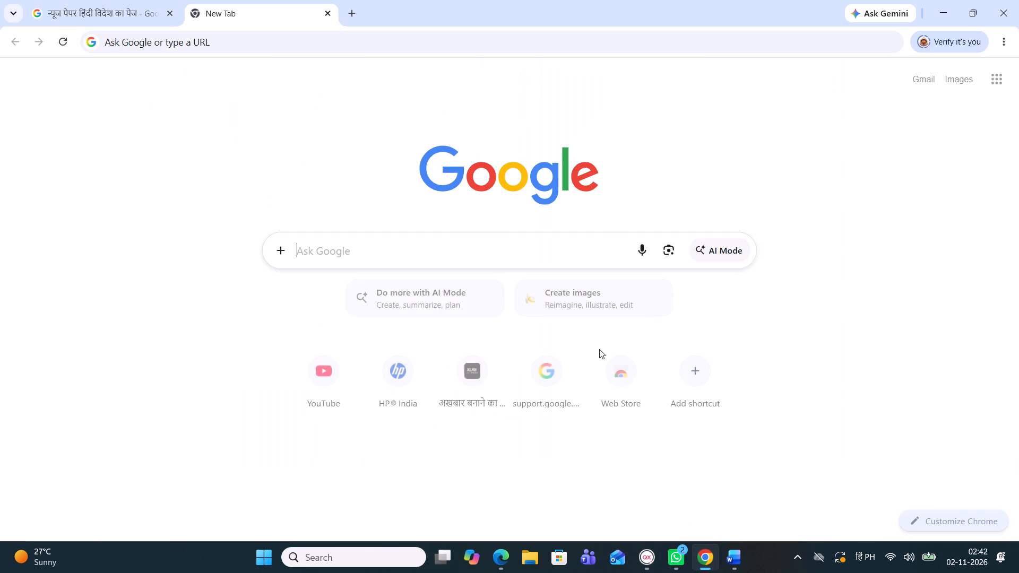
{"action": "left_click", "coordinate": [567, 248]}
{"action": "key", "text": "ctrl+v"}
{"action": "key", "text": "Return"}
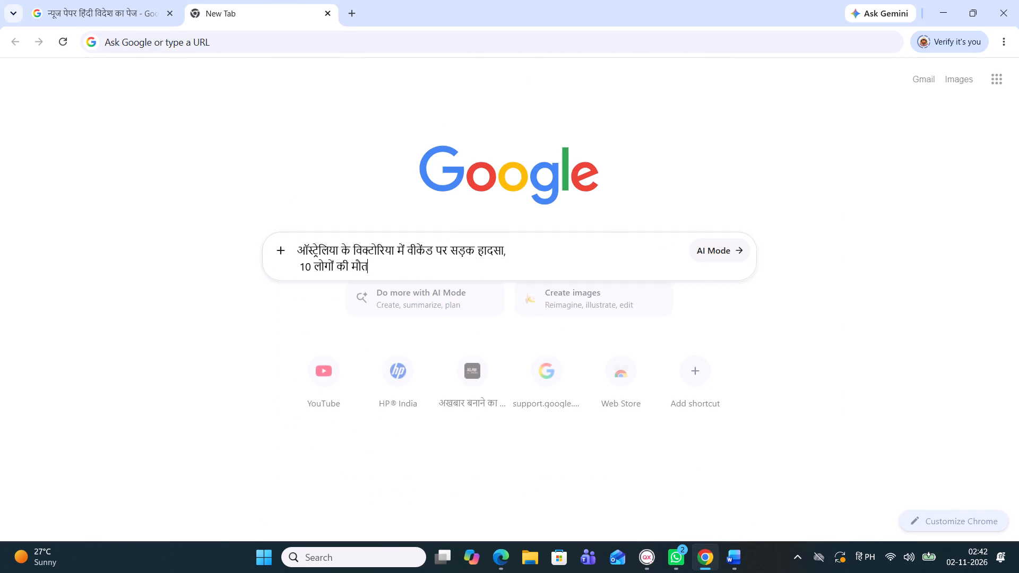
{"action": "left_click", "coordinate": [312, 137]}
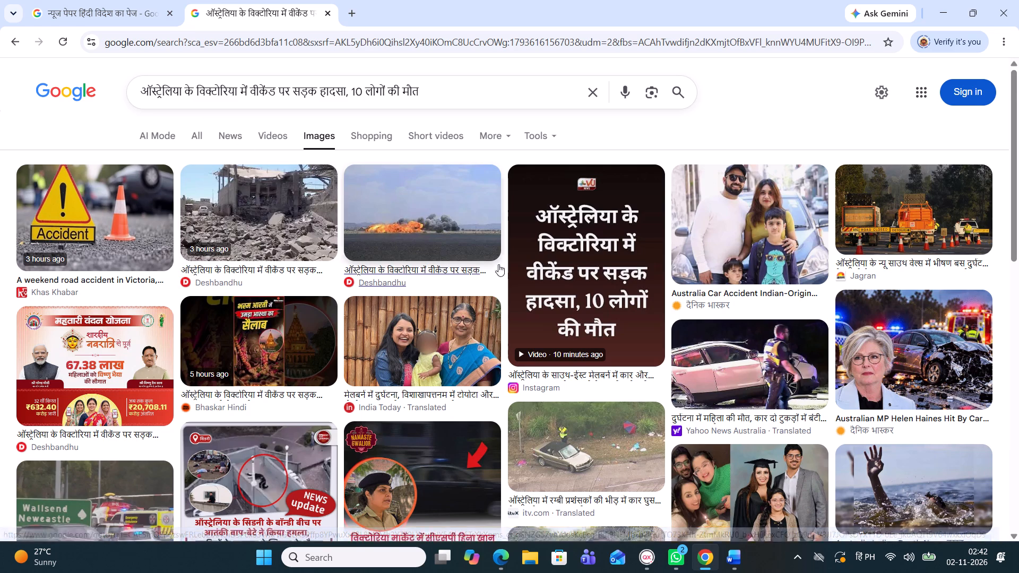
Preview the Deshbandhu photo of the ruined building and its related images, and close the preview.
{"action": "scroll", "coordinate": [337, 260], "scroll_direction": "down", "scroll_amount": 1}
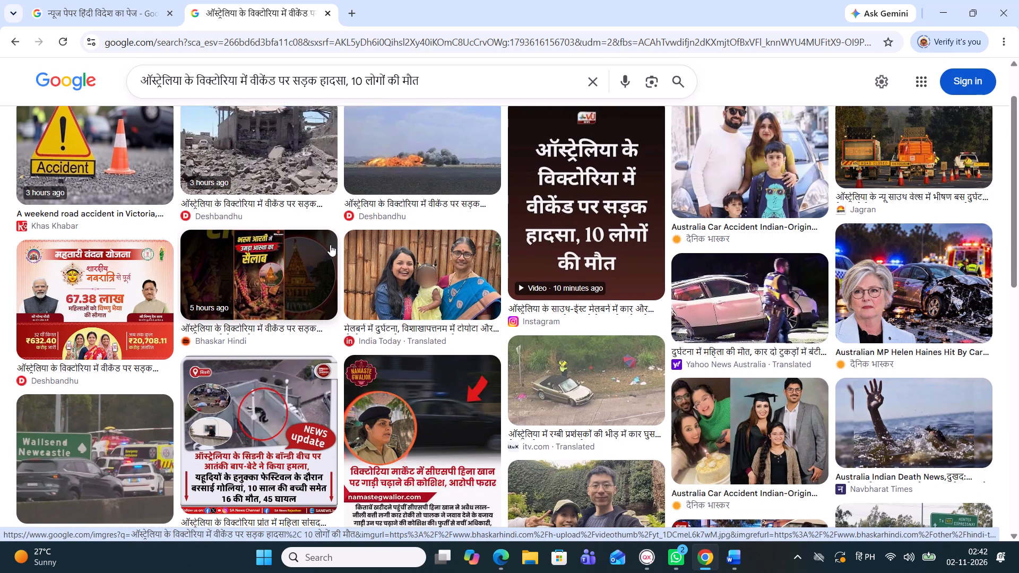
{"action": "left_click", "coordinate": [270, 160]}
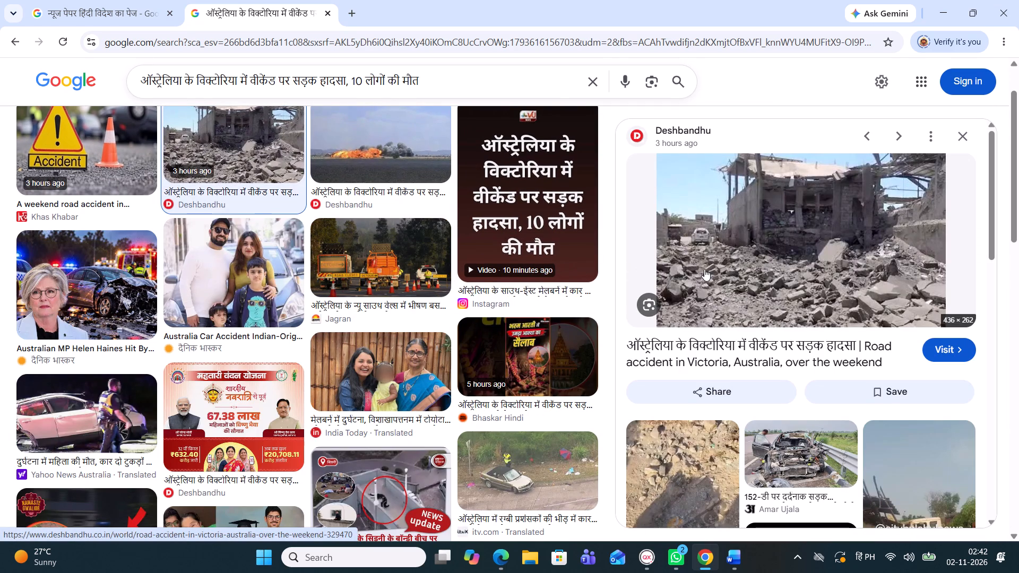
{"action": "scroll", "coordinate": [703, 474], "scroll_direction": "down", "scroll_amount": 3}
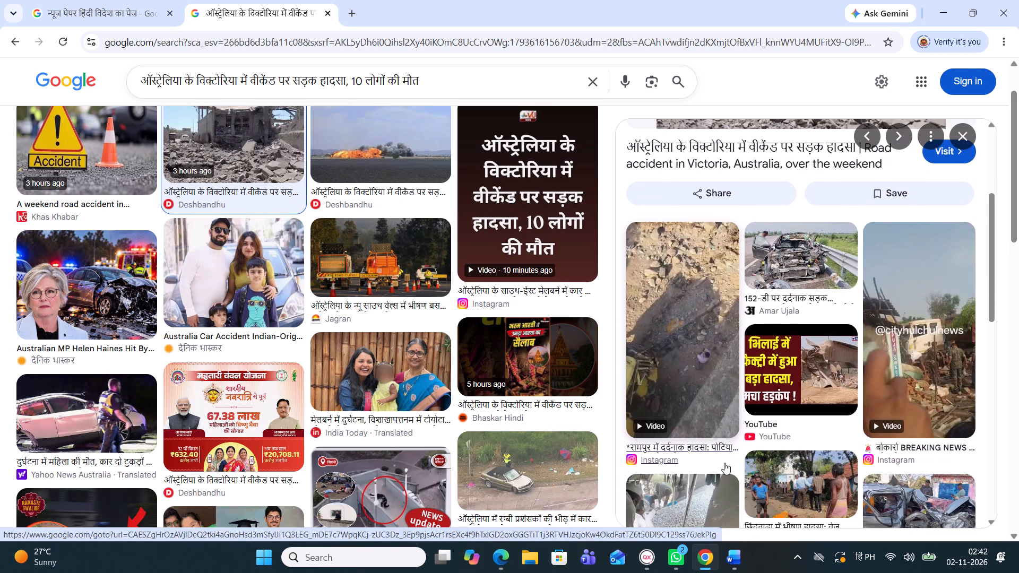
{"action": "left_click", "coordinate": [960, 141]}
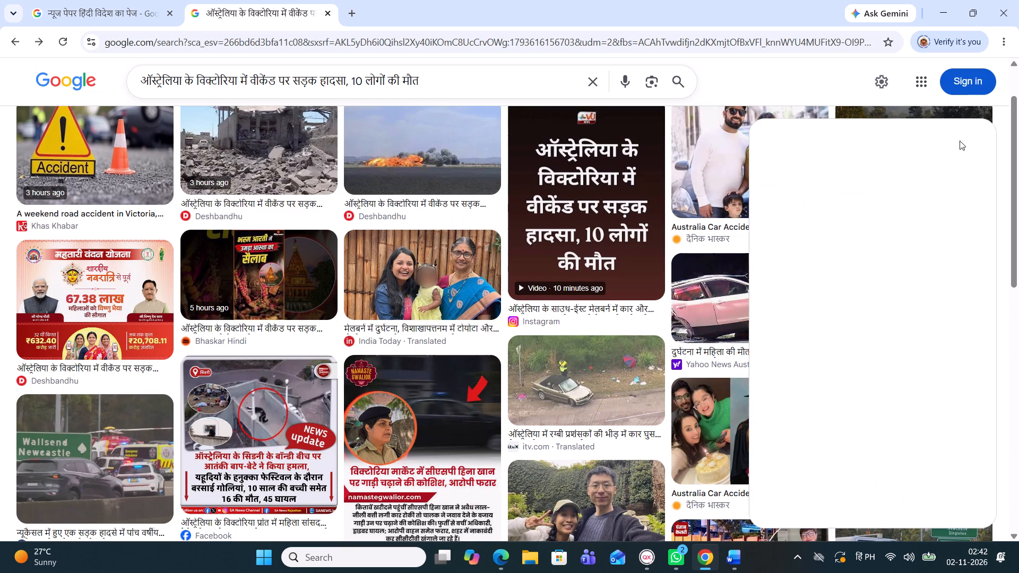
Look through the image results for a photo that suits the Victoria road-accident story.
{"action": "scroll", "coordinate": [526, 289], "scroll_direction": "up", "scroll_amount": 2}
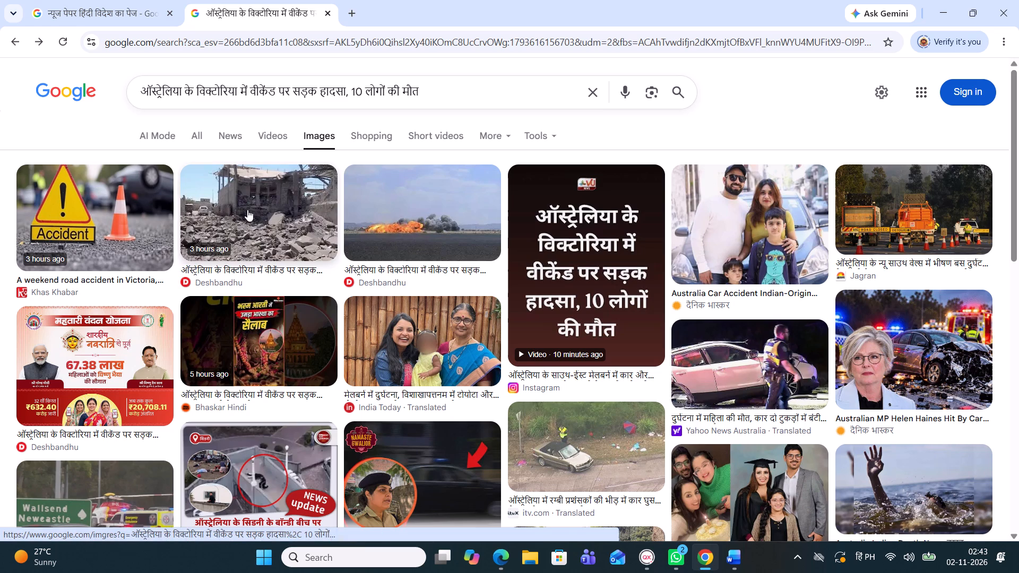
{"action": "scroll", "coordinate": [247, 210], "scroll_direction": "down", "scroll_amount": 4}
{"action": "scroll", "coordinate": [248, 204], "scroll_direction": "up", "scroll_amount": 1}
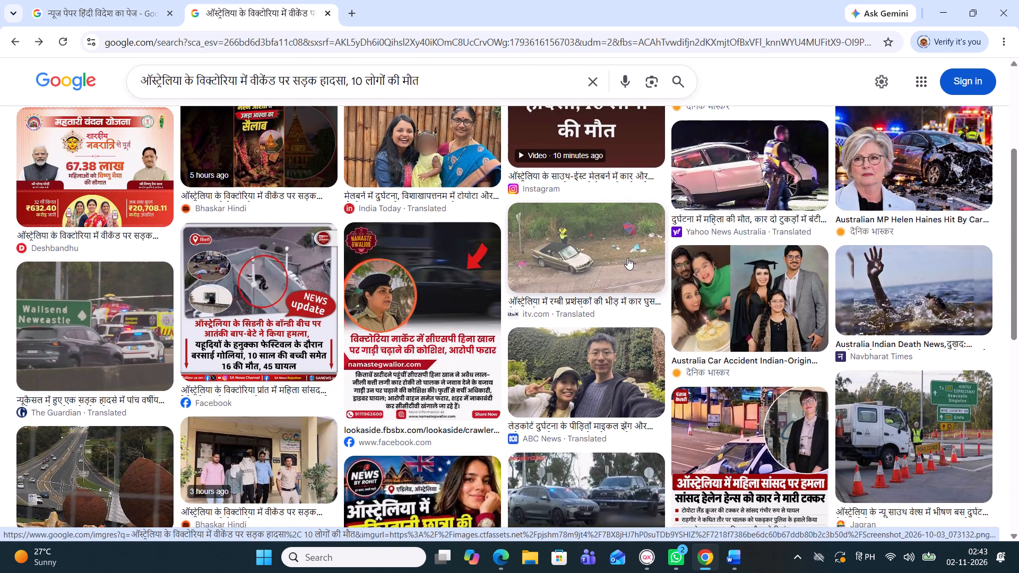
{"action": "scroll", "coordinate": [627, 258], "scroll_direction": "down", "scroll_amount": 3}
{"action": "scroll", "coordinate": [638, 281], "scroll_direction": "up", "scroll_amount": 1}
{"action": "scroll", "coordinate": [601, 293], "scroll_direction": "down", "scroll_amount": 1}
{"action": "scroll", "coordinate": [260, 253], "scroll_direction": "up", "scroll_amount": 1}
{"action": "scroll", "coordinate": [256, 256], "scroll_direction": "down", "scroll_amount": 1}
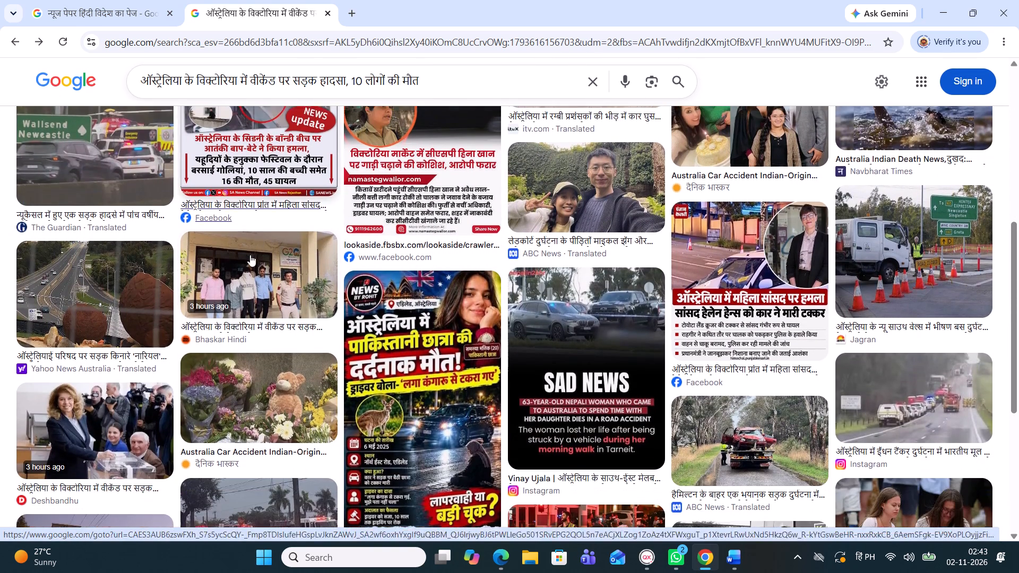
{"action": "scroll", "coordinate": [468, 292], "scroll_direction": "up", "scroll_amount": 2}
{"action": "scroll", "coordinate": [437, 251], "scroll_direction": "up", "scroll_amount": 1}
{"action": "scroll", "coordinate": [362, 190], "scroll_direction": "up", "scroll_amount": 1}
{"action": "scroll", "coordinate": [362, 190], "scroll_direction": "down", "scroll_amount": 1}
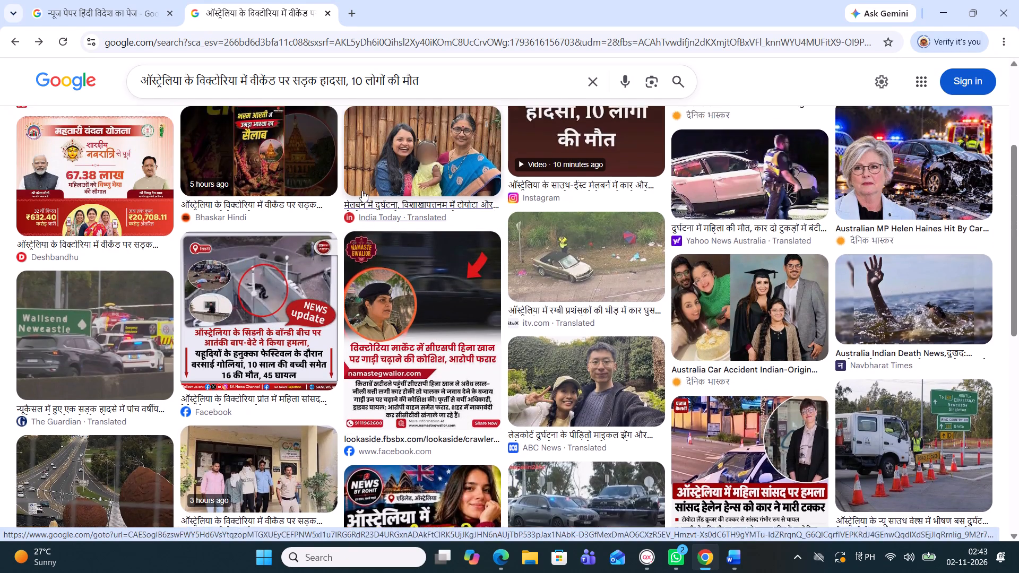
{"action": "scroll", "coordinate": [362, 190], "scroll_direction": "down", "scroll_amount": 1}
{"action": "scroll", "coordinate": [318, 159], "scroll_direction": "up", "scroll_amount": 1}
{"action": "scroll", "coordinate": [318, 159], "scroll_direction": "down", "scroll_amount": 1}
{"action": "scroll", "coordinate": [318, 159], "scroll_direction": "up", "scroll_amount": 4}
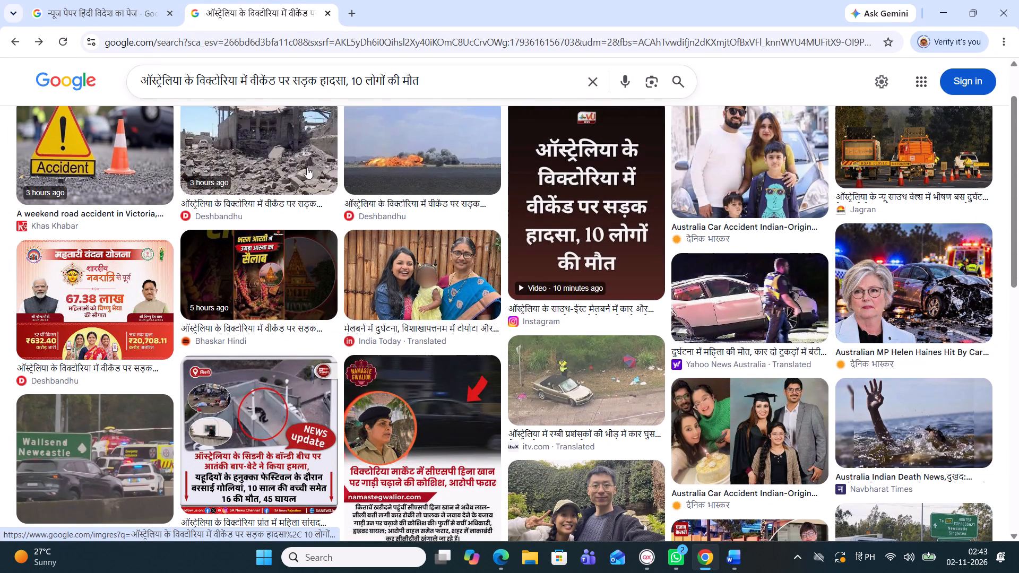
Preview the Deshbandhu photo of the explosion on open ground and look over its related images.
{"action": "left_click", "coordinate": [398, 163]}
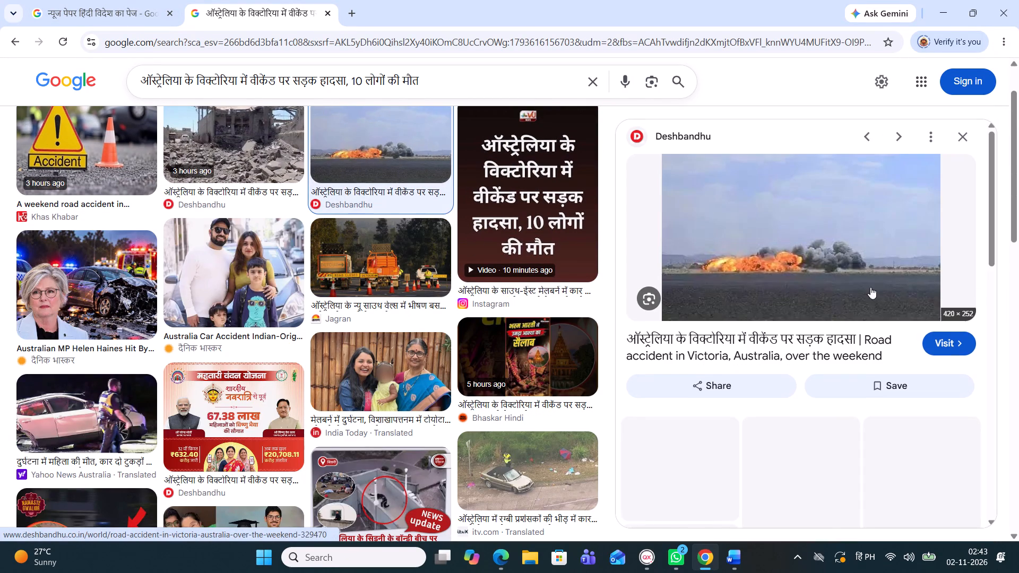
{"action": "scroll", "coordinate": [742, 245], "scroll_direction": "up", "scroll_amount": 2}
{"action": "scroll", "coordinate": [804, 442], "scroll_direction": "up", "scroll_amount": 3}
{"action": "scroll", "coordinate": [804, 445], "scroll_direction": "down", "scroll_amount": 4}
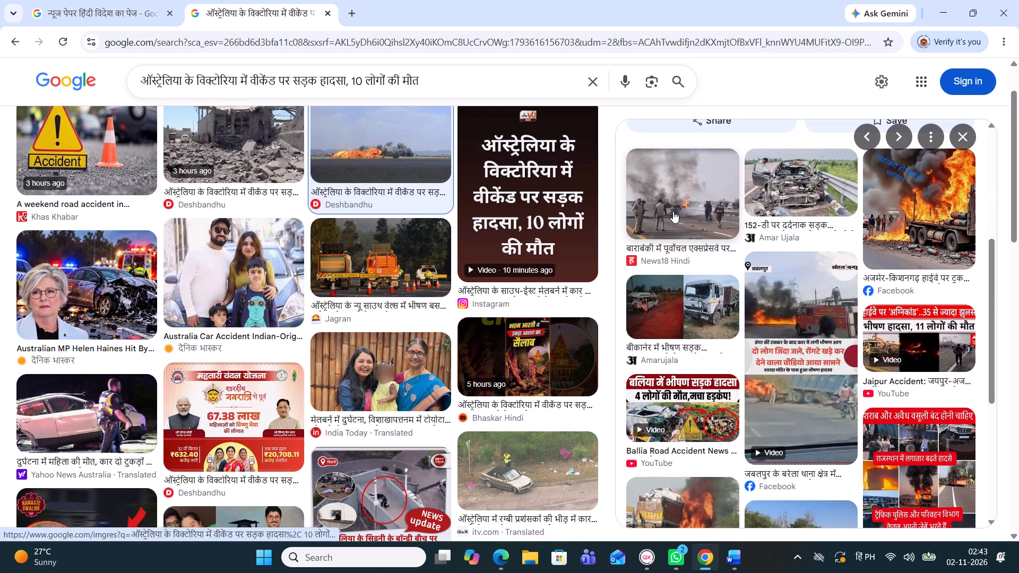
{"action": "scroll", "coordinate": [894, 262], "scroll_direction": "up", "scroll_amount": 2}
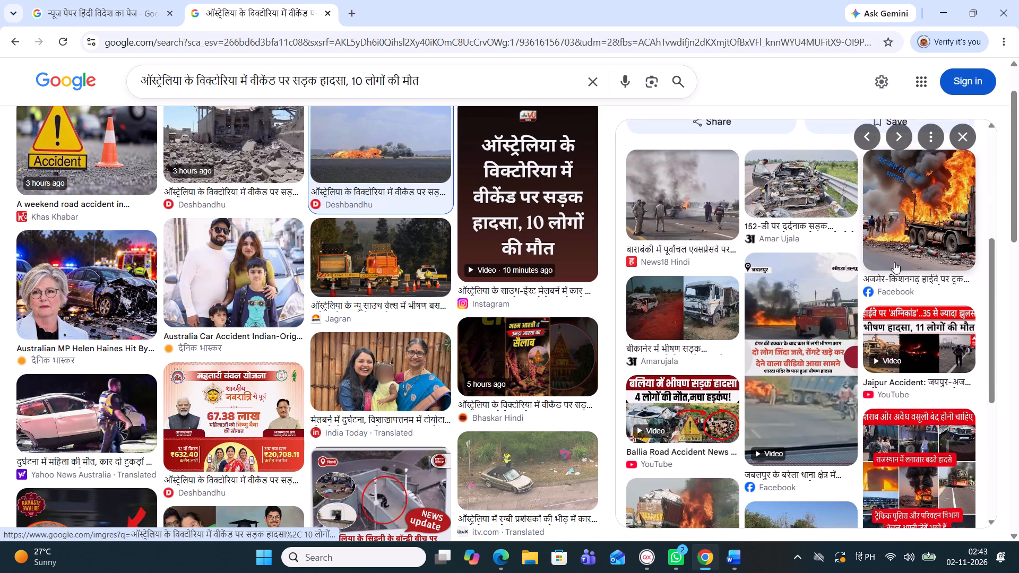
{"action": "scroll", "coordinate": [914, 240], "scroll_direction": "up", "scroll_amount": 2}
{"action": "scroll", "coordinate": [87, 130], "scroll_direction": "down", "scroll_amount": 1}
{"action": "scroll", "coordinate": [93, 158], "scroll_direction": "up", "scroll_amount": 2}
Preview the Khas Khabar photo of the accident warning sign and cone, and look through its related images.
{"action": "left_click", "coordinate": [81, 215]}
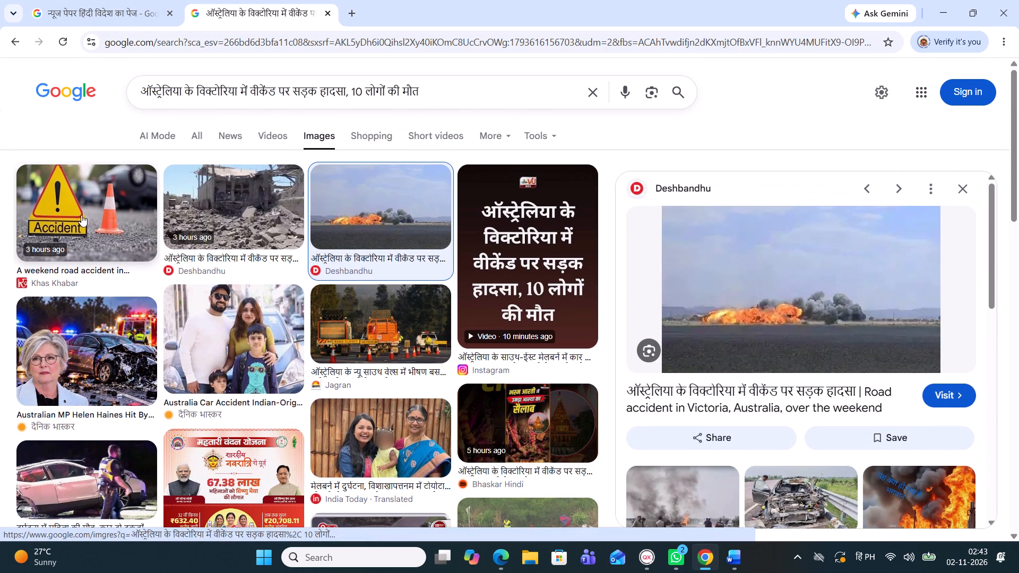
{"action": "scroll", "coordinate": [797, 326], "scroll_direction": "down", "scroll_amount": 1}
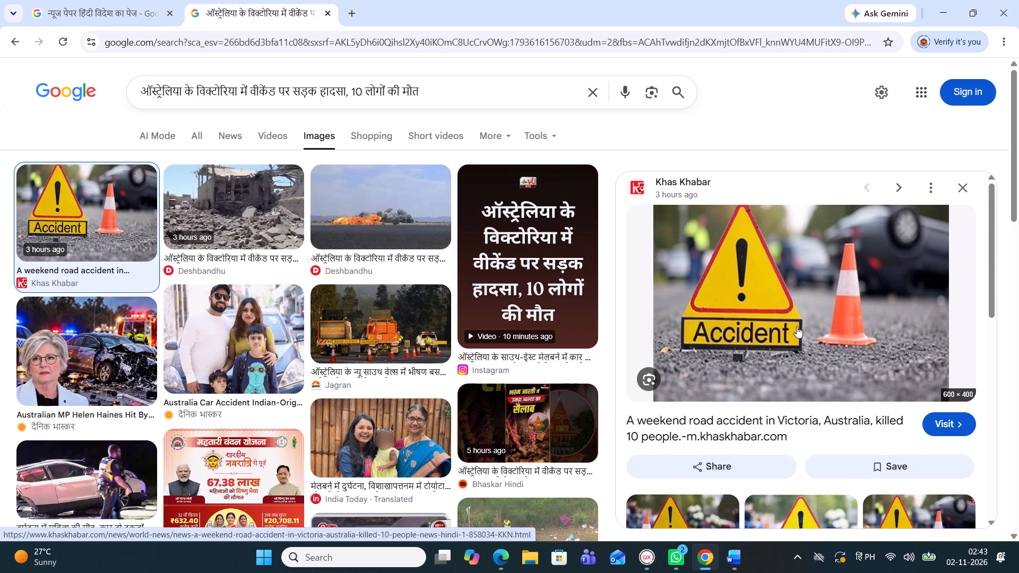
{"action": "scroll", "coordinate": [766, 449], "scroll_direction": "up", "scroll_amount": 1}
{"action": "scroll", "coordinate": [770, 446], "scroll_direction": "down", "scroll_amount": 5}
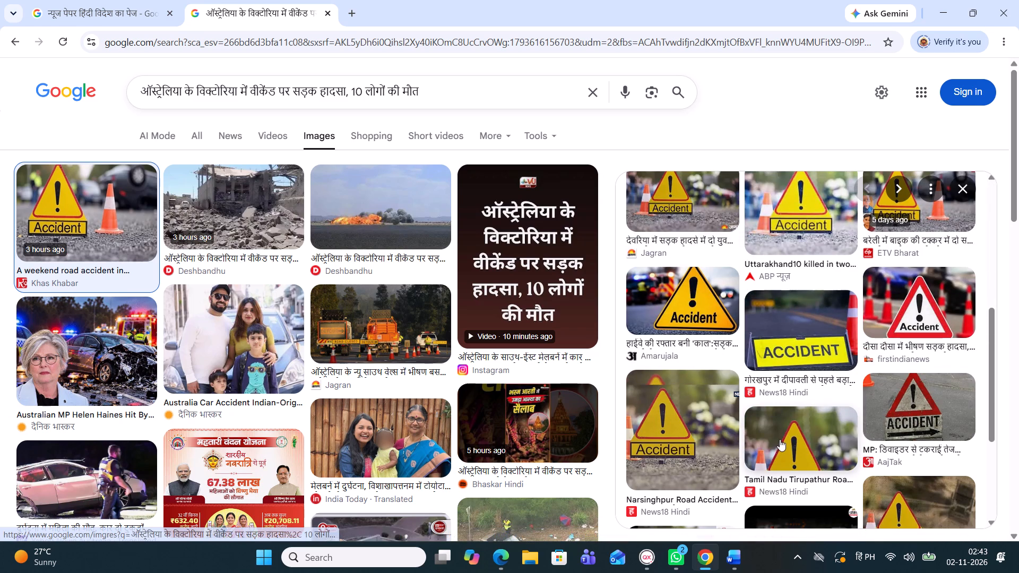
{"action": "scroll", "coordinate": [780, 439], "scroll_direction": "down", "scroll_amount": 6}
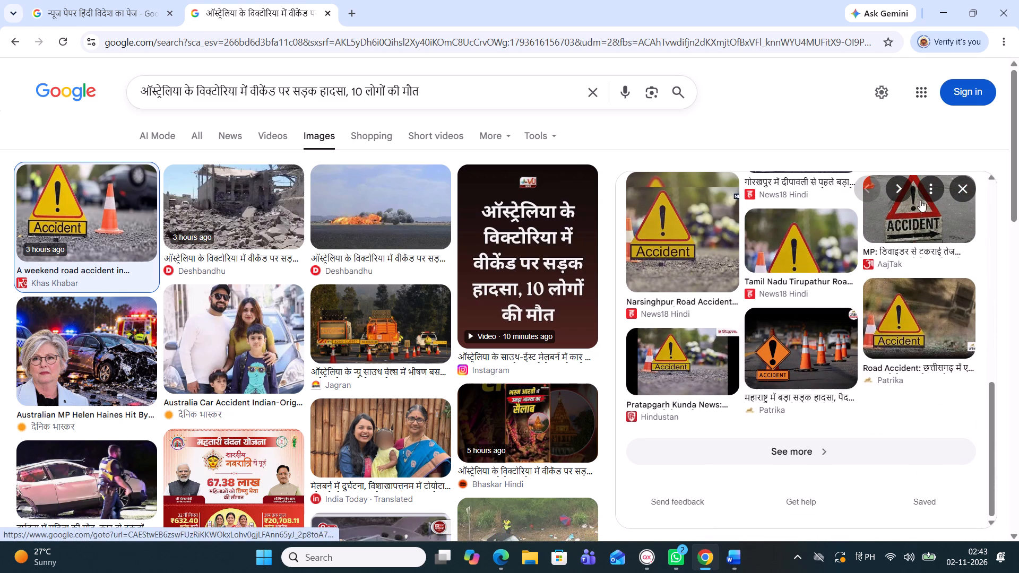
Preview the Jagran photo of the orange road-closure trucks, look through its related images, and close the preview.
{"action": "left_click", "coordinate": [962, 184]}
{"action": "scroll", "coordinate": [848, 198], "scroll_direction": "up", "scroll_amount": 1}
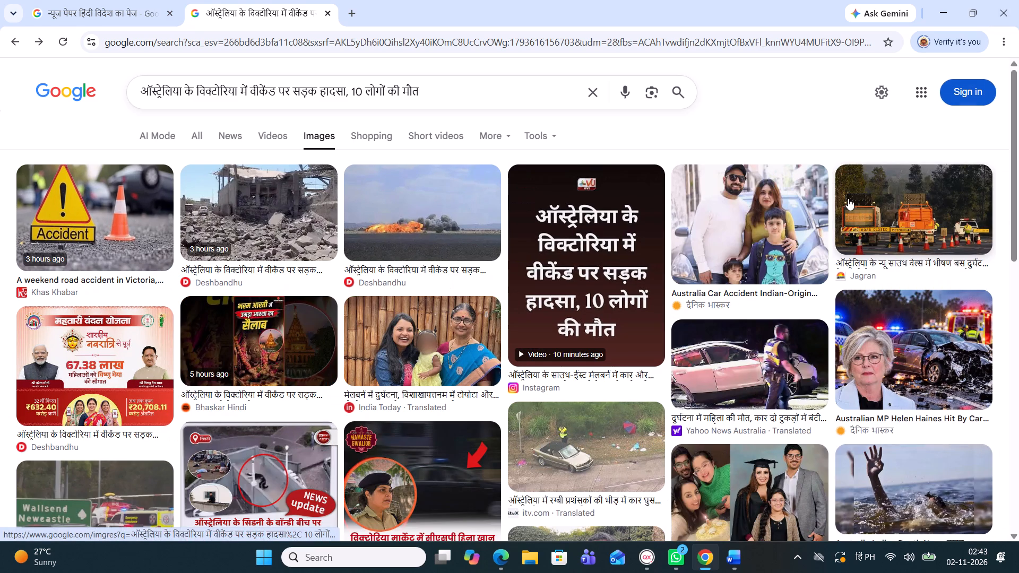
{"action": "scroll", "coordinate": [848, 198], "scroll_direction": "up", "scroll_amount": 1}
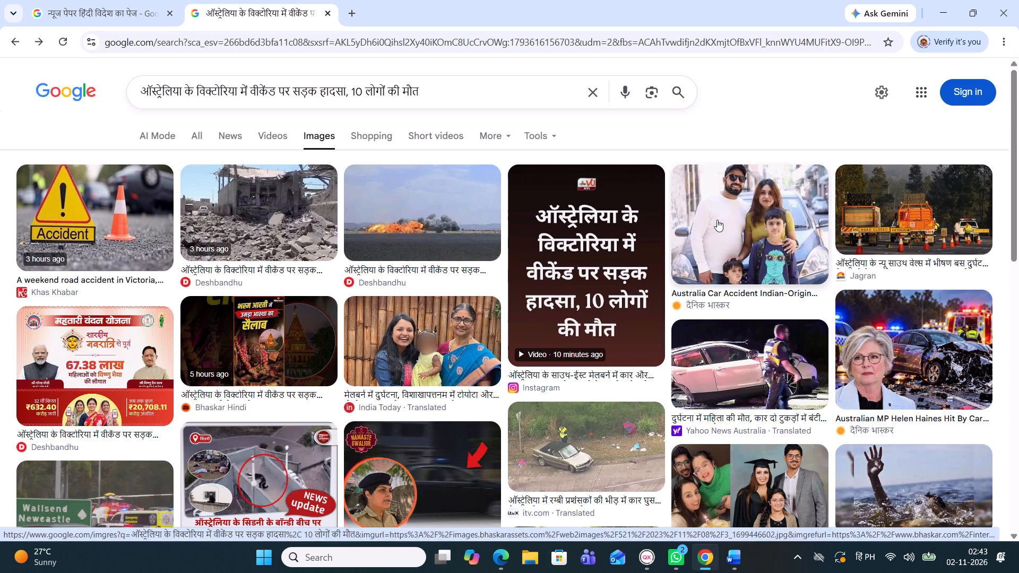
{"action": "left_click", "coordinate": [908, 210]}
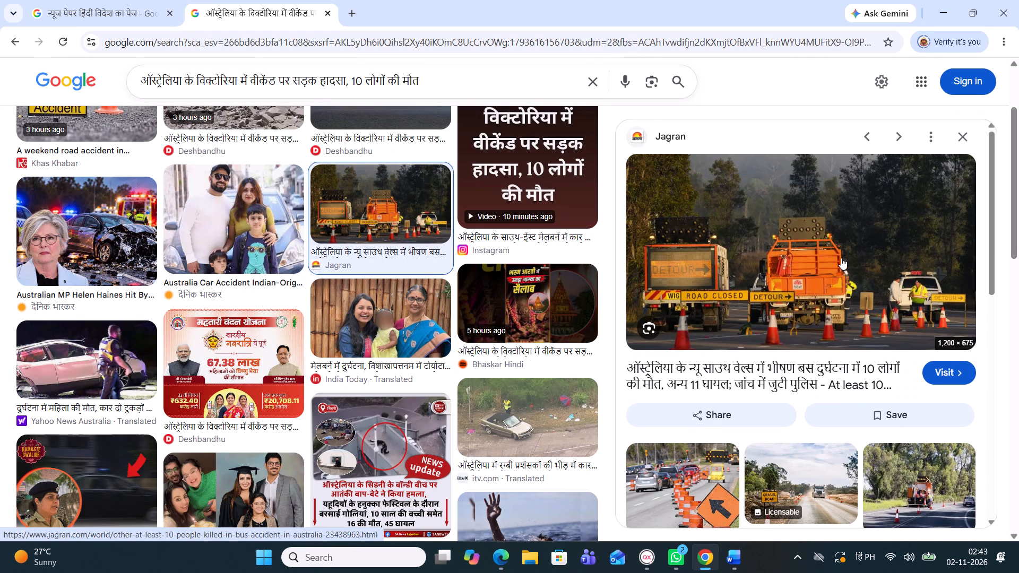
{"action": "scroll", "coordinate": [800, 316], "scroll_direction": "down", "scroll_amount": 2}
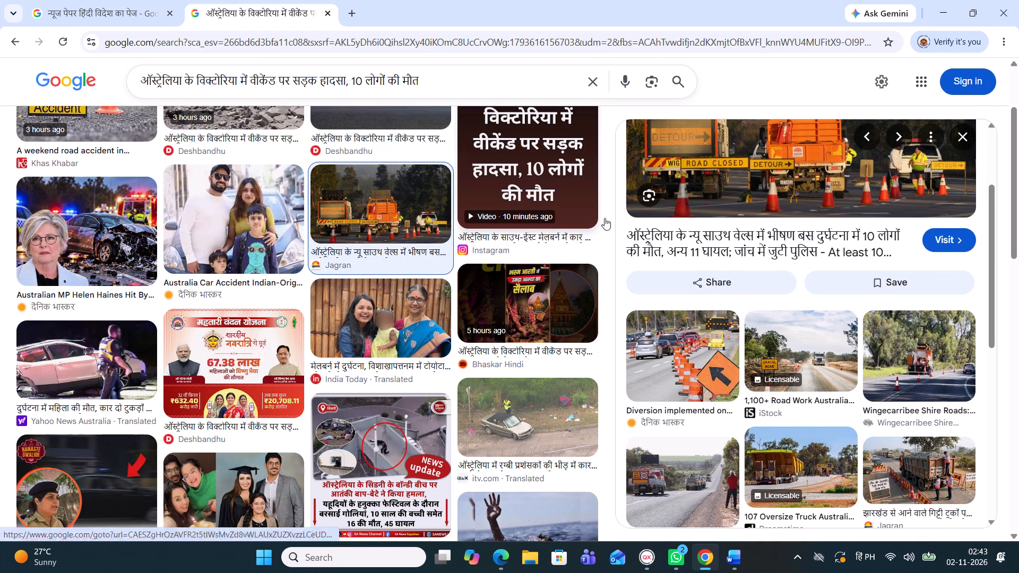
{"action": "left_click", "coordinate": [956, 141]}
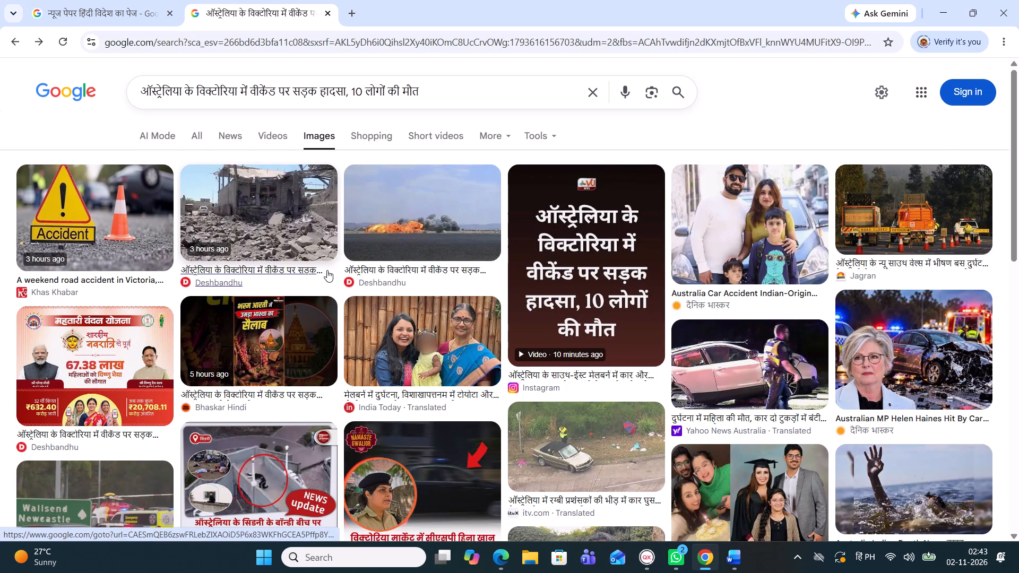
Preview the Deshbandhu photo of the explosion on open ground again and look through its related images.
{"action": "scroll", "coordinate": [327, 270], "scroll_direction": "up", "scroll_amount": 3}
{"action": "scroll", "coordinate": [327, 270], "scroll_direction": "down", "scroll_amount": 1}
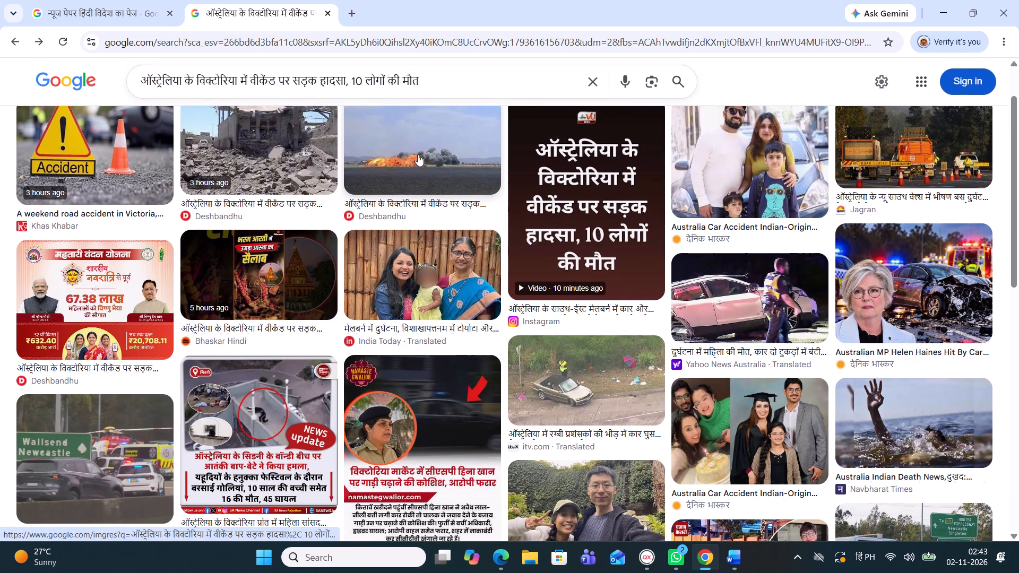
{"action": "left_click", "coordinate": [418, 154]}
{"action": "scroll", "coordinate": [898, 321], "scroll_direction": "down", "scroll_amount": 6}
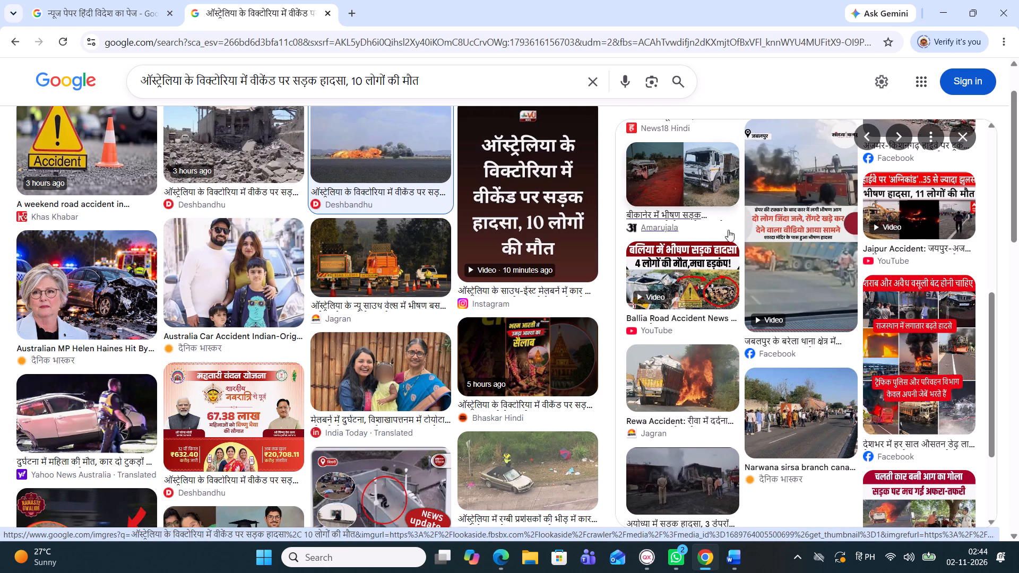
{"action": "scroll", "coordinate": [724, 227], "scroll_direction": "up", "scroll_amount": 1}
{"action": "scroll", "coordinate": [724, 227], "scroll_direction": "down", "scroll_amount": 2}
{"action": "scroll", "coordinate": [725, 216], "scroll_direction": "up", "scroll_amount": 4}
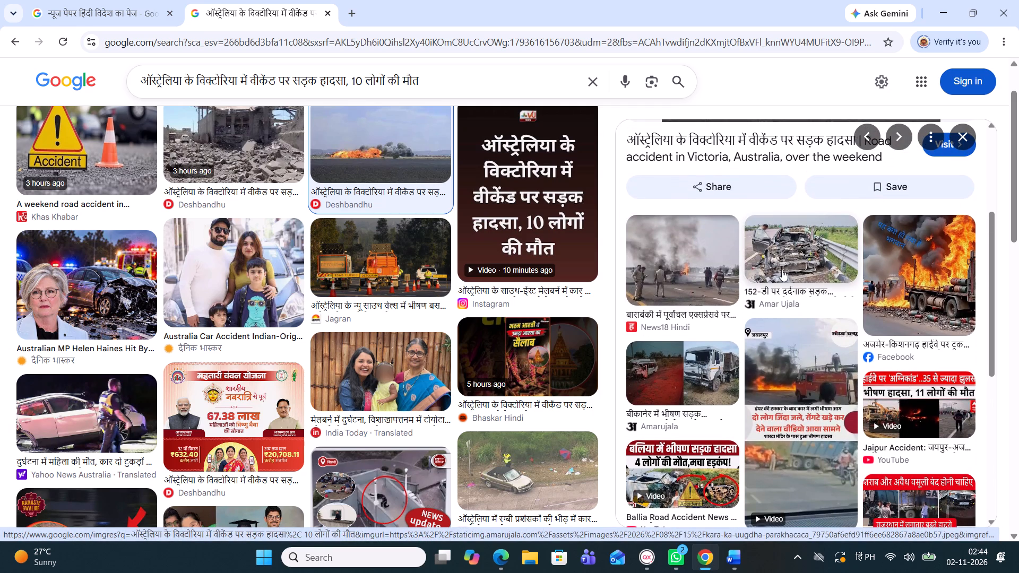
{"action": "scroll", "coordinate": [448, 259], "scroll_direction": "down", "scroll_amount": 2}
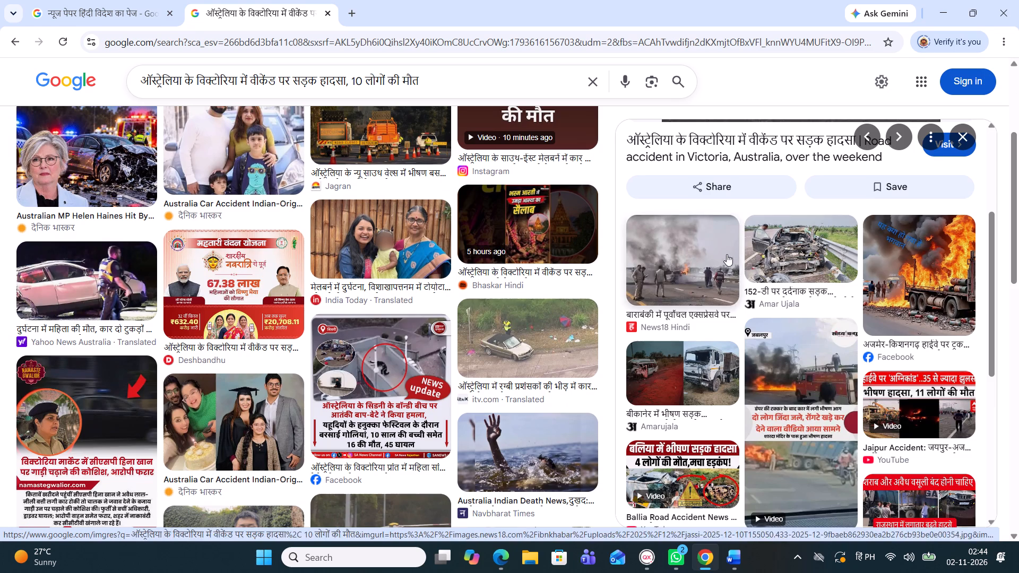
{"action": "scroll", "coordinate": [752, 214], "scroll_direction": "up", "scroll_amount": 2}
{"action": "right_click", "coordinate": [817, 184]}
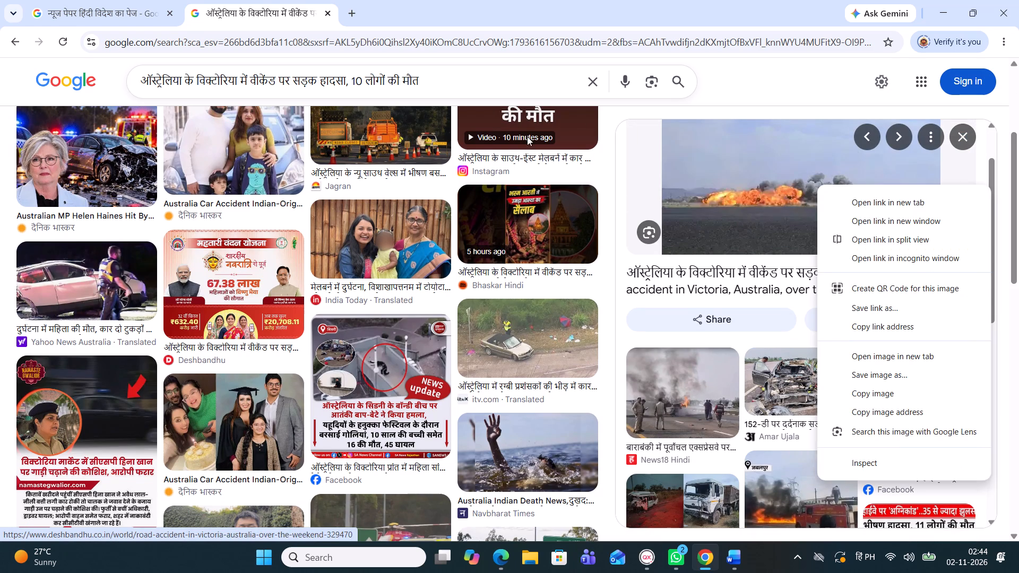
{"action": "scroll", "coordinate": [254, 148], "scroll_direction": "up", "scroll_amount": 1}
{"action": "scroll", "coordinate": [254, 148], "scroll_direction": "down", "scroll_amount": 1}
{"action": "scroll", "coordinate": [254, 148], "scroll_direction": "up", "scroll_amount": 2}
Preview the Deshbandhu photo of the ruined building again and look through its related images.
{"action": "left_click", "coordinate": [212, 134]}
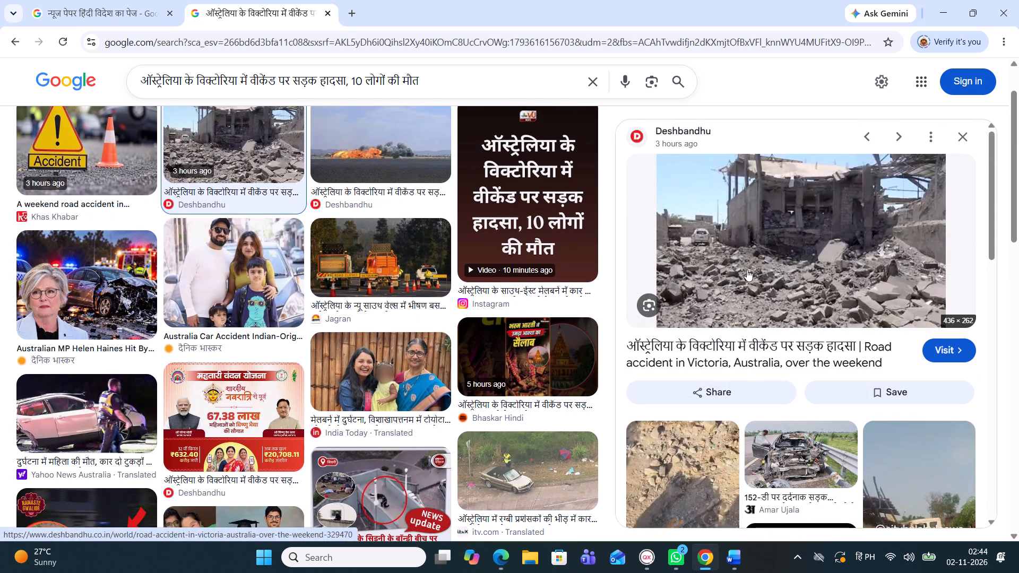
{"action": "scroll", "coordinate": [747, 270], "scroll_direction": "down", "scroll_amount": 3}
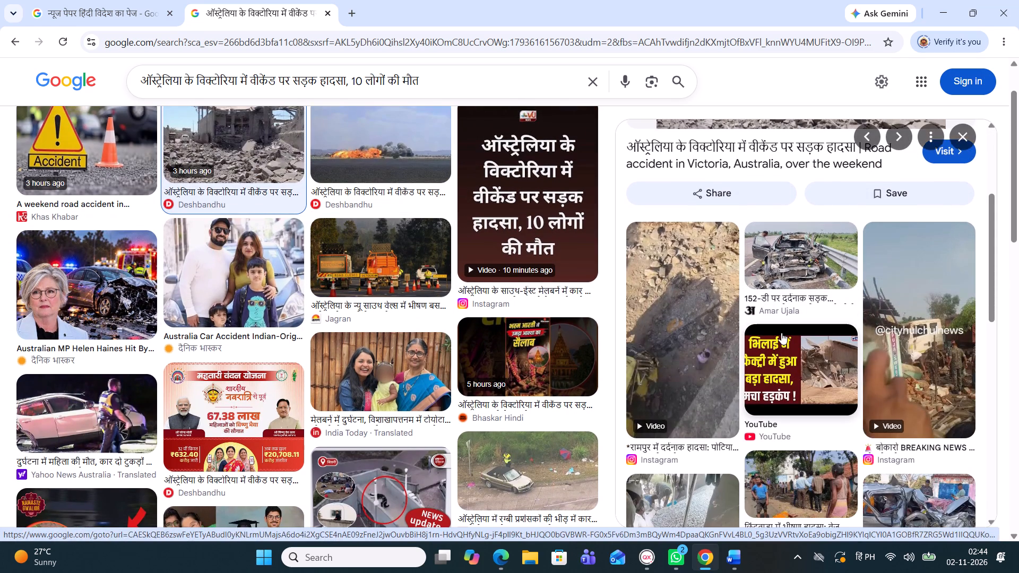
{"action": "scroll", "coordinate": [781, 333], "scroll_direction": "down", "scroll_amount": 3}
{"action": "scroll", "coordinate": [781, 333], "scroll_direction": "up", "scroll_amount": 2}
{"action": "scroll", "coordinate": [781, 333], "scroll_direction": "down", "scroll_amount": 1}
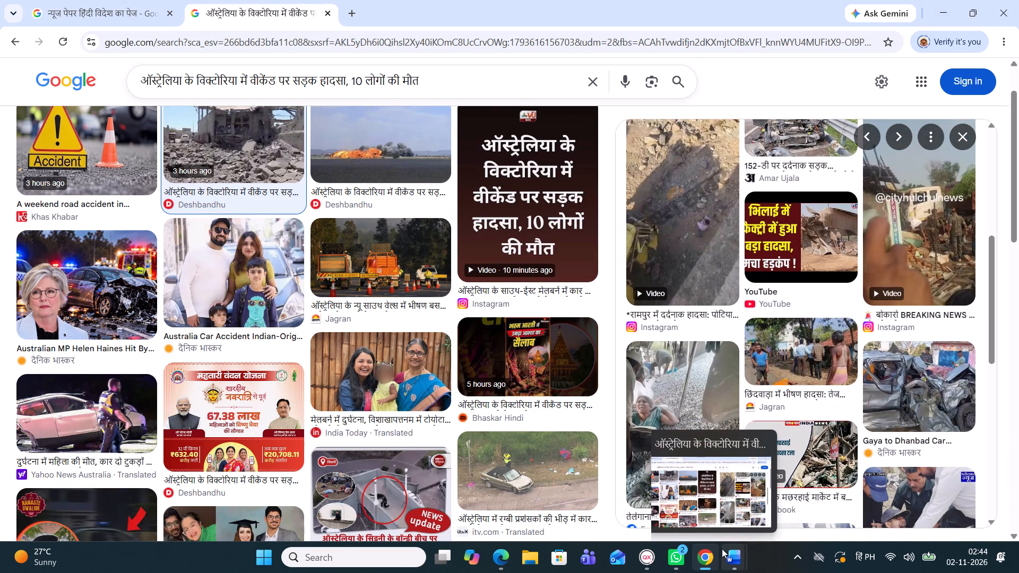
Switch to QuarkXPress and look over the newspaper layout around the page 04 विदेश वार्ता header.
{"action": "left_click", "coordinate": [648, 557]}
{"action": "scroll", "coordinate": [567, 158], "scroll_direction": "up", "scroll_amount": 6}
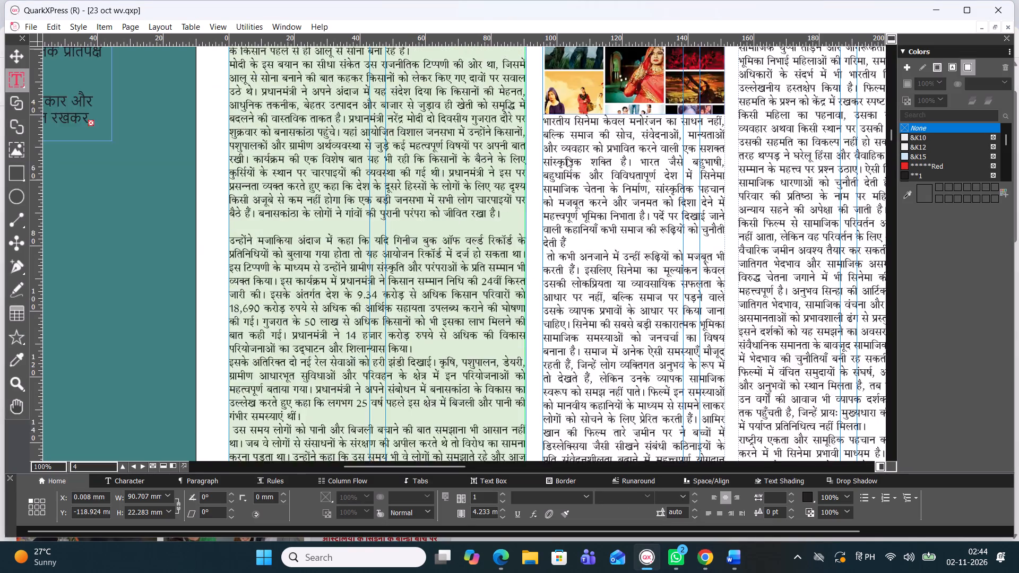
{"action": "scroll", "coordinate": [567, 158], "scroll_direction": "down", "scroll_amount": 1}
{"action": "scroll", "coordinate": [499, 191], "scroll_direction": "down", "scroll_amount": 1}
{"action": "scroll", "coordinate": [489, 197], "scroll_direction": "up", "scroll_amount": 2}
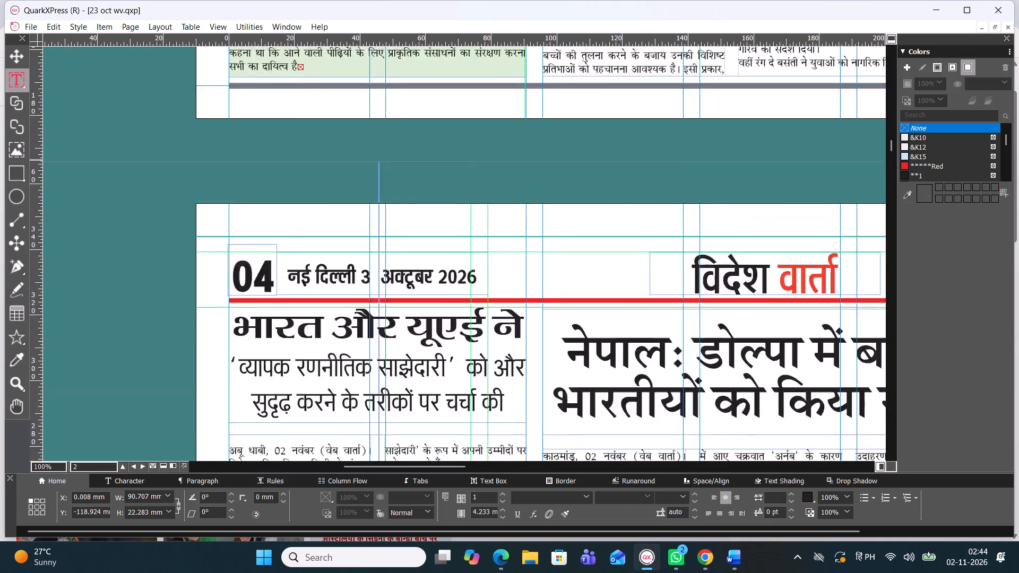
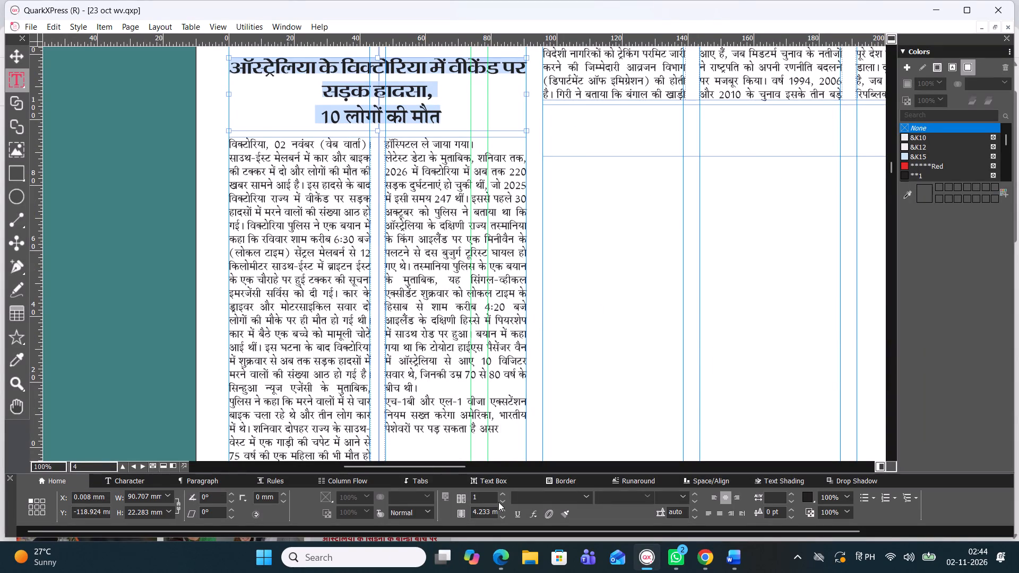
Set the Australia road-accident story's body text box to one column.
{"action": "triple_click", "coordinate": [395, 430]}
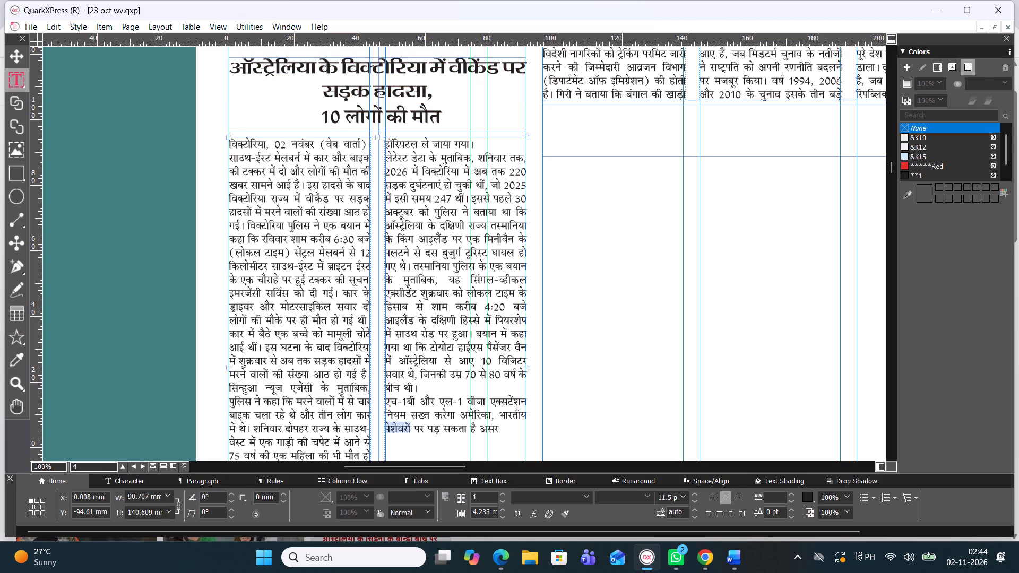
{"action": "triple_click", "coordinate": [396, 429]}
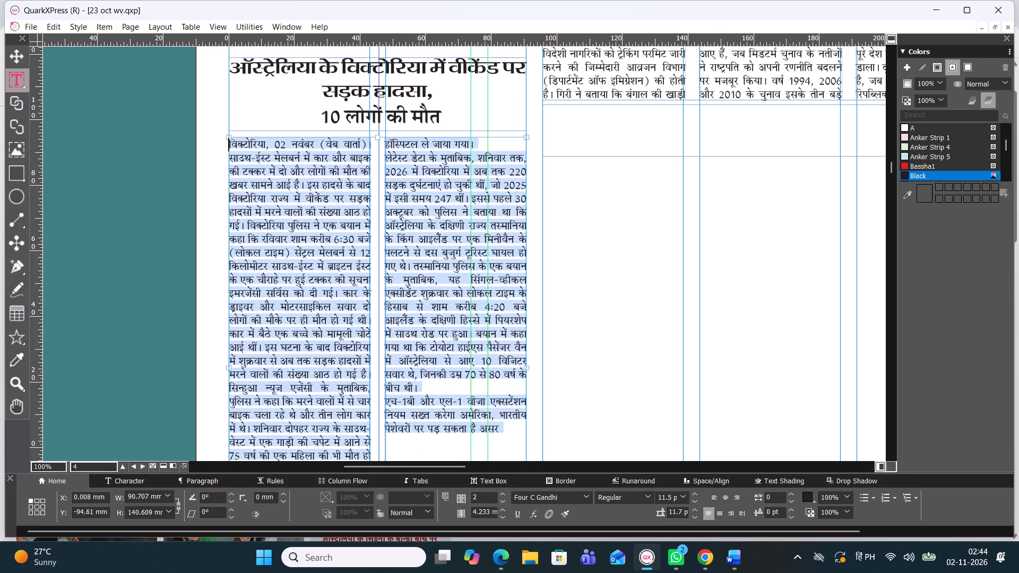
{"action": "left_click", "coordinate": [503, 497]}
{"action": "left_click", "coordinate": [503, 502]}
{"action": "left_click", "coordinate": [503, 500]}
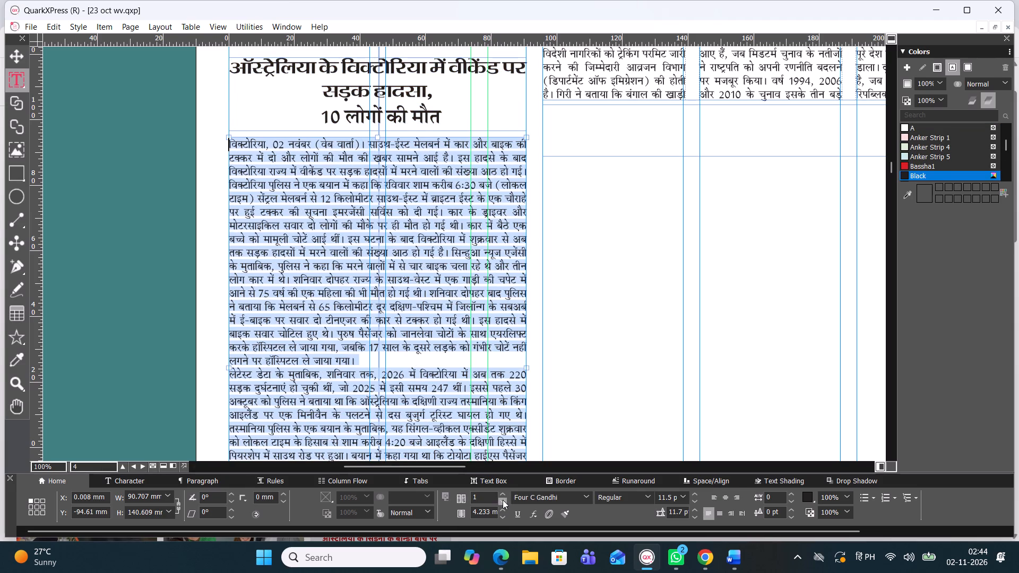
Examine the Australia story's single-column text and the India–UAE and Nepal articles above and beside it.
{"action": "scroll", "coordinate": [443, 437], "scroll_direction": "down", "scroll_amount": 1}
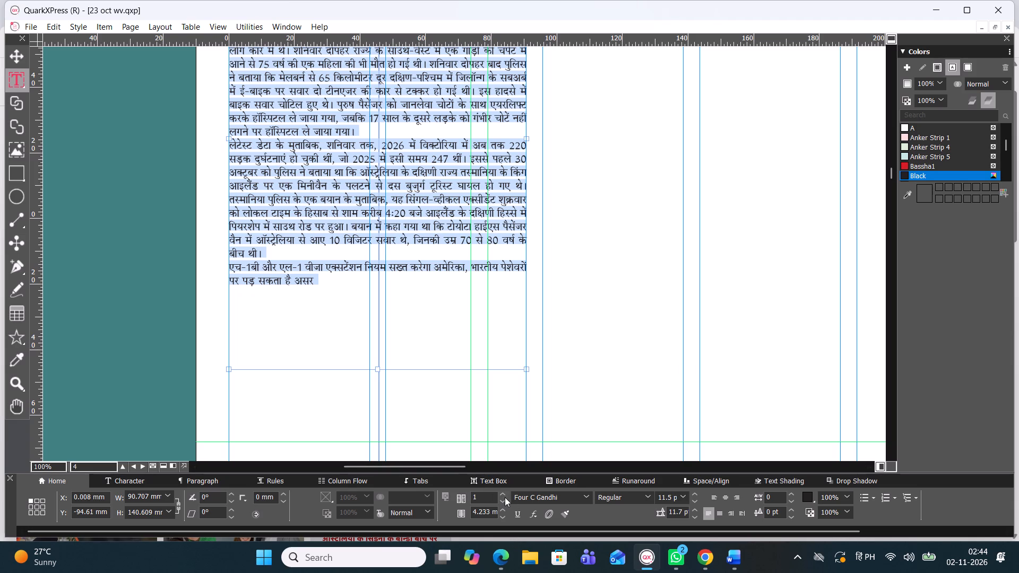
{"action": "scroll", "coordinate": [443, 318], "scroll_direction": "down", "scroll_amount": 1}
{"action": "scroll", "coordinate": [443, 318], "scroll_direction": "up", "scroll_amount": 1}
{"action": "scroll", "coordinate": [440, 211], "scroll_direction": "up", "scroll_amount": 1}
{"action": "scroll", "coordinate": [440, 211], "scroll_direction": "down", "scroll_amount": 1}
{"action": "scroll", "coordinate": [434, 180], "scroll_direction": "up", "scroll_amount": 1}
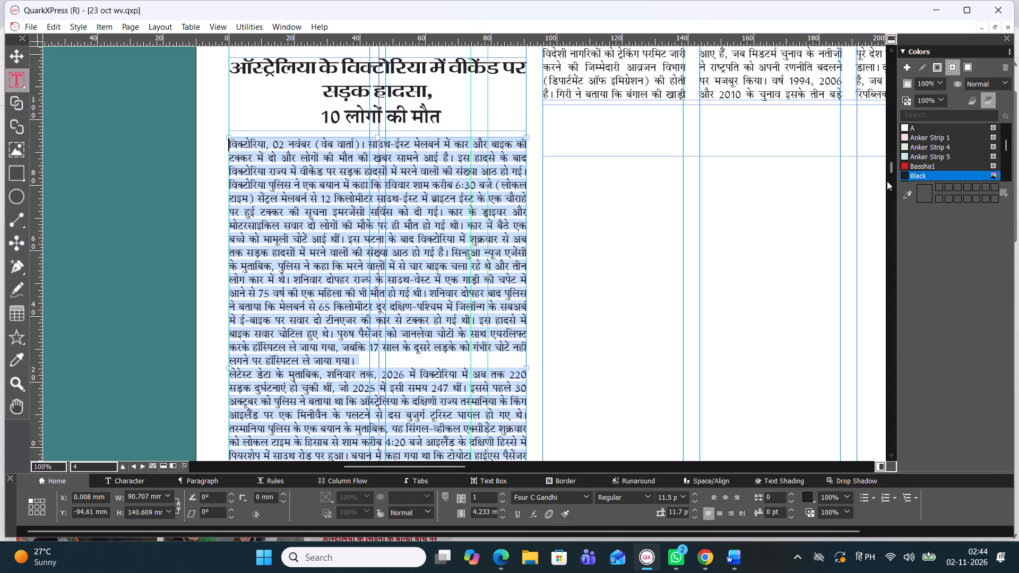
{"action": "left_click_drag", "start_coordinate": [892, 168], "coordinate": [889, 156]}
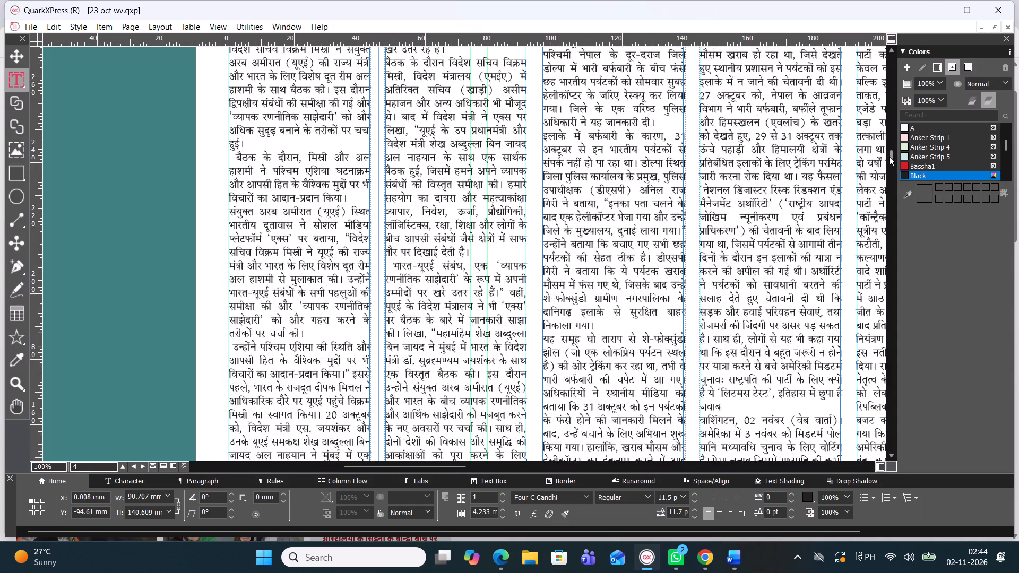
{"action": "left_click_drag", "start_coordinate": [889, 156], "coordinate": [887, 169]}
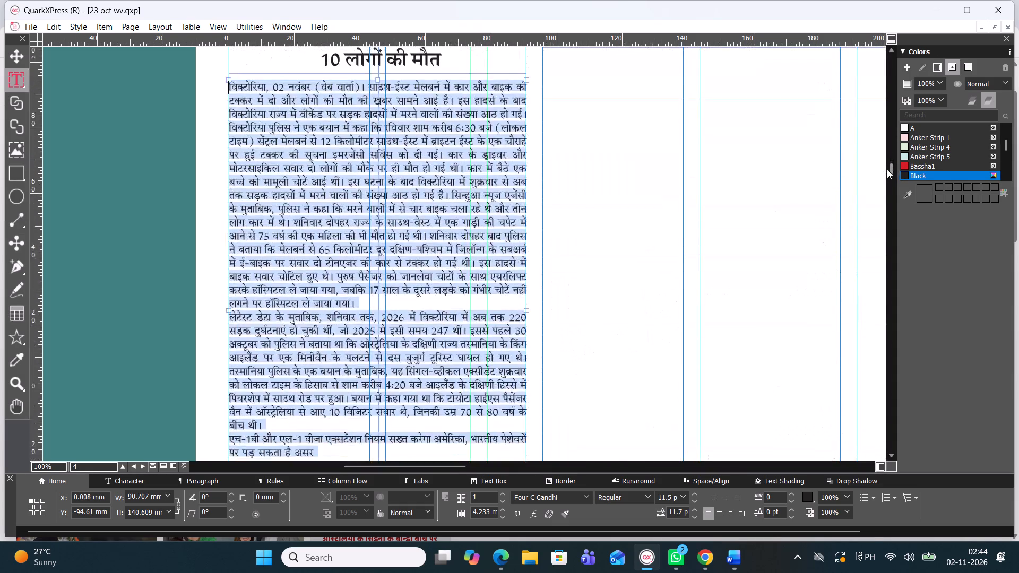
{"action": "left_click_drag", "start_coordinate": [887, 169], "coordinate": [885, 160]}
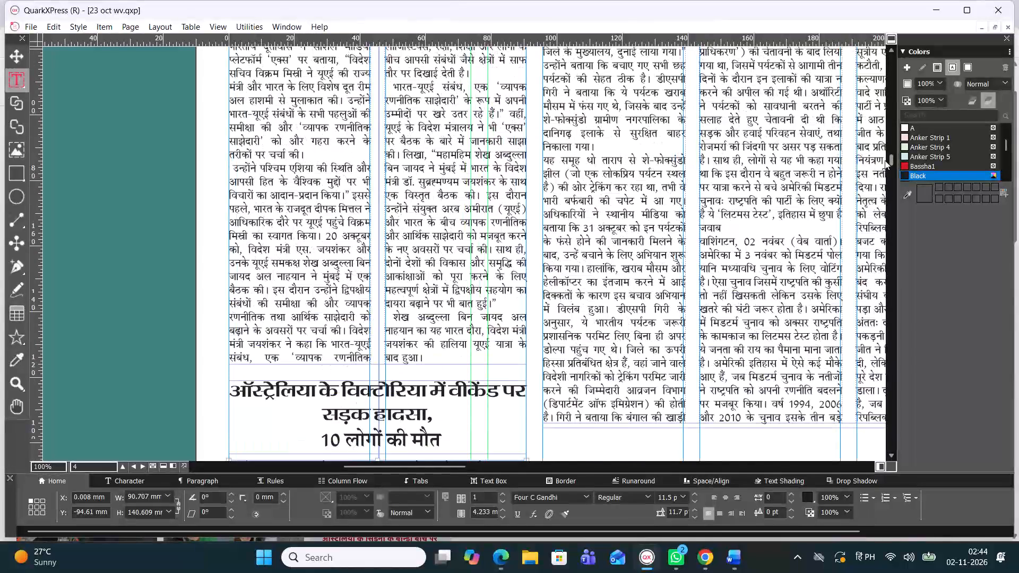
{"action": "left_click_drag", "start_coordinate": [885, 160], "coordinate": [877, 166]}
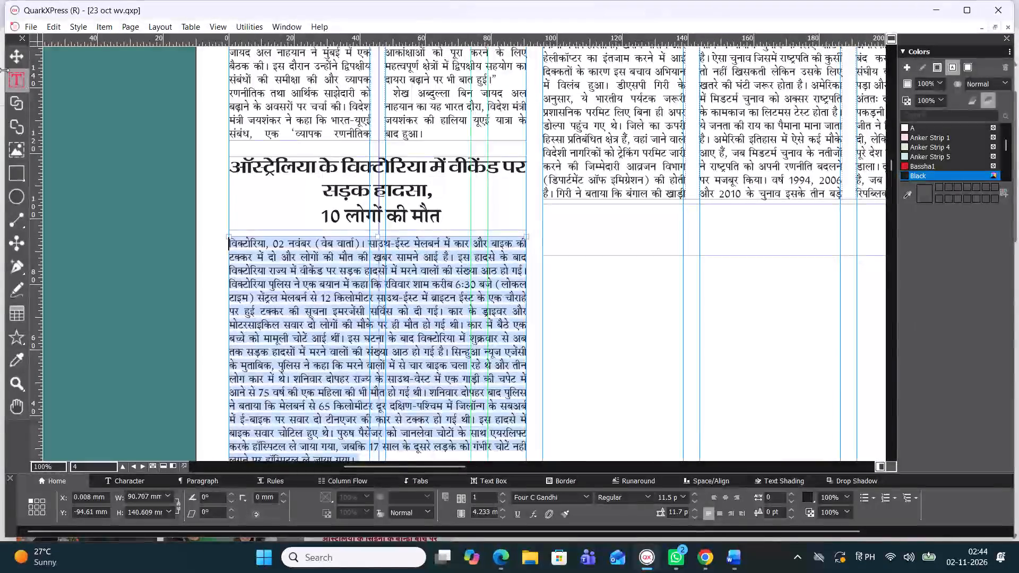
Move the Australia headline into the empty area under the Nepal story and its body text box lower, clearing space beneath the India–UAE article.
{"action": "left_click", "coordinate": [22, 53]}
{"action": "left_click", "coordinate": [372, 106]}
{"action": "left_click_drag", "start_coordinate": [399, 176], "coordinate": [765, 392]}
{"action": "left_click_drag", "start_coordinate": [328, 306], "coordinate": [339, 434]}
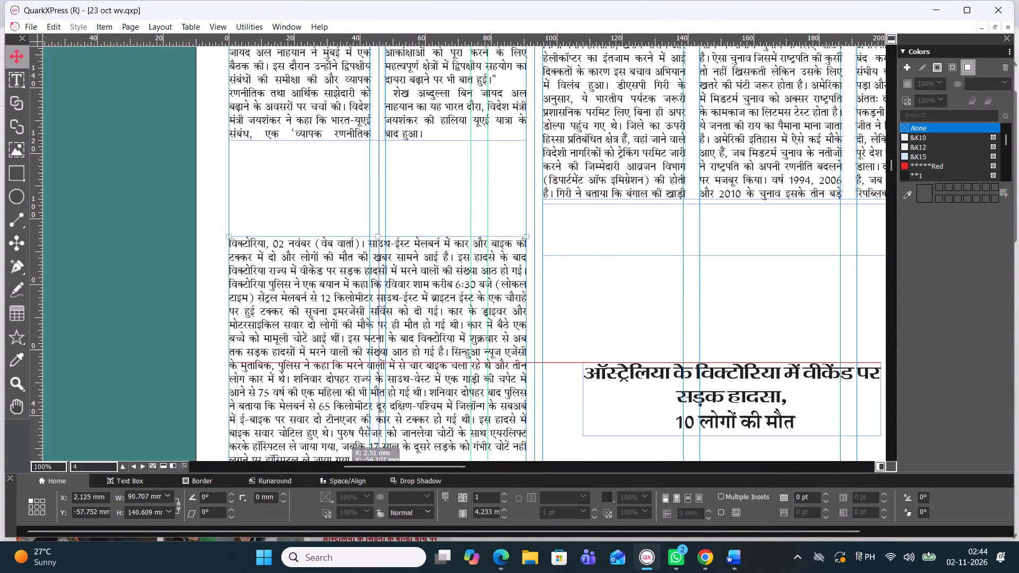
{"action": "left_click_drag", "start_coordinate": [339, 434], "coordinate": [340, 434]}
Extend the India–UAE story's two-column text box downward to a height of about 177.5 mm.
{"action": "left_click", "coordinate": [376, 111]}
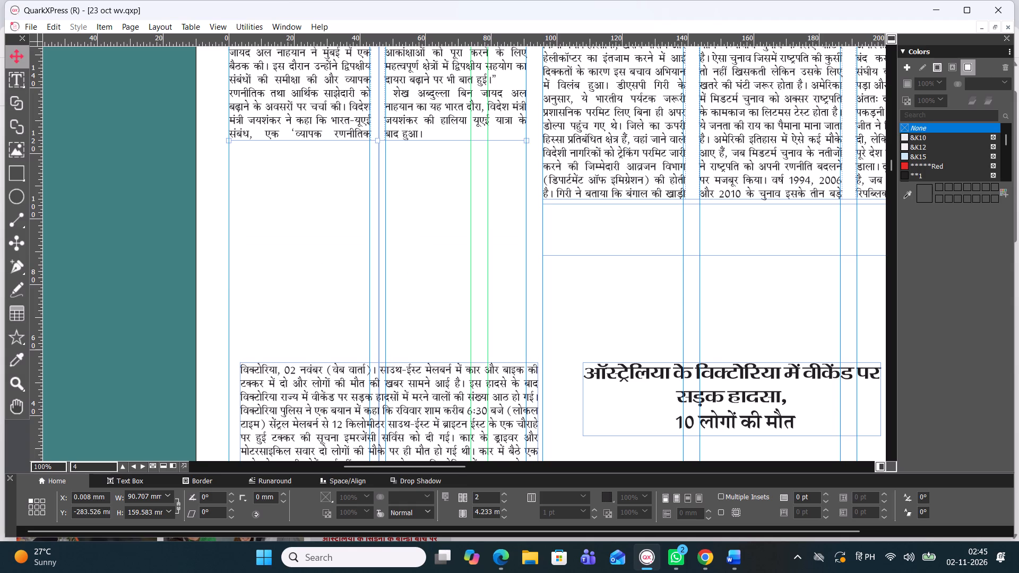
{"action": "left_click_drag", "start_coordinate": [375, 141], "coordinate": [388, 228]}
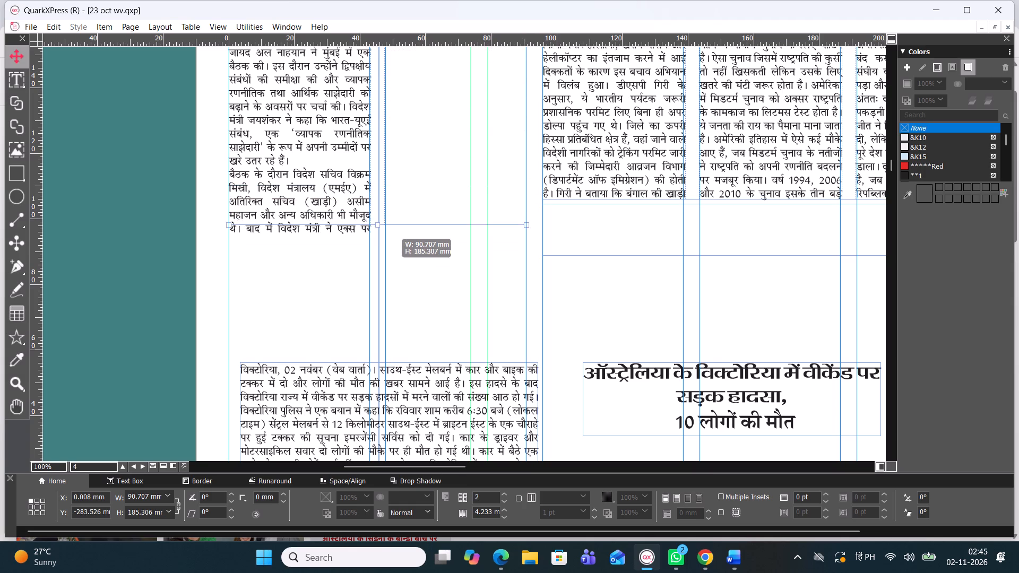
{"action": "left_click_drag", "start_coordinate": [388, 228], "coordinate": [399, 207]}
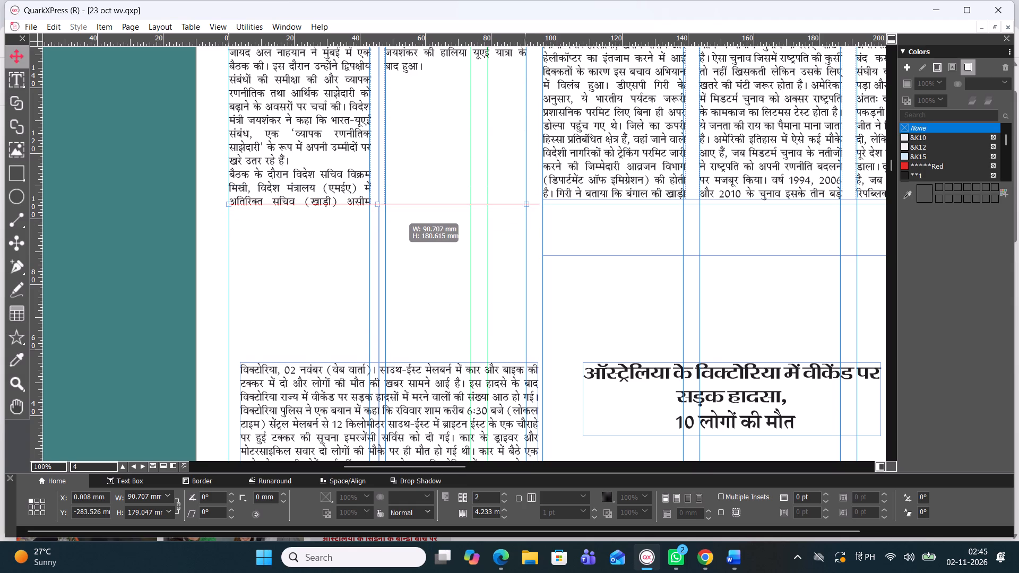
{"action": "left_click_drag", "start_coordinate": [399, 207], "coordinate": [400, 203]}
{"action": "left_click_drag", "start_coordinate": [400, 203], "coordinate": [402, 198]}
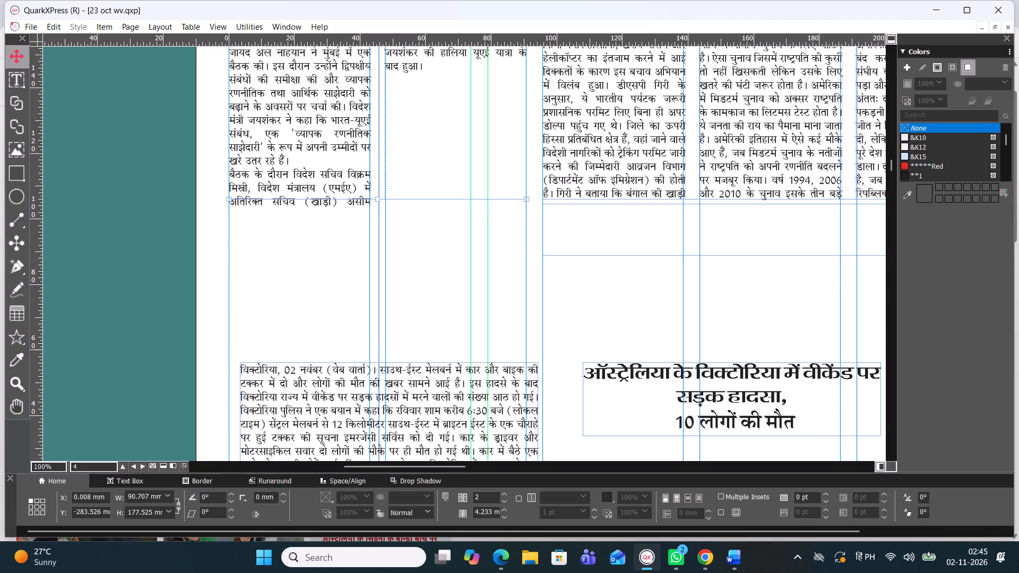
Copy the full three-line India–UAE headline starting भारत और यूएई ने at the top of page 04.
{"action": "scroll", "coordinate": [411, 151], "scroll_direction": "up", "scroll_amount": 2}
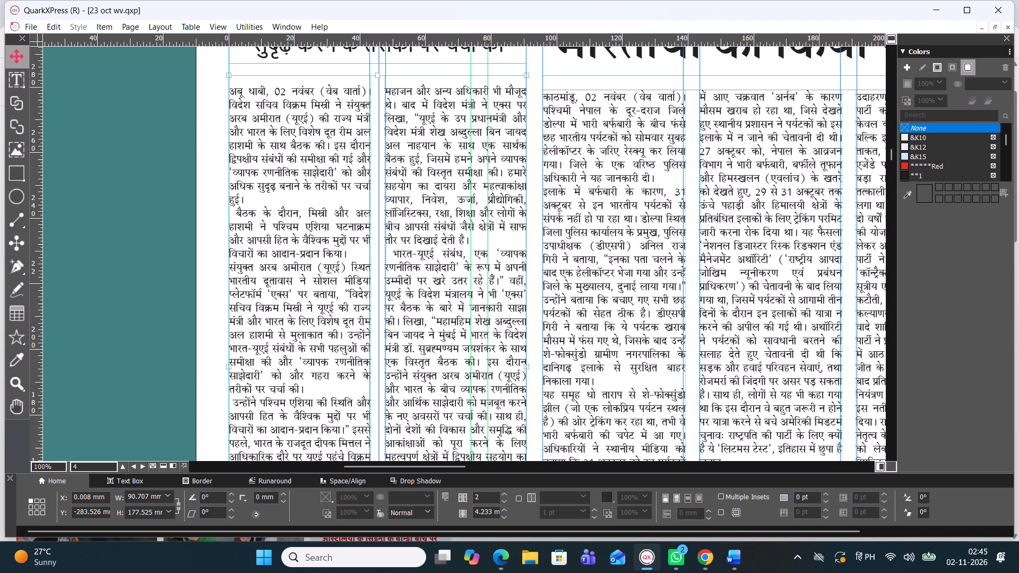
{"action": "left_click", "coordinate": [10, 53]}
{"action": "scroll", "coordinate": [392, 129], "scroll_direction": "up", "scroll_amount": 1}
{"action": "double_click", "coordinate": [359, 211]}
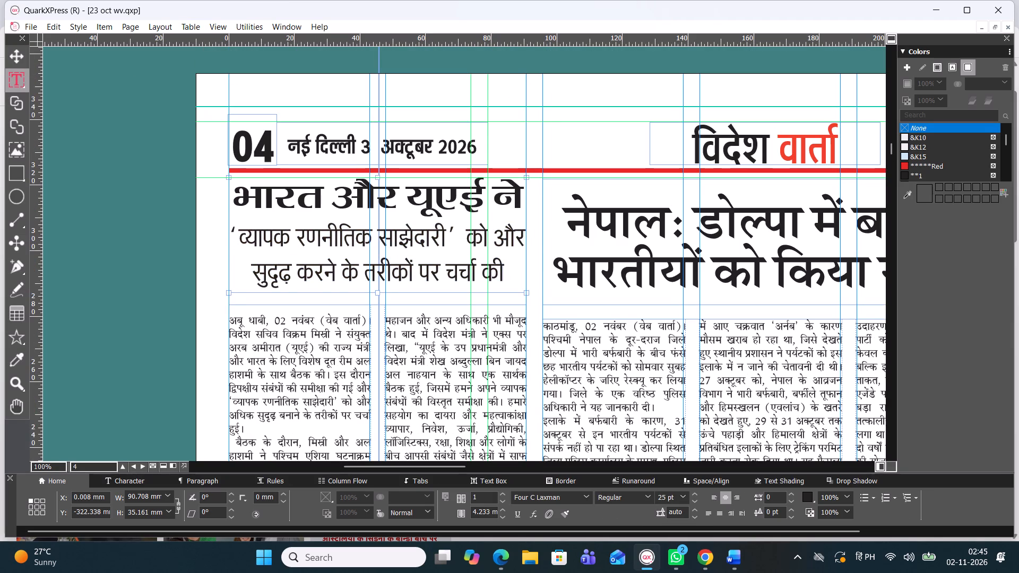
{"action": "left_click", "coordinate": [403, 229]}
{"action": "left_click_drag", "start_coordinate": [517, 276], "coordinate": [158, 173]}
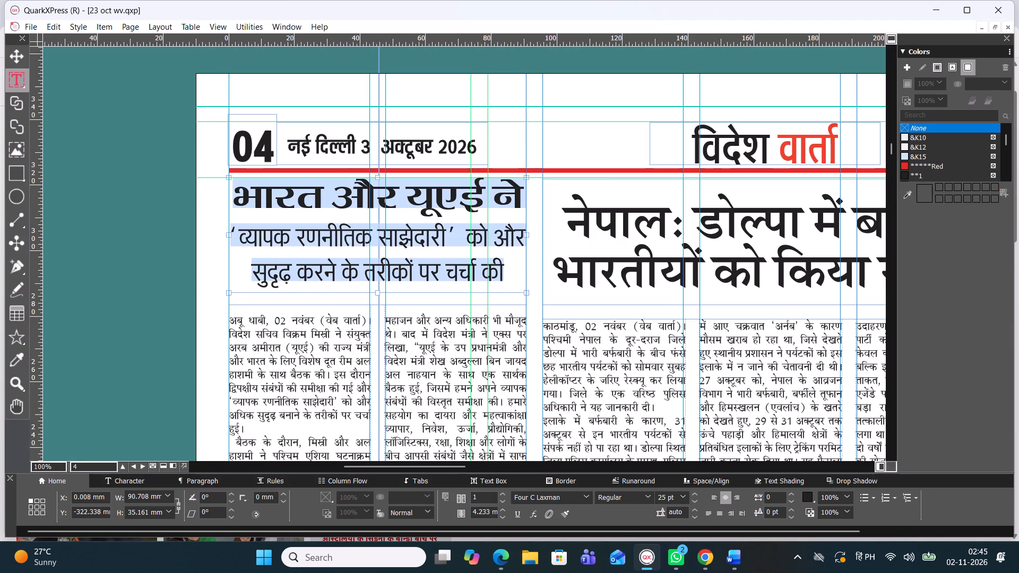
{"action": "left_click_drag", "start_coordinate": [158, 173], "coordinate": [159, 173]}
{"action": "key", "text": "ctrl+c"}
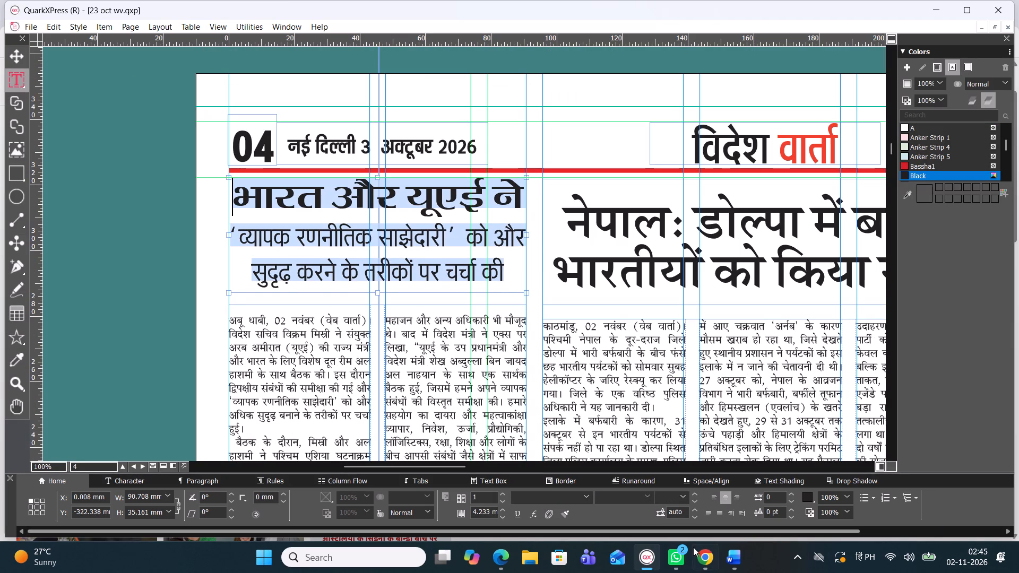
Switch to Chrome and replace the Google Images search with the copied India–UAE headline.
{"action": "left_click", "coordinate": [722, 566]}
{"action": "left_click", "coordinate": [707, 561]}
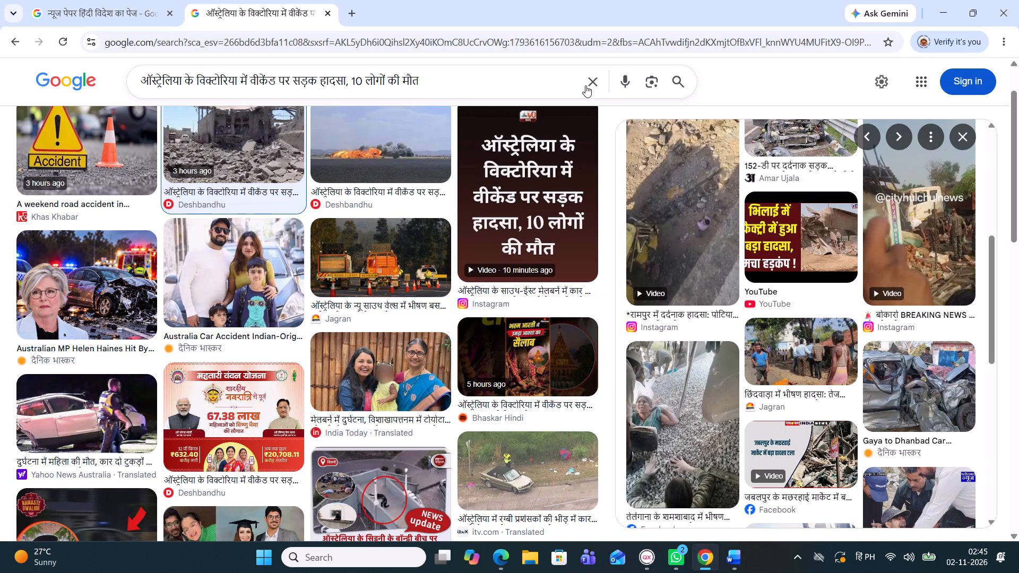
{"action": "left_click", "coordinate": [585, 85]}
{"action": "key", "text": "ctrl+v"}
{"action": "key", "text": "Return"}
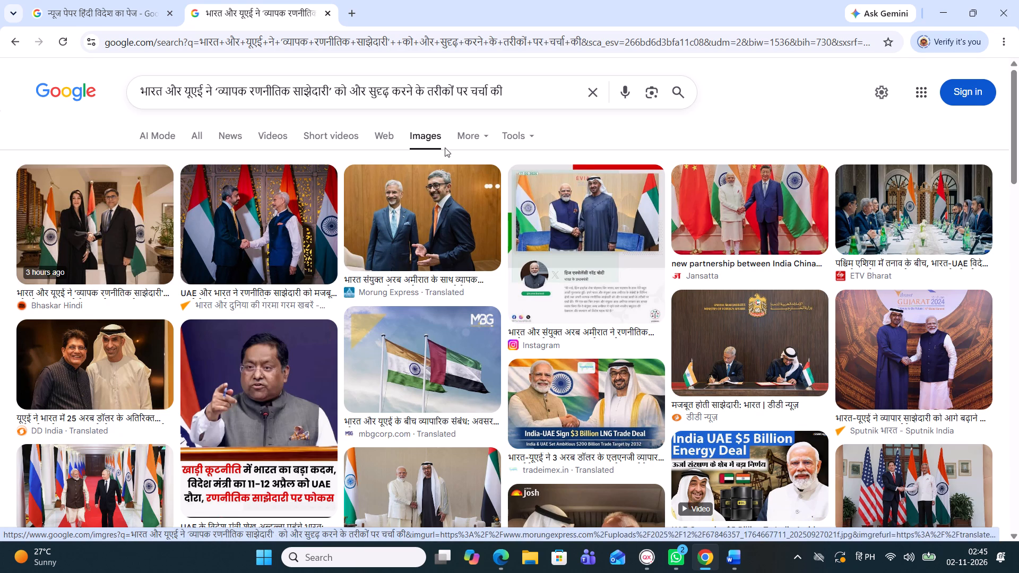
{"action": "left_click", "coordinate": [520, 93]}
{"action": "key", "text": "Return"}
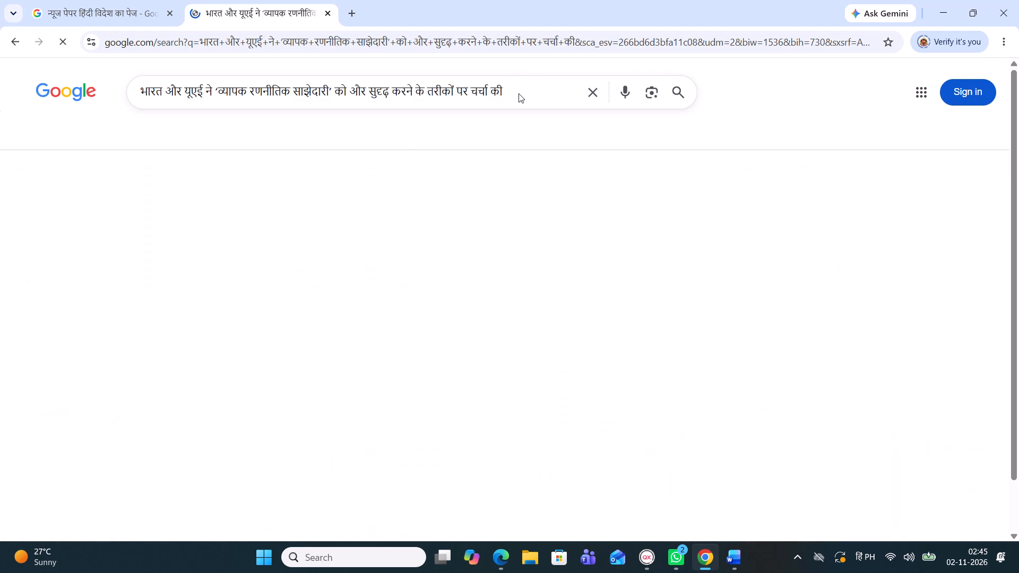
Look through the image results for a photo suited to the India–UAE strategic partnership story.
{"action": "scroll", "coordinate": [169, 270], "scroll_direction": "down", "scroll_amount": 3}
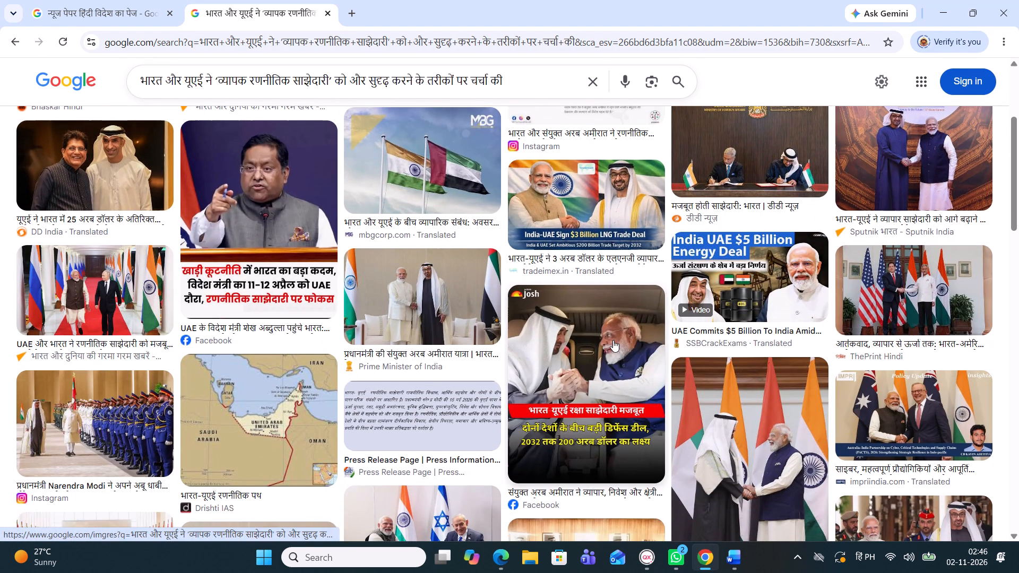
{"action": "scroll", "coordinate": [613, 335], "scroll_direction": "up", "scroll_amount": 1}
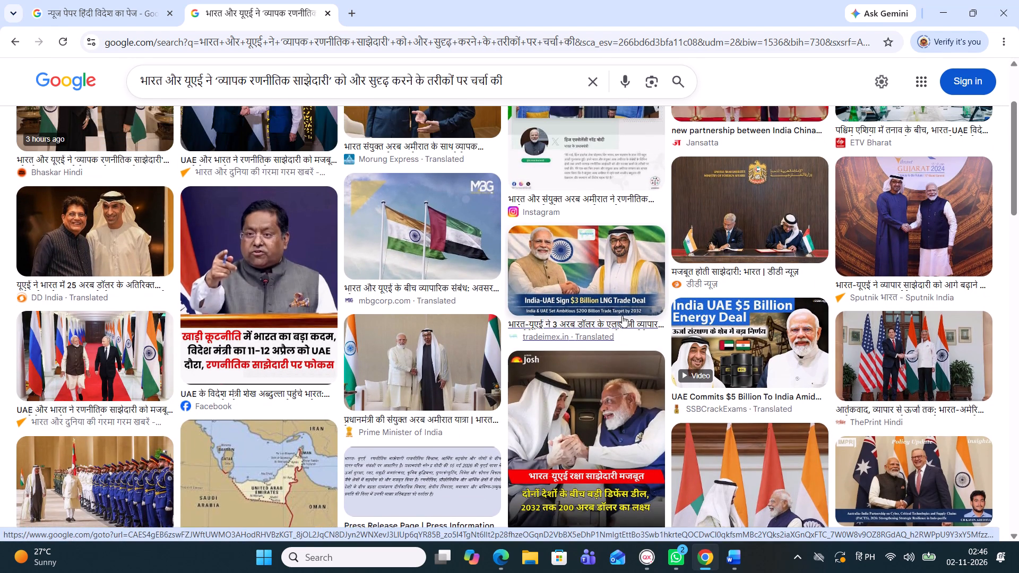
{"action": "scroll", "coordinate": [622, 316], "scroll_direction": "up", "scroll_amount": 1}
{"action": "scroll", "coordinate": [624, 308], "scroll_direction": "down", "scroll_amount": 1}
{"action": "scroll", "coordinate": [624, 308], "scroll_direction": "up", "scroll_amount": 1}
{"action": "scroll", "coordinate": [624, 308], "scroll_direction": "down", "scroll_amount": 2}
{"action": "scroll", "coordinate": [624, 308], "scroll_direction": "up", "scroll_amount": 1}
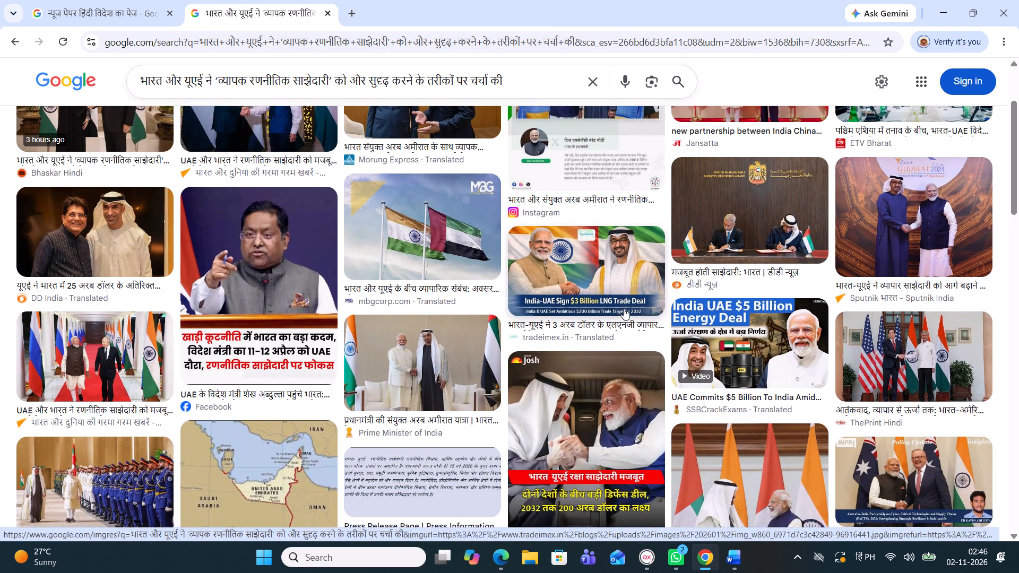
{"action": "scroll", "coordinate": [628, 298], "scroll_direction": "up", "scroll_amount": 3}
{"action": "scroll", "coordinate": [724, 240], "scroll_direction": "down", "scroll_amount": 1}
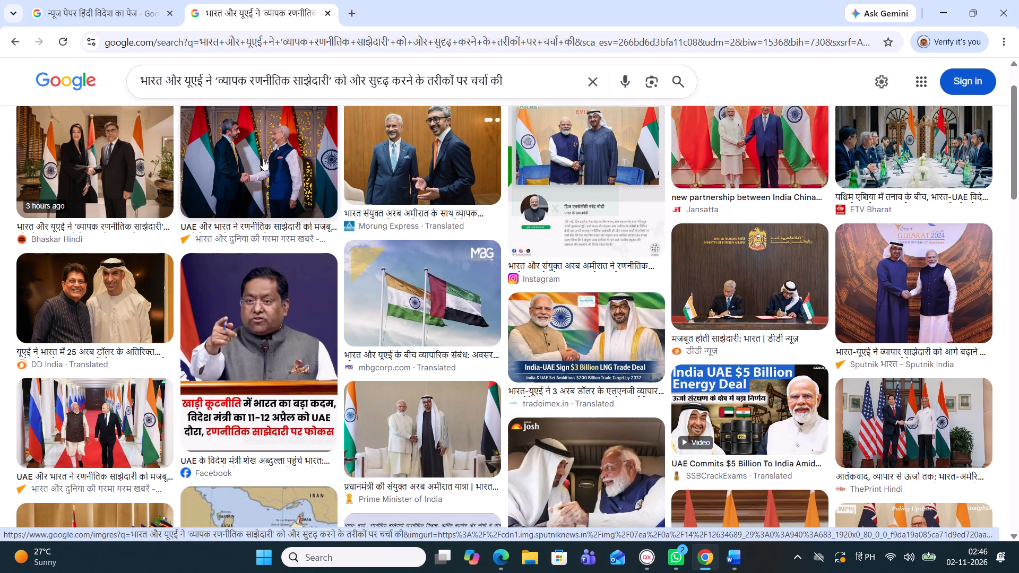
{"action": "scroll", "coordinate": [191, 179], "scroll_direction": "up", "scroll_amount": 1}
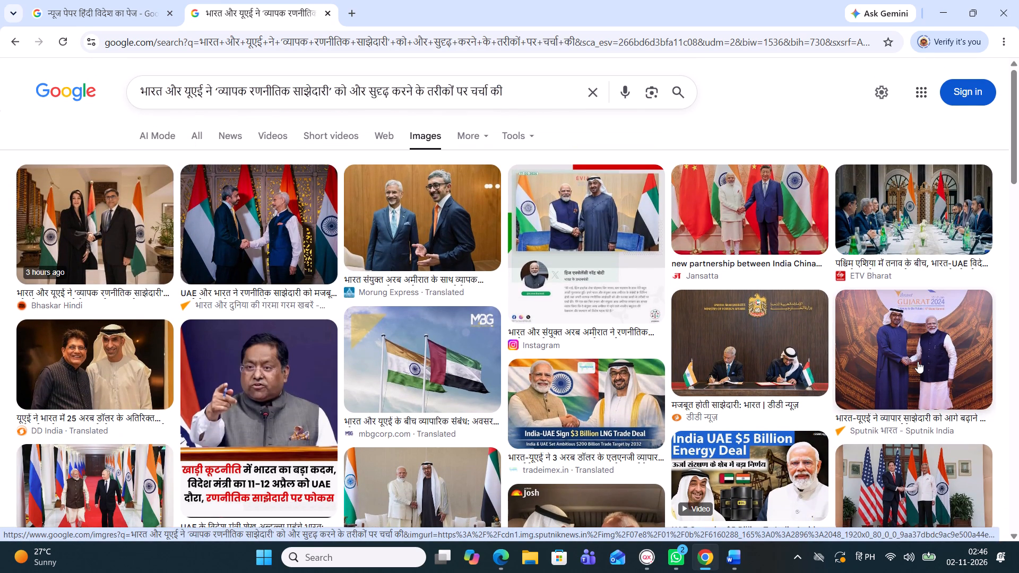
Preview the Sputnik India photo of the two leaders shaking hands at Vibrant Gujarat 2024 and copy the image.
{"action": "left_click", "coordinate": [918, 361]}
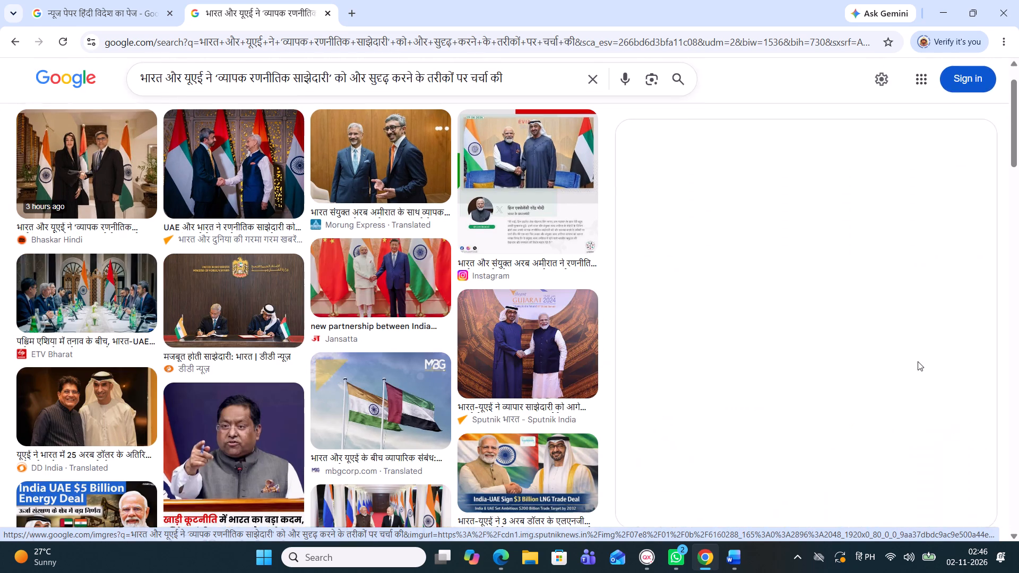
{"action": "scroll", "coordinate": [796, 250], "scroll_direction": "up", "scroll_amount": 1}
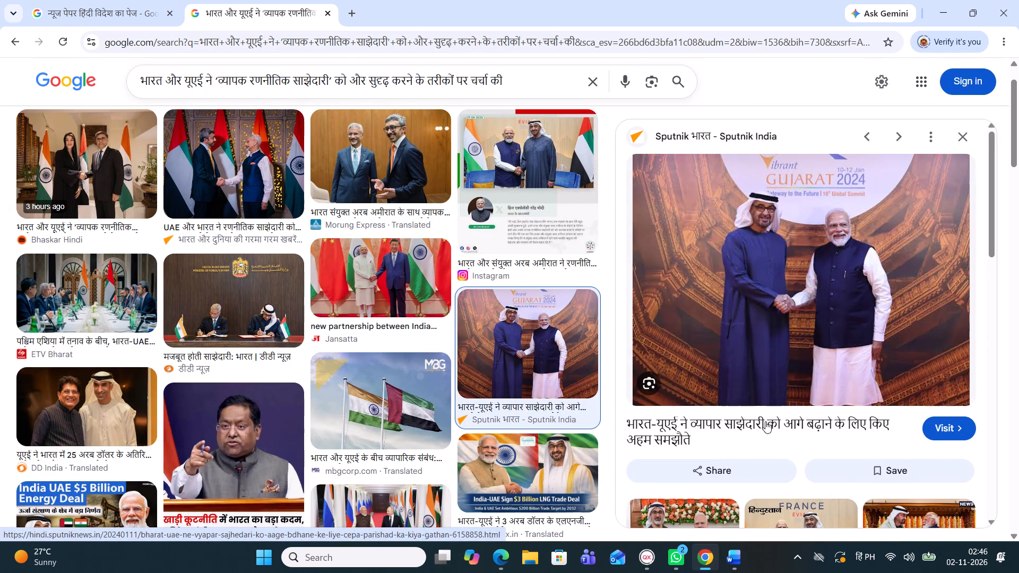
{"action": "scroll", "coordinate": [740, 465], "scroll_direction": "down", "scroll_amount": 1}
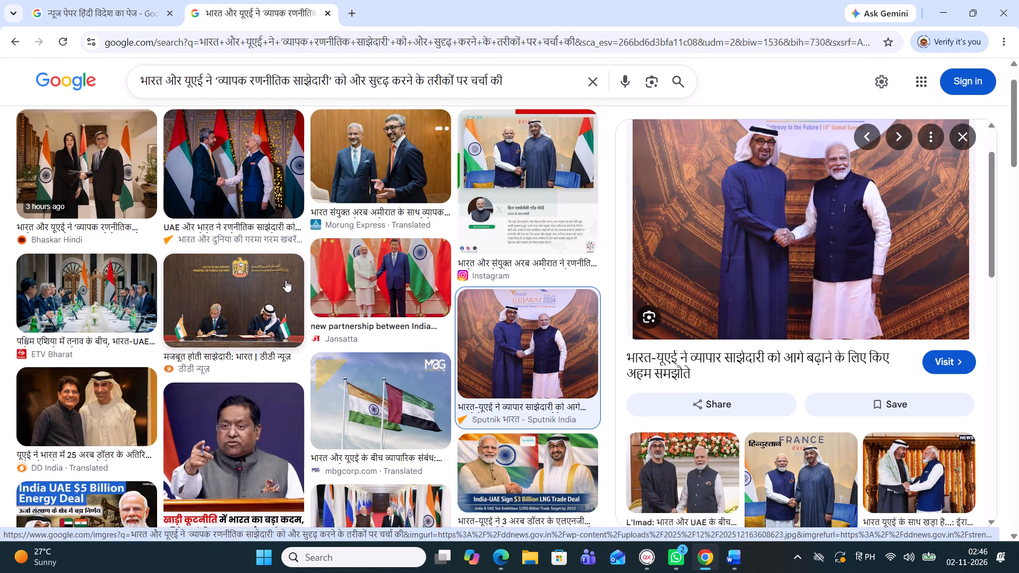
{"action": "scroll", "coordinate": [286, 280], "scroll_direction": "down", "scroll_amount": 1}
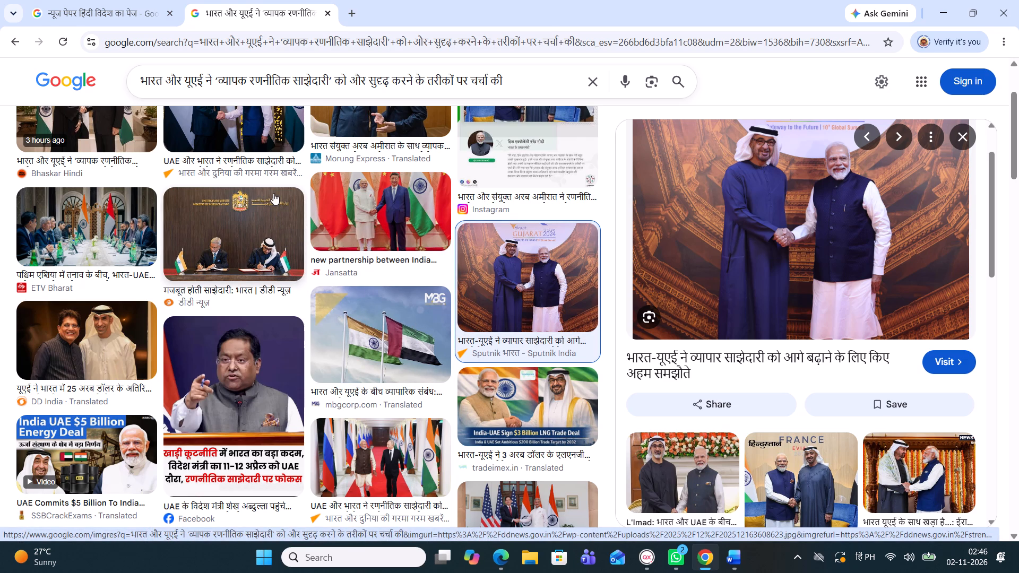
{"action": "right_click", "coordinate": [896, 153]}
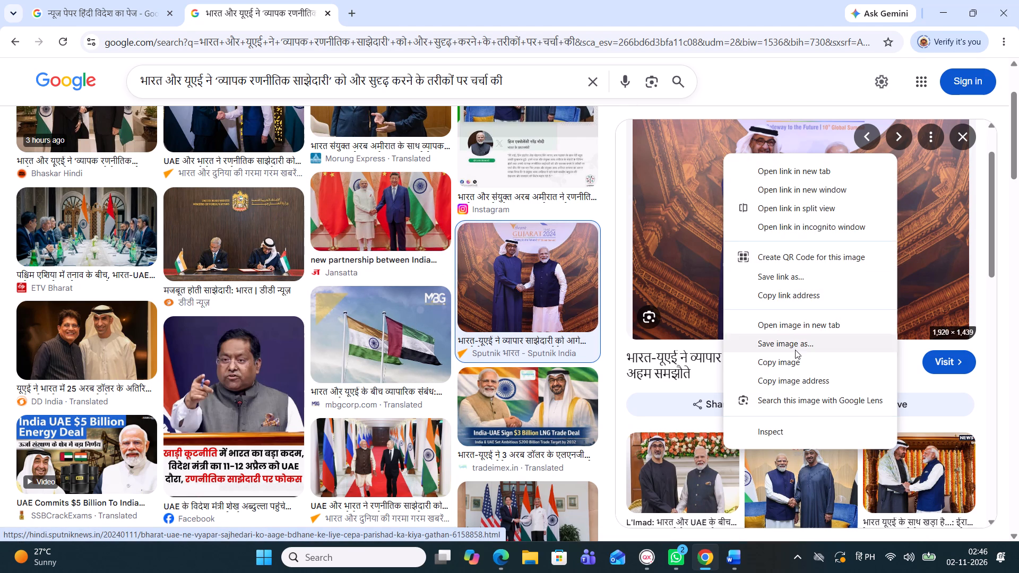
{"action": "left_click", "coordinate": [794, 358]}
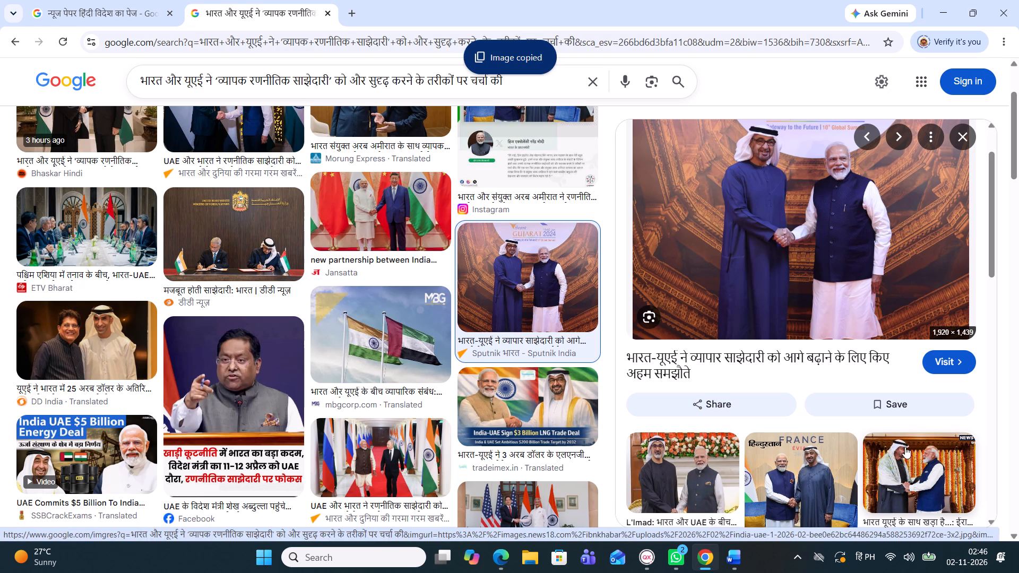
Open the related ETV Bharat photo of the two leaders in front of the flower display and copy the image.
{"action": "scroll", "coordinate": [908, 447], "scroll_direction": "down", "scroll_amount": 2}
{"action": "scroll", "coordinate": [857, 435], "scroll_direction": "down", "scroll_amount": 2}
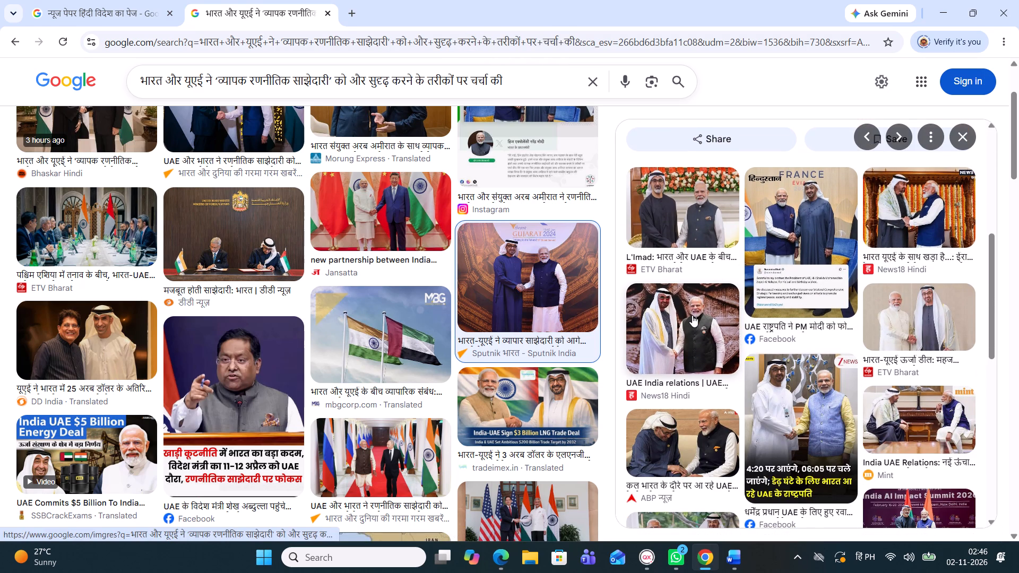
{"action": "scroll", "coordinate": [692, 315], "scroll_direction": "up", "scroll_amount": 1}
{"action": "left_click", "coordinate": [695, 285]}
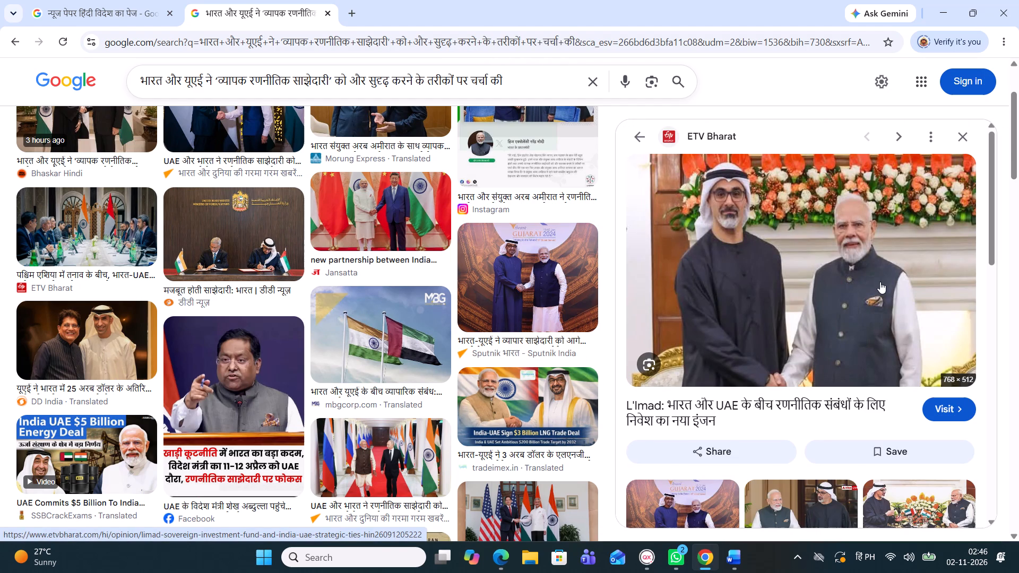
{"action": "right_click", "coordinate": [880, 282]}
{"action": "left_click", "coordinate": [760, 463]}
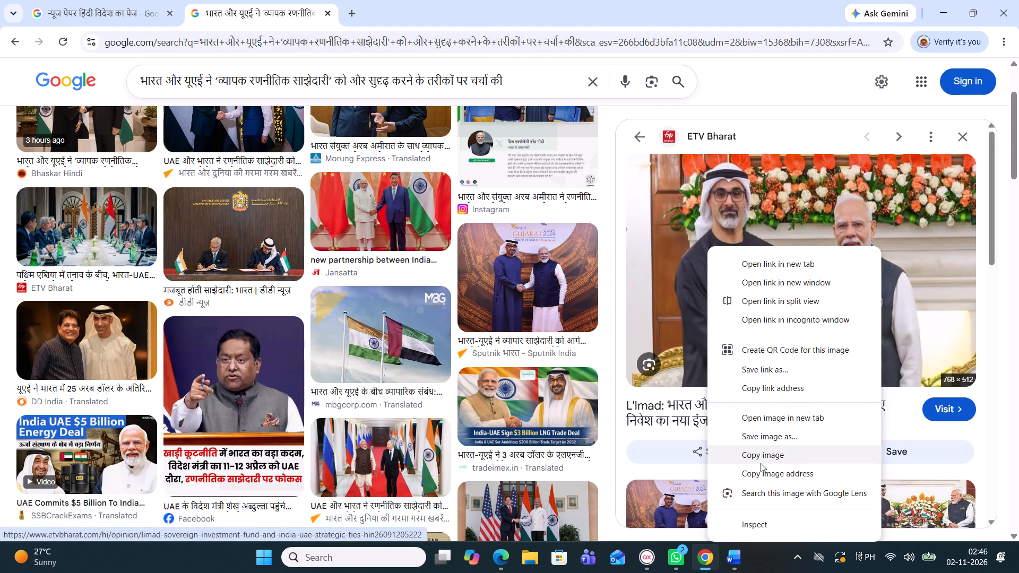
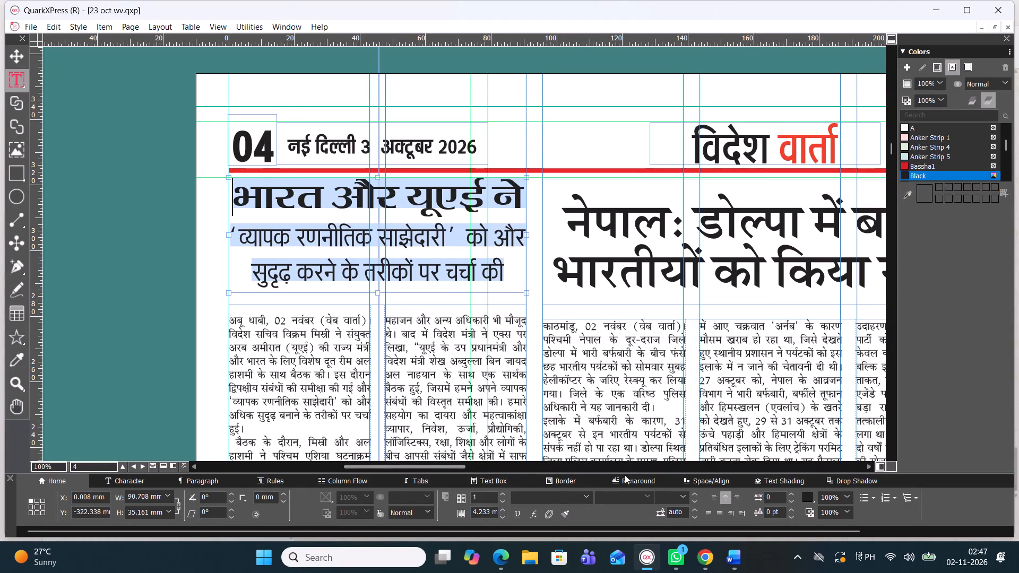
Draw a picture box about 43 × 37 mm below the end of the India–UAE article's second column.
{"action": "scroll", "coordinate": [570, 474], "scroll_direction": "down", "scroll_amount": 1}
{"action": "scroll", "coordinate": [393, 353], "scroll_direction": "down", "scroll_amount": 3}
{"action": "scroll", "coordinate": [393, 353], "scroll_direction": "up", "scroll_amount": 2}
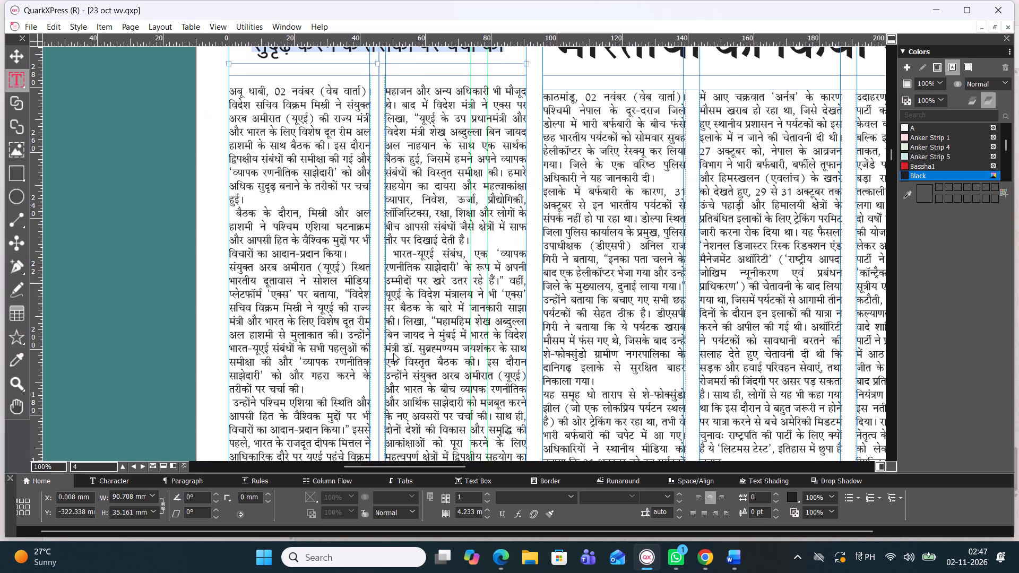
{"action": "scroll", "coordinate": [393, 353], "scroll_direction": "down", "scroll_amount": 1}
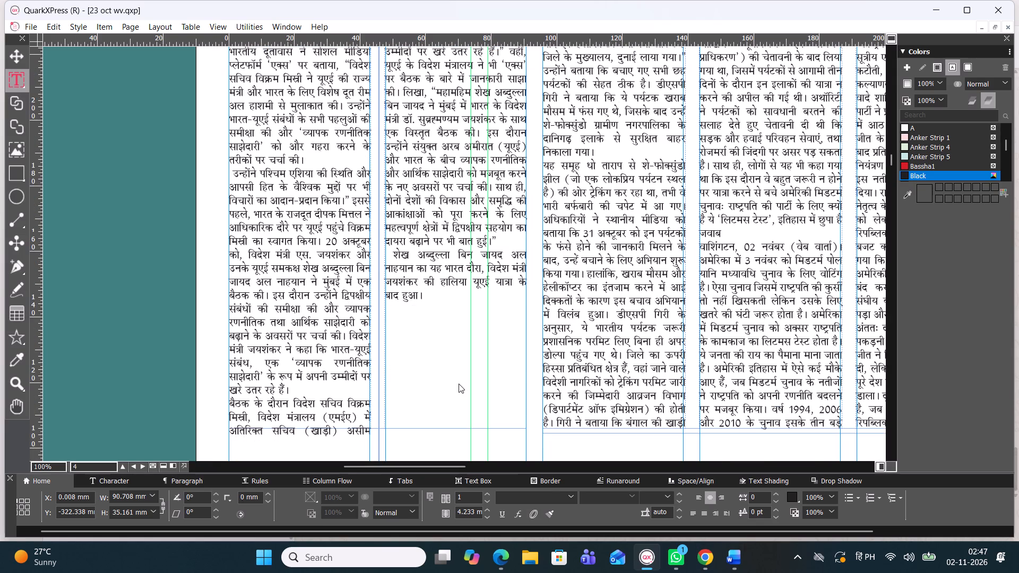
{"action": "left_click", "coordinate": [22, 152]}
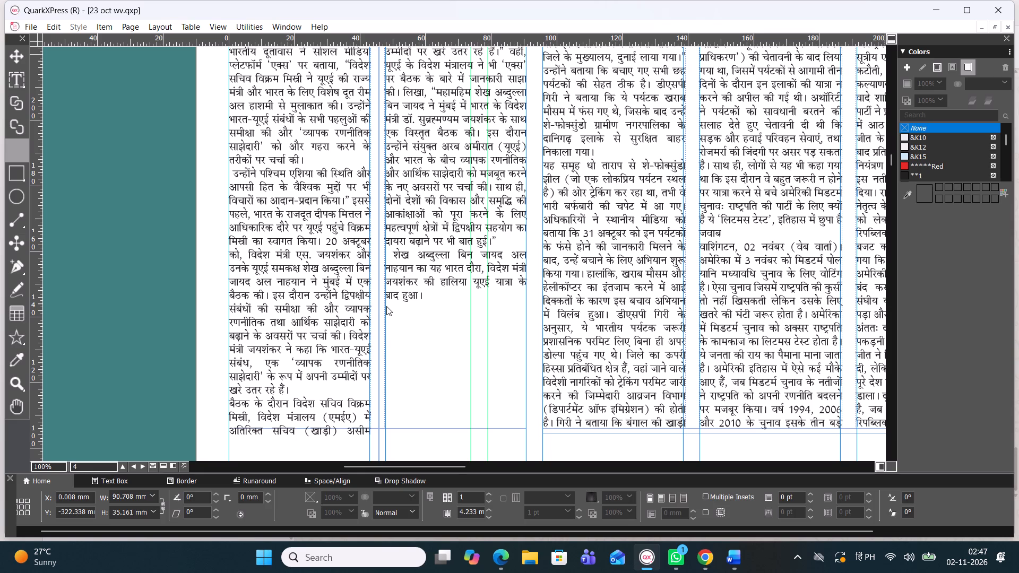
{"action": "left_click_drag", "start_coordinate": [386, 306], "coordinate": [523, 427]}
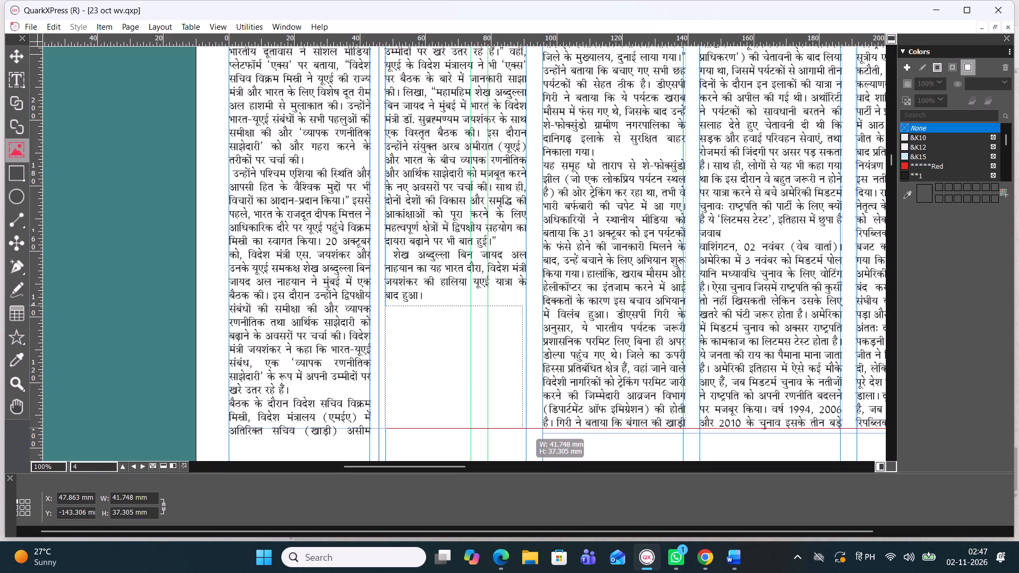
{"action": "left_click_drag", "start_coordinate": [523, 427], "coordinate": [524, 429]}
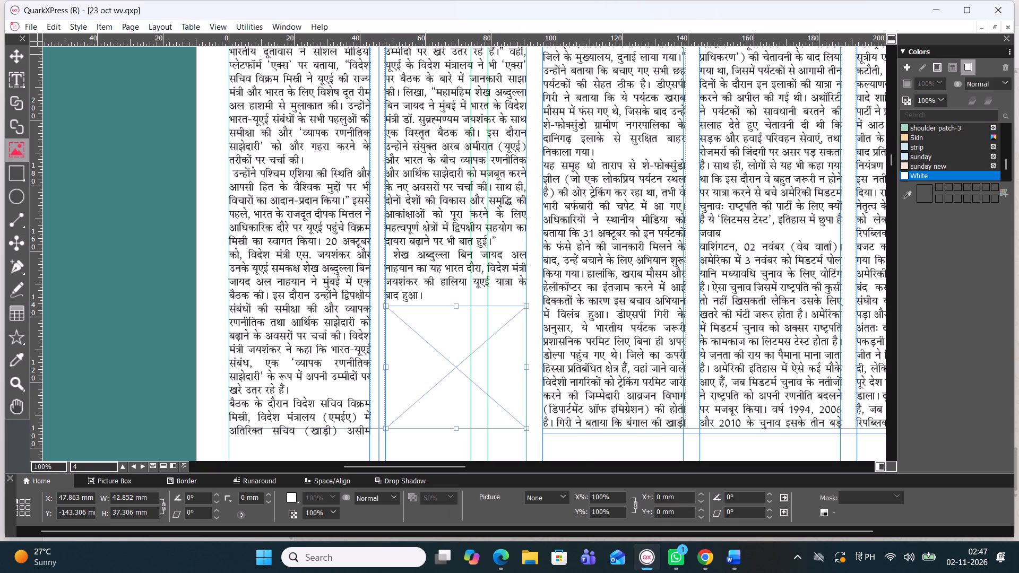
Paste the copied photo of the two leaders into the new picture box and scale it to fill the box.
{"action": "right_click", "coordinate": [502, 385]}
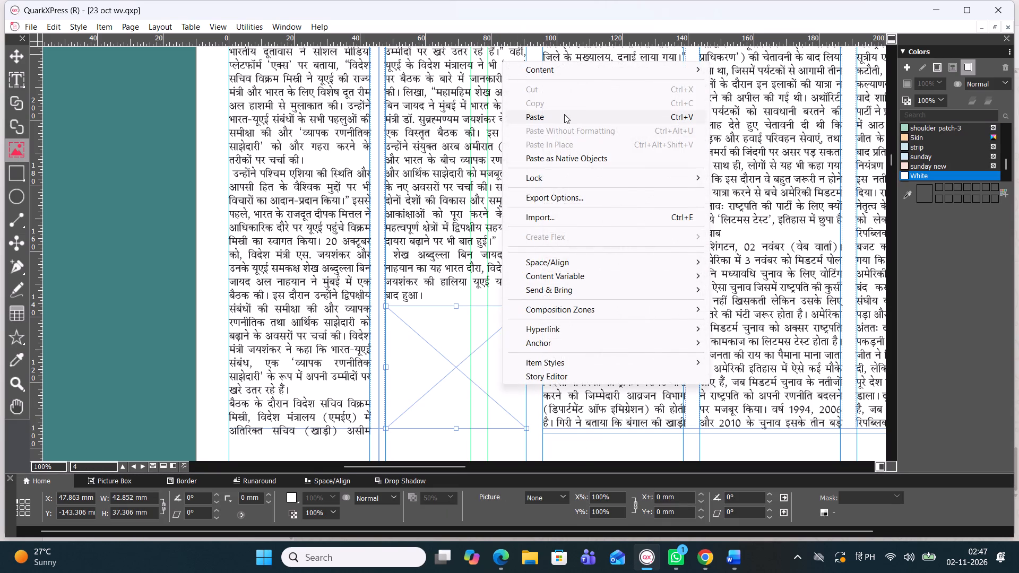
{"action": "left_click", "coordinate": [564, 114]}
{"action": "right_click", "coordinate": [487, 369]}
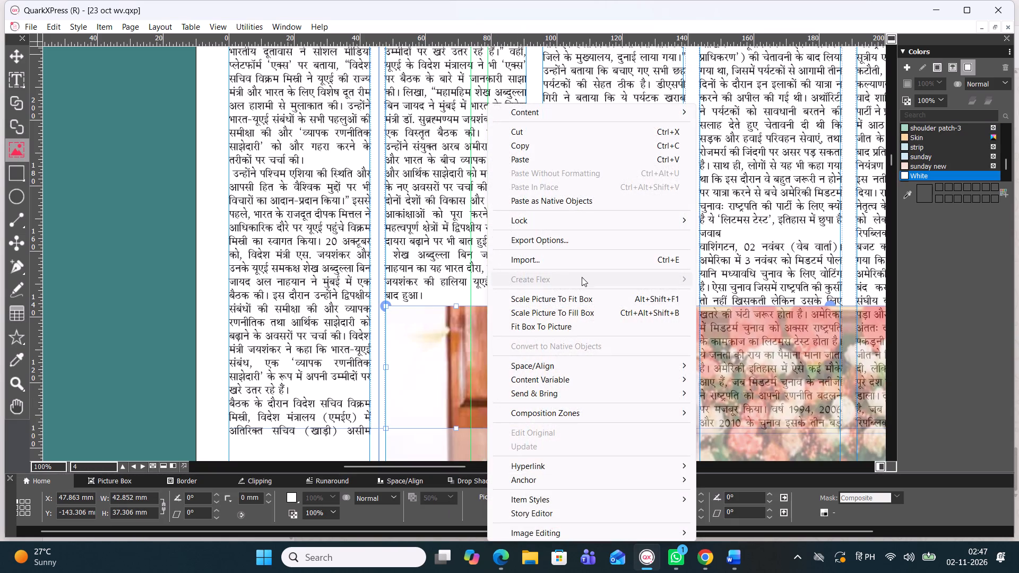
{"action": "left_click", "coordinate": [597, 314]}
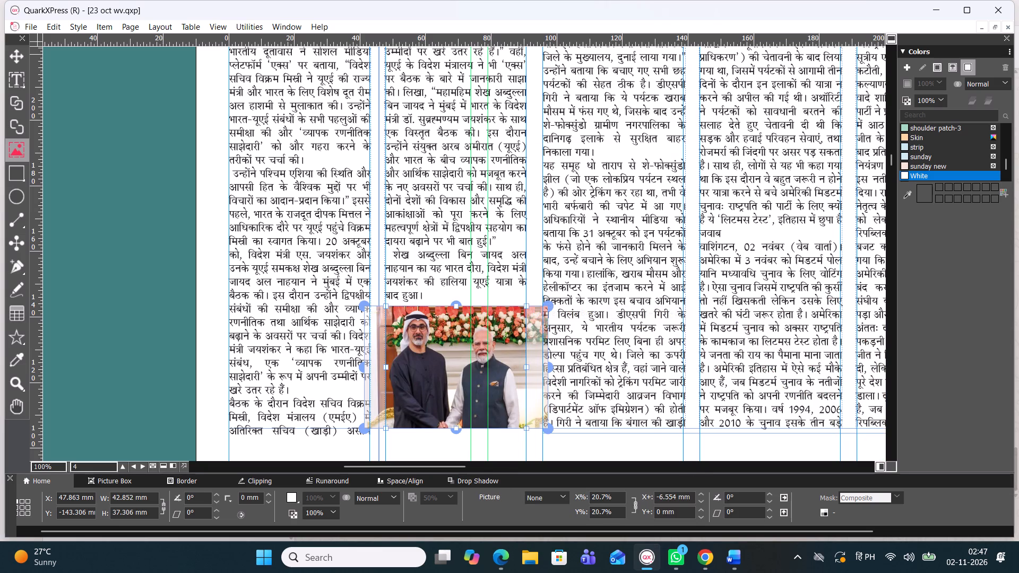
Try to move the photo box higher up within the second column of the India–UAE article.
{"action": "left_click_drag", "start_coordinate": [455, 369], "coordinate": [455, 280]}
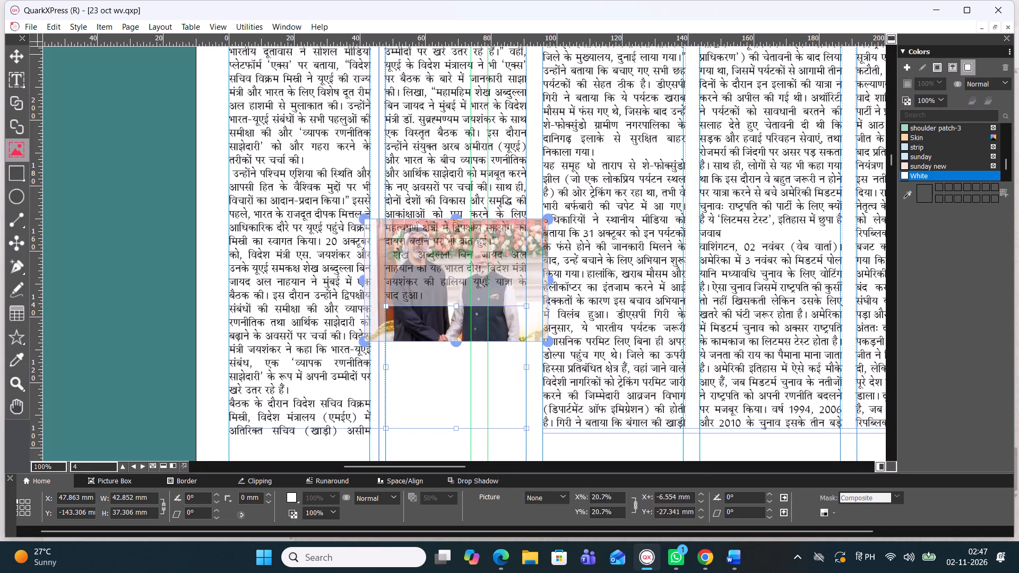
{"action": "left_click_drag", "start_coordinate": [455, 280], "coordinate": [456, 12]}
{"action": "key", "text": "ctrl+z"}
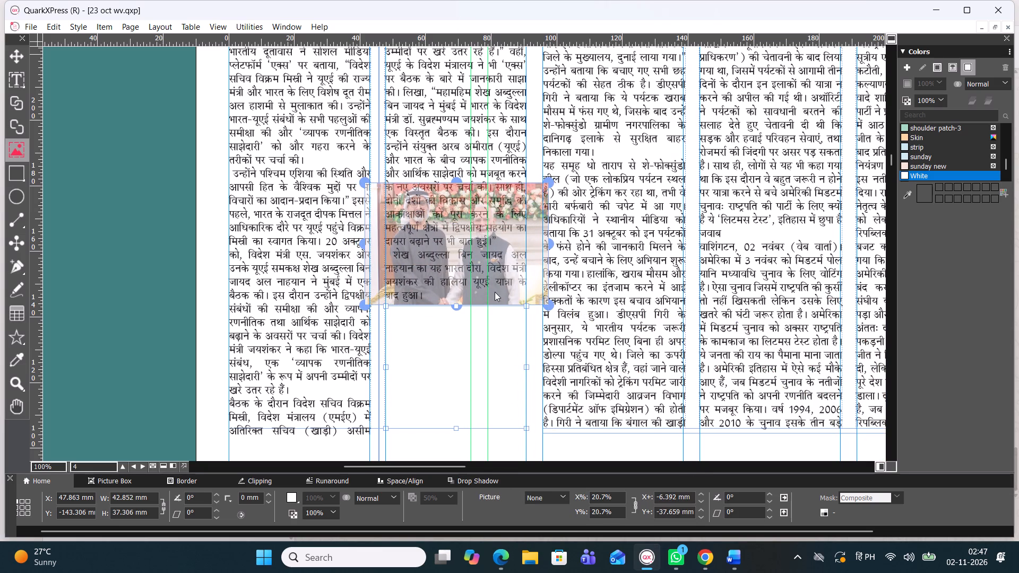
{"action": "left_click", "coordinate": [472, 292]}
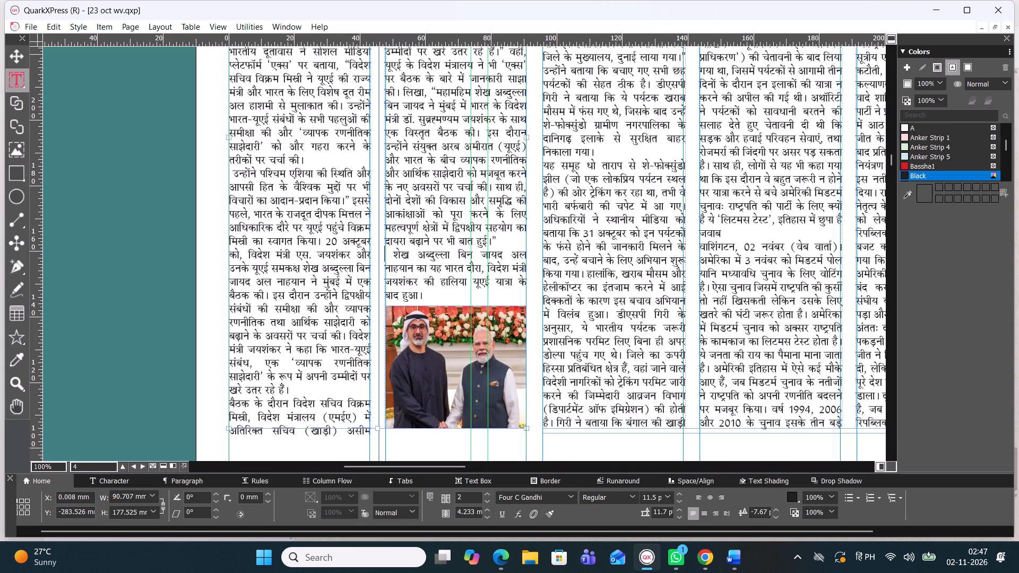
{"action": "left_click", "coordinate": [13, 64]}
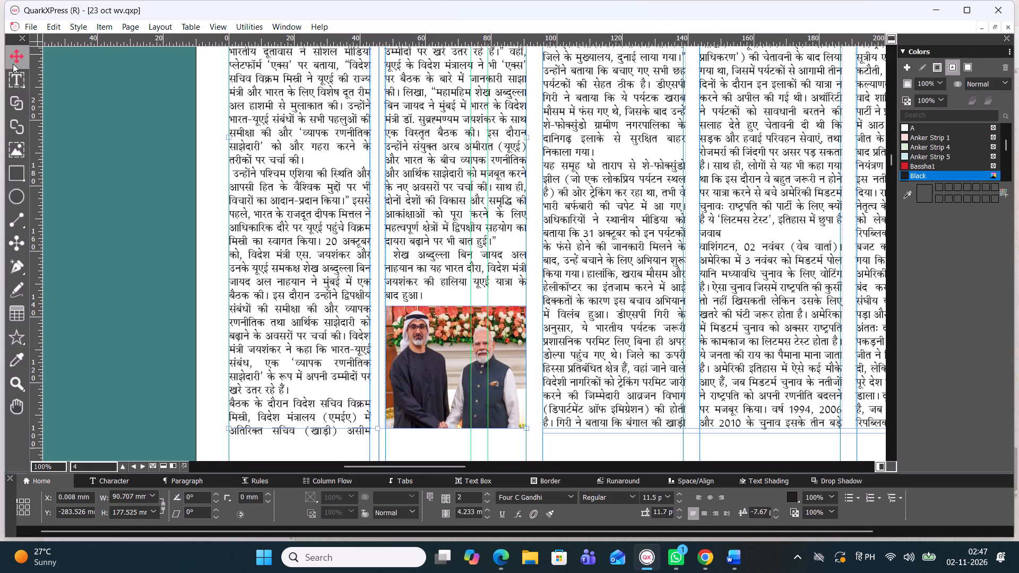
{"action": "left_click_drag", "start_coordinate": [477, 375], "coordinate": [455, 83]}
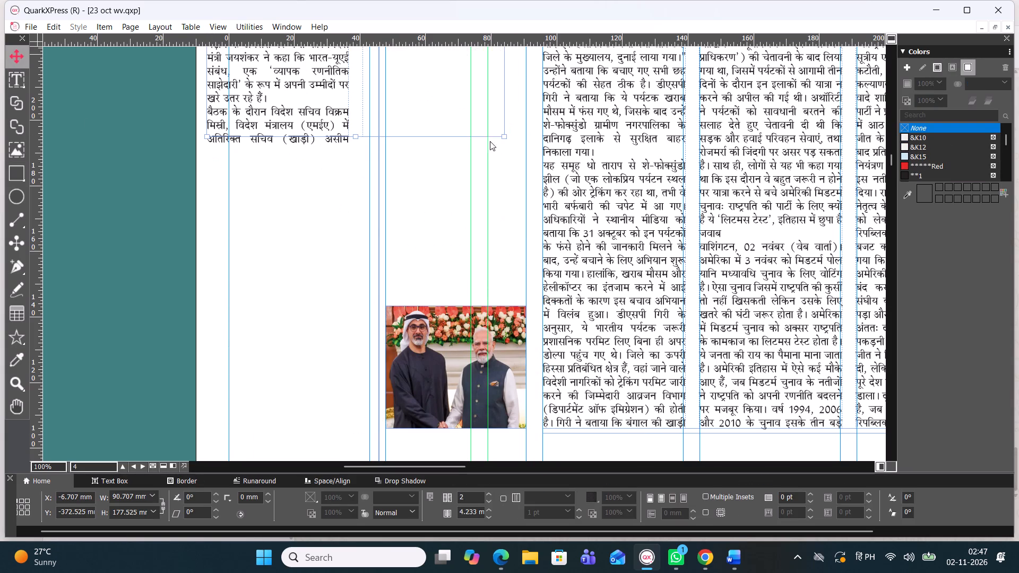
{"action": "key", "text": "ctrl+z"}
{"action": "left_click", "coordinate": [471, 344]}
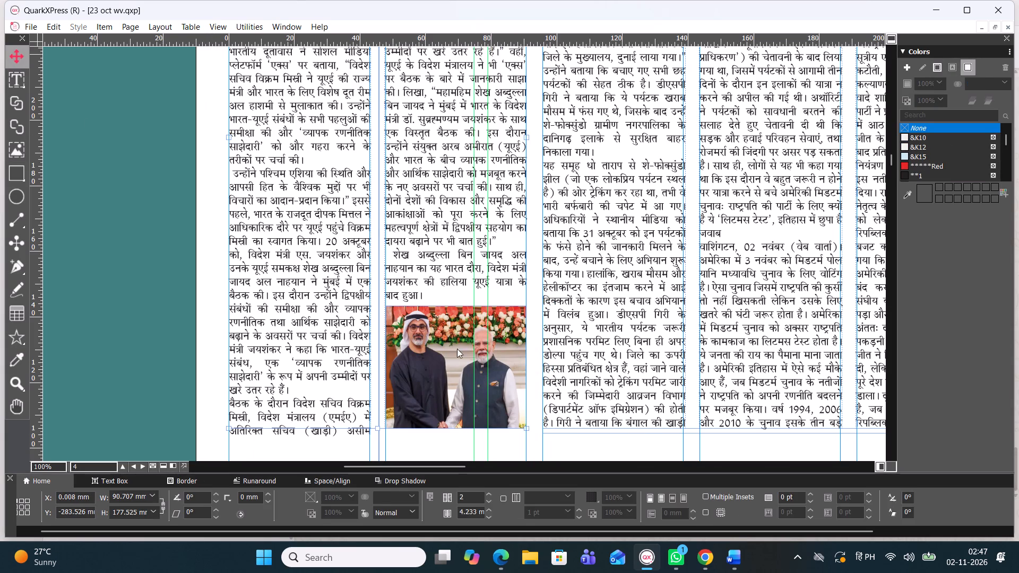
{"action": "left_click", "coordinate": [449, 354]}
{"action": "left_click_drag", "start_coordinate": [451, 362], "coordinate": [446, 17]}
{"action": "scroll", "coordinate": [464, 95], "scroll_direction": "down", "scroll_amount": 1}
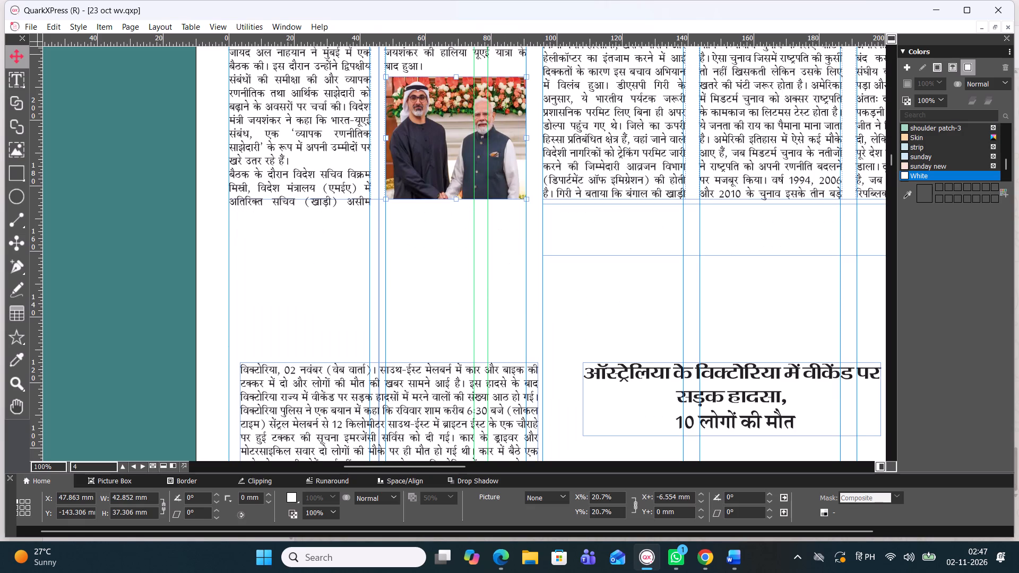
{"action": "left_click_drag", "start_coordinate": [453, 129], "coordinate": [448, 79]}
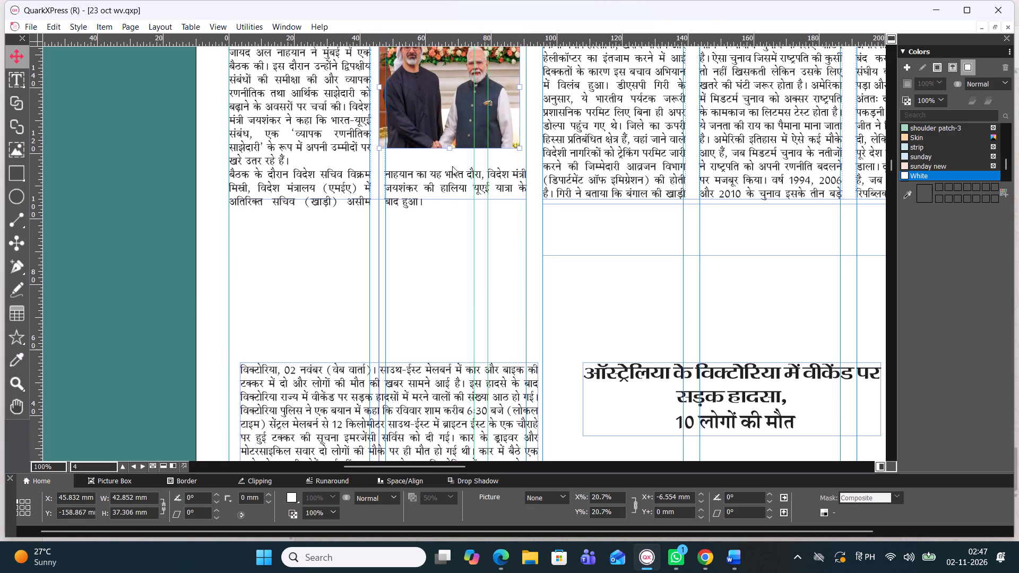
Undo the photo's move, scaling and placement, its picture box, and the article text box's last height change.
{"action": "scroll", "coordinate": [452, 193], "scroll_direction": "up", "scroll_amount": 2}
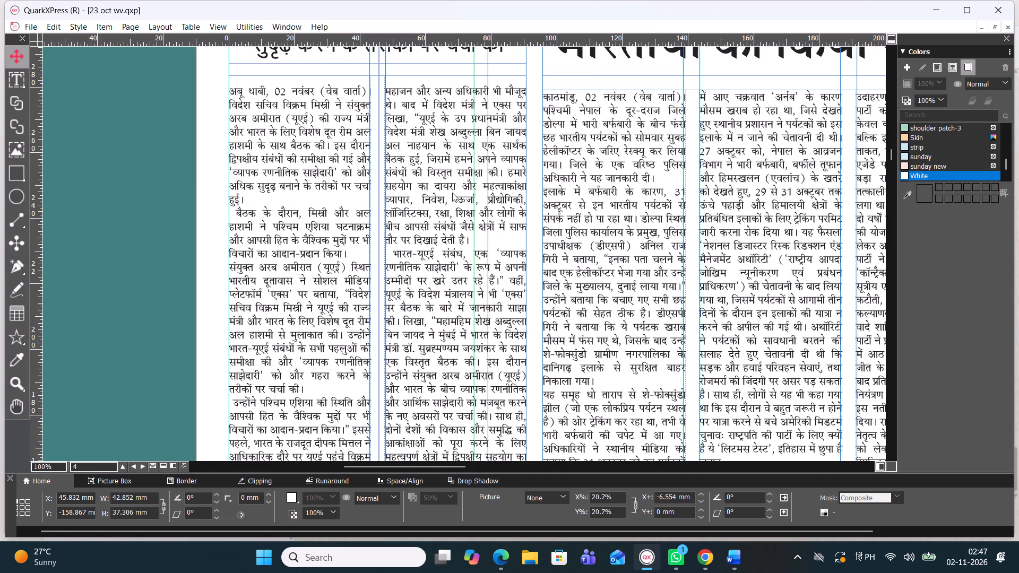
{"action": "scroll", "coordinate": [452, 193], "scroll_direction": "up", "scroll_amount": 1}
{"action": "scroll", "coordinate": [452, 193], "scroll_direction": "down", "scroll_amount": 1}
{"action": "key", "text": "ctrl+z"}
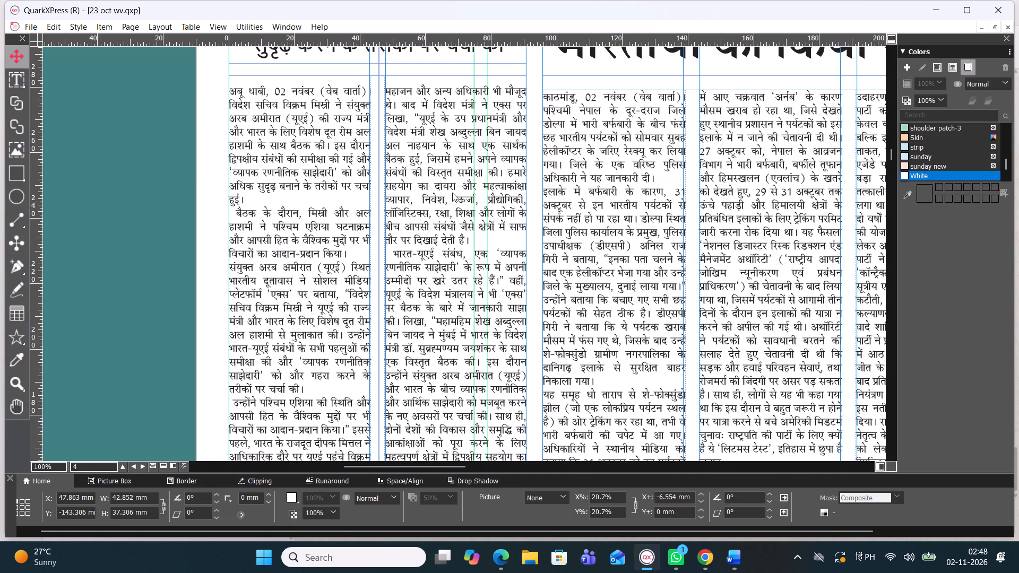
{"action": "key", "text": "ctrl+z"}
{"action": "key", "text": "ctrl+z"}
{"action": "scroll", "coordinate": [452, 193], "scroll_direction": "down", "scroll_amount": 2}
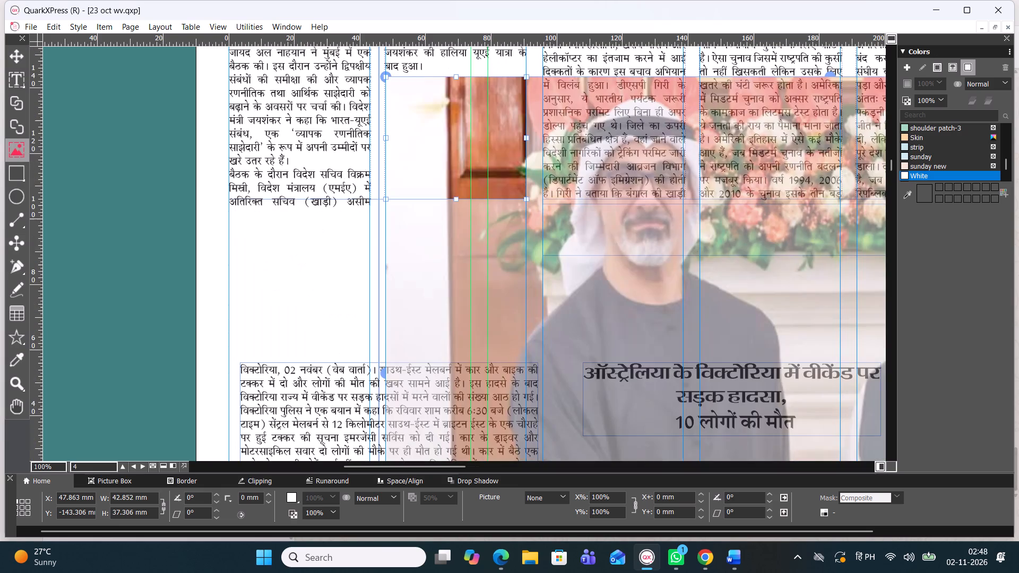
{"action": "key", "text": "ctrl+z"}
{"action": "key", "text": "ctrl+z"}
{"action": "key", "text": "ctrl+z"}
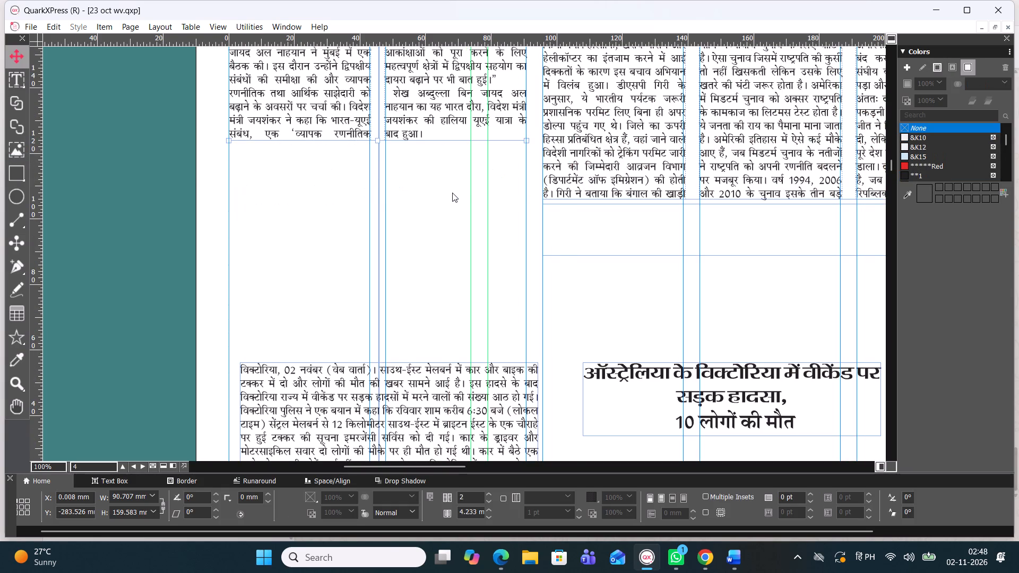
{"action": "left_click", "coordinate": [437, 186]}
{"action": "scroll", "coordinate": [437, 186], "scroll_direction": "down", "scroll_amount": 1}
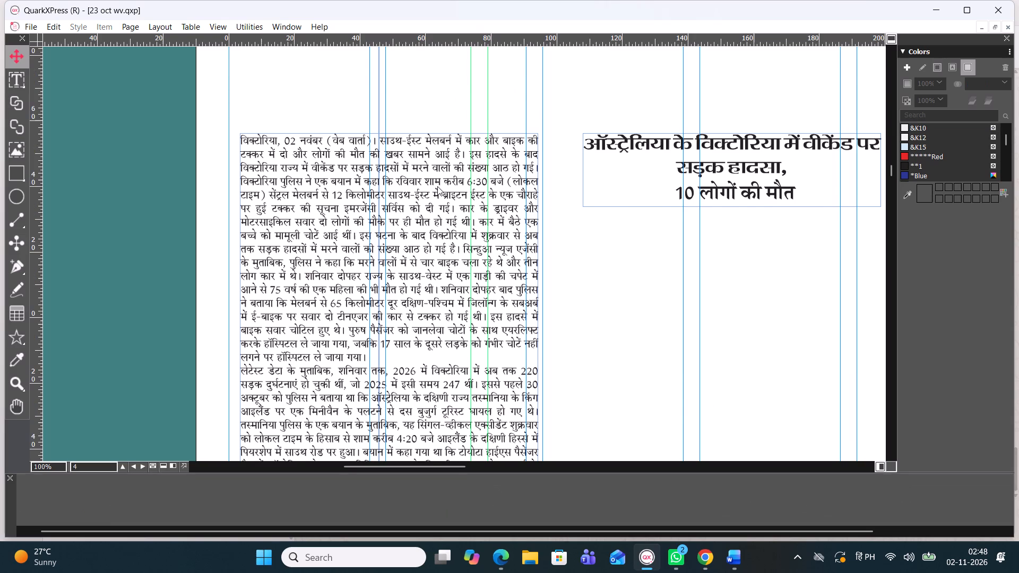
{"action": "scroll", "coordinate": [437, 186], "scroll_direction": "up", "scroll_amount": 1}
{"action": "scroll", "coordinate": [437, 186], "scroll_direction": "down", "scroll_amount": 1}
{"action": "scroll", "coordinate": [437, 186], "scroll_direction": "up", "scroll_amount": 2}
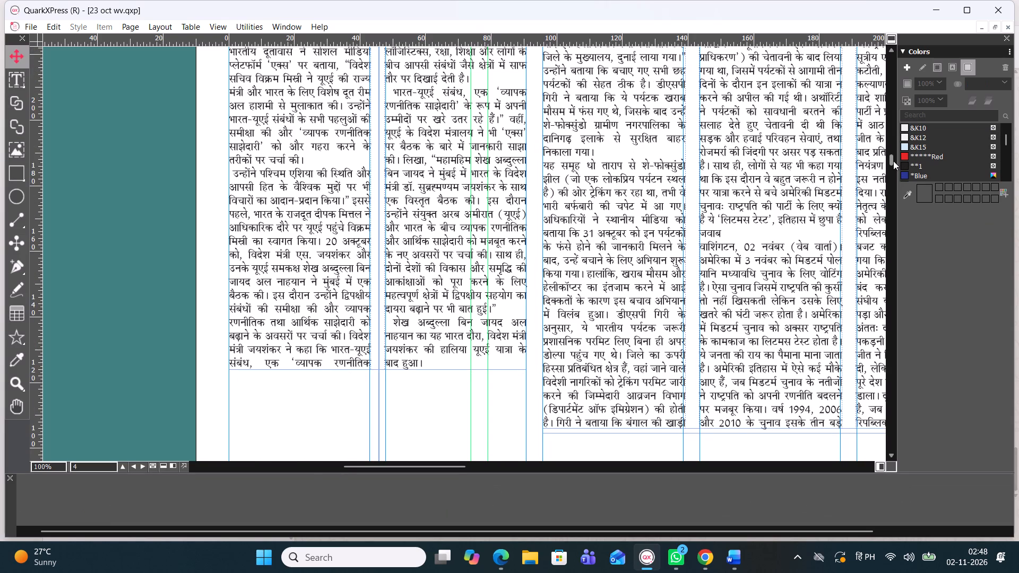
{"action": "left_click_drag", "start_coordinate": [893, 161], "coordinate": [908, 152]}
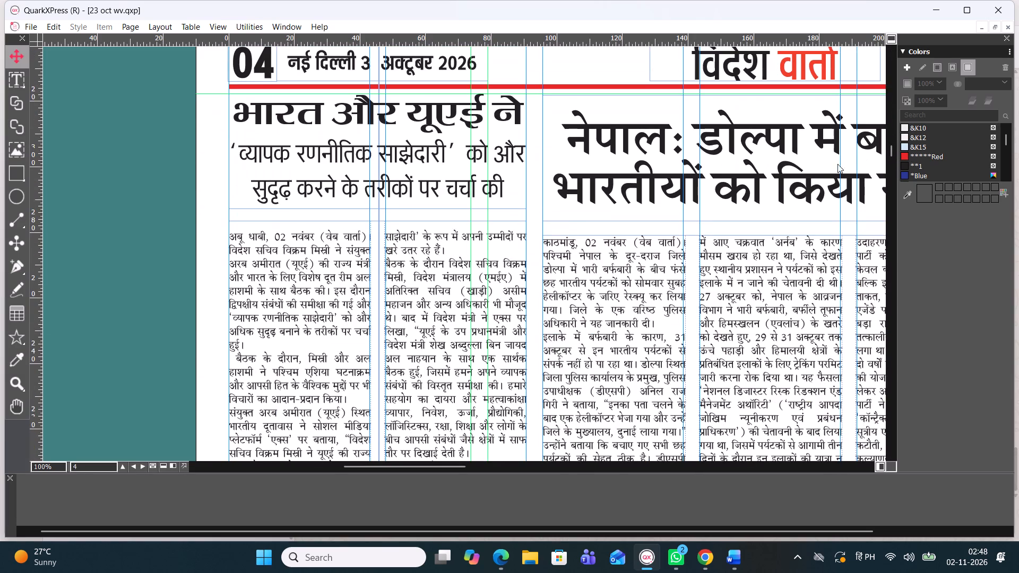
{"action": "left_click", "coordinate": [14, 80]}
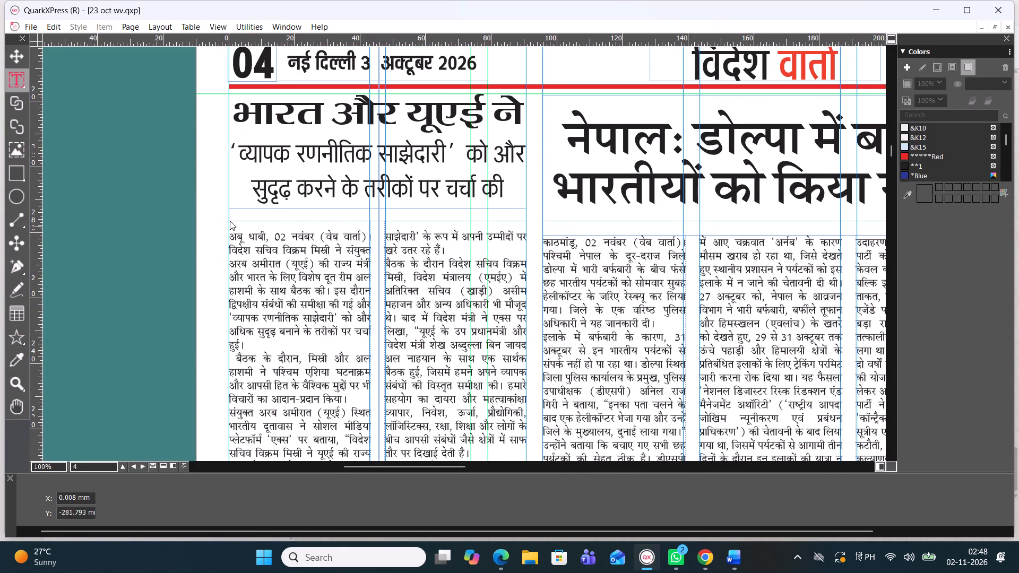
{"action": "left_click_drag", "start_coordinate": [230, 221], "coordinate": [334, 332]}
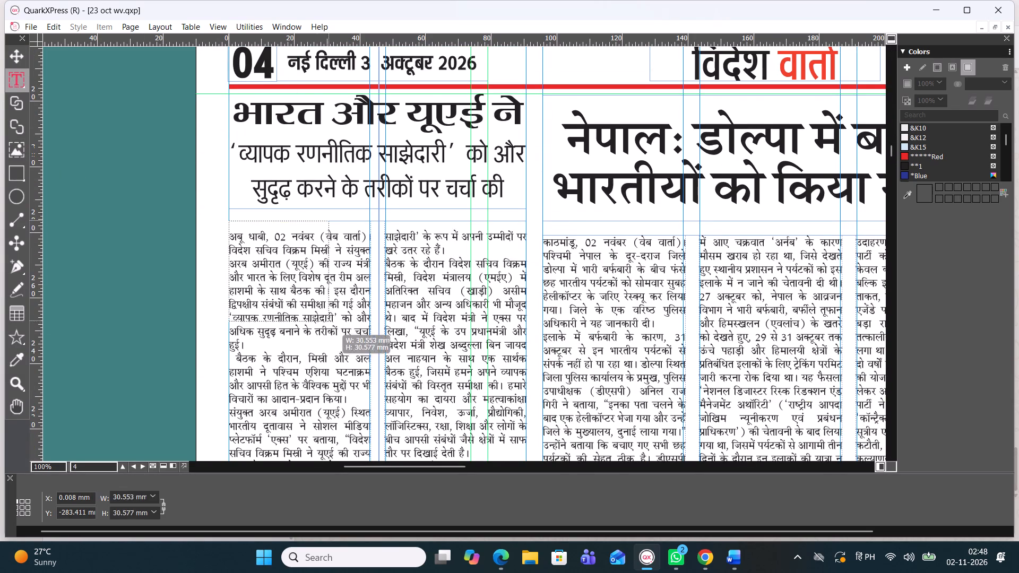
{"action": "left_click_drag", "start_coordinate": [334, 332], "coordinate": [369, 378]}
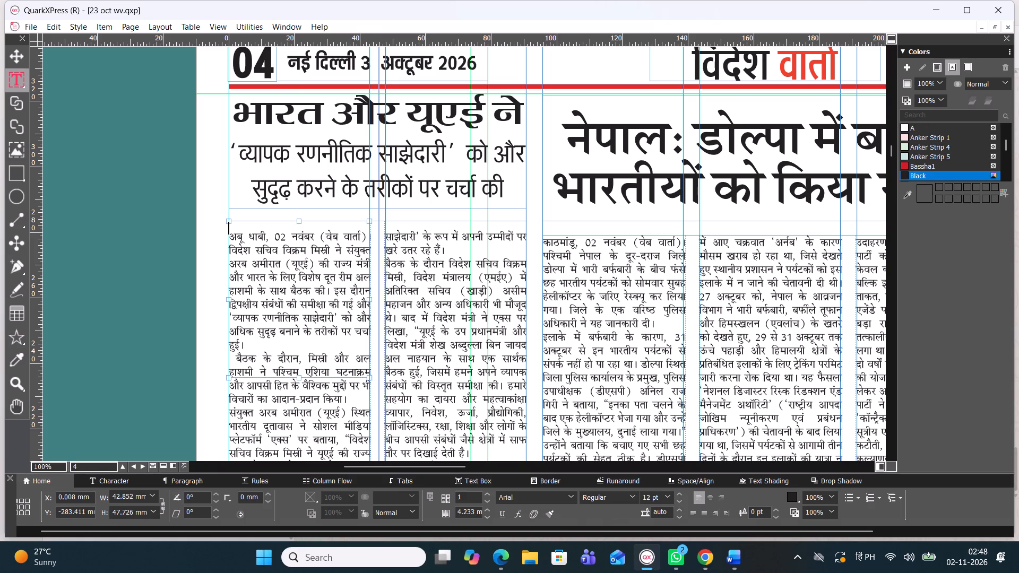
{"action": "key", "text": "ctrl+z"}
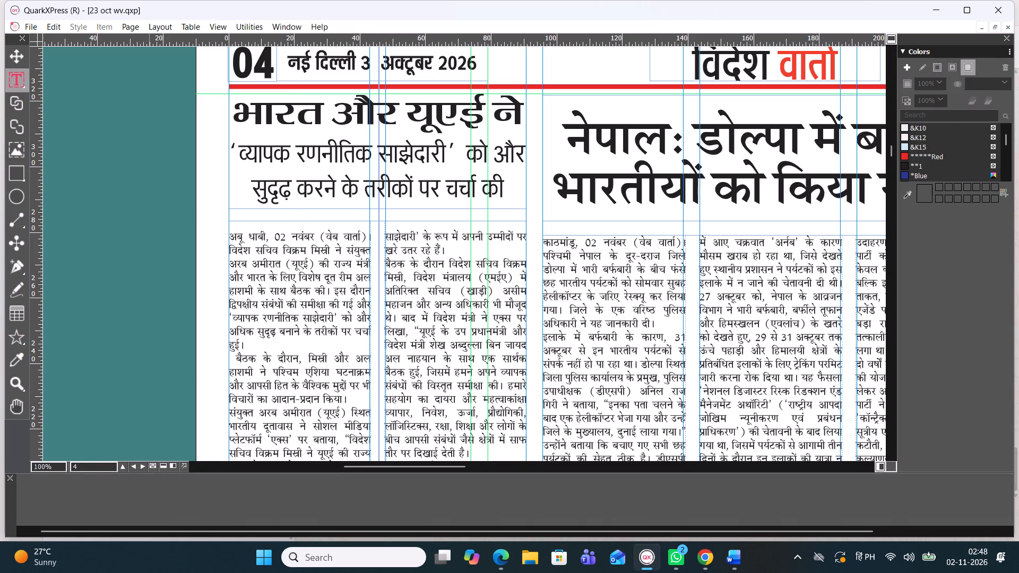
Draw a picture box about 43 × 58 mm at the top of the India–UAE article's first column, under the headline.
{"action": "left_click", "coordinate": [10, 149]}
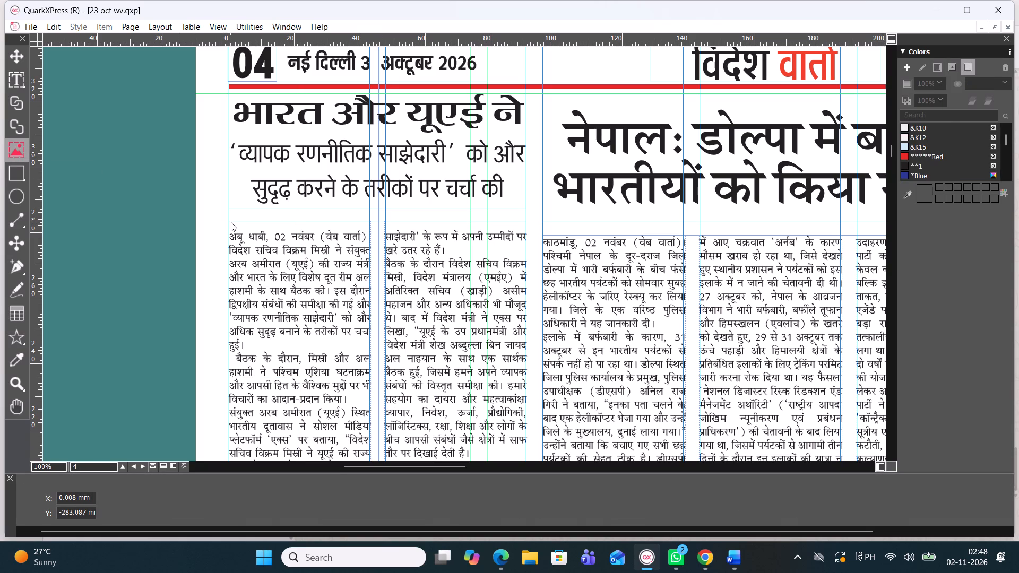
{"action": "left_click_drag", "start_coordinate": [229, 221], "coordinate": [378, 404]}
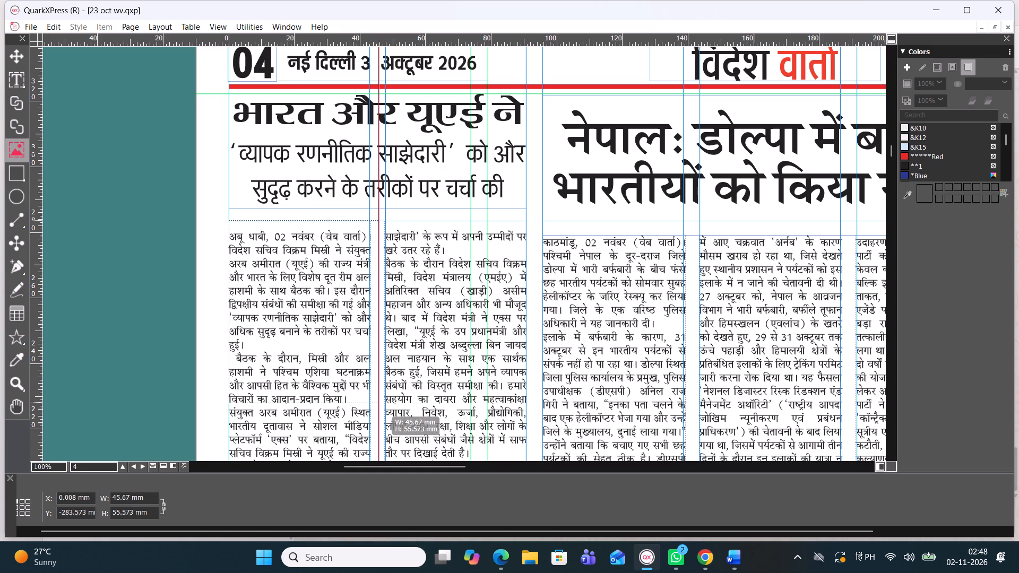
{"action": "left_click_drag", "start_coordinate": [378, 404], "coordinate": [369, 411]}
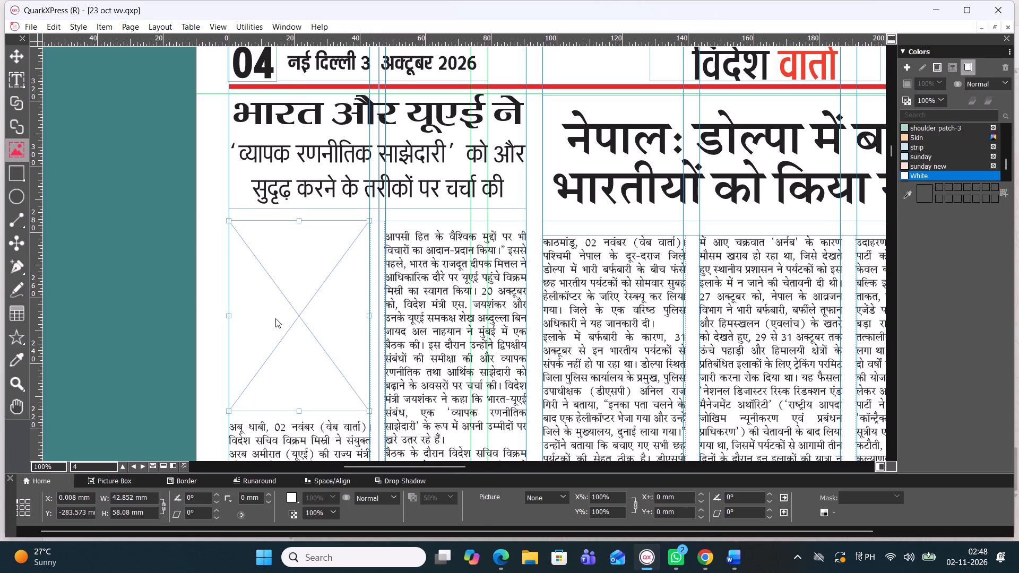
Paste the copied photo of the two leaders into the picture box and scale it to fill the box.
{"action": "right_click", "coordinate": [275, 318]}
{"action": "left_click", "coordinate": [330, 277]}
{"action": "right_click", "coordinate": [322, 274]}
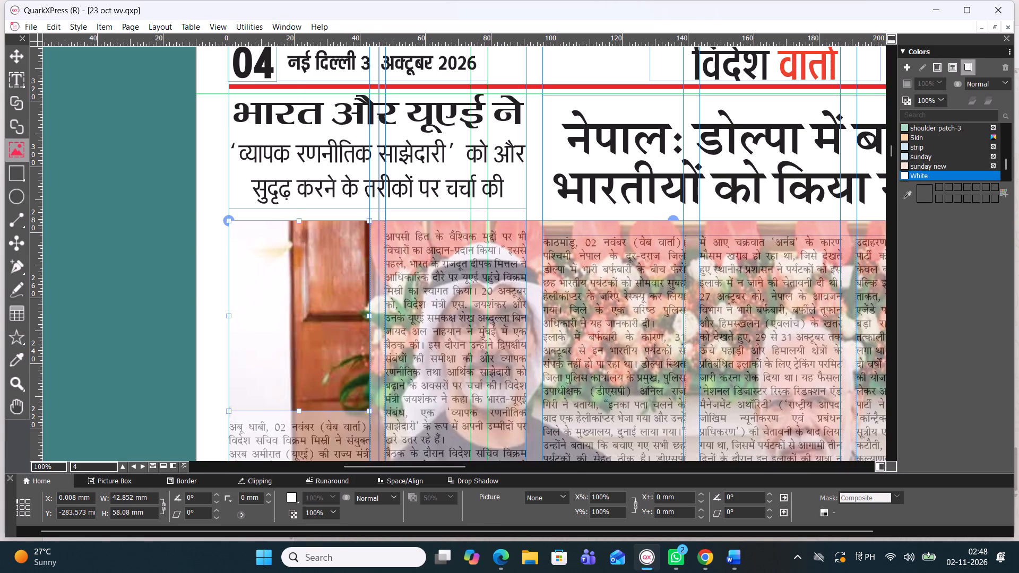
{"action": "left_click", "coordinate": [397, 317]}
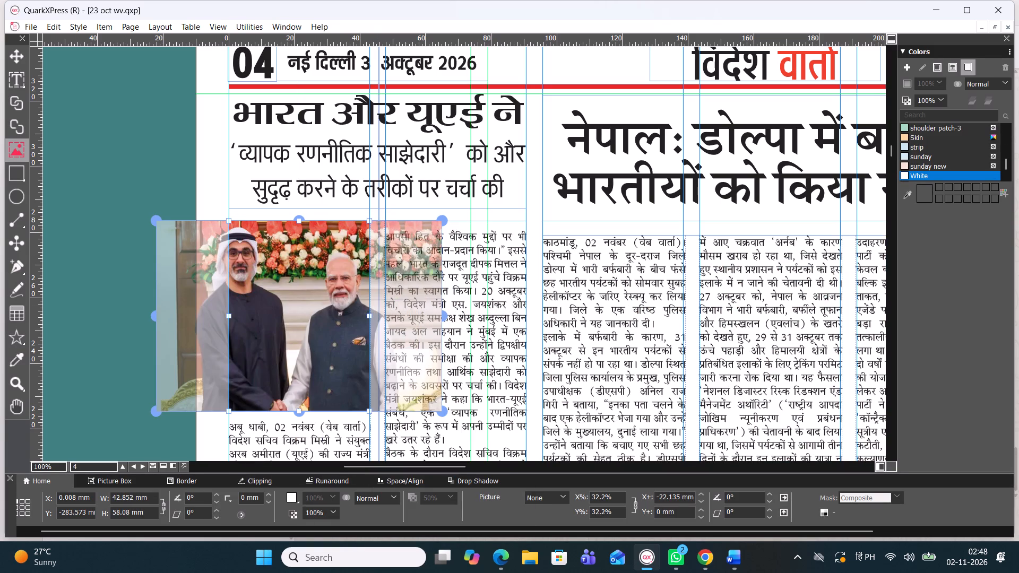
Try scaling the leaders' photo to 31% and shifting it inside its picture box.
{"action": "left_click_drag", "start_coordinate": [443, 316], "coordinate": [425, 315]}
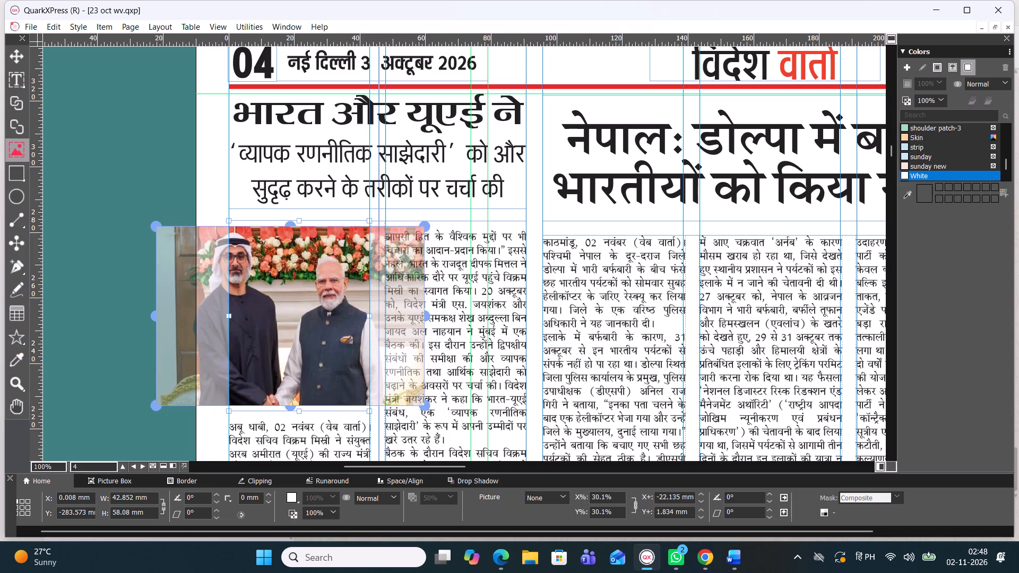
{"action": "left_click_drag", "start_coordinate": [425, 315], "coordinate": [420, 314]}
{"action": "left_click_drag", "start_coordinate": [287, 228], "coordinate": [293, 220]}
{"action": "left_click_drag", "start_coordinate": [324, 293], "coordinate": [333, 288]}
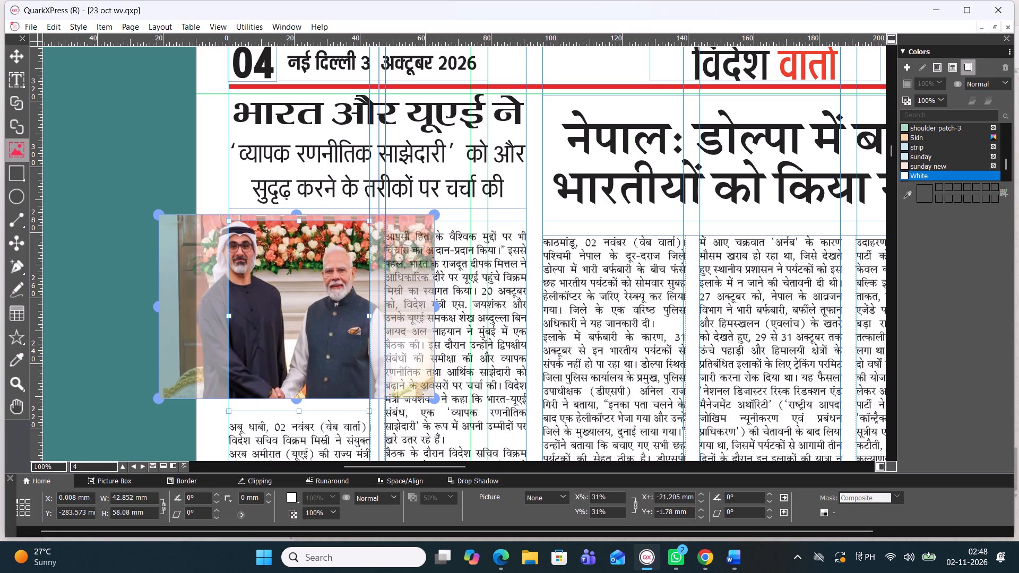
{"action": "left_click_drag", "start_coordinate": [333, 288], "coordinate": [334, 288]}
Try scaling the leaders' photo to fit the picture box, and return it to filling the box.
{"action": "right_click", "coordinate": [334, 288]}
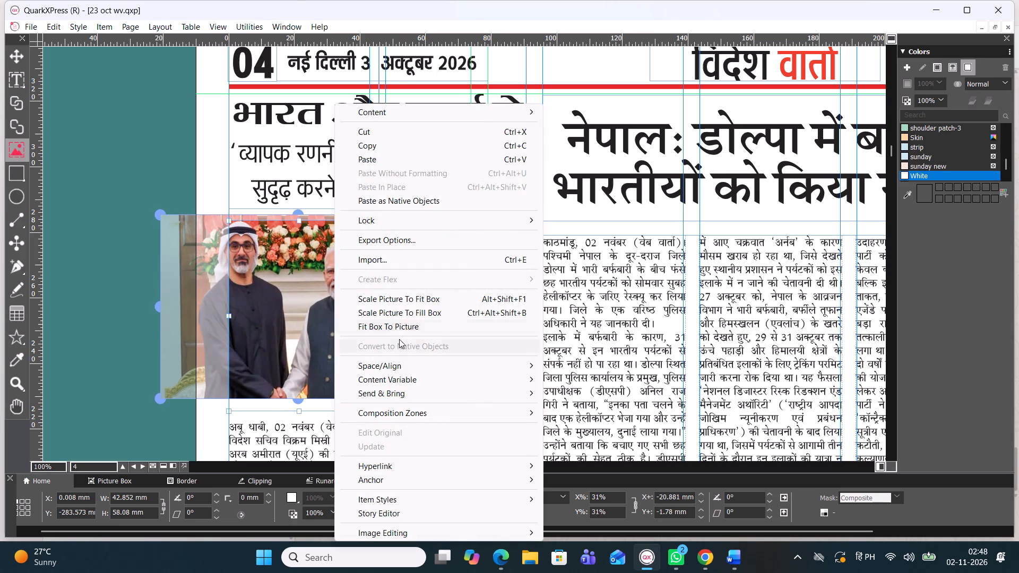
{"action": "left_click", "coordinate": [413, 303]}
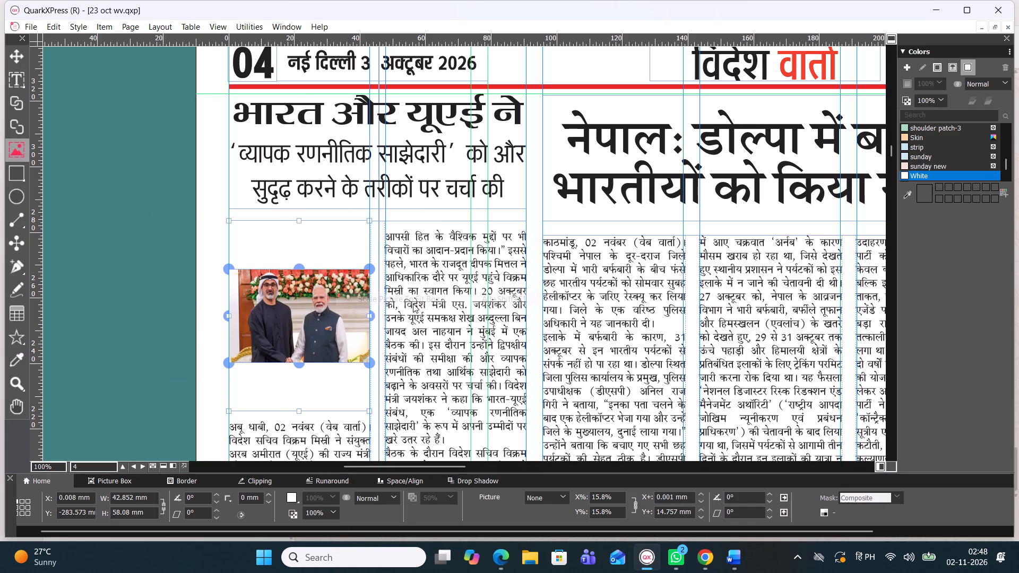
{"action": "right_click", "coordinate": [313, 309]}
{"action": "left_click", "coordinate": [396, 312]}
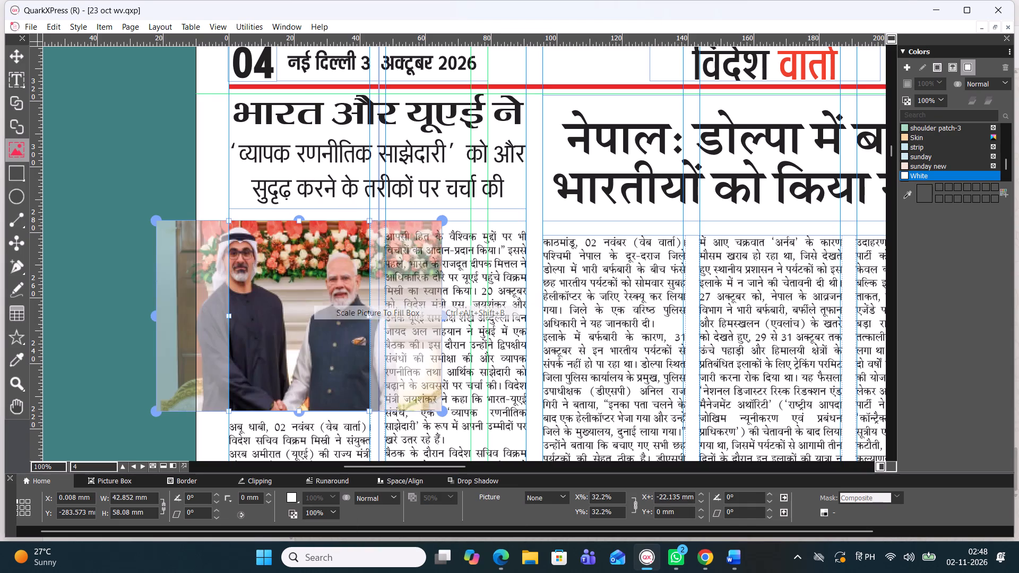
Widen the leaders' picture box to about 46 mm and shift the photo slightly within it.
{"action": "left_click_drag", "start_coordinate": [372, 317], "coordinate": [364, 314]}
{"action": "left_click_drag", "start_coordinate": [362, 318], "coordinate": [364, 318]}
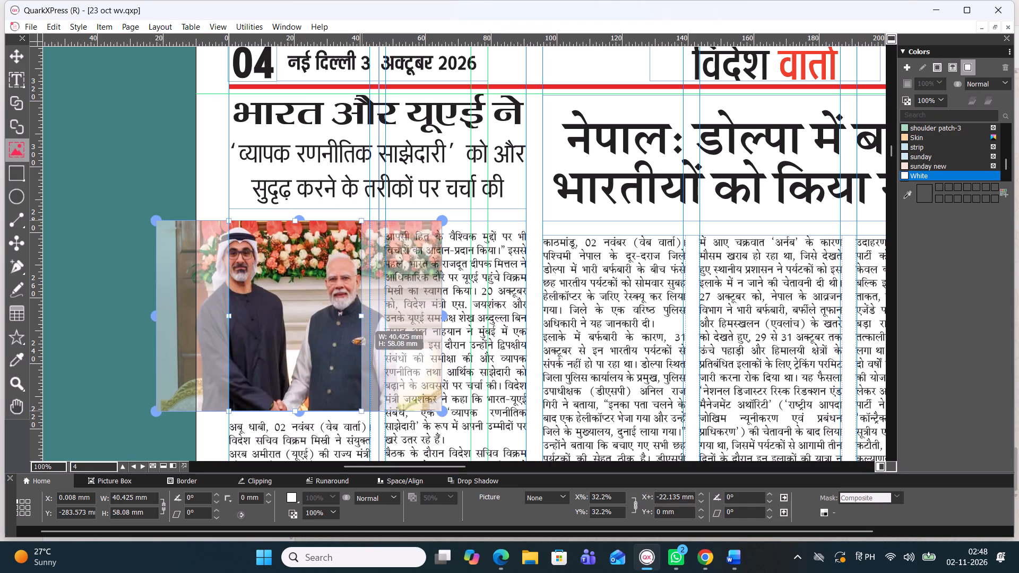
{"action": "left_click_drag", "start_coordinate": [364, 318], "coordinate": [372, 319]}
{"action": "left_click_drag", "start_coordinate": [225, 315], "coordinate": [189, 307]}
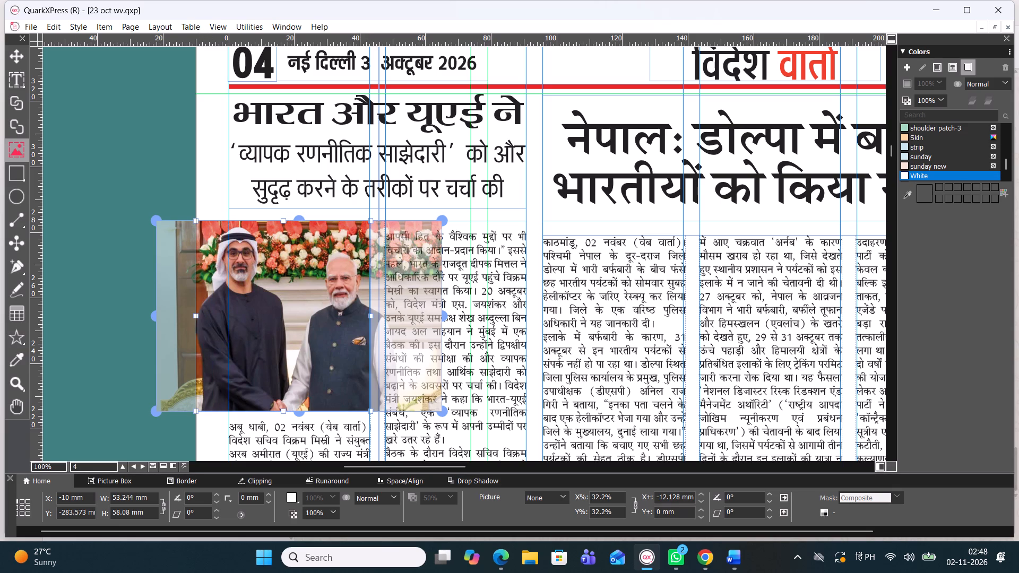
{"action": "left_click_drag", "start_coordinate": [197, 316], "coordinate": [229, 303]}
{"action": "left_click_drag", "start_coordinate": [370, 317], "coordinate": [383, 313]}
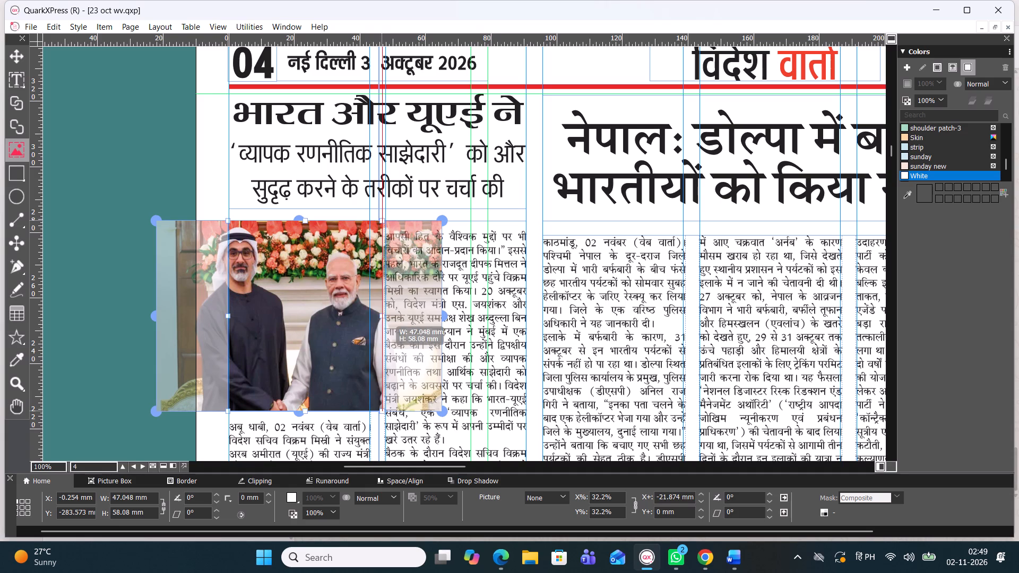
{"action": "left_click_drag", "start_coordinate": [383, 313], "coordinate": [379, 311]}
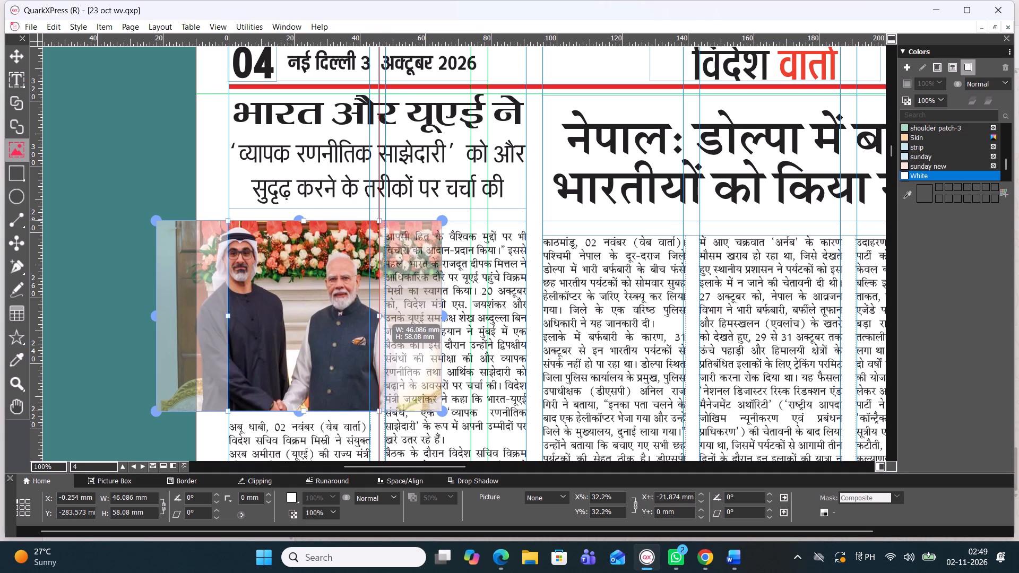
{"action": "left_click_drag", "start_coordinate": [280, 328], "coordinate": [287, 325]}
{"action": "left_click", "coordinate": [160, 192]}
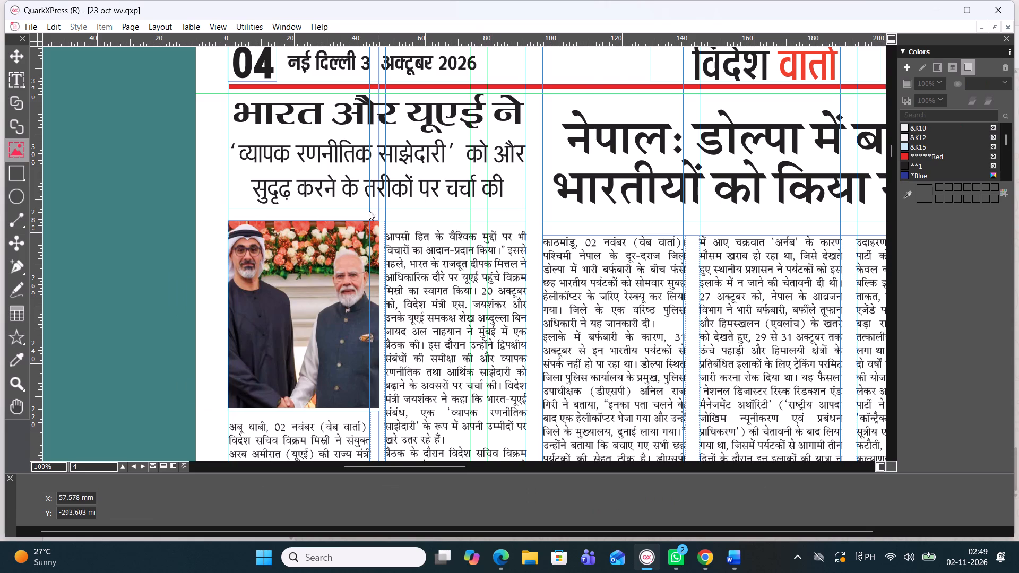
Enlarge the photo slightly from its lower edge to cover the bottom of the picture box.
{"action": "scroll", "coordinate": [372, 229], "scroll_direction": "down", "scroll_amount": 1}
{"action": "scroll", "coordinate": [372, 229], "scroll_direction": "up", "scroll_amount": 1}
{"action": "scroll", "coordinate": [372, 229], "scroll_direction": "down", "scroll_amount": 1}
{"action": "left_click", "coordinate": [318, 171]}
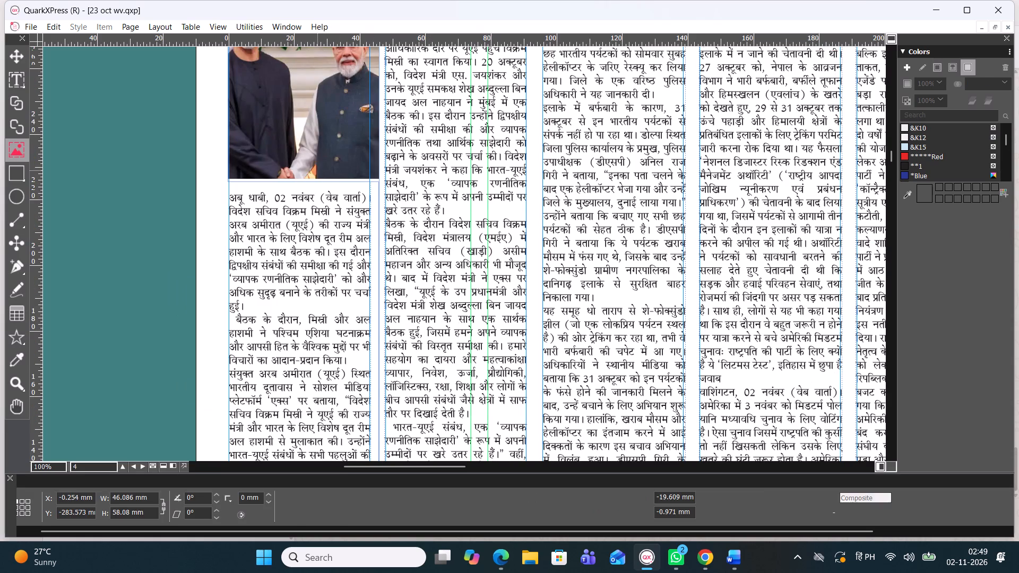
{"action": "left_click_drag", "start_coordinate": [305, 179], "coordinate": [305, 185]}
{"action": "left_click", "coordinate": [197, 230]}
Extend the India–UAE article's text box downward to a height of about 186 mm.
{"action": "scroll", "coordinate": [261, 224], "scroll_direction": "down", "scroll_amount": 1}
{"action": "left_click", "coordinate": [364, 280]}
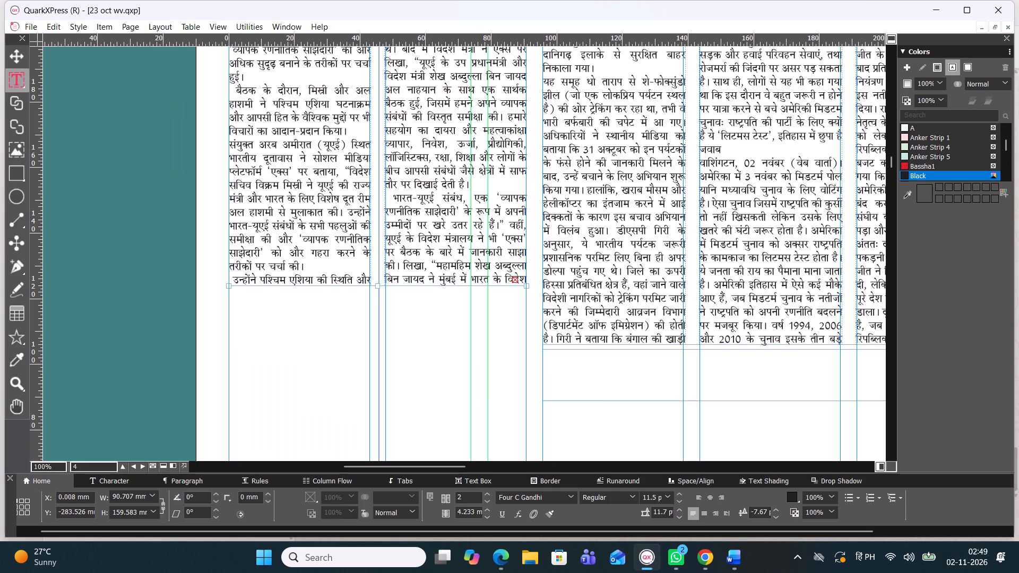
{"action": "left_click_drag", "start_coordinate": [378, 286], "coordinate": [385, 318]}
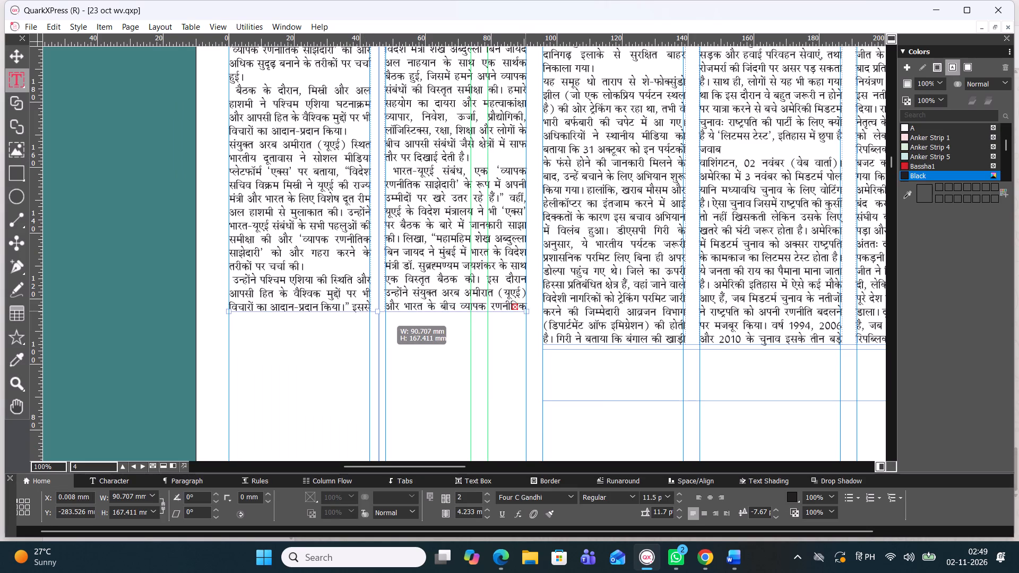
{"action": "left_click_drag", "start_coordinate": [385, 318], "coordinate": [392, 343]}
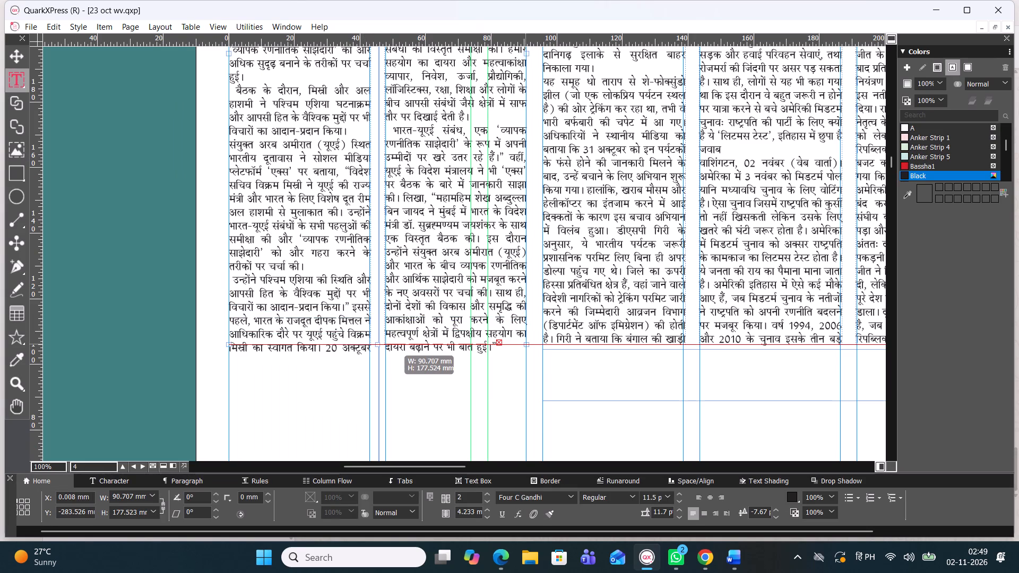
{"action": "left_click_drag", "start_coordinate": [392, 343], "coordinate": [395, 354]}
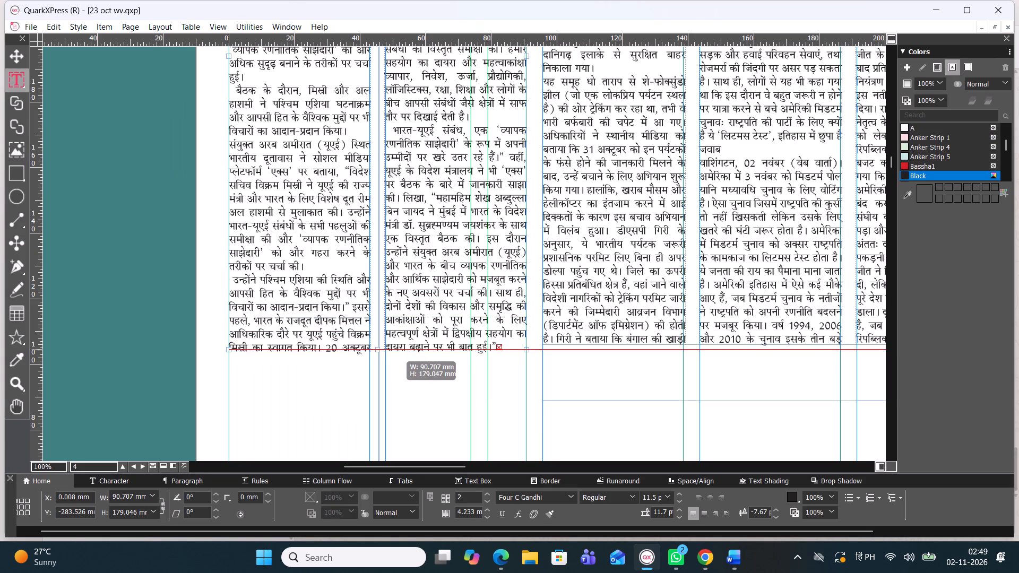
{"action": "left_click_drag", "start_coordinate": [395, 354], "coordinate": [399, 373]}
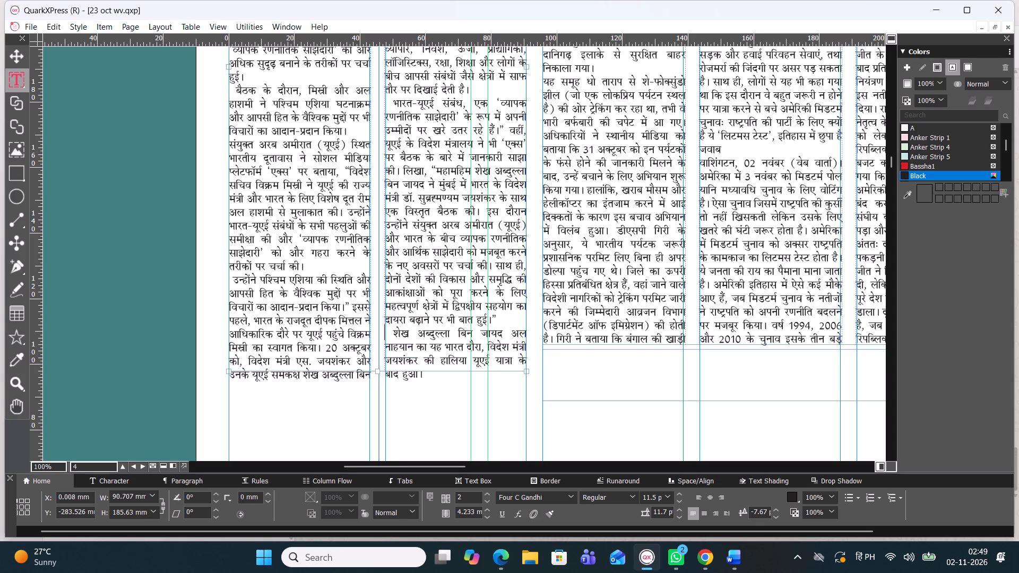
Join the first-column paragraph beginning "उन्होंने पश्चिम एशिया" to the preceding paragraph, separated by a space.
{"action": "left_click", "coordinate": [234, 281]}
{"action": "key", "text": "BackSpace"}
{"action": "key", "text": "BackSpace"}
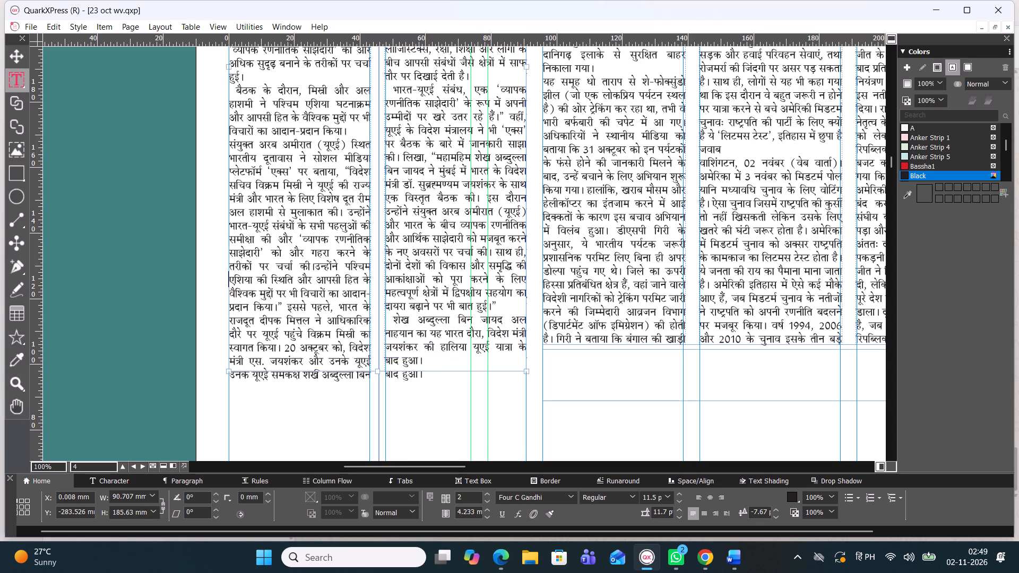
{"action": "key", "text": "space"}
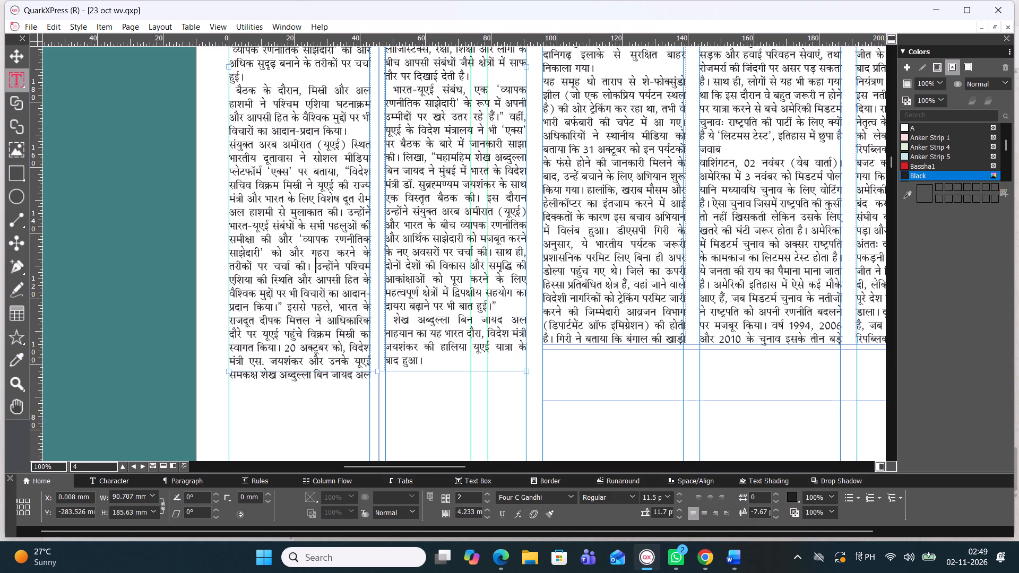
Remove the leading spaces from the India–UAE article paragraphs beginning "बैठक के दौरान, मिस्री" and "भारत-यूएई संबंध".
{"action": "left_click", "coordinate": [230, 90]}
{"action": "key", "text": "BackSpace"}
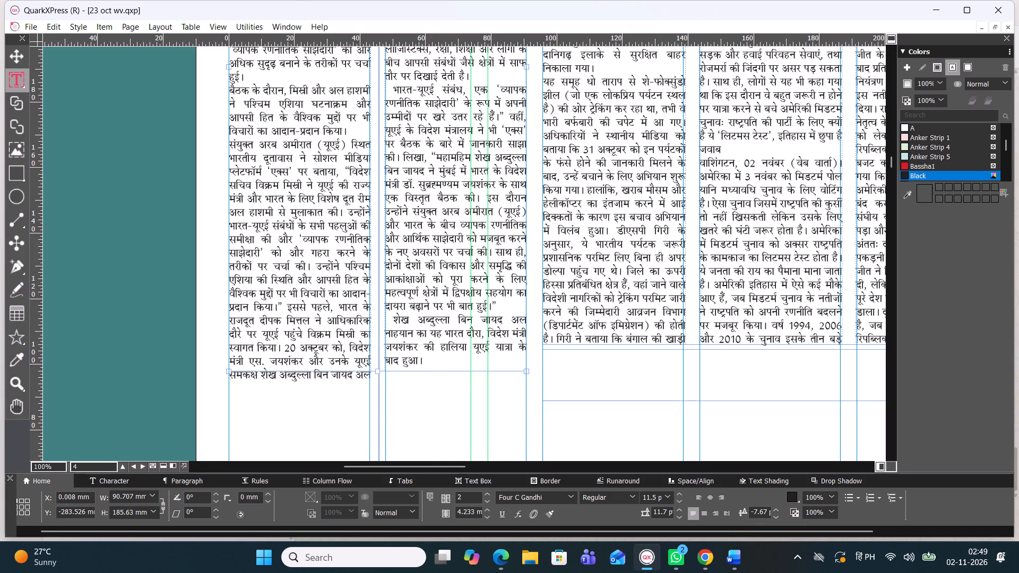
{"action": "scroll", "coordinate": [266, 86], "scroll_direction": "down", "scroll_amount": 1}
{"action": "scroll", "coordinate": [368, 153], "scroll_direction": "down", "scroll_amount": 2}
{"action": "scroll", "coordinate": [368, 153], "scroll_direction": "up", "scroll_amount": 1}
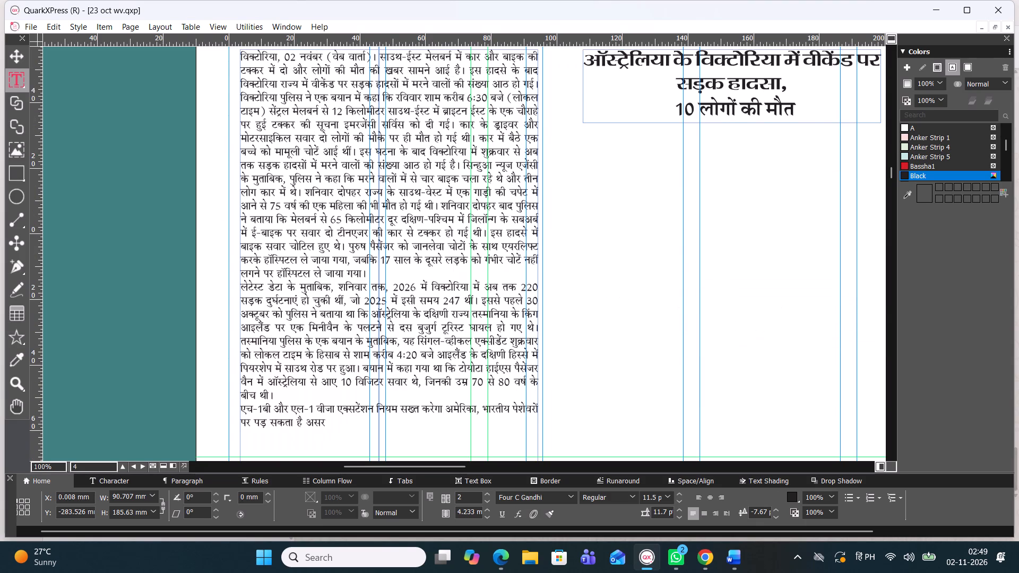
{"action": "scroll", "coordinate": [368, 153], "scroll_direction": "up", "scroll_amount": 3}
{"action": "scroll", "coordinate": [368, 153], "scroll_direction": "down", "scroll_amount": 1}
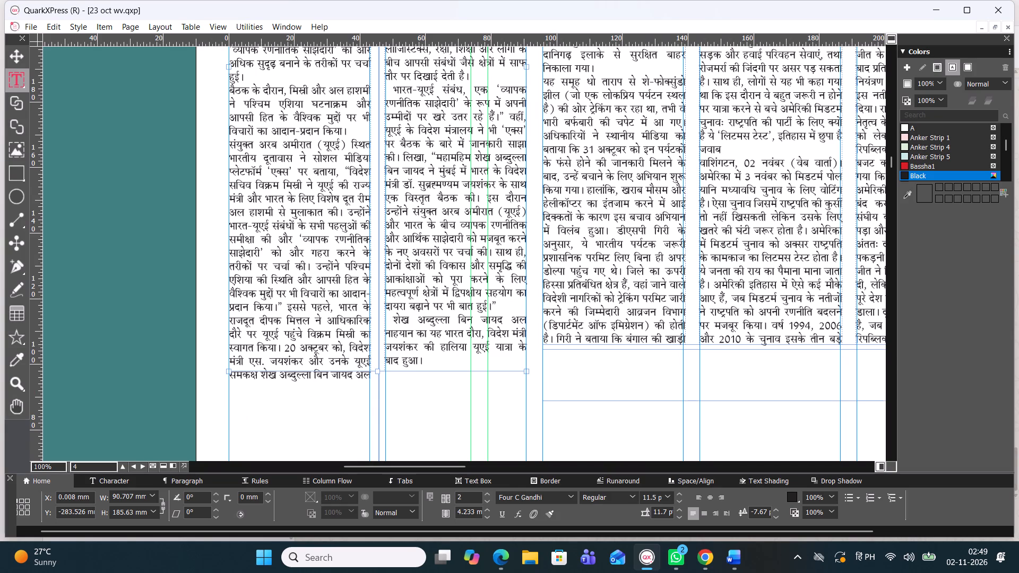
{"action": "left_click", "coordinate": [394, 89]}
{"action": "key", "text": "BackSpace"}
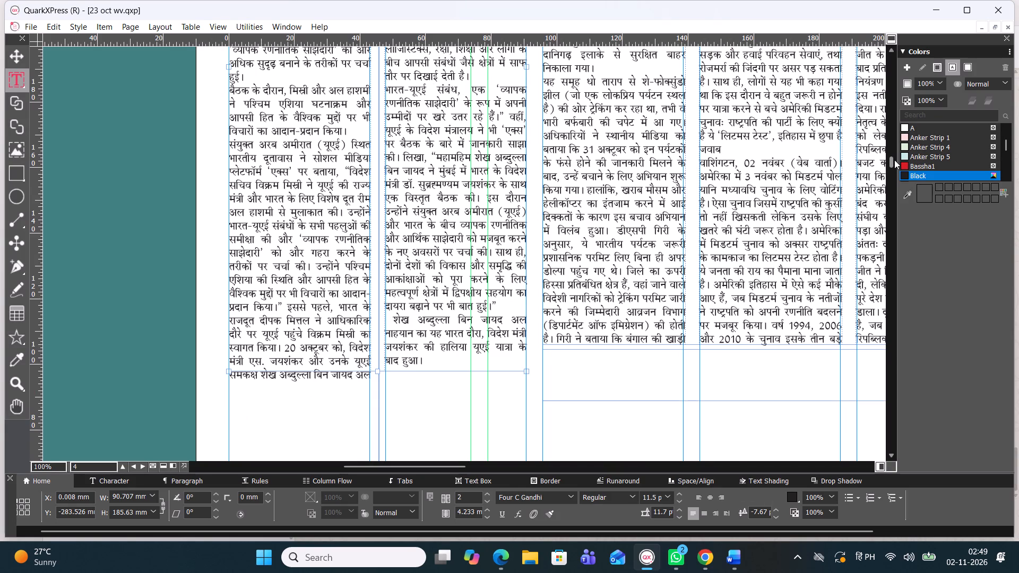
Delete the India–UAE article's closing paragraph about Sheikh Abdullah's India visit, beginning "शेख अब्दुल्ला बिन जायद".
{"action": "left_click_drag", "start_coordinate": [894, 160], "coordinate": [892, 152]}
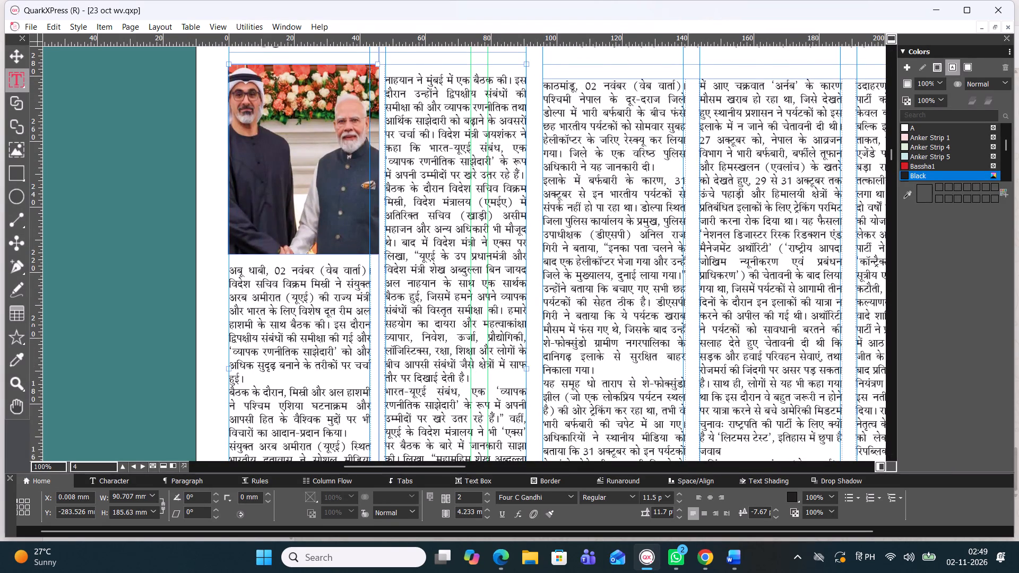
{"action": "scroll", "coordinate": [414, 368], "scroll_direction": "down", "scroll_amount": 2}
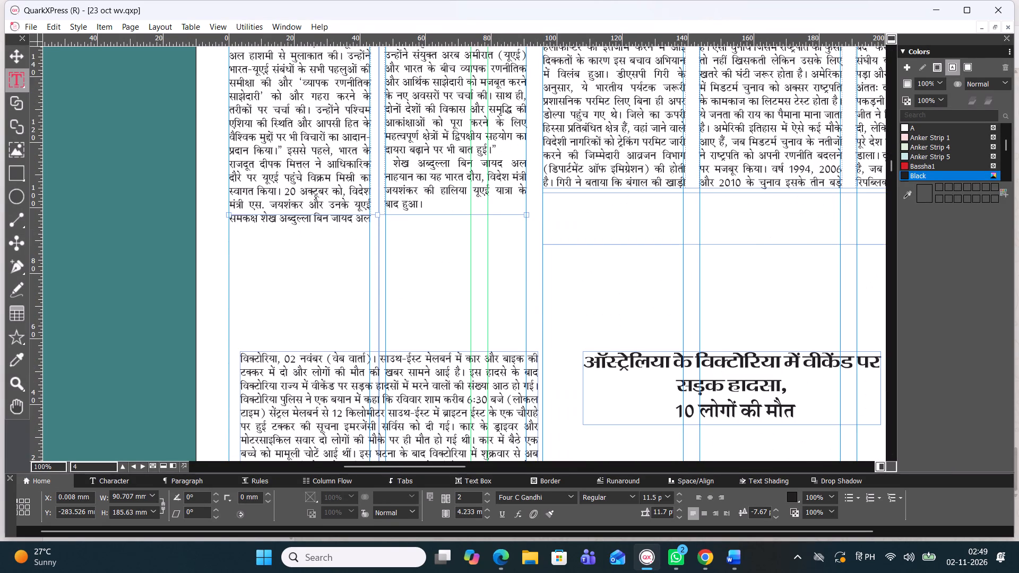
{"action": "left_click_drag", "start_coordinate": [381, 214], "coordinate": [382, 204]}
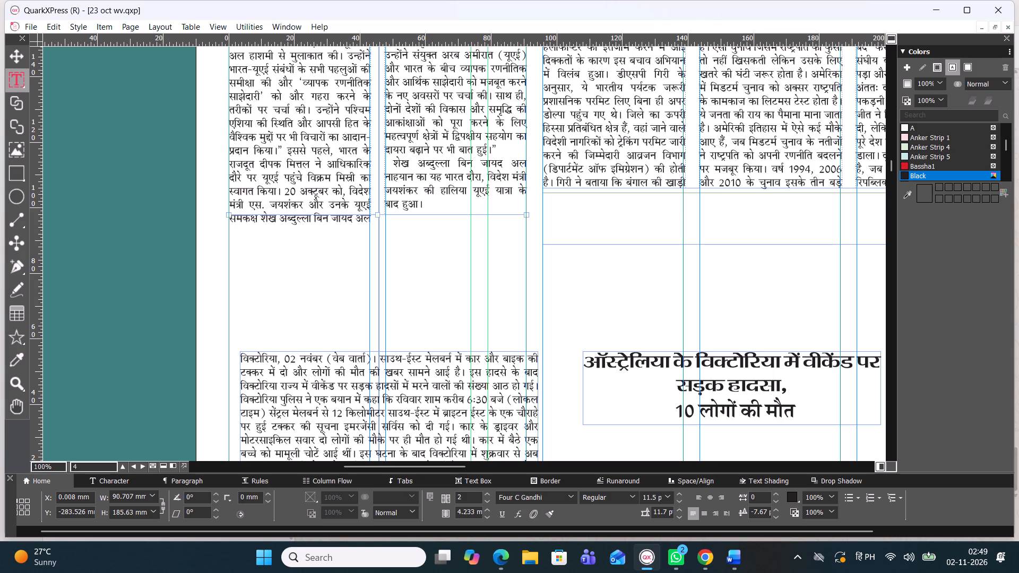
{"action": "left_click_drag", "start_coordinate": [431, 206], "coordinate": [403, 164]}
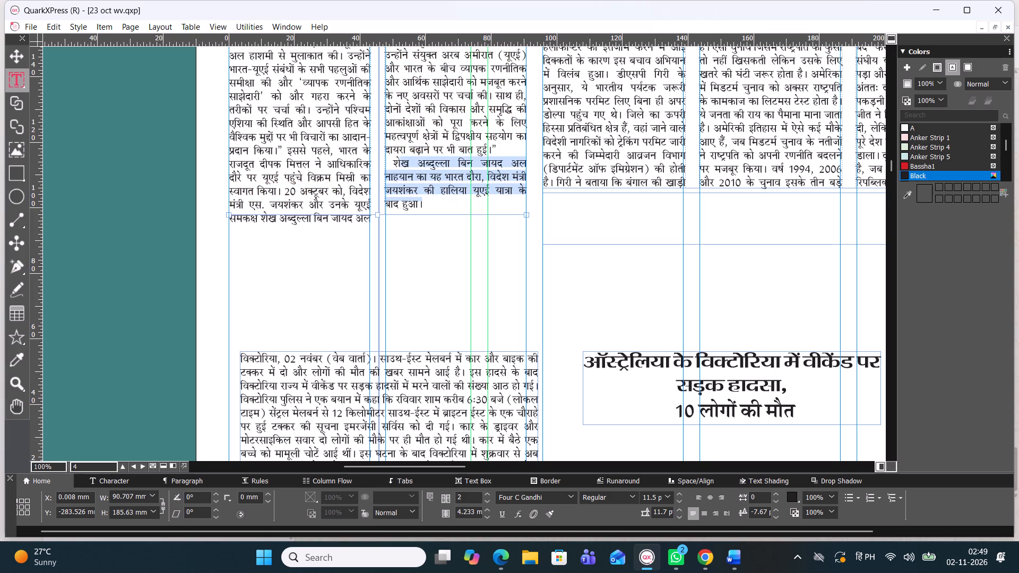
{"action": "left_click_drag", "start_coordinate": [403, 164], "coordinate": [383, 158]}
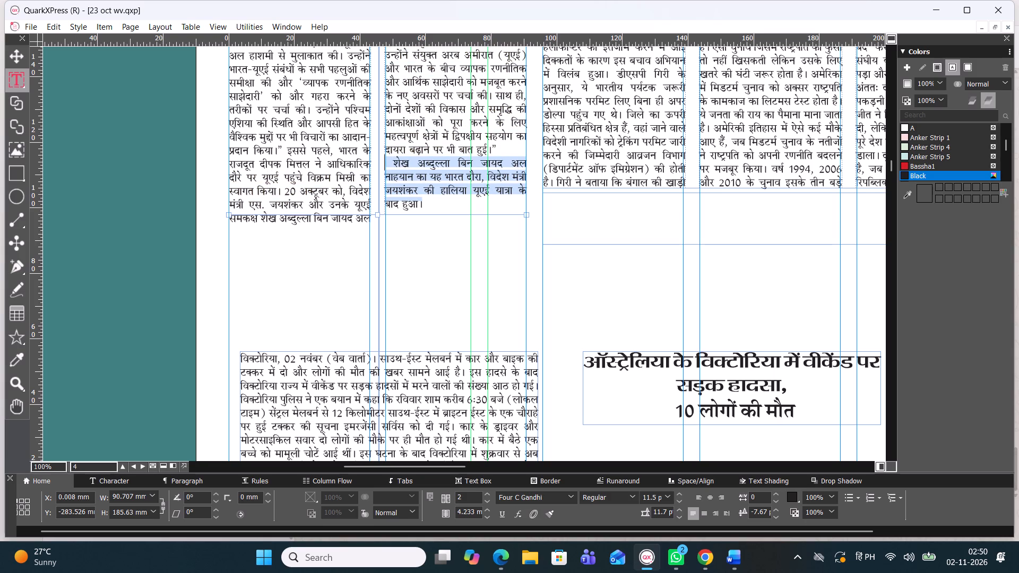
{"action": "key", "text": "BackSpace"}
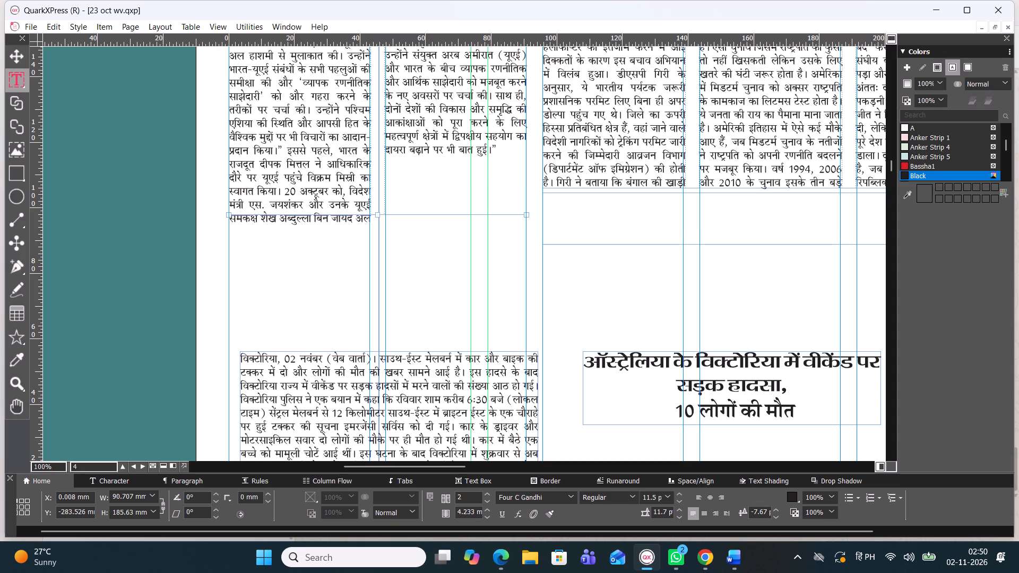
Shorten the India–UAE article's text box to a height of about 177.5 mm.
{"action": "left_click_drag", "start_coordinate": [378, 212], "coordinate": [374, 189]}
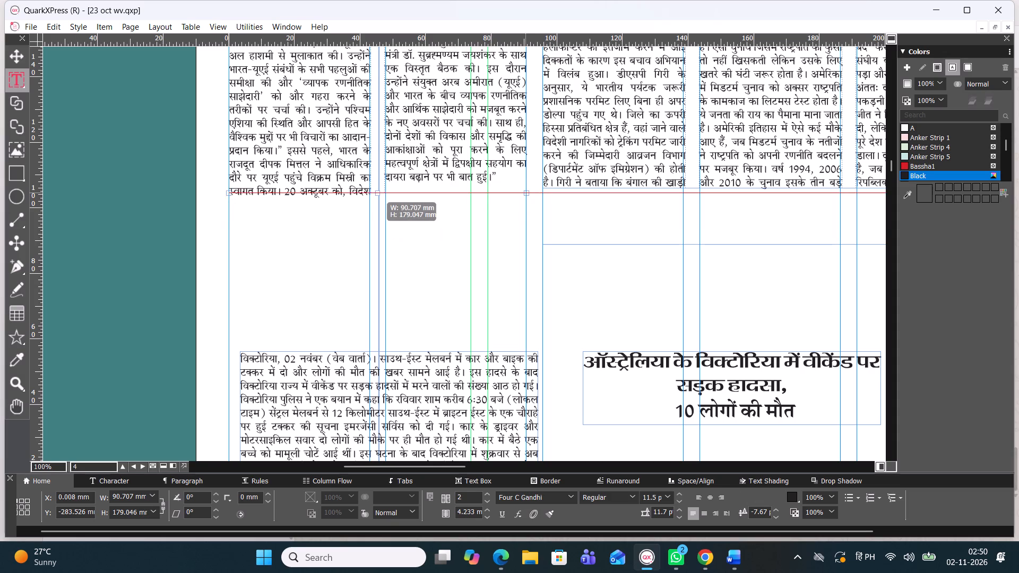
{"action": "left_click_drag", "start_coordinate": [374, 189], "coordinate": [373, 184]}
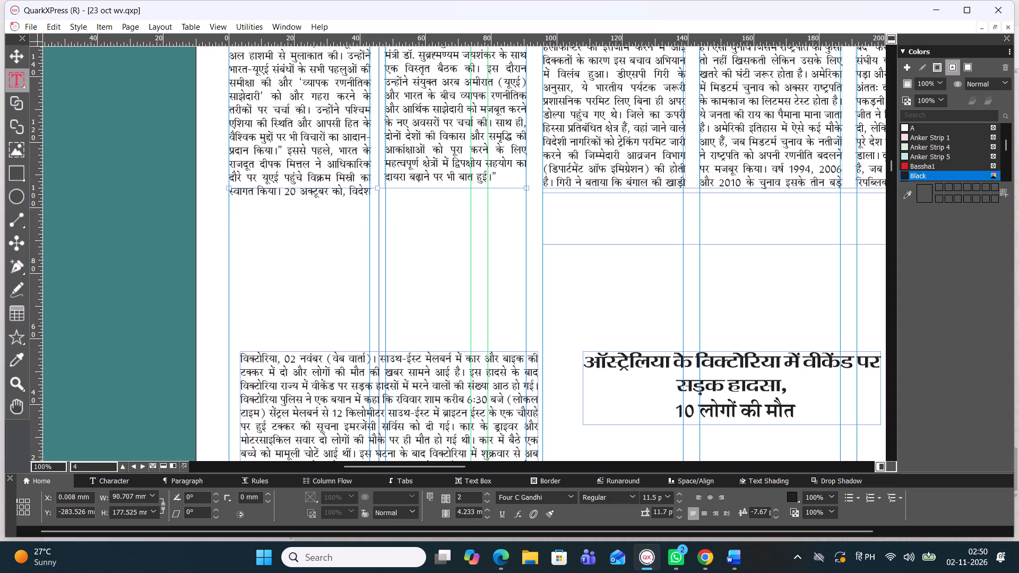
{"action": "left_click", "coordinate": [377, 190]}
Move the Victoria accident story's text box up to about X 2.1 mm, Y -66.3 mm, below the India–UAE article.
{"action": "left_click", "coordinate": [21, 53]}
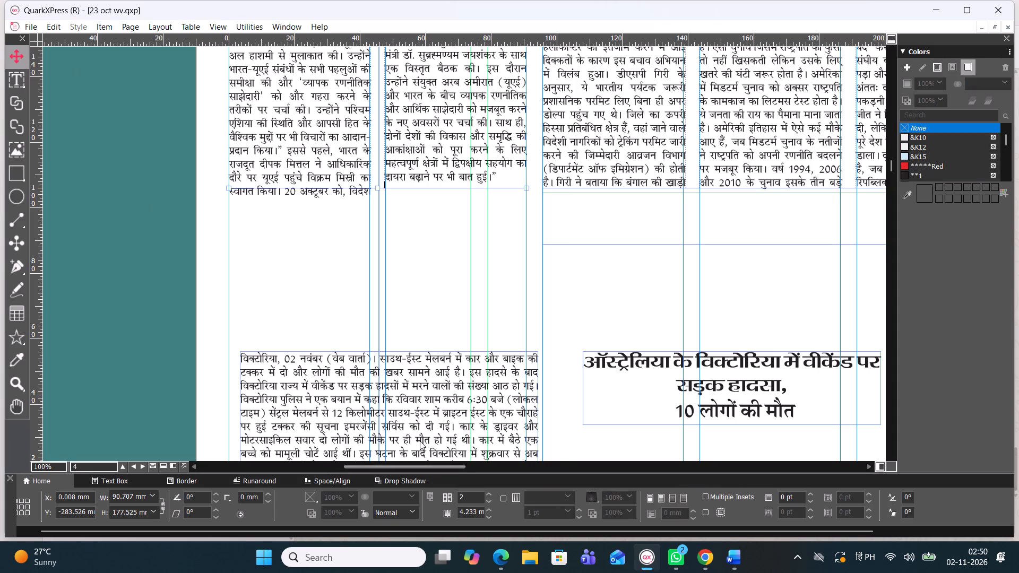
{"action": "left_click", "coordinate": [424, 408]}
{"action": "left_click_drag", "start_coordinate": [414, 411], "coordinate": [395, 293]}
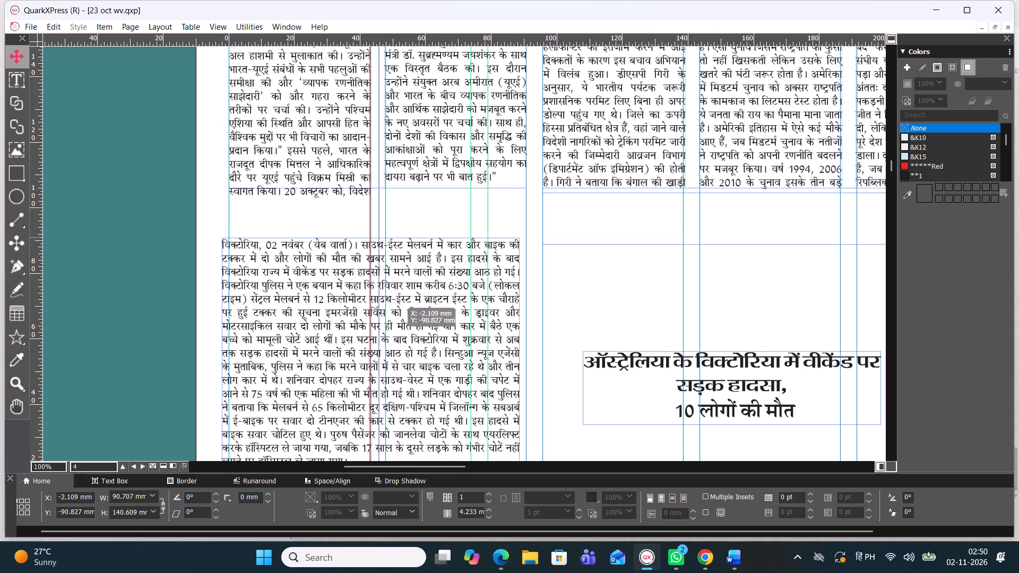
{"action": "left_click_drag", "start_coordinate": [395, 293], "coordinate": [407, 366]}
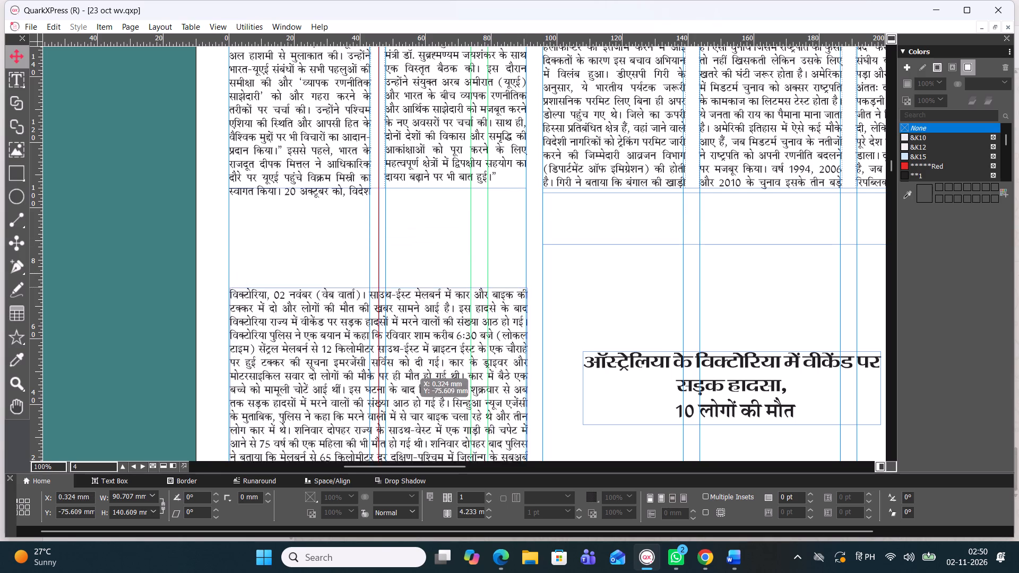
{"action": "left_click_drag", "start_coordinate": [407, 366], "coordinate": [409, 378]}
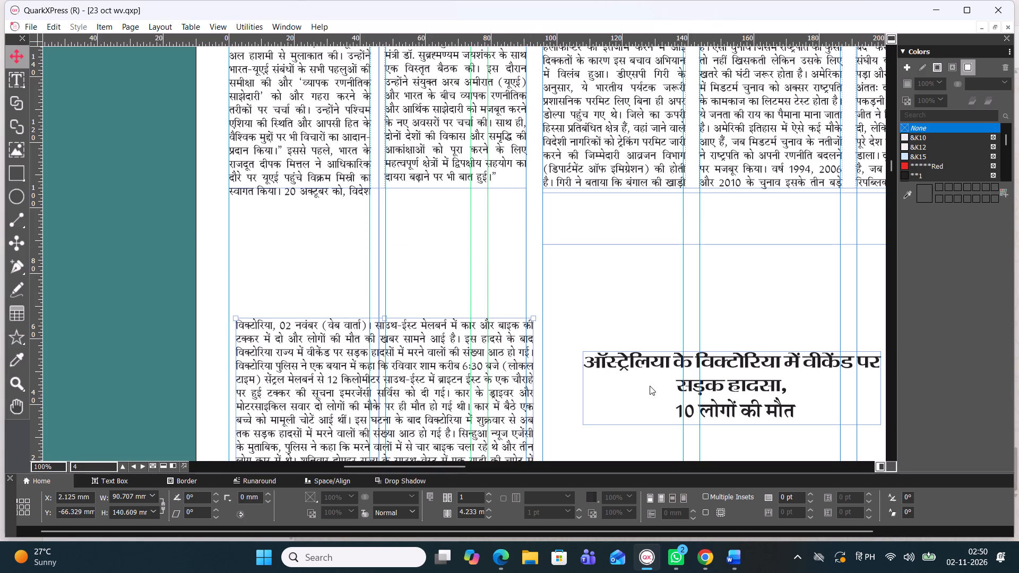
Move the Australia accident headline box to about X 0.5 mm, Y -100.3 mm, directly below the India–UAE article.
{"action": "left_click_drag", "start_coordinate": [650, 386], "coordinate": [309, 237]}
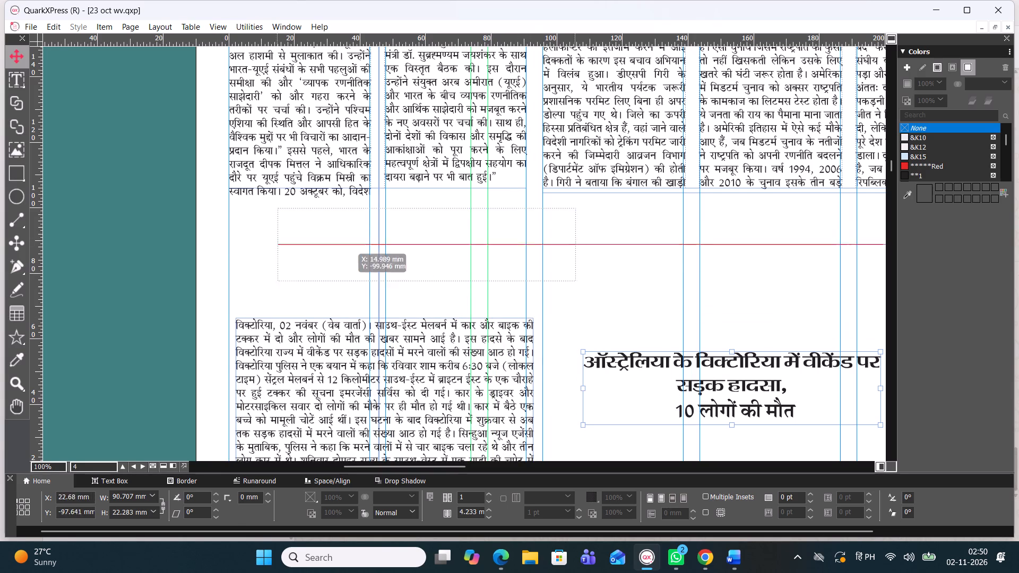
{"action": "left_click_drag", "start_coordinate": [309, 237], "coordinate": [297, 239]}
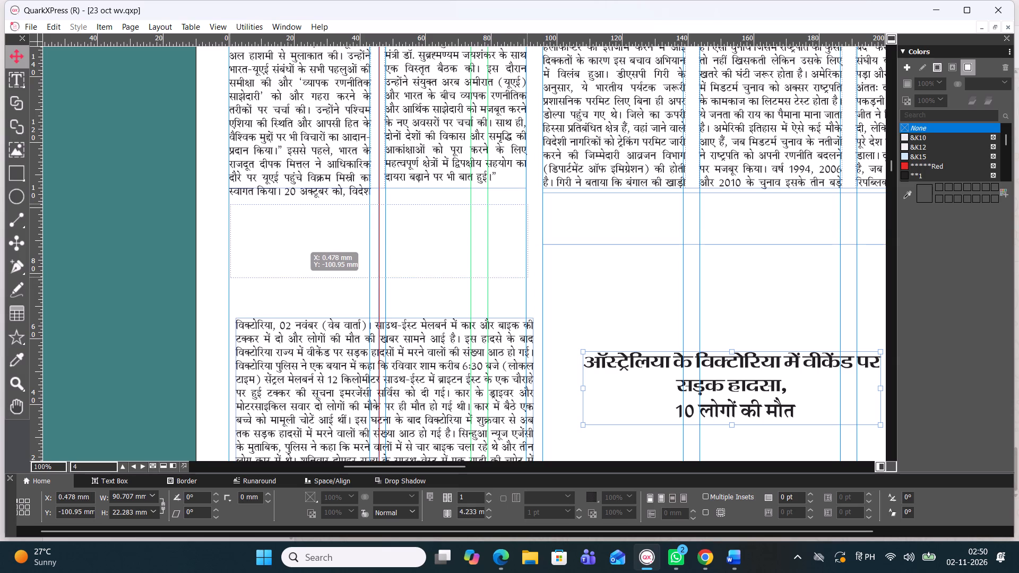
{"action": "left_click_drag", "start_coordinate": [297, 239], "coordinate": [297, 239]}
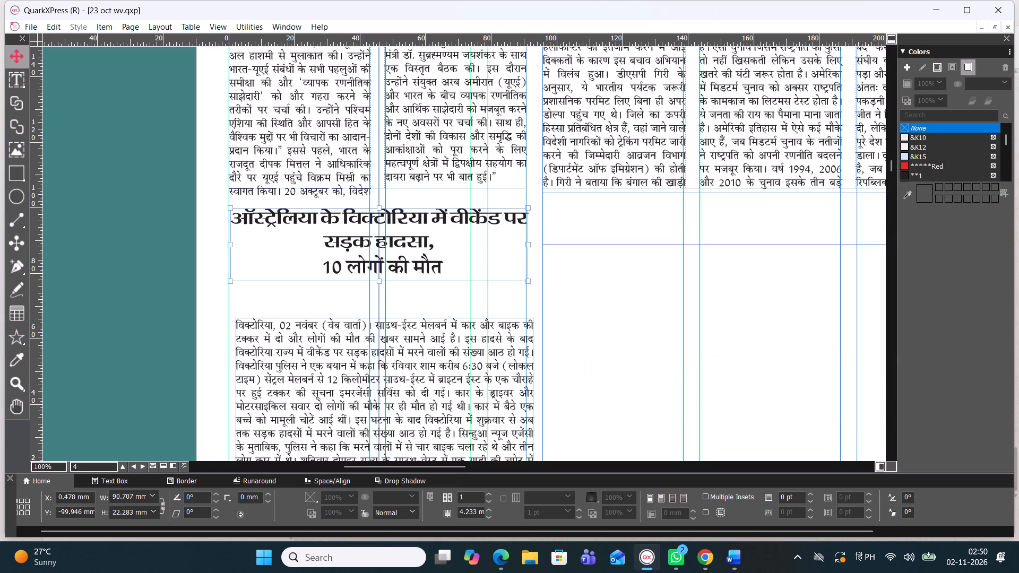
{"action": "key", "text": "Up"}
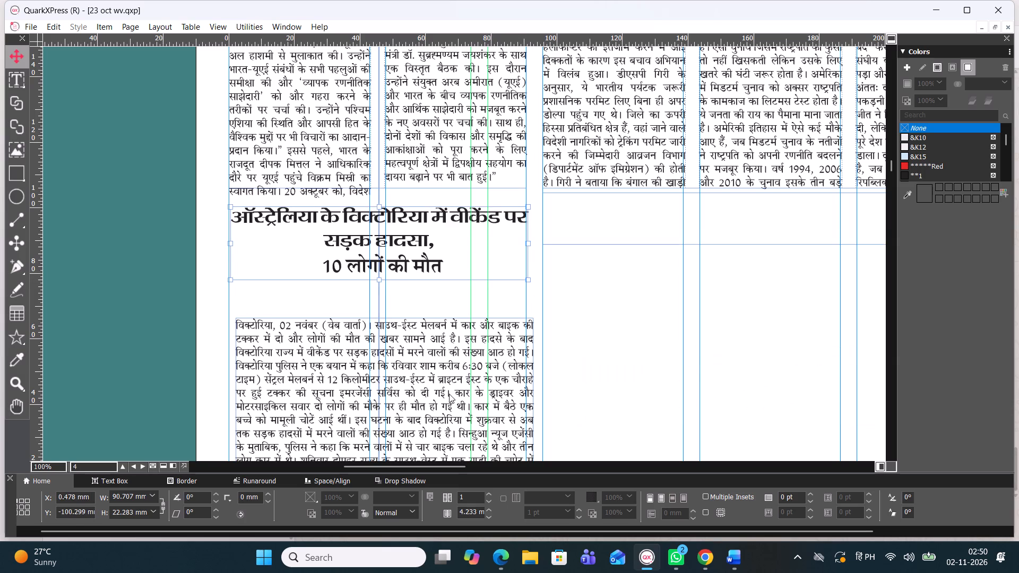
Move the Victoria accident story's text box up under its headline, to about X 0 mm, Y -75.1 mm.
{"action": "left_click", "coordinate": [414, 426]}
{"action": "left_click_drag", "start_coordinate": [422, 377], "coordinate": [398, 340]}
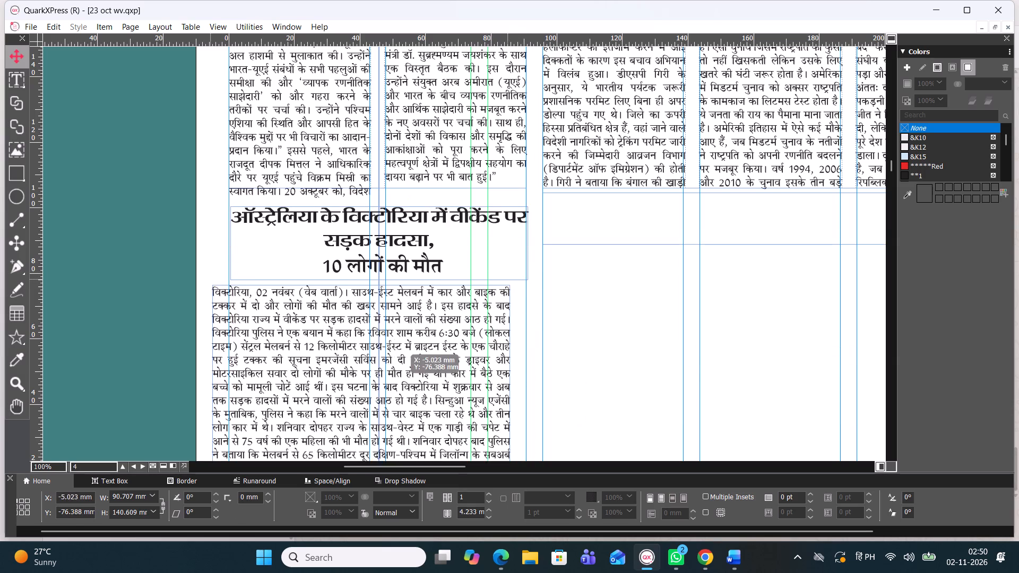
{"action": "left_click_drag", "start_coordinate": [398, 340], "coordinate": [410, 349]}
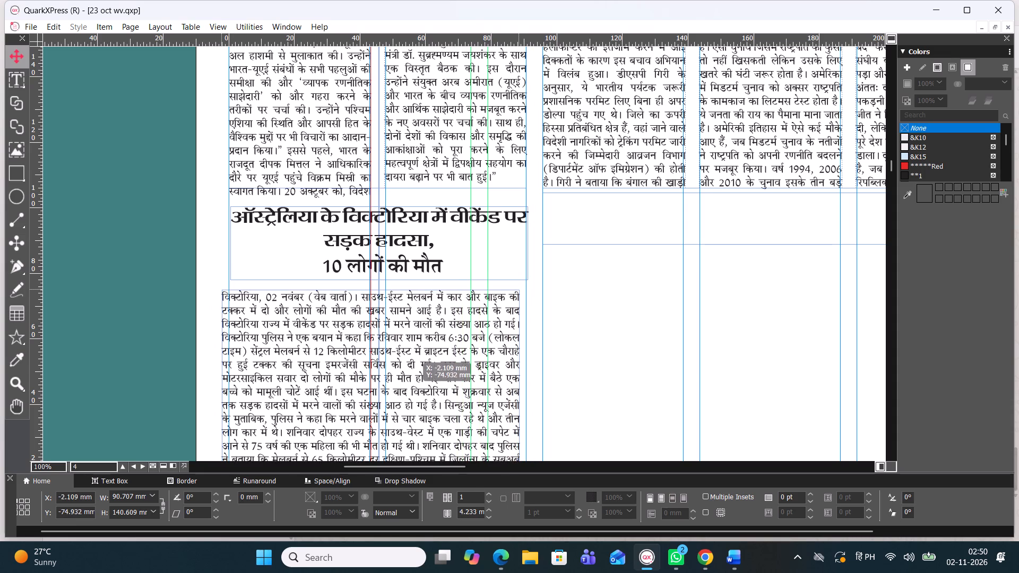
{"action": "left_click_drag", "start_coordinate": [410, 349], "coordinate": [415, 349]}
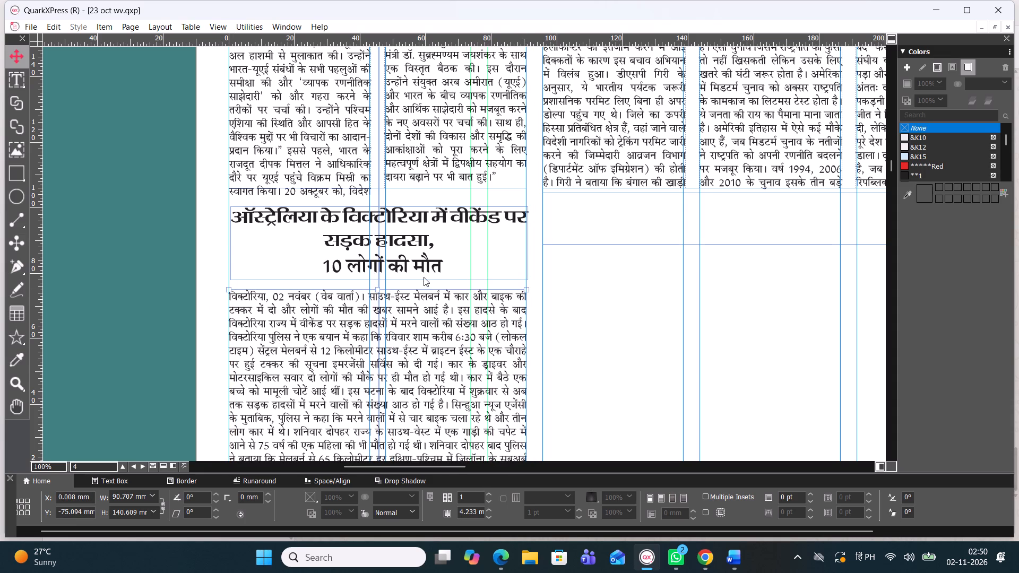
Nudge the Australia accident headline box to X 0.125 mm and narrow it to about 90.6 mm wide, matching the column edges.
{"action": "left_click", "coordinate": [434, 261]}
{"action": "key", "text": "Left"}
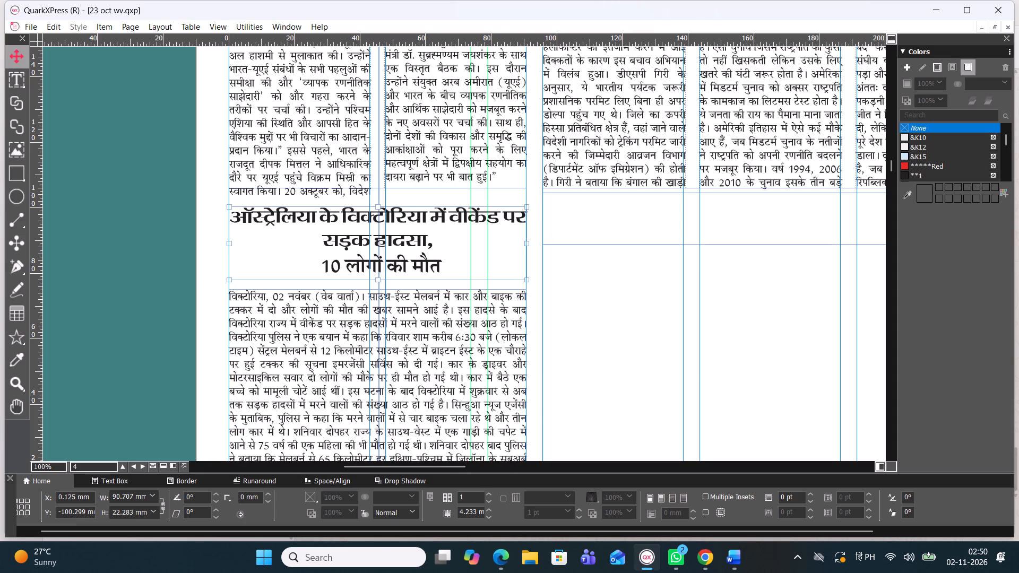
{"action": "left_click", "coordinate": [528, 246]}
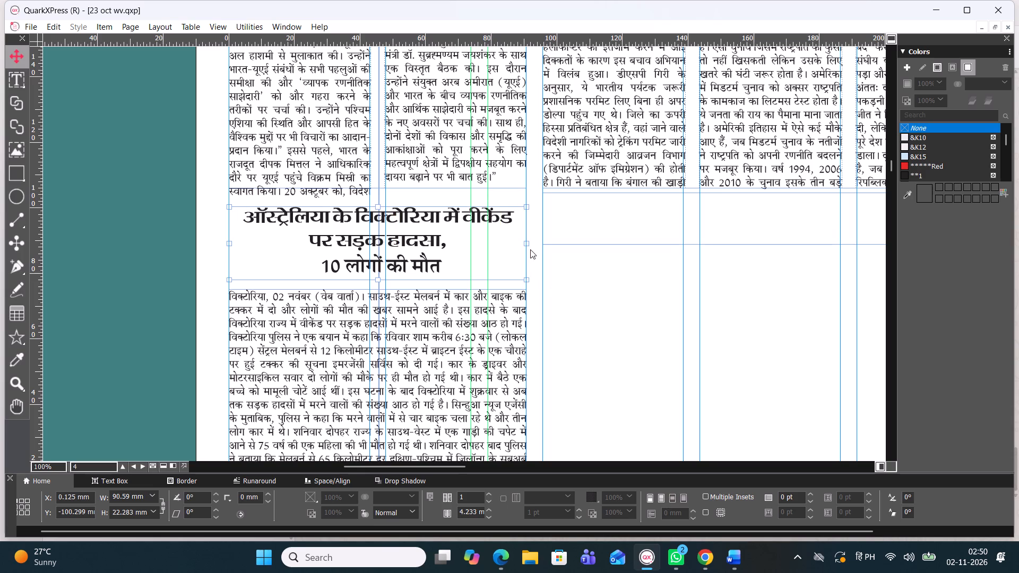
Set the baseline shift of all three lines of the Australia accident headline to -2 pt.
{"action": "left_click", "coordinate": [607, 316]}
{"action": "scroll", "coordinate": [461, 306], "scroll_direction": "down", "scroll_amount": 1}
{"action": "scroll", "coordinate": [461, 306], "scroll_direction": "up", "scroll_amount": 1}
{"action": "triple_click", "coordinate": [381, 222]}
{"action": "triple_click", "coordinate": [381, 222]}
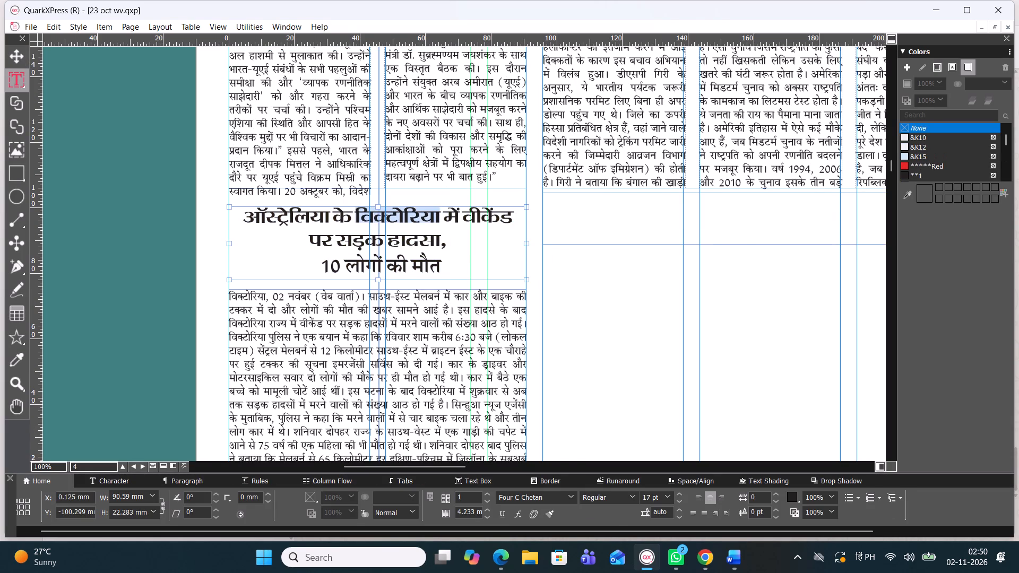
{"action": "left_click", "coordinate": [394, 227]}
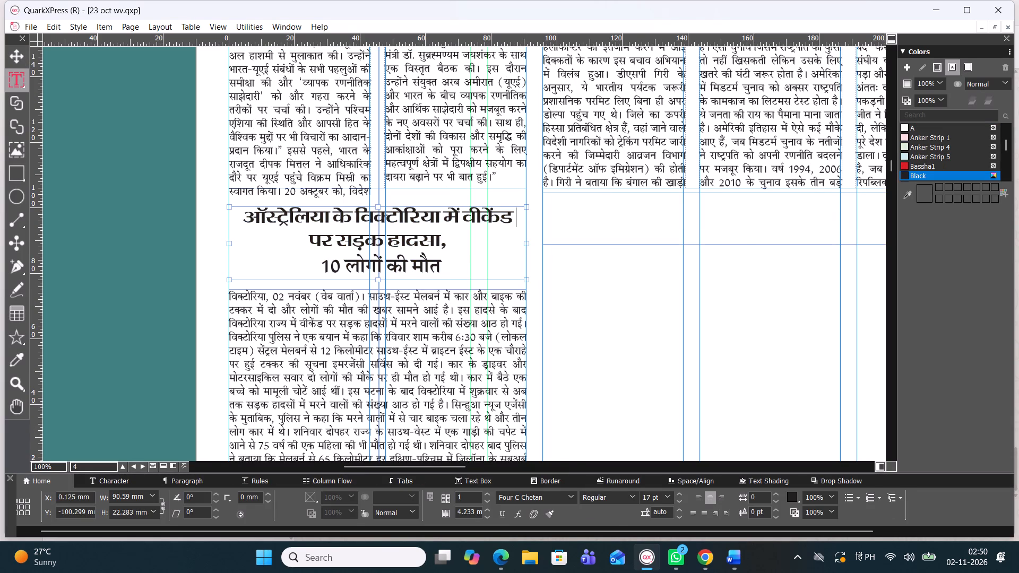
{"action": "left_click_drag", "start_coordinate": [448, 273], "coordinate": [243, 199]}
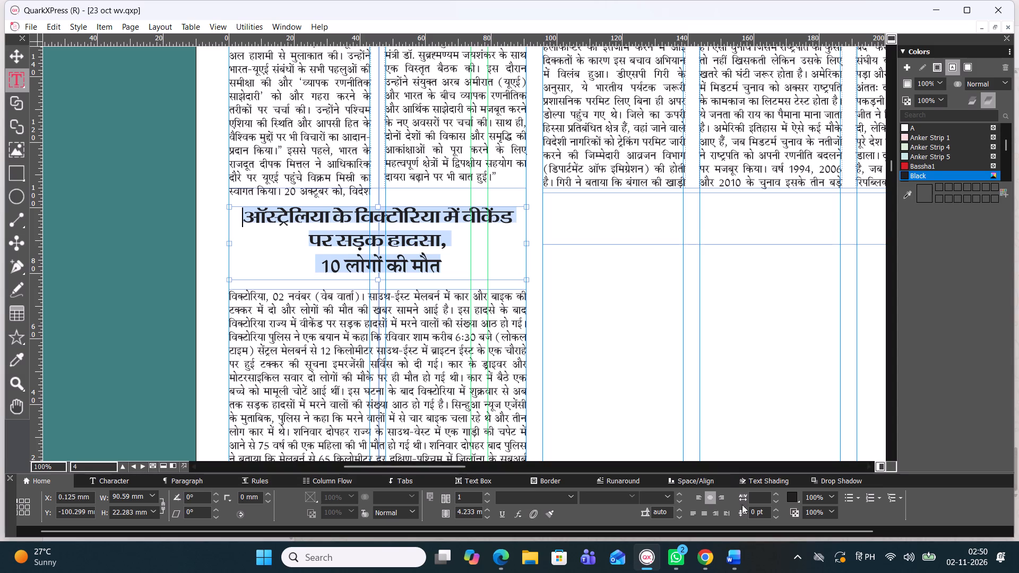
{"action": "double_click", "coordinate": [775, 518]}
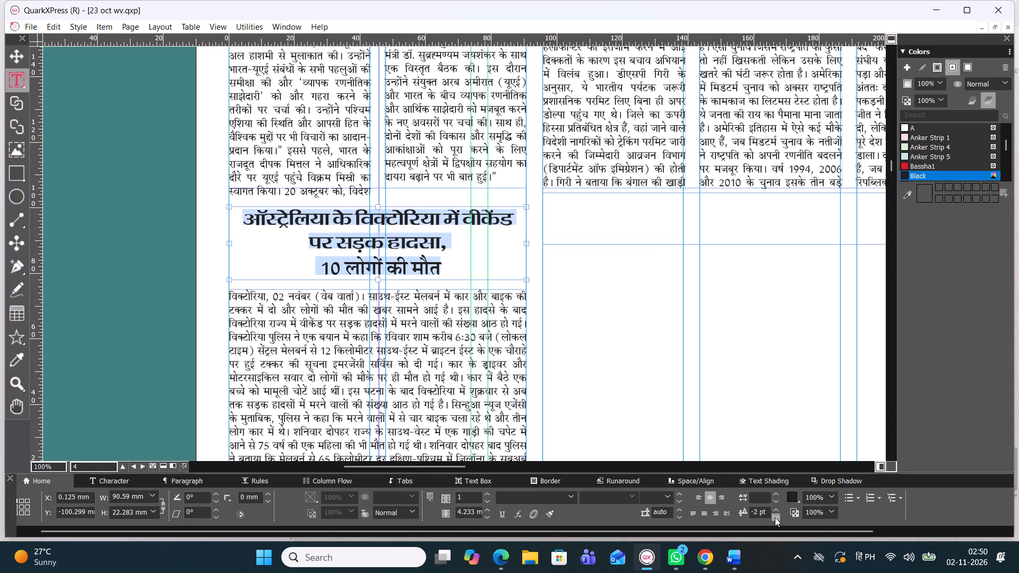
{"action": "left_click", "coordinate": [19, 54]}
{"action": "left_click", "coordinate": [99, 159]}
Join the closing line beginning "एच-1बी और एल-1" to the preceding paragraph after "बीच थी।", separated by a space.
{"action": "scroll", "coordinate": [433, 283], "scroll_direction": "down", "scroll_amount": 1}
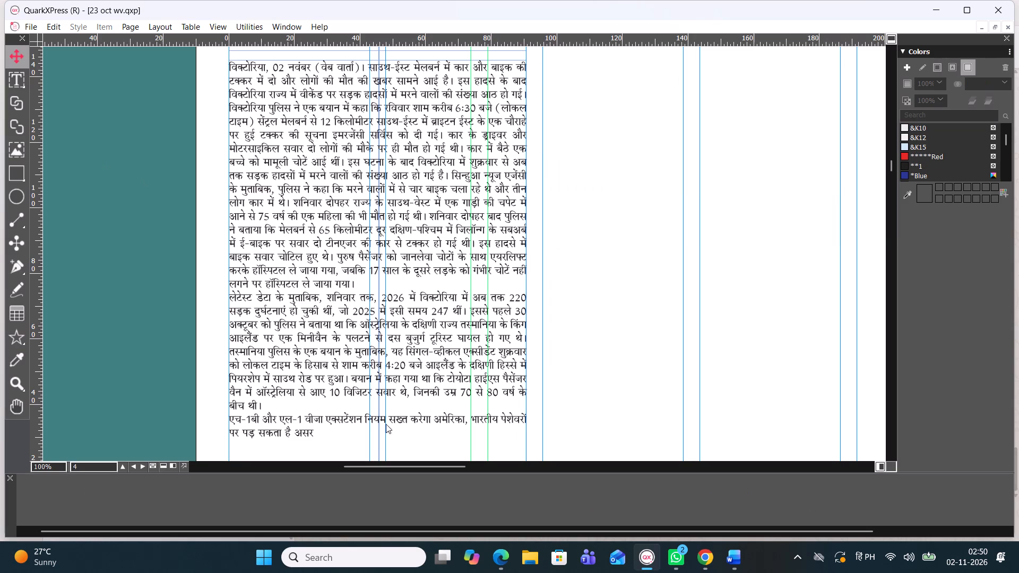
{"action": "left_click", "coordinate": [381, 407]}
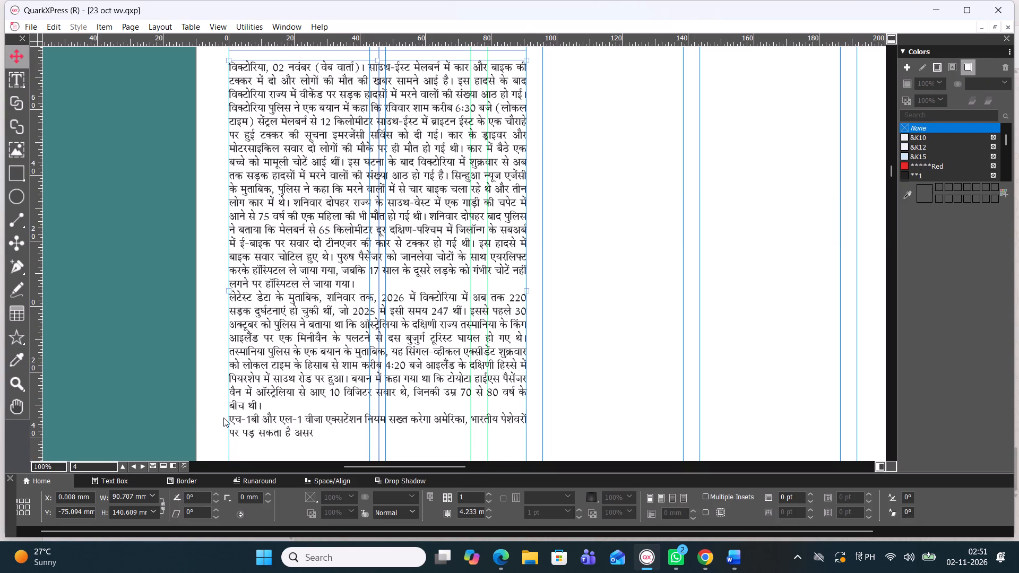
{"action": "double_click", "coordinate": [230, 417]}
{"action": "left_click", "coordinate": [230, 417]}
{"action": "key", "text": "BackSpace"}
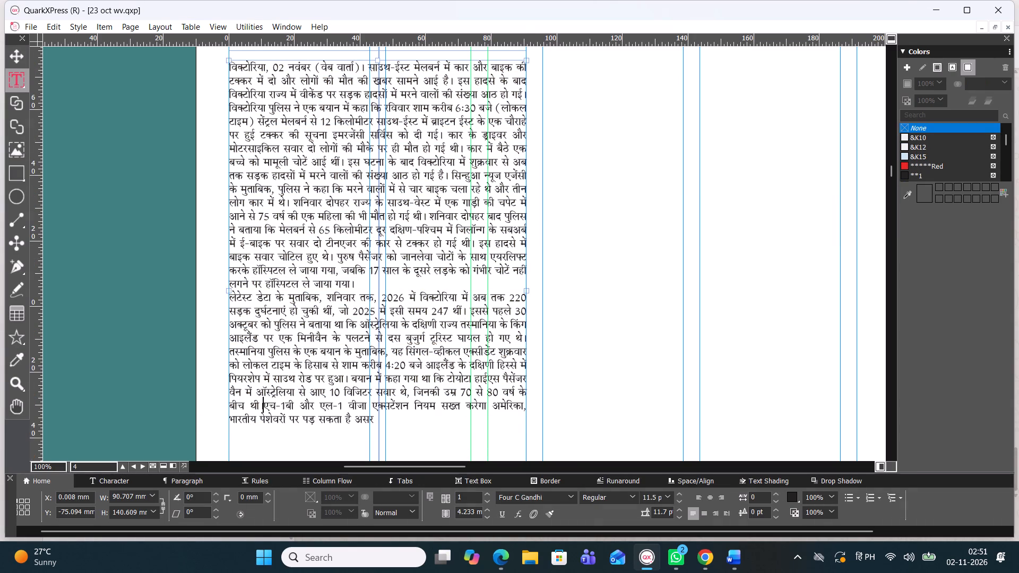
{"action": "key", "text": "space"}
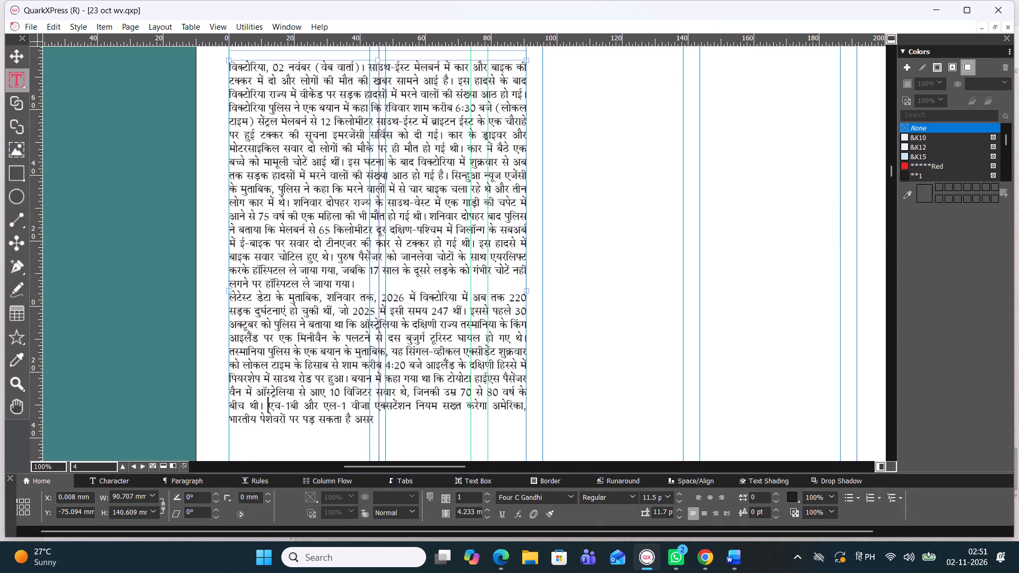
Join the paragraph beginning "लेटेस्ट डेटा" to the preceding one after "ले जाया गया।", separated by a space.
{"action": "left_click", "coordinate": [229, 297]}
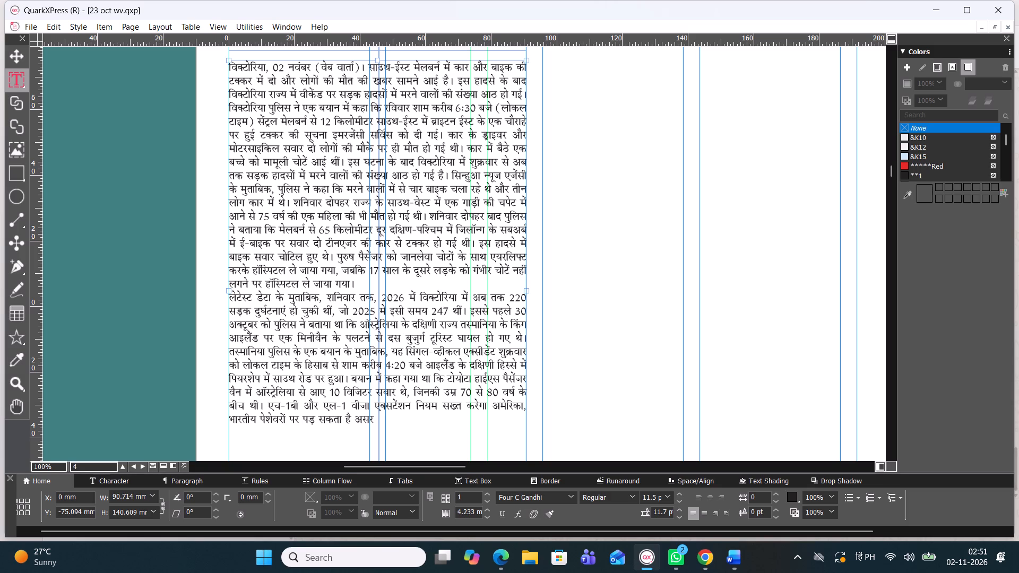
{"action": "left_click", "coordinate": [230, 292]}
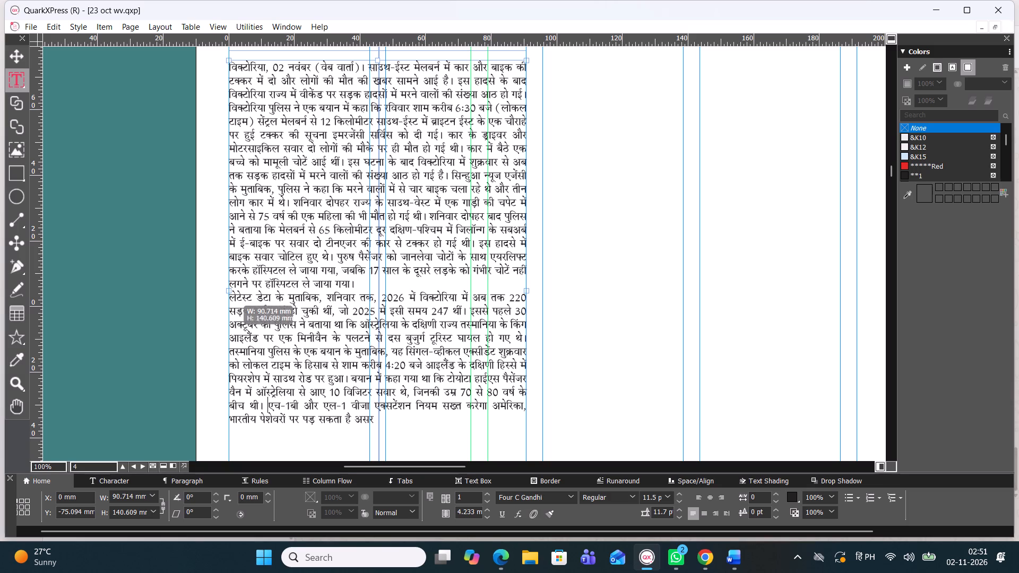
{"action": "left_click", "coordinate": [231, 298]}
{"action": "key", "text": "BackSpace"}
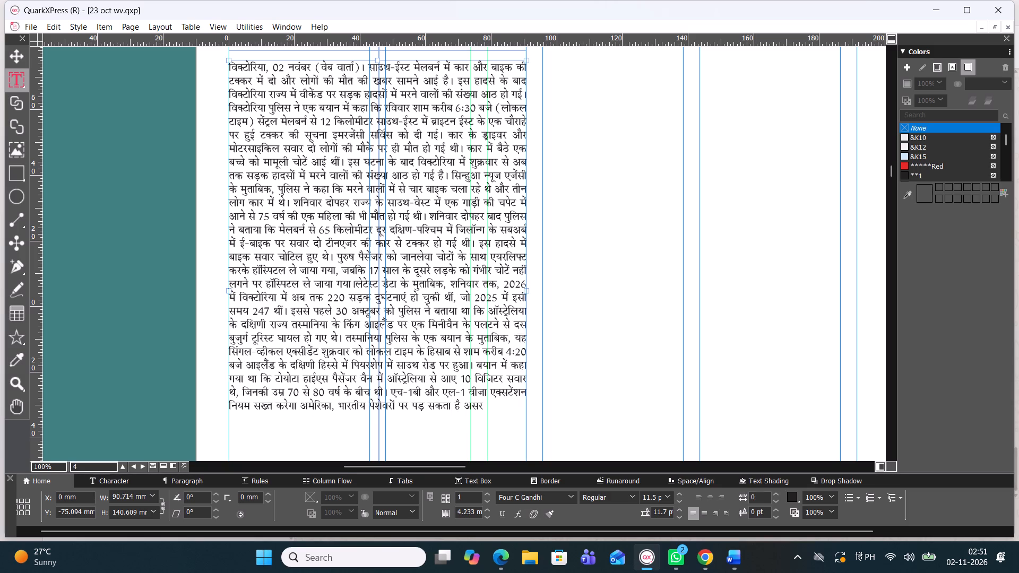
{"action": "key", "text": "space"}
Shorten the Victoria accident story's text box from its bottom edge to about 109.7 mm high, just below the last line.
{"action": "scroll", "coordinate": [358, 240], "scroll_direction": "down", "scroll_amount": 1}
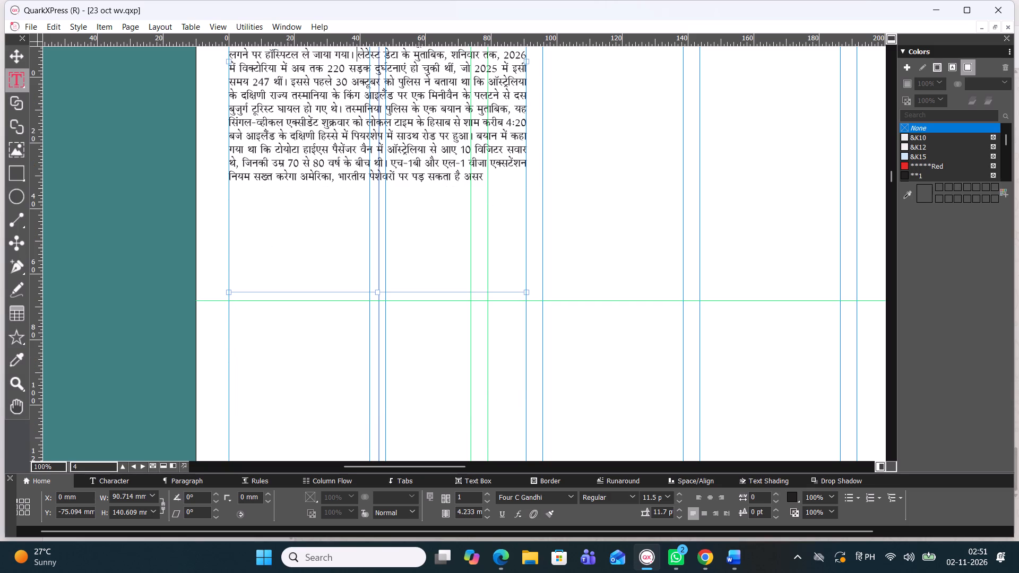
{"action": "left_click_drag", "start_coordinate": [377, 292], "coordinate": [385, 210]}
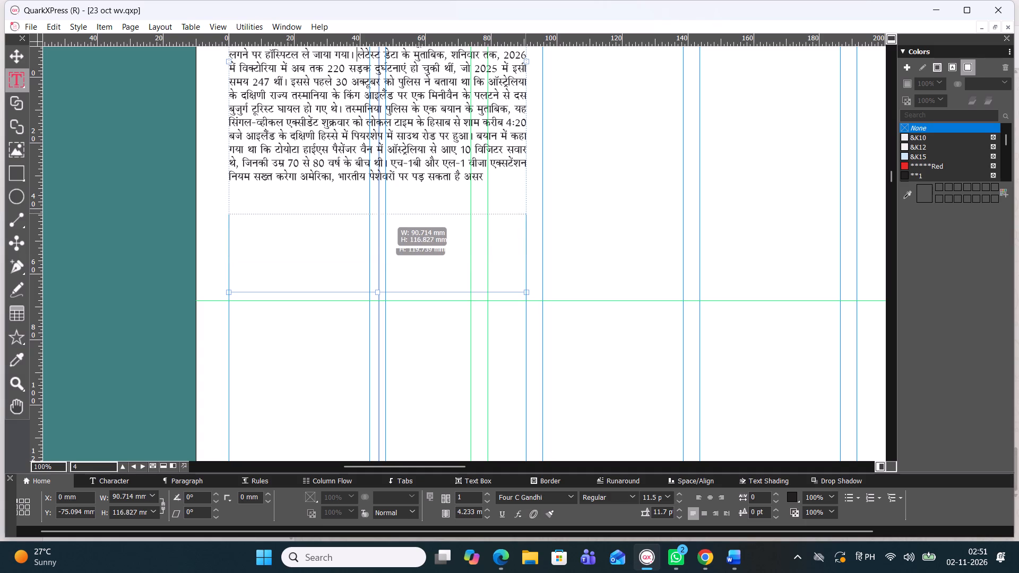
{"action": "left_click_drag", "start_coordinate": [385, 210], "coordinate": [386, 190]}
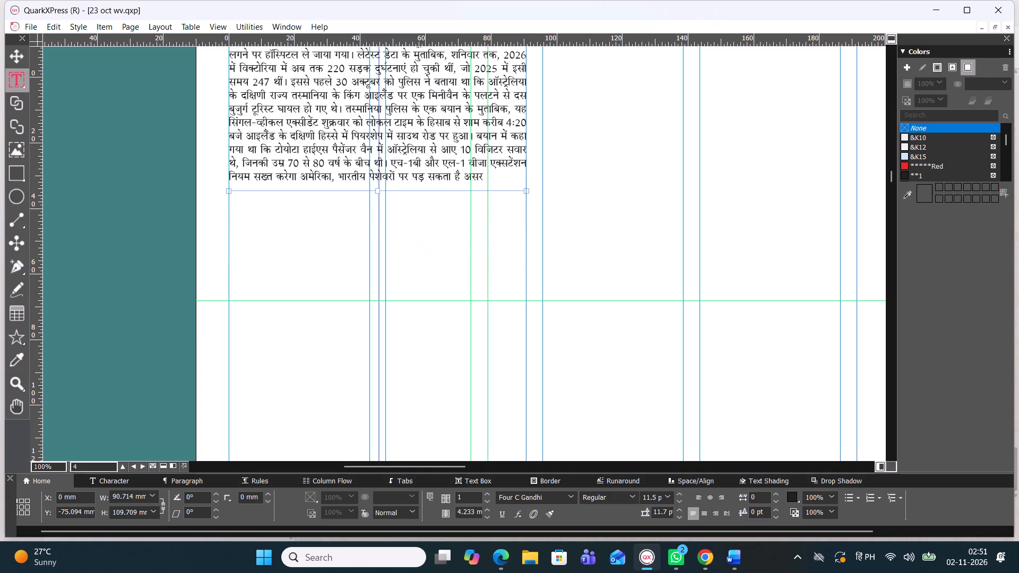
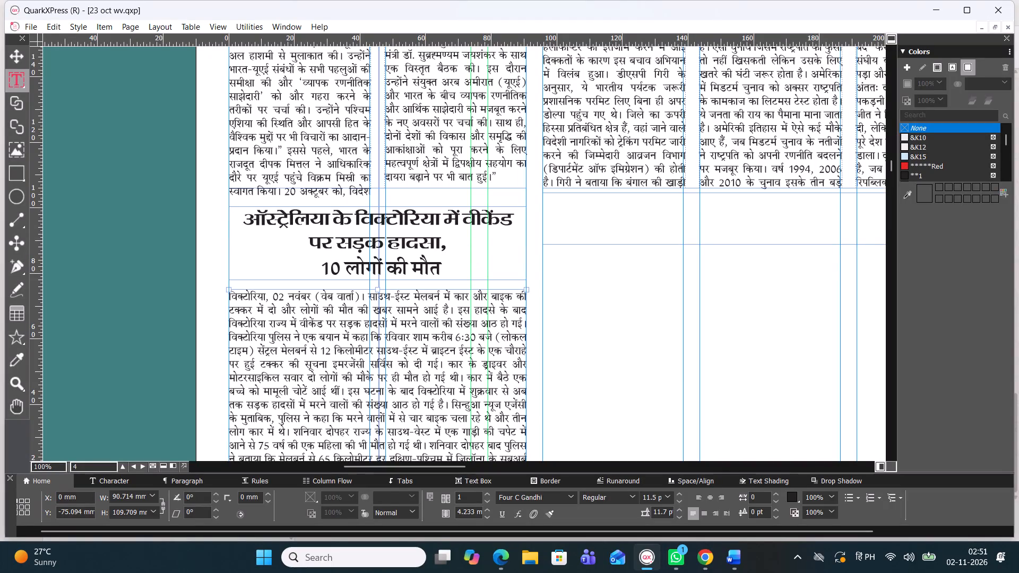
Examine the laid-out Victoria accident story to the end of its text, and the stories above it on page 4.
{"action": "left_click", "coordinate": [10, 51]}
{"action": "left_click", "coordinate": [48, 109]}
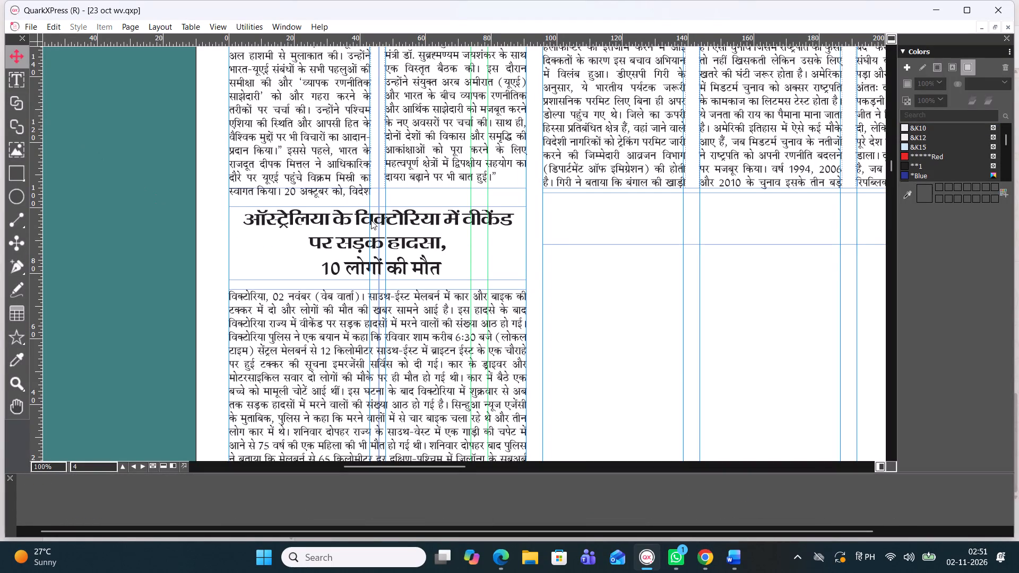
{"action": "scroll", "coordinate": [396, 199], "scroll_direction": "down", "scroll_amount": 2}
{"action": "scroll", "coordinate": [396, 199], "scroll_direction": "up", "scroll_amount": 1}
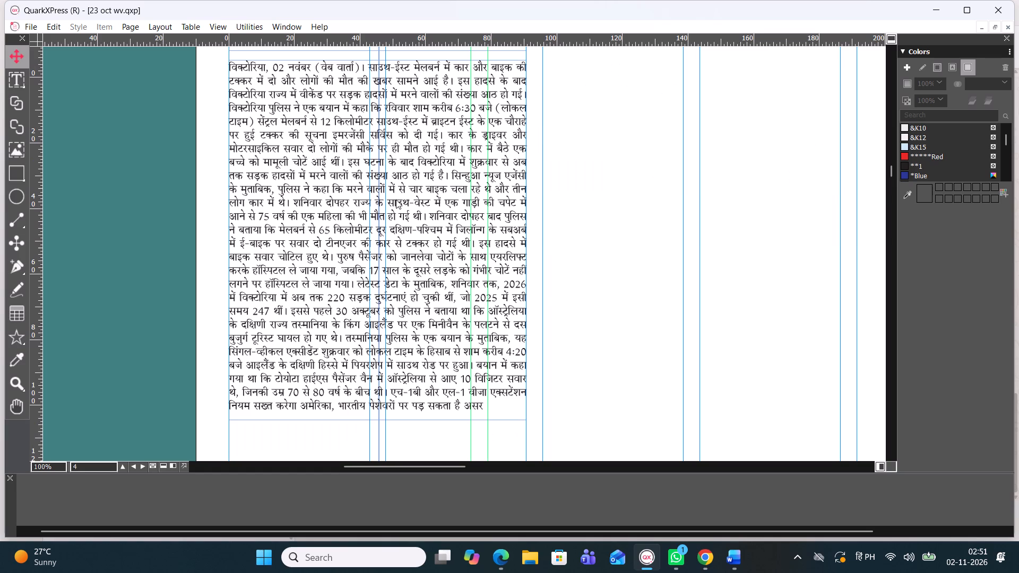
{"action": "scroll", "coordinate": [396, 199], "scroll_direction": "down", "scroll_amount": 1}
{"action": "scroll", "coordinate": [397, 197], "scroll_direction": "up", "scroll_amount": 5}
{"action": "scroll", "coordinate": [402, 179], "scroll_direction": "down", "scroll_amount": 1}
{"action": "scroll", "coordinate": [402, 179], "scroll_direction": "up", "scroll_amount": 1}
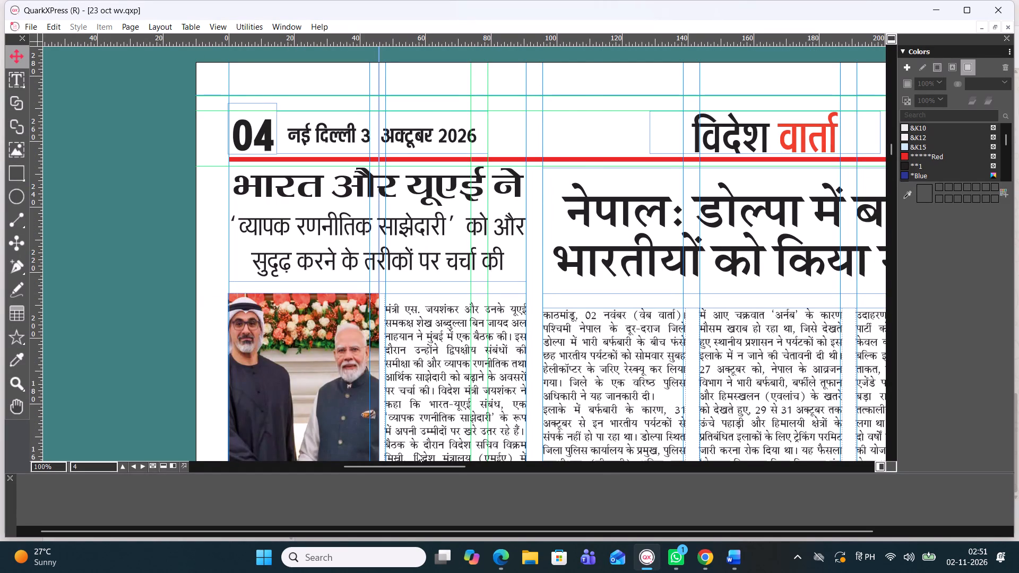
Move the empty headline box below the multi-column Nepal story slightly down, to about X 95.9 mm, Y -103.5 mm.
{"action": "left_click_drag", "start_coordinate": [414, 464], "coordinate": [454, 464]}
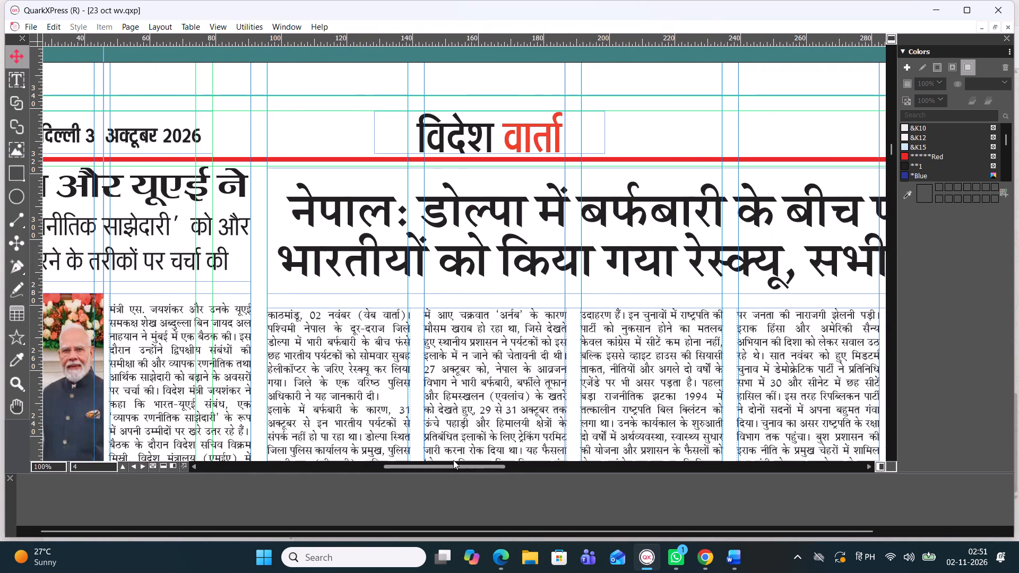
{"action": "scroll", "coordinate": [505, 377], "scroll_direction": "down", "scroll_amount": 3}
{"action": "left_click", "coordinate": [523, 231]}
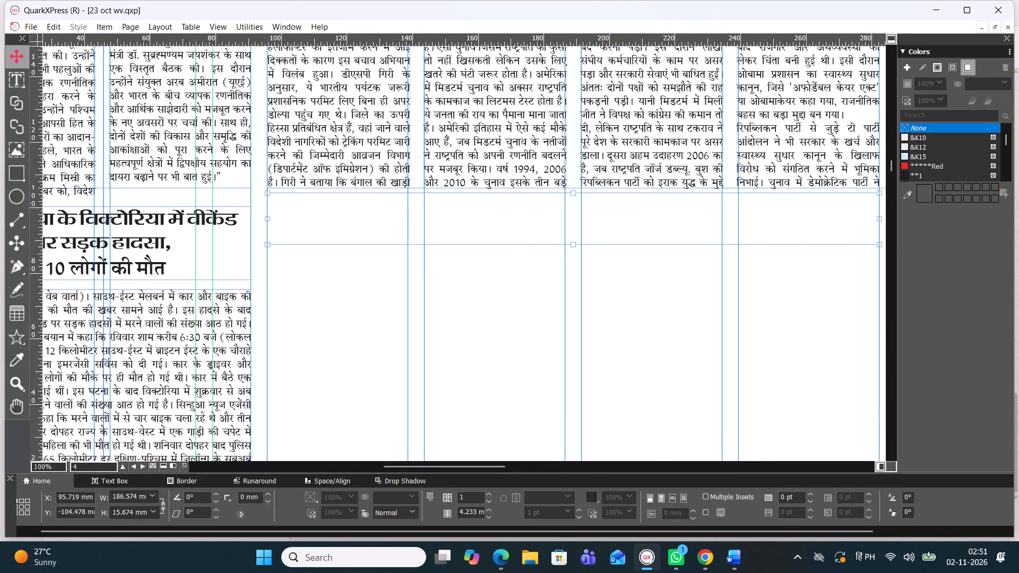
{"action": "left_click", "coordinate": [544, 224]}
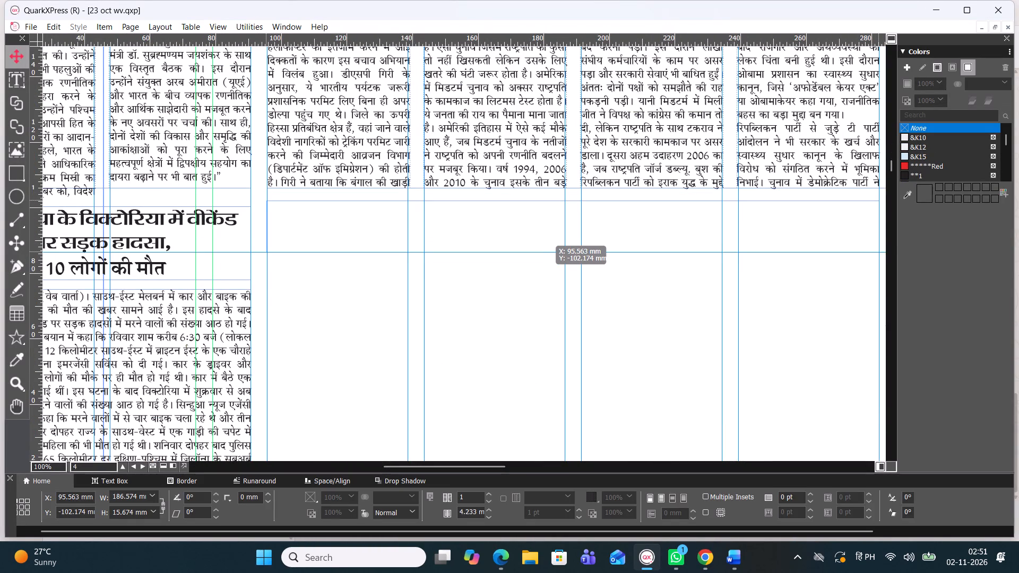
{"action": "key", "text": "Right"}
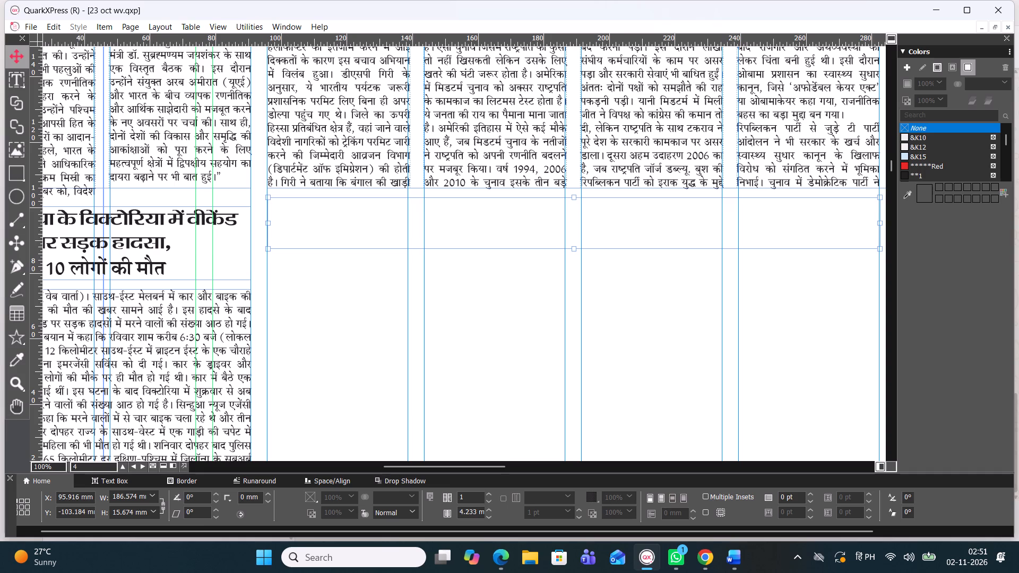
{"action": "key", "text": "Up"}
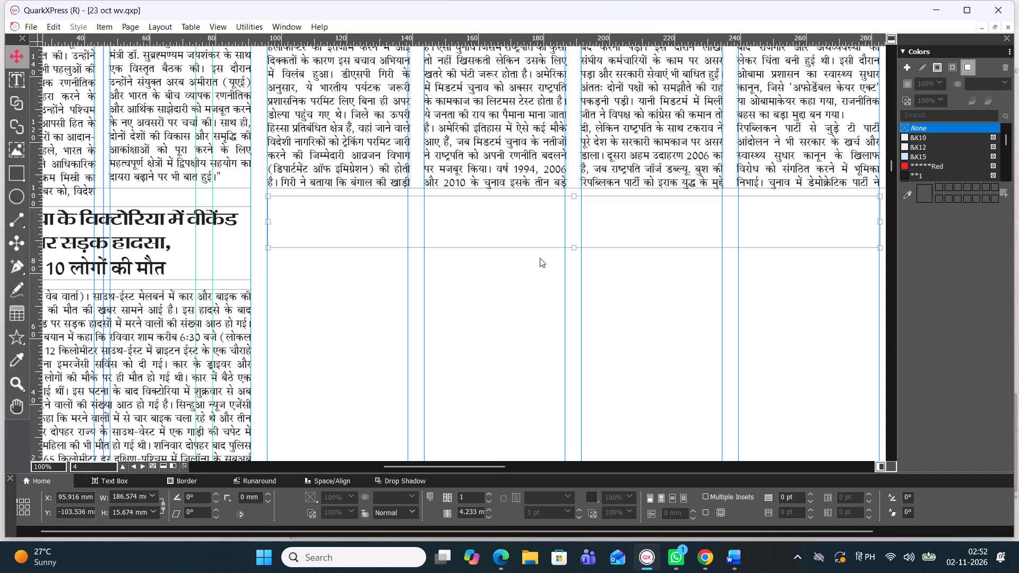
Make the empty headline box ready for text and switch to the Word document 02 Nov International for the next story.
{"action": "double_click", "coordinate": [316, 217]}
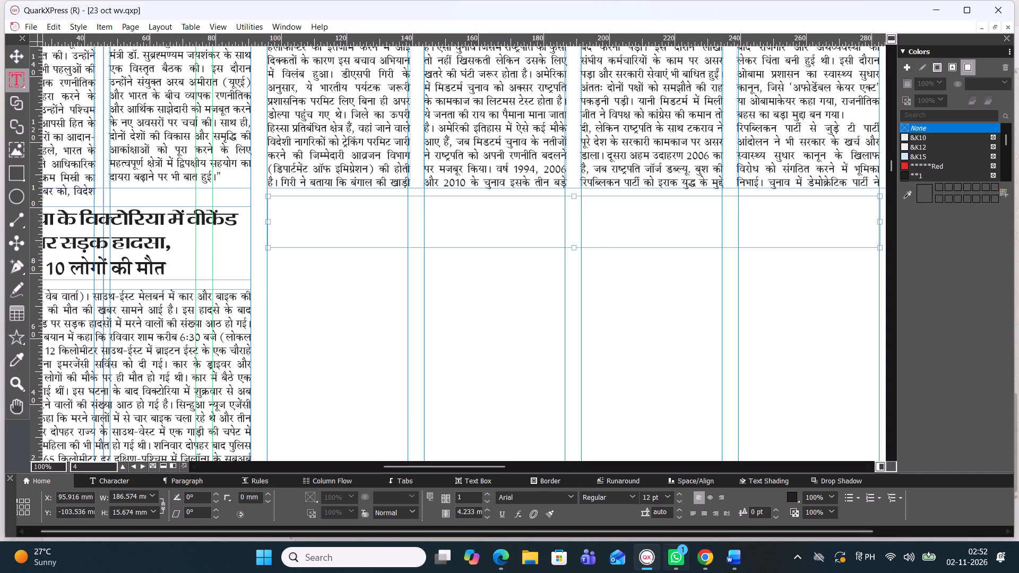
{"action": "left_click", "coordinate": [741, 561]}
{"action": "left_click", "coordinate": [603, 480]}
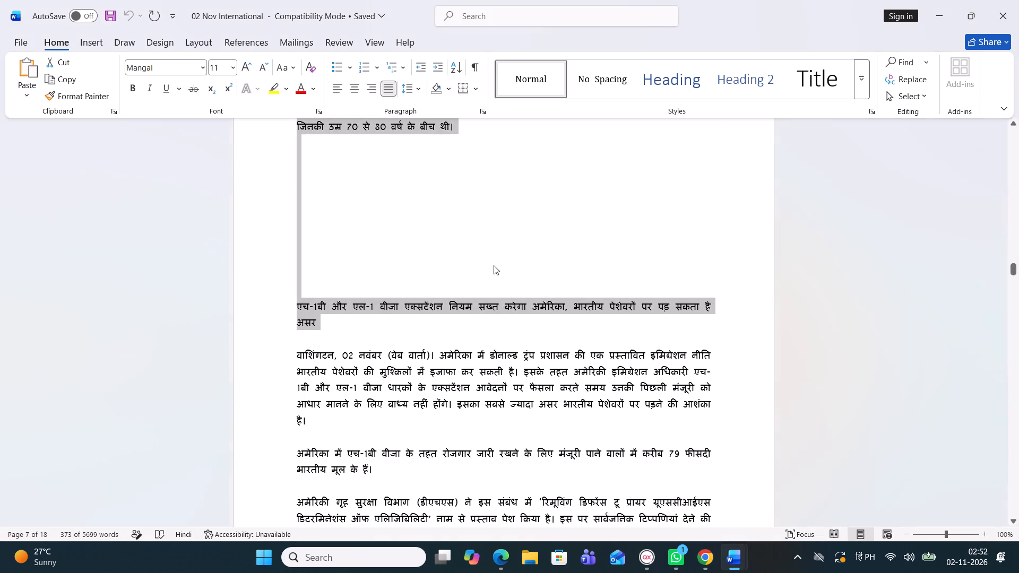
Compare the closing lines of the Australia accident story on the page with the H-1B headline passage in the Word document 02 Nov International.
{"action": "scroll", "coordinate": [494, 266], "scroll_direction": "up", "scroll_amount": 1}
{"action": "scroll", "coordinate": [494, 267], "scroll_direction": "down", "scroll_amount": 3}
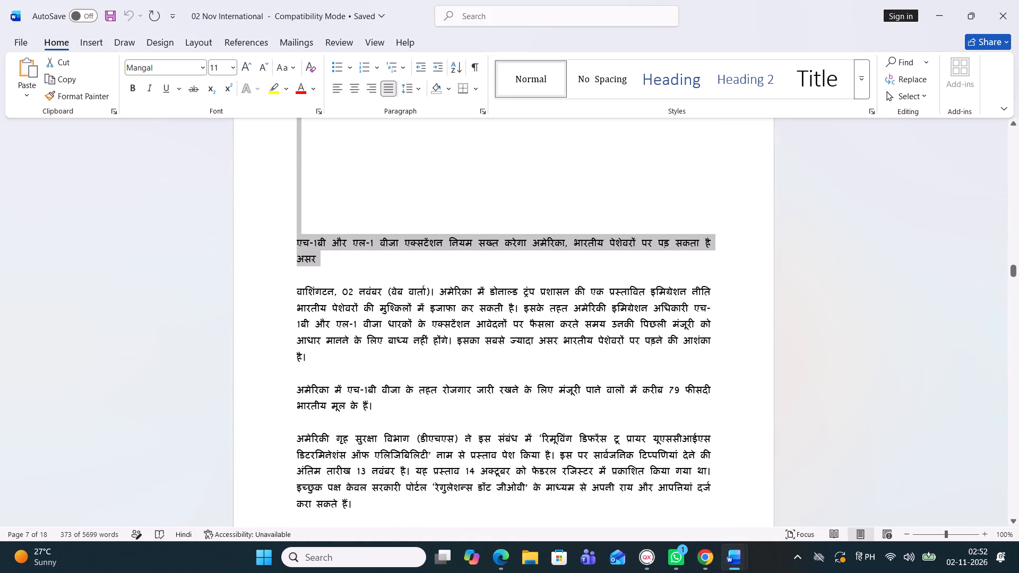
{"action": "left_click", "coordinate": [330, 263]}
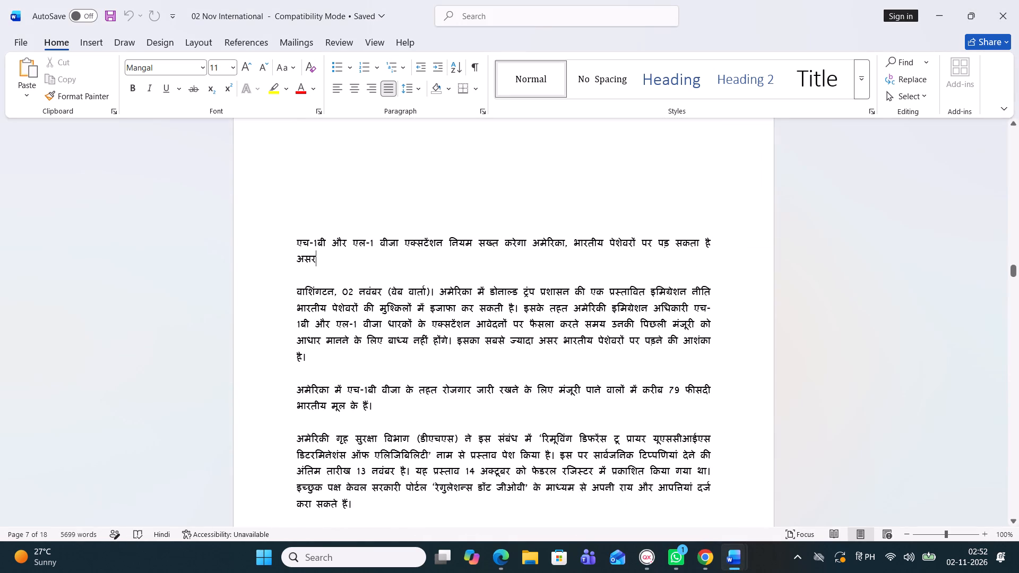
{"action": "scroll", "coordinate": [297, 252], "scroll_direction": "up", "scroll_amount": 1}
{"action": "scroll", "coordinate": [297, 252], "scroll_direction": "down", "scroll_amount": 1}
{"action": "scroll", "coordinate": [297, 252], "scroll_direction": "up", "scroll_amount": 1}
{"action": "scroll", "coordinate": [297, 252], "scroll_direction": "down", "scroll_amount": 1}
{"action": "left_click", "coordinate": [651, 560]}
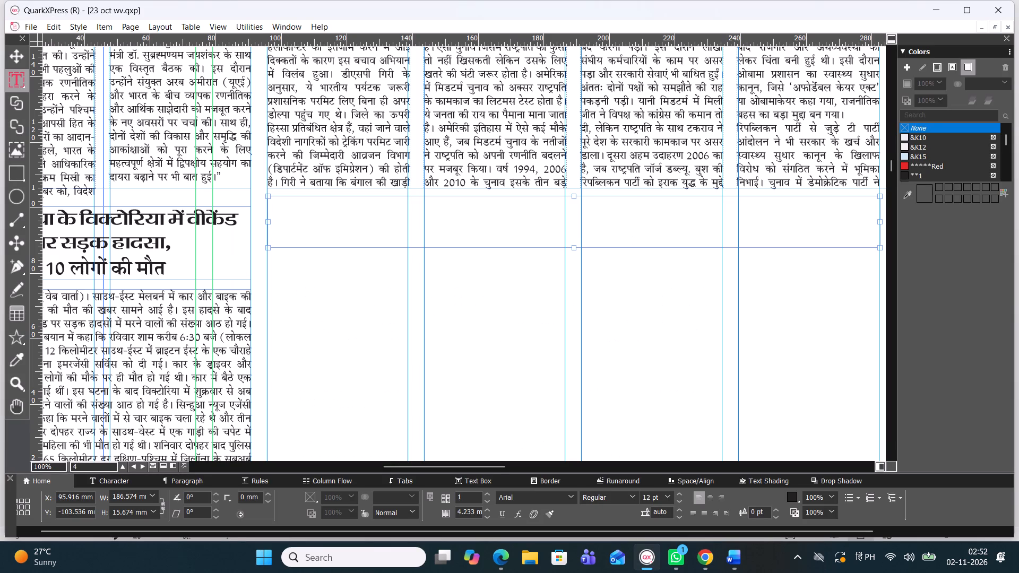
{"action": "scroll", "coordinate": [279, 363], "scroll_direction": "down", "scroll_amount": 3}
{"action": "scroll", "coordinate": [191, 297], "scroll_direction": "up", "scroll_amount": 1}
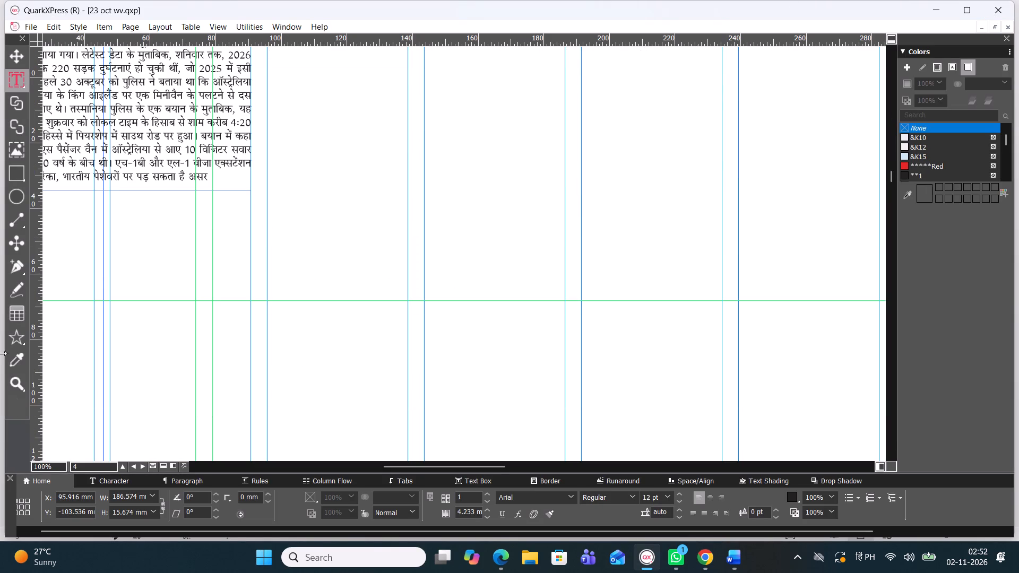
{"action": "left_click", "coordinate": [654, 566]}
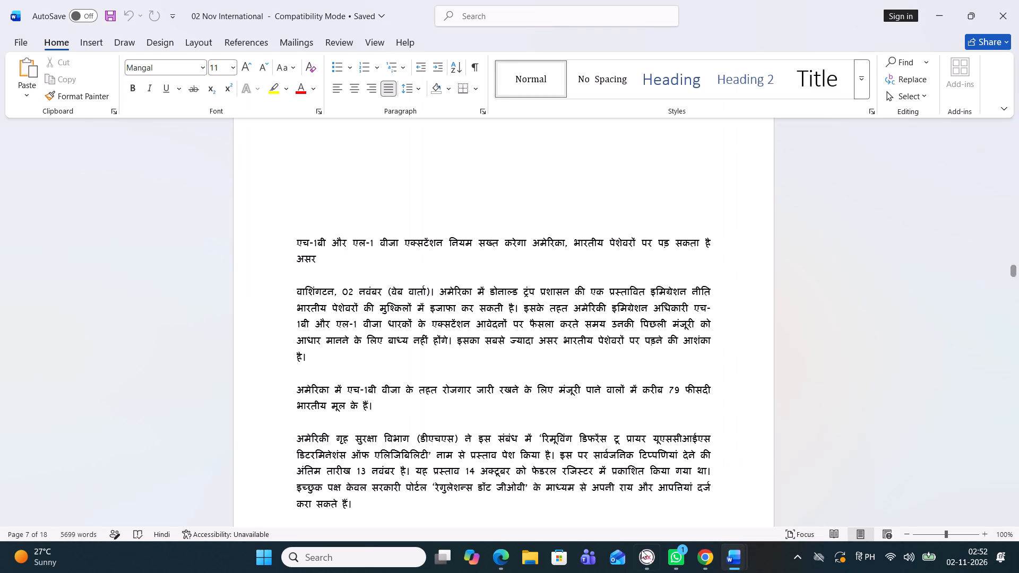
{"action": "left_click", "coordinate": [650, 569]}
{"action": "scroll", "coordinate": [299, 303], "scroll_direction": "up", "scroll_amount": 2}
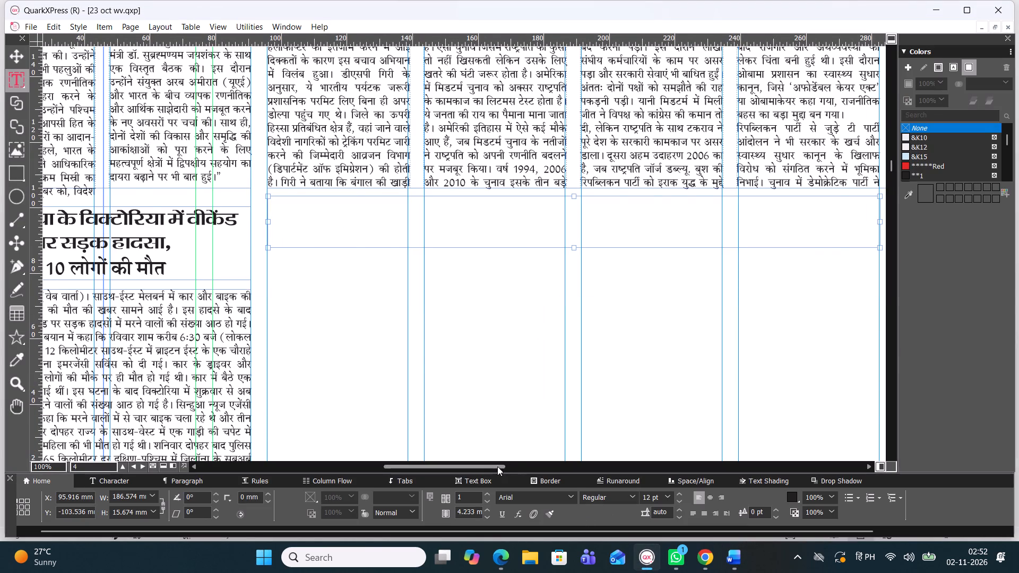
{"action": "left_click_drag", "start_coordinate": [497, 466], "coordinate": [447, 459]}
{"action": "scroll", "coordinate": [451, 362], "scroll_direction": "down", "scroll_amount": 1}
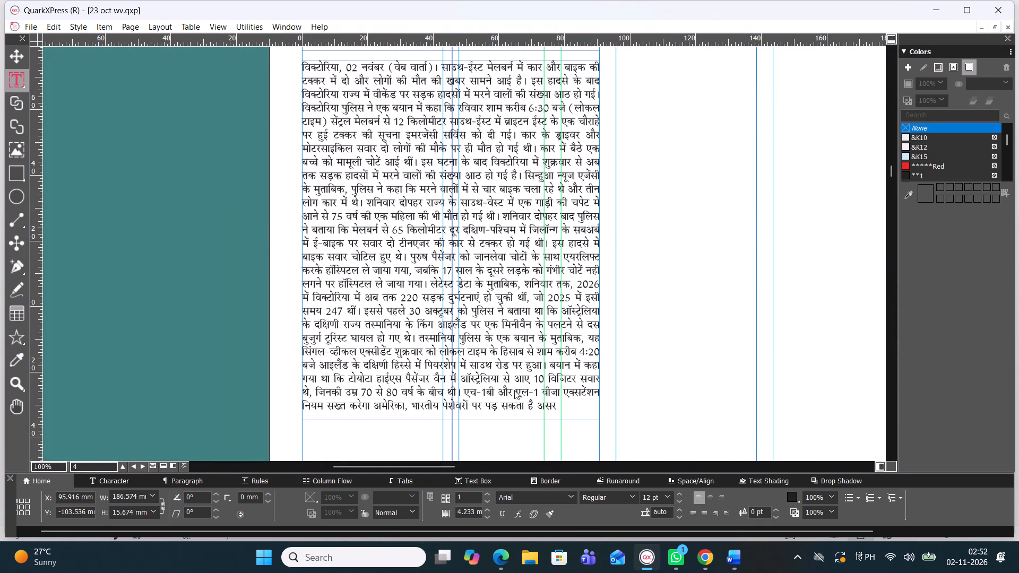
{"action": "left_click", "coordinate": [653, 570]}
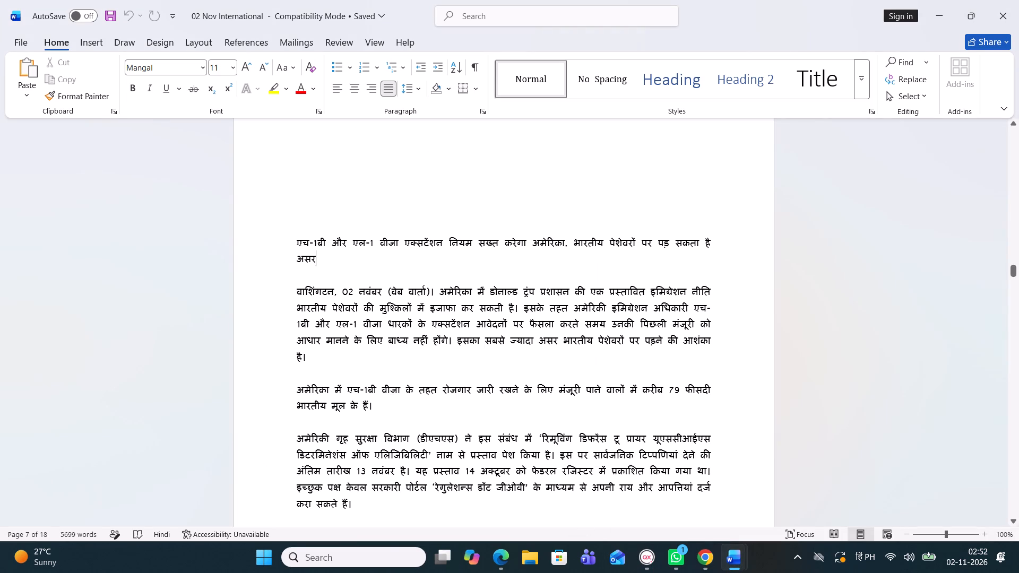
{"action": "left_click", "coordinate": [651, 550]}
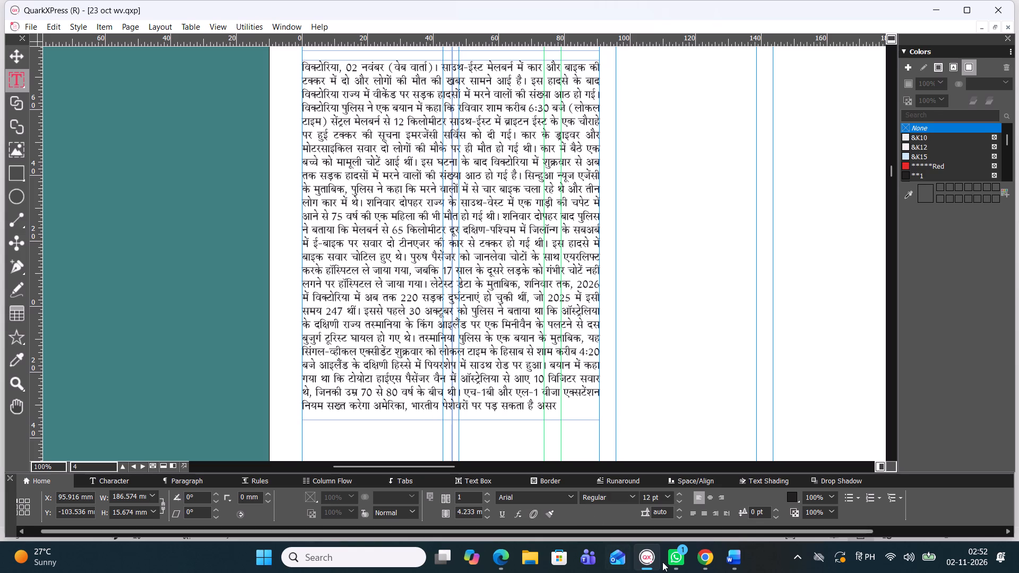
{"action": "left_click", "coordinate": [744, 554]}
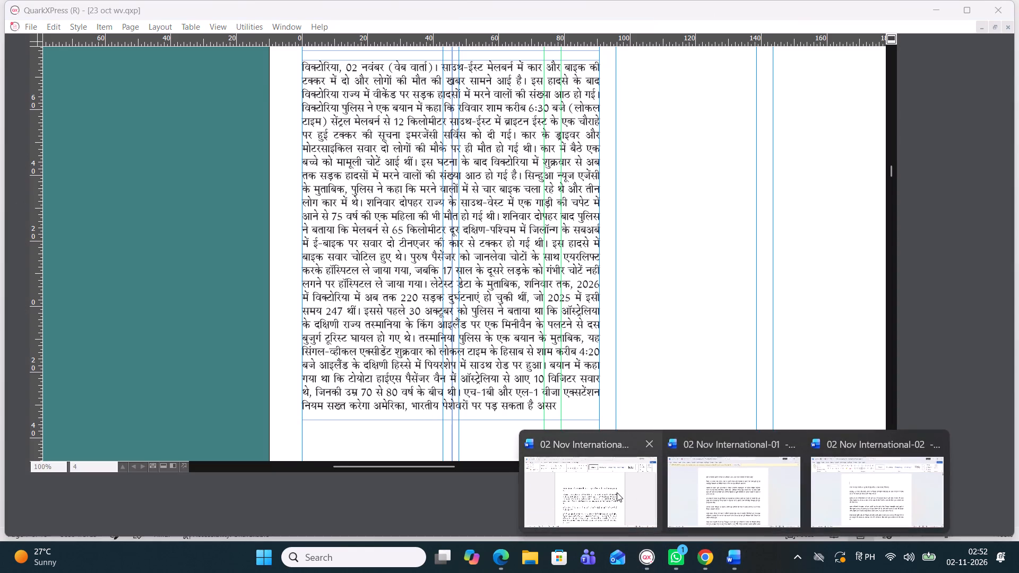
{"action": "left_click", "coordinate": [617, 492]}
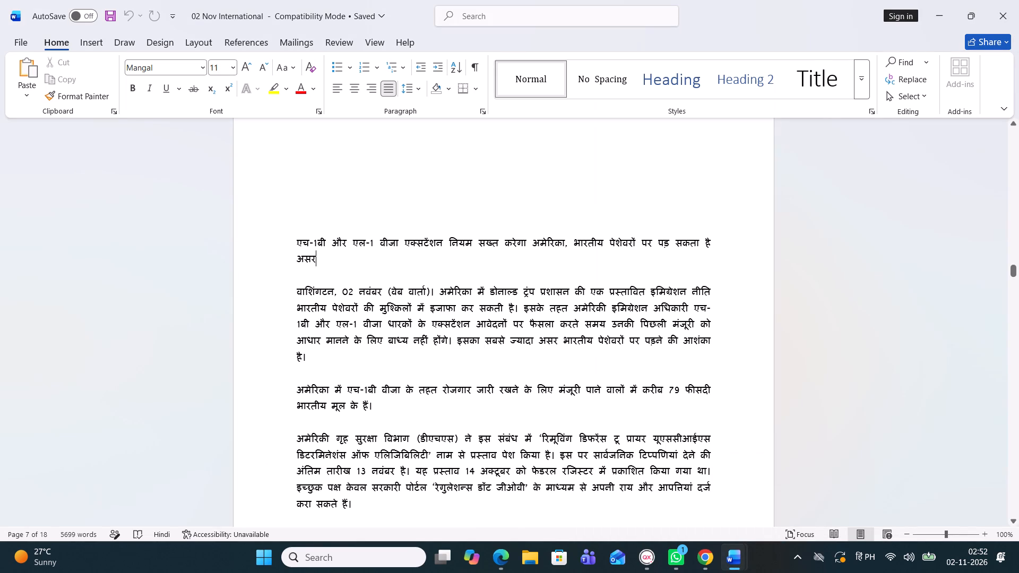
{"action": "left_click", "coordinate": [641, 562]}
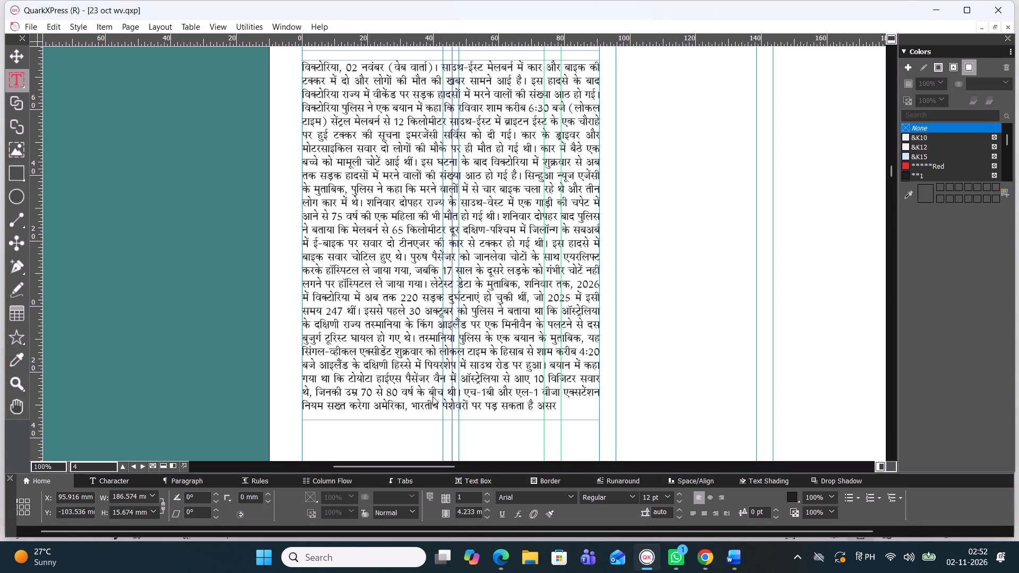
Cut the H-1B/L-1 visa headline text from the end of the Australia accident story and shorten that story's box to about 103.7 mm high.
{"action": "left_click", "coordinate": [459, 389]}
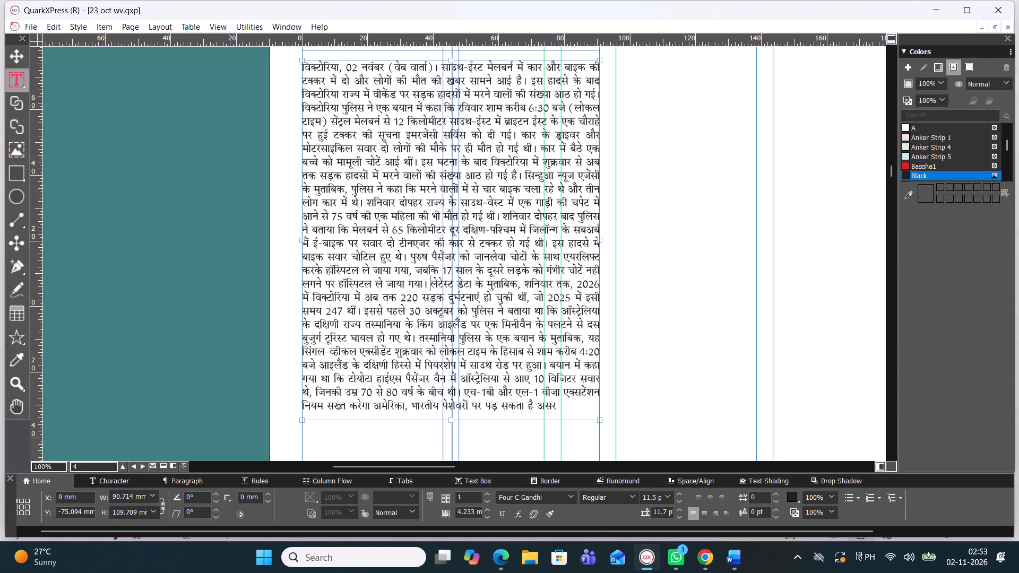
{"action": "left_click_drag", "start_coordinate": [462, 388], "coordinate": [517, 423]}
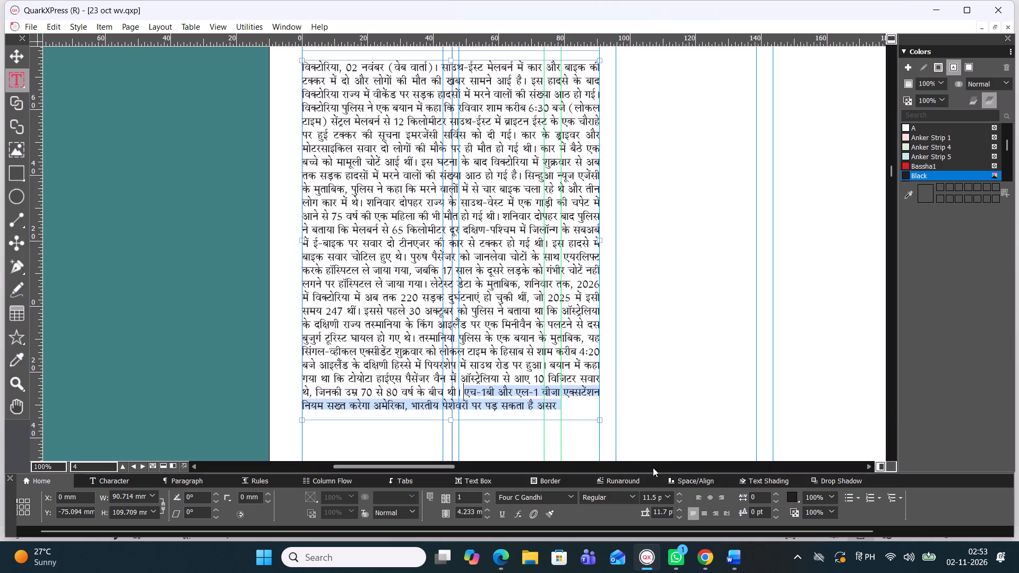
{"action": "key", "text": "ctrl+c"}
{"action": "key", "text": "BackSpace"}
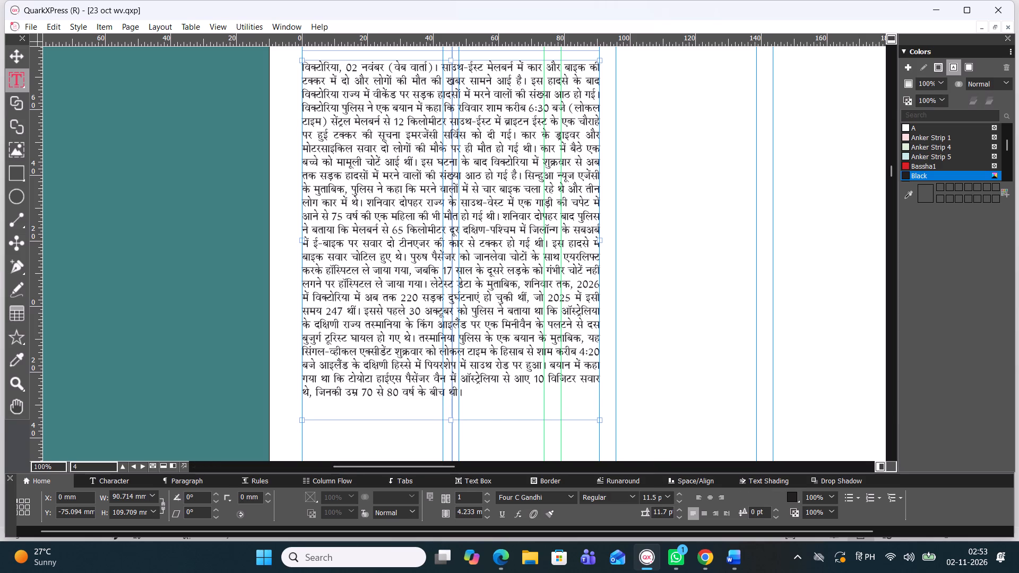
{"action": "left_click_drag", "start_coordinate": [450, 421], "coordinate": [449, 403]}
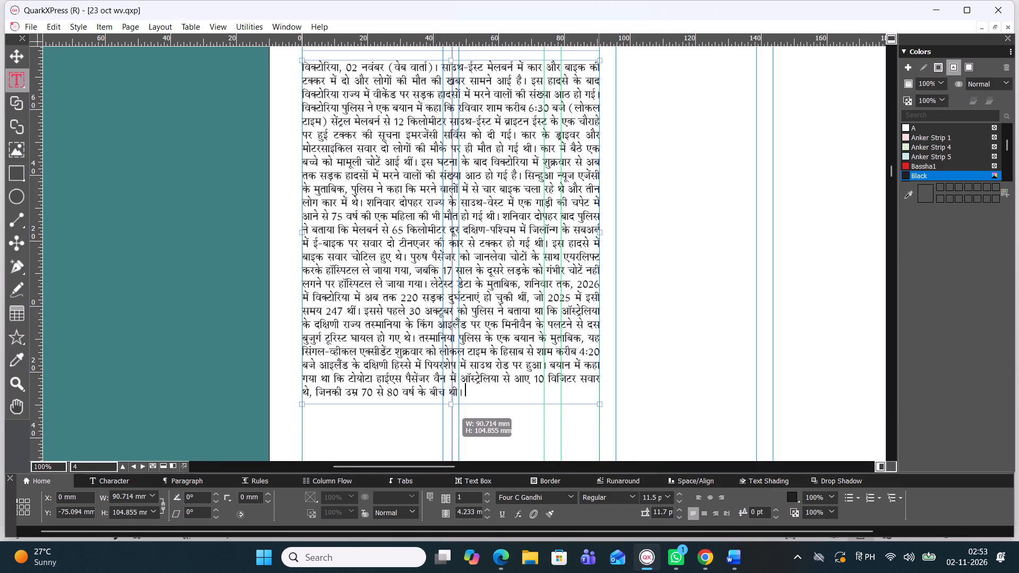
{"action": "left_click_drag", "start_coordinate": [449, 403], "coordinate": [450, 401]}
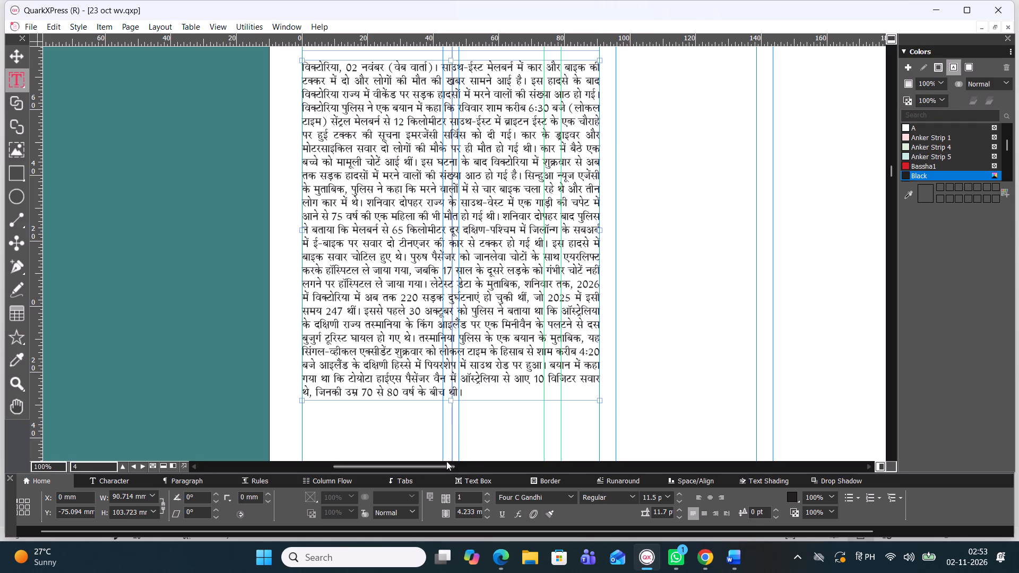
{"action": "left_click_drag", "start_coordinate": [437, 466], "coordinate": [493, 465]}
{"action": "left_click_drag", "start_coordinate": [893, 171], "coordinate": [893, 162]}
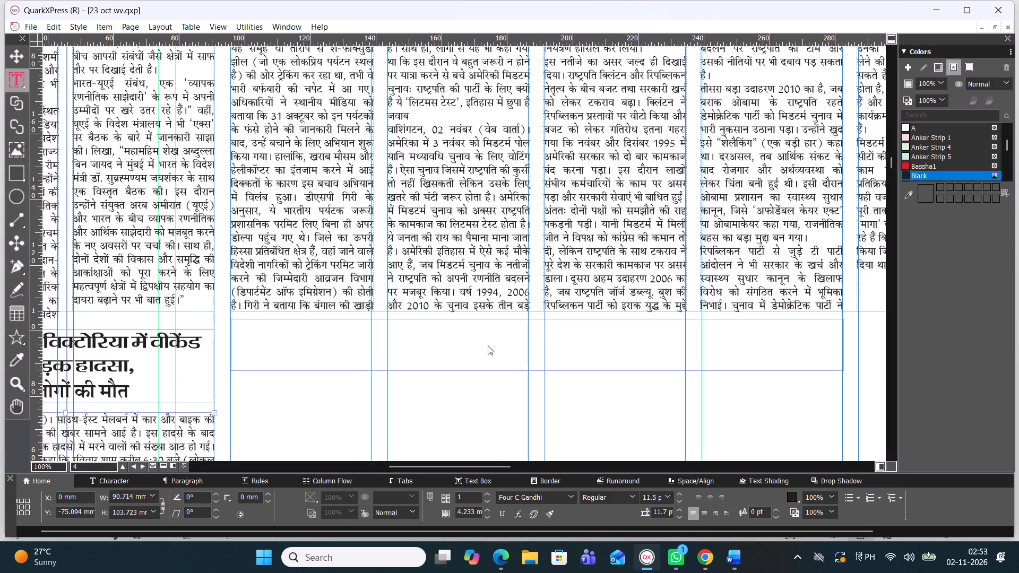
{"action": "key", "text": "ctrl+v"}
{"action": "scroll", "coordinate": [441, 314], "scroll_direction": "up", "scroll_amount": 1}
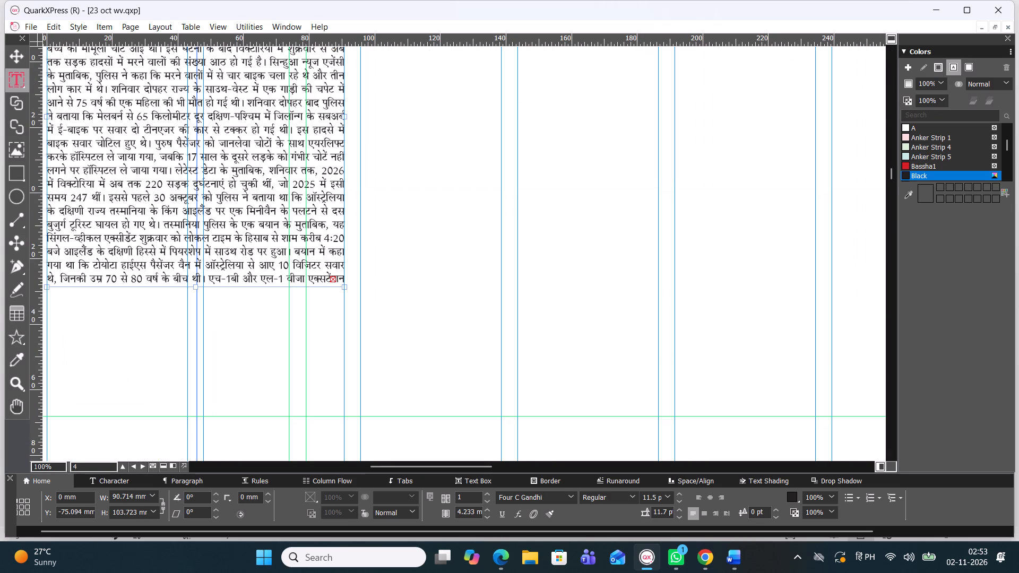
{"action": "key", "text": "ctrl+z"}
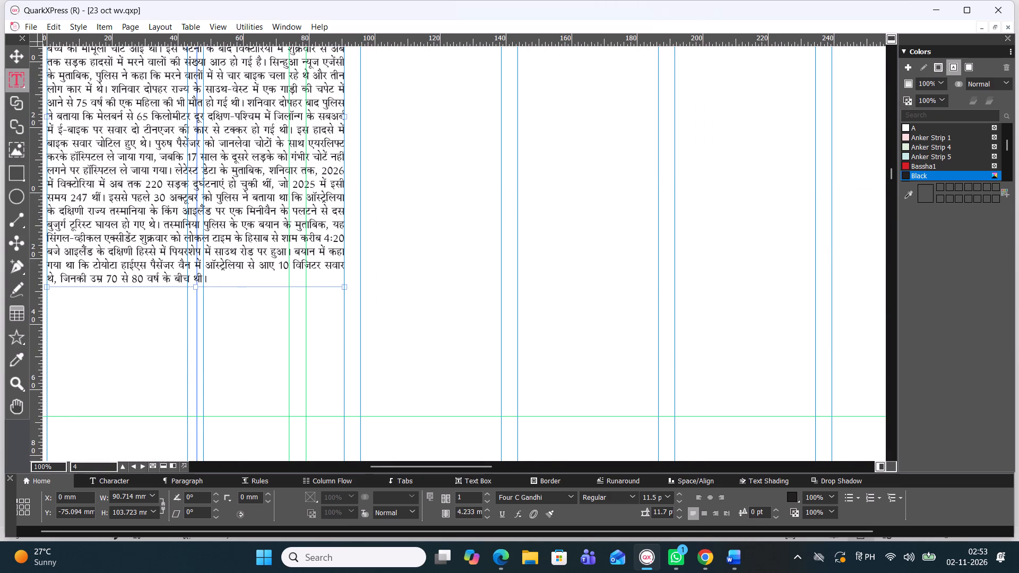
Paste the cut H-1B/L-1 visa headline into the empty text box beneath the US midterm election article.
{"action": "scroll", "coordinate": [394, 340], "scroll_direction": "up", "scroll_amount": 1}
{"action": "left_click", "coordinate": [473, 133]}
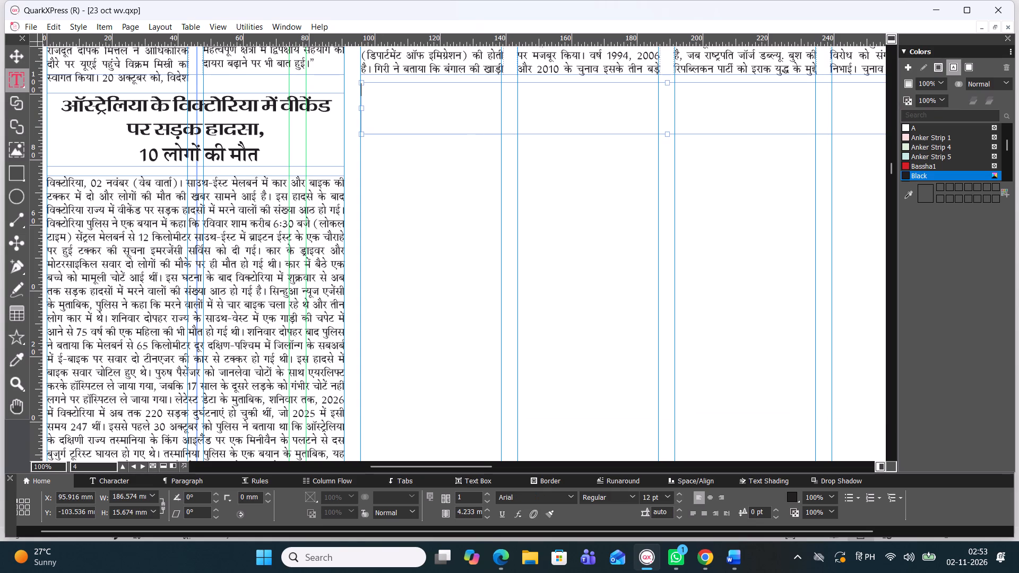
{"action": "key", "text": "ctrl+v"}
{"action": "scroll", "coordinate": [471, 166], "scroll_direction": "down", "scroll_amount": 1}
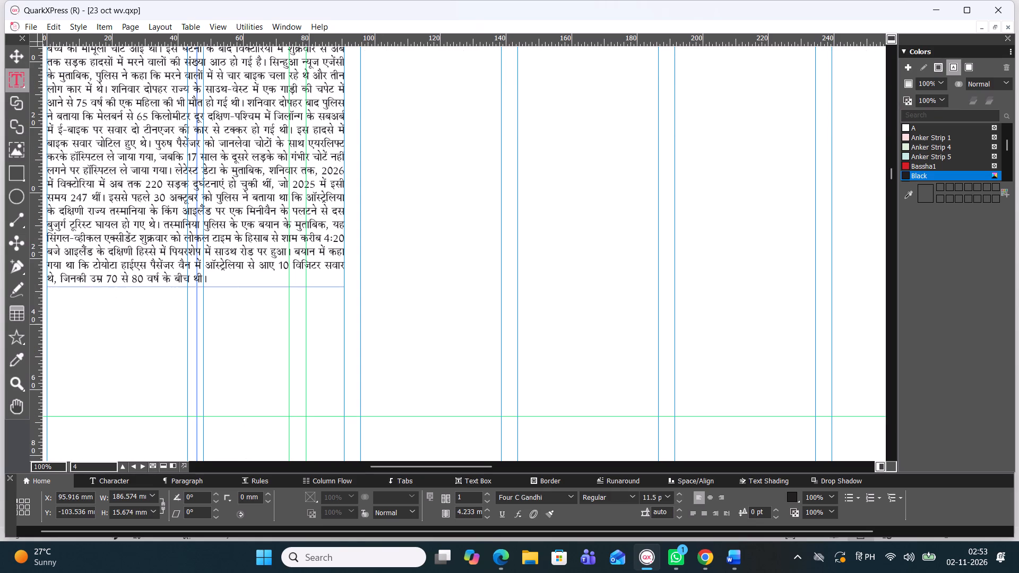
{"action": "scroll", "coordinate": [483, 168], "scroll_direction": "up", "scroll_amount": 1}
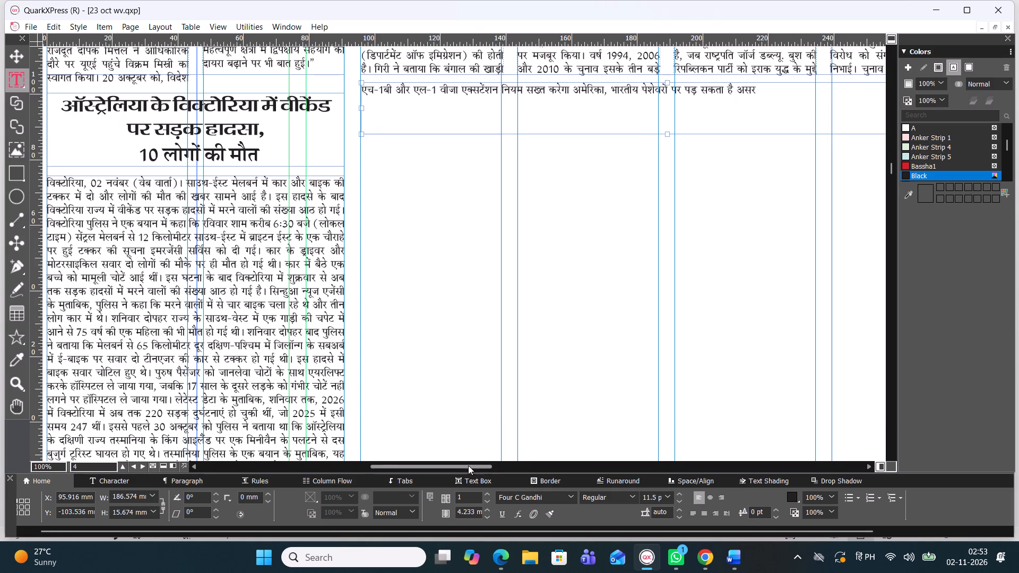
Narrow the H-1B/L-1 visa headline box to about 91 mm wide so it spans two columns.
{"action": "left_click_drag", "start_coordinate": [468, 465], "coordinate": [490, 459]}
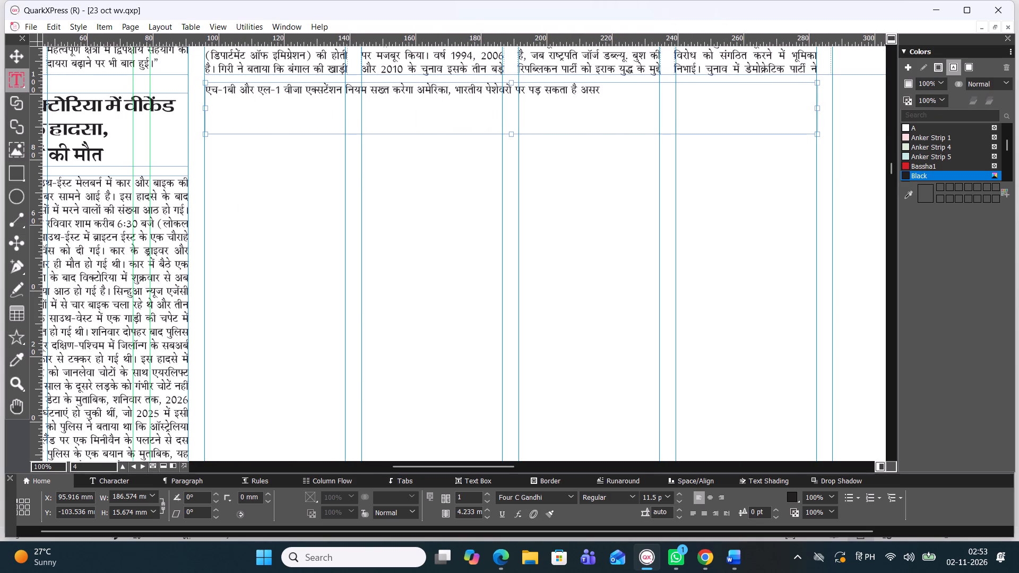
{"action": "left_click_drag", "start_coordinate": [818, 109], "coordinate": [672, 127]}
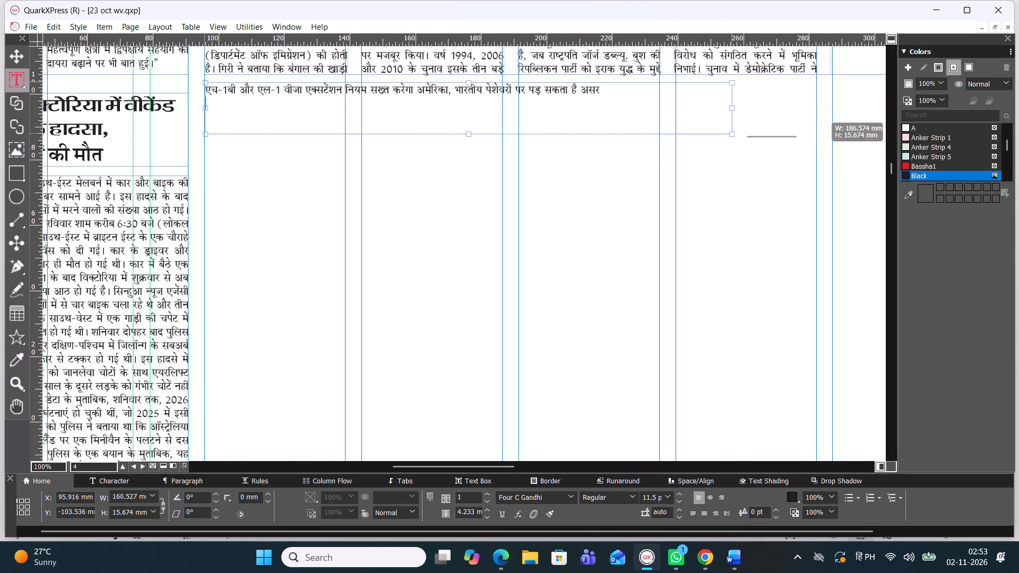
{"action": "left_click_drag", "start_coordinate": [672, 127], "coordinate": [506, 110]}
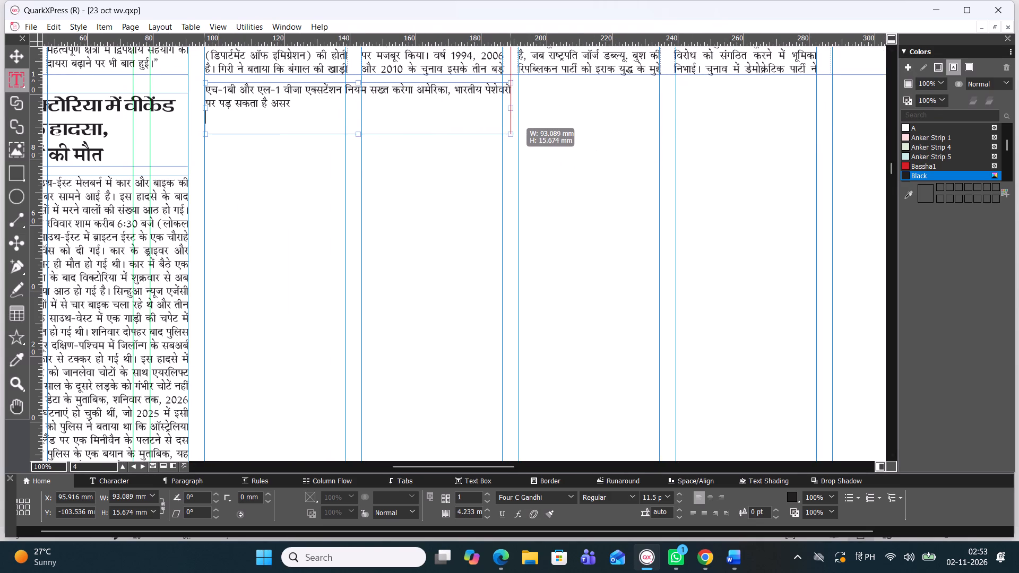
{"action": "left_click_drag", "start_coordinate": [506, 110], "coordinate": [510, 104]}
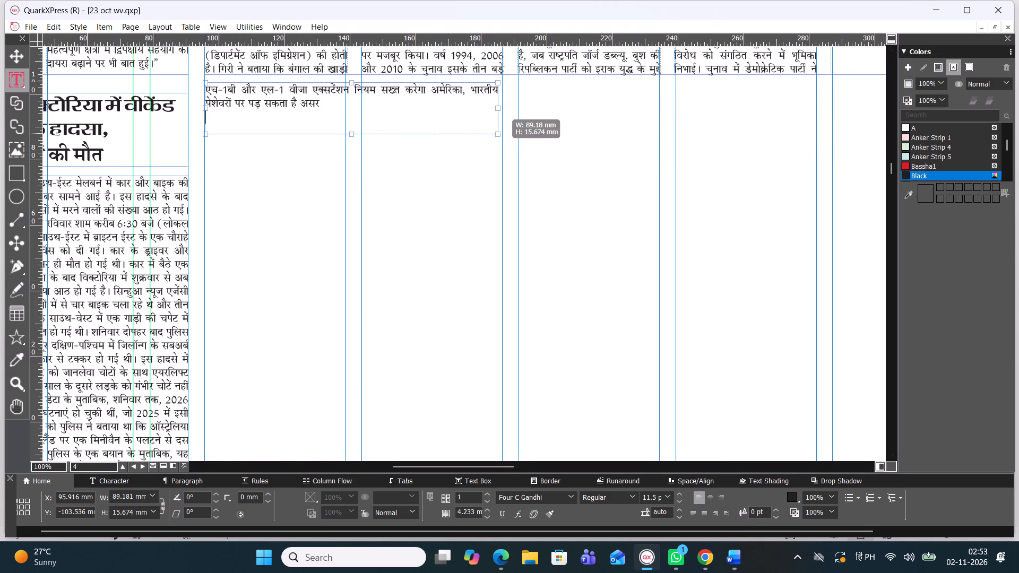
{"action": "left_click_drag", "start_coordinate": [510, 104], "coordinate": [663, 105]}
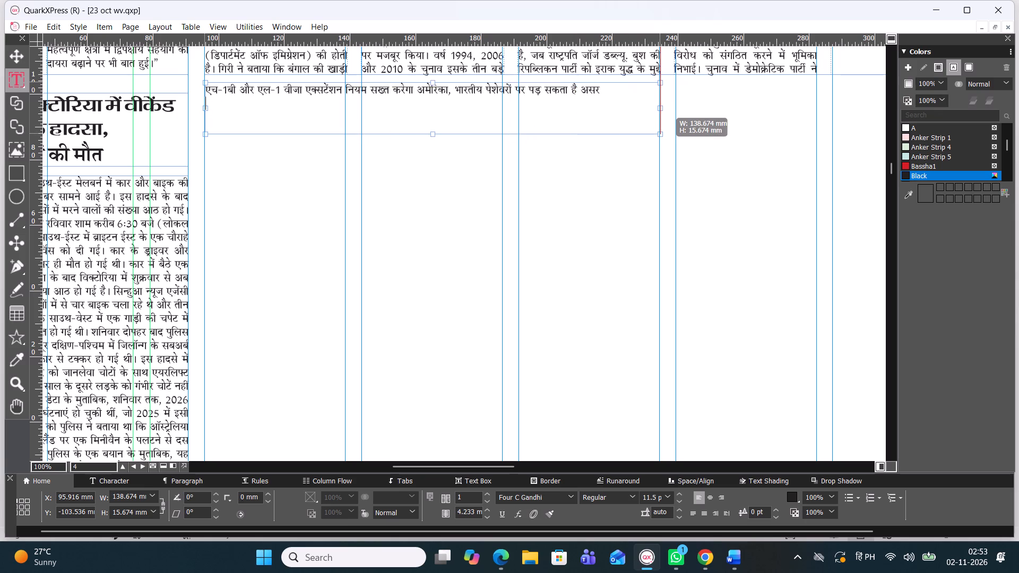
{"action": "left_click_drag", "start_coordinate": [663, 105], "coordinate": [710, 106]}
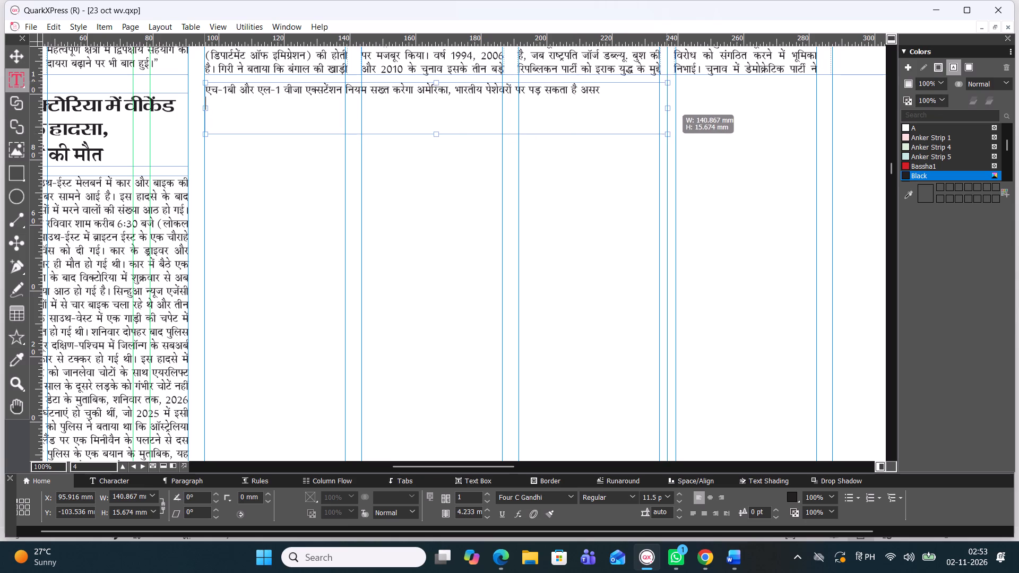
{"action": "left_click_drag", "start_coordinate": [710, 106], "coordinate": [521, 102]}
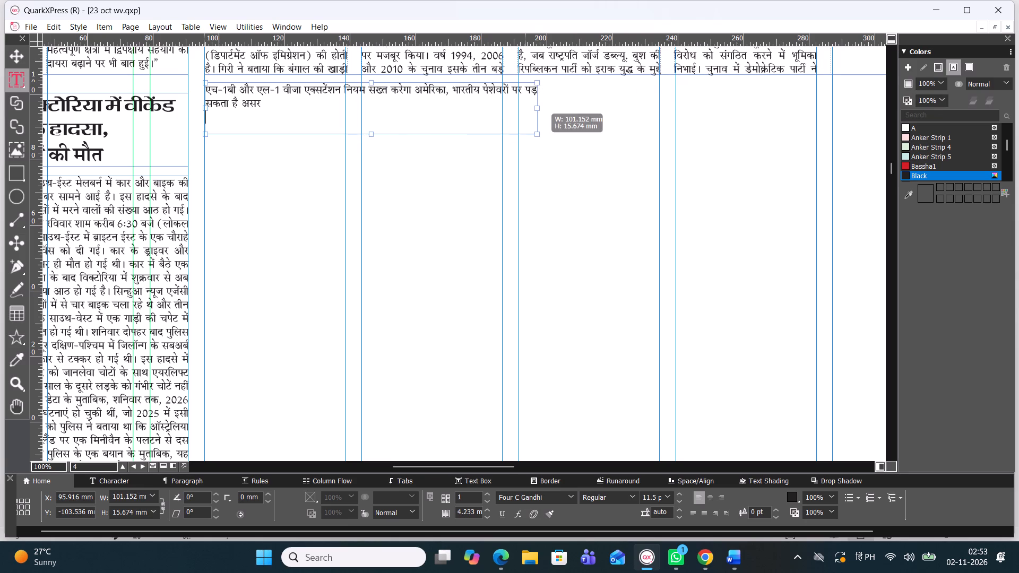
{"action": "left_click_drag", "start_coordinate": [521, 102], "coordinate": [505, 95]}
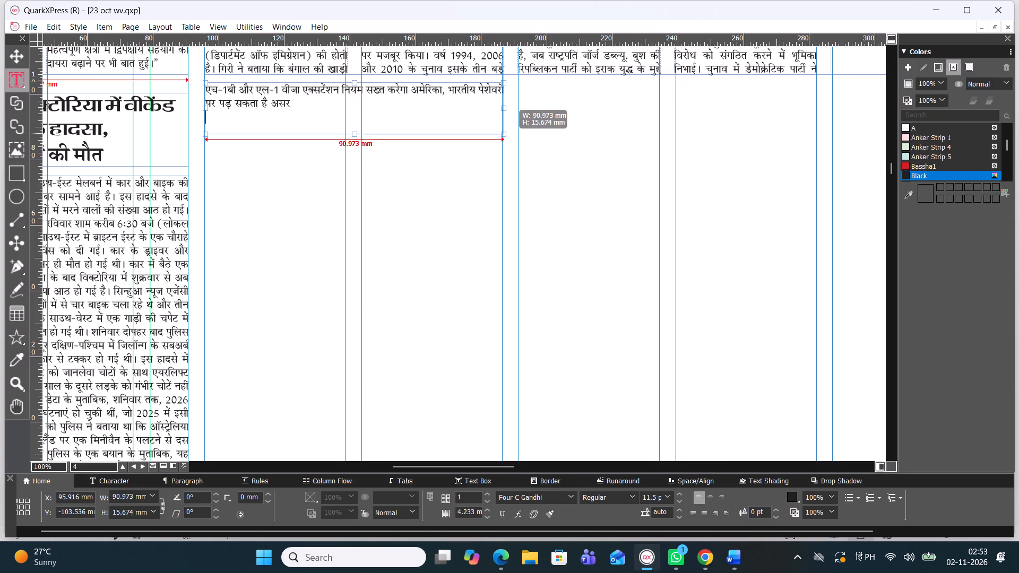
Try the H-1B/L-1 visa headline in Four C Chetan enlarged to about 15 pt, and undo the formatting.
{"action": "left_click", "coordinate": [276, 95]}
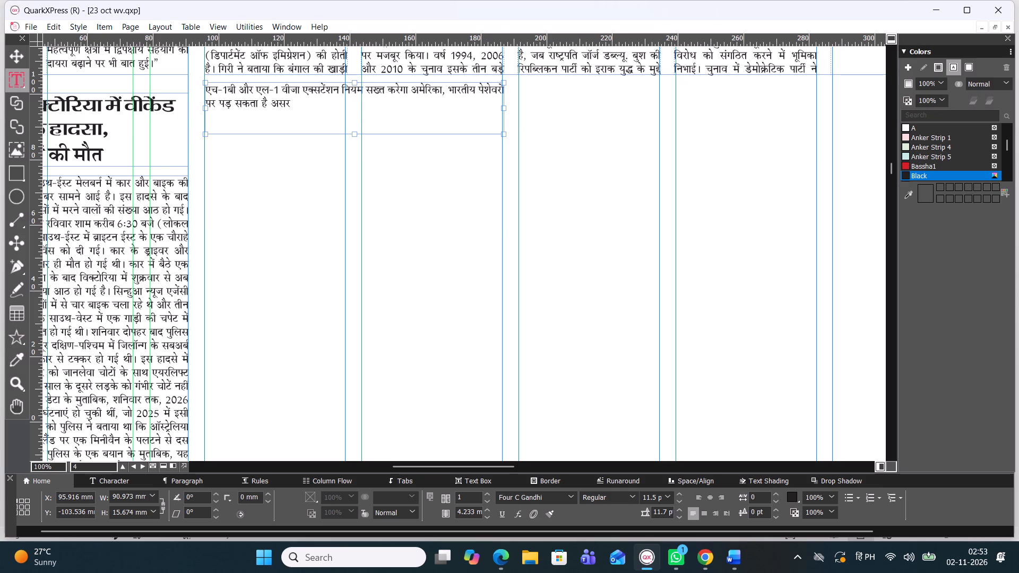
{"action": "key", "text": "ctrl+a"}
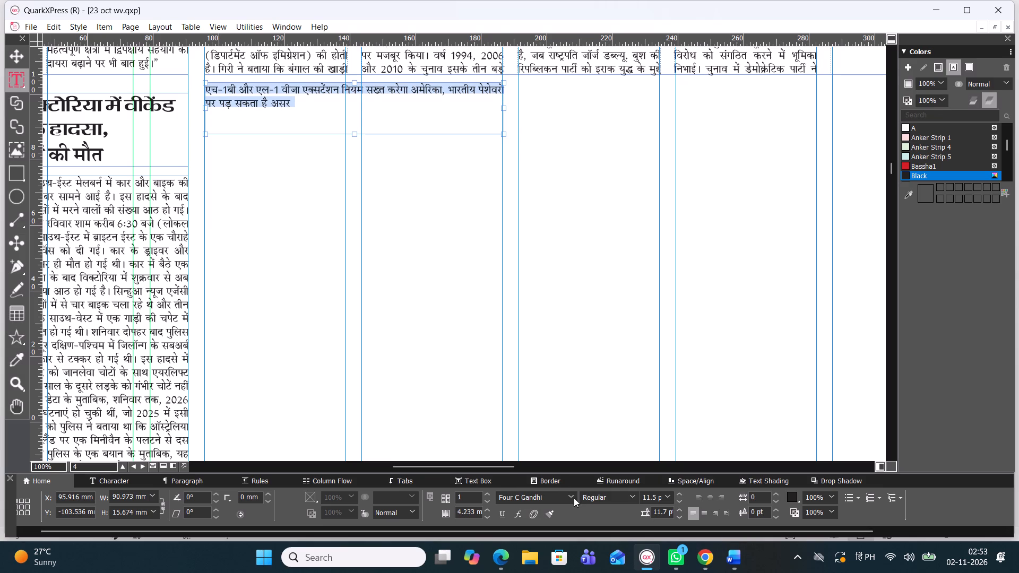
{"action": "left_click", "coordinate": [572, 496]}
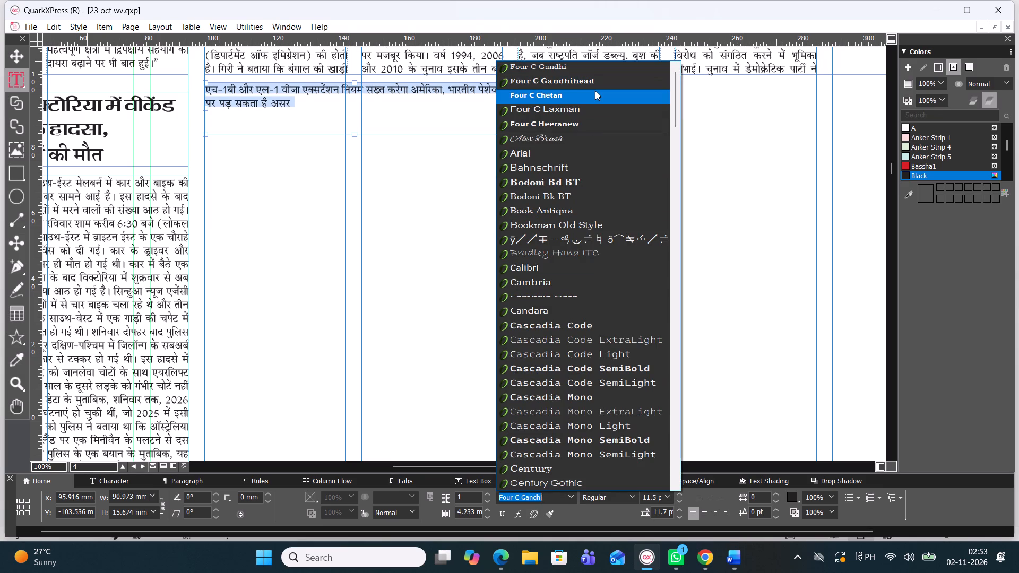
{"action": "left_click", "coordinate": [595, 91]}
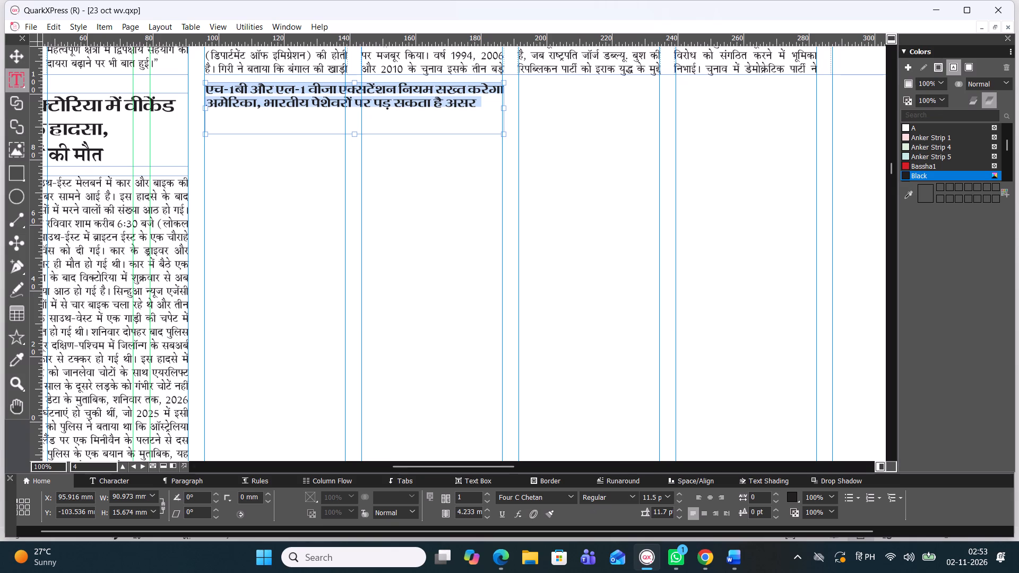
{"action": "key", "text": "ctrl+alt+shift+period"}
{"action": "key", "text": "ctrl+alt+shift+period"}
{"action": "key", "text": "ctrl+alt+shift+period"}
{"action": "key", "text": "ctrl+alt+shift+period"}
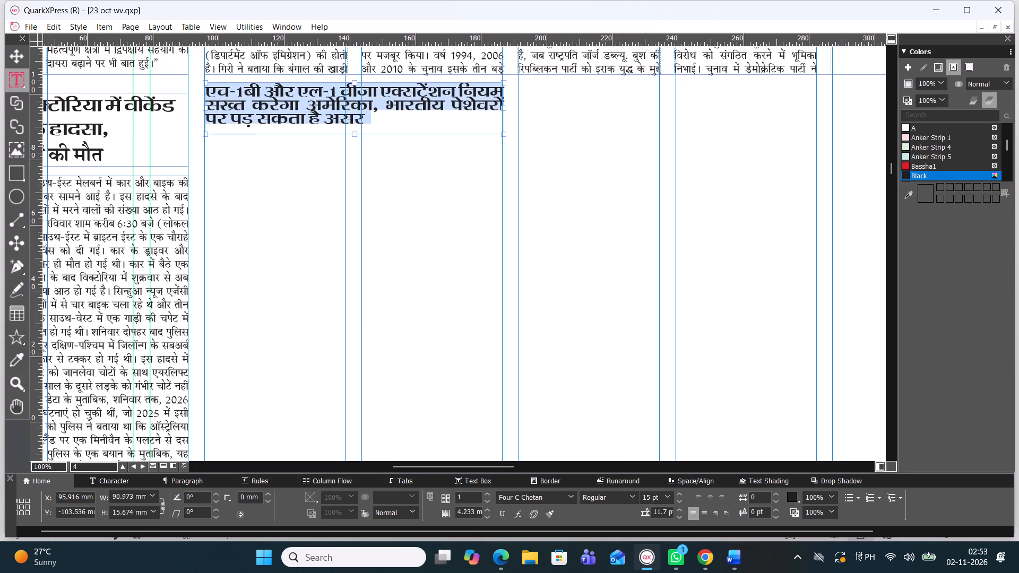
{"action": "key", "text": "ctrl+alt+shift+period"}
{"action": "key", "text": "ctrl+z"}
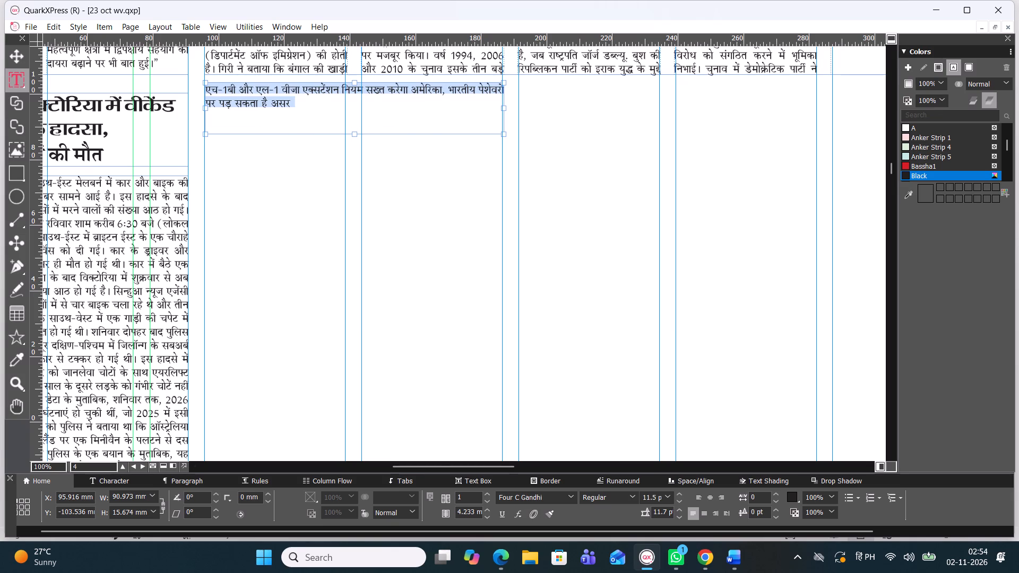
Set the whole H-1B/L-1 visa headline in the Four C Chetan font.
{"action": "left_click", "coordinate": [569, 494]}
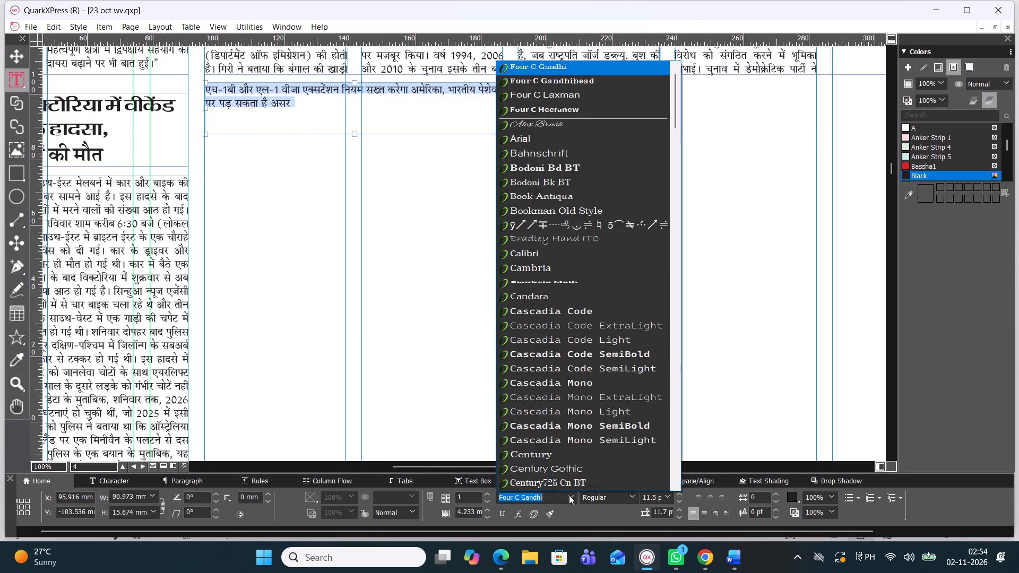
{"action": "scroll", "coordinate": [565, 108], "scroll_direction": "down", "scroll_amount": 1}
{"action": "scroll", "coordinate": [565, 107], "scroll_direction": "up", "scroll_amount": 1}
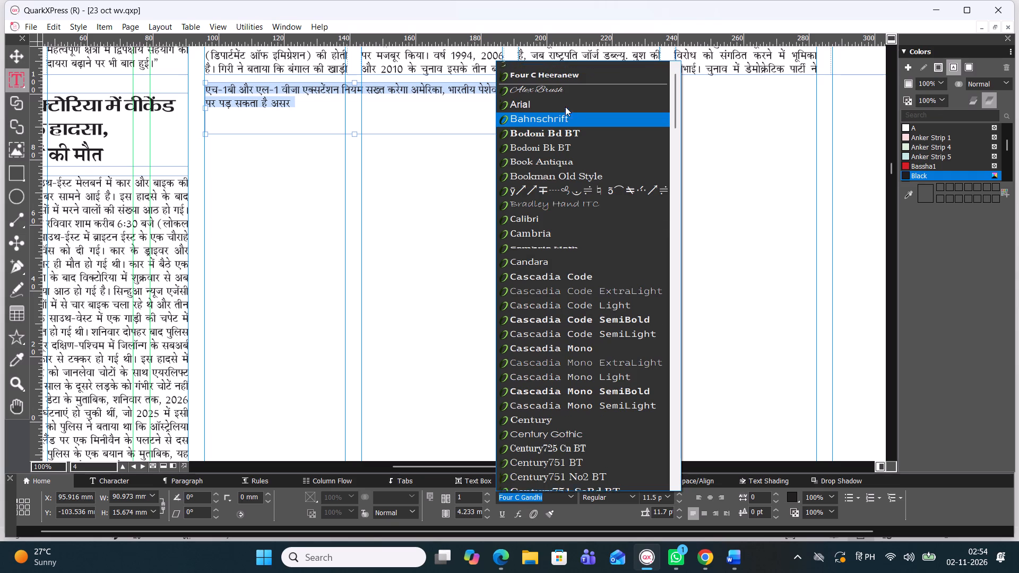
{"action": "scroll", "coordinate": [565, 104], "scroll_direction": "up", "scroll_amount": 1}
{"action": "left_click", "coordinate": [580, 67]}
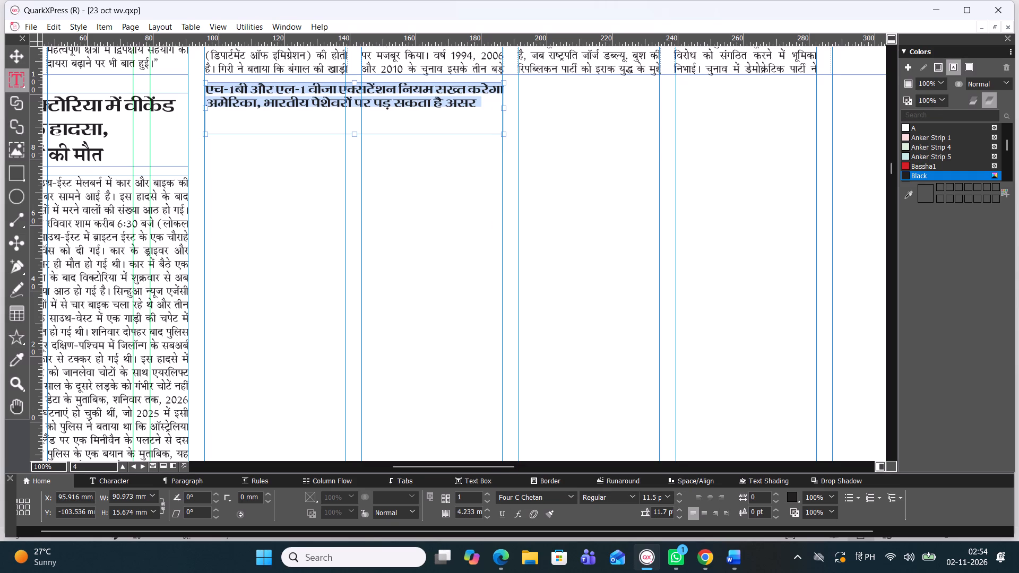
Narrow the H-1B/L-1 visa headline box to about 90.5 mm wide, in line with the column guide.
{"action": "left_click", "coordinate": [505, 108]}
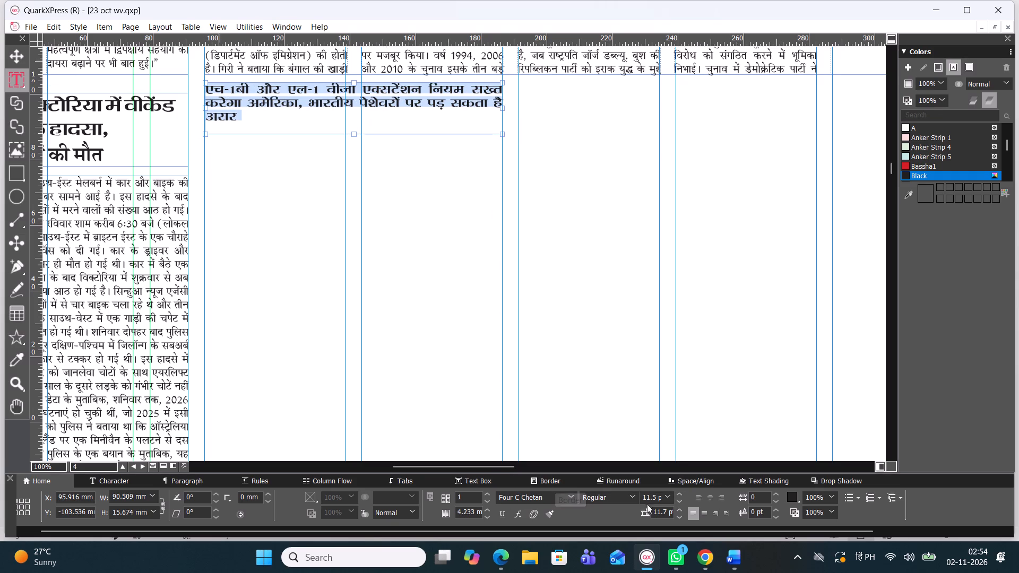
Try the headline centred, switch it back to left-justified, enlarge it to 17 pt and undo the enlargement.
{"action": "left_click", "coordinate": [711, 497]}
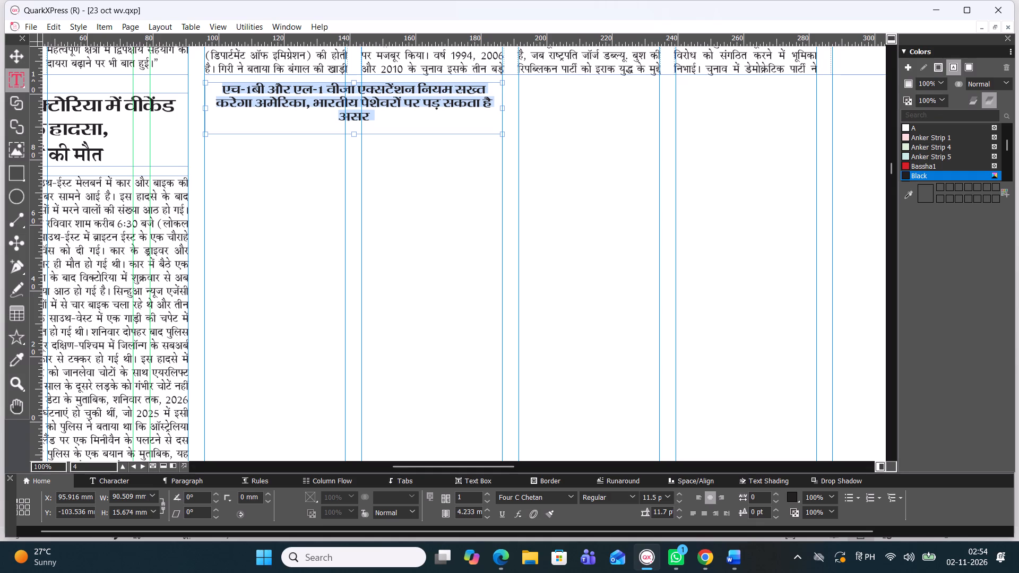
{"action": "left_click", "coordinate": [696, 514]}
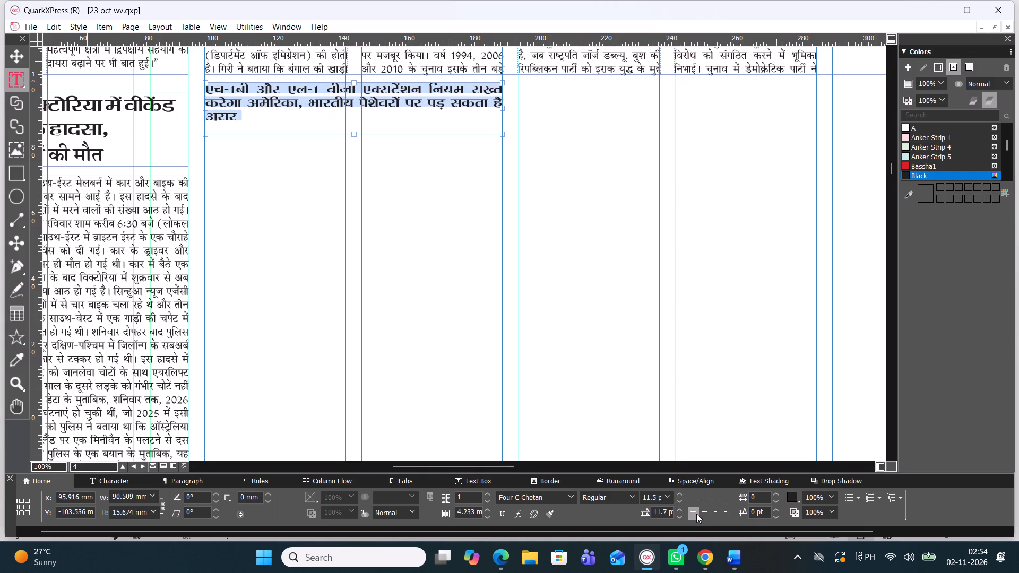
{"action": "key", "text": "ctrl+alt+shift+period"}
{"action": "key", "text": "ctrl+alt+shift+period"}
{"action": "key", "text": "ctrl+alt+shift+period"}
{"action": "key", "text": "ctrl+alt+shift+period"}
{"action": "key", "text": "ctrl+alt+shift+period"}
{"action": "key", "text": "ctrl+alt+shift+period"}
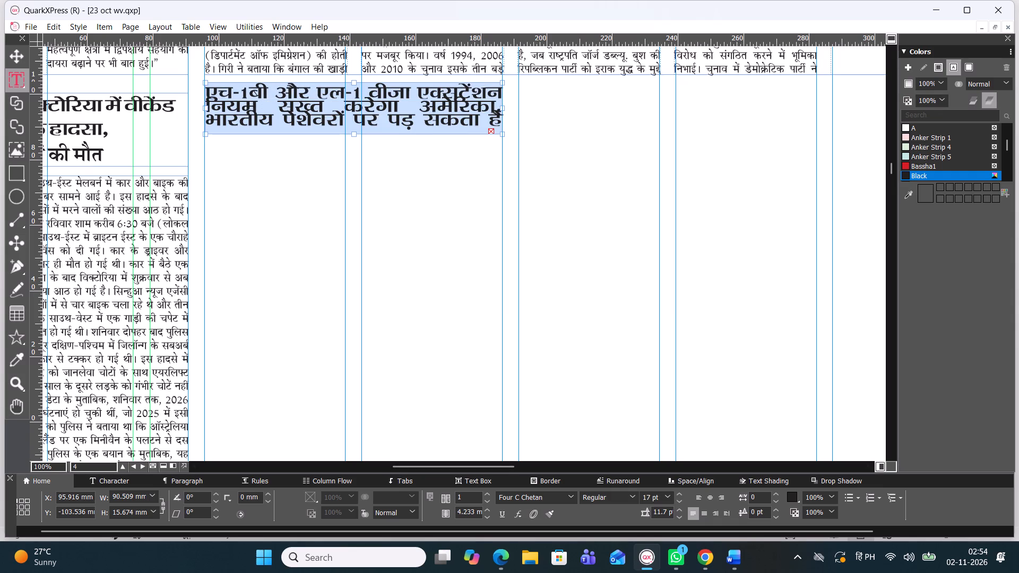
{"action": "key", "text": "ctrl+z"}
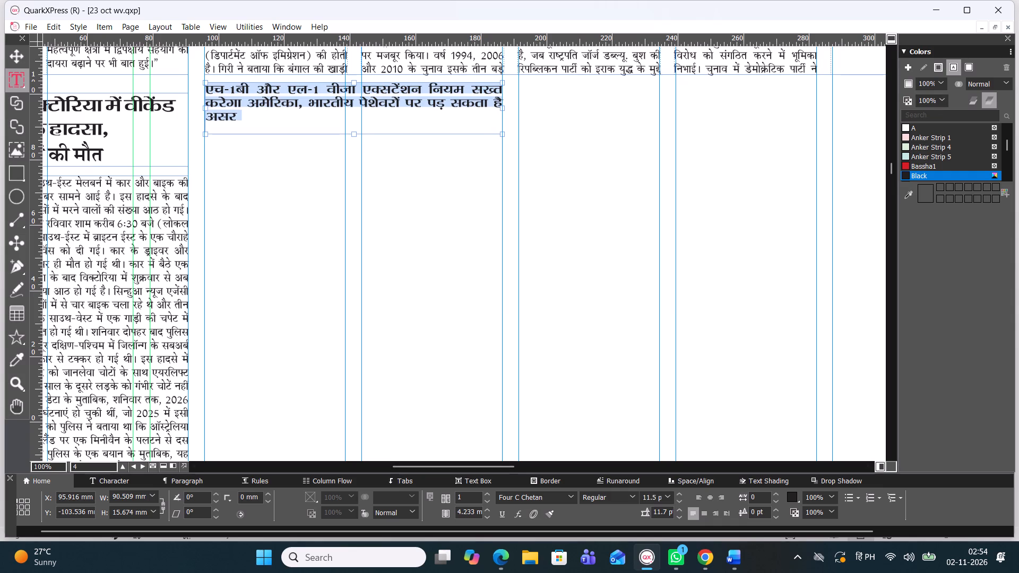
Centre the H-1B/L-1 visa headline text and extend its box to about 19.6 mm high.
{"action": "left_click", "coordinate": [710, 494]}
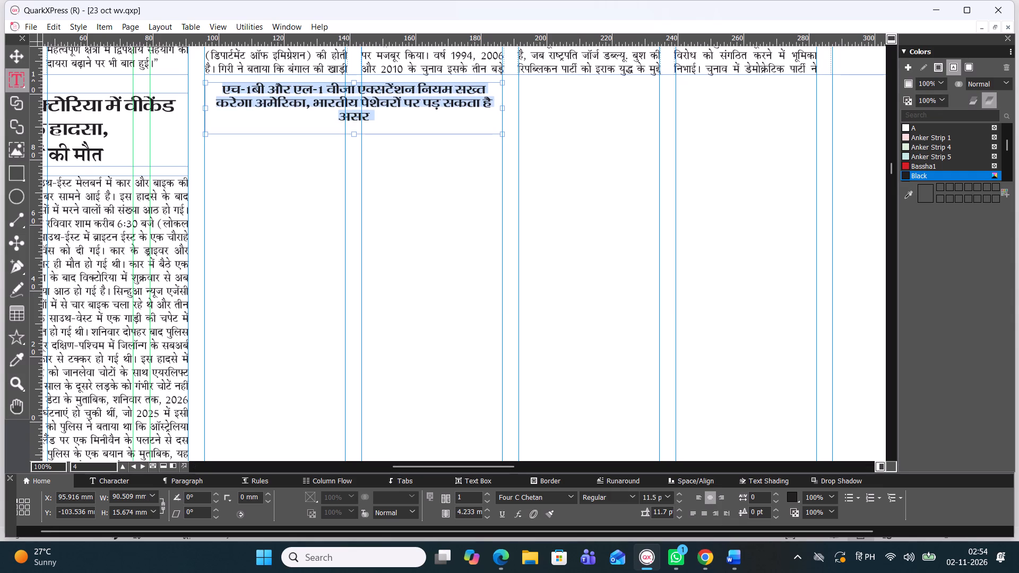
{"action": "left_click_drag", "start_coordinate": [355, 135], "coordinate": [356, 148]}
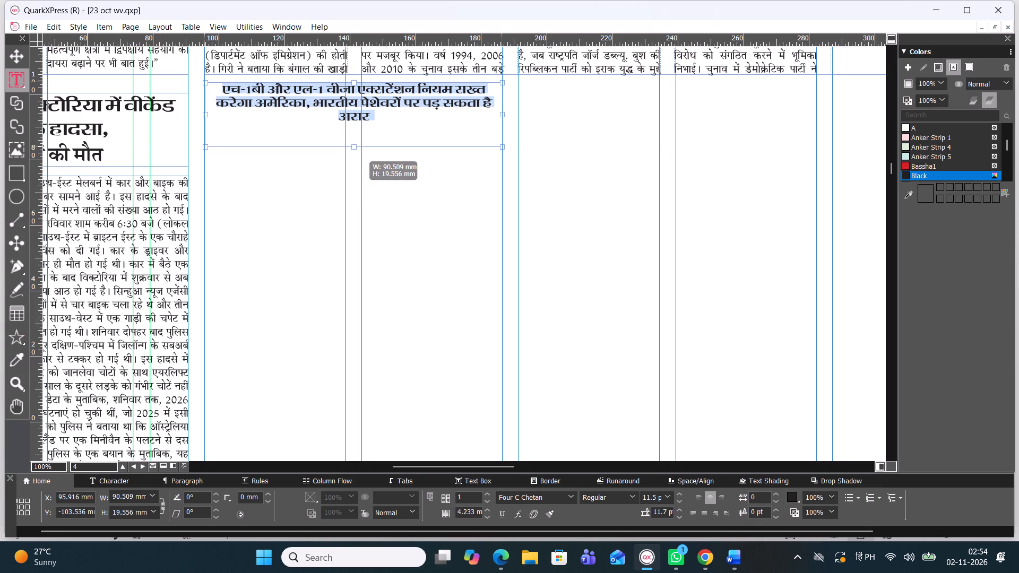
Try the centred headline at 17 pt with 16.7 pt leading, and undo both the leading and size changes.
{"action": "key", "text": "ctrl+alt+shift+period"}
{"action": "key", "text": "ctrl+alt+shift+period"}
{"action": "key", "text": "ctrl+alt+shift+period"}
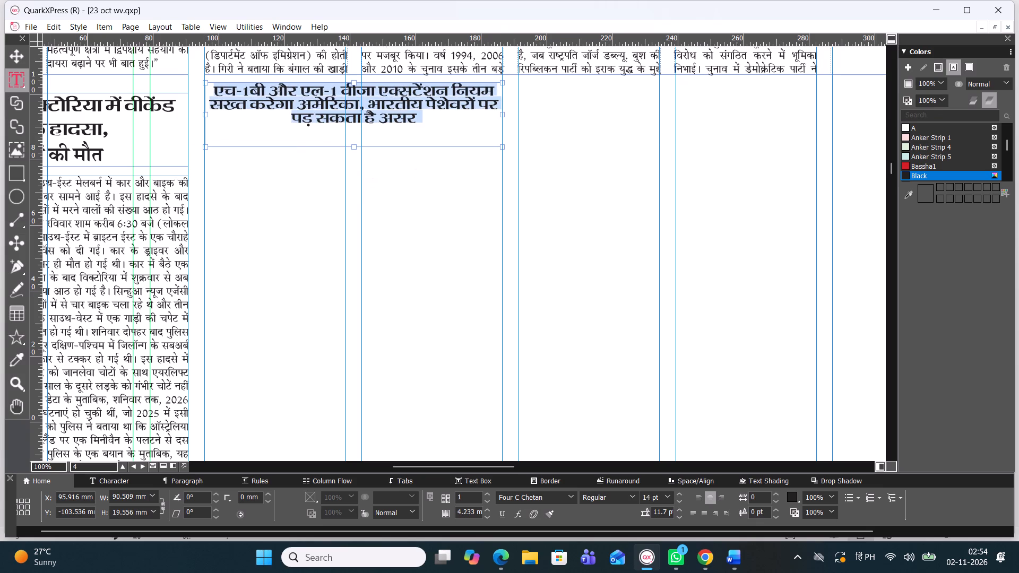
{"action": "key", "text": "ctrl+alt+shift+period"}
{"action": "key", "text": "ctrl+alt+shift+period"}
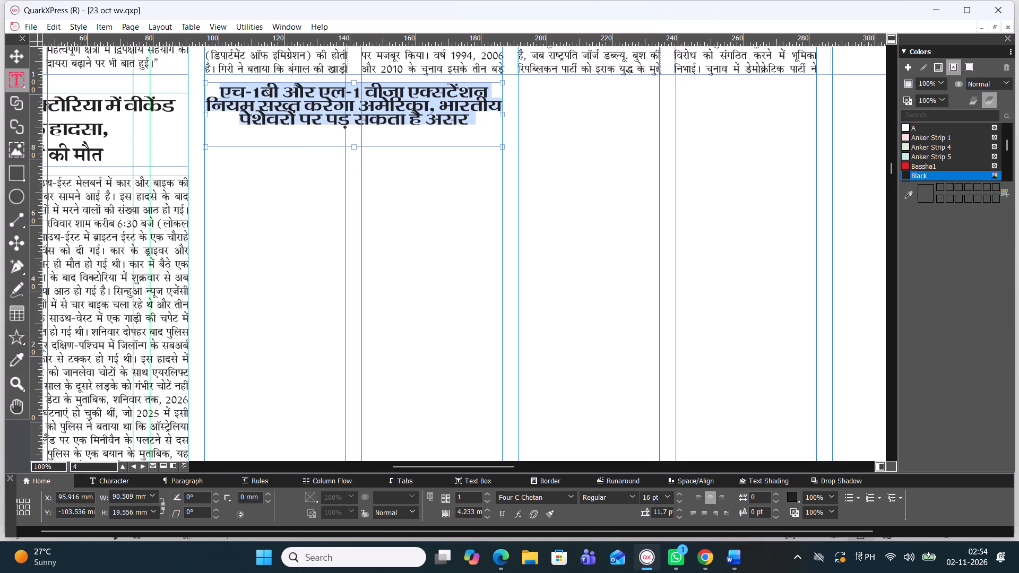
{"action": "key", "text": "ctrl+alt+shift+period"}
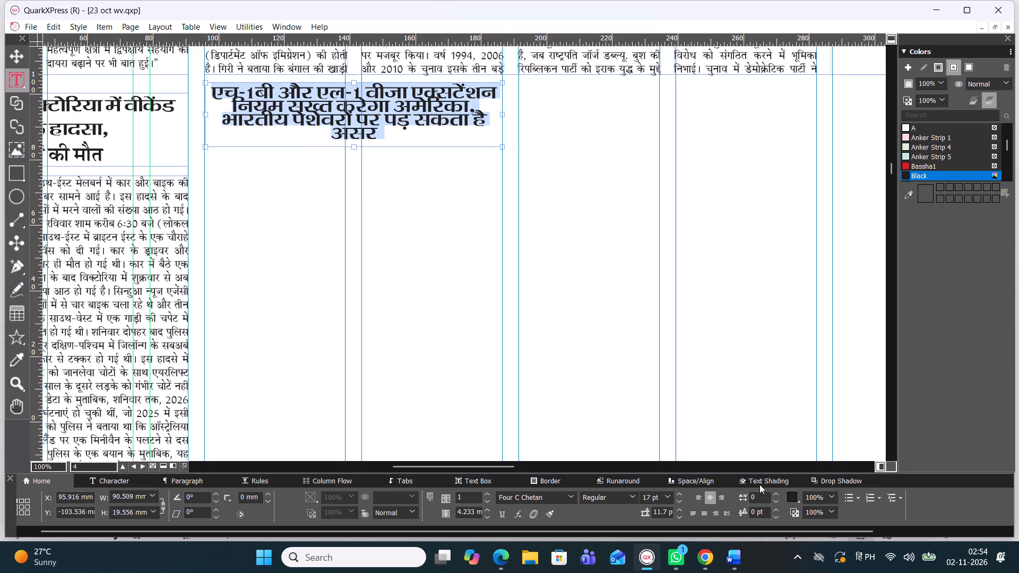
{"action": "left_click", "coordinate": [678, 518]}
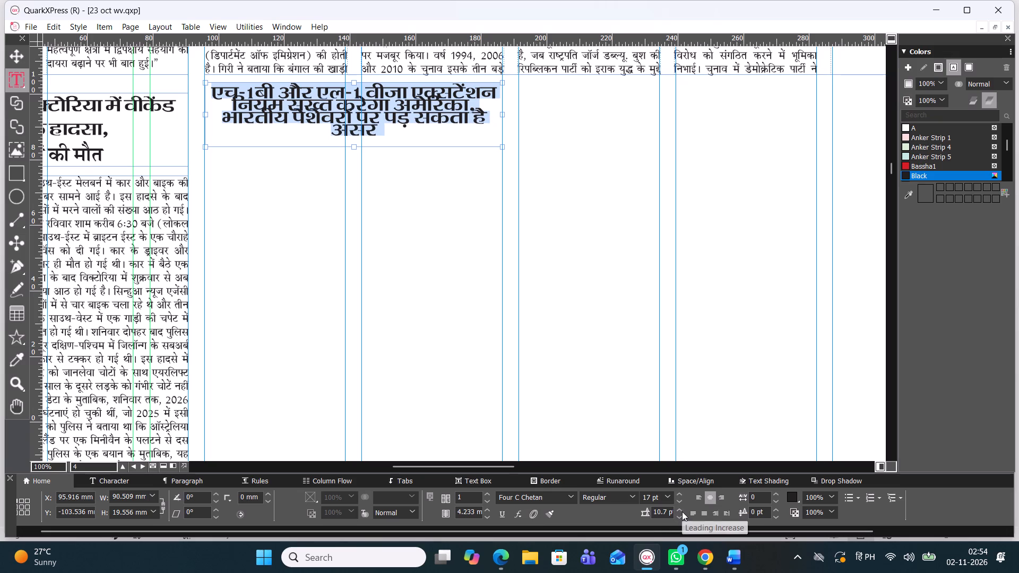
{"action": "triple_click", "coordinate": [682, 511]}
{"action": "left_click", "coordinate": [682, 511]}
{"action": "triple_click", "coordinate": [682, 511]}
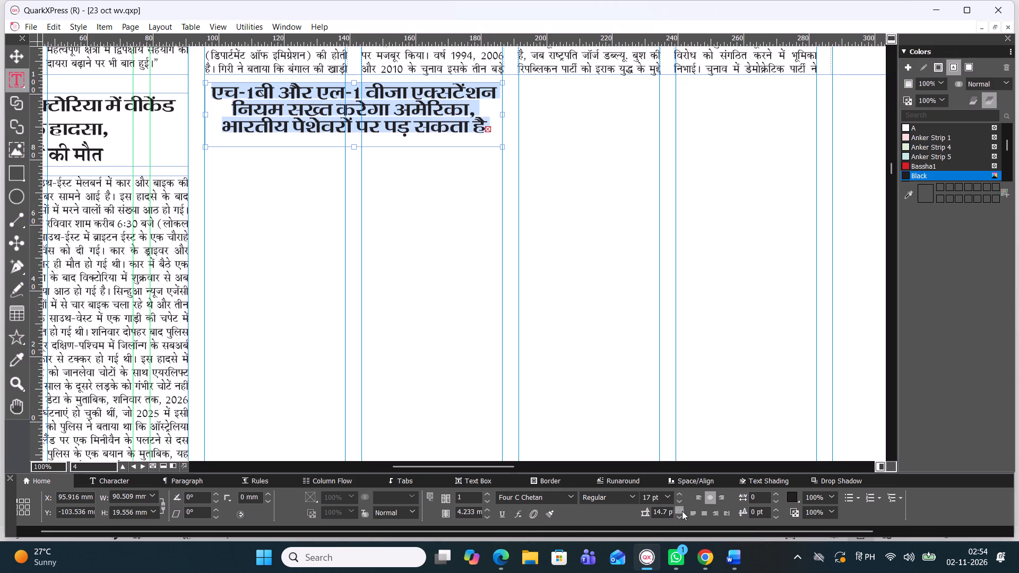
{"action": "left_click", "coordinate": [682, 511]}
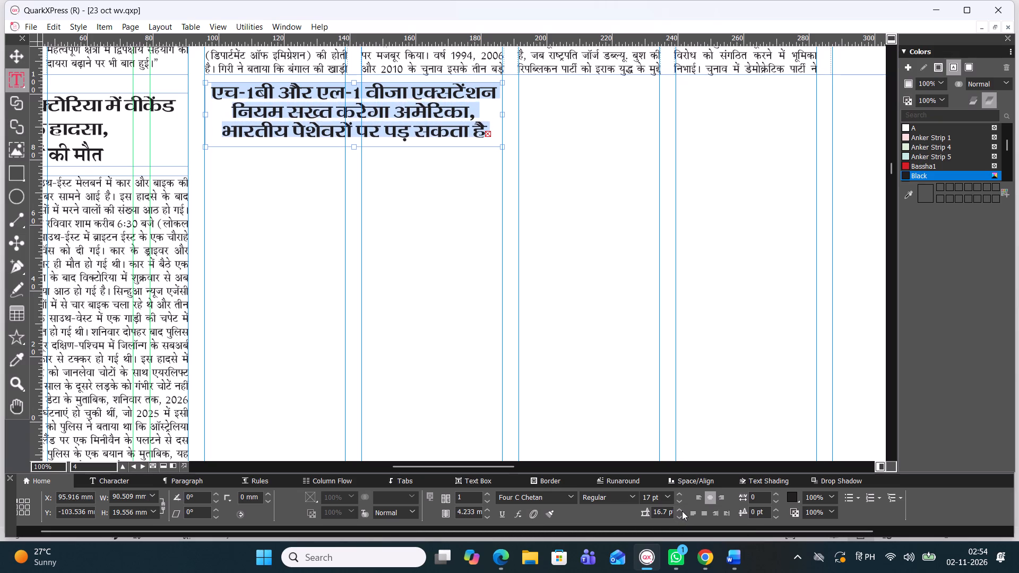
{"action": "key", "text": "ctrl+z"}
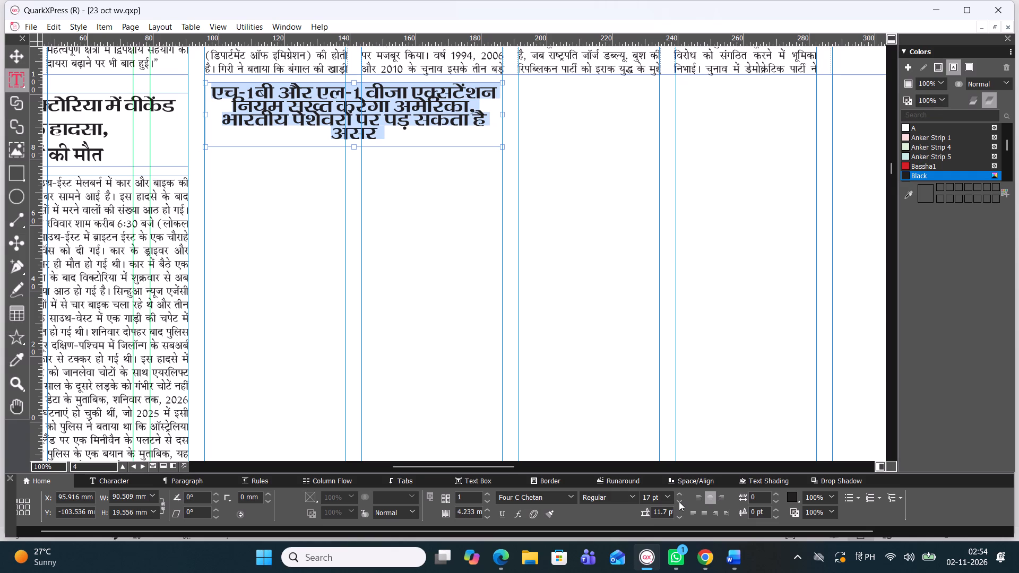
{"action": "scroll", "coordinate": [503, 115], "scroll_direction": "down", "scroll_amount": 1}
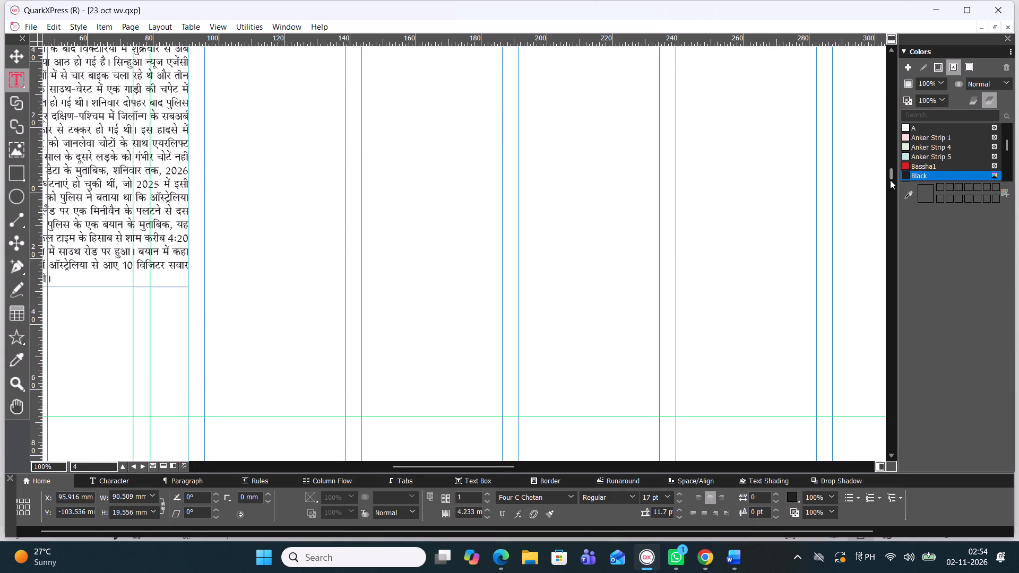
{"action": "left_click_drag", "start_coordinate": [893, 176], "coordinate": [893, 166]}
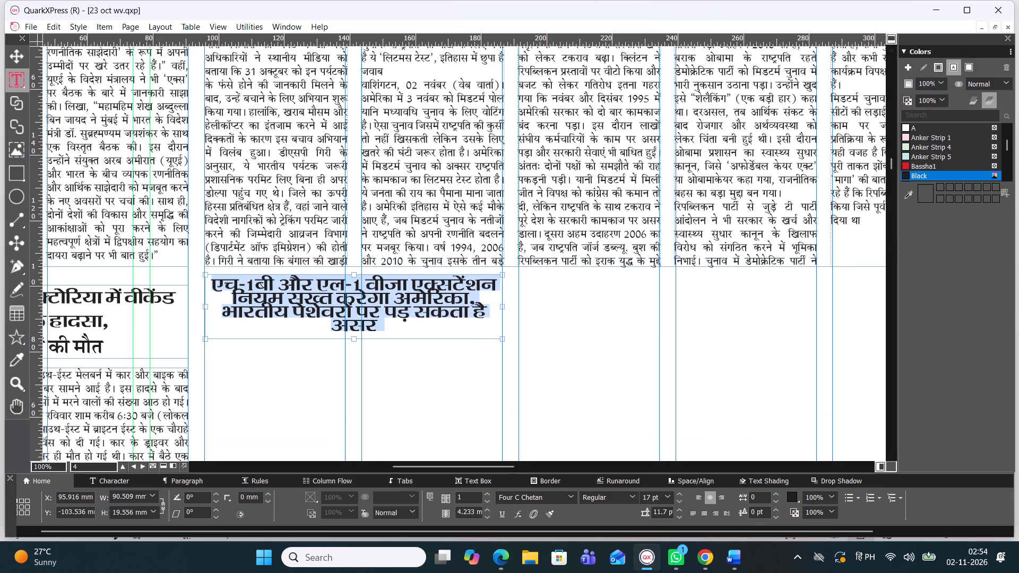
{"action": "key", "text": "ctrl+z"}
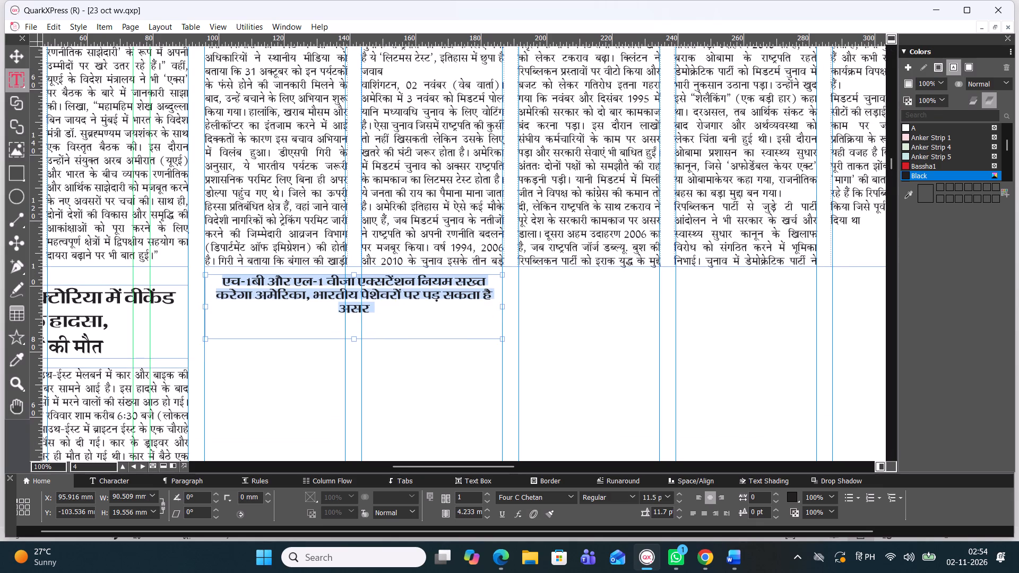
Break the headline after "अमेरिका," so that "भारतीय पेशेवरों पर पड़ सकता है असर" starts its own line.
{"action": "left_click", "coordinate": [310, 293]}
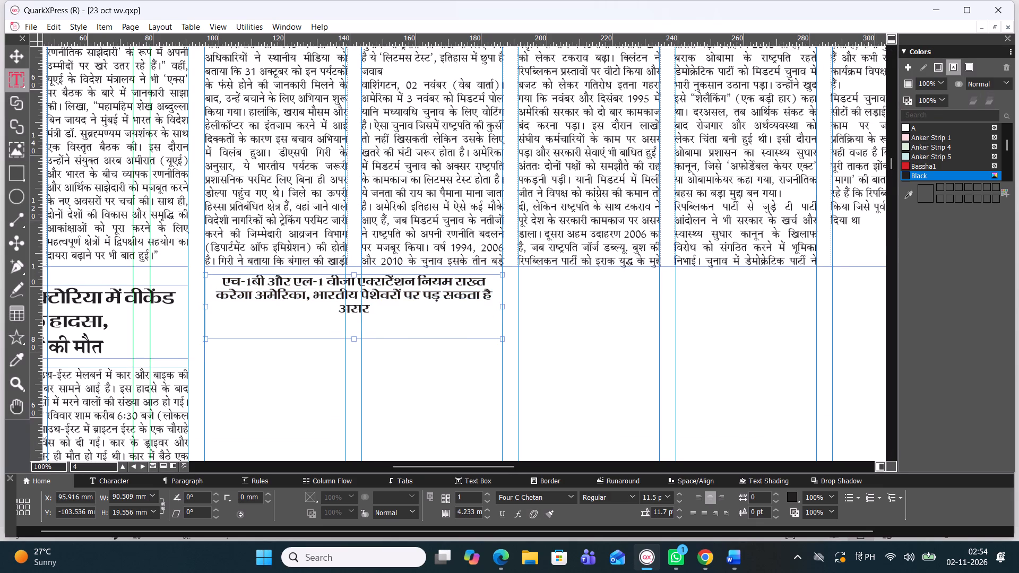
{"action": "key", "text": "Return"}
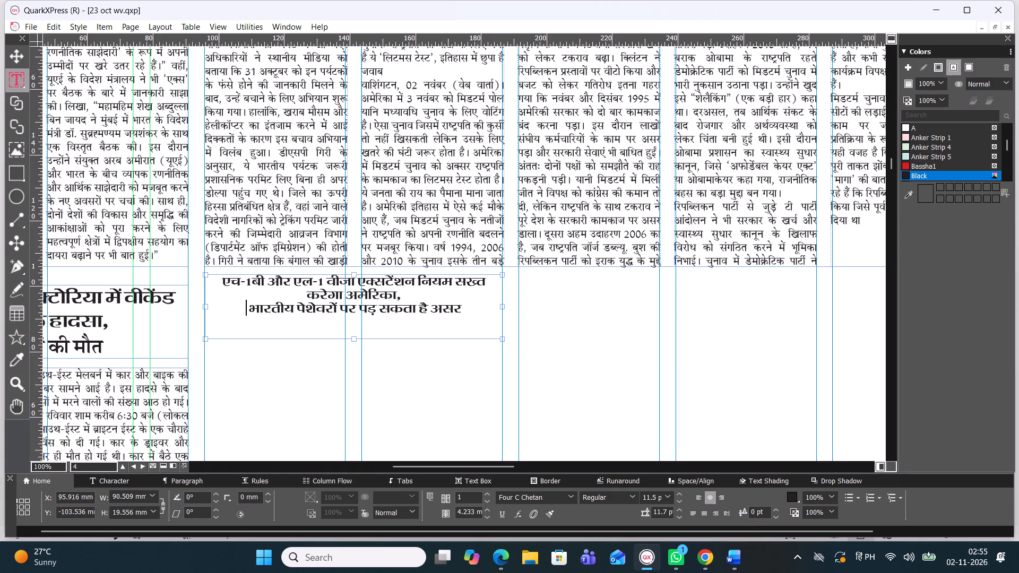
Set the headline's last line, "भारतीय पेशेवरों पर पड़ सकता है असर", in the Four C Laxman font.
{"action": "left_click_drag", "start_coordinate": [410, 297], "coordinate": [109, 277]}
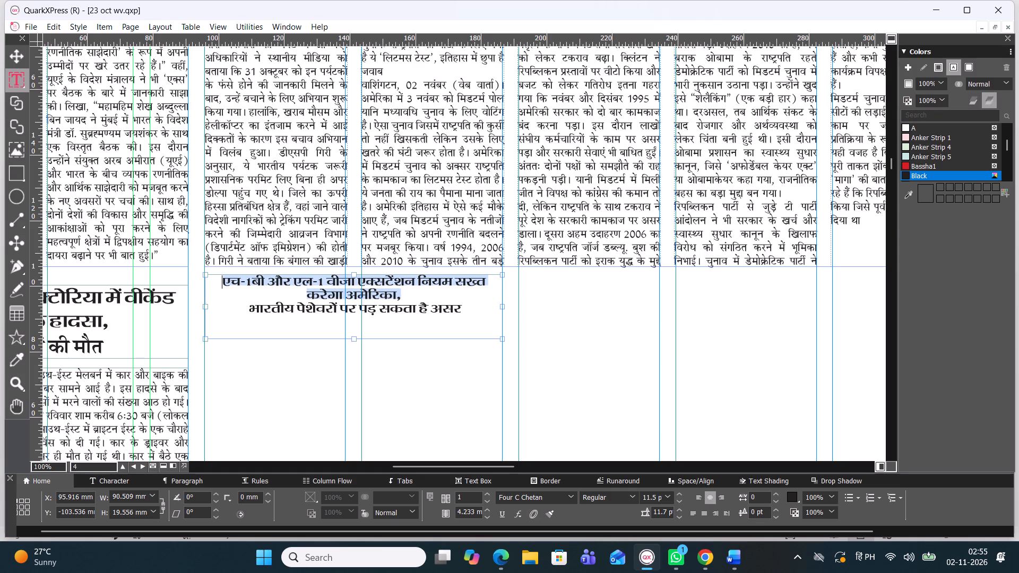
{"action": "left_click_drag", "start_coordinate": [466, 304], "coordinate": [209, 312]}
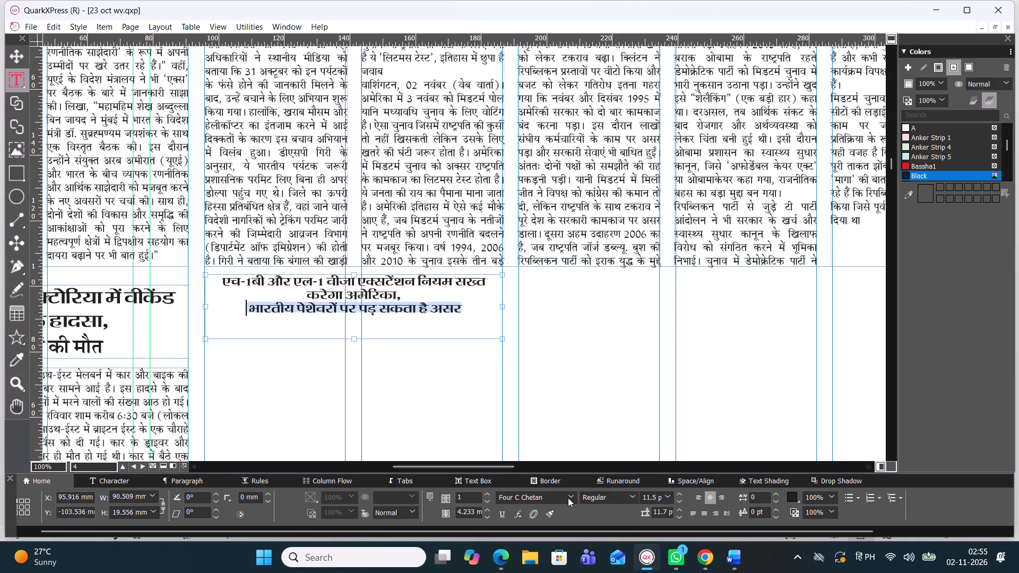
{"action": "left_click", "coordinate": [568, 496]}
{"action": "left_click", "coordinate": [583, 104]}
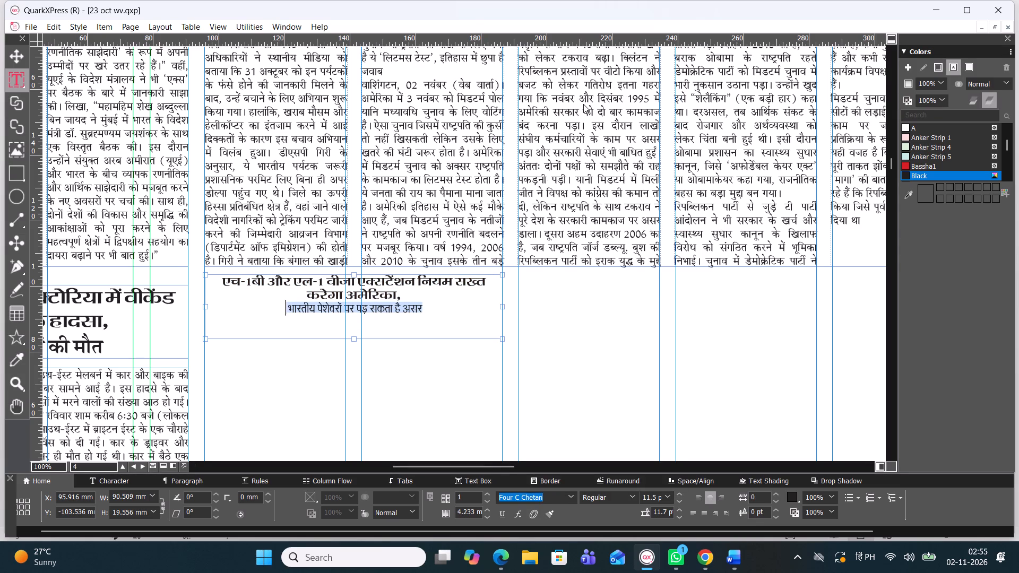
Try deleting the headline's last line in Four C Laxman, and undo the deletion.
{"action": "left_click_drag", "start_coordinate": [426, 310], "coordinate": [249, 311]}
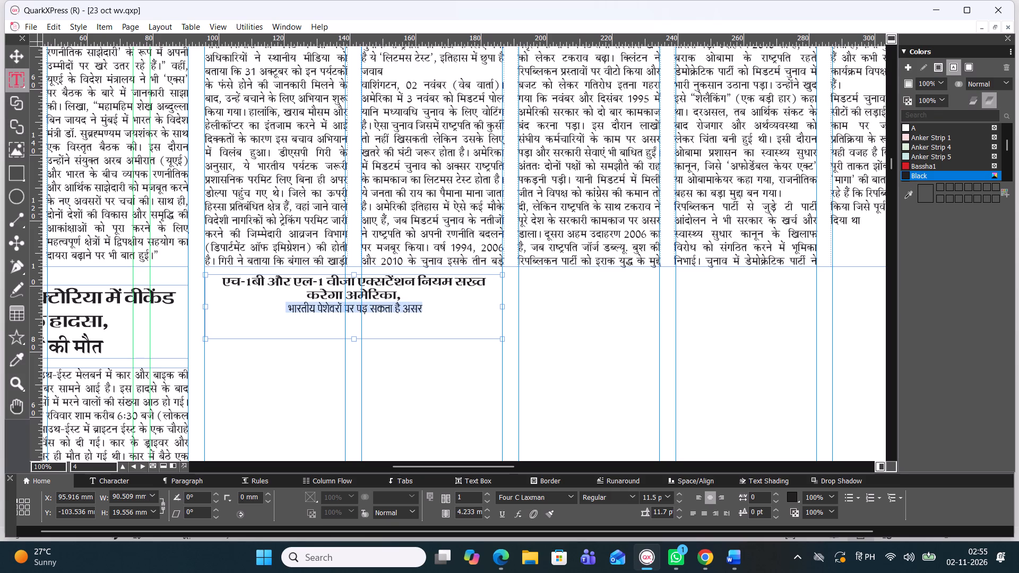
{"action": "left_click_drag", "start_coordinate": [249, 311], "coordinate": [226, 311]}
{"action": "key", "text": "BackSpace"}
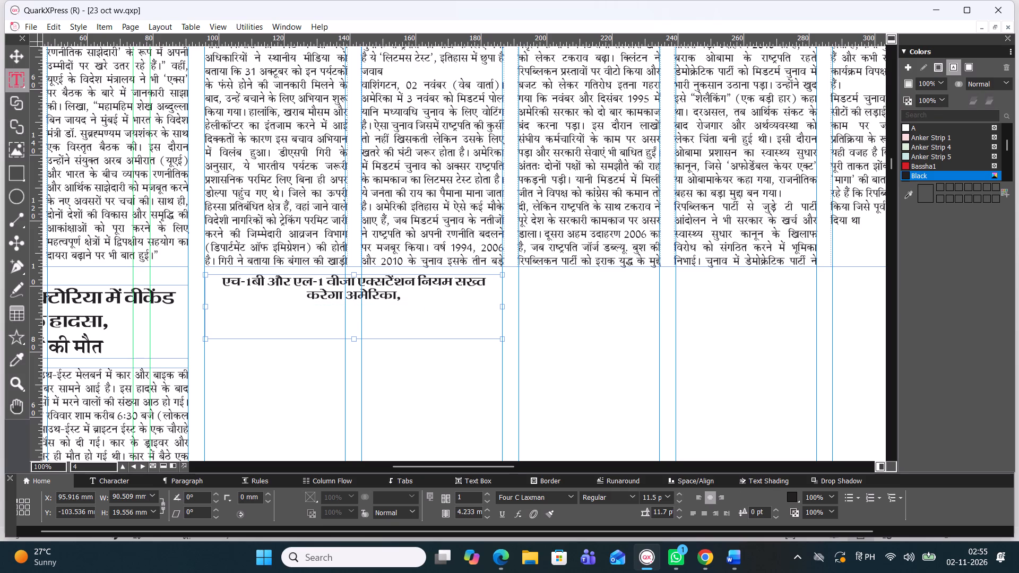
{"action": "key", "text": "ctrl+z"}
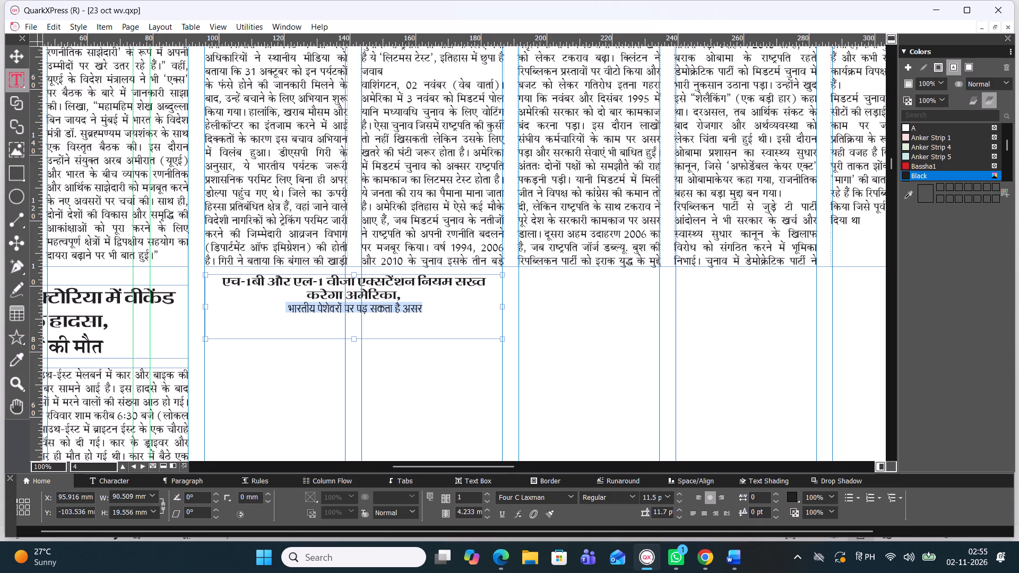
Set the headline's first two lines, up to "अमेरिका,", to 17 pt with 16.7 pt leading.
{"action": "left_click_drag", "start_coordinate": [421, 294], "coordinate": [162, 280]}
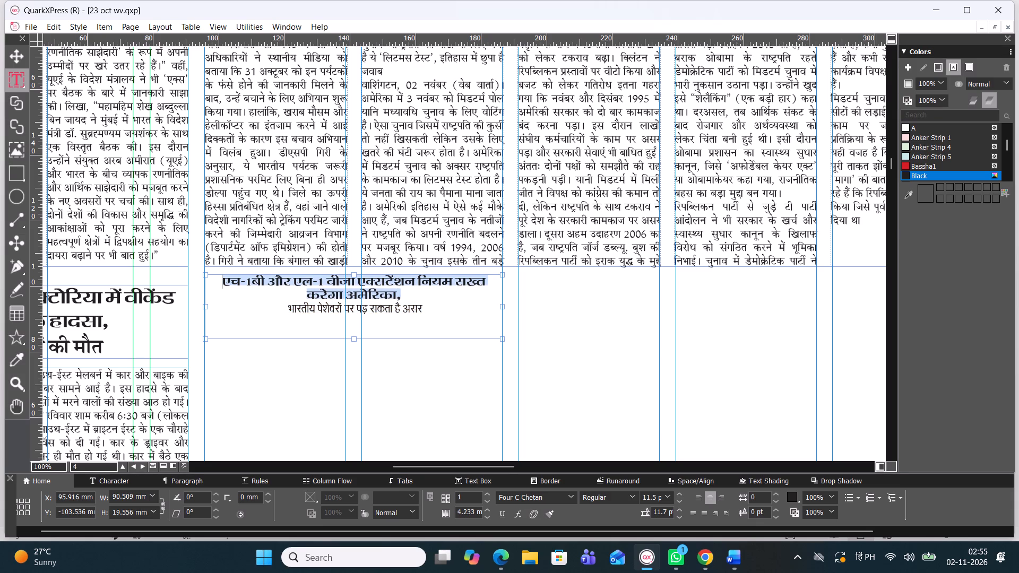
{"action": "key", "text": "ctrl+alt+shift+period"}
{"action": "key", "text": "ctrl+alt+shift+period"}
{"action": "key", "text": "ctrl+alt+shift+period"}
{"action": "key", "text": "ctrl+alt+shift+period"}
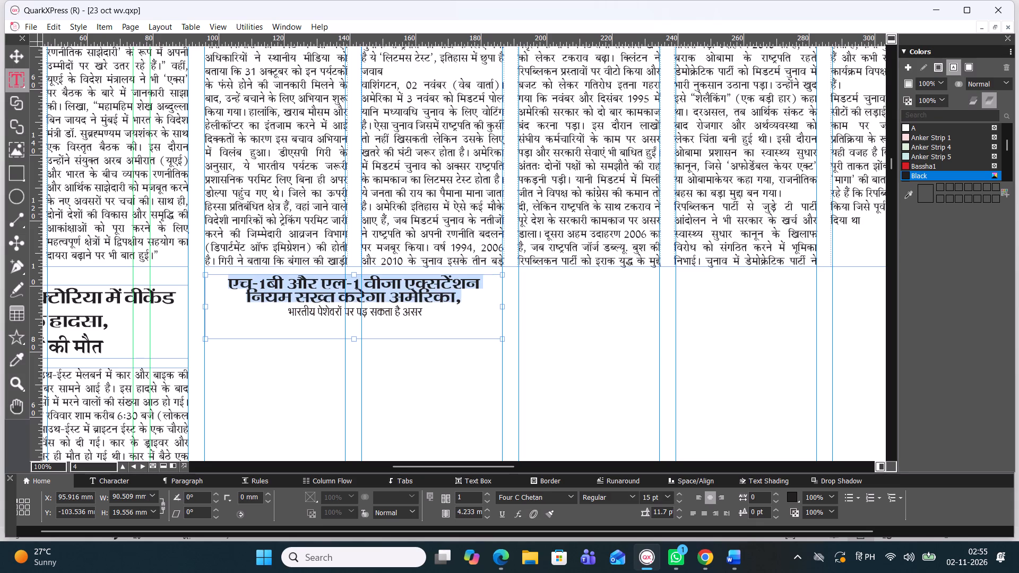
{"action": "key", "text": "ctrl+alt+shift+period"}
{"action": "key", "text": "ctrl+alt+shift+period"}
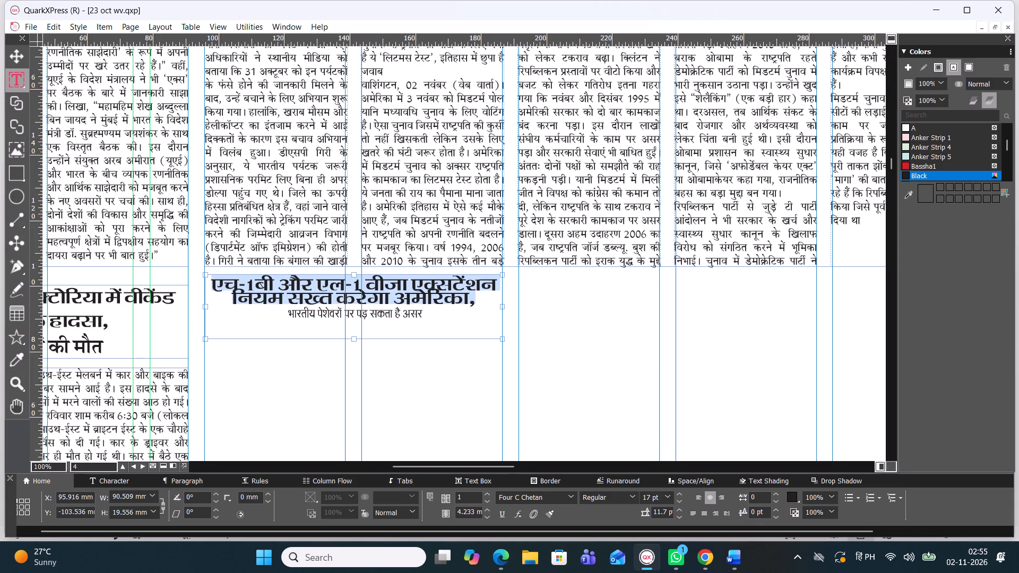
{"action": "triple_click", "coordinate": [681, 508]}
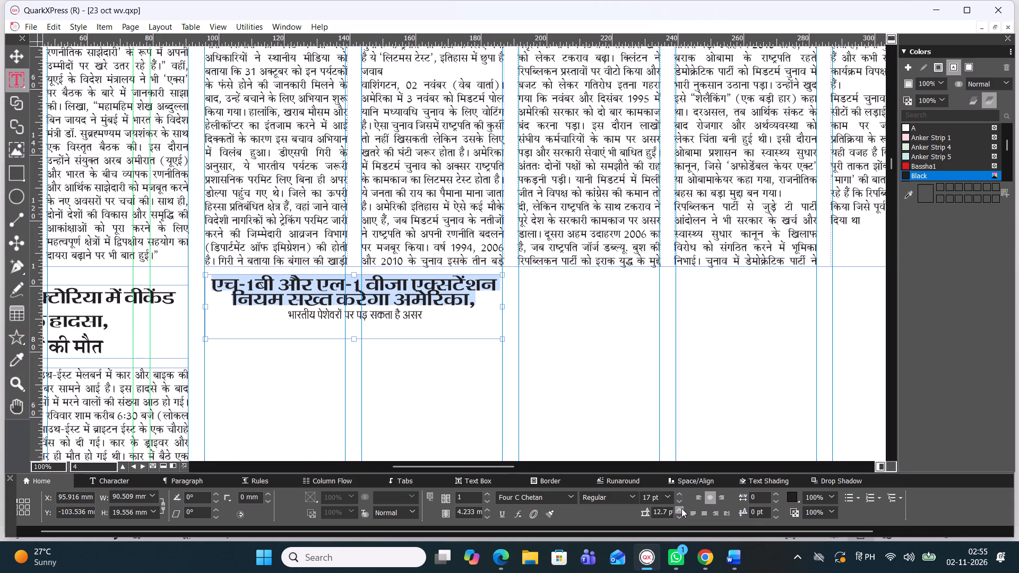
{"action": "triple_click", "coordinate": [681, 508]}
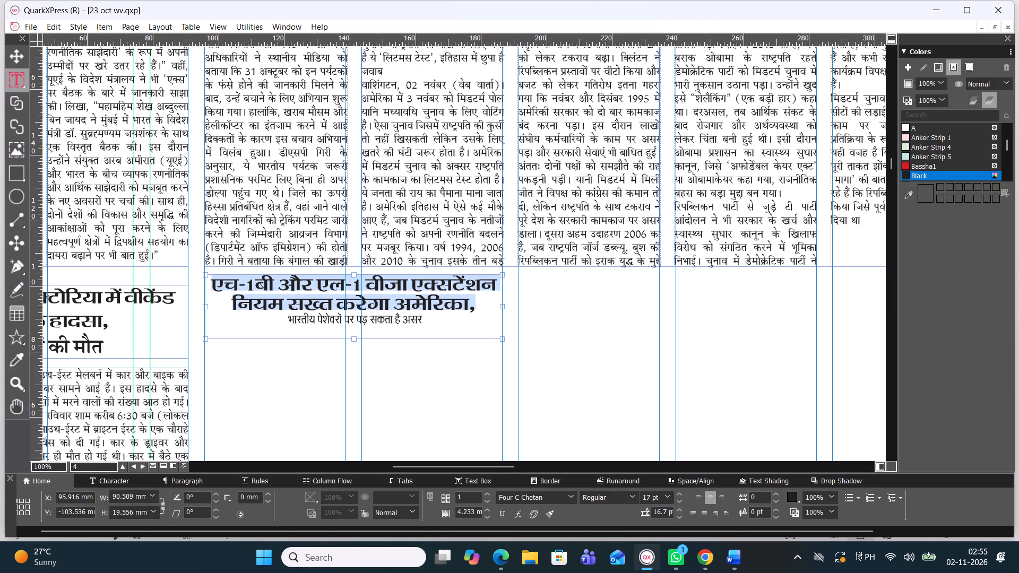
Set the headline's last line, "भारतीय पेशेवरों पर पड़ सकता है असर", to 20 pt with 21.7 pt leading.
{"action": "left_click_drag", "start_coordinate": [426, 321], "coordinate": [267, 328]}
{"action": "left_click", "coordinate": [307, 316]}
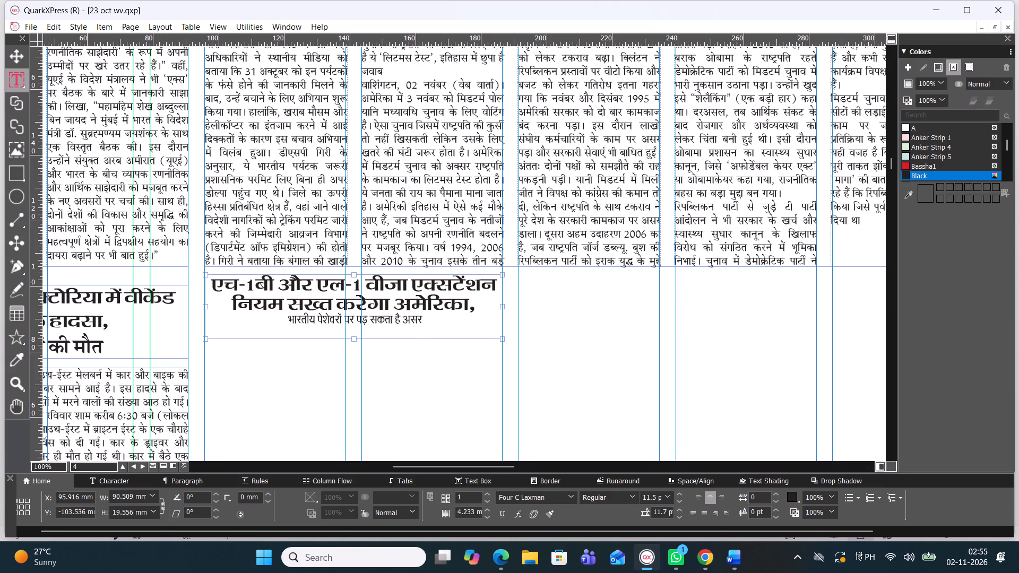
{"action": "left_click_drag", "start_coordinate": [420, 320], "coordinate": [281, 314]}
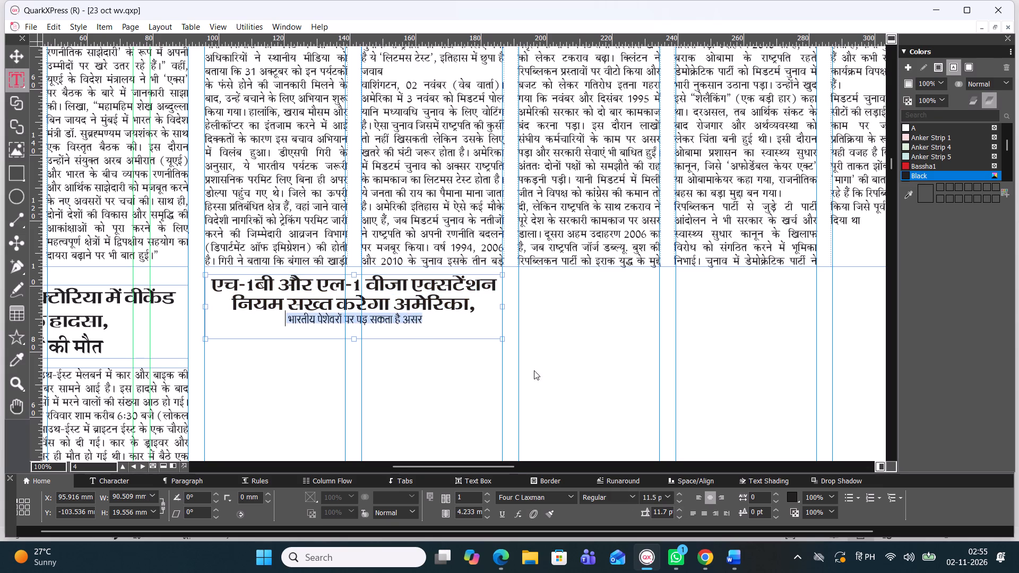
{"action": "key", "text": "ctrl+alt+shift+period"}
{"action": "key", "text": "ctrl+alt+shift+period"}
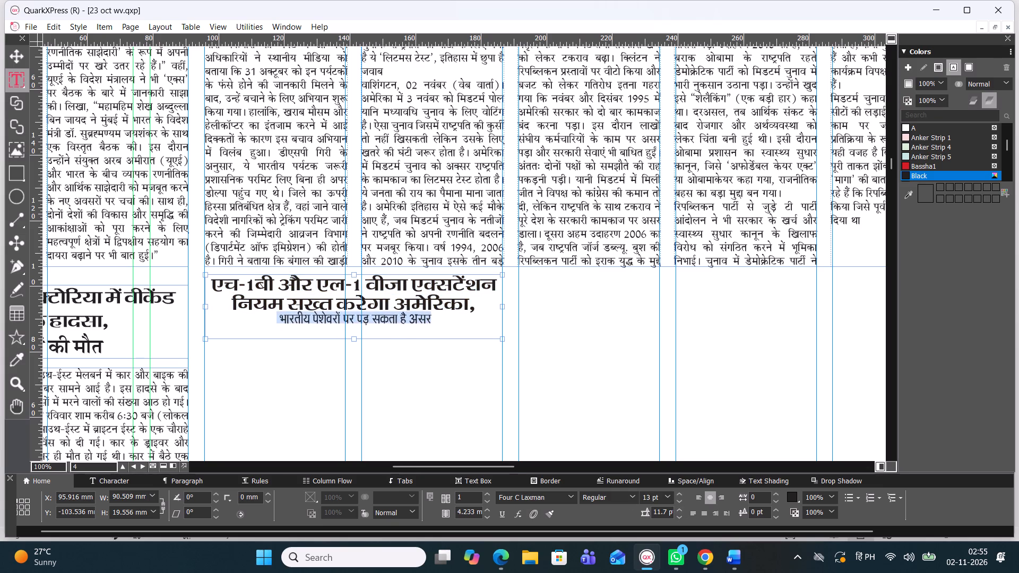
{"action": "key", "text": "ctrl+alt+shift+period"}
{"action": "key", "text": "ctrl+alt+shift+period"}
{"action": "key", "text": "ctrl+alt+shift+period"}
{"action": "key", "text": "ctrl+alt+shift+period"}
{"action": "key", "text": "ctrl+alt+shift+period"}
{"action": "key", "text": "ctrl+alt+shift+period"}
{"action": "key", "text": "ctrl+alt+shift+period"}
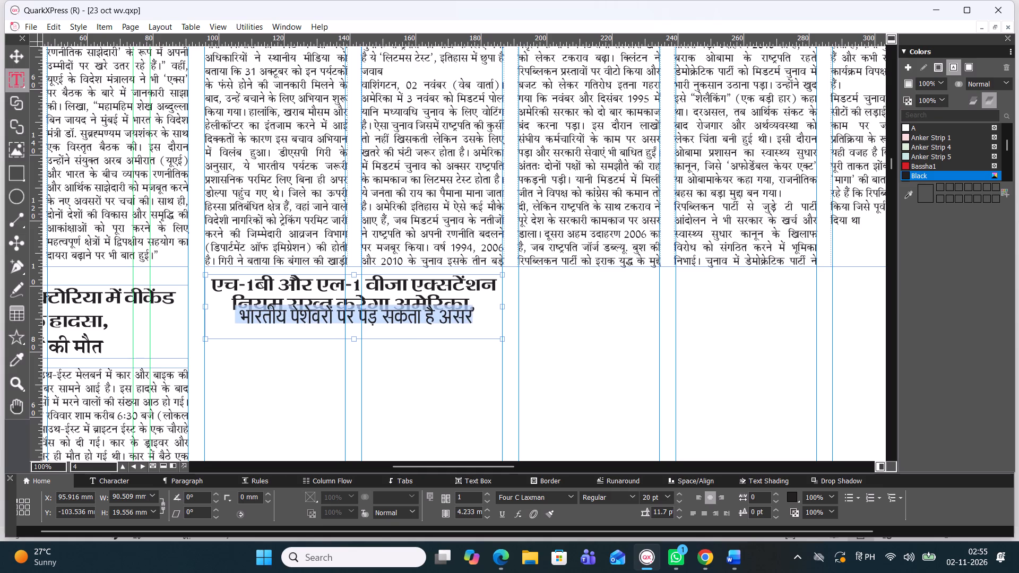
{"action": "triple_click", "coordinate": [679, 516]}
{"action": "triple_click", "coordinate": [681, 511]}
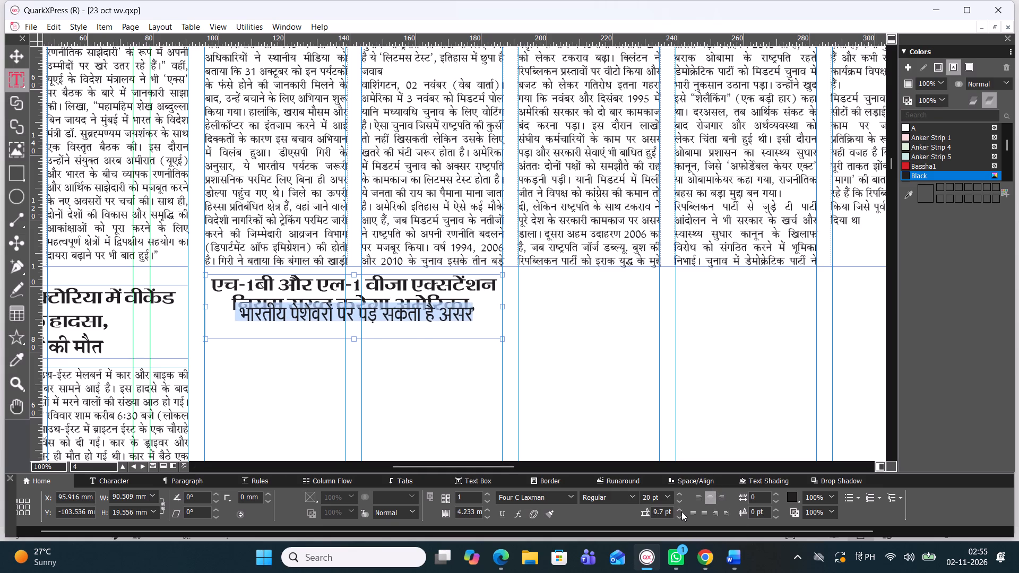
{"action": "triple_click", "coordinate": [681, 511]}
{"action": "triple_click", "coordinate": [681, 511]}
{"action": "triple_click", "coordinate": [681, 511]}
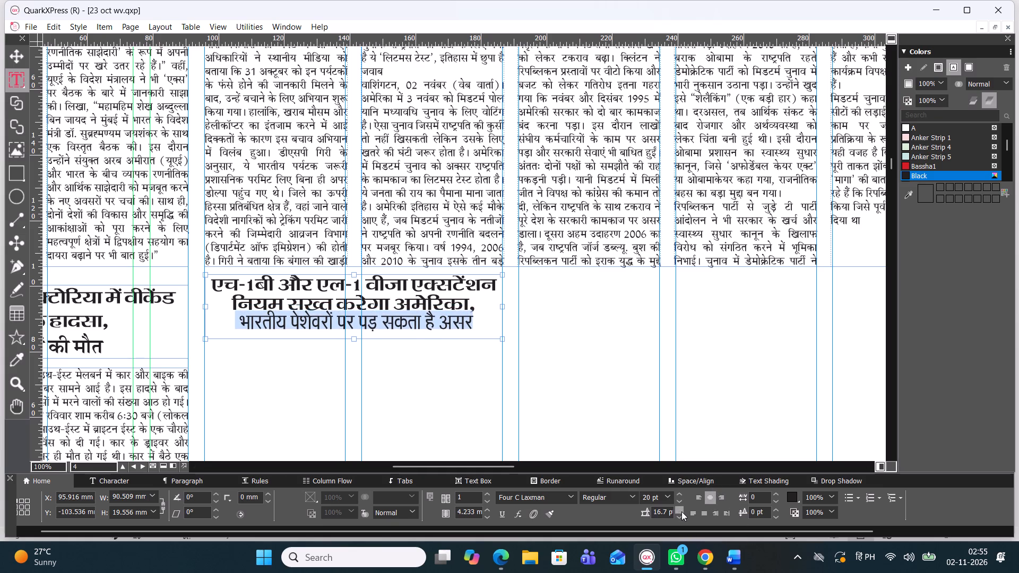
{"action": "triple_click", "coordinate": [681, 511]}
{"action": "double_click", "coordinate": [681, 511]}
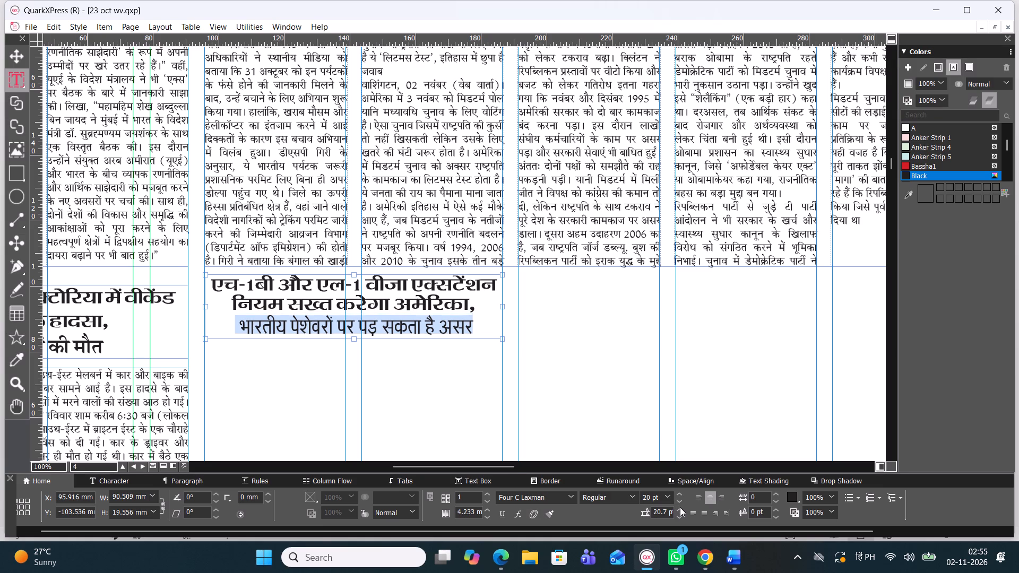
{"action": "left_click", "coordinate": [680, 507]}
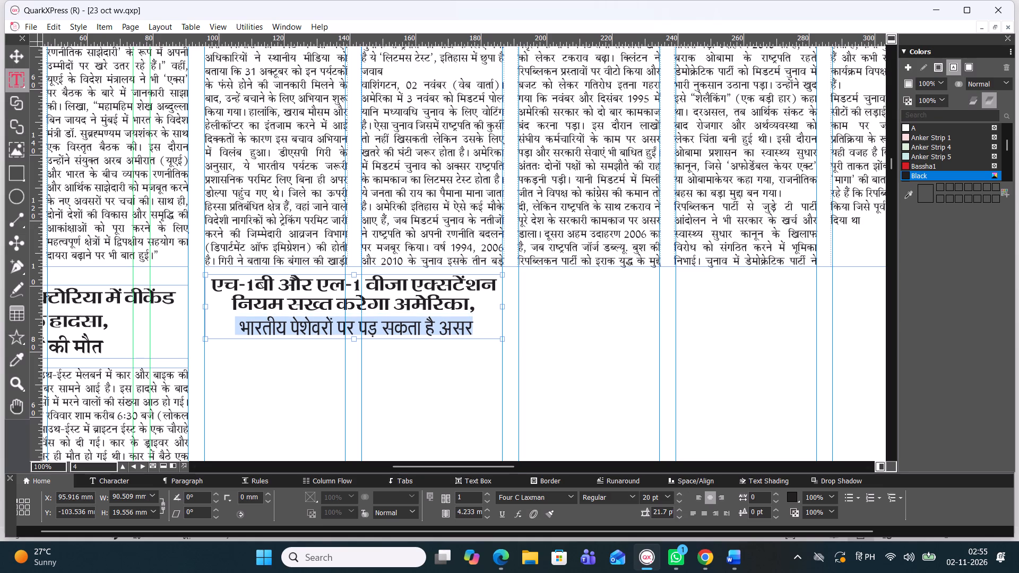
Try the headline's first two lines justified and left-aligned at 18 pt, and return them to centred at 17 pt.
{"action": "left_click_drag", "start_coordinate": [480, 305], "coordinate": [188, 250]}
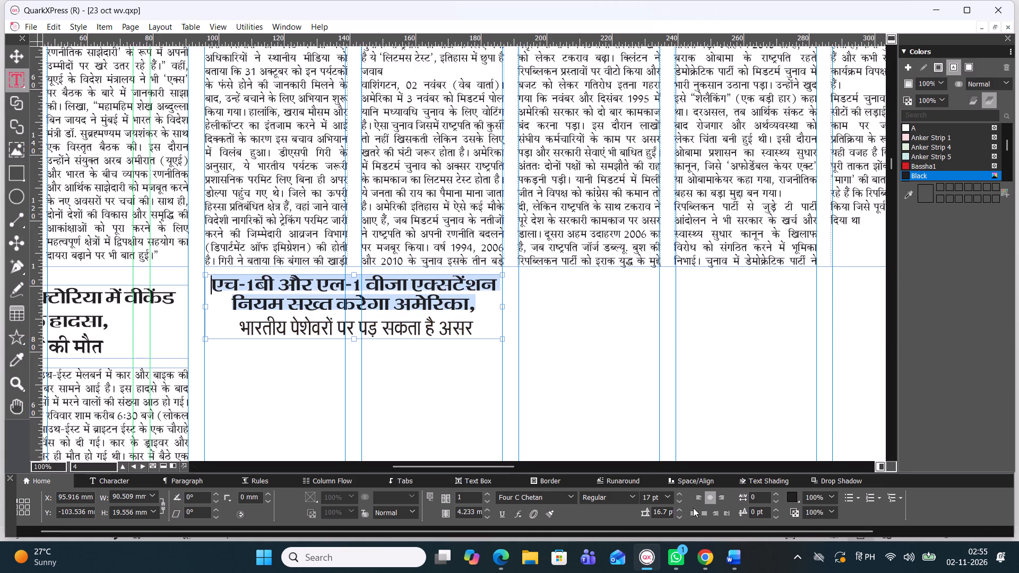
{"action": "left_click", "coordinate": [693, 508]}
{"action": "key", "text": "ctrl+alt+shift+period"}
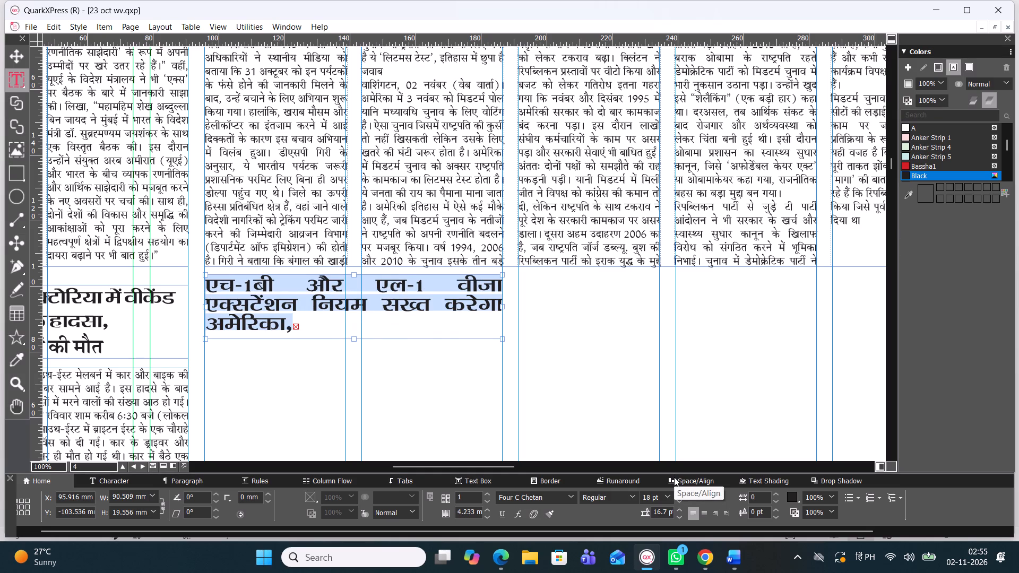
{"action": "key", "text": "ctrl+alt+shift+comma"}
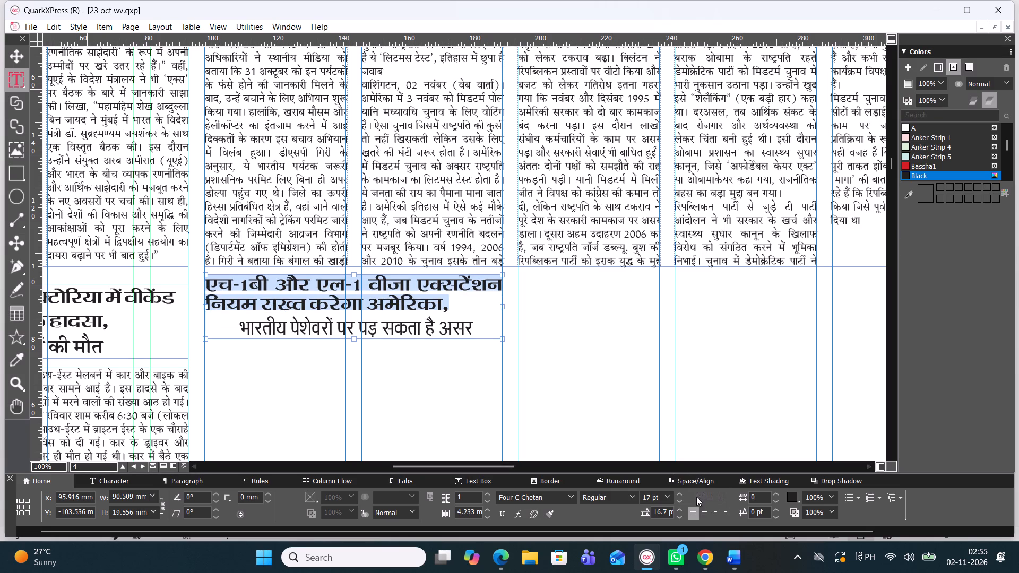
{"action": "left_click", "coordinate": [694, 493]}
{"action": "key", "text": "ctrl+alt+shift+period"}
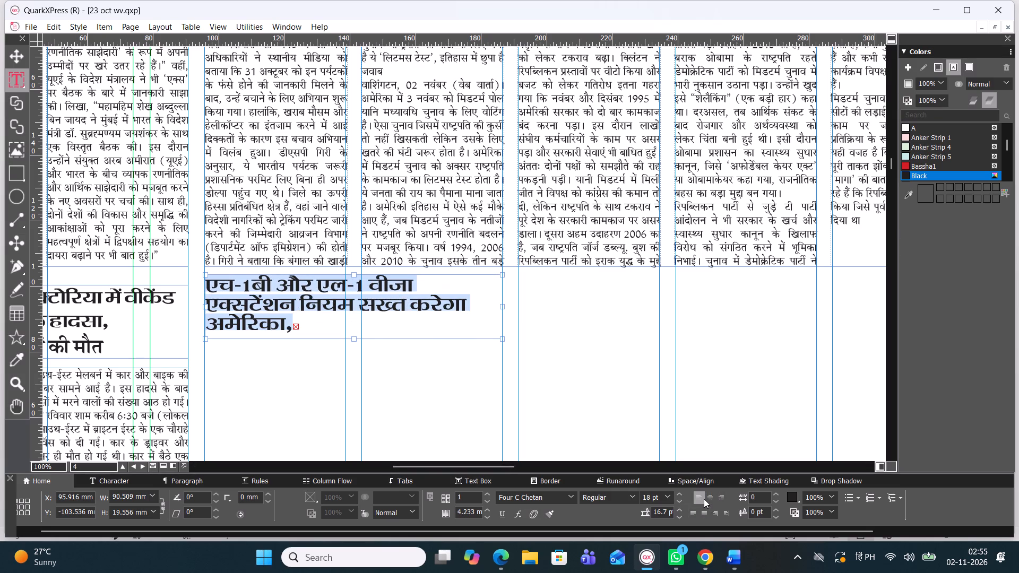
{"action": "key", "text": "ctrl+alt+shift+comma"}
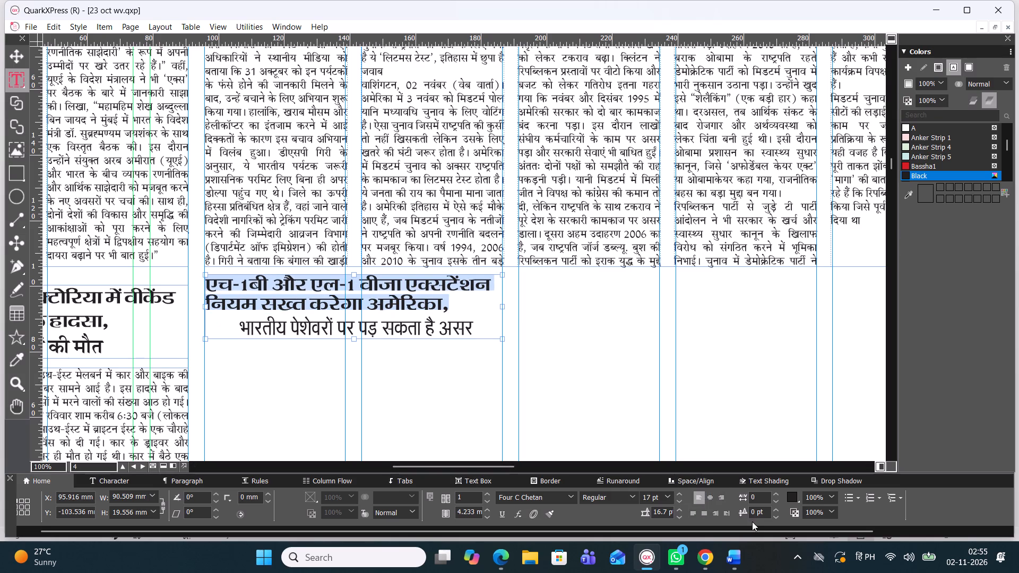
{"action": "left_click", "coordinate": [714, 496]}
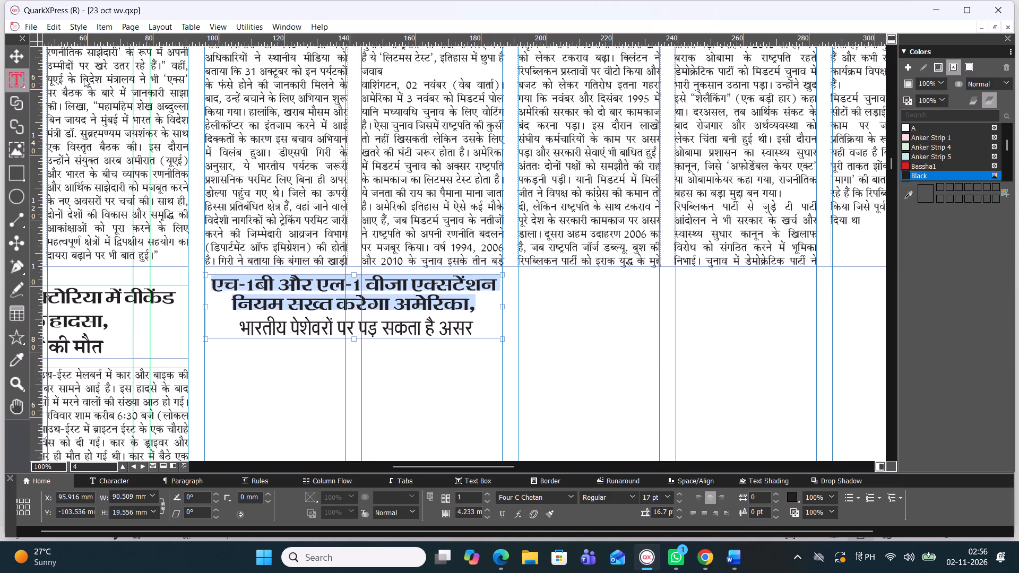
Draw a two-column-wide text box about 90.5 mm by 99.3 mm directly below the visa headline.
{"action": "left_click", "coordinate": [17, 53]}
{"action": "scroll", "coordinate": [324, 235], "scroll_direction": "up", "scroll_amount": 1}
{"action": "scroll", "coordinate": [382, 275], "scroll_direction": "down", "scroll_amount": 4}
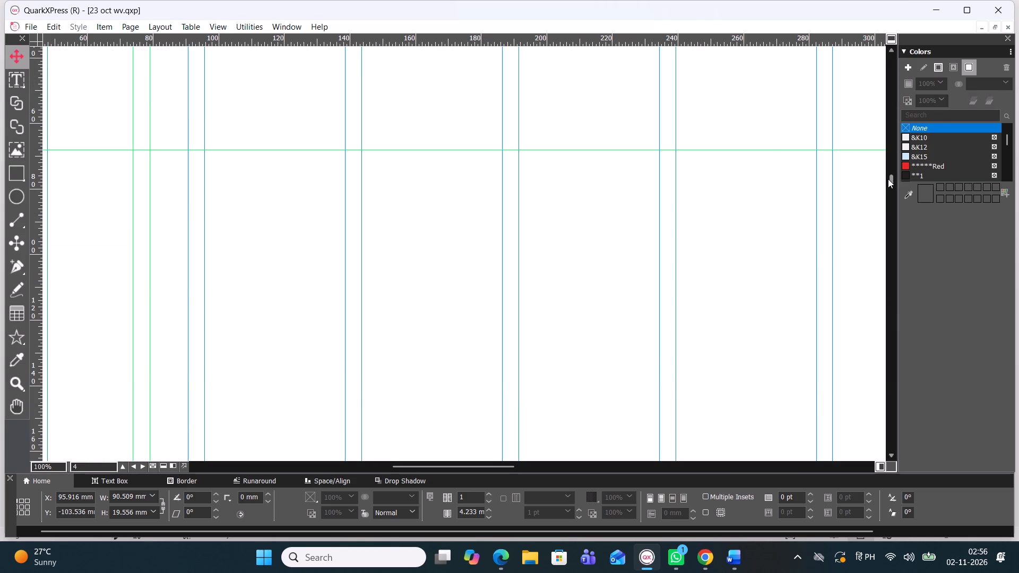
{"action": "left_click_drag", "start_coordinate": [894, 178], "coordinate": [884, 163]}
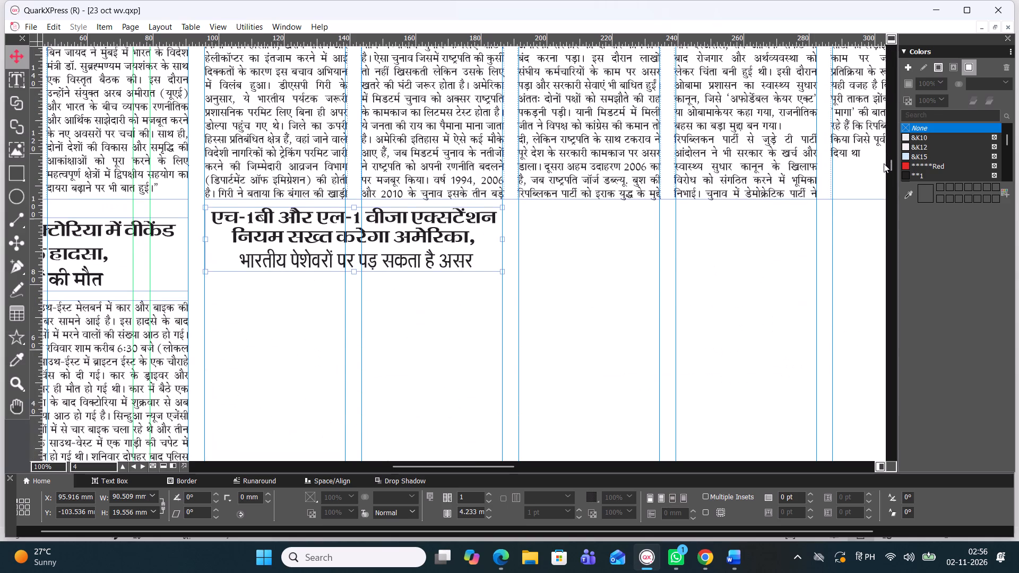
{"action": "left_click", "coordinate": [444, 263]}
{"action": "left_click", "coordinate": [432, 305]}
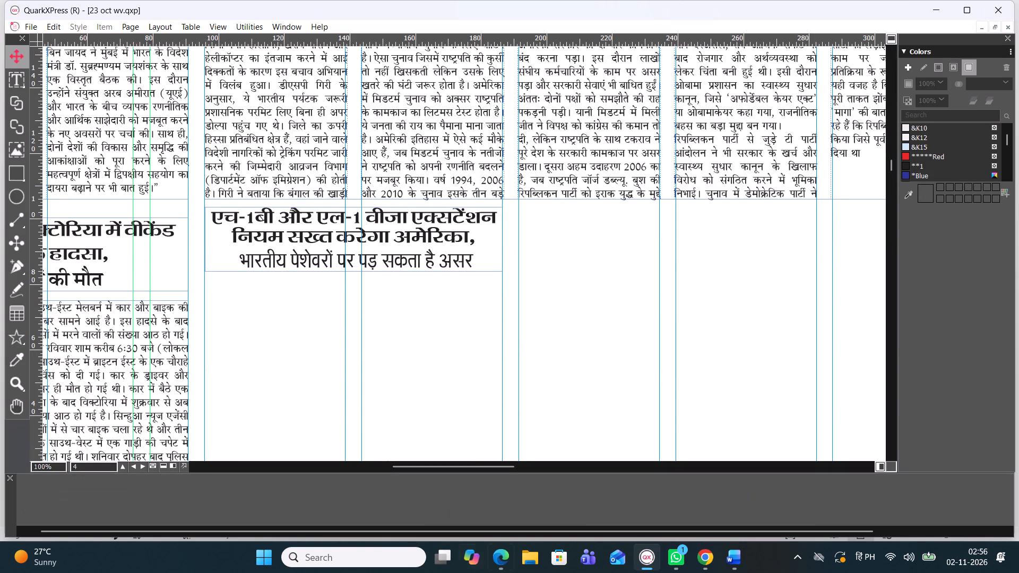
{"action": "left_click", "coordinate": [14, 86]}
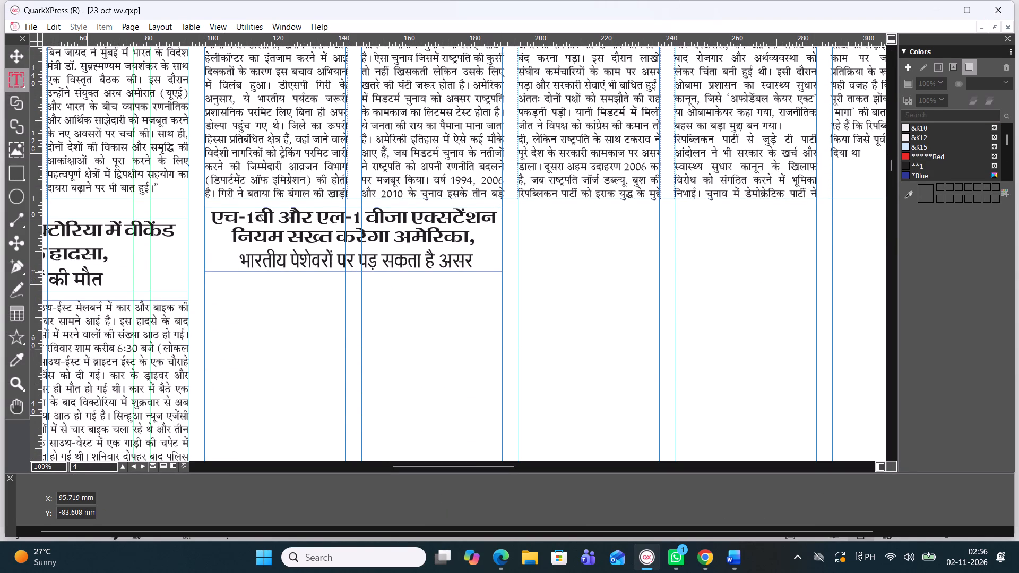
{"action": "left_click_drag", "start_coordinate": [204, 273], "coordinate": [498, 471]}
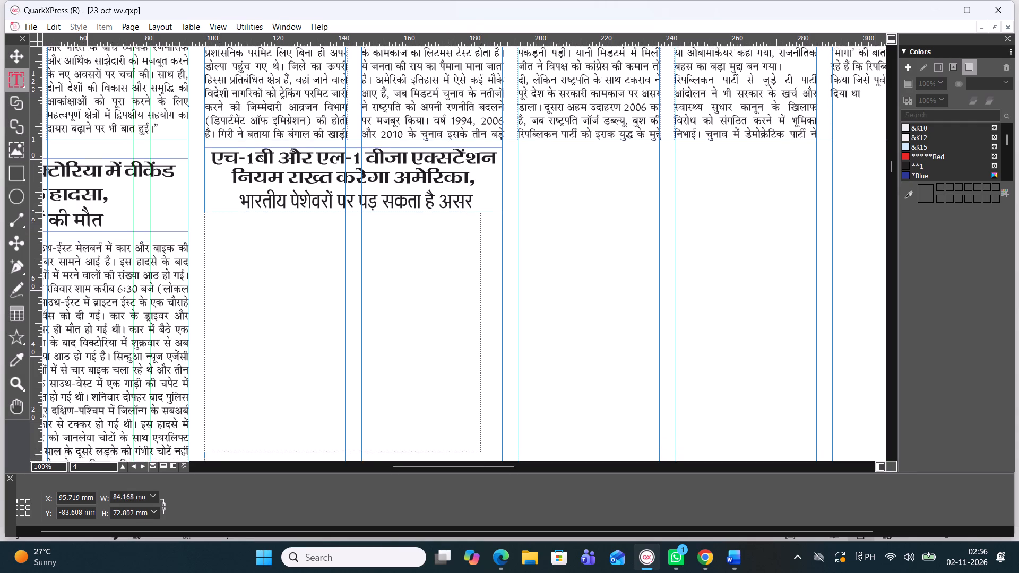
{"action": "left_click_drag", "start_coordinate": [498, 471], "coordinate": [500, 448]}
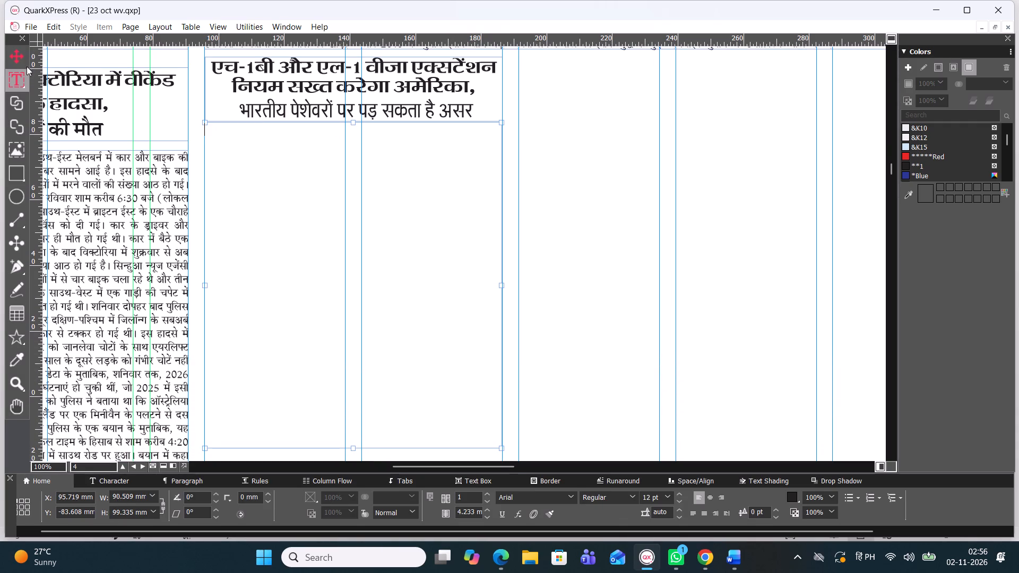
Nudge the empty story text box slightly down from the headline, to Y -82.55 mm, keeping X at 95.719 mm.
{"action": "left_click", "coordinate": [13, 59]}
{"action": "key", "text": "Down"}
{"action": "key", "text": "Down"}
{"action": "key", "text": "Down"}
{"action": "key", "text": "Down"}
{"action": "key", "text": "Down"}
{"action": "key", "text": "Down"}
{"action": "key", "text": "Down"}
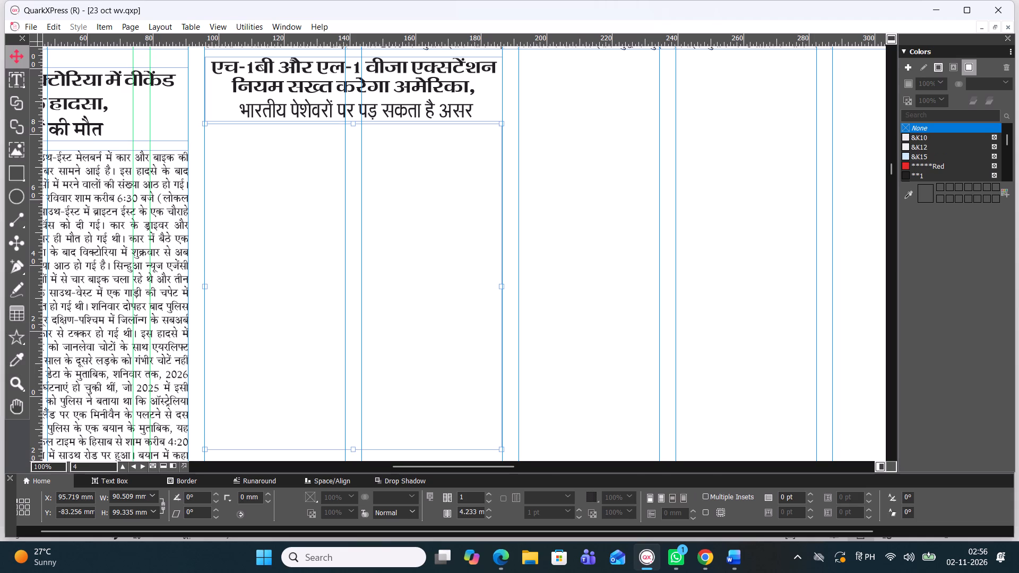
{"action": "key", "text": "Down"}
{"action": "key", "text": "Down"}
{"action": "key", "text": "Up"}
{"action": "key", "text": "Up"}
{"action": "key", "text": "Up"}
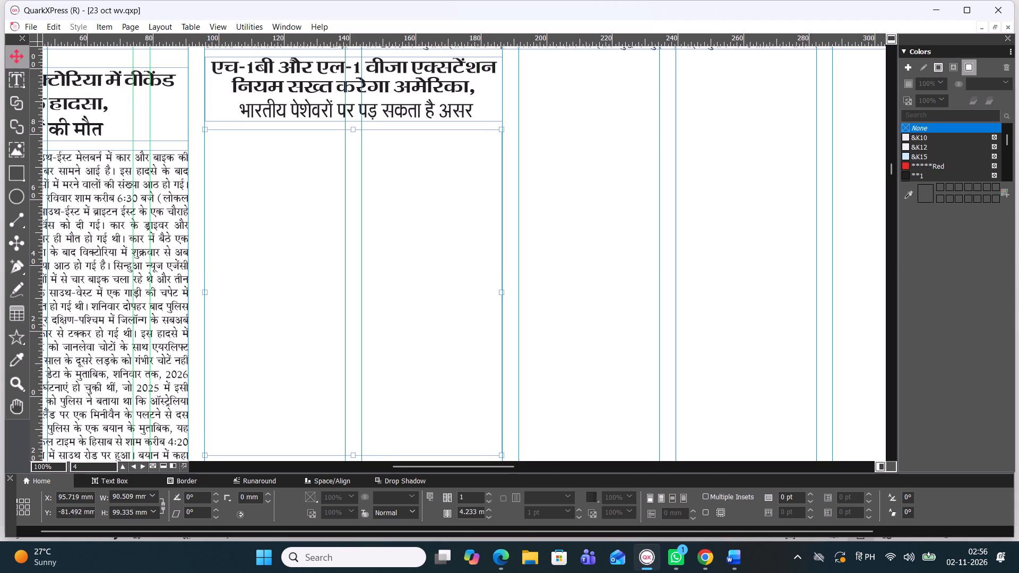
{"action": "key", "text": "Up"}
{"action": "key", "text": "Right"}
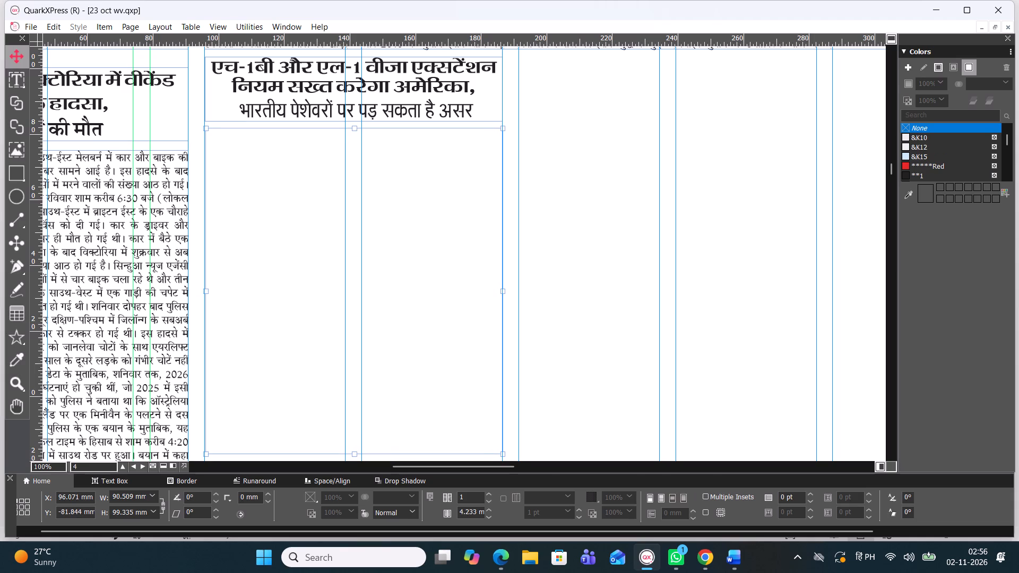
{"action": "key", "text": "Left"}
{"action": "key", "text": "Up"}
{"action": "key", "text": "Up"}
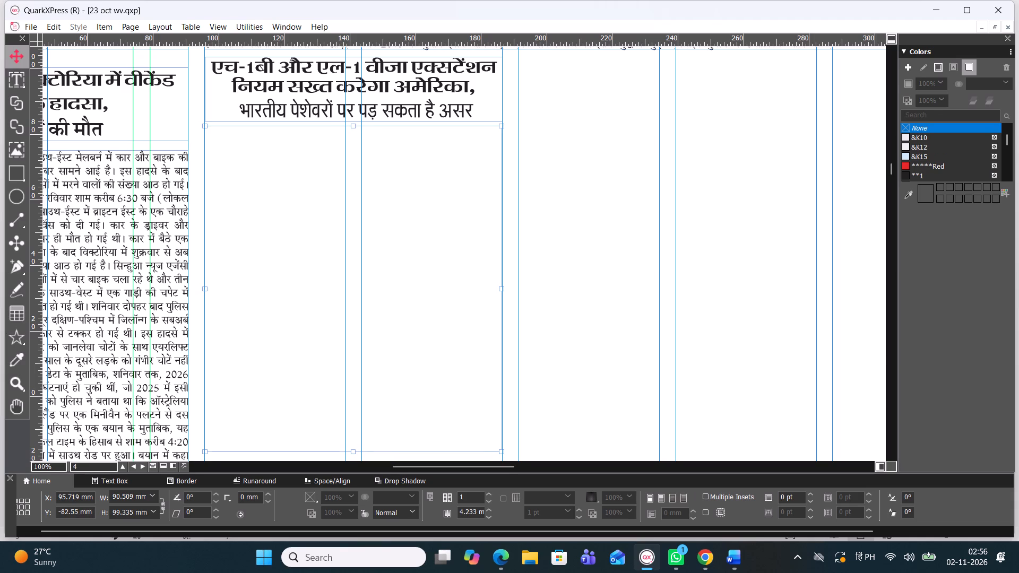
Switch to the "02 Nov International" Word document and copy the H-1B/L-1 visa story's headline.
{"action": "left_click", "coordinate": [728, 556]}
{"action": "left_click", "coordinate": [593, 472]}
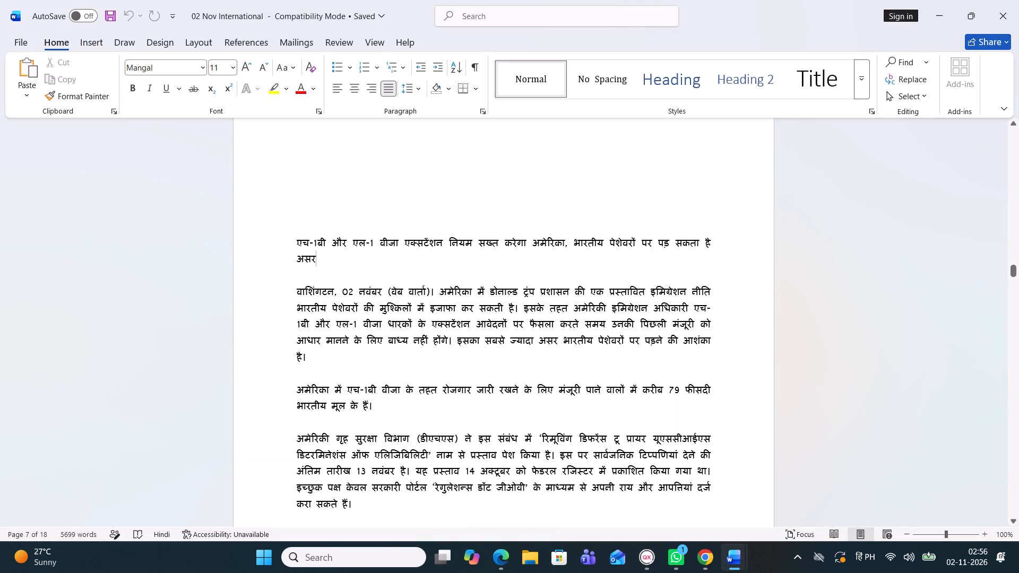
{"action": "left_click_drag", "start_coordinate": [295, 237], "coordinate": [306, 257]}
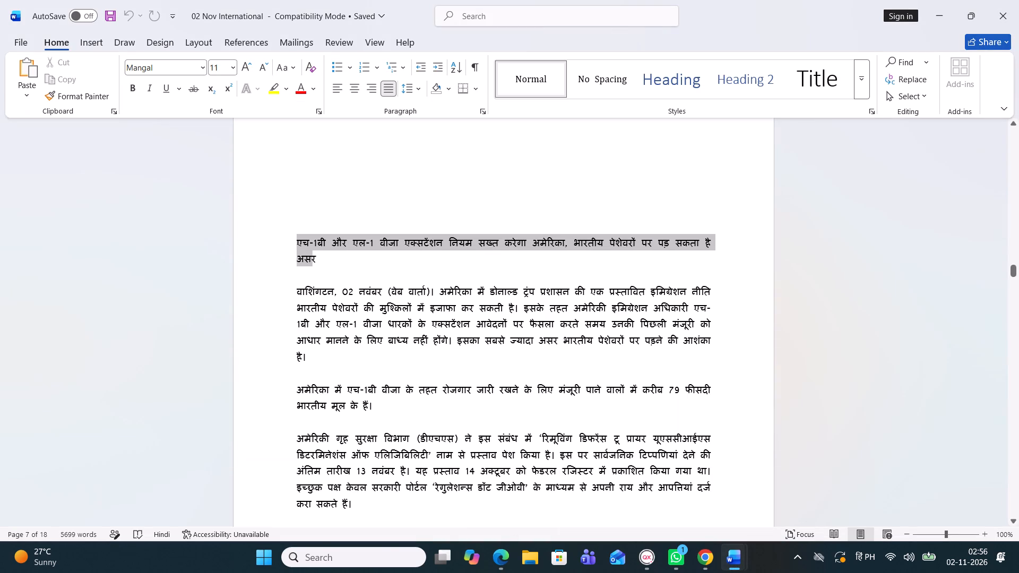
{"action": "left_click_drag", "start_coordinate": [306, 257], "coordinate": [317, 259]}
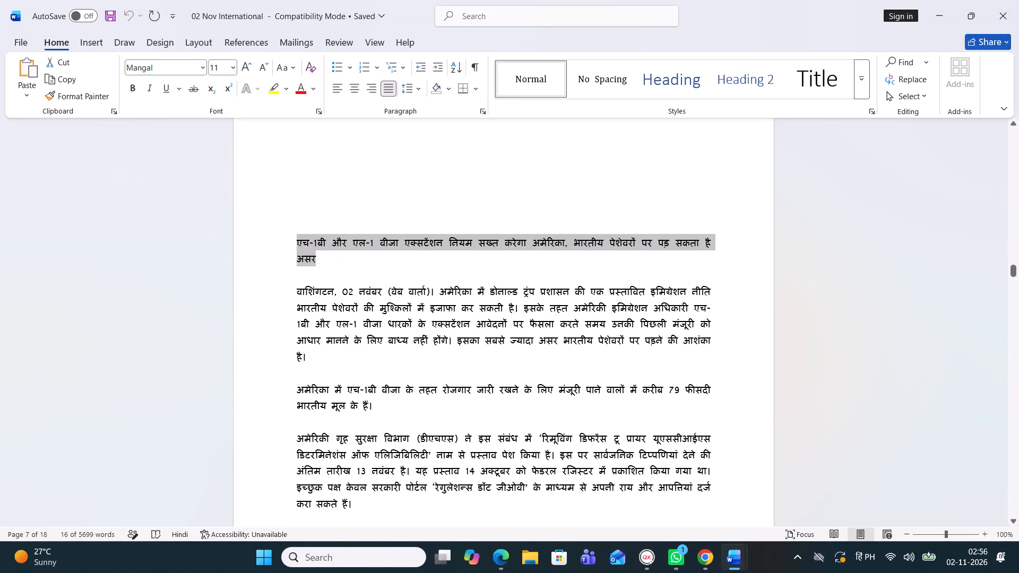
{"action": "key", "text": "ctrl+c"}
Copy the visa story's full body text, from the "वाशिंगटन, 02 नवंबर" dateline to the paragraph ending "शामिल कर लिया गया।".
{"action": "left_click_drag", "start_coordinate": [292, 290], "coordinate": [566, 557]}
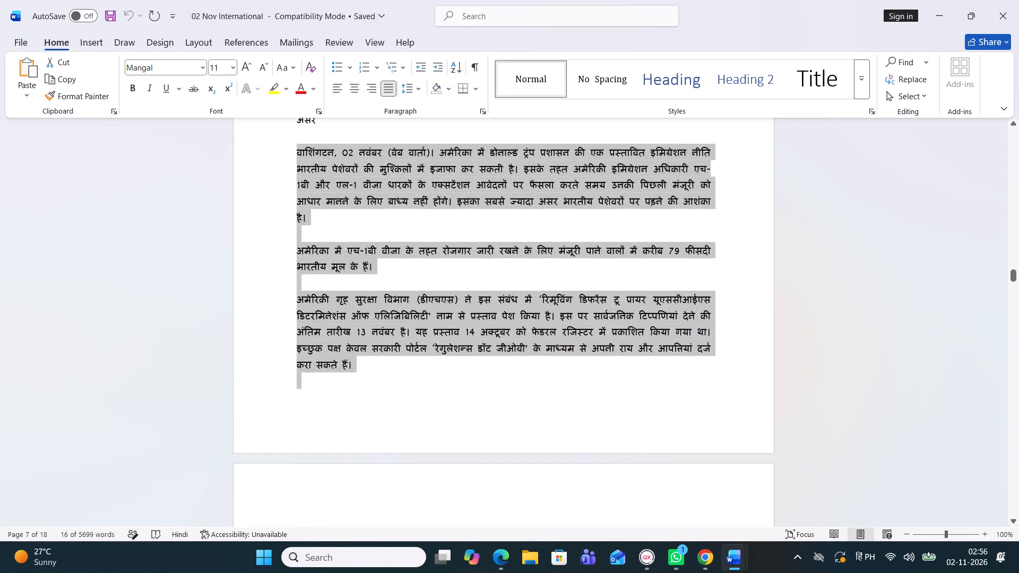
{"action": "left_click_drag", "start_coordinate": [566, 557], "coordinate": [682, 423]}
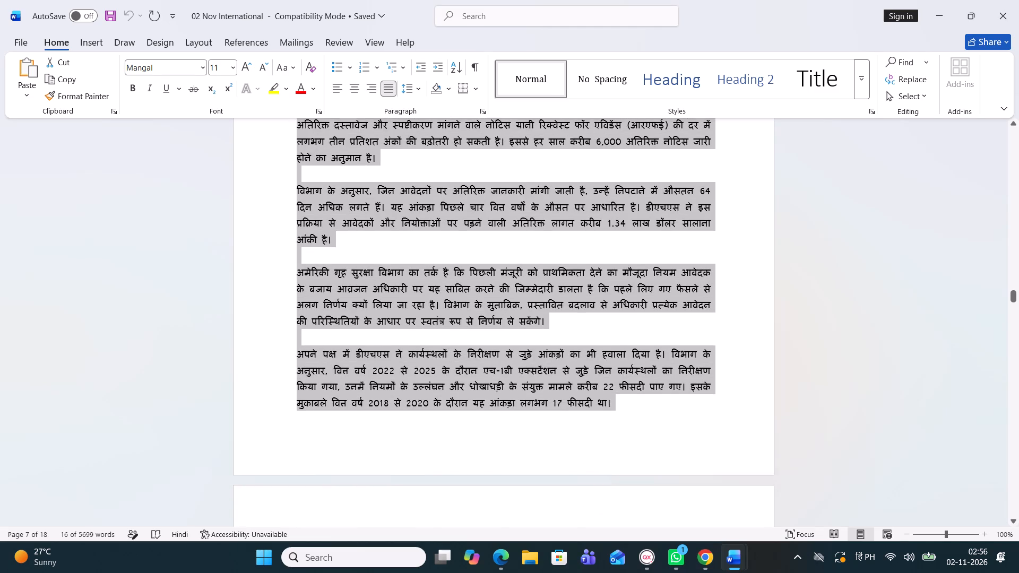
{"action": "left_click_drag", "start_coordinate": [682, 423], "coordinate": [712, 560]}
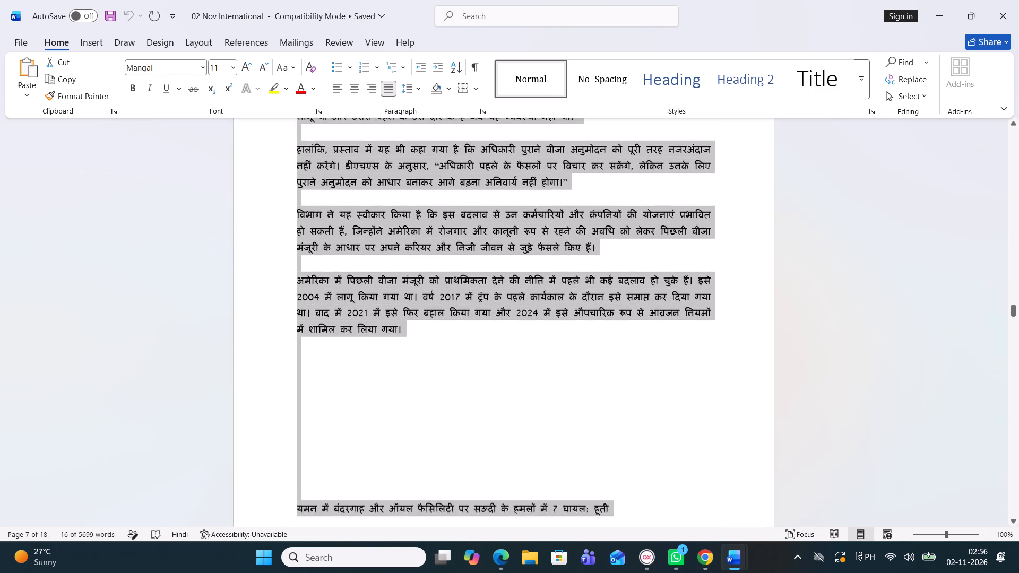
{"action": "left_click_drag", "start_coordinate": [712, 560], "coordinate": [590, 488]}
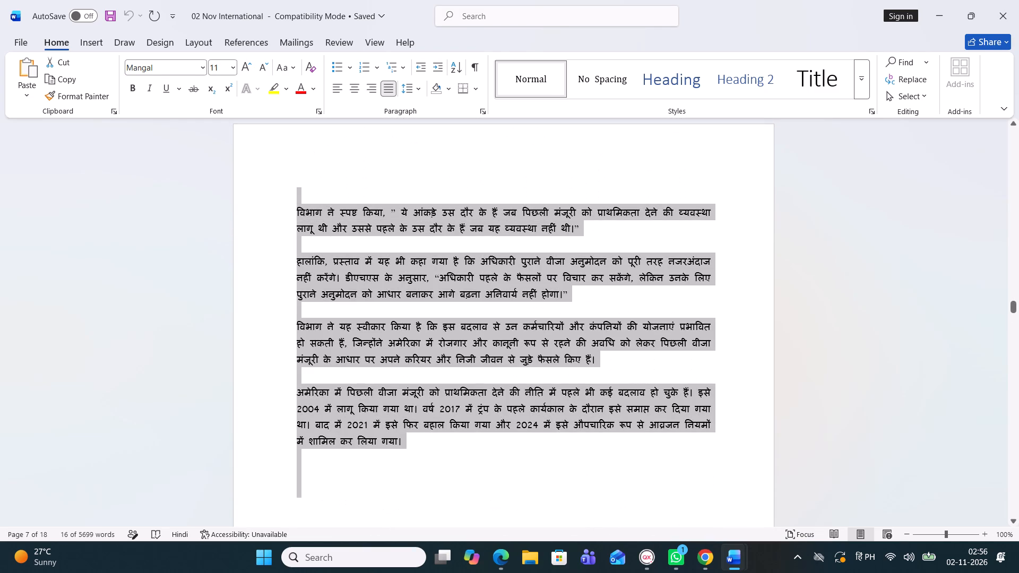
{"action": "left_click_drag", "start_coordinate": [590, 488], "coordinate": [471, 221]}
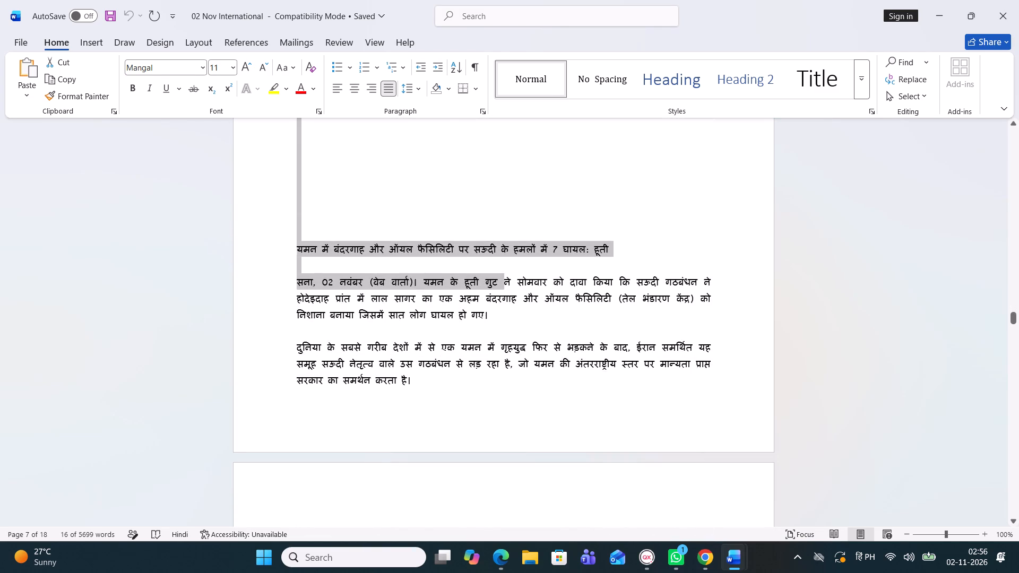
{"action": "left_click_drag", "start_coordinate": [471, 221], "coordinate": [404, 231]}
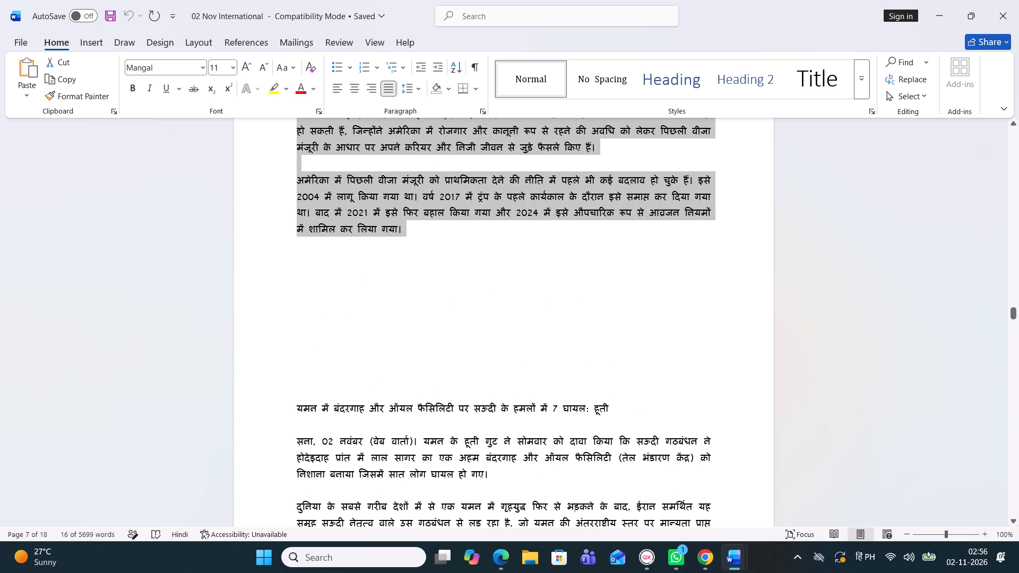
{"action": "left_click_drag", "start_coordinate": [404, 231], "coordinate": [418, 241]}
{"action": "key", "text": "ctrl+c"}
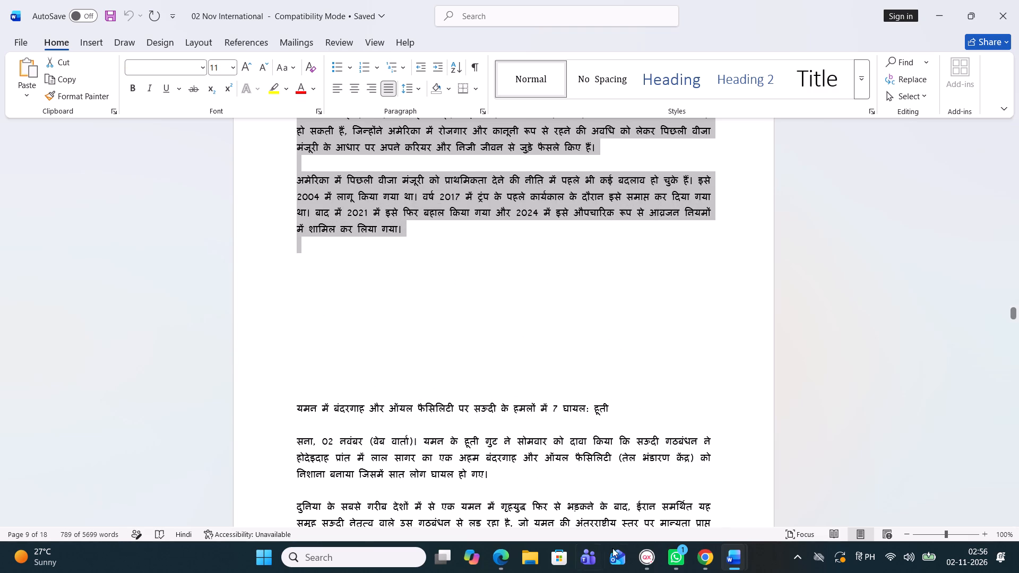
Switch to the QuarkXPress layout and set the empty story box's text to 11.5 pt with 11.7 pt leading, justified.
{"action": "left_click", "coordinate": [646, 564]}
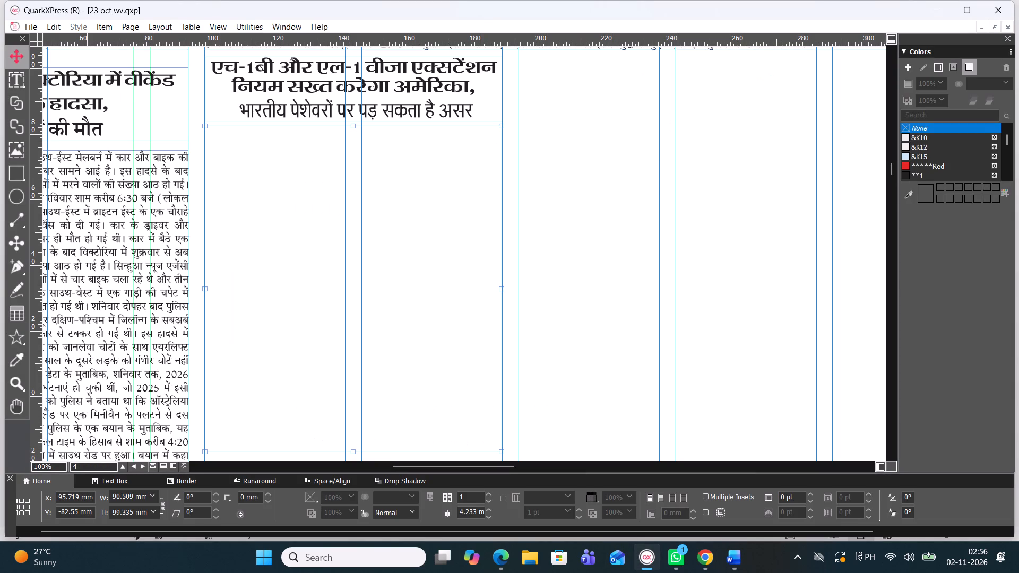
{"action": "triple_click", "coordinate": [271, 160]}
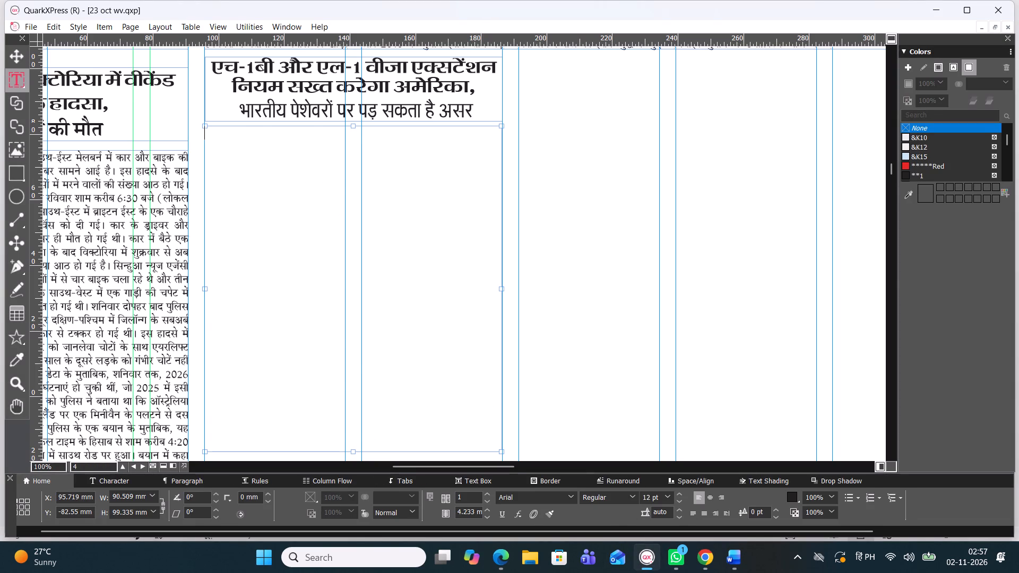
{"action": "key", "text": "ctrl+v"}
{"action": "key", "text": "ctrl+z"}
{"action": "left_click_drag", "start_coordinate": [661, 498], "coordinate": [570, 486]}
{"action": "key", "text": "1"}
{"action": "key", "text": "1"}
{"action": "type", "text": ".5"}
{"action": "key", "text": "Return"}
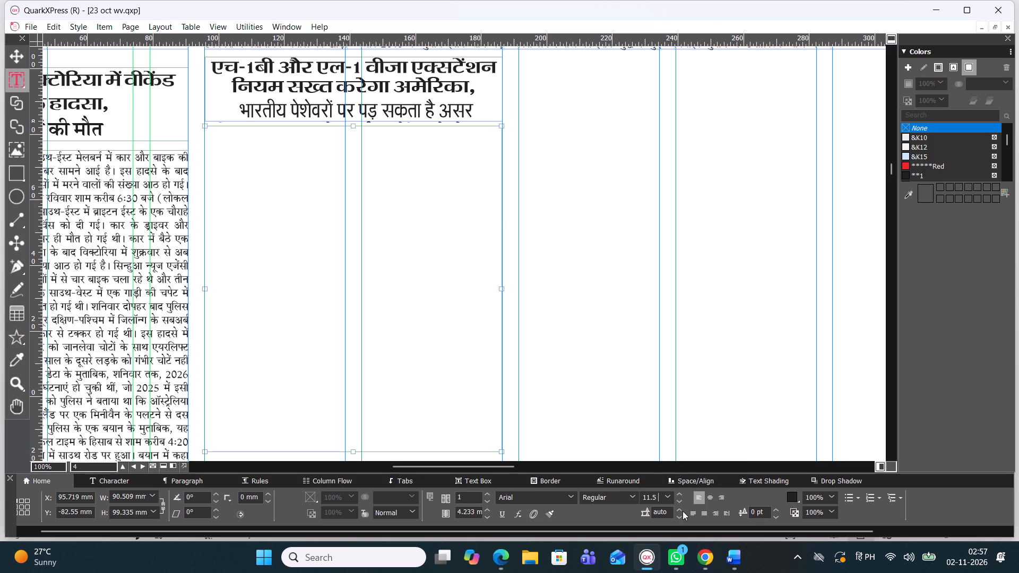
{"action": "left_click_drag", "start_coordinate": [667, 509], "coordinate": [574, 520]}
{"action": "key", "text": "1"}
{"action": "type", "text": "1.7"}
{"action": "key", "text": "Return"}
{"action": "left_click", "coordinate": [692, 516]}
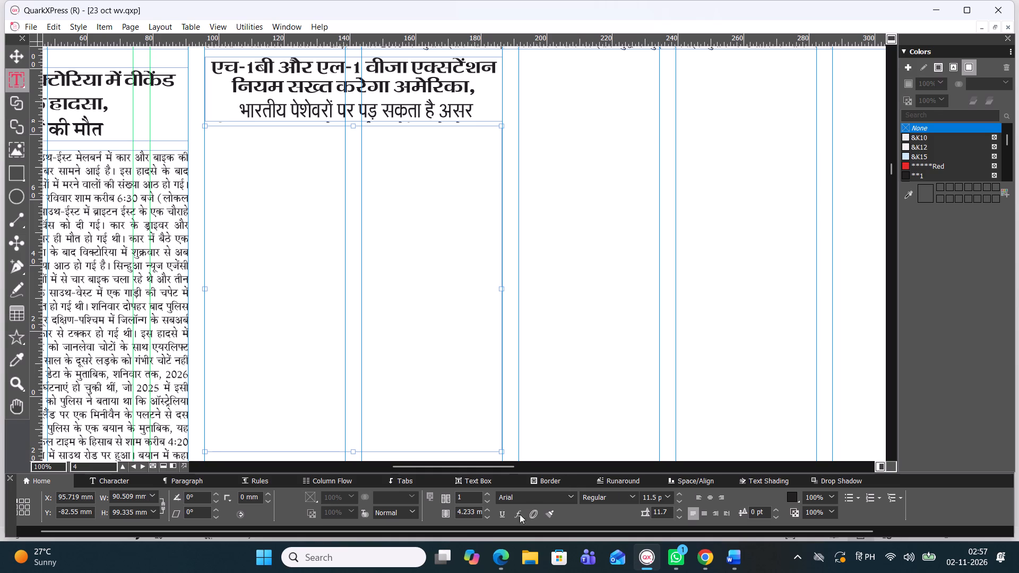
Set the story box's font to Four C Gandhi.
{"action": "left_click", "coordinate": [569, 496]}
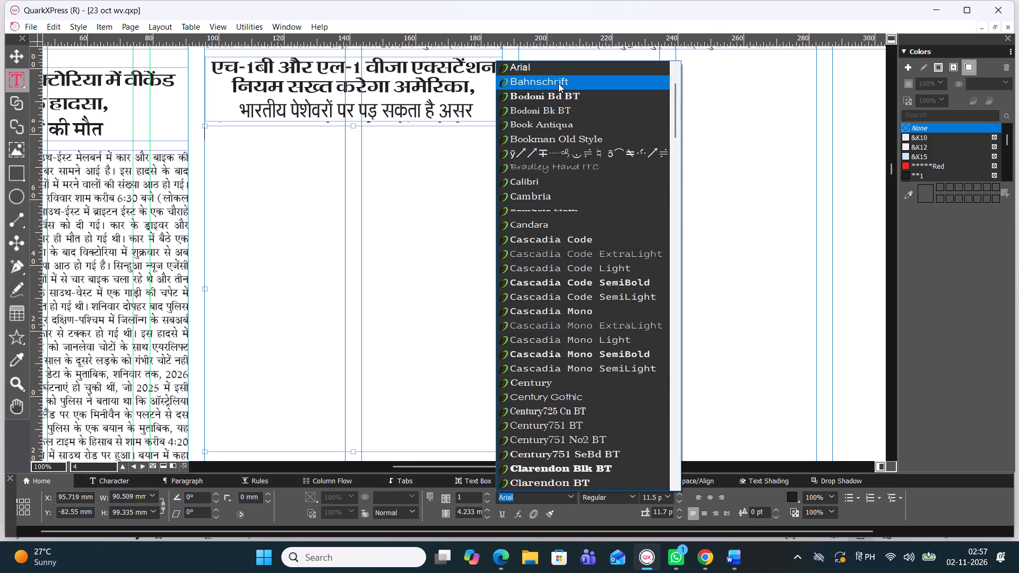
{"action": "scroll", "coordinate": [558, 83], "scroll_direction": "up", "scroll_amount": 1}
{"action": "scroll", "coordinate": [558, 81], "scroll_direction": "down", "scroll_amount": 1}
{"action": "scroll", "coordinate": [558, 81], "scroll_direction": "up", "scroll_amount": 1}
{"action": "scroll", "coordinate": [558, 81], "scroll_direction": "down", "scroll_amount": 1}
{"action": "scroll", "coordinate": [558, 81], "scroll_direction": "up", "scroll_amount": 2}
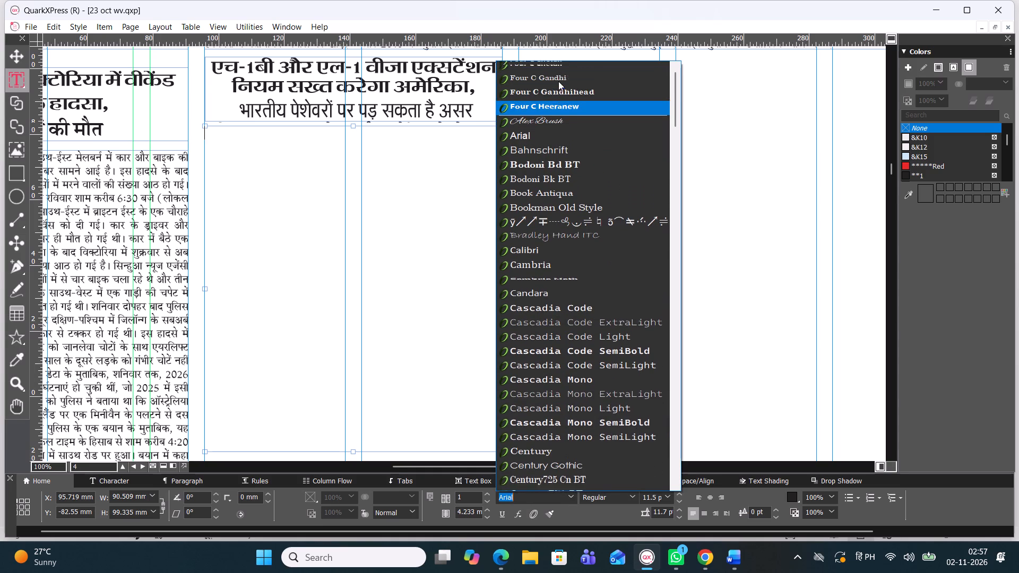
{"action": "left_click", "coordinate": [557, 93]}
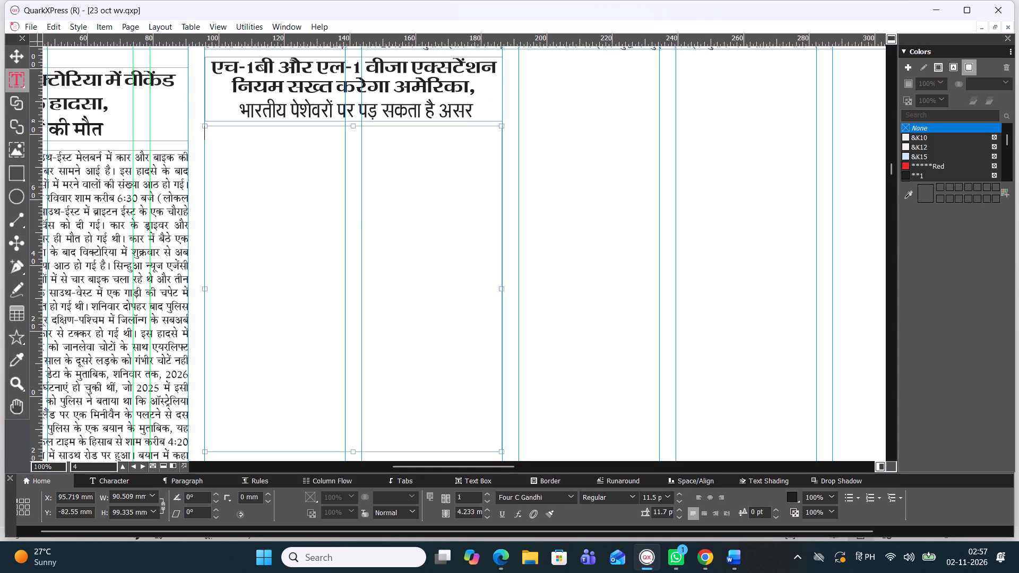
Paste the copied visa story text into the box below the headline.
{"action": "left_click", "coordinate": [270, 168]}
{"action": "key", "text": "ctrl+v"}
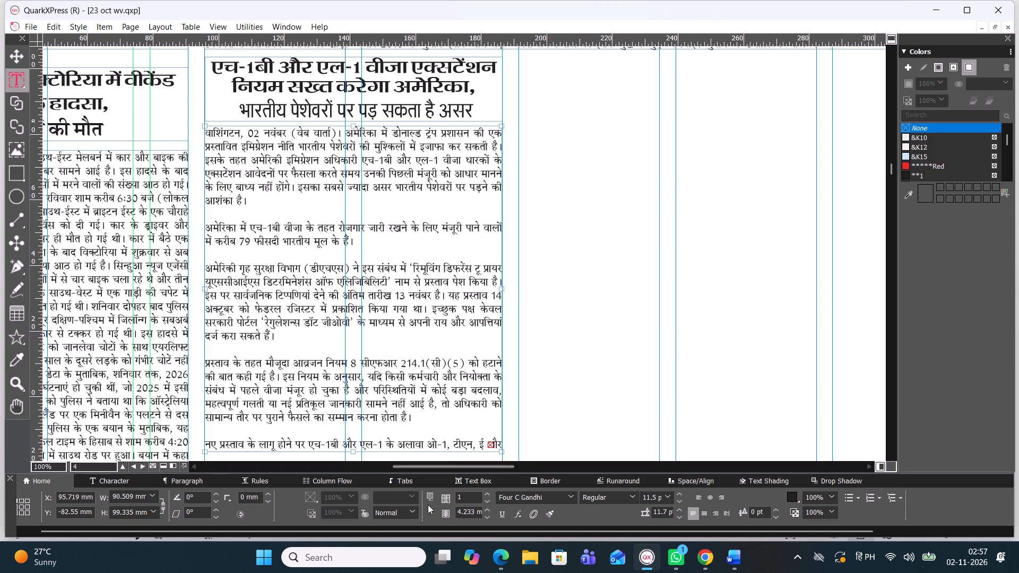
Split the visa story's text box into three columns.
{"action": "left_click", "coordinate": [488, 497]}
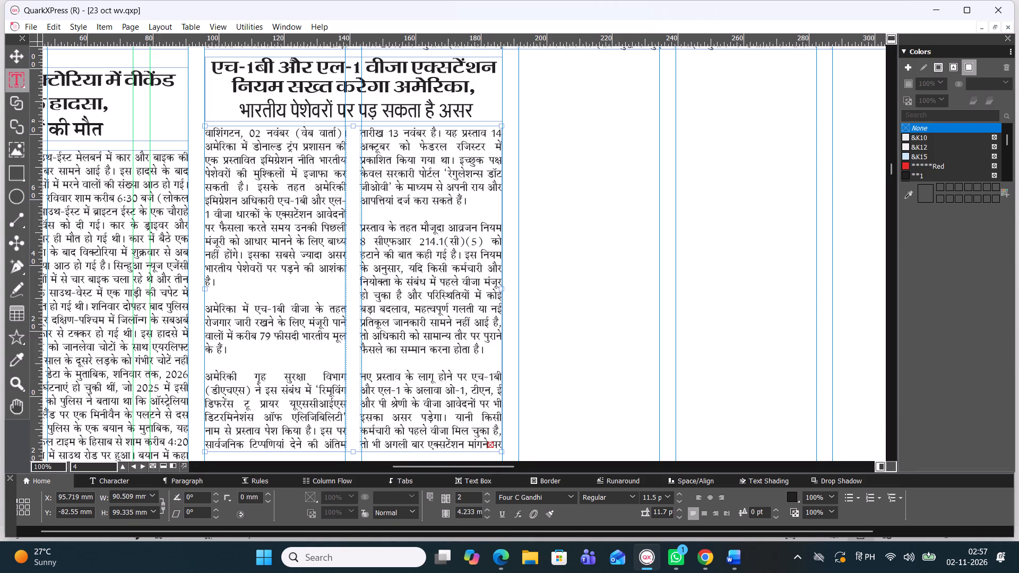
{"action": "scroll", "coordinate": [395, 418], "scroll_direction": "down", "scroll_amount": 1}
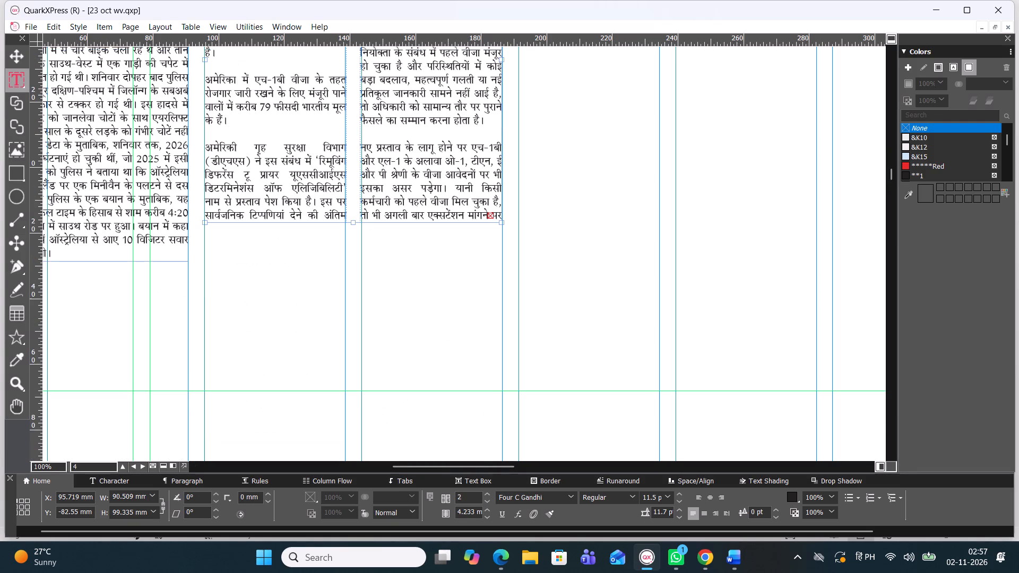
{"action": "left_click", "coordinate": [354, 223]}
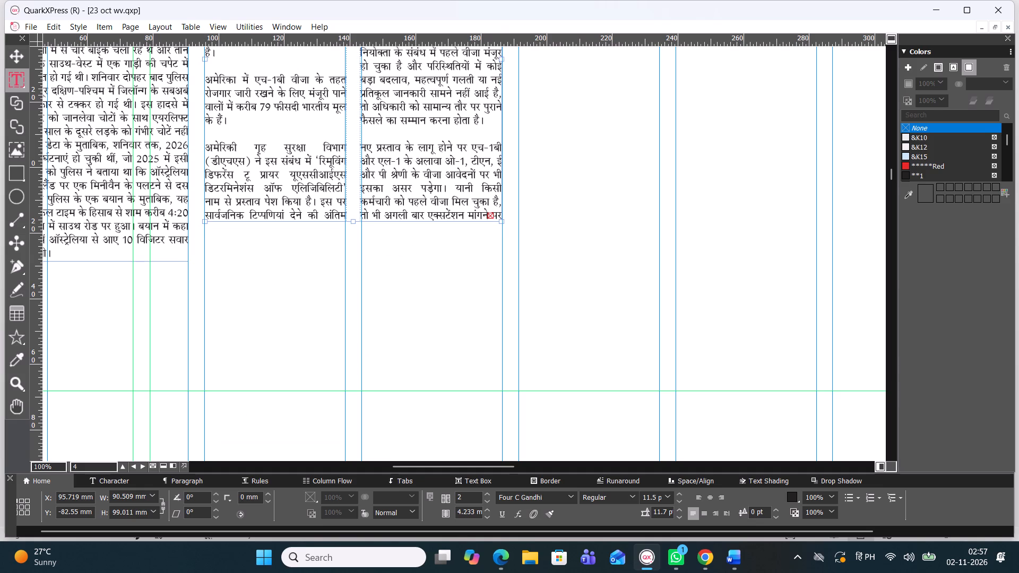
{"action": "left_click", "coordinate": [487, 490]}
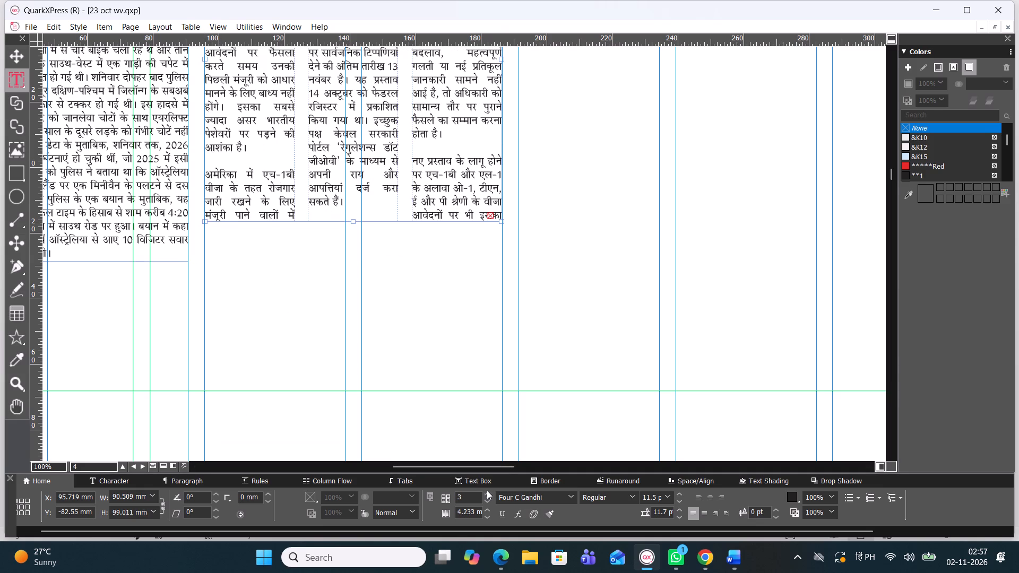
Remove the blank lines before the story's paragraphs beginning "अमेरिका में एच-1बी", "अमेरिकी गृह सुरक्षा", "प्रस्ताव के तहत" and "नए प्रस्ताव".
{"action": "scroll", "coordinate": [427, 294], "scroll_direction": "up", "scroll_amount": 1}
{"action": "scroll", "coordinate": [427, 294], "scroll_direction": "down", "scroll_amount": 1}
{"action": "scroll", "coordinate": [427, 292], "scroll_direction": "up", "scroll_amount": 1}
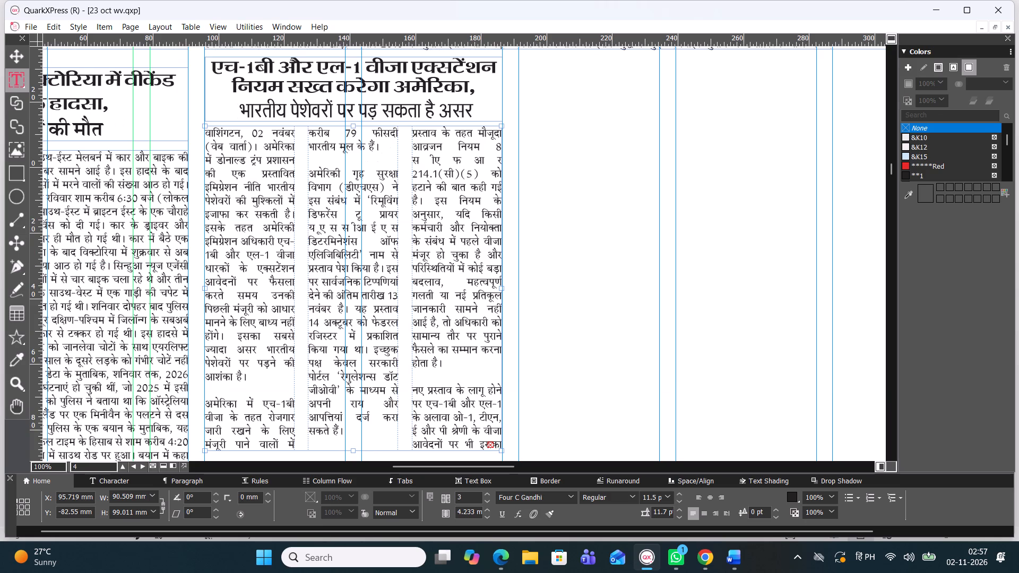
{"action": "left_click", "coordinate": [266, 389]}
{"action": "key", "text": "BackSpace"}
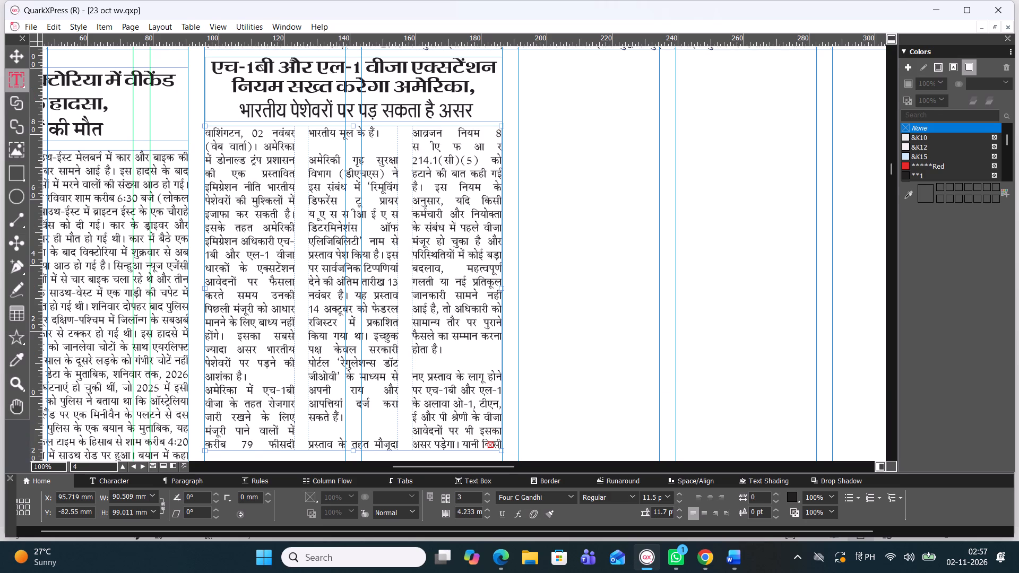
{"action": "left_click", "coordinate": [352, 152]}
{"action": "key", "text": "BackSpace"}
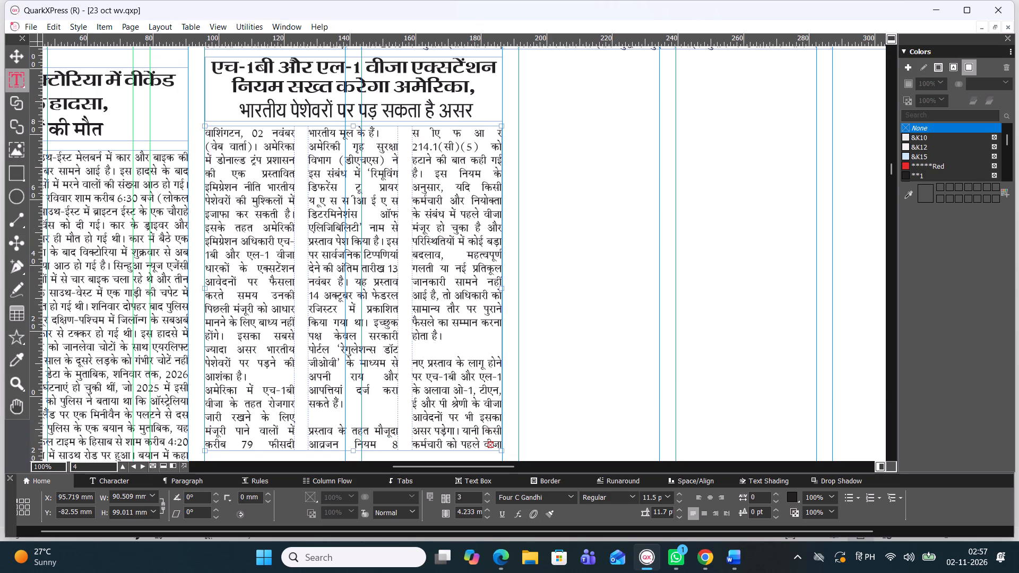
{"action": "left_click", "coordinate": [340, 420]}
{"action": "key", "text": "BackSpace"}
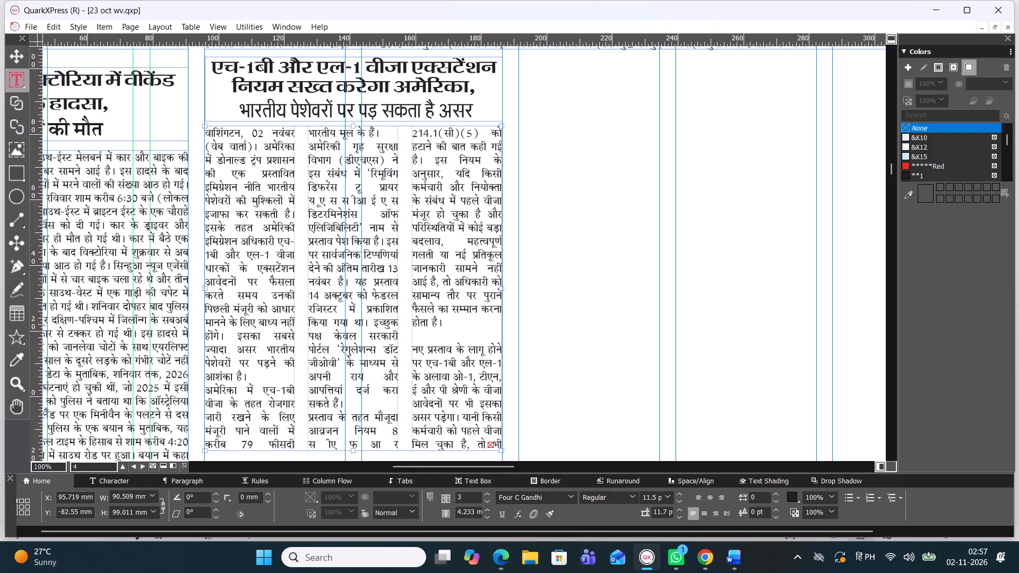
{"action": "left_click", "coordinate": [435, 333]}
{"action": "key", "text": "BackSpace"}
Join the paragraphs beginning "अमेरिका में एच-1बी" and "प्रस्ताव के तहत" to the ones before them, each separated by a space.
{"action": "scroll", "coordinate": [414, 331], "scroll_direction": "down", "scroll_amount": 2}
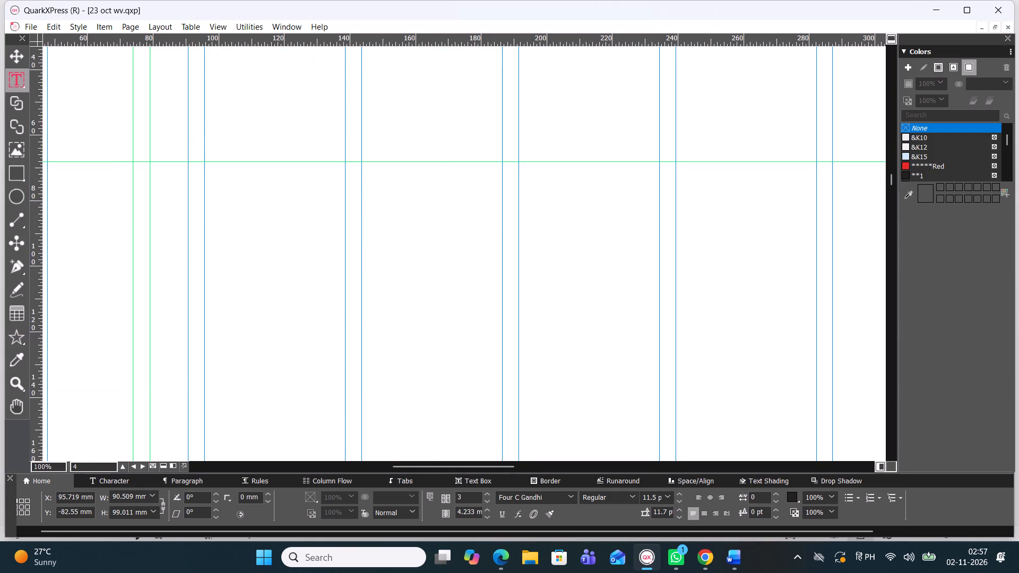
{"action": "scroll", "coordinate": [374, 230], "scroll_direction": "up", "scroll_amount": 1}
{"action": "scroll", "coordinate": [374, 230], "scroll_direction": "down", "scroll_amount": 1}
{"action": "scroll", "coordinate": [374, 230], "scroll_direction": "up", "scroll_amount": 1}
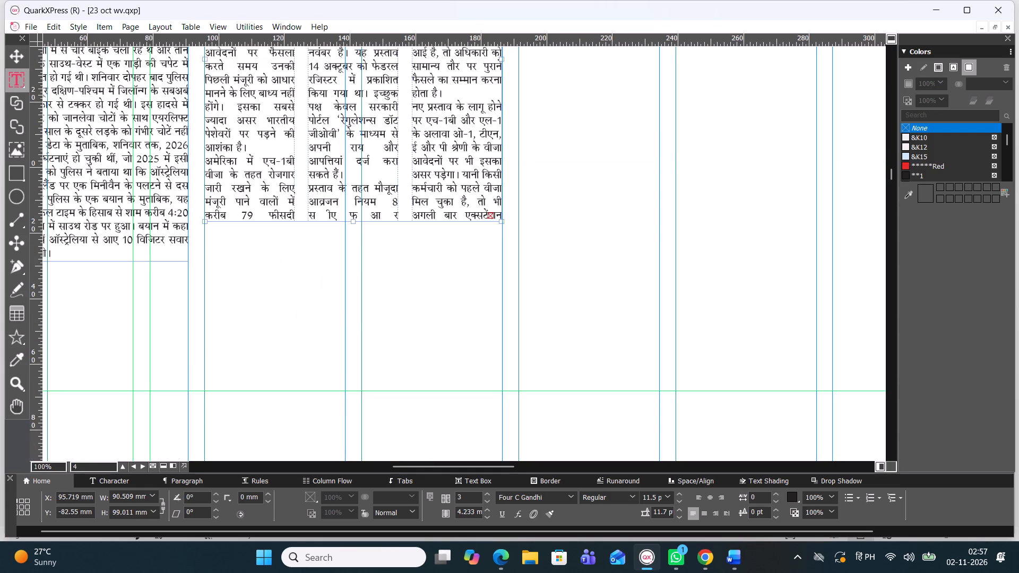
{"action": "left_click", "coordinate": [207, 158]}
{"action": "key", "text": "BackSpace"}
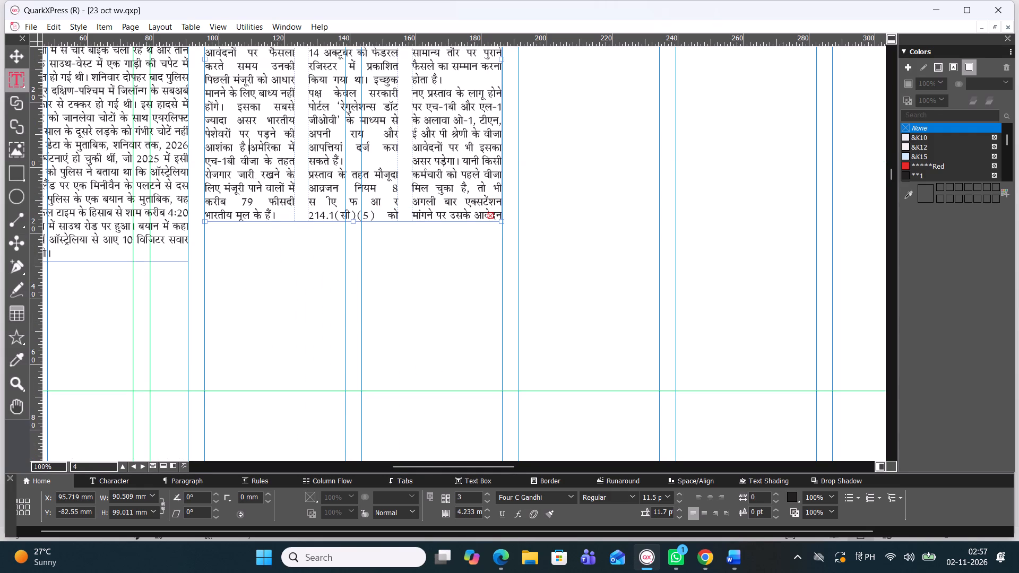
{"action": "key", "text": "space"}
{"action": "left_click", "coordinate": [305, 172]}
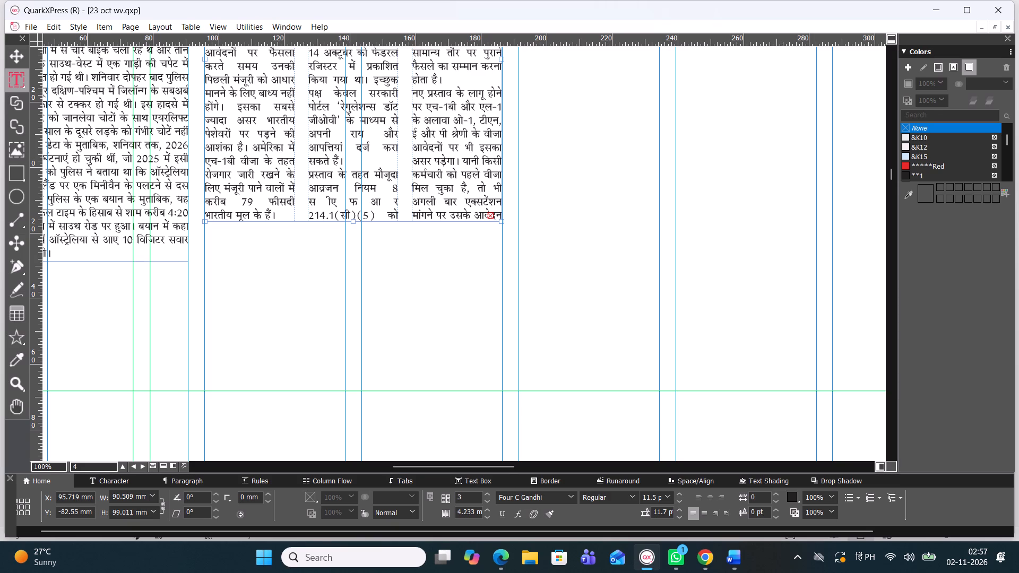
{"action": "key", "text": "BackSpace"}
{"action": "key", "text": "space"}
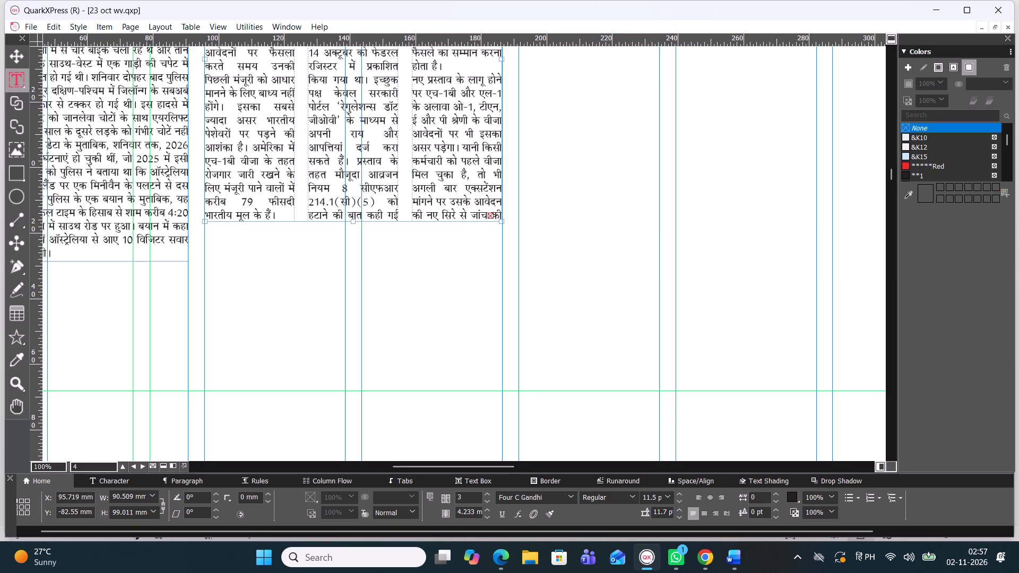
Extend the visa story's text box downward to a height of about 153 mm.
{"action": "left_click_drag", "start_coordinate": [351, 220], "coordinate": [352, 236]}
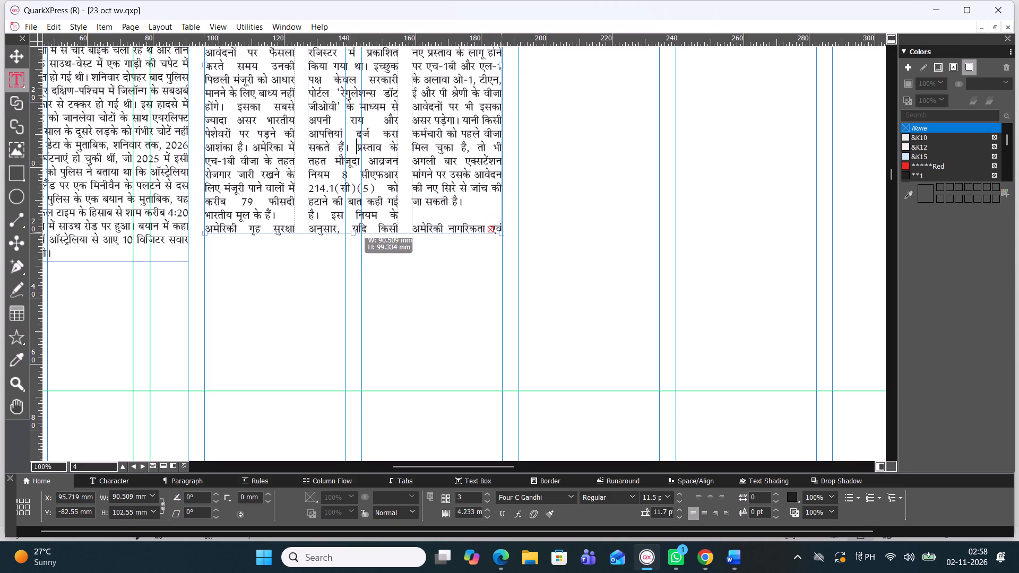
{"action": "left_click_drag", "start_coordinate": [352, 236], "coordinate": [357, 255]}
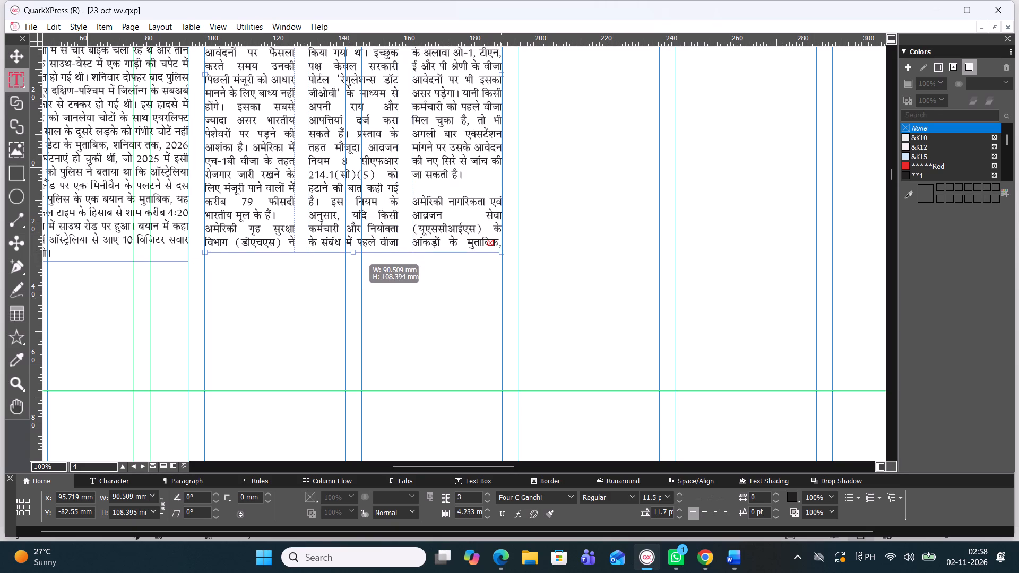
{"action": "left_click_drag", "start_coordinate": [357, 255], "coordinate": [367, 312]}
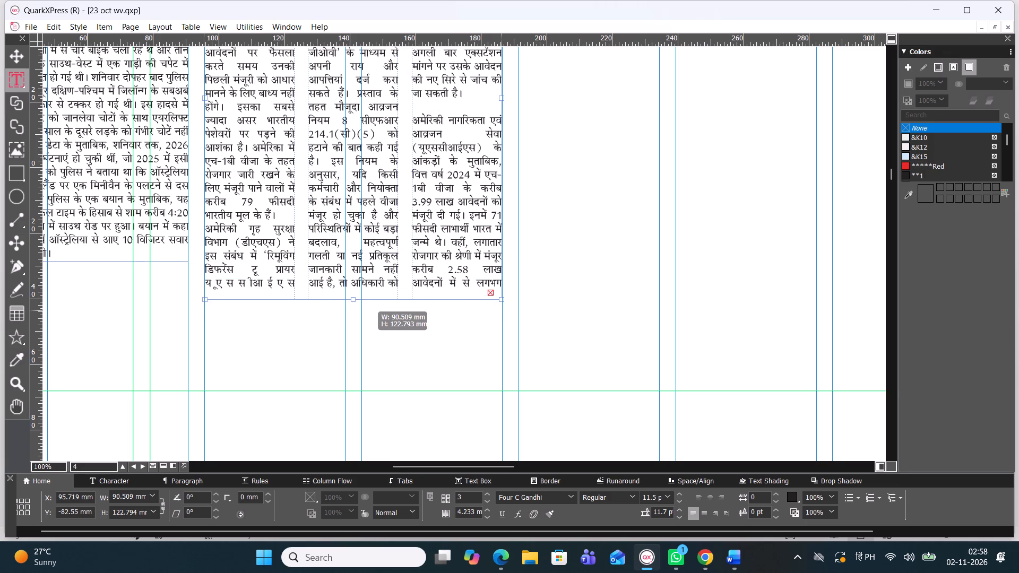
{"action": "left_click_drag", "start_coordinate": [367, 312], "coordinate": [369, 333]}
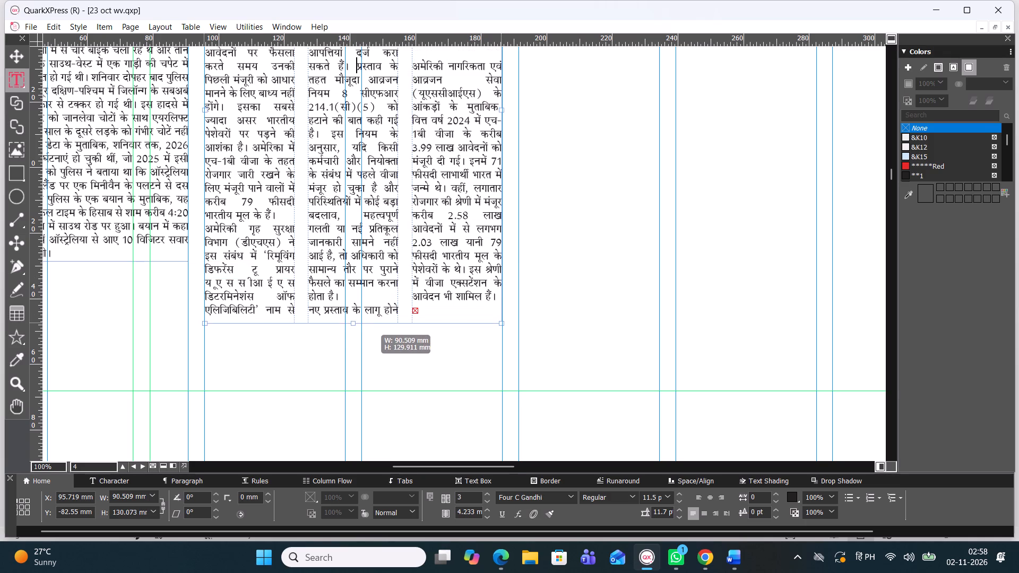
{"action": "left_click_drag", "start_coordinate": [369, 333], "coordinate": [379, 374]}
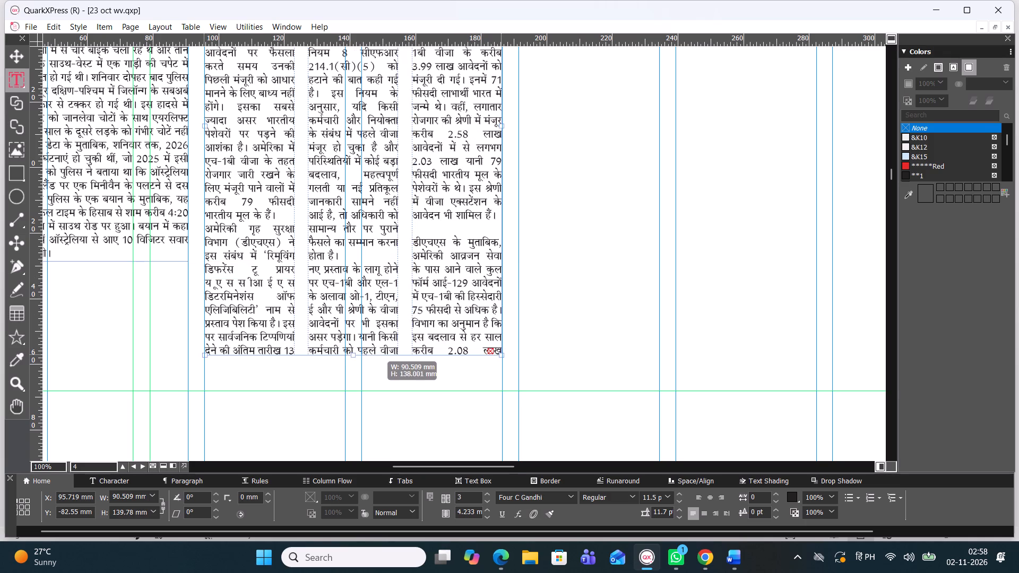
{"action": "left_click_drag", "start_coordinate": [379, 374], "coordinate": [383, 388]}
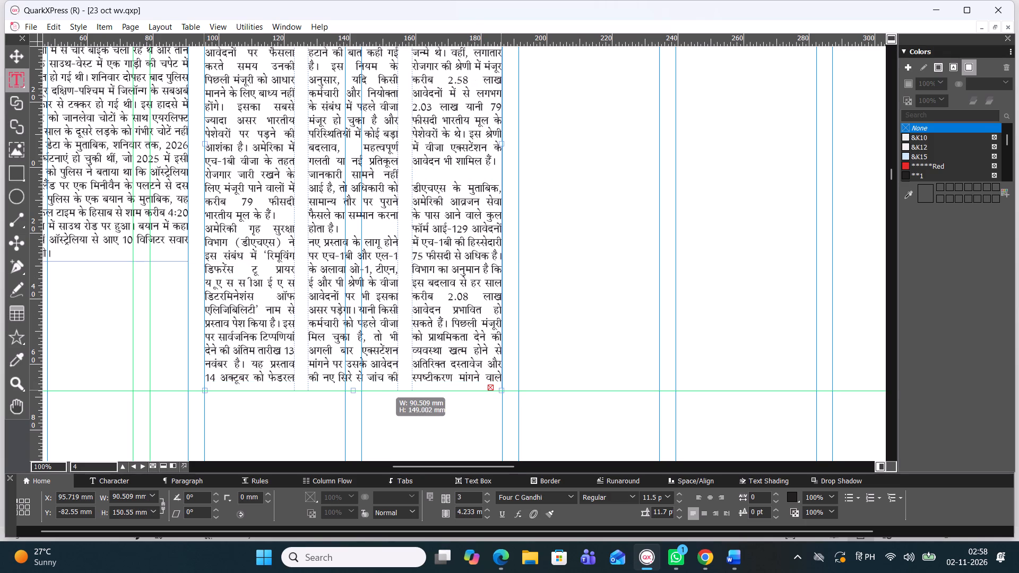
{"action": "left_click_drag", "start_coordinate": [383, 388], "coordinate": [386, 396]}
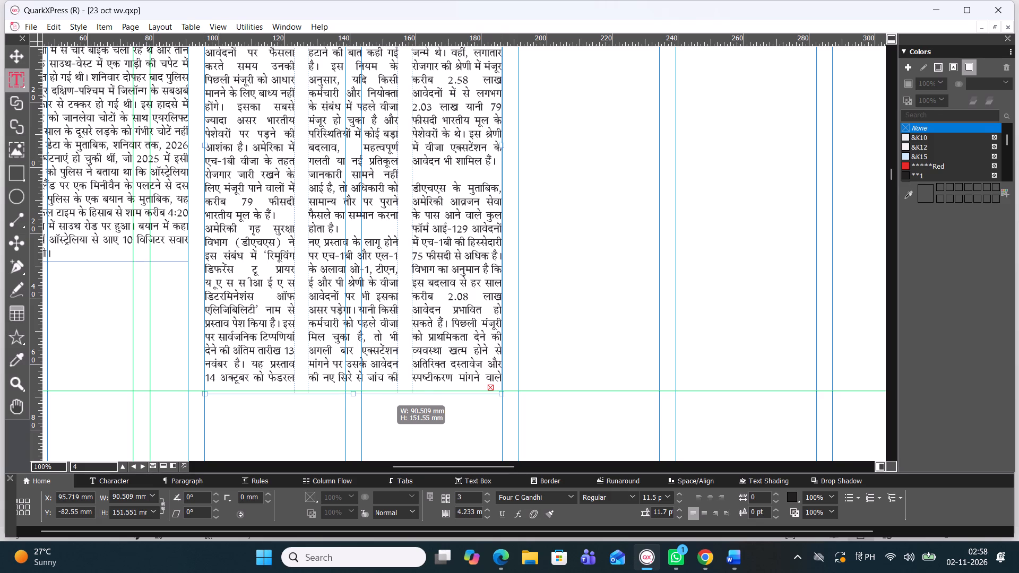
{"action": "left_click_drag", "start_coordinate": [386, 396], "coordinate": [387, 397]}
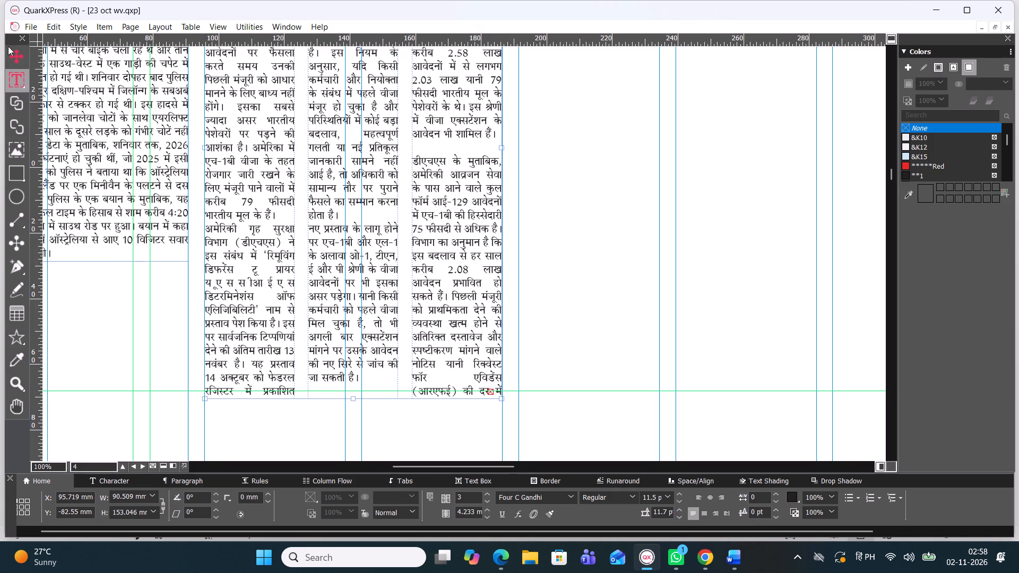
Widen the visa story's text box to about 138.6 mm, out to the next column guide.
{"action": "left_click", "coordinate": [16, 59]}
{"action": "left_click", "coordinate": [424, 175]}
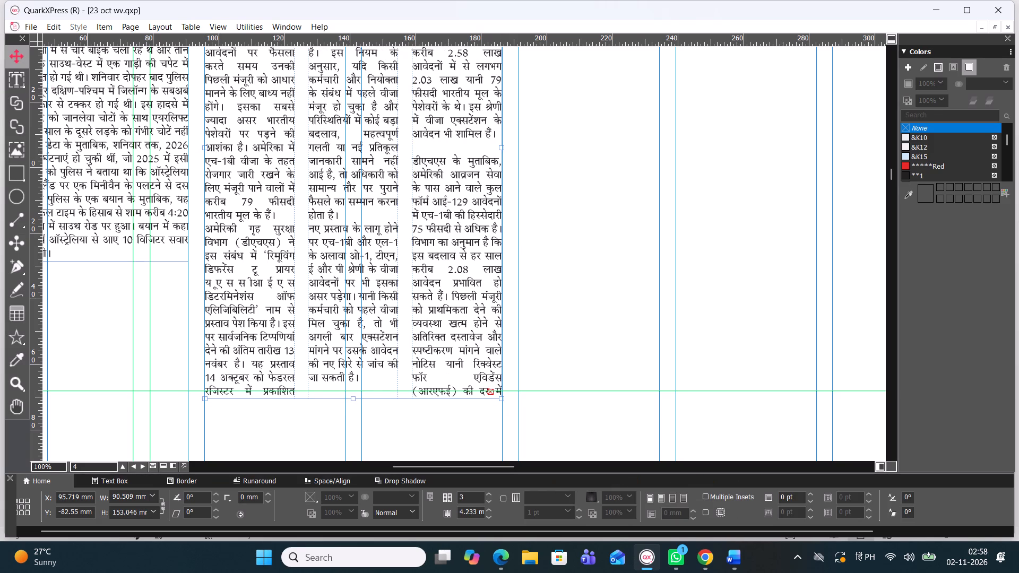
{"action": "left_click_drag", "start_coordinate": [502, 152], "coordinate": [657, 154]}
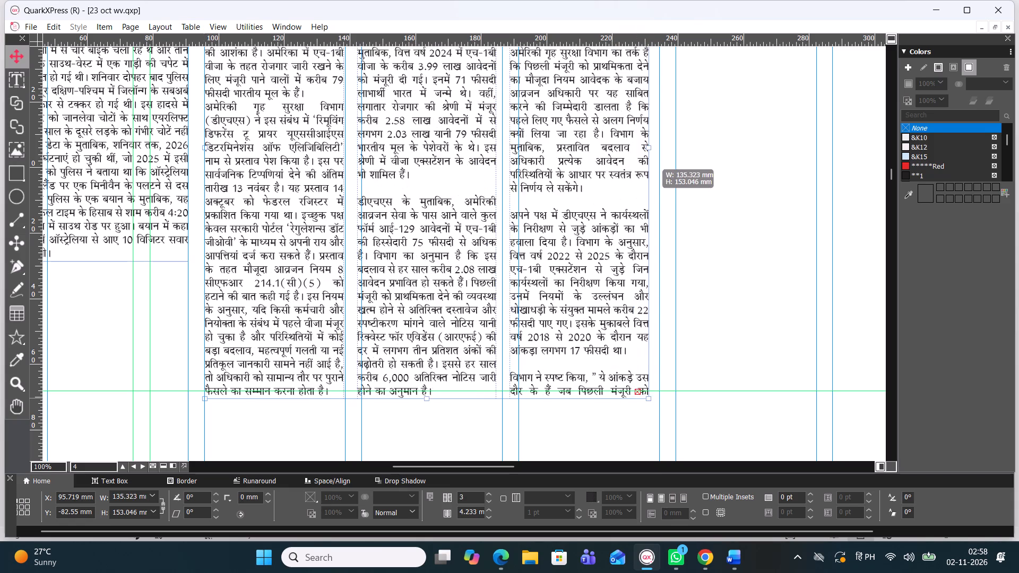
{"action": "left_click_drag", "start_coordinate": [657, 154], "coordinate": [662, 154]}
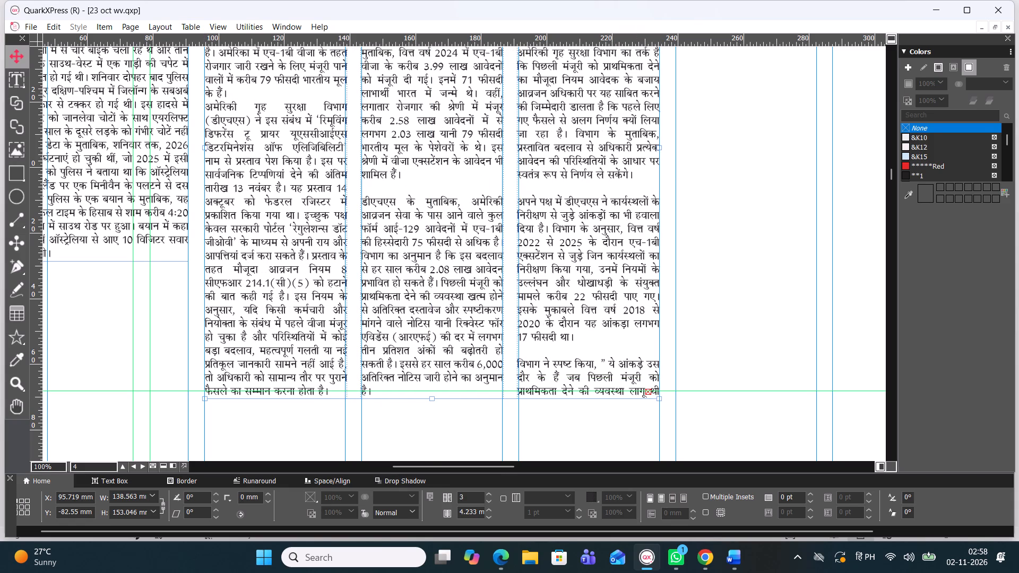
Extend the visa story's text box downward to about 208.7 mm tall so the whole story fits.
{"action": "left_click_drag", "start_coordinate": [433, 401], "coordinate": [440, 429]}
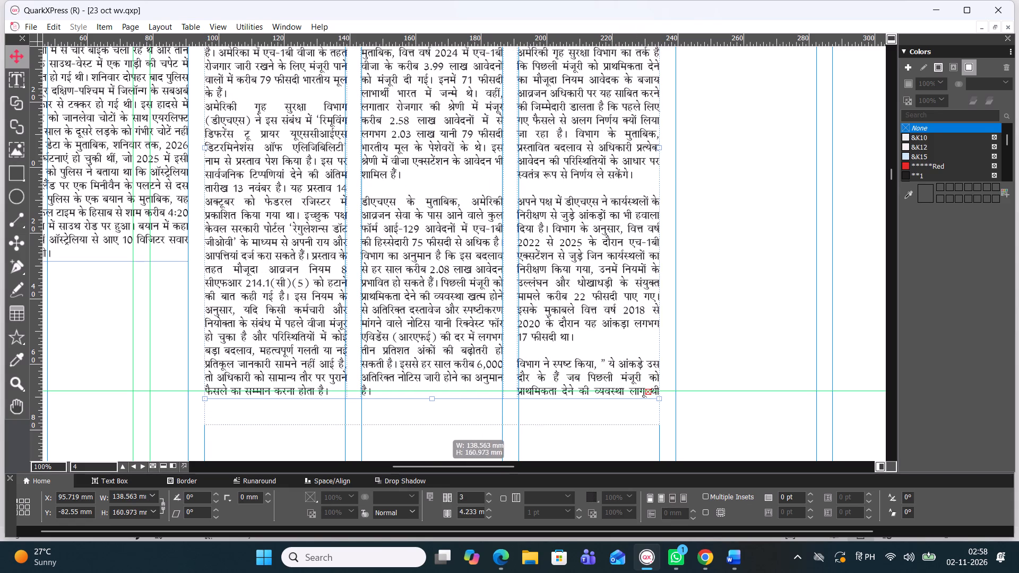
{"action": "left_click_drag", "start_coordinate": [440, 429], "coordinate": [444, 432]}
{"action": "scroll", "coordinate": [430, 382], "scroll_direction": "down", "scroll_amount": 1}
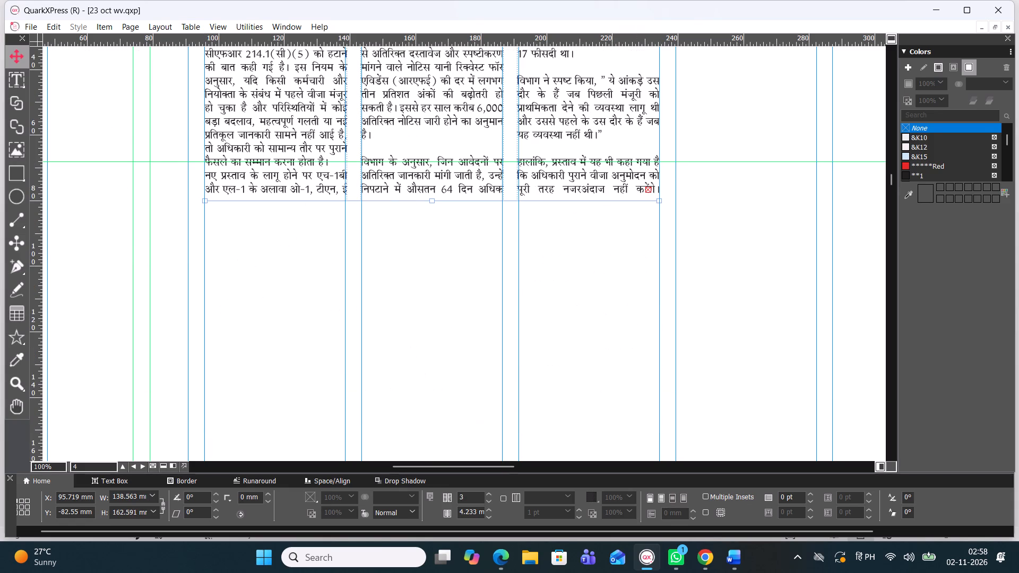
{"action": "left_click_drag", "start_coordinate": [436, 202], "coordinate": [456, 277]}
{"action": "left_click_drag", "start_coordinate": [434, 204], "coordinate": [455, 305]}
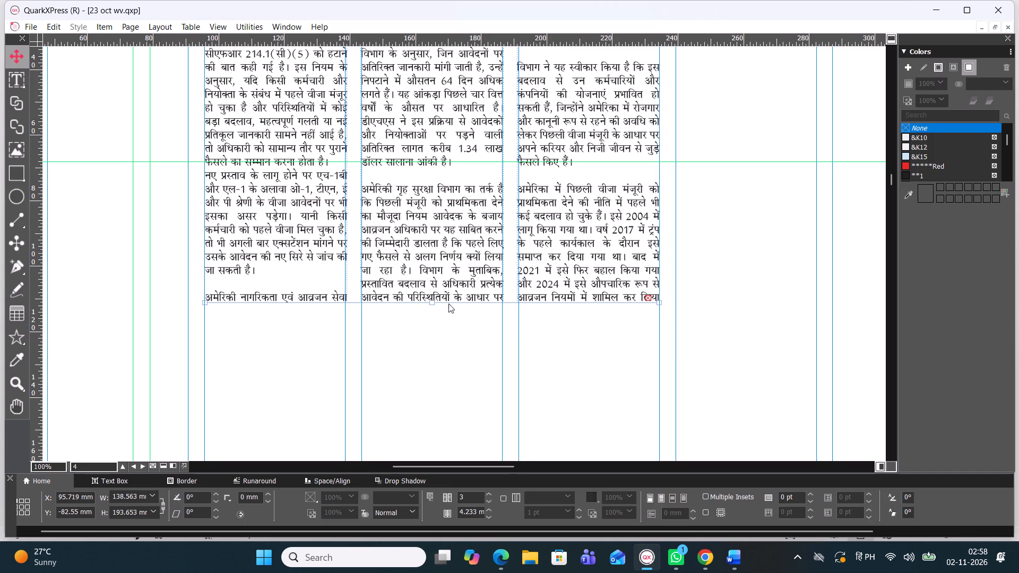
{"action": "left_click_drag", "start_coordinate": [434, 302], "coordinate": [438, 352]}
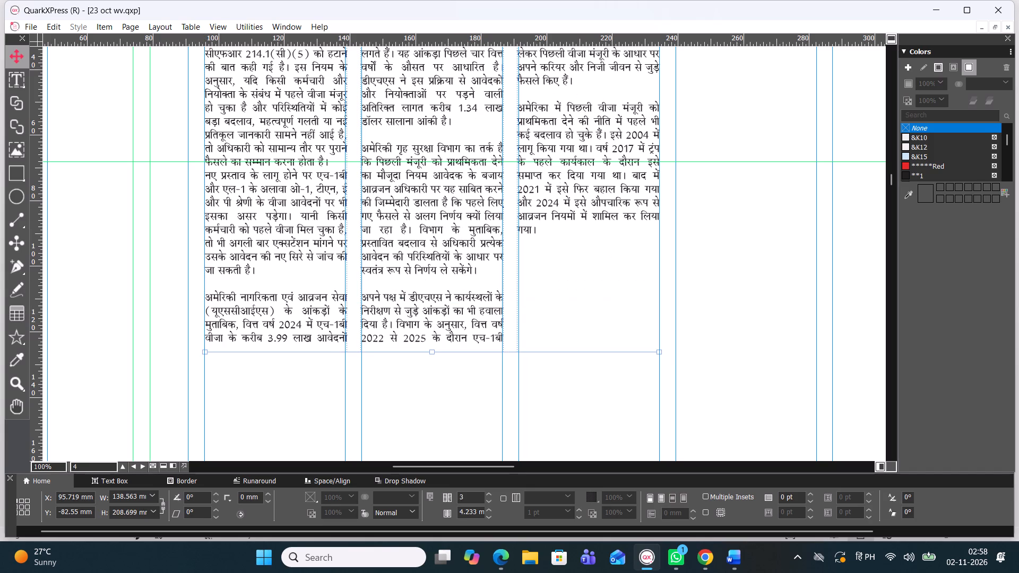
Check the top of the visa story against its headline and opening text in the Word source document.
{"action": "scroll", "coordinate": [462, 298], "scroll_direction": "up", "scroll_amount": 2}
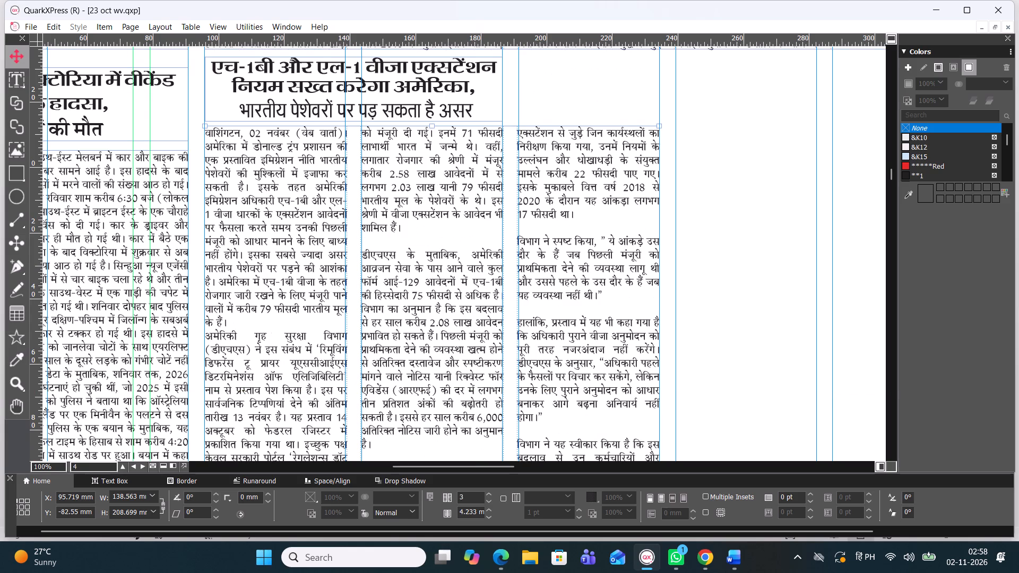
{"action": "left_click", "coordinate": [641, 559]}
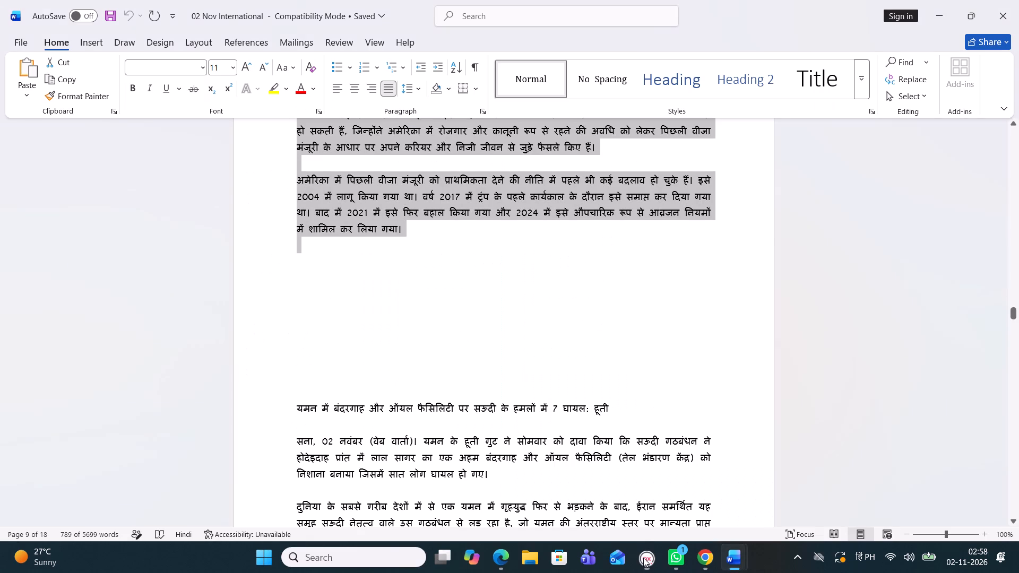
{"action": "scroll", "coordinate": [547, 343], "scroll_direction": "up", "scroll_amount": 1}
{"action": "scroll", "coordinate": [547, 343], "scroll_direction": "down", "scroll_amount": 2}
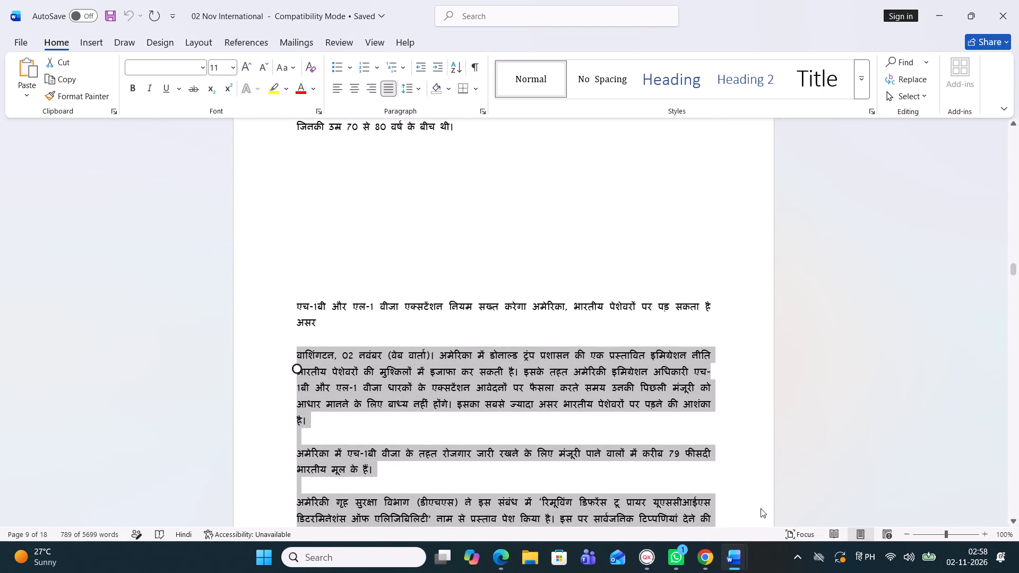
{"action": "left_click", "coordinate": [651, 570]}
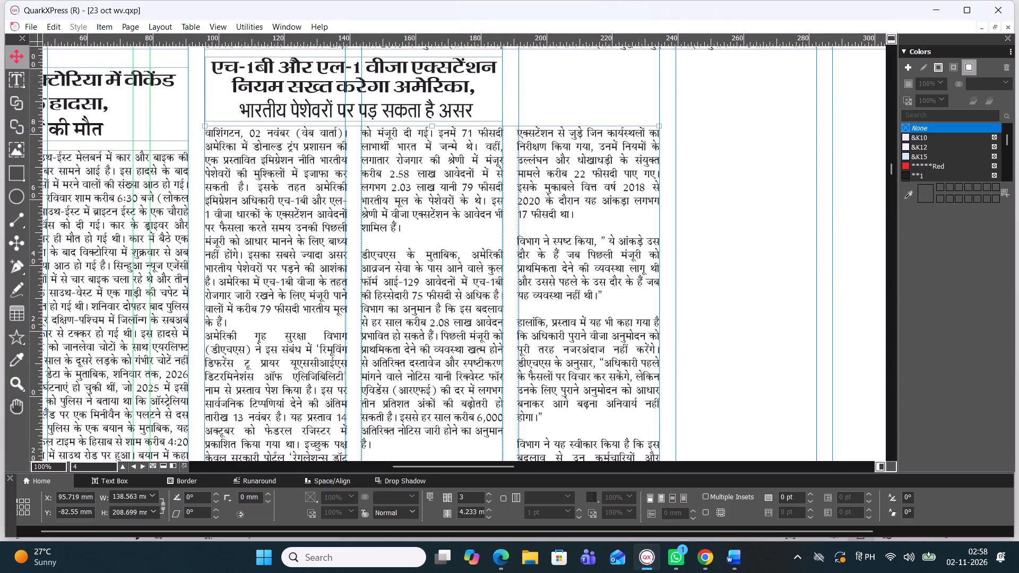
Widen the visa story's headline box to about 138.4 mm to match the text box below it.
{"action": "scroll", "coordinate": [380, 206], "scroll_direction": "up", "scroll_amount": 1}
{"action": "left_click", "coordinate": [382, 319]}
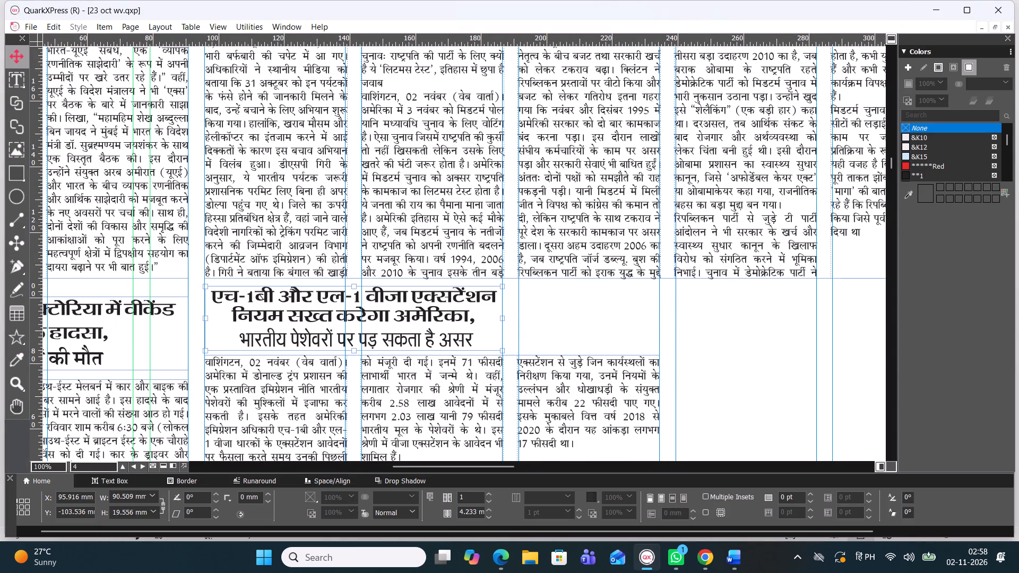
{"action": "left_click_drag", "start_coordinate": [507, 317], "coordinate": [670, 314]}
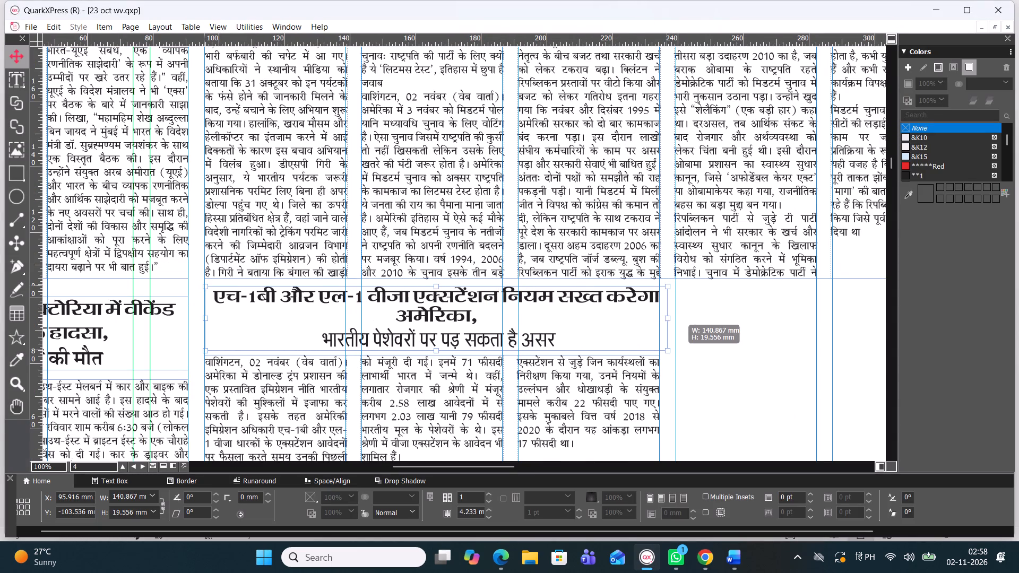
{"action": "left_click_drag", "start_coordinate": [670, 314], "coordinate": [663, 315]}
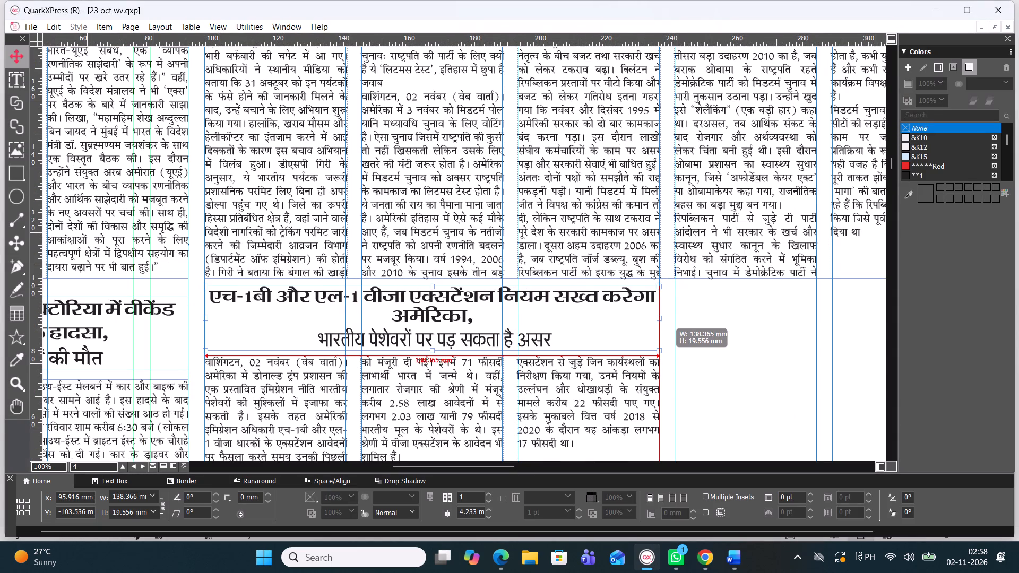
Enlarge the headline's last line, "भारतीय पेशेवरों पर पड़ सकता है असर", by four size increments.
{"action": "double_click", "coordinate": [515, 332]}
{"action": "triple_click", "coordinate": [515, 336]}
{"action": "left_click", "coordinate": [515, 336]}
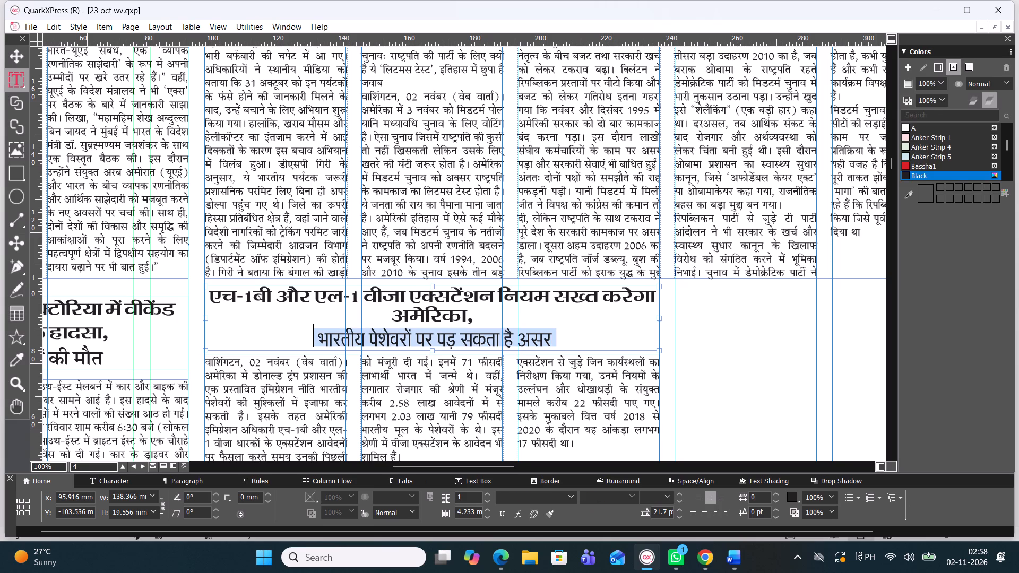
{"action": "key", "text": "ctrl+alt+shift+period"}
{"action": "key", "text": "ctrl+alt+shift+period"}
{"action": "key", "text": "ctrl+alt+shift+period"}
{"action": "key", "text": "ctrl+alt+shift+period"}
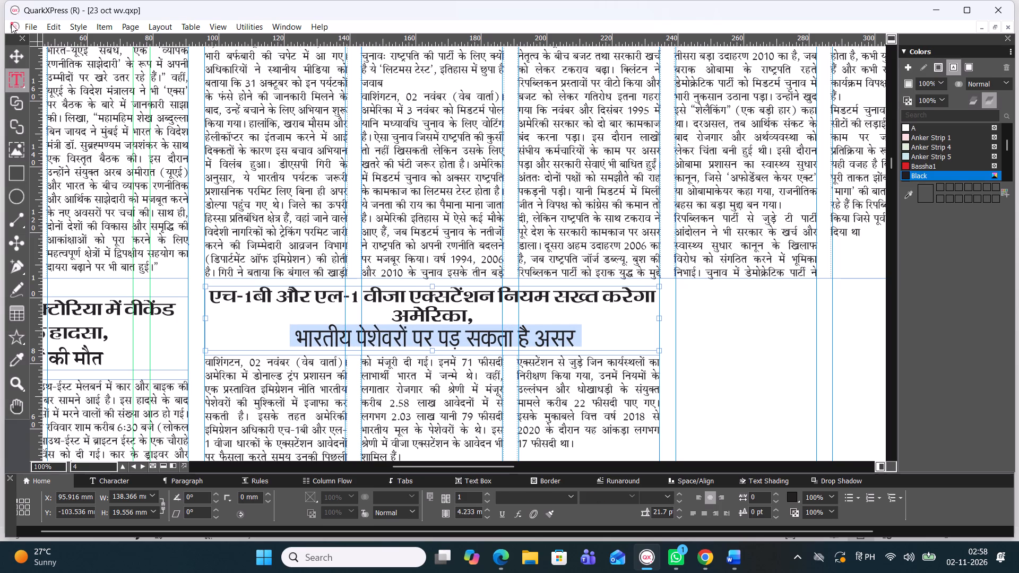
{"action": "left_click", "coordinate": [23, 55]}
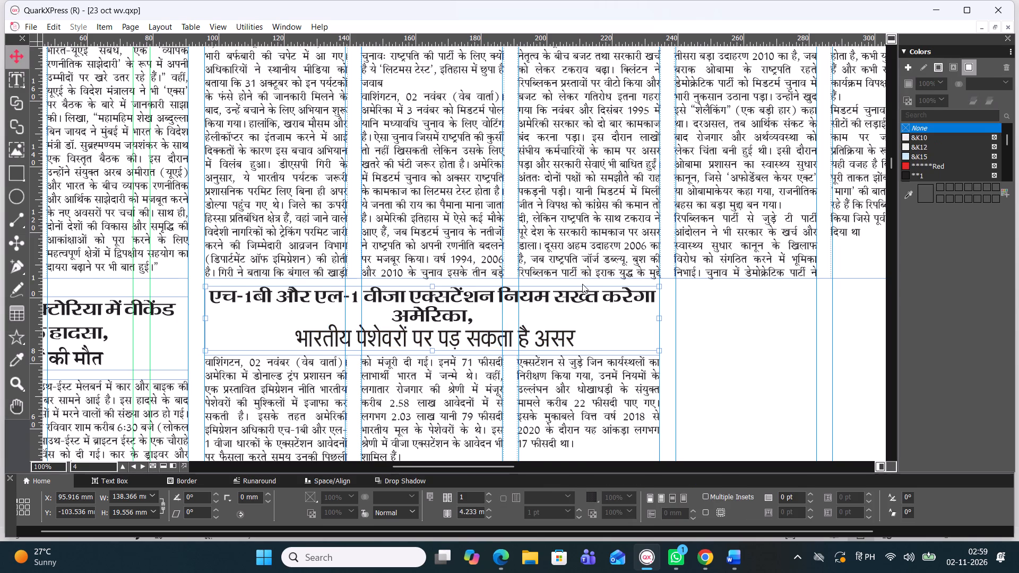
Join the paragraphs beginning "अमेरिकी गृह सुरक्षा विभाग (डीएचएस)" and "डीएचएस के मुताबिक" to the ones before them, each separated by a space.
{"action": "scroll", "coordinate": [581, 283], "scroll_direction": "down", "scroll_amount": 1}
{"action": "left_click", "coordinate": [238, 334]}
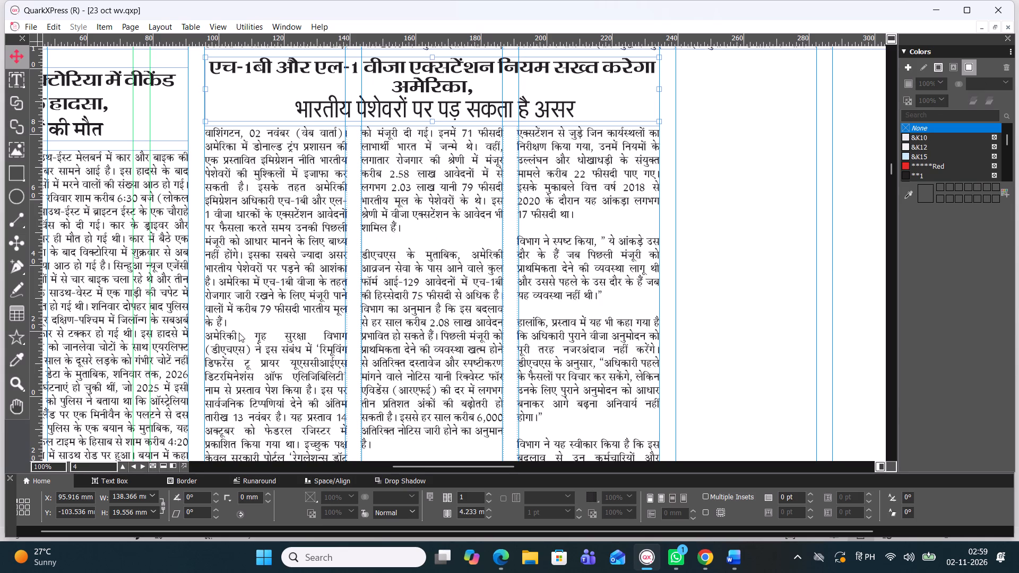
{"action": "double_click", "coordinate": [210, 338]}
{"action": "left_click", "coordinate": [206, 336]}
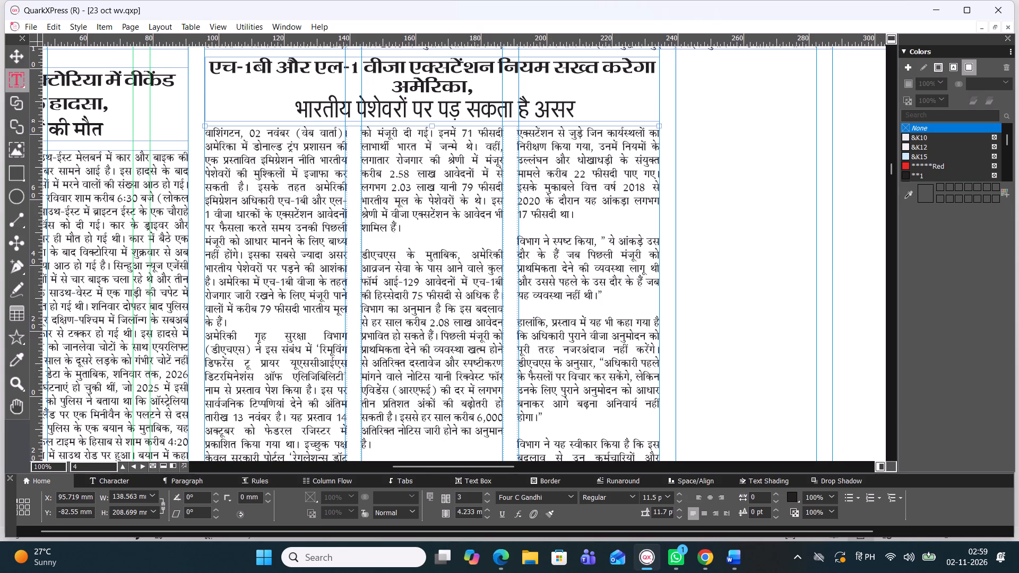
{"action": "key", "text": "BackSpace"}
{"action": "key", "text": "space"}
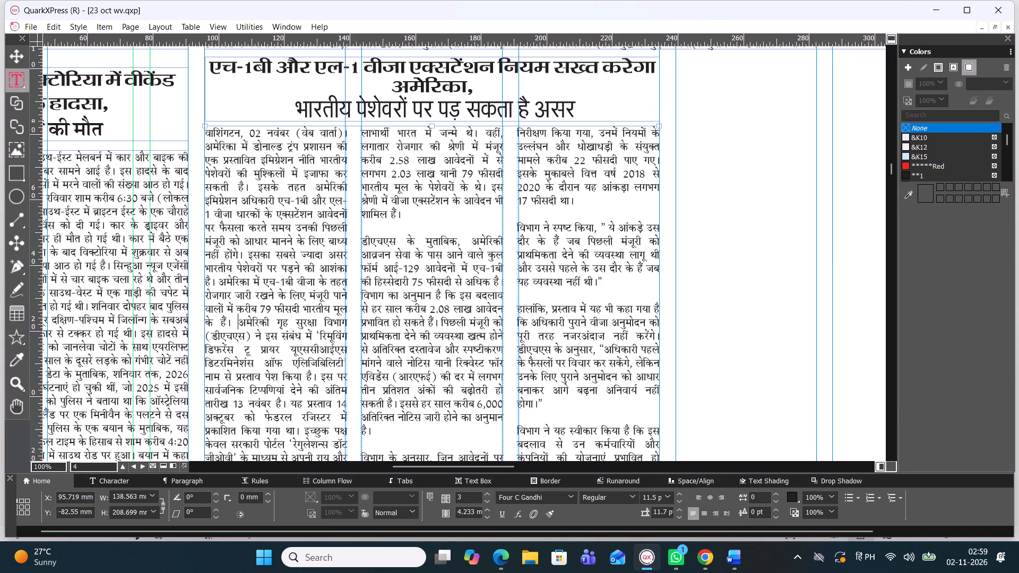
{"action": "left_click", "coordinate": [411, 226]}
{"action": "key", "text": "BackSpace"}
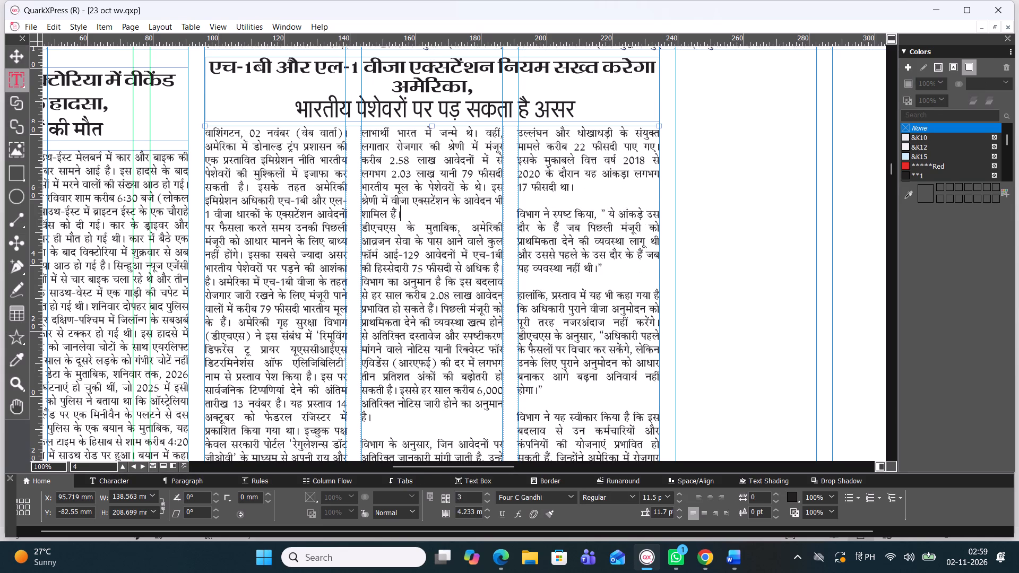
{"action": "left_click", "coordinate": [361, 227]}
{"action": "key", "text": "BackSpace"}
{"action": "key", "text": "space"}
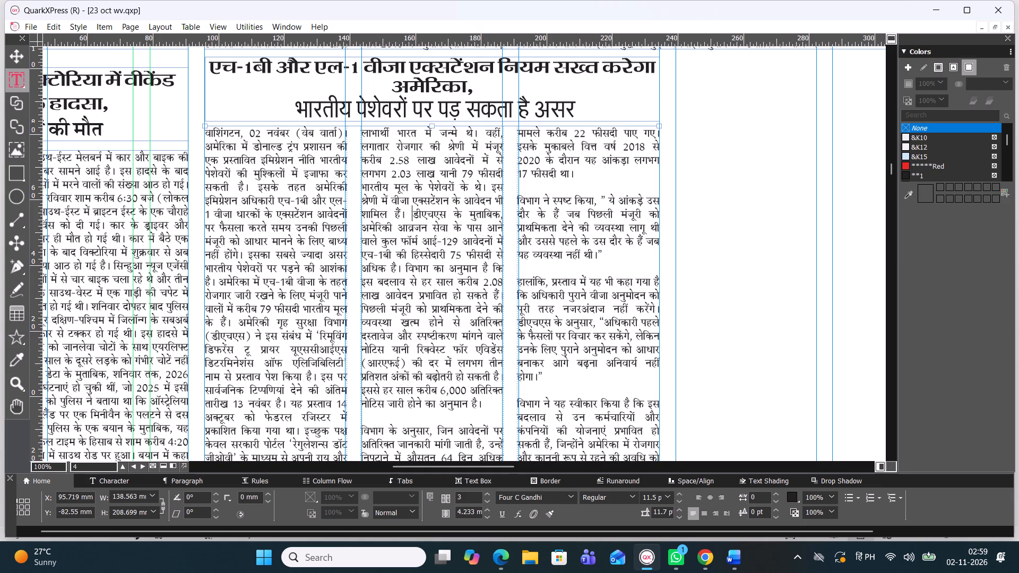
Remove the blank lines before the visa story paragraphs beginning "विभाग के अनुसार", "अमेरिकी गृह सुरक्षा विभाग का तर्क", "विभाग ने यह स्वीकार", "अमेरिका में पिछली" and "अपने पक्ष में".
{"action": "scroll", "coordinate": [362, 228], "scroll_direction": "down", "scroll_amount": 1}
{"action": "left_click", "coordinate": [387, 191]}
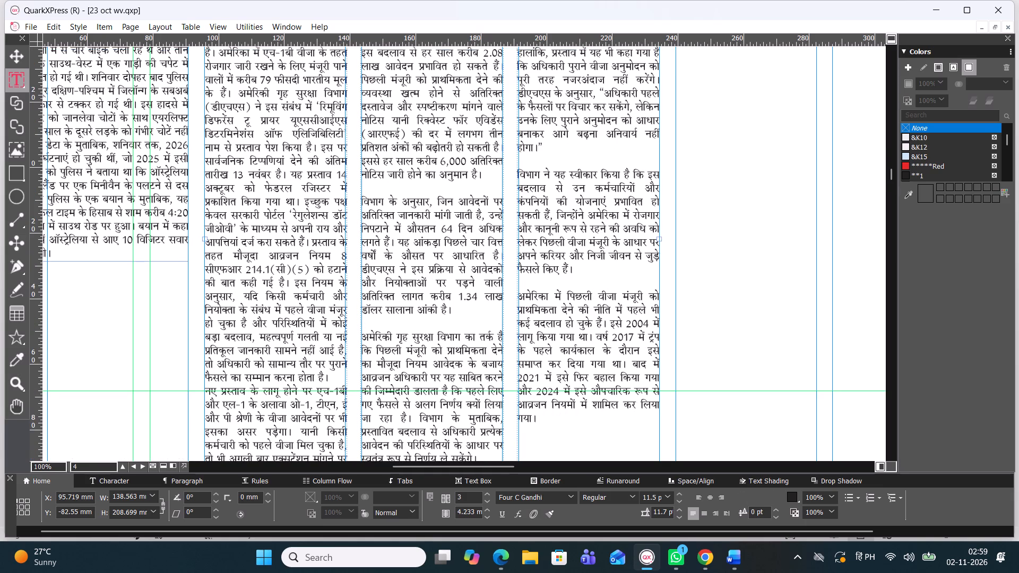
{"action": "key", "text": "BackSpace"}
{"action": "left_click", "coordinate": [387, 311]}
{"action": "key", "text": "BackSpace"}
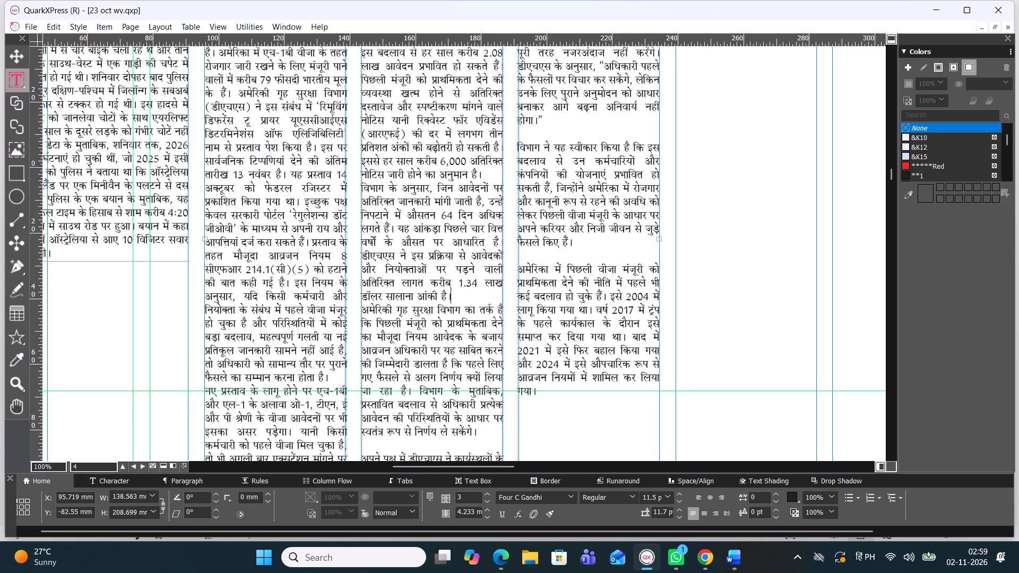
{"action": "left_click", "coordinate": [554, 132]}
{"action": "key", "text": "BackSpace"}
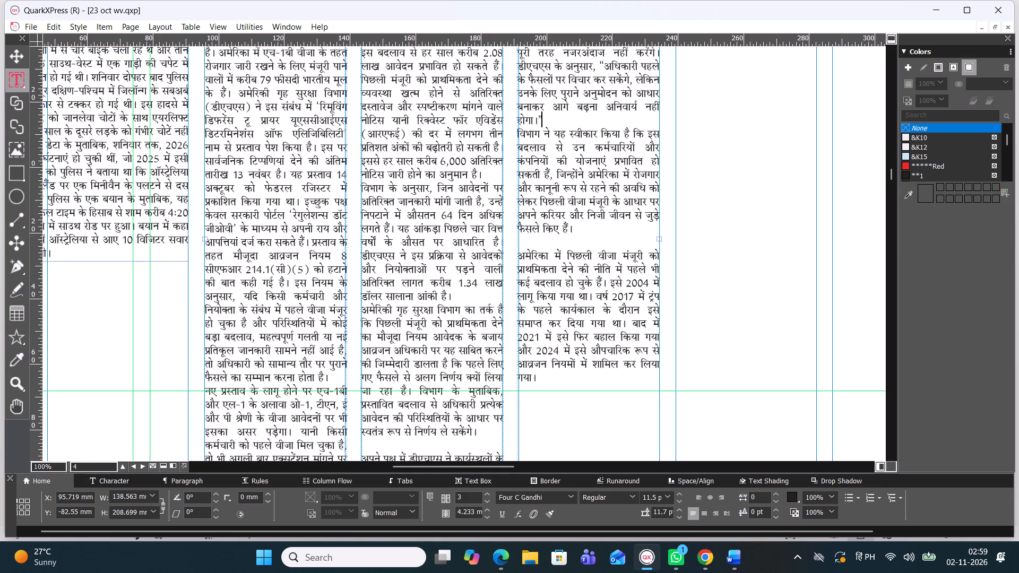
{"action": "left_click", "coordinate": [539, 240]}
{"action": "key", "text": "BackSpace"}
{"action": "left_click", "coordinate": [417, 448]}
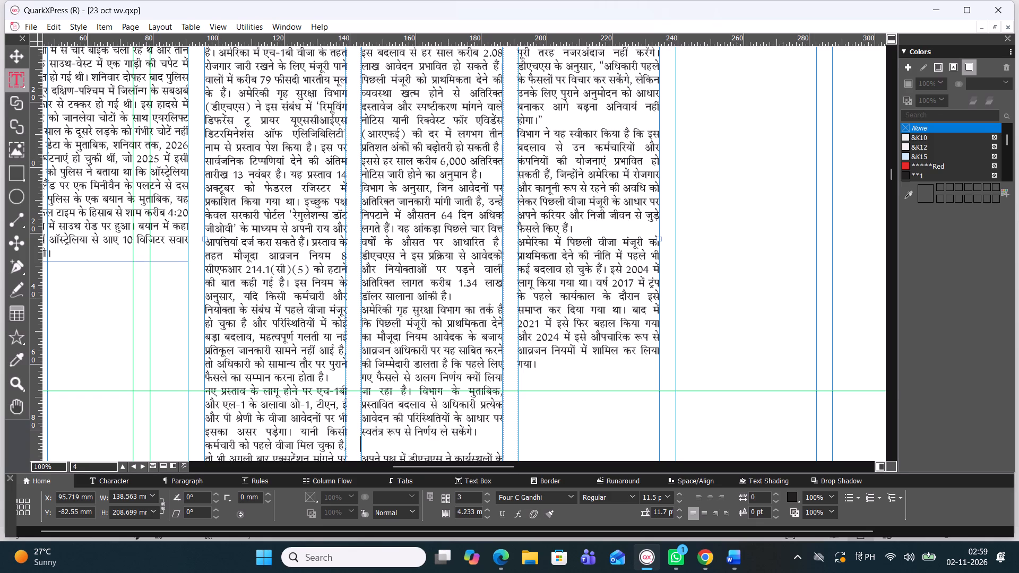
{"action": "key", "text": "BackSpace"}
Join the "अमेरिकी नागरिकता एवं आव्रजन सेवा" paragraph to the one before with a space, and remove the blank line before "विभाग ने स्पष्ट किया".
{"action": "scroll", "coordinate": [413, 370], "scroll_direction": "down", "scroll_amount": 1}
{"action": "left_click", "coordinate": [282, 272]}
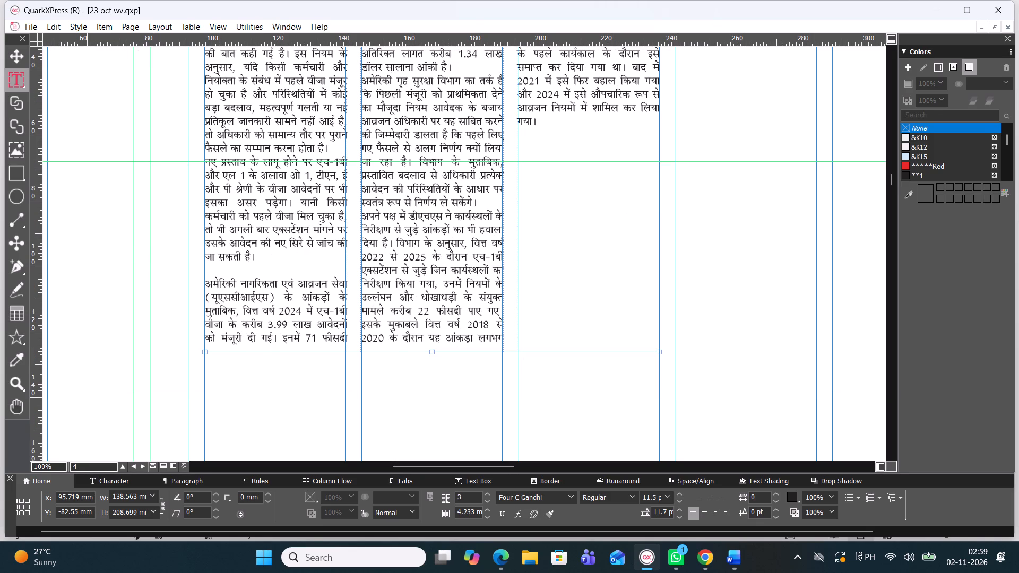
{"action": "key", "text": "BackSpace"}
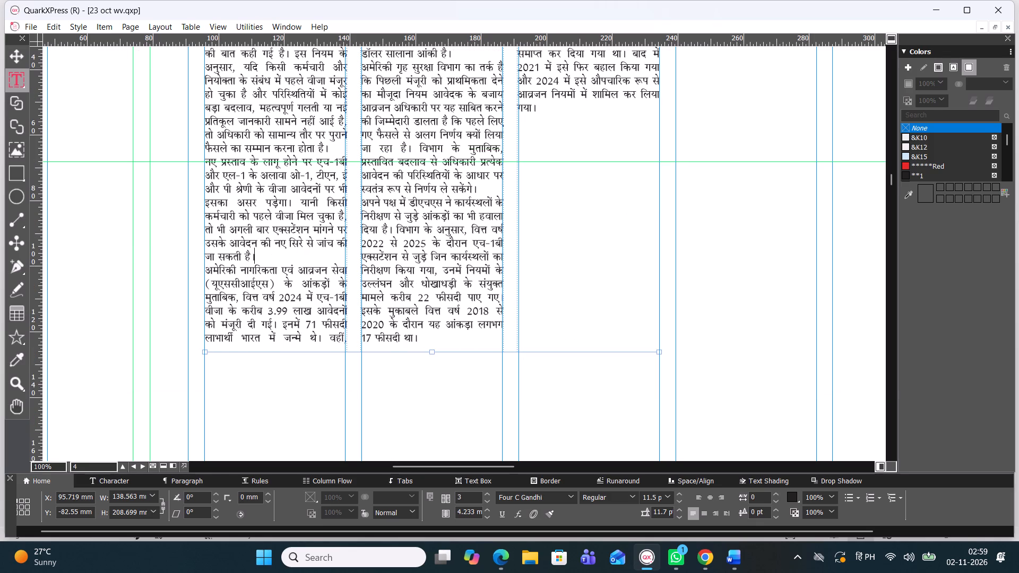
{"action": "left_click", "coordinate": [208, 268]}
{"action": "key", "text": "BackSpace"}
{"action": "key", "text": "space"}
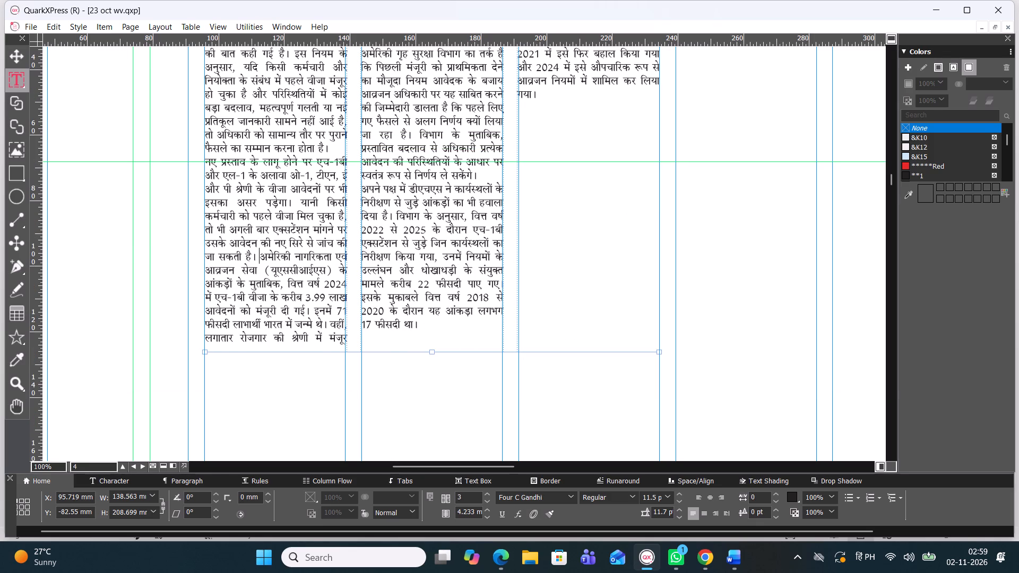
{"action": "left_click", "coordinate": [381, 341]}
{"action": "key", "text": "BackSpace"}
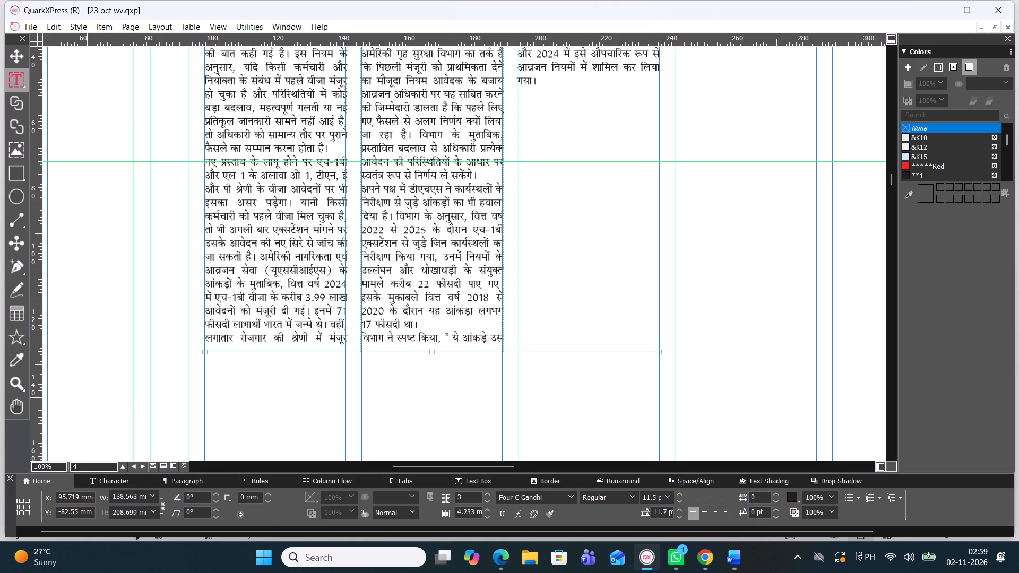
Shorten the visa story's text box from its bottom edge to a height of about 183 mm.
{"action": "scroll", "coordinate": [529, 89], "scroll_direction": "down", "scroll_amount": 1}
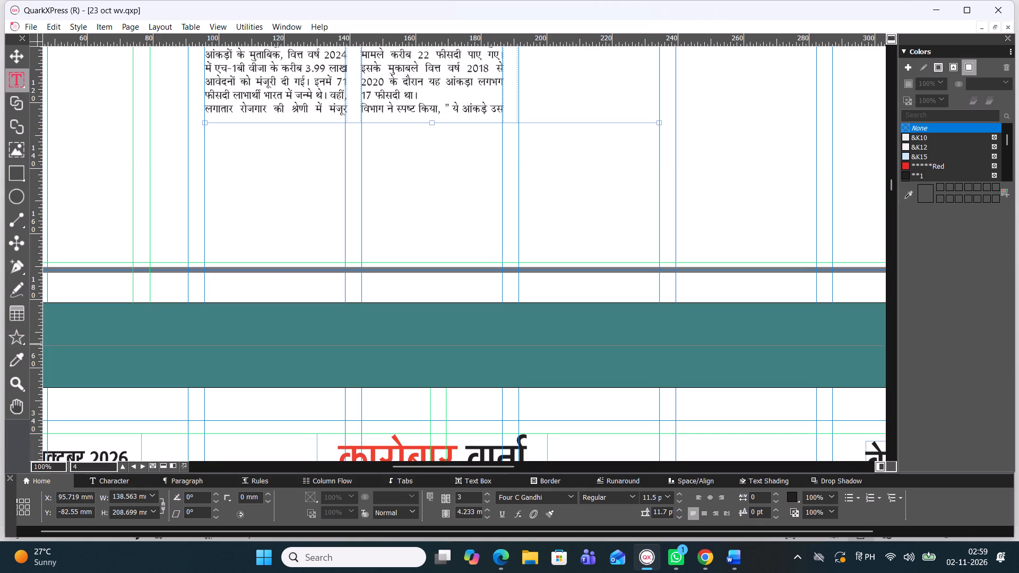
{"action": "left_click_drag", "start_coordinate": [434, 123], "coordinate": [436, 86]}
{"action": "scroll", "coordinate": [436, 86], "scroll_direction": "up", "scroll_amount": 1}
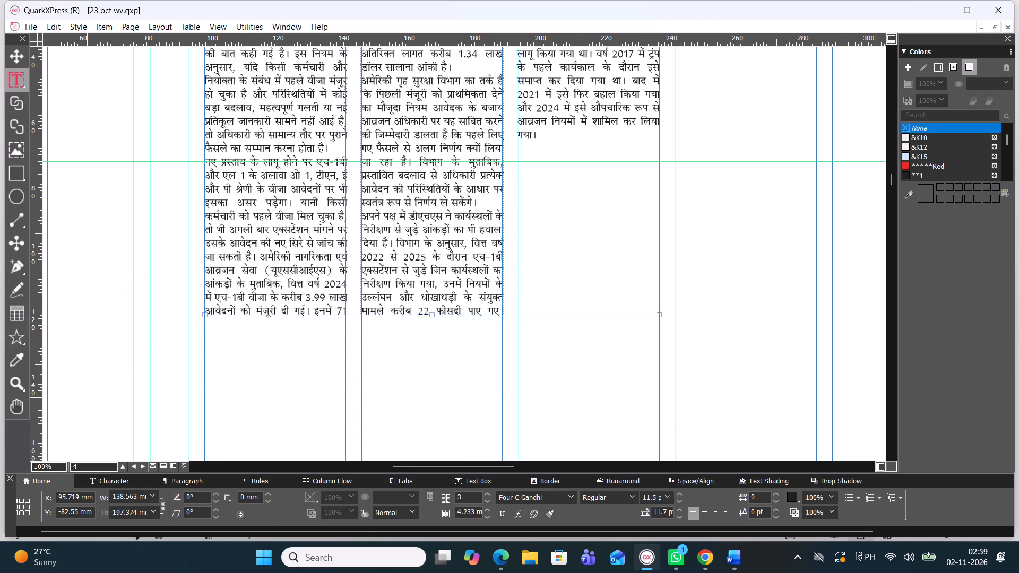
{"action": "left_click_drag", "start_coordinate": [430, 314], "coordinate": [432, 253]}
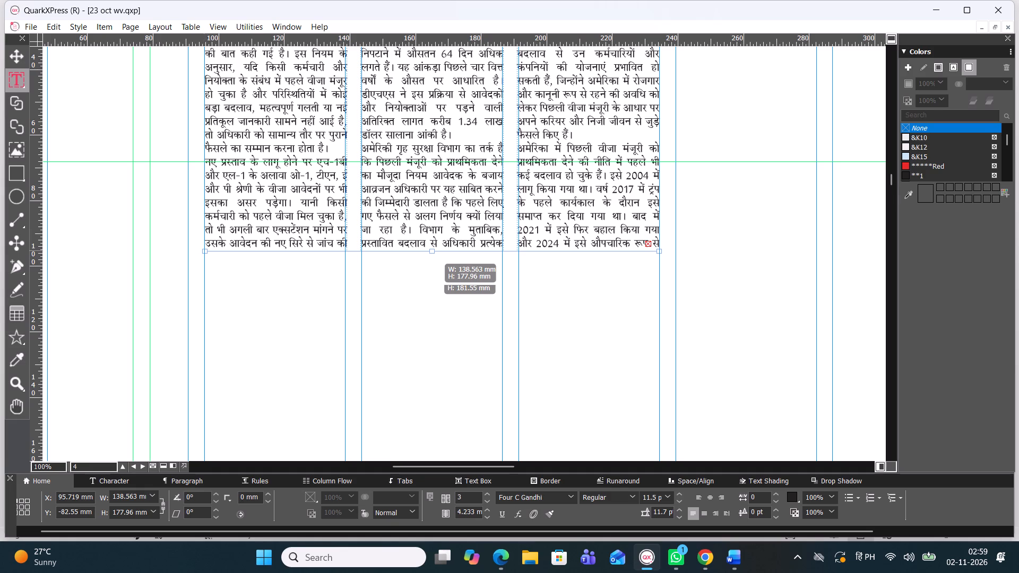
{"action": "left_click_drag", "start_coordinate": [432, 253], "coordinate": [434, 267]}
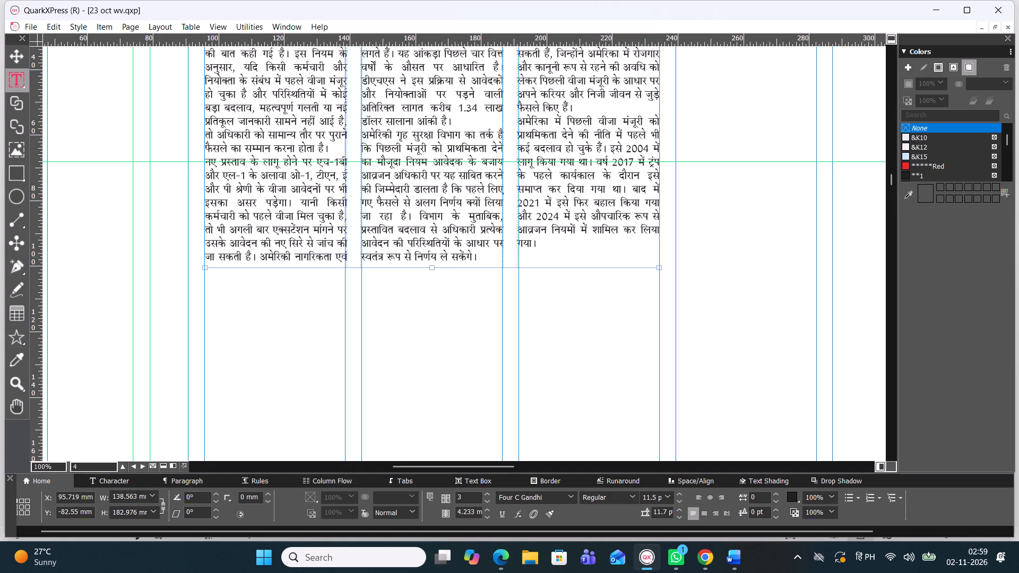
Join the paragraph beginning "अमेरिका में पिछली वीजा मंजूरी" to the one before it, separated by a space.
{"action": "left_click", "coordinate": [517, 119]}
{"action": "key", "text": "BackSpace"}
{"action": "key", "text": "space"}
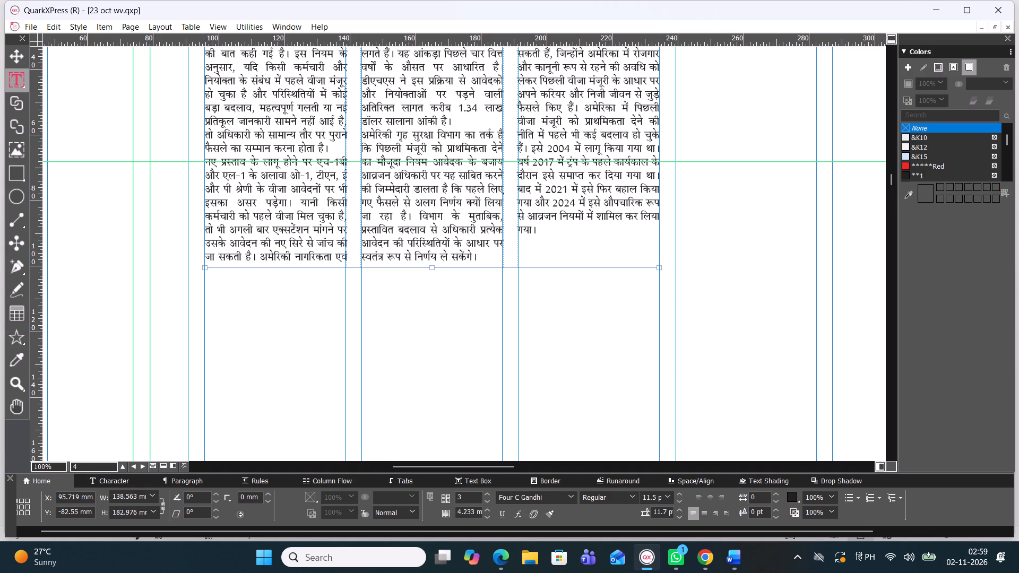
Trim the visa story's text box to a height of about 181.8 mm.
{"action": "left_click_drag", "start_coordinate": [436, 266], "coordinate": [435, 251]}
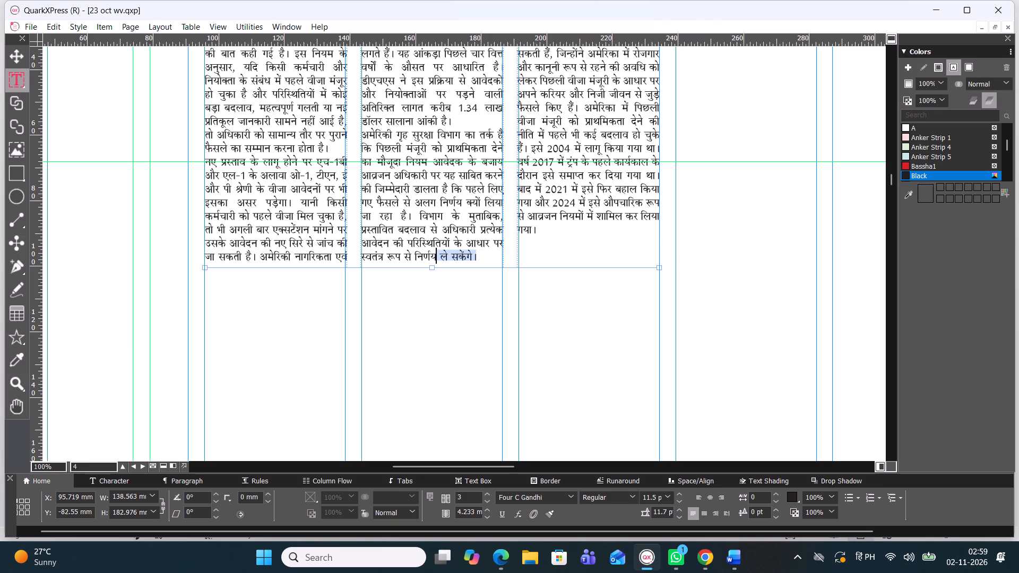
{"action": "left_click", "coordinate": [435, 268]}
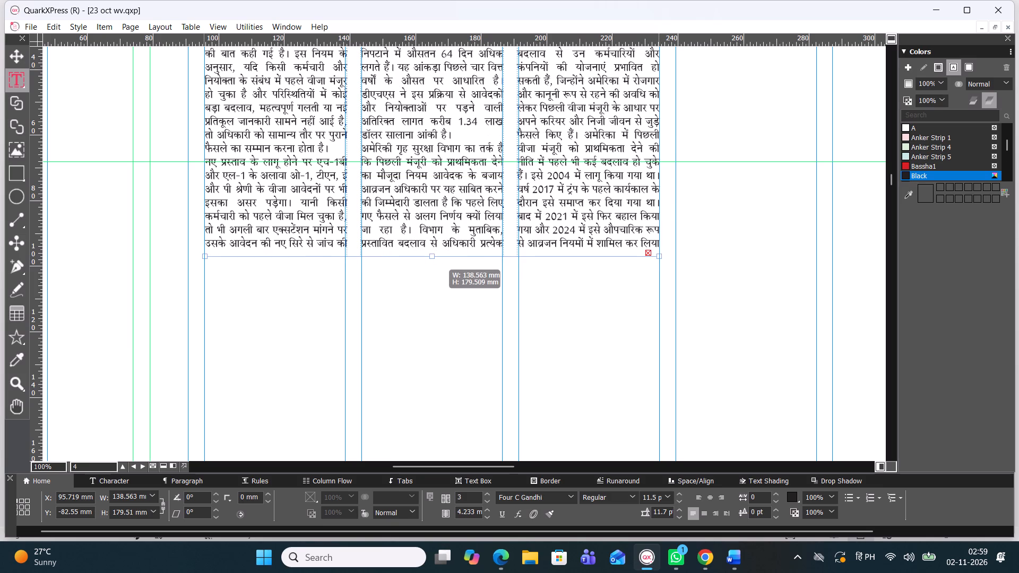
Add a line break after "फैसले का सम्मान करना होता है।" and delete the text from "नए प्रस्ताव के लागू होने पर" through "फॉर्म आई-129 आवेदनों में".
{"action": "left_click", "coordinate": [338, 147]}
{"action": "key", "text": "Return"}
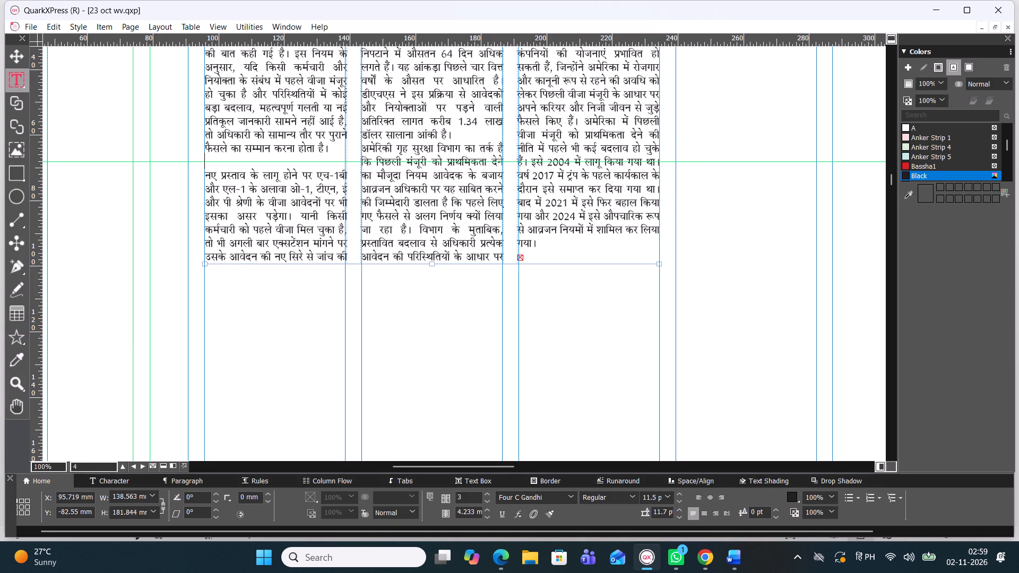
{"action": "left_click_drag", "start_coordinate": [208, 170], "coordinate": [286, 241]}
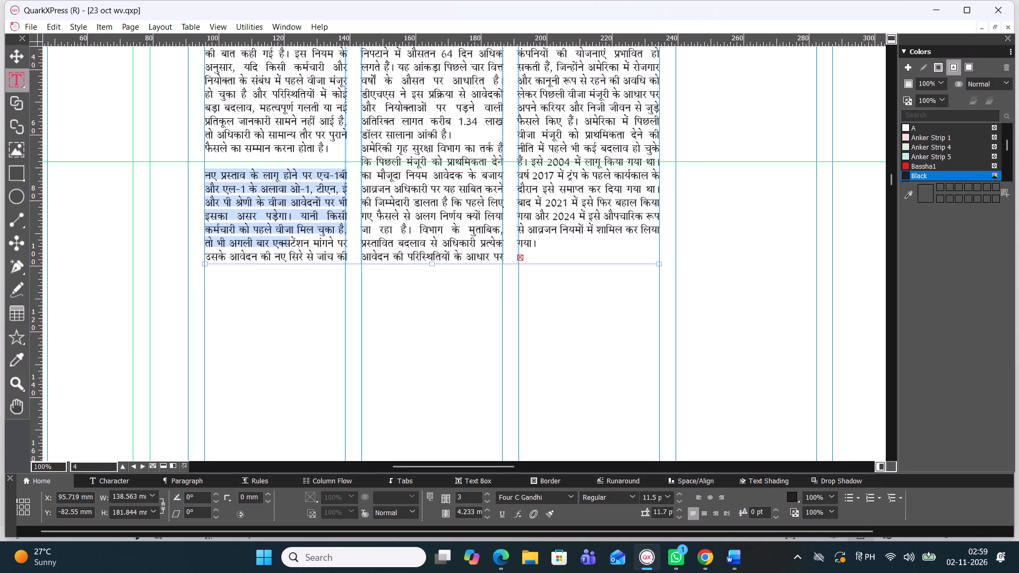
{"action": "left_click_drag", "start_coordinate": [286, 241], "coordinate": [307, 276]}
{"action": "key", "text": "BackSpace"}
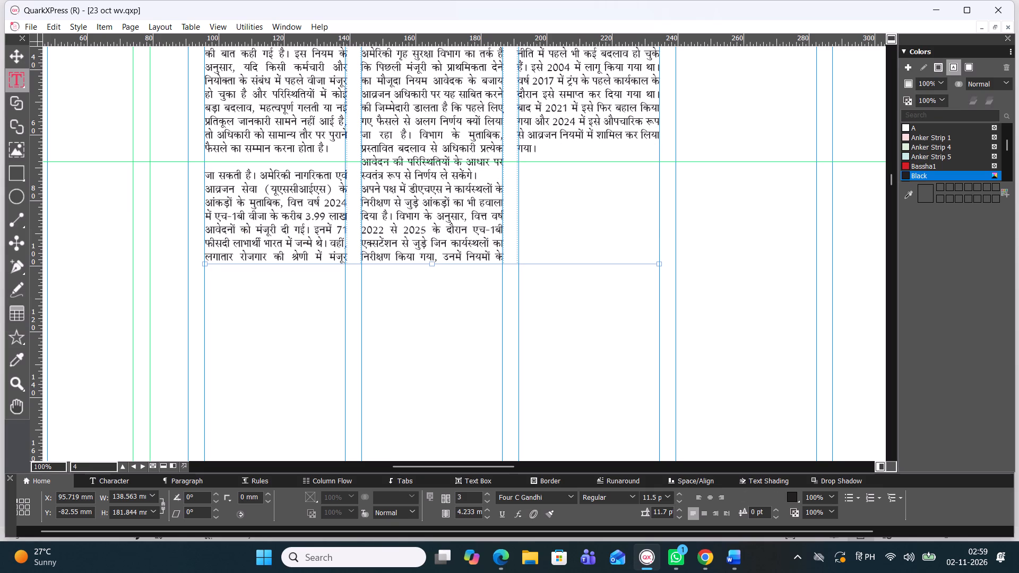
{"action": "left_click_drag", "start_coordinate": [207, 170], "coordinate": [298, 264]}
{"action": "key", "text": "BackSpace"}
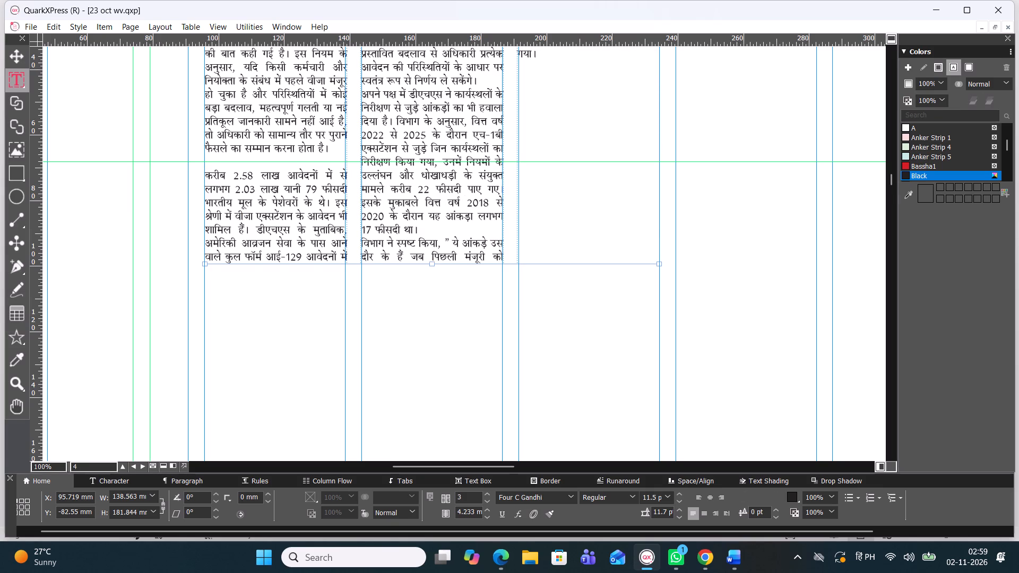
{"action": "left_click_drag", "start_coordinate": [208, 173], "coordinate": [330, 265]}
{"action": "key", "text": "BackSpace"}
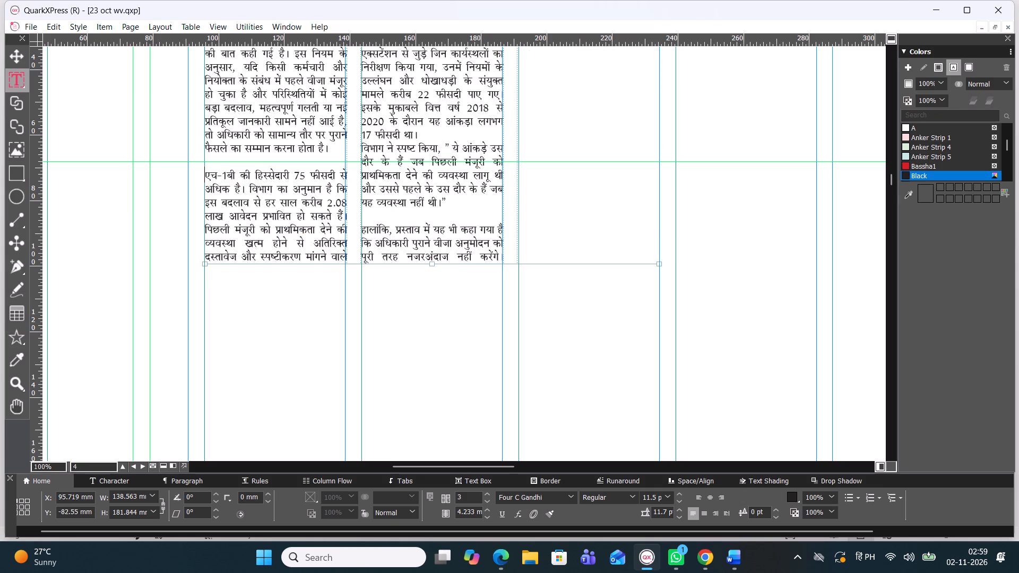
Delete the rest of the visa story, from "एच-1बी की हिस्सेदारी 75 फीसदी" to its end.
{"action": "left_click_drag", "start_coordinate": [204, 176], "coordinate": [373, 288]}
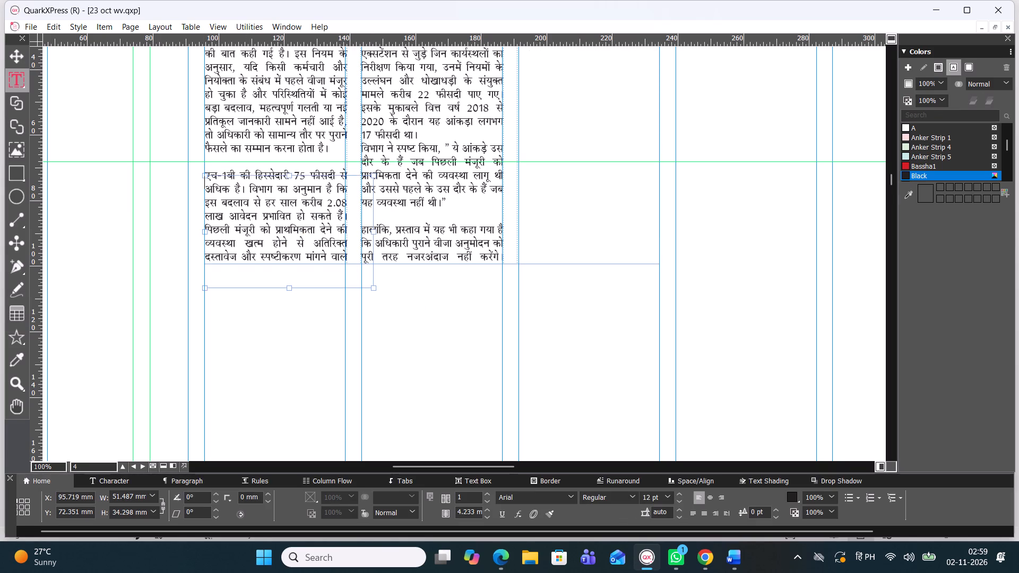
{"action": "key", "text": "ctrl+z"}
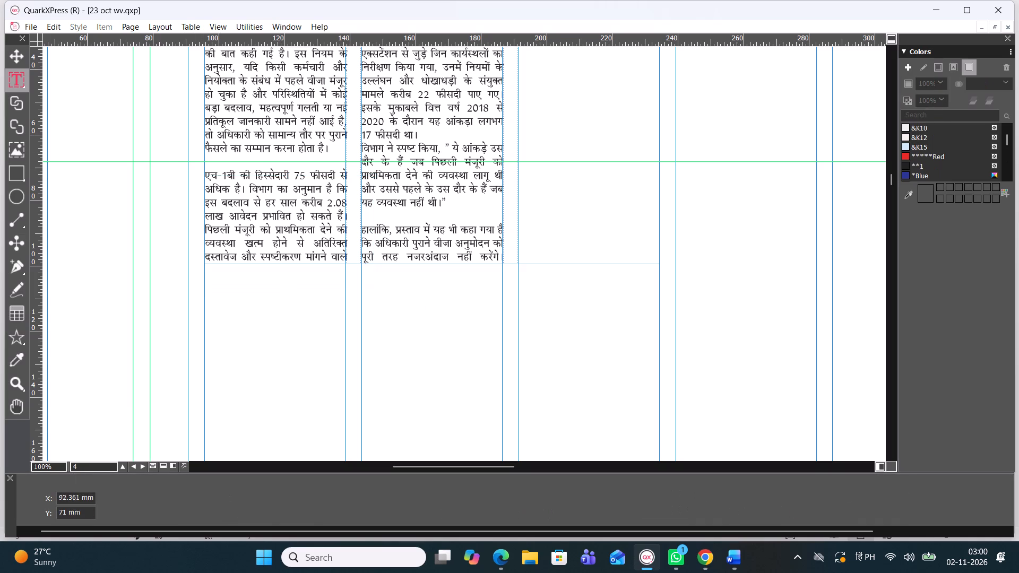
{"action": "double_click", "coordinate": [208, 173]}
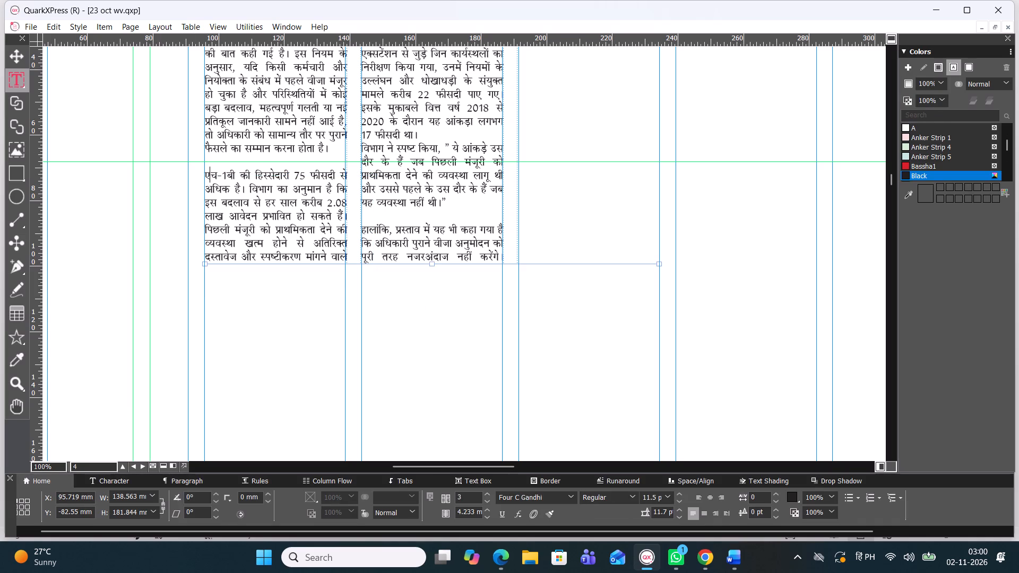
{"action": "left_click_drag", "start_coordinate": [206, 172], "coordinate": [331, 259]}
{"action": "key", "text": "BackSpace"}
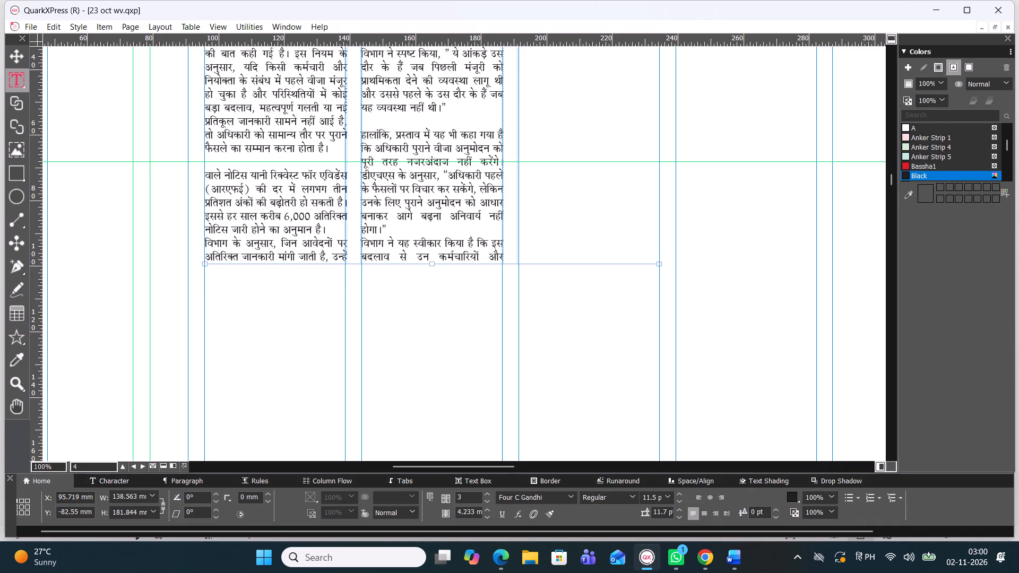
{"action": "left_click_drag", "start_coordinate": [206, 172], "coordinate": [408, 256]}
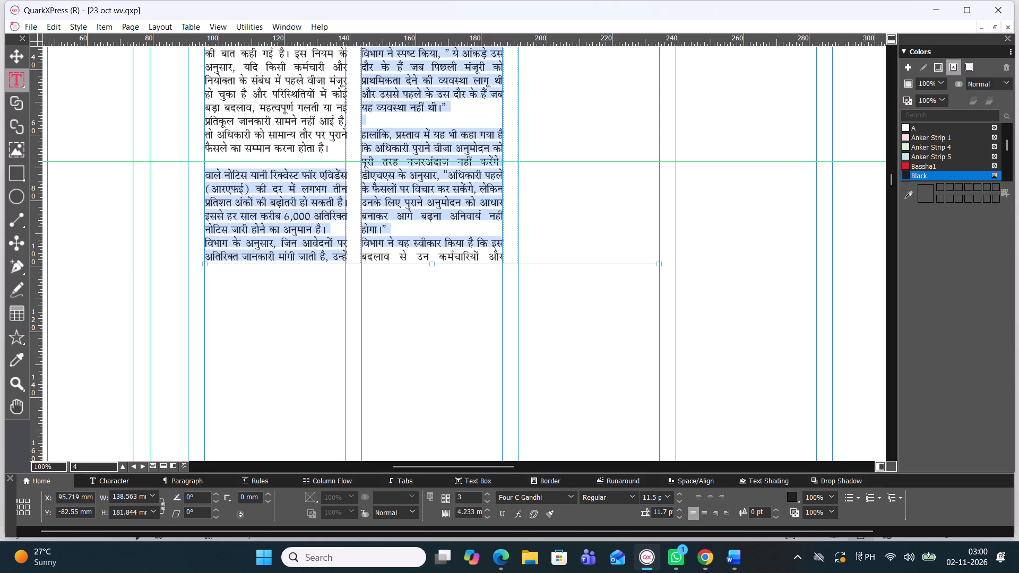
{"action": "left_click_drag", "start_coordinate": [408, 256], "coordinate": [526, 251]}
{"action": "key", "text": "BackSpace"}
Shorten the visa story's text box from its bottom edge to a height of about 75.9 mm, keeping all the remaining text inside.
{"action": "scroll", "coordinate": [489, 213], "scroll_direction": "up", "scroll_amount": 1}
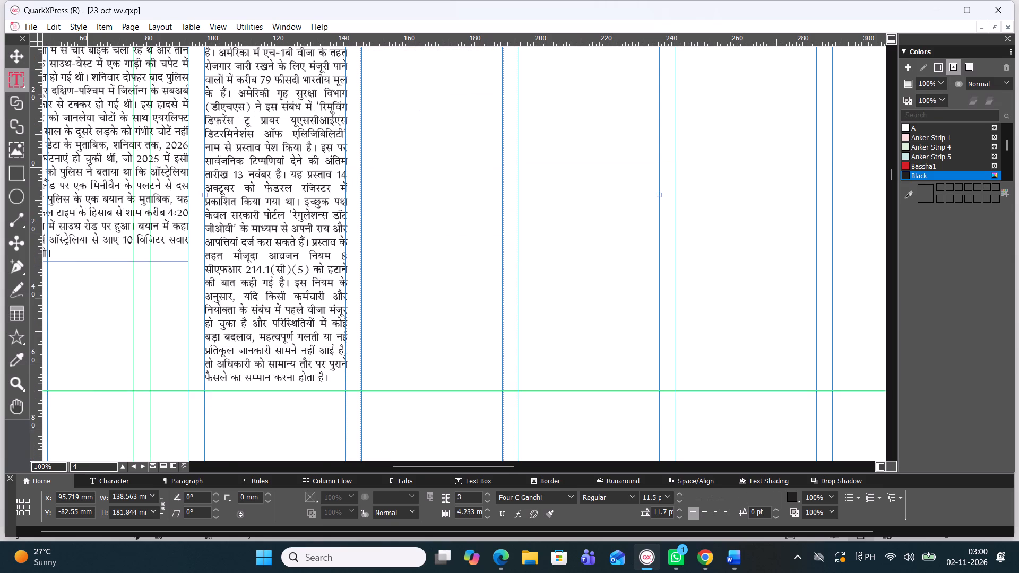
{"action": "scroll", "coordinate": [489, 213], "scroll_direction": "up", "scroll_amount": 1}
{"action": "scroll", "coordinate": [489, 213], "scroll_direction": "down", "scroll_amount": 1}
{"action": "scroll", "coordinate": [421, 375], "scroll_direction": "down", "scroll_amount": 1}
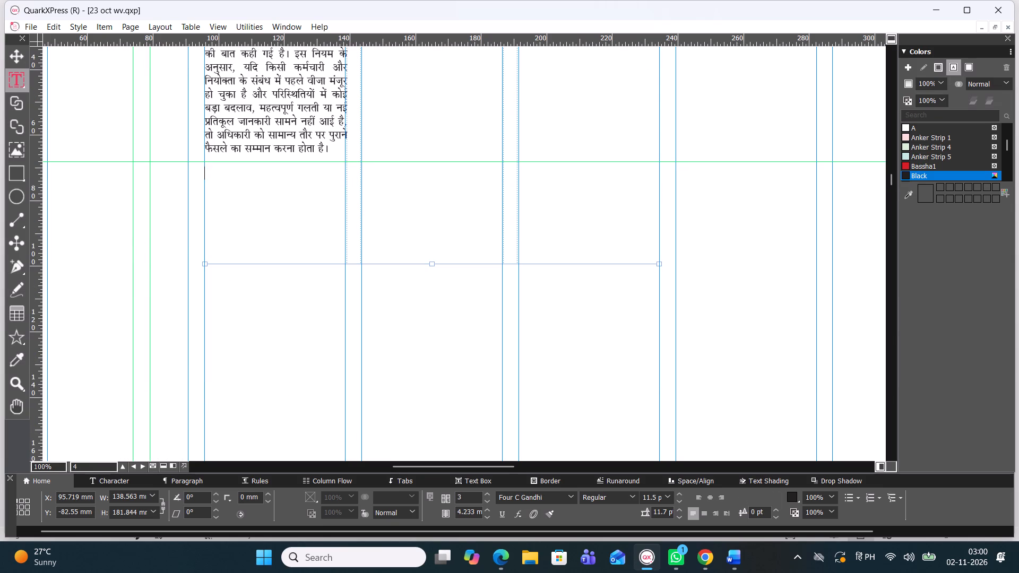
{"action": "left_click_drag", "start_coordinate": [435, 263], "coordinate": [428, 127]}
{"action": "left_click", "coordinate": [428, 229]}
{"action": "left_click_drag", "start_coordinate": [431, 262], "coordinate": [427, 200]}
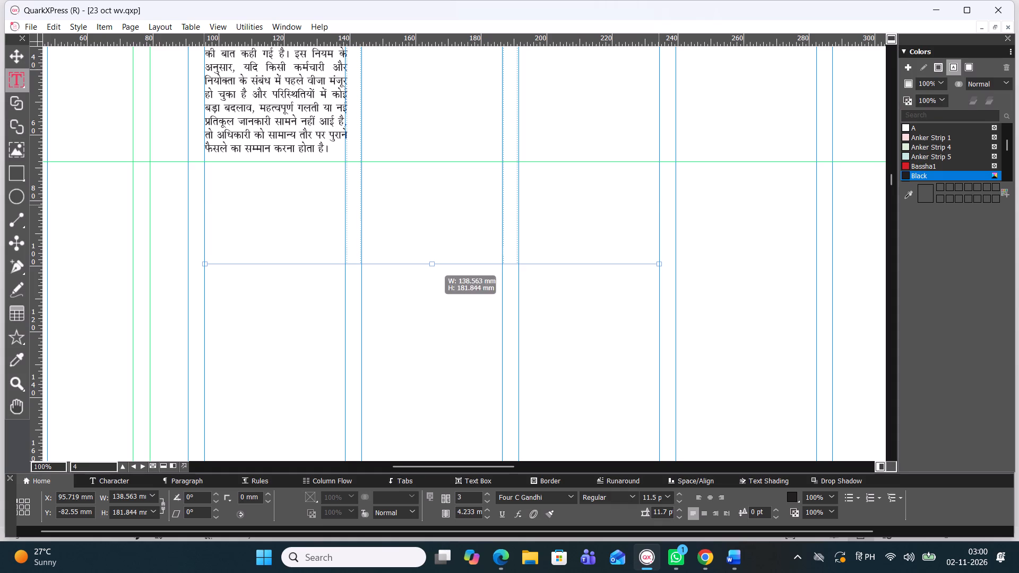
{"action": "left_click_drag", "start_coordinate": [427, 200], "coordinate": [399, 2]}
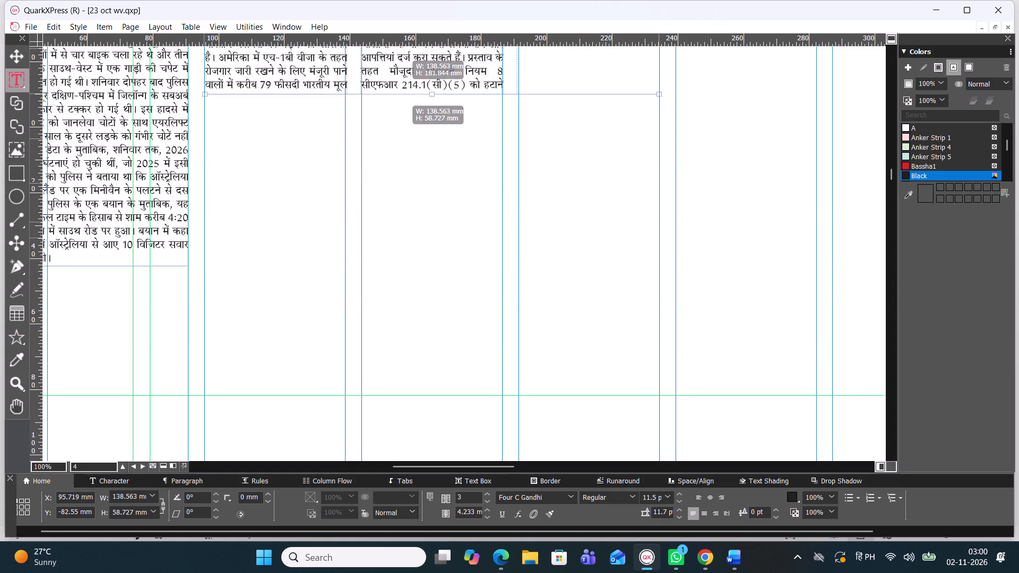
{"action": "left_click_drag", "start_coordinate": [399, 2], "coordinate": [408, 102]}
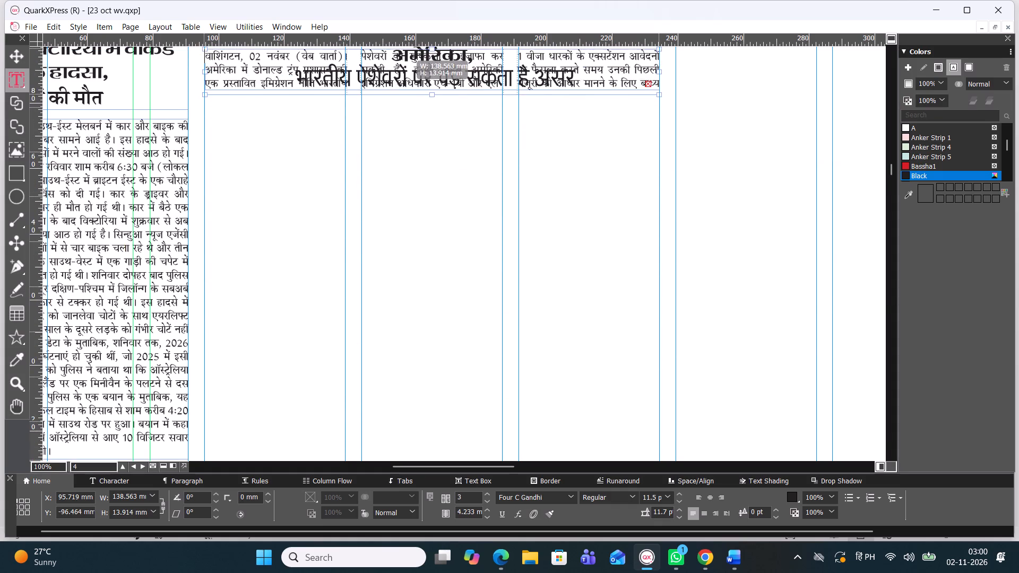
{"action": "left_click_drag", "start_coordinate": [408, 102], "coordinate": [429, 336]}
{"action": "scroll", "coordinate": [446, 307], "scroll_direction": "up", "scroll_amount": 1}
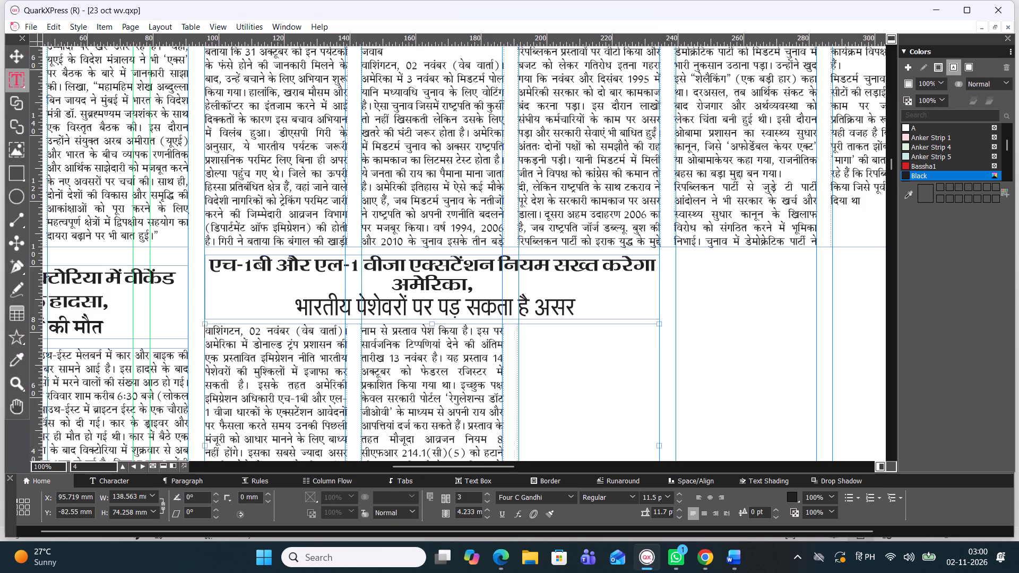
{"action": "scroll", "coordinate": [446, 307], "scroll_direction": "down", "scroll_amount": 1}
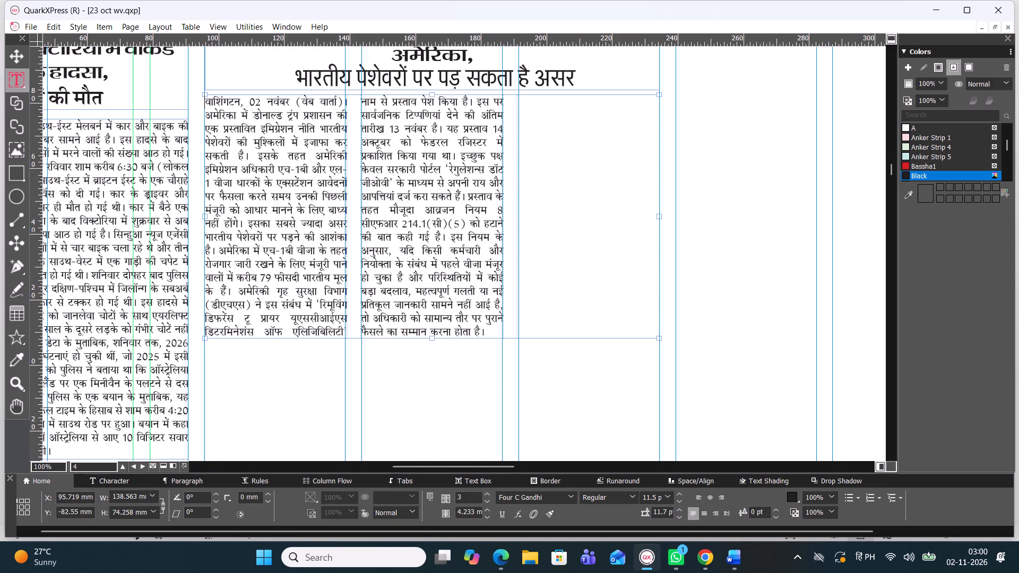
{"action": "left_click_drag", "start_coordinate": [433, 338], "coordinate": [436, 344]}
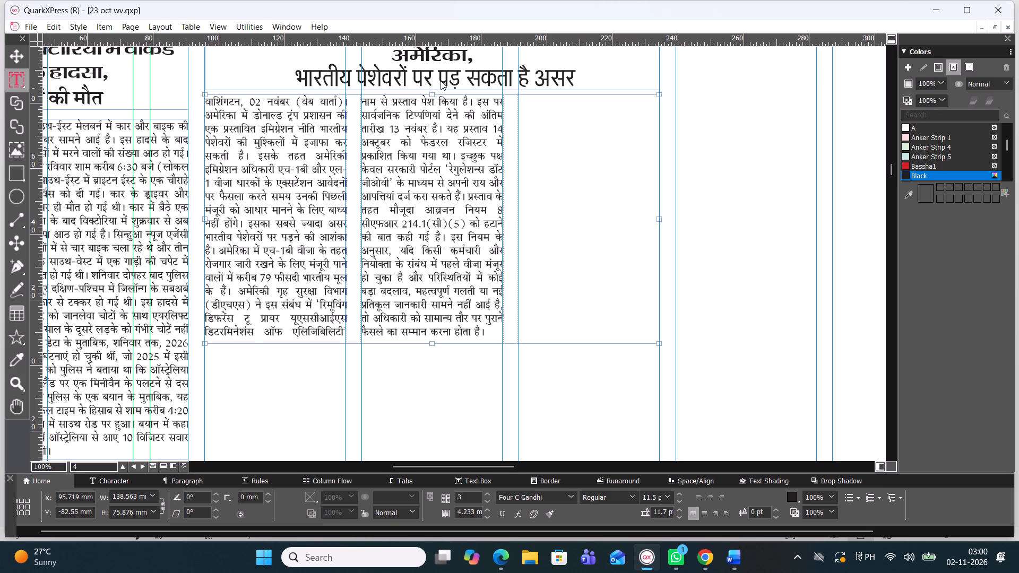
Copy the visa story's full two-part headline and use it as a Google Images search in Chrome.
{"action": "scroll", "coordinate": [441, 81], "scroll_direction": "up", "scroll_amount": 1}
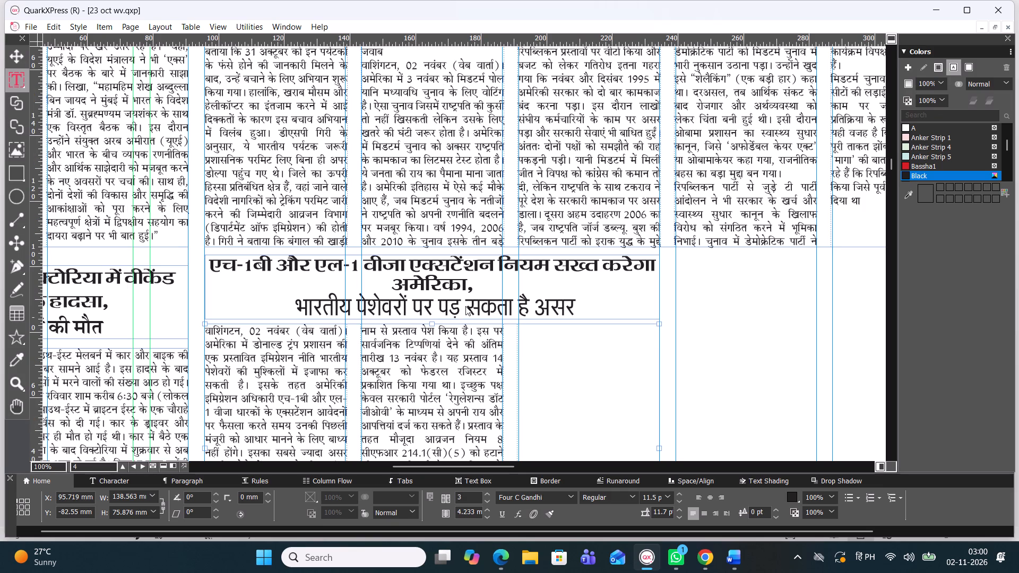
{"action": "left_click", "coordinate": [494, 308]}
{"action": "left_click_drag", "start_coordinate": [582, 309], "coordinate": [419, 279]}
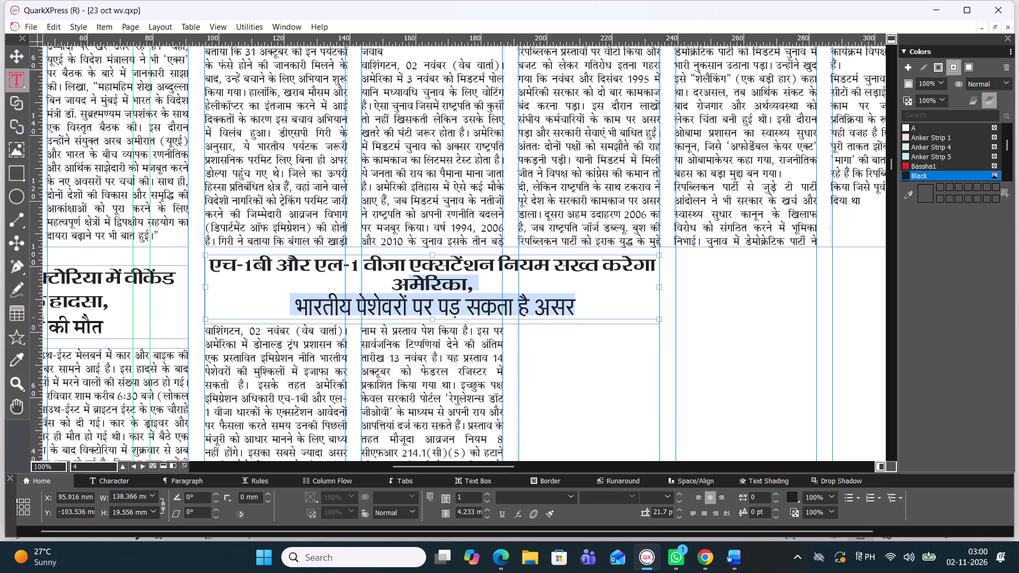
{"action": "left_click_drag", "start_coordinate": [419, 279], "coordinate": [153, 241]}
{"action": "key", "text": "ctrl+c"}
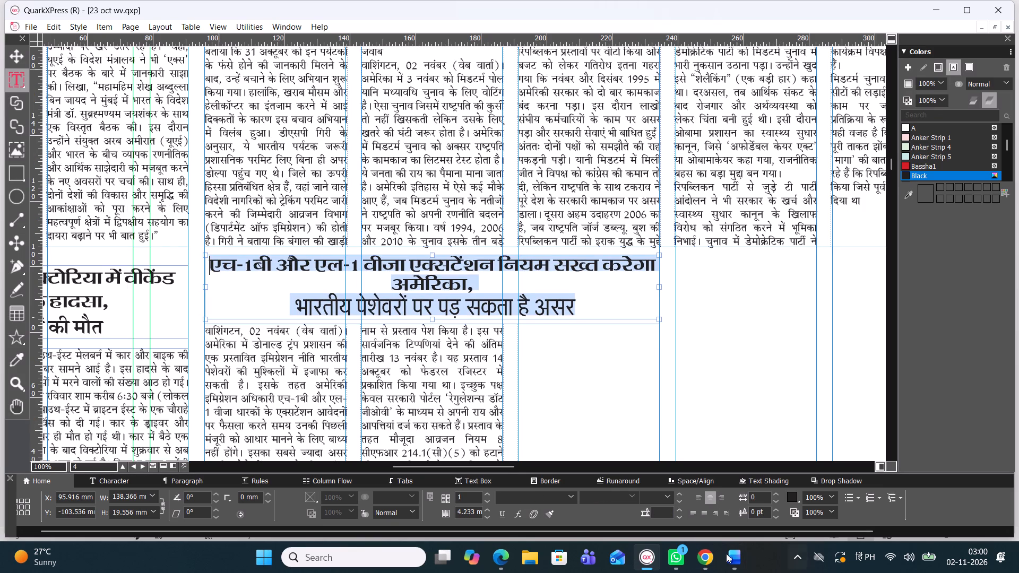
{"action": "left_click", "coordinate": [647, 563]}
{"action": "left_click", "coordinate": [702, 553]}
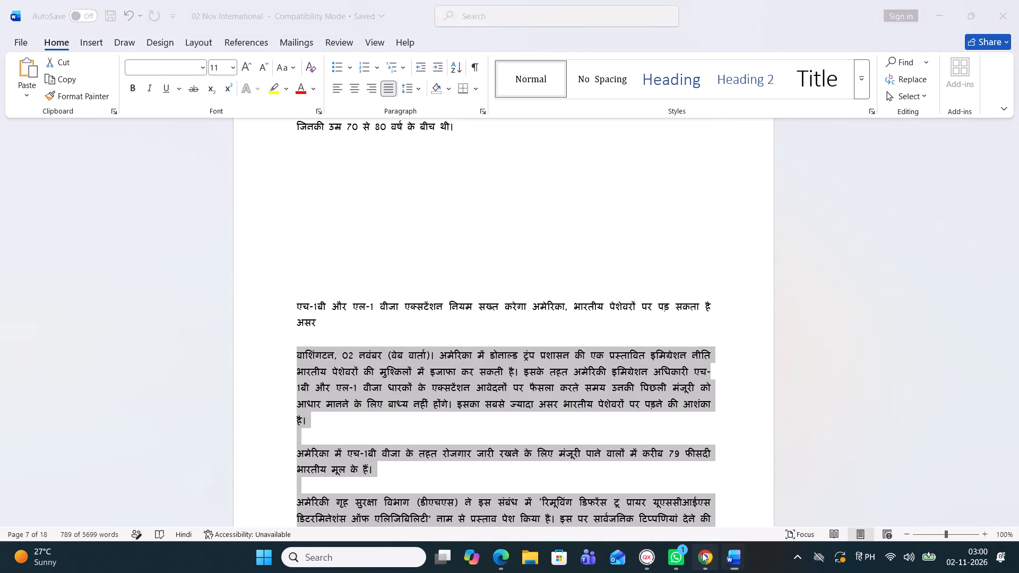
{"action": "left_click", "coordinate": [598, 84]}
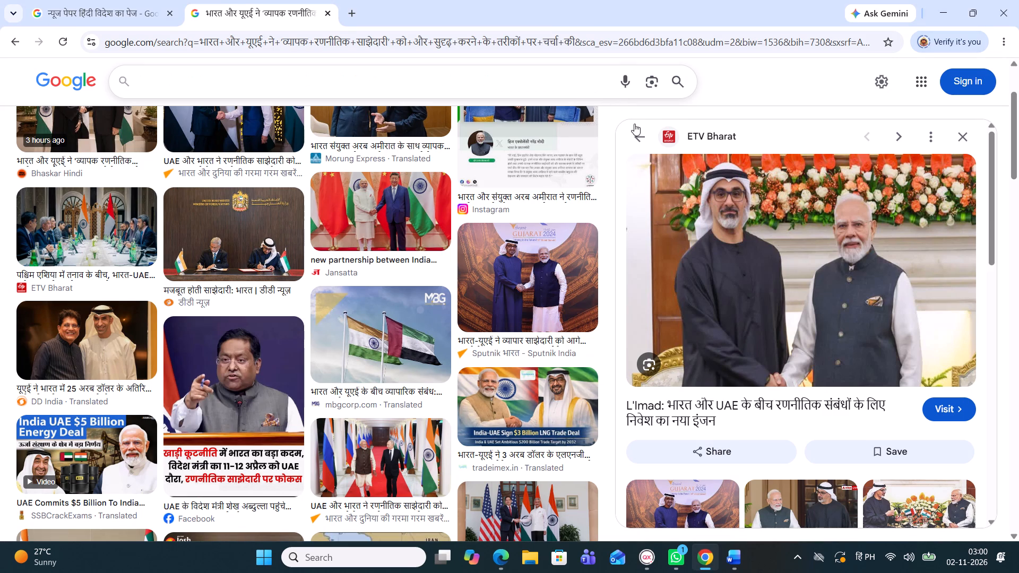
{"action": "key", "text": "ctrl+c"}
{"action": "key", "text": "ctrl+v"}
{"action": "key", "text": "Return"}
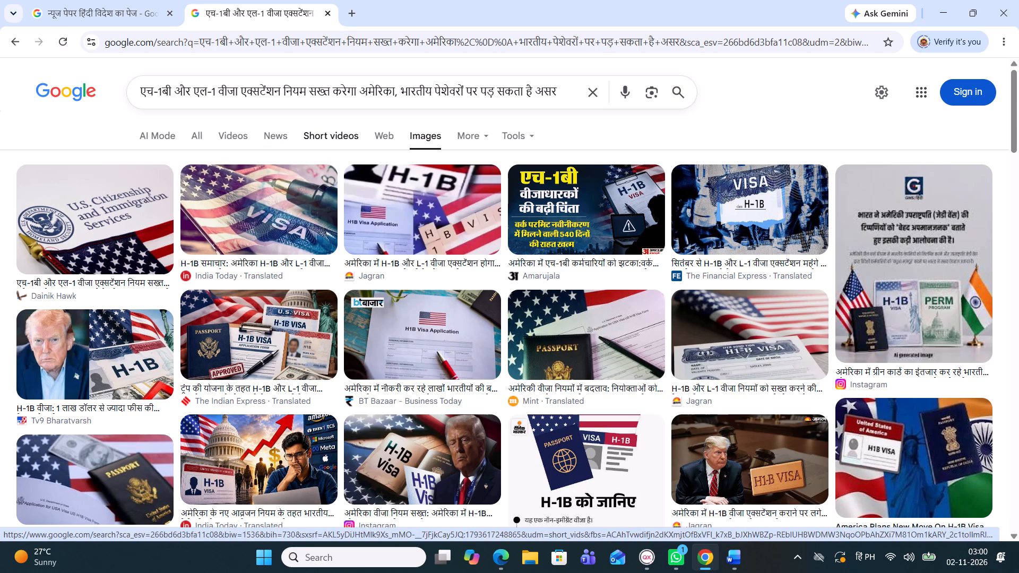
Preview the Dainik Hawk and Tv9 Bharatvarsh image results and browse the related H-1B visa pictures for a suitable story photo.
{"action": "left_click", "coordinate": [98, 259]}
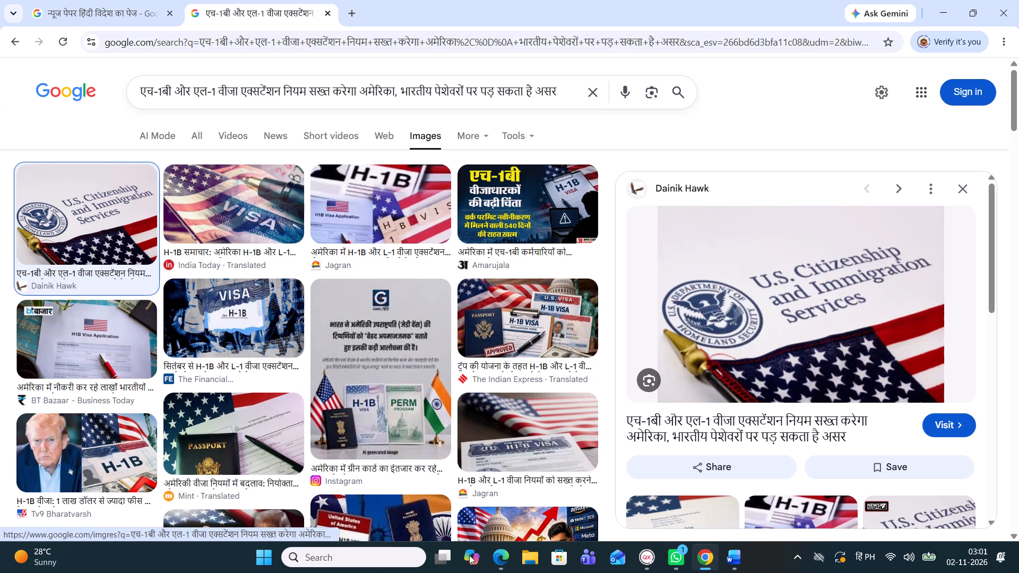
{"action": "left_click", "coordinate": [652, 563]}
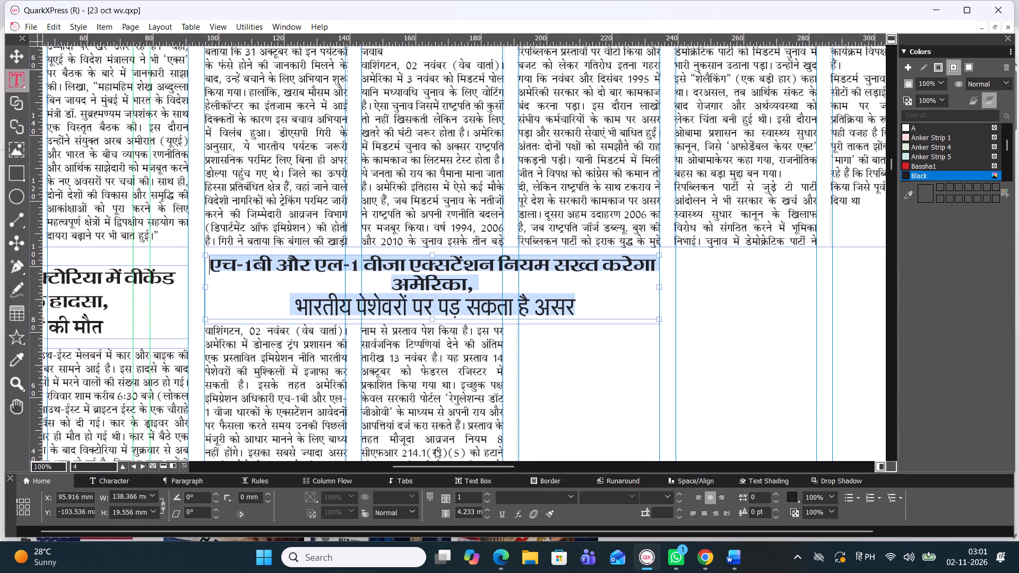
{"action": "left_click", "coordinate": [712, 565]}
{"action": "left_click", "coordinate": [79, 447]}
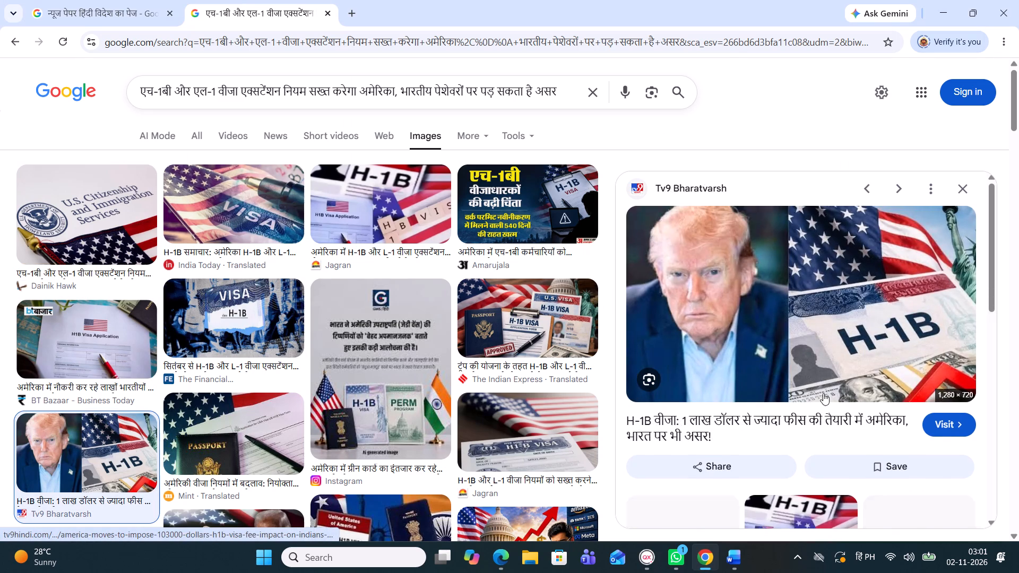
{"action": "scroll", "coordinate": [823, 393], "scroll_direction": "up", "scroll_amount": 1}
{"action": "scroll", "coordinate": [823, 393], "scroll_direction": "down", "scroll_amount": 2}
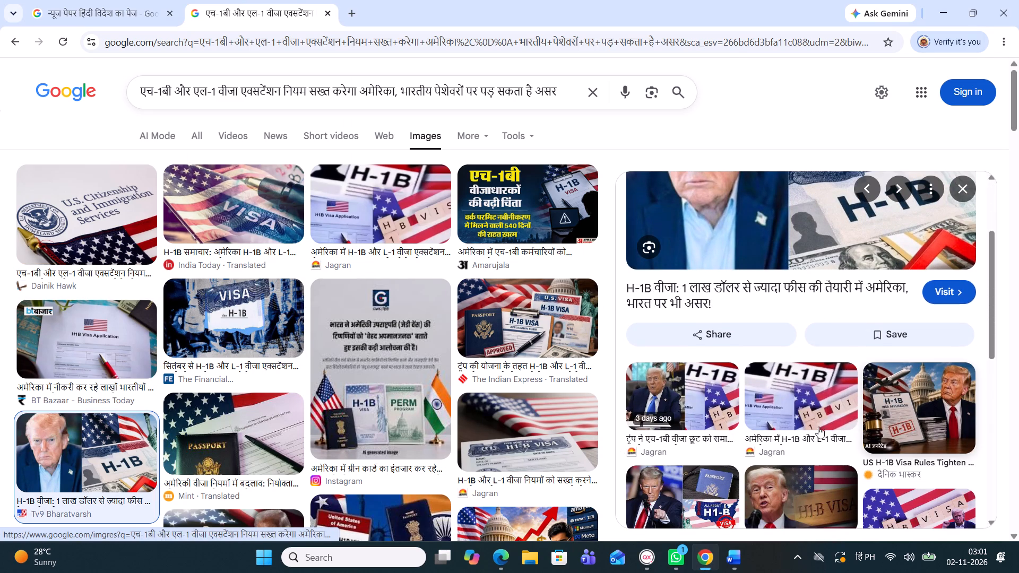
{"action": "scroll", "coordinate": [817, 430], "scroll_direction": "down", "scroll_amount": 2}
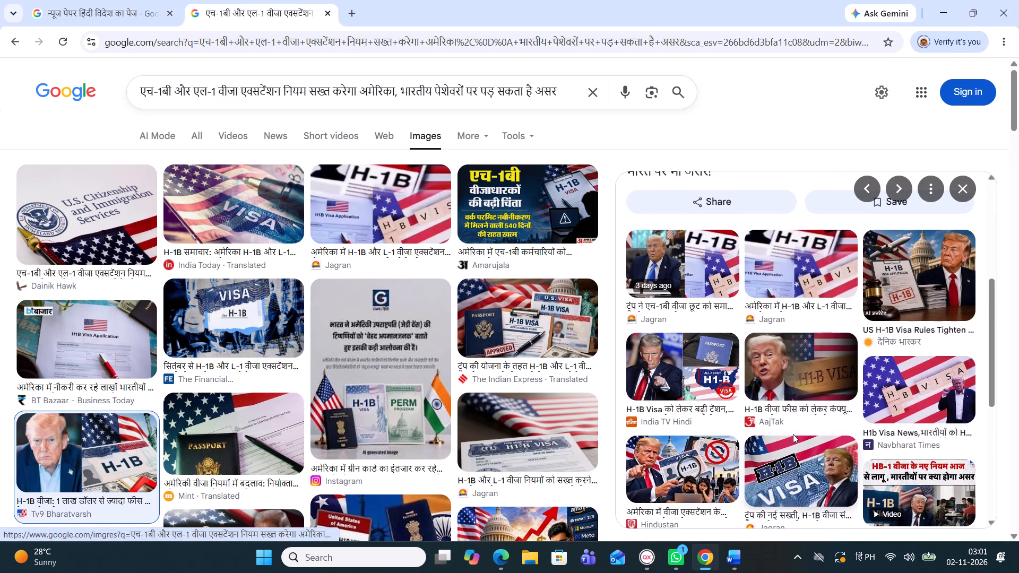
{"action": "scroll", "coordinate": [797, 384], "scroll_direction": "up", "scroll_amount": 1}
{"action": "scroll", "coordinate": [797, 384], "scroll_direction": "down", "scroll_amount": 1}
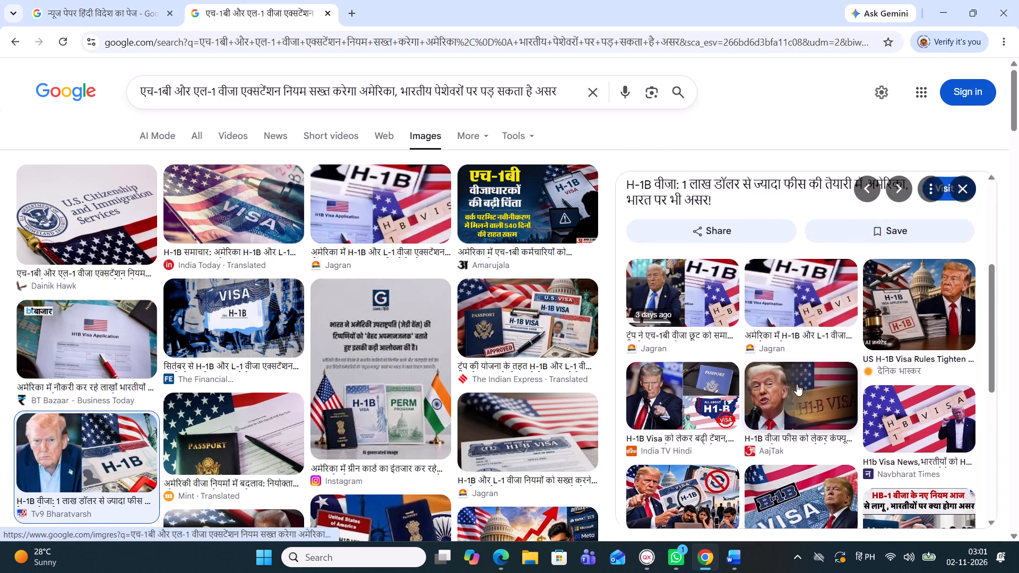
{"action": "scroll", "coordinate": [782, 347], "scroll_direction": "down", "scroll_amount": 4}
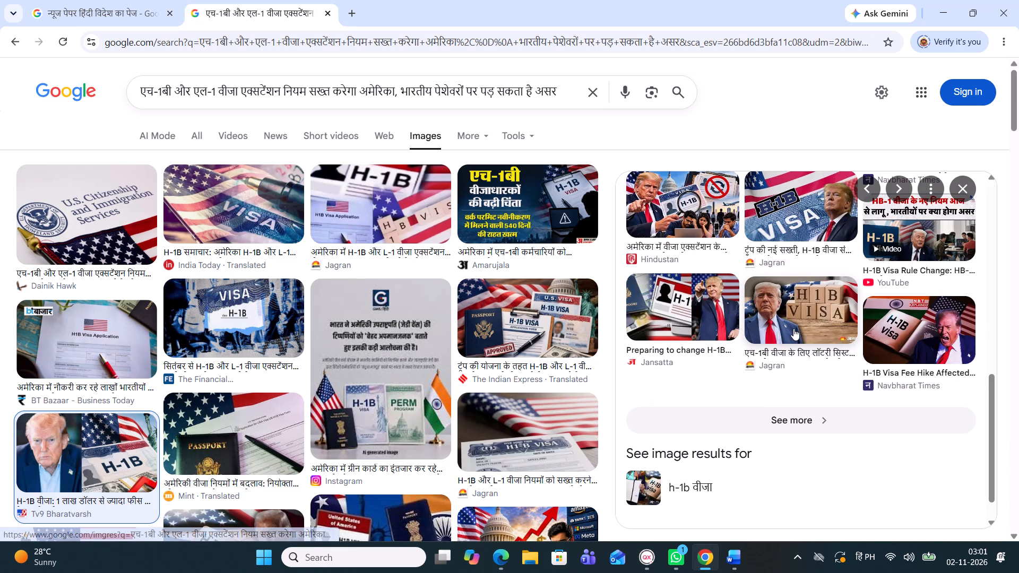
{"action": "scroll", "coordinate": [793, 328], "scroll_direction": "up", "scroll_amount": 1}
{"action": "scroll", "coordinate": [793, 328], "scroll_direction": "down", "scroll_amount": 1}
{"action": "scroll", "coordinate": [793, 328], "scroll_direction": "up", "scroll_amount": 2}
{"action": "scroll", "coordinate": [793, 328], "scroll_direction": "down", "scroll_amount": 1}
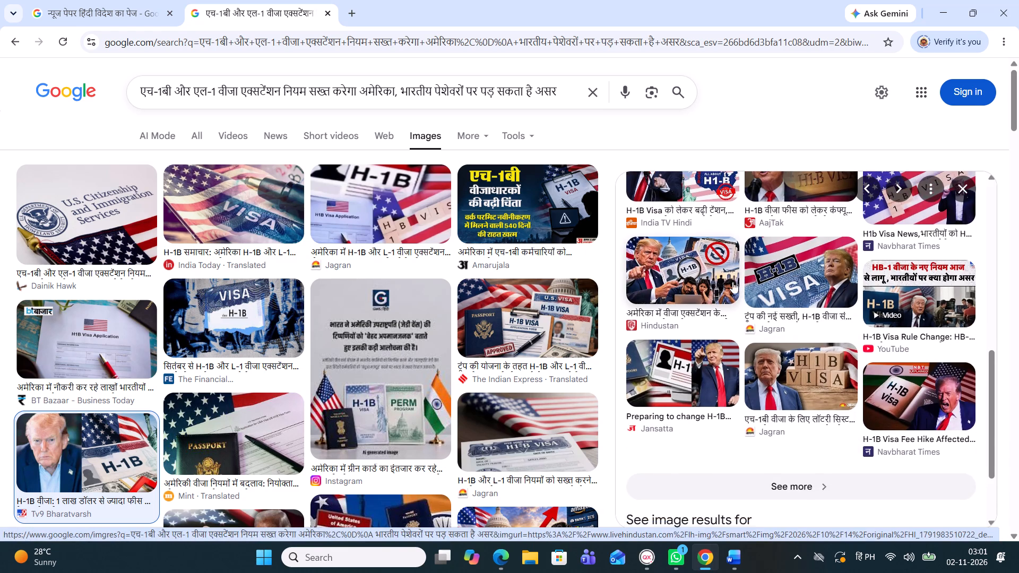
{"action": "scroll", "coordinate": [724, 265], "scroll_direction": "up", "scroll_amount": 2}
{"action": "scroll", "coordinate": [700, 237], "scroll_direction": "down", "scroll_amount": 1}
{"action": "scroll", "coordinate": [700, 237], "scroll_direction": "up", "scroll_amount": 1}
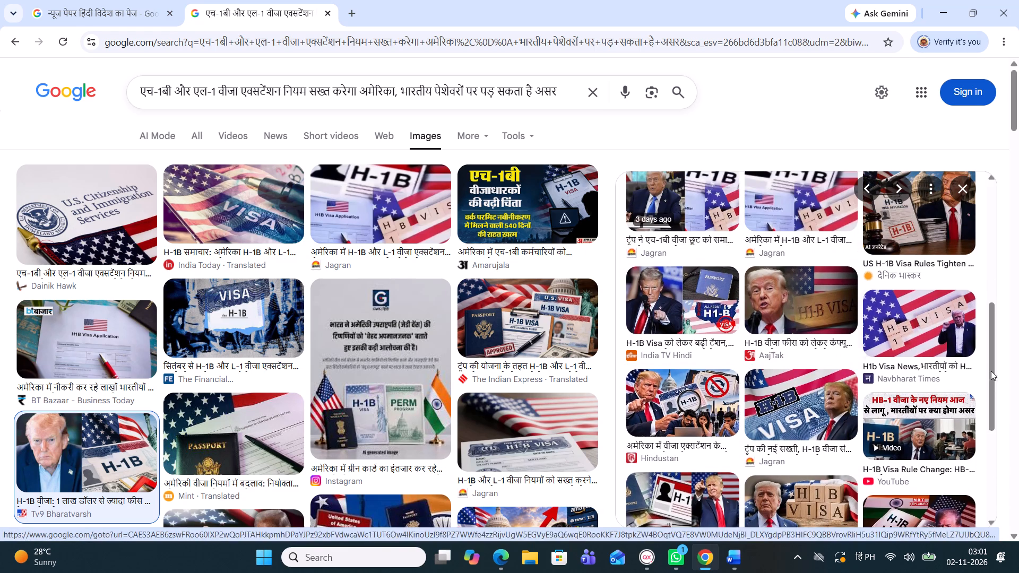
Copy the previewed Tv9 Bharatvarsh image of Trump beside an H-1B visa and switch back to the QuarkXPress page.
{"action": "left_click_drag", "start_coordinate": [989, 350], "coordinate": [985, 253]}
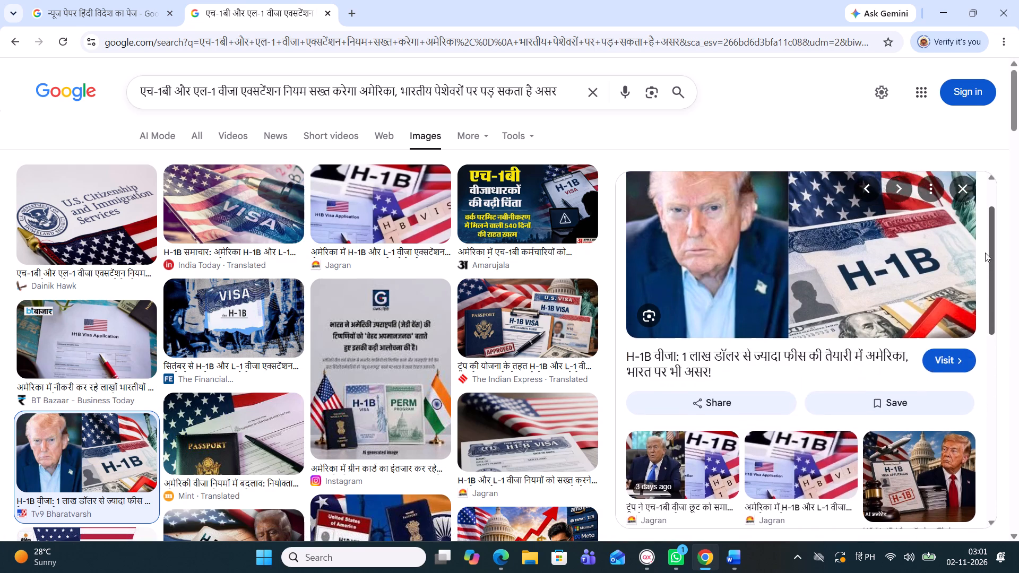
{"action": "left_click_drag", "start_coordinate": [985, 253], "coordinate": [981, 237]}
{"action": "right_click", "coordinate": [793, 244]}
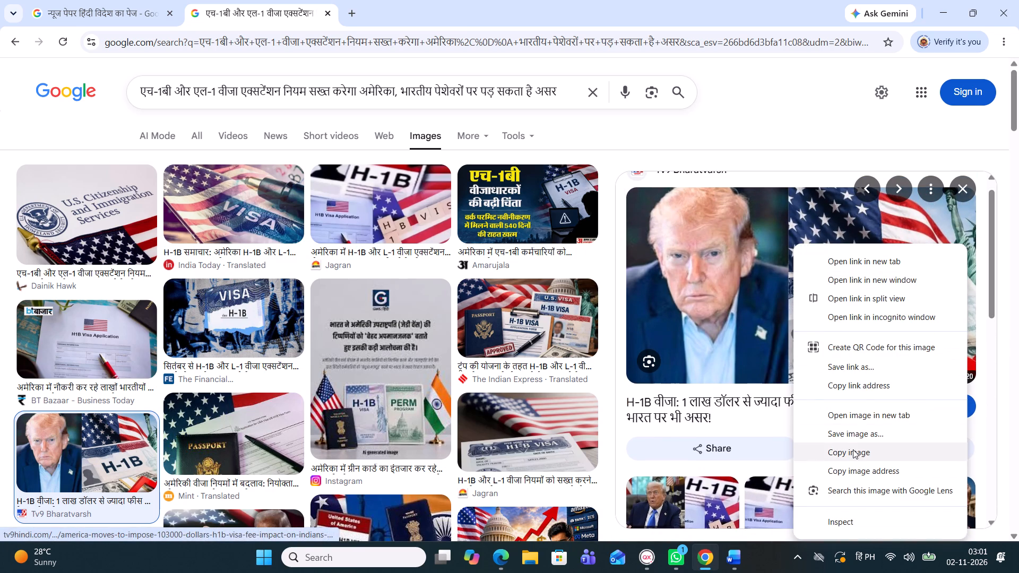
{"action": "left_click", "coordinate": [855, 447]}
{"action": "left_click", "coordinate": [650, 565]}
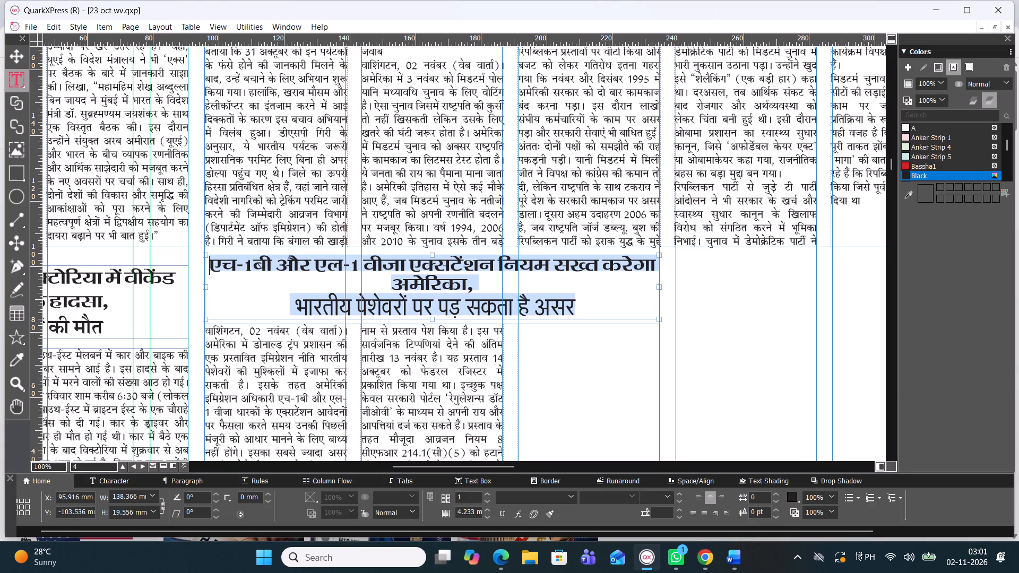
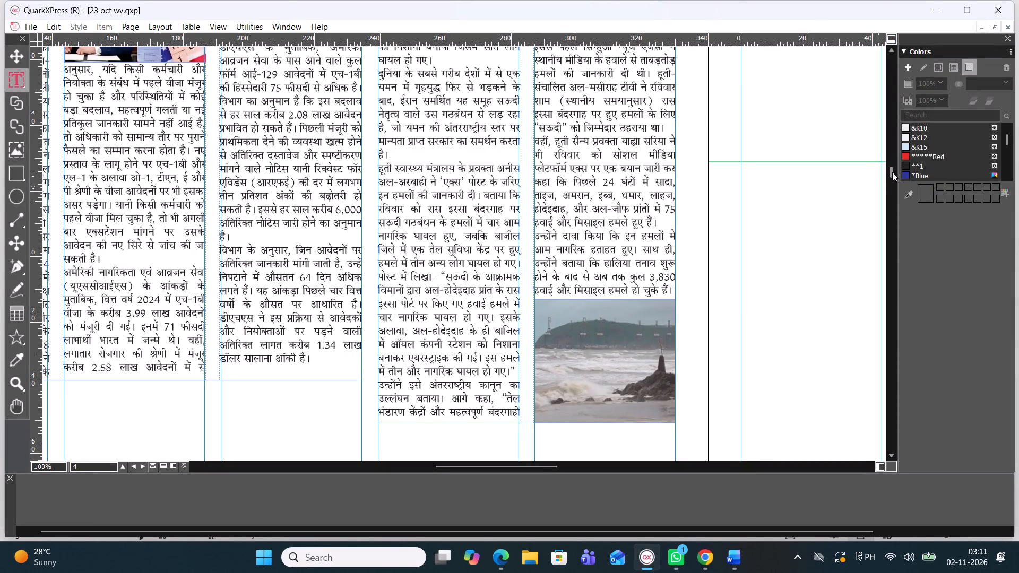
Draw a text box about 90.7 mm wide and 19.9 mm high across the two columns directly below the Yemen port story.
{"action": "left_click_drag", "start_coordinate": [892, 172], "coordinate": [885, 177]}
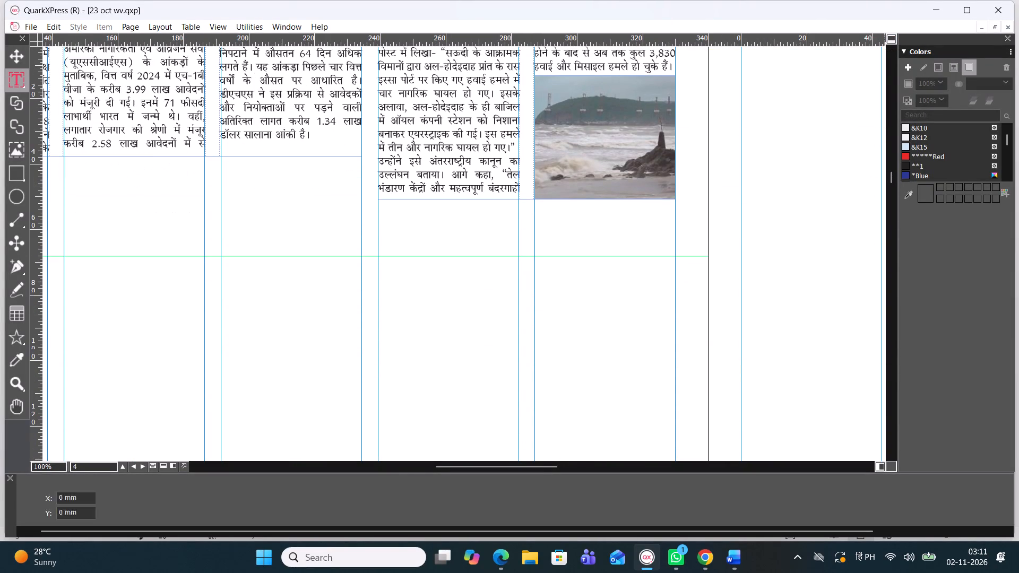
{"action": "left_click_drag", "start_coordinate": [379, 199], "coordinate": [499, 258]}
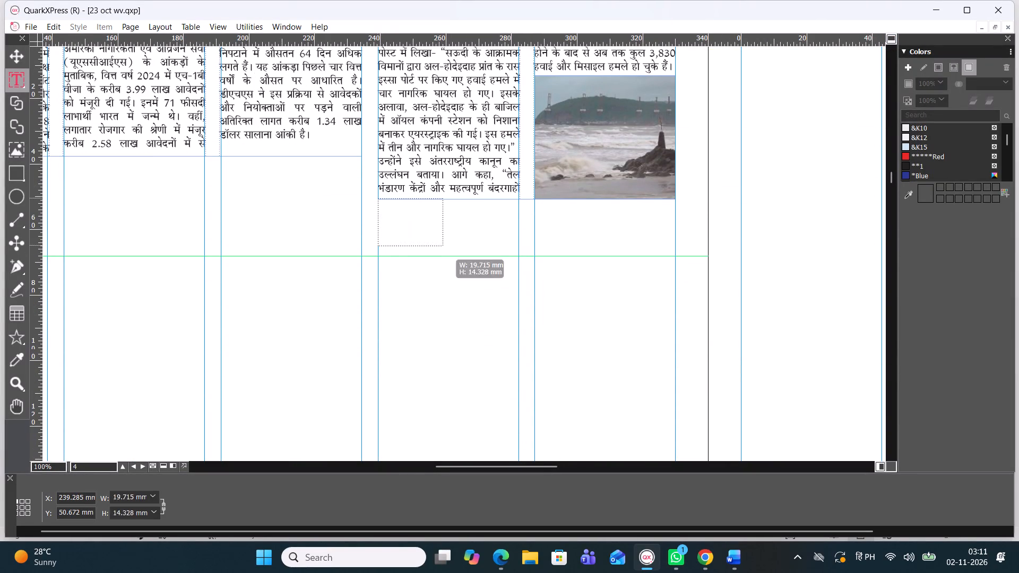
{"action": "left_click_drag", "start_coordinate": [499, 258], "coordinate": [676, 264]}
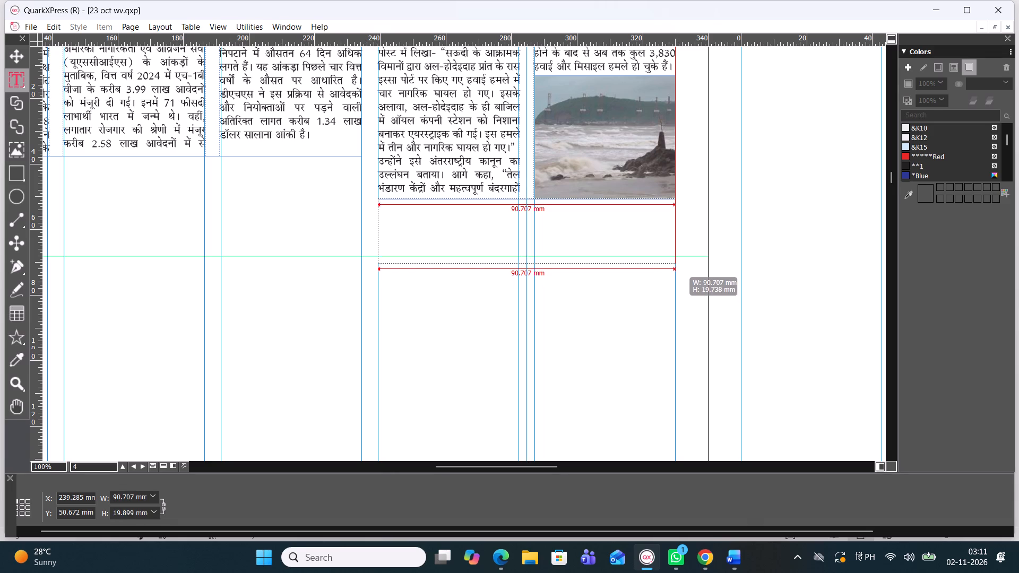
{"action": "left_click_drag", "start_coordinate": [676, 264], "coordinate": [679, 266]}
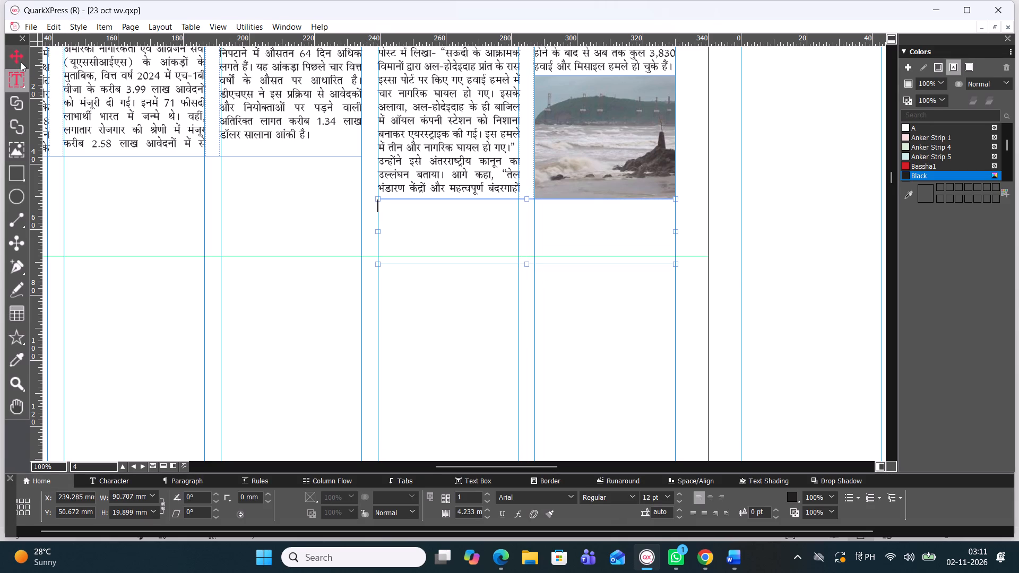
Nudge the new text box down to a Y position of about 55.3 mm, leaving a gap below the Yemen story.
{"action": "left_click", "coordinate": [16, 55]}
{"action": "key", "text": "Down"}
{"action": "key", "text": "Down"}
{"action": "key", "text": "Down"}
{"action": "key", "text": "Down"}
{"action": "key", "text": "Down"}
{"action": "key", "text": "Down"}
{"action": "key", "text": "Down"}
{"action": "key", "text": "Down"}
{"action": "key", "text": "Down"}
{"action": "key", "text": "Down"}
{"action": "key", "text": "Down"}
{"action": "key", "text": "Down"}
{"action": "key", "text": "Down"}
{"action": "key", "text": "Down"}
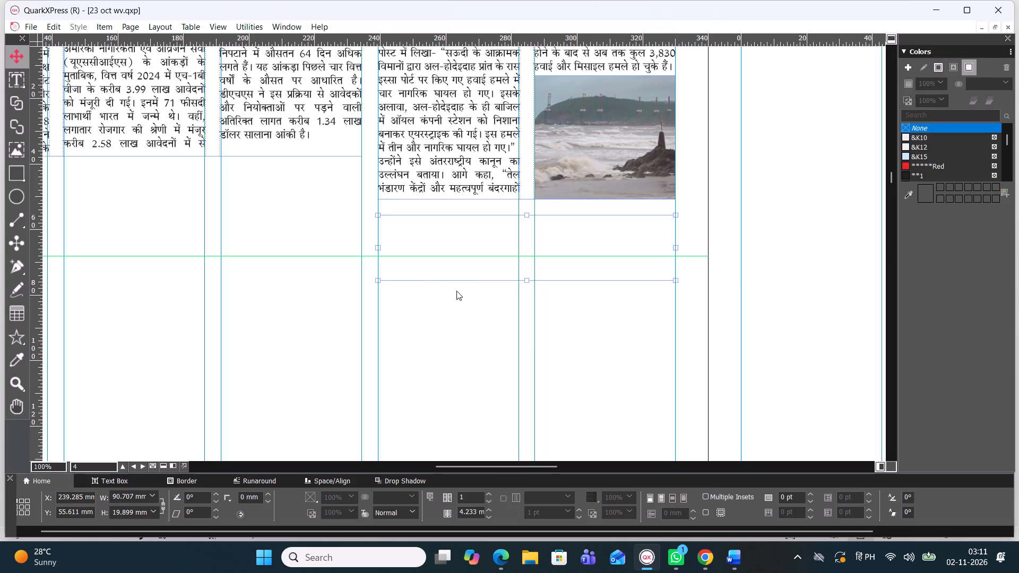
{"action": "key", "text": "Up"}
Switch to the 02 Nov International document in Word and copy the headline about the oil tanker explosions and Iran.
{"action": "scroll", "coordinate": [463, 305], "scroll_direction": "down", "scroll_amount": 1}
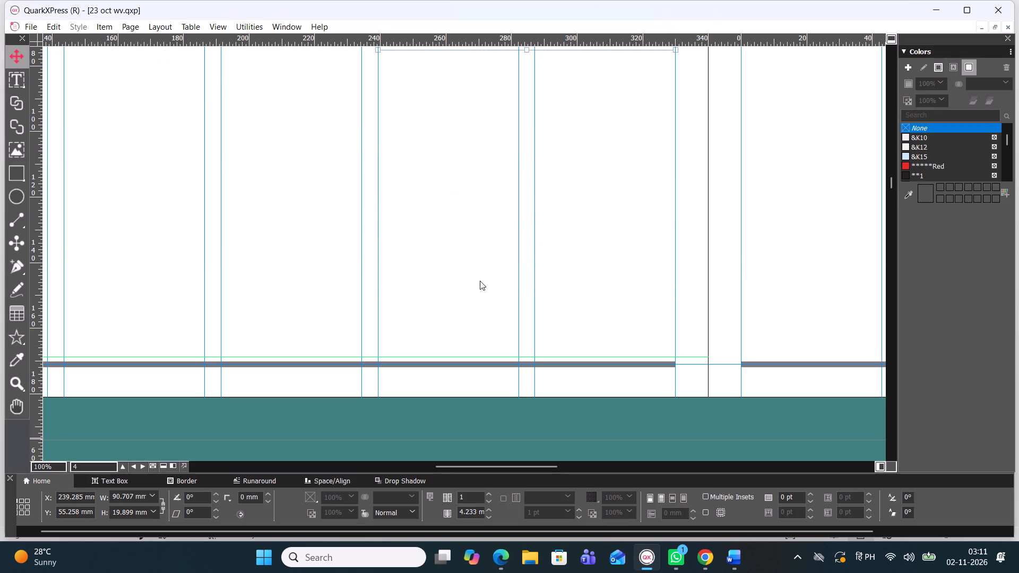
{"action": "left_click", "coordinate": [729, 557]}
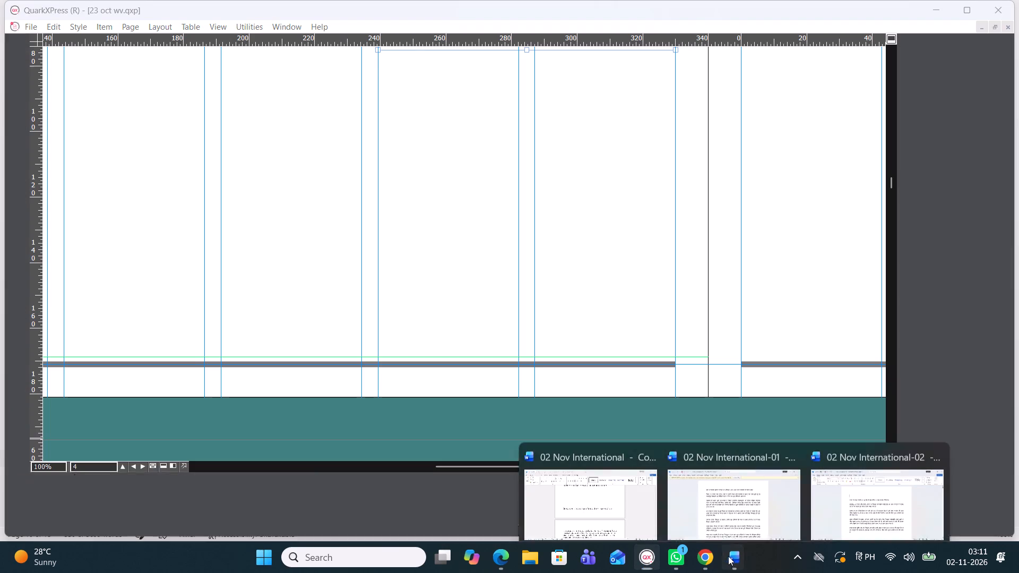
{"action": "left_click", "coordinate": [609, 496]}
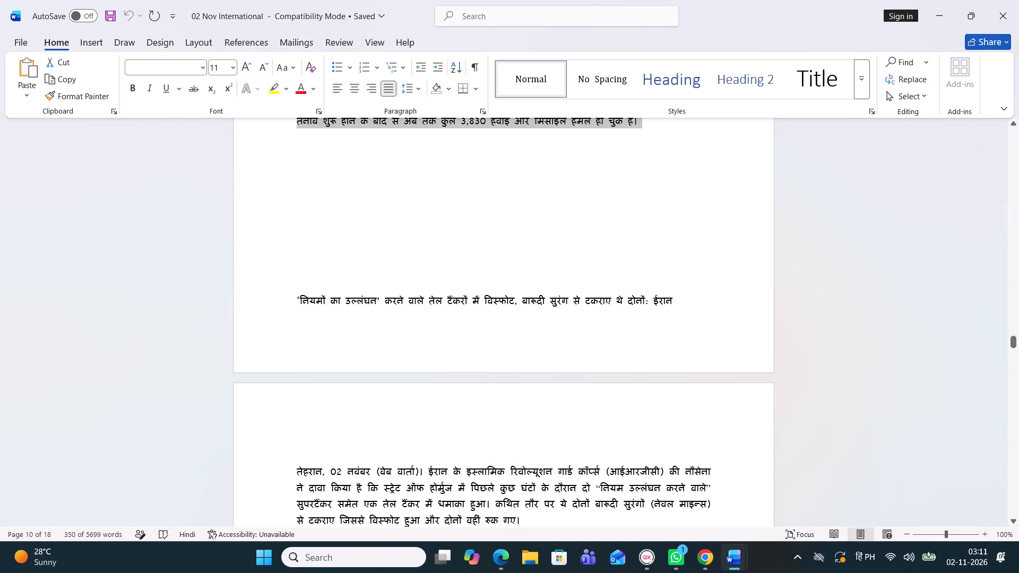
{"action": "left_click_drag", "start_coordinate": [296, 300], "coordinate": [742, 384]}
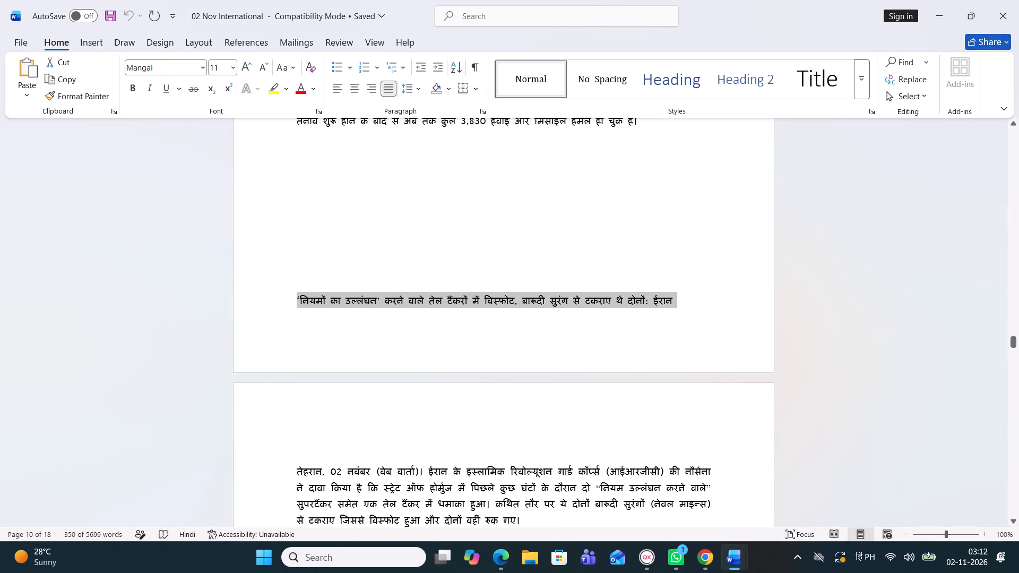
{"action": "key", "text": "ctrl+c"}
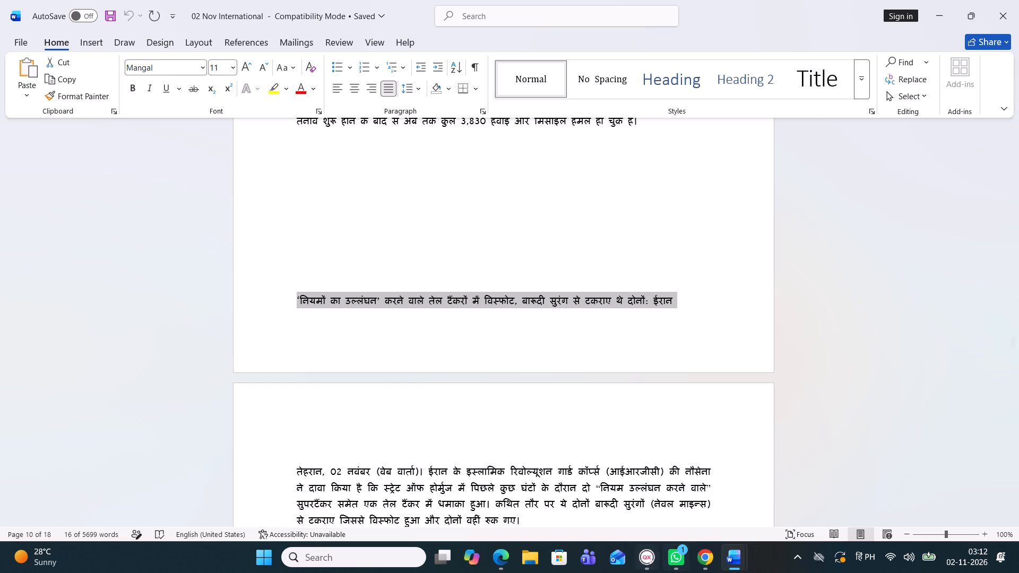
Return to QuarkXPress and paste the copied oil tanker headline into the empty text box below the Yemen story.
{"action": "left_click", "coordinate": [657, 562]}
{"action": "scroll", "coordinate": [592, 216], "scroll_direction": "up", "scroll_amount": 1}
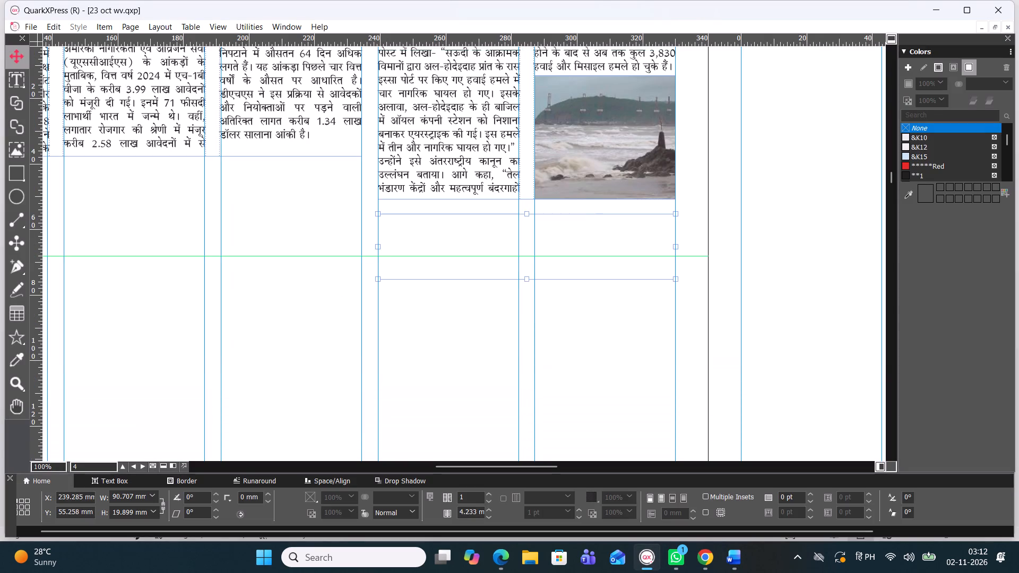
{"action": "key", "text": "ctrl+v"}
{"action": "left_click", "coordinate": [554, 247]}
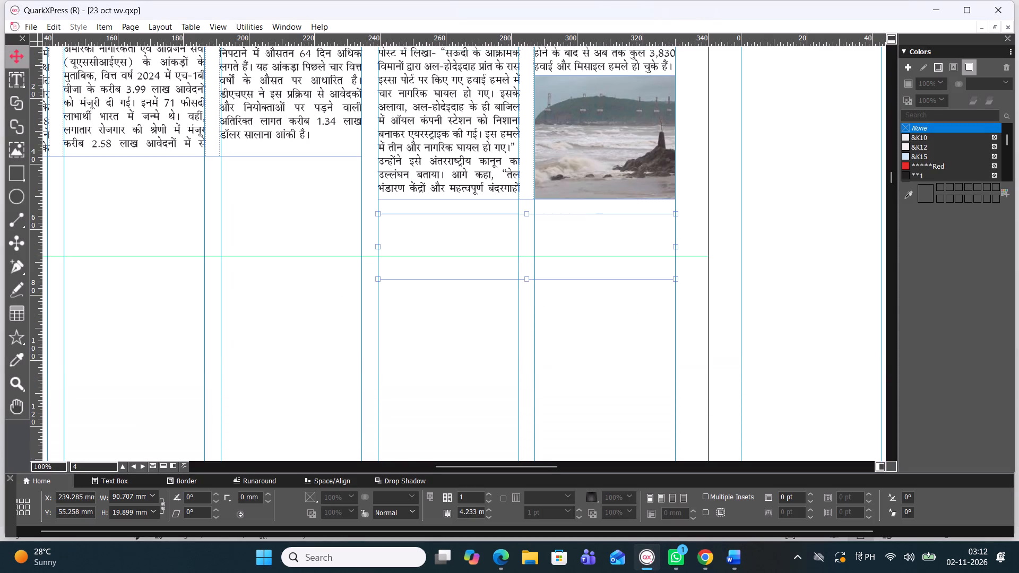
{"action": "key", "text": "ctrl+v"}
{"action": "double_click", "coordinate": [554, 247]}
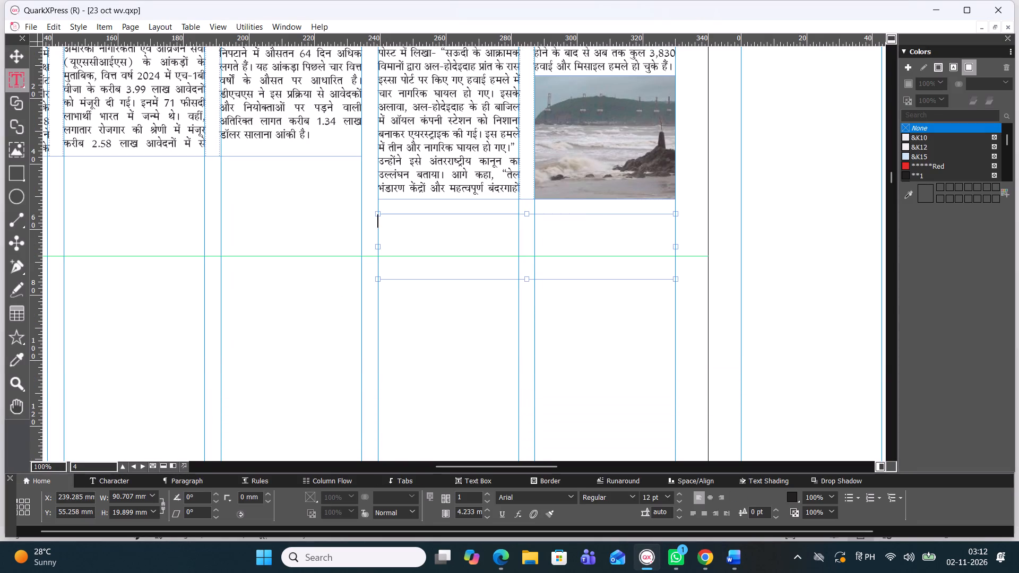
{"action": "key", "text": "ctrl+v"}
{"action": "key", "text": "ctrl+a"}
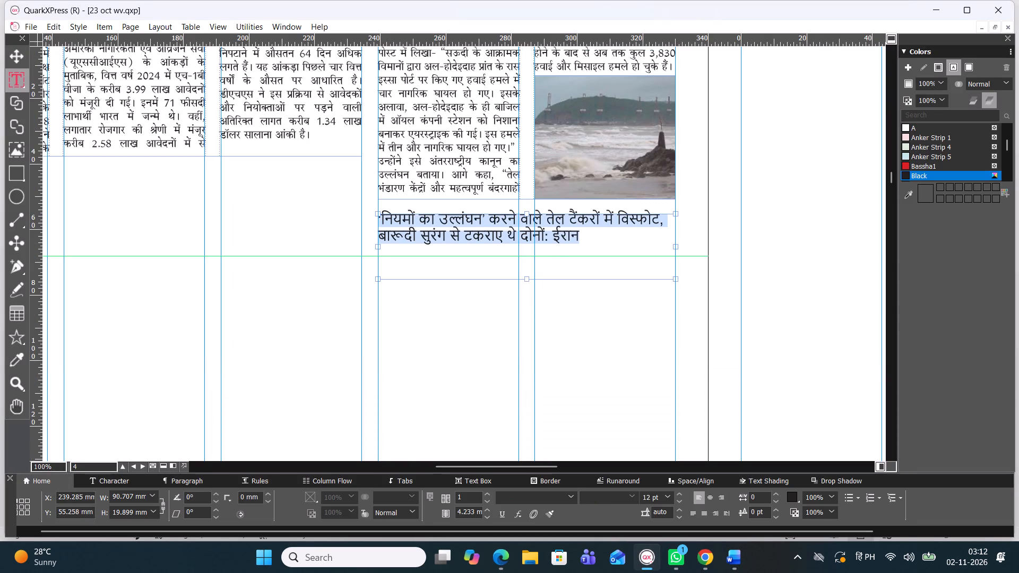
Break the tanker headline into two paragraphs after 'विस्फोट,' and centre the second line.
{"action": "left_click", "coordinate": [664, 222]}
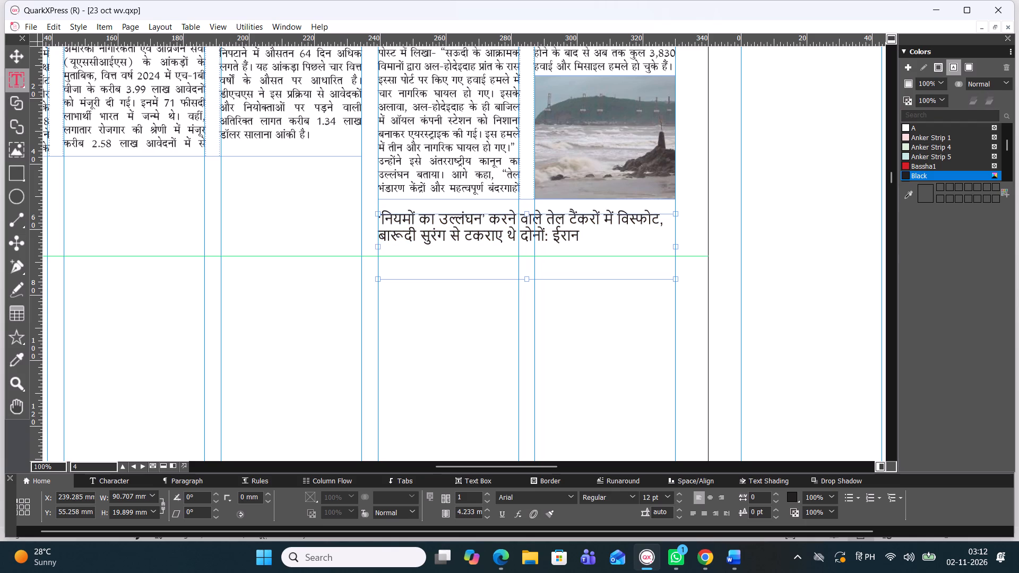
{"action": "key", "text": "Return"}
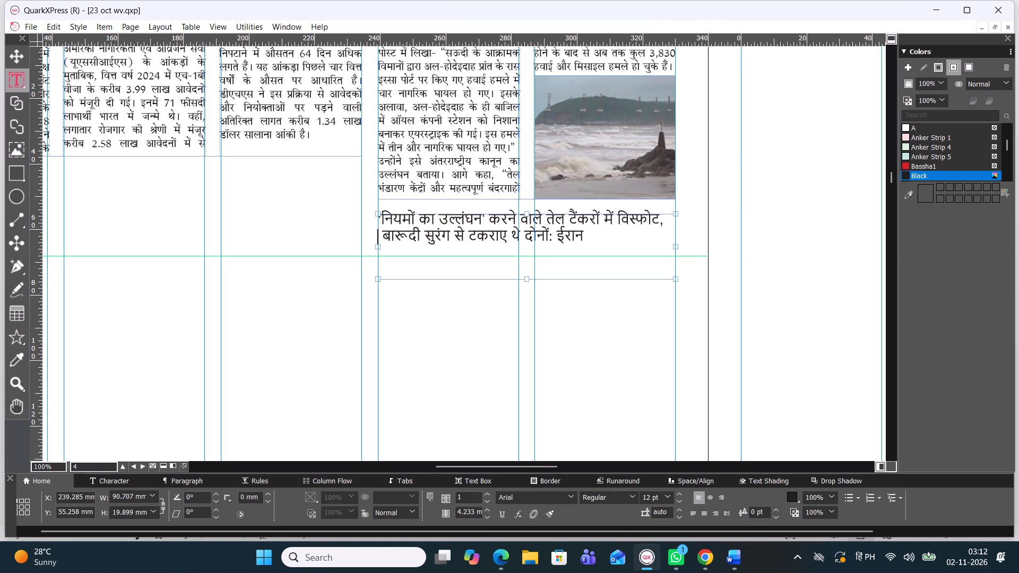
{"action": "left_click_drag", "start_coordinate": [384, 233], "coordinate": [466, 243]}
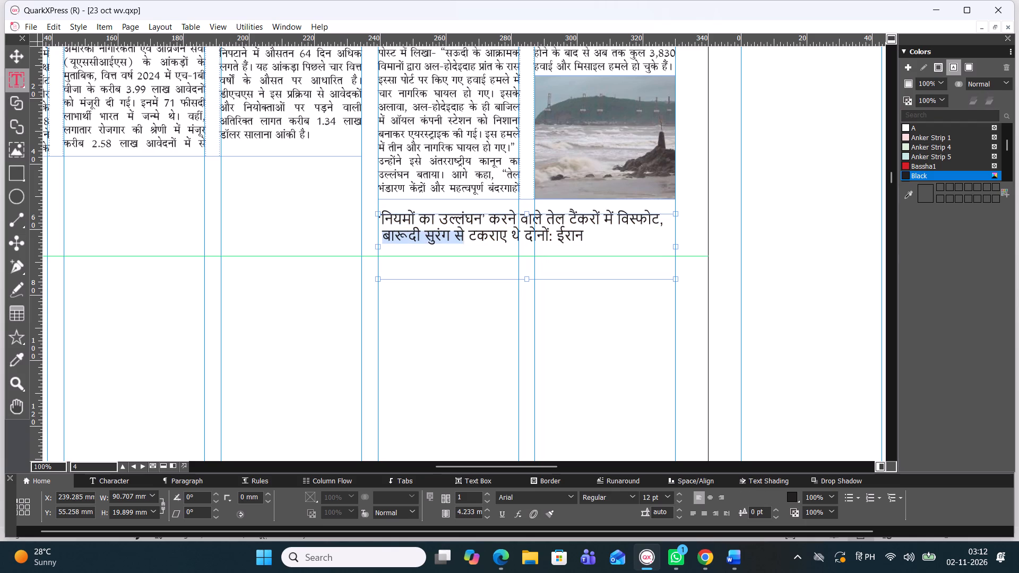
{"action": "left_click_drag", "start_coordinate": [466, 243], "coordinate": [530, 248]}
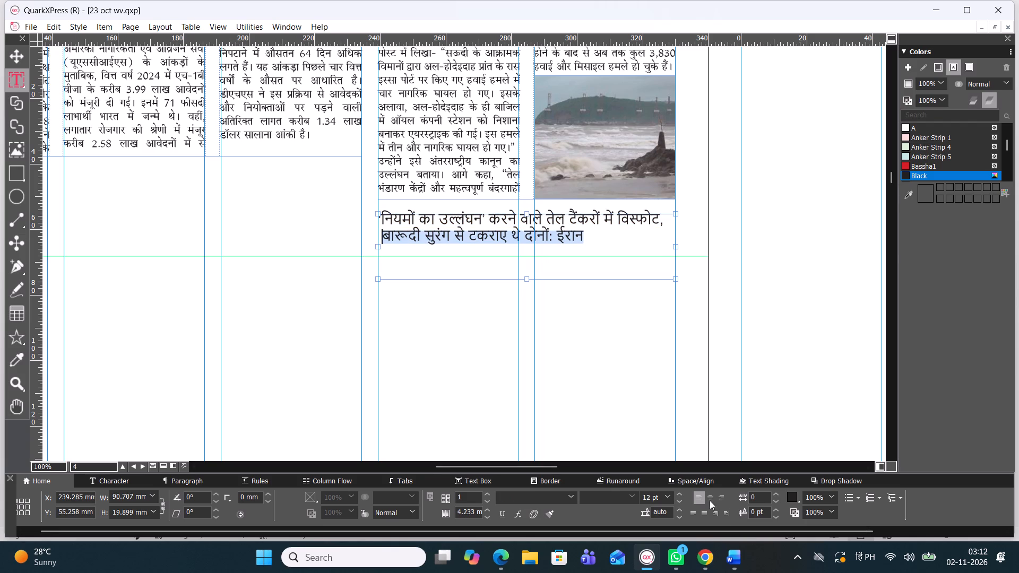
{"action": "left_click", "coordinate": [710, 500]}
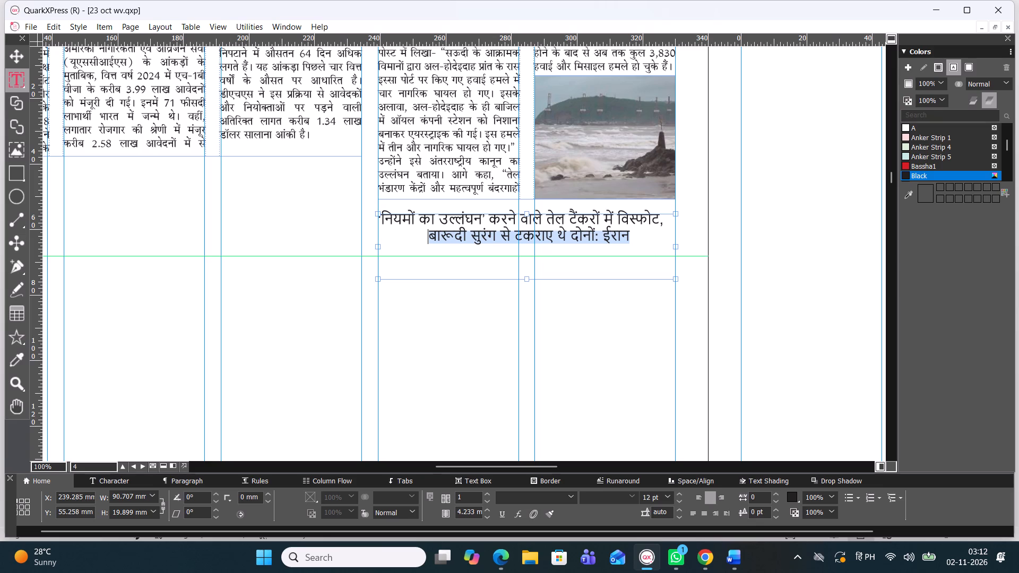
Set both lines of the tanker headline in the Four C Chetan font.
{"action": "left_click_drag", "start_coordinate": [640, 239], "coordinate": [377, 181]}
{"action": "left_click", "coordinate": [568, 494]}
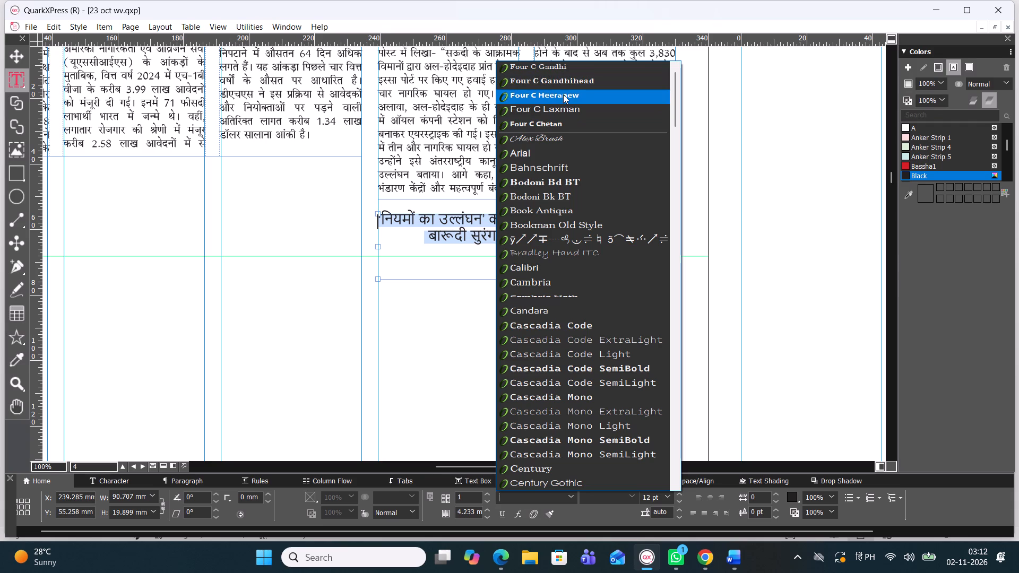
{"action": "scroll", "coordinate": [563, 94], "scroll_direction": "up", "scroll_amount": 2}
{"action": "scroll", "coordinate": [563, 94], "scroll_direction": "down", "scroll_amount": 1}
{"action": "scroll", "coordinate": [563, 94], "scroll_direction": "up", "scroll_amount": 1}
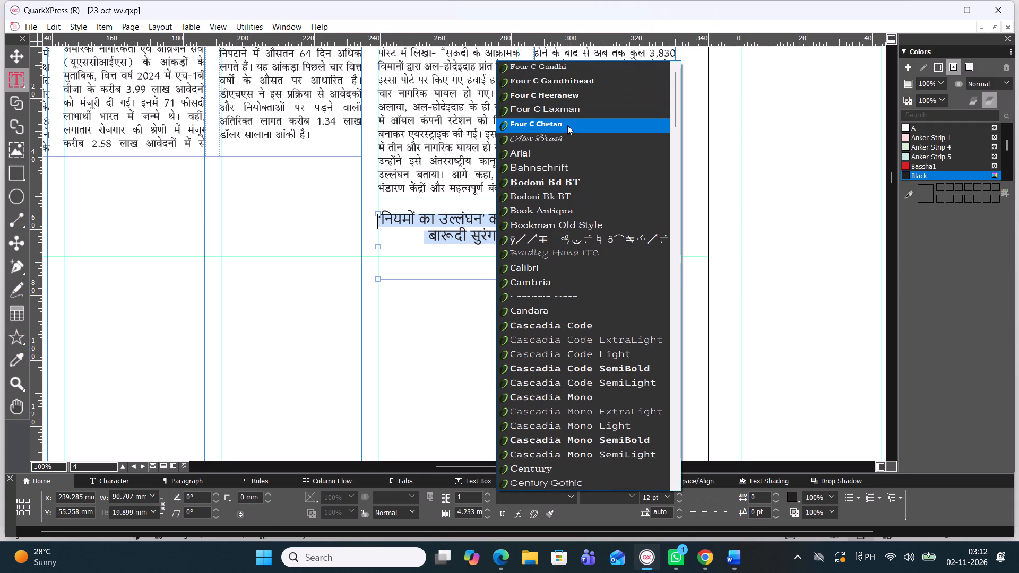
{"action": "left_click", "coordinate": [567, 125]}
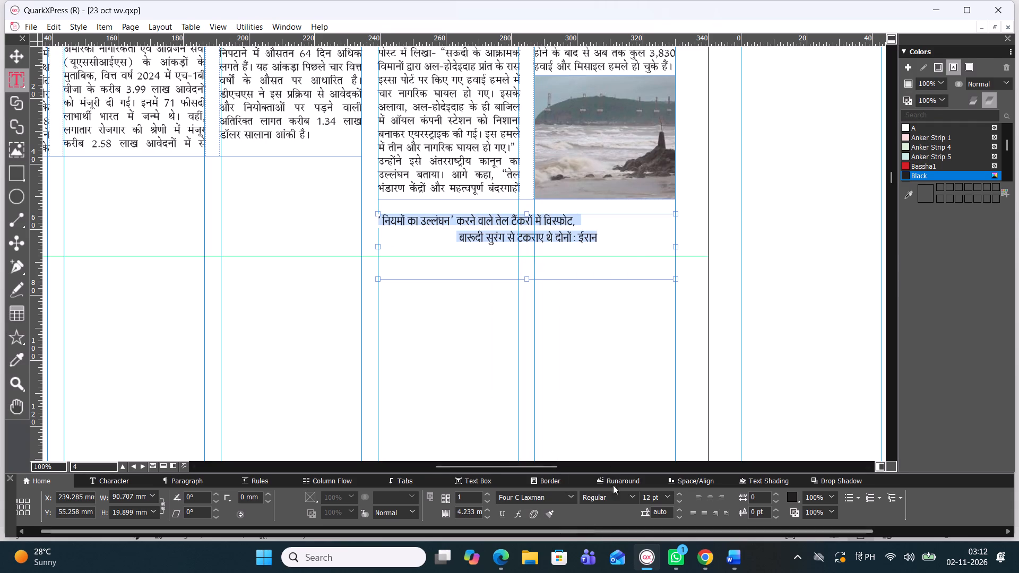
{"action": "left_click", "coordinate": [571, 498]}
{"action": "scroll", "coordinate": [610, 59], "scroll_direction": "up", "scroll_amount": 1}
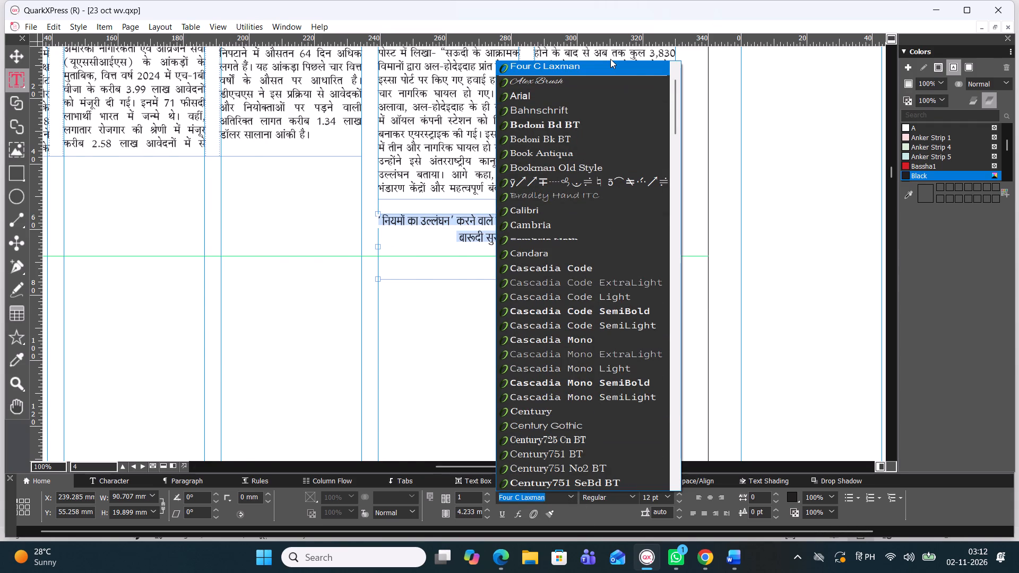
{"action": "scroll", "coordinate": [610, 59], "scroll_direction": "up", "scroll_amount": 1}
{"action": "scroll", "coordinate": [584, 129], "scroll_direction": "down", "scroll_amount": 2}
{"action": "scroll", "coordinate": [584, 129], "scroll_direction": "up", "scroll_amount": 3}
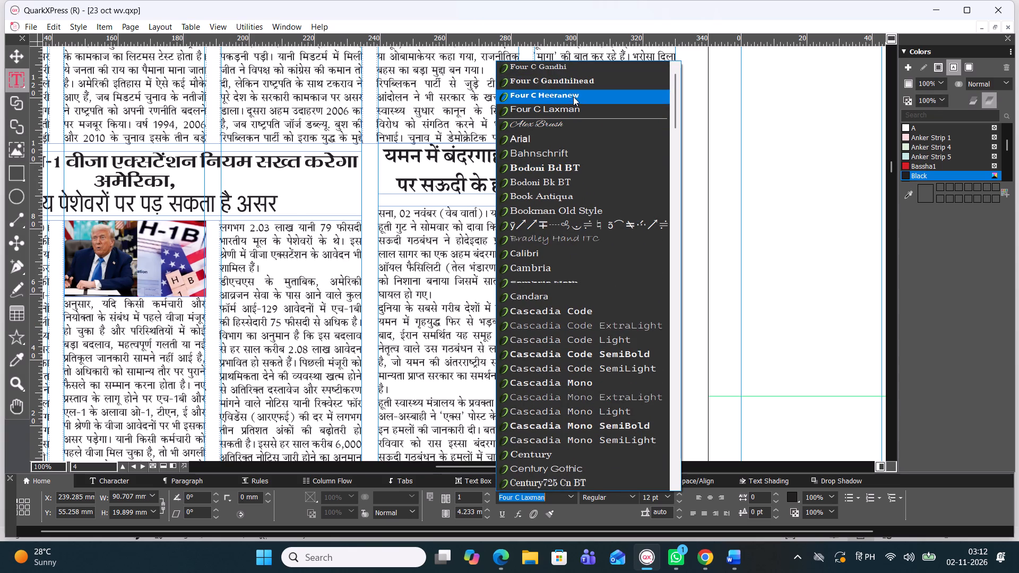
{"action": "scroll", "coordinate": [558, 63], "scroll_direction": "down", "scroll_amount": 1}
{"action": "scroll", "coordinate": [558, 63], "scroll_direction": "up", "scroll_amount": 1}
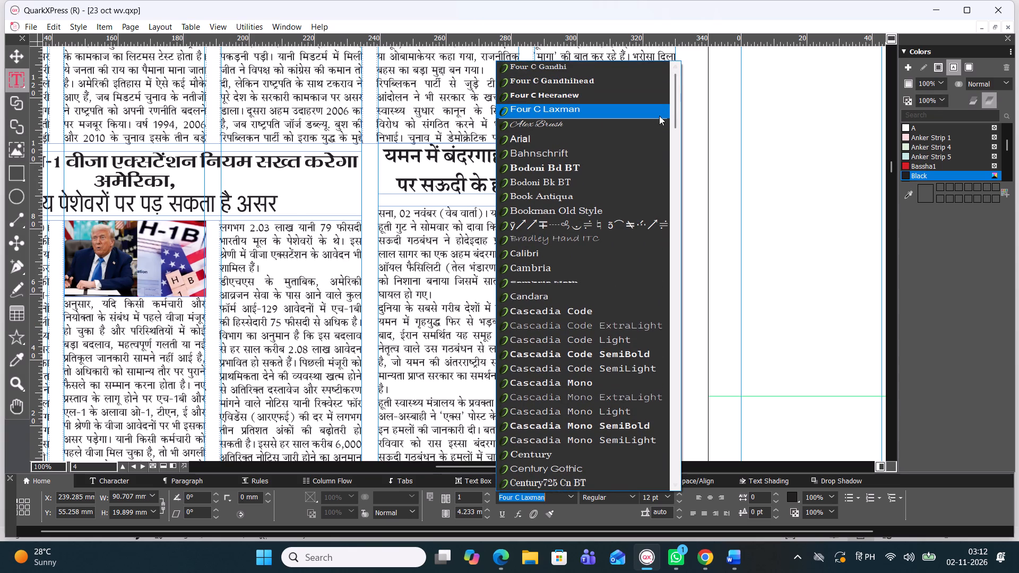
{"action": "left_click_drag", "start_coordinate": [675, 110], "coordinate": [674, 87]}
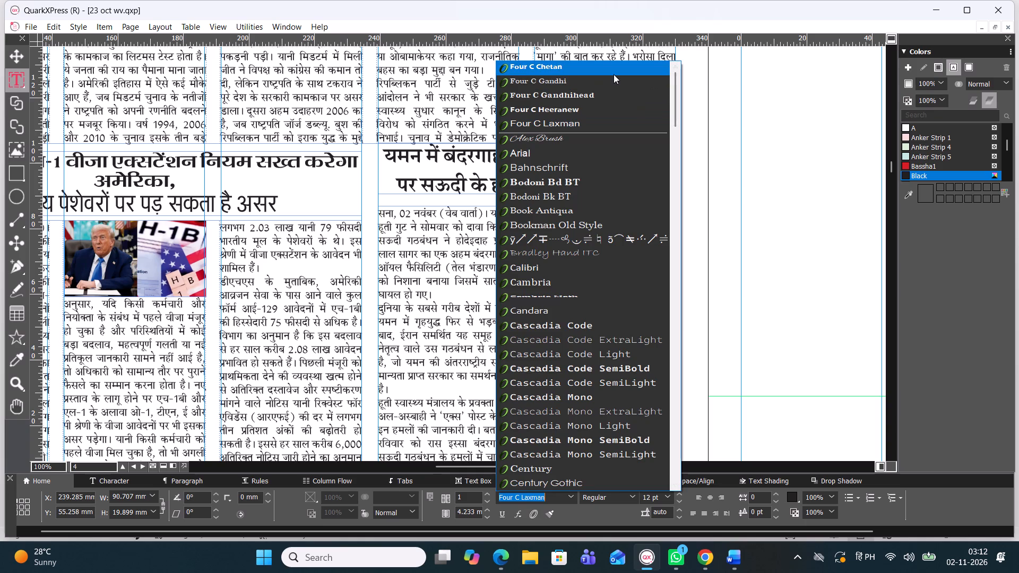
{"action": "left_click", "coordinate": [614, 74]}
Reduce the first line of the tanker headline to 11 pt so it fits on a single line.
{"action": "scroll", "coordinate": [540, 204], "scroll_direction": "down", "scroll_amount": 1}
{"action": "scroll", "coordinate": [724, 214], "scroll_direction": "up", "scroll_amount": 1}
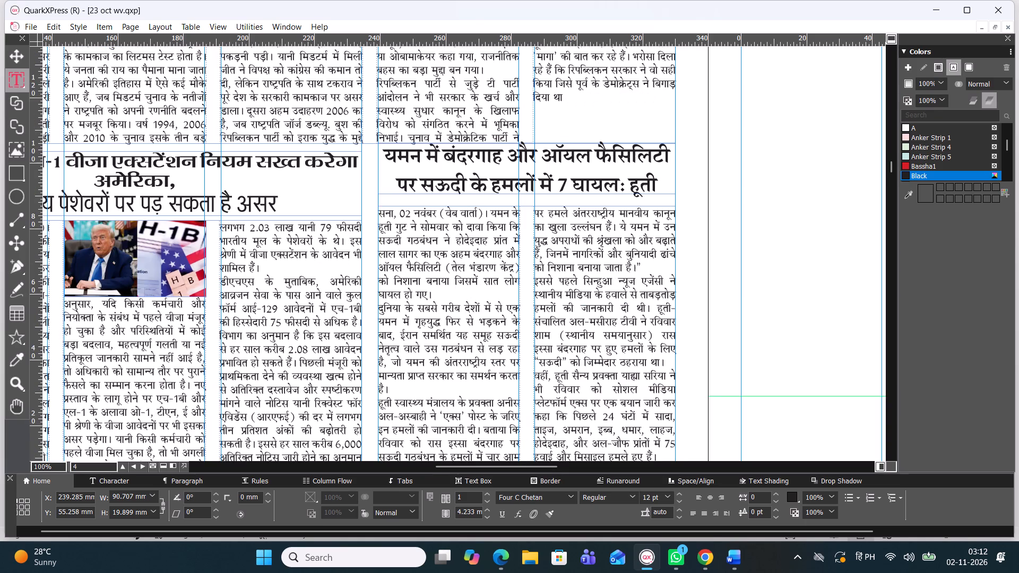
{"action": "left_click_drag", "start_coordinate": [892, 164], "coordinate": [892, 176]}
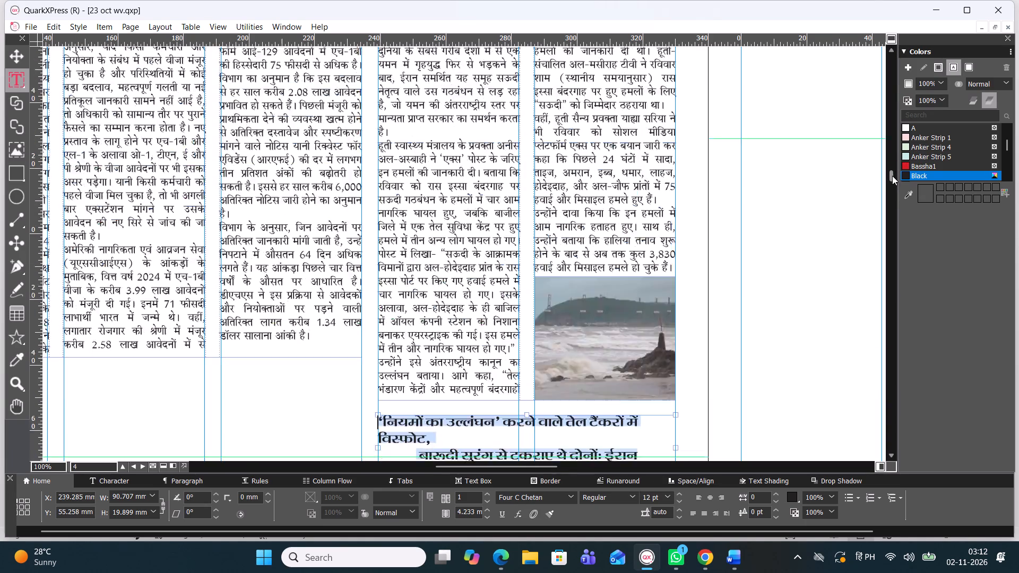
{"action": "left_click_drag", "start_coordinate": [892, 176], "coordinate": [889, 172]}
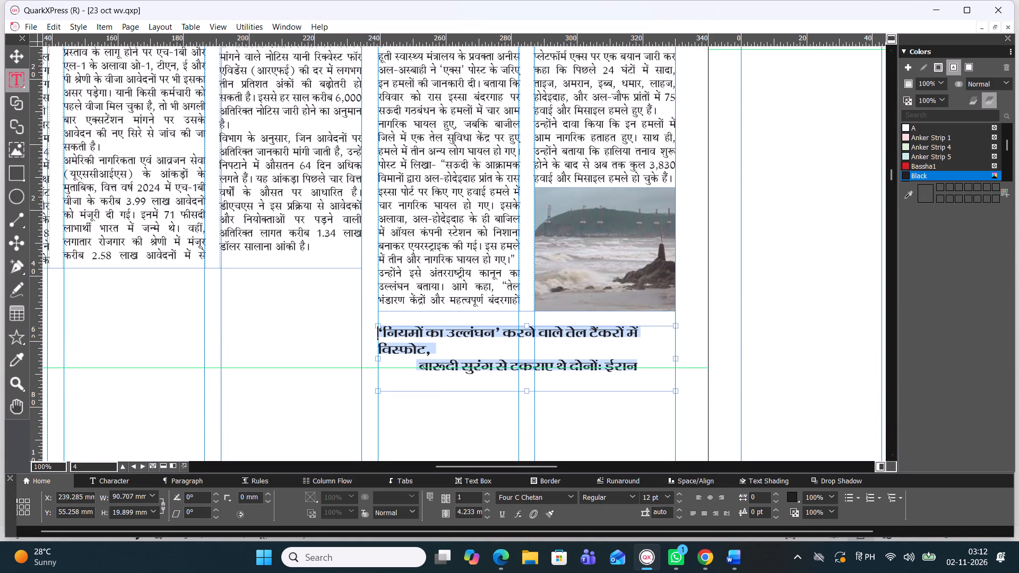
{"action": "left_click_drag", "start_coordinate": [434, 352], "coordinate": [373, 324]}
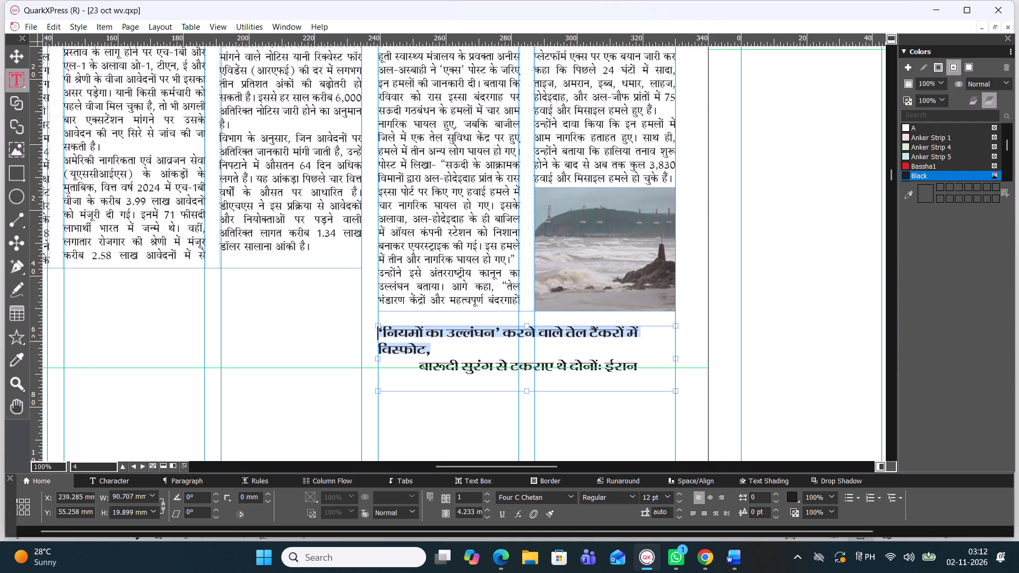
{"action": "key", "text": "ctrl+alt+shift+comma"}
Enlarge the second line of the tanker headline, beginning 'बारूदी सुरंग', to 19 pt.
{"action": "left_click_drag", "start_coordinate": [634, 350], "coordinate": [578, 352]}
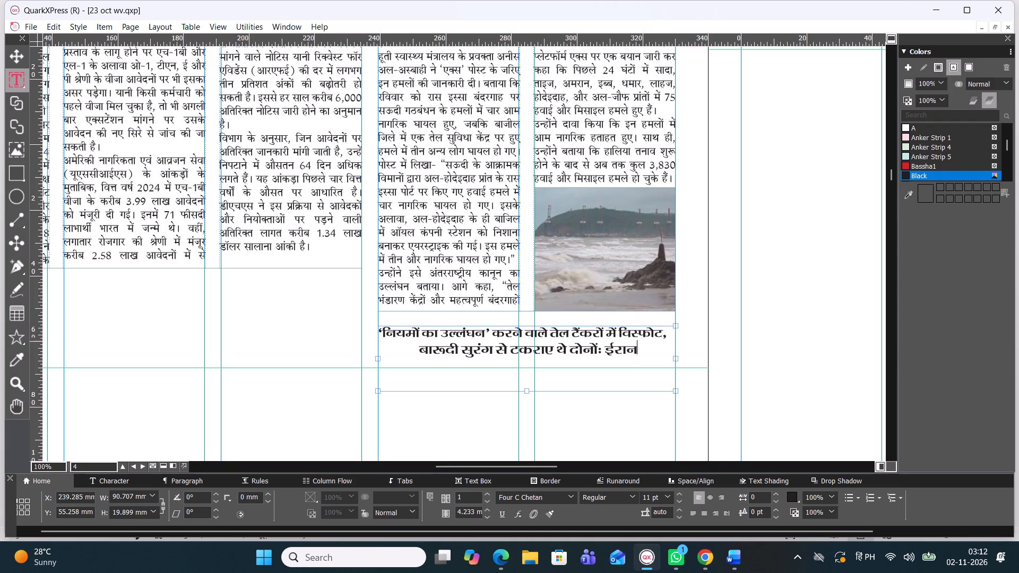
{"action": "left_click_drag", "start_coordinate": [578, 352], "coordinate": [366, 346]}
{"action": "key", "text": "ctrl+alt+shift+period"}
{"action": "key", "text": "ctrl+alt+shift+period"}
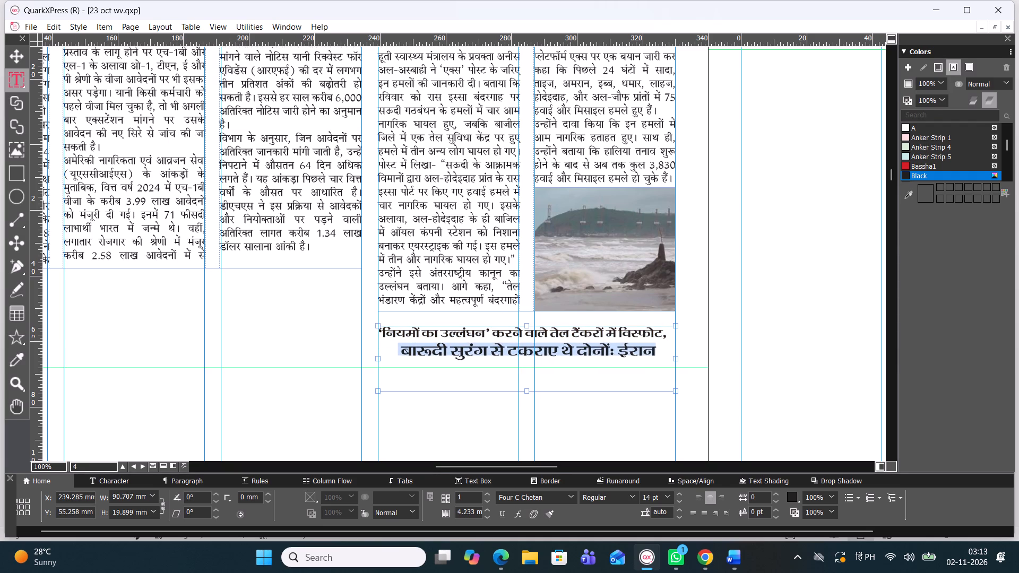
{"action": "key", "text": "ctrl+alt+shift+period"}
{"action": "key", "text": "ctrl+alt+shift+period"}
{"action": "key", "text": "ctrl+alt+shift+period"}
{"action": "key", "text": "ctrl+alt+shift+period"}
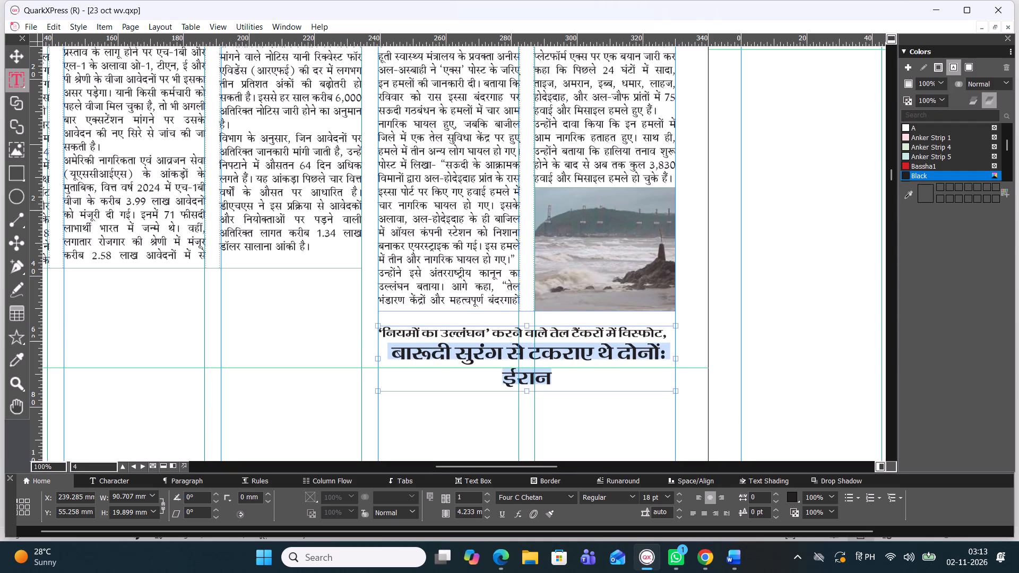
{"action": "key", "text": "ctrl+alt+shift+period"}
{"action": "key", "text": "ctrl+alt+shift+period"}
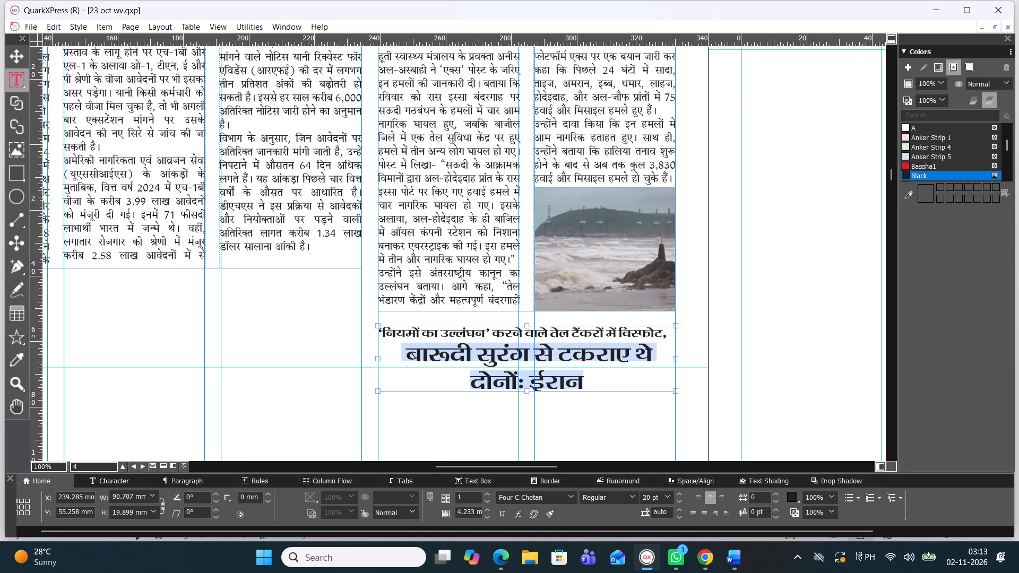
{"action": "key", "text": "ctrl+alt+shift+comma"}
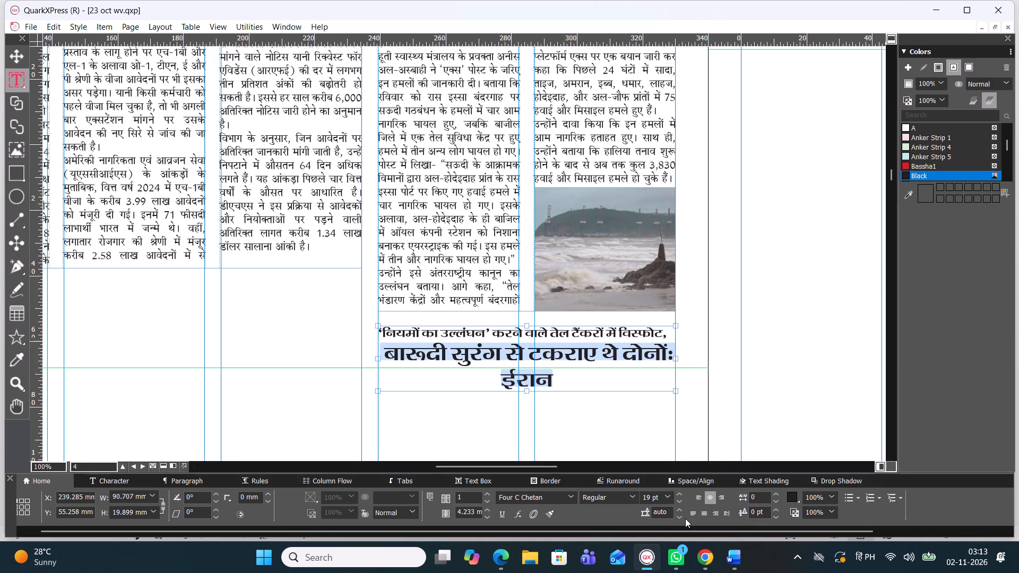
Set the tanker headline's second line, beginning 'बारूदी सुरंग', in the Four C Laxman font and keep it centred.
{"action": "left_click", "coordinate": [695, 510]}
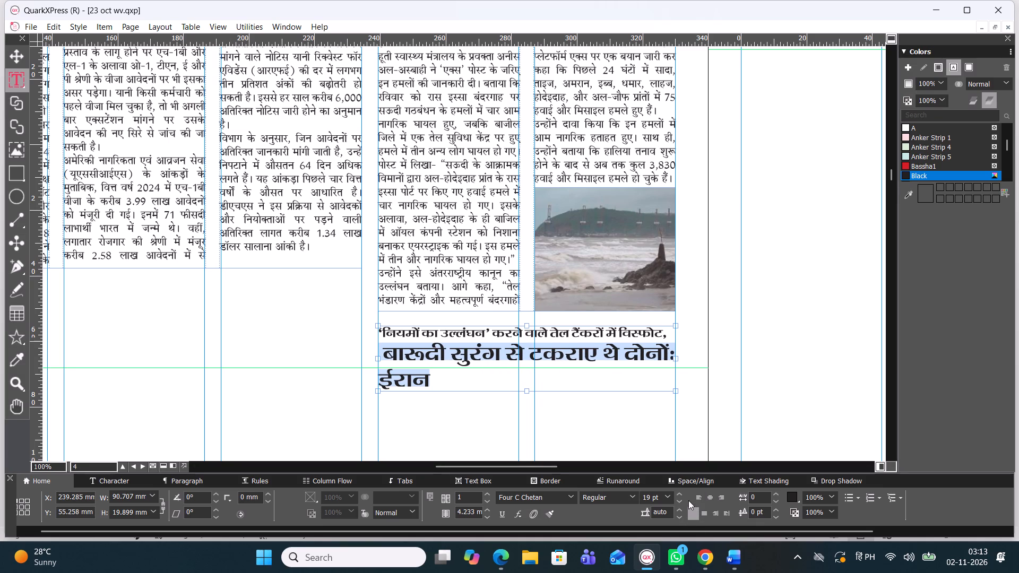
{"action": "left_click", "coordinate": [576, 498]}
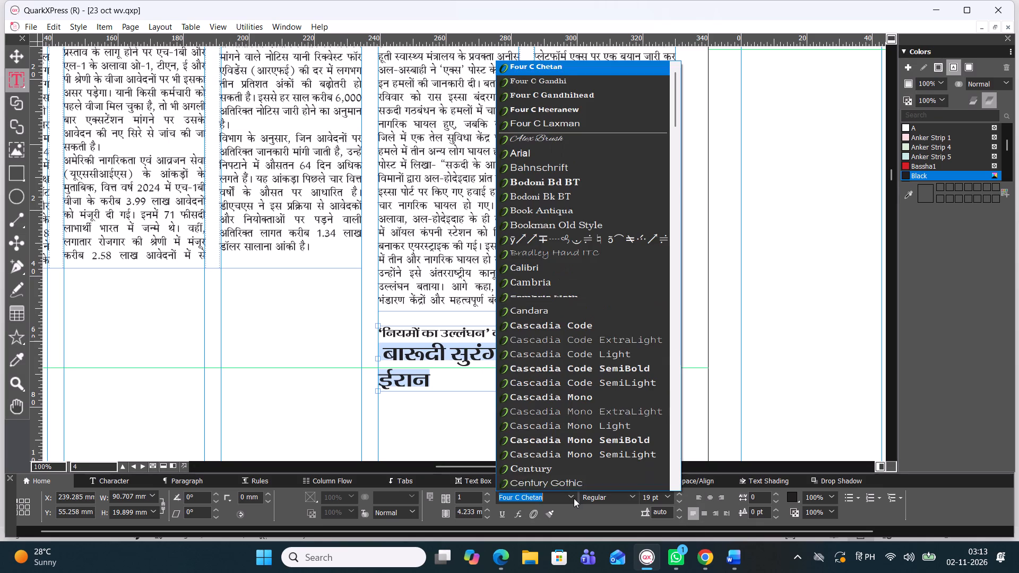
{"action": "left_click", "coordinate": [568, 128]}
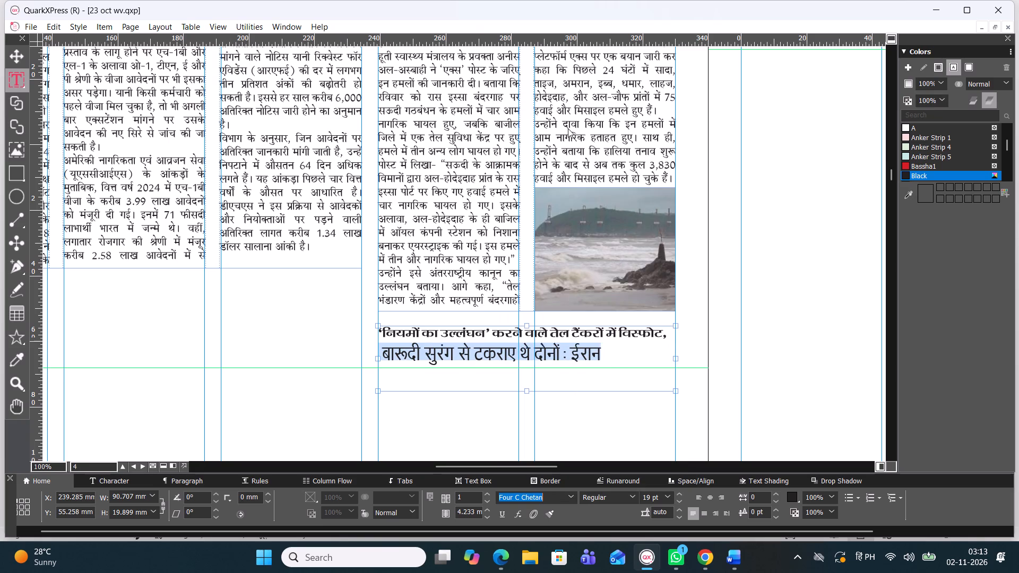
{"action": "left_click", "coordinate": [711, 492]}
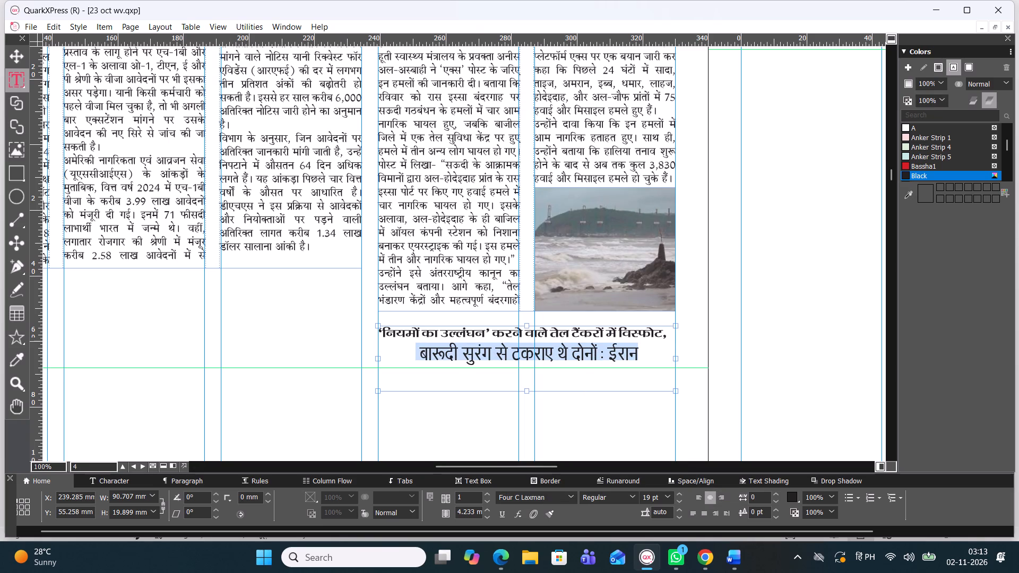
Enlarge the first line of the tanker headline, ending in 'विस्फोट,', to 17 pt and centre it.
{"action": "left_click_drag", "start_coordinate": [667, 332], "coordinate": [373, 302]}
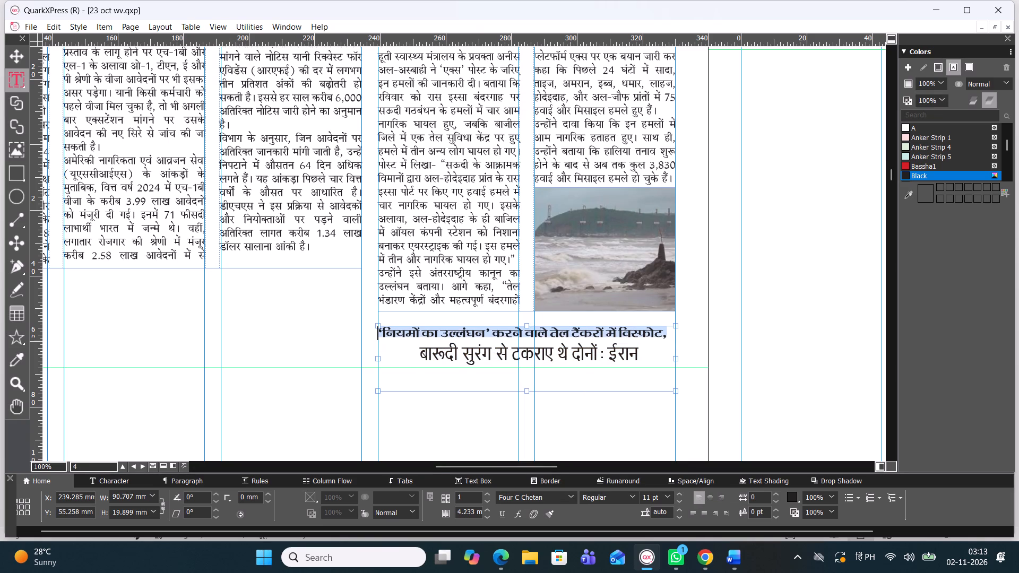
{"action": "key", "text": "ctrl+alt+shift+period"}
{"action": "key", "text": "ctrl+alt+shift+period"}
{"action": "key", "text": "ctrl+alt+shift+period"}
{"action": "key", "text": "ctrl+alt+shift+period"}
{"action": "key", "text": "ctrl+alt+shift+period"}
{"action": "key", "text": "ctrl+alt+shift+period"}
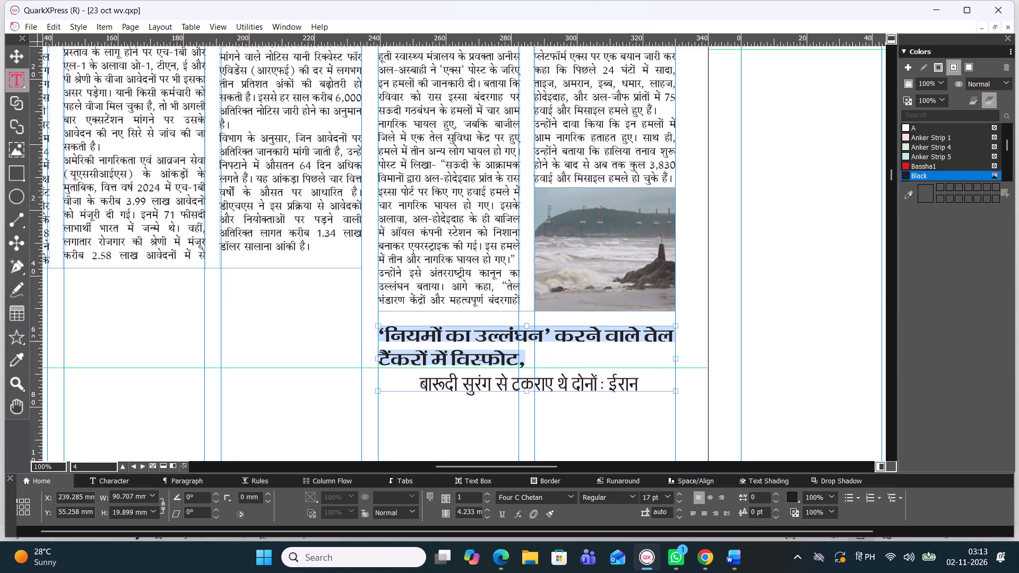
{"action": "left_click", "coordinate": [712, 499]}
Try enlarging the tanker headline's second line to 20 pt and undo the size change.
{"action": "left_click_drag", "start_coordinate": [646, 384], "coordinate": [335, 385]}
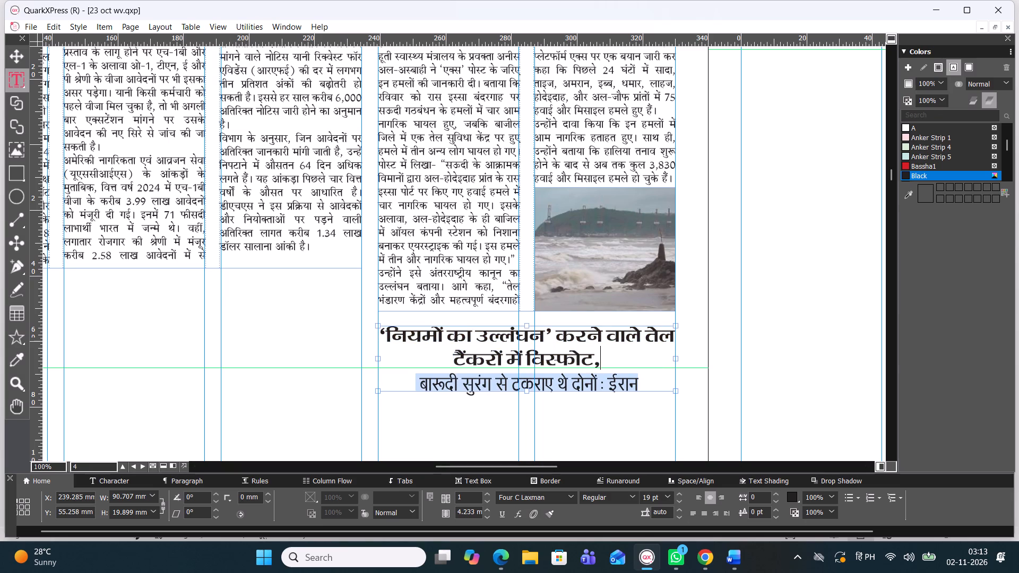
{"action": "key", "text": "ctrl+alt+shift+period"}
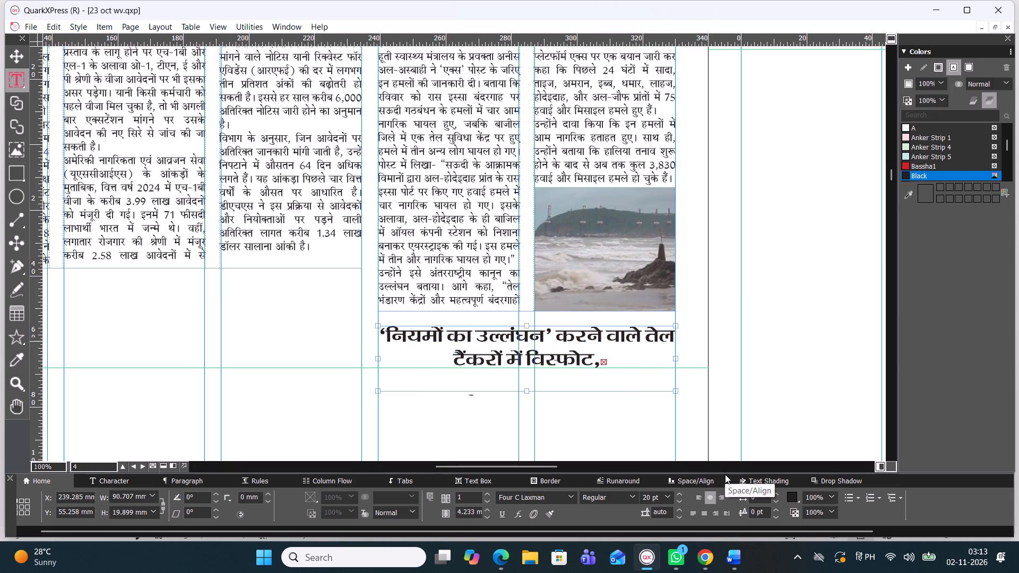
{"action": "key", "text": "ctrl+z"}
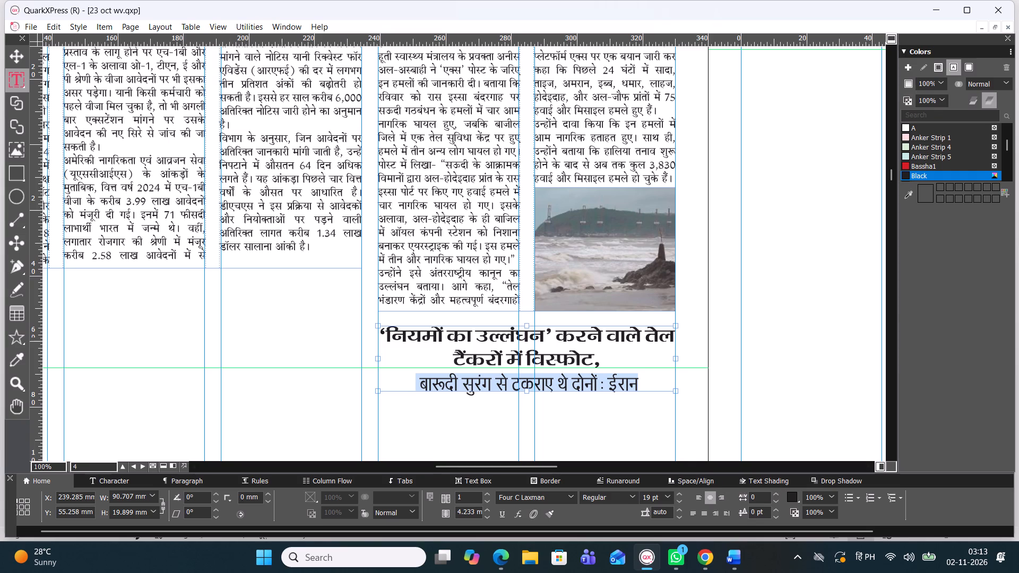
Extend the tanker headline's text box downward to a height of about 22.5 mm.
{"action": "left_click_drag", "start_coordinate": [529, 392], "coordinate": [528, 401]}
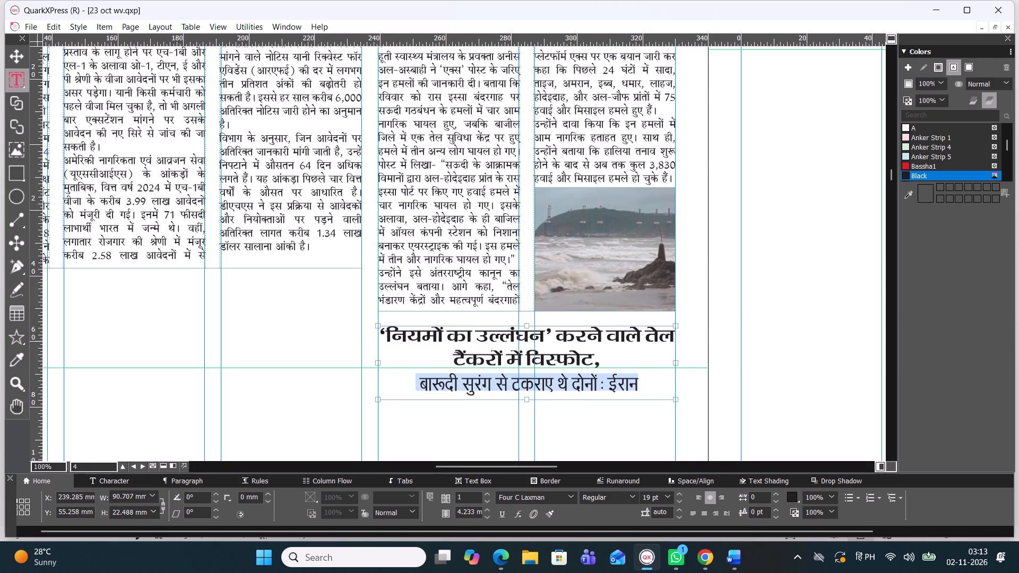
Draw a text box about 90.7 mm wide and 86.7 mm high below the tanker headline, ending just above the page's bottom guide.
{"action": "left_click", "coordinate": [11, 52]}
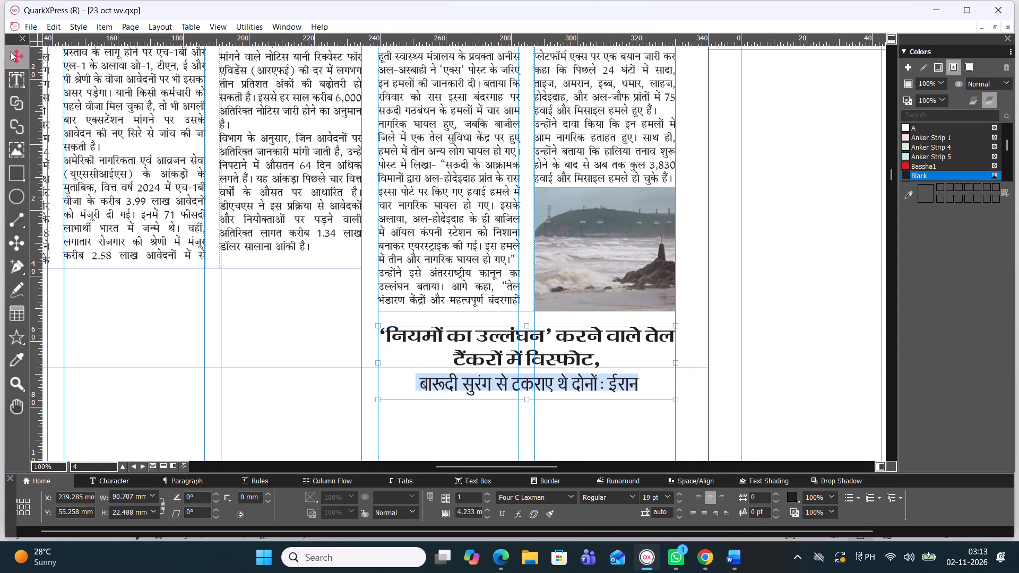
{"action": "scroll", "coordinate": [418, 476], "scroll_direction": "up", "scroll_amount": 1}
{"action": "scroll", "coordinate": [468, 426], "scroll_direction": "down", "scroll_amount": 1}
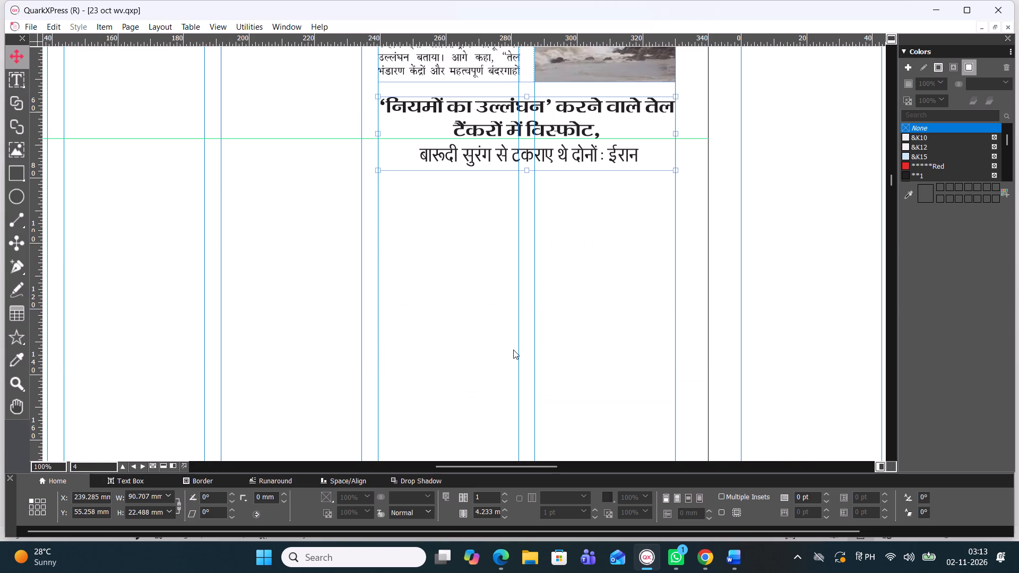
{"action": "scroll", "coordinate": [513, 350], "scroll_direction": "down", "scroll_amount": 1}
{"action": "scroll", "coordinate": [513, 350], "scroll_direction": "up", "scroll_amount": 1}
{"action": "left_click", "coordinate": [26, 79]}
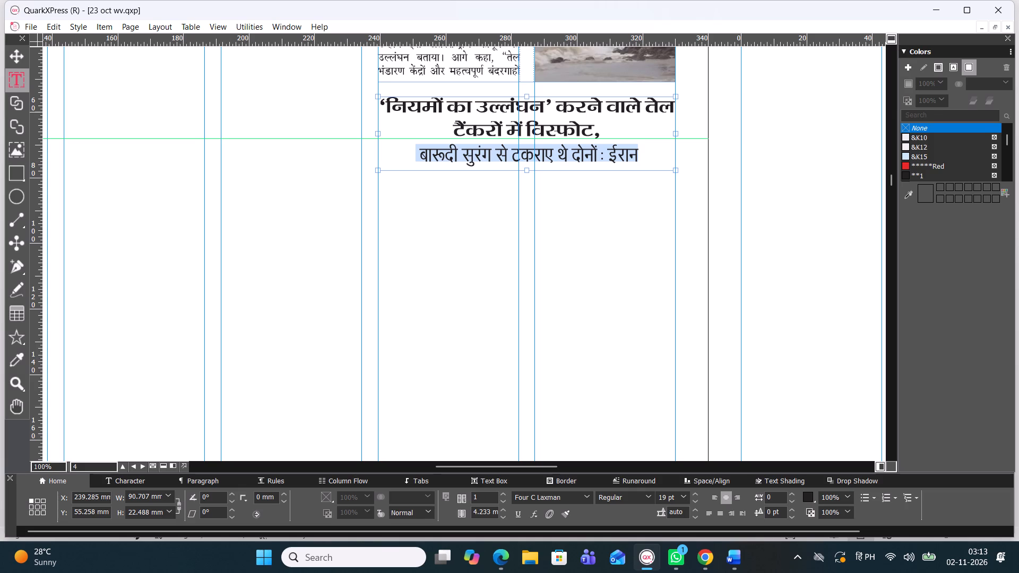
{"action": "left_click_drag", "start_coordinate": [377, 180], "coordinate": [632, 312]}
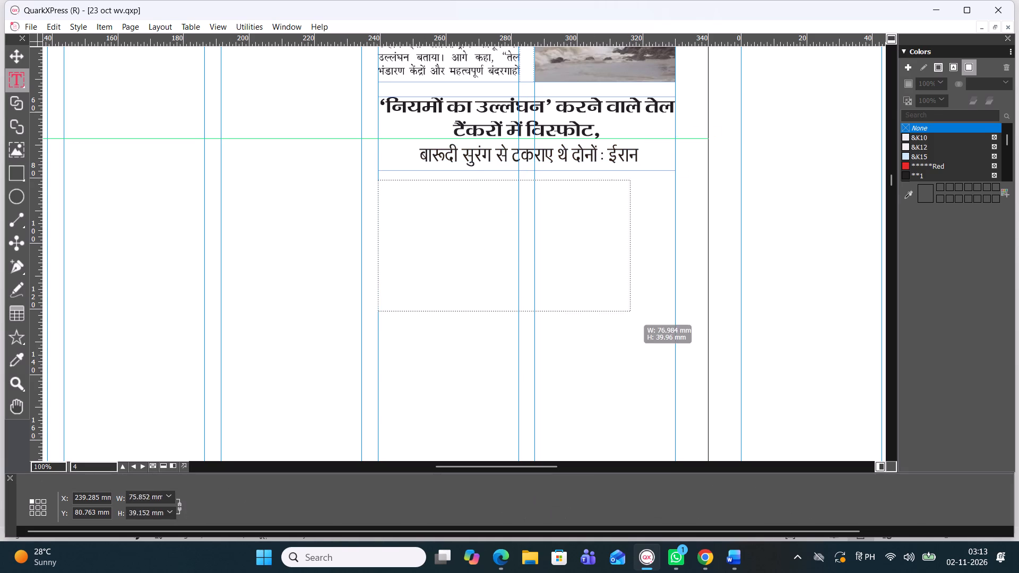
{"action": "left_click_drag", "start_coordinate": [632, 312], "coordinate": [671, 469]}
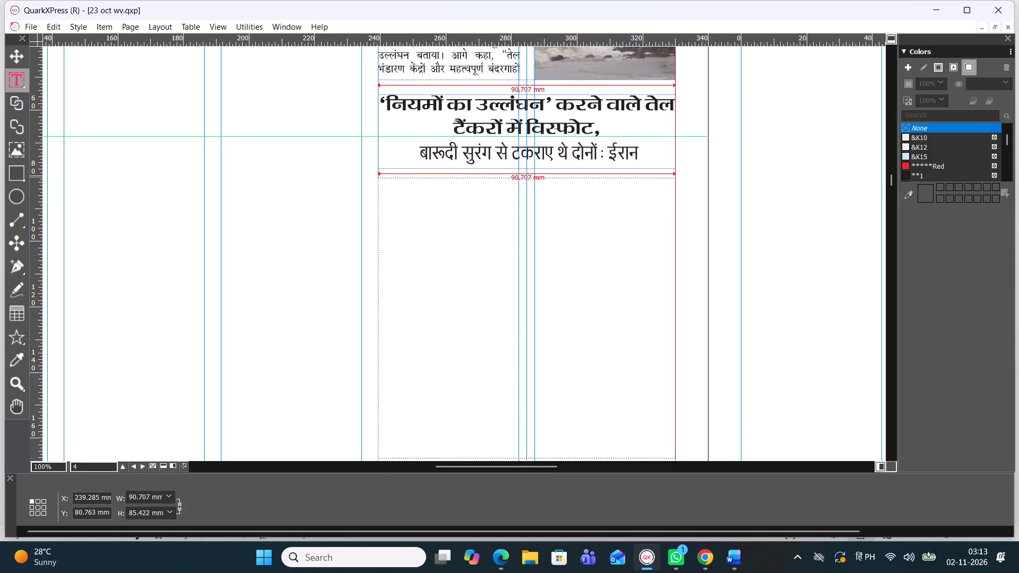
{"action": "left_click_drag", "start_coordinate": [671, 469], "coordinate": [673, 379]}
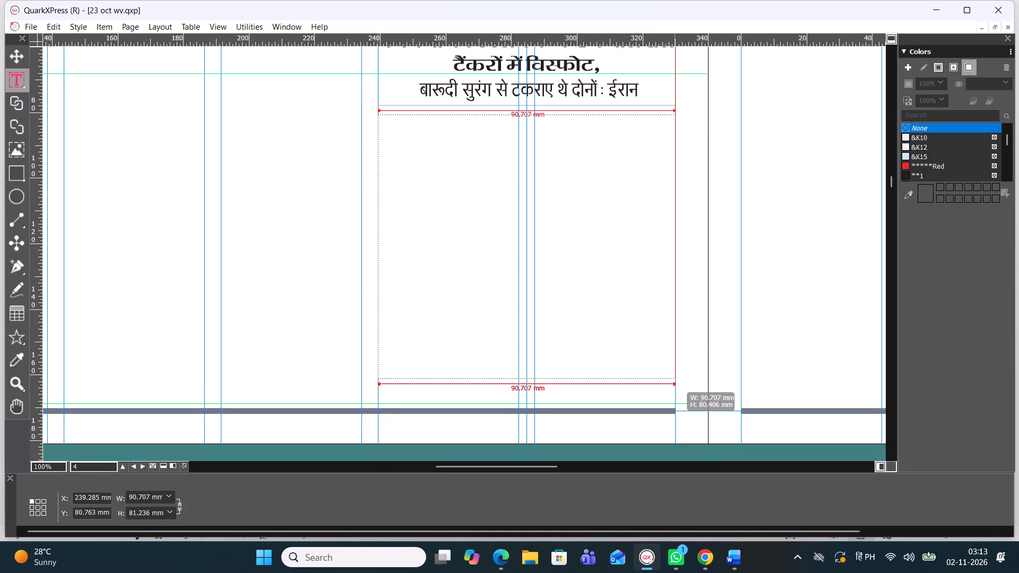
{"action": "left_click_drag", "start_coordinate": [673, 379], "coordinate": [666, 406]}
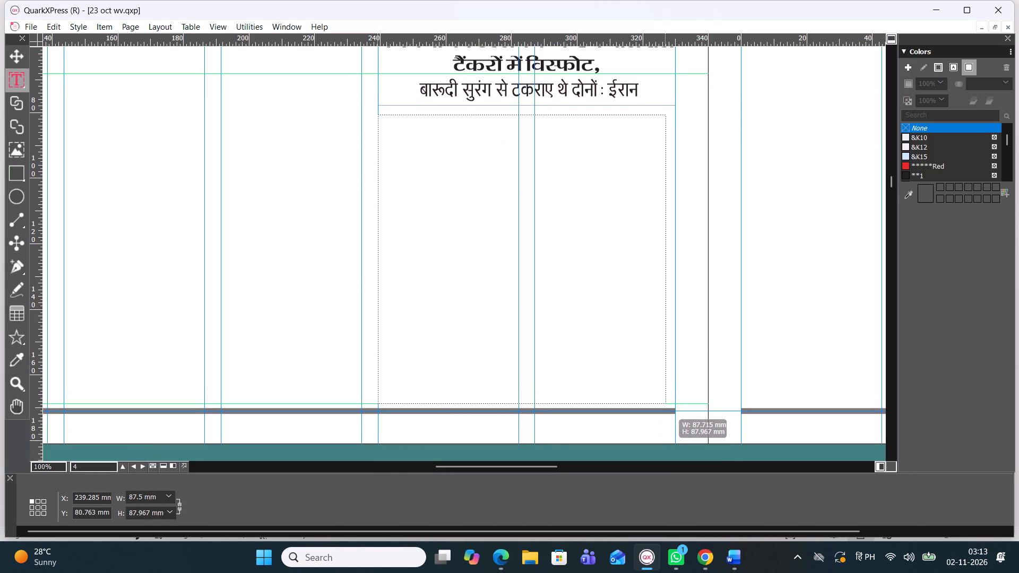
{"action": "left_click_drag", "start_coordinate": [666, 406], "coordinate": [677, 400]}
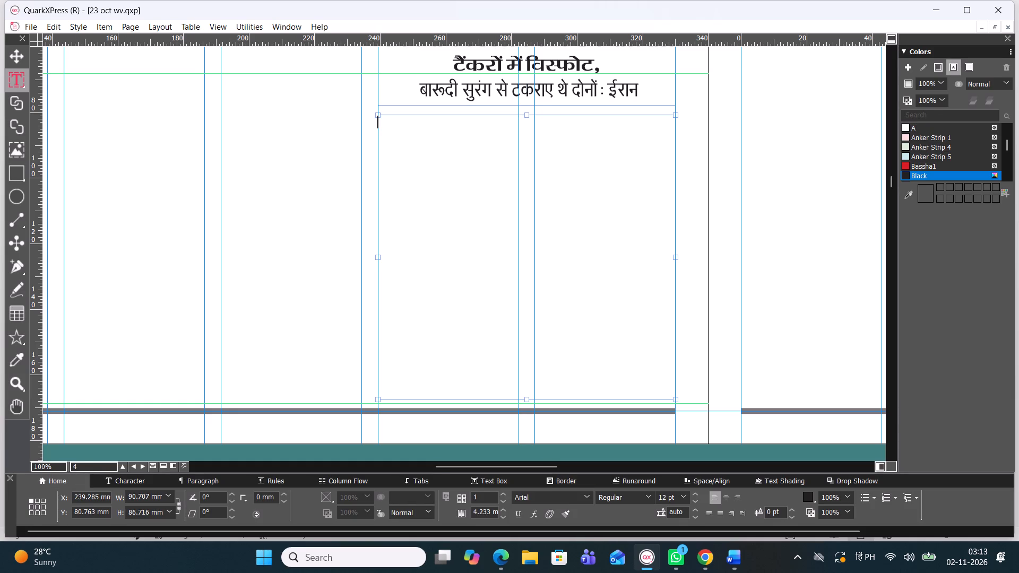
Copy the tanker story's body from the Word document 02 Nov International, from 'तेहरान, 02 नवंबर' through 'तैयार रहें।'.
{"action": "left_click", "coordinate": [735, 570]}
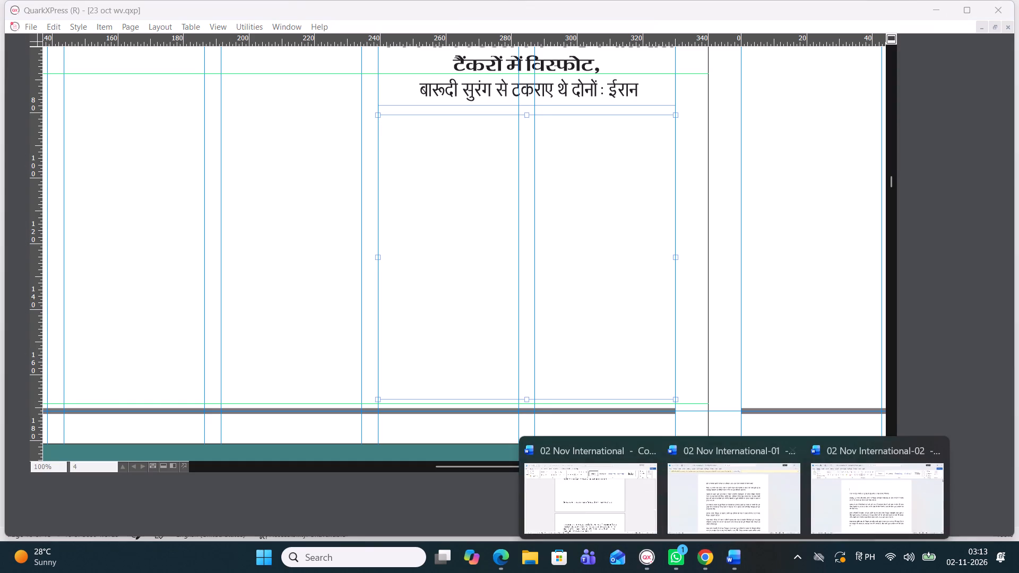
{"action": "left_click", "coordinate": [579, 482]}
{"action": "scroll", "coordinate": [556, 364], "scroll_direction": "down", "scroll_amount": 2}
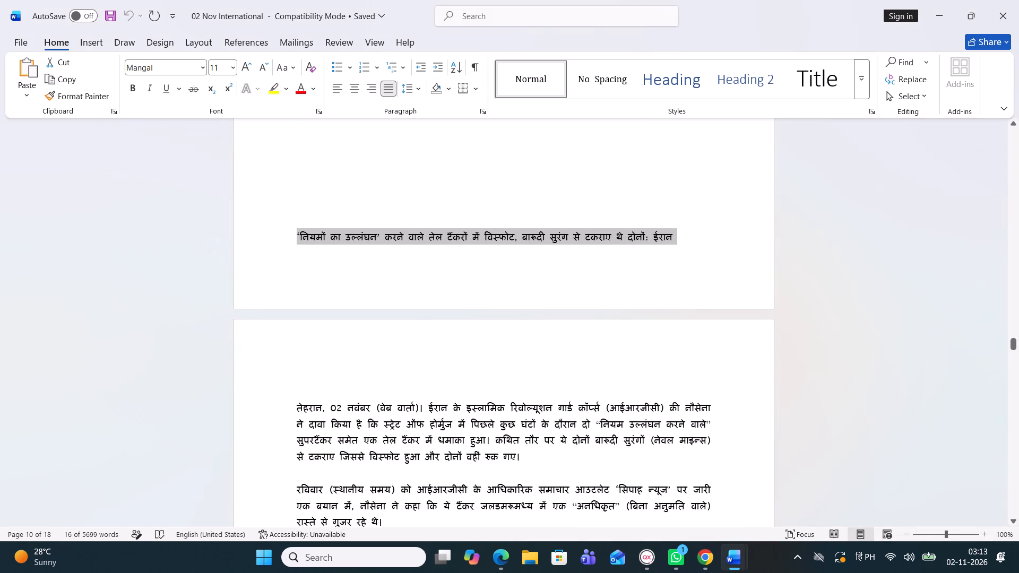
{"action": "left_click_drag", "start_coordinate": [298, 409], "coordinate": [713, 568]}
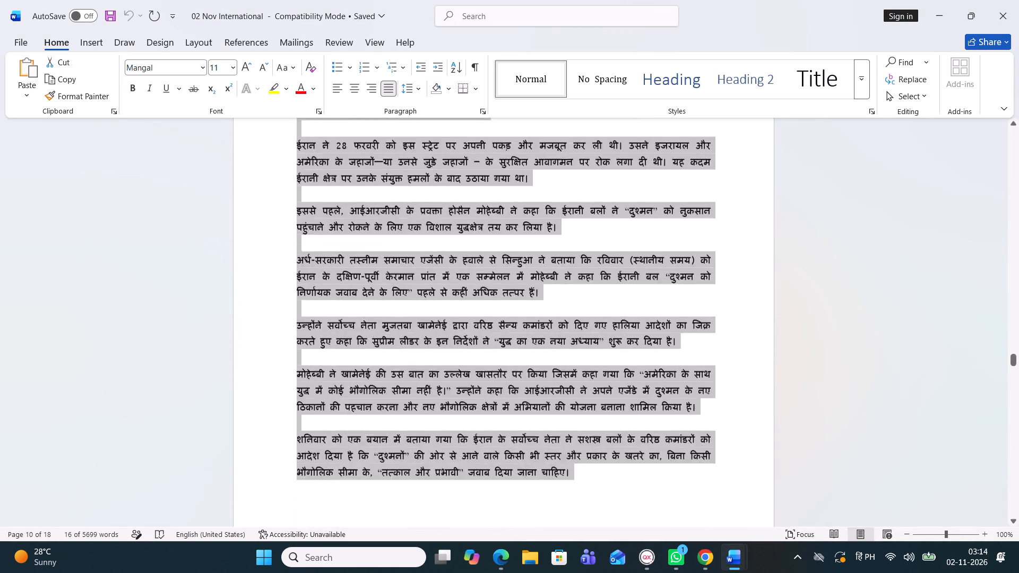
{"action": "left_click_drag", "start_coordinate": [713, 568], "coordinate": [696, 485]}
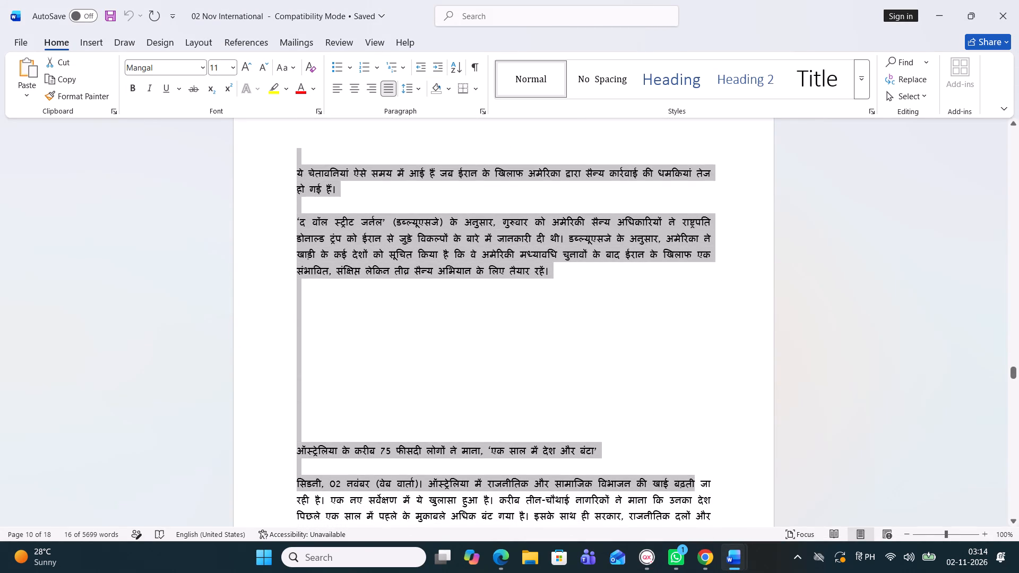
{"action": "left_click_drag", "start_coordinate": [696, 485], "coordinate": [540, 275]}
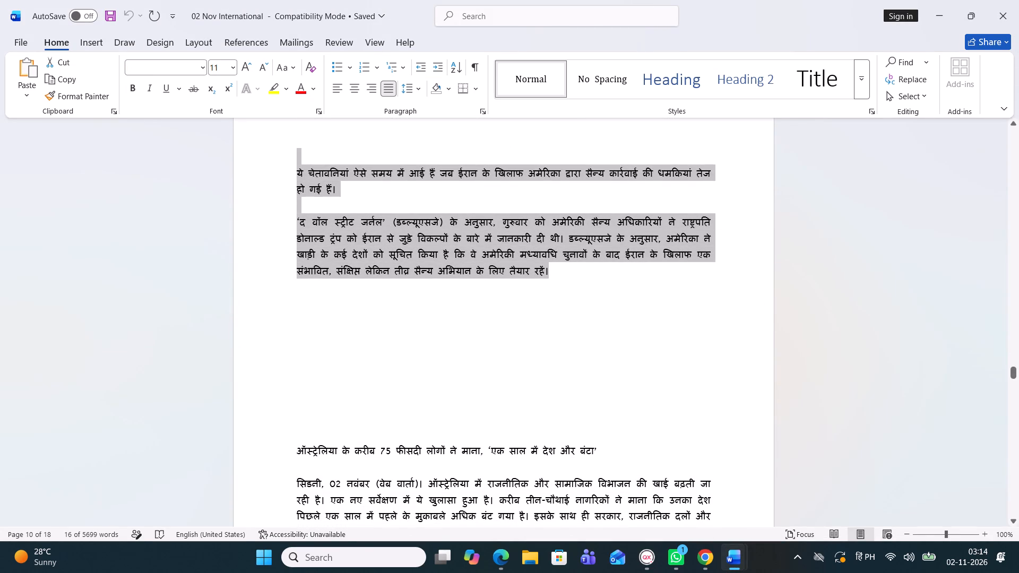
{"action": "key", "text": "ctrl+c"}
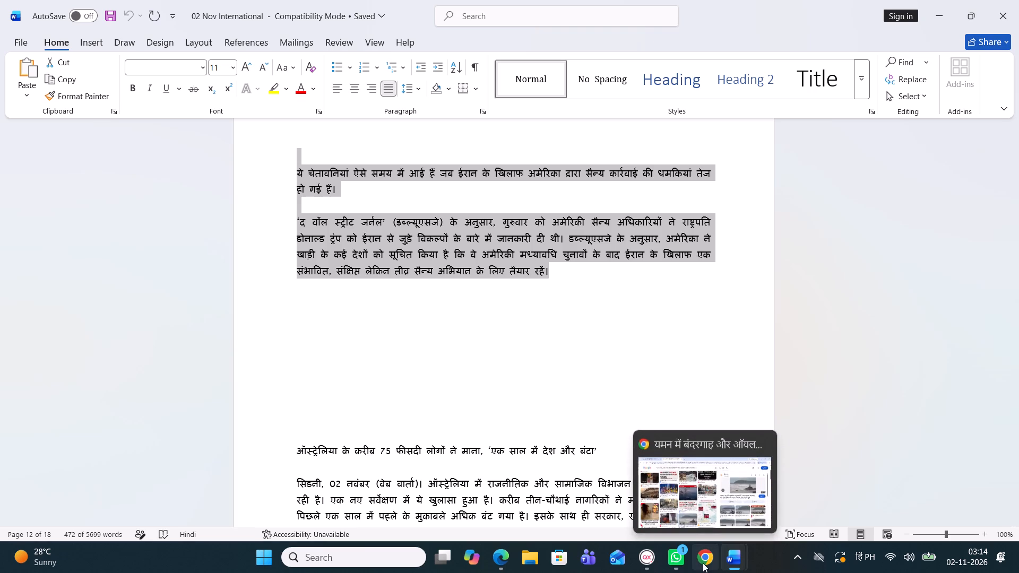
Back in QuarkXPress, set the empty body text box to 11.5 pt type, 11.7 pt leading and justified alignment.
{"action": "left_click", "coordinate": [647, 554]}
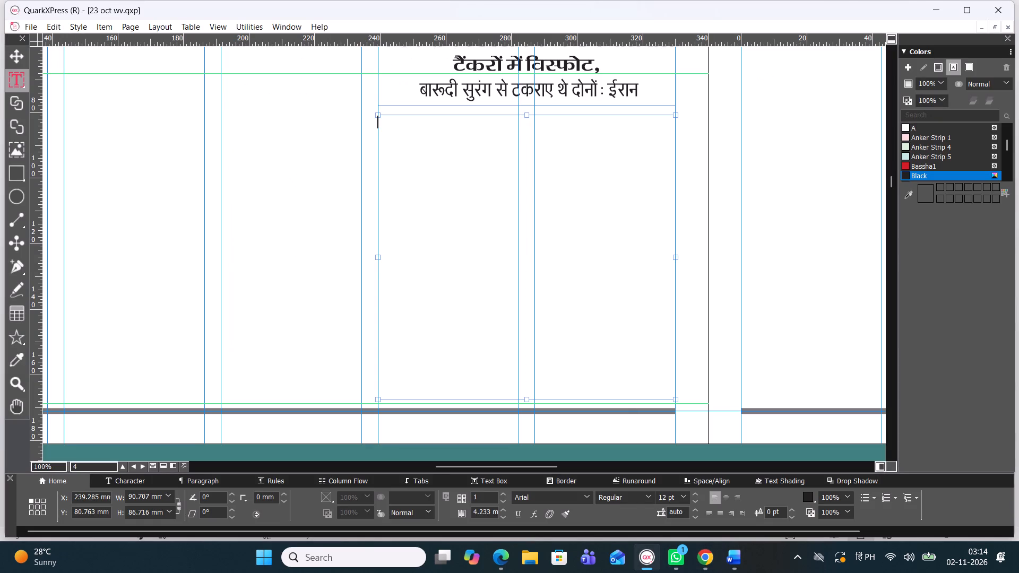
{"action": "left_click", "coordinate": [677, 496]}
{"action": "key", "text": "1"}
{"action": "key", "text": "1"}
{"action": "type", "text": ".5"}
{"action": "key", "text": "Return"}
{"action": "key", "text": "Return"}
{"action": "left_click_drag", "start_coordinate": [682, 511], "coordinate": [643, 516]}
{"action": "type", "text": "11.7"}
{"action": "key", "text": "Return"}
{"action": "key", "text": "Return"}
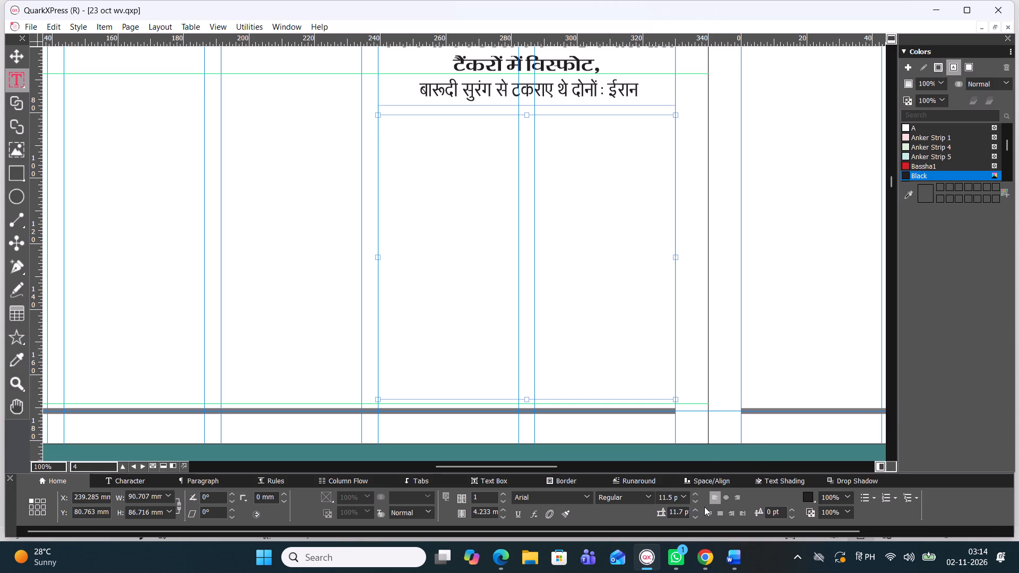
{"action": "left_click", "coordinate": [709, 512]}
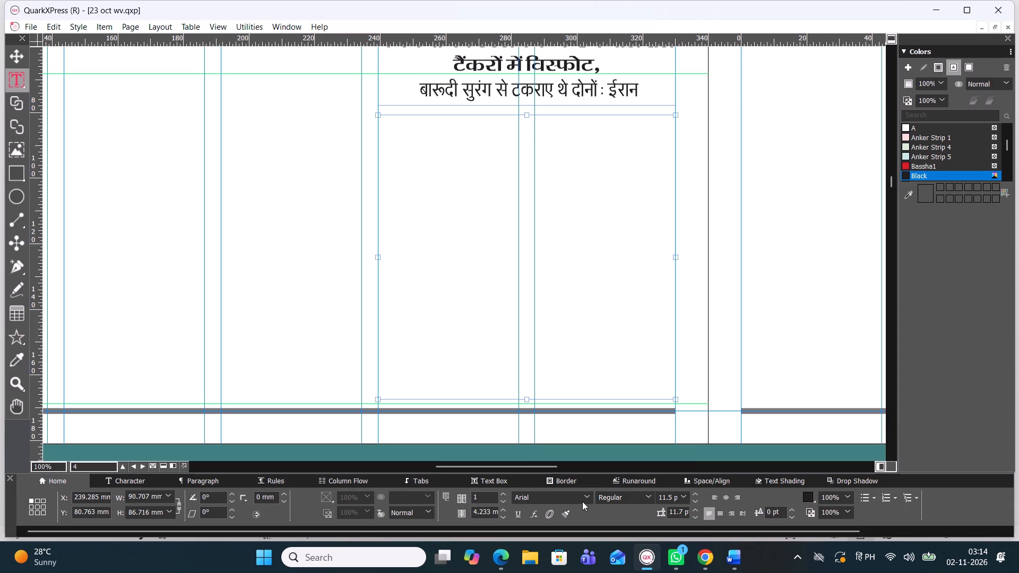
Set the empty body text box's font to Four C Gandhi.
{"action": "left_click", "coordinate": [585, 501]}
{"action": "scroll", "coordinate": [635, 99], "scroll_direction": "up", "scroll_amount": 1}
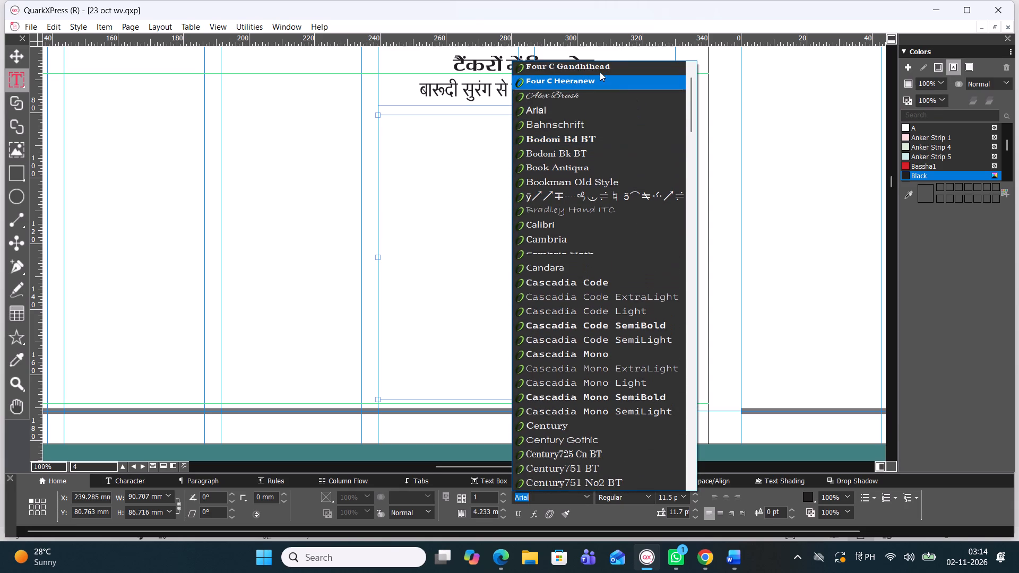
{"action": "scroll", "coordinate": [600, 72], "scroll_direction": "up", "scroll_amount": 1}
{"action": "left_click", "coordinate": [588, 99]}
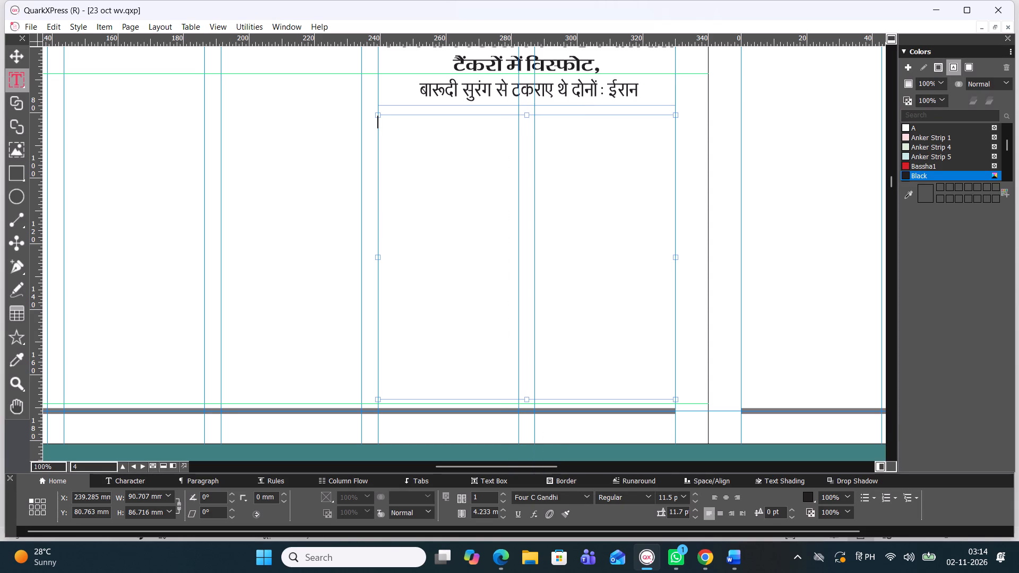
Paste the copied tanker story text into the body text box.
{"action": "key", "text": "ctrl+v"}
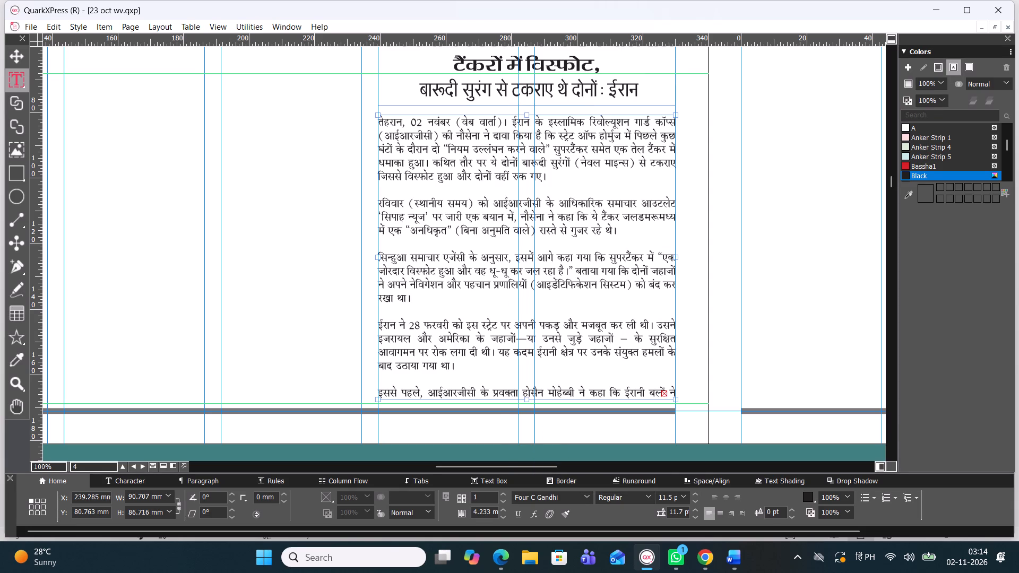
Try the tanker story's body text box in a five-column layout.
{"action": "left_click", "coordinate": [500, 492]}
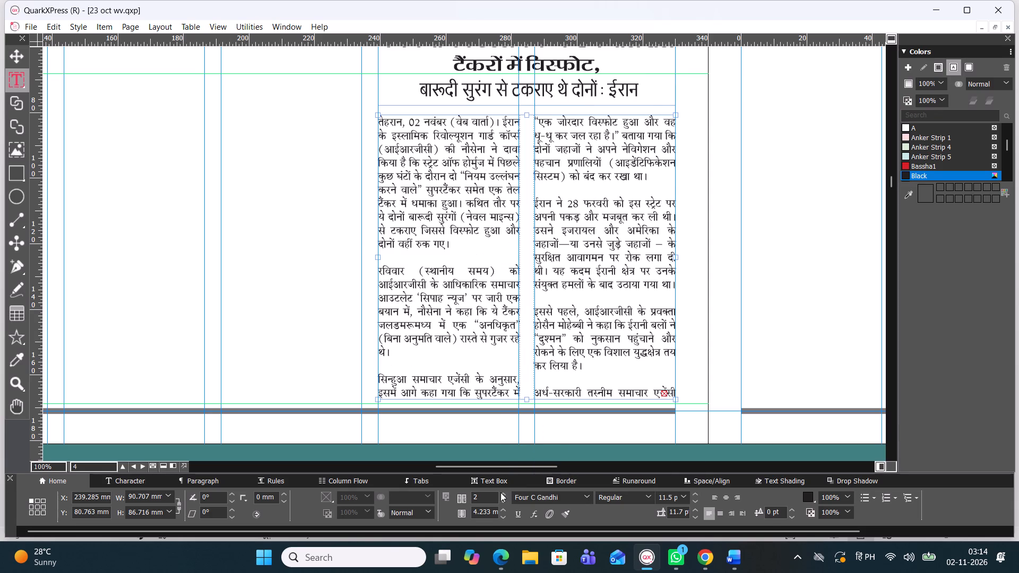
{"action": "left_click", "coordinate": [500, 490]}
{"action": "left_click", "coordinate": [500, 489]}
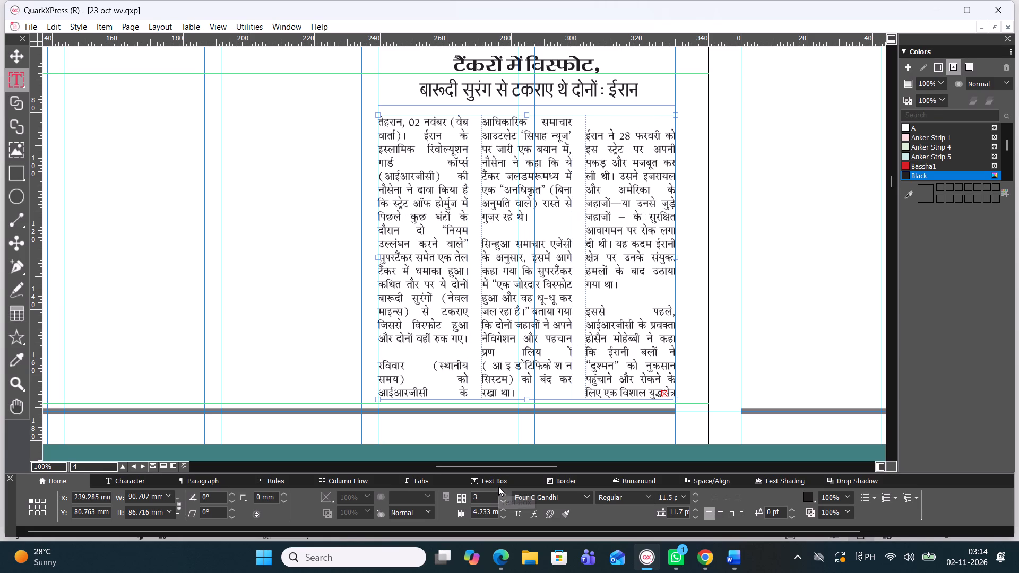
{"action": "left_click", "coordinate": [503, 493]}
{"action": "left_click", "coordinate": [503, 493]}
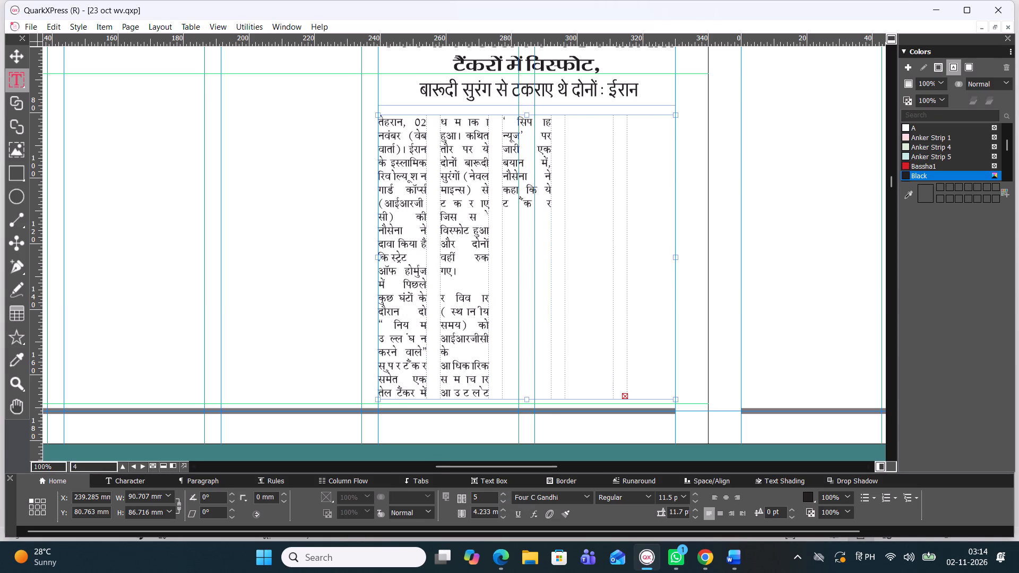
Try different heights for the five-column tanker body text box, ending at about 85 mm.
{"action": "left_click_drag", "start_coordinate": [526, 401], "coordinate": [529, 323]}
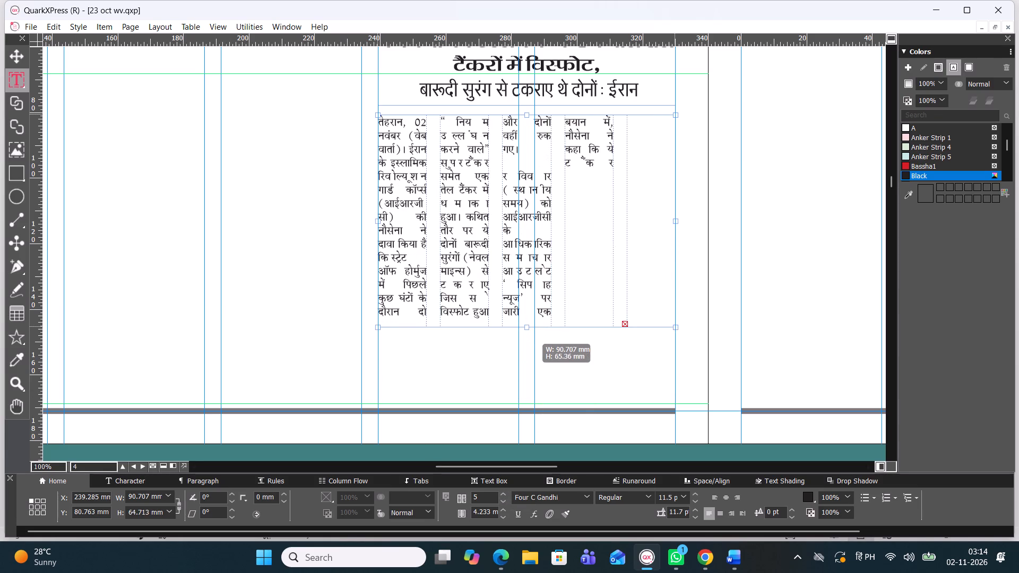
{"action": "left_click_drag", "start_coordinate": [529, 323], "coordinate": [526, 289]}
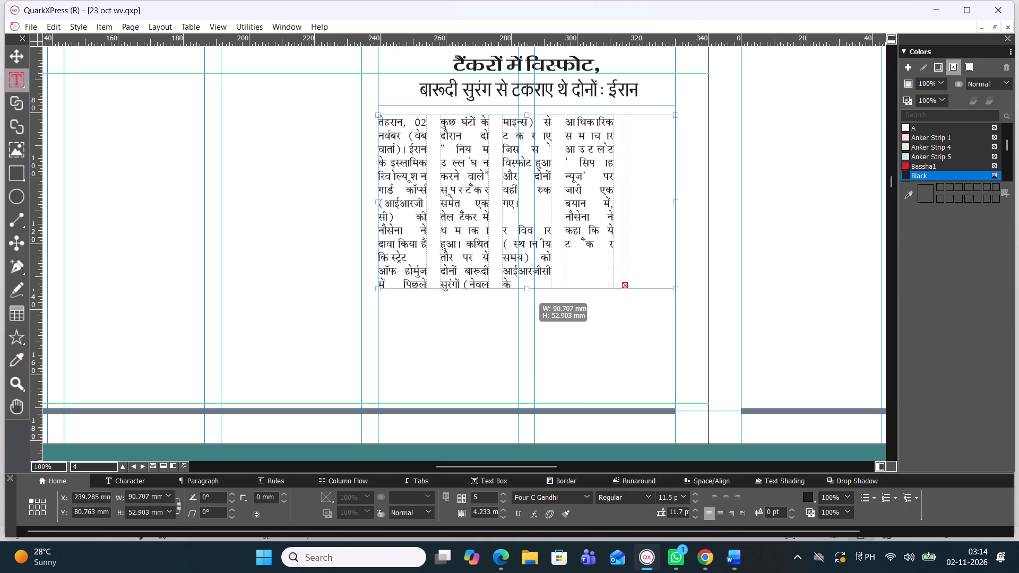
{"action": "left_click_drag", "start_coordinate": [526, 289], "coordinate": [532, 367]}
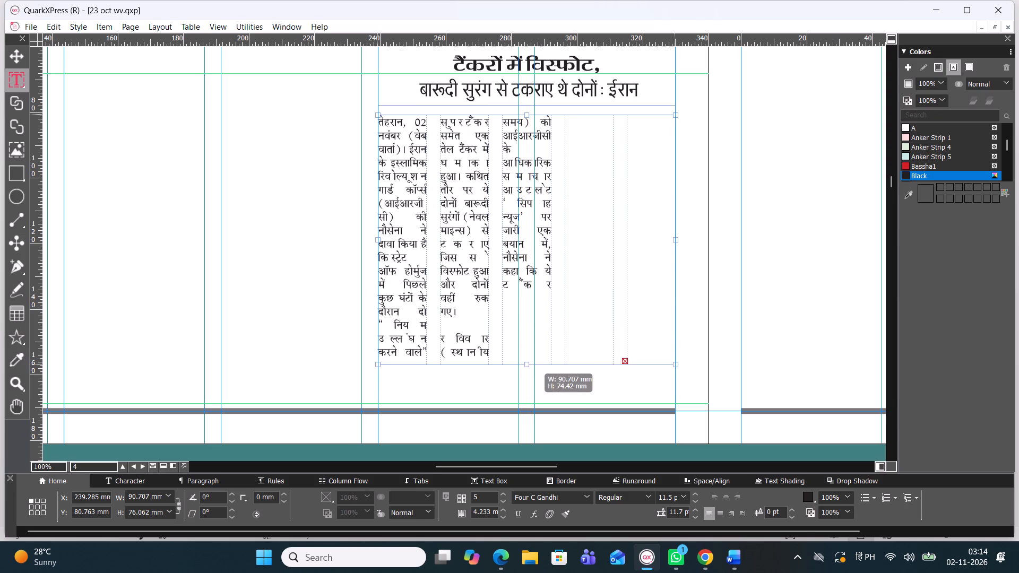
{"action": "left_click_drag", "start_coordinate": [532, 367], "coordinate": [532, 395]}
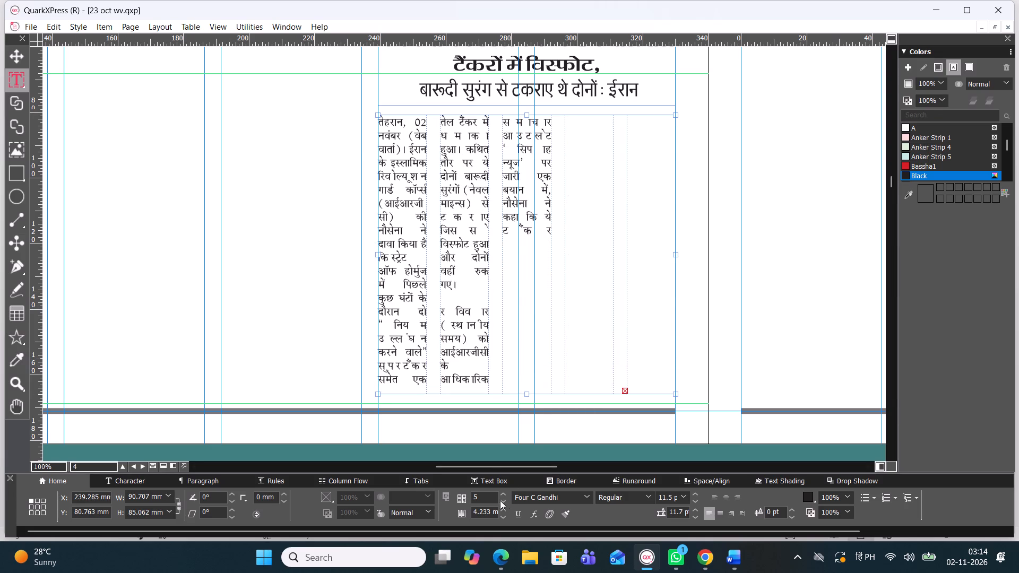
Set the tanker story's body text box to two columns.
{"action": "left_click", "coordinate": [504, 502]}
{"action": "left_click", "coordinate": [504, 502]}
{"action": "left_click", "coordinate": [504, 501]}
{"action": "left_click", "coordinate": [503, 501]}
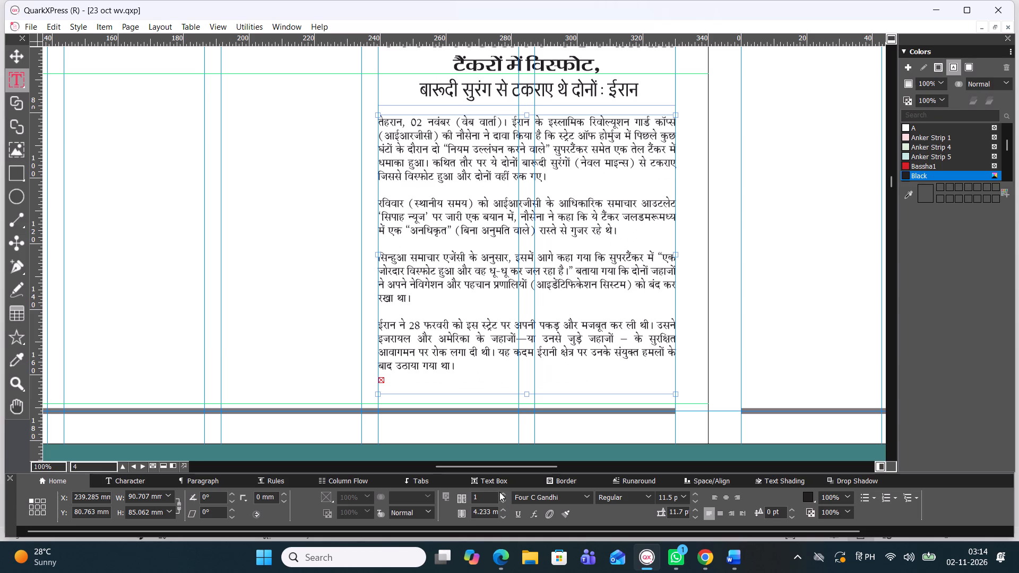
{"action": "left_click", "coordinate": [499, 492]}
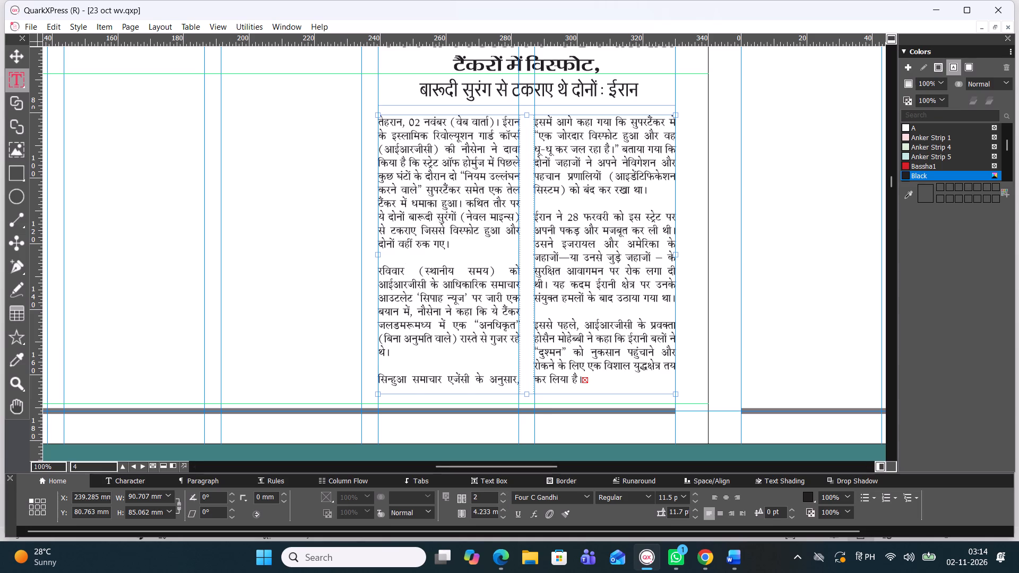
Extend the bottom edge of the tanker body text box past the page end to a height of about 111 mm.
{"action": "left_click_drag", "start_coordinate": [528, 394], "coordinate": [537, 428]}
{"action": "scroll", "coordinate": [543, 395], "scroll_direction": "down", "scroll_amount": 1}
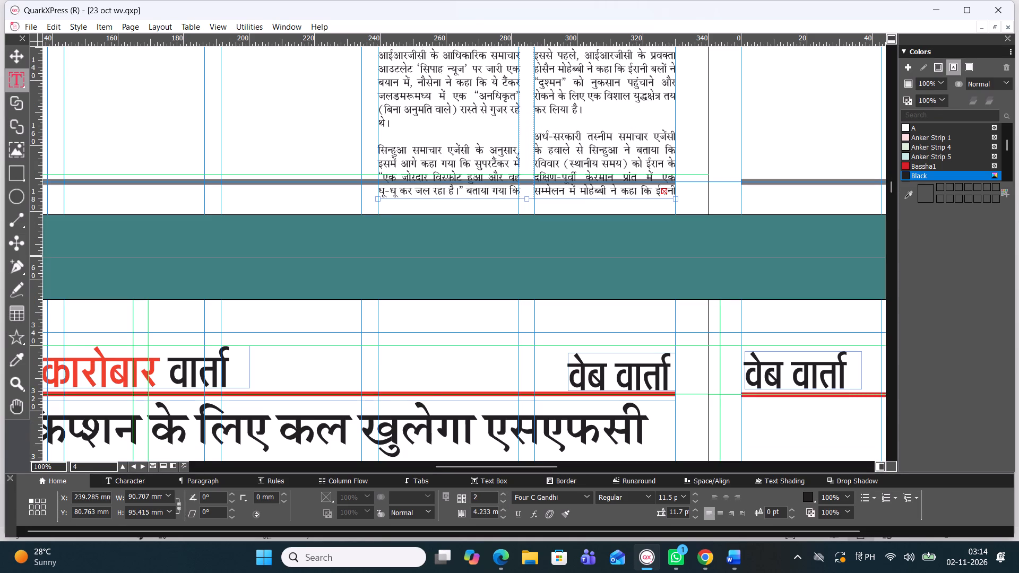
{"action": "left_click_drag", "start_coordinate": [525, 202], "coordinate": [528, 240]}
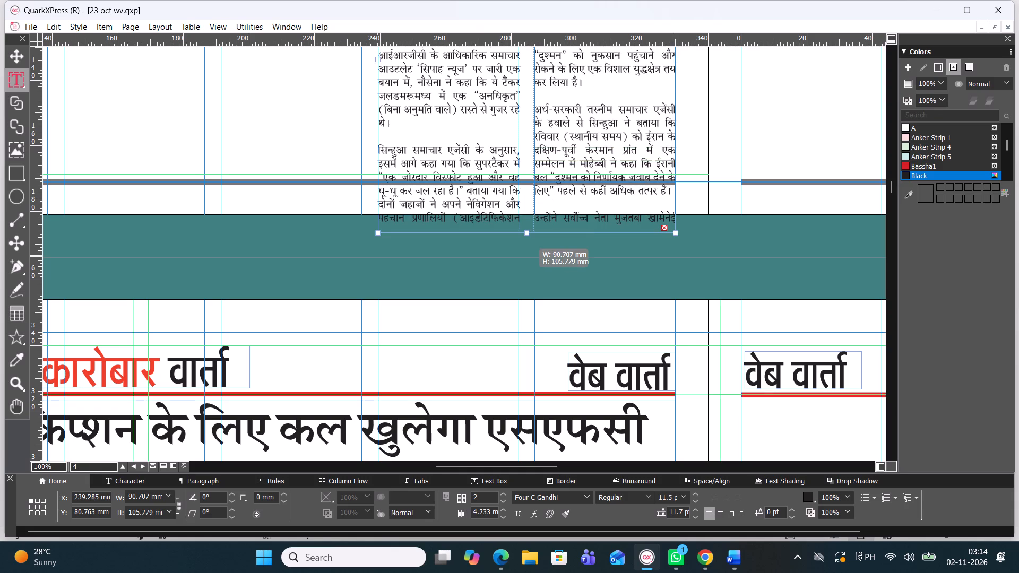
{"action": "left_click_drag", "start_coordinate": [528, 240], "coordinate": [532, 253]}
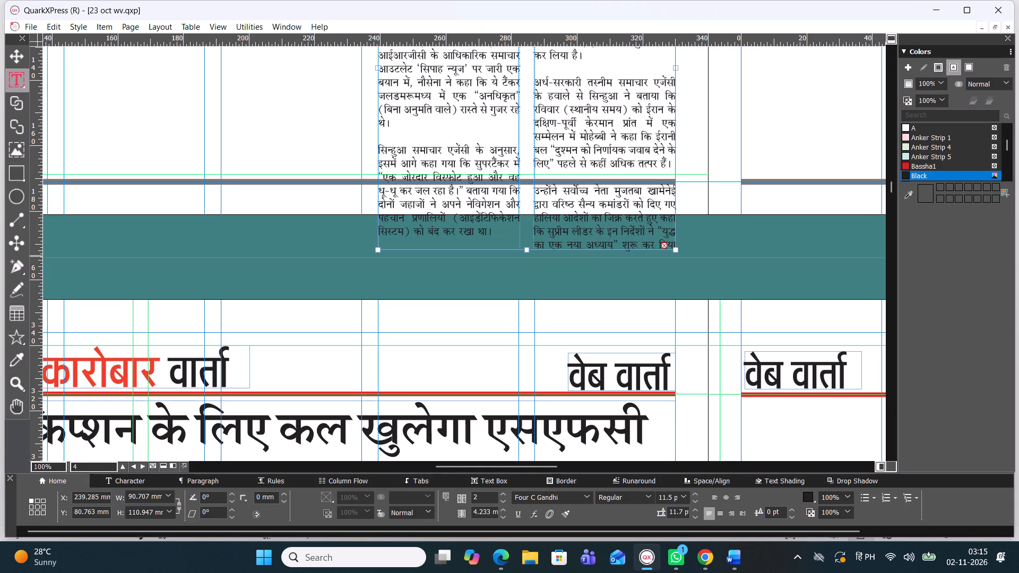
Widen the tanker body text box leftward to about 174 mm so the whole story fits.
{"action": "left_click", "coordinate": [377, 130]}
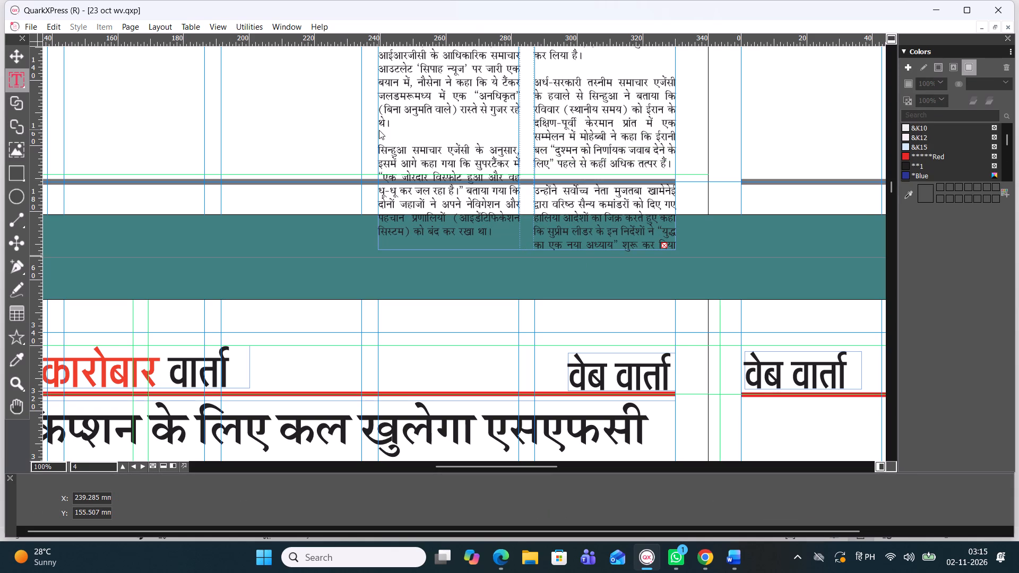
{"action": "left_click", "coordinate": [378, 131]}
{"action": "left_click_drag", "start_coordinate": [378, 132], "coordinate": [362, 137]}
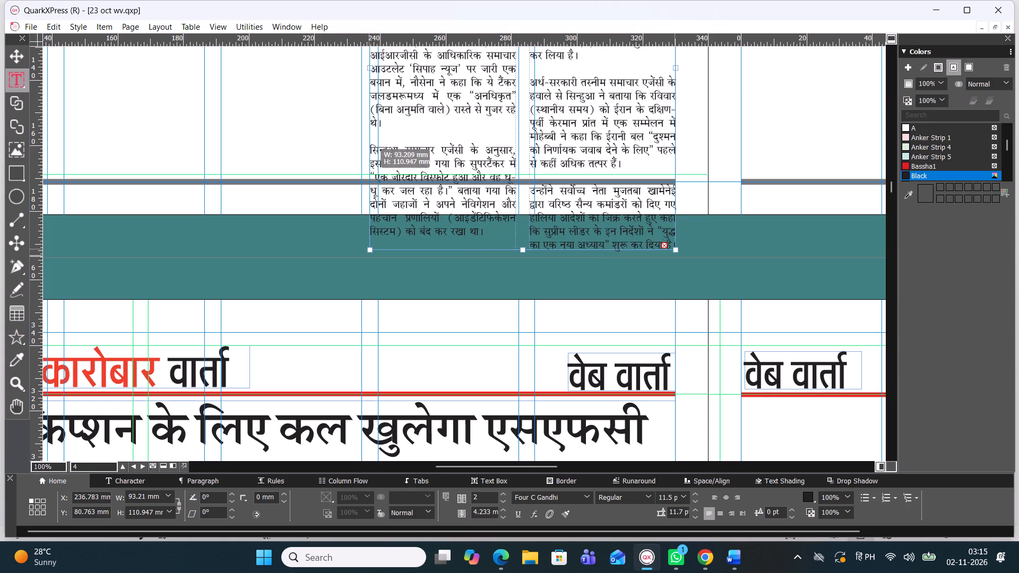
{"action": "left_click_drag", "start_coordinate": [362, 137], "coordinate": [333, 144]}
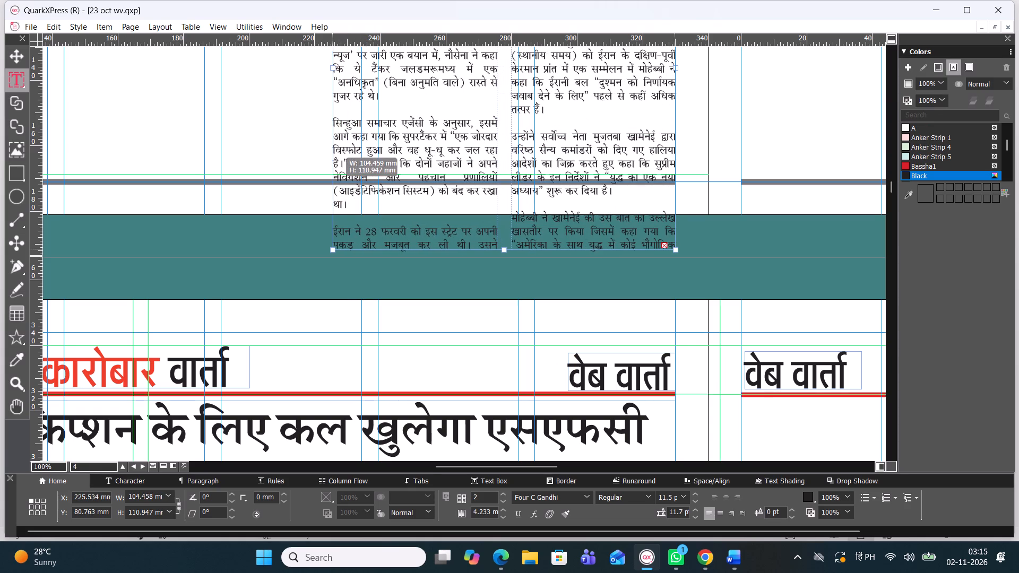
{"action": "left_click_drag", "start_coordinate": [333, 144], "coordinate": [279, 144]}
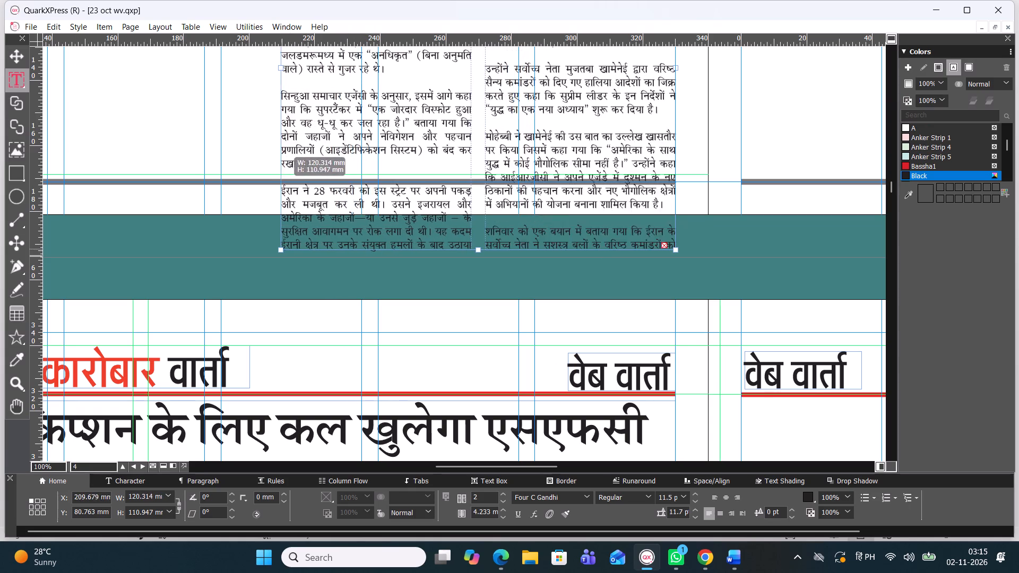
{"action": "left_click_drag", "start_coordinate": [279, 144], "coordinate": [235, 143]}
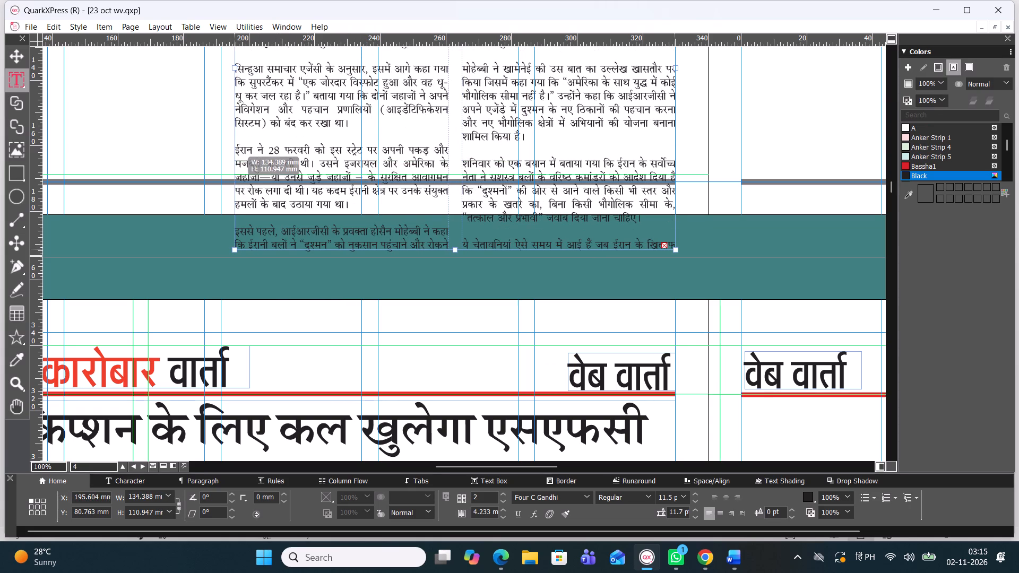
{"action": "left_click_drag", "start_coordinate": [235, 143], "coordinate": [199, 146]}
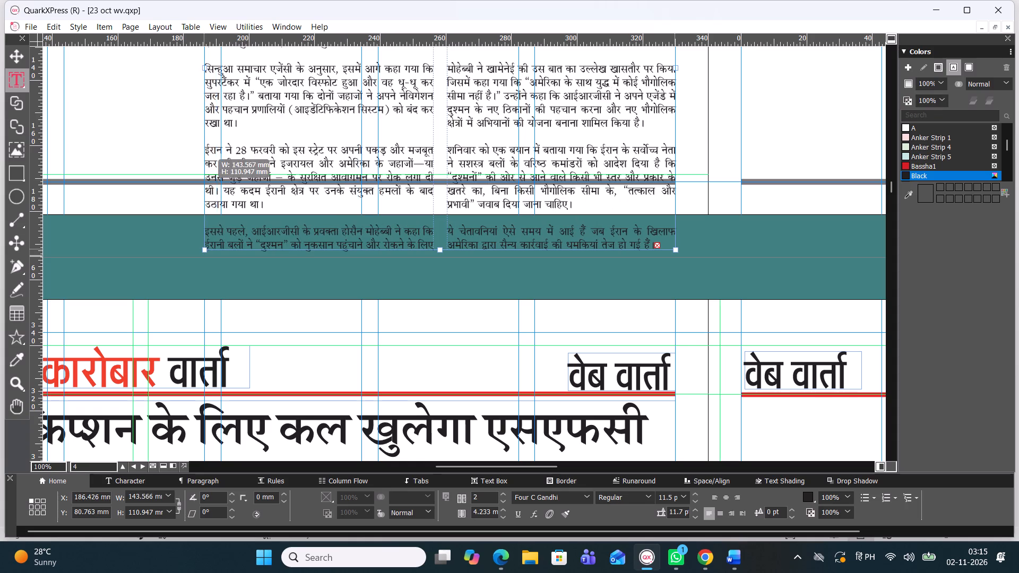
{"action": "left_click_drag", "start_coordinate": [199, 146], "coordinate": [123, 146]}
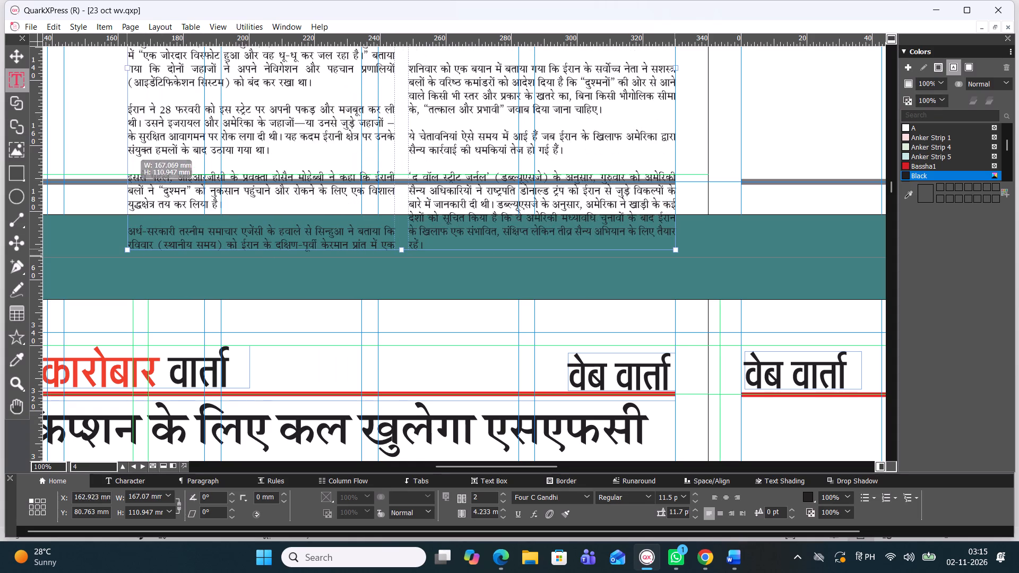
{"action": "left_click_drag", "start_coordinate": [123, 146], "coordinate": [104, 147]}
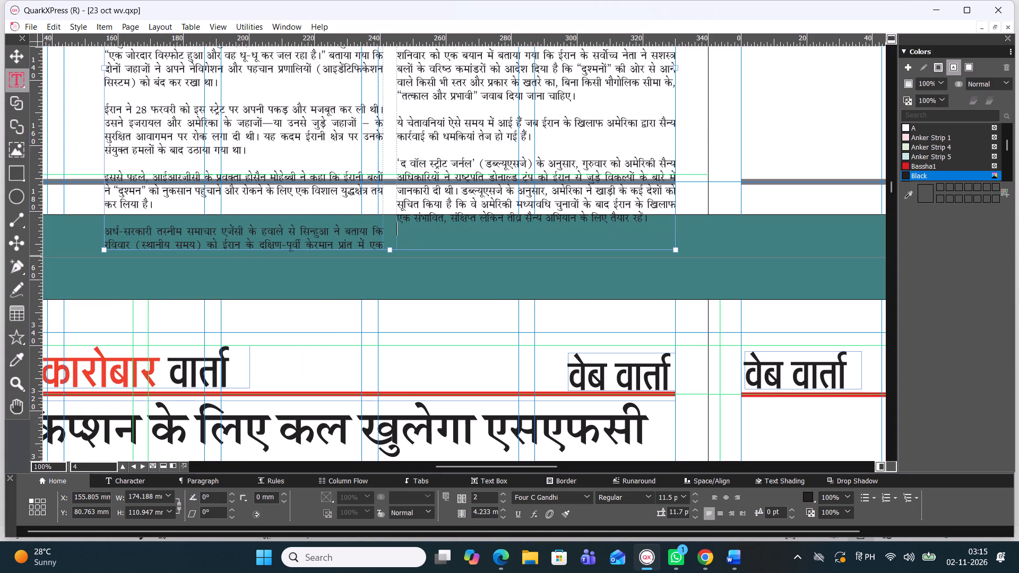
Join the 'अर्ध-सरकारी तस्नीम' paragraph to the preceding 'इससे पहले' paragraph, removing the blank line and separating the sentences with a space.
{"action": "left_click", "coordinate": [152, 216]}
{"action": "key", "text": "BackSpace"}
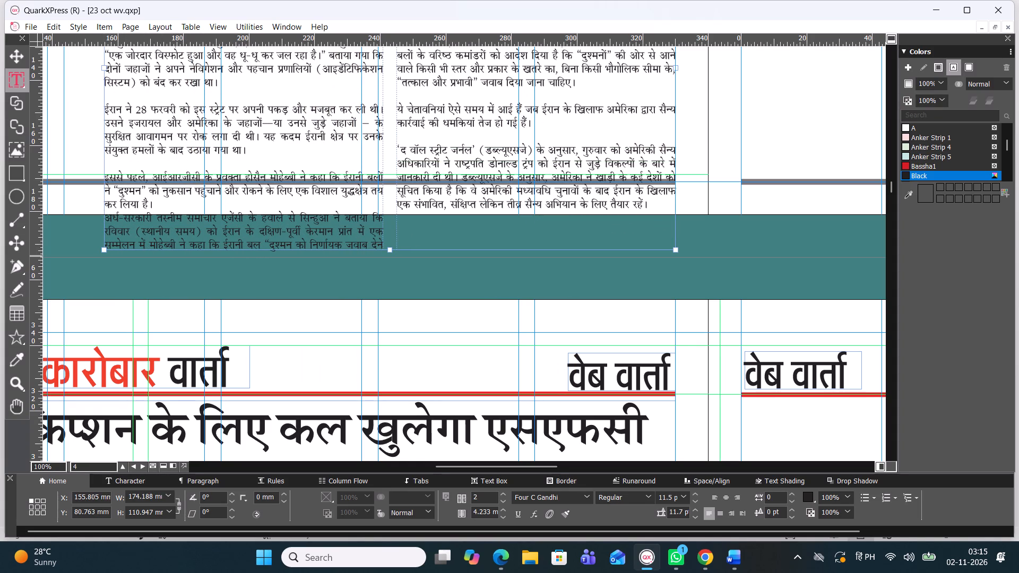
{"action": "left_click", "coordinate": [107, 215]}
{"action": "key", "text": "BackSpace"}
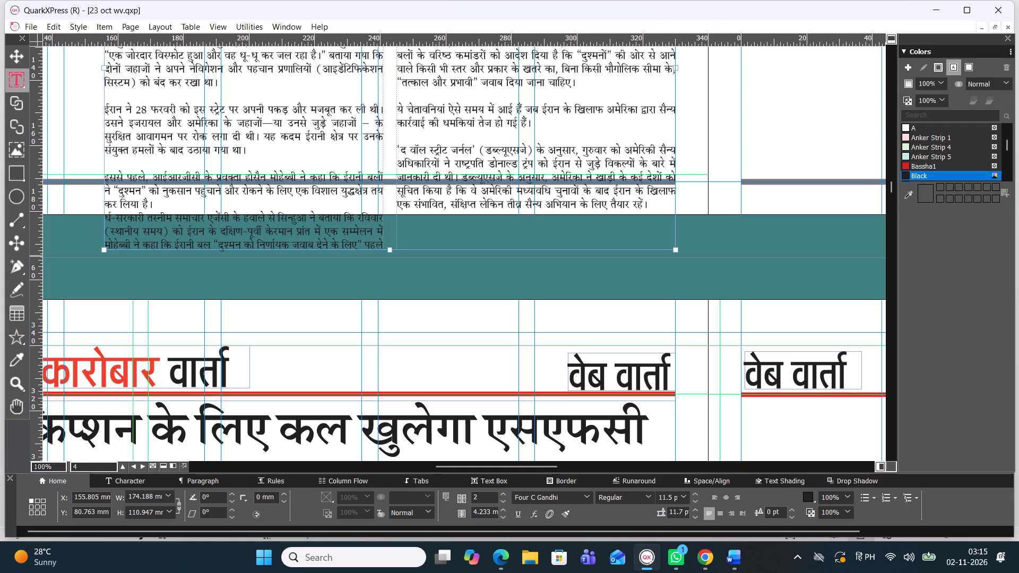
{"action": "key", "text": "ctrl+z"}
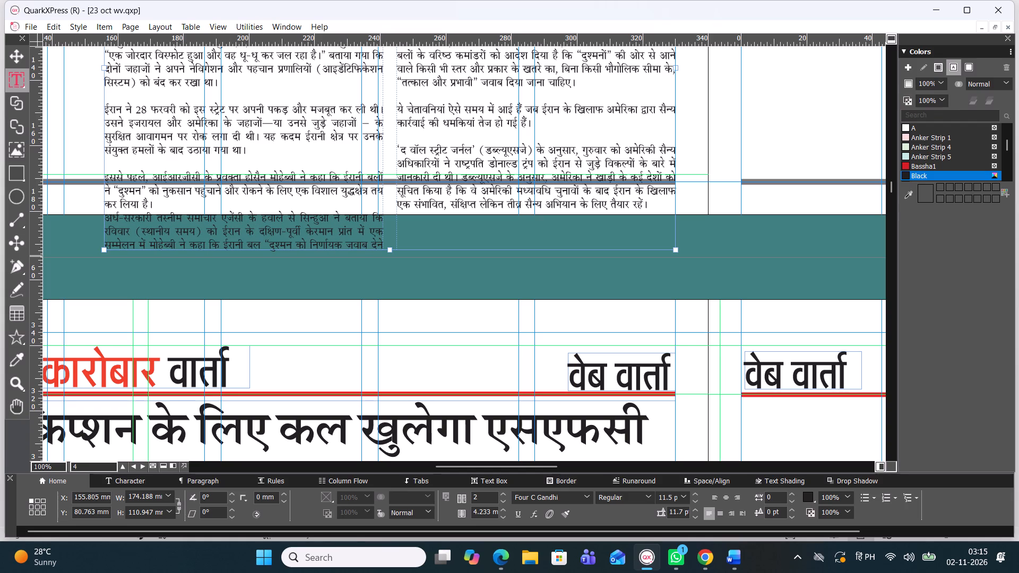
{"action": "left_click", "coordinate": [107, 215]}
{"action": "key", "text": "BackSpace"}
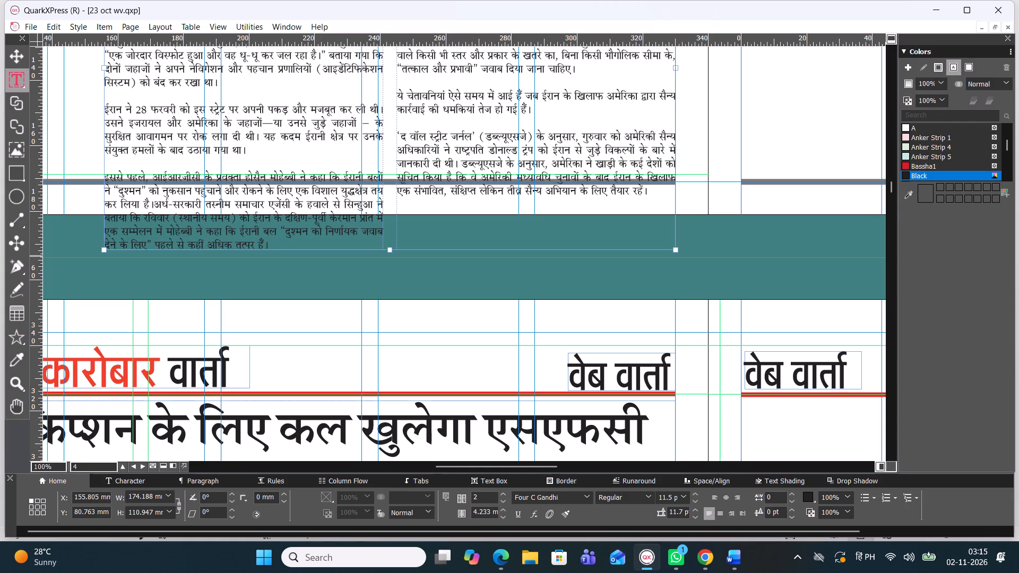
{"action": "key", "text": "space"}
Remove the blank lines before the paragraphs beginning 'इससे पहले', 'ईरान ने 28 फरवरी', 'उन्होंने सर्वोच्च नेता' and 'द वॉल स्ट्रीट जर्नल'.
{"action": "left_click", "coordinate": [173, 161]}
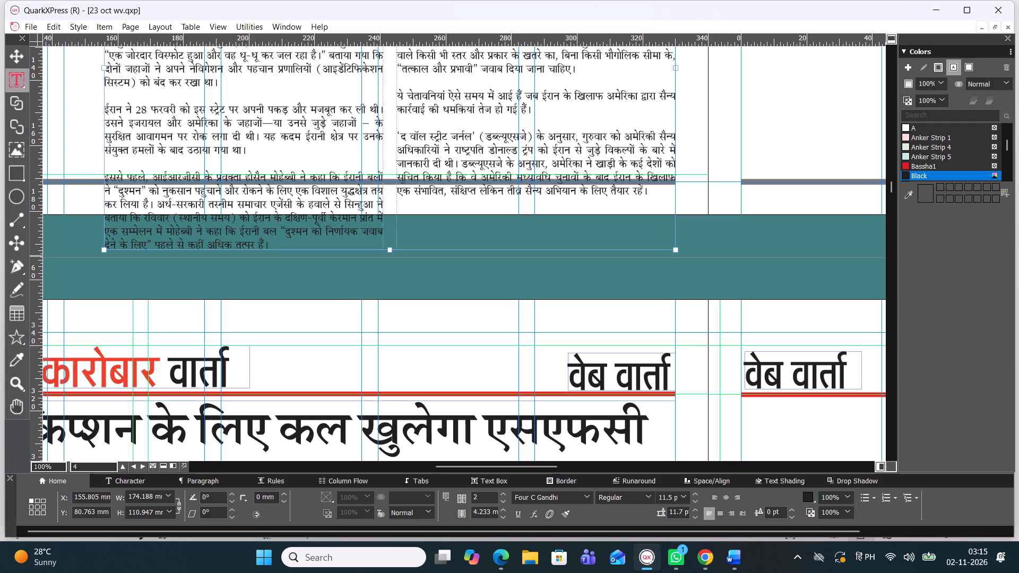
{"action": "key", "text": "BackSpace"}
{"action": "left_click", "coordinate": [240, 95]}
{"action": "key", "text": "BackSpace"}
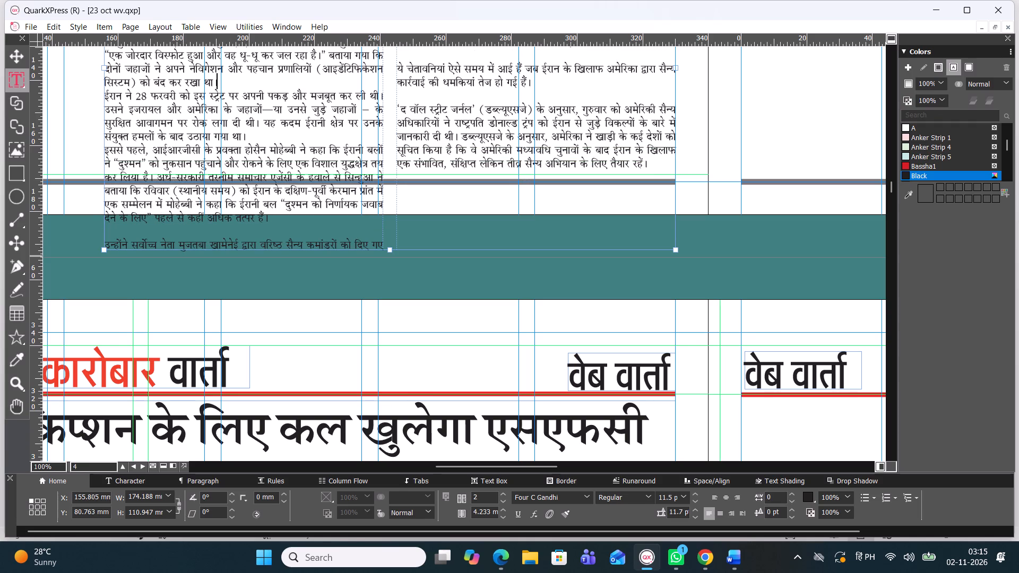
{"action": "left_click", "coordinate": [210, 228]}
{"action": "key", "text": "BackSpace"}
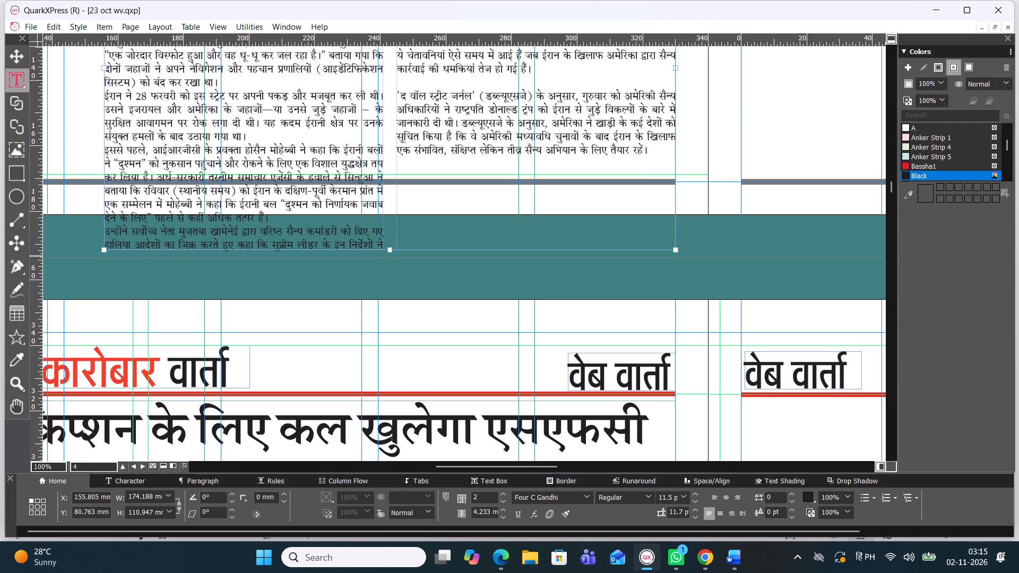
{"action": "left_click", "coordinate": [463, 82]}
{"action": "key", "text": "BackSpace"}
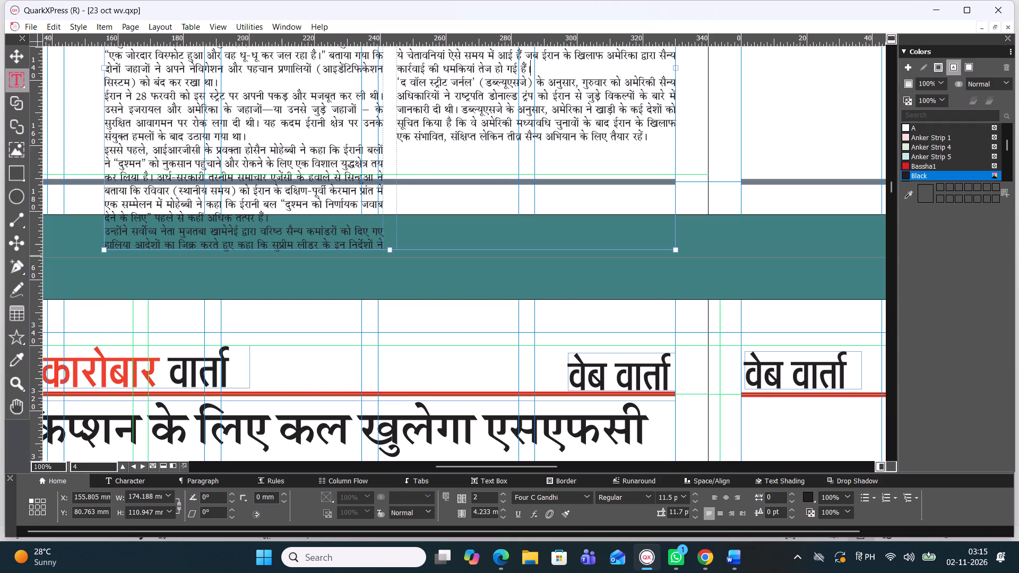
Remove the blank lines before the second-column paragraphs beginning 'मोहेब्बी ने', 'शनिवार को' and 'ये चेतावनियां'.
{"action": "scroll", "coordinate": [460, 82], "scroll_direction": "up", "scroll_amount": 1}
{"action": "left_click", "coordinate": [442, 142]}
{"action": "key", "text": "BackSpace"}
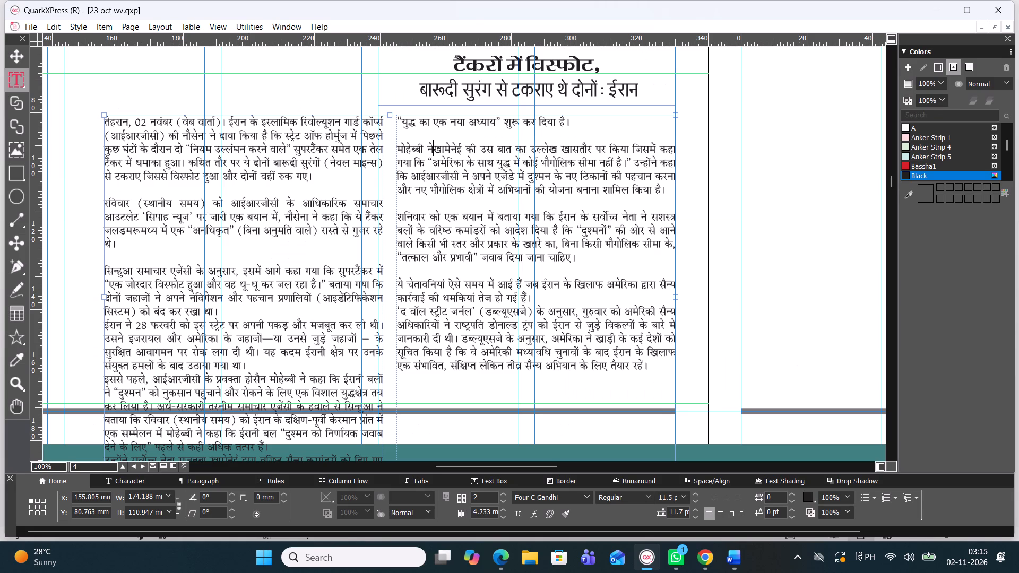
{"action": "key", "text": "ctrl+z"}
{"action": "left_click", "coordinate": [454, 132]}
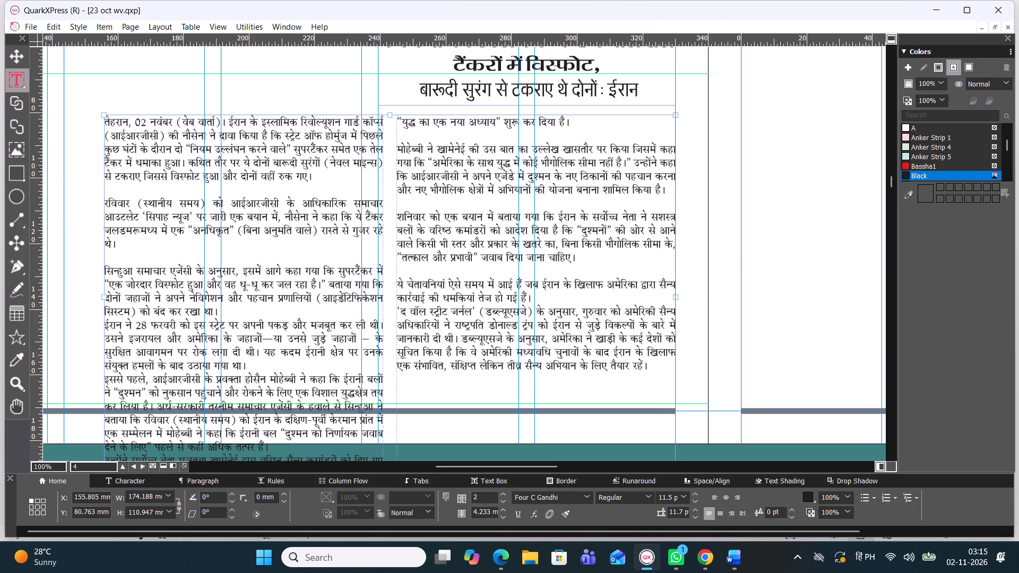
{"action": "key", "text": "BackSpace"}
{"action": "left_click", "coordinate": [416, 194]}
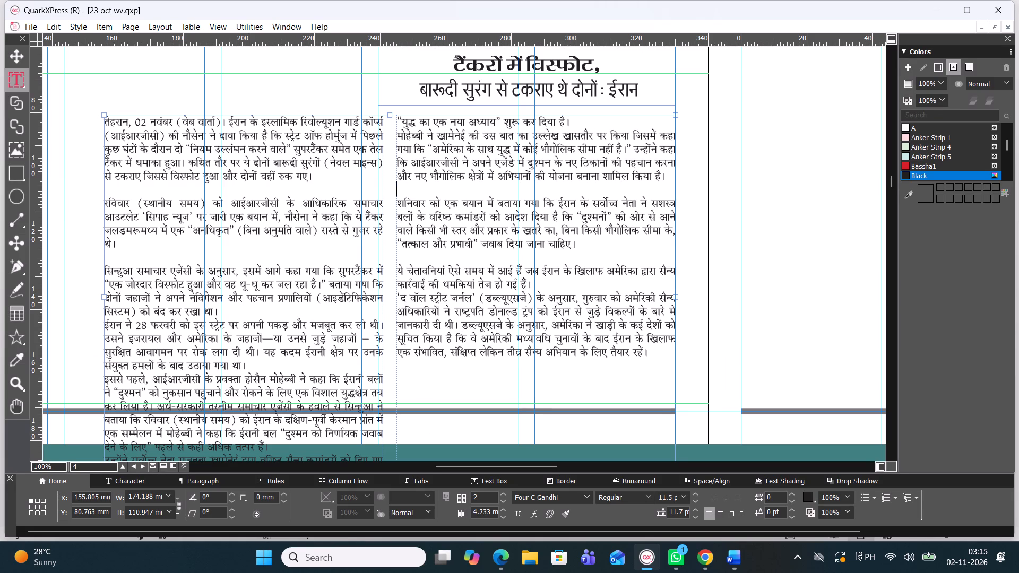
{"action": "key", "text": "BackSpace"}
{"action": "left_click", "coordinate": [425, 240]}
{"action": "key", "text": "BackSpace"}
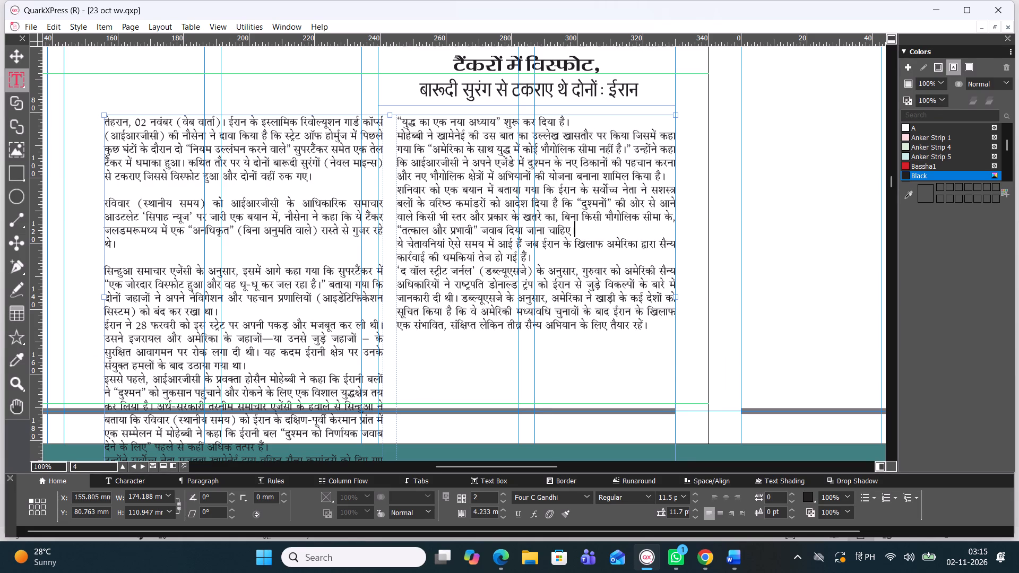
Join the 'ये चेतावनियां' and 'द वॉल स्ट्रीट जर्नल' paragraphs to the text preceding each, with a space at each join.
{"action": "left_click", "coordinate": [398, 242]}
{"action": "key", "text": "BackSpace"}
{"action": "key", "text": "space"}
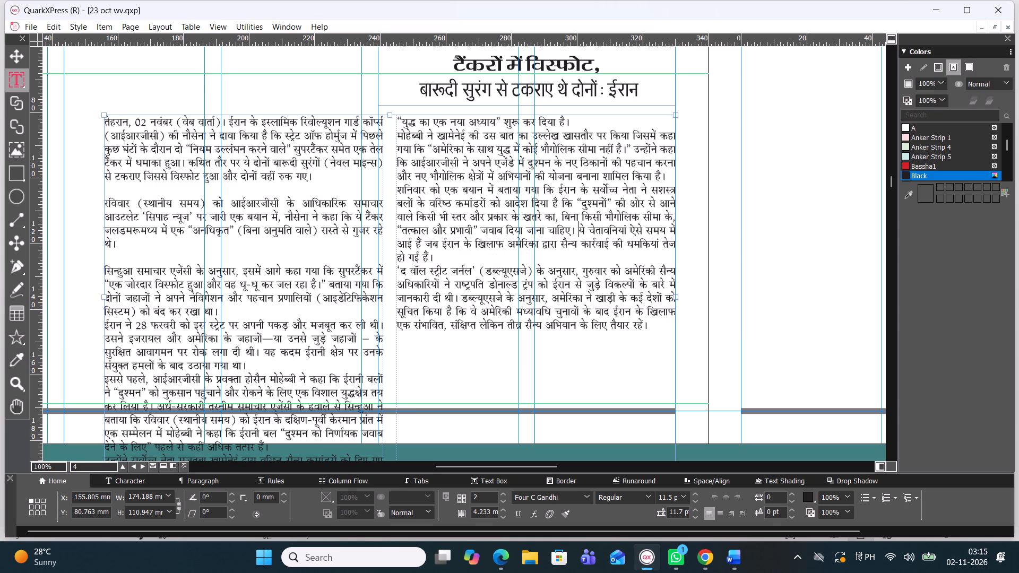
{"action": "left_click", "coordinate": [396, 272]}
{"action": "key", "text": "BackSpace"}
{"action": "key", "text": "space"}
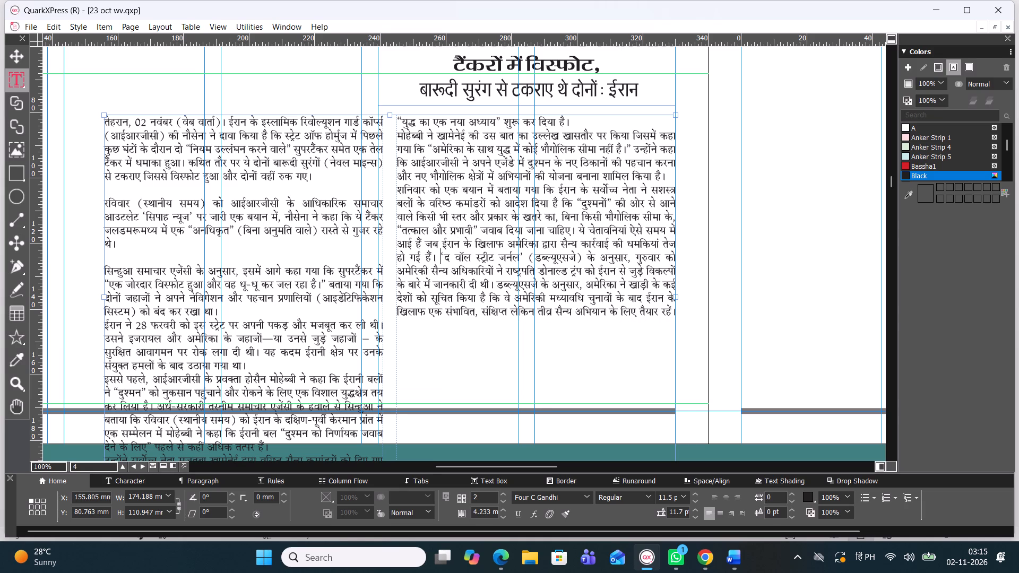
Join the 'सिन्हुआ समाचार' paragraph to the preceding text with a space, and remove the blank line before the 'रविवार' paragraph.
{"action": "left_click", "coordinate": [240, 246]}
{"action": "left_click", "coordinate": [146, 258]}
{"action": "key", "text": "BackSpace"}
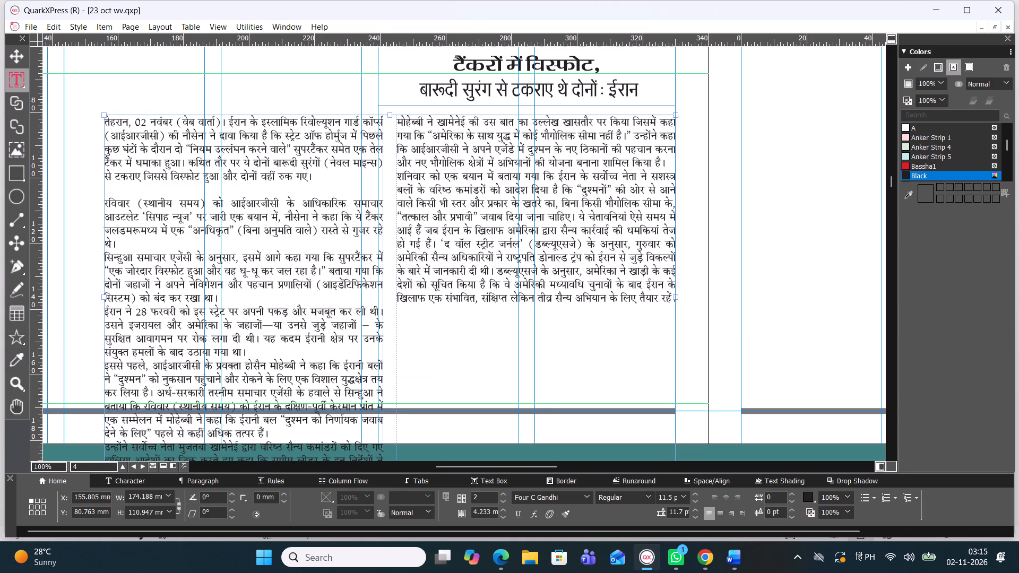
{"action": "left_click", "coordinate": [107, 257]}
{"action": "key", "text": "BackSpace"}
{"action": "key", "text": "space"}
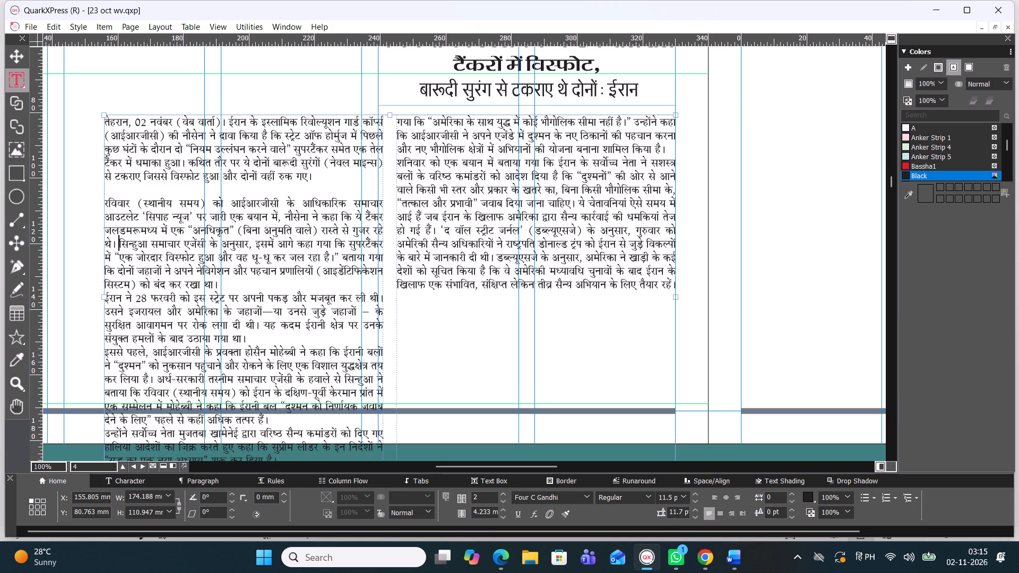
{"action": "left_click", "coordinate": [184, 191]}
{"action": "key", "text": "BackSpace"}
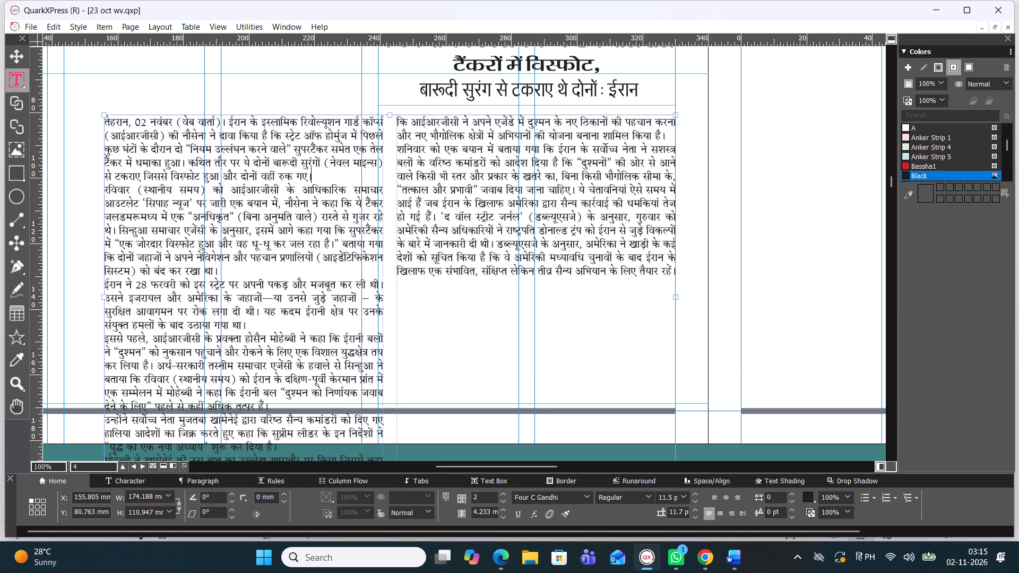
Shorten the story's body text box from its bottom edge to about 88 mm high, ending just above the page-bottom rule.
{"action": "scroll", "coordinate": [256, 305], "scroll_direction": "down", "scroll_amount": 1}
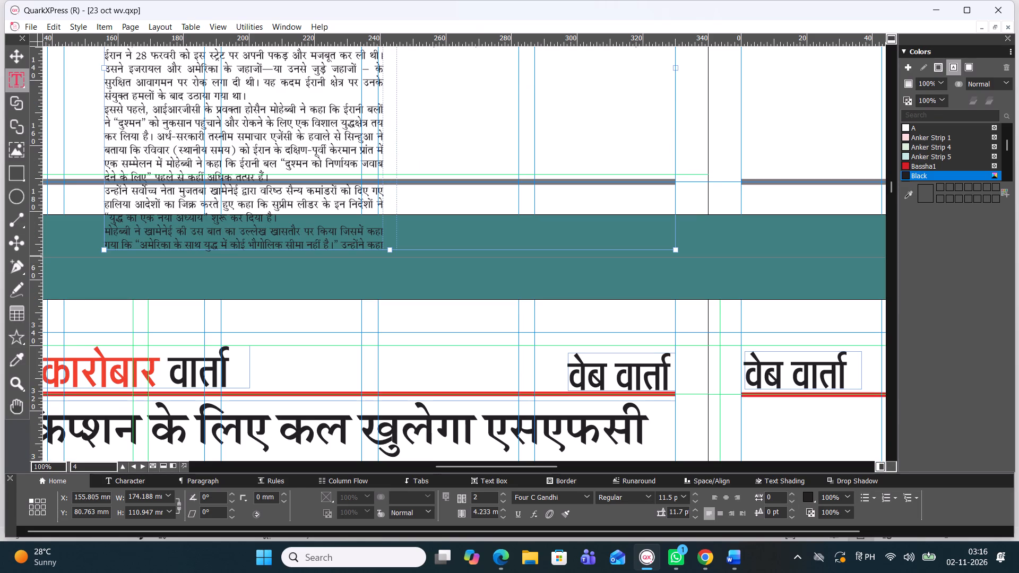
{"action": "left_click_drag", "start_coordinate": [390, 249], "coordinate": [407, 196]}
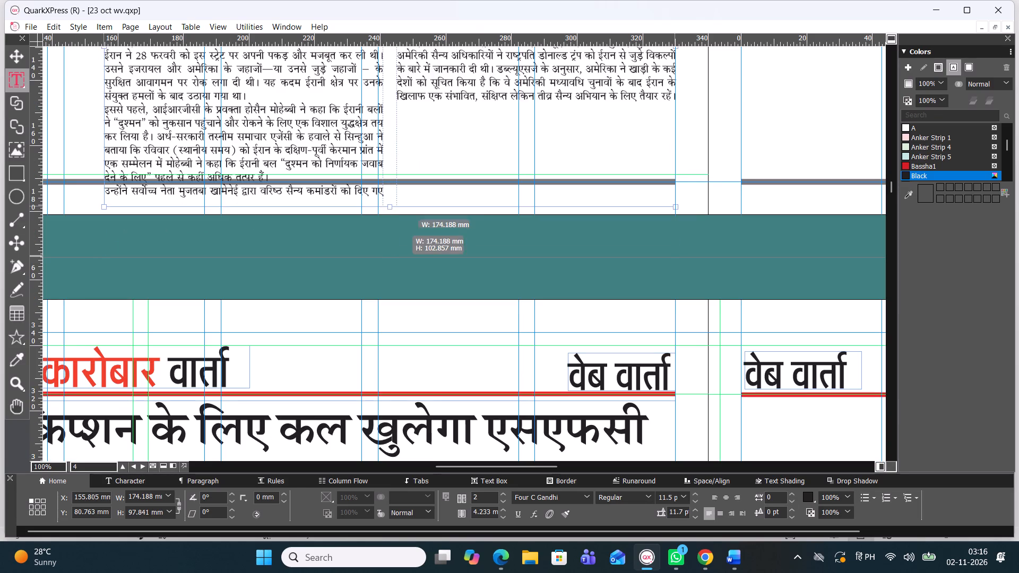
{"action": "left_click_drag", "start_coordinate": [407, 196], "coordinate": [407, 170]}
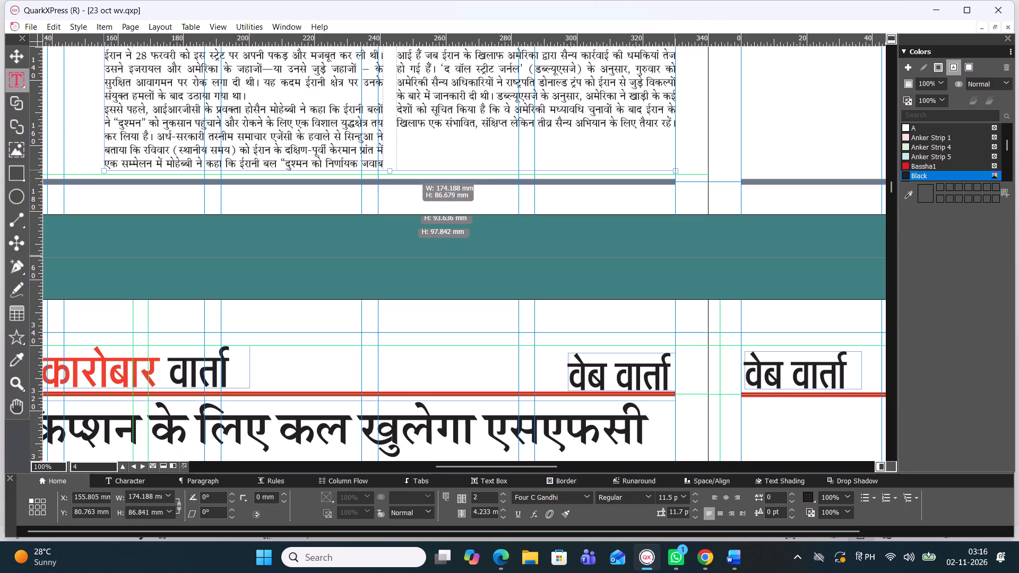
{"action": "left_click_drag", "start_coordinate": [407, 170], "coordinate": [407, 172]}
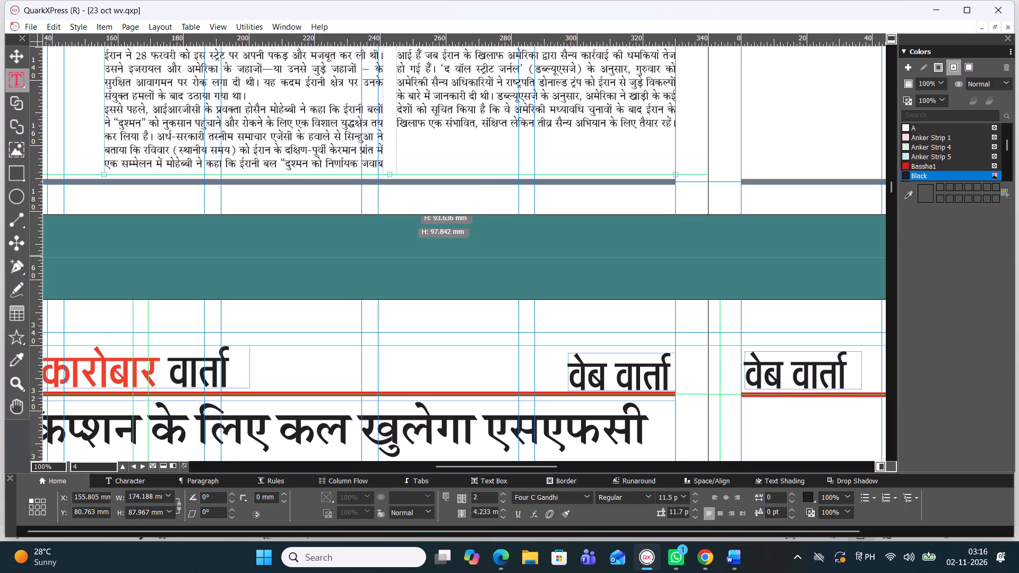
Set the Iran story's body text box to 3 columns, comparing it with the 2-column layout.
{"action": "left_click", "coordinate": [424, 143]}
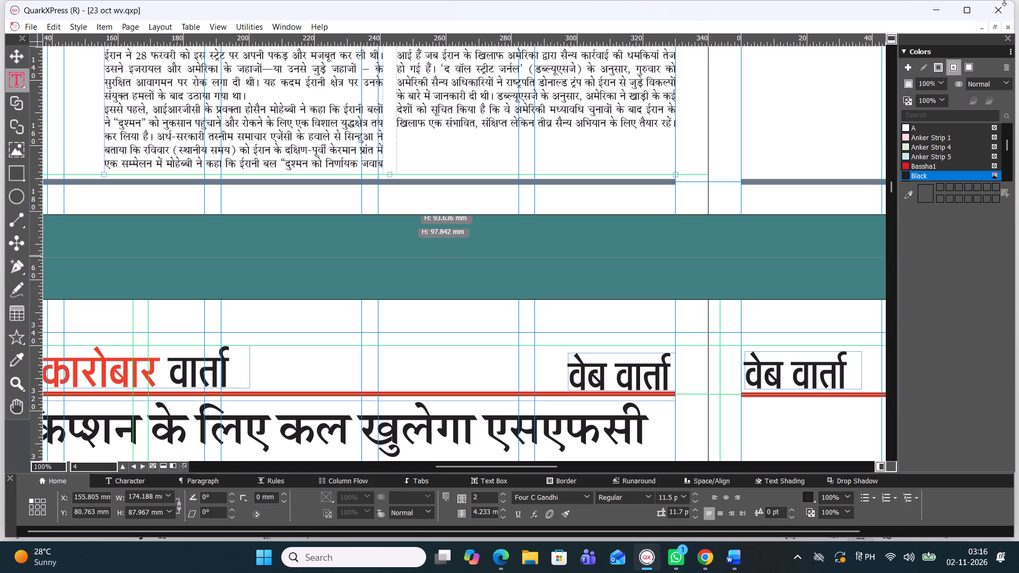
{"action": "left_click", "coordinate": [503, 493]}
{"action": "scroll", "coordinate": [485, 342], "scroll_direction": "up", "scroll_amount": 1}
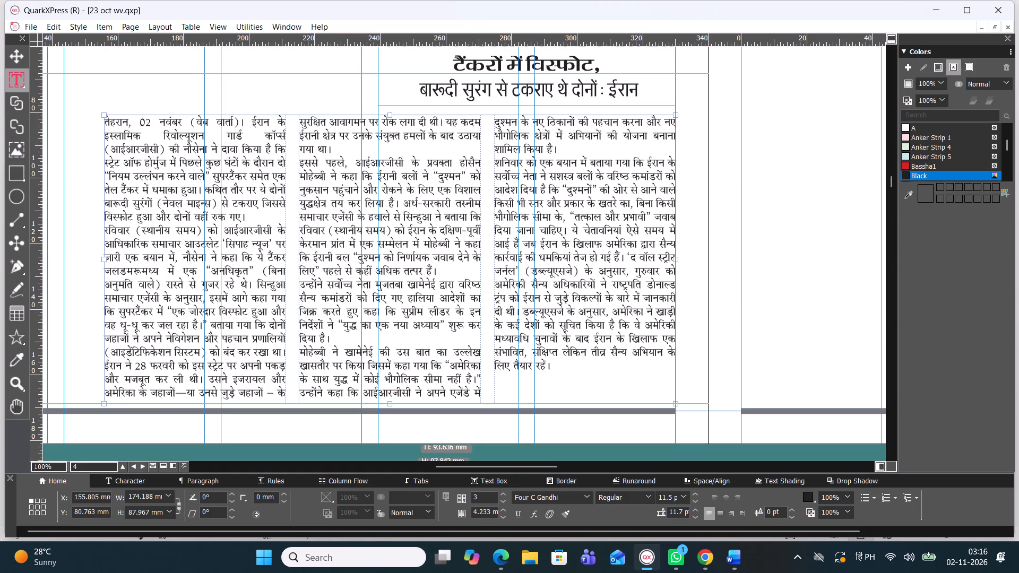
{"action": "left_click", "coordinate": [502, 502]}
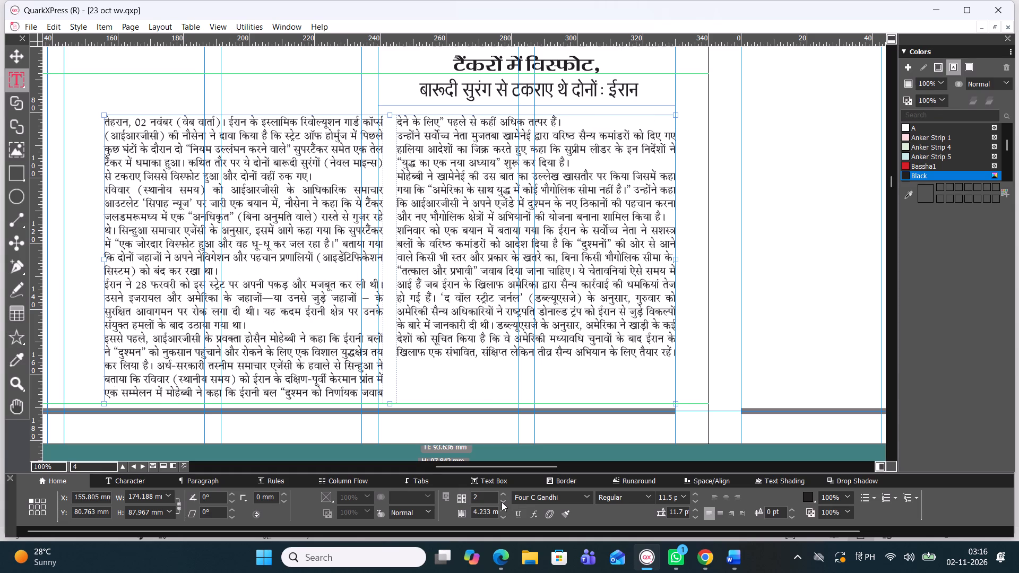
{"action": "left_click", "coordinate": [503, 492]}
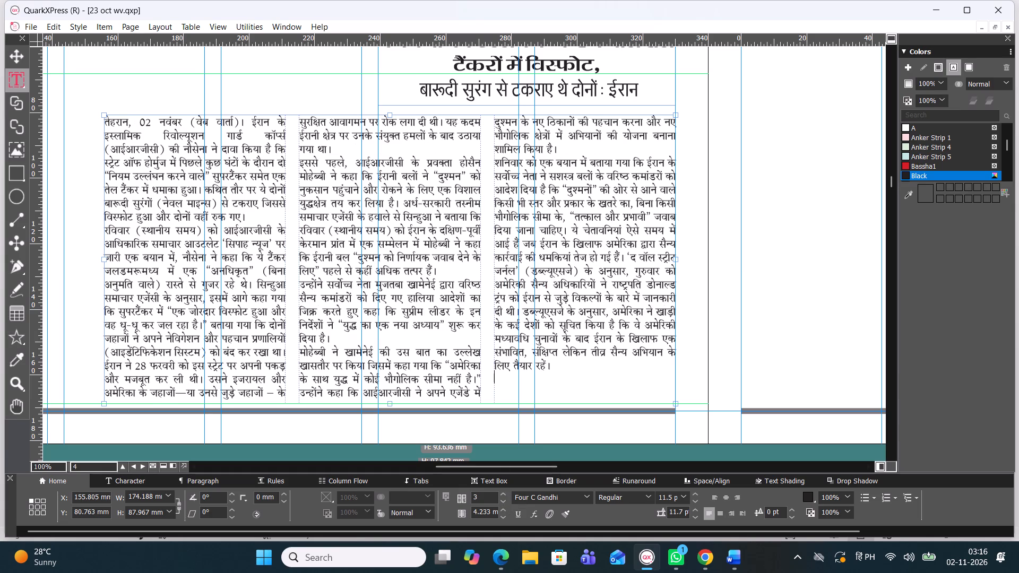
Delete the trailing empty line after the story's closing words 'लिए तैयार रहें' in the third column.
{"action": "left_click", "coordinate": [538, 389]}
{"action": "key", "text": "BackSpace"}
{"action": "left_click", "coordinate": [531, 403]}
{"action": "key", "text": "BackSpace"}
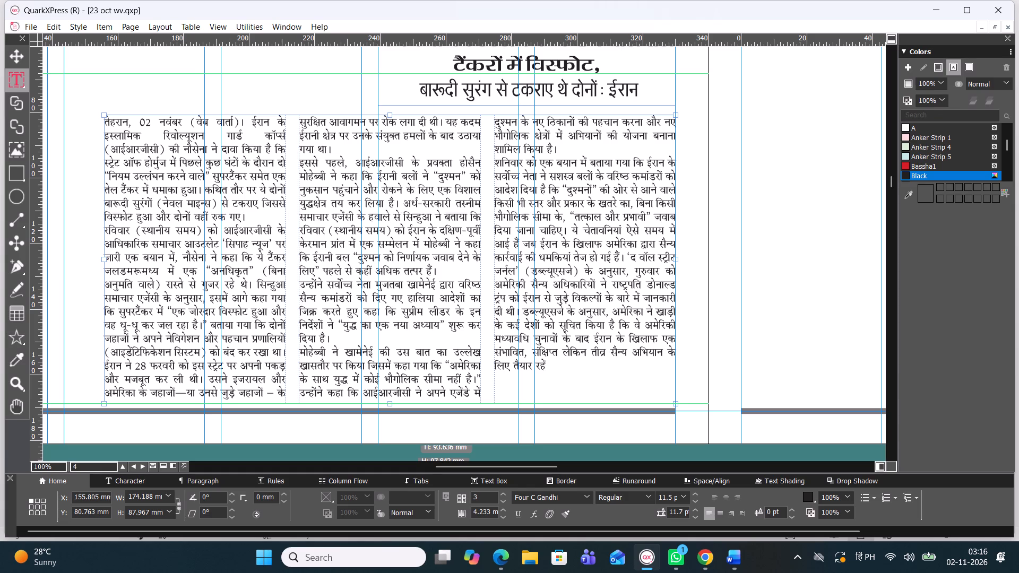
Widen the tanker story's headline box leftward to about 139 mm, keeping its right edge on the column guide.
{"action": "left_click", "coordinate": [894, 183]}
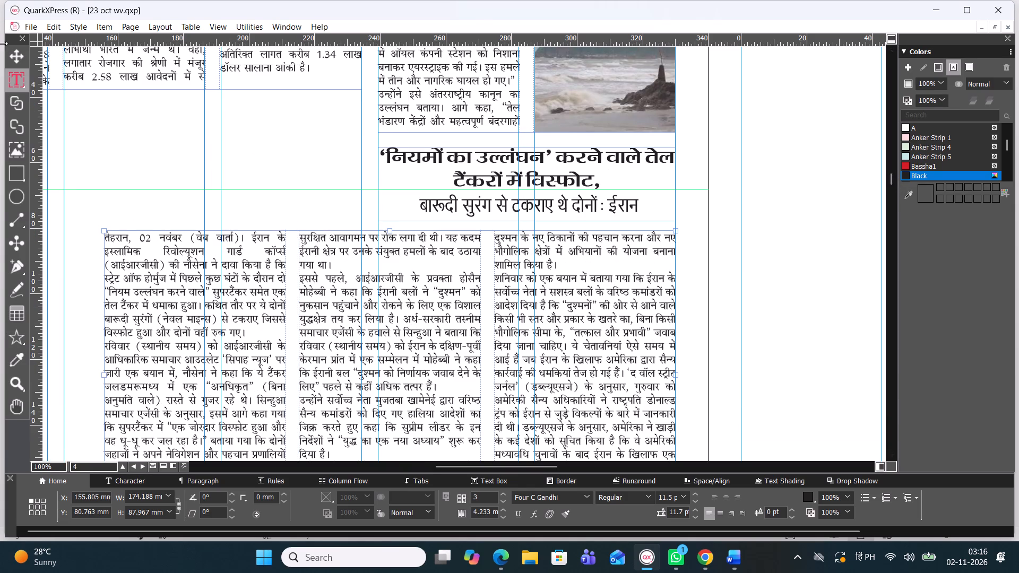
{"action": "left_click", "coordinate": [17, 51]}
{"action": "left_click", "coordinate": [498, 212]}
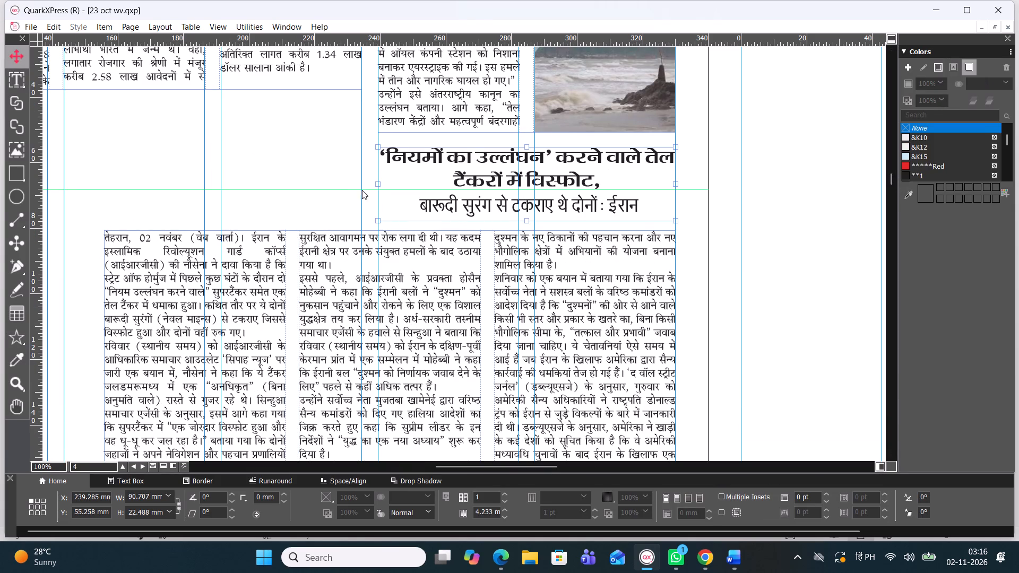
{"action": "left_click", "coordinate": [378, 184]}
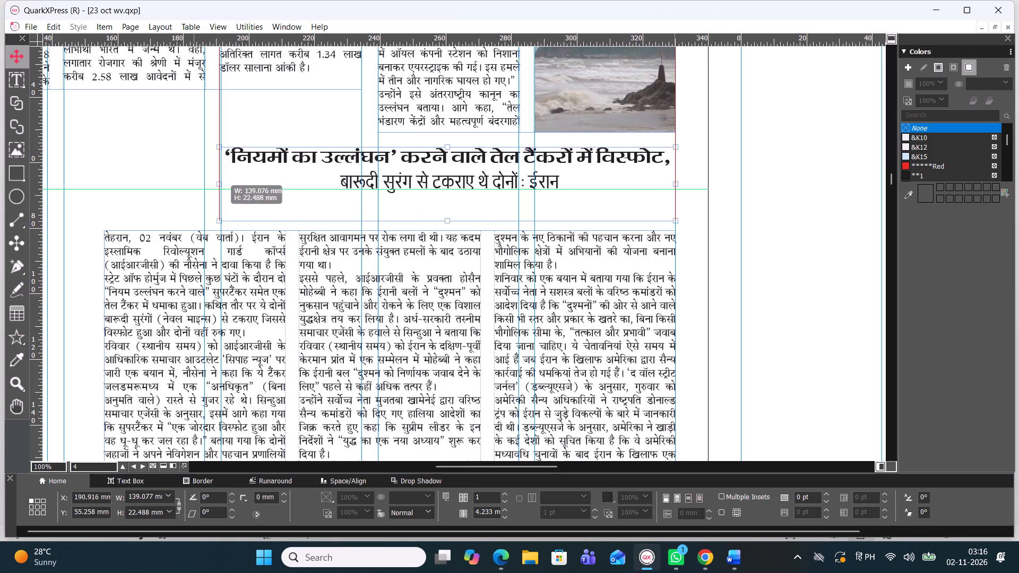
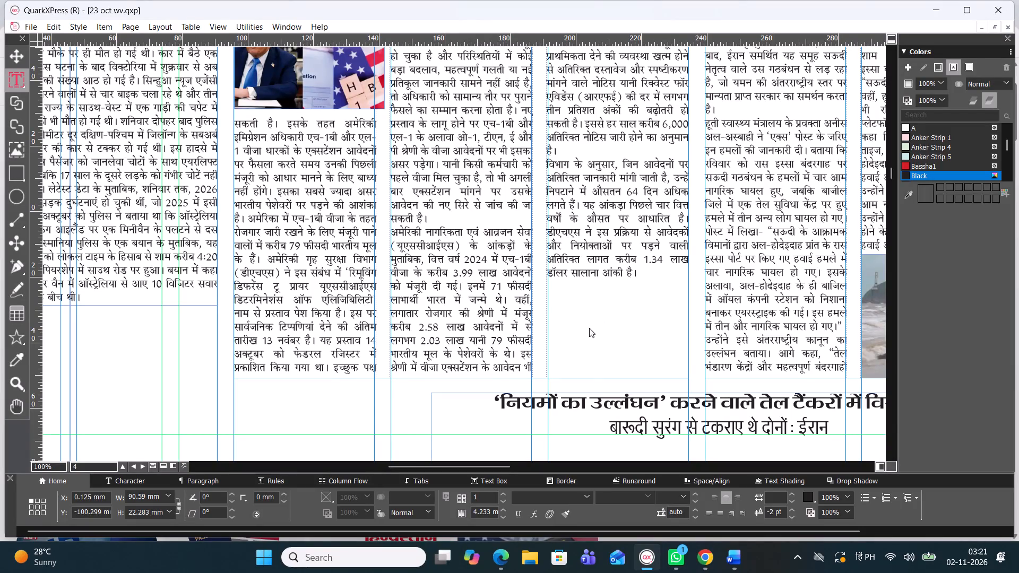
Shorten the H-1B visa story's body text box from its bottom edge to about 124 mm high.
{"action": "left_click", "coordinate": [488, 360]}
{"action": "left_click_drag", "start_coordinate": [464, 376], "coordinate": [461, 363]}
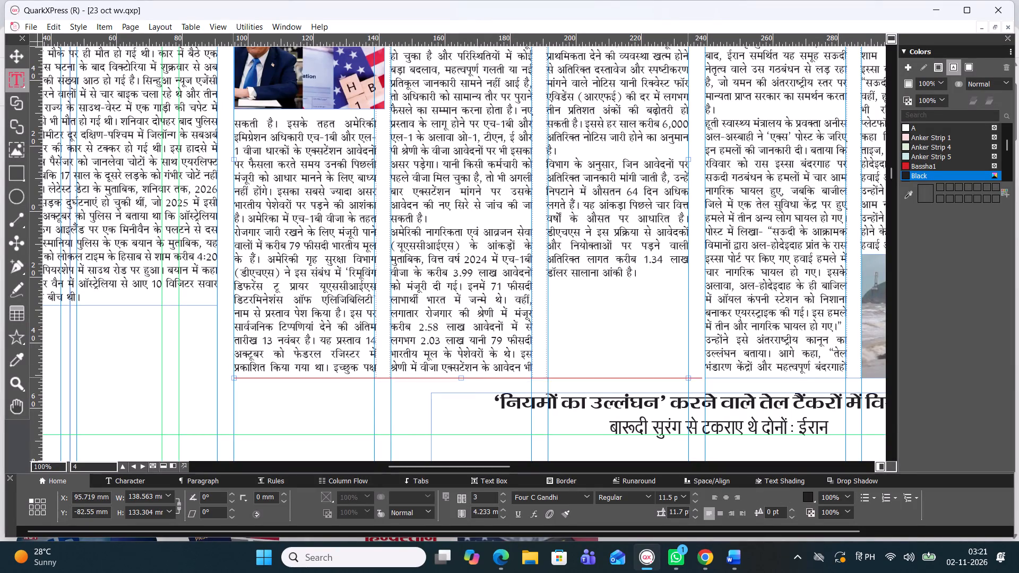
{"action": "left_click_drag", "start_coordinate": [461, 363], "coordinate": [455, 346]}
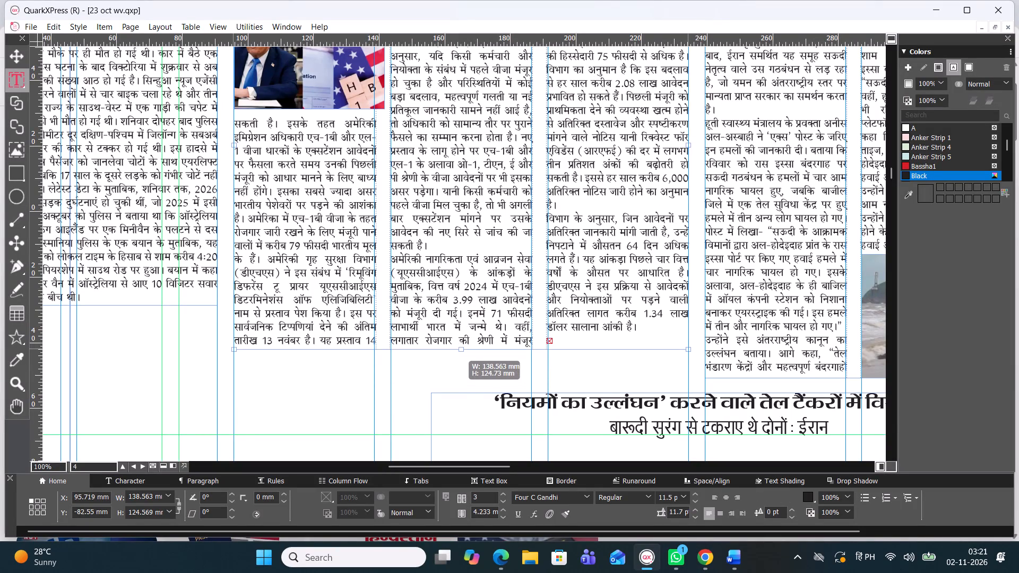
{"action": "left_click_drag", "start_coordinate": [455, 346], "coordinate": [456, 345]}
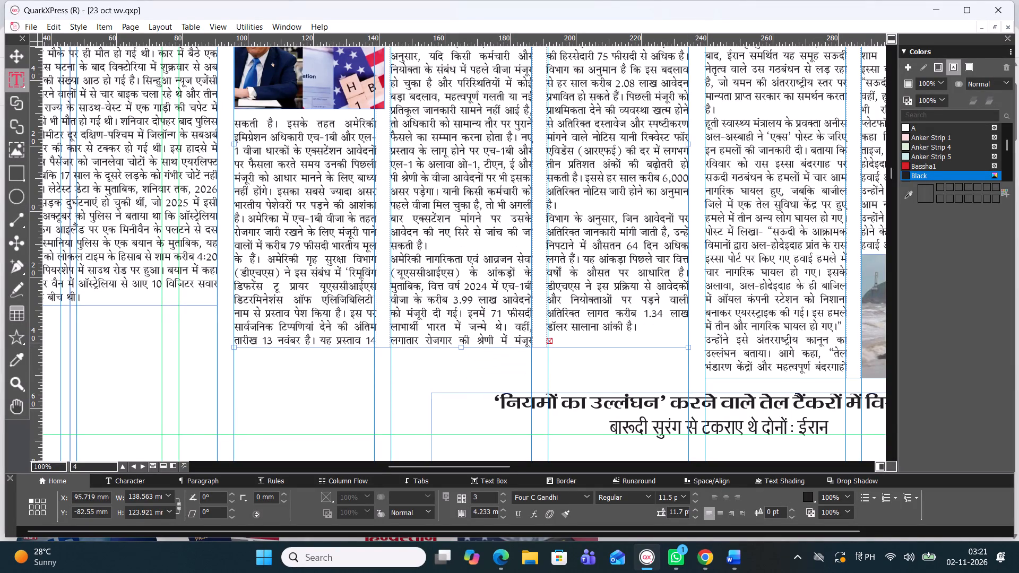
Replace the closing danda after 'डॉलर सालाना आंकी है' in the visa story's third column with a line break.
{"action": "left_click", "coordinate": [571, 344]}
{"action": "key", "text": "Return"}
{"action": "key", "text": "BackSpace"}
{"action": "key", "text": "Return"}
{"action": "key", "text": "Return"}
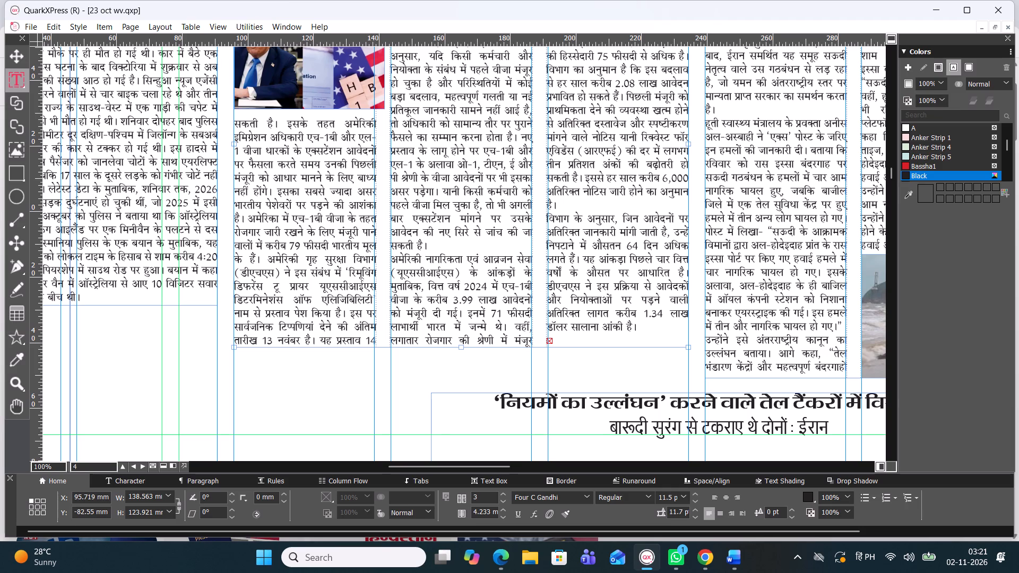
{"action": "left_click", "coordinate": [594, 340]}
{"action": "key", "text": "BackSpace"}
{"action": "key", "text": "BackSpace"}
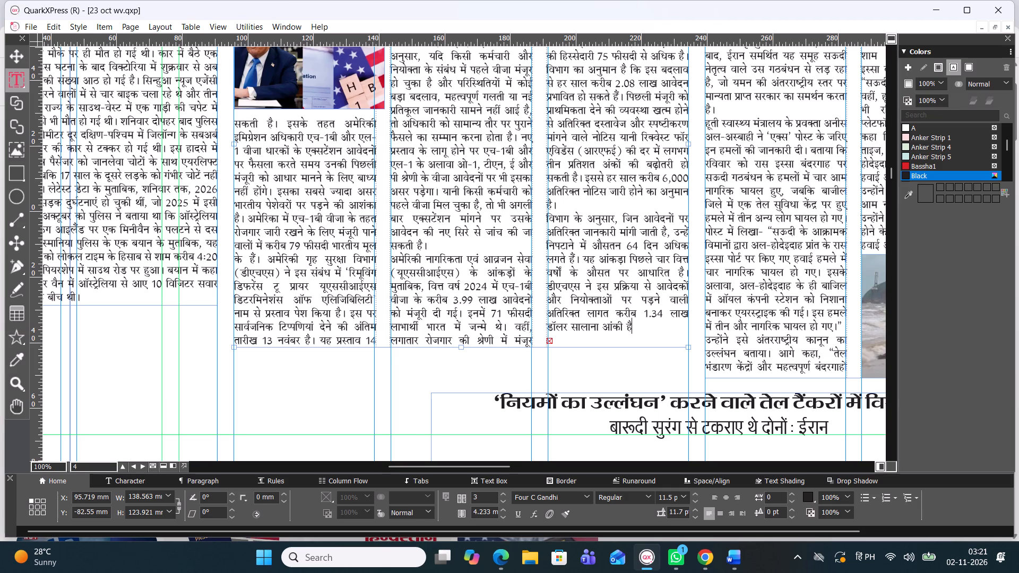
{"action": "key", "text": "Return"}
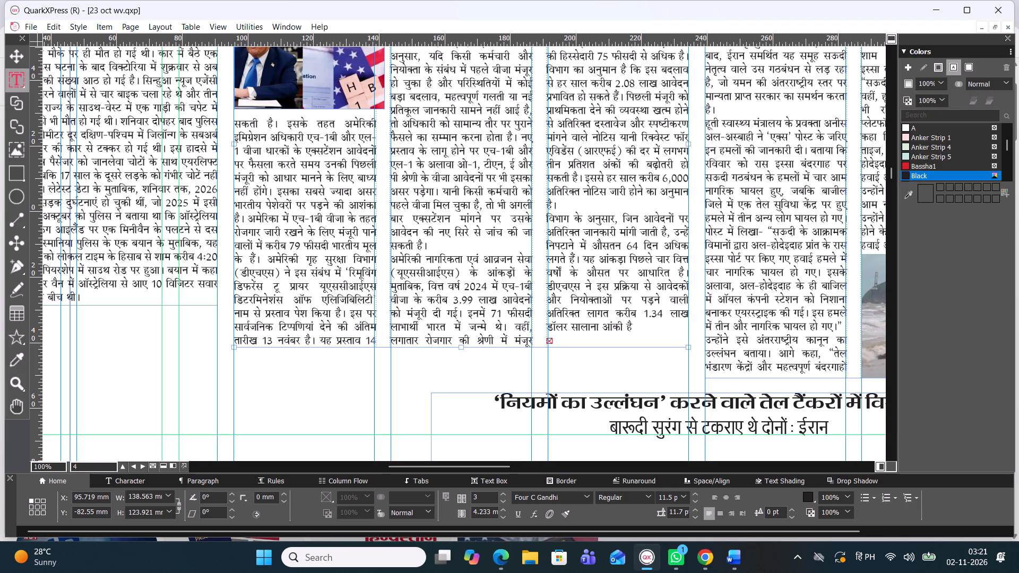
Move the H-1B photo up to the top of the visa story's first column, directly under the headline and aligned with the column edge.
{"action": "scroll", "coordinate": [412, 327], "scroll_direction": "up", "scroll_amount": 1}
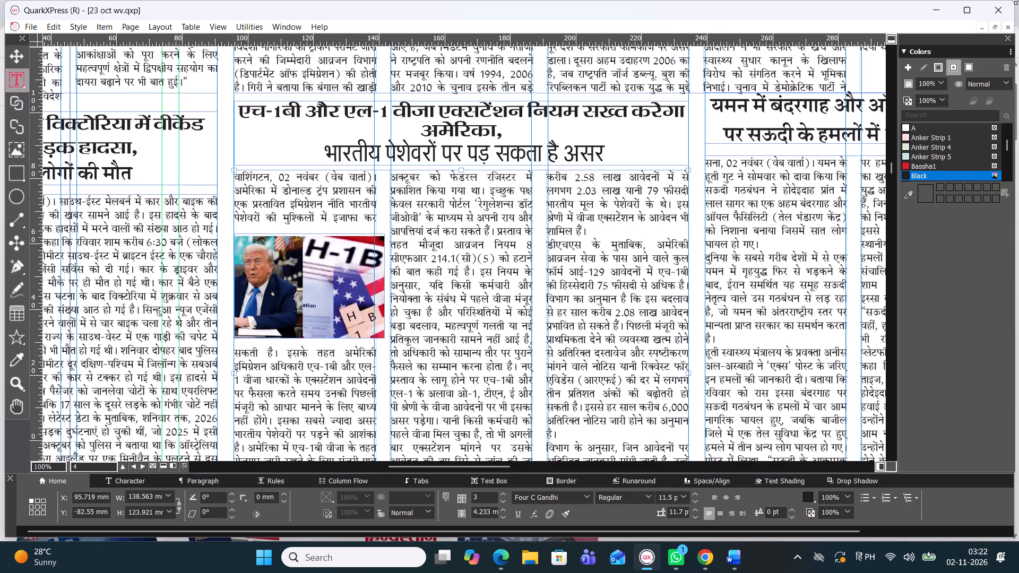
{"action": "left_click", "coordinate": [6, 51]}
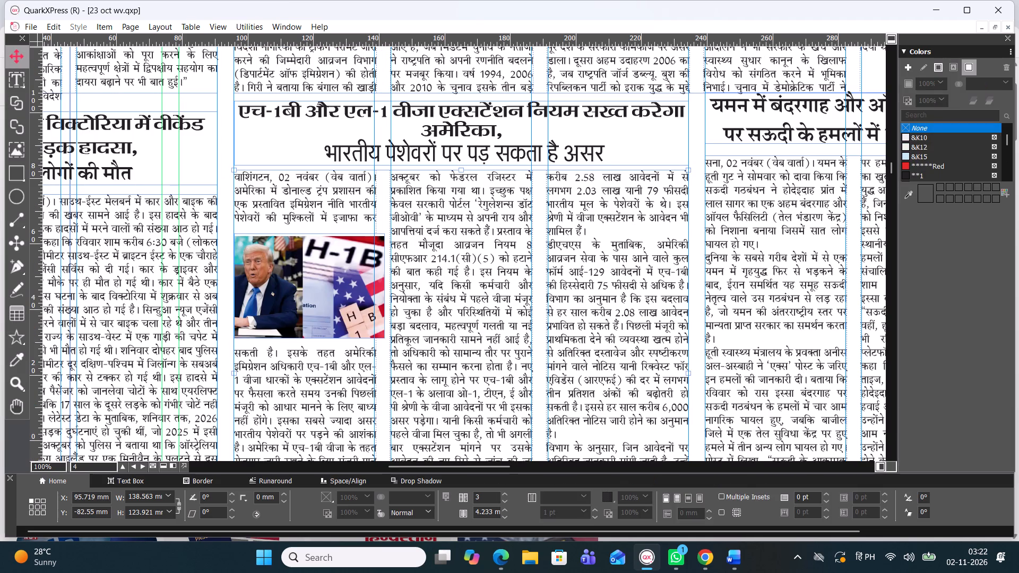
{"action": "left_click_drag", "start_coordinate": [296, 284], "coordinate": [300, 267]}
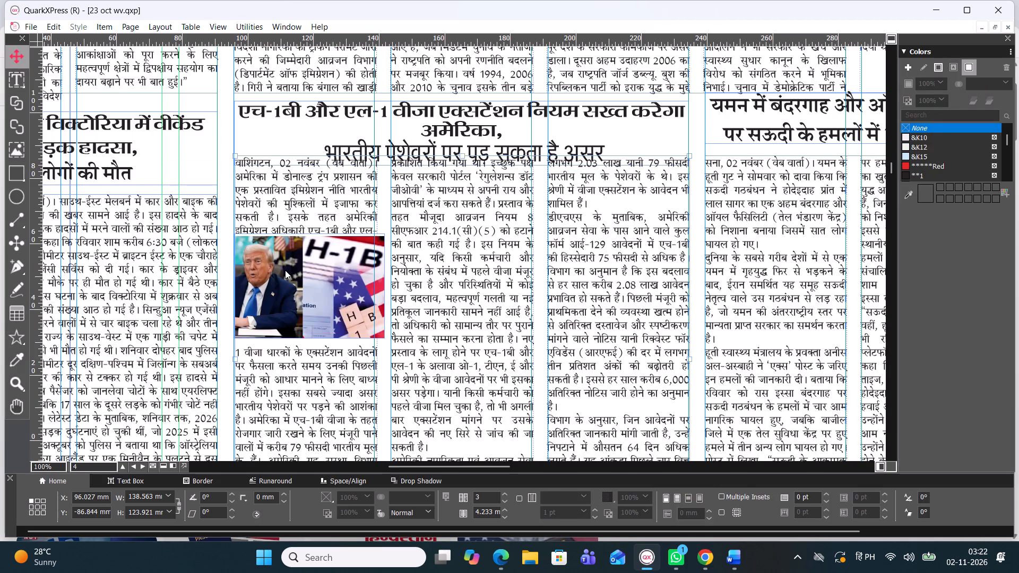
{"action": "key", "text": "ctrl+z"}
{"action": "left_click", "coordinate": [290, 289]}
{"action": "left_click_drag", "start_coordinate": [294, 287], "coordinate": [292, 268]}
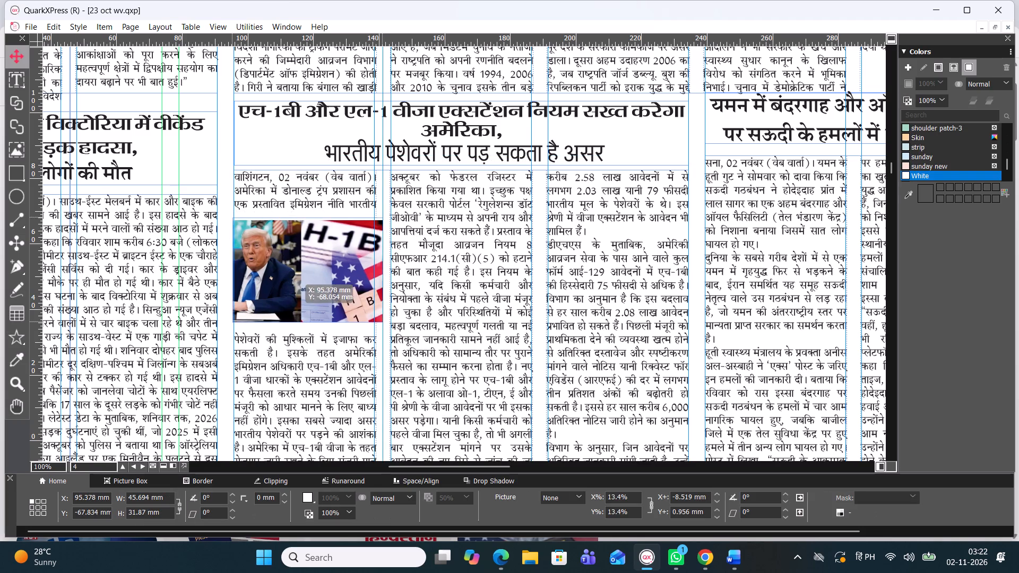
{"action": "left_click_drag", "start_coordinate": [292, 268], "coordinate": [293, 227]}
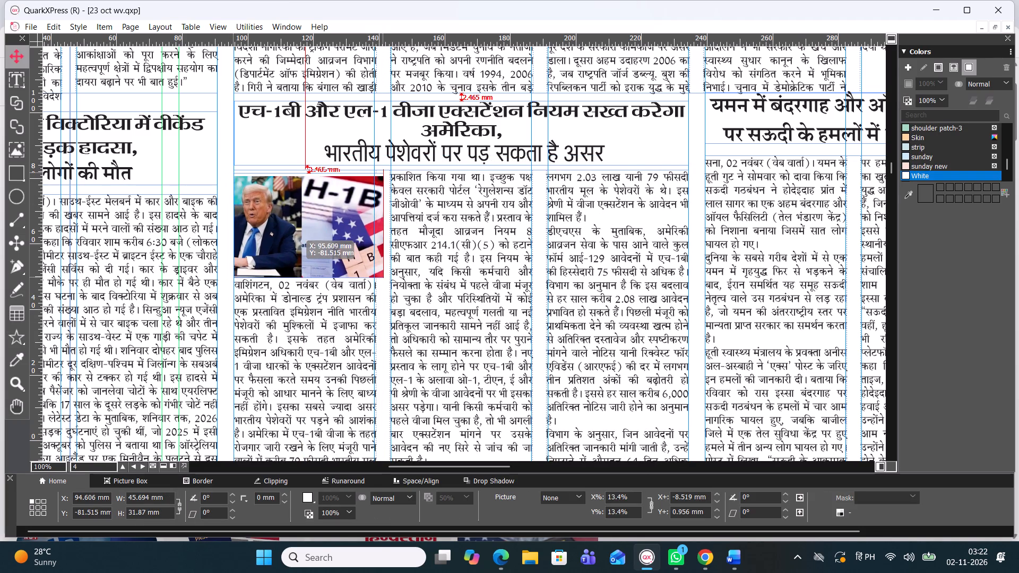
{"action": "left_click_drag", "start_coordinate": [293, 227], "coordinate": [293, 224]}
Shorten the visa story's body text box from its bottom edge to about 122 mm high.
{"action": "scroll", "coordinate": [306, 228], "scroll_direction": "down", "scroll_amount": 1}
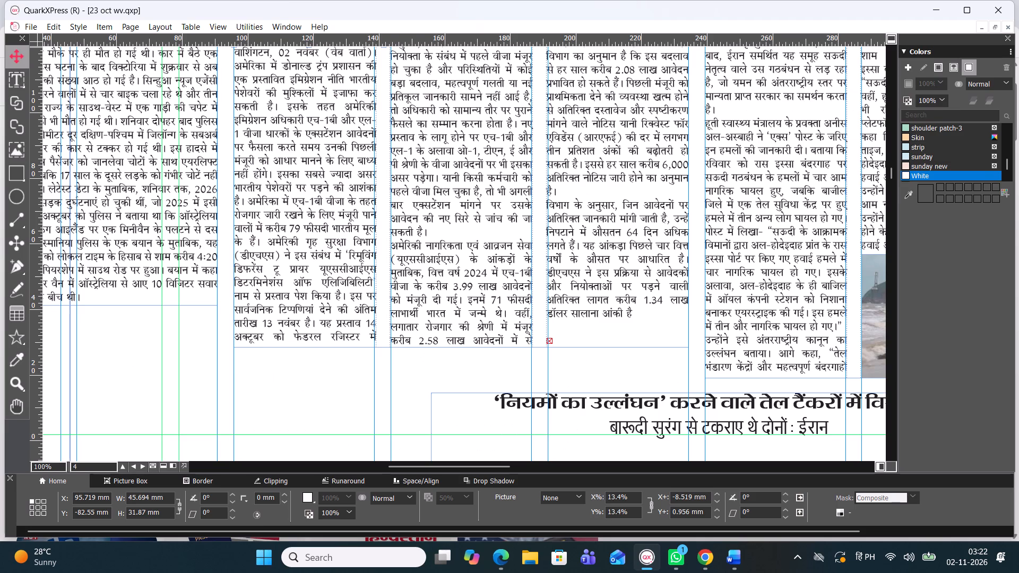
{"action": "left_click", "coordinate": [507, 341]}
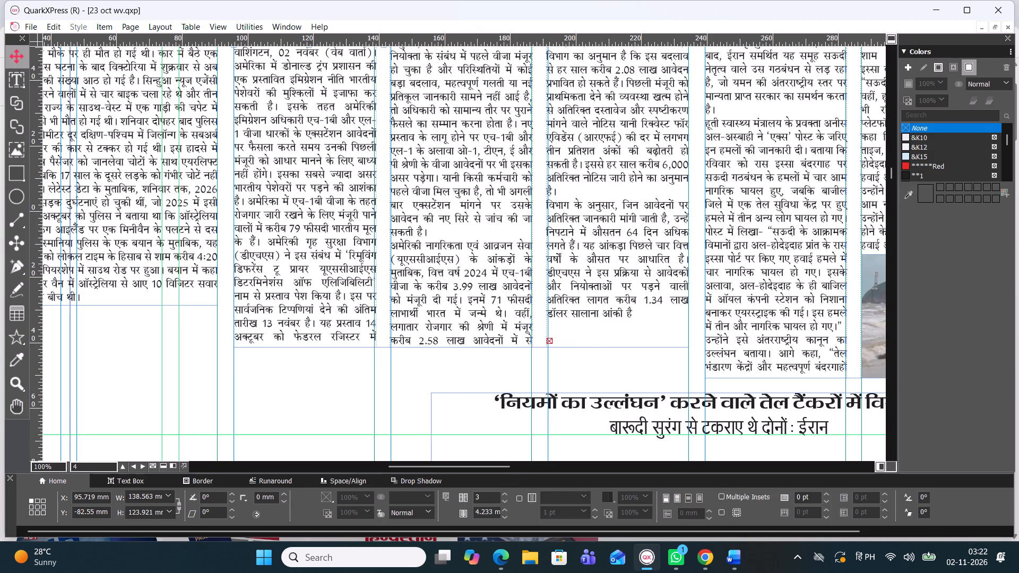
{"action": "left_click_drag", "start_coordinate": [461, 345], "coordinate": [460, 338]}
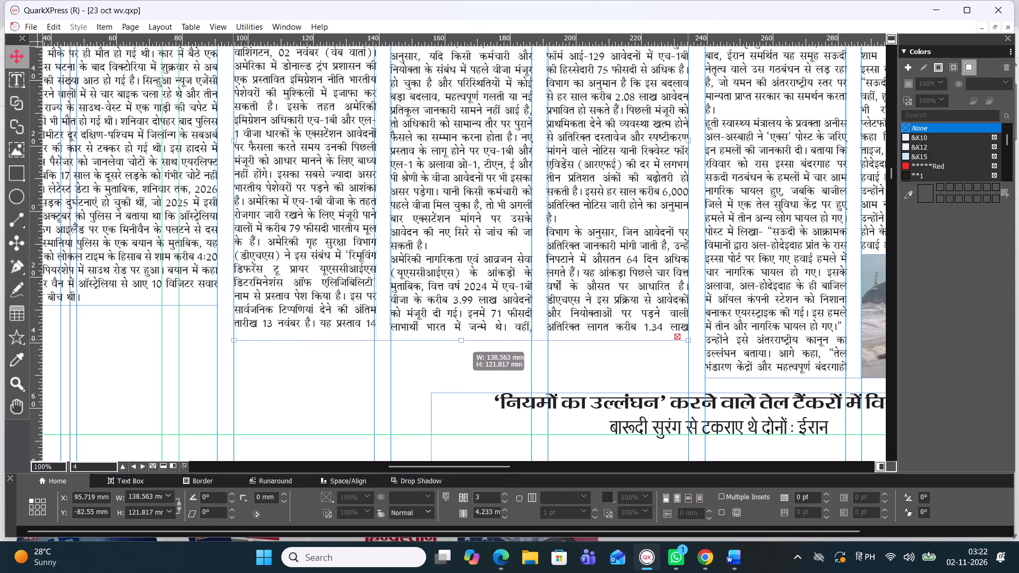
{"action": "left_click_drag", "start_coordinate": [460, 338], "coordinate": [460, 340]}
{"action": "left_click", "coordinate": [452, 390]}
Narrow the tanker story's headline box from its left edge to about 91 mm, aligning it with the column guide under the Yemen story.
{"action": "scroll", "coordinate": [454, 377], "scroll_direction": "down", "scroll_amount": 1}
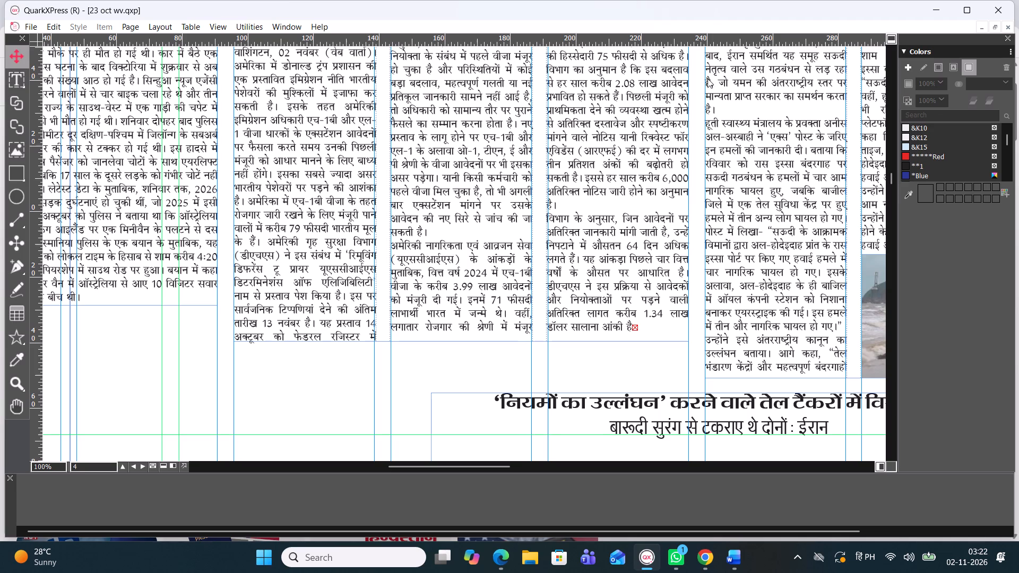
{"action": "scroll", "coordinate": [647, 235], "scroll_direction": "down", "scroll_amount": 1, "text": "ctrl"}
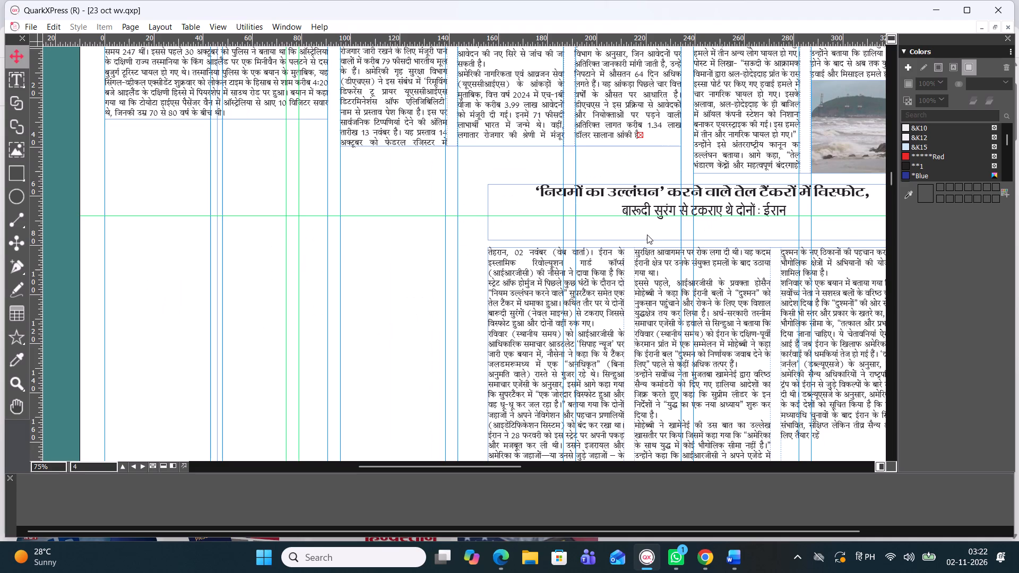
{"action": "left_click_drag", "start_coordinate": [476, 466], "coordinate": [515, 468]}
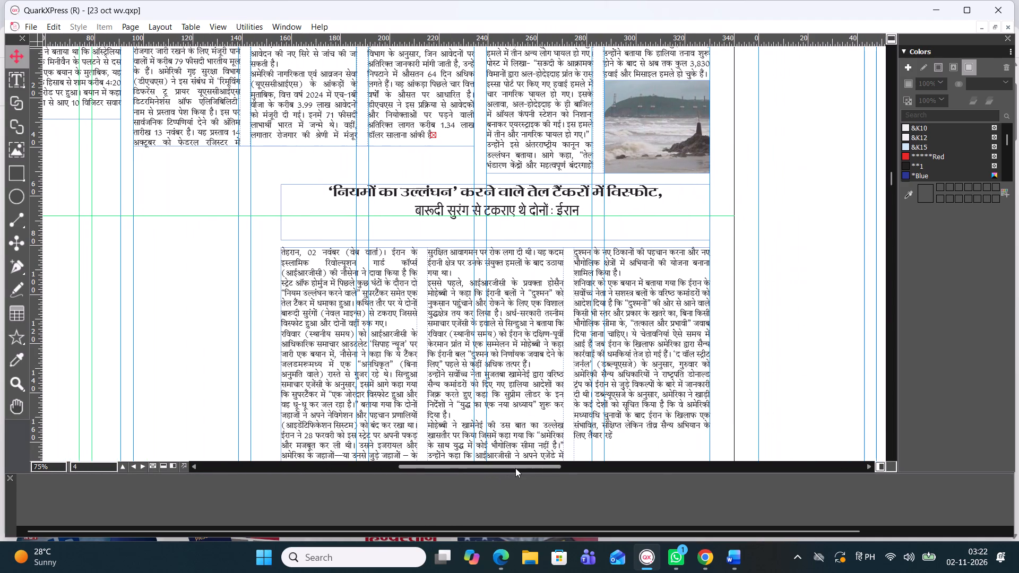
{"action": "left_click_drag", "start_coordinate": [515, 468], "coordinate": [521, 468]}
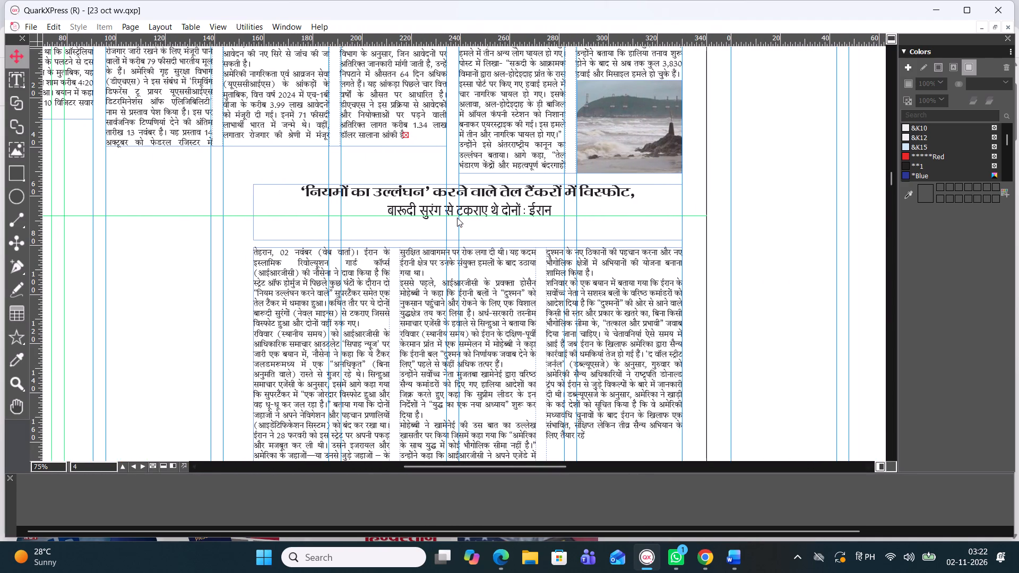
{"action": "left_click", "coordinate": [457, 218]}
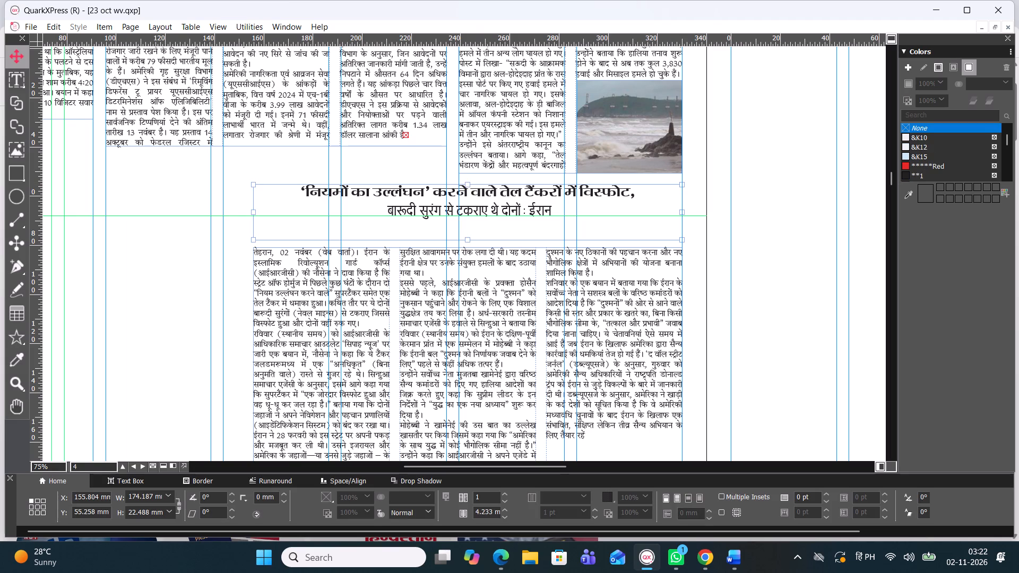
{"action": "left_click_drag", "start_coordinate": [254, 212], "coordinate": [442, 198]}
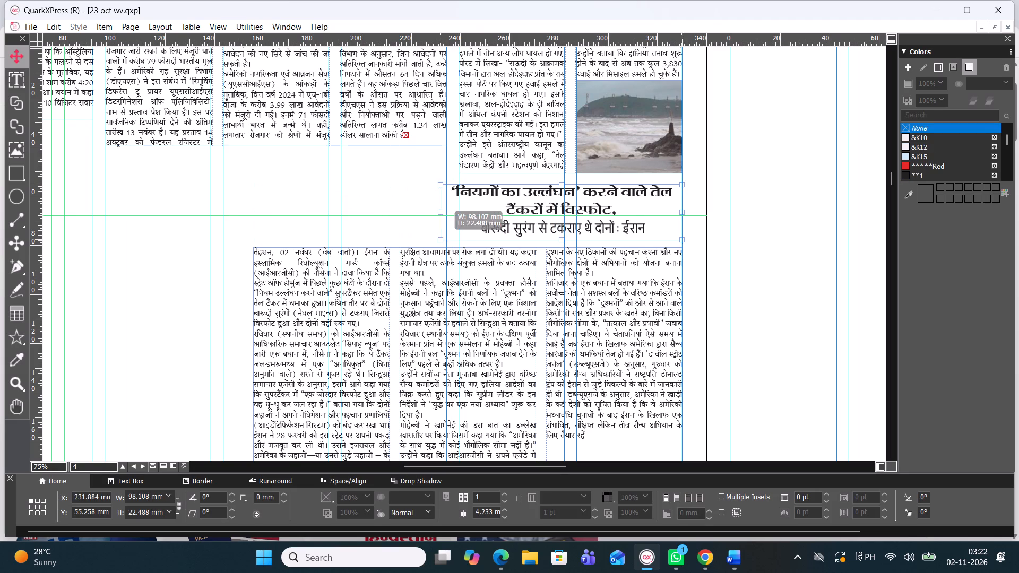
{"action": "left_click_drag", "start_coordinate": [442, 198], "coordinate": [447, 200]}
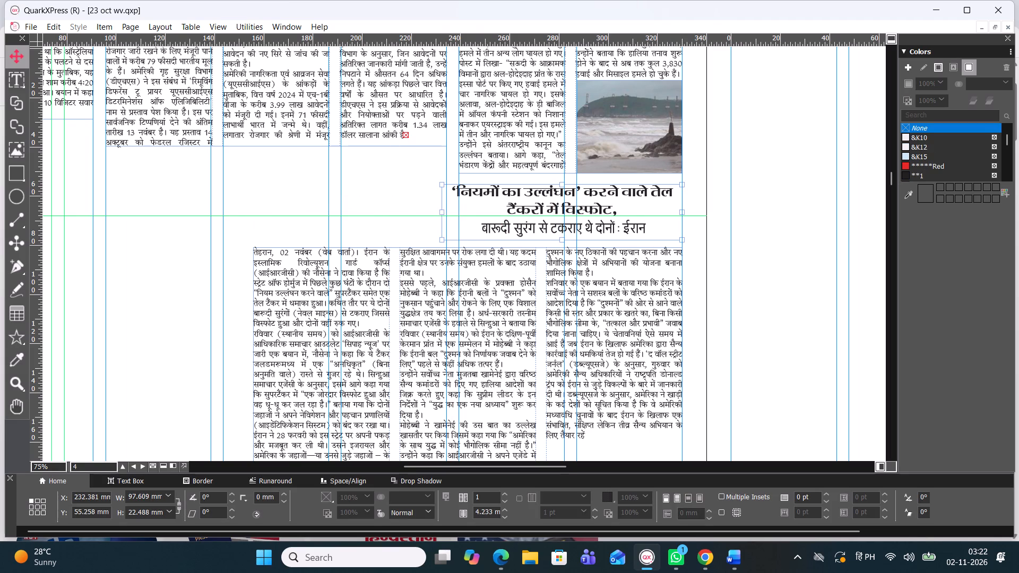
{"action": "left_click_drag", "start_coordinate": [440, 212], "coordinate": [472, 200]}
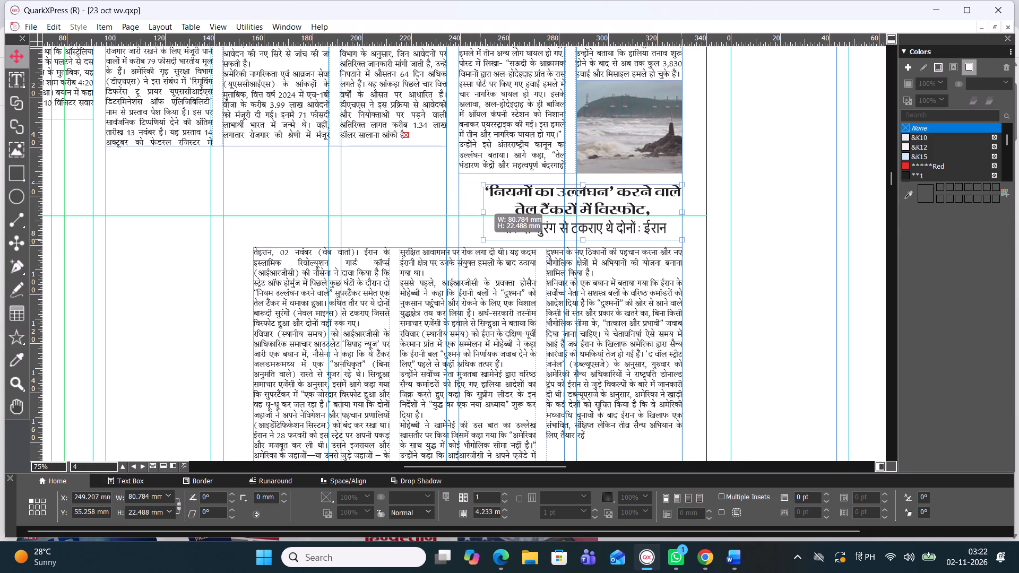
{"action": "left_click_drag", "start_coordinate": [472, 200], "coordinate": [459, 203]}
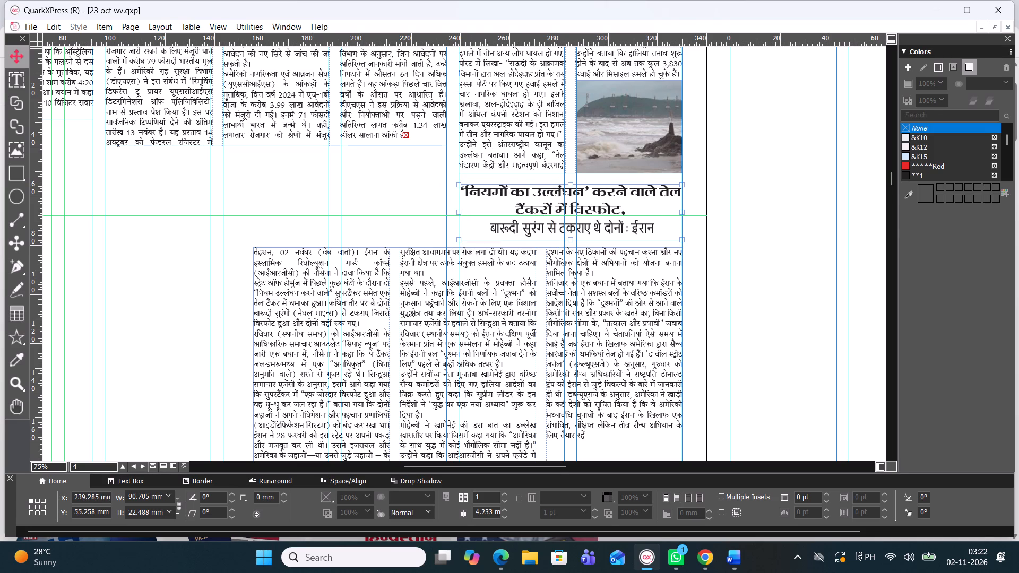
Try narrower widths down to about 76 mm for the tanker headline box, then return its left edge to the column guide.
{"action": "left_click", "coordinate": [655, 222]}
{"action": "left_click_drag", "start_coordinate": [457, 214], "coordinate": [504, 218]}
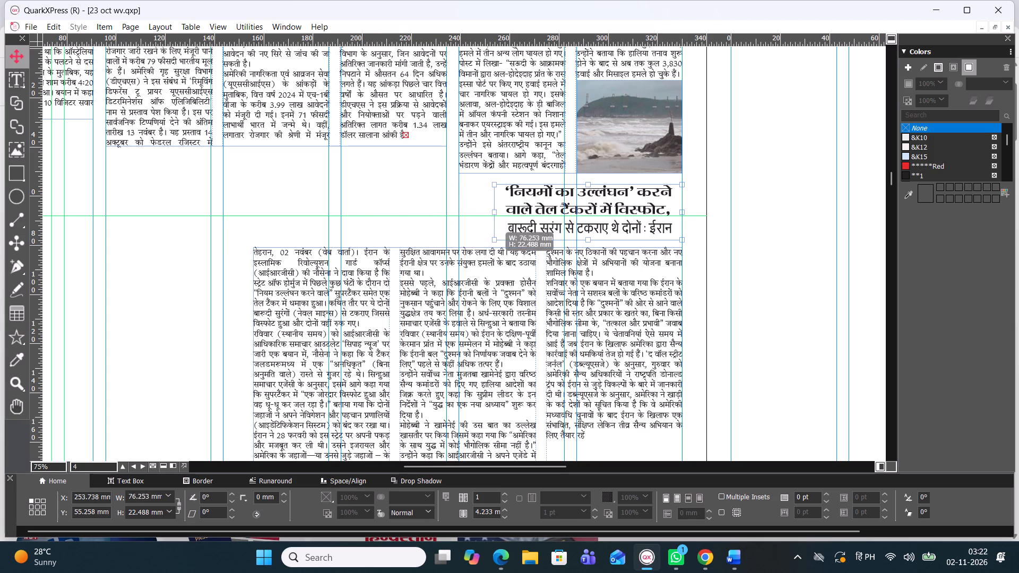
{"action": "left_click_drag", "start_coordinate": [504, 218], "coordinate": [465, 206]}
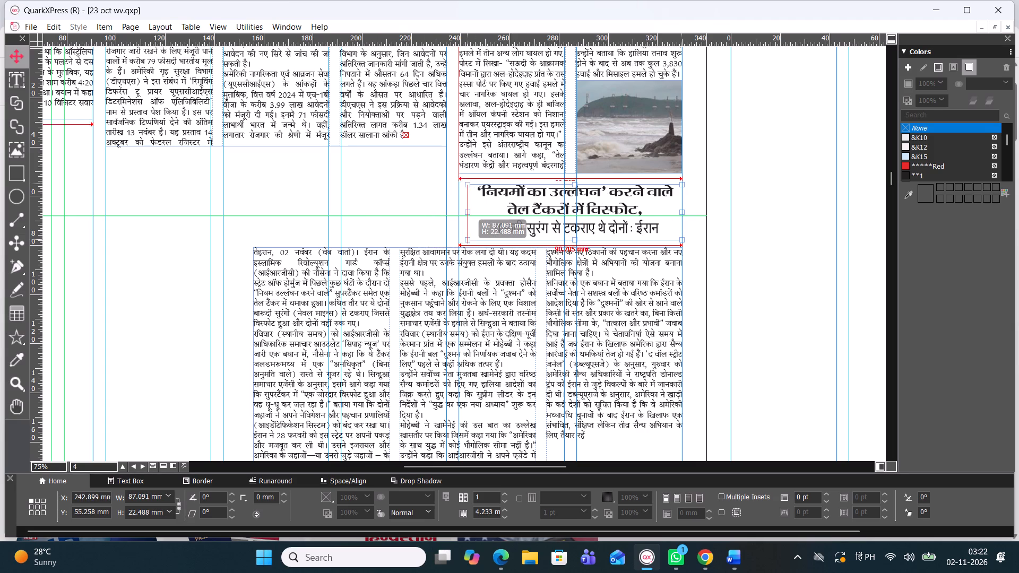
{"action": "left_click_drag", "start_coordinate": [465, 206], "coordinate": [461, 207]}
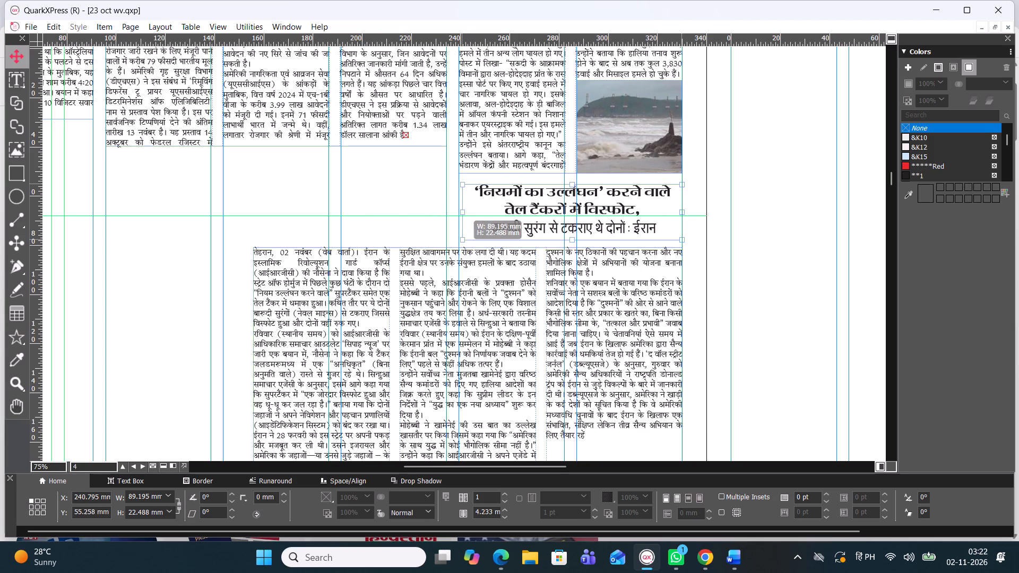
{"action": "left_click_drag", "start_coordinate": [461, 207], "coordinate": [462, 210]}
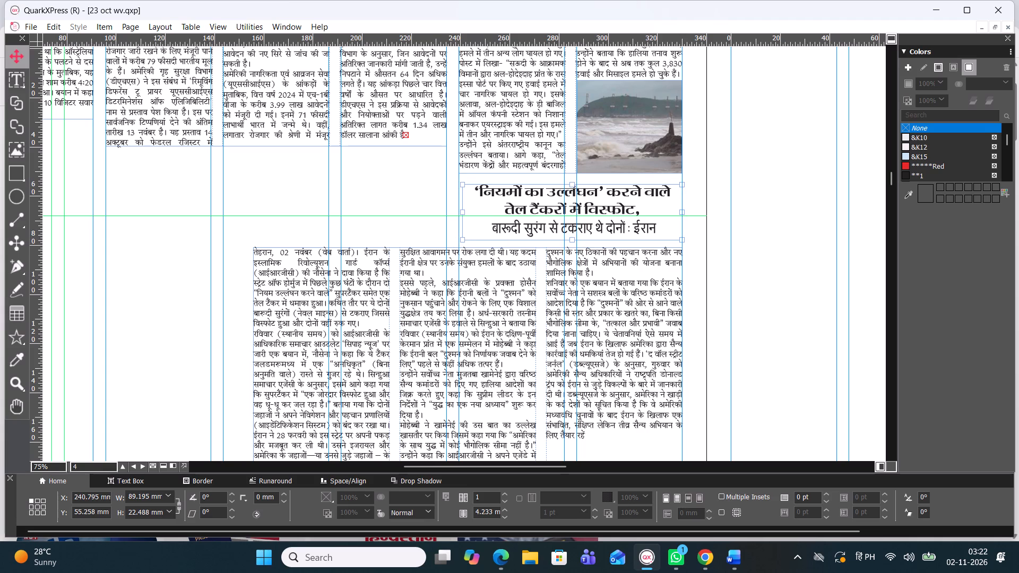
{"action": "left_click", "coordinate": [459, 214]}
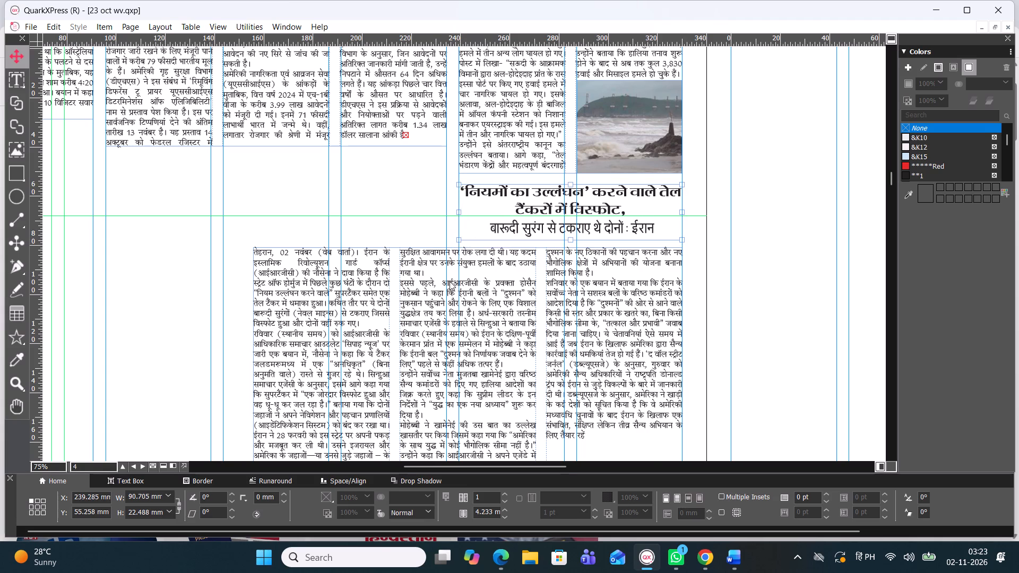
Narrow the Iran story's body text box from its left edge to about 91 mm, matching the headline box above it.
{"action": "scroll", "coordinate": [449, 291], "scroll_direction": "down", "scroll_amount": 1}
{"action": "left_click", "coordinate": [447, 177]}
{"action": "scroll", "coordinate": [447, 177], "scroll_direction": "up", "scroll_amount": 1}
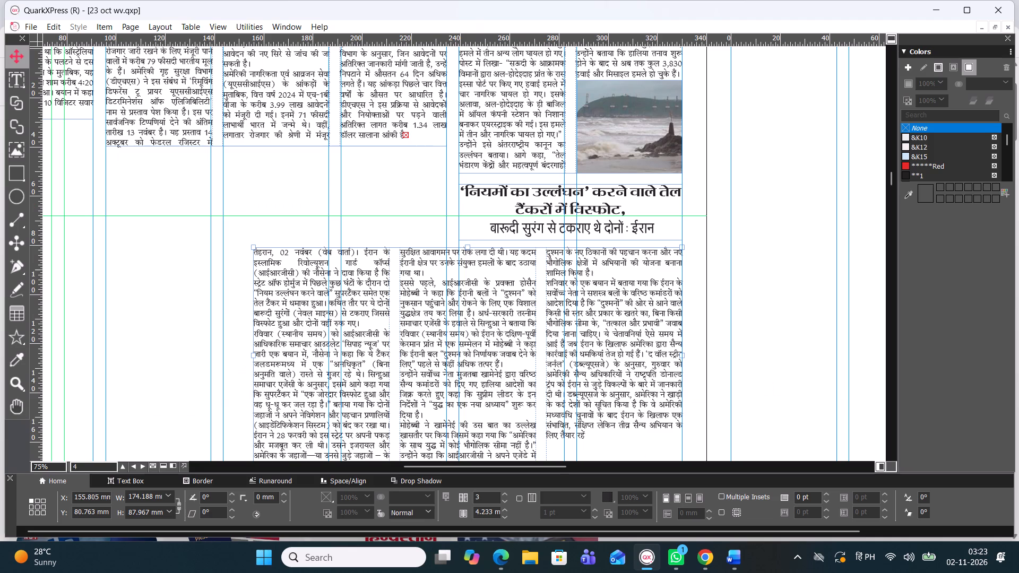
{"action": "left_click_drag", "start_coordinate": [255, 357], "coordinate": [259, 357]}
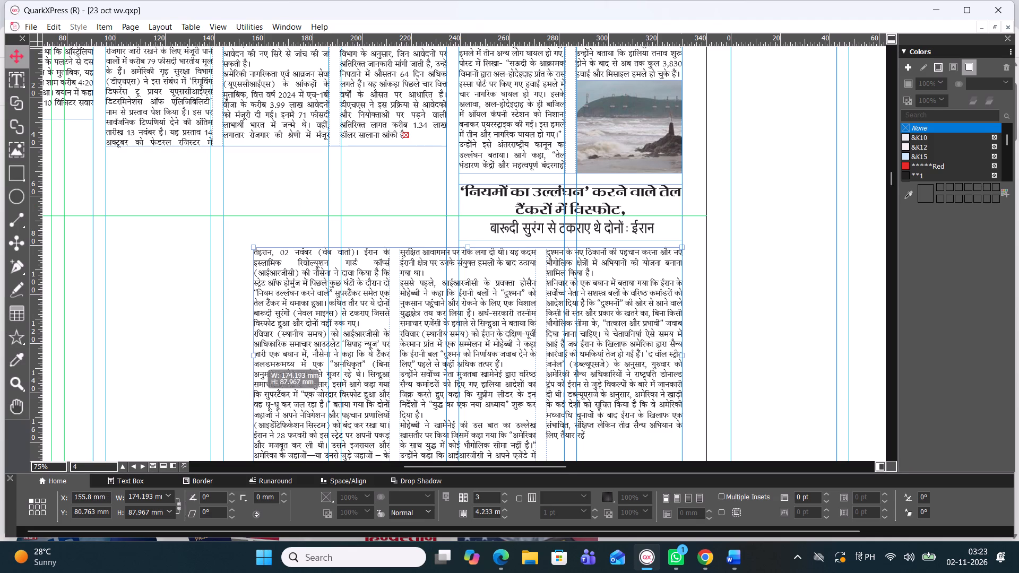
{"action": "left_click_drag", "start_coordinate": [259, 357], "coordinate": [459, 358]}
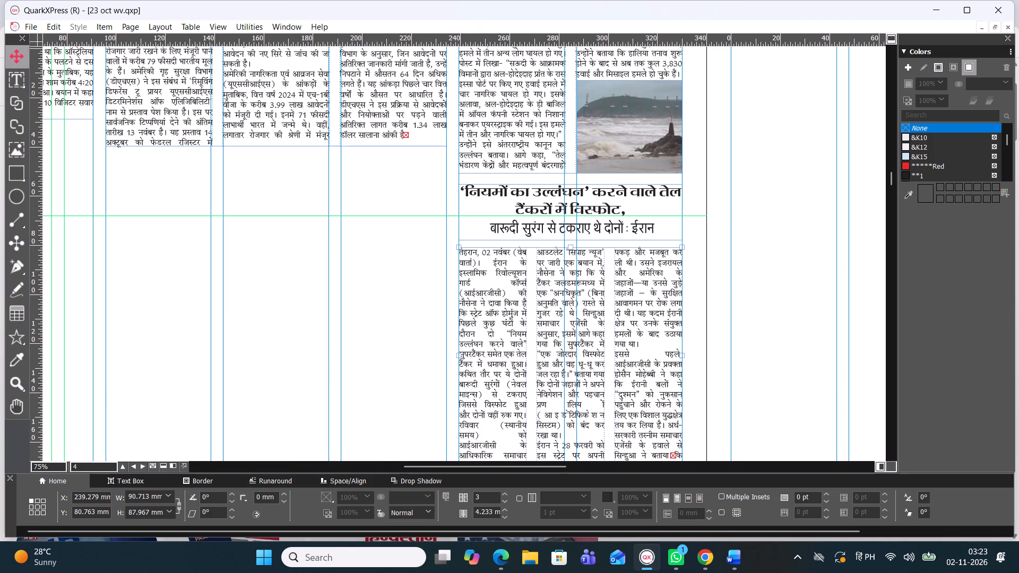
Set the Iran story's body text box to 2 columns.
{"action": "scroll", "coordinate": [560, 314], "scroll_direction": "down", "scroll_amount": 1}
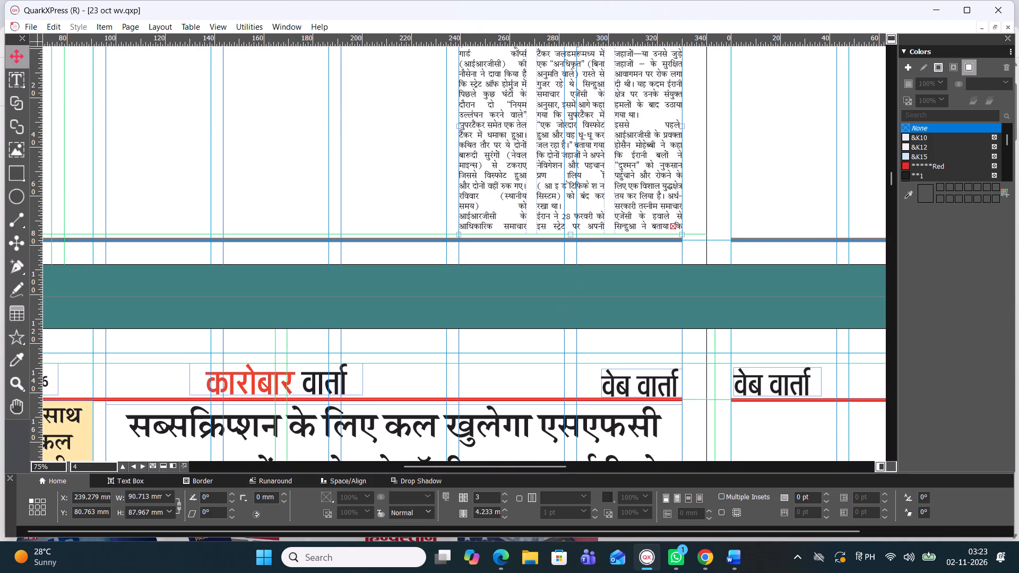
{"action": "left_click", "coordinate": [503, 503]}
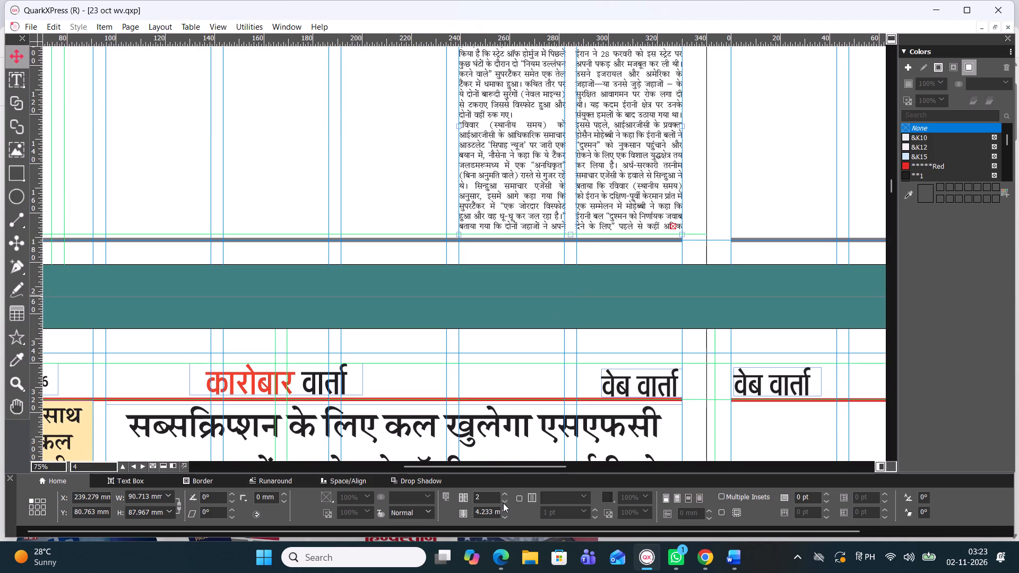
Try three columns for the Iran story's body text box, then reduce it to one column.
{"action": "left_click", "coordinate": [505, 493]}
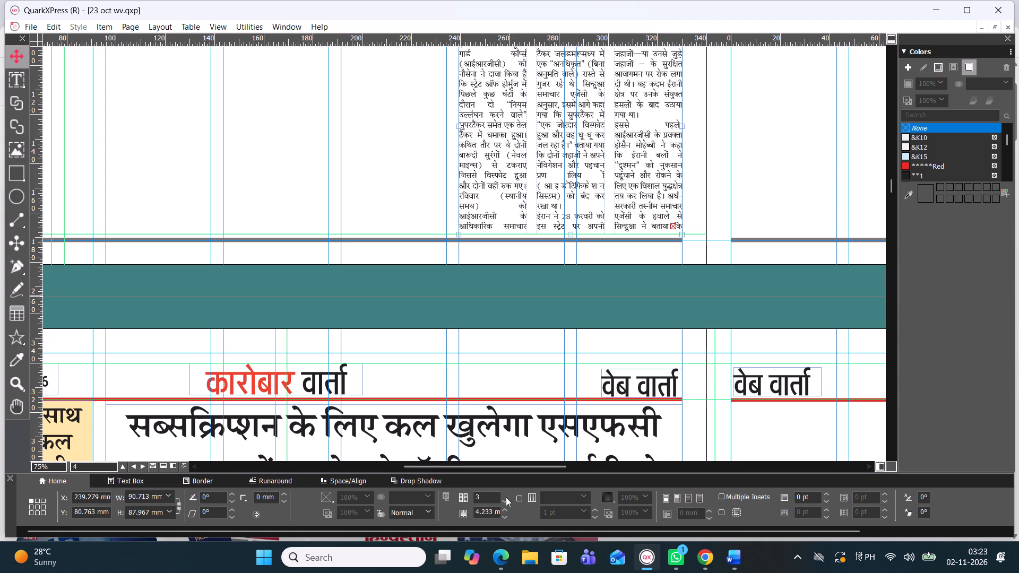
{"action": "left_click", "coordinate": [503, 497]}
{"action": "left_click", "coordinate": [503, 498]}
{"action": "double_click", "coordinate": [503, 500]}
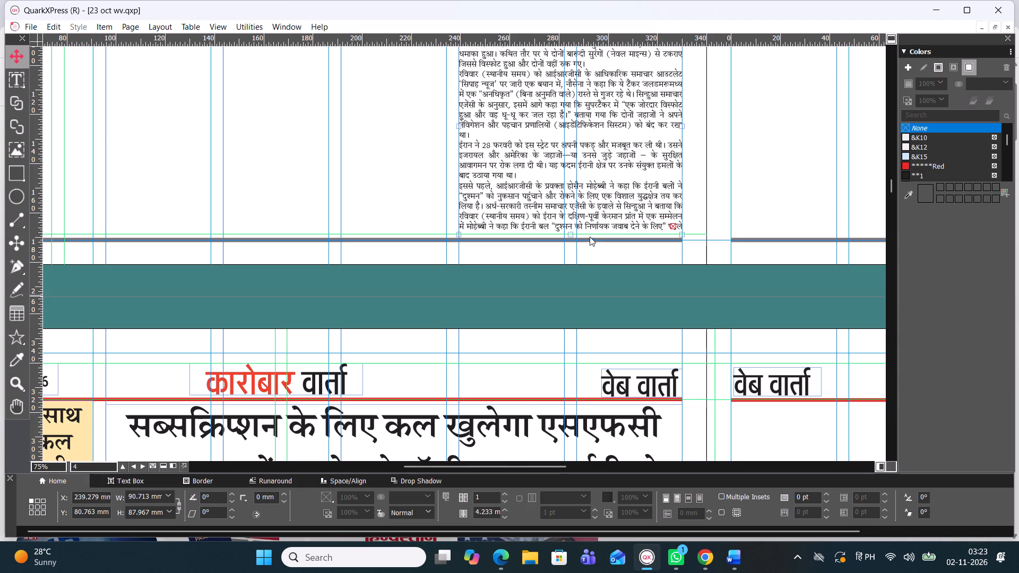
Delete the rest of the Iran story's body text from the paragraph beginning "इससे पहले, आईआरजीसी के प्रवक्ता" through the story's end.
{"action": "triple_click", "coordinate": [525, 174]}
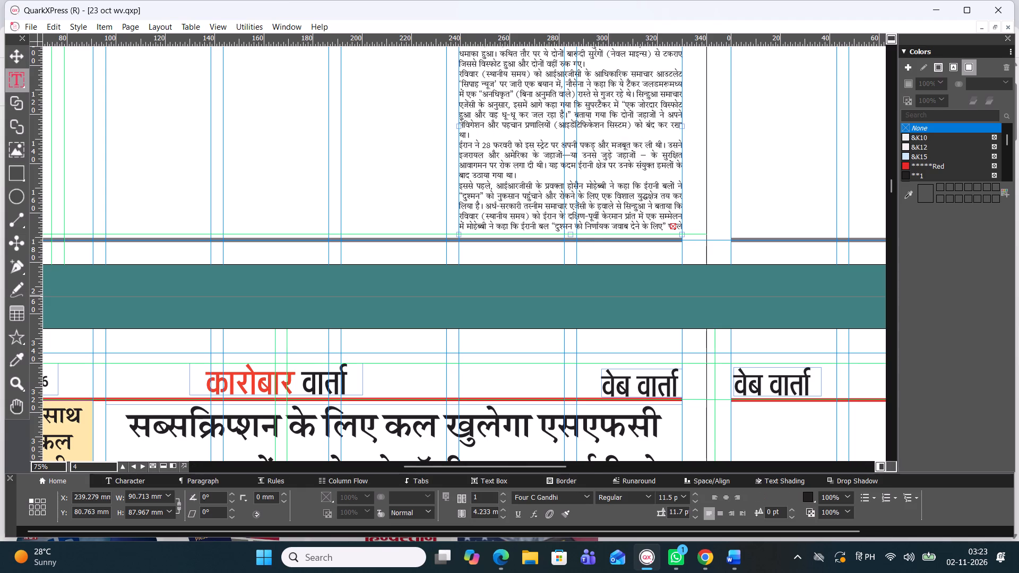
{"action": "key", "text": "Return"}
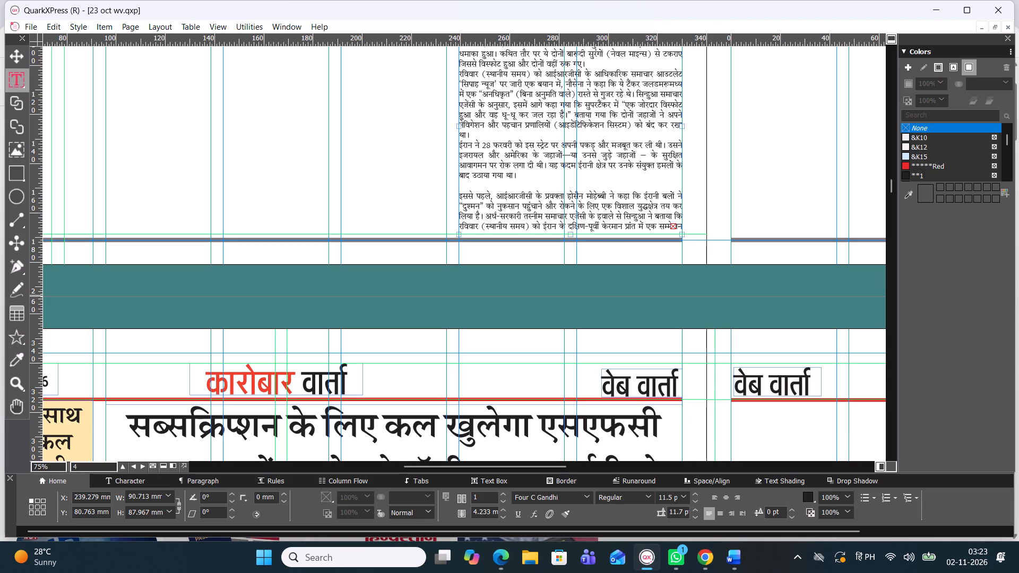
{"action": "left_click_drag", "start_coordinate": [461, 193], "coordinate": [635, 246]}
{"action": "key", "text": "BackSpace"}
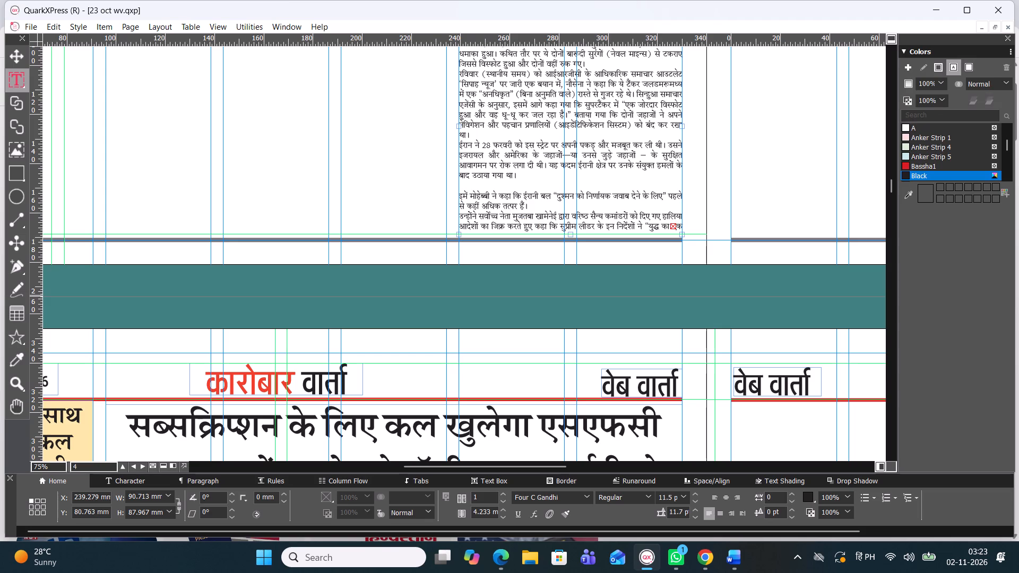
{"action": "left_click_drag", "start_coordinate": [462, 193], "coordinate": [626, 254]}
{"action": "key", "text": "BackSpace"}
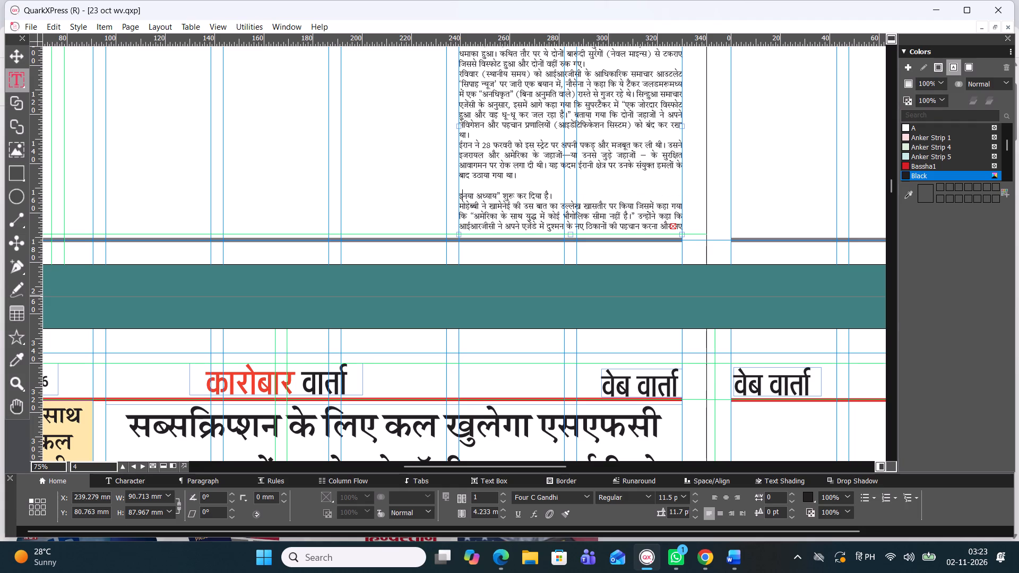
{"action": "left_click_drag", "start_coordinate": [461, 192], "coordinate": [617, 246]}
{"action": "key", "text": "BackSpace"}
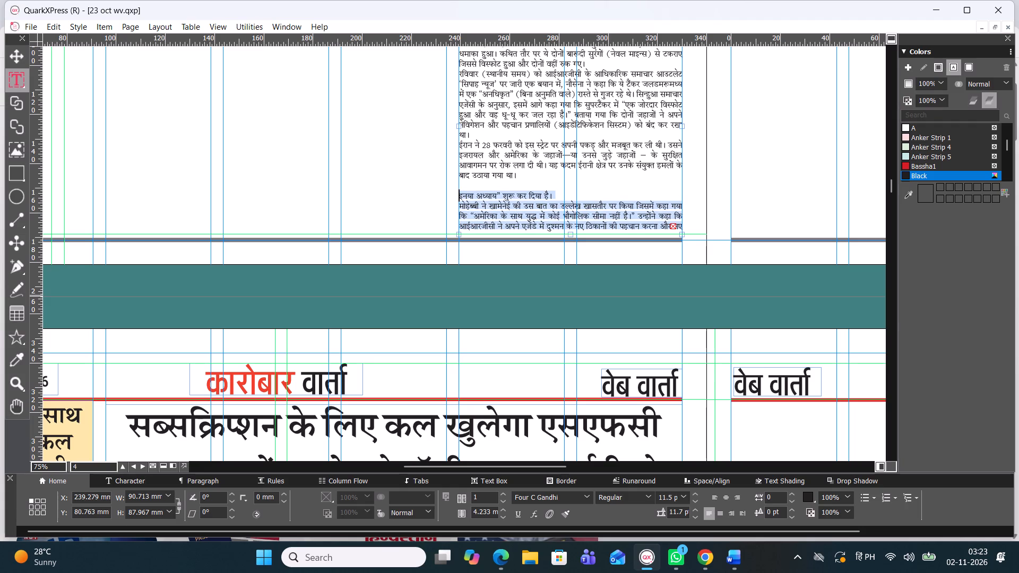
{"action": "key", "text": "BackSpace"}
{"action": "left_click_drag", "start_coordinate": [462, 194], "coordinate": [615, 257]}
{"action": "key", "text": "BackSpace"}
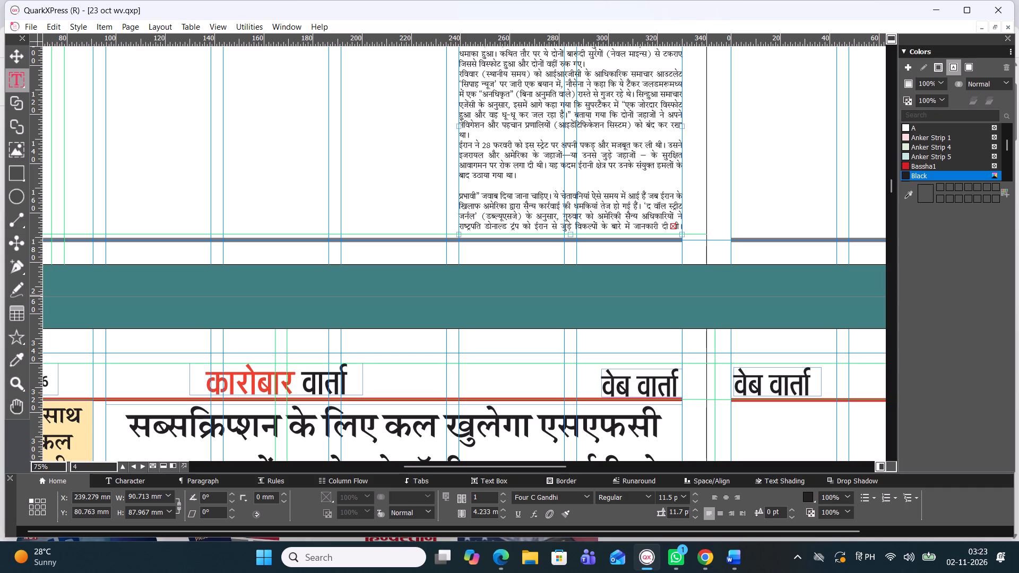
{"action": "left_click_drag", "start_coordinate": [462, 193], "coordinate": [625, 248]}
{"action": "key", "text": "BackSpace"}
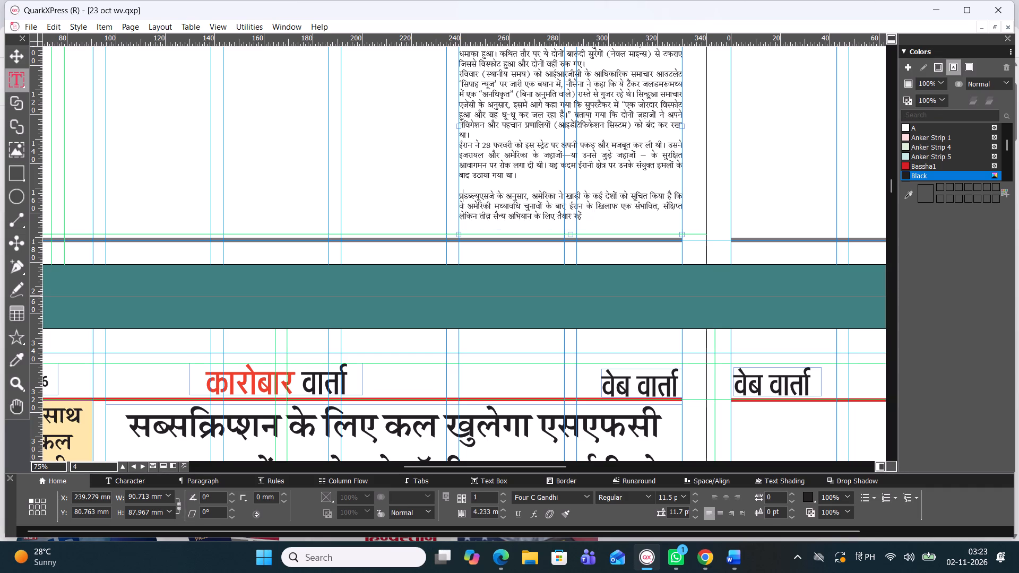
{"action": "left_click_drag", "start_coordinate": [612, 218], "coordinate": [382, 185]}
{"action": "key", "text": "BackSpace"}
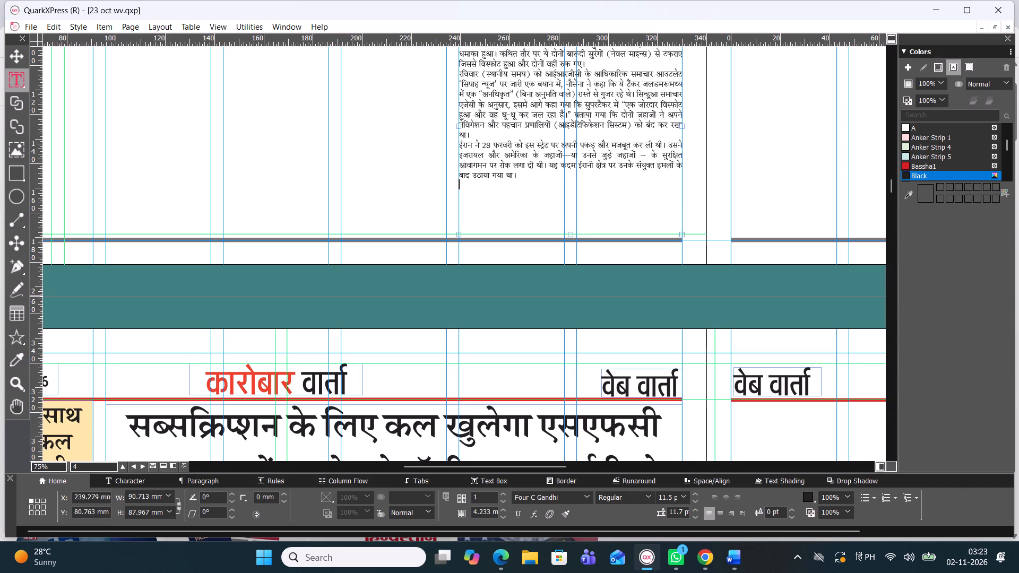
{"action": "key", "text": "BackSpace"}
Set the shortened Iran story's body text box to 2 columns and deselect the box.
{"action": "scroll", "coordinate": [568, 232], "scroll_direction": "up", "scroll_amount": 2}
{"action": "scroll", "coordinate": [568, 232], "scroll_direction": "down", "scroll_amount": 1}
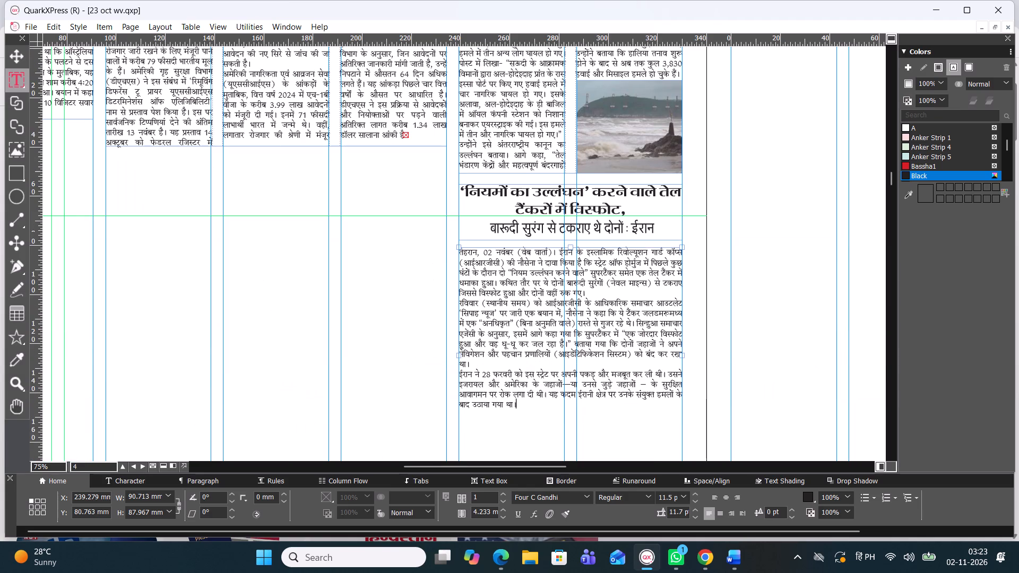
{"action": "triple_click", "coordinate": [575, 304]}
{"action": "double_click", "coordinate": [575, 304]}
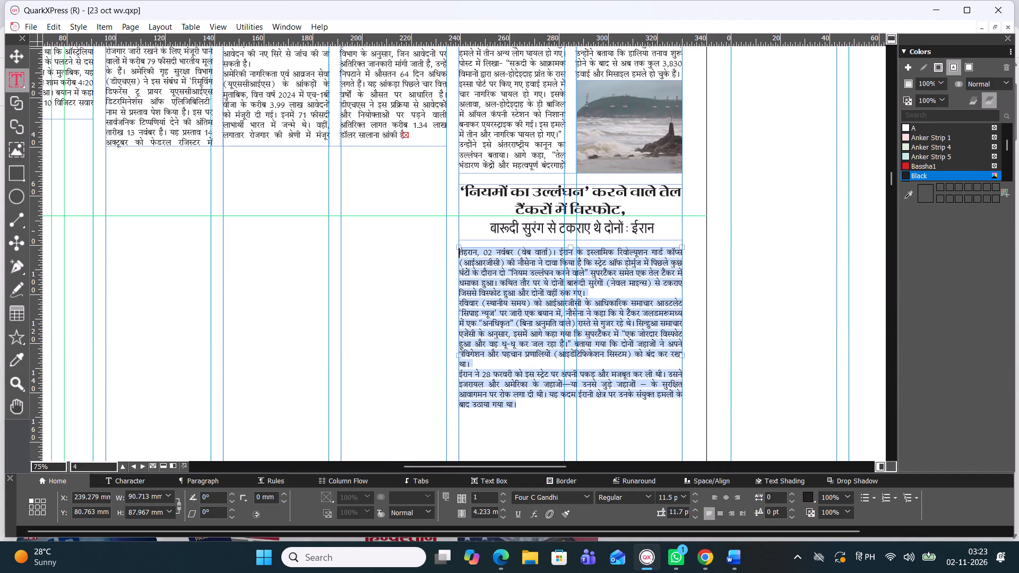
{"action": "left_click", "coordinate": [502, 491]}
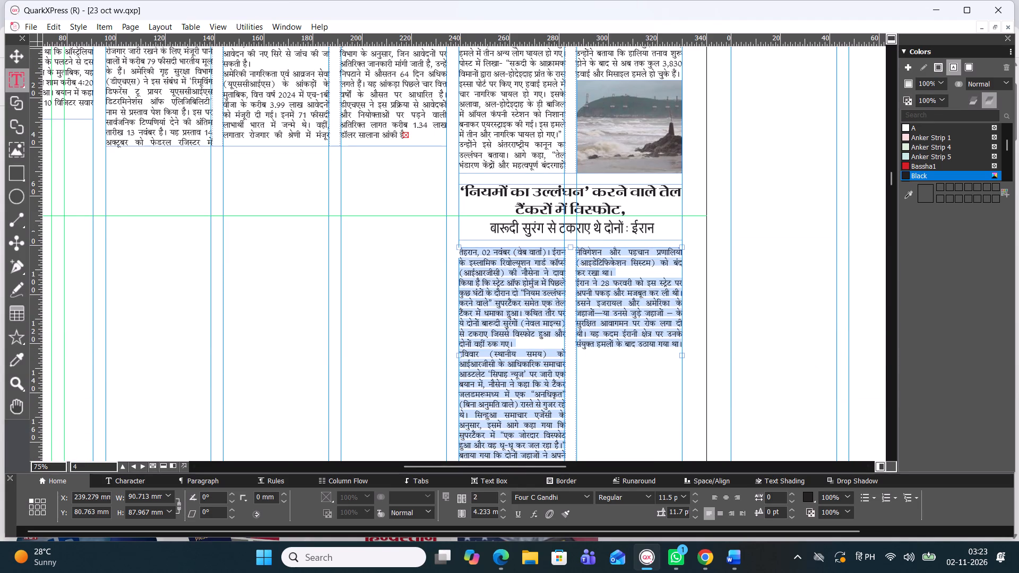
{"action": "scroll", "coordinate": [531, 419], "scroll_direction": "down", "scroll_amount": 1}
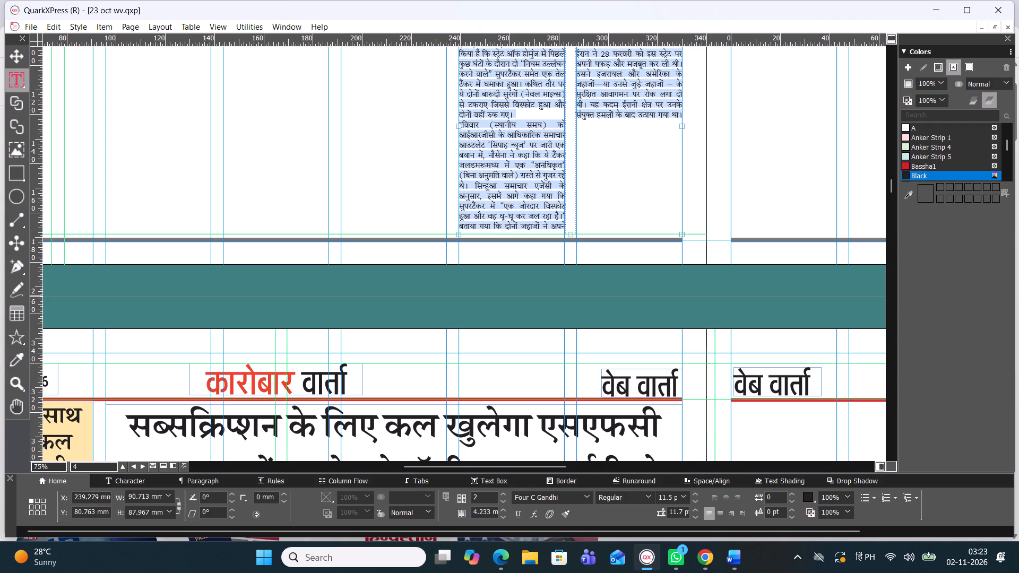
{"action": "left_click_drag", "start_coordinate": [569, 231], "coordinate": [566, 215]}
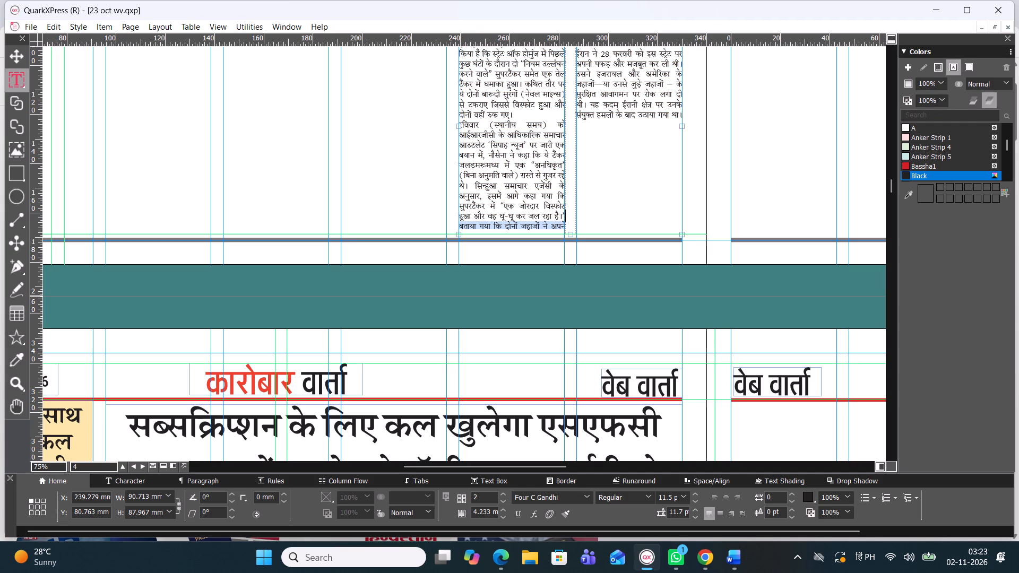
{"action": "left_click", "coordinate": [23, 60]}
{"action": "left_click", "coordinate": [278, 151]}
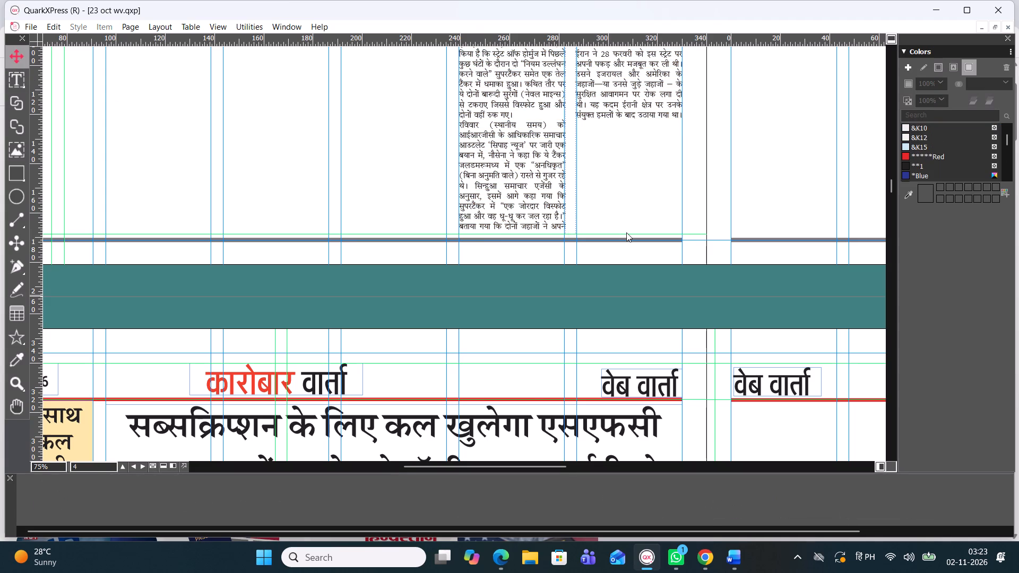
Copy the tanker story's complete three-line headline text.
{"action": "scroll", "coordinate": [626, 232], "scroll_direction": "up", "scroll_amount": 1}
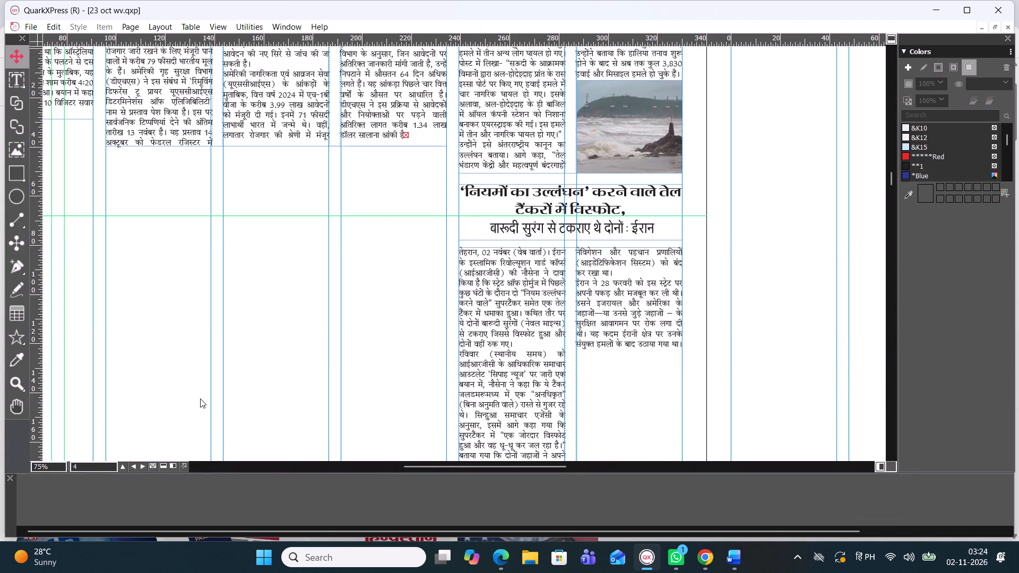
{"action": "double_click", "coordinate": [635, 233]}
{"action": "left_click_drag", "start_coordinate": [651, 229], "coordinate": [373, 176]}
{"action": "key", "text": "ctrl+c"}
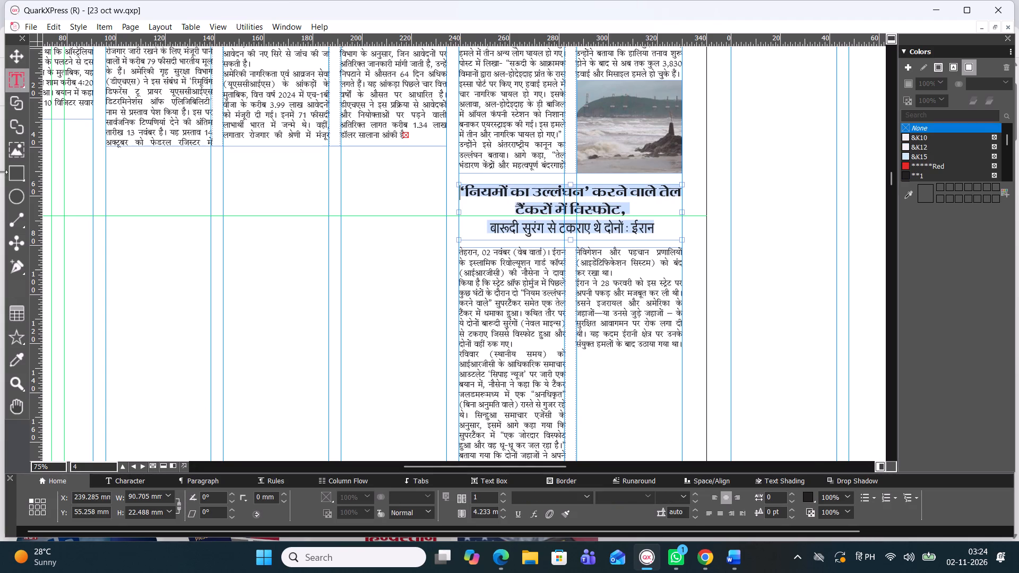
Draw a picture box about 43 by 45 mm in the empty space below the Iran story's second-column text.
{"action": "left_click", "coordinate": [11, 141]}
{"action": "scroll", "coordinate": [642, 364], "scroll_direction": "down", "scroll_amount": 1}
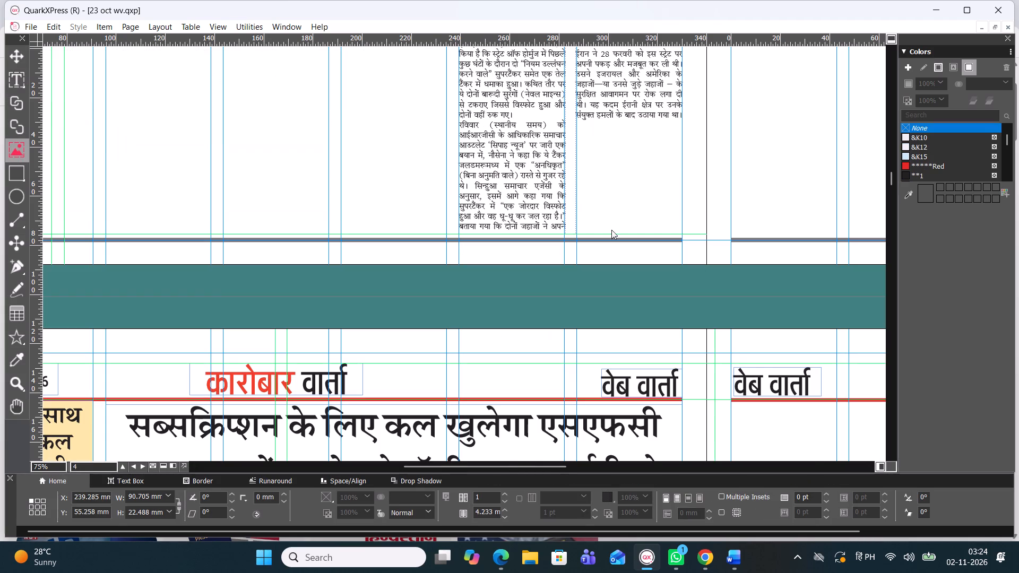
{"action": "left_click_drag", "start_coordinate": [577, 123], "coordinate": [609, 194]}
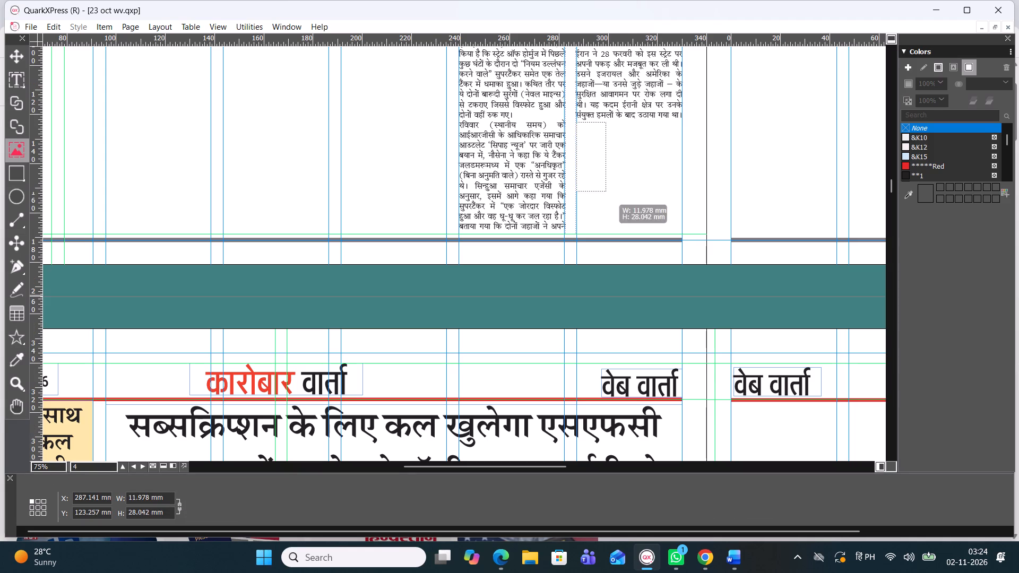
{"action": "left_click_drag", "start_coordinate": [609, 194], "coordinate": [684, 235]}
Switch to Chrome and search Google Images for the copied tanker headline.
{"action": "left_click", "coordinate": [702, 568]}
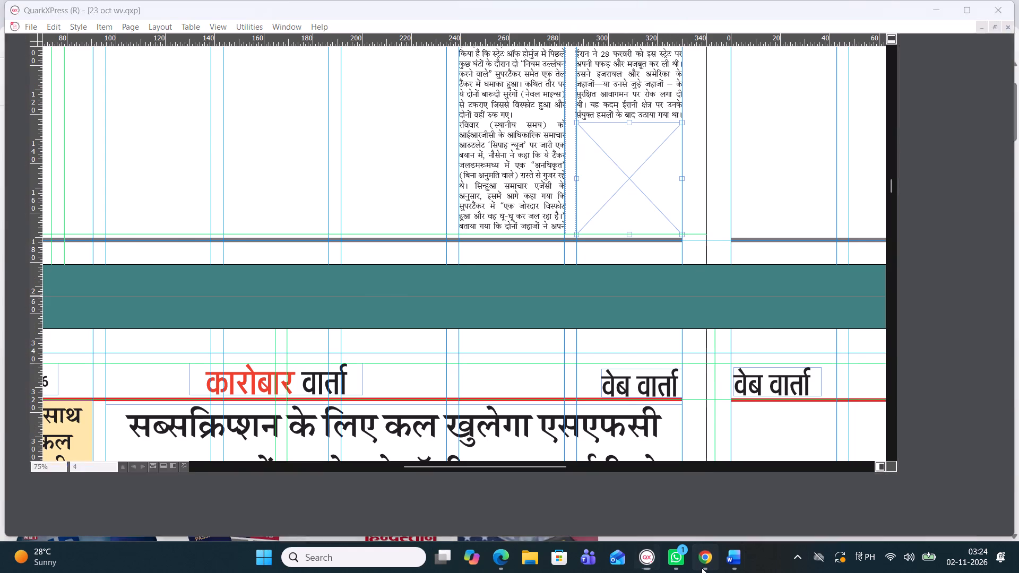
{"action": "left_click", "coordinate": [598, 76]}
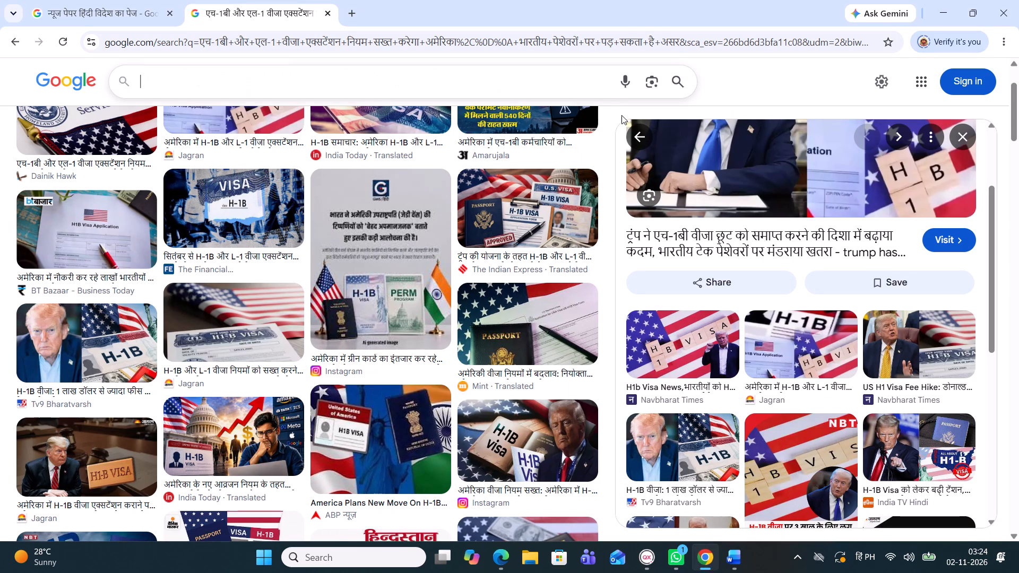
{"action": "key", "text": "ctrl+v"}
{"action": "key", "text": "Return"}
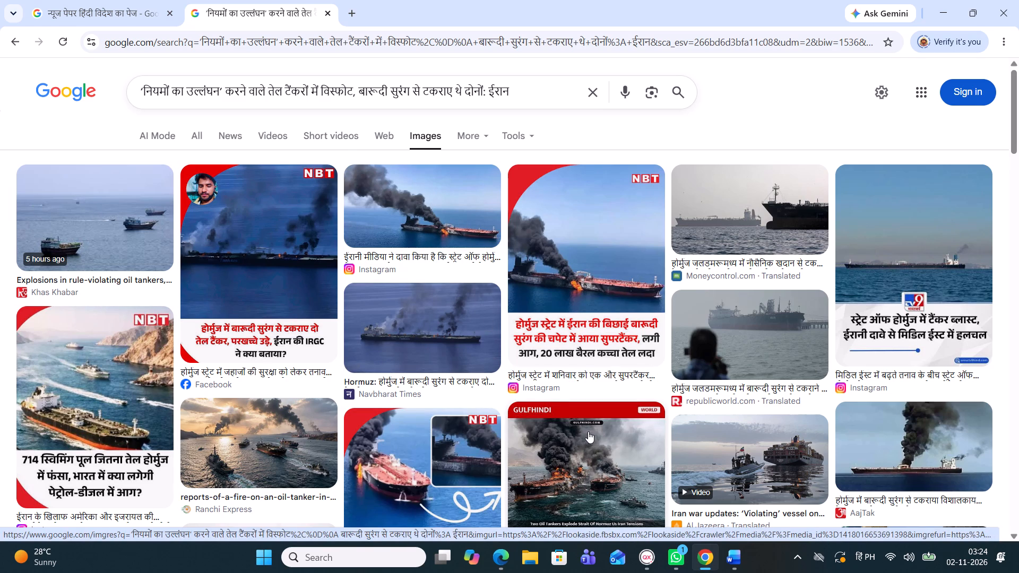
Open AajTak's photo of the burning supertanker from the image results and copy the image.
{"action": "left_click", "coordinate": [916, 433]}
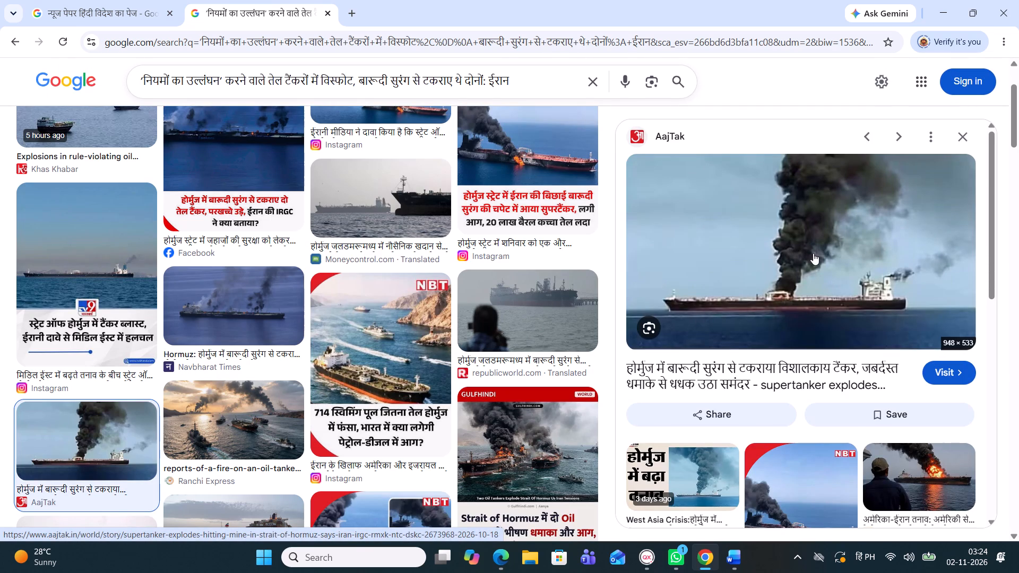
{"action": "right_click", "coordinate": [813, 253]}
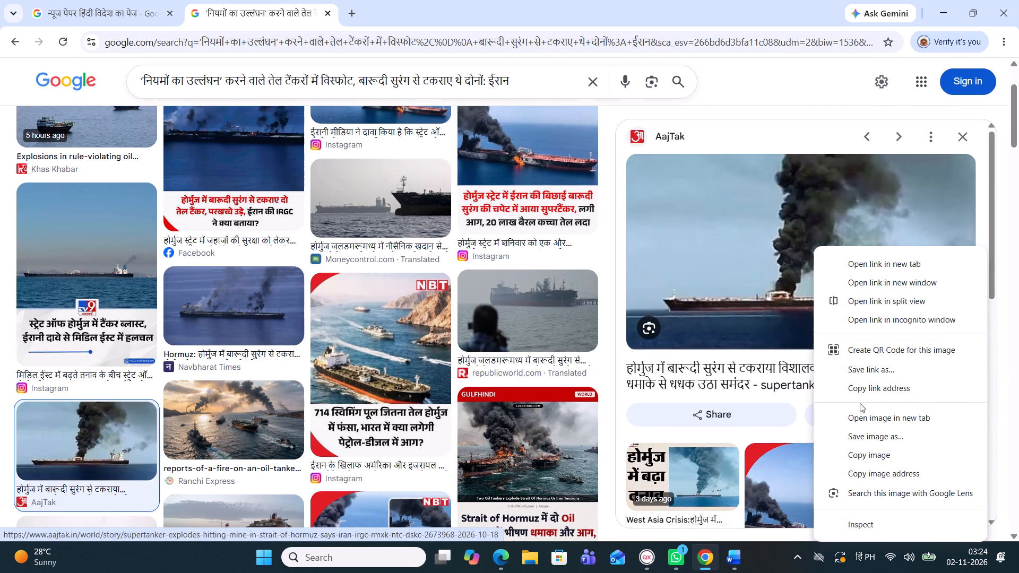
{"action": "left_click", "coordinate": [882, 449]}
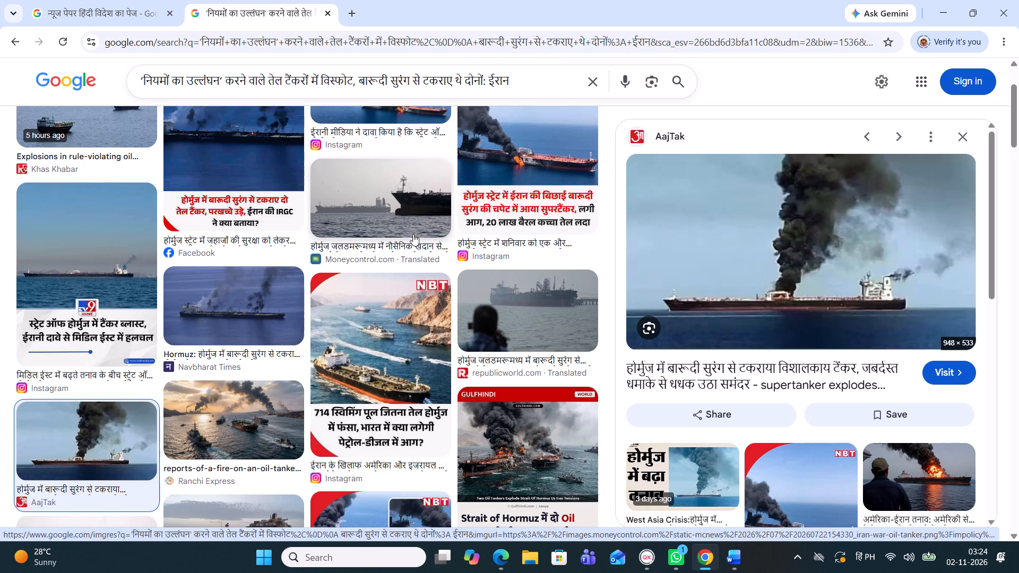
Switch back to QuarkXPress, paste the tanker photo into the new picture box and scale it to fill the box.
{"action": "left_click", "coordinate": [641, 558]}
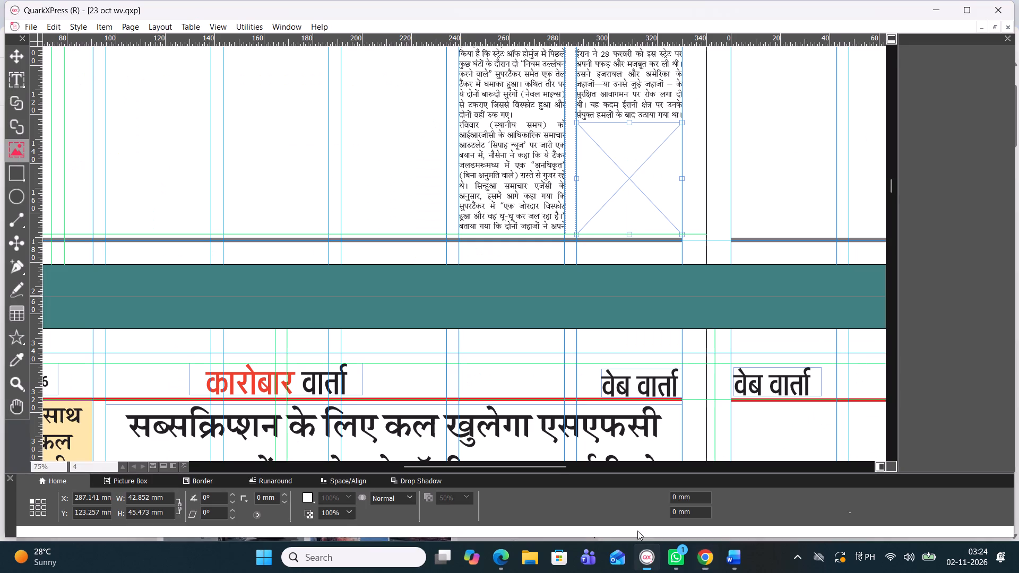
{"action": "right_click", "coordinate": [632, 218]}
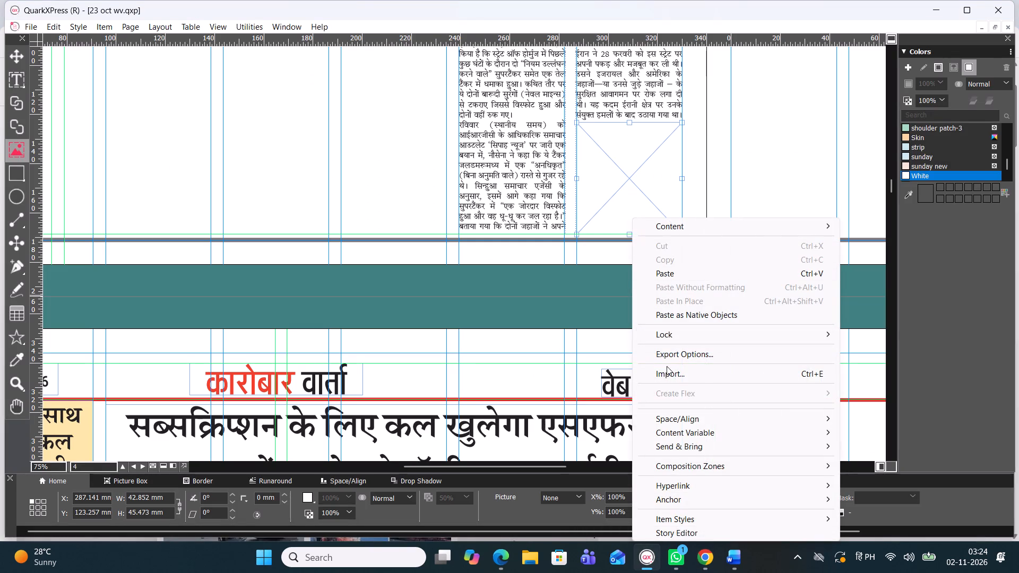
{"action": "left_click", "coordinate": [697, 275]}
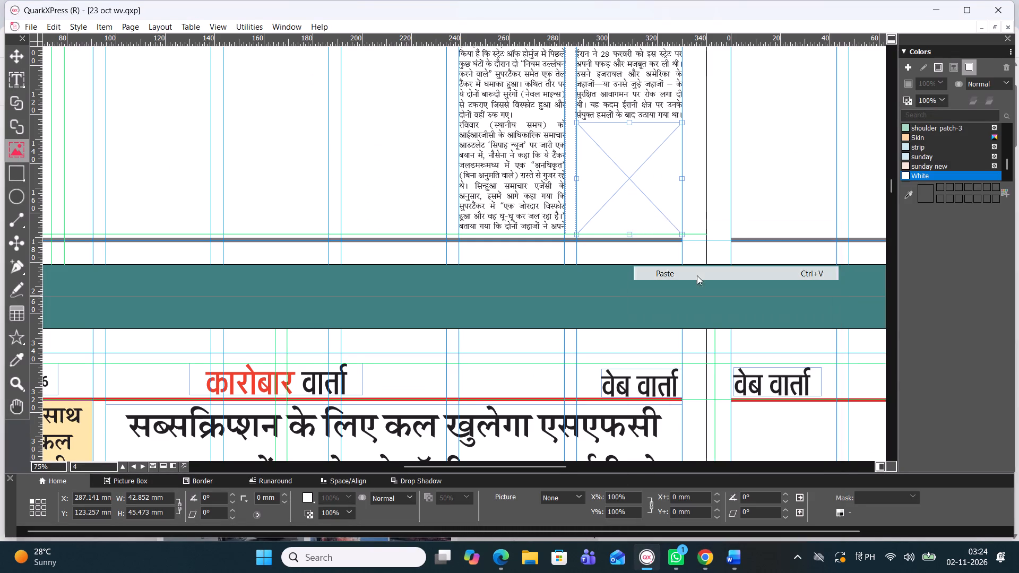
{"action": "right_click", "coordinate": [643, 196]}
{"action": "left_click", "coordinate": [714, 315]}
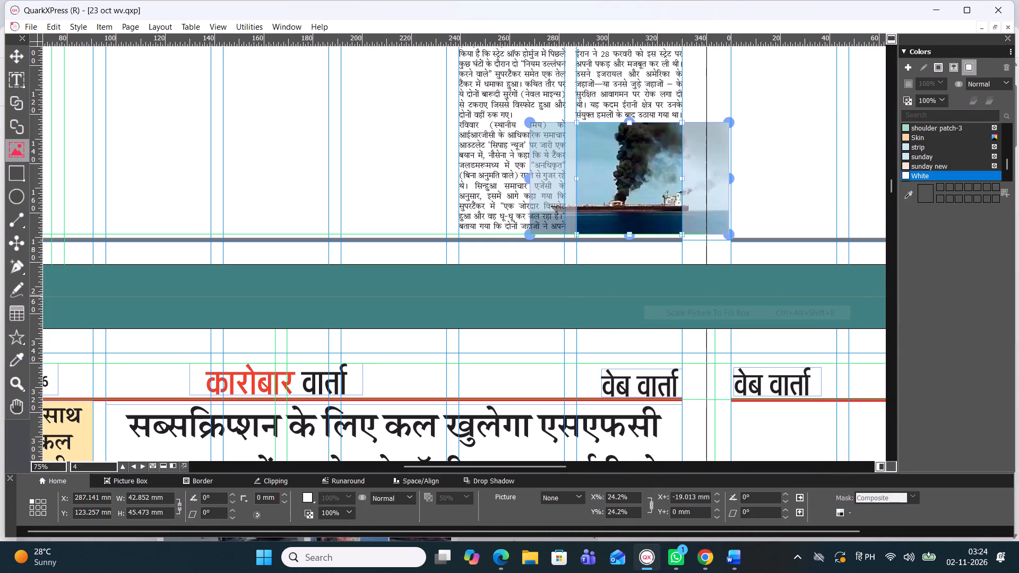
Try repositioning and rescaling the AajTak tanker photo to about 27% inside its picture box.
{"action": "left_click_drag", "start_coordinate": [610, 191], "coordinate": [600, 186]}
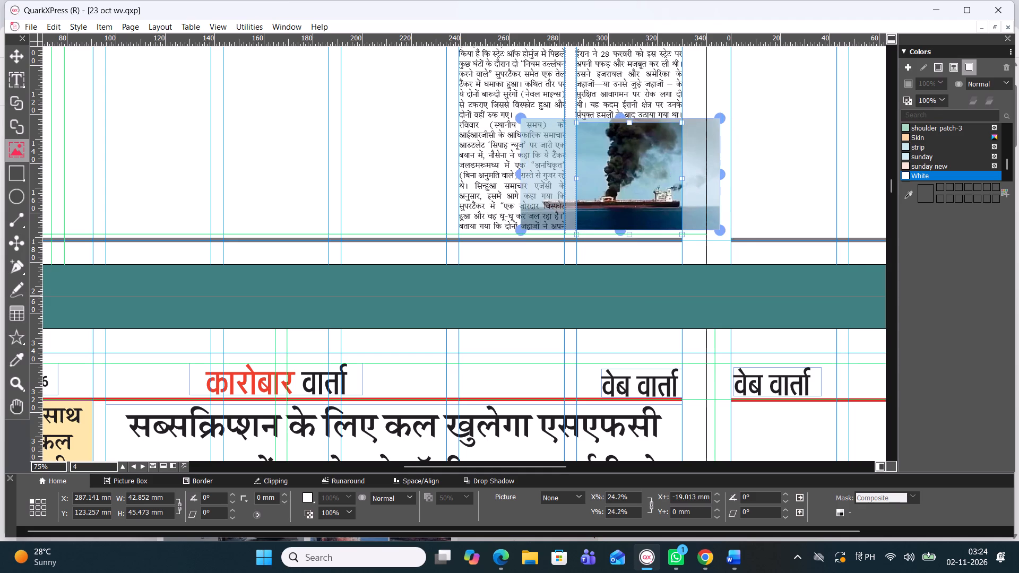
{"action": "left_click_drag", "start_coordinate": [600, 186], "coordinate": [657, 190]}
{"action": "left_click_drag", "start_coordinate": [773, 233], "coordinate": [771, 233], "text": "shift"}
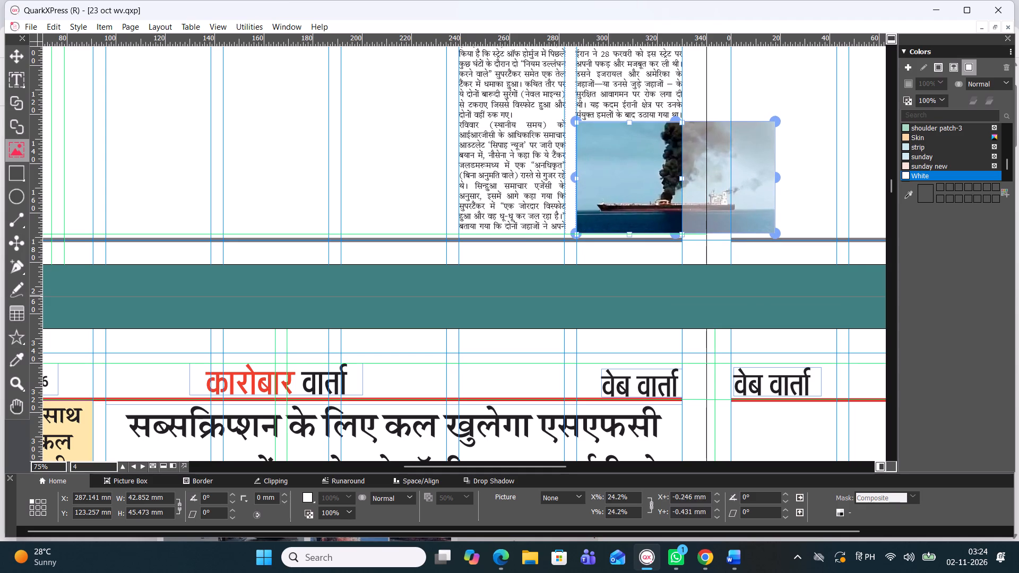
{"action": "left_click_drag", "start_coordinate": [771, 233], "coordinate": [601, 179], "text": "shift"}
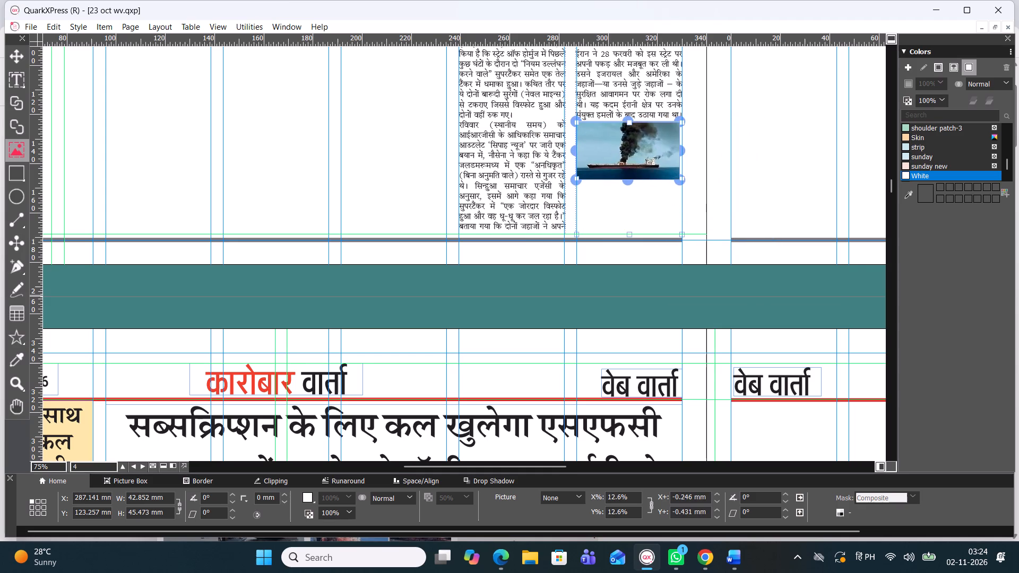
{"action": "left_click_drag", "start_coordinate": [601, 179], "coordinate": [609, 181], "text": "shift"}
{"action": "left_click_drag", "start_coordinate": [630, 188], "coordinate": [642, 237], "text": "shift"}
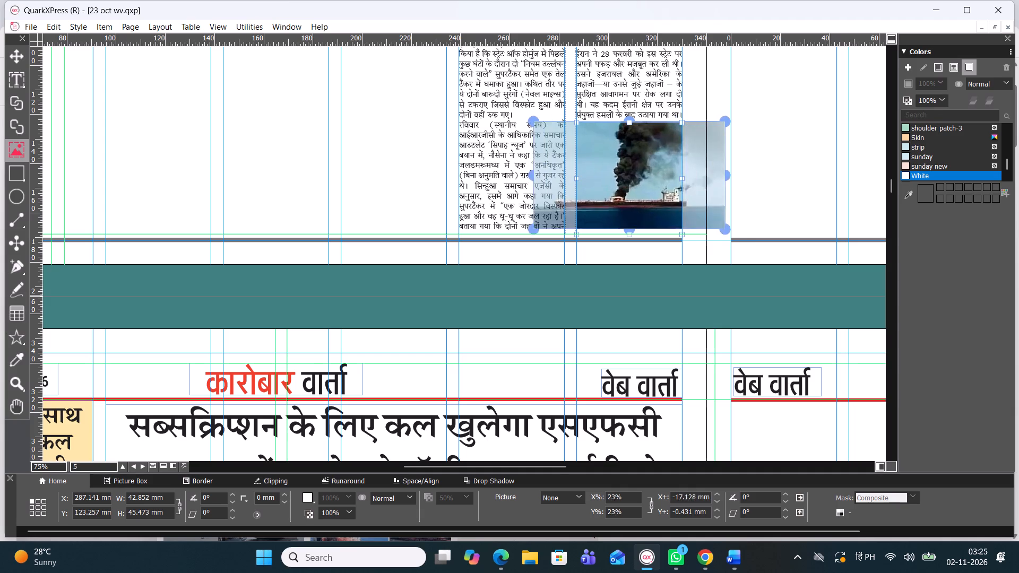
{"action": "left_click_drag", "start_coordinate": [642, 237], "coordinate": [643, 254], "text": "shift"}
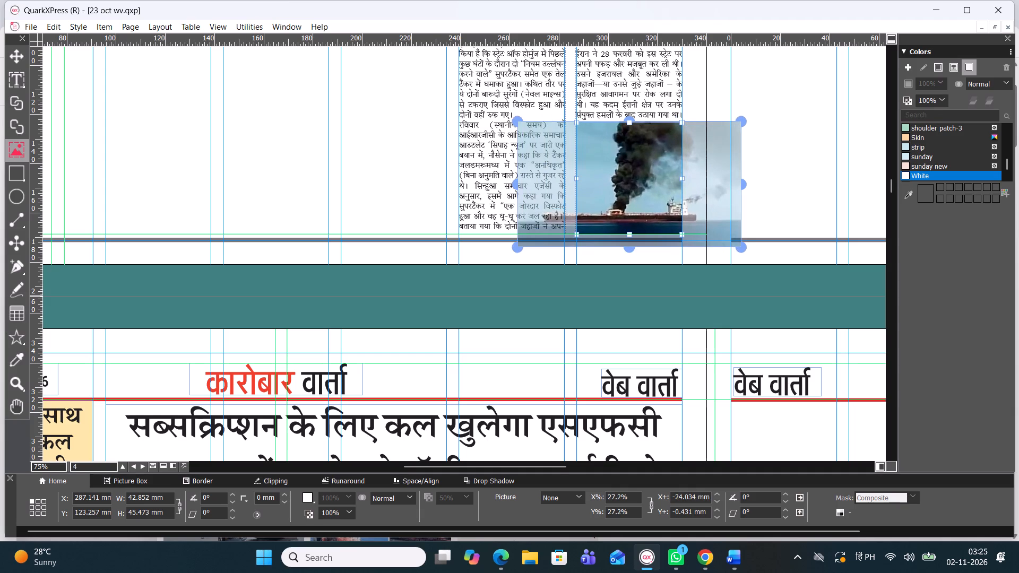
Delete the AajTak tanker photo from the picture box, keeping the empty box.
{"action": "key", "text": "BackSpace"}
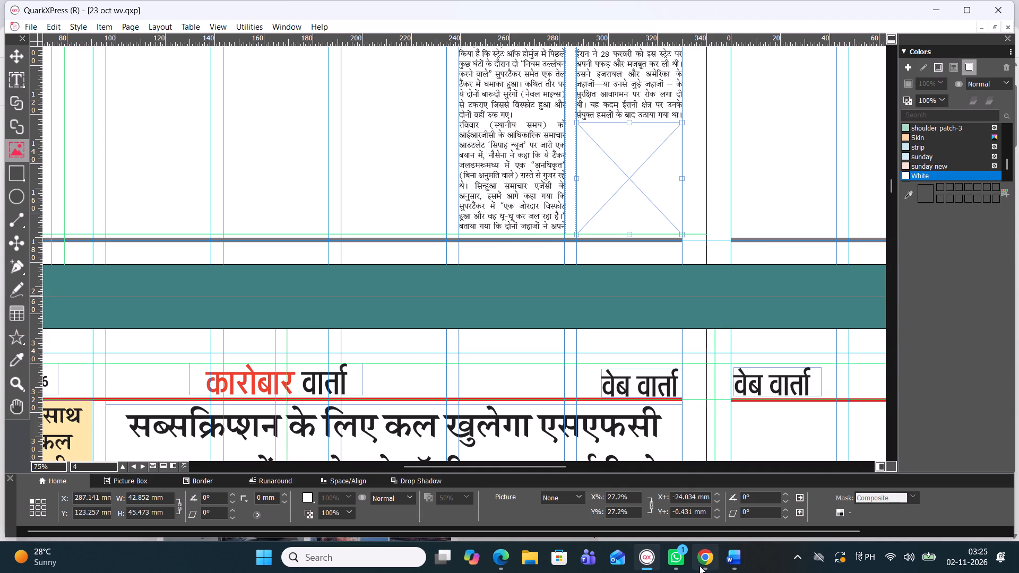
Switch to Chrome, open Navbharat Live's photo of the burning tanker from the related image results and copy the image.
{"action": "left_click", "coordinate": [707, 564]}
{"action": "scroll", "coordinate": [413, 345], "scroll_direction": "up", "scroll_amount": 1}
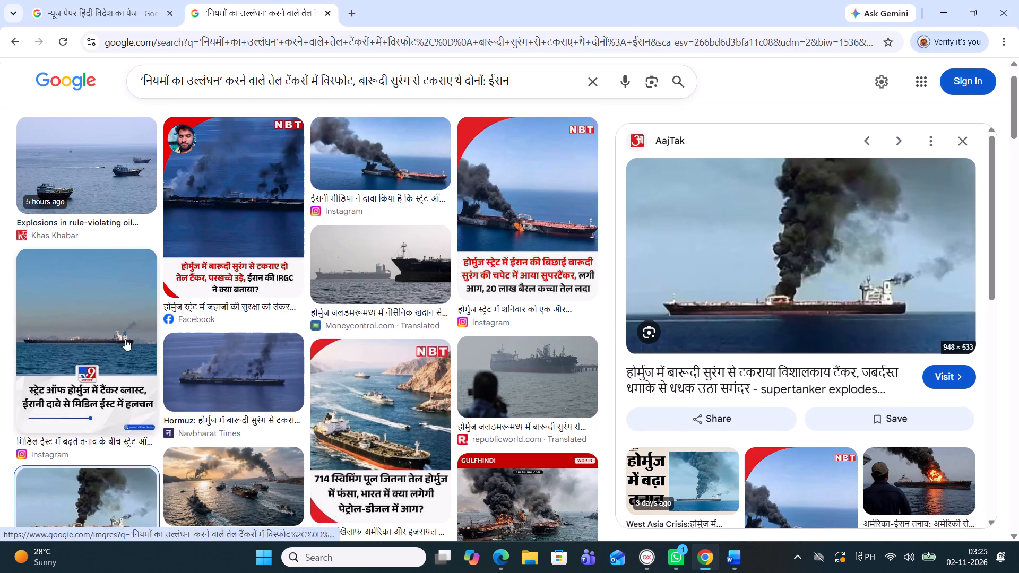
{"action": "scroll", "coordinate": [844, 324], "scroll_direction": "down", "scroll_amount": 1}
{"action": "scroll", "coordinate": [849, 345], "scroll_direction": "up", "scroll_amount": 1}
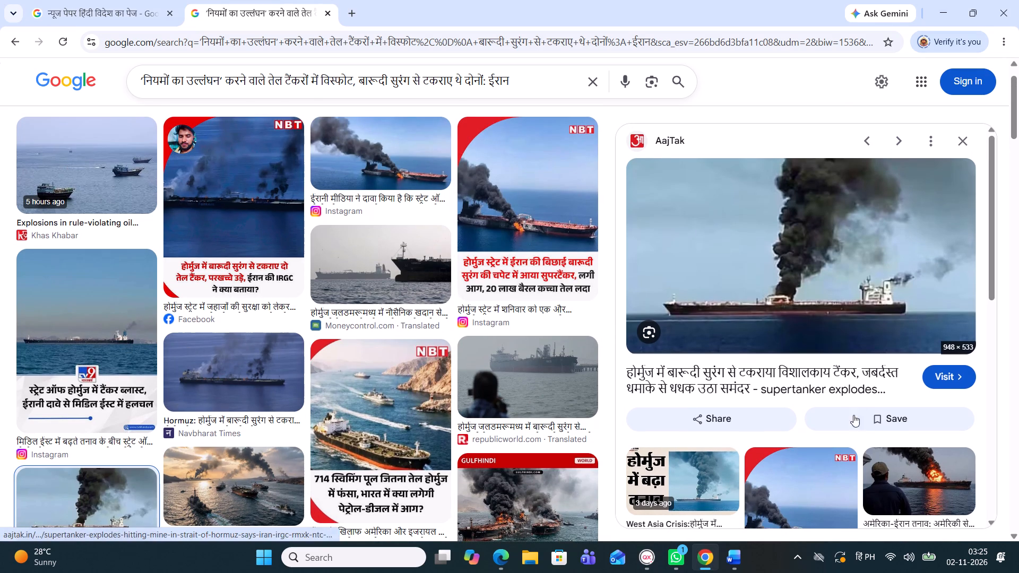
{"action": "scroll", "coordinate": [847, 481], "scroll_direction": "up", "scroll_amount": 1}
{"action": "scroll", "coordinate": [837, 470], "scroll_direction": "down", "scroll_amount": 2}
{"action": "scroll", "coordinate": [829, 464], "scroll_direction": "up", "scroll_amount": 1}
{"action": "scroll", "coordinate": [829, 464], "scroll_direction": "down", "scroll_amount": 4}
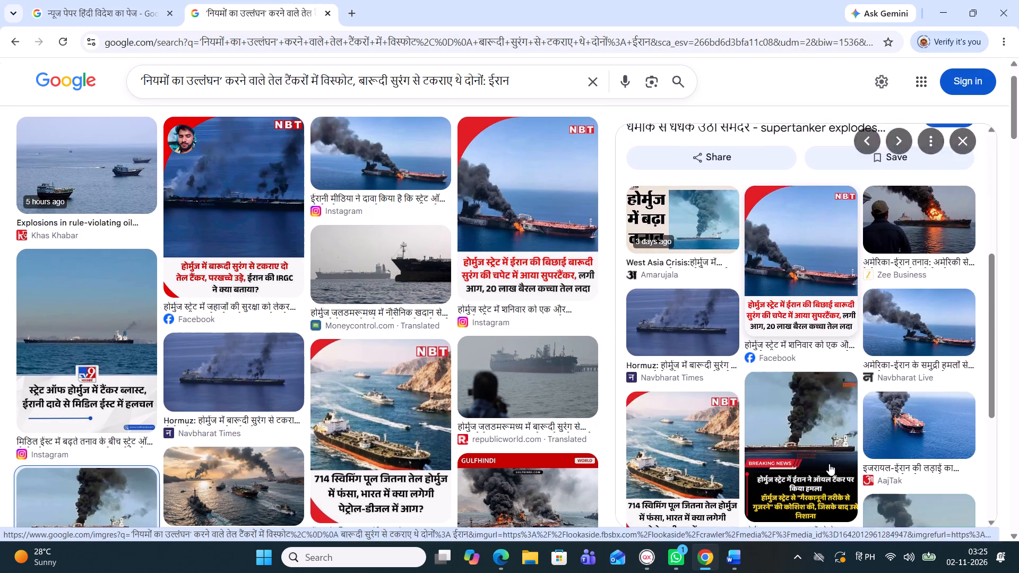
{"action": "left_click", "coordinate": [927, 232]}
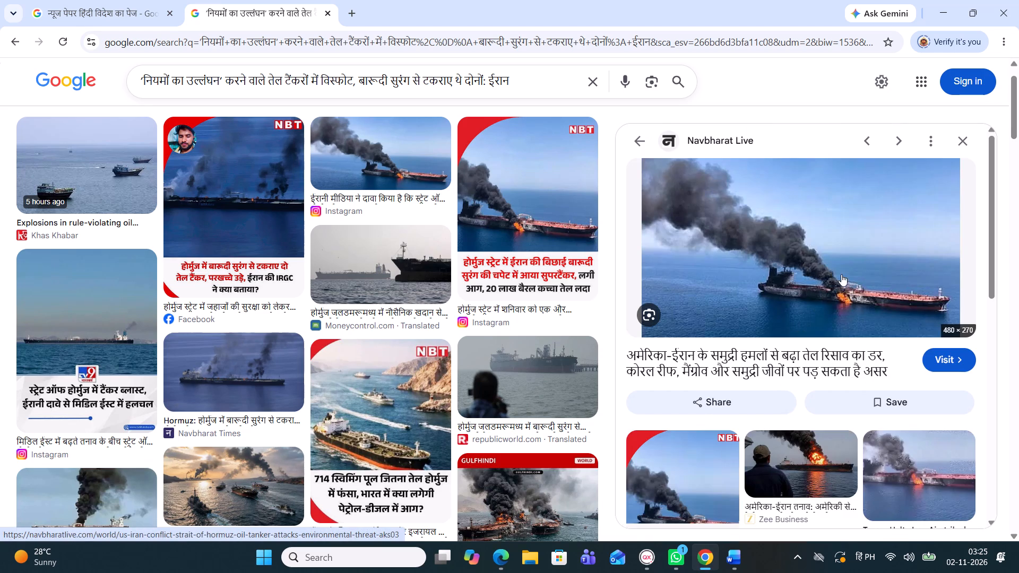
{"action": "right_click", "coordinate": [841, 274]}
{"action": "left_click", "coordinate": [913, 457]}
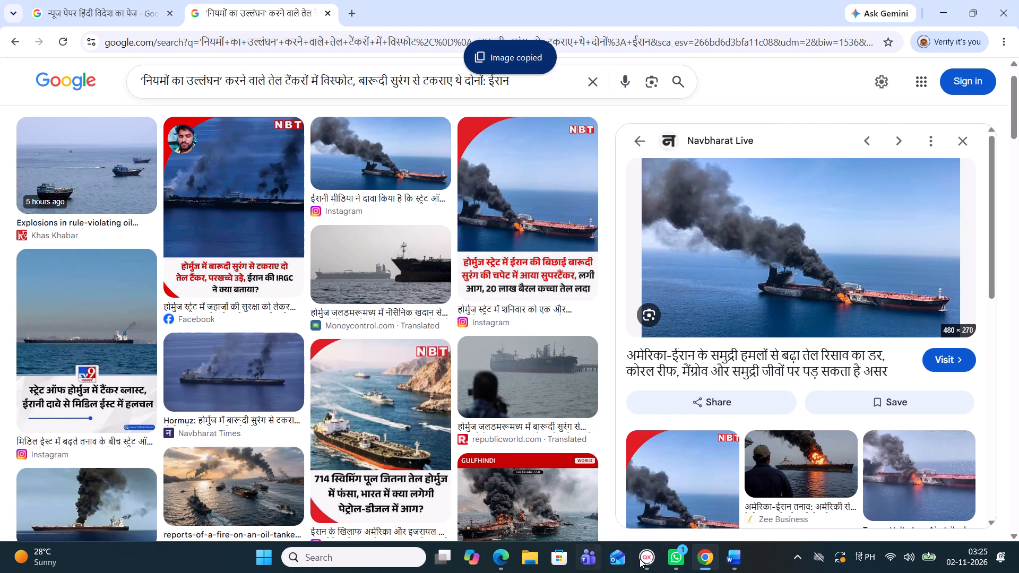
Switch back to QuarkXPress and paste the Navbharat Live tanker photo into the empty picture box.
{"action": "left_click", "coordinate": [655, 554]}
{"action": "right_click", "coordinate": [645, 198]}
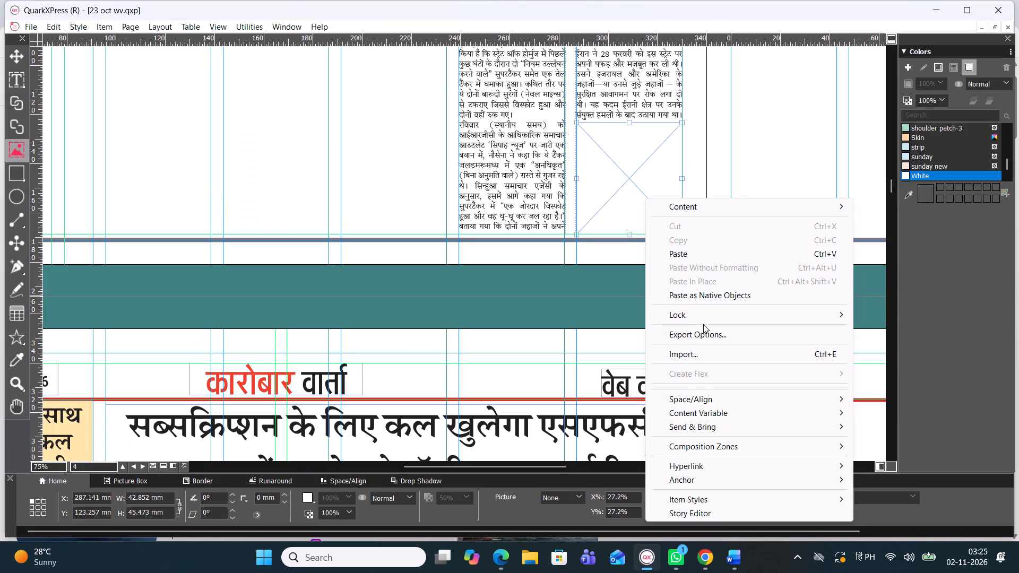
{"action": "left_click", "coordinate": [700, 260]}
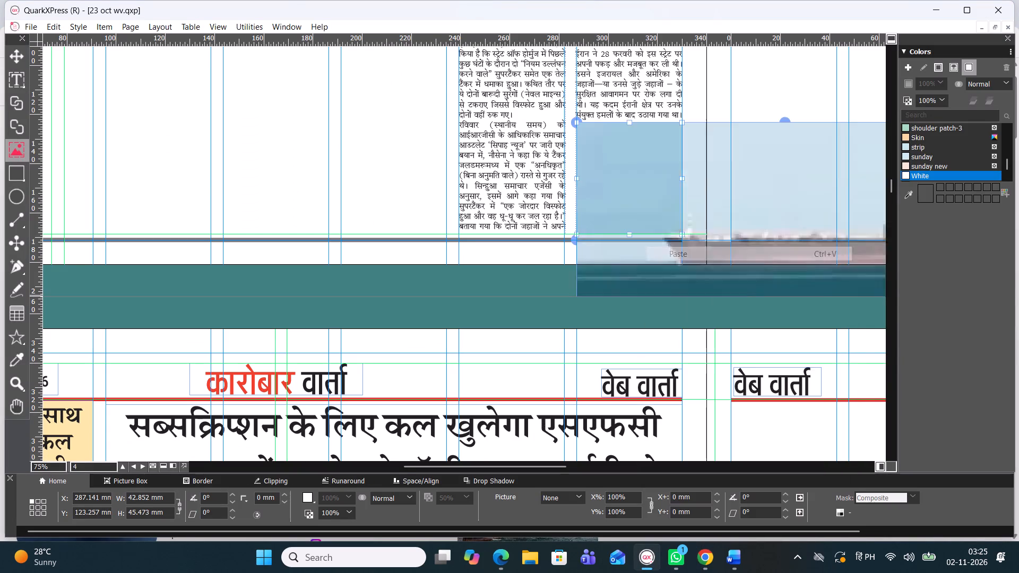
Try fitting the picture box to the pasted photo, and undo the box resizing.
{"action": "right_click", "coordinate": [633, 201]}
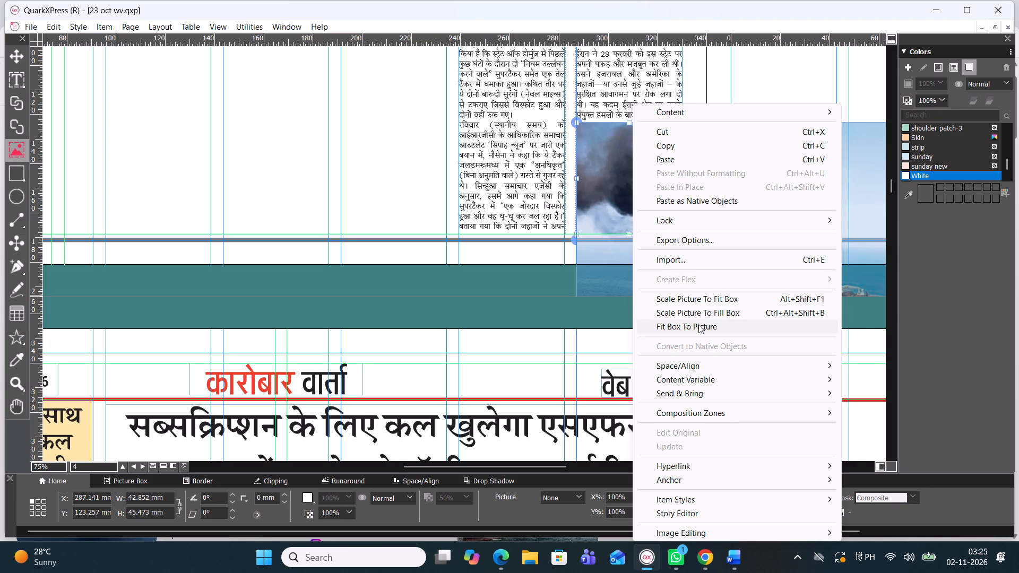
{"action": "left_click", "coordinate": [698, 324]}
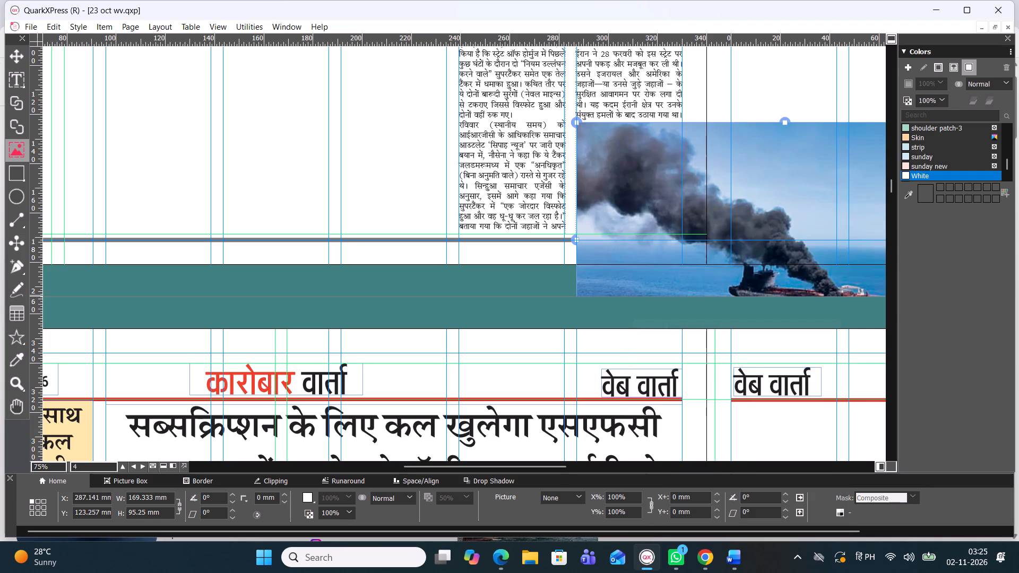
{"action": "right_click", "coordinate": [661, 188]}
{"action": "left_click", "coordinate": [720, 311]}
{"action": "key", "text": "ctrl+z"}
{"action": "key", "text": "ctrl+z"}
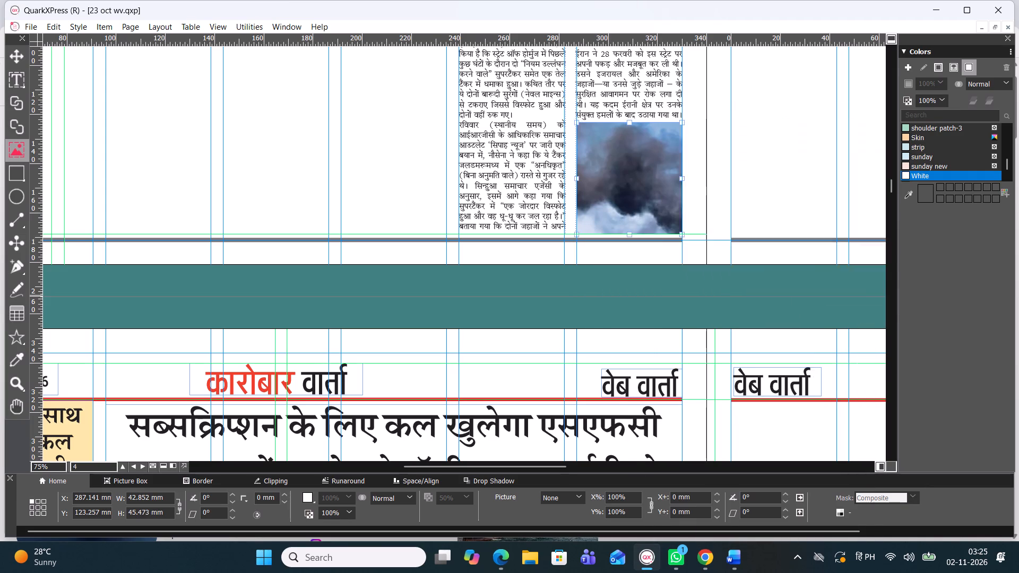
Scale the pasted tanker photo to fill its picture box below the Iran story's second column.
{"action": "right_click", "coordinate": [629, 224]}
{"action": "left_click", "coordinate": [679, 296]}
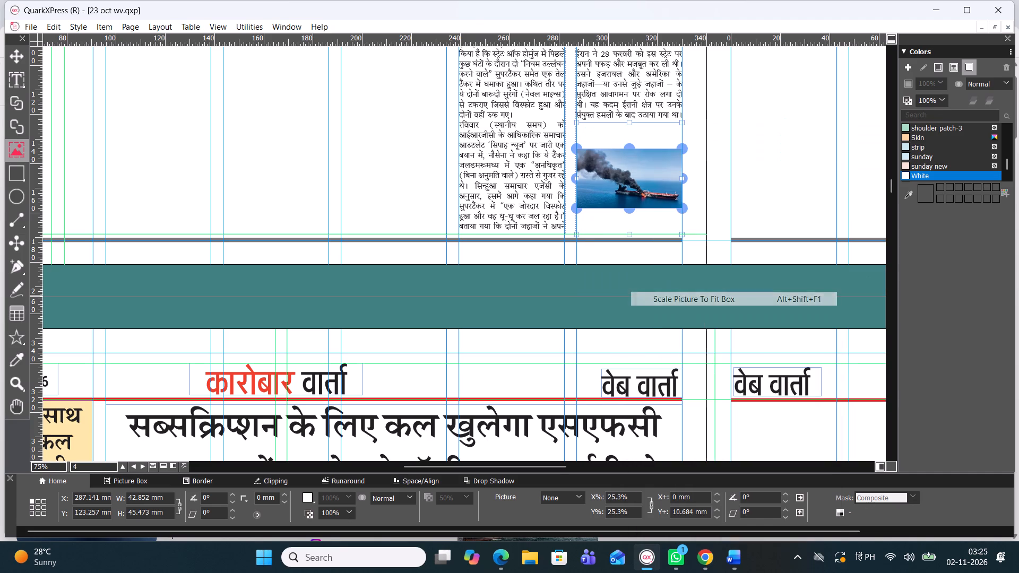
{"action": "right_click", "coordinate": [636, 193]}
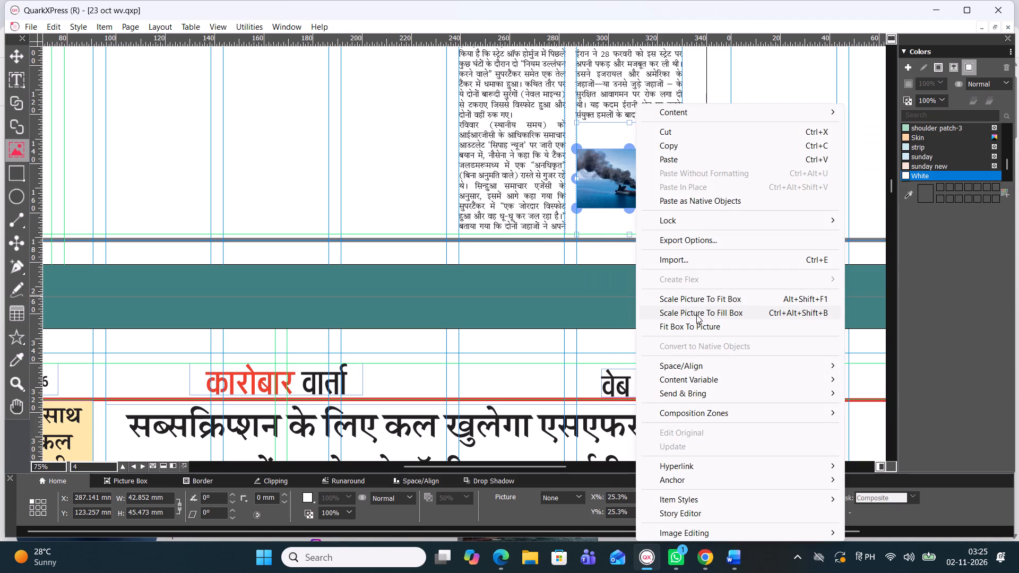
{"action": "left_click", "coordinate": [696, 315]}
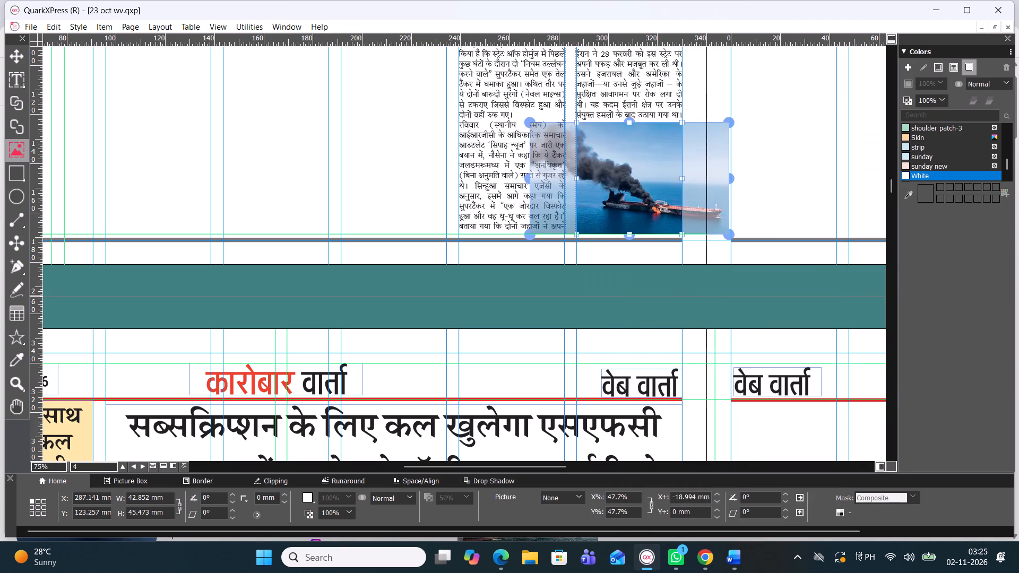
Shift and rescale the photo to about 52% so the burning ship and smoke fill the picture box's full height.
{"action": "left_click_drag", "start_coordinate": [635, 211], "coordinate": [588, 211]}
{"action": "left_click_drag", "start_coordinate": [479, 117], "coordinate": [531, 123]}
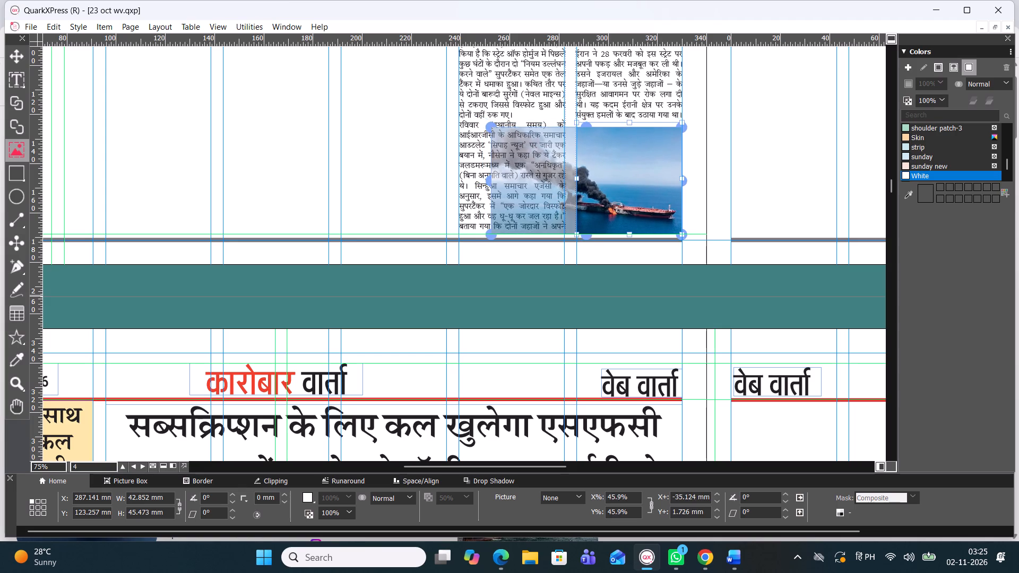
{"action": "left_click_drag", "start_coordinate": [531, 123], "coordinate": [536, 124]}
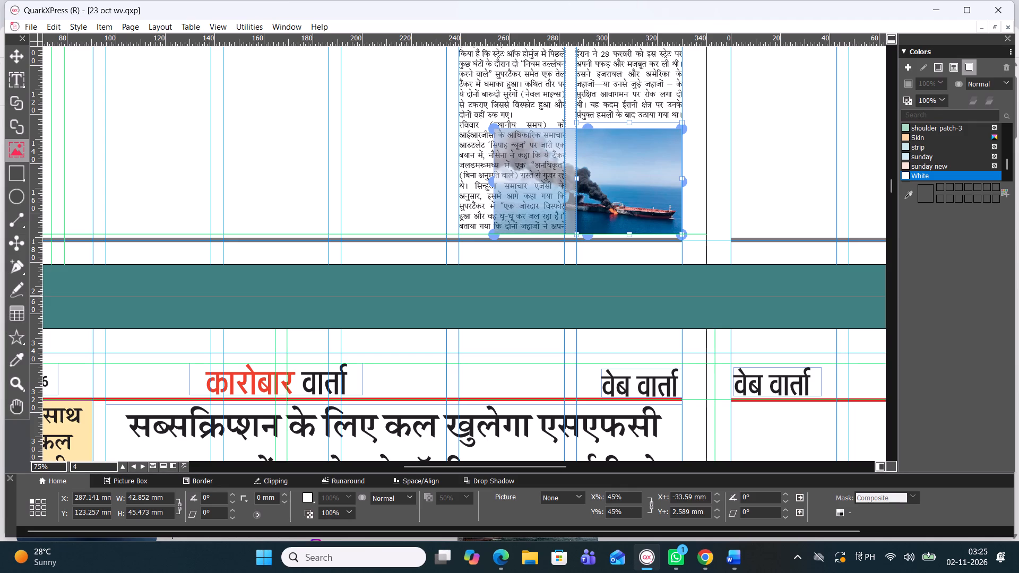
{"action": "left_click_drag", "start_coordinate": [638, 185], "coordinate": [660, 190]}
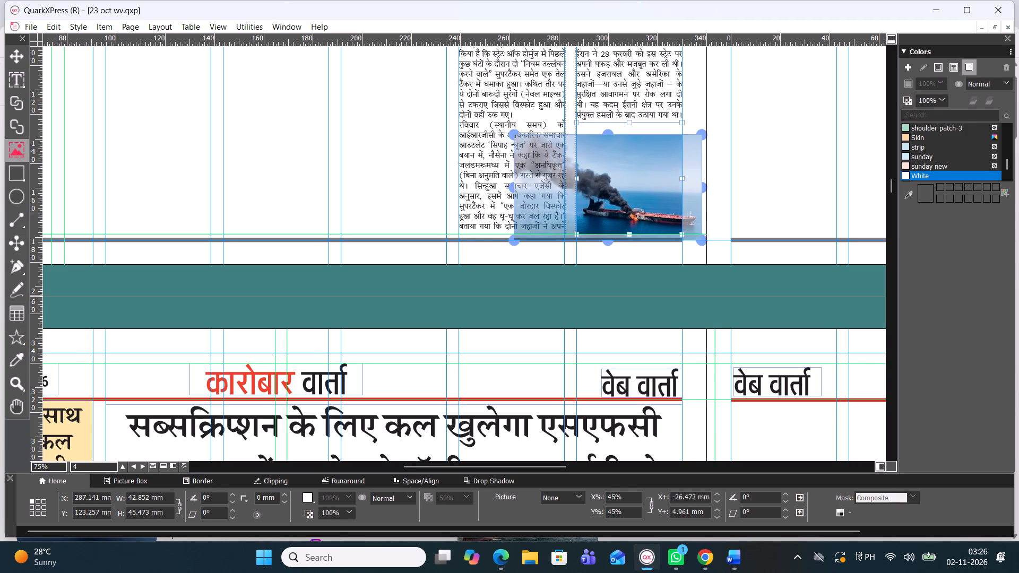
{"action": "left_click_drag", "start_coordinate": [660, 190], "coordinate": [676, 191]}
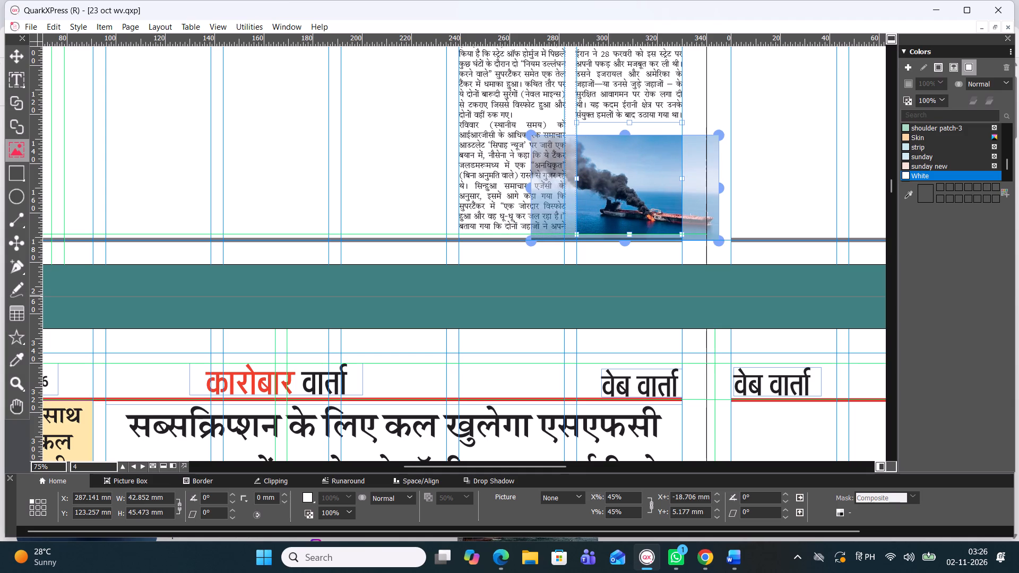
{"action": "left_click_drag", "start_coordinate": [676, 191], "coordinate": [671, 193]}
{"action": "left_click", "coordinate": [649, 258]}
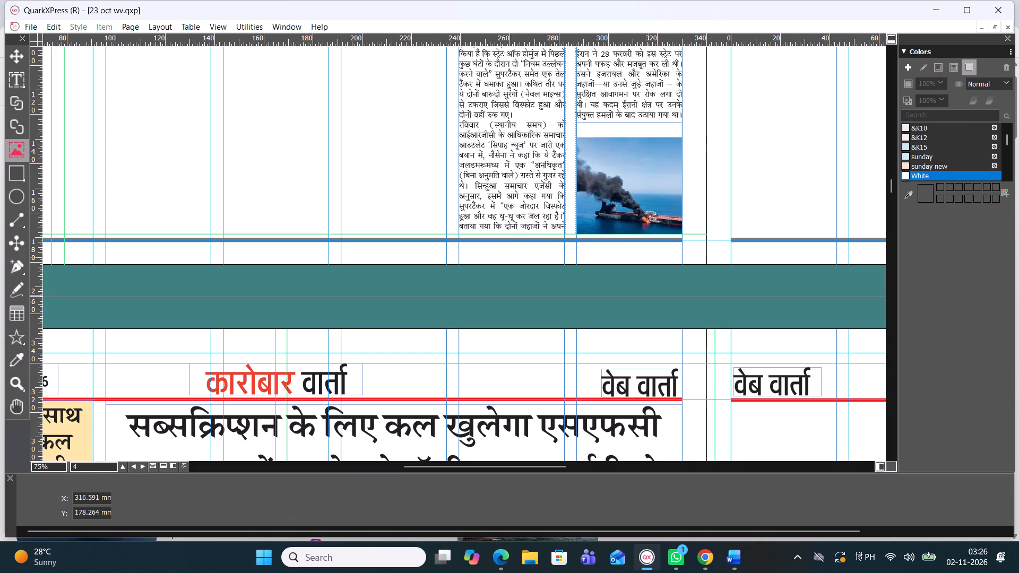
{"action": "left_click", "coordinate": [651, 188]}
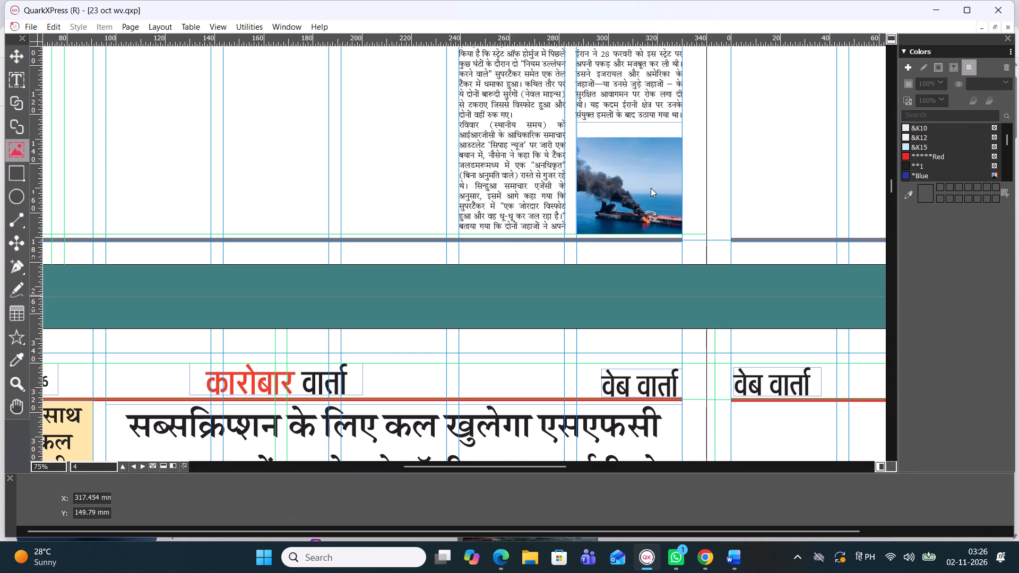
{"action": "left_click", "coordinate": [651, 188]}
{"action": "left_click_drag", "start_coordinate": [624, 136], "coordinate": [624, 119]}
{"action": "left_click", "coordinate": [616, 183]}
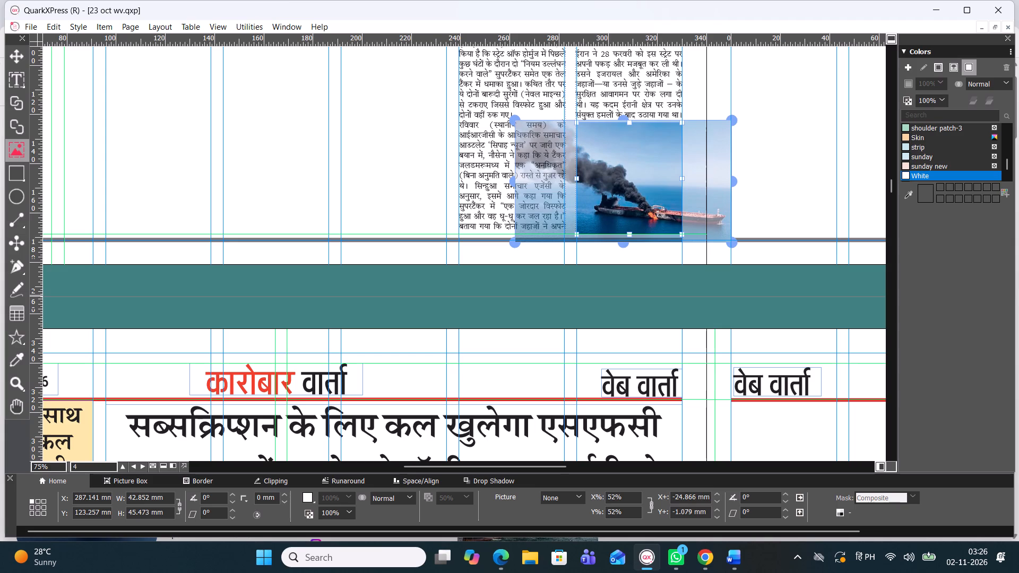
{"action": "left_click", "coordinate": [622, 253]}
{"action": "left_click", "coordinate": [618, 267]}
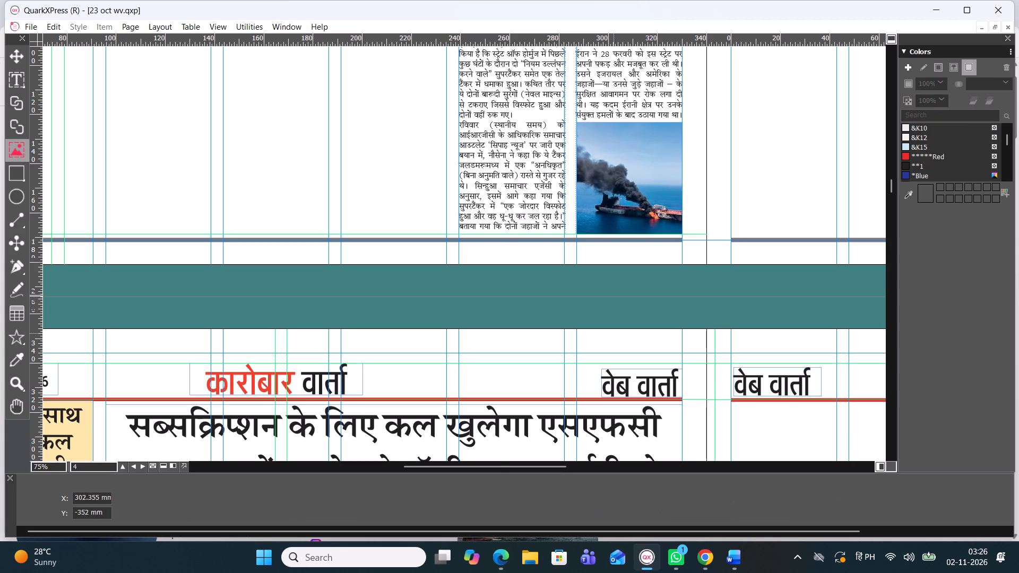
Examine the remaining empty area of page 4 below the Australia accident and H-1B visa stories.
{"action": "left_click_drag", "start_coordinate": [496, 463], "coordinate": [425, 464]}
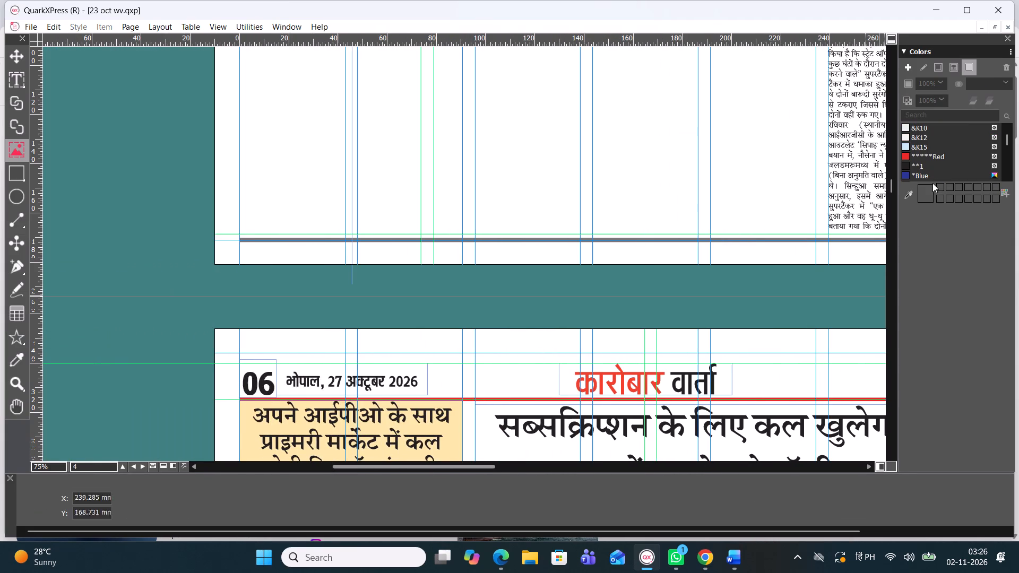
{"action": "left_click_drag", "start_coordinate": [892, 187], "coordinate": [889, 173]}
{"action": "scroll", "coordinate": [539, 381], "scroll_direction": "down", "scroll_amount": 1}
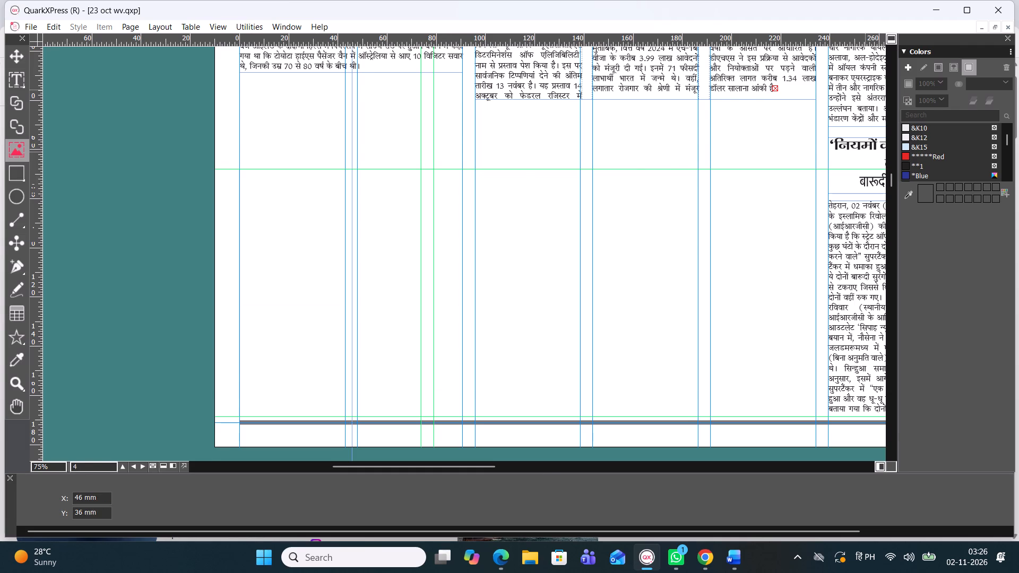
{"action": "scroll", "coordinate": [353, 90], "scroll_direction": "up", "scroll_amount": 2}
{"action": "left_click", "coordinate": [330, 344]}
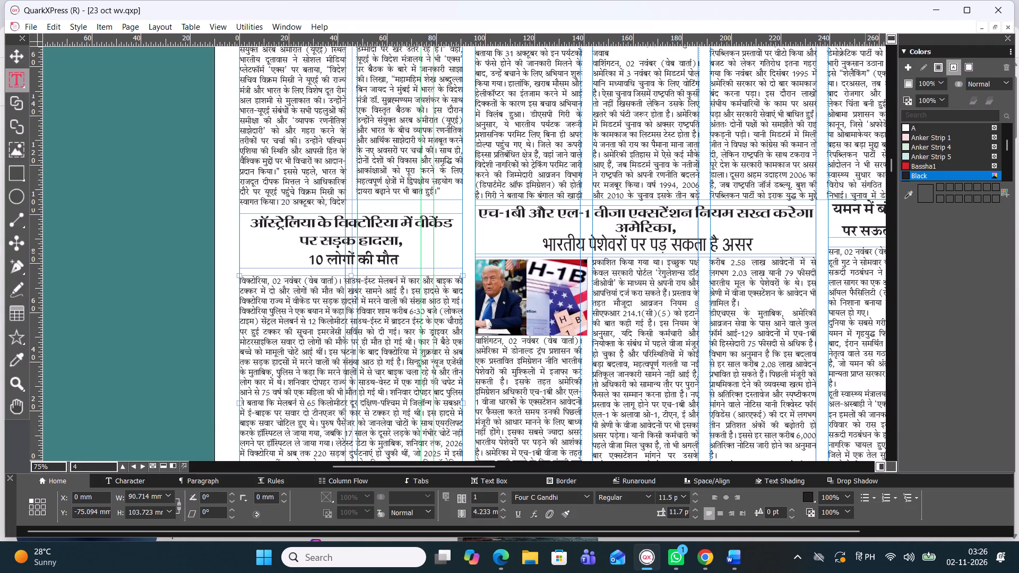
{"action": "scroll", "coordinate": [330, 315], "scroll_direction": "up", "scroll_amount": 1}
{"action": "scroll", "coordinate": [330, 315], "scroll_direction": "down", "scroll_amount": 2}
{"action": "scroll", "coordinate": [330, 315], "scroll_direction": "up", "scroll_amount": 1}
{"action": "scroll", "coordinate": [330, 315], "scroll_direction": "down", "scroll_amount": 1}
{"action": "scroll", "coordinate": [330, 315], "scroll_direction": "up", "scroll_amount": 1}
{"action": "scroll", "coordinate": [330, 315], "scroll_direction": "down", "scroll_amount": 5}
{"action": "scroll", "coordinate": [330, 315], "scroll_direction": "up", "scroll_amount": 2}
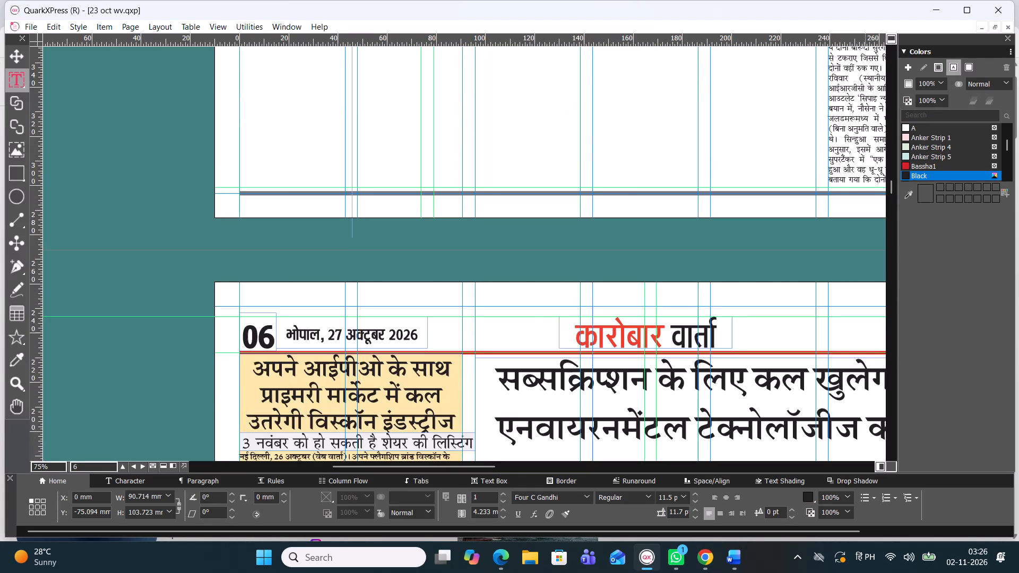
{"action": "scroll", "coordinate": [330, 315], "scroll_direction": "down", "scroll_amount": 1}
{"action": "scroll", "coordinate": [330, 315], "scroll_direction": "up", "scroll_amount": 1}
{"action": "scroll", "coordinate": [330, 315], "scroll_direction": "down", "scroll_amount": 1}
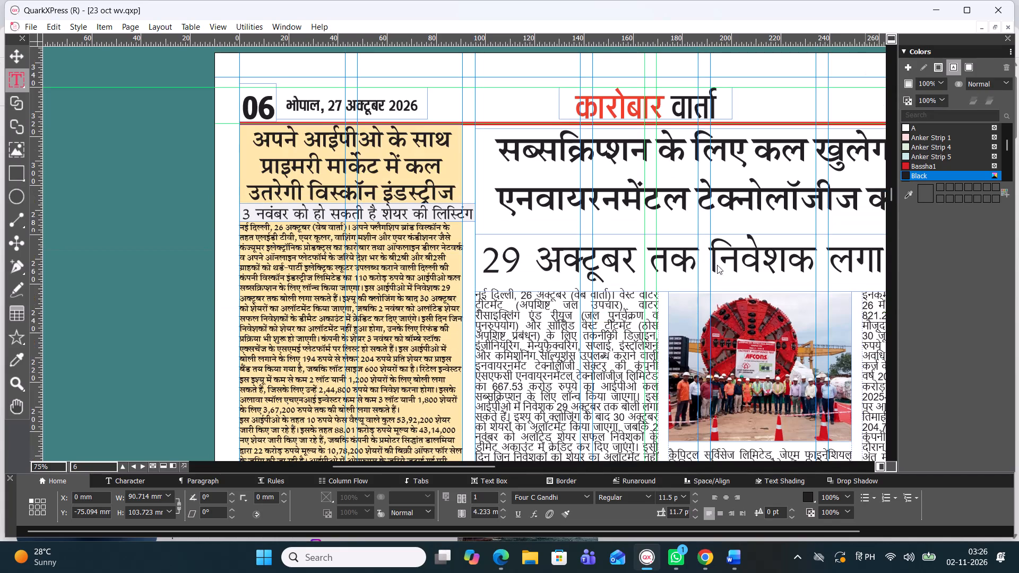
{"action": "left_click_drag", "start_coordinate": [894, 192], "coordinate": [888, 181]}
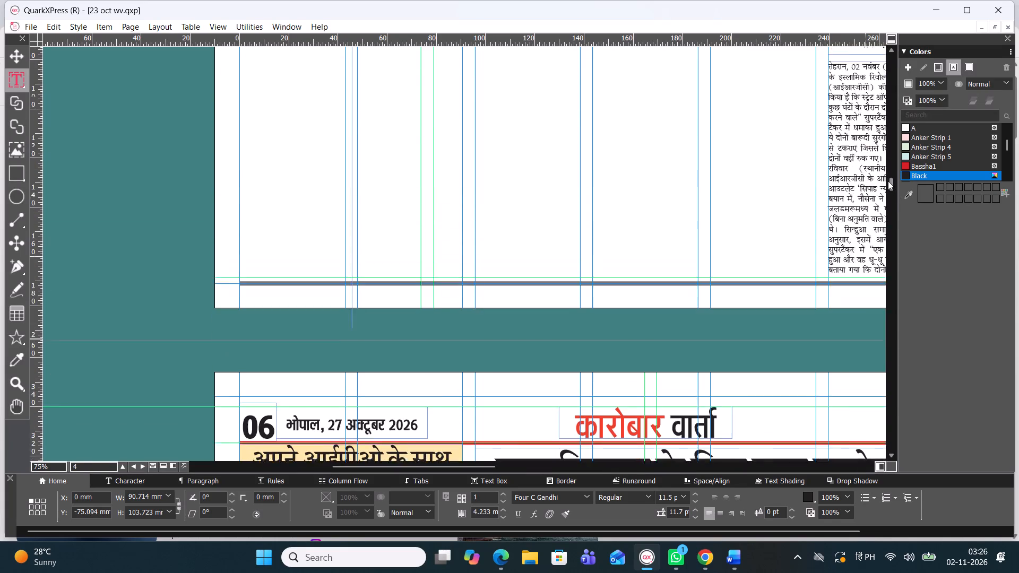
{"action": "left_click_drag", "start_coordinate": [888, 181], "coordinate": [887, 176]}
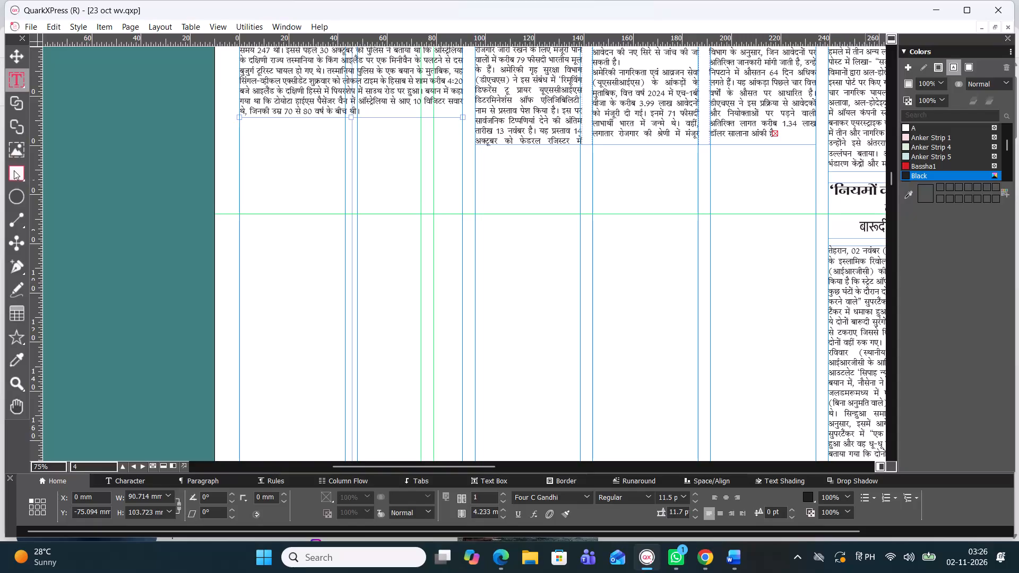
Draw a text box about 90.7 mm wide and 37 mm high directly below the Australia accident story on page 4.
{"action": "left_click", "coordinate": [22, 76]}
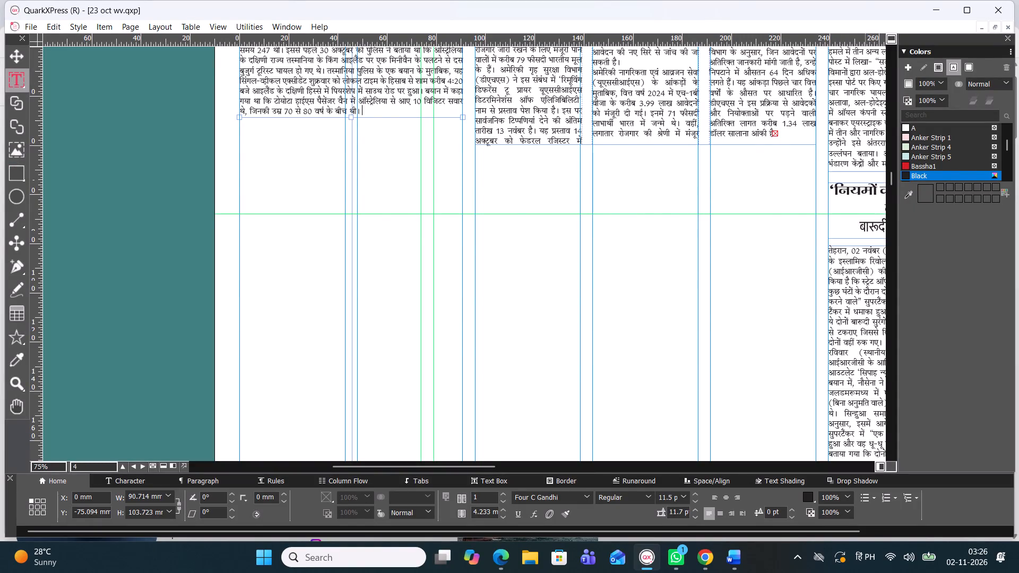
{"action": "scroll", "coordinate": [378, 127], "scroll_direction": "up", "scroll_amount": 1}
{"action": "scroll", "coordinate": [359, 196], "scroll_direction": "up", "scroll_amount": 1}
{"action": "scroll", "coordinate": [358, 199], "scroll_direction": "down", "scroll_amount": 1}
{"action": "scroll", "coordinate": [358, 199], "scroll_direction": "up", "scroll_amount": 2}
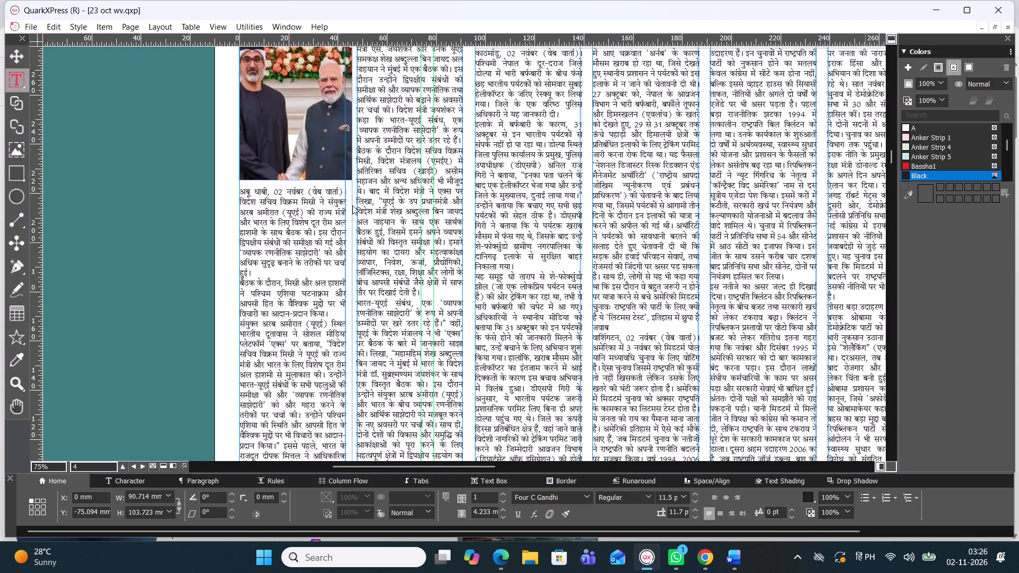
{"action": "scroll", "coordinate": [347, 214], "scroll_direction": "down", "scroll_amount": 3}
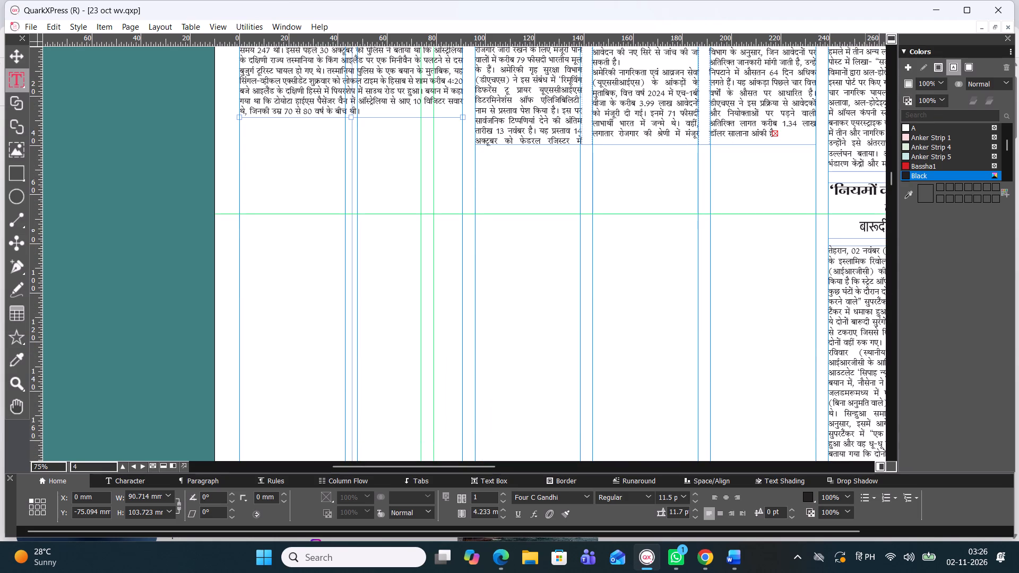
{"action": "left_click", "coordinate": [132, 111]}
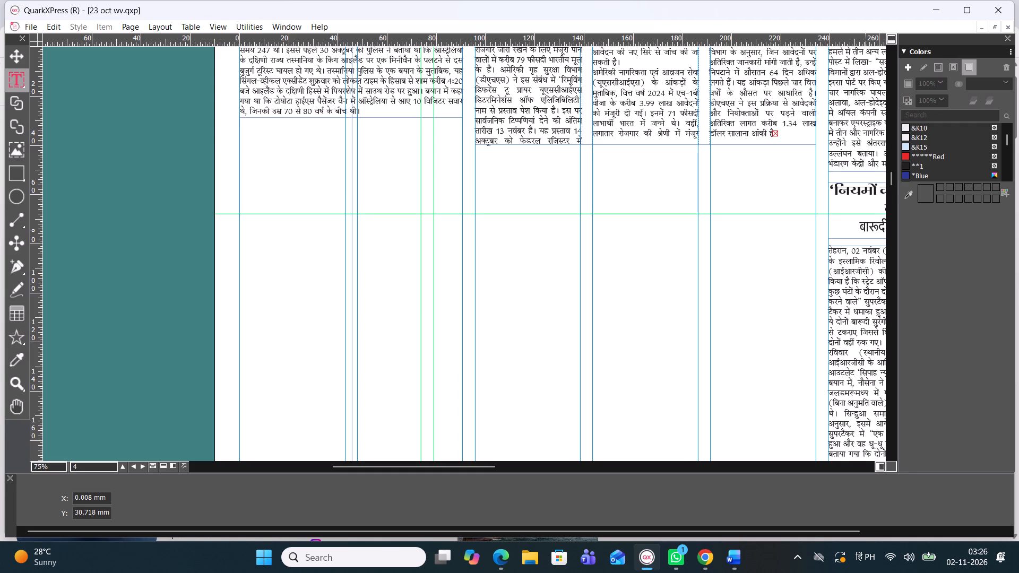
{"action": "left_click_drag", "start_coordinate": [239, 123], "coordinate": [463, 263]}
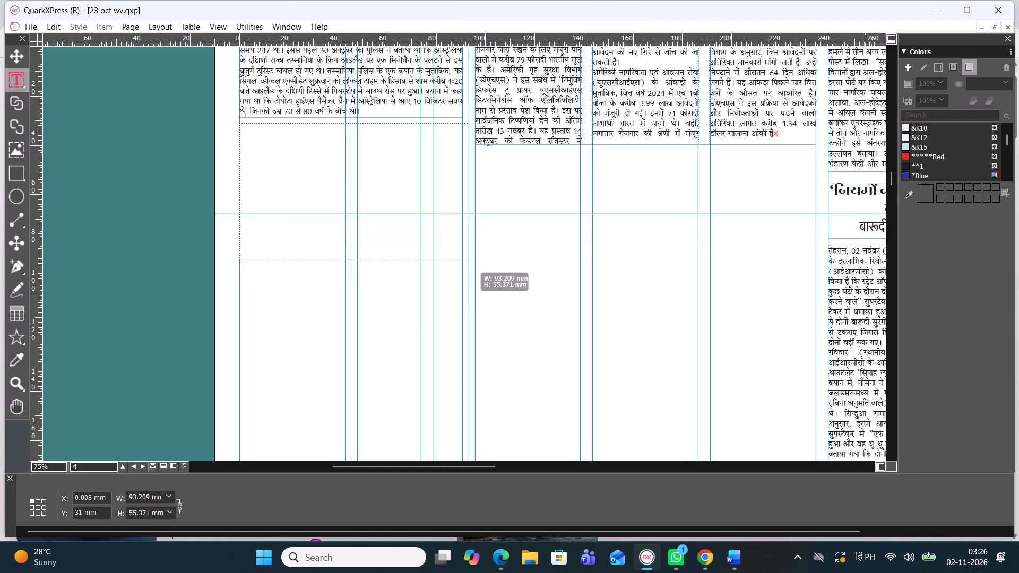
{"action": "left_click_drag", "start_coordinate": [463, 263], "coordinate": [461, 216]}
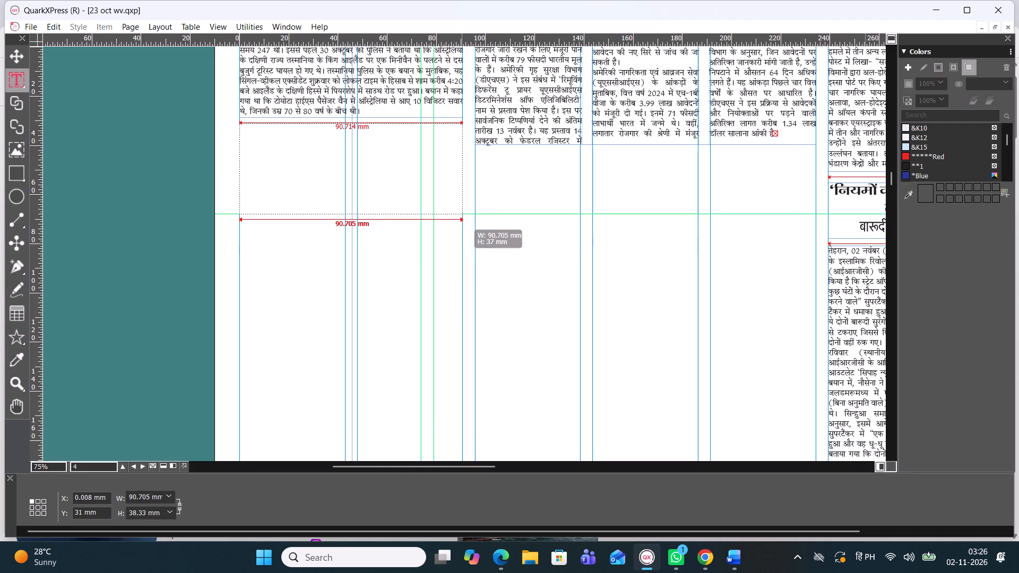
{"action": "left_click_drag", "start_coordinate": [461, 216], "coordinate": [461, 213]}
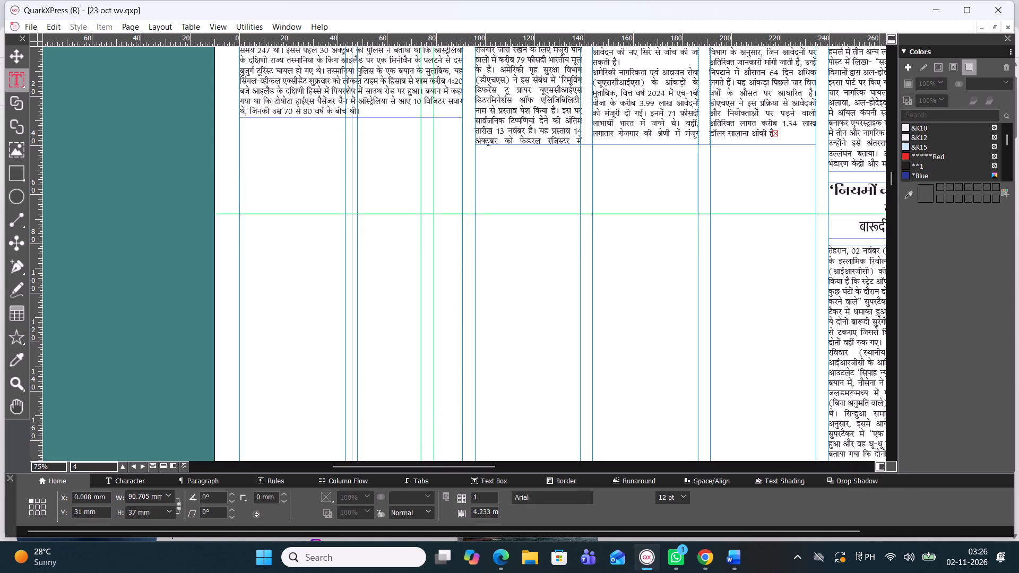
Copy the headline 'ऑस्ट्रेलिया के करीब 75 फीसदी लोगों ने माना, ‘एक साल में देश और बंटा’' from the Word document 02 Nov International into the new box.
{"action": "scroll", "coordinate": [425, 247], "scroll_direction": "down", "scroll_amount": 2}
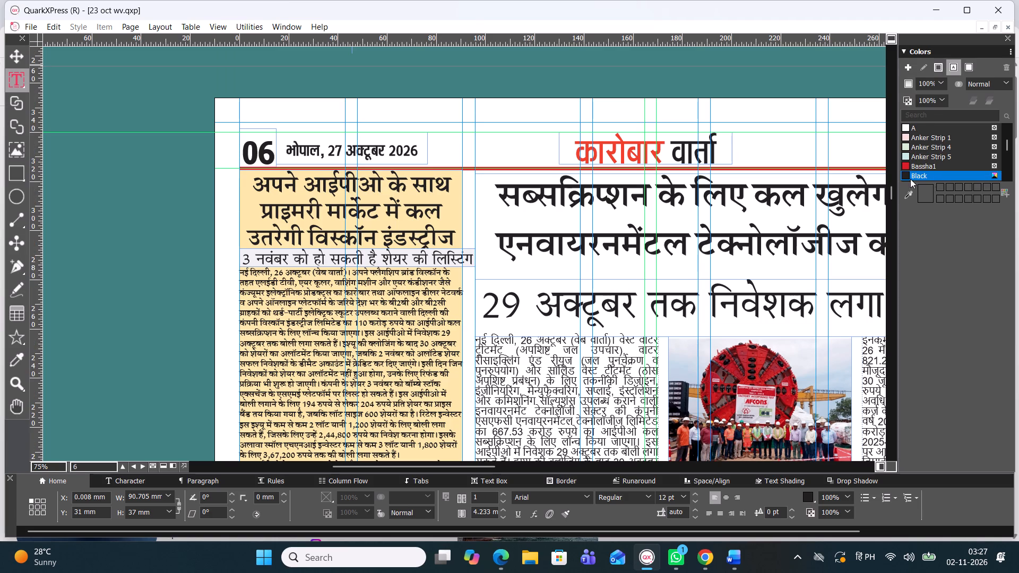
{"action": "left_click_drag", "start_coordinate": [889, 193], "coordinate": [883, 176]}
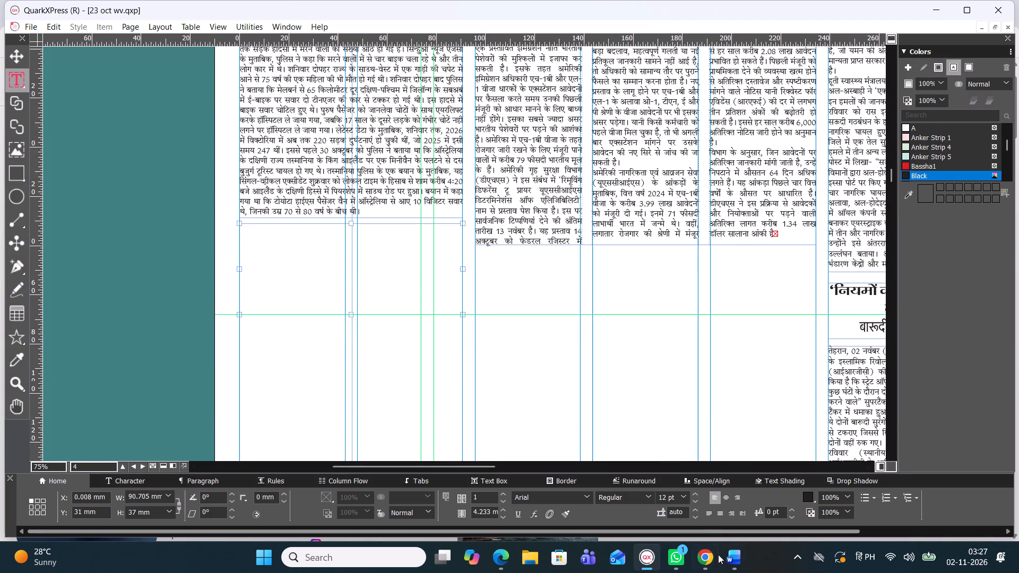
{"action": "left_click", "coordinate": [729, 563]}
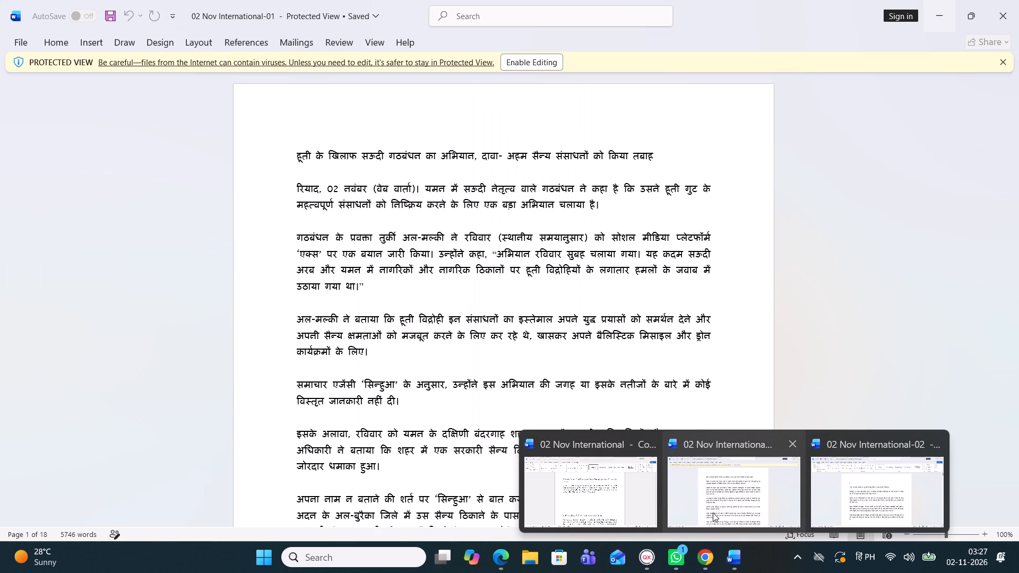
{"action": "left_click", "coordinate": [605, 496]}
{"action": "scroll", "coordinate": [516, 354], "scroll_direction": "down", "scroll_amount": 3}
{"action": "scroll", "coordinate": [516, 354], "scroll_direction": "up", "scroll_amount": 1}
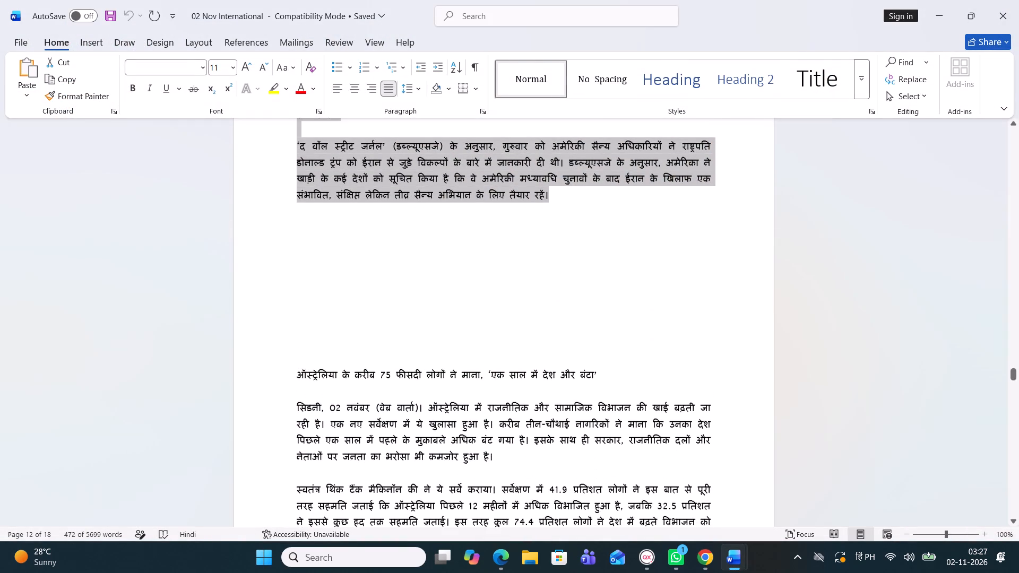
{"action": "left_click_drag", "start_coordinate": [298, 386], "coordinate": [652, 381]}
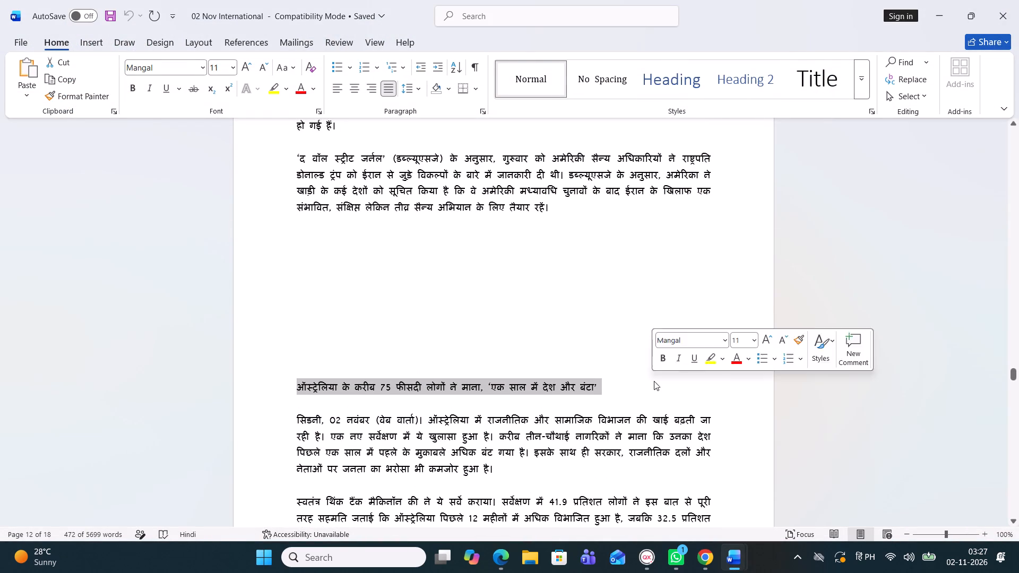
{"action": "key", "text": "ctrl+c"}
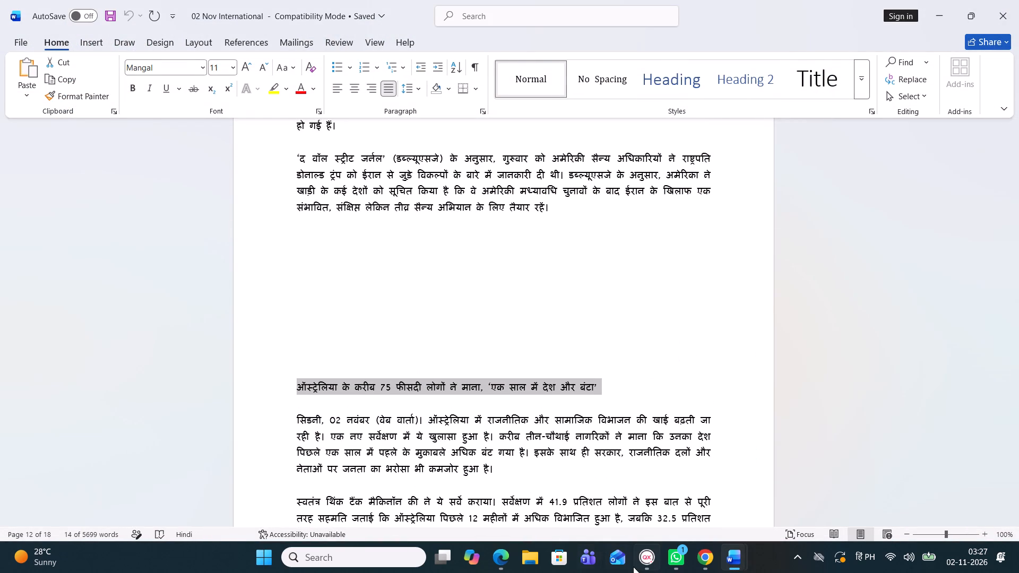
{"action": "left_click", "coordinate": [641, 563]}
{"action": "key", "text": "ctrl+v"}
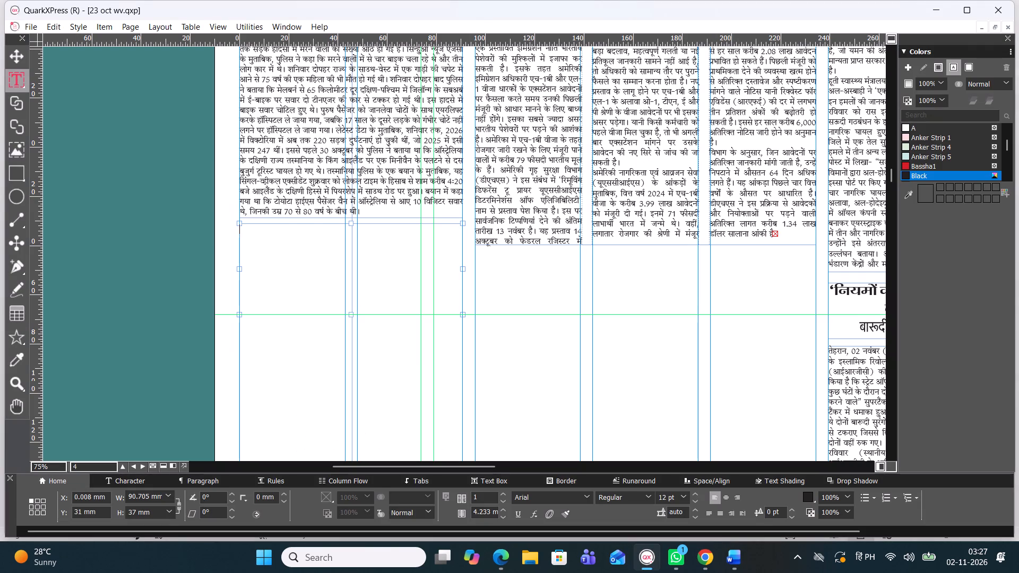
Set the whole pasted headline in the Four C Gandhihead font, after trying Four C Chetan.
{"action": "key", "text": "ctrl+a"}
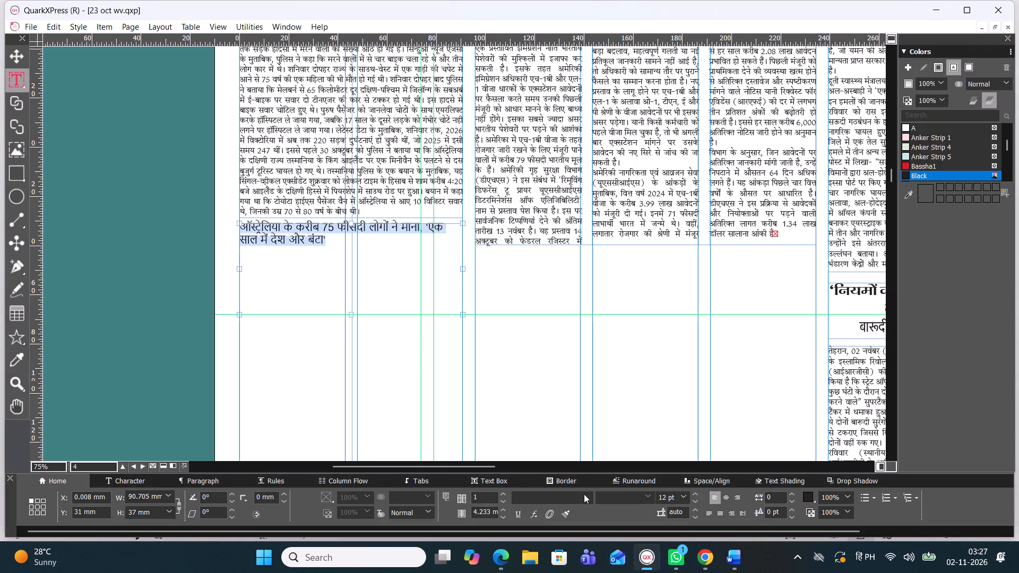
{"action": "left_click", "coordinate": [584, 494]}
{"action": "left_click", "coordinate": [616, 114]}
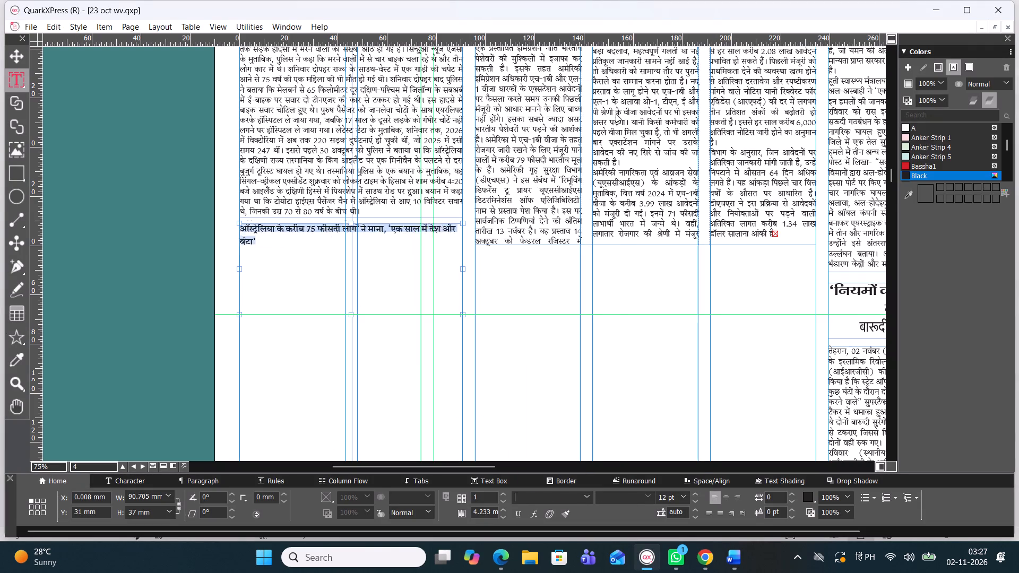
{"action": "left_click", "coordinate": [584, 498]}
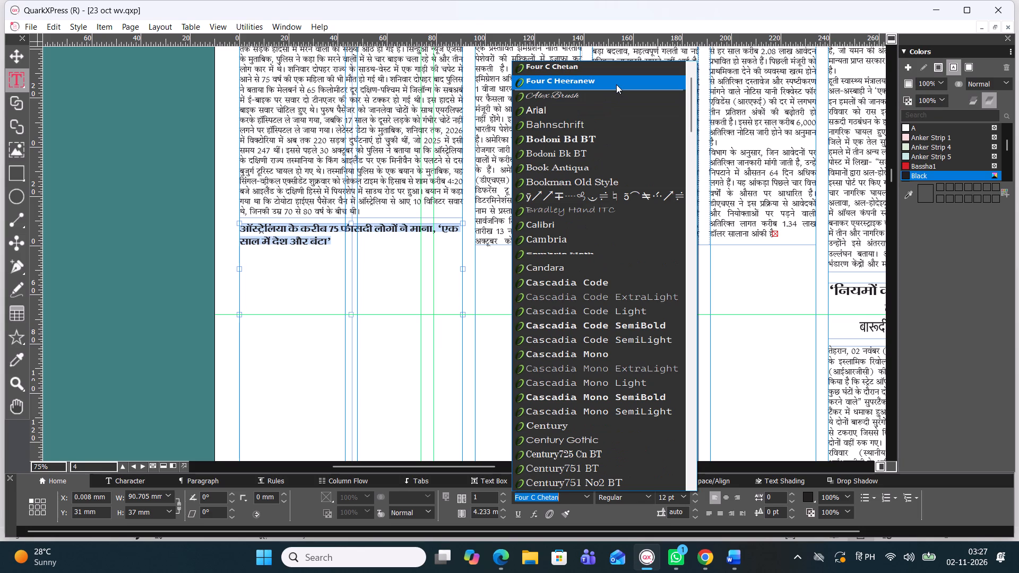
{"action": "scroll", "coordinate": [616, 84], "scroll_direction": "up", "scroll_amount": 1}
{"action": "scroll", "coordinate": [616, 84], "scroll_direction": "down", "scroll_amount": 1}
{"action": "scroll", "coordinate": [584, 70], "scroll_direction": "up", "scroll_amount": 2}
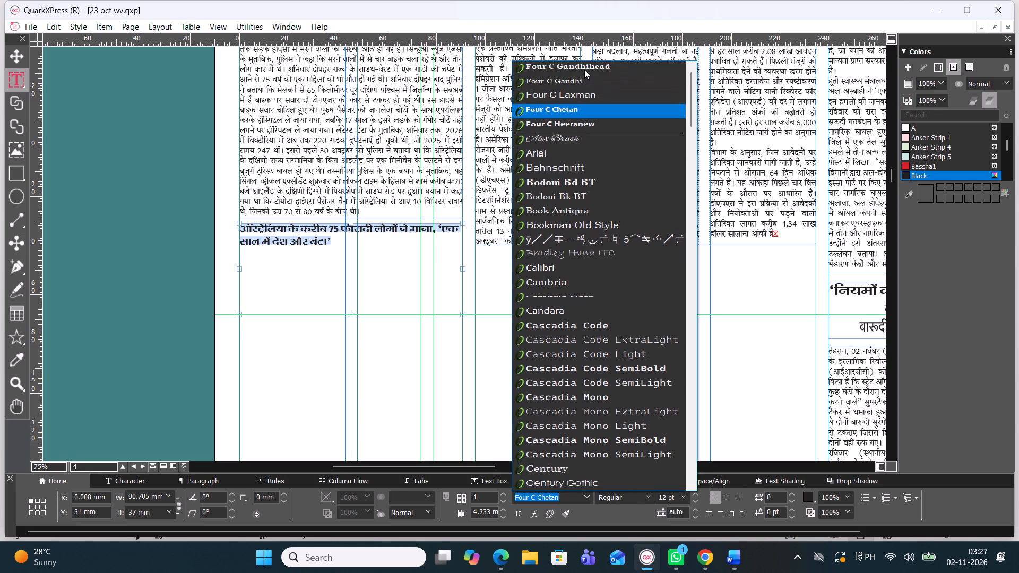
{"action": "left_click", "coordinate": [584, 70]}
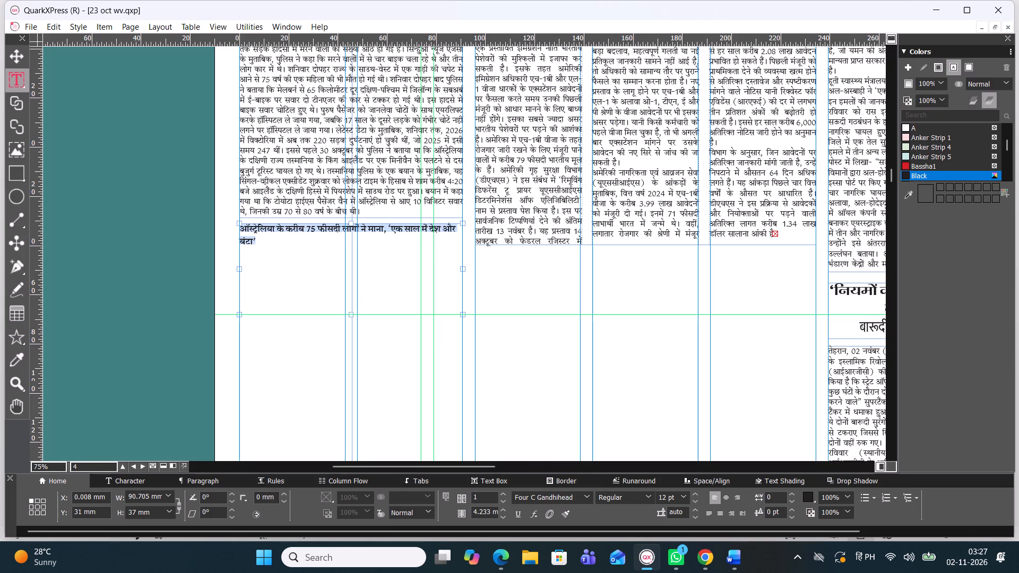
Enlarge the Australia survey headline to 22 pt and centre it in its box.
{"action": "key", "text": "ctrl+alt+shift+period"}
{"action": "key", "text": "ctrl+alt+shift+period"}
{"action": "key", "text": "ctrl+alt+shift+period"}
{"action": "key", "text": "ctrl+alt+shift+period"}
{"action": "key", "text": "ctrl+alt+shift+period"}
{"action": "key", "text": "ctrl+alt+shift+period"}
{"action": "key", "text": "ctrl+alt+shift+period"}
{"action": "key", "text": "ctrl+alt+shift+period"}
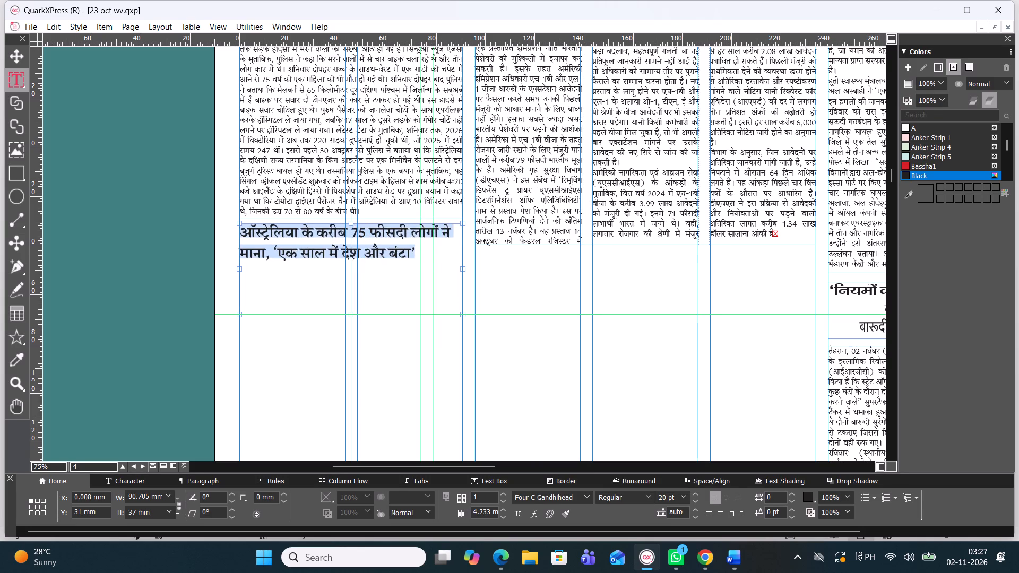
{"action": "key", "text": "ctrl+alt+shift+period"}
{"action": "key", "text": "ctrl+alt+shift+period"}
{"action": "key", "text": "ctrl+alt+shift+period"}
{"action": "key", "text": "ctrl+alt+shift+comma"}
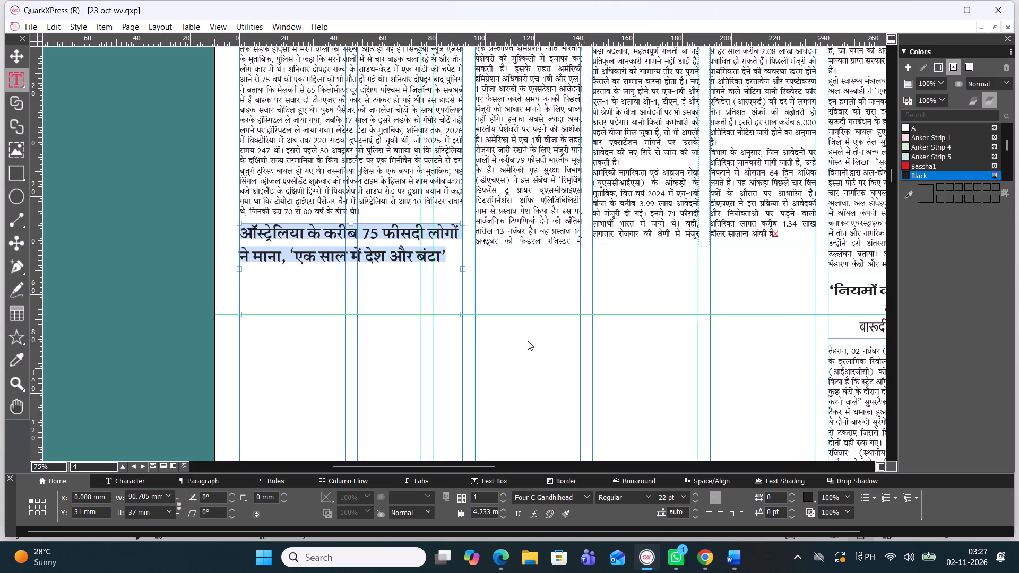
{"action": "left_click", "coordinate": [726, 495]}
Shorten the headline box to about 19.8 mm high so it ends just below the second headline line.
{"action": "left_click_drag", "start_coordinate": [355, 310], "coordinate": [354, 299]}
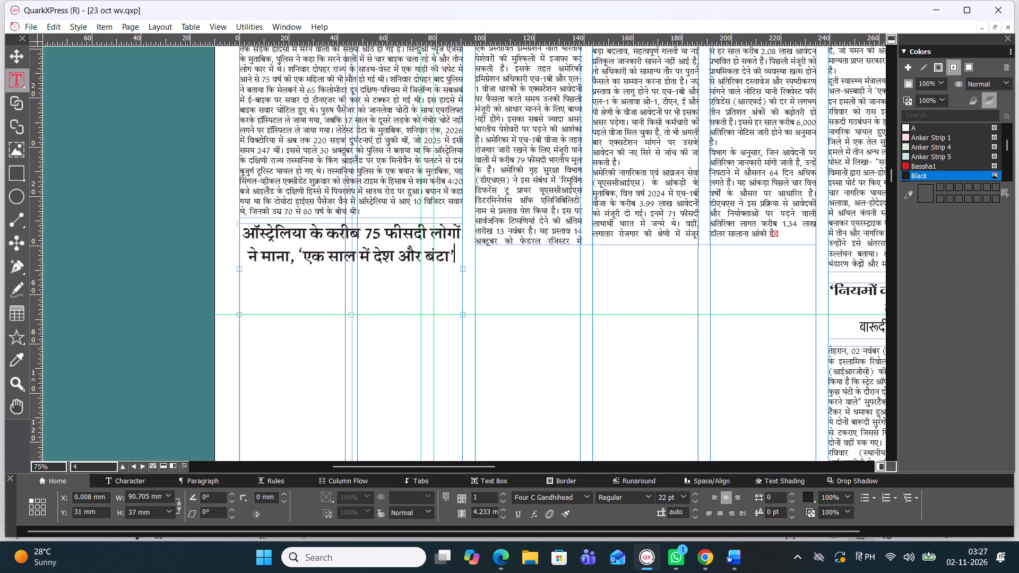
{"action": "left_click_drag", "start_coordinate": [354, 299], "coordinate": [354, 294]}
{"action": "left_click_drag", "start_coordinate": [353, 314], "coordinate": [358, 285]}
{"action": "left_click_drag", "start_coordinate": [358, 285], "coordinate": [361, 276]}
{"action": "left_click", "coordinate": [361, 276]}
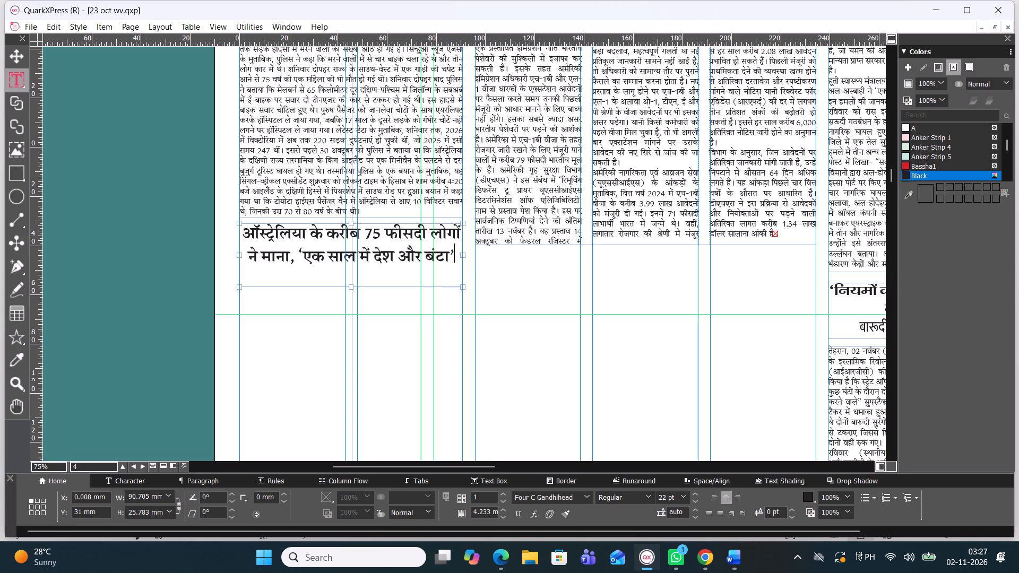
{"action": "left_click_drag", "start_coordinate": [350, 288], "coordinate": [353, 275]}
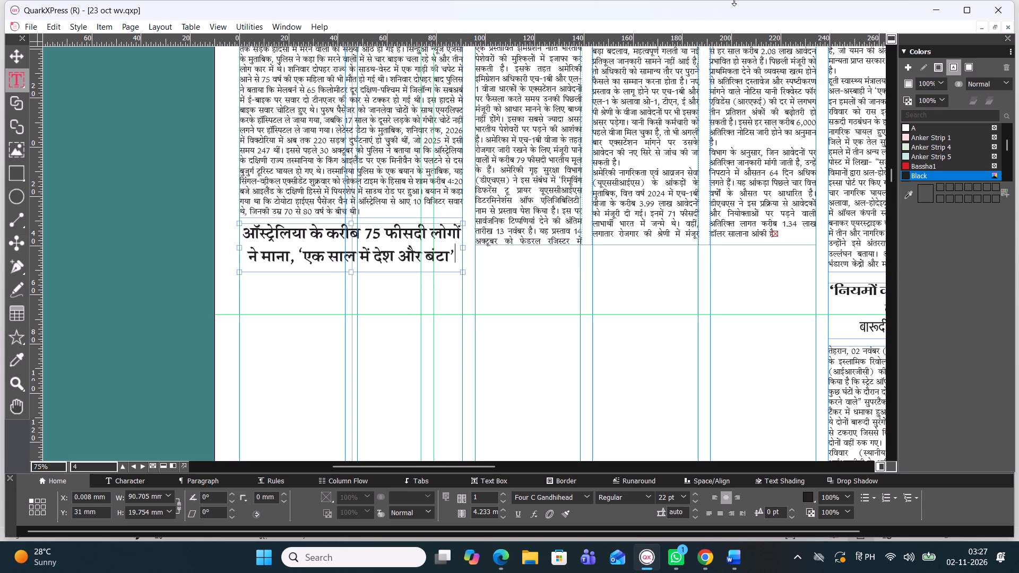
Draw a body text box about 90.7 mm wide and 116.4 mm high from below the headline to the page's bottom guide.
{"action": "left_click", "coordinate": [25, 83]}
{"action": "left_click", "coordinate": [232, 289]}
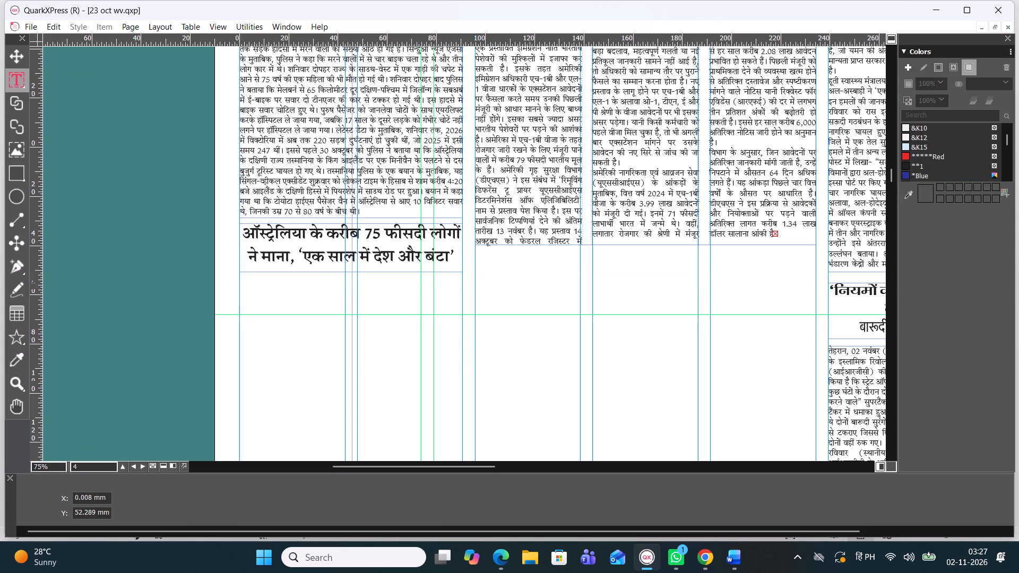
{"action": "left_click_drag", "start_coordinate": [240, 276], "coordinate": [455, 349]}
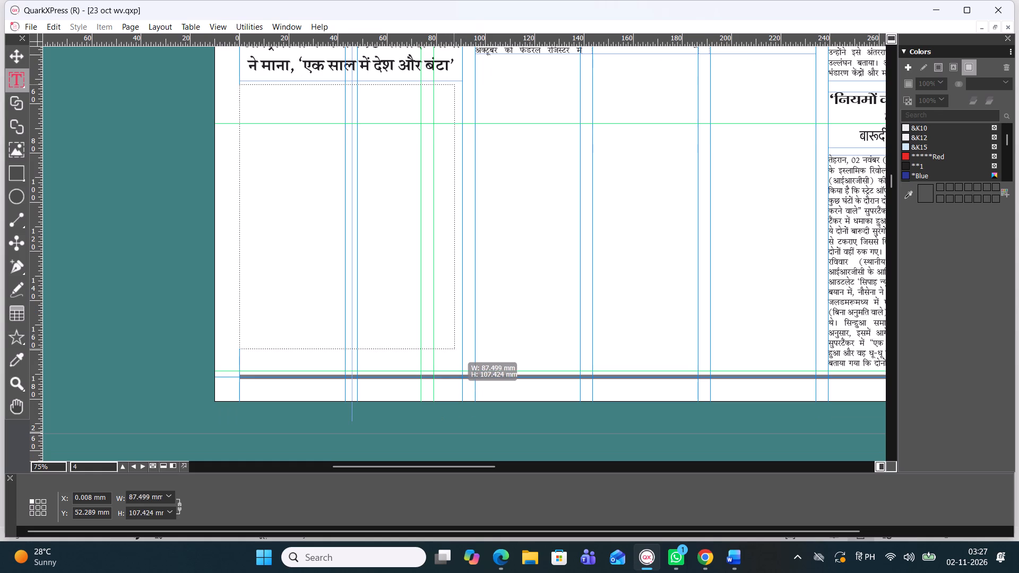
{"action": "left_click_drag", "start_coordinate": [455, 349], "coordinate": [464, 370]}
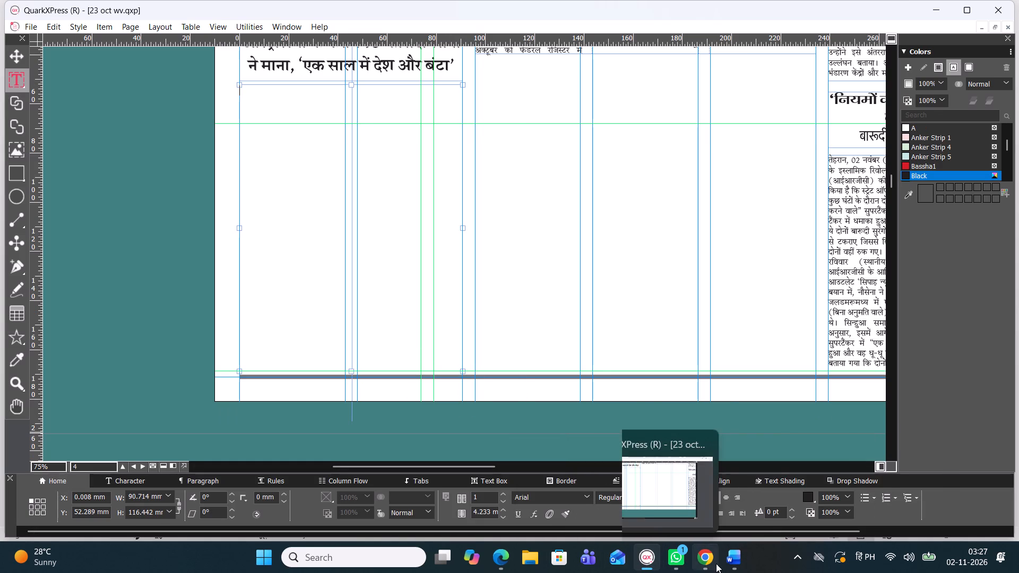
Switch to the 02 Nov International Word document and copy the whole Australia survey story below its headline.
{"action": "left_click", "coordinate": [729, 560]}
{"action": "left_click", "coordinate": [624, 465]}
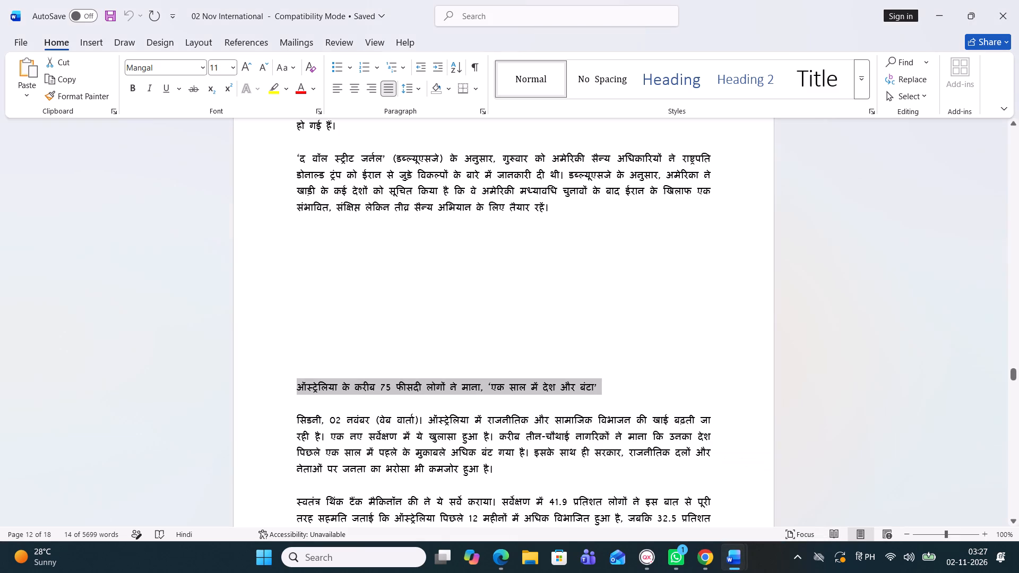
{"action": "left_click_drag", "start_coordinate": [296, 422], "coordinate": [752, 498]}
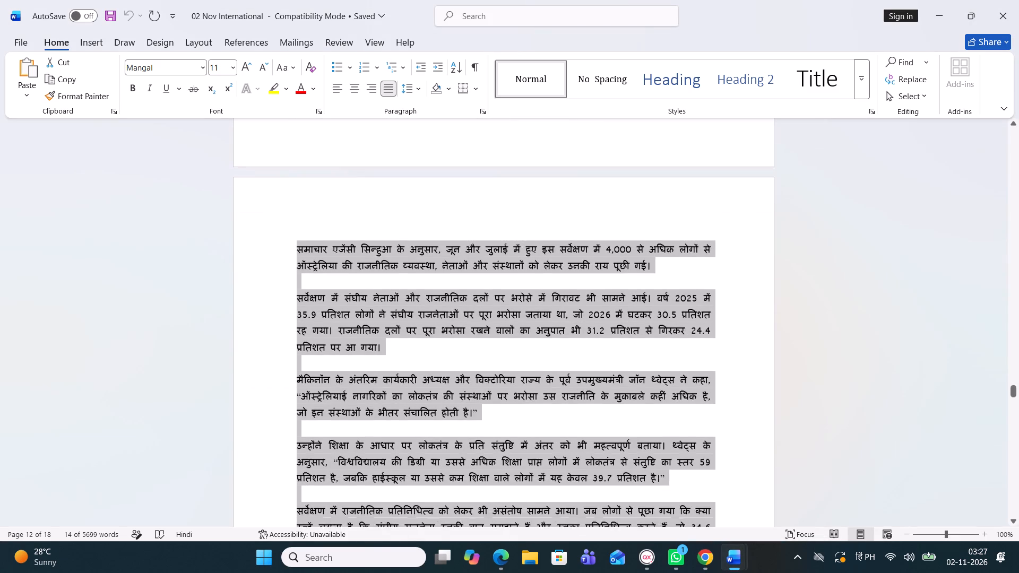
{"action": "left_click_drag", "start_coordinate": [752, 498], "coordinate": [795, 510]}
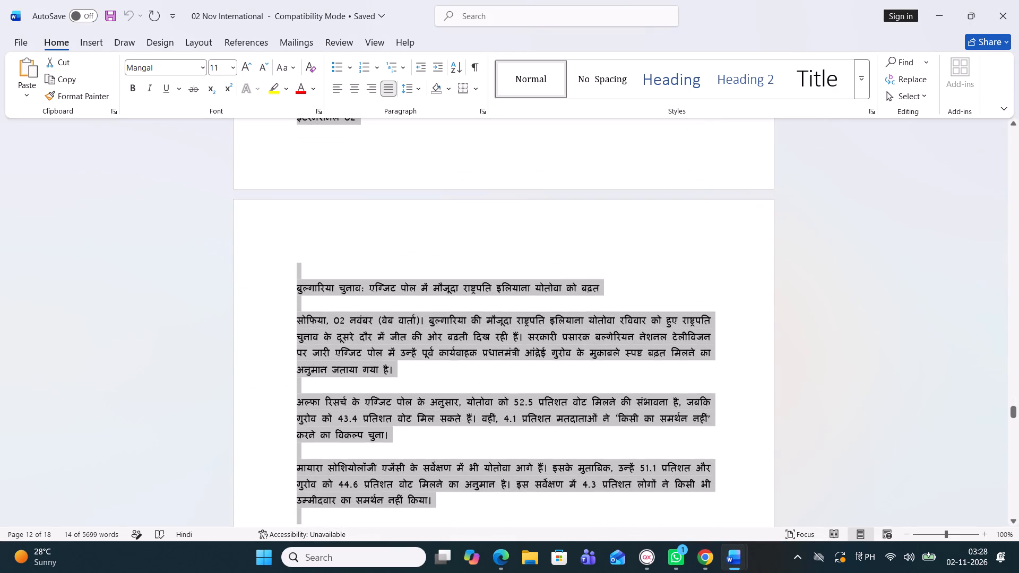
{"action": "left_click_drag", "start_coordinate": [795, 510], "coordinate": [479, 220]}
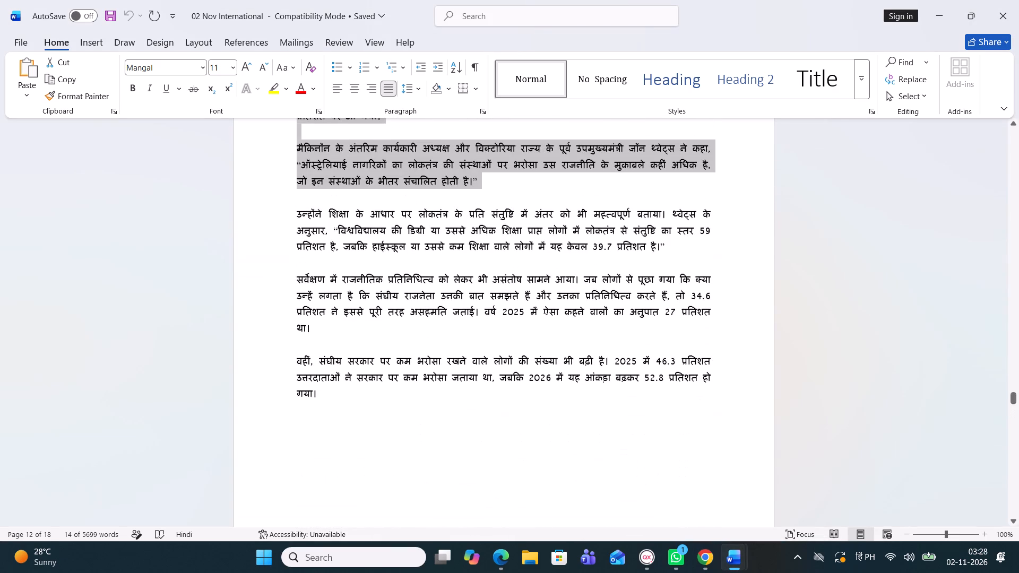
{"action": "left_click_drag", "start_coordinate": [479, 220], "coordinate": [317, 394]}
{"action": "key", "text": "ctrl+c"}
{"action": "key", "text": "ctrl+space"}
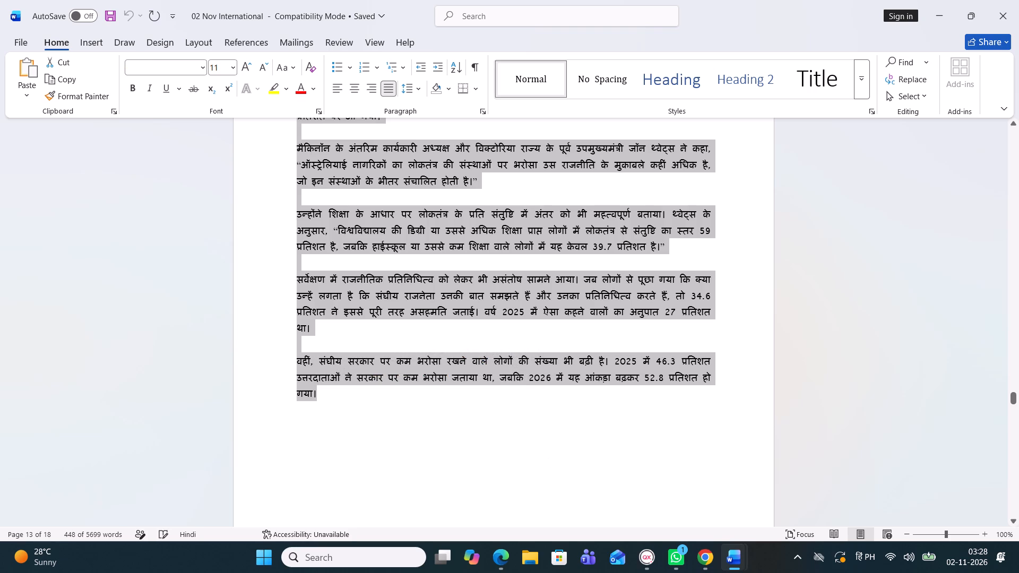
Back in the QuarkXPress layout, set the empty body box's type to 11.5 pt with 11.7 pt leading.
{"action": "left_click", "coordinate": [655, 563]}
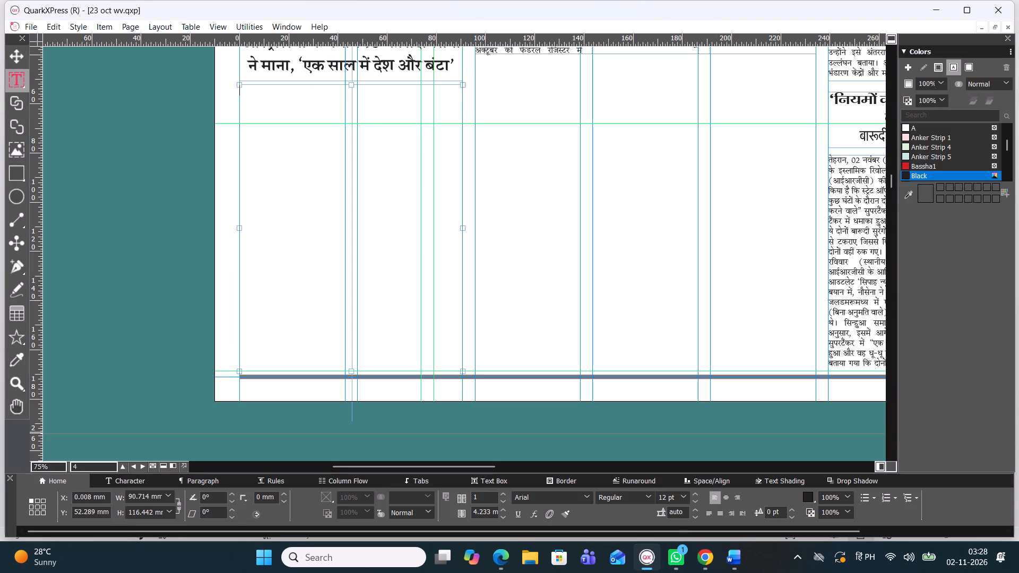
{"action": "key", "text": "ctrl+v"}
{"action": "key", "text": "ctrl+z"}
{"action": "left_click_drag", "start_coordinate": [673, 499], "coordinate": [637, 491]}
{"action": "type", "text": "11"}
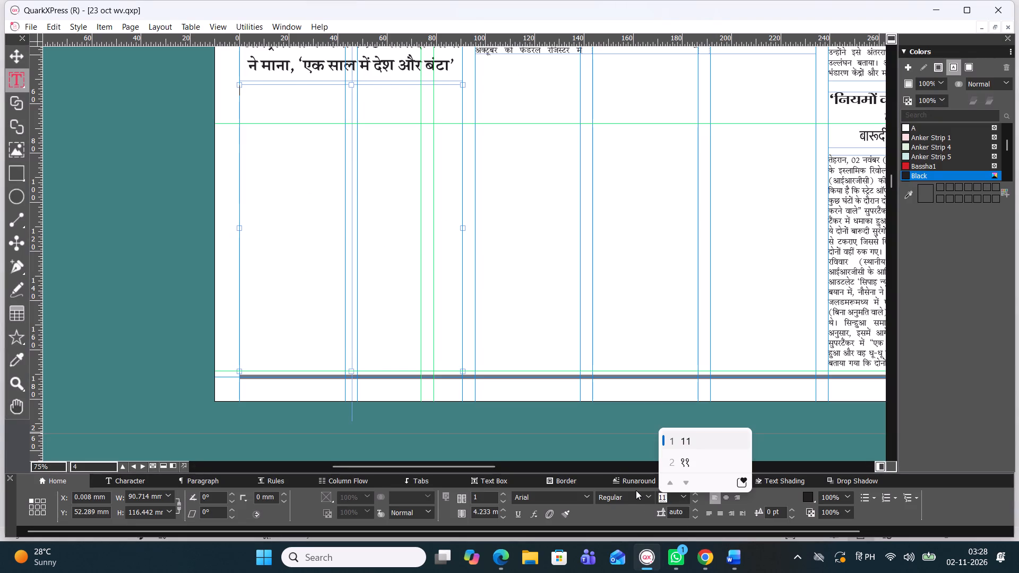
{"action": "type", "text": ".5"}
{"action": "key", "text": "Return"}
{"action": "key", "text": "Return"}
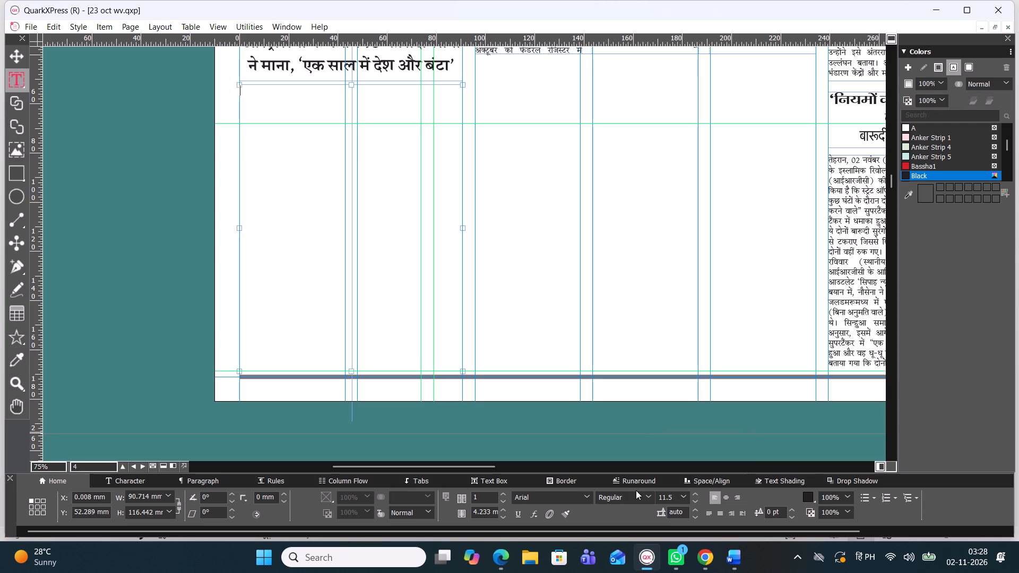
{"action": "left_click_drag", "start_coordinate": [689, 510], "coordinate": [637, 510]}
{"action": "type", "text": "11.7"}
{"action": "key", "text": "Return"}
Set the empty body box's font to Four C Gandhi, after trying Four C Gandhihead.
{"action": "left_click", "coordinate": [590, 494]}
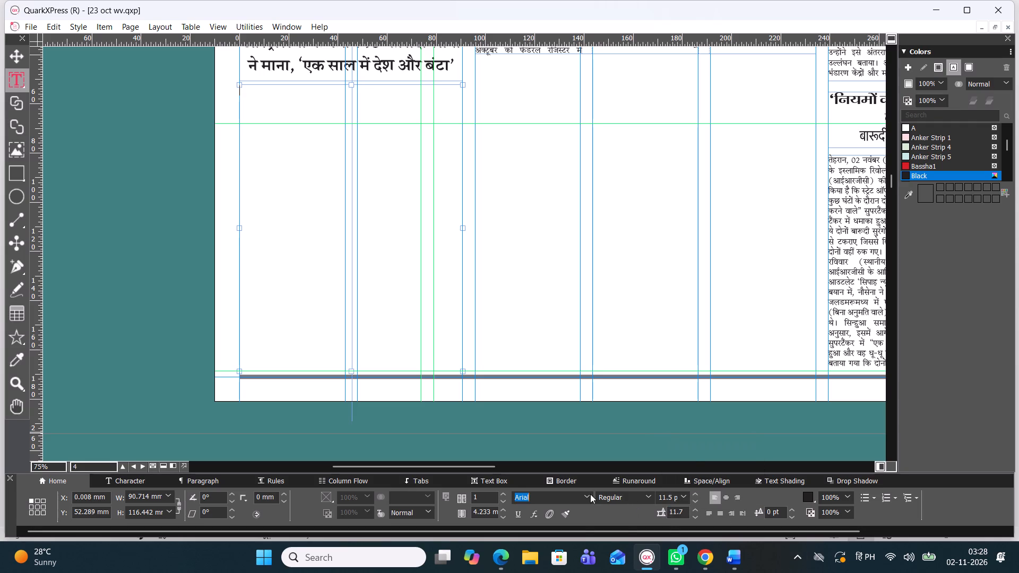
{"action": "scroll", "coordinate": [574, 106], "scroll_direction": "up", "scroll_amount": 1}
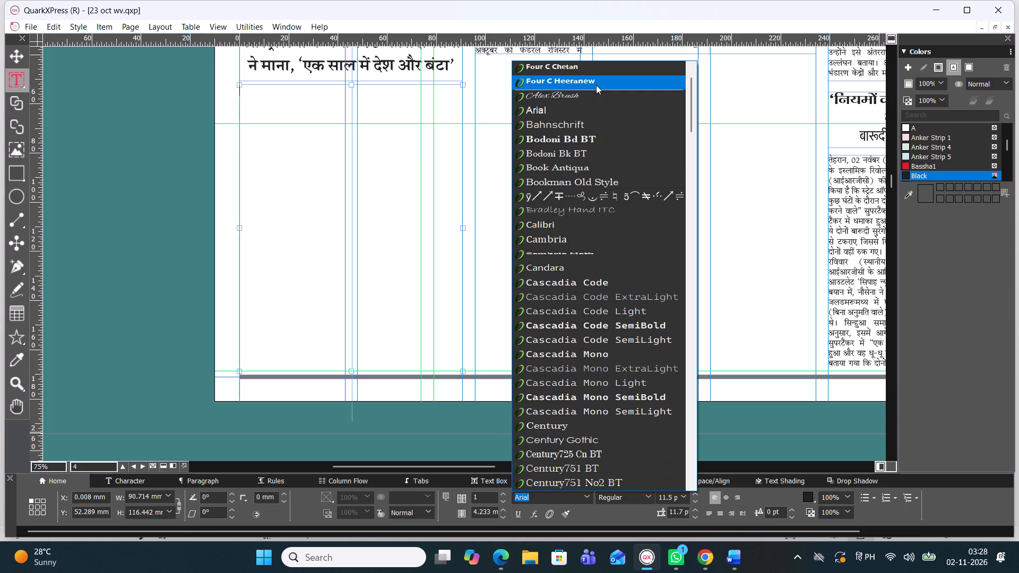
{"action": "scroll", "coordinate": [596, 71], "scroll_direction": "up", "scroll_amount": 1}
{"action": "scroll", "coordinate": [596, 71], "scroll_direction": "down", "scroll_amount": 2}
{"action": "scroll", "coordinate": [596, 71], "scroll_direction": "up", "scroll_amount": 2}
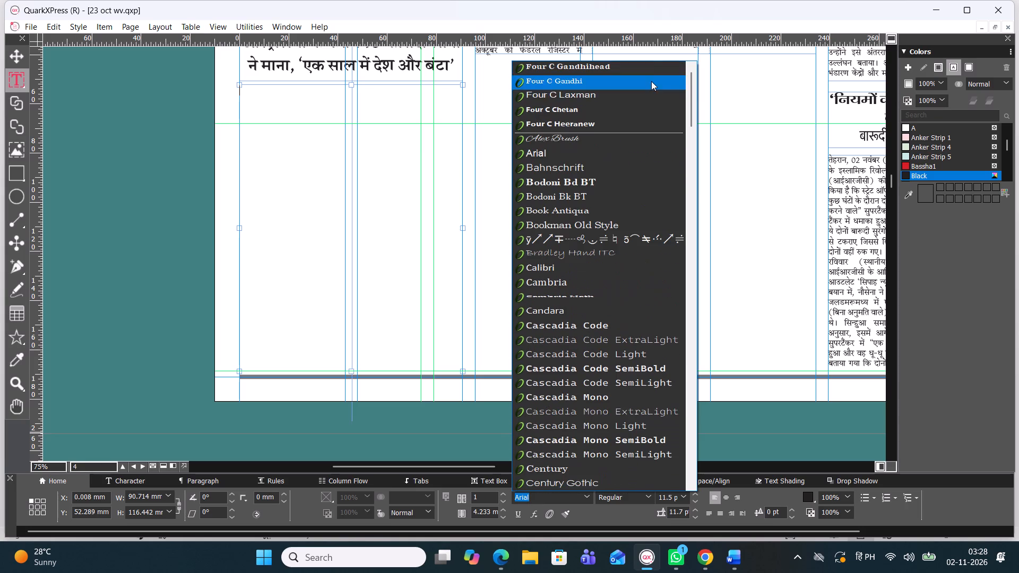
{"action": "left_click_drag", "start_coordinate": [693, 92], "coordinate": [699, 50]}
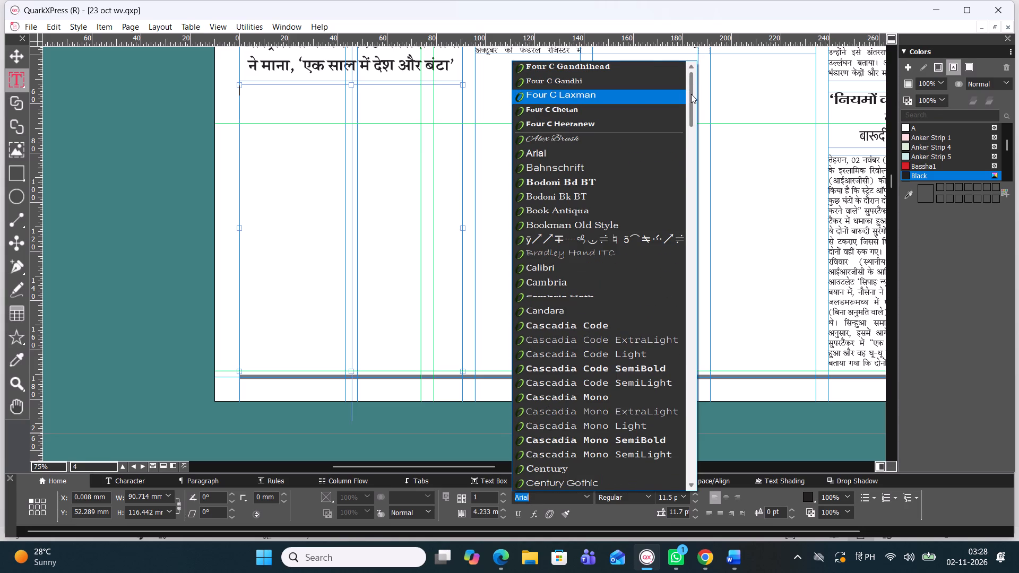
{"action": "left_click_drag", "start_coordinate": [691, 94], "coordinate": [693, 60]}
{"action": "left_click_drag", "start_coordinate": [692, 93], "coordinate": [692, 88]}
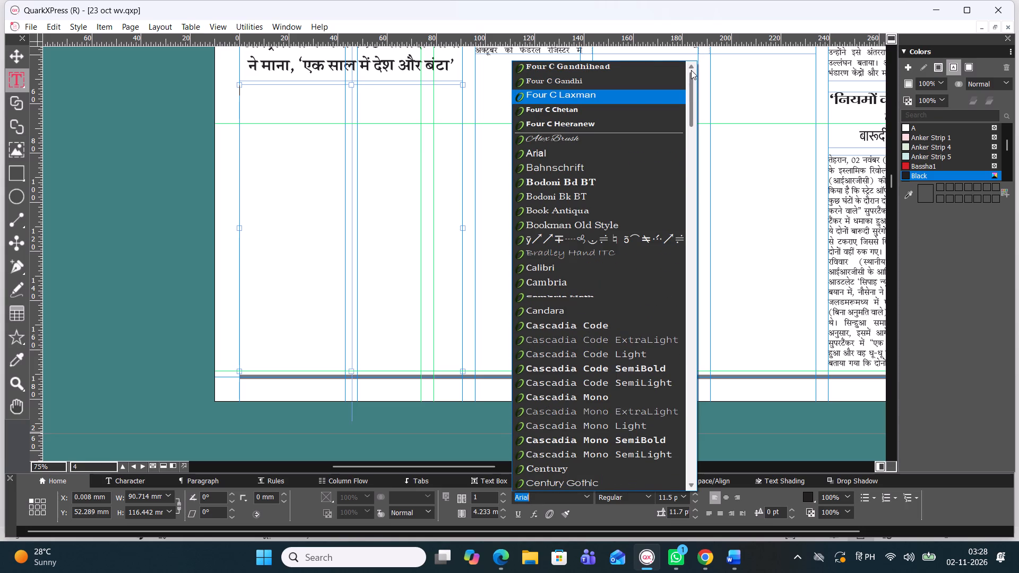
{"action": "double_click", "coordinate": [692, 63]}
{"action": "left_click", "coordinate": [622, 74]}
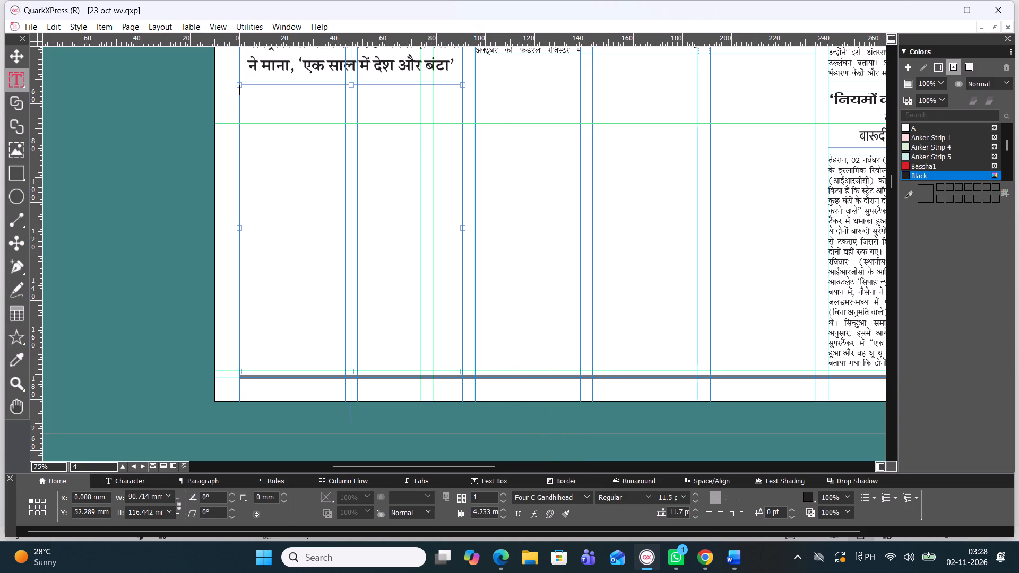
{"action": "left_click", "coordinate": [583, 494]}
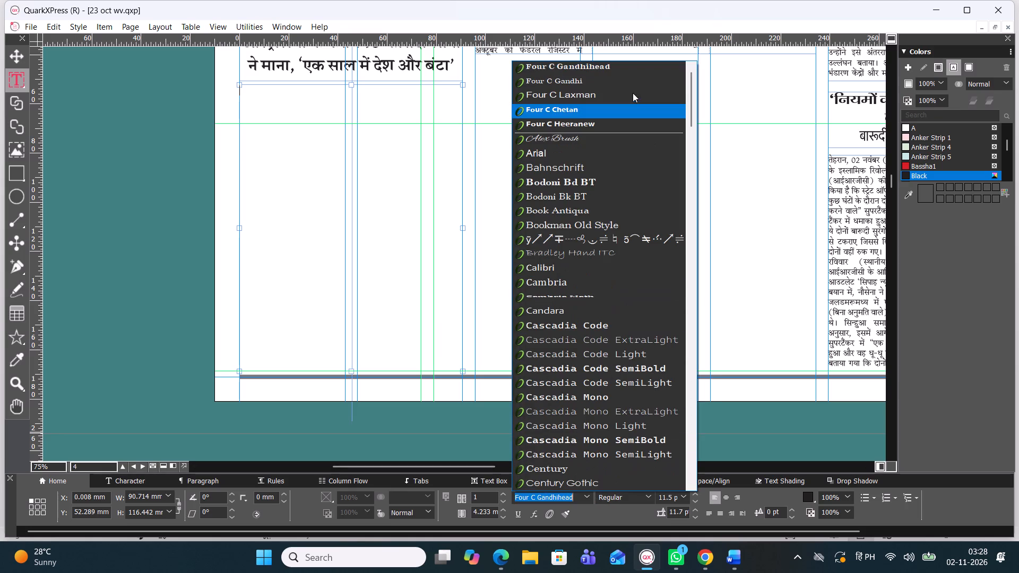
{"action": "left_click", "coordinate": [626, 84]}
Paste the copied Australia survey story into the body box.
{"action": "key", "text": "ctrl+v"}
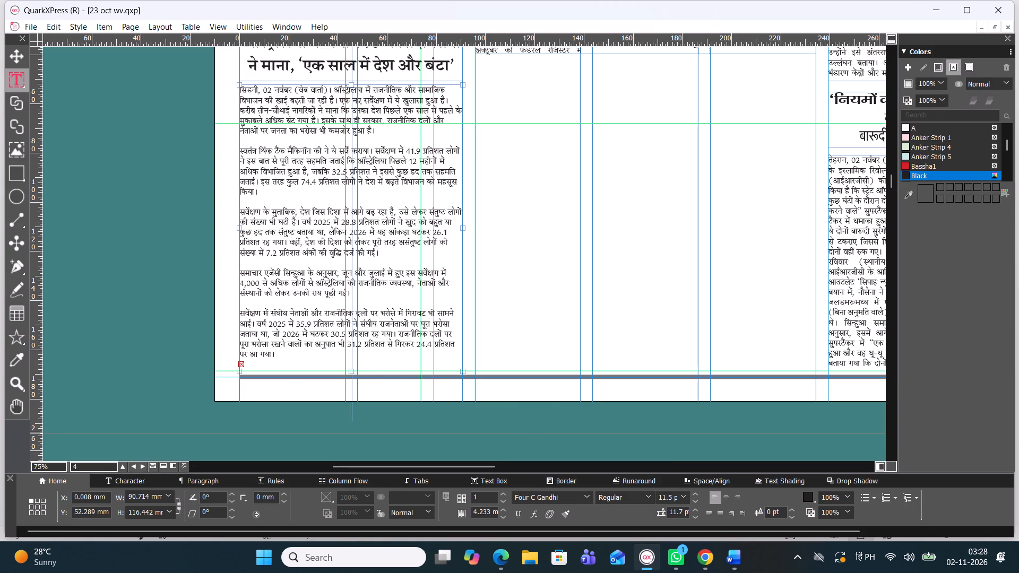
Enlarge the body box to about 145.5 mm wide and 141.4 mm high to bring the overflowing text into view.
{"action": "left_click_drag", "start_coordinate": [349, 370], "coordinate": [351, 431]}
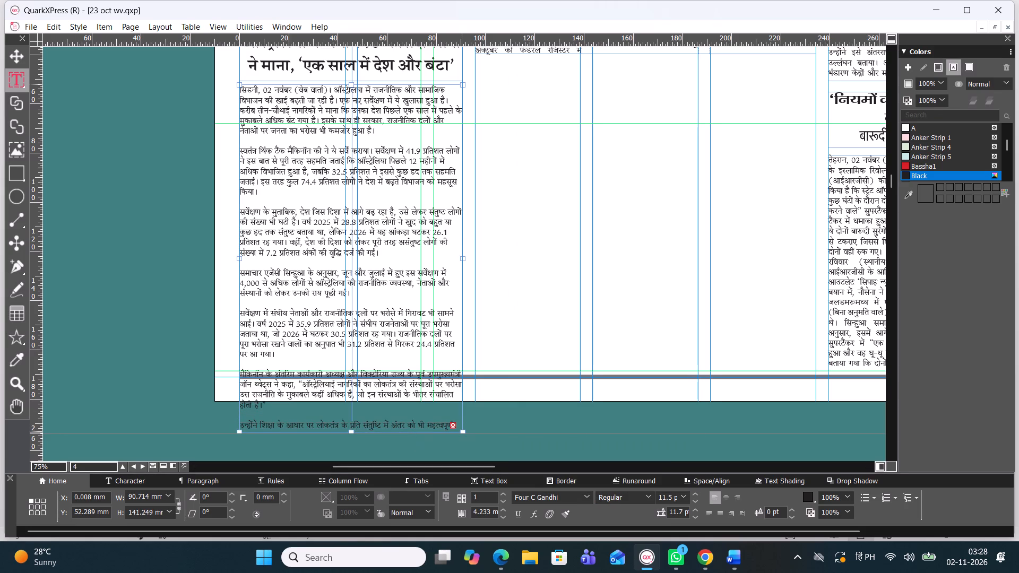
{"action": "left_click_drag", "start_coordinate": [351, 431], "coordinate": [350, 444]}
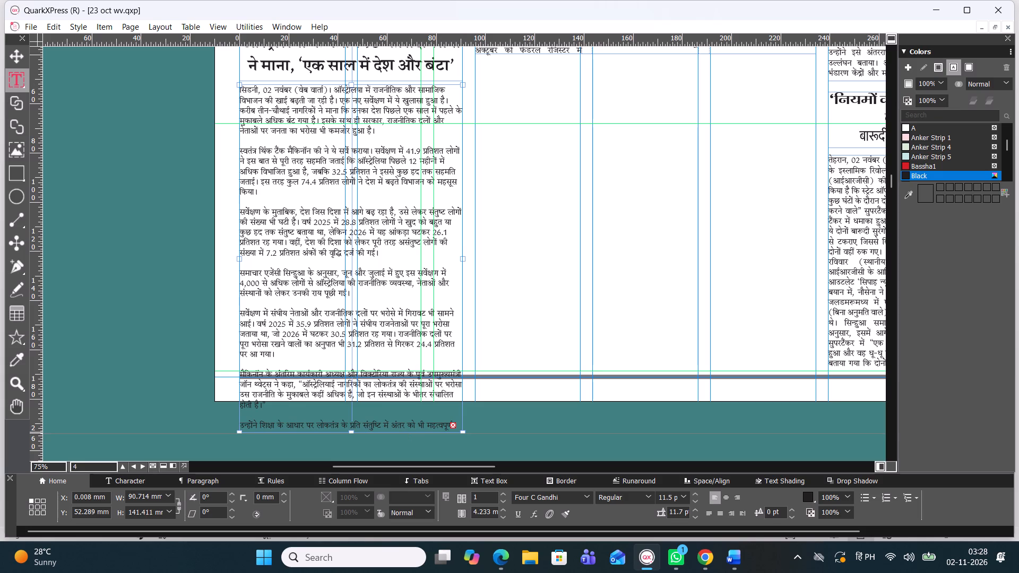
{"action": "left_click_drag", "start_coordinate": [464, 260], "coordinate": [543, 261]}
{"action": "left_click_drag", "start_coordinate": [543, 261], "coordinate": [599, 249]}
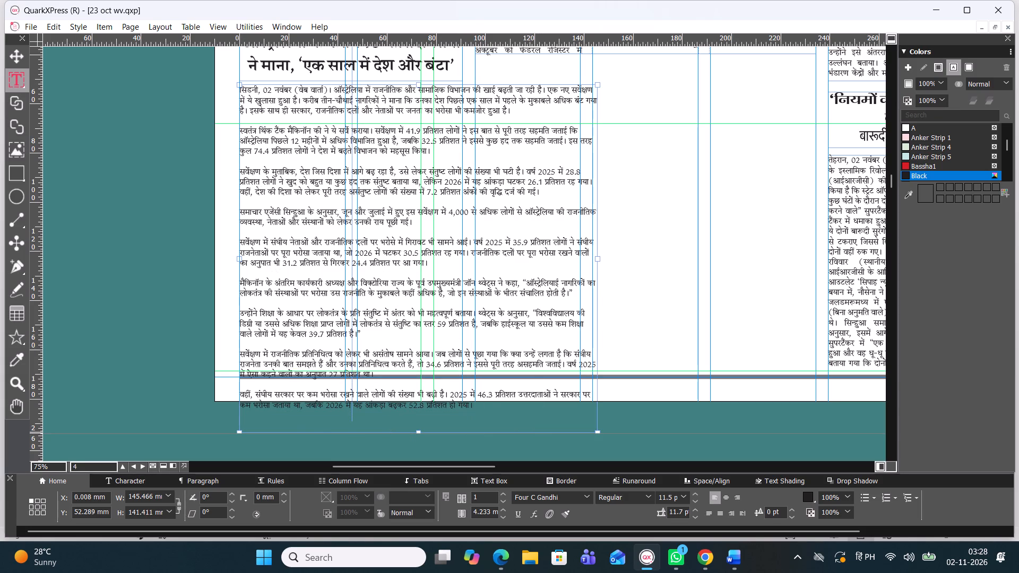
Select the whole survey story and split its box into two columns, after trying three.
{"action": "left_click_drag", "start_coordinate": [477, 403], "coordinate": [284, 76]}
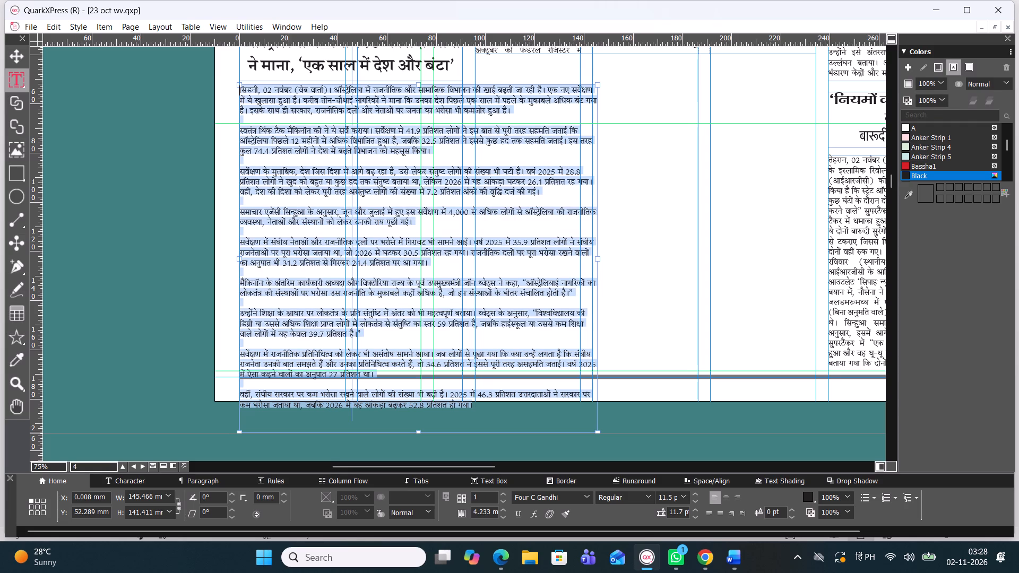
{"action": "left_click", "coordinate": [500, 496]}
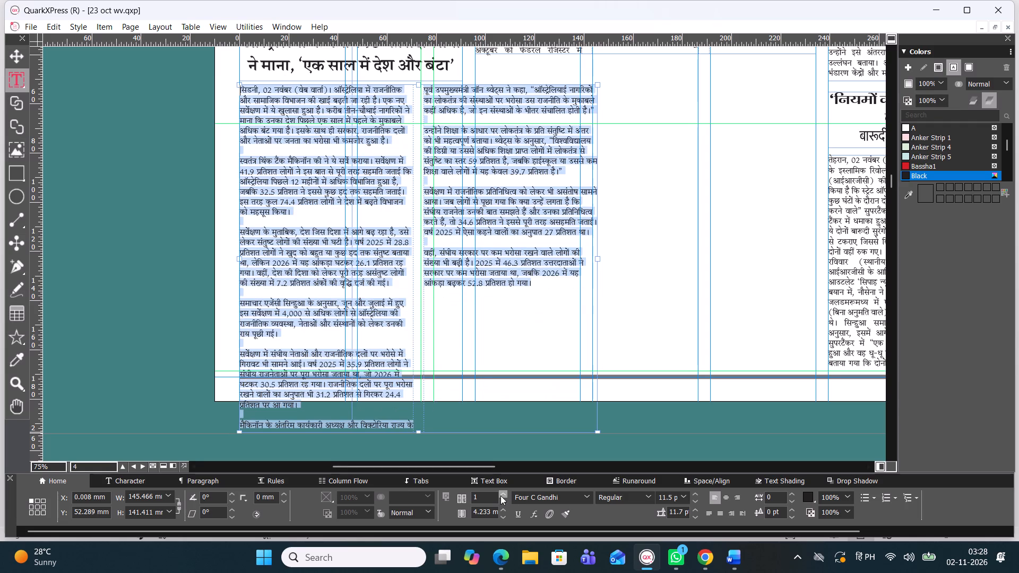
{"action": "left_click", "coordinate": [500, 496]}
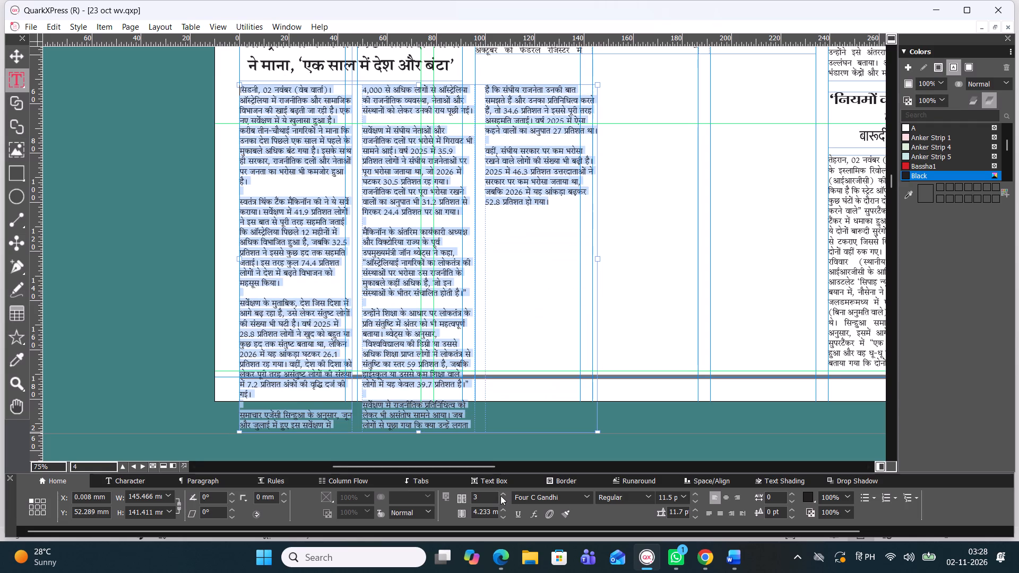
{"action": "left_click", "coordinate": [500, 501]}
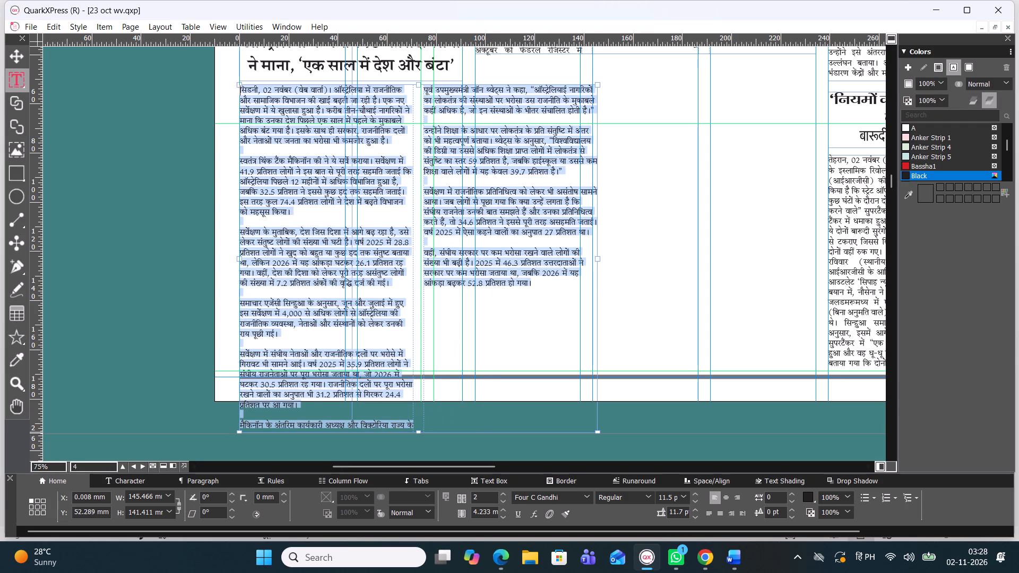
Narrow the two-column body box to about 90.7 mm so it matches the headline's width.
{"action": "left_click_drag", "start_coordinate": [598, 260], "coordinate": [473, 257]}
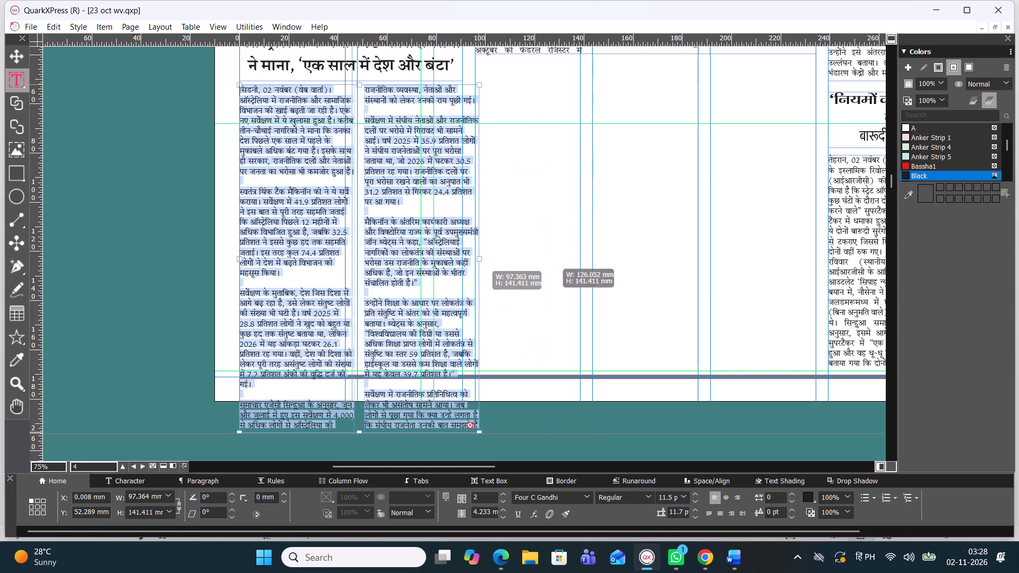
{"action": "left_click_drag", "start_coordinate": [473, 257], "coordinate": [462, 249]}
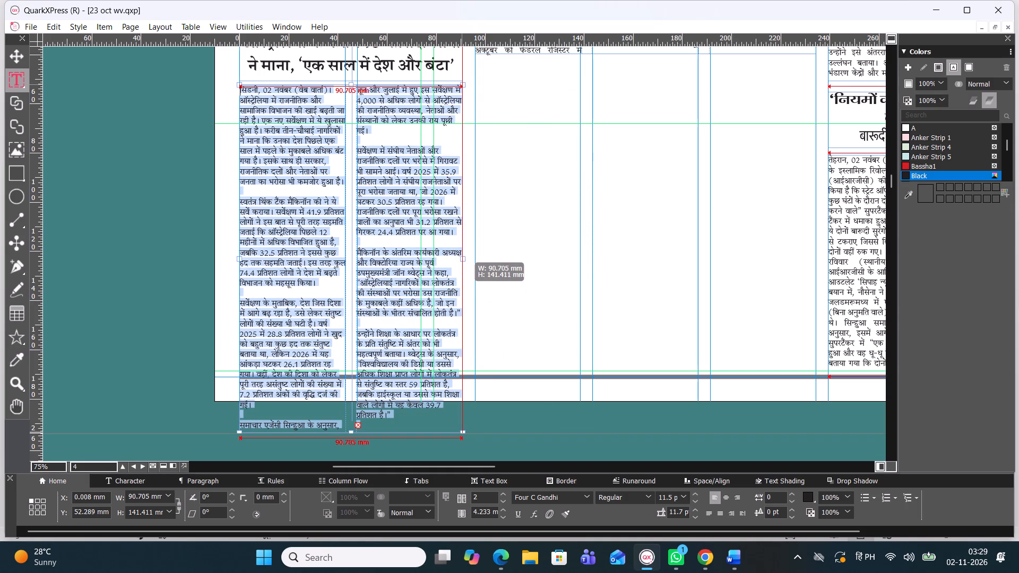
Justify the selected survey story text, check the result, and place the cursor in the blank line between its second and third paragraphs.
{"action": "left_click", "coordinate": [707, 510]}
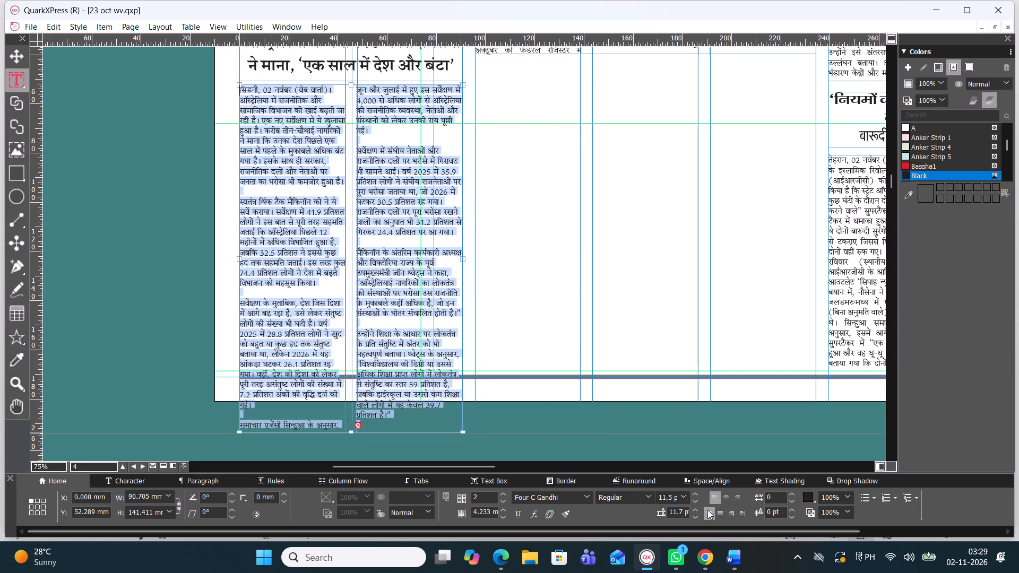
{"action": "scroll", "coordinate": [448, 328], "scroll_direction": "up", "scroll_amount": 1}
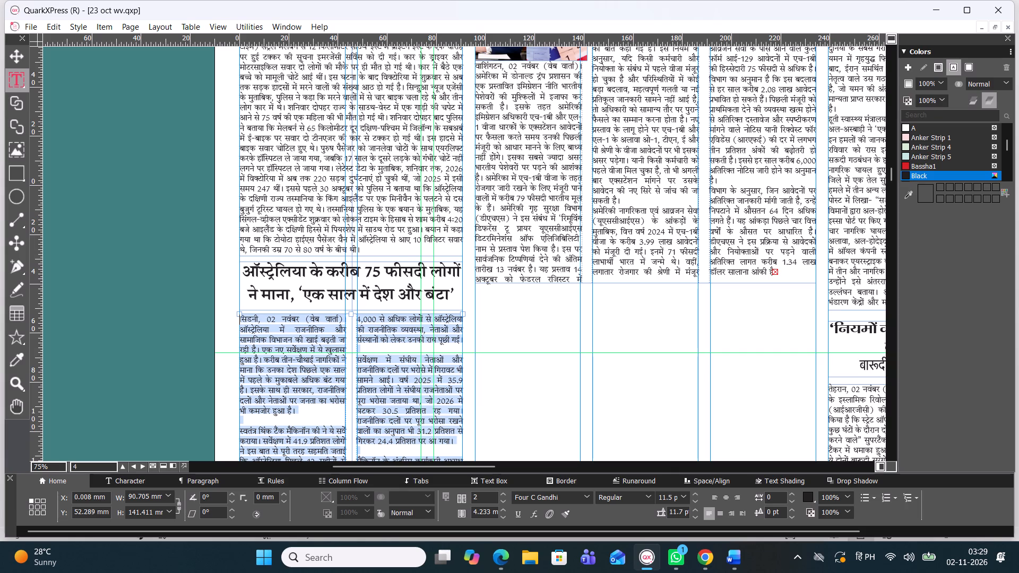
{"action": "scroll", "coordinate": [409, 318], "scroll_direction": "down", "scroll_amount": 1}
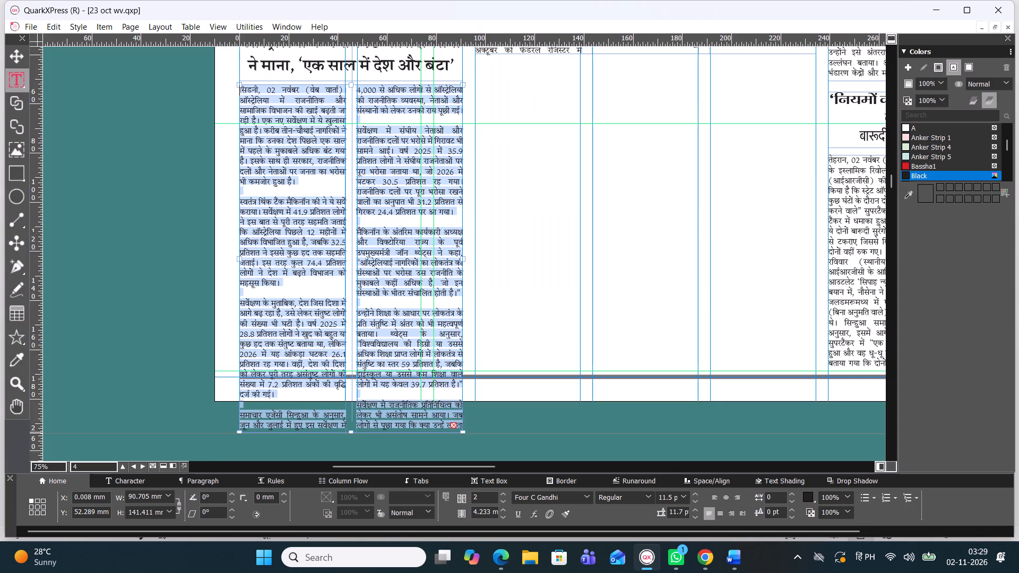
{"action": "left_click", "coordinate": [250, 296]}
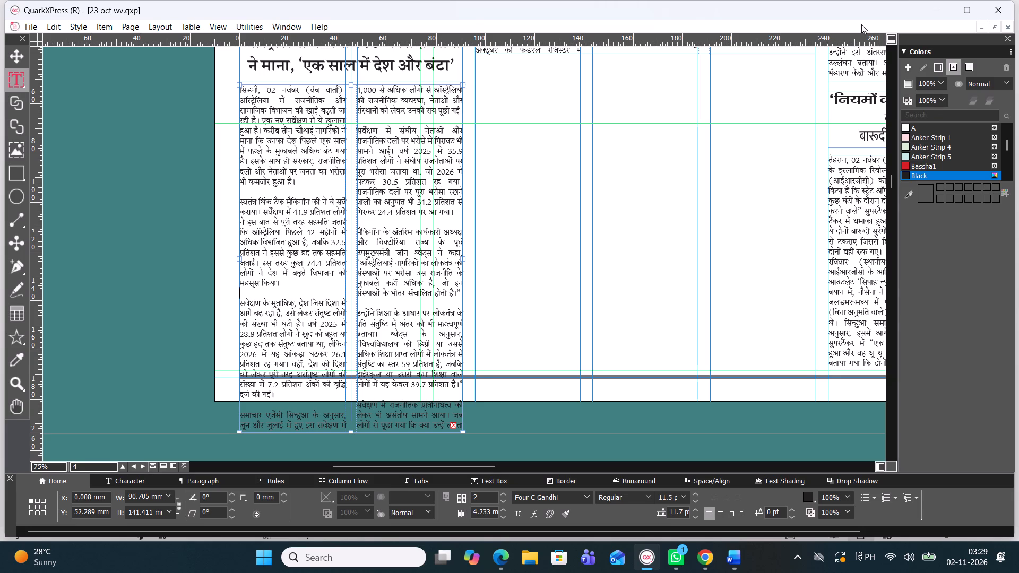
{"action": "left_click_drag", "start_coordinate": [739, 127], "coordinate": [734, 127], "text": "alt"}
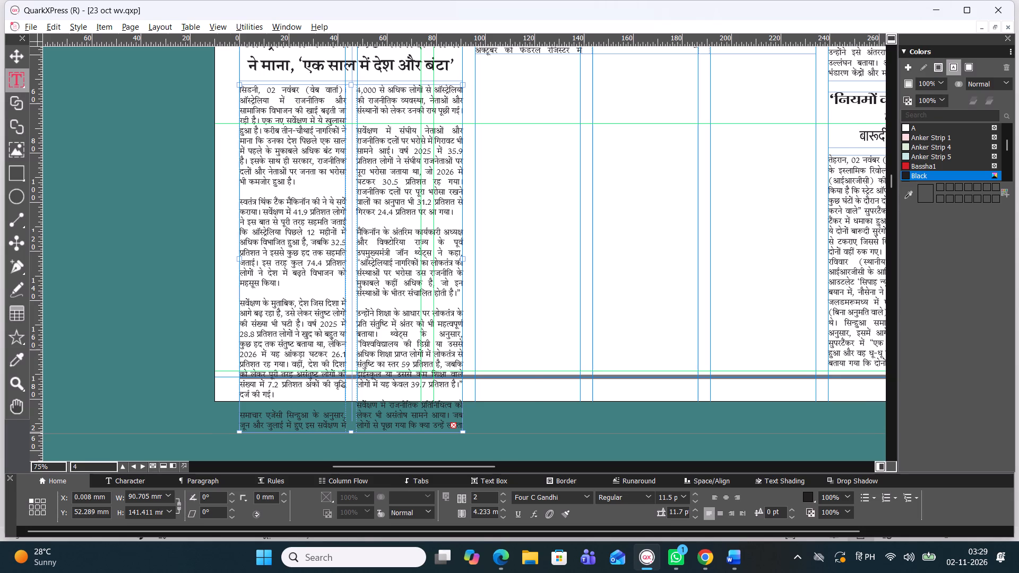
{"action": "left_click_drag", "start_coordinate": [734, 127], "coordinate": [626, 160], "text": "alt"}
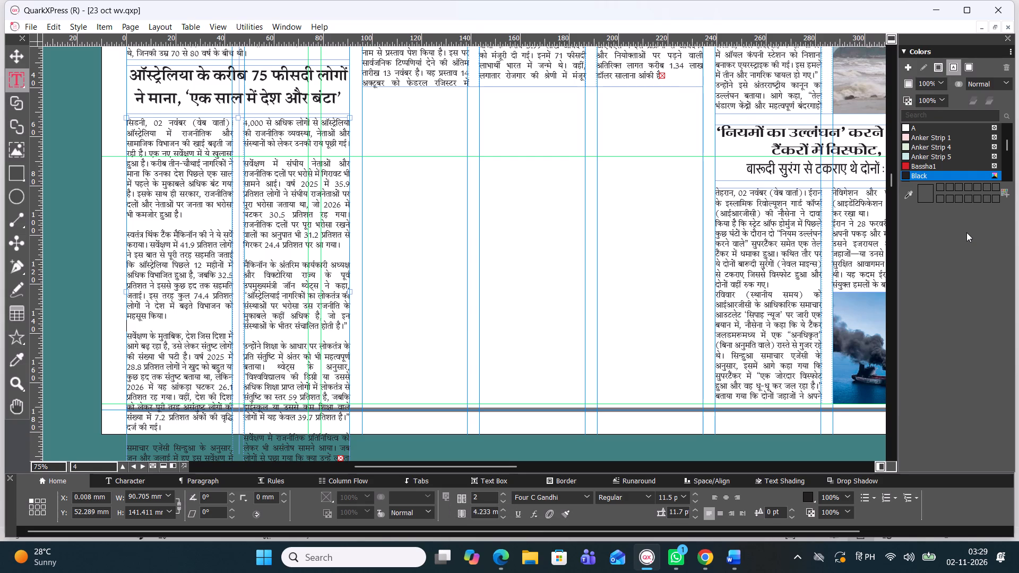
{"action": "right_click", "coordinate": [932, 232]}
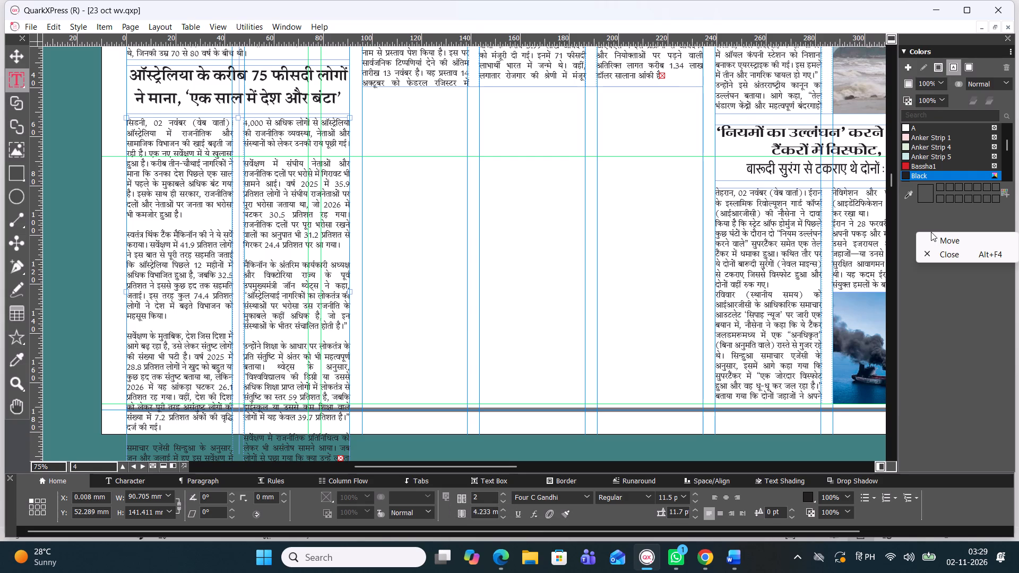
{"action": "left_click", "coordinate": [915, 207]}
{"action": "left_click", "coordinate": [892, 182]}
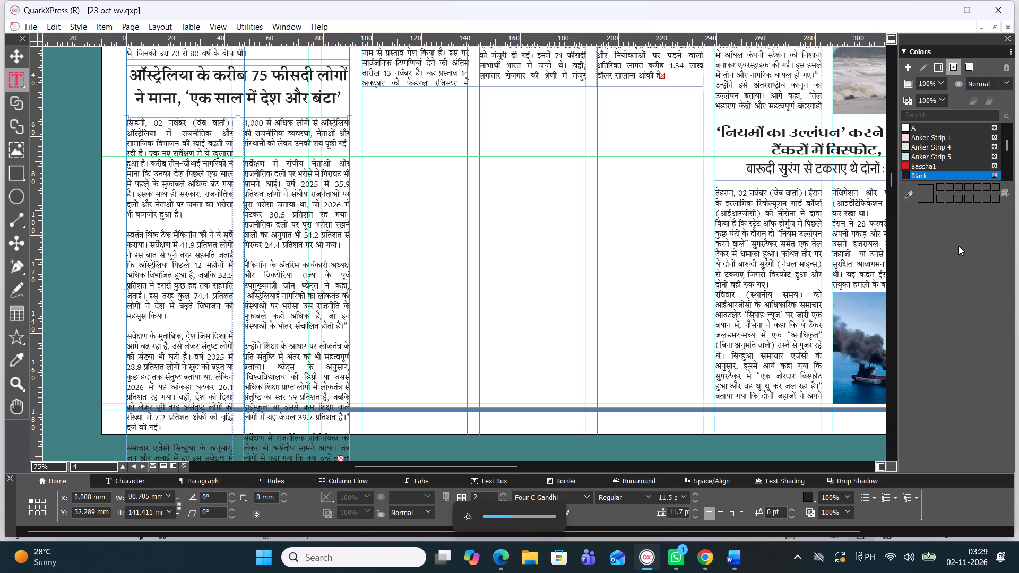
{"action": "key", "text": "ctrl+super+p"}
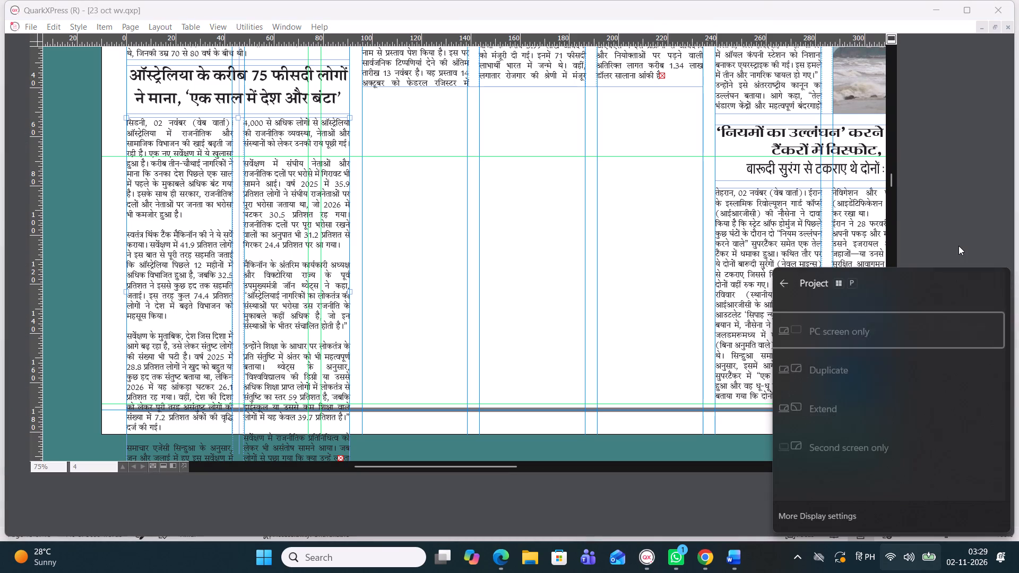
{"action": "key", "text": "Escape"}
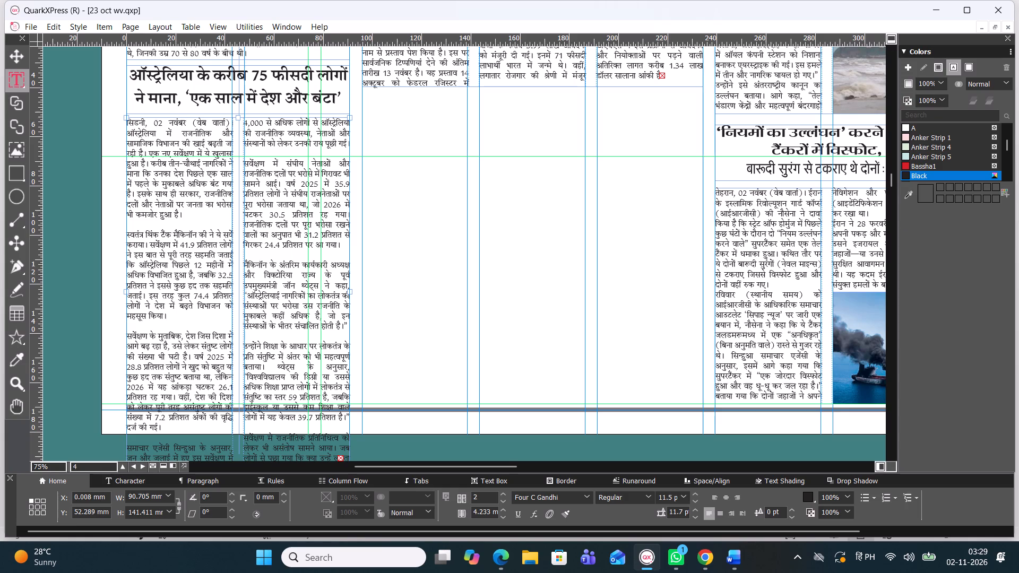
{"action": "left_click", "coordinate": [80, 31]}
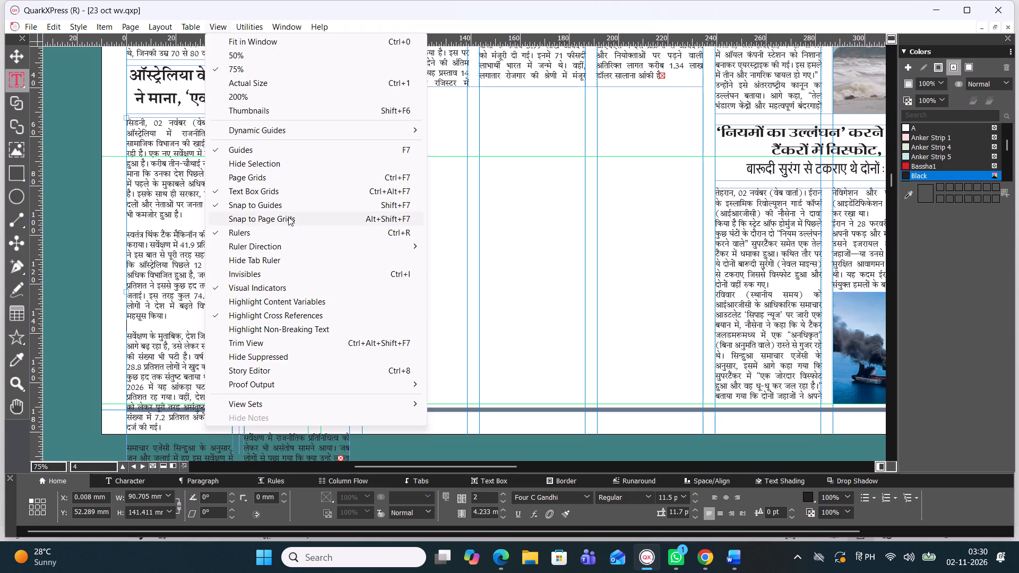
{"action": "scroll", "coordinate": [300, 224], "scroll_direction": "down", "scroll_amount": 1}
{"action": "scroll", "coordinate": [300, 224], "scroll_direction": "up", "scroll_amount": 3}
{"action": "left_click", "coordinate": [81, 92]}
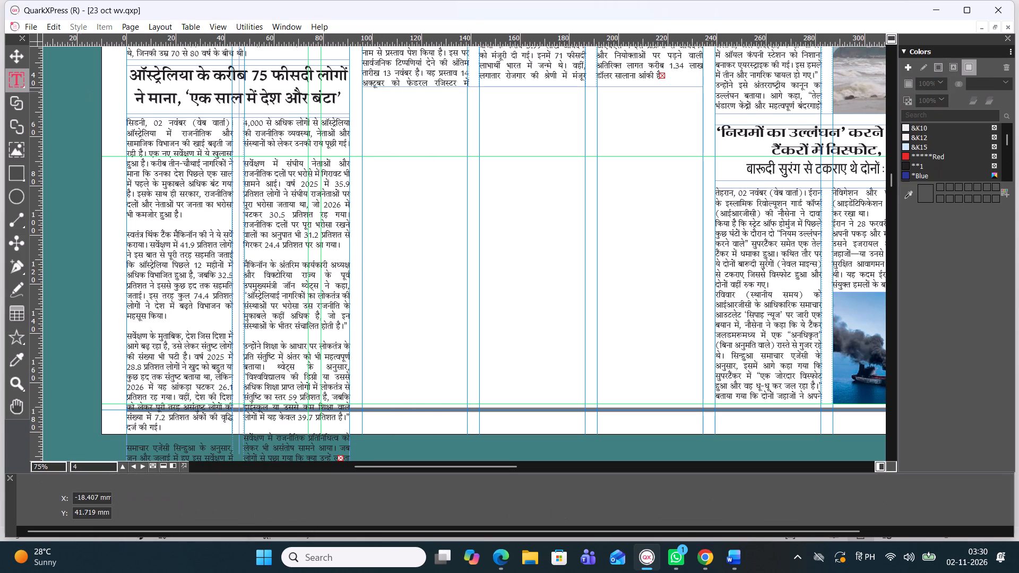
Delete the blank lines between the survey story's paragraphs on the visible part of page 4, in both columns.
{"action": "left_click", "coordinate": [201, 185]}
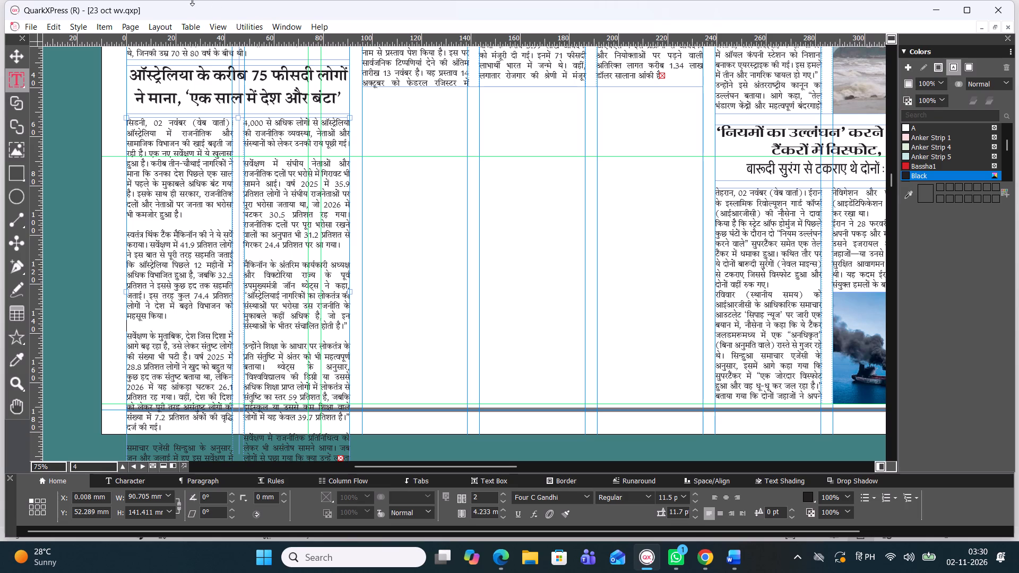
{"action": "left_click", "coordinate": [176, 223]}
{"action": "key", "text": "BackSpace"}
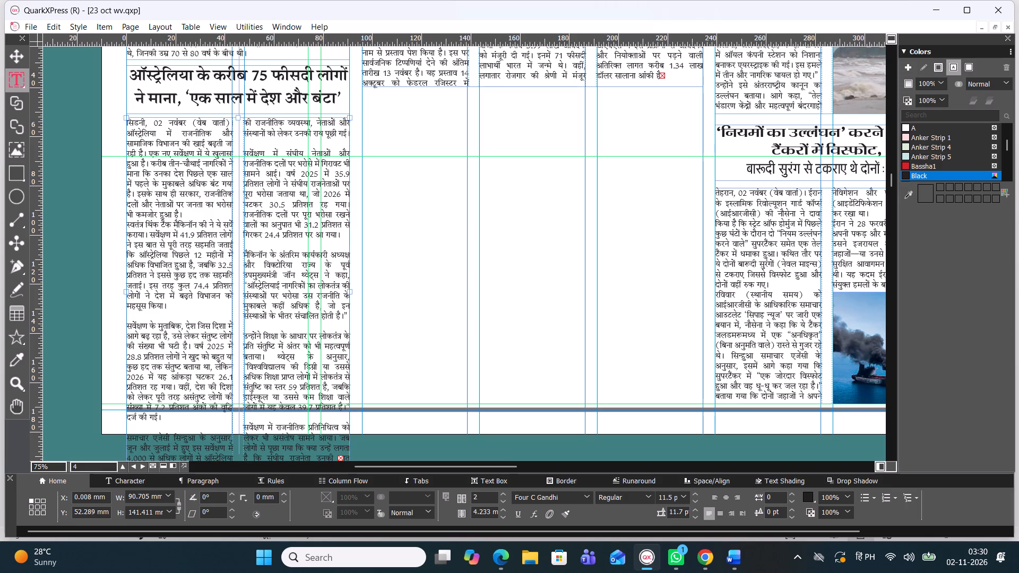
{"action": "left_click", "coordinate": [176, 317]}
{"action": "key", "text": "BackSpace"}
{"action": "left_click", "coordinate": [275, 312]}
{"action": "key", "text": "BackSpace"}
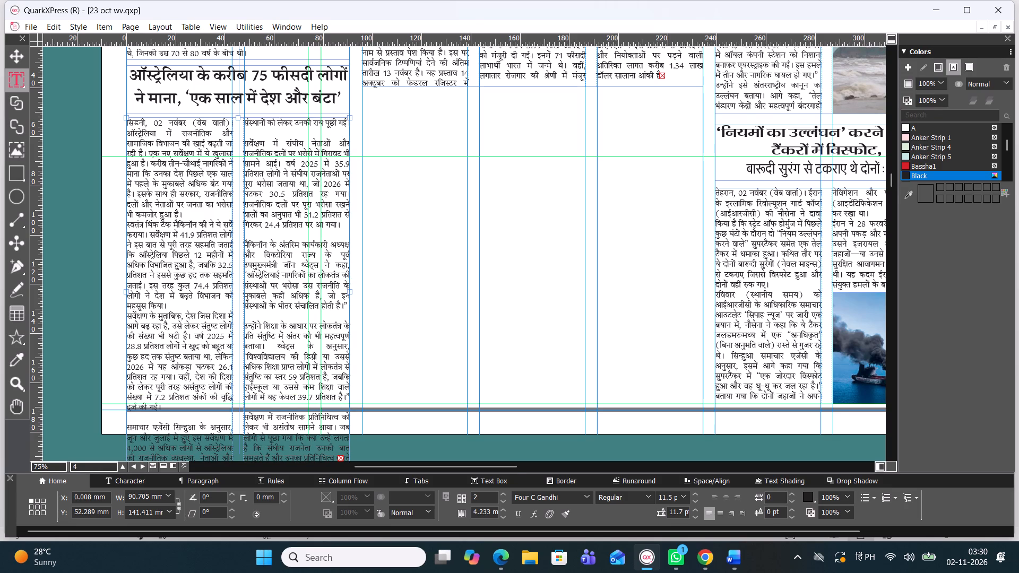
{"action": "left_click", "coordinate": [269, 233]}
{"action": "key", "text": "BackSpace"}
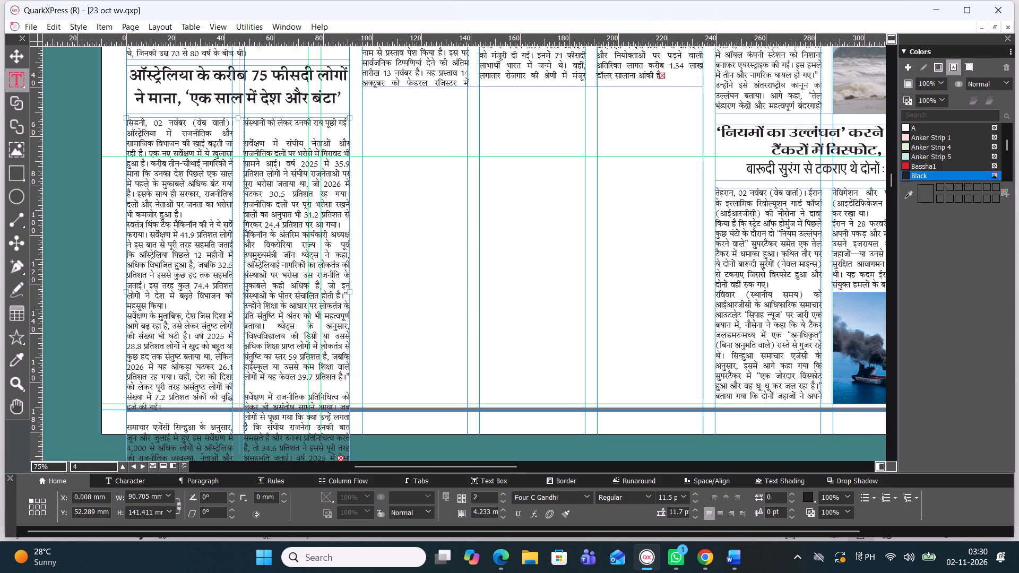
{"action": "left_click", "coordinate": [271, 135]}
{"action": "key", "text": "BackSpace"}
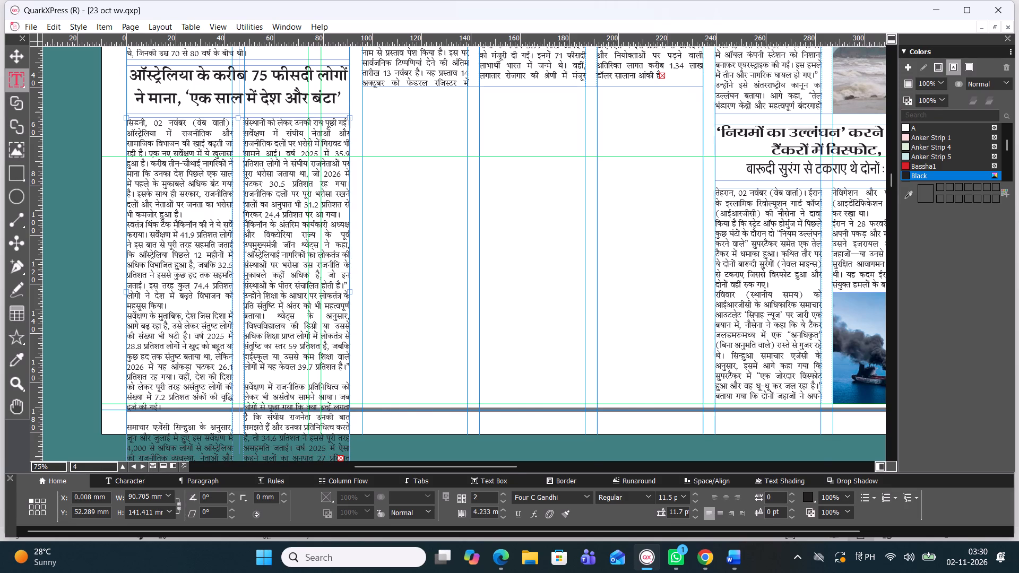
Delete the blank lines above the survey story paragraphs beginning "समाचार एजेंसी" and "सर्वेक्षण में राजनीतिक".
{"action": "scroll", "coordinate": [261, 231], "scroll_direction": "down", "scroll_amount": 1}
{"action": "left_click", "coordinate": [177, 189]}
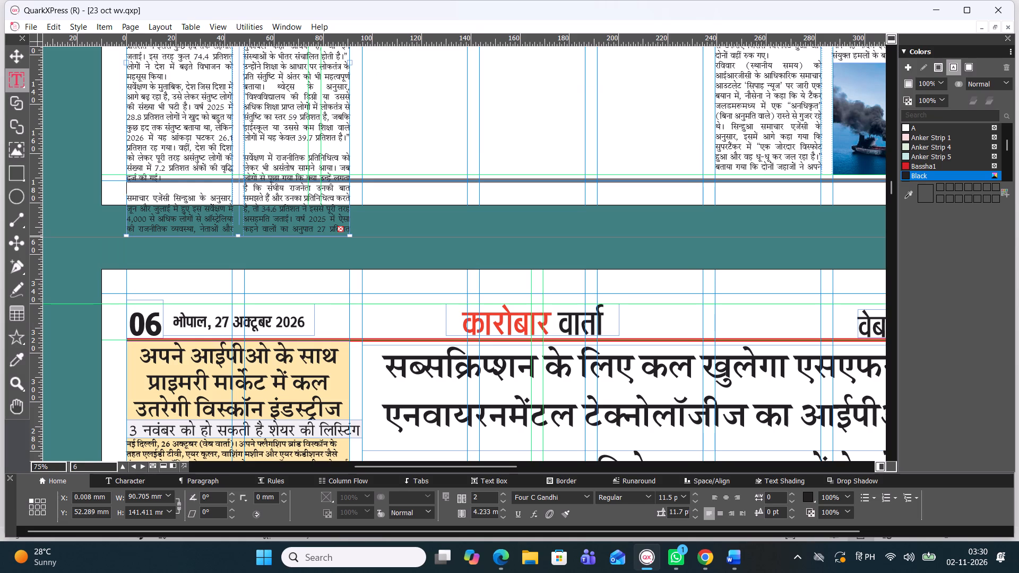
{"action": "key", "text": "BackSpace"}
{"action": "left_click", "coordinate": [280, 136]}
{"action": "key", "text": "BackSpace"}
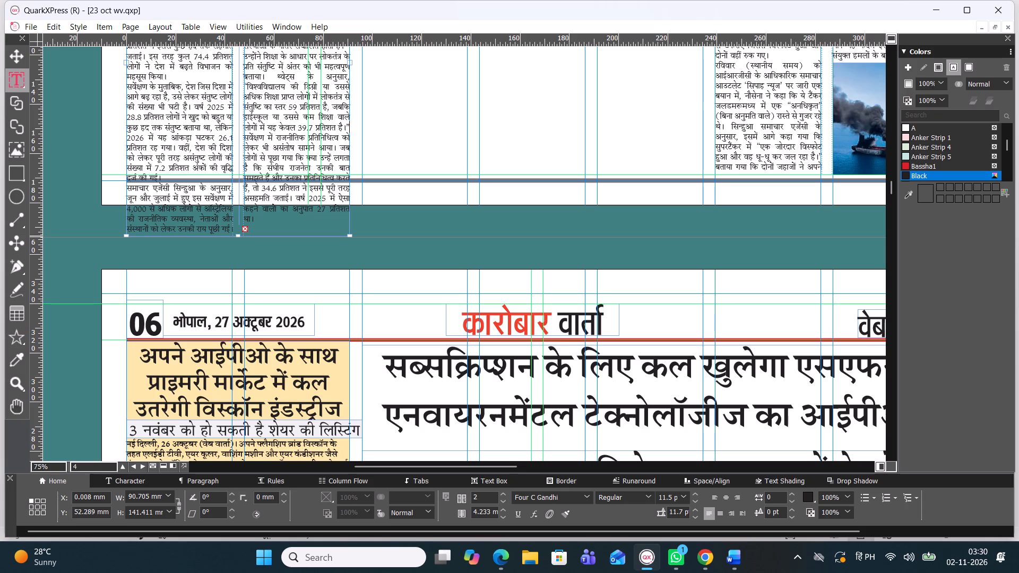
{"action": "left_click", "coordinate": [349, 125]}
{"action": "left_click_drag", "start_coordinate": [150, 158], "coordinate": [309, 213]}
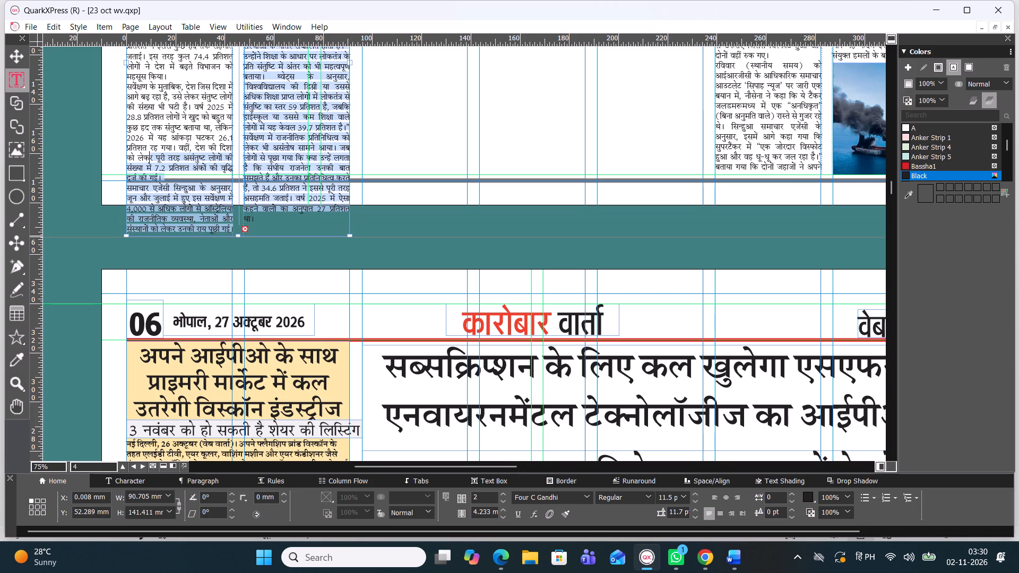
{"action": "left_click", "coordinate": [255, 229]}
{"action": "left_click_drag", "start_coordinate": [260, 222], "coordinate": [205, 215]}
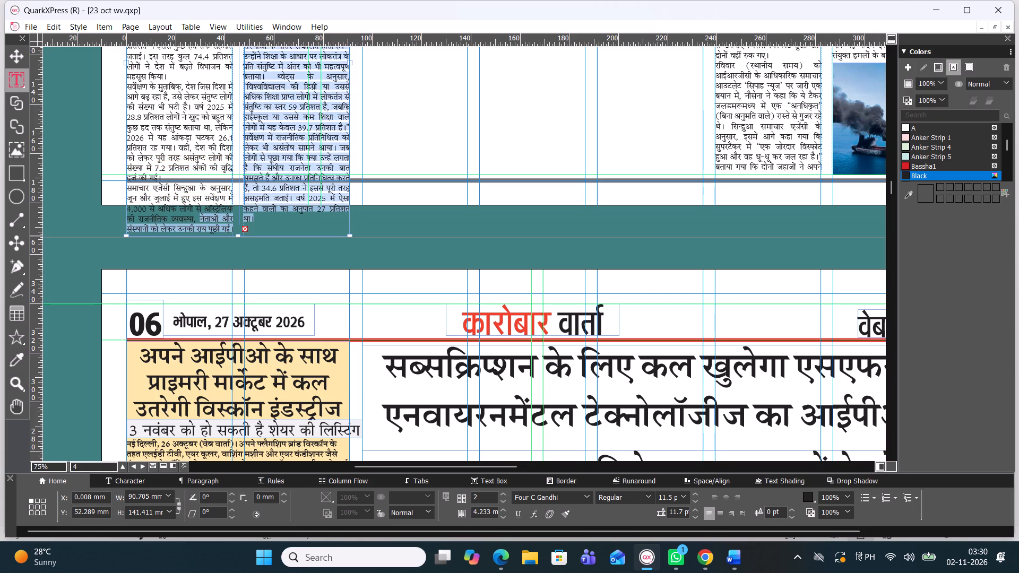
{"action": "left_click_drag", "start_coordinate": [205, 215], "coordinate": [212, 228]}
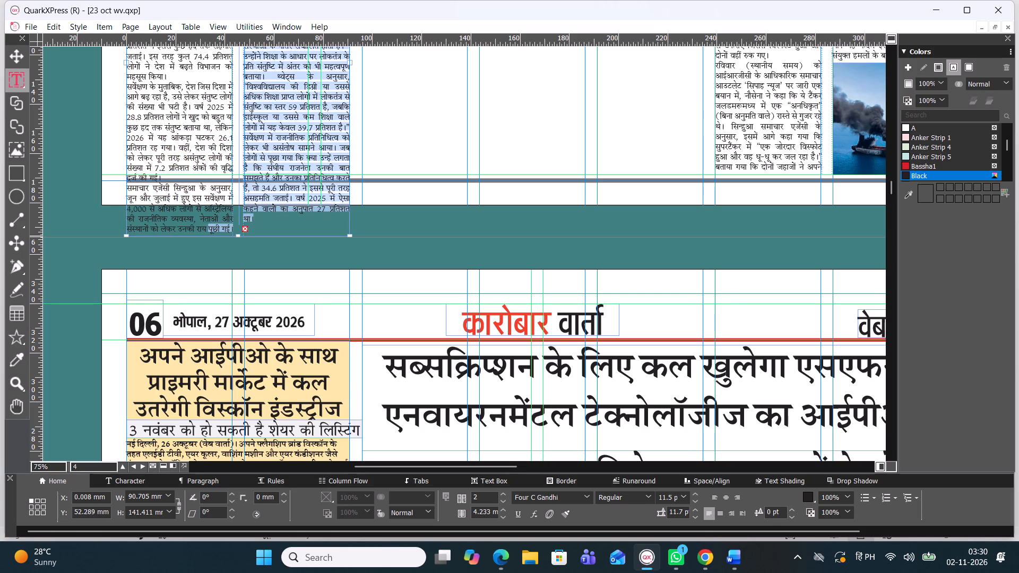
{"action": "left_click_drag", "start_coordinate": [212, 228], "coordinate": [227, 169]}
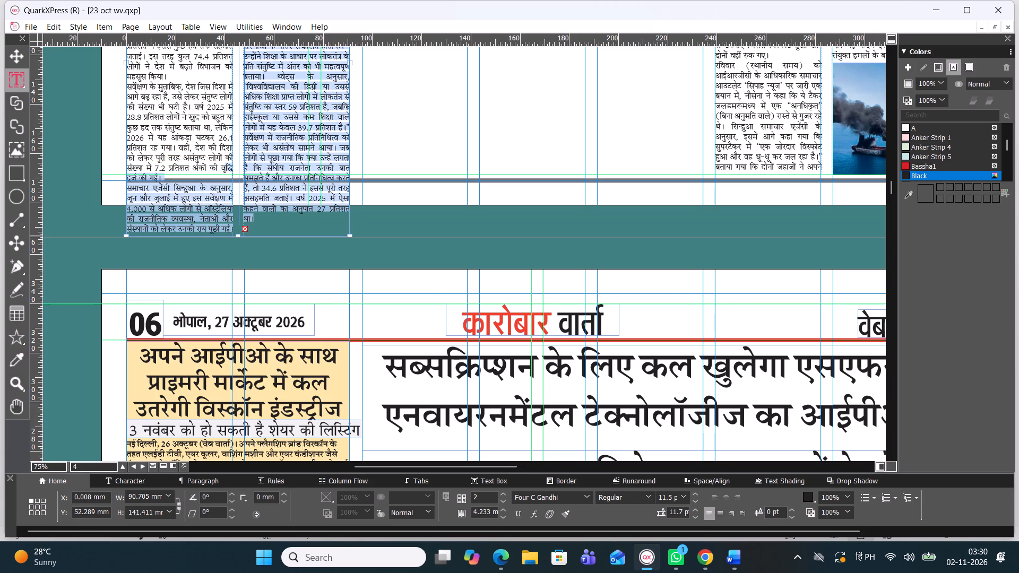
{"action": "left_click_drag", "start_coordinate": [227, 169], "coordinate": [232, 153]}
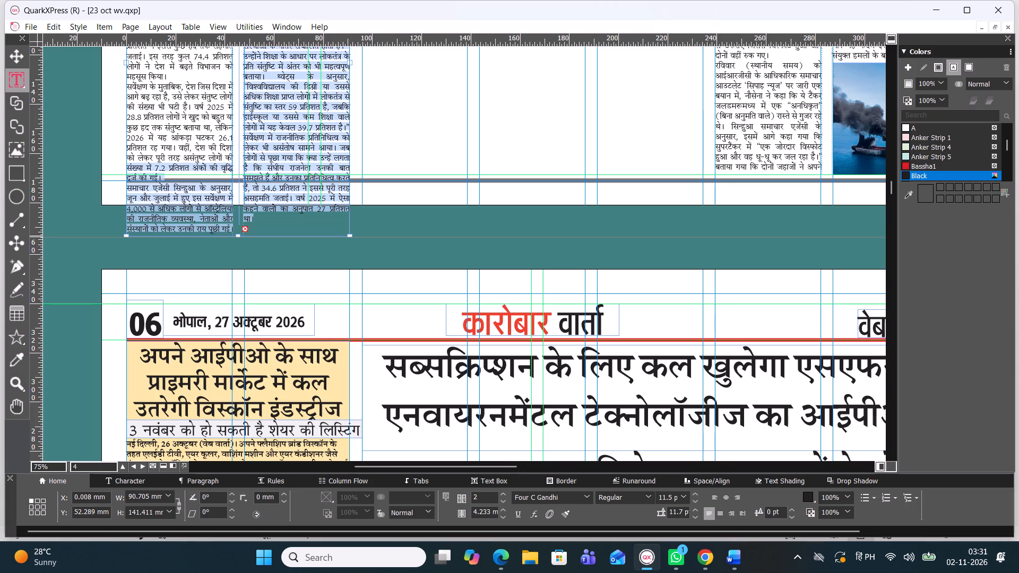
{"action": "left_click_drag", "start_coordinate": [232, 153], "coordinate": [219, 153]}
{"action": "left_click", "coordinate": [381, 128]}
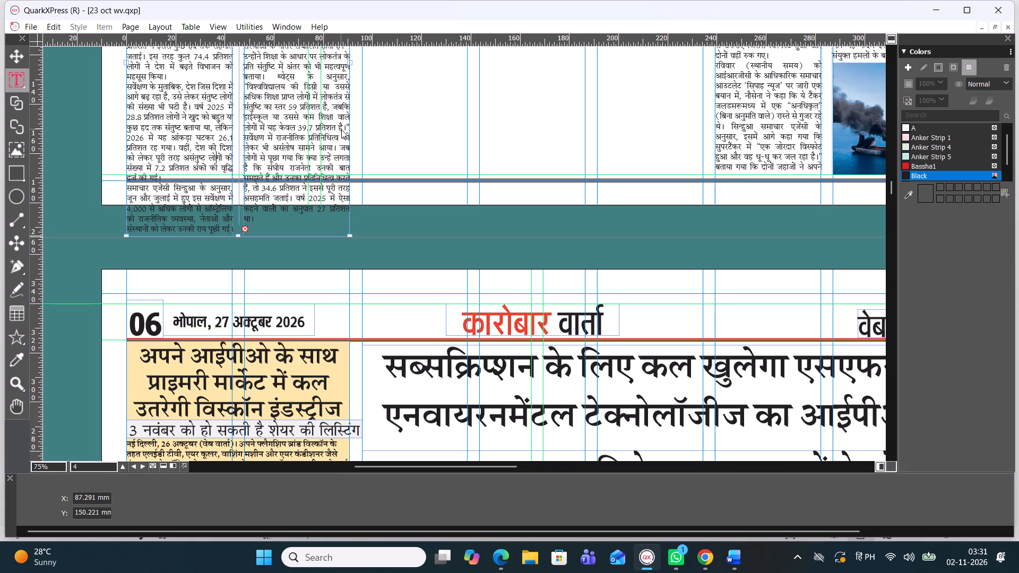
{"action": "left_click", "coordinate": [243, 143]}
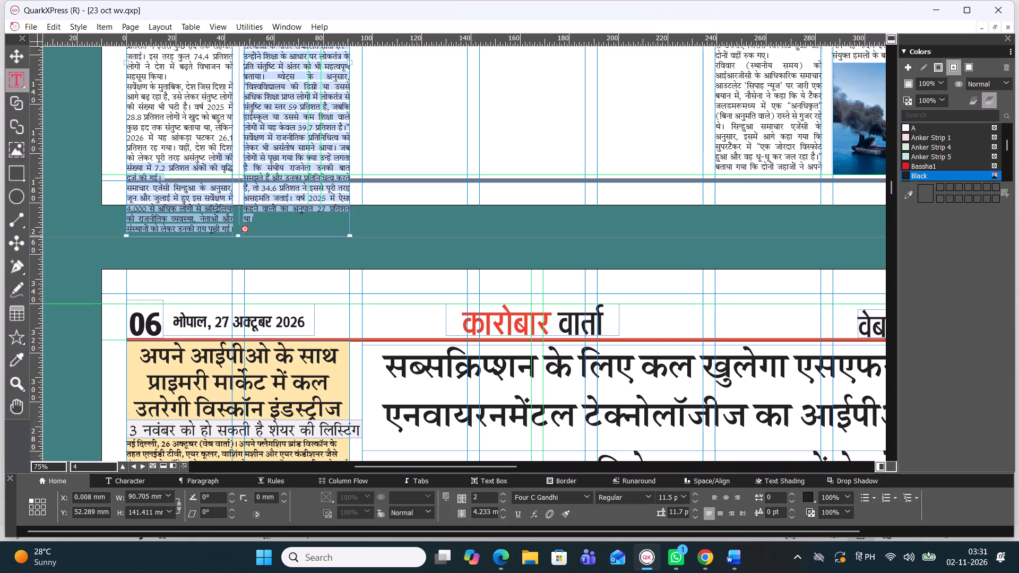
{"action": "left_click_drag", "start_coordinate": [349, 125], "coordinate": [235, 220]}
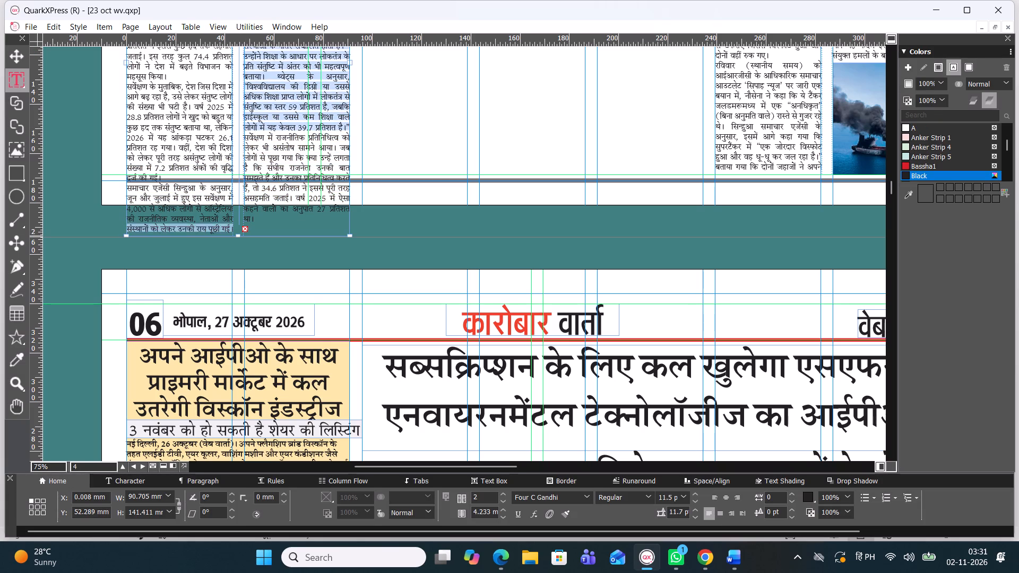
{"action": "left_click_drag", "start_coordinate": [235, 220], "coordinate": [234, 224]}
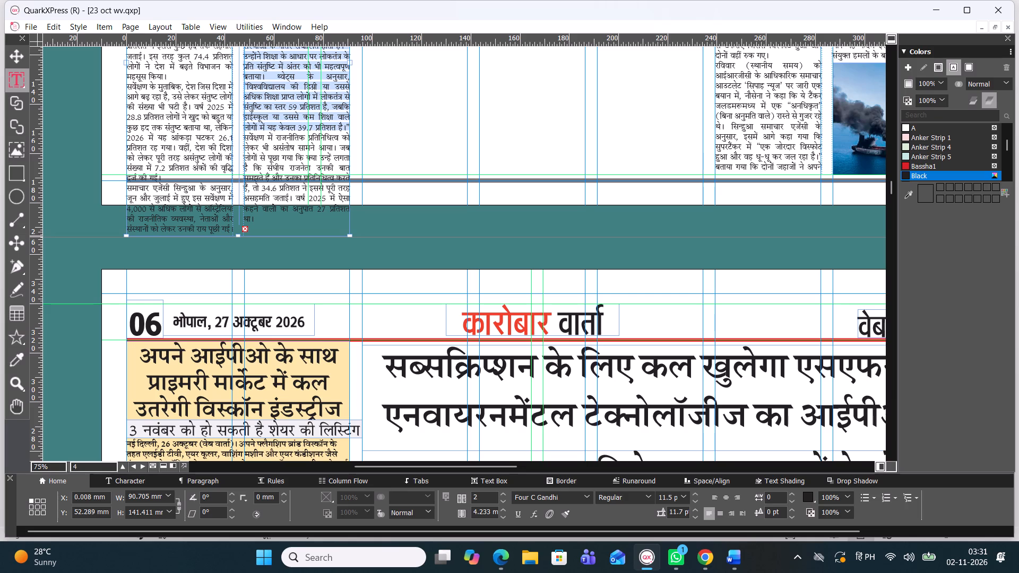
Delete the survey story paragraph beginning "सर्वेक्षण में राजनीतिक" near the end of the second column.
{"action": "left_click_drag", "start_coordinate": [242, 134], "coordinate": [274, 185]}
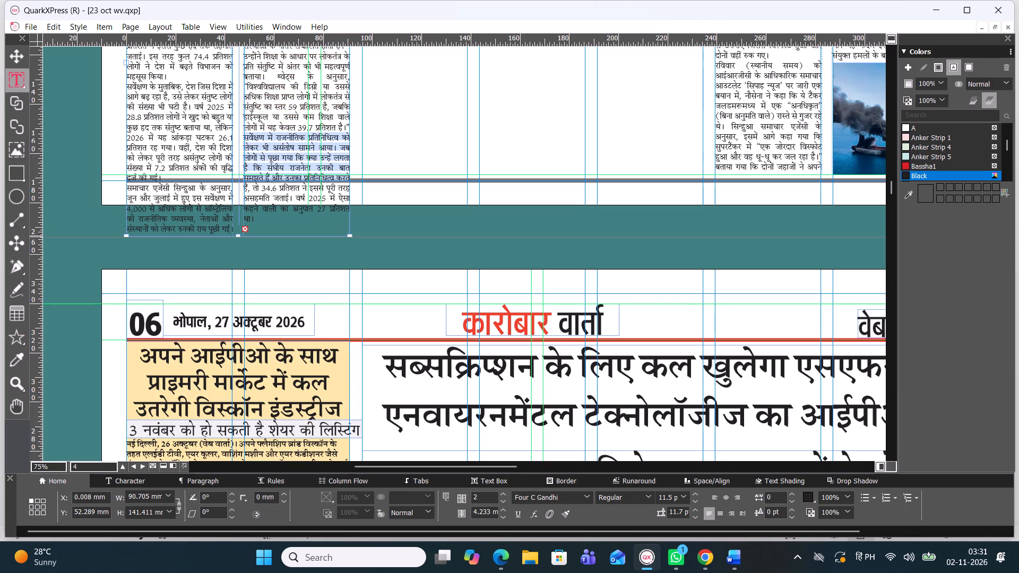
{"action": "left_click_drag", "start_coordinate": [274, 185], "coordinate": [301, 251]}
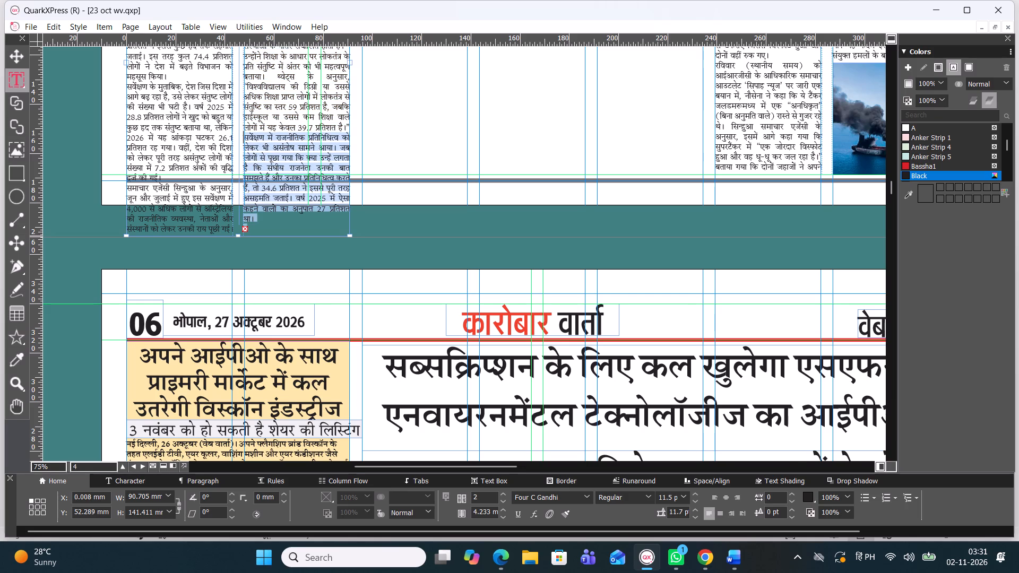
{"action": "left_click", "coordinate": [318, 254]}
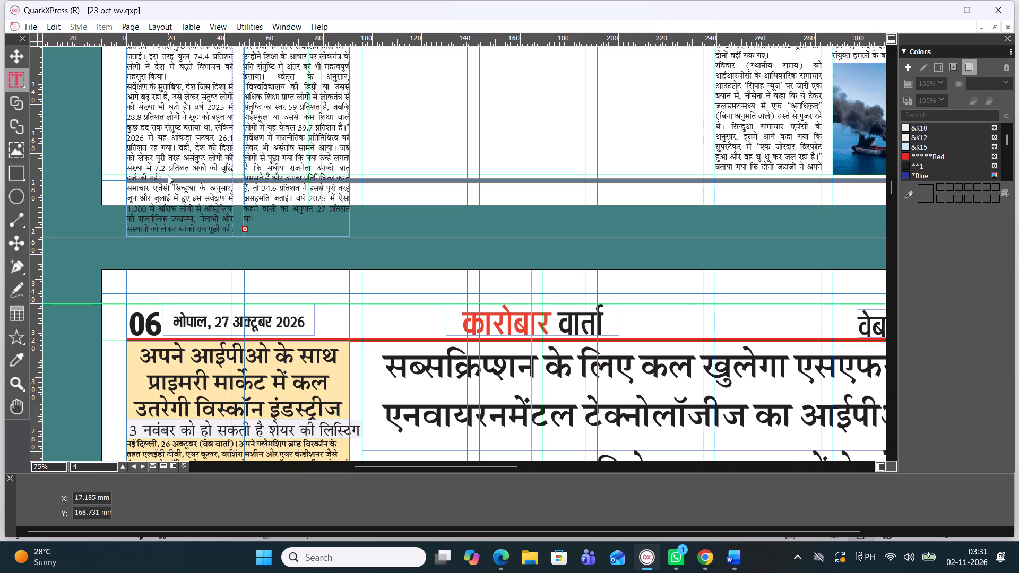
{"action": "left_click", "coordinate": [165, 176]}
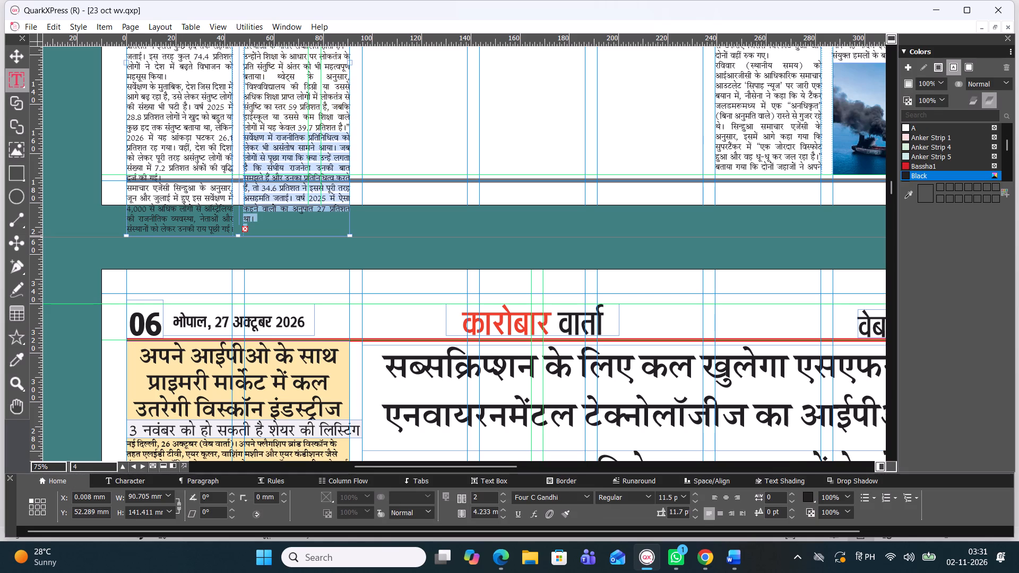
{"action": "left_click_drag", "start_coordinate": [243, 140], "coordinate": [325, 246]}
{"action": "key", "text": "BackSpace"}
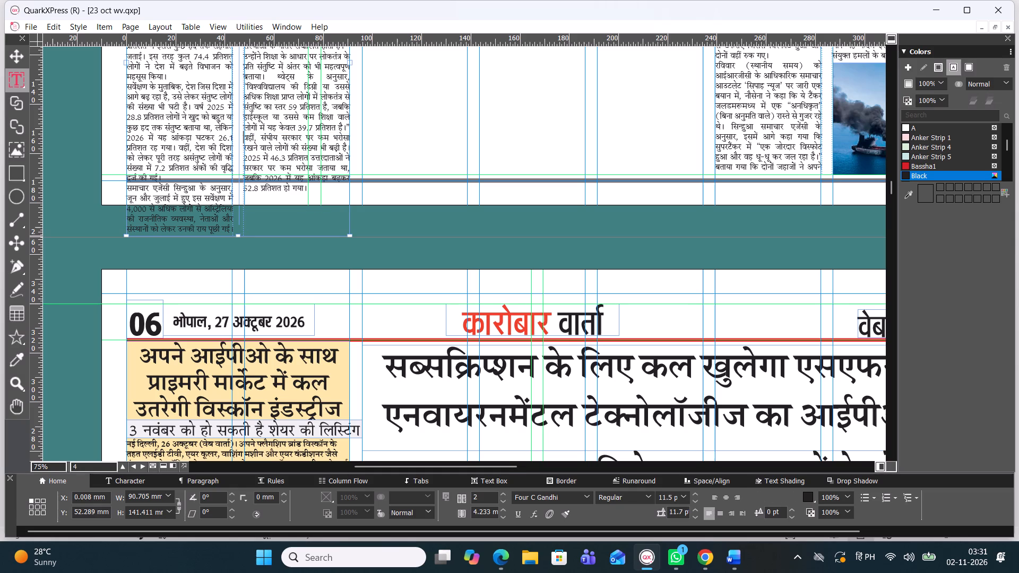
Delete the survey story's last paragraph, beginning "वहीं, संघीय सरकार".
{"action": "left_click_drag", "start_coordinate": [243, 131], "coordinate": [263, 173]}
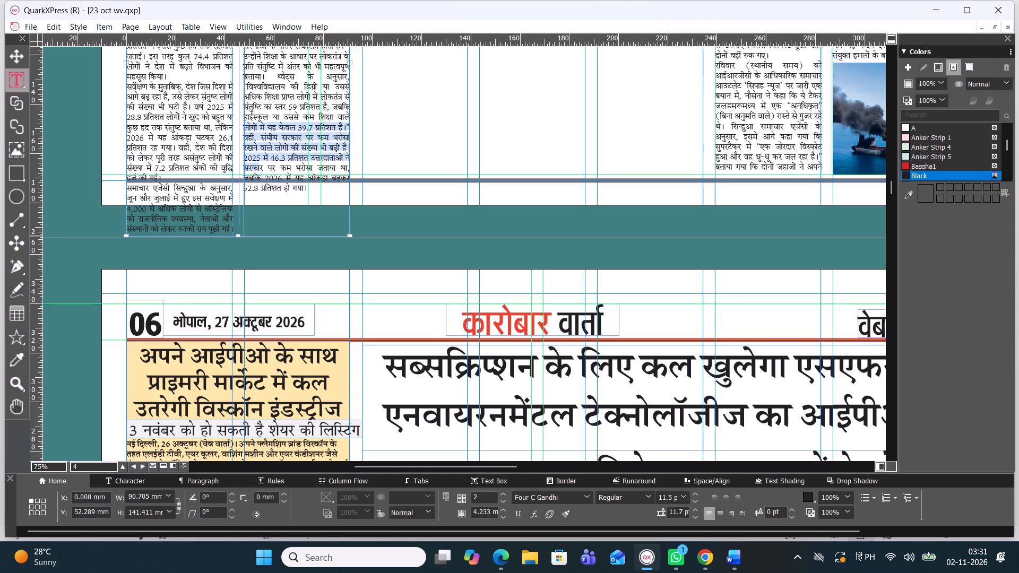
{"action": "left_click_drag", "start_coordinate": [263, 173], "coordinate": [284, 190]}
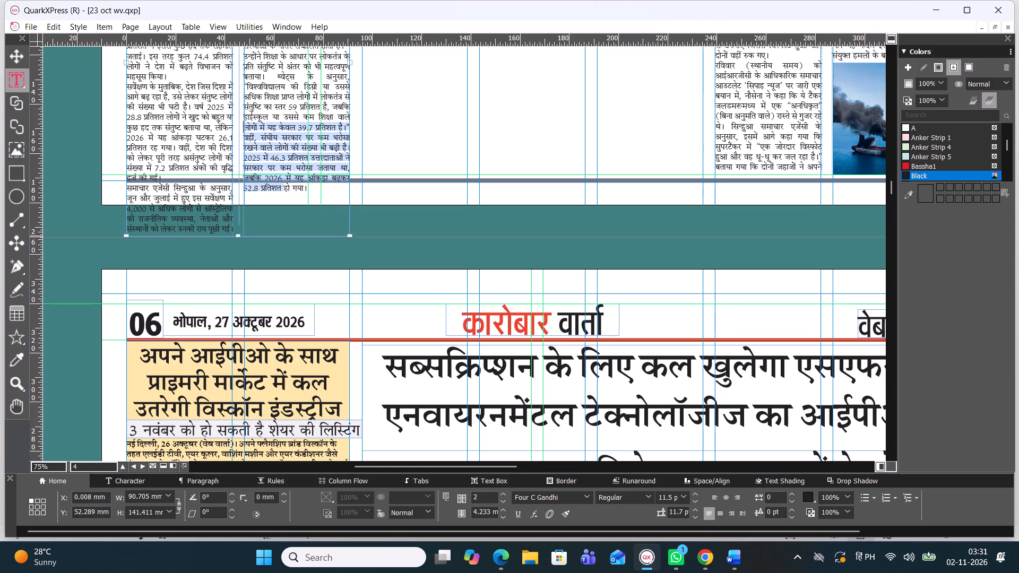
{"action": "left_click_drag", "start_coordinate": [243, 138], "coordinate": [296, 204]}
{"action": "key", "text": "BackSpace"}
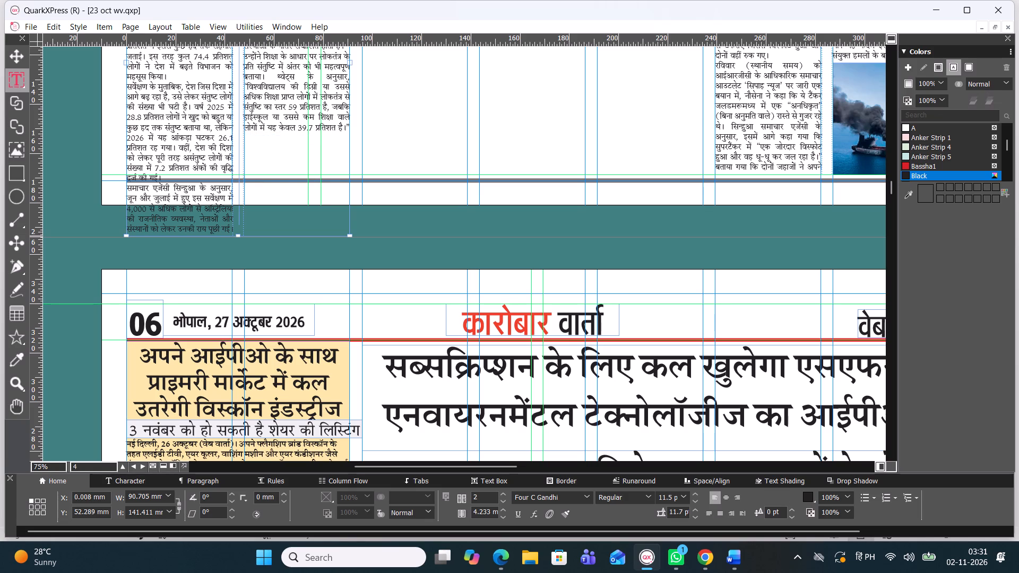
Shorten the survey story's body box to about 115.1 mm high so it ends above the page's bottom rule.
{"action": "left_click_drag", "start_coordinate": [240, 236], "coordinate": [254, 158]}
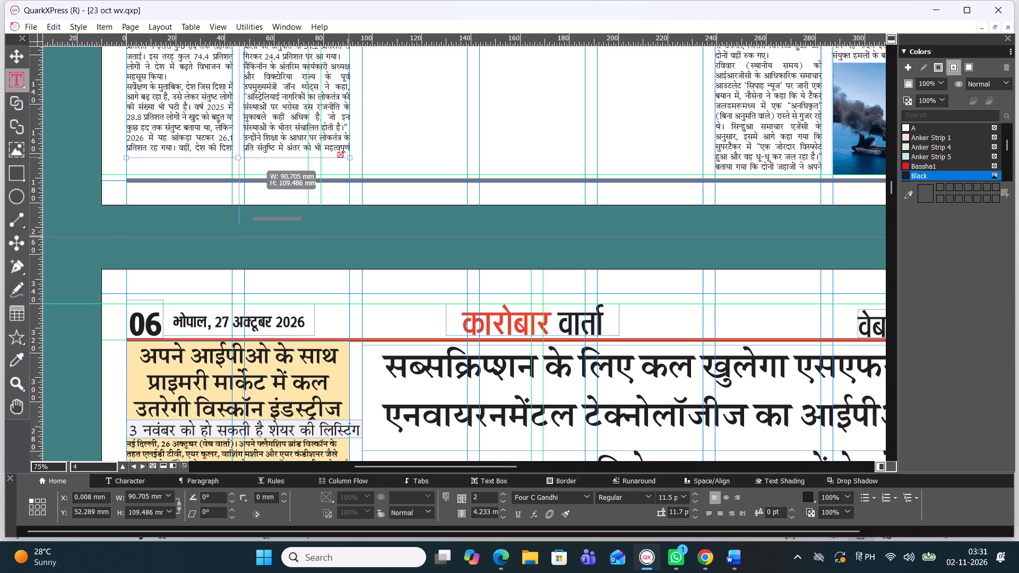
{"action": "left_click_drag", "start_coordinate": [254, 158], "coordinate": [255, 171]}
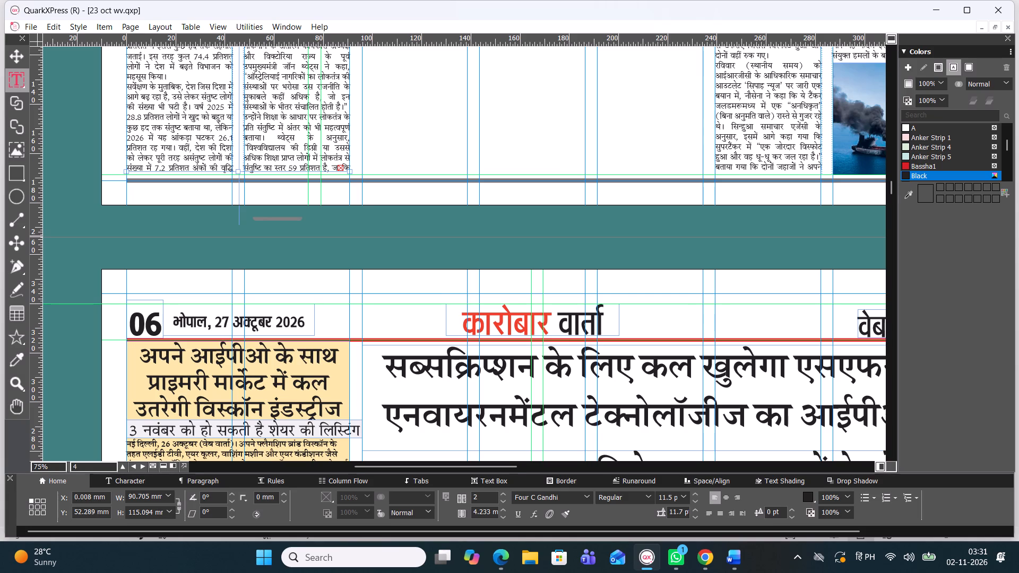
Delete the survey story's closing paragraph beginning "उन्होंने शिक्षा के आधार", including the overflowing lines, from the second column.
{"action": "left_click_drag", "start_coordinate": [241, 113], "coordinate": [338, 192]}
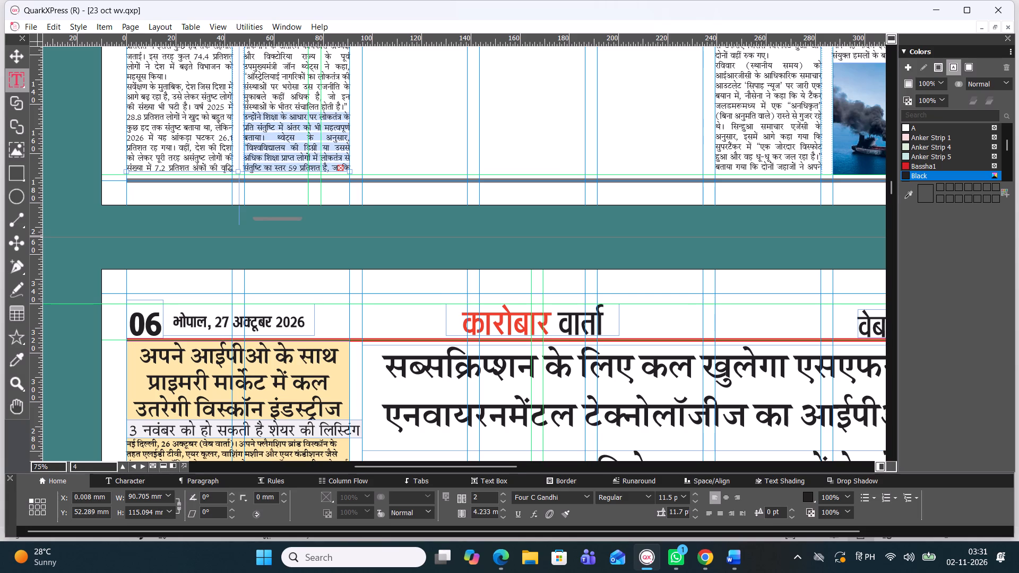
{"action": "left_click_drag", "start_coordinate": [338, 192], "coordinate": [340, 192]}
{"action": "key", "text": "BackSpace"}
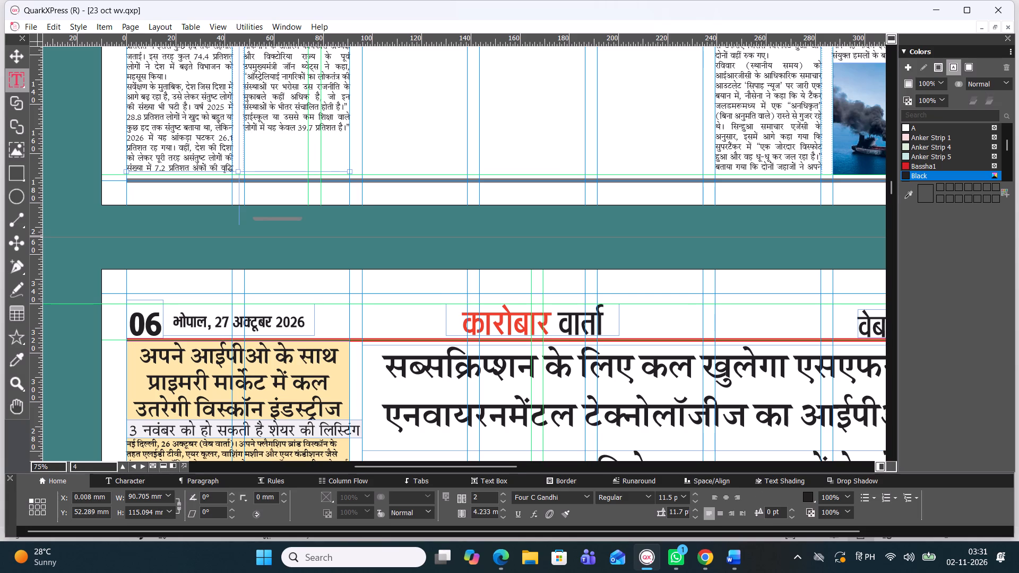
{"action": "left_click_drag", "start_coordinate": [246, 117], "coordinate": [311, 146]}
{"action": "key", "text": "BackSpace"}
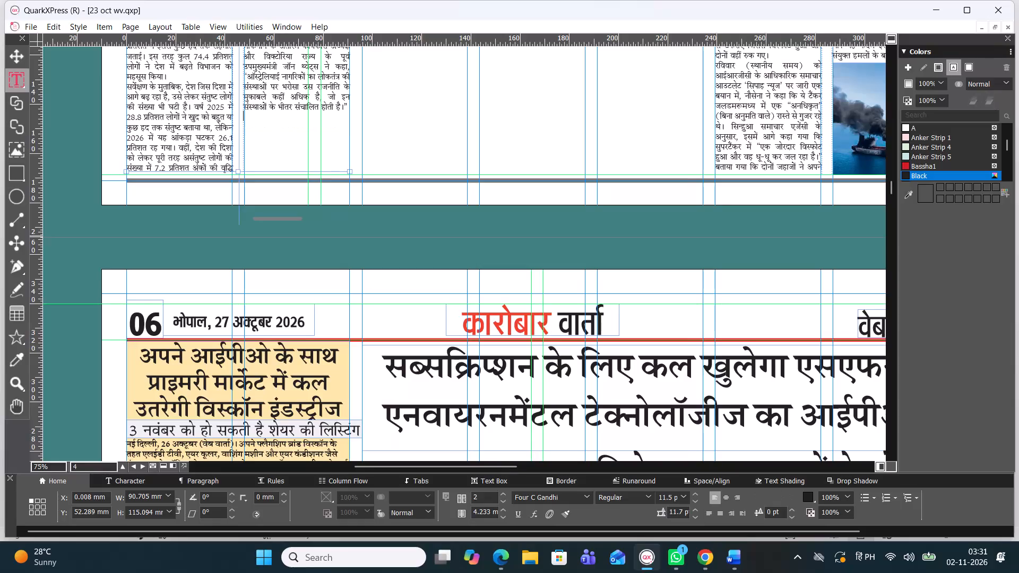
Extend the survey story's body box down to the bottom guide and lower its top edge, making it about 105.9 mm high.
{"action": "left_click_drag", "start_coordinate": [238, 171], "coordinate": [237, 180]}
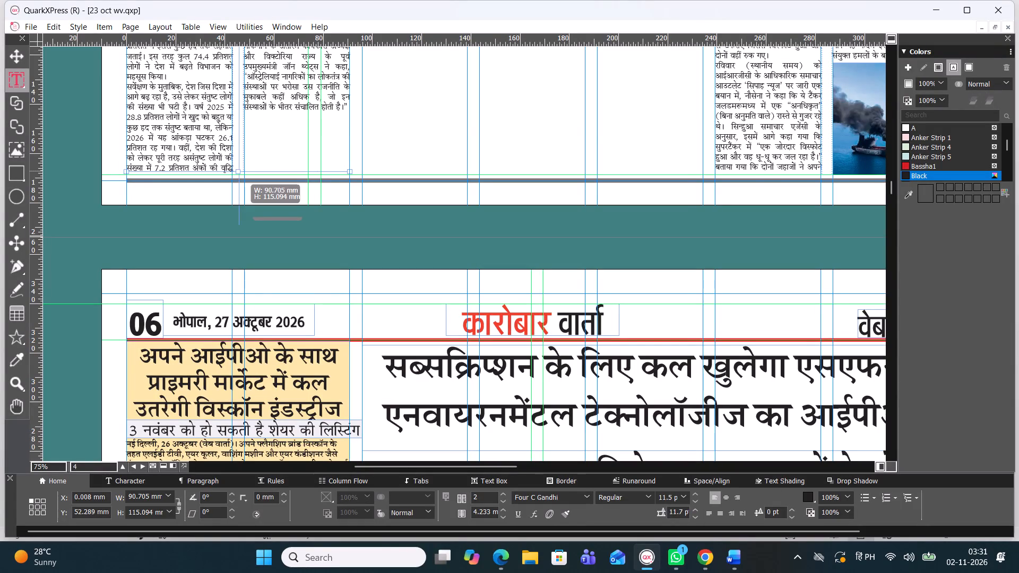
{"action": "left_click_drag", "start_coordinate": [237, 180], "coordinate": [237, 176]}
{"action": "scroll", "coordinate": [230, 174], "scroll_direction": "up", "scroll_amount": 1}
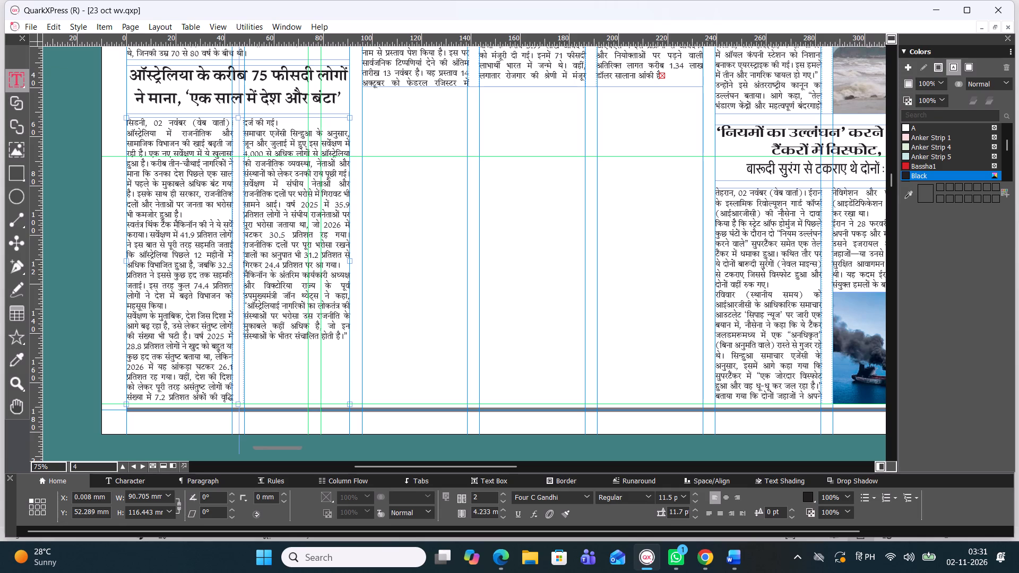
{"action": "left_click_drag", "start_coordinate": [239, 117], "coordinate": [239, 132]}
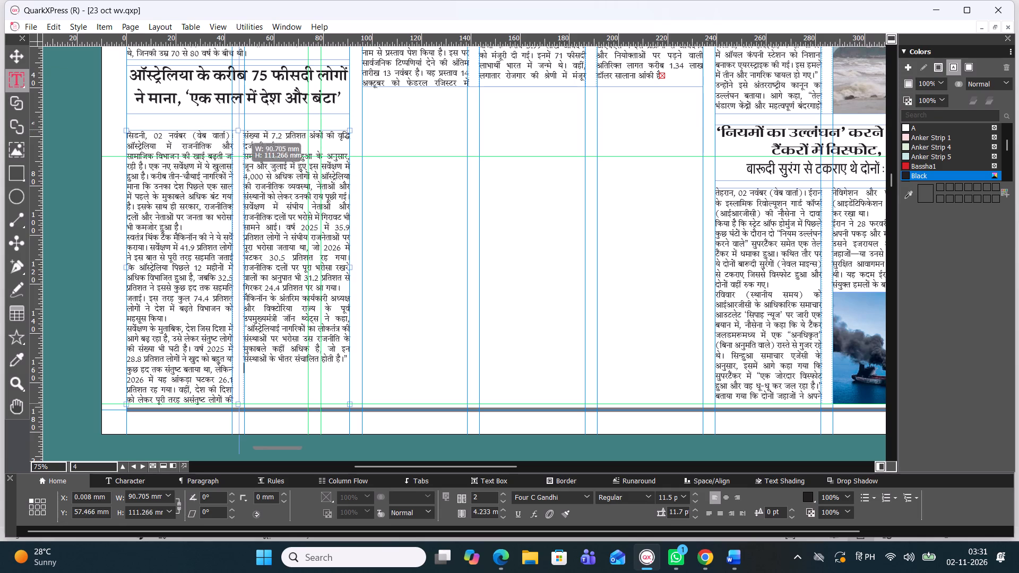
{"action": "left_click_drag", "start_coordinate": [239, 132], "coordinate": [239, 143]}
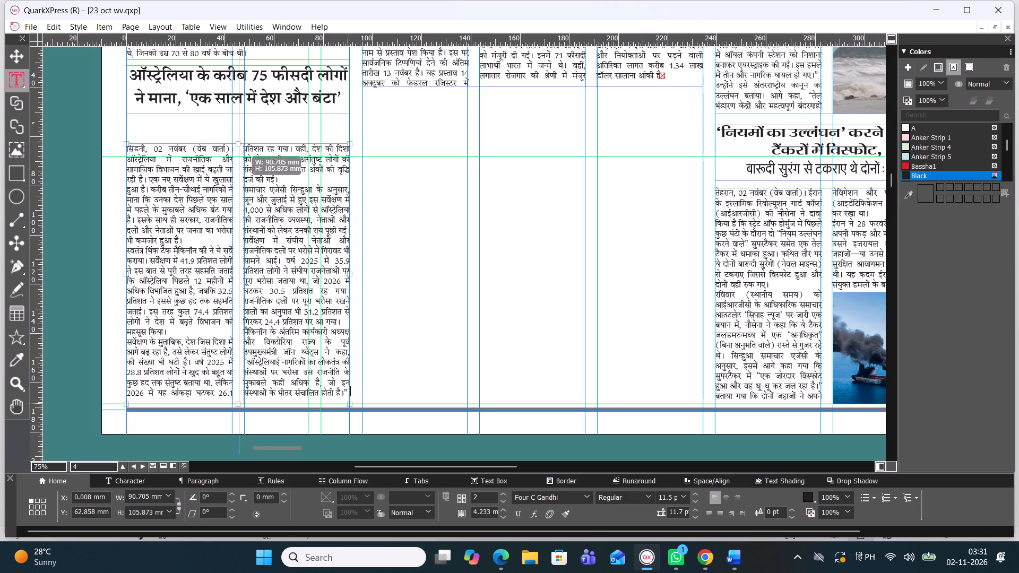
{"action": "left_click_drag", "start_coordinate": [239, 143], "coordinate": [239, 144]}
Extend the survey story's headline box down to about 29.7 mm high, ending just above the body text.
{"action": "left_click", "coordinate": [237, 95]}
{"action": "left_click_drag", "start_coordinate": [238, 116], "coordinate": [237, 133]}
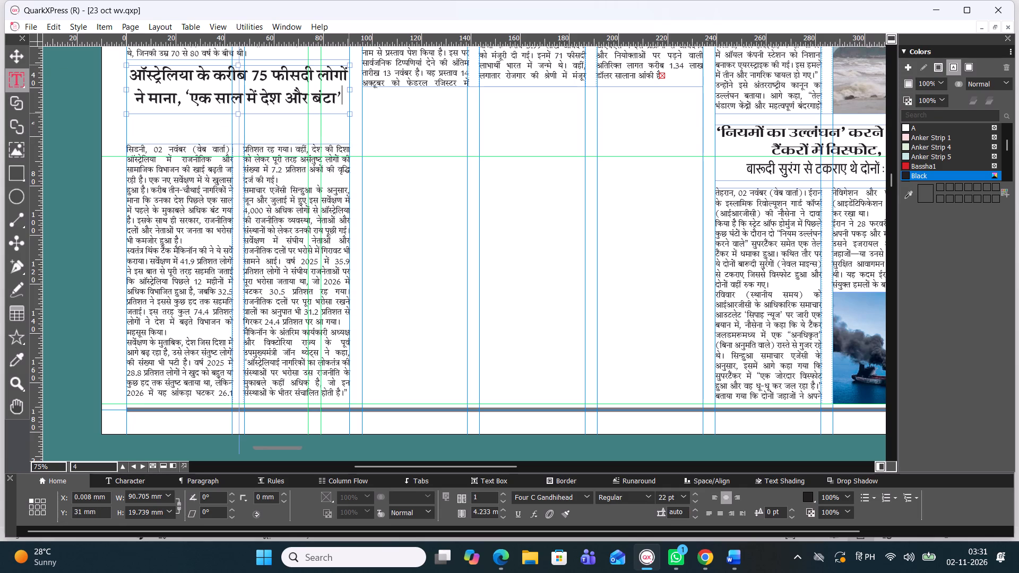
{"action": "left_click_drag", "start_coordinate": [237, 133], "coordinate": [237, 137]}
Enlarge the whole Australia survey headline to 26 pt so it fills three lines.
{"action": "triple_click", "coordinate": [262, 89]}
{"action": "left_click", "coordinate": [262, 89]}
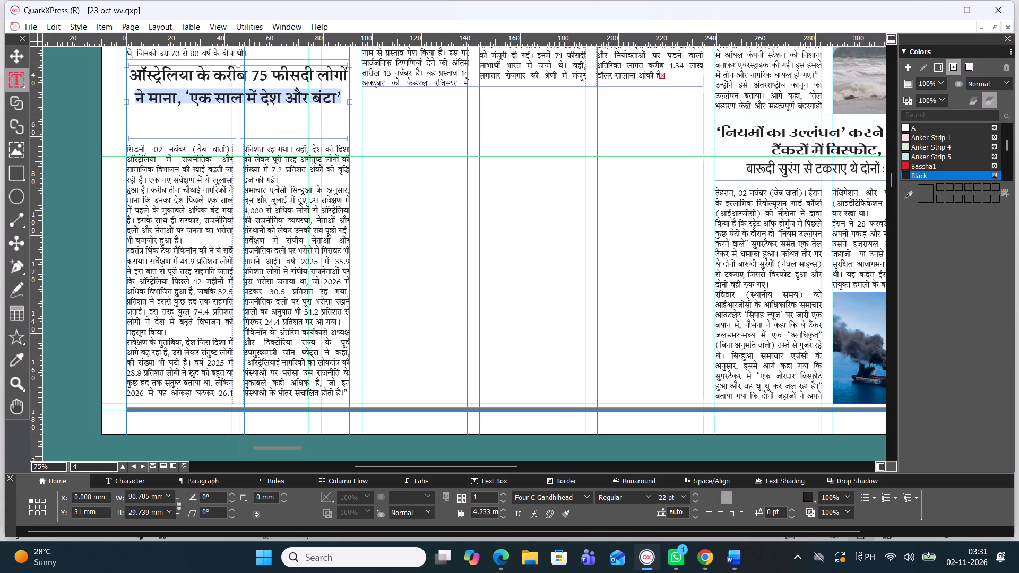
{"action": "key", "text": "ctrl+alt+shift+period"}
{"action": "key", "text": "ctrl+alt+shift+period"}
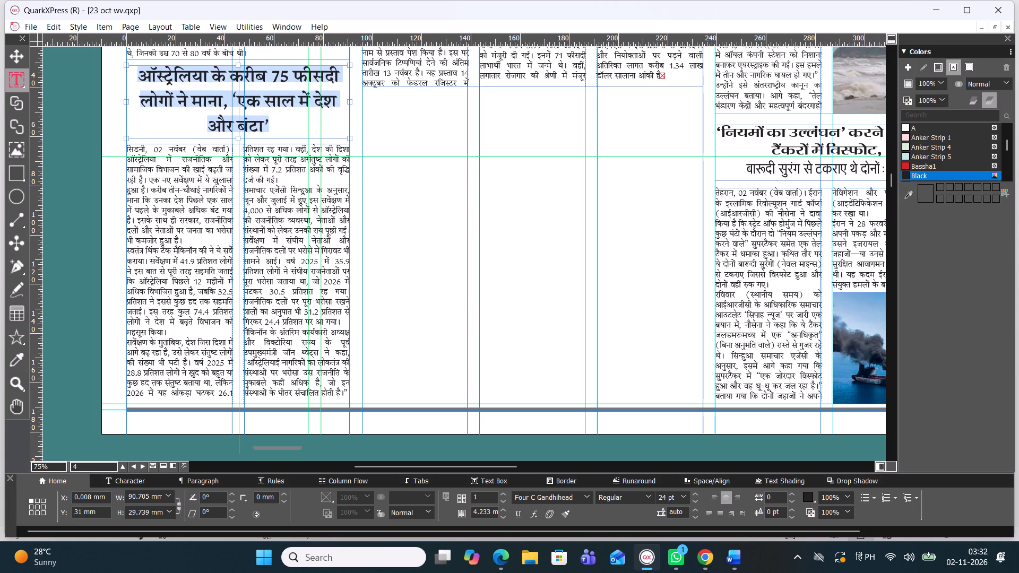
{"action": "key", "text": "ctrl+alt+shift+period"}
{"action": "key", "text": "ctrl+alt+shift+period"}
{"action": "key", "text": "ctrl+alt+shift+period"}
{"action": "key", "text": "ctrl+alt+shift+comma"}
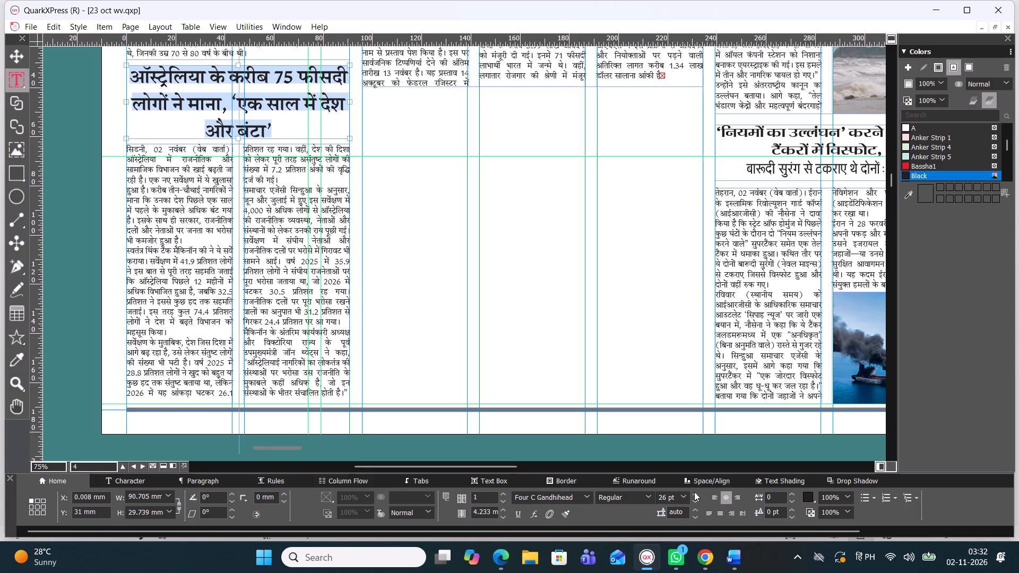
Tighten the survey headline's tracking to -5.
{"action": "left_click", "coordinate": [793, 492]}
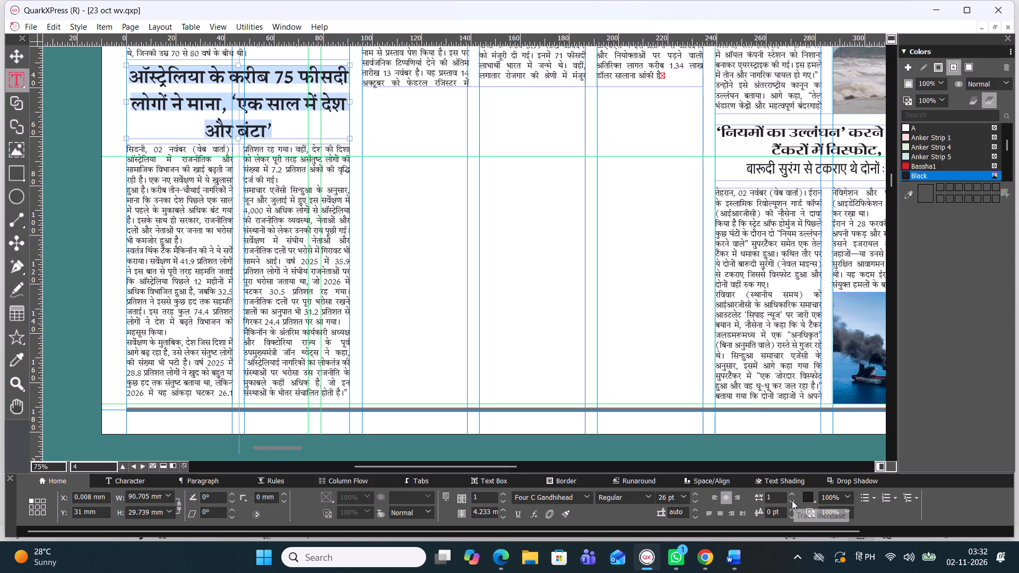
{"action": "triple_click", "coordinate": [792, 500]}
{"action": "triple_click", "coordinate": [792, 500]}
{"action": "left_click", "coordinate": [792, 500]}
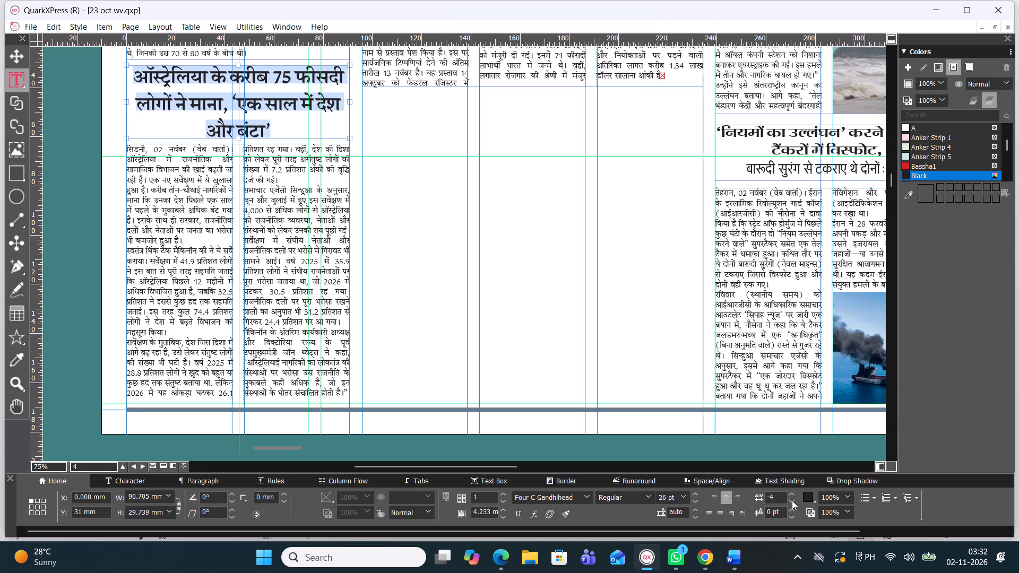
{"action": "left_click", "coordinate": [792, 500]}
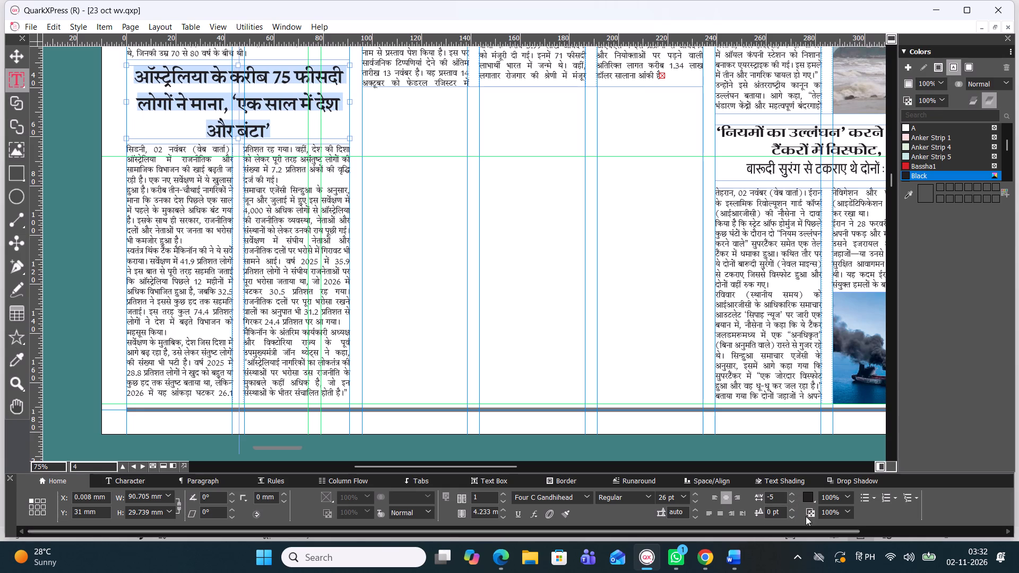
Set the survey headline's leading to 26.2 pt and its baseline shift to -6 pt.
{"action": "triple_click", "coordinate": [796, 516]}
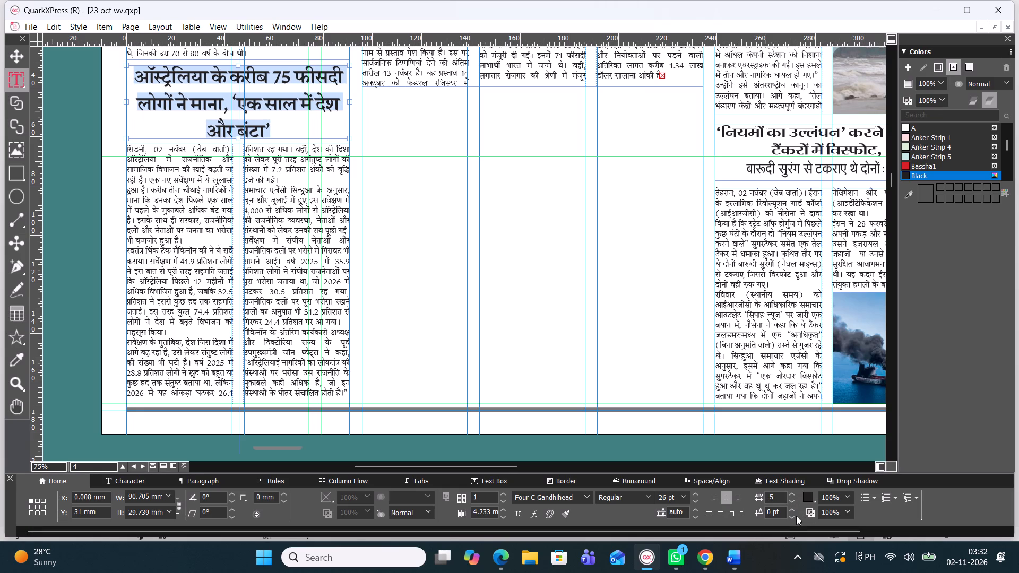
{"action": "left_click", "coordinate": [796, 516]}
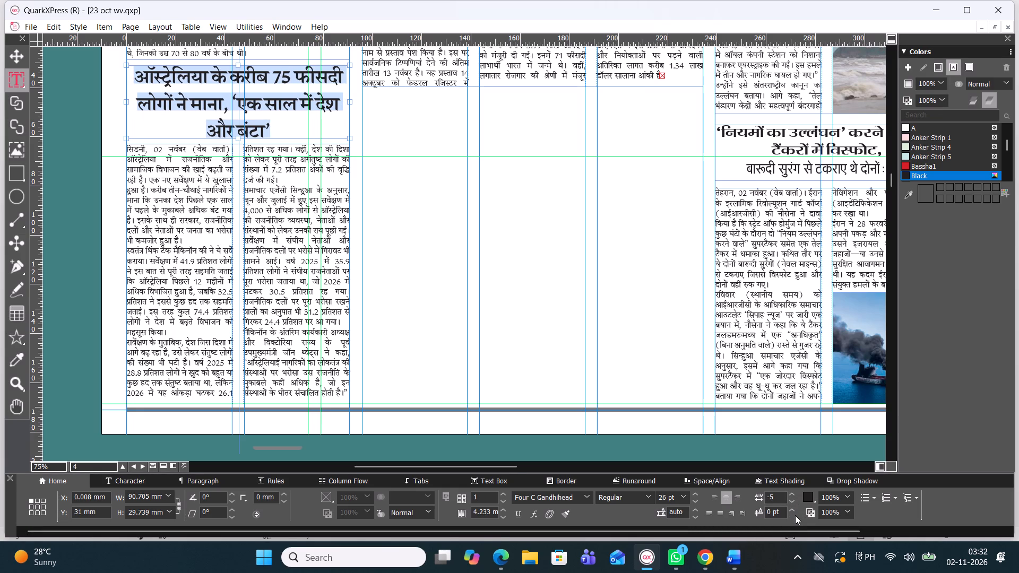
{"action": "triple_click", "coordinate": [790, 517]}
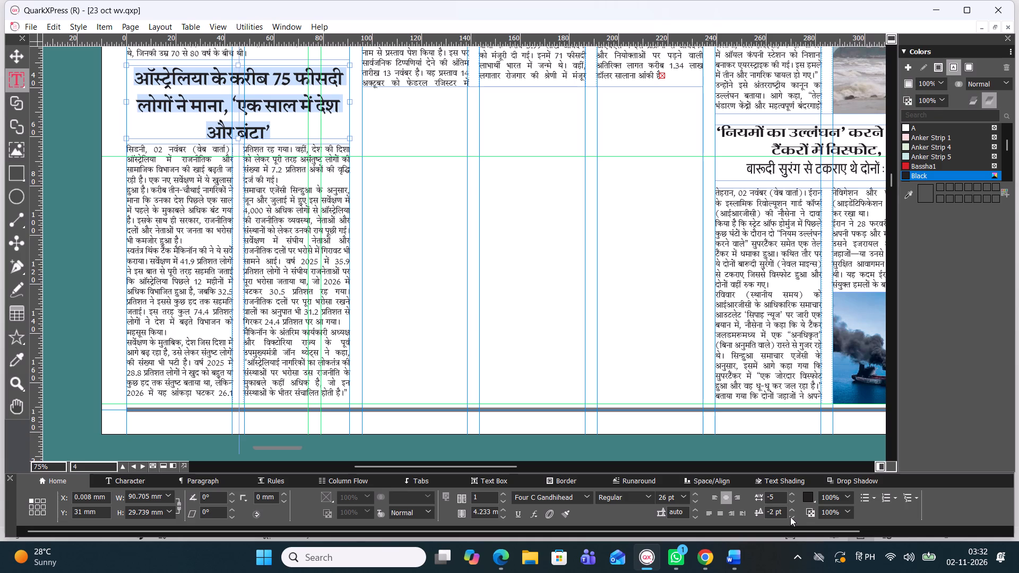
{"action": "triple_click", "coordinate": [693, 509]}
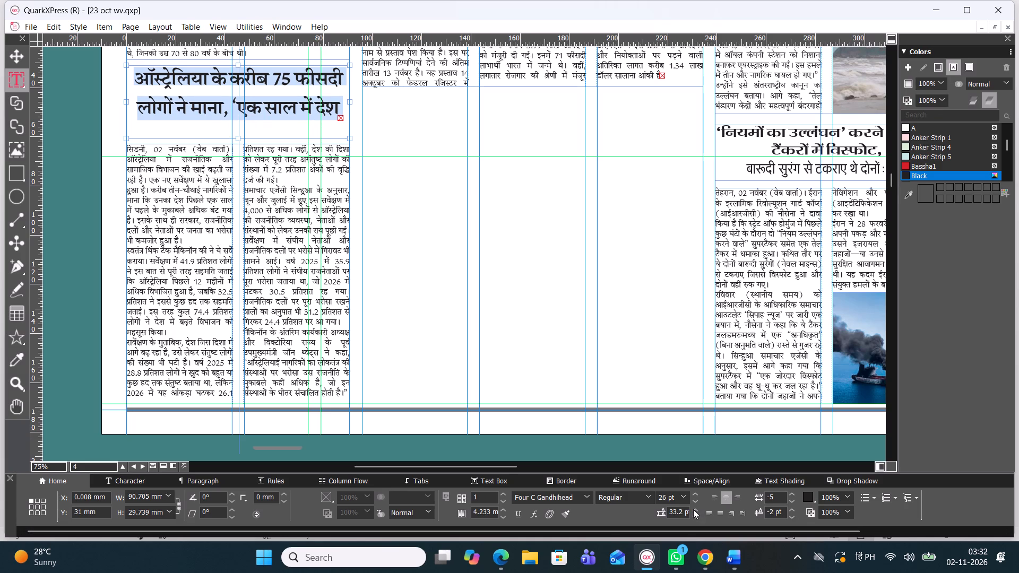
{"action": "key", "text": "ctrl+z"}
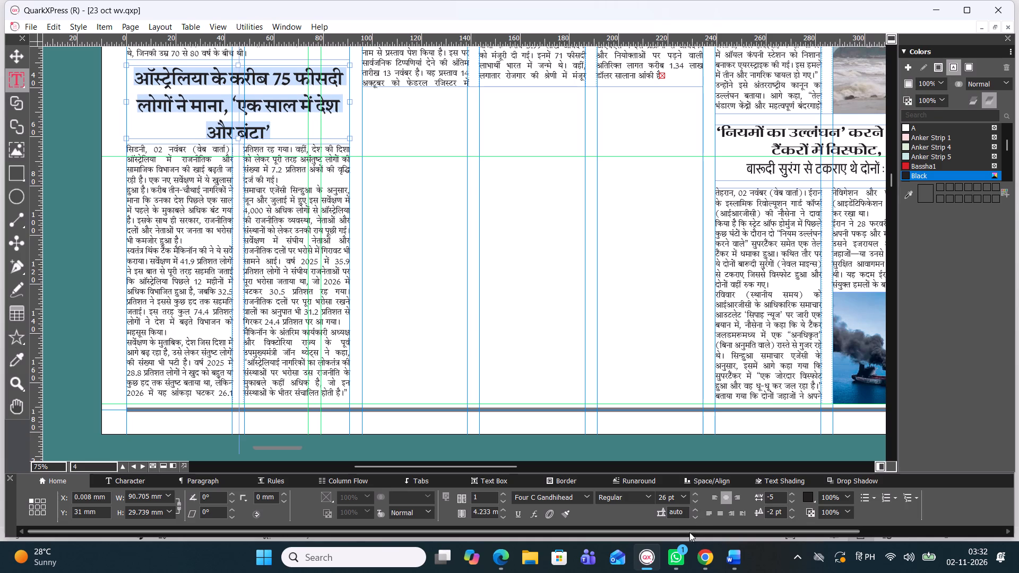
{"action": "triple_click", "coordinate": [694, 517]}
{"action": "double_click", "coordinate": [694, 517]}
{"action": "left_click", "coordinate": [694, 517]}
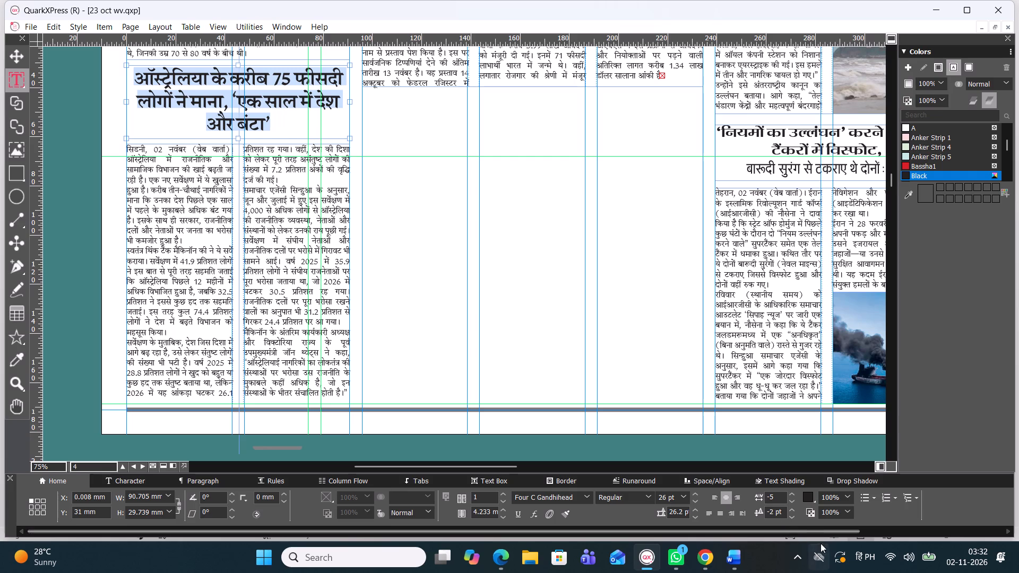
{"action": "triple_click", "coordinate": [790, 516]}
{"action": "double_click", "coordinate": [790, 516]}
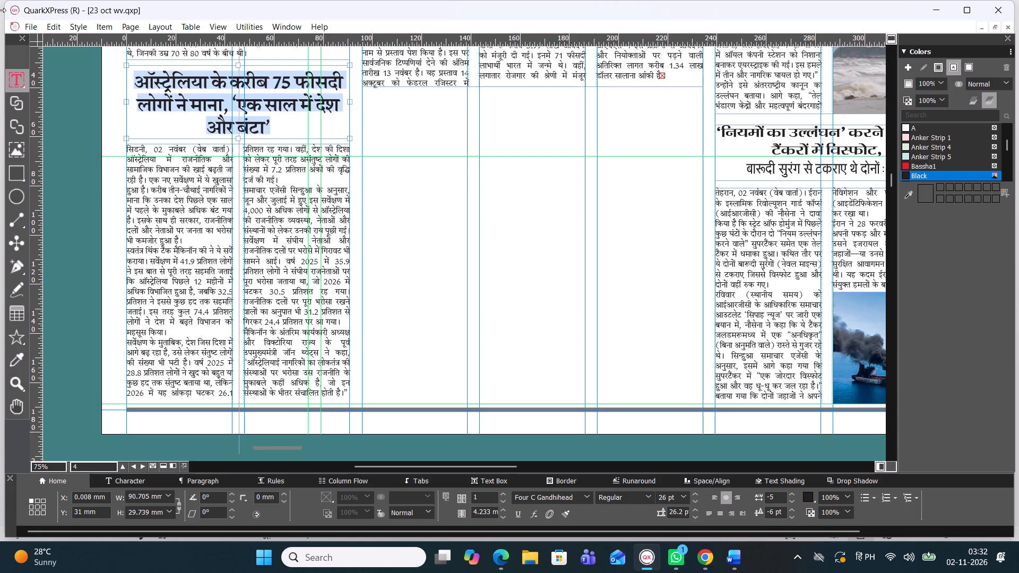
Move the horizontal guide below the survey headline up to the bottom edge of the headline box.
{"action": "left_click", "coordinate": [19, 54]}
{"action": "left_click", "coordinate": [482, 205]}
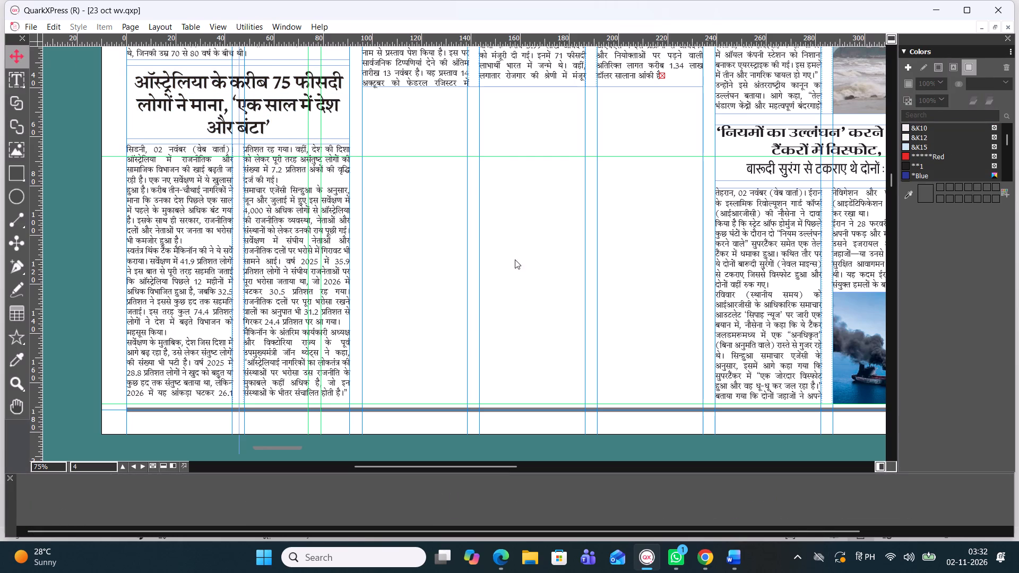
{"action": "left_click", "coordinate": [391, 155]}
{"action": "left_click_drag", "start_coordinate": [402, 157], "coordinate": [400, 138]}
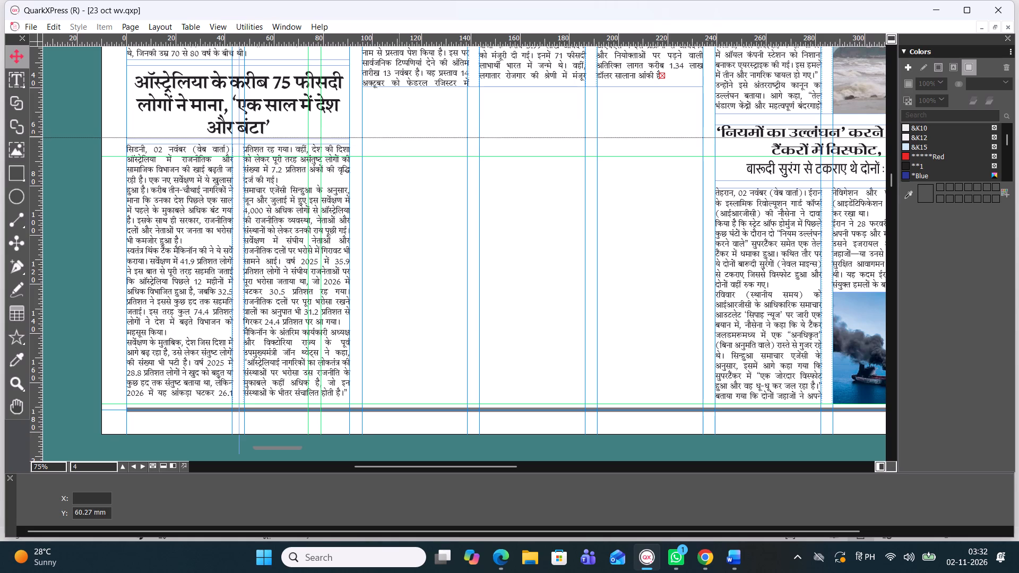
{"action": "left_click_drag", "start_coordinate": [400, 138], "coordinate": [400, 139]}
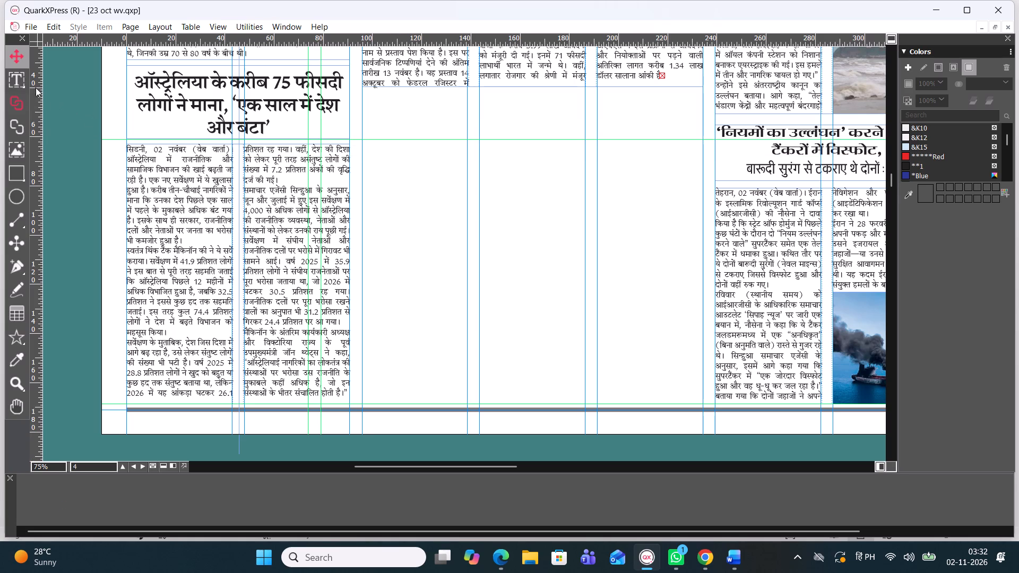
Draw a text box about 138.6 mm wide and 19.3 mm high across the three empty middle columns, ending at the moved guide.
{"action": "left_click", "coordinate": [22, 80]}
{"action": "left_click_drag", "start_coordinate": [361, 92], "coordinate": [702, 149]}
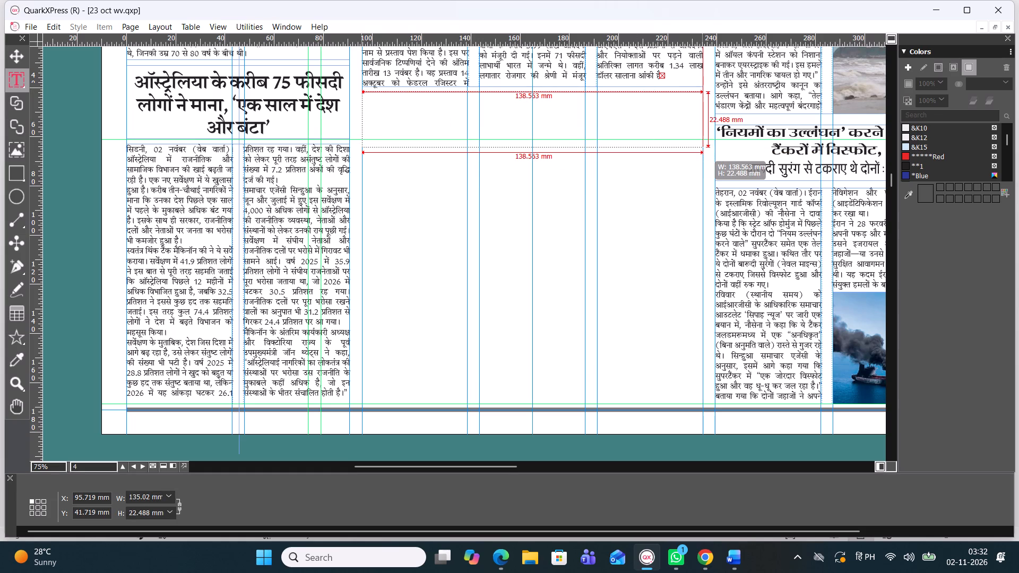
{"action": "left_click_drag", "start_coordinate": [702, 149], "coordinate": [701, 152]}
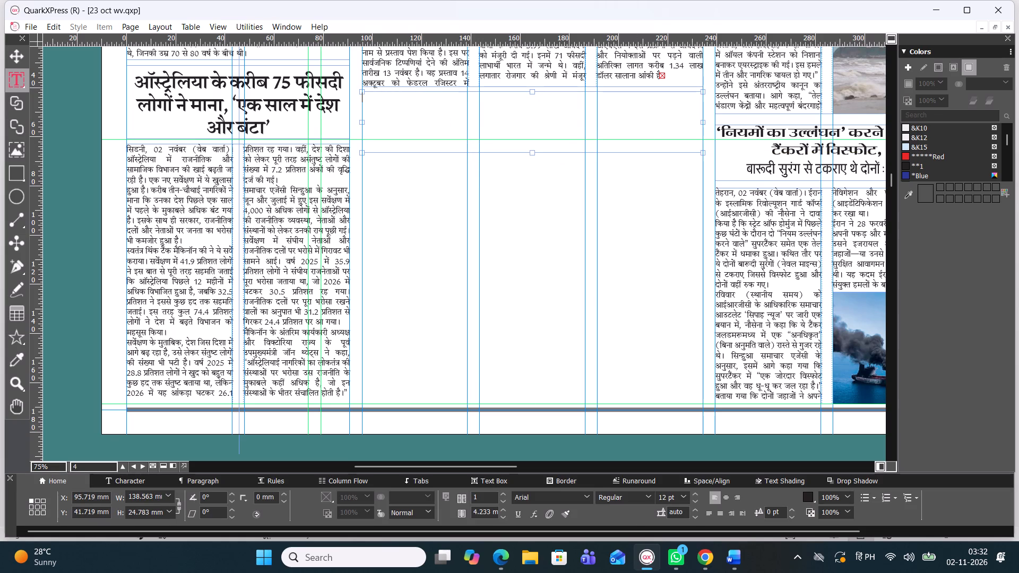
{"action": "left_click_drag", "start_coordinate": [532, 151], "coordinate": [540, 139]}
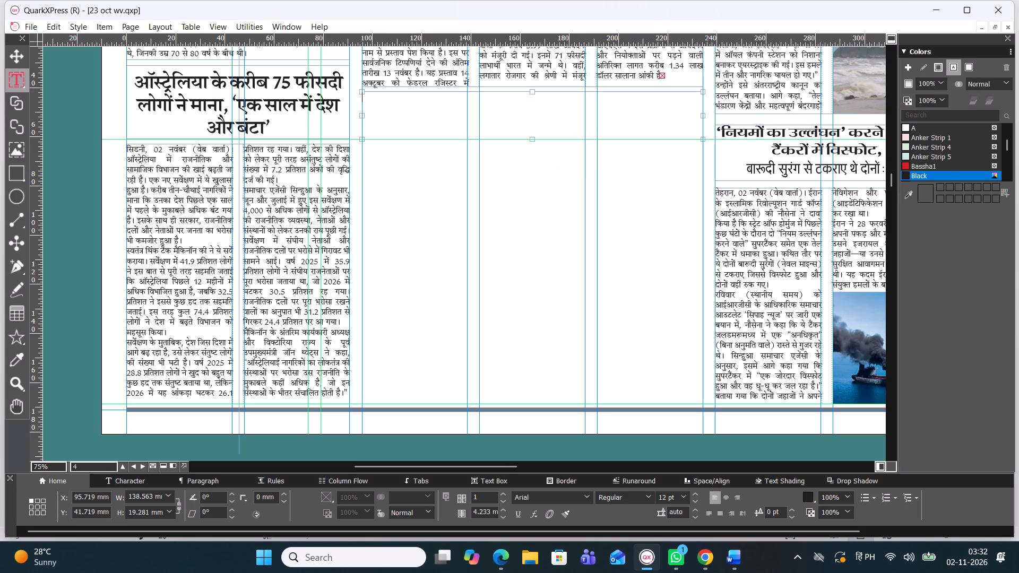
Copy the headline beginning "बुल्गारिया चुनाव:" from the Word document 02 Nov International into the new QuarkXPress text box.
{"action": "left_click", "coordinate": [728, 566]}
{"action": "left_click", "coordinate": [582, 486]}
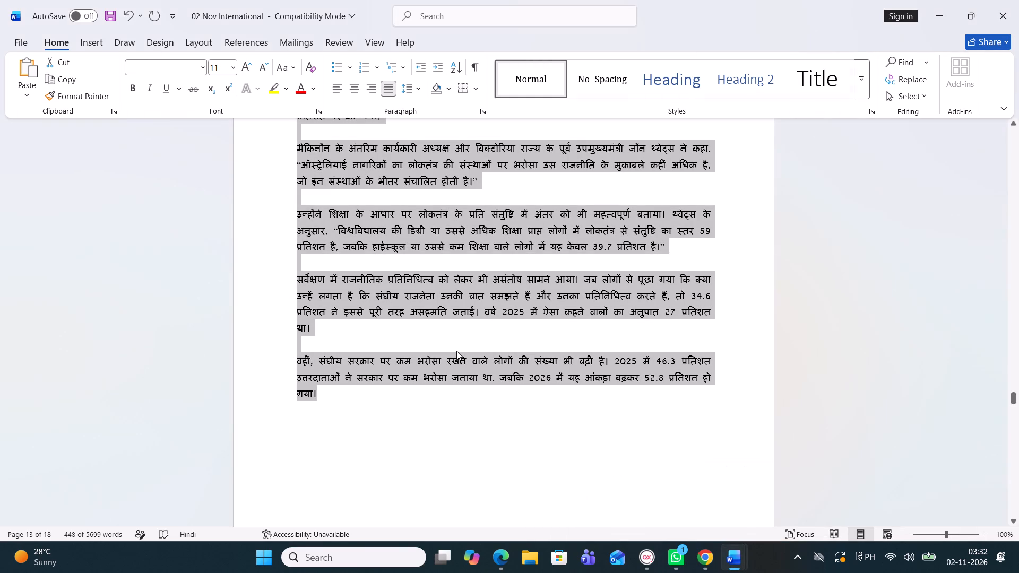
{"action": "scroll", "coordinate": [420, 410], "scroll_direction": "down", "scroll_amount": 3}
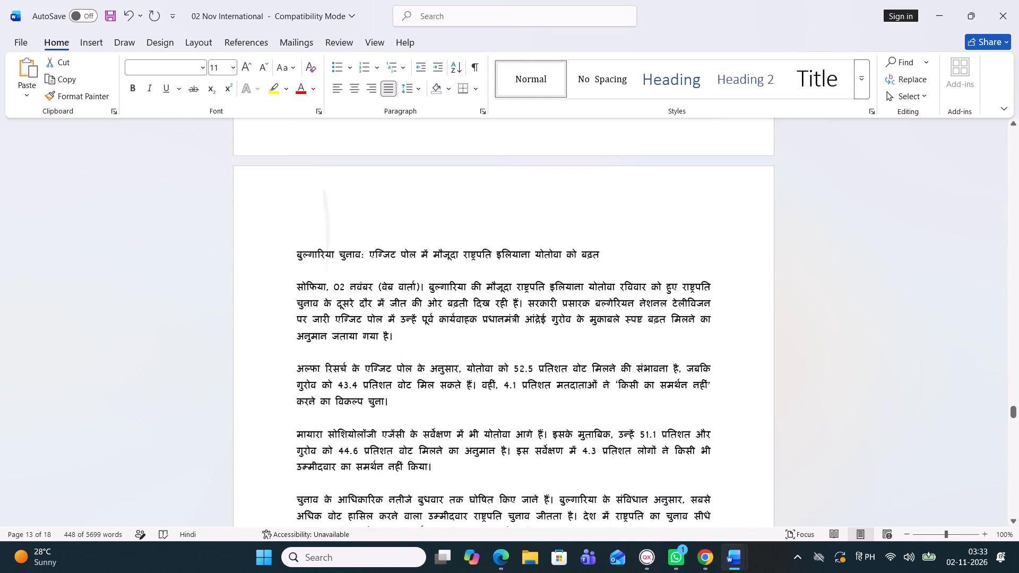
{"action": "left_click_drag", "start_coordinate": [293, 288], "coordinate": [608, 284]}
{"action": "key", "text": "ctrl+c"}
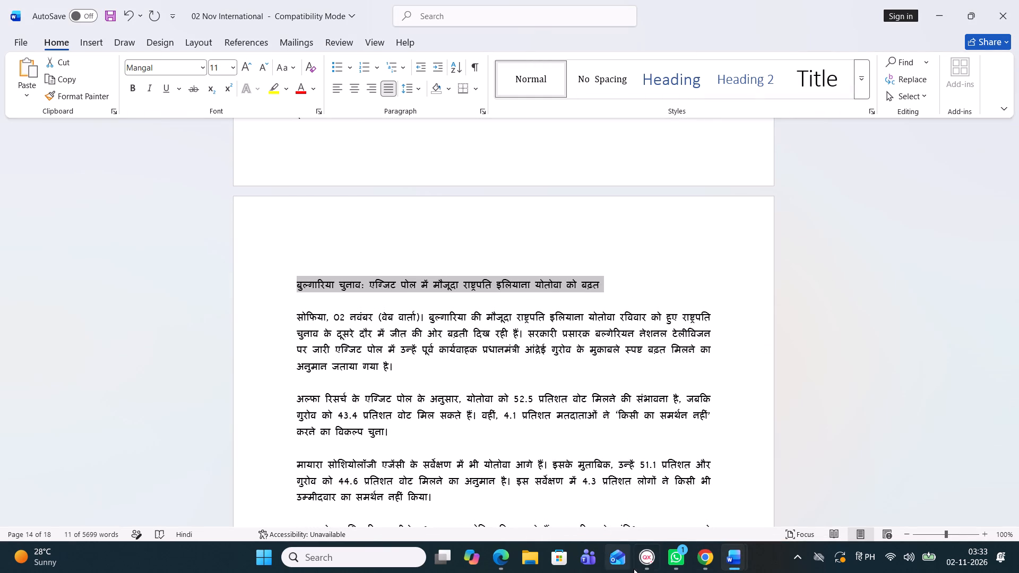
{"action": "left_click", "coordinate": [648, 567]}
{"action": "key", "text": "ctrl+v"}
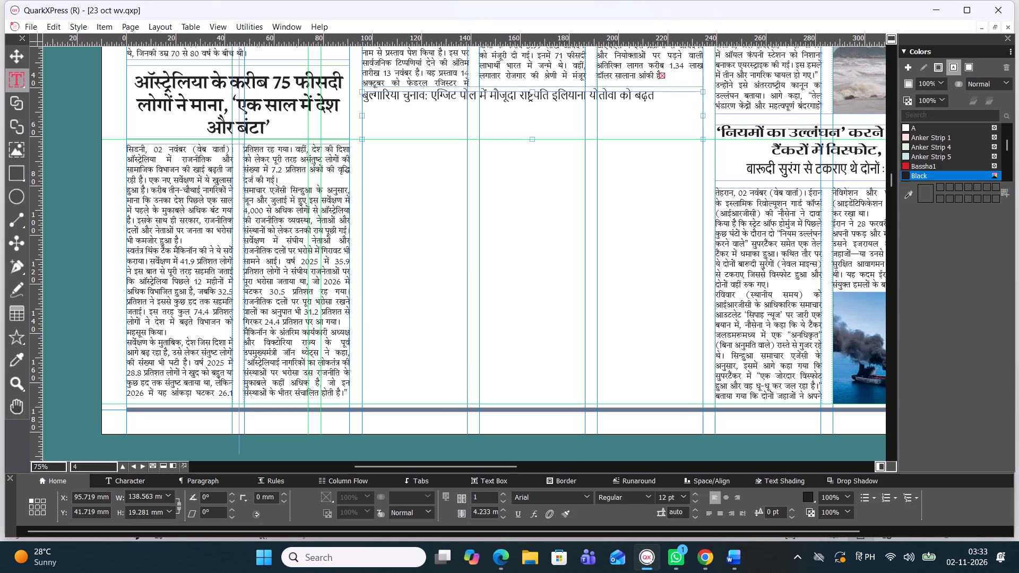
Colour the words "बुल्गारिया चुनाव:" at the start of the new headline with Bassha1.
{"action": "left_click_drag", "start_coordinate": [414, 90], "coordinate": [292, 110]}
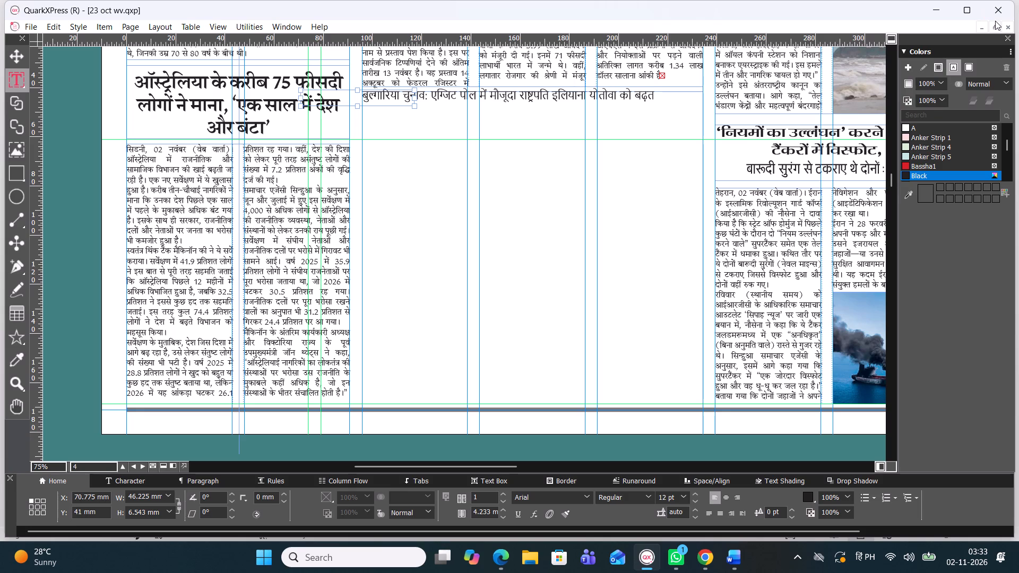
{"action": "key", "text": "ctrl+z"}
{"action": "left_click", "coordinate": [428, 93]}
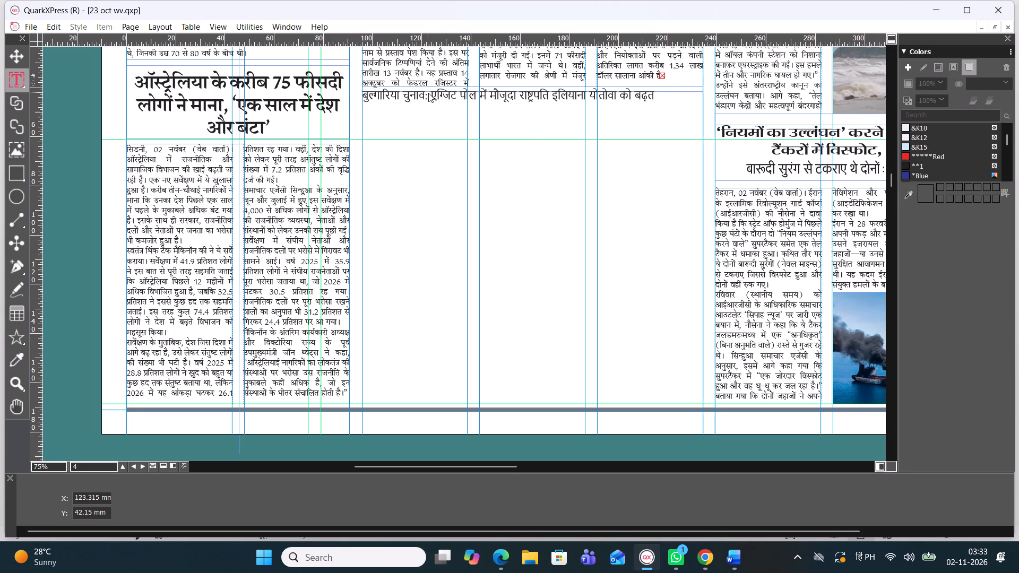
{"action": "left_click_drag", "start_coordinate": [427, 95], "coordinate": [333, 82]}
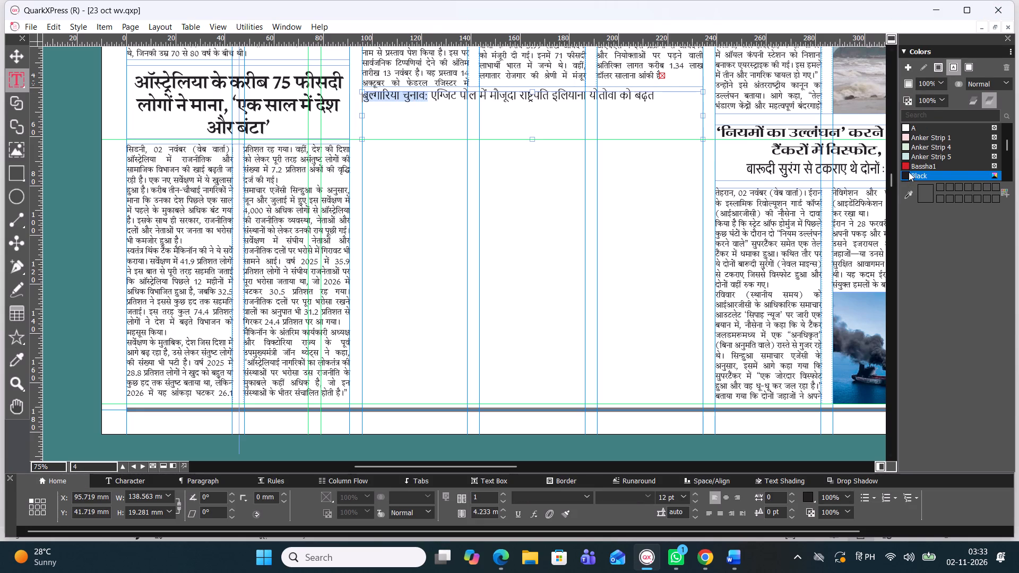
{"action": "left_click", "coordinate": [921, 163]}
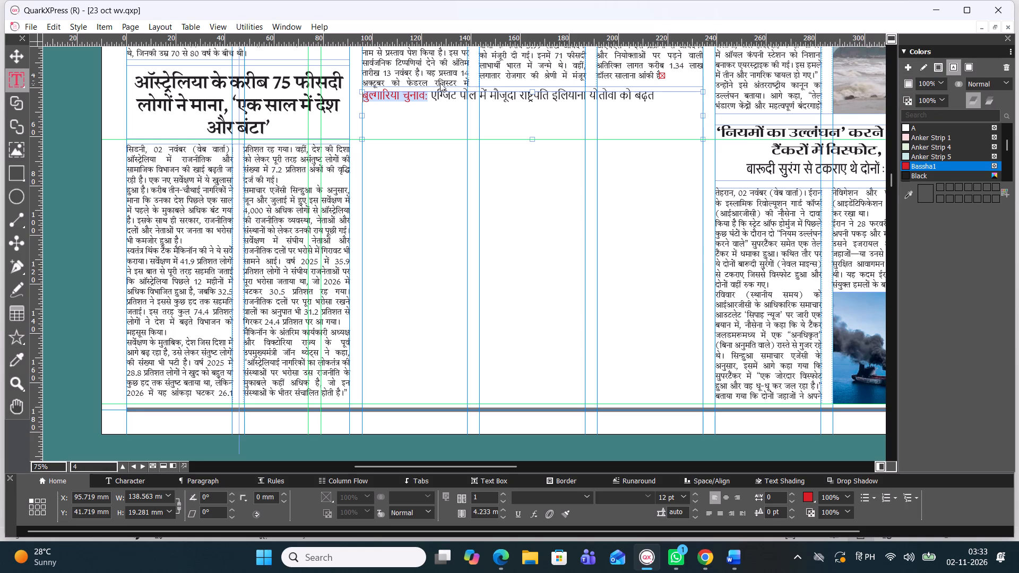
Set the red words "बुल्गारिया चुनाव:" in Four C Chetan, after trying Four C Laxman.
{"action": "left_click", "coordinate": [587, 496]}
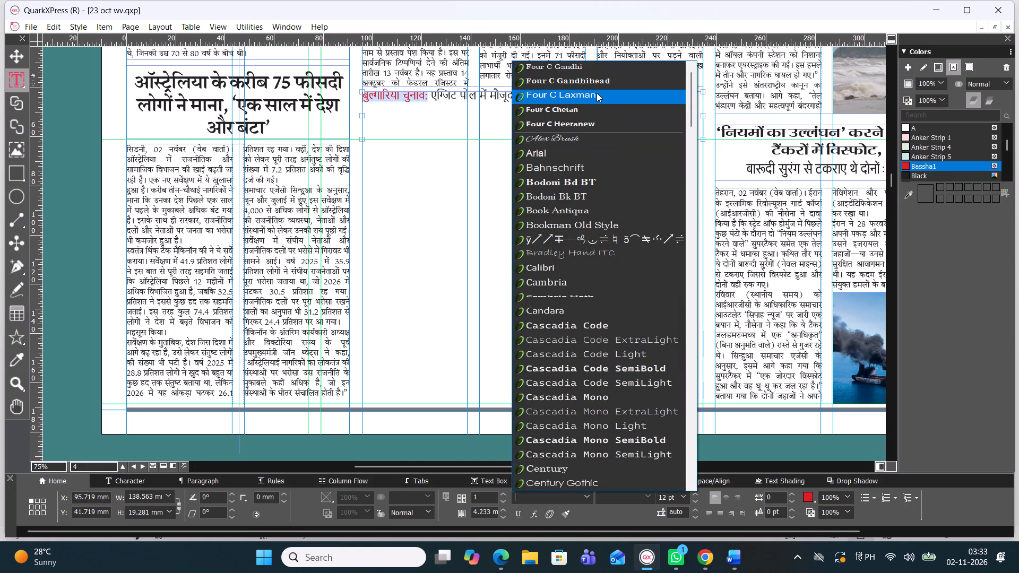
{"action": "left_click", "coordinate": [589, 115]}
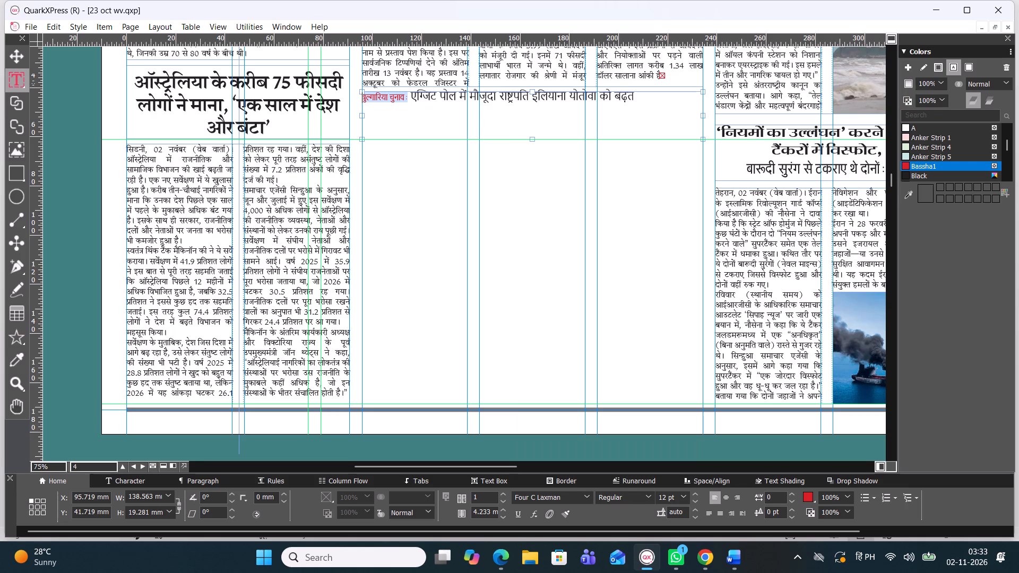
{"action": "left_click", "coordinate": [584, 500]}
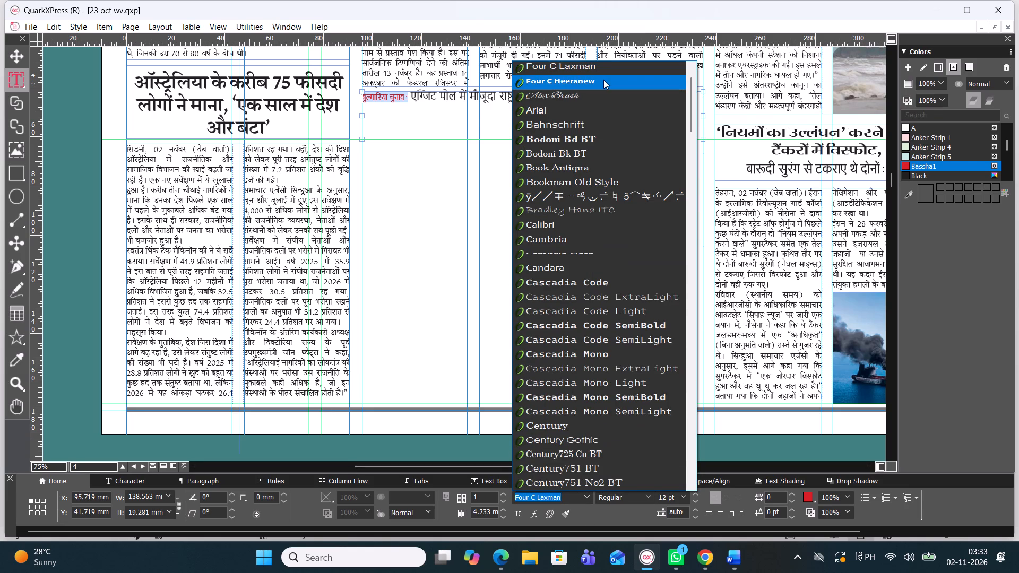
{"action": "scroll", "coordinate": [603, 80], "scroll_direction": "up", "scroll_amount": 2}
{"action": "left_click", "coordinate": [602, 73]}
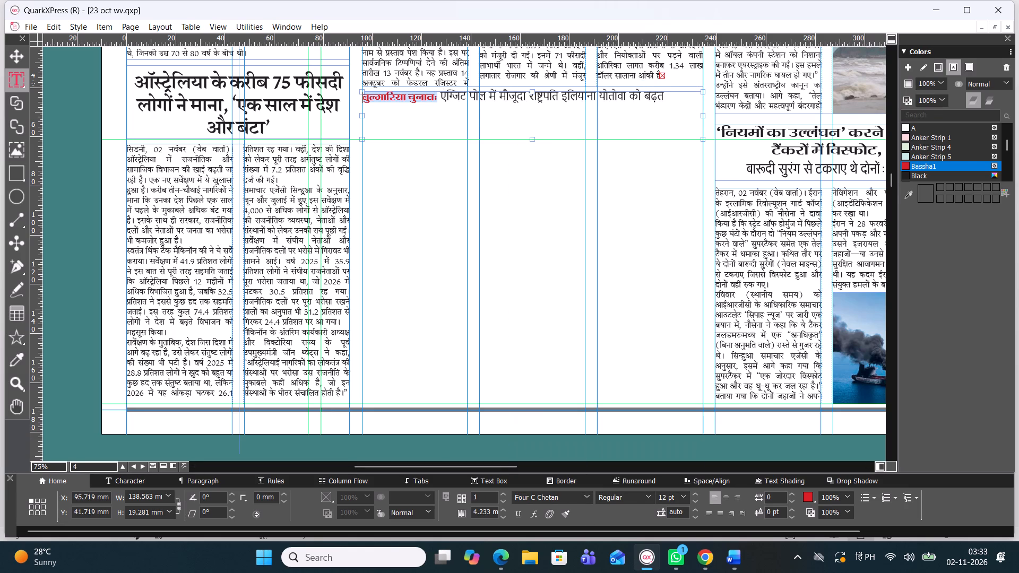
Set the black remainder of the Bulgaria headline in Four C Gandhihead, after trying Four C Gandhi.
{"action": "left_click_drag", "start_coordinate": [672, 103], "coordinate": [450, 99]}
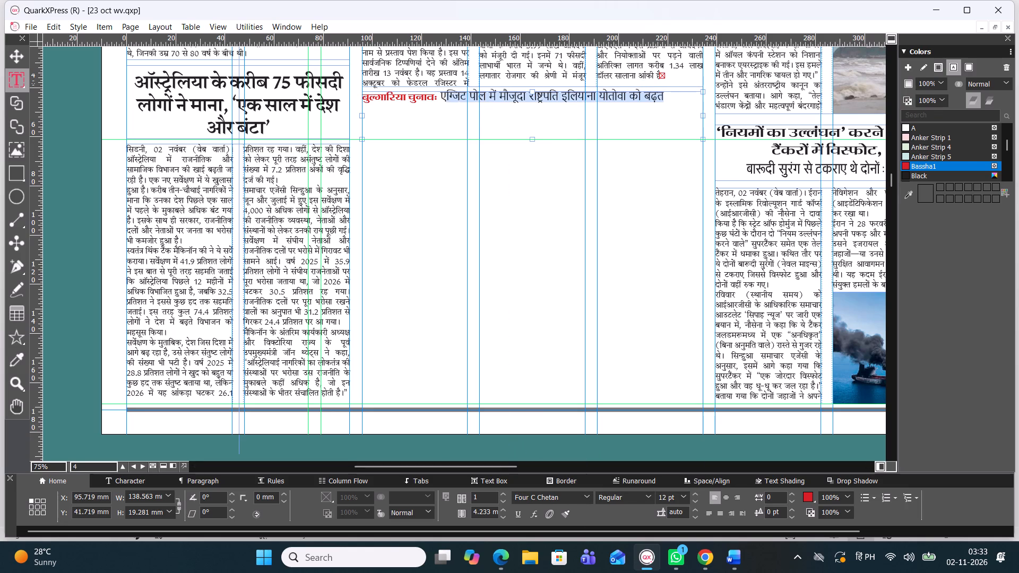
{"action": "left_click_drag", "start_coordinate": [450, 99], "coordinate": [439, 101]}
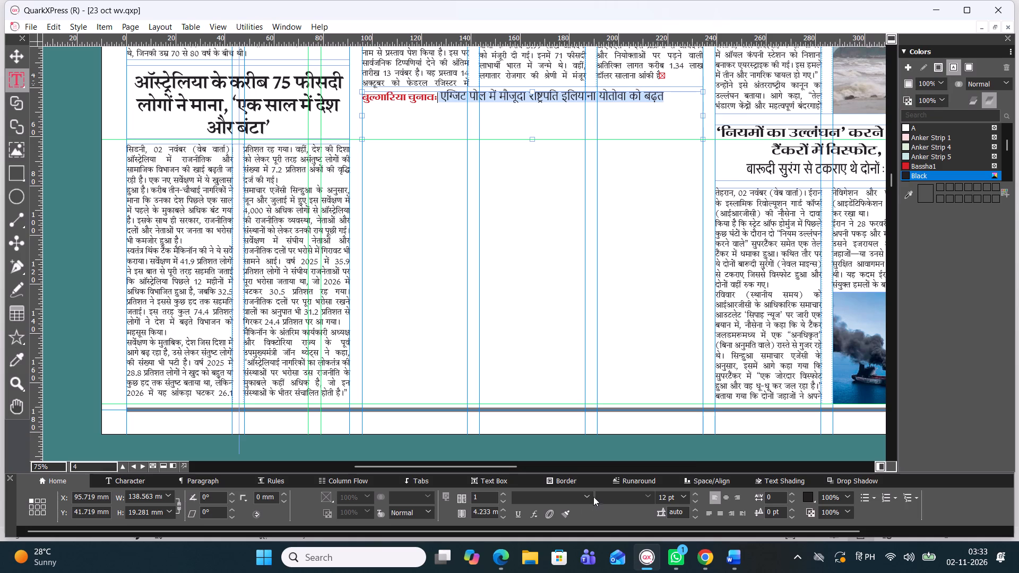
{"action": "left_click", "coordinate": [589, 494]}
{"action": "left_click", "coordinate": [655, 95]}
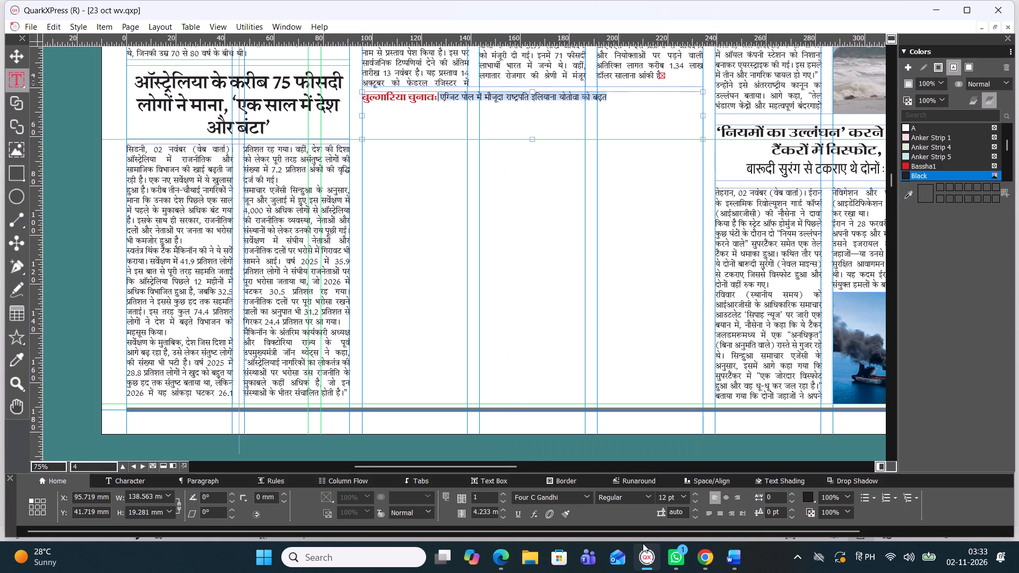
{"action": "left_click", "coordinate": [591, 500]}
{"action": "left_click", "coordinate": [636, 57]}
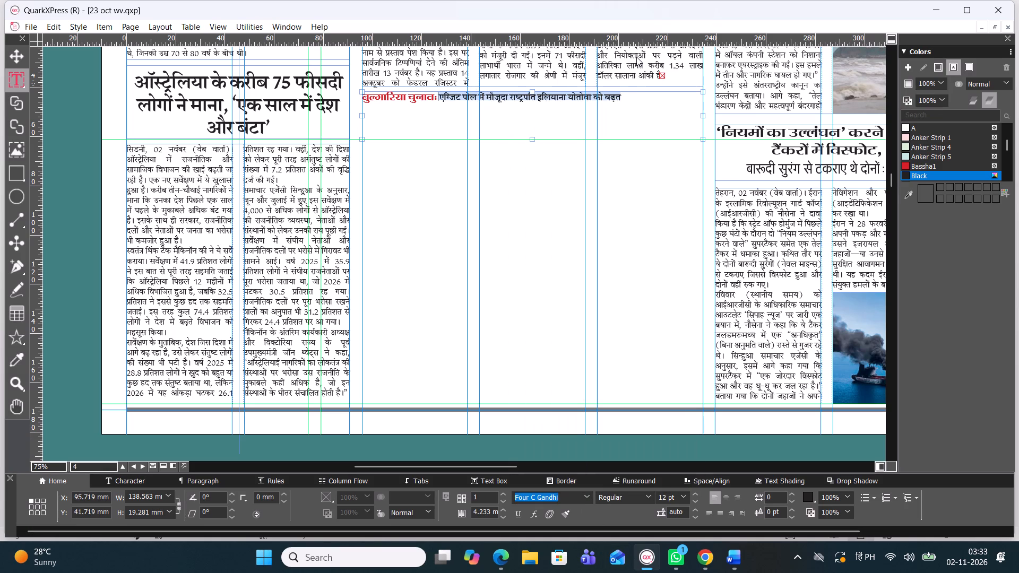
Enlarge the whole Bulgaria headline to 27 pt and centre it in its box.
{"action": "left_click_drag", "start_coordinate": [631, 103], "coordinate": [337, 70]}
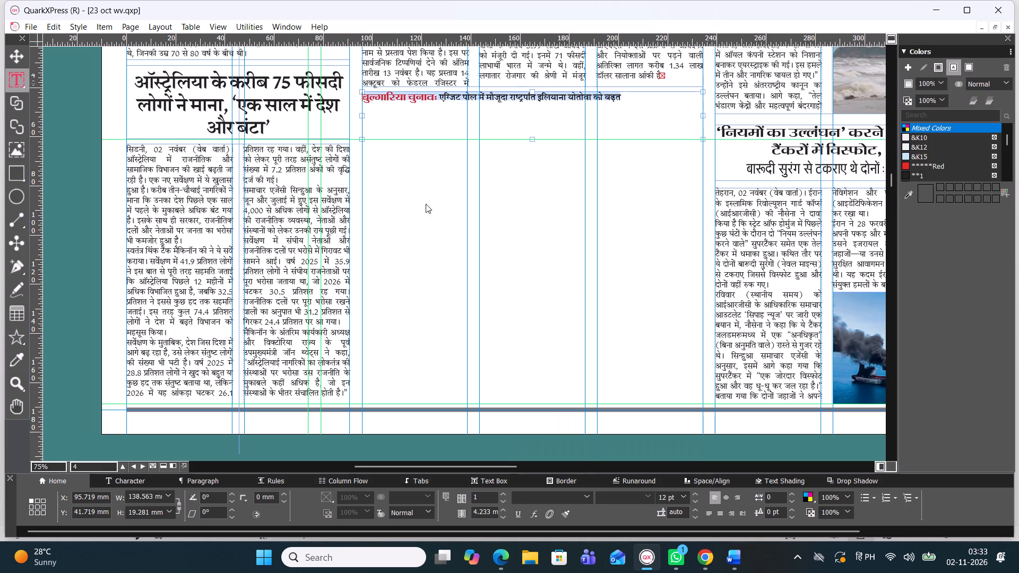
{"action": "key", "text": "ctrl+alt+shift+period"}
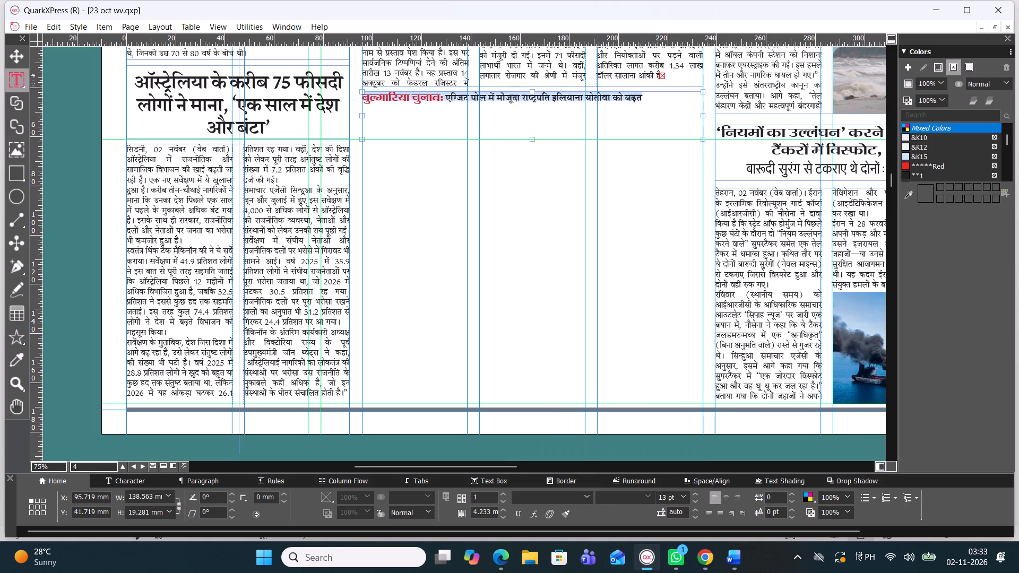
{"action": "key", "text": "ctrl+alt+shift+period"}
{"action": "key", "text": "ctrl+alt+shift+period"}
{"action": "key", "text": "ctrl+alt+shift+period"}
{"action": "key", "text": "ctrl+alt+shift+period"}
{"action": "key", "text": "ctrl+alt+shift+period"}
{"action": "key", "text": "ctrl+alt+shift+period"}
{"action": "key", "text": "ctrl+alt+shift+period"}
{"action": "key", "text": "ctrl+alt+shift+period"}
{"action": "key", "text": "ctrl+alt+shift+period"}
{"action": "key", "text": "ctrl+alt+shift+period"}
{"action": "key", "text": "ctrl+alt+shift+period"}
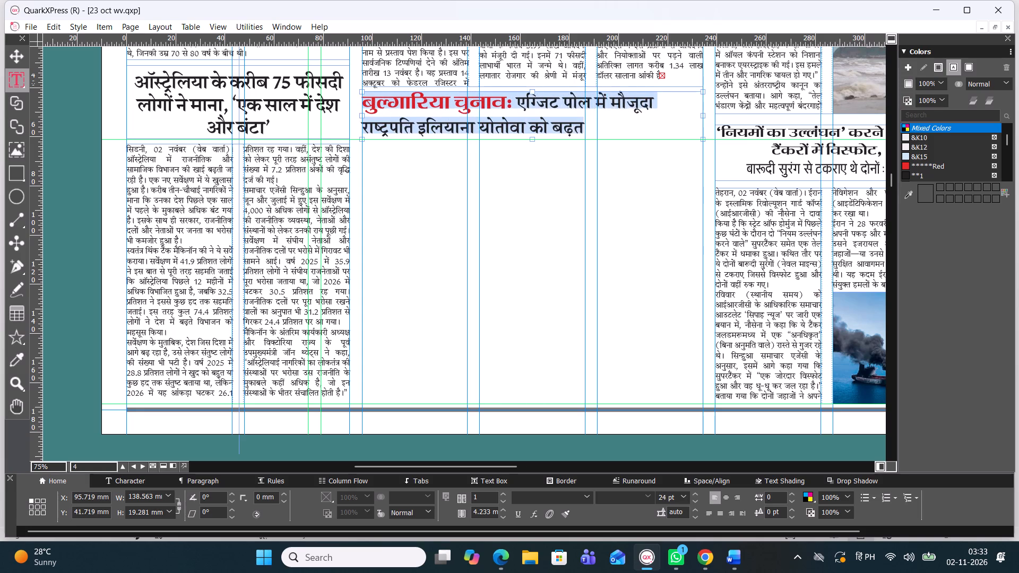
{"action": "key", "text": "ctrl+alt+shift+period"}
{"action": "key", "text": "ctrl+alt+shift+period"}
{"action": "key", "text": "ctrl+alt+shift+period"}
{"action": "key", "text": "ctrl+alt+shift+period"}
{"action": "key", "text": "ctrl+alt+shift+comma"}
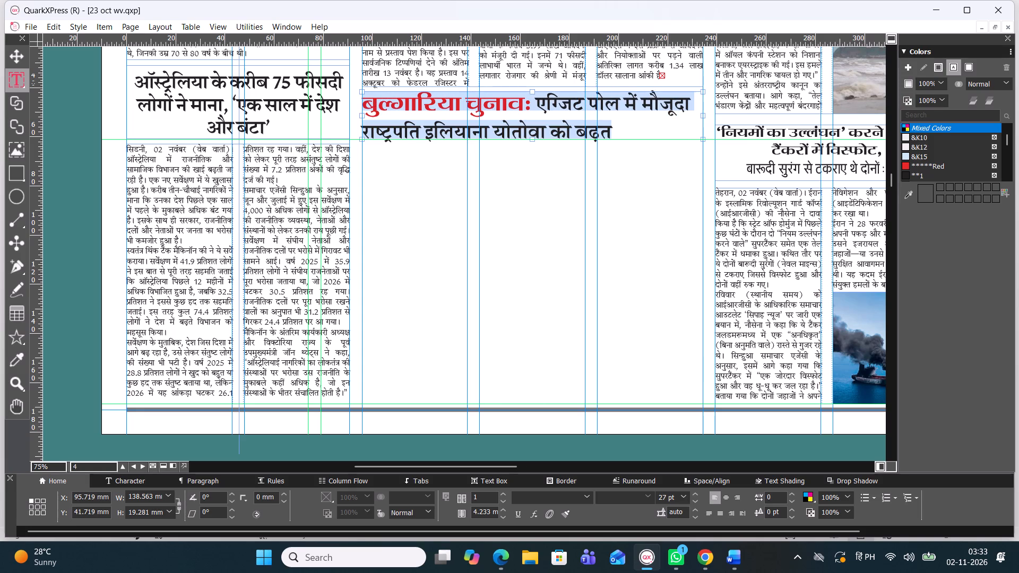
{"action": "left_click", "coordinate": [727, 497]}
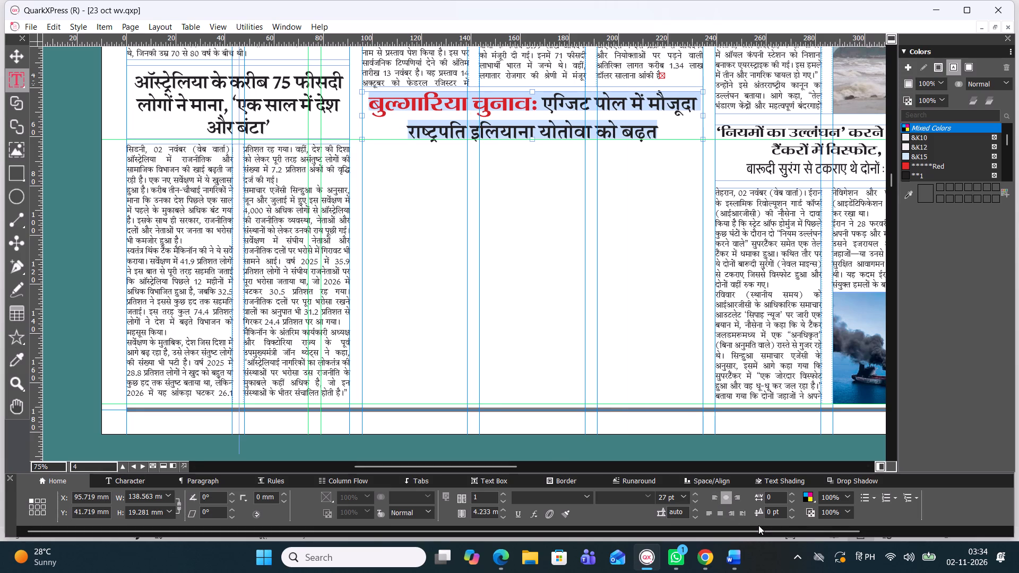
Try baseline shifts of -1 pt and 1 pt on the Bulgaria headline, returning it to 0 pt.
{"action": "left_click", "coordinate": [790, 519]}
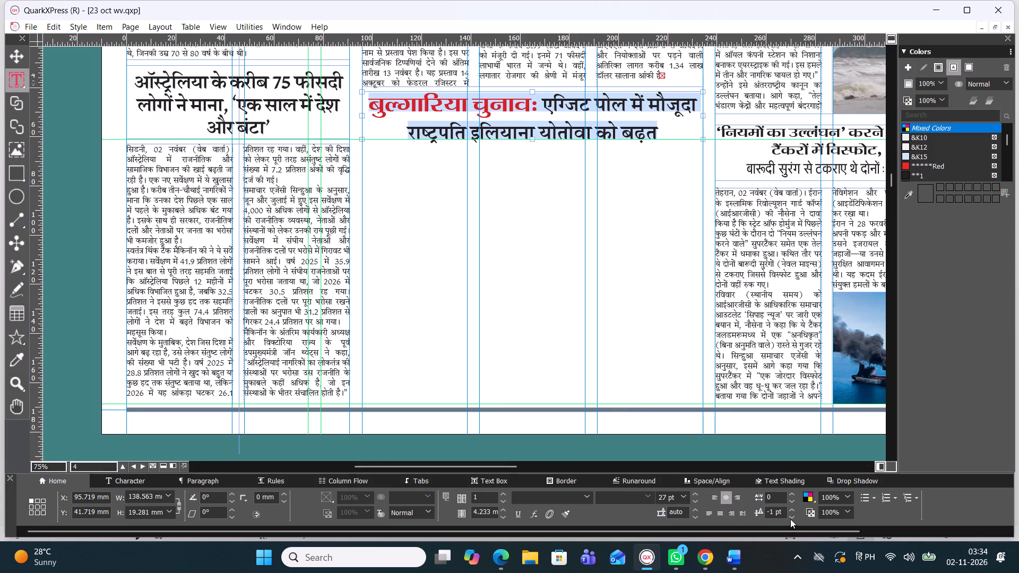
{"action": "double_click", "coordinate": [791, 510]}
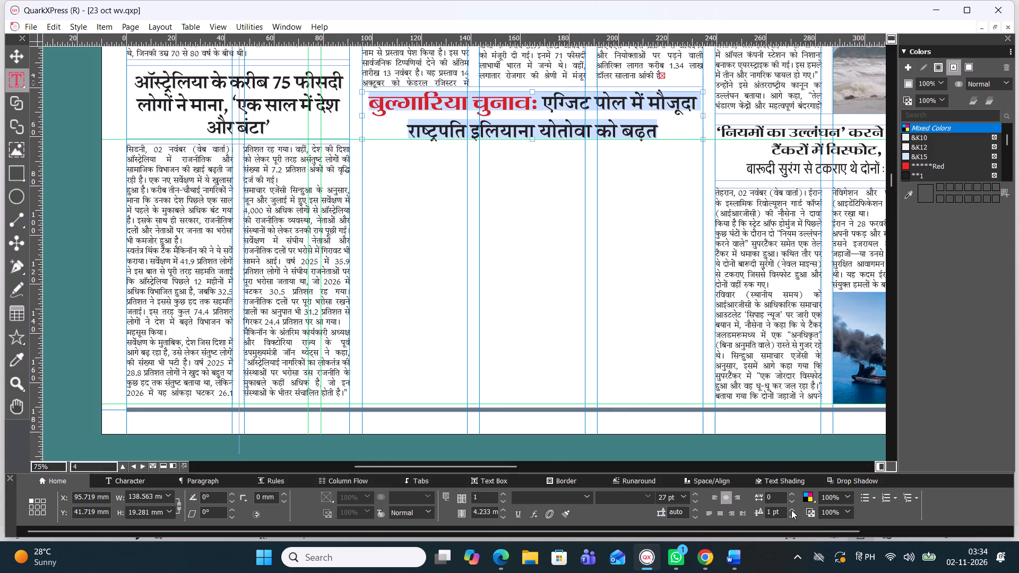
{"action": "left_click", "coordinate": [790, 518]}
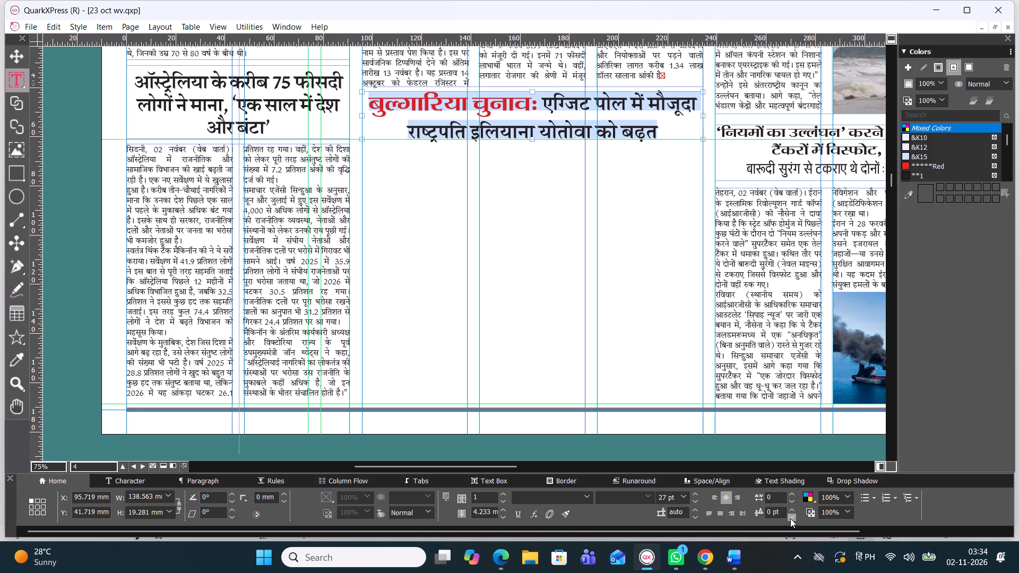
Set the Bulgaria headline's tracking to 1, tighten its leading, and deselect the box.
{"action": "left_click", "coordinate": [792, 493]}
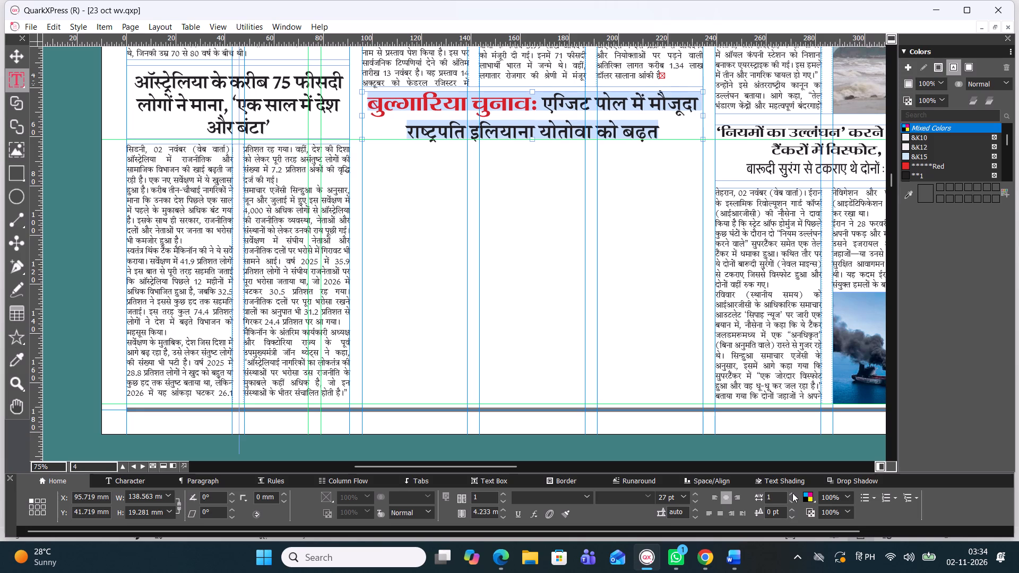
{"action": "triple_click", "coordinate": [693, 516]}
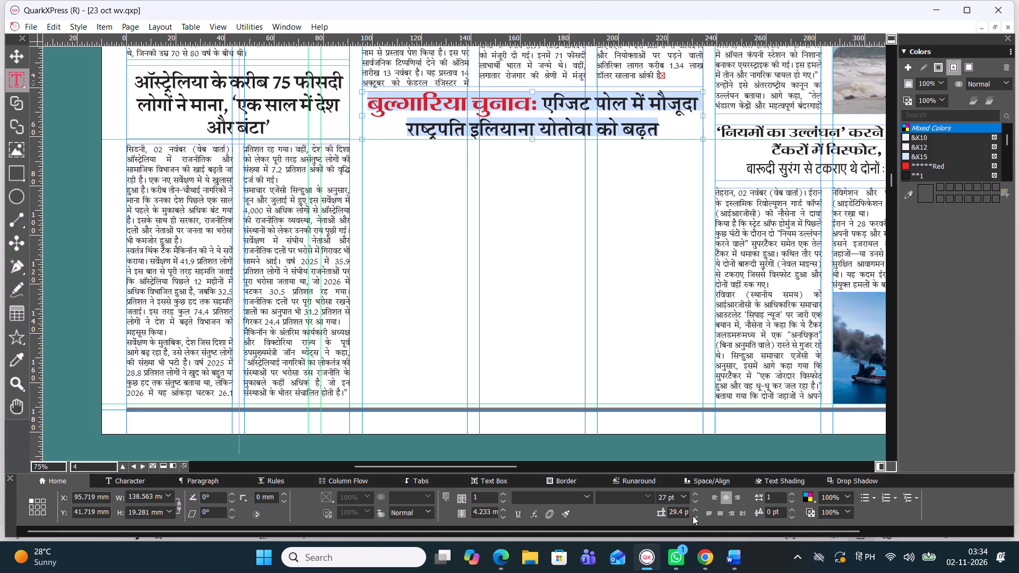
{"action": "left_click", "coordinate": [693, 516]}
{"action": "left_click", "coordinate": [20, 58]}
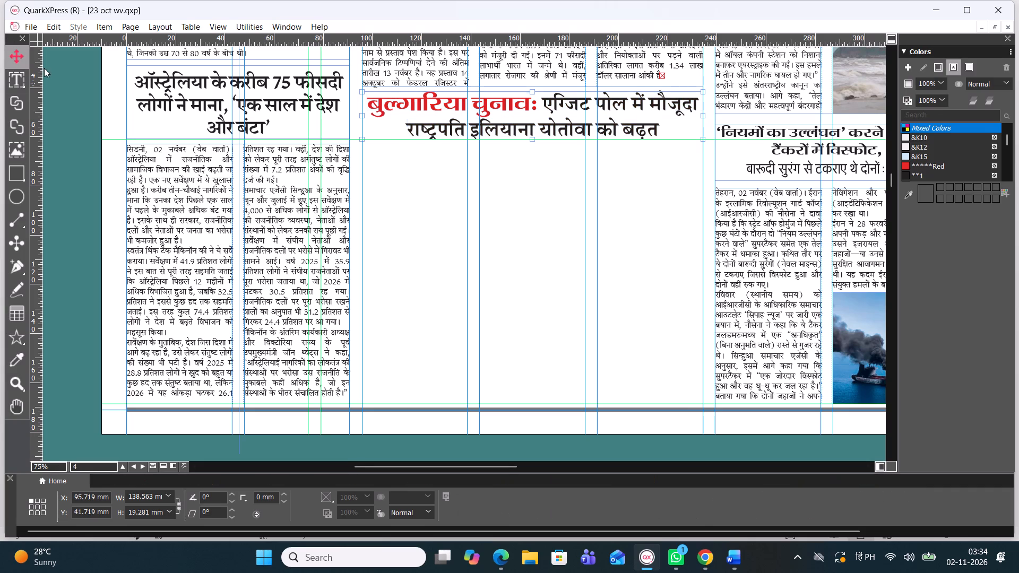
{"action": "left_click", "coordinate": [409, 240]}
Draw a text box about 141.1 mm wide and 104.6 mm high below the Bulgaria headline, ending at the bottom guide.
{"action": "left_click", "coordinate": [18, 88]}
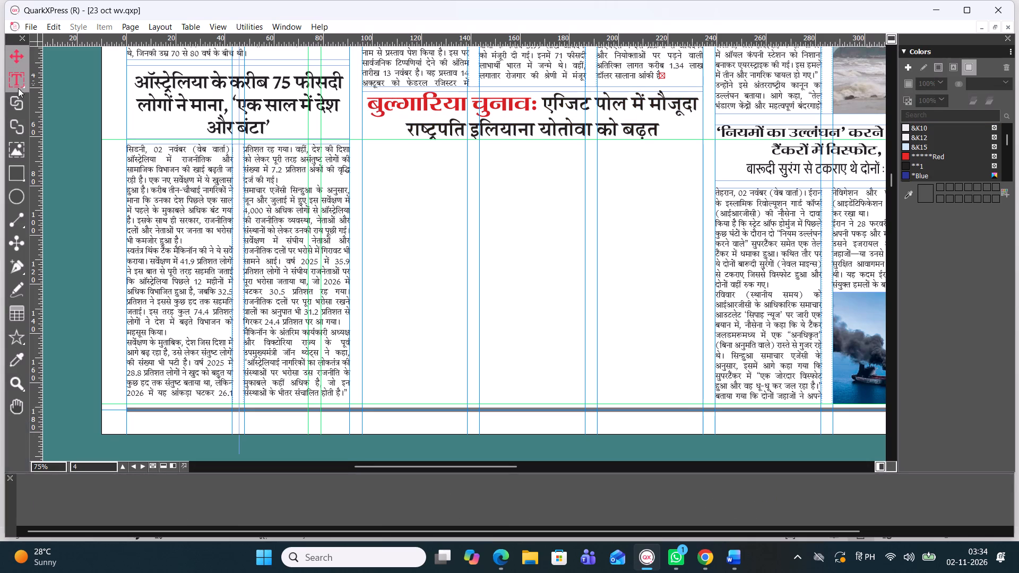
{"action": "left_click_drag", "start_coordinate": [362, 147], "coordinate": [414, 224]}
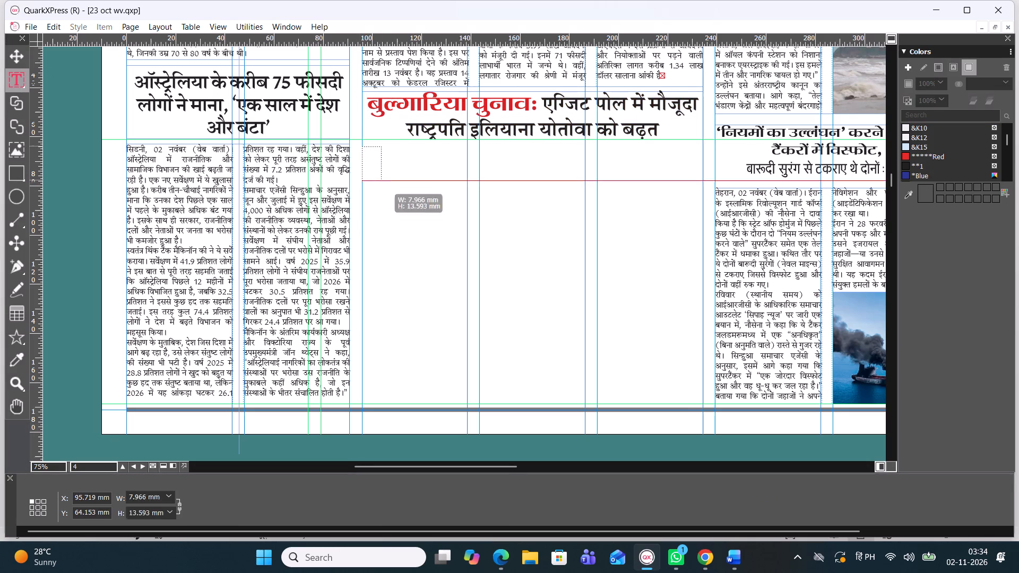
{"action": "left_click_drag", "start_coordinate": [414, 224], "coordinate": [704, 383]}
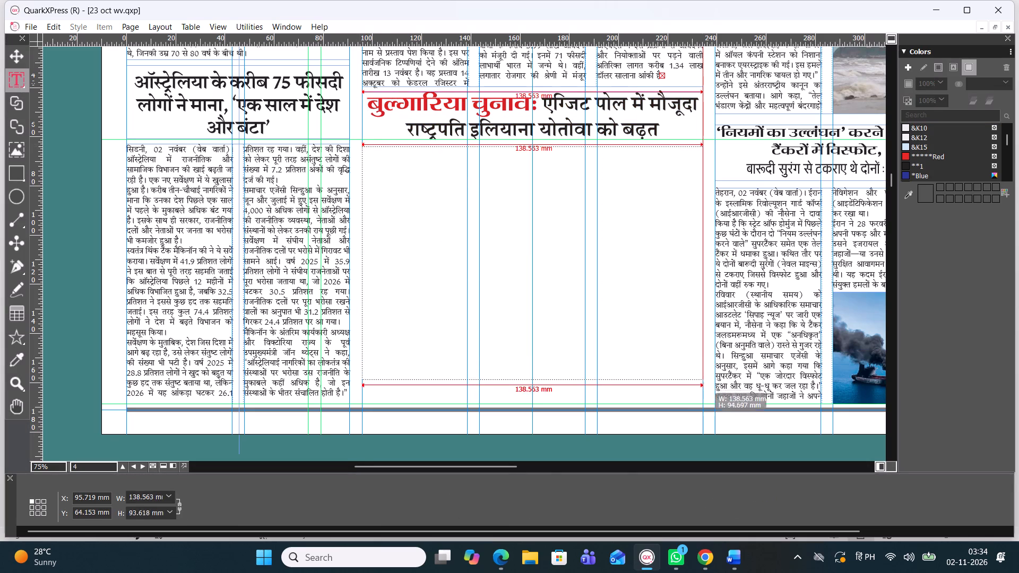
{"action": "left_click_drag", "start_coordinate": [704, 383], "coordinate": [707, 404]}
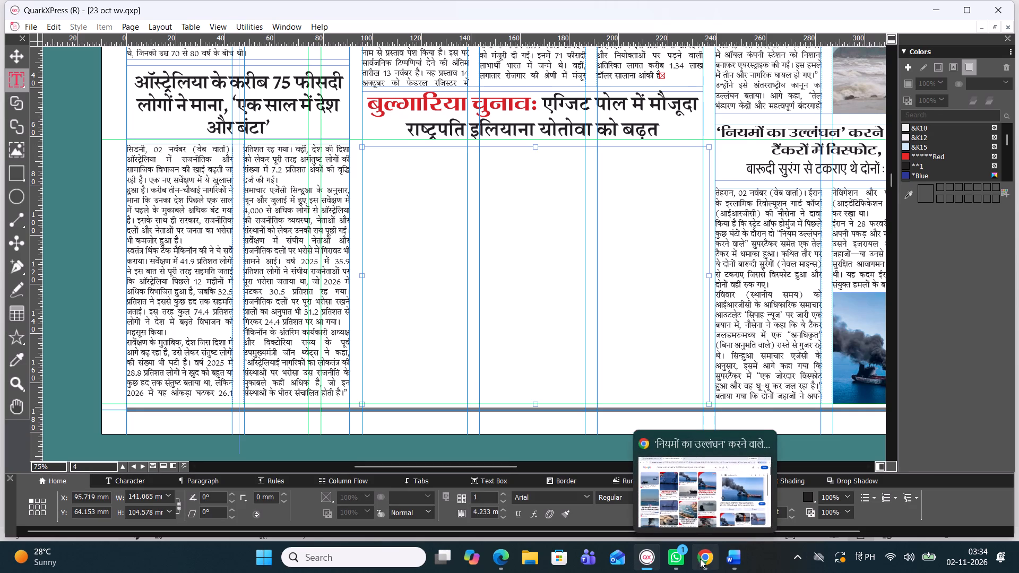
Copy the Bulgaria story's body from "सोफिया, 02 नवंबर" through "यूरोपीय संसद में भी काम किया है।" in Word's 02 Nov International, and return to QuarkXPress.
{"action": "left_click", "coordinate": [752, 560]}
{"action": "left_click", "coordinate": [738, 559]}
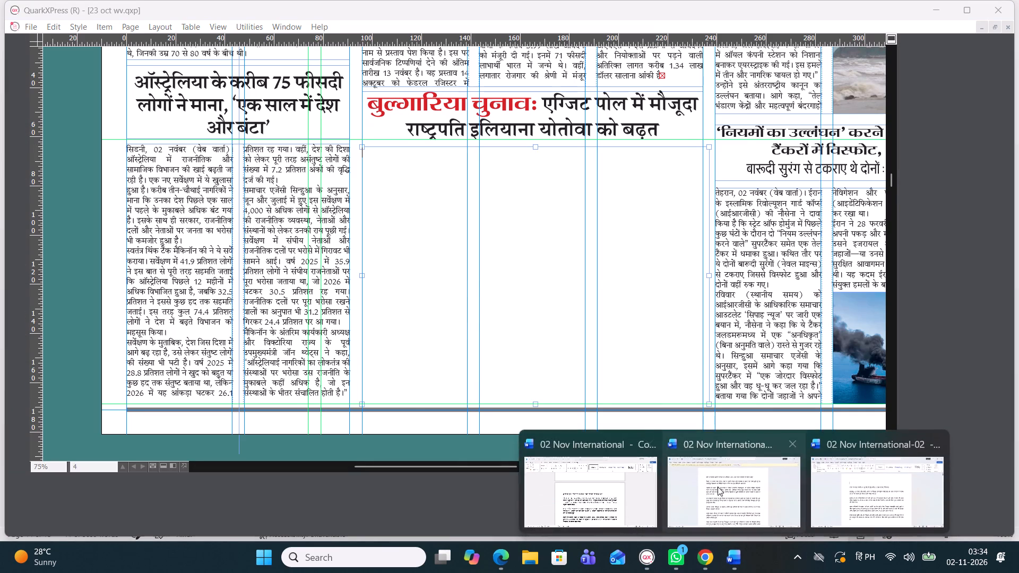
{"action": "left_click", "coordinate": [624, 480]}
{"action": "scroll", "coordinate": [524, 342], "scroll_direction": "down", "scroll_amount": 2}
{"action": "scroll", "coordinate": [520, 347], "scroll_direction": "up", "scroll_amount": 1}
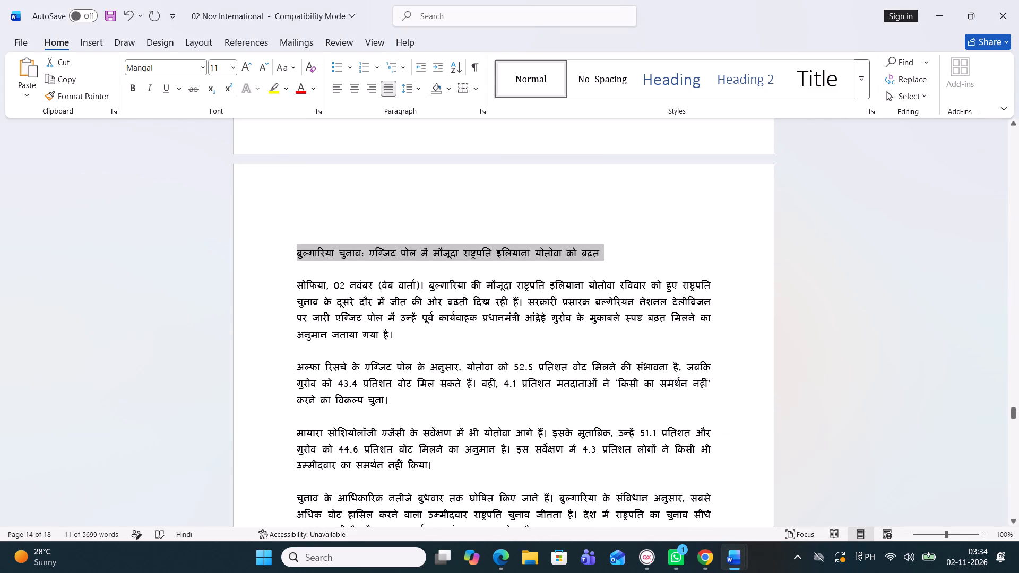
{"action": "left_click_drag", "start_coordinate": [293, 284], "coordinate": [703, 336]}
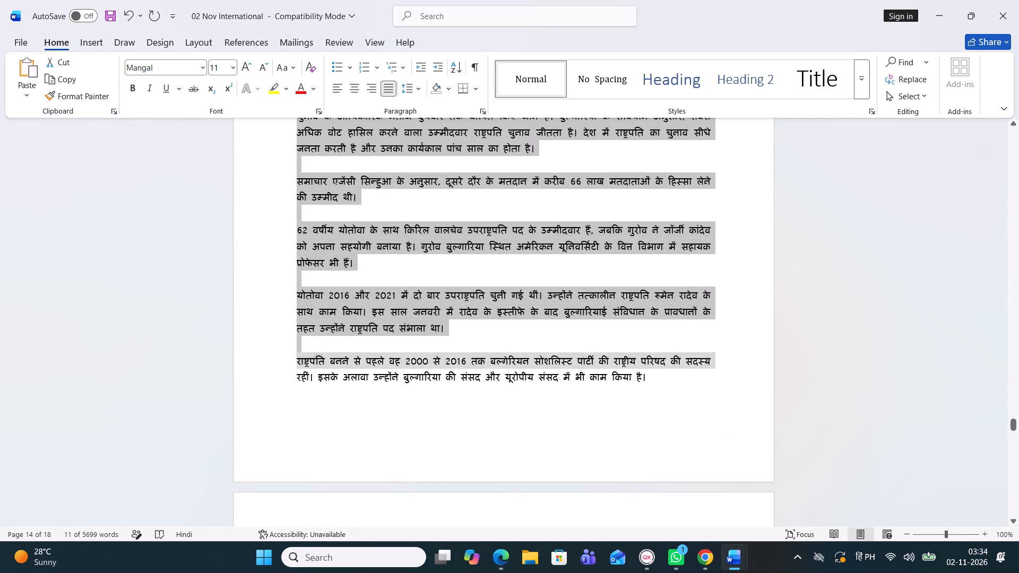
{"action": "left_click_drag", "start_coordinate": [703, 336], "coordinate": [780, 419]}
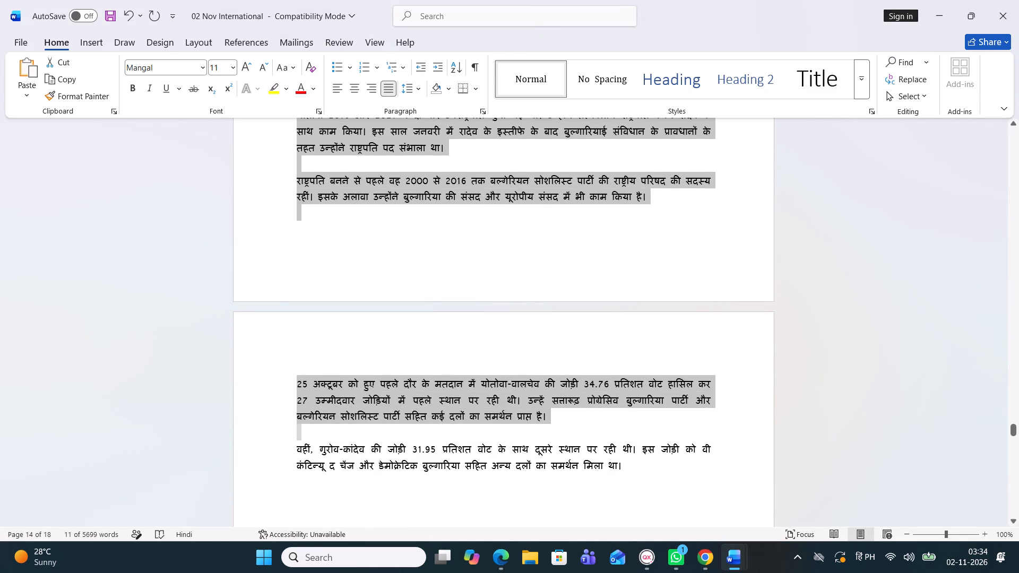
{"action": "left_click_drag", "start_coordinate": [780, 419], "coordinate": [652, 198]}
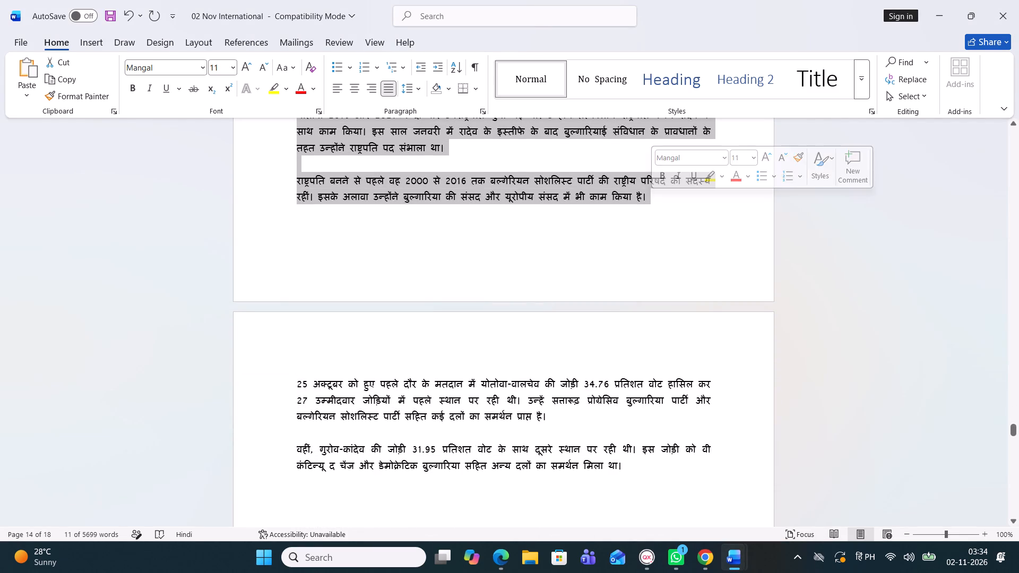
{"action": "key", "text": "ctrl+c"}
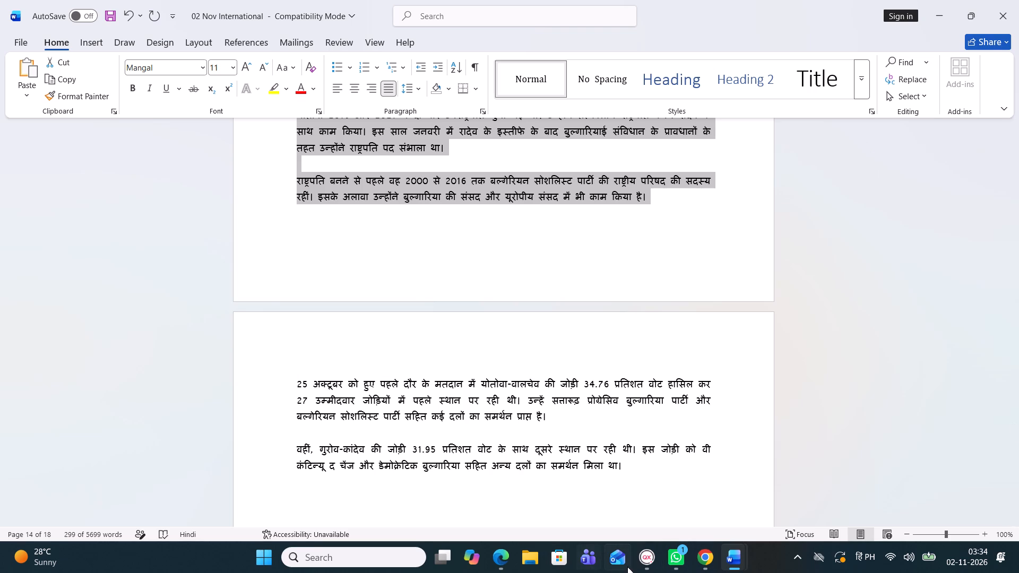
{"action": "left_click", "coordinate": [646, 564]}
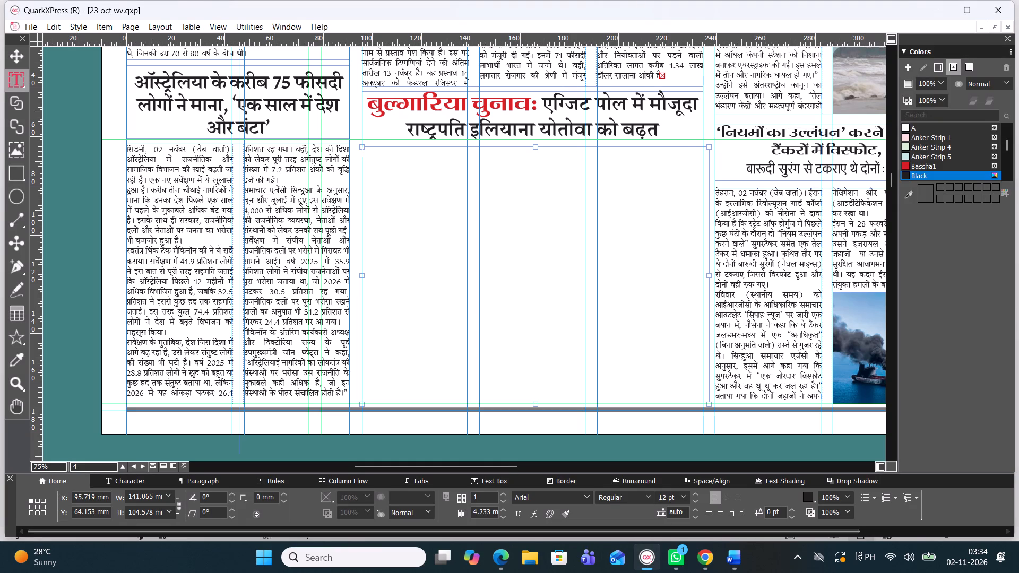
Set the empty Bulgaria body box to 11.5 pt text with 11.7 pt leading and justified alignment.
{"action": "left_click", "coordinate": [675, 498]}
{"action": "type", "text": "11.5"}
{"action": "key", "text": "Return"}
{"action": "key", "text": "Return"}
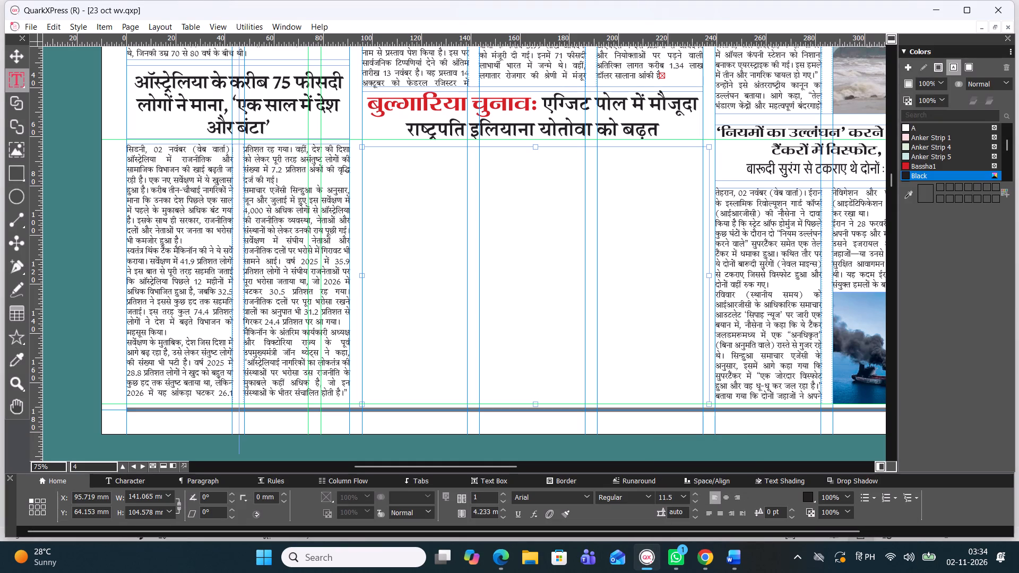
{"action": "left_click_drag", "start_coordinate": [685, 514], "coordinate": [622, 496]}
{"action": "type", "text": "11"}
{"action": "type", "text": ".7"}
{"action": "key", "text": "Return"}
{"action": "key", "text": "Return"}
{"action": "left_click", "coordinate": [706, 513]}
Set the font of the empty Bulgaria body box to Four C Gandhi.
{"action": "left_click", "coordinate": [589, 499]}
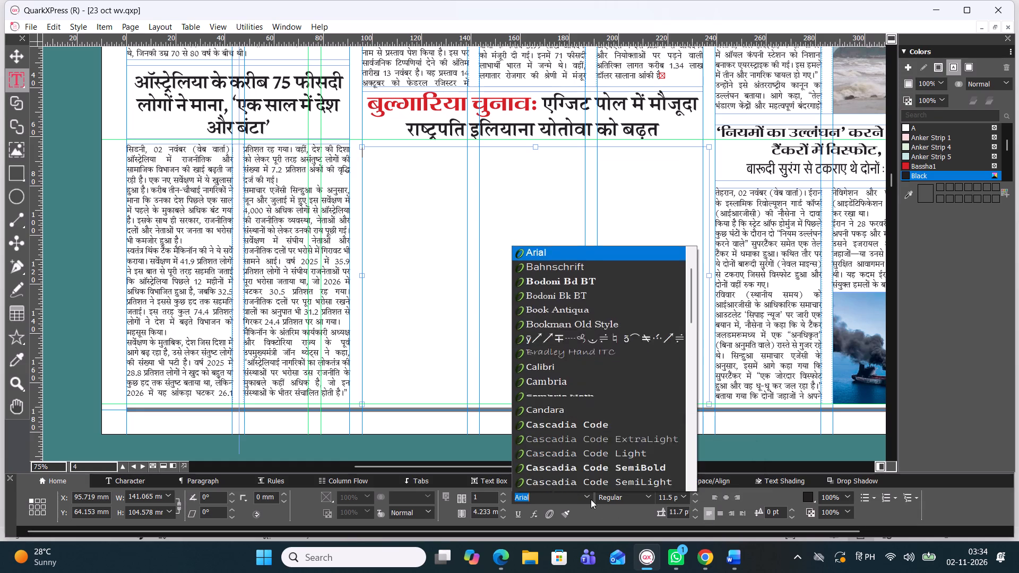
{"action": "scroll", "coordinate": [634, 112], "scroll_direction": "up", "scroll_amount": 2}
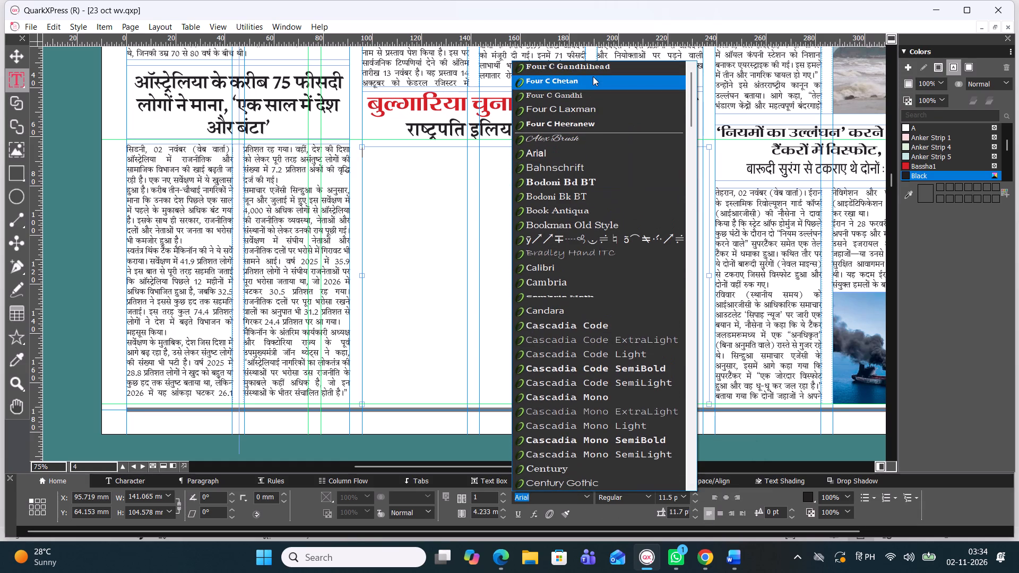
{"action": "left_click", "coordinate": [593, 76]}
{"action": "left_click", "coordinate": [582, 498]}
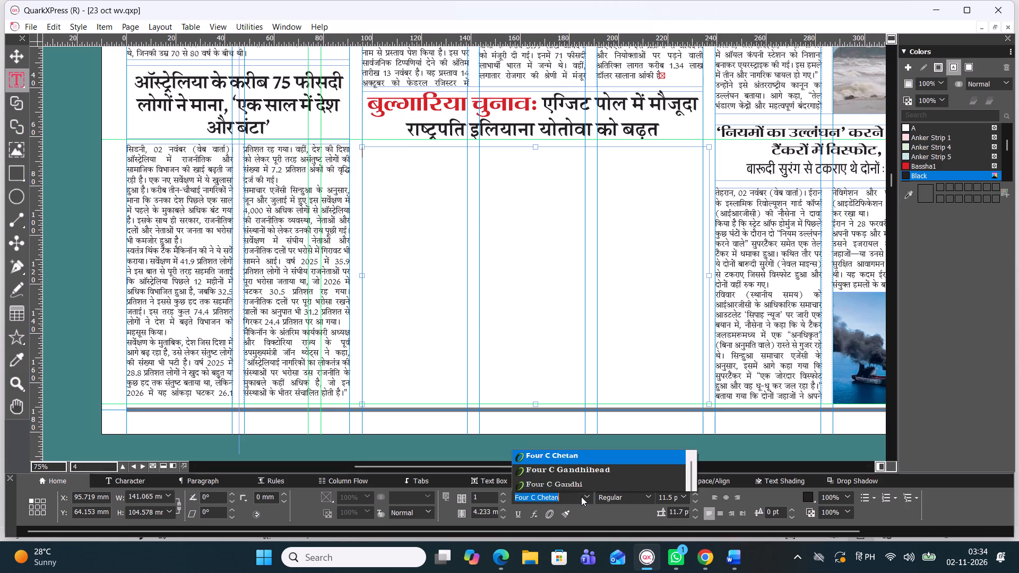
{"action": "left_click", "coordinate": [599, 94]}
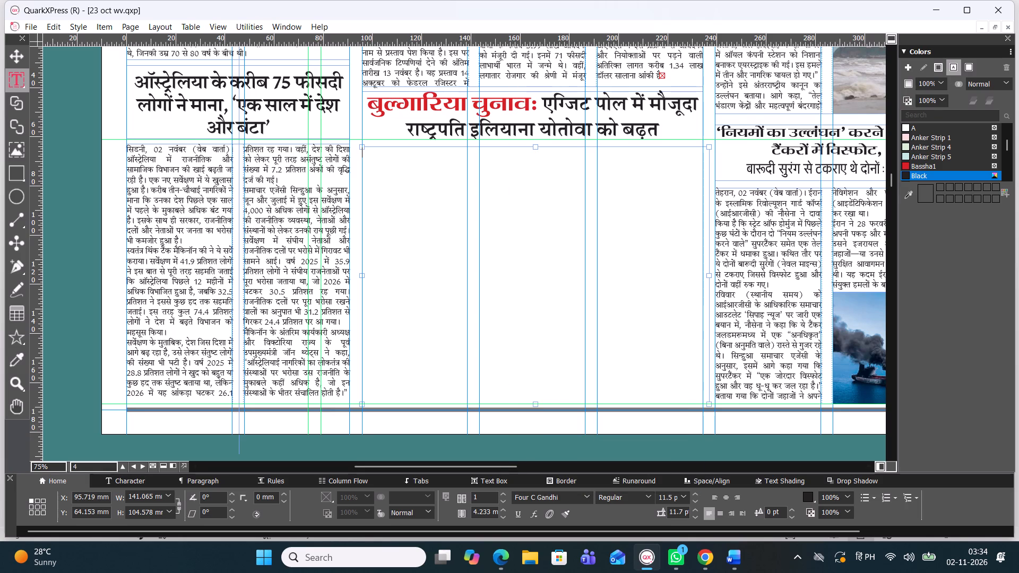
Paste the copied Bulgaria story into the body box and divide the box into three columns.
{"action": "left_click", "coordinate": [506, 254], "text": "ctrl"}
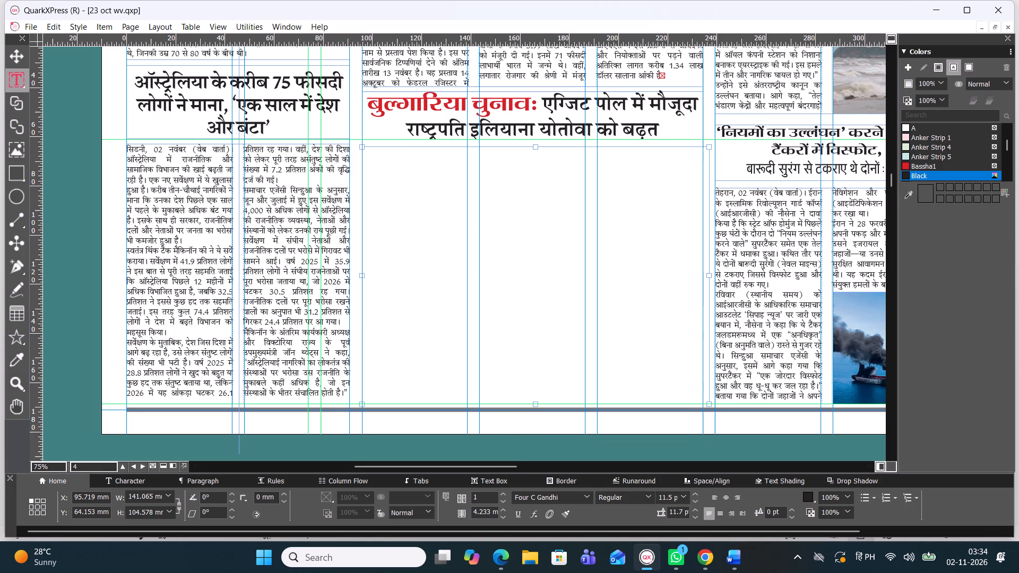
{"action": "key", "text": "ctrl+v"}
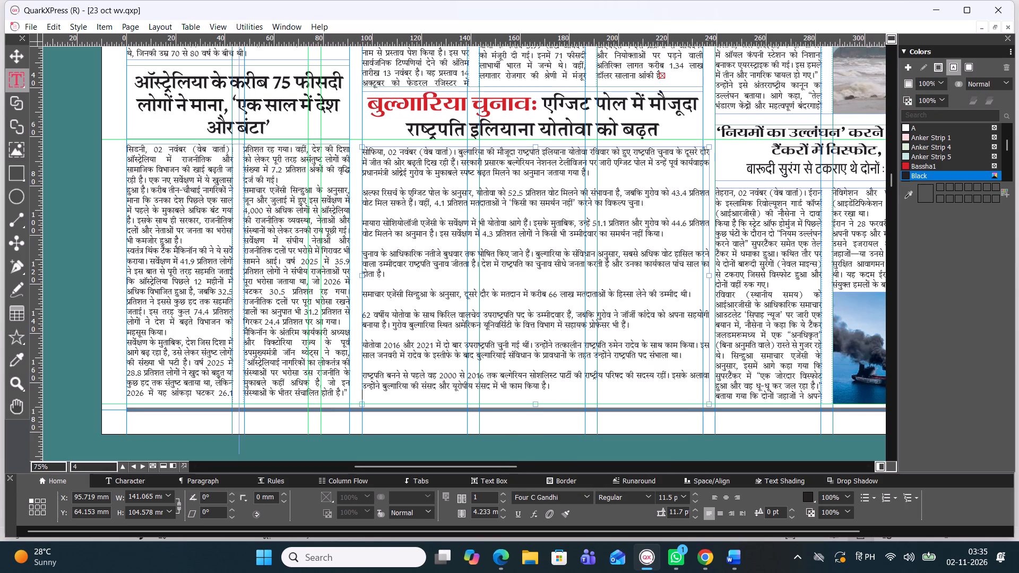
{"action": "left_click", "coordinate": [502, 491]}
{"action": "left_click", "coordinate": [502, 491]}
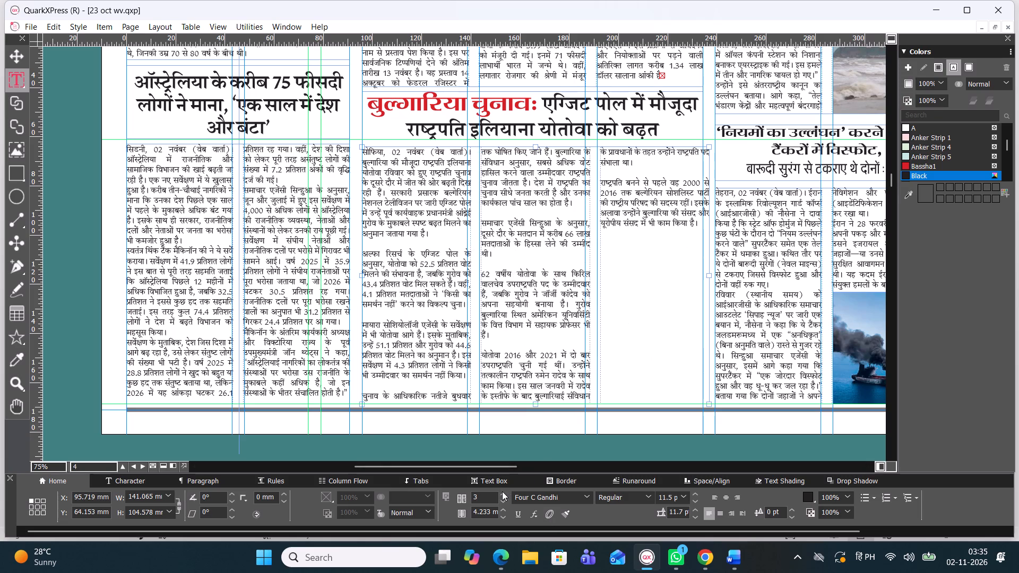
Delete the blank line before the "अल्फा रिसर्च" paragraph in the Bulgaria story.
{"action": "left_click", "coordinate": [386, 249]}
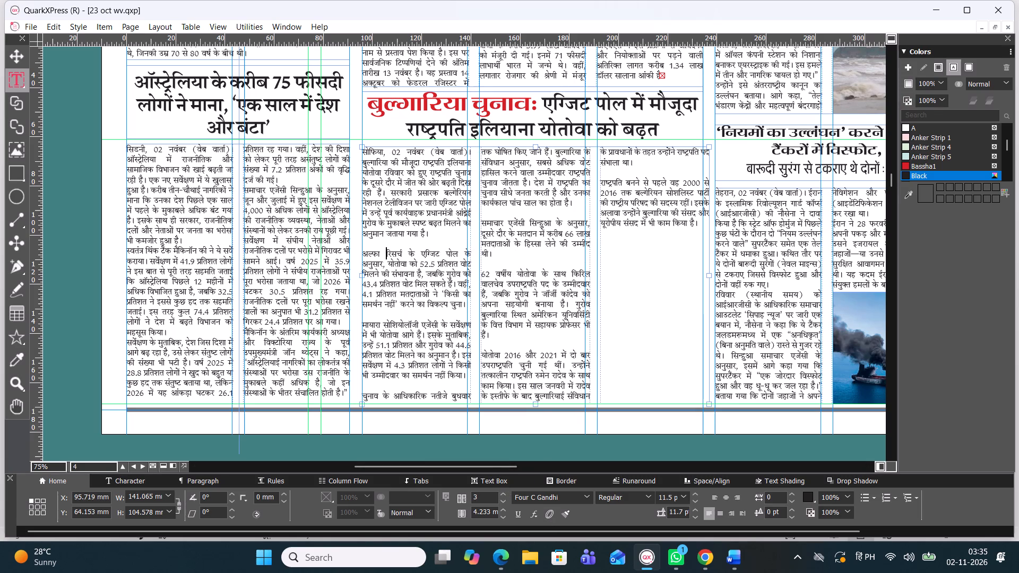
{"action": "left_click", "coordinate": [390, 242]}
{"action": "key", "text": "BackSpace"}
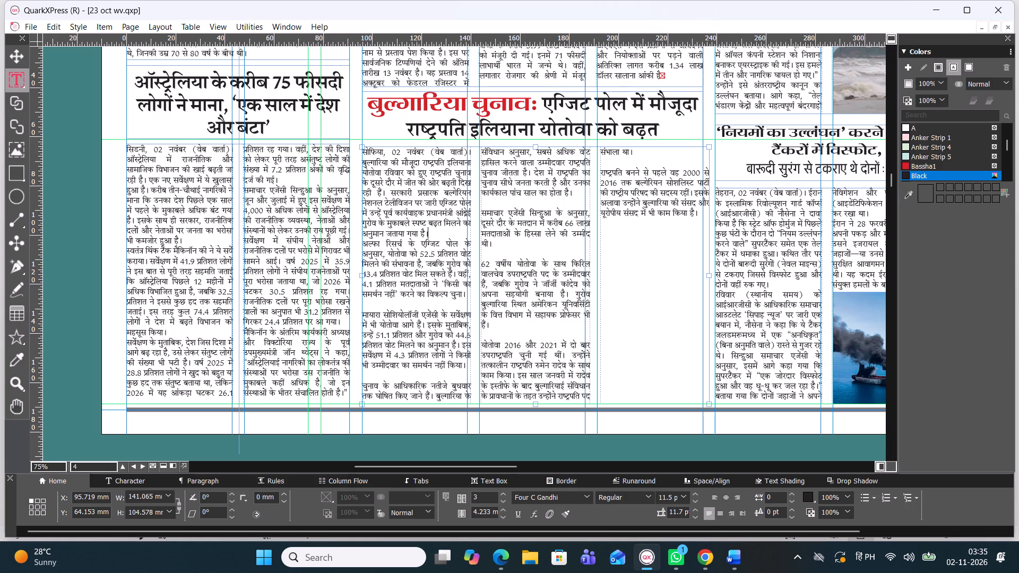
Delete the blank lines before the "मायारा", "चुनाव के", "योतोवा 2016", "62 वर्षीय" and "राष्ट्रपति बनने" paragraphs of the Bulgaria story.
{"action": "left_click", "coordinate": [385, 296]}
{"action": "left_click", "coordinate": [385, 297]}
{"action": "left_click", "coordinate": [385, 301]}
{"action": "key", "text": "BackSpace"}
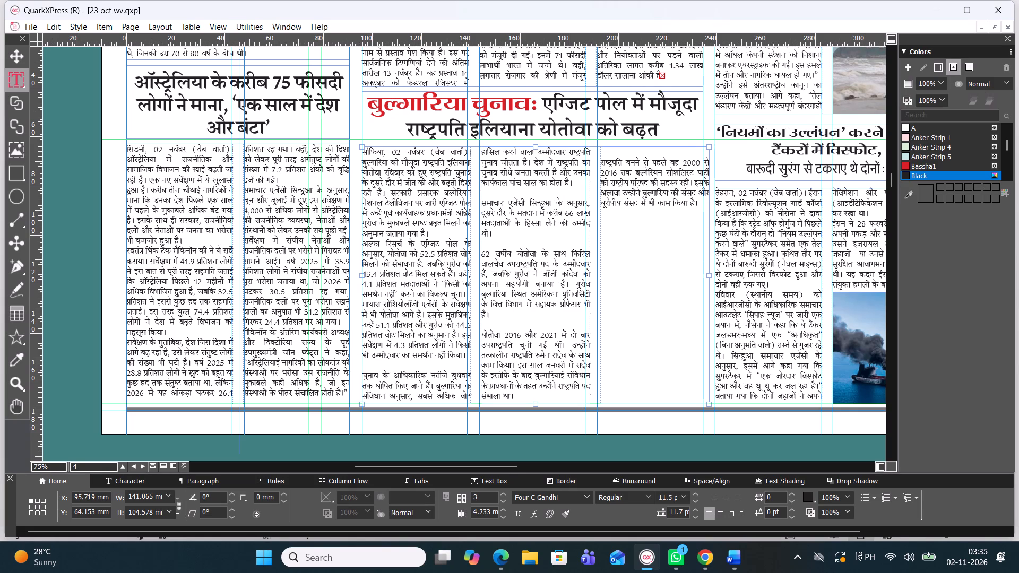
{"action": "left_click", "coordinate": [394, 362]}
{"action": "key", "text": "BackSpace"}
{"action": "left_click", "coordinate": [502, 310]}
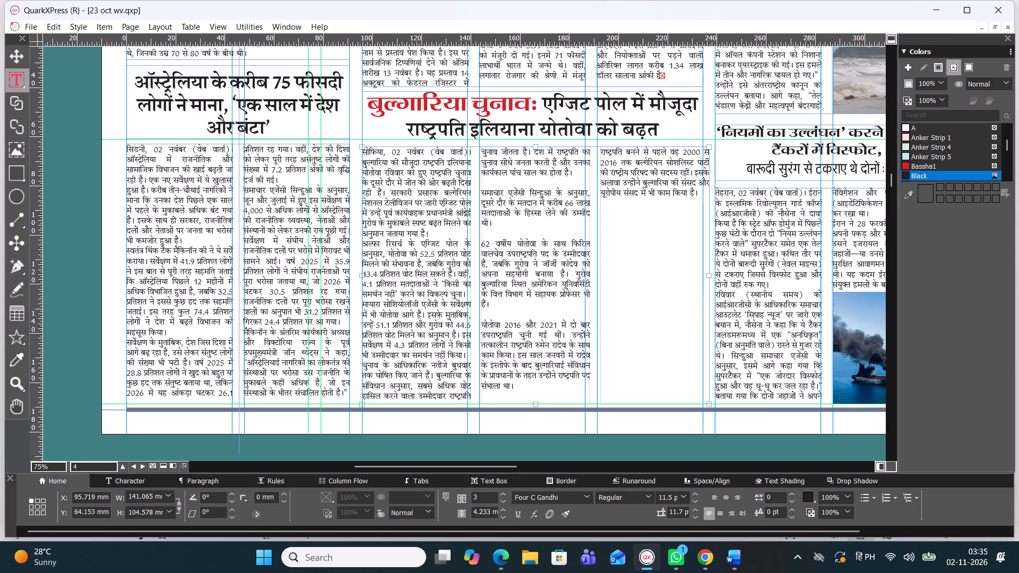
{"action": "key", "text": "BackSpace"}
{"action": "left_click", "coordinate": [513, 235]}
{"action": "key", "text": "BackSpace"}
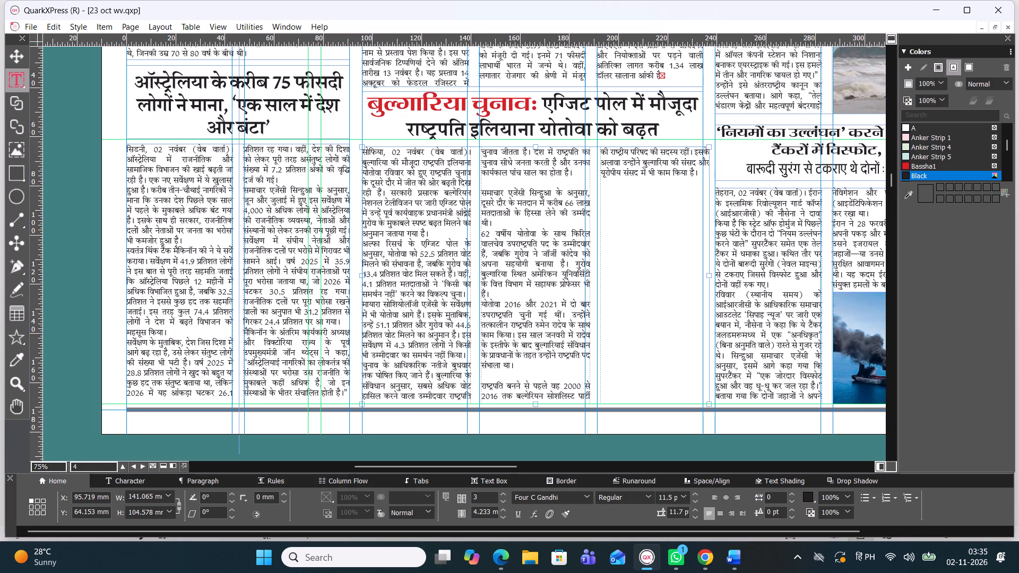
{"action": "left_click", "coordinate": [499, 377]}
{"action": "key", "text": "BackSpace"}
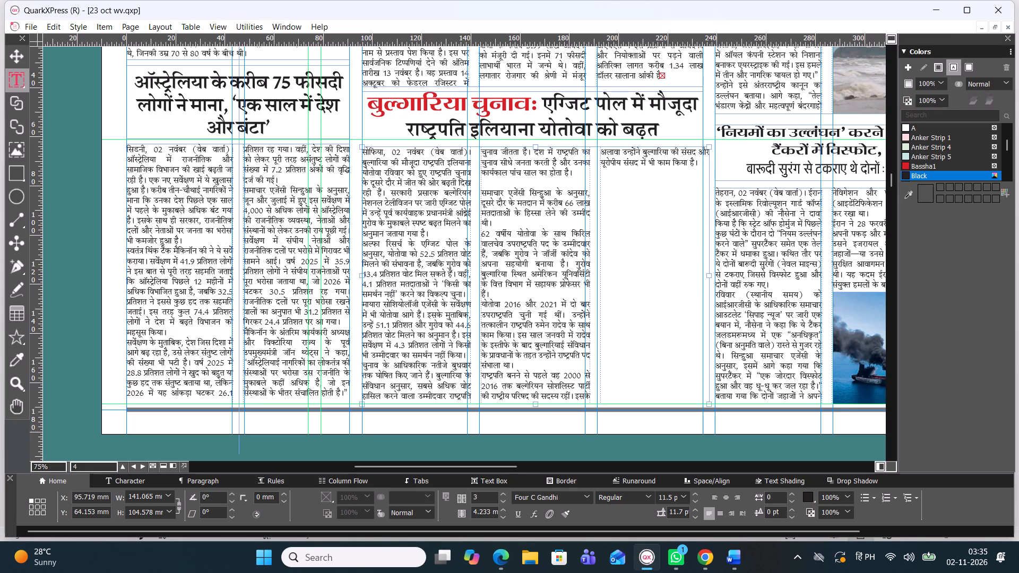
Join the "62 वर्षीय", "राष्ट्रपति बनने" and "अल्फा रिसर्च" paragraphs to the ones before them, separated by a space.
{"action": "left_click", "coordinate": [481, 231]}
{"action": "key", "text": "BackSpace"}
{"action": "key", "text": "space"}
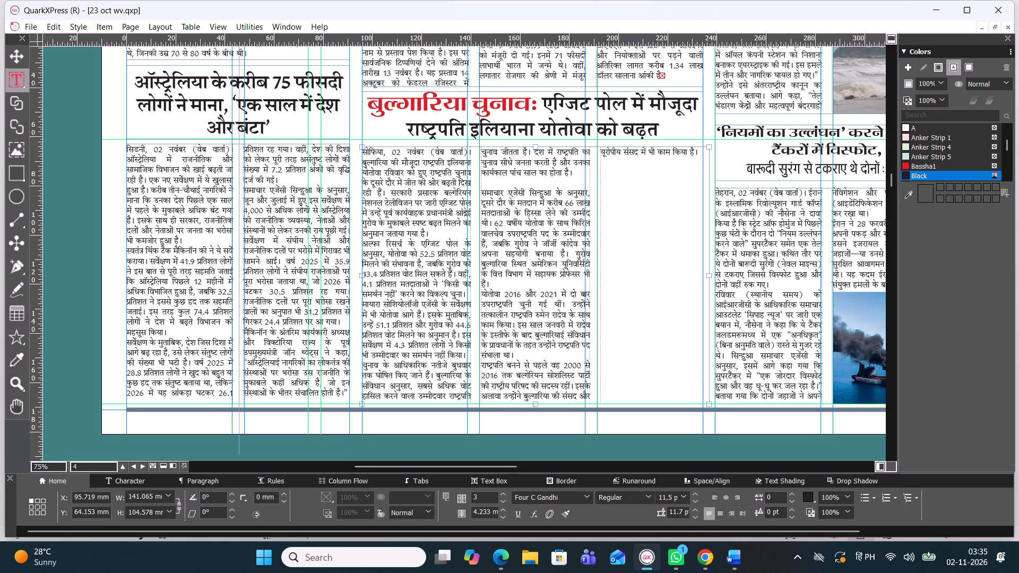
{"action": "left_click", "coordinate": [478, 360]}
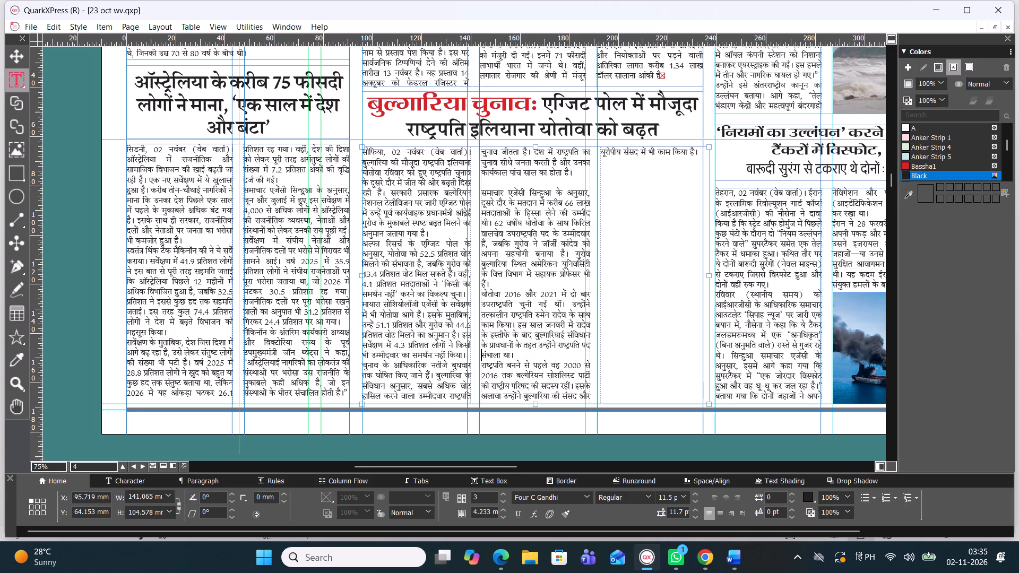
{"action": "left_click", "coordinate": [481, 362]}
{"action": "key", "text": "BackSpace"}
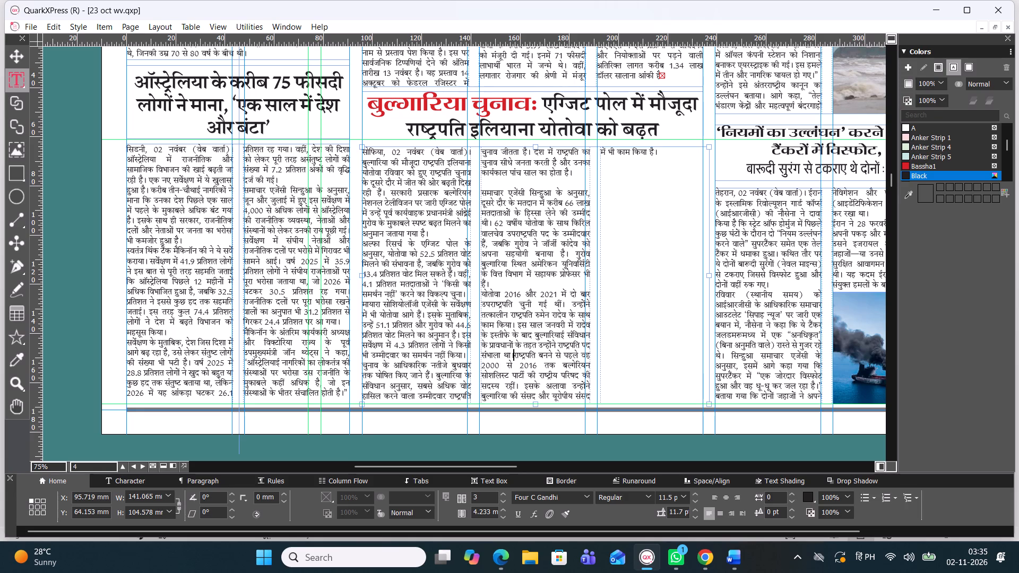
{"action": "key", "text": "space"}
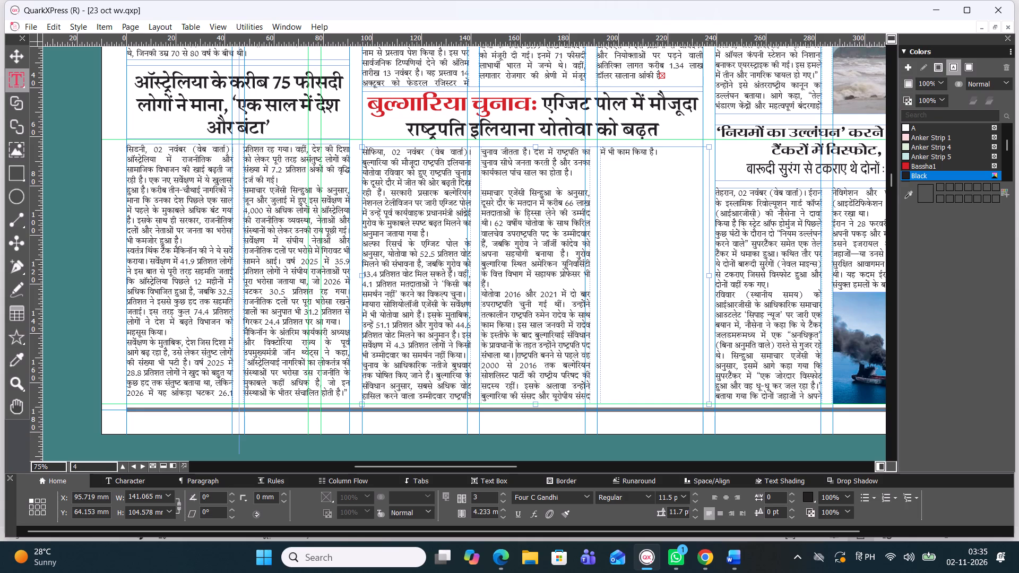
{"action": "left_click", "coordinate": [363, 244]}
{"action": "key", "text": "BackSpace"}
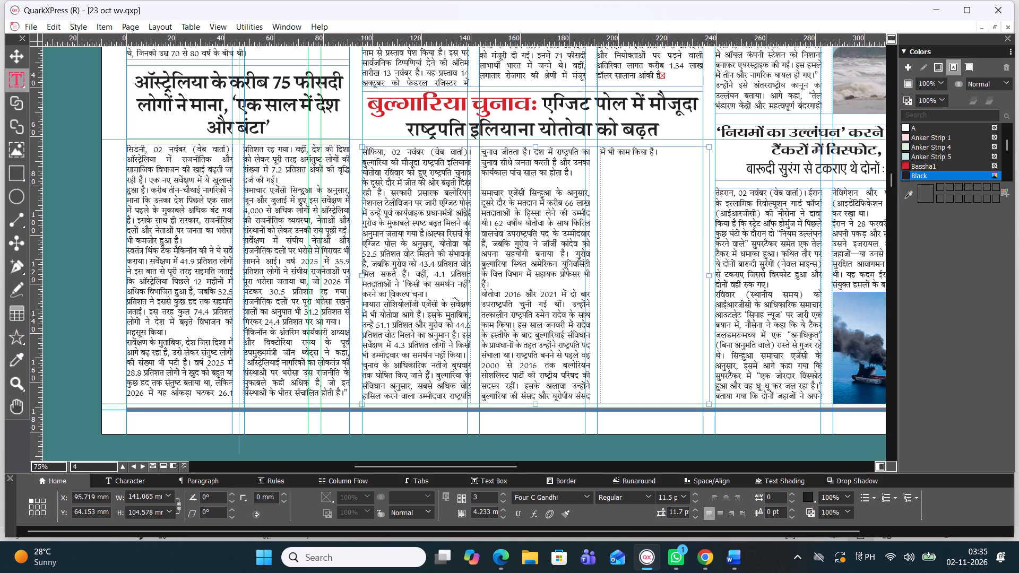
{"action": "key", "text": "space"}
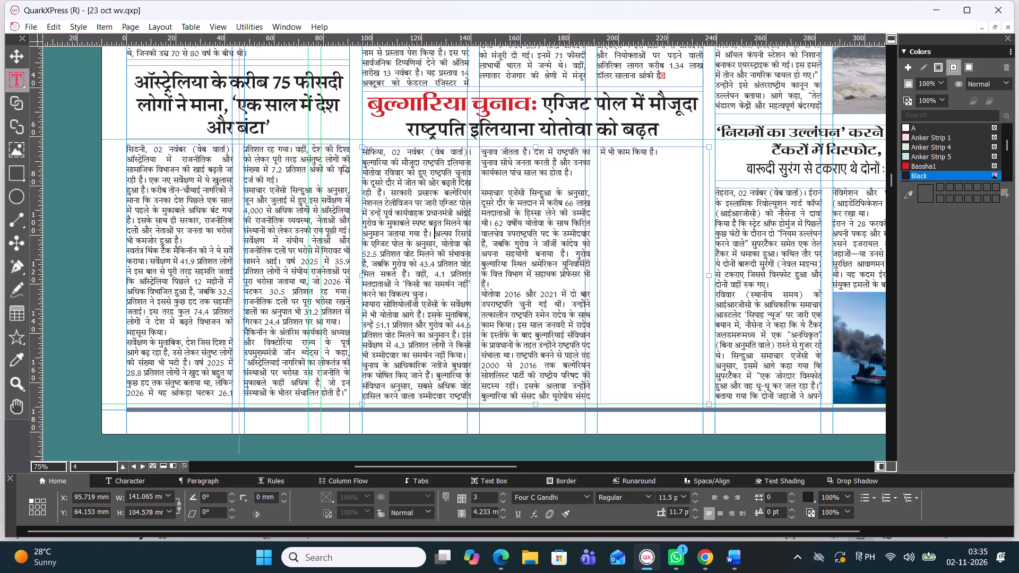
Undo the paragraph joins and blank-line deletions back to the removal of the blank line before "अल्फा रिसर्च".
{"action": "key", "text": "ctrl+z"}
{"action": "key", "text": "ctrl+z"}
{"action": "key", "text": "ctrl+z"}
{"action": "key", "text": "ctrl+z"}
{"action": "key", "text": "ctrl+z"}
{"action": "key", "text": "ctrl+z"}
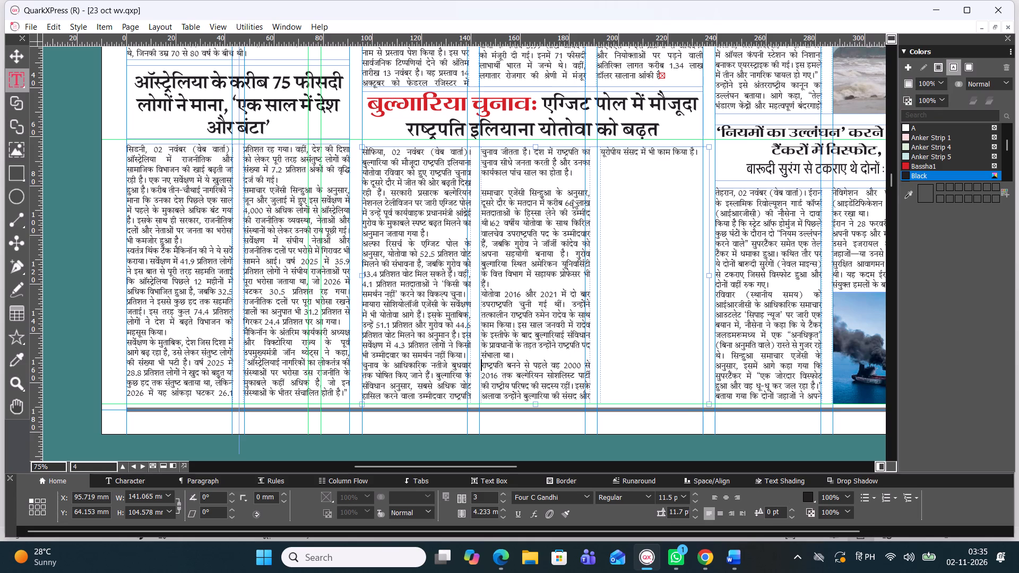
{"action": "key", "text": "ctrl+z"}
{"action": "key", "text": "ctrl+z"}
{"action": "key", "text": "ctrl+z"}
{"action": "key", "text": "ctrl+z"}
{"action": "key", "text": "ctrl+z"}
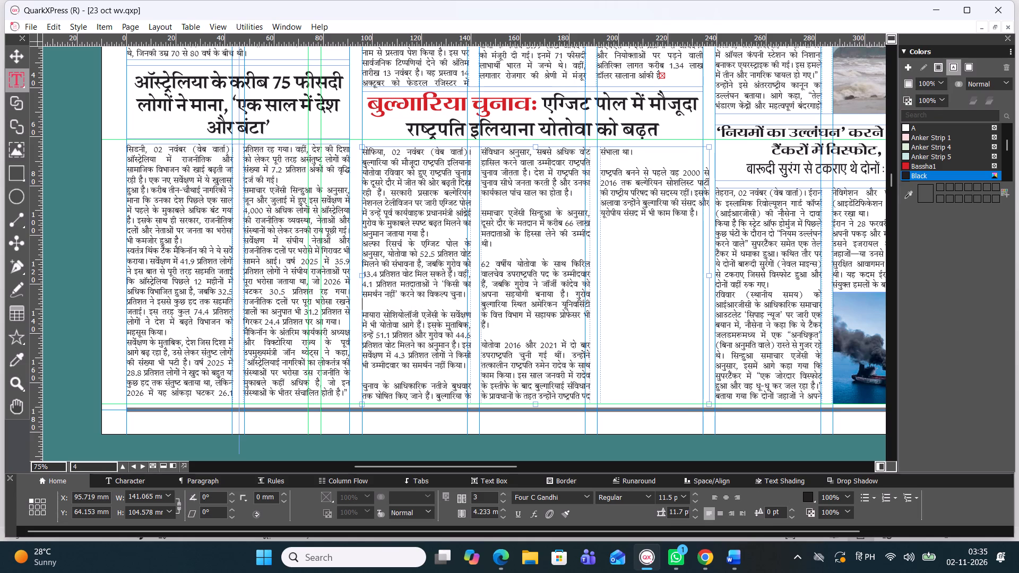
Delete the blank line before the "राष्ट्रपति बनने से पहले" paragraph in the Bulgaria story's last column.
{"action": "left_click", "coordinate": [629, 162]}
{"action": "key", "text": "BackSpace"}
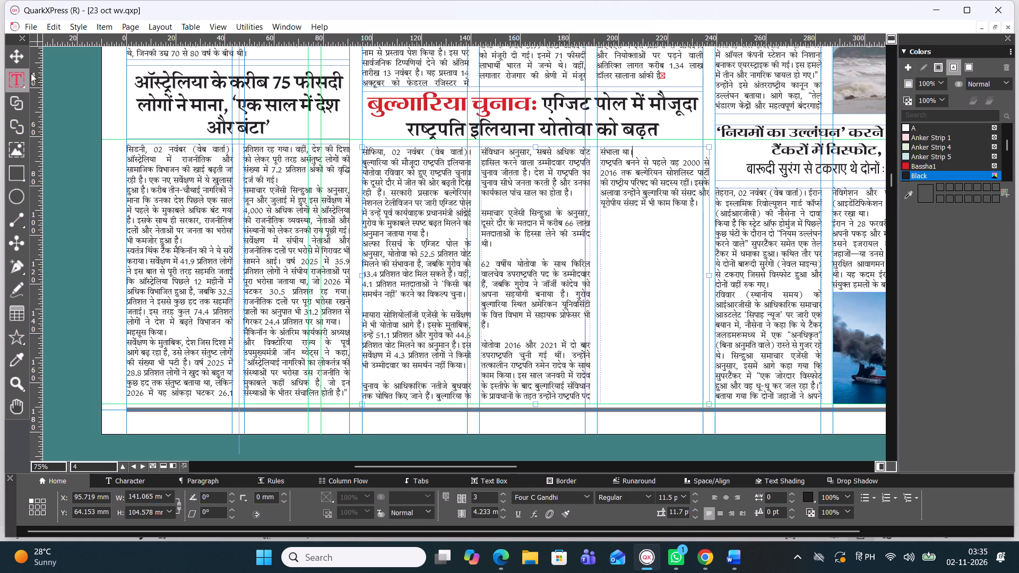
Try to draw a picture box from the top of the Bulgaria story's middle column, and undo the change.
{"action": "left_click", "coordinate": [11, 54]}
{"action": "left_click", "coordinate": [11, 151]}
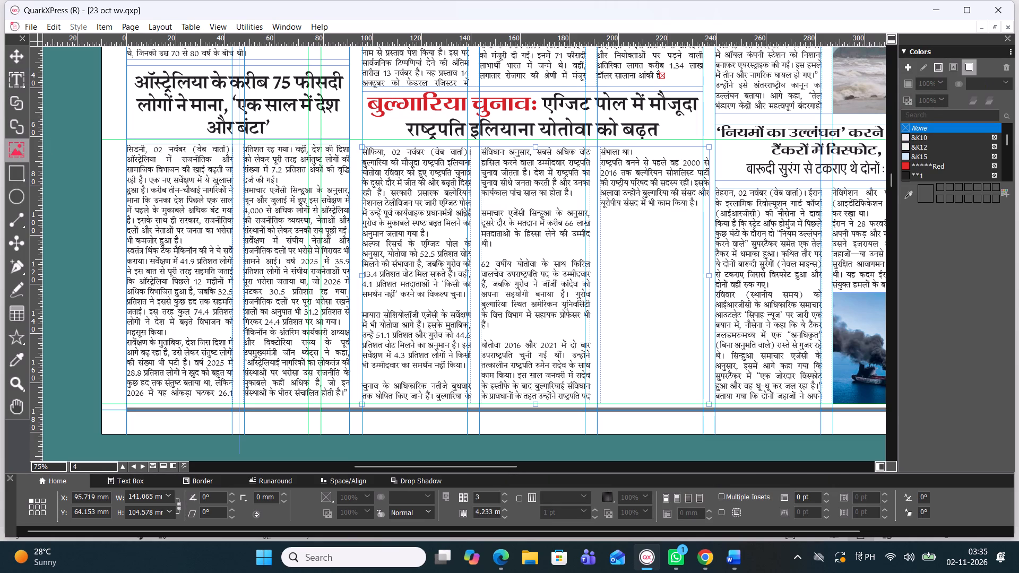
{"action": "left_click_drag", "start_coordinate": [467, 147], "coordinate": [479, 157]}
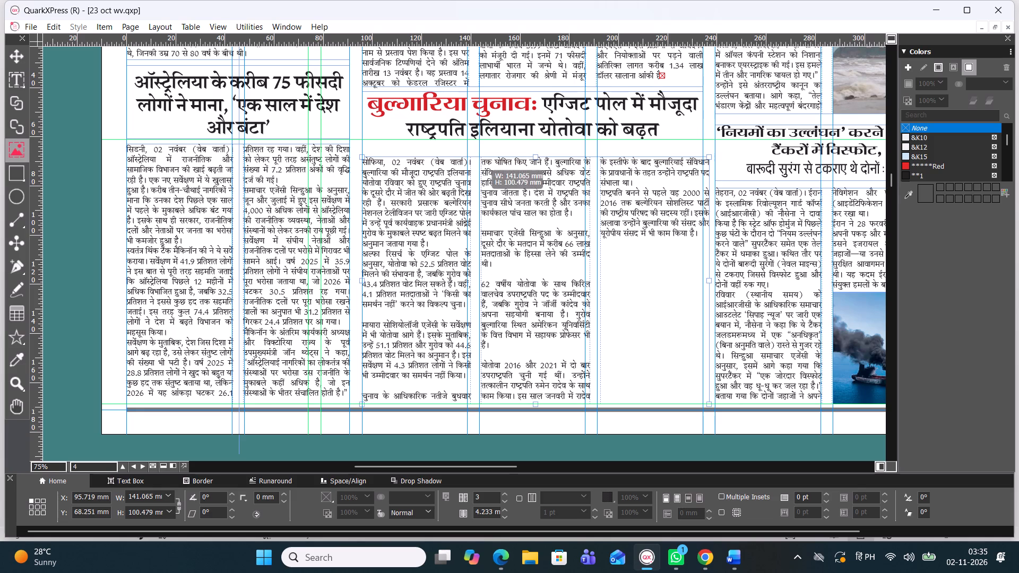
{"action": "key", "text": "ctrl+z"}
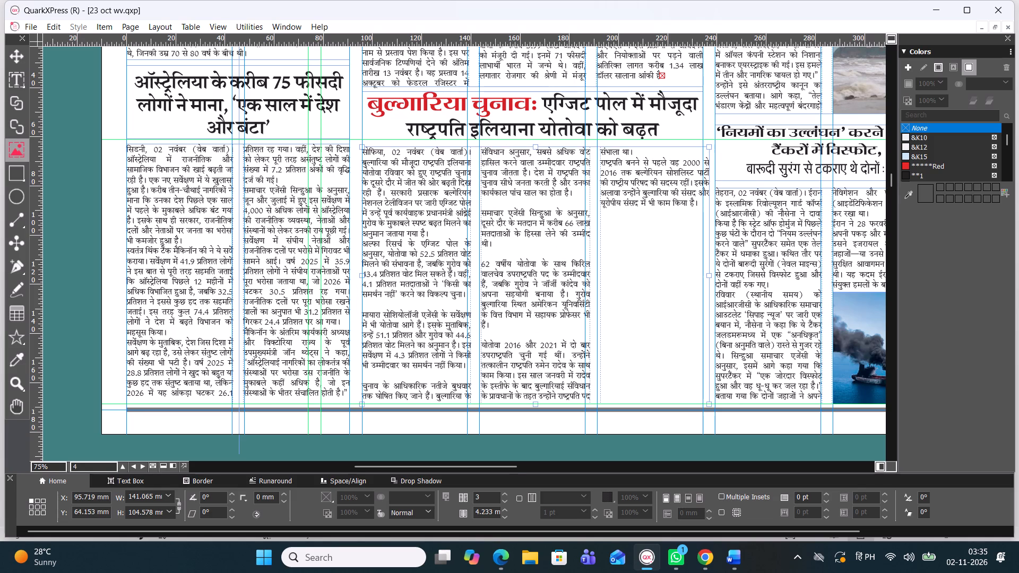
Reselect the Picture Content tool to draw a picture box over the Bulgaria story's body.
{"action": "left_click", "coordinate": [471, 151]}
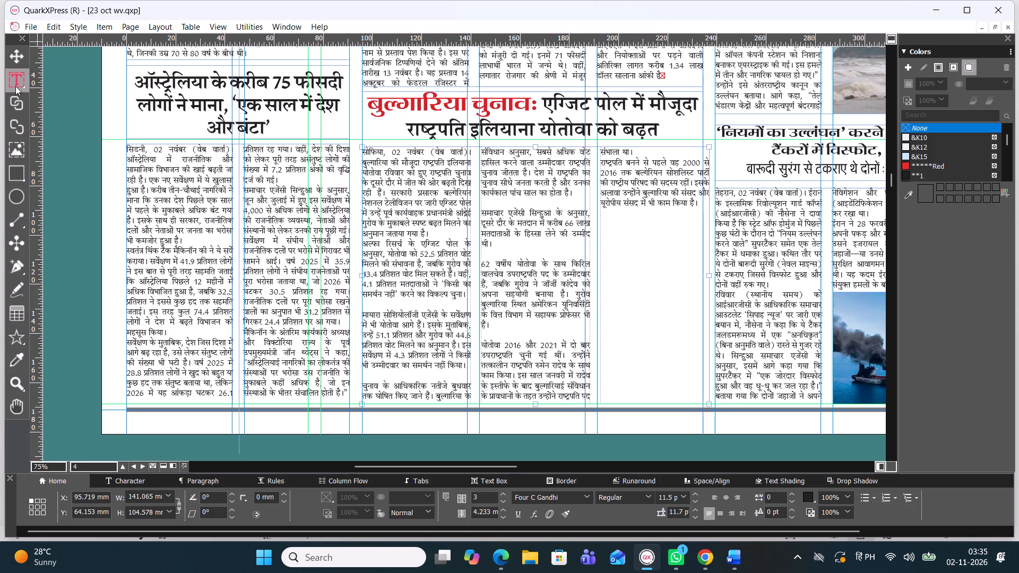
{"action": "left_click", "coordinate": [12, 149]}
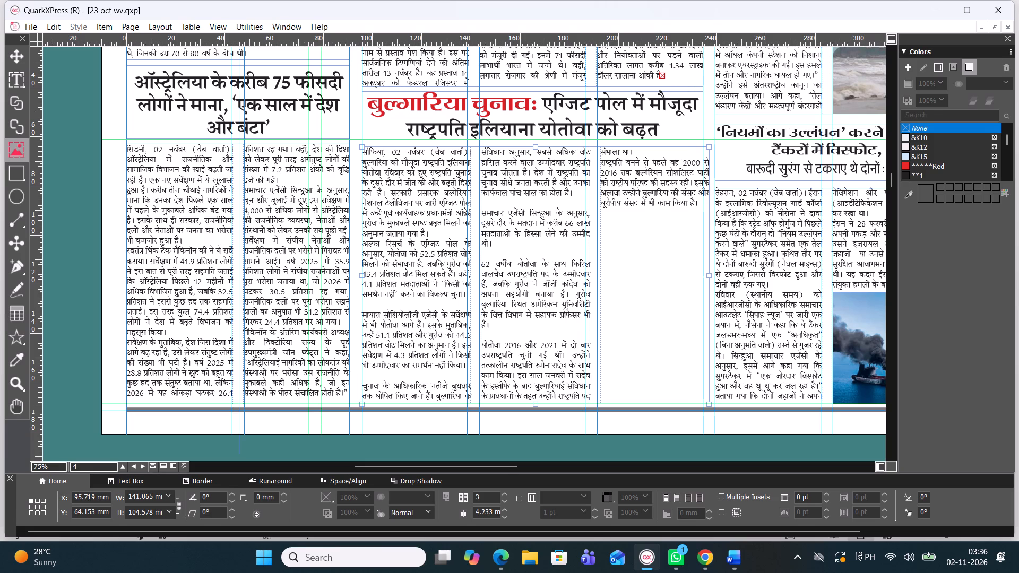
Draw an empty picture box about 95 mm wide and 38 mm high across the top of the Bulgaria story's middle and last columns.
{"action": "left_click_drag", "start_coordinate": [464, 150], "coordinate": [594, 230]}
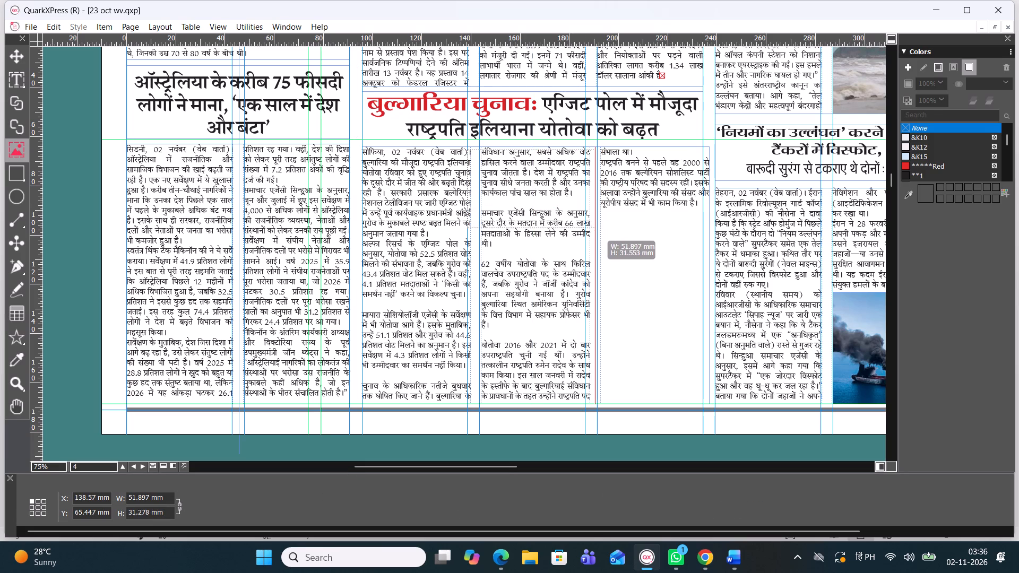
{"action": "left_click_drag", "start_coordinate": [594, 230], "coordinate": [588, 245]}
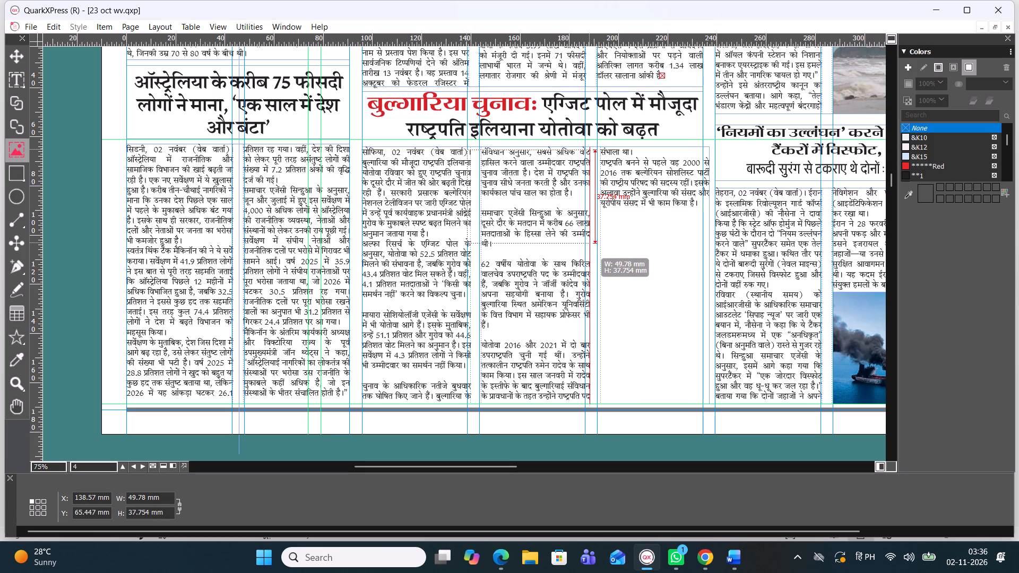
{"action": "left_click_drag", "start_coordinate": [588, 245], "coordinate": [595, 242]}
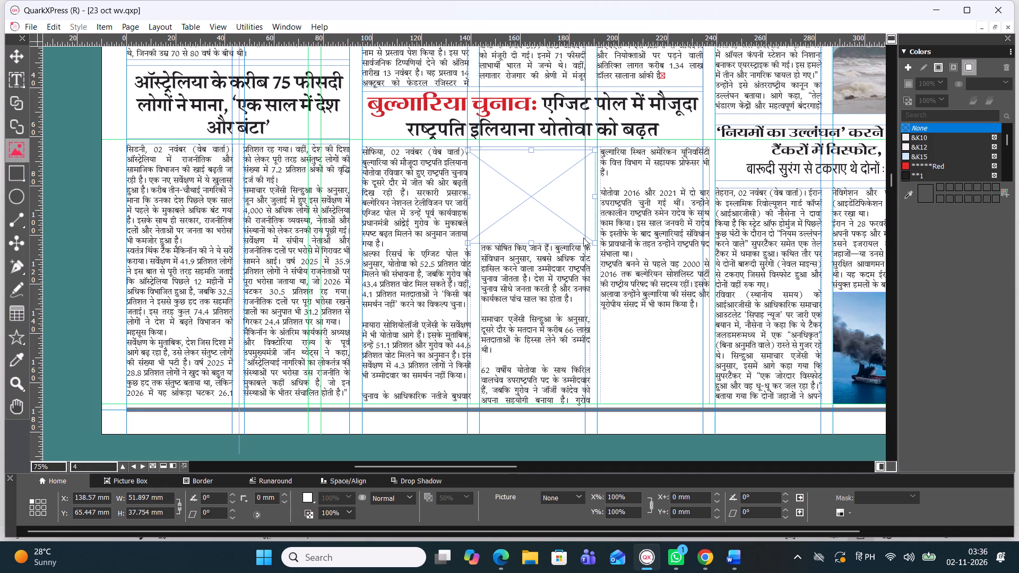
{"action": "key", "text": "Right"}
{"action": "key", "text": "Right"}
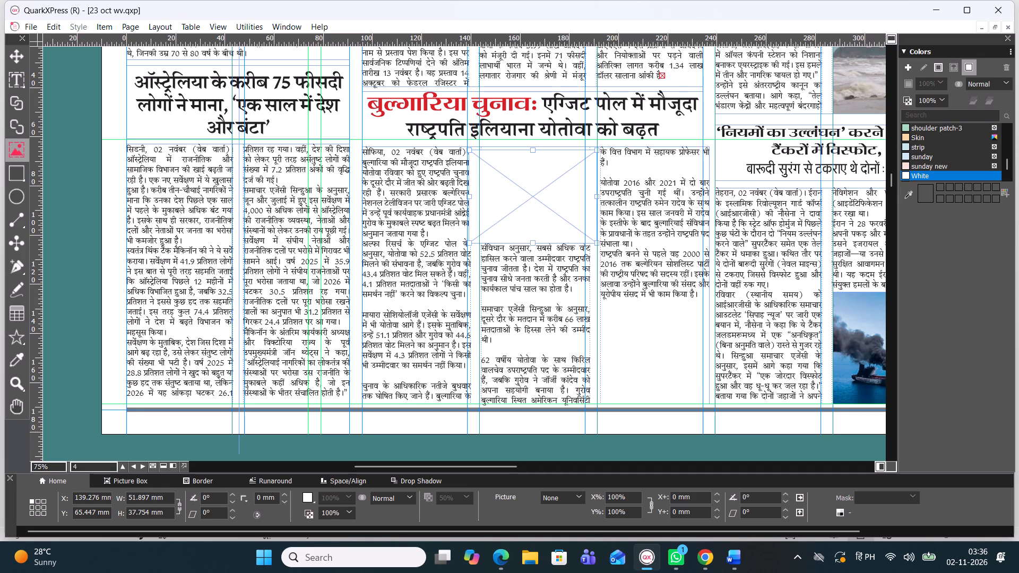
{"action": "left_click_drag", "start_coordinate": [600, 199], "coordinate": [632, 192]}
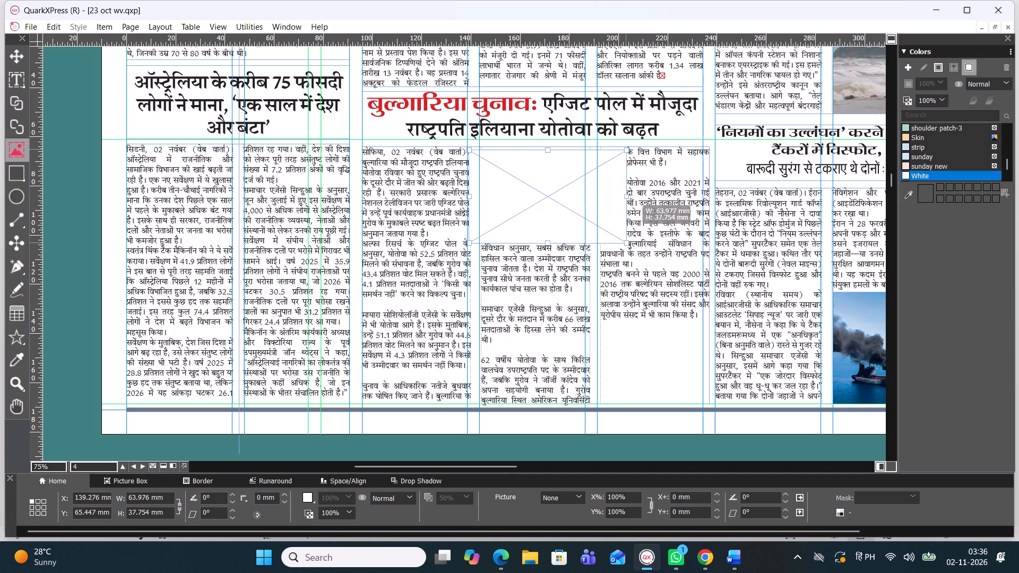
{"action": "left_click_drag", "start_coordinate": [632, 192], "coordinate": [698, 172]}
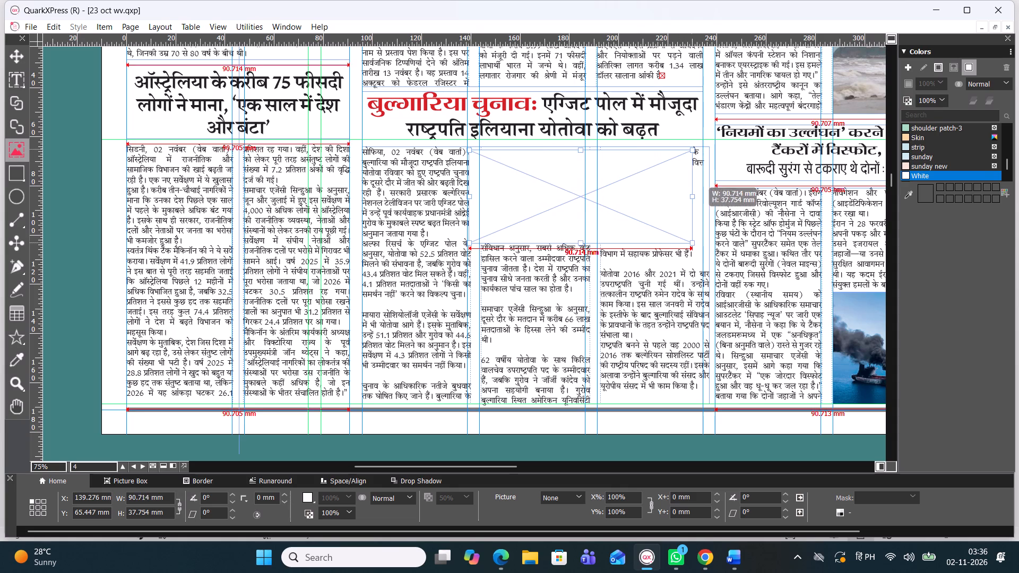
{"action": "left_click_drag", "start_coordinate": [698, 172], "coordinate": [705, 164]}
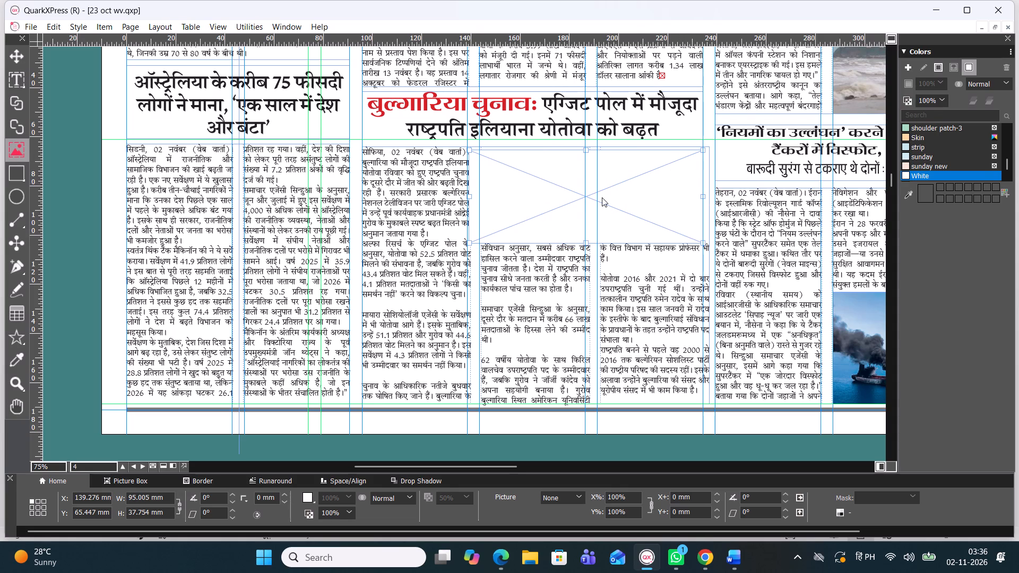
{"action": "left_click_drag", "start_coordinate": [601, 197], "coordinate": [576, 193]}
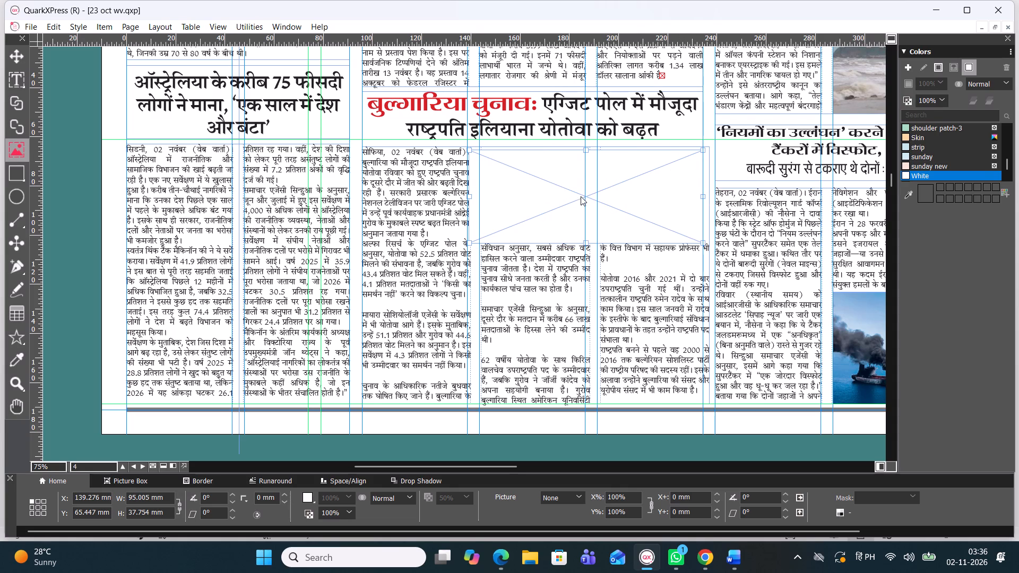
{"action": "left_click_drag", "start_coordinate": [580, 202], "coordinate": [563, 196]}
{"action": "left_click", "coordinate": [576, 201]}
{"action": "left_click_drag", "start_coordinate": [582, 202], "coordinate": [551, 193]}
Copy the full two-line headline of the Bulgaria election story.
{"action": "left_click", "coordinate": [530, 120]}
{"action": "left_click", "coordinate": [537, 122]}
{"action": "triple_click", "coordinate": [537, 122]}
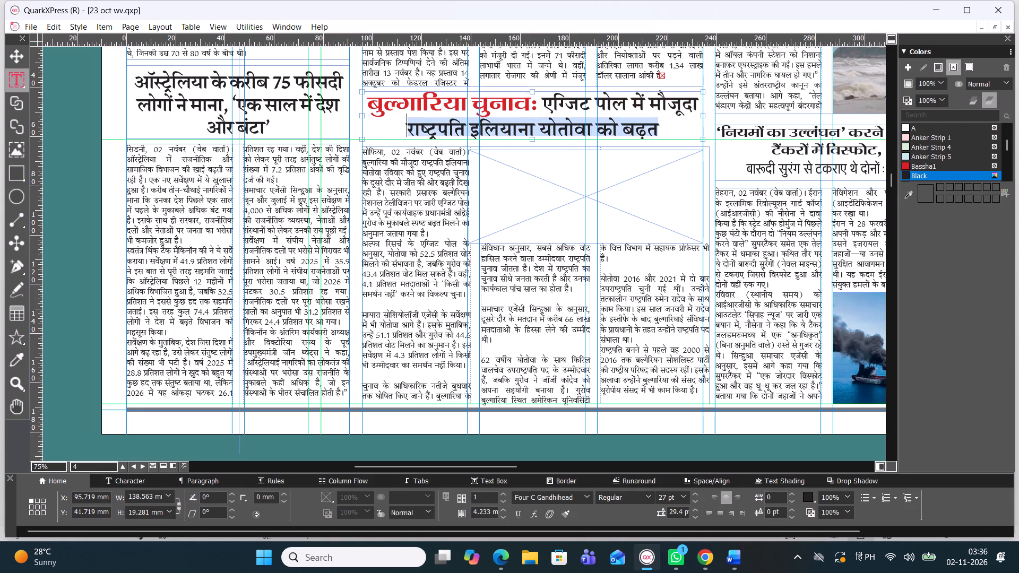
{"action": "key", "text": "ctrl+c"}
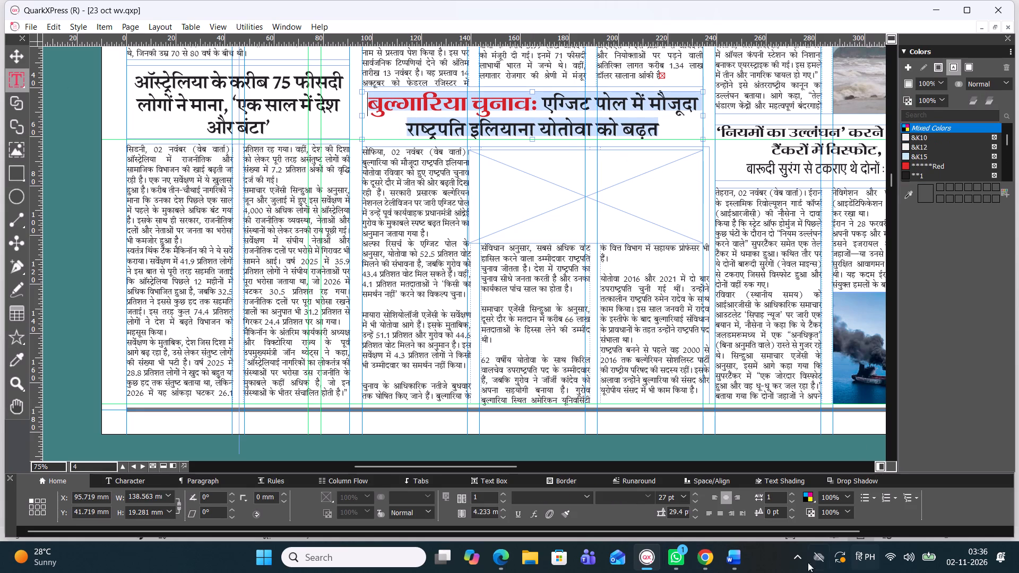
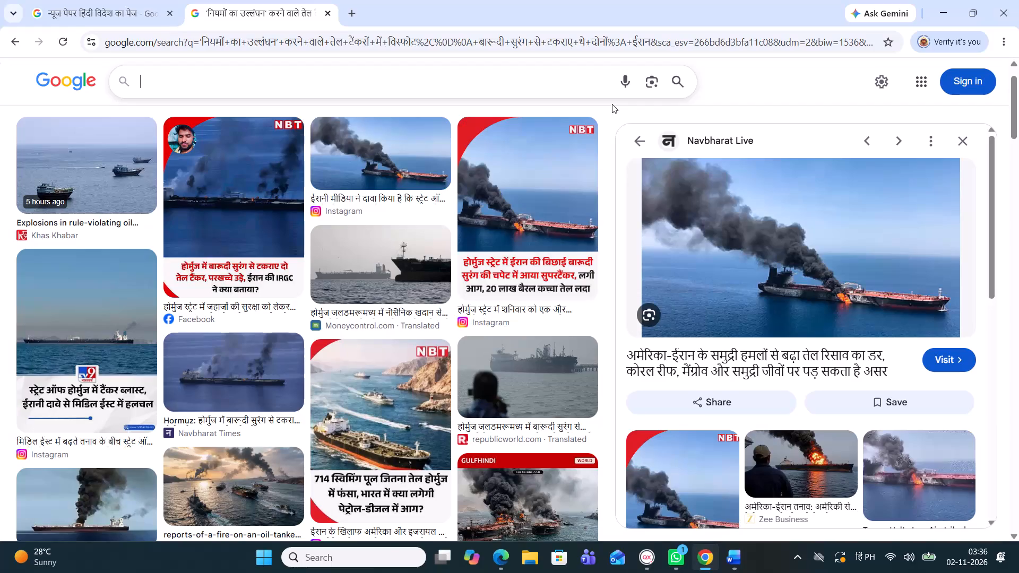
Search Google Images for the story headline "बुल्गारिया चुनाव: एग्जिट पोल में मौजूदा राष्ट्रपति इलियाना योतोवा को बढ़त".
{"action": "key", "text": "ctrl+v"}
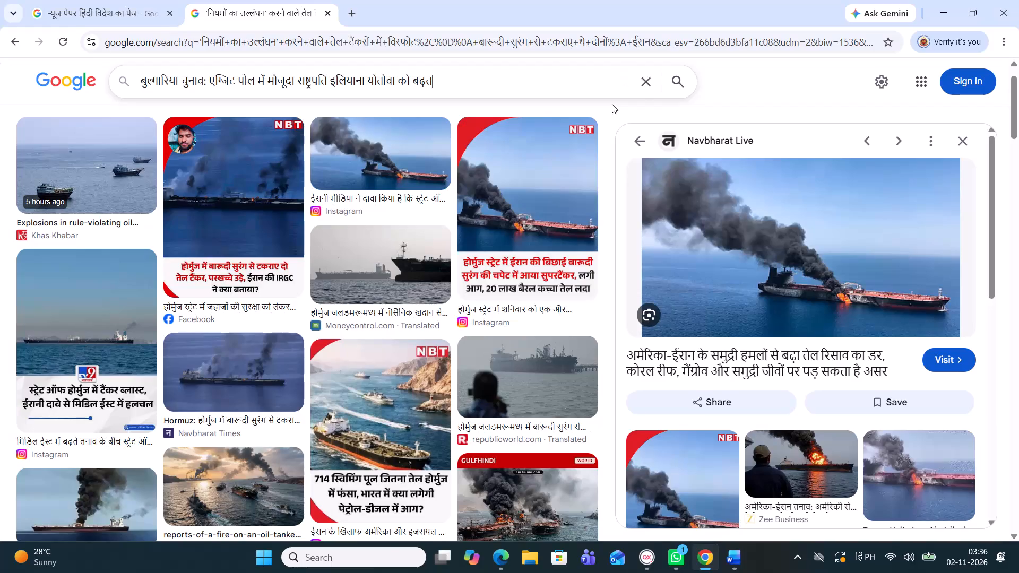
{"action": "key", "text": "Return"}
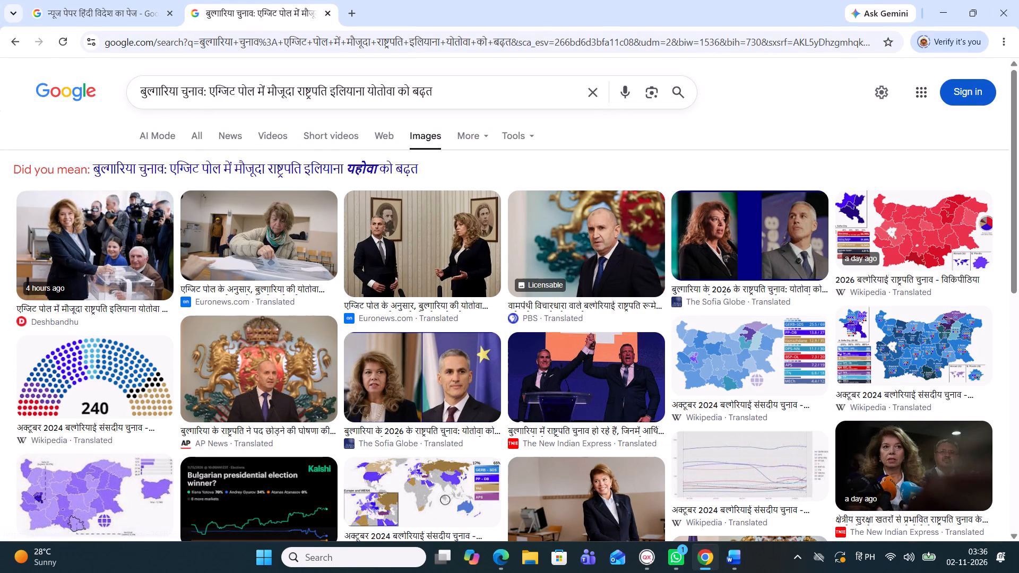
Copy the Euronews photo of the man and woman standing before two framed portraits, and return to the QuarkXPress page.
{"action": "left_click", "coordinate": [408, 236]}
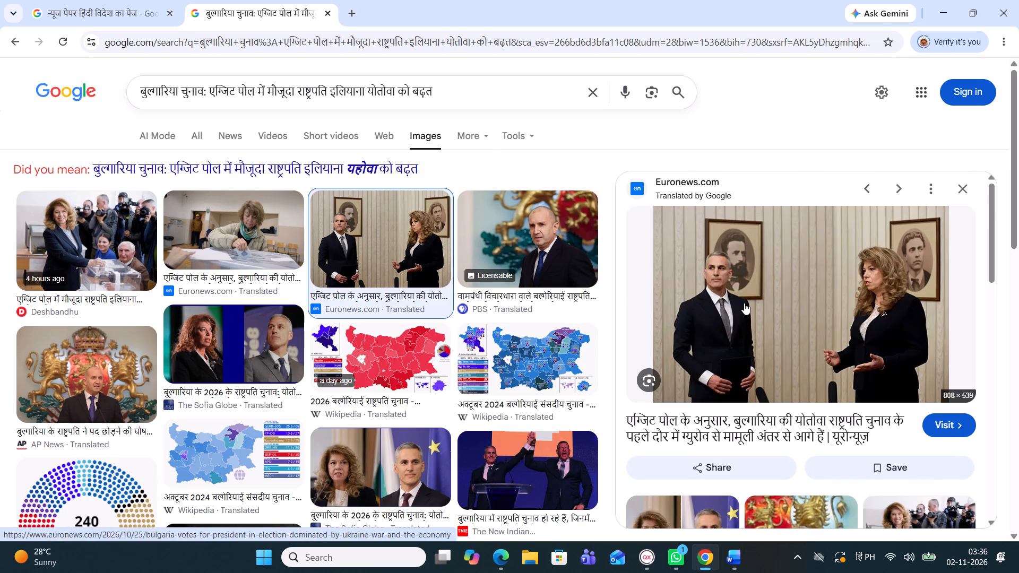
{"action": "right_click", "coordinate": [815, 285]}
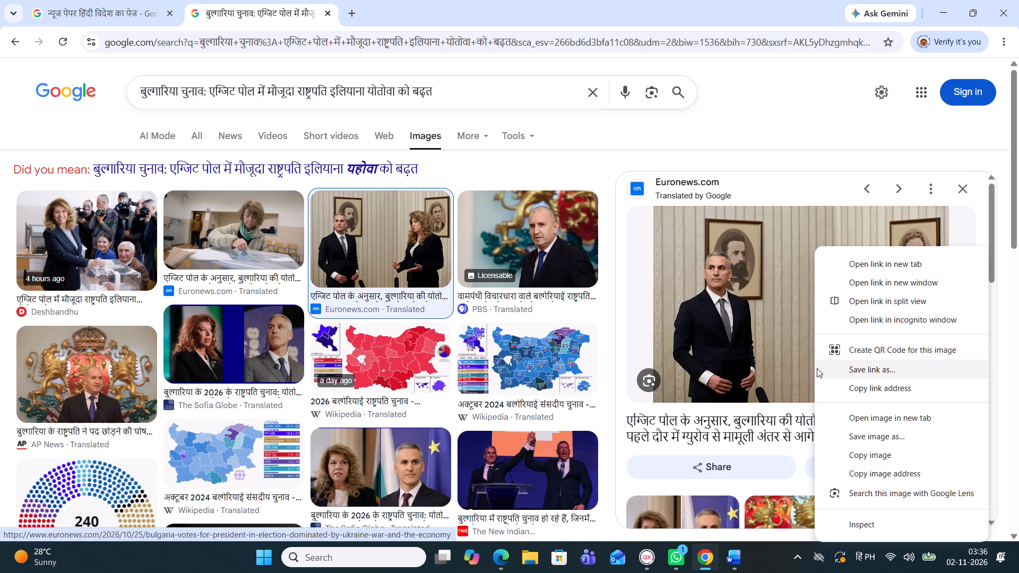
{"action": "left_click", "coordinate": [874, 457]}
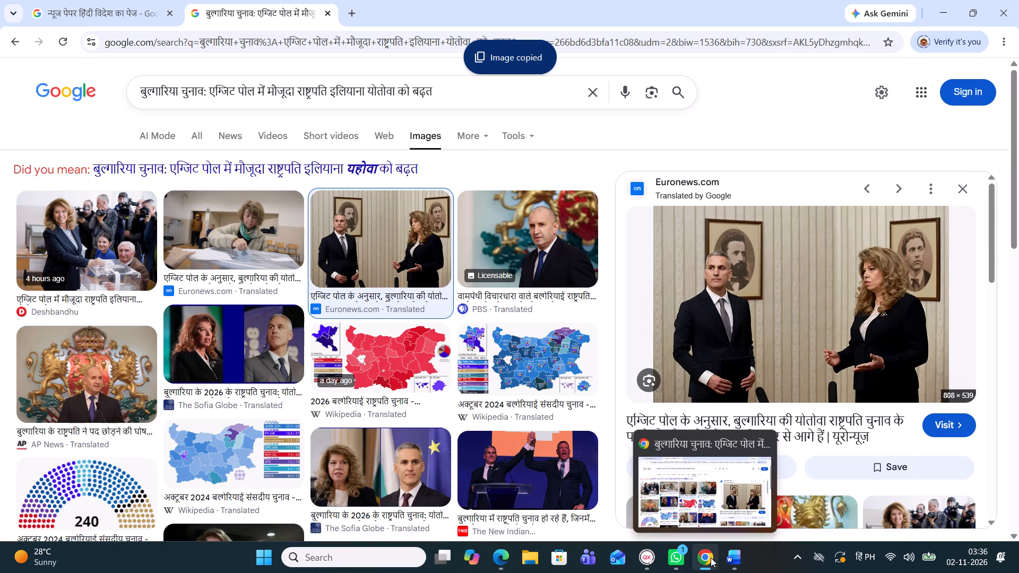
{"action": "left_click", "coordinate": [643, 552]}
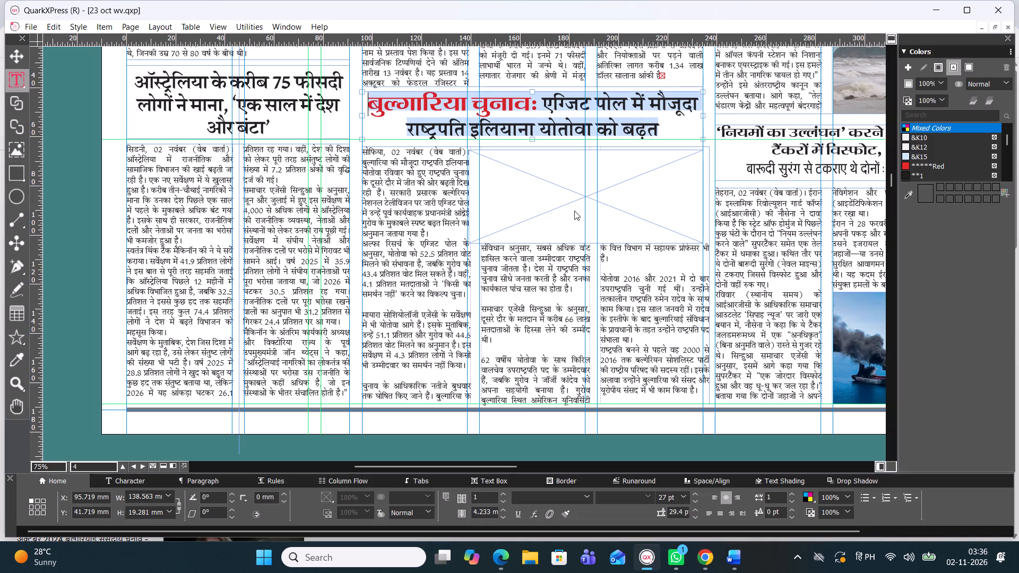
Place the photo of the man and woman in the empty picture box under the Bulgaria election headline and scale it to fill the box.
{"action": "right_click", "coordinate": [574, 211]}
{"action": "left_click", "coordinate": [648, 262]}
{"action": "right_click", "coordinate": [574, 162]}
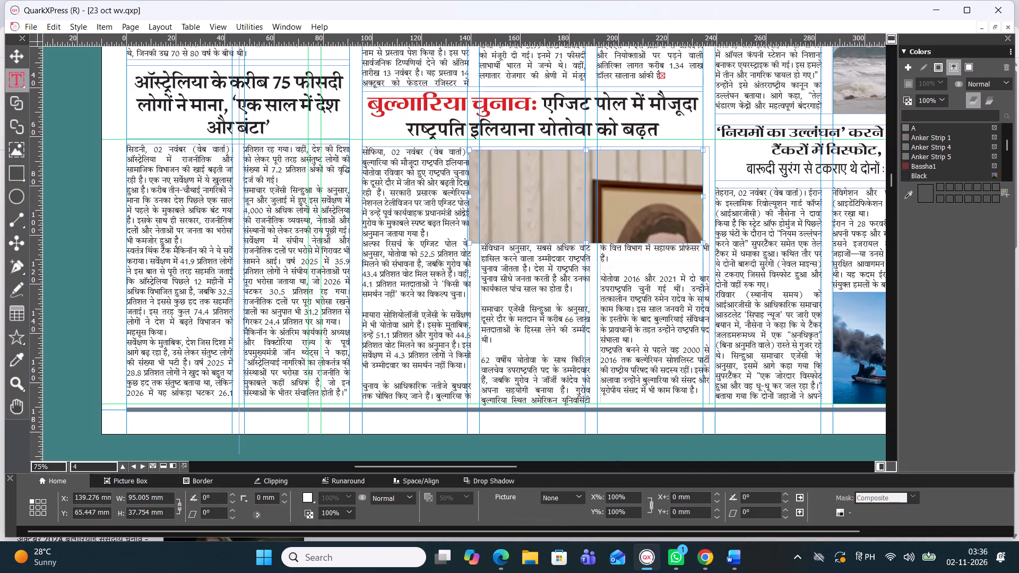
{"action": "left_click", "coordinate": [652, 316]}
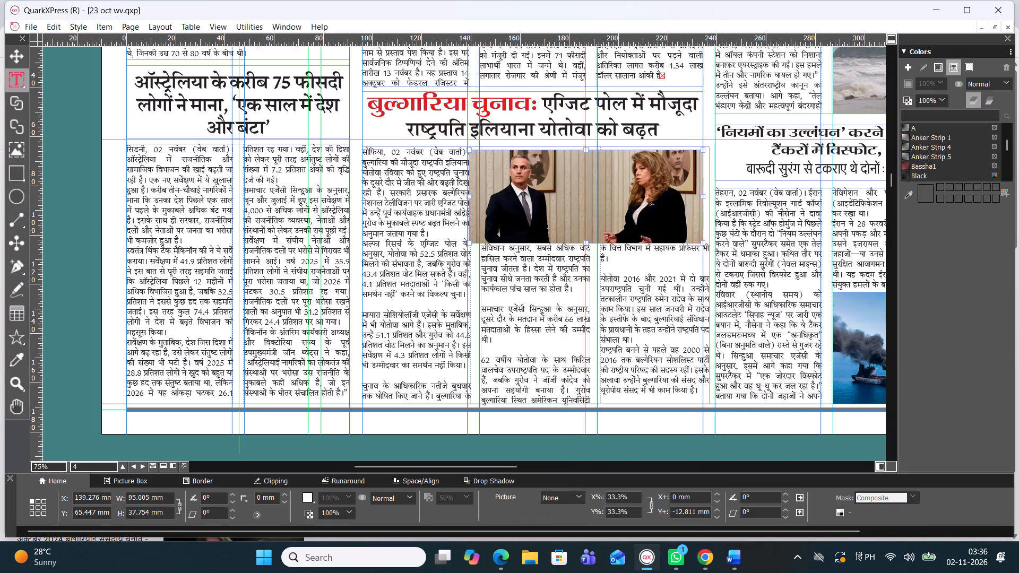
Pull the photo box's left edge in to the second text column's guide, making the box about 90.1 mm wide.
{"action": "left_click_drag", "start_coordinate": [468, 194], "coordinate": [480, 195]}
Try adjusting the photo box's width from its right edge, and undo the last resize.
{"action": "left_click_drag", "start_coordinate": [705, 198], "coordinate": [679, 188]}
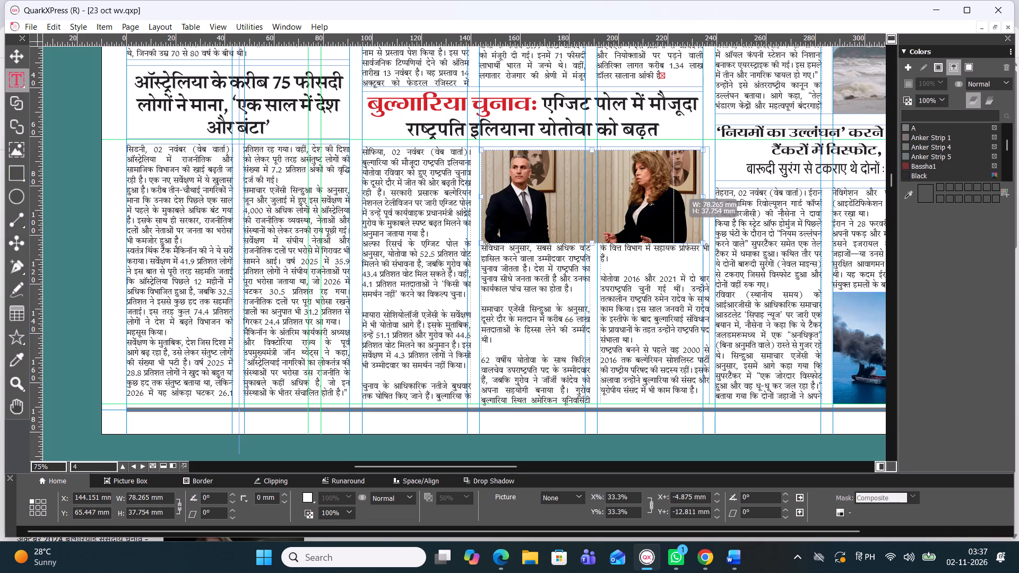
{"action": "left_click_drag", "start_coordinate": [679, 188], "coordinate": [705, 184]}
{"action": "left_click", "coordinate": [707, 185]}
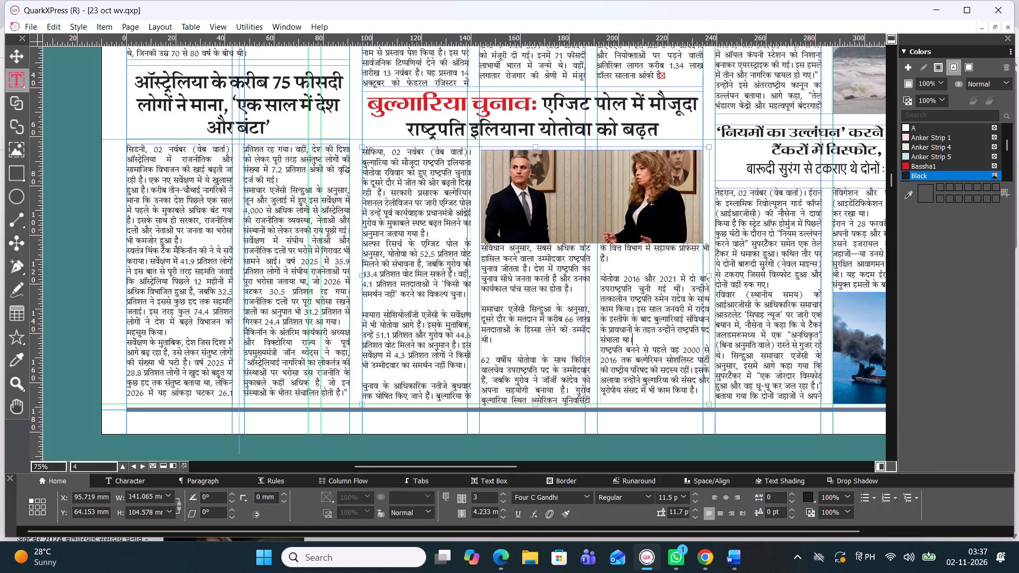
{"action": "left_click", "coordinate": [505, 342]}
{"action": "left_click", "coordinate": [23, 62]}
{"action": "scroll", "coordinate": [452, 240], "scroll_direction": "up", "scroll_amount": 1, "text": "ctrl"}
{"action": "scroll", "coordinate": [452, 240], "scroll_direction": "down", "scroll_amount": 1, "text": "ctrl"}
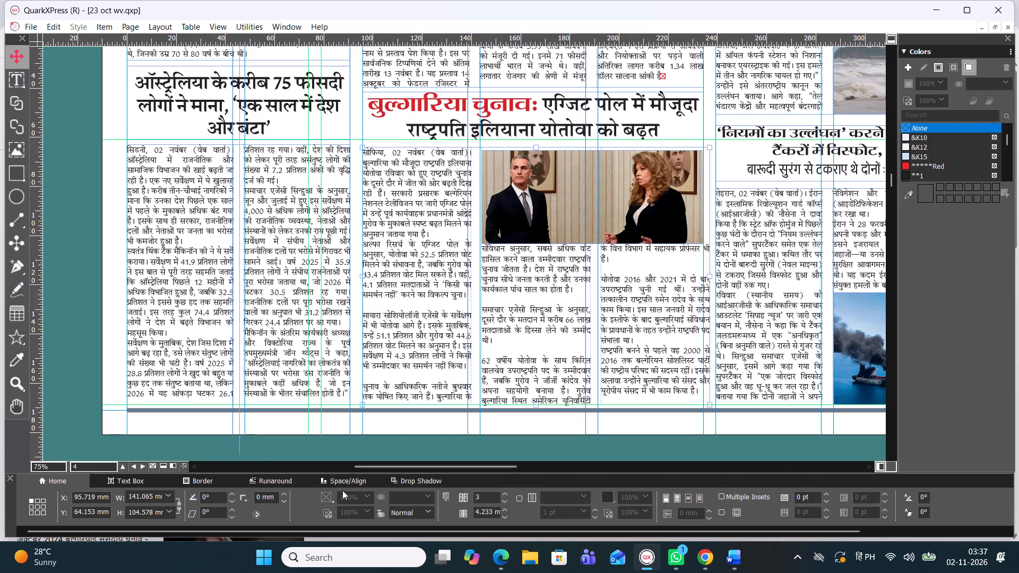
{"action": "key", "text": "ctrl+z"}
Save the newspaper layout and deselect the photo box.
{"action": "key", "text": "ctrl+s"}
{"action": "key", "text": "ctrl+s"}
{"action": "key", "text": "ctrl+s"}
{"action": "key", "text": "ctrl+s"}
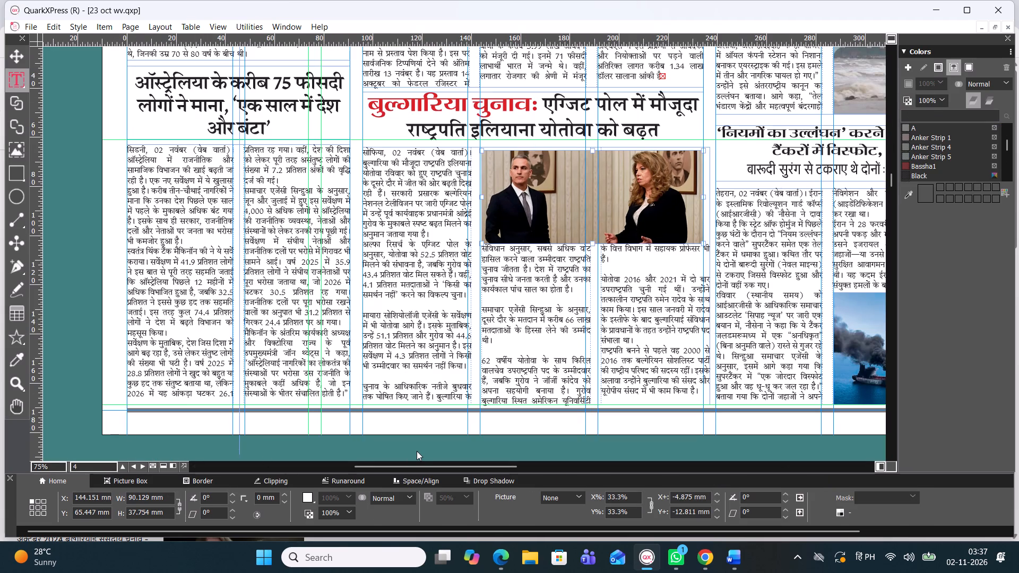
{"action": "key", "text": "ctrl+s"}
{"action": "left_click", "coordinate": [417, 451], "text": "ctrl"}
{"action": "key", "text": "ctrl+s"}
{"action": "key", "text": "ctrl+s"}
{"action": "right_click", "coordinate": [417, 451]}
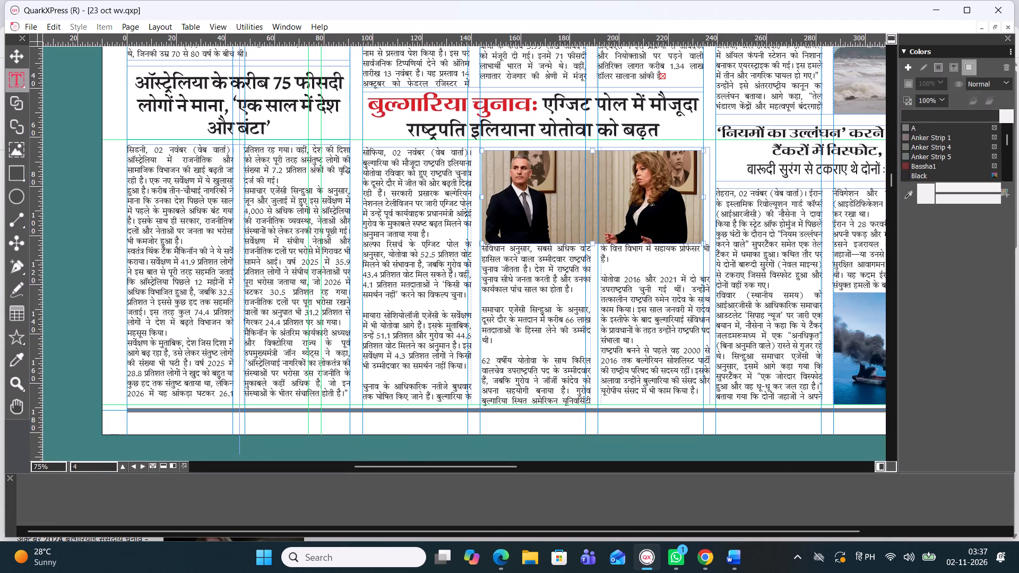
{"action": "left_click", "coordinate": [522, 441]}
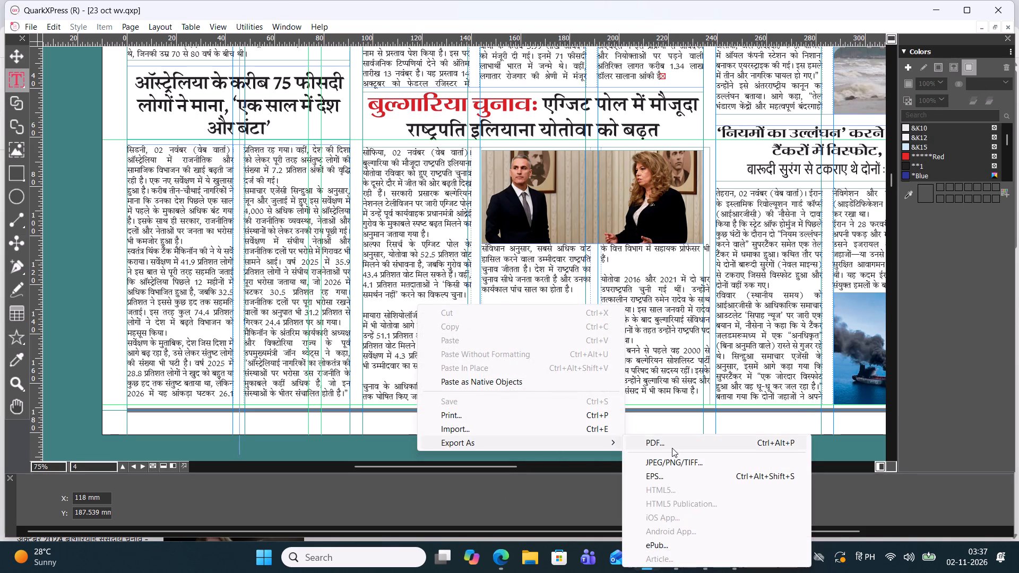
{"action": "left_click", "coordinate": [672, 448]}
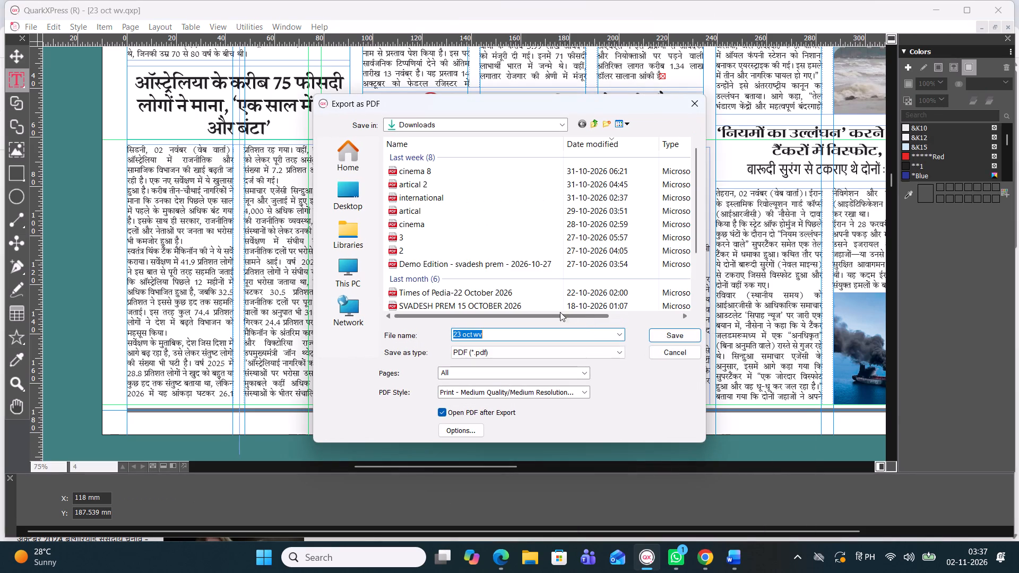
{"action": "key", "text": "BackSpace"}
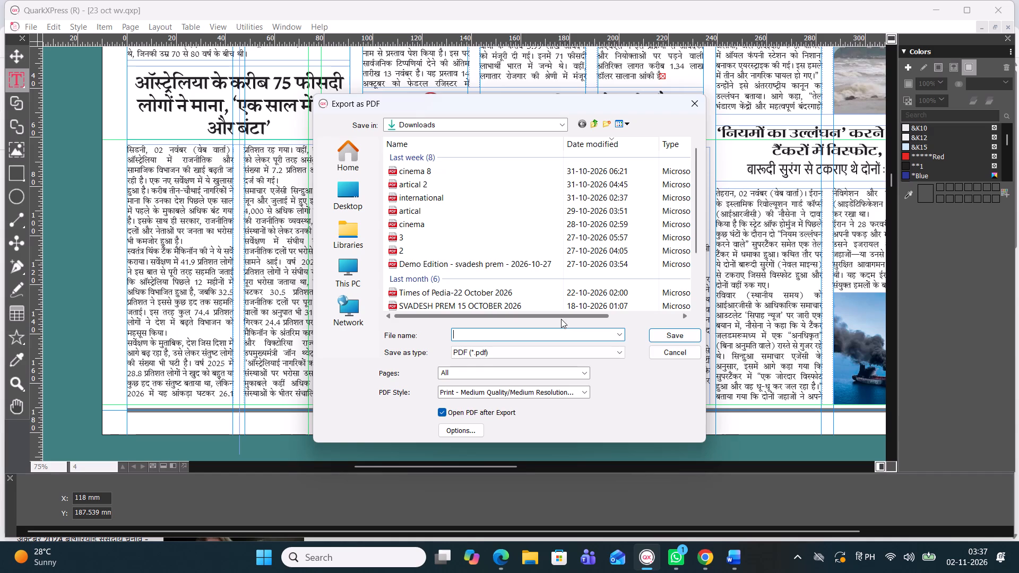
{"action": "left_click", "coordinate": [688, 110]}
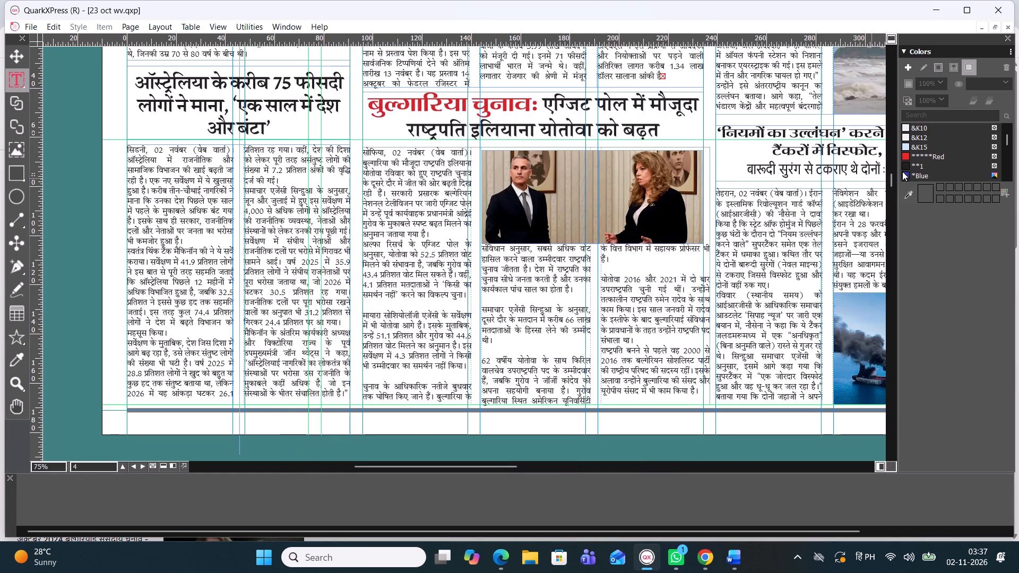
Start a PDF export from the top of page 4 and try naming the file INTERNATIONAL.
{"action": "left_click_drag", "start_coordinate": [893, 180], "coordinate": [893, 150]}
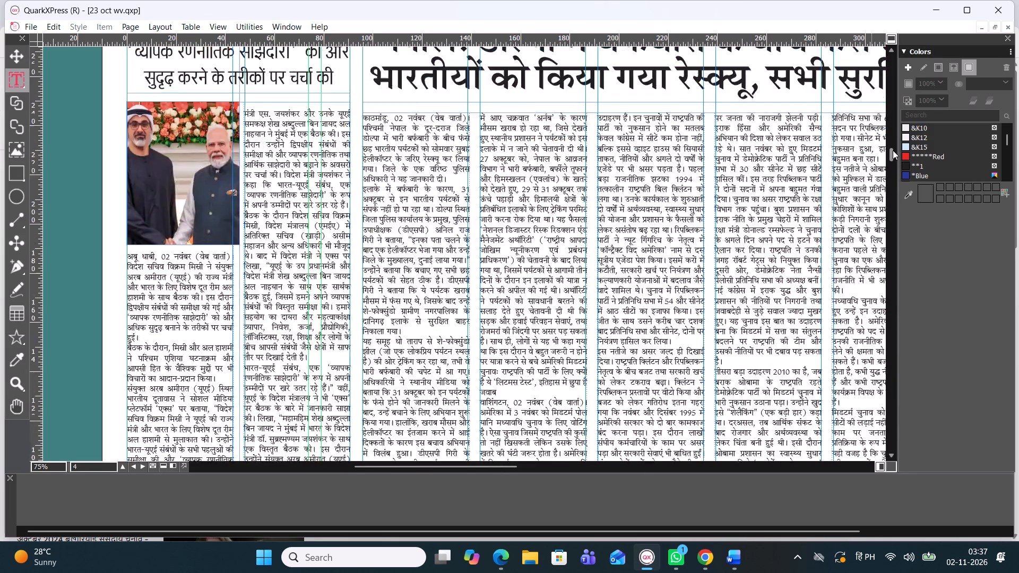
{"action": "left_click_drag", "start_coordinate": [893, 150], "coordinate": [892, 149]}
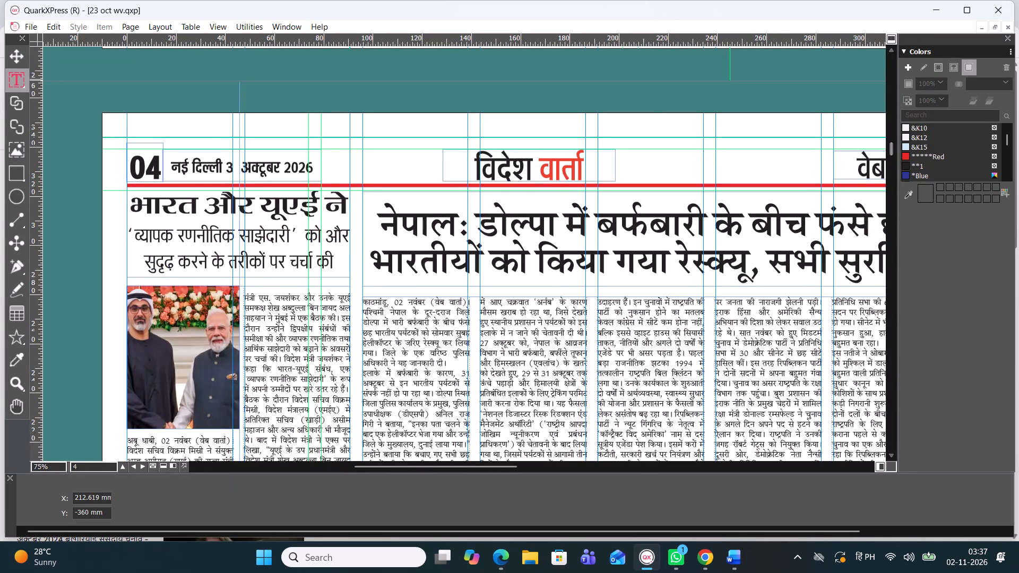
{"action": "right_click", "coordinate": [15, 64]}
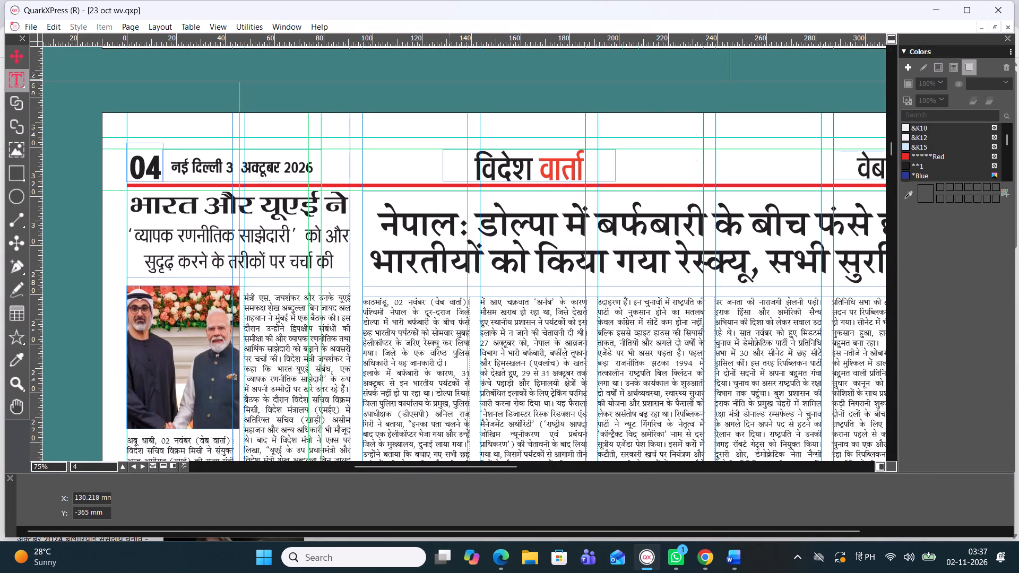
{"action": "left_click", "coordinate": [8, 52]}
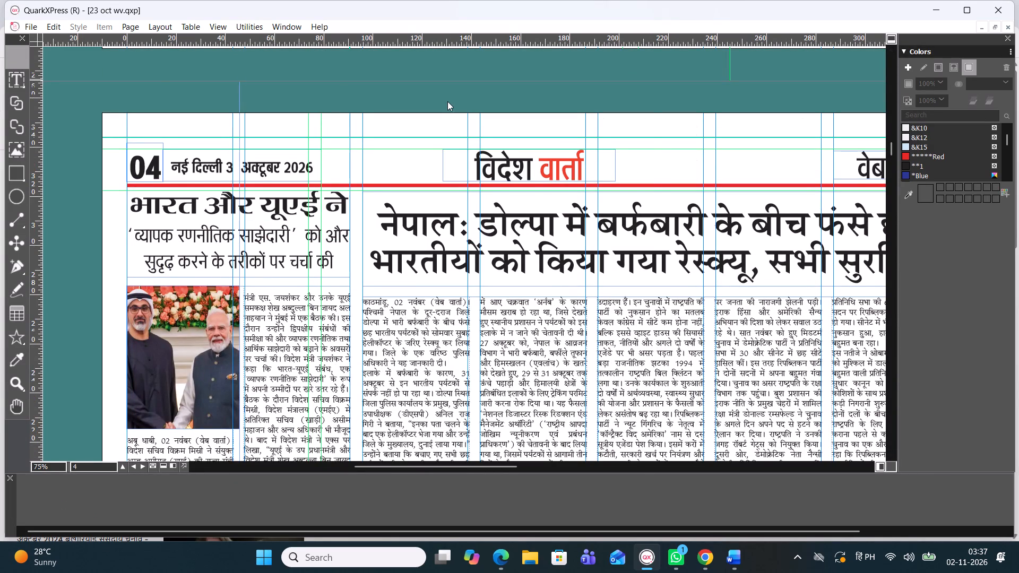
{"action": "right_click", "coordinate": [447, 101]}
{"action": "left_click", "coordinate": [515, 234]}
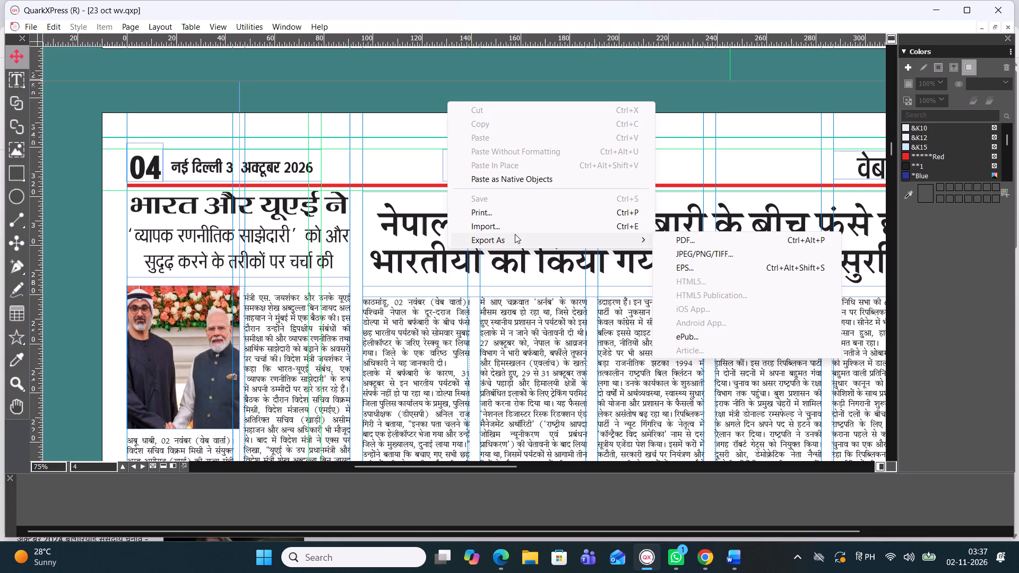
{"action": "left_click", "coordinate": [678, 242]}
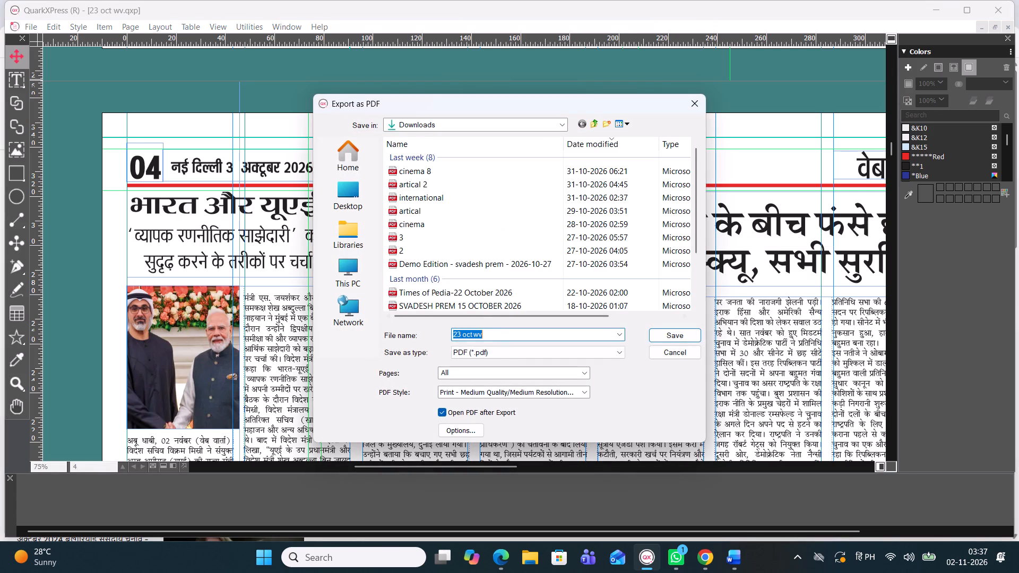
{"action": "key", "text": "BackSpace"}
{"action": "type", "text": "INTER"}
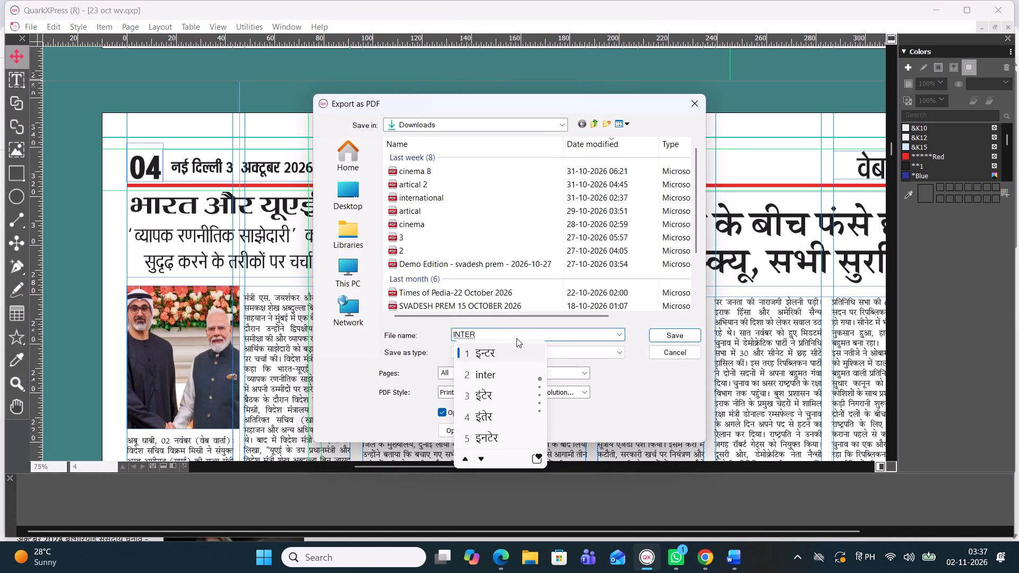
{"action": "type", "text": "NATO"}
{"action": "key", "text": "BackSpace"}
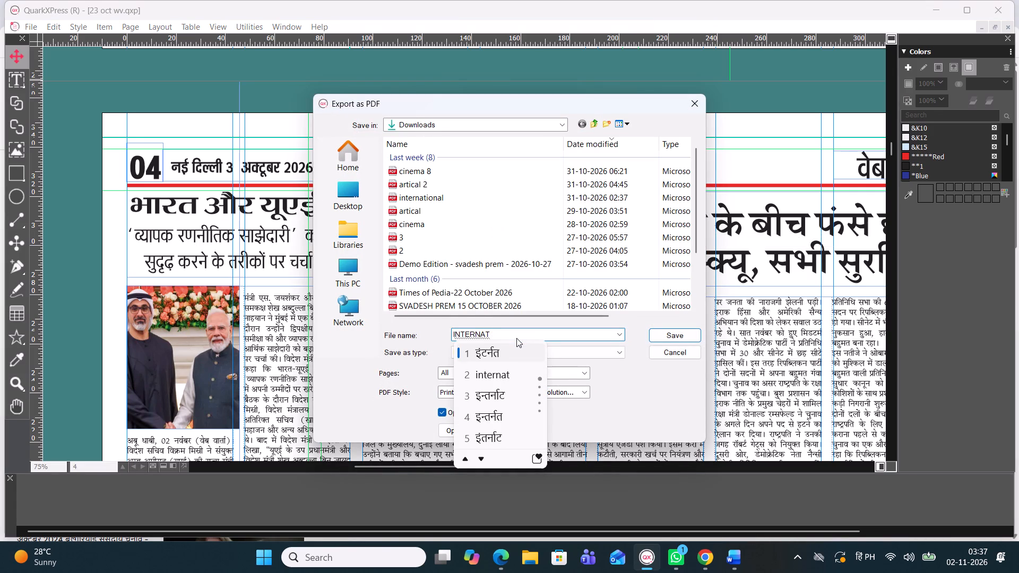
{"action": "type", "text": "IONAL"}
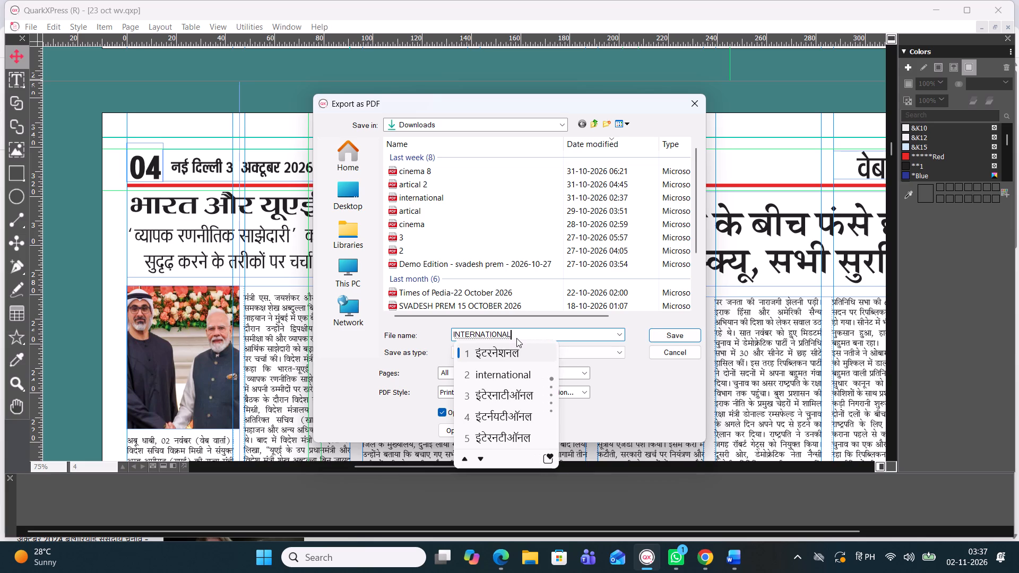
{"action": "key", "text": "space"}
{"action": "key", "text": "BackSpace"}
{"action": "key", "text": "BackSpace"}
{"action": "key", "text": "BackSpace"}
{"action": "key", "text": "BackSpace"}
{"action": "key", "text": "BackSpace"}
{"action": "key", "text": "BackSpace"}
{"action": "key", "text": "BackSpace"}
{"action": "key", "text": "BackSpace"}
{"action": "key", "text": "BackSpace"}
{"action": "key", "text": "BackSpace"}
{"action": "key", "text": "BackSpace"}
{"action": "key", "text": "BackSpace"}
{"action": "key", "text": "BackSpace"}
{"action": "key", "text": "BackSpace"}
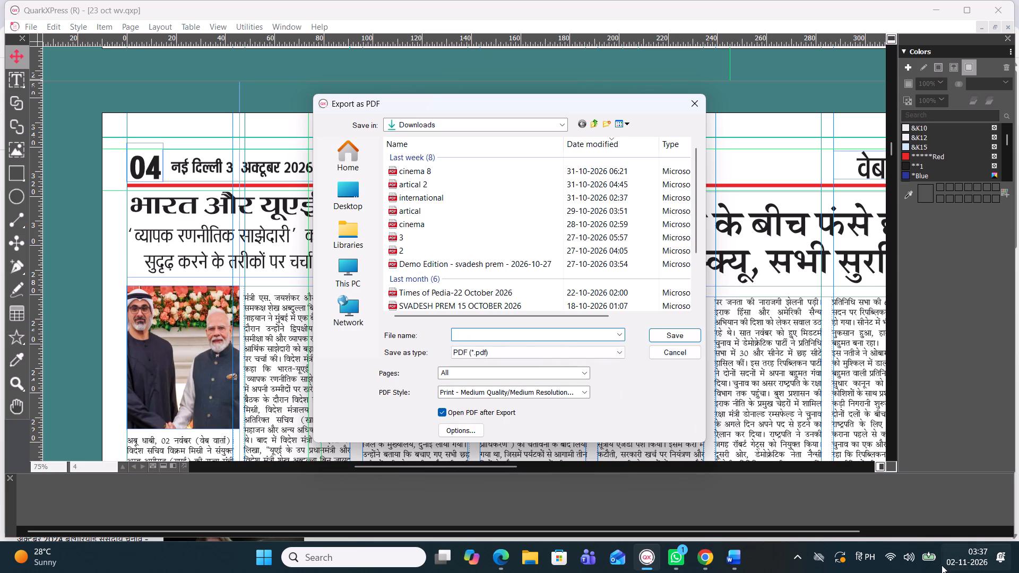
Switch the keyboard input language to English (India).
{"action": "left_click", "coordinate": [861, 563]}
{"action": "left_click", "coordinate": [882, 381]}
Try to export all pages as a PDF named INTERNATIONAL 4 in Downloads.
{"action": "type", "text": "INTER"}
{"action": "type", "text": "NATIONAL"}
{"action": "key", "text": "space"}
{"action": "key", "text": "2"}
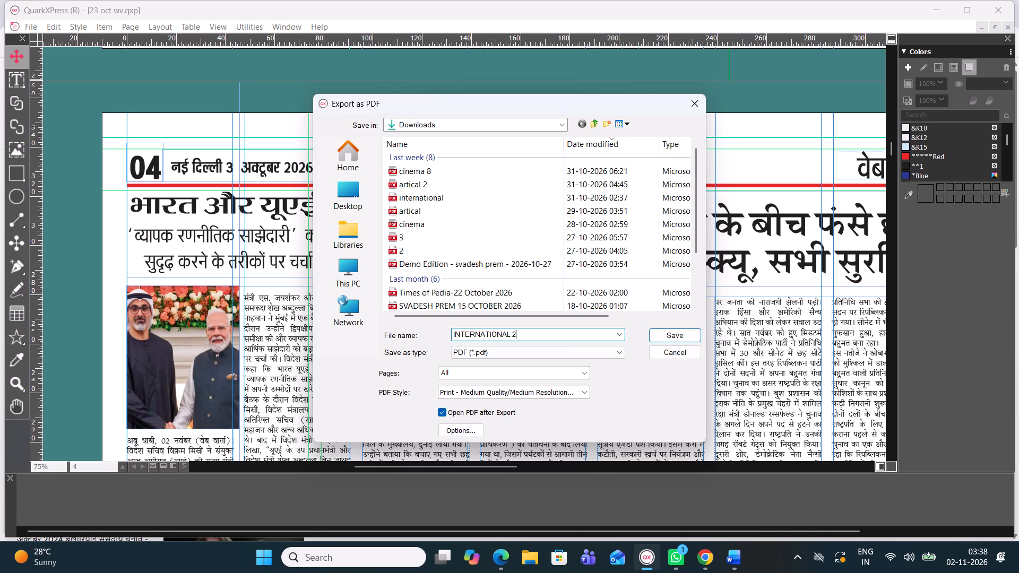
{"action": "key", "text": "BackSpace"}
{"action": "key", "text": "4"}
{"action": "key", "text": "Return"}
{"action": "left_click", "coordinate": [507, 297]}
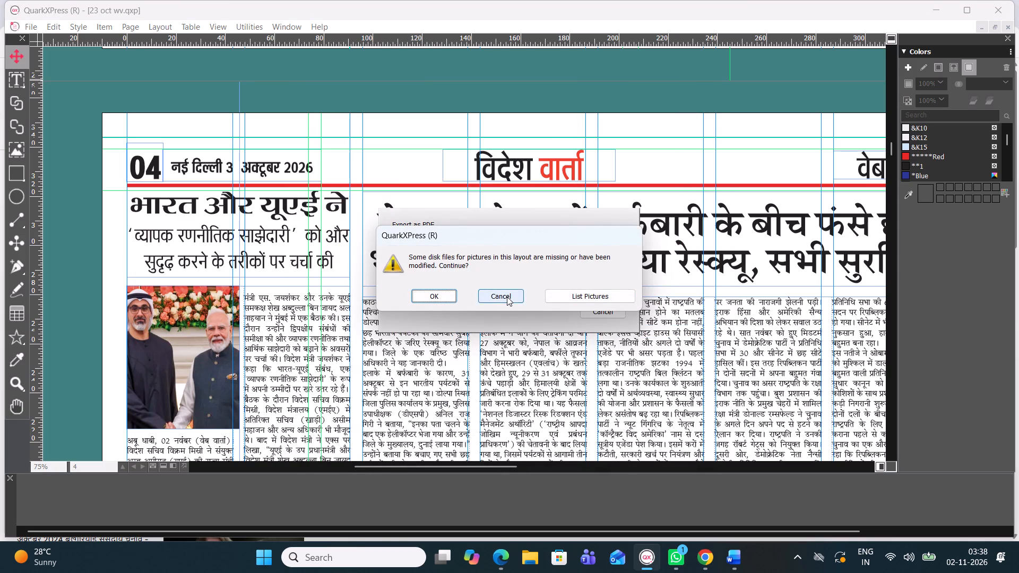
Export only page 4 as a PDF named INTERNATIONAL 4 to the Downloads folder.
{"action": "right_click", "coordinate": [447, 120]}
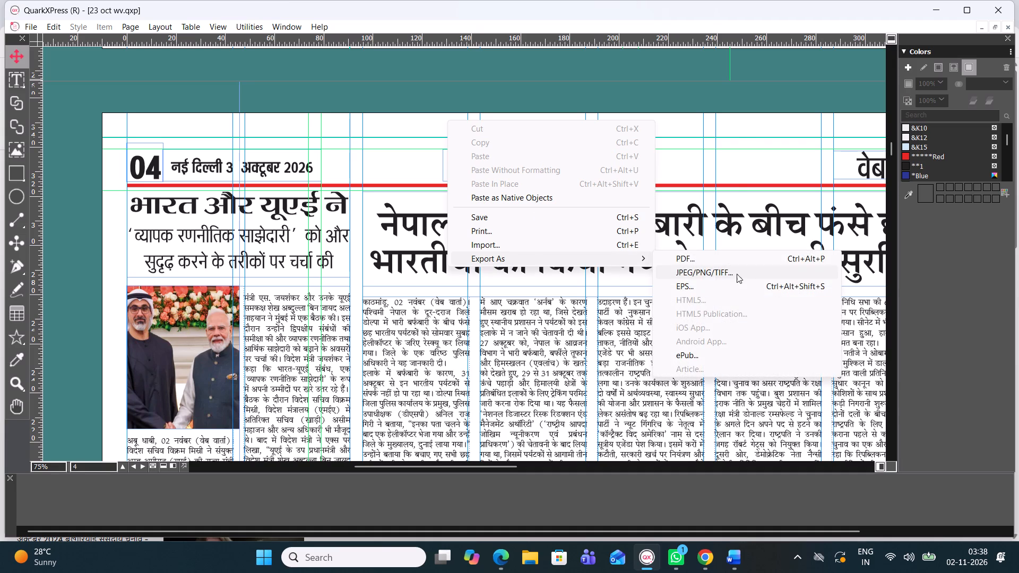
{"action": "left_click", "coordinate": [716, 254]}
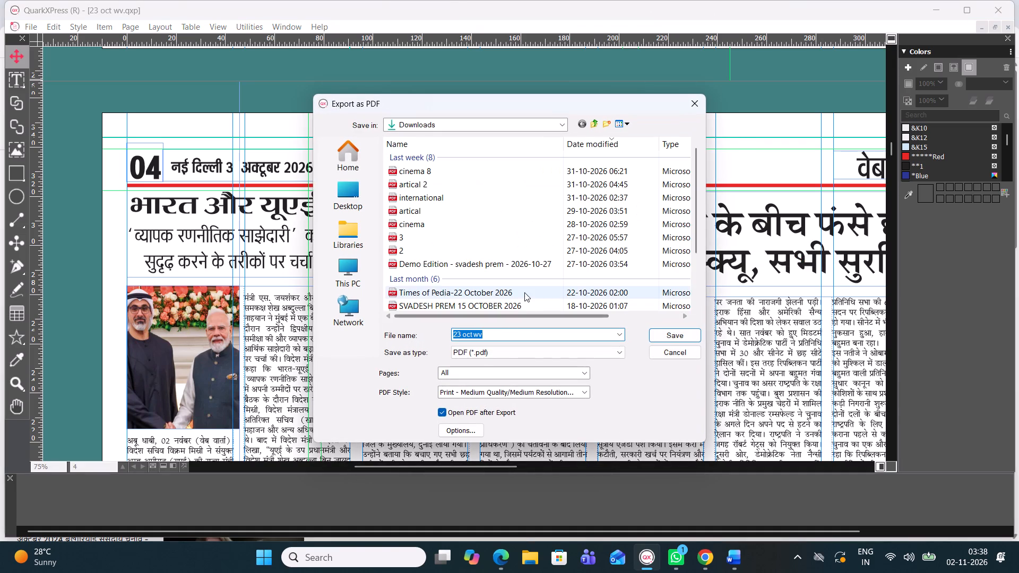
{"action": "key", "text": "BackSpace"}
{"action": "type", "text": "INTERNATIONAL"}
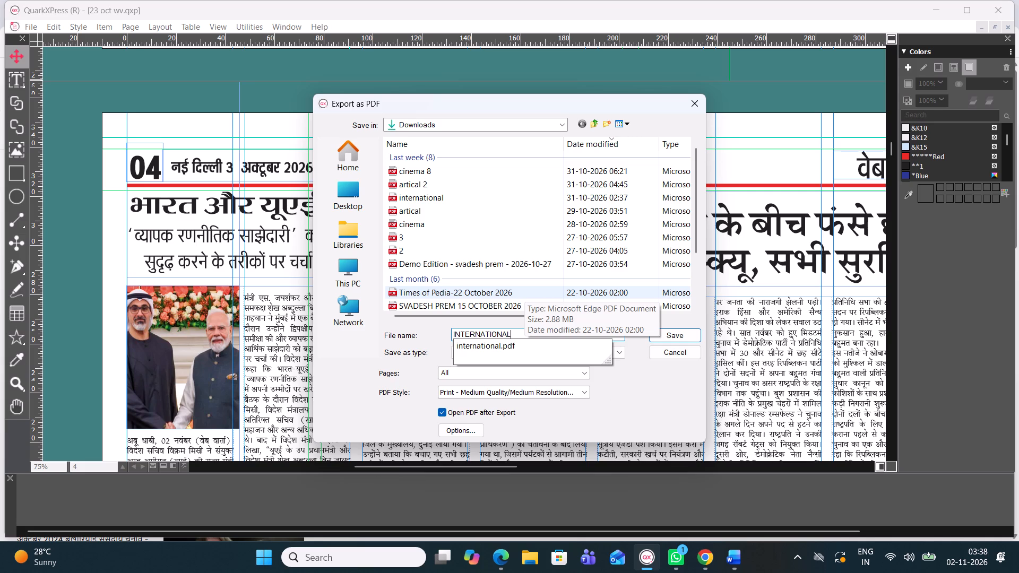
{"action": "key", "text": "space"}
{"action": "type", "text": "4"}
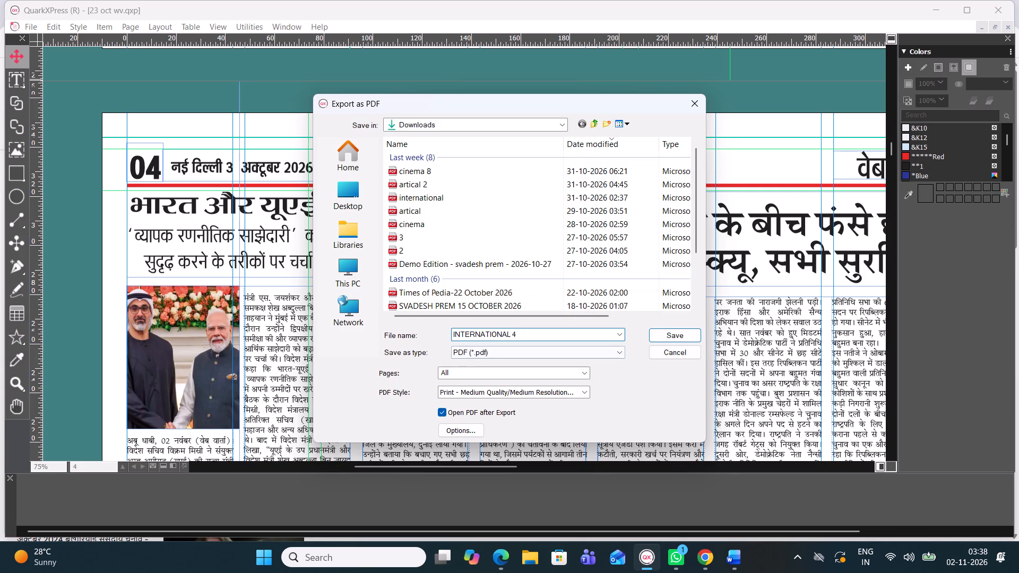
{"action": "left_click", "coordinate": [456, 376]}
{"action": "key", "text": "4"}
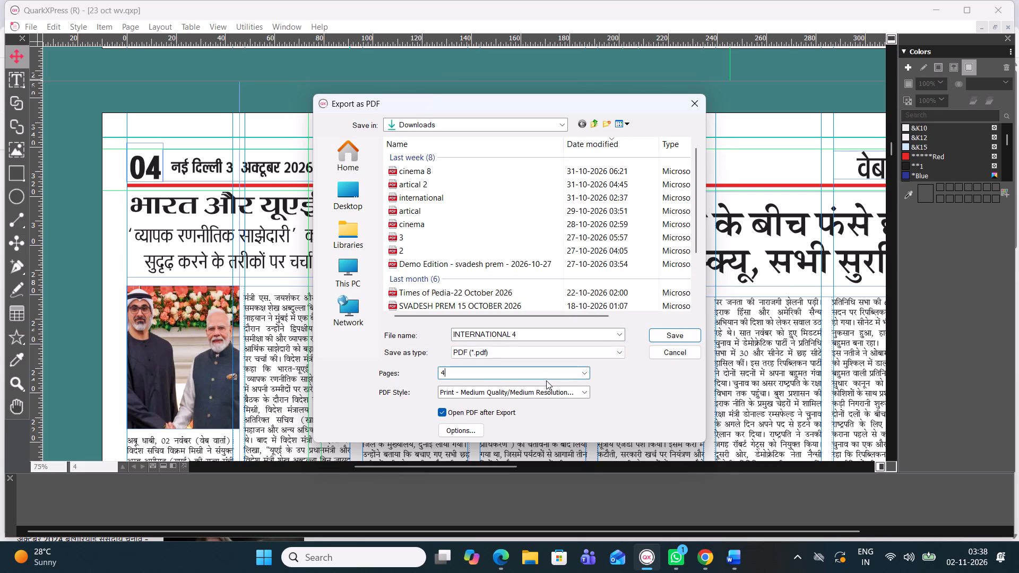
{"action": "key", "text": "Return"}
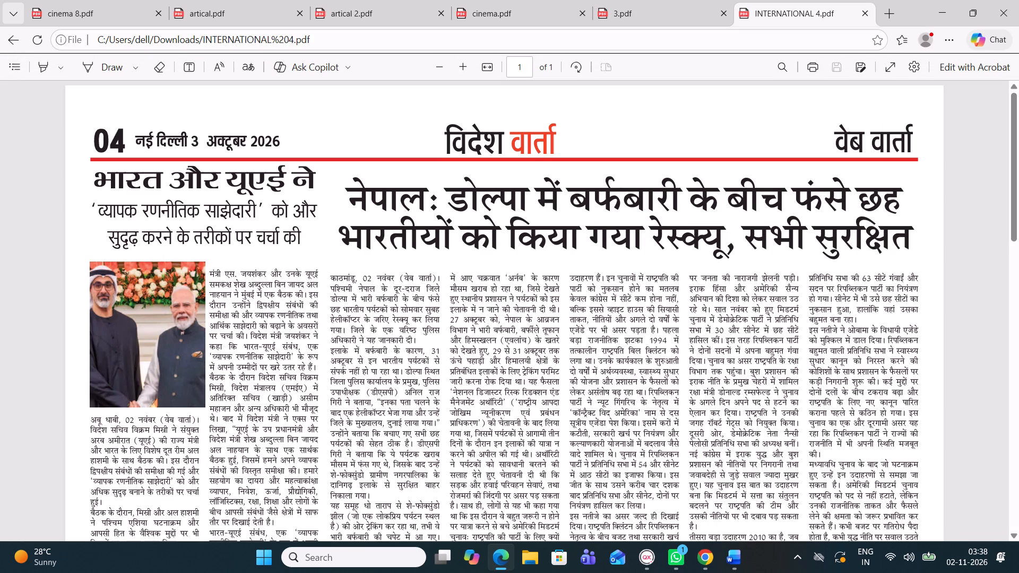
Examine the exported INTERNATIONAL 4 PDF from the masthead down through the mid-page stories for layout problems.
{"action": "scroll", "coordinate": [361, 335], "scroll_direction": "down", "scroll_amount": 1}
{"action": "scroll", "coordinate": [361, 335], "scroll_direction": "up", "scroll_amount": 1}
{"action": "scroll", "coordinate": [366, 335], "scroll_direction": "down", "scroll_amount": 2}
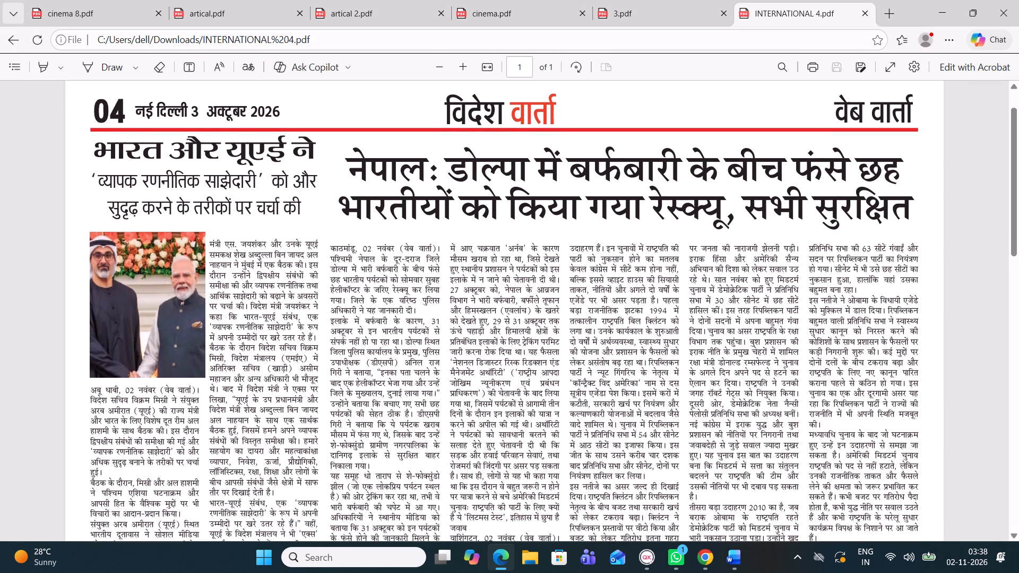
{"action": "scroll", "coordinate": [378, 317], "scroll_direction": "up", "scroll_amount": 1}
{"action": "scroll", "coordinate": [378, 317], "scroll_direction": "down", "scroll_amount": 1}
{"action": "scroll", "coordinate": [398, 325], "scroll_direction": "up", "scroll_amount": 1}
{"action": "scroll", "coordinate": [398, 326], "scroll_direction": "down", "scroll_amount": 2}
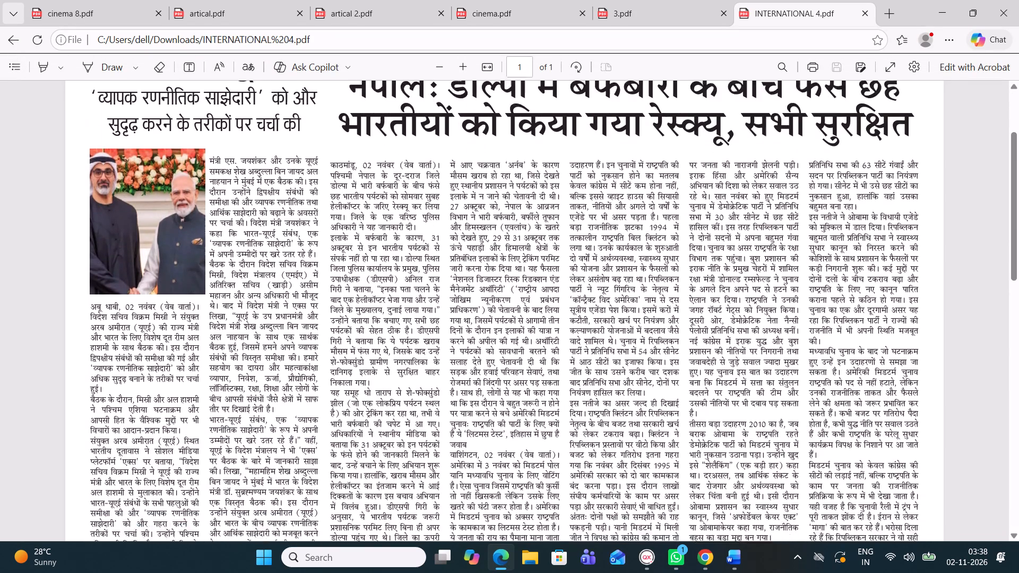
{"action": "scroll", "coordinate": [547, 324], "scroll_direction": "down", "scroll_amount": 2}
{"action": "scroll", "coordinate": [547, 324], "scroll_direction": "up", "scroll_amount": 1}
{"action": "scroll", "coordinate": [547, 324], "scroll_direction": "down", "scroll_amount": 1}
{"action": "scroll", "coordinate": [498, 322], "scroll_direction": "up", "scroll_amount": 1}
{"action": "scroll", "coordinate": [497, 322], "scroll_direction": "down", "scroll_amount": 5}
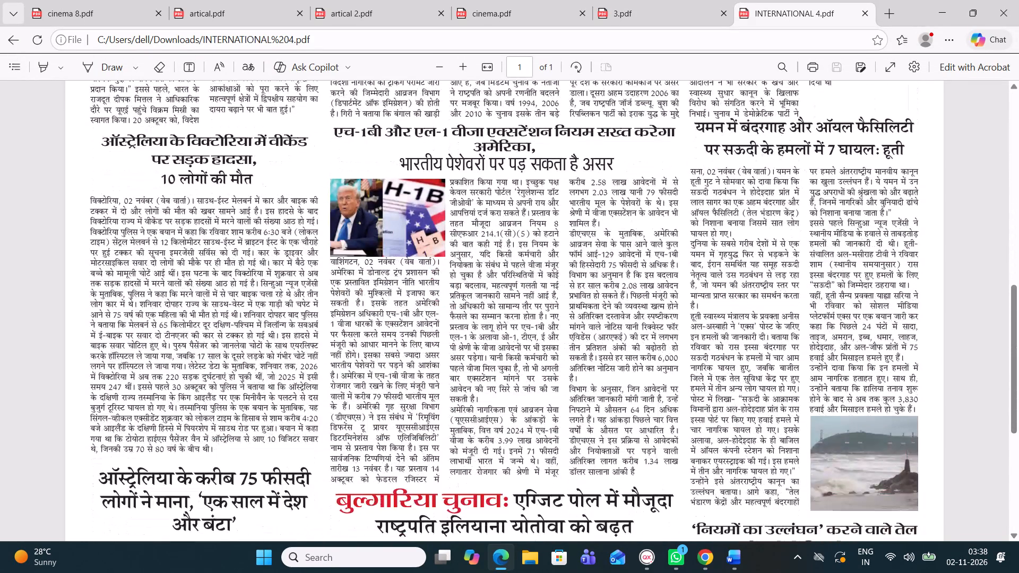
{"action": "scroll", "coordinate": [497, 322], "scroll_direction": "up", "scroll_amount": 1}
{"action": "scroll", "coordinate": [497, 322], "scroll_direction": "down", "scroll_amount": 2}
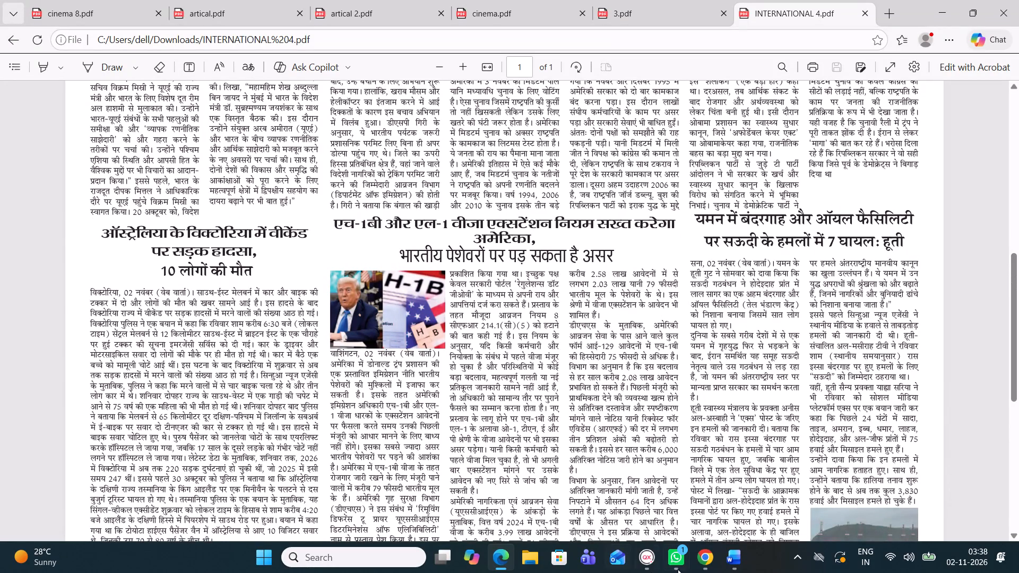
In QuarkXPress, trim the top of the India–UAE story's picture box to about 55.5 mm high and nudge it slightly down.
{"action": "left_click", "coordinate": [647, 565]}
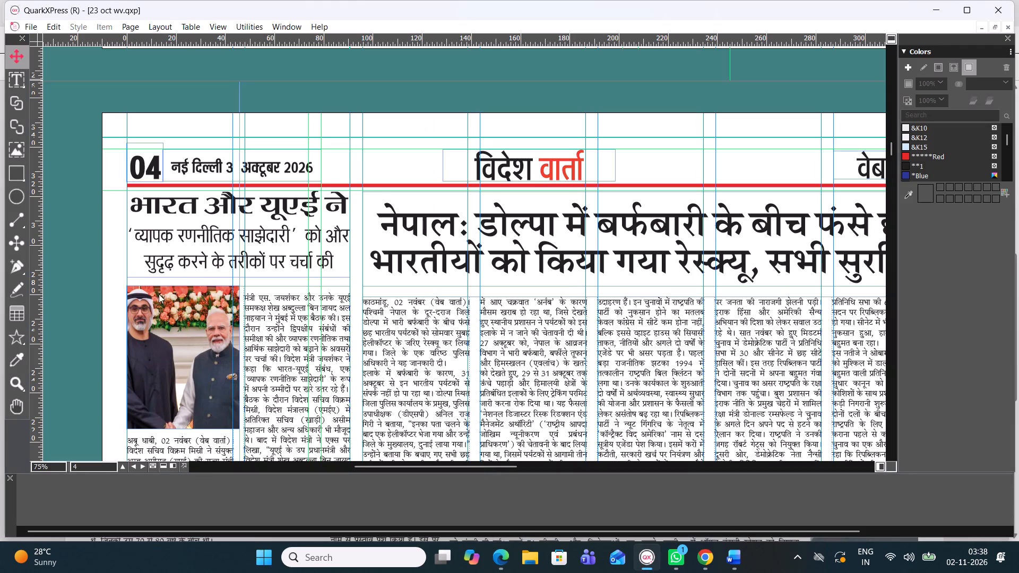
{"action": "left_click", "coordinate": [177, 319]}
{"action": "left_click_drag", "start_coordinate": [184, 285], "coordinate": [187, 289]}
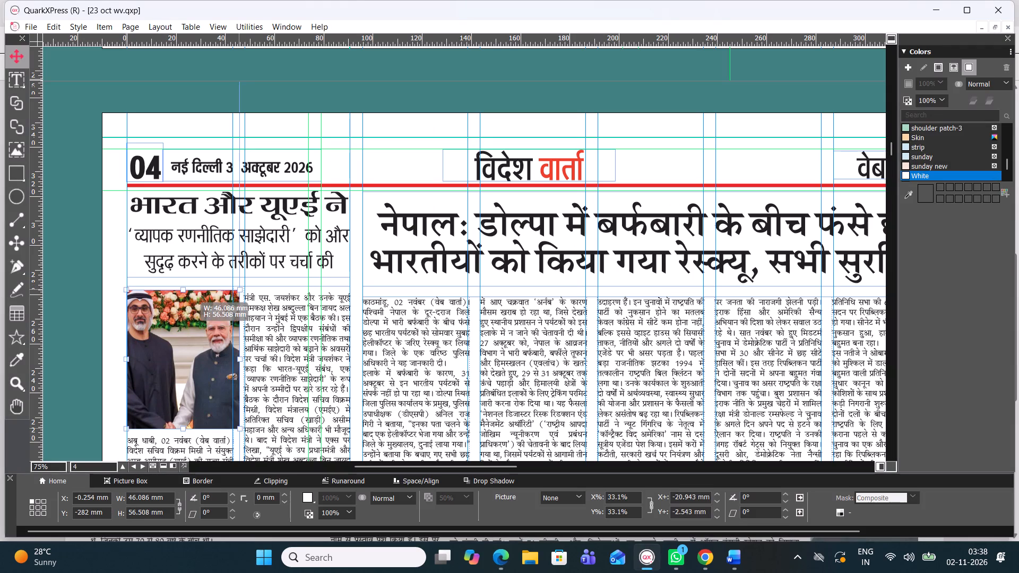
{"action": "left_click_drag", "start_coordinate": [187, 289], "coordinate": [185, 292]}
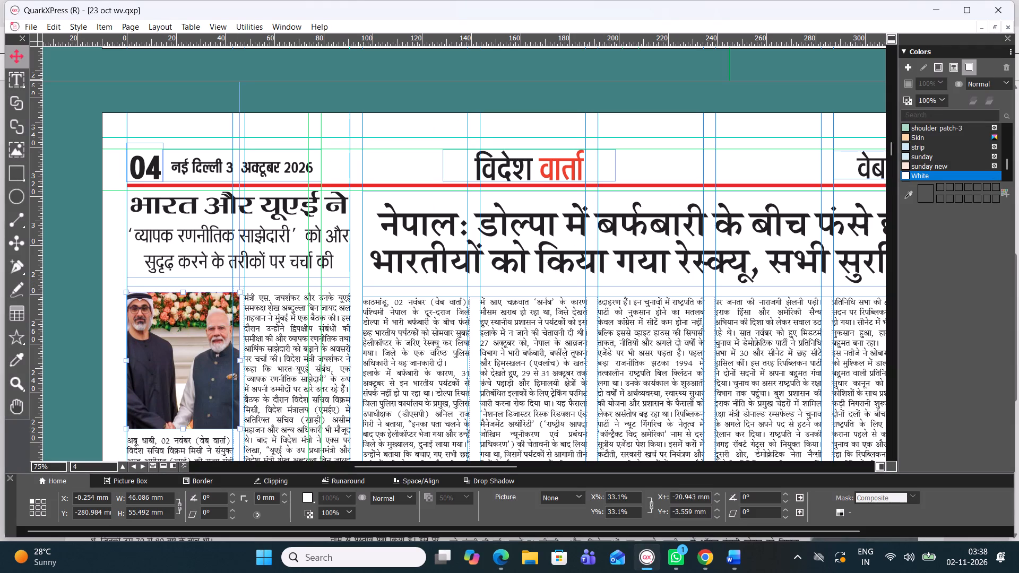
{"action": "key", "text": "Down"}
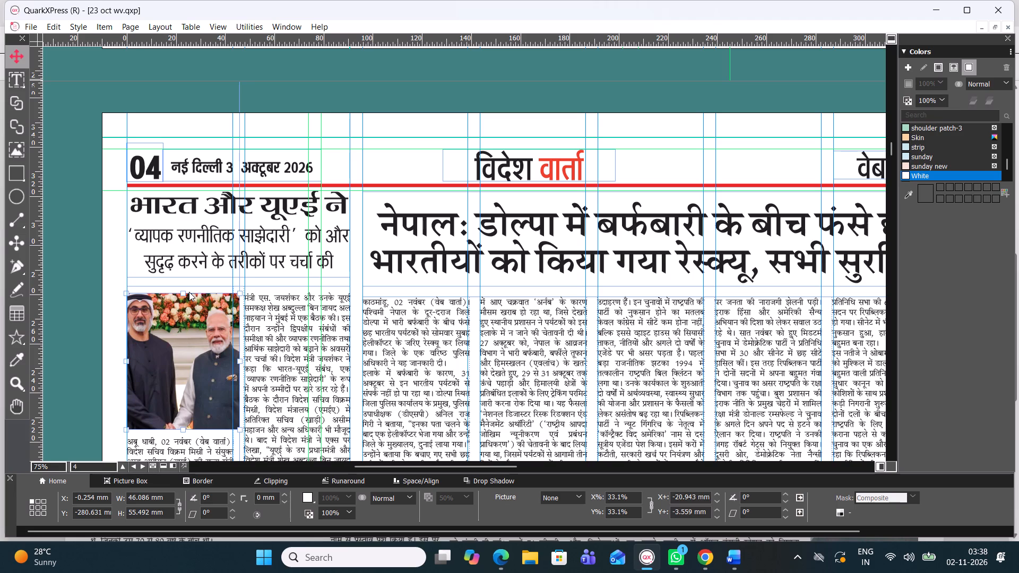
{"action": "key", "text": "Down"}
{"action": "key", "text": "Up"}
{"action": "left_click", "coordinate": [242, 246]}
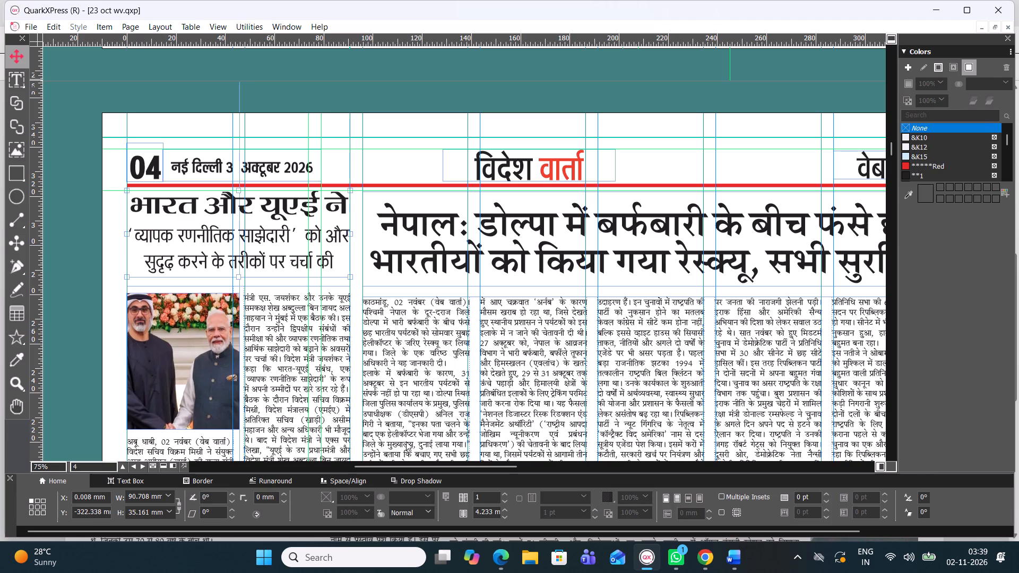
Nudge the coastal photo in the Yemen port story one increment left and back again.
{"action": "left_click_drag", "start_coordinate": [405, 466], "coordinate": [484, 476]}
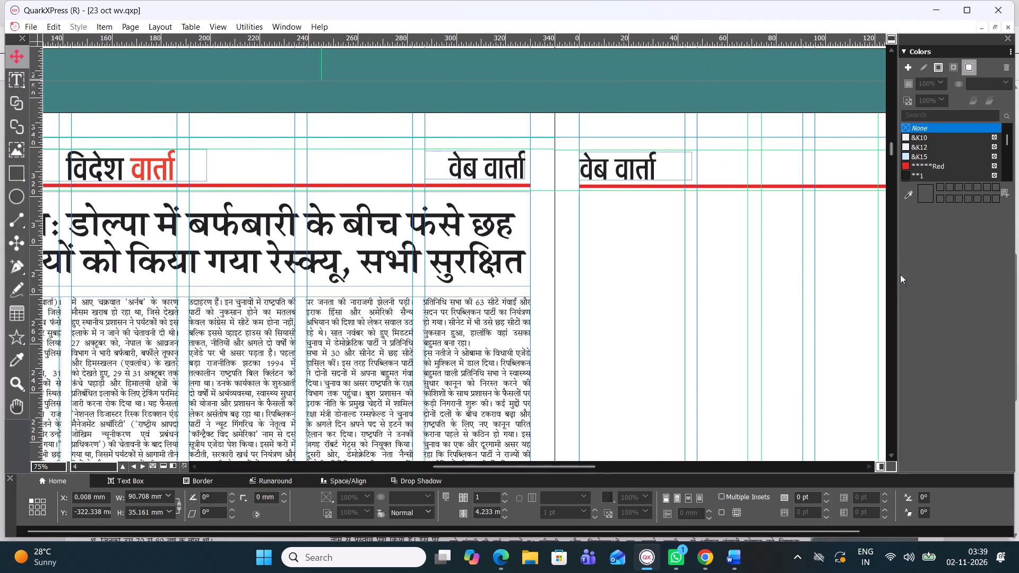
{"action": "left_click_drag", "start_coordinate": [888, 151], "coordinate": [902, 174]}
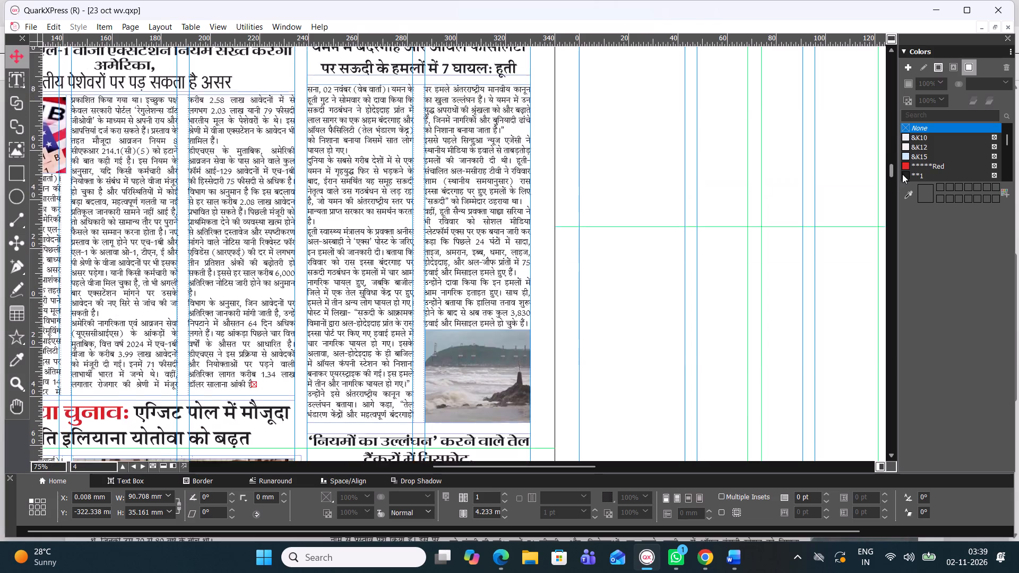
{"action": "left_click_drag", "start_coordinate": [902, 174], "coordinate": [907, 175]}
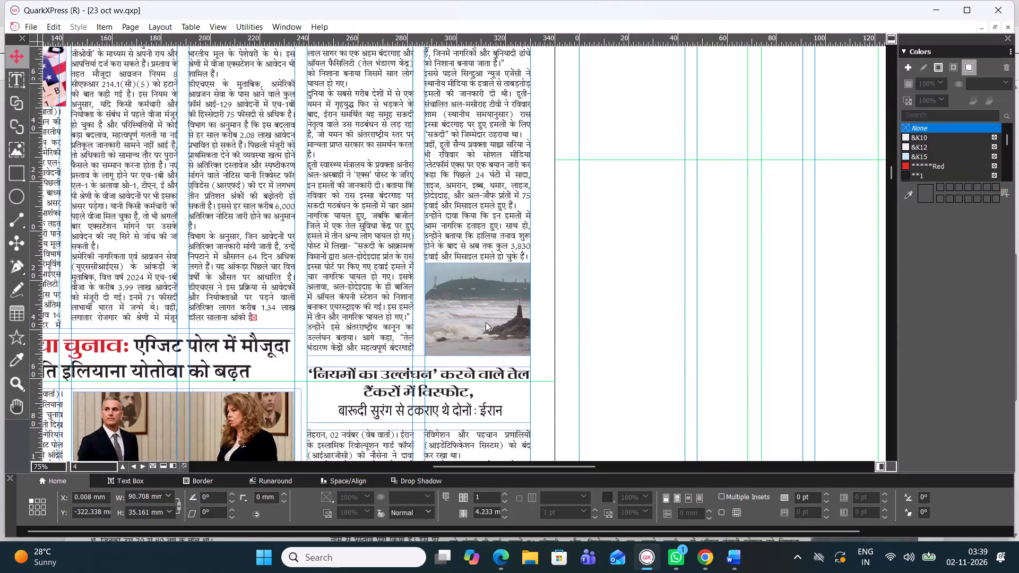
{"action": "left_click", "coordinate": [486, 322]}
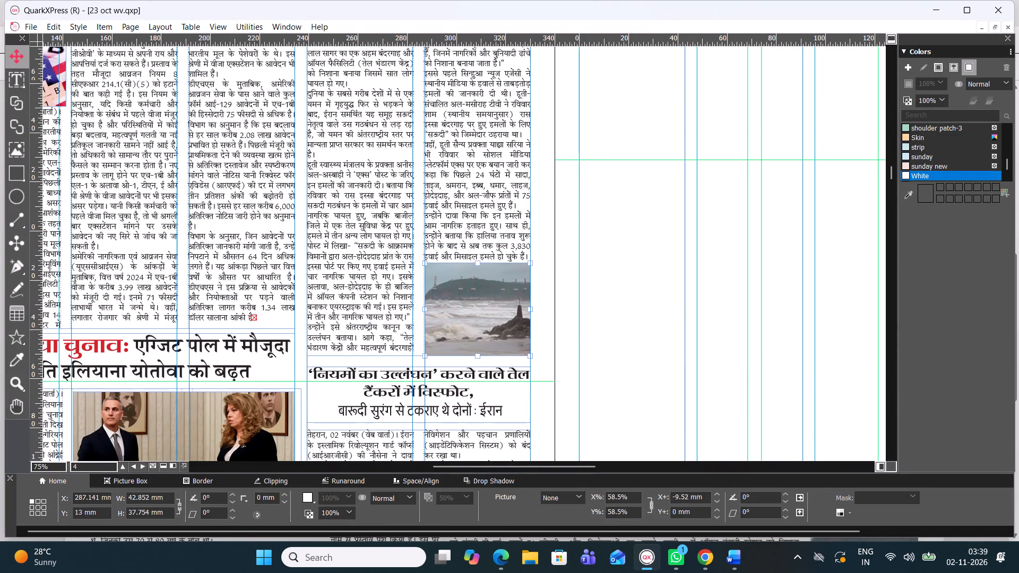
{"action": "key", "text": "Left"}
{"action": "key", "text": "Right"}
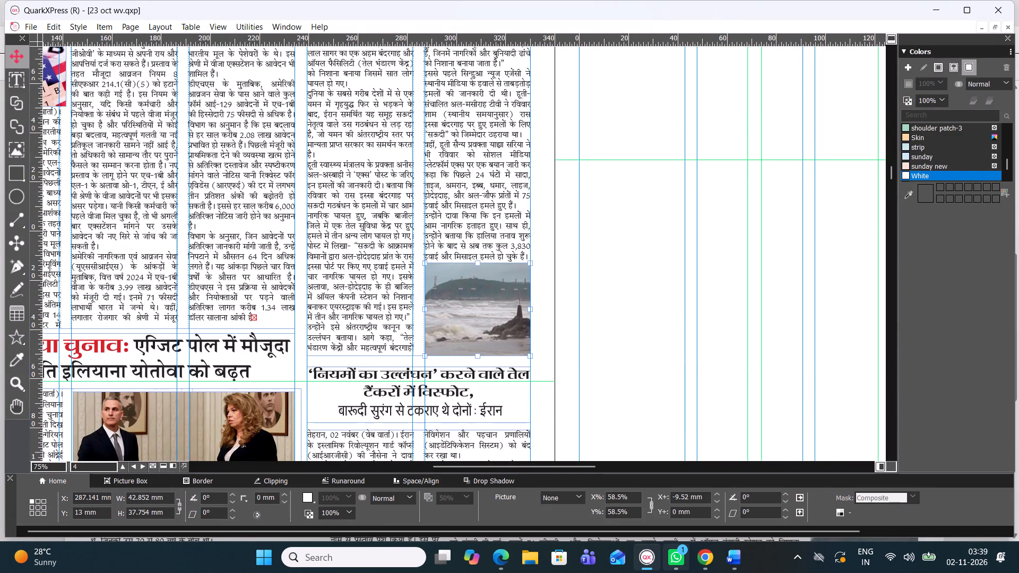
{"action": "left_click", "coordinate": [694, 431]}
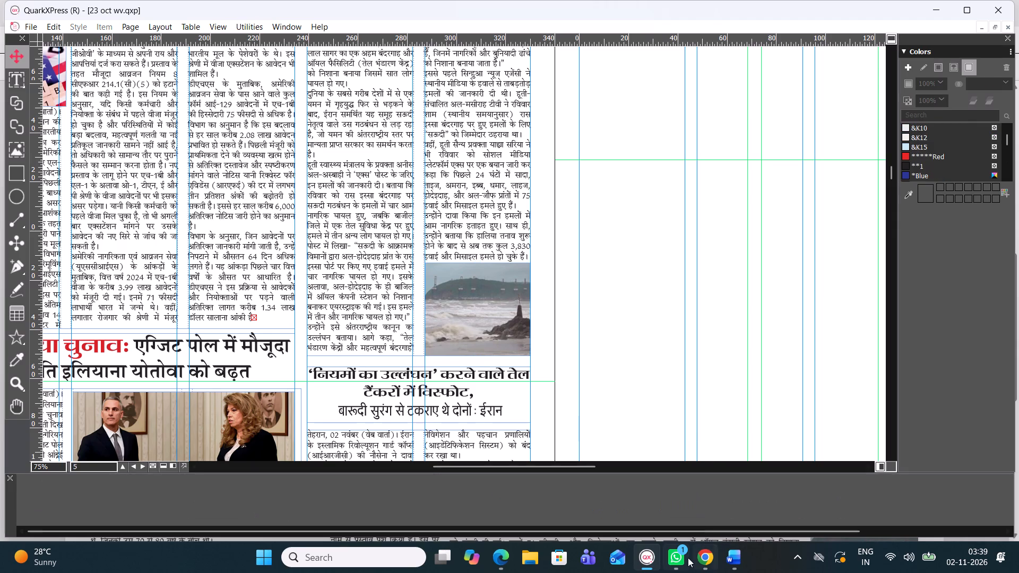
Reopen the exported INTERNATIONAL 4 PDF from File Explorer to view the page again.
{"action": "left_click", "coordinate": [701, 559]}
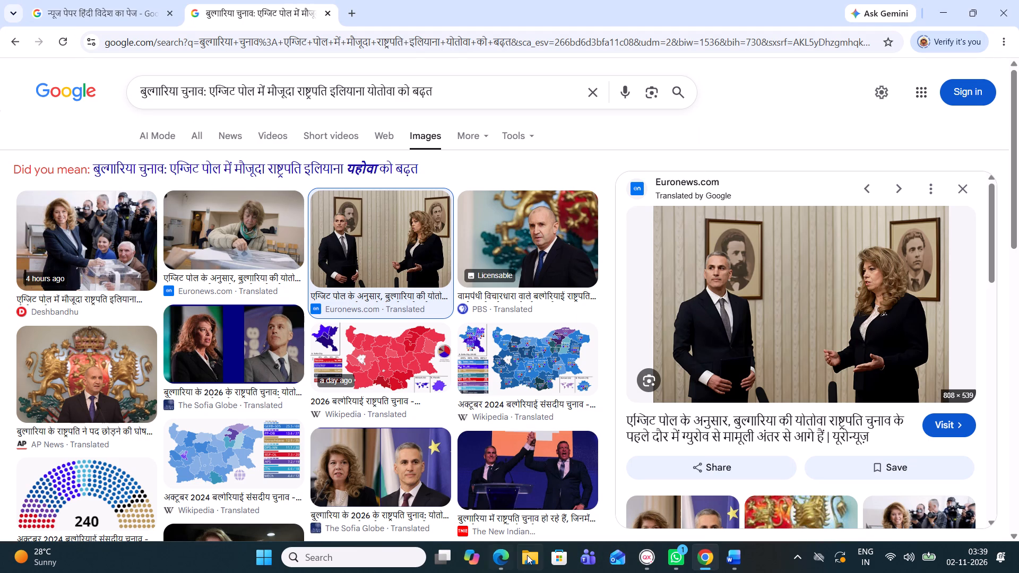
{"action": "left_click", "coordinate": [527, 555]}
{"action": "left_click", "coordinate": [576, 192]}
{"action": "left_click", "coordinate": [576, 192]}
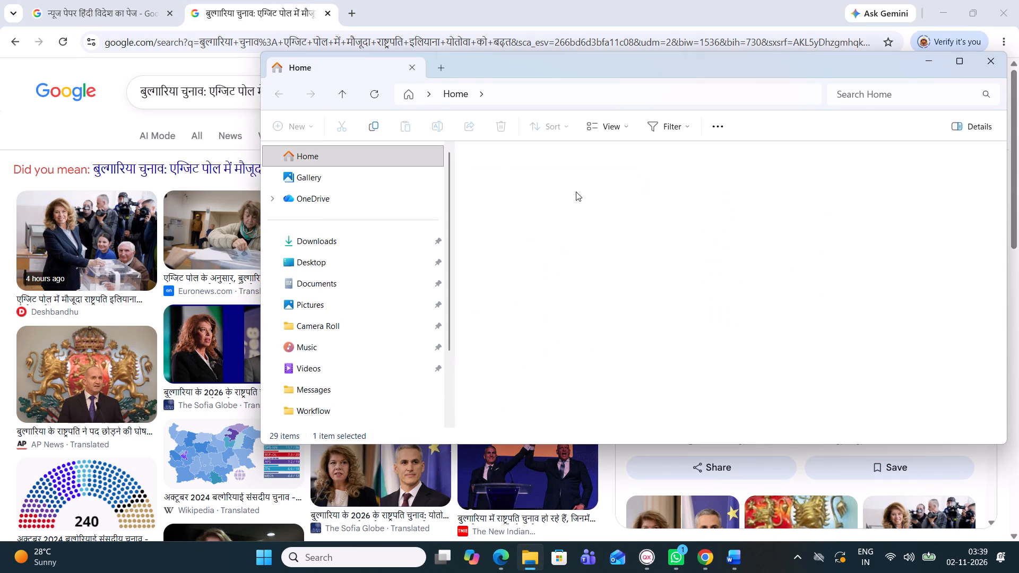
{"action": "left_click", "coordinate": [553, 188]}
{"action": "double_click", "coordinate": [553, 188]}
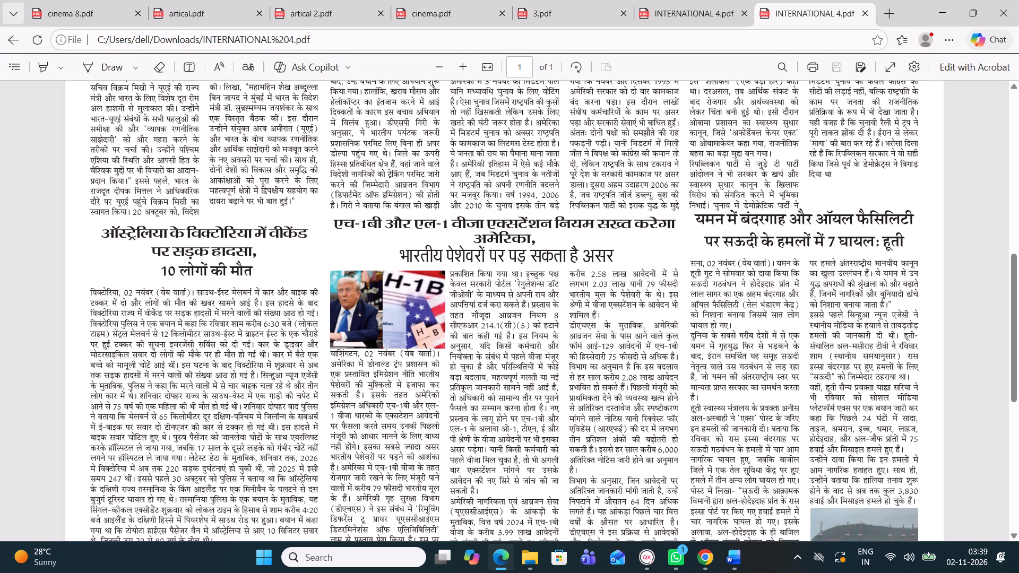
Back in QuarkXPress, narrow the H-1B visa story's picture box from its right edge to about 45.6 mm wide.
{"action": "left_click", "coordinate": [648, 562]}
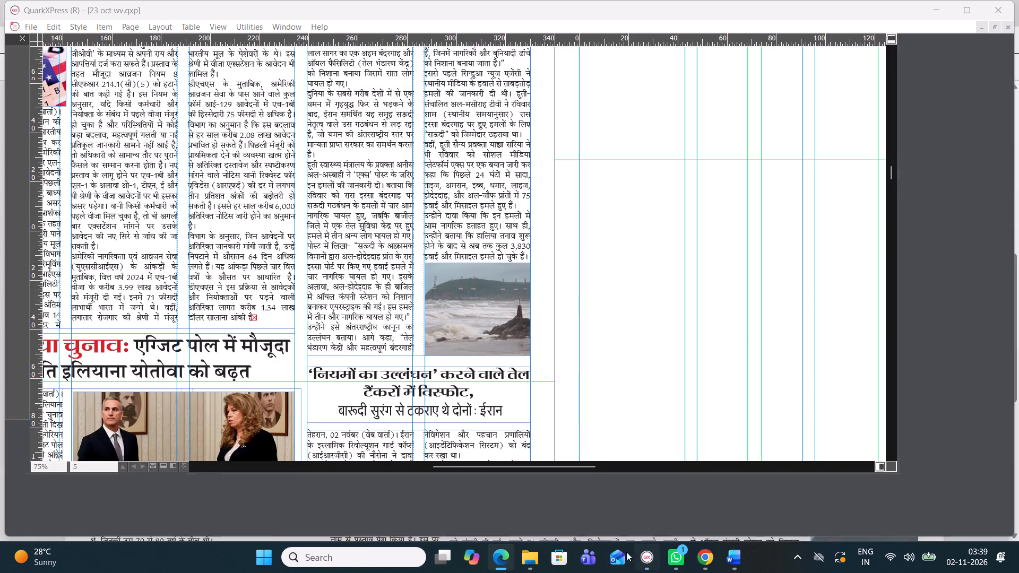
{"action": "left_click_drag", "start_coordinate": [534, 464], "coordinate": [476, 466]}
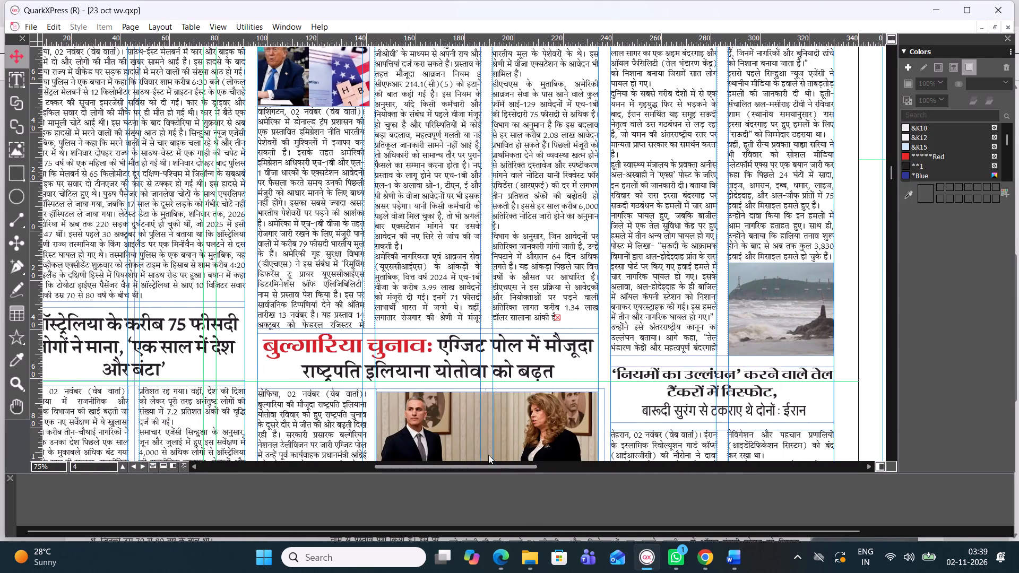
{"action": "left_click_drag", "start_coordinate": [891, 176], "coordinate": [891, 169]}
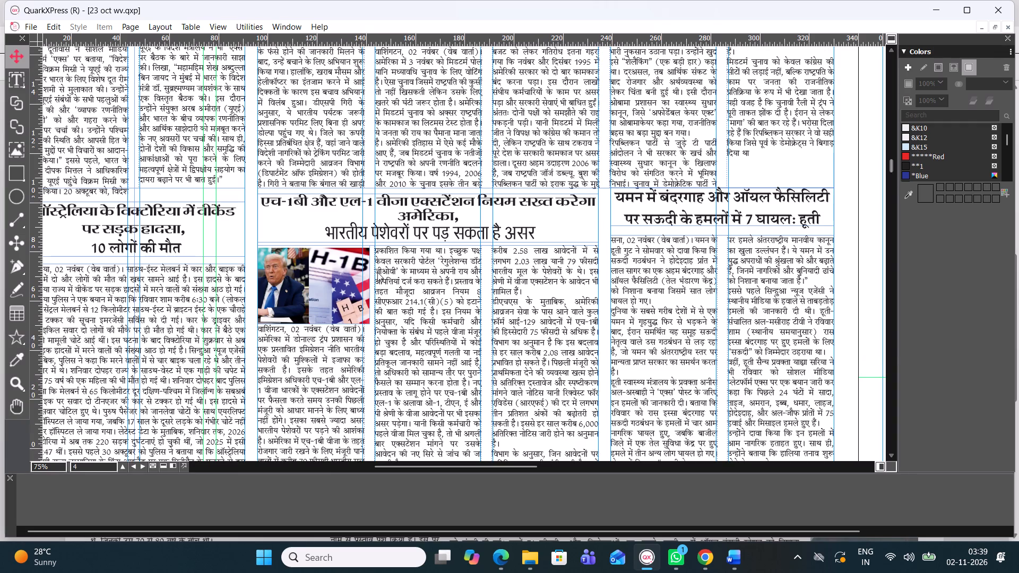
{"action": "left_click", "coordinate": [348, 284]}
{"action": "left_click_drag", "start_coordinate": [368, 285], "coordinate": [367, 286]}
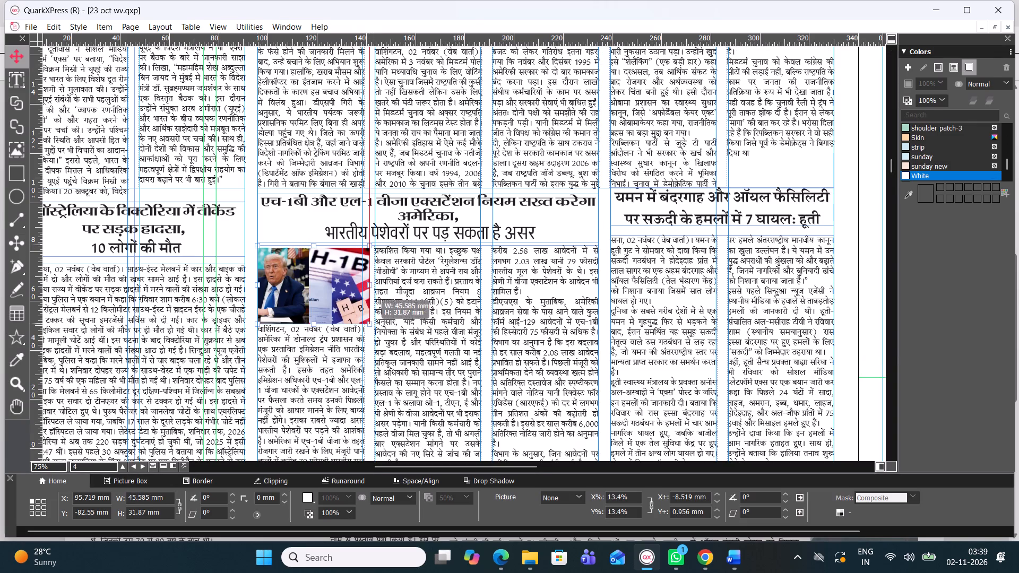
Narrow the H-1B visa story's picture box from its right side so it fits the first text column's width.
{"action": "left_click_drag", "start_coordinate": [367, 286], "coordinate": [361, 284]}
{"action": "left_click", "coordinate": [483, 209]}
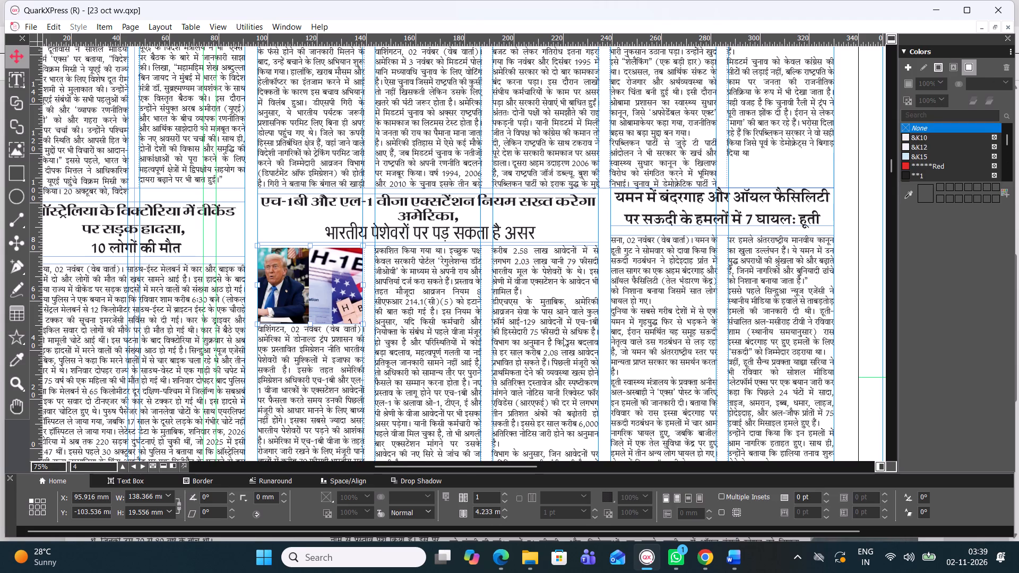
Review the page 4 layout from the masthead down to the Bulgaria election and Iran tanker stories.
{"action": "scroll", "coordinate": [301, 235], "scroll_direction": "up", "scroll_amount": 2}
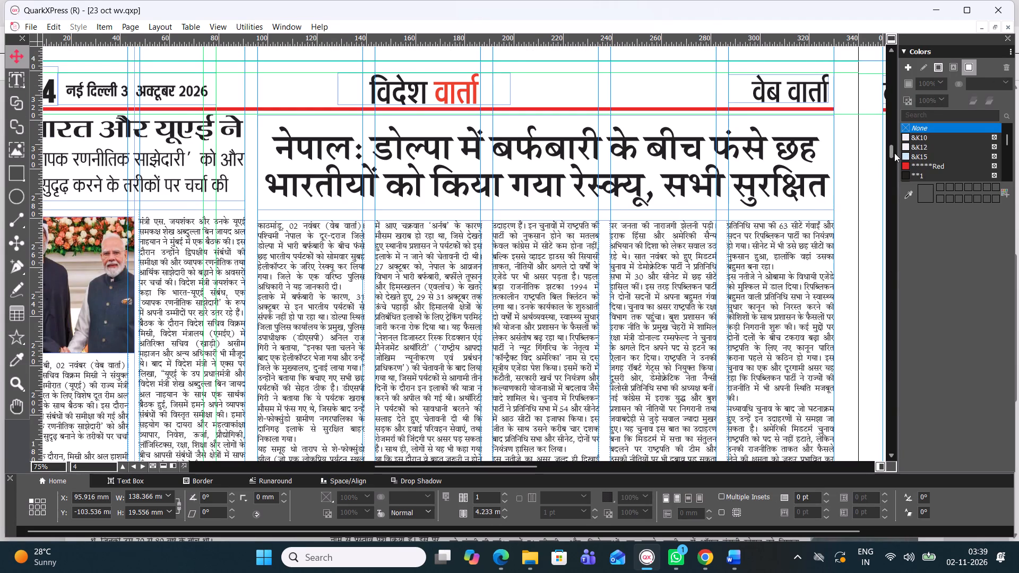
{"action": "left_click_drag", "start_coordinate": [894, 153], "coordinate": [894, 174]}
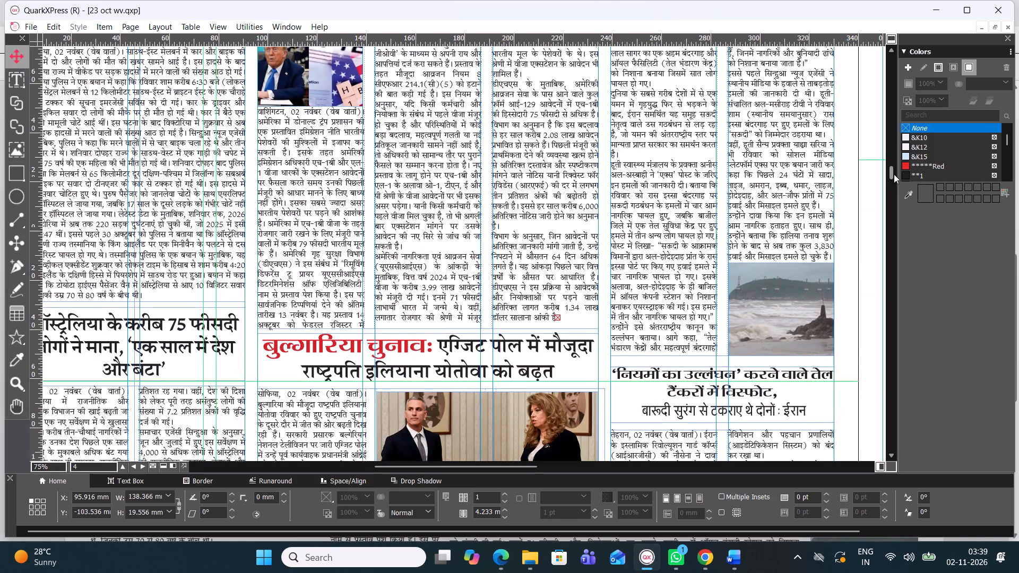
{"action": "left_click_drag", "start_coordinate": [894, 174], "coordinate": [894, 185]}
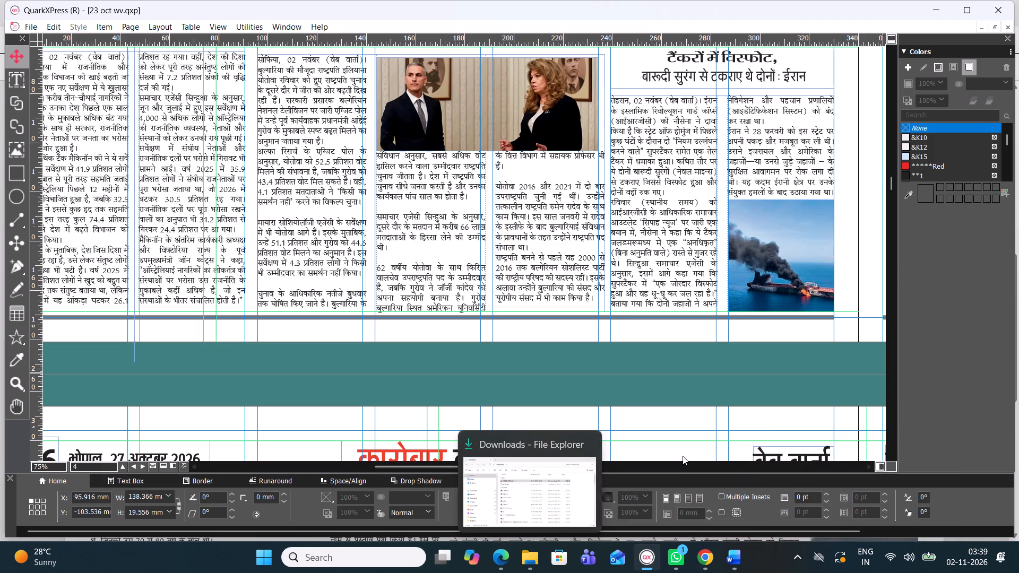
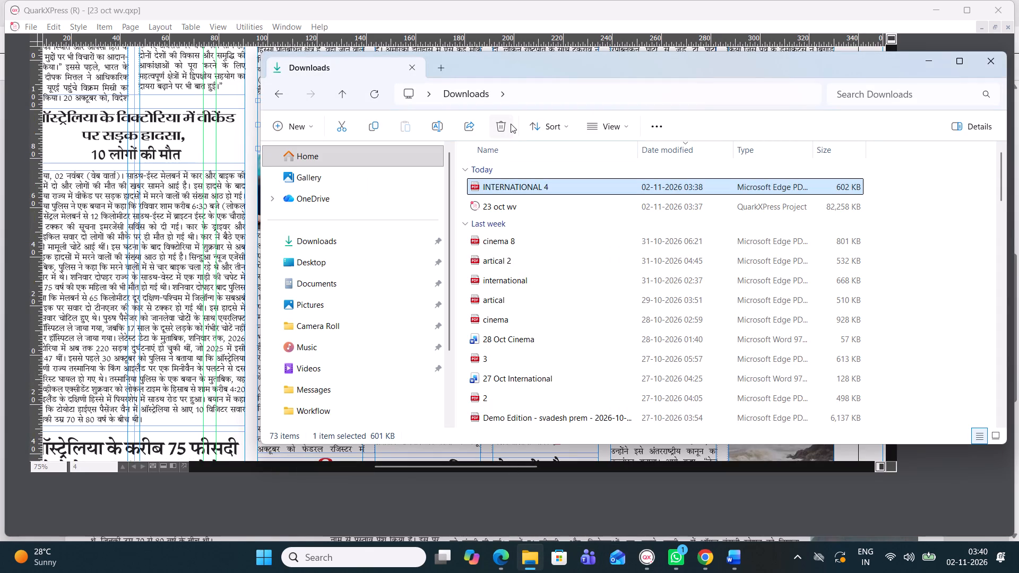
{"action": "left_click", "coordinate": [640, 561]}
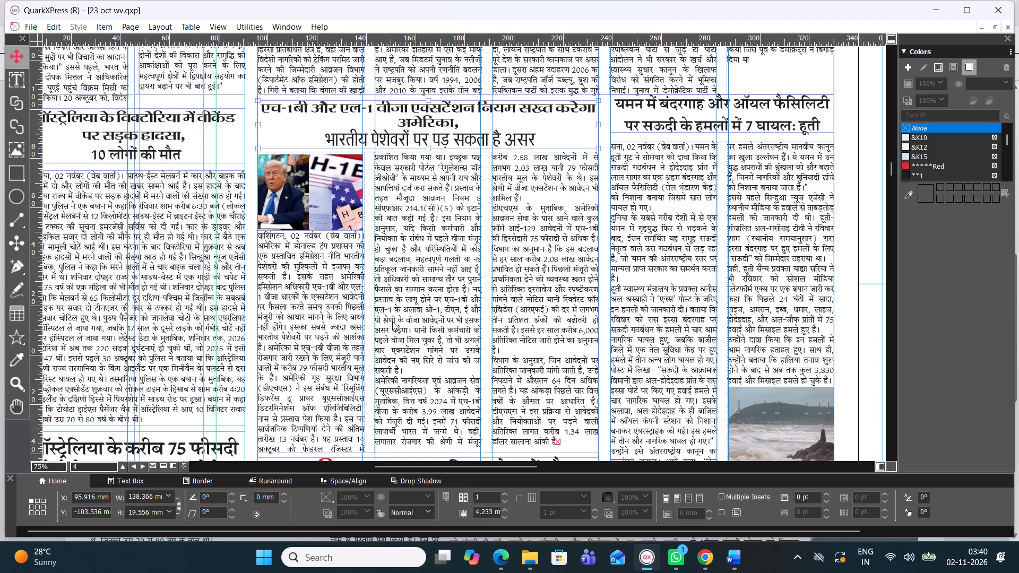
Export page 4 of the layout as a PDF named INTERNATIONAL 4 in the Downloads folder.
{"action": "right_click", "coordinate": [860, 198]}
{"action": "left_click", "coordinate": [869, 330]}
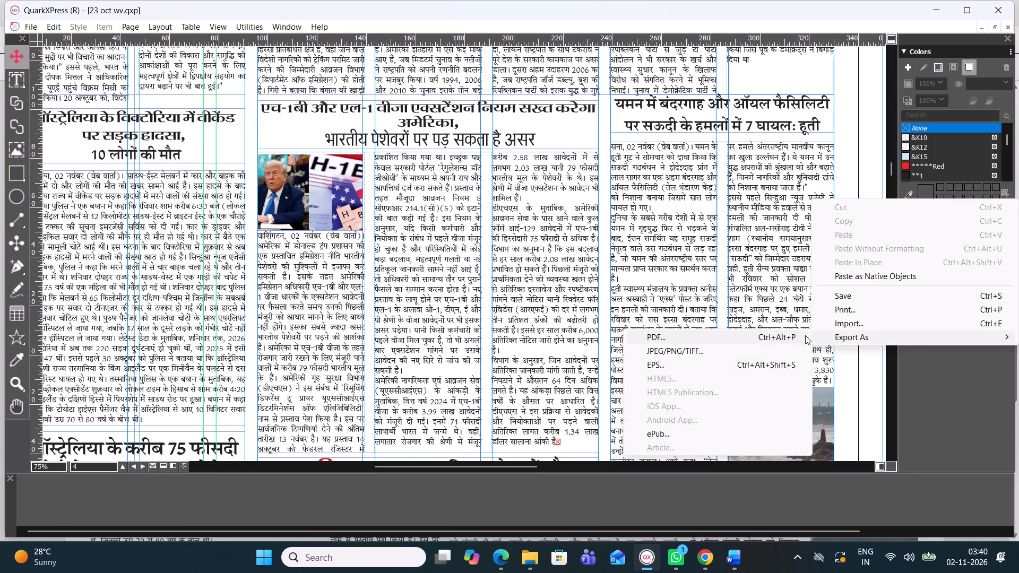
{"action": "left_click", "coordinate": [805, 335]}
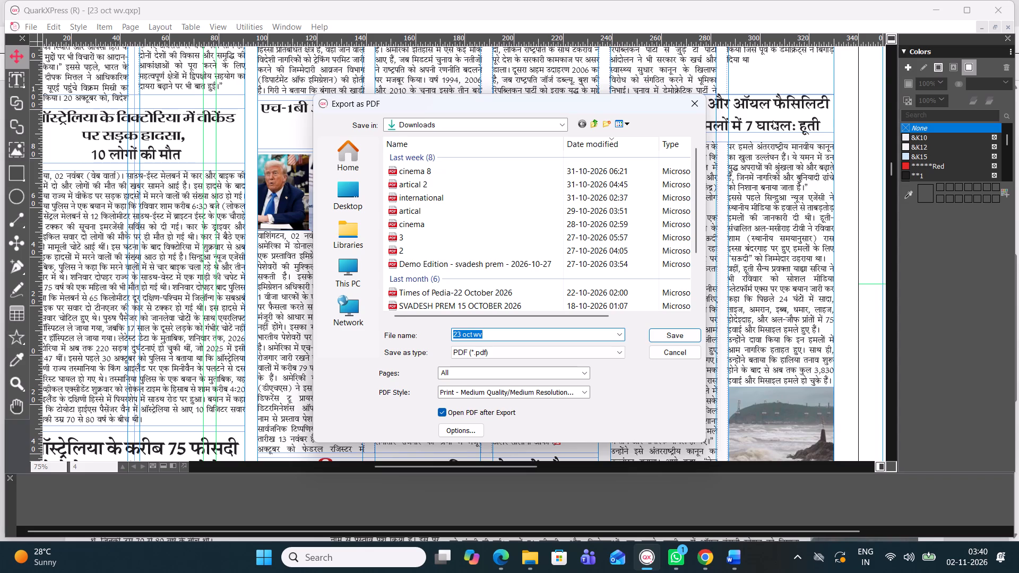
{"action": "key", "text": "BackSpace"}
{"action": "key", "text": "i"}
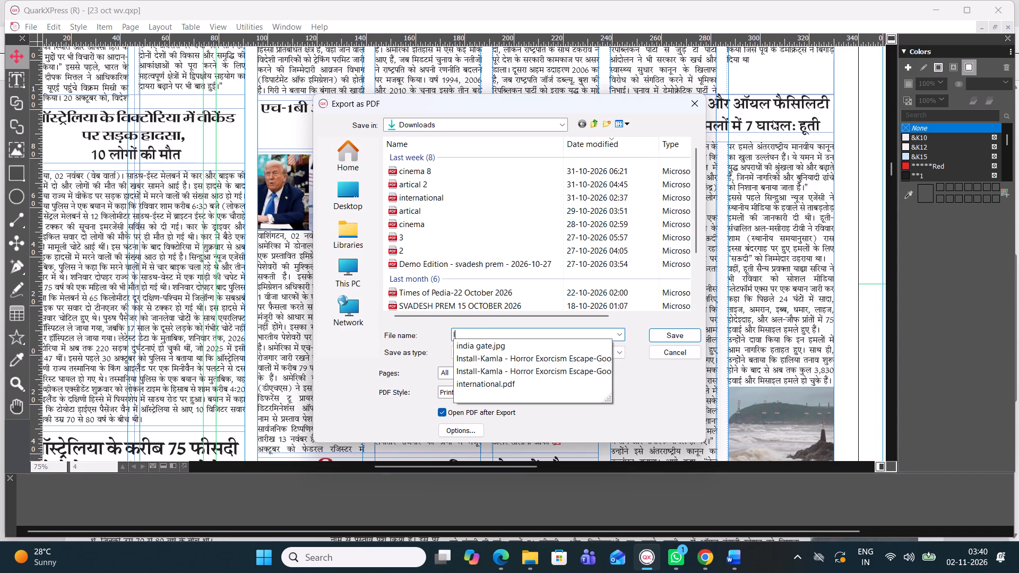
{"action": "type", "text": "NTERNATI"}
{"action": "type", "text": "ONAL 4"}
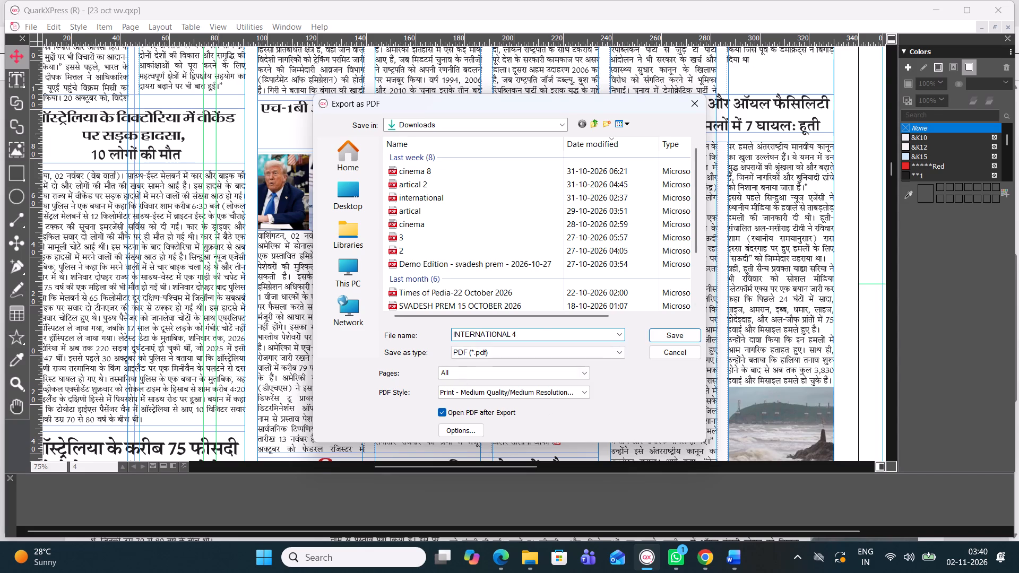
{"action": "left_click", "coordinate": [461, 376]}
{"action": "key", "text": "4"}
{"action": "key", "text": "Return"}
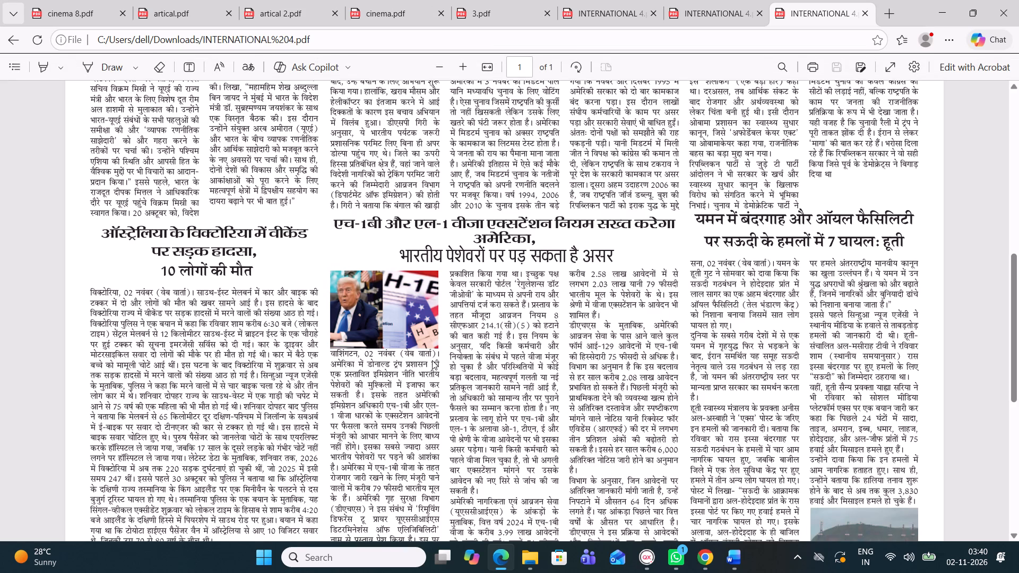
Skim the newly exported INTERNATIONAL 4 PDF from the masthead to the bottom stories and back.
{"action": "scroll", "coordinate": [447, 341], "scroll_direction": "up", "scroll_amount": 2}
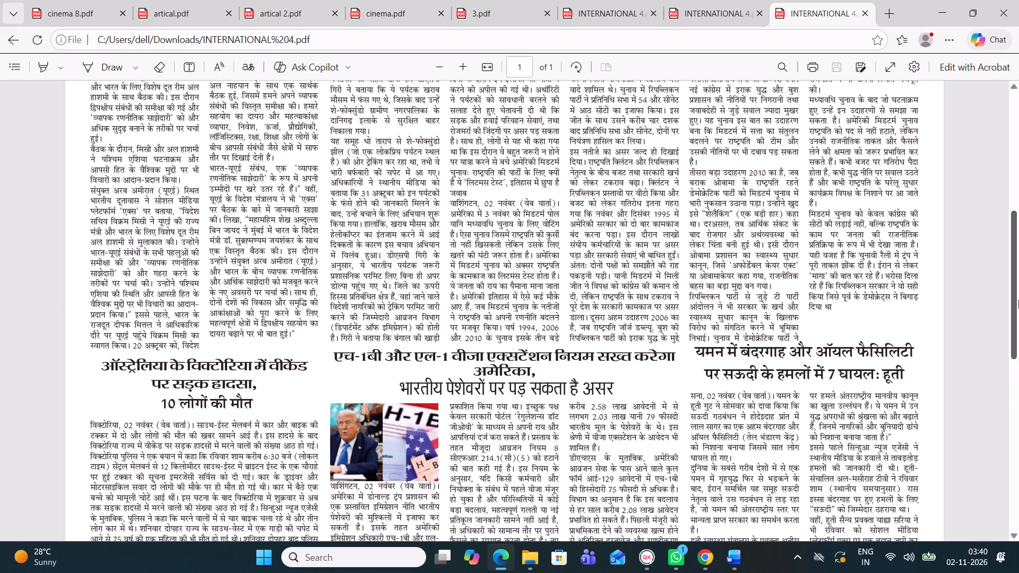
{"action": "left_click_drag", "start_coordinate": [1016, 300], "coordinate": [1002, 207]}
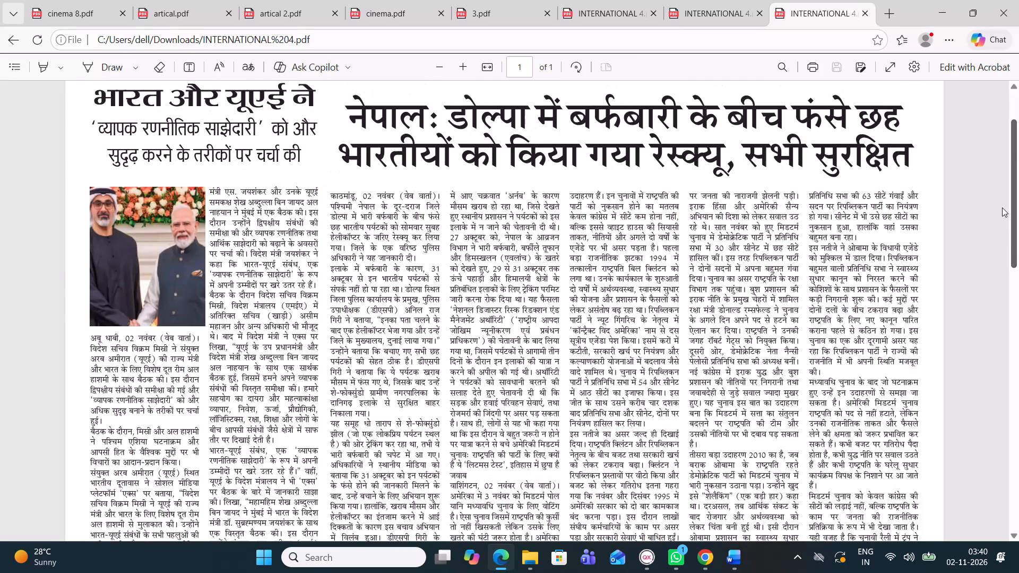
{"action": "left_click_drag", "start_coordinate": [1002, 207], "coordinate": [1001, 205]}
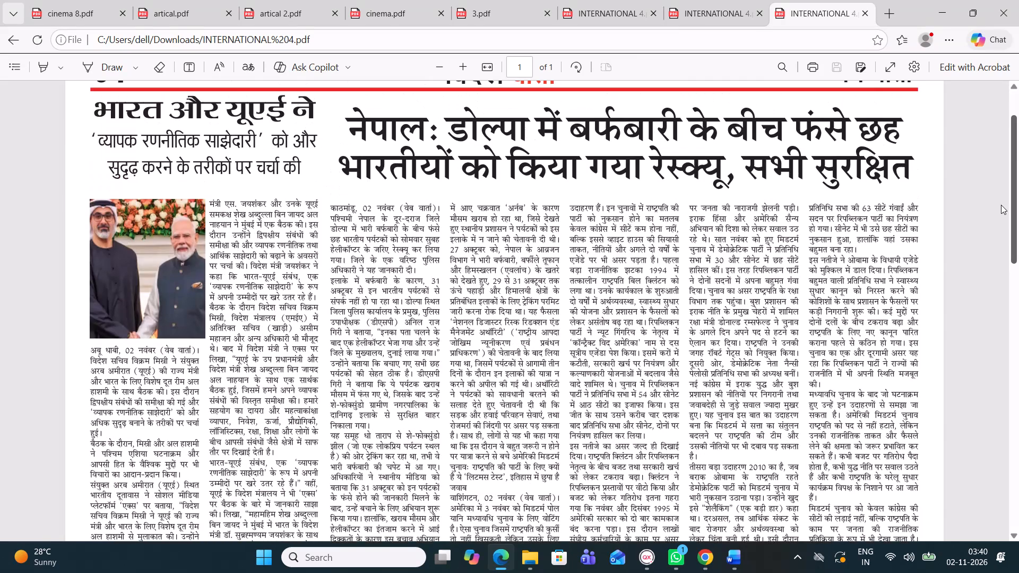
{"action": "left_click_drag", "start_coordinate": [1001, 205], "coordinate": [1018, 489]}
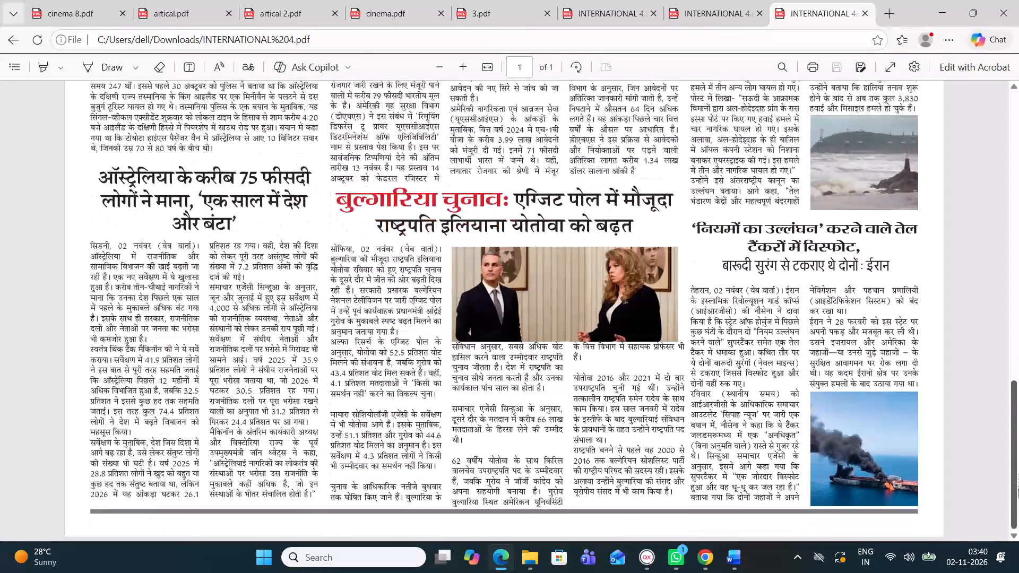
{"action": "left_click_drag", "start_coordinate": [1018, 489], "coordinate": [992, 328]}
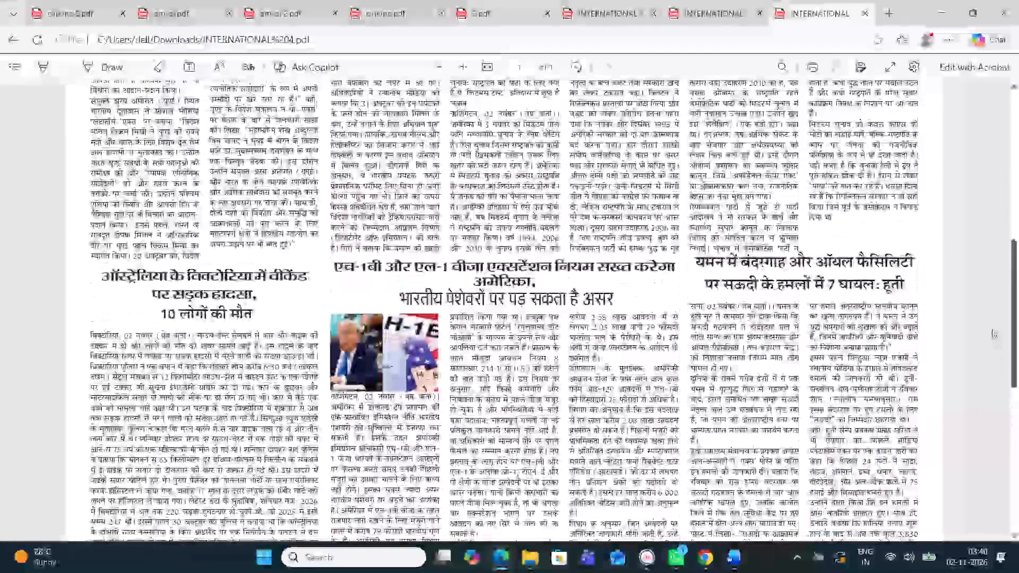
{"action": "left_click_drag", "start_coordinate": [992, 328], "coordinate": [952, 108]}
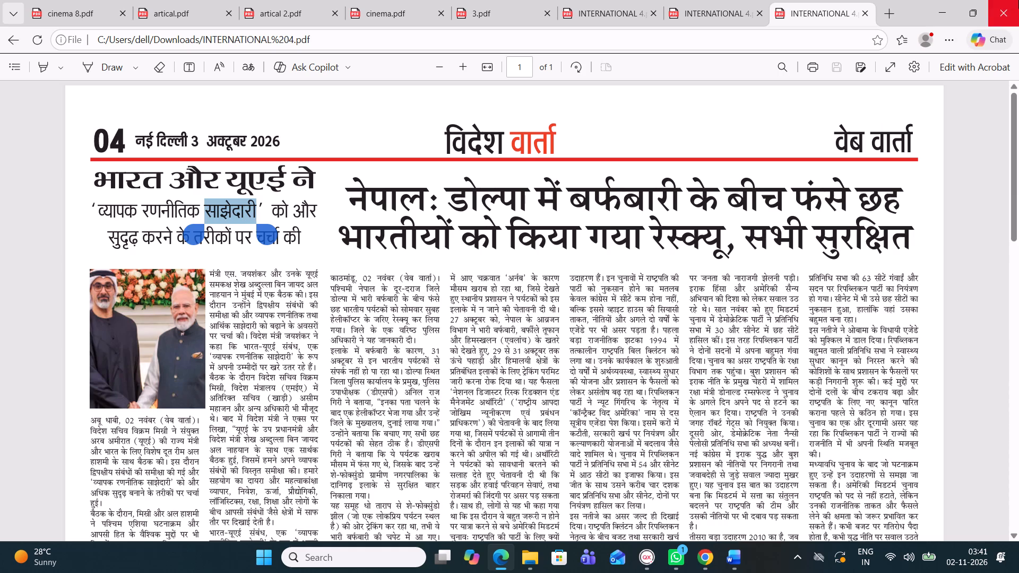
Read through the exported page from the India–UAE and Nepal stories down to the Bulgaria election and Iran tanker stories.
{"action": "scroll", "coordinate": [566, 261], "scroll_direction": "up", "scroll_amount": 3}
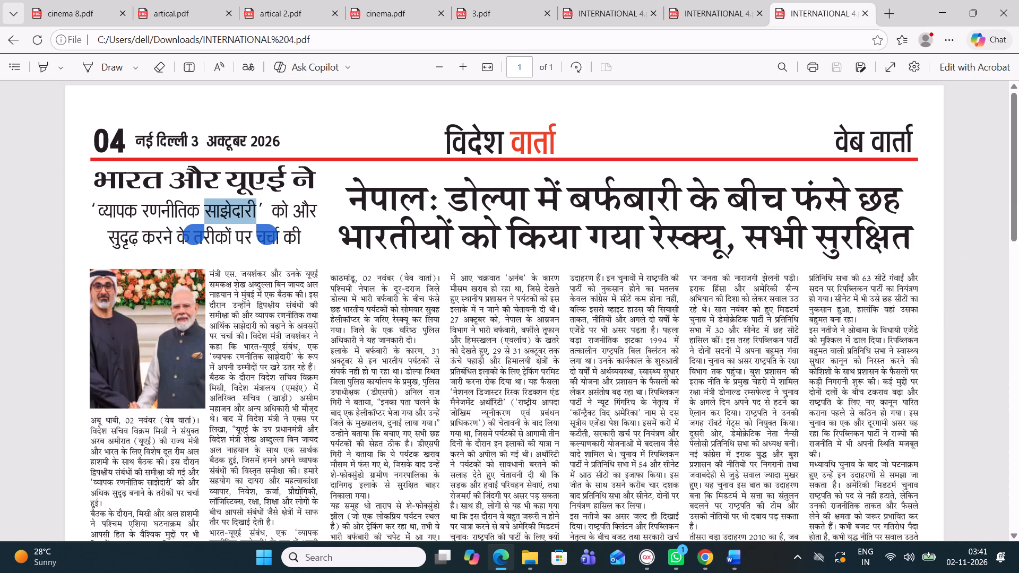
{"action": "left_click", "coordinate": [611, 286]}
{"action": "scroll", "coordinate": [561, 303], "scroll_direction": "up", "scroll_amount": 1}
{"action": "scroll", "coordinate": [561, 303], "scroll_direction": "down", "scroll_amount": 2}
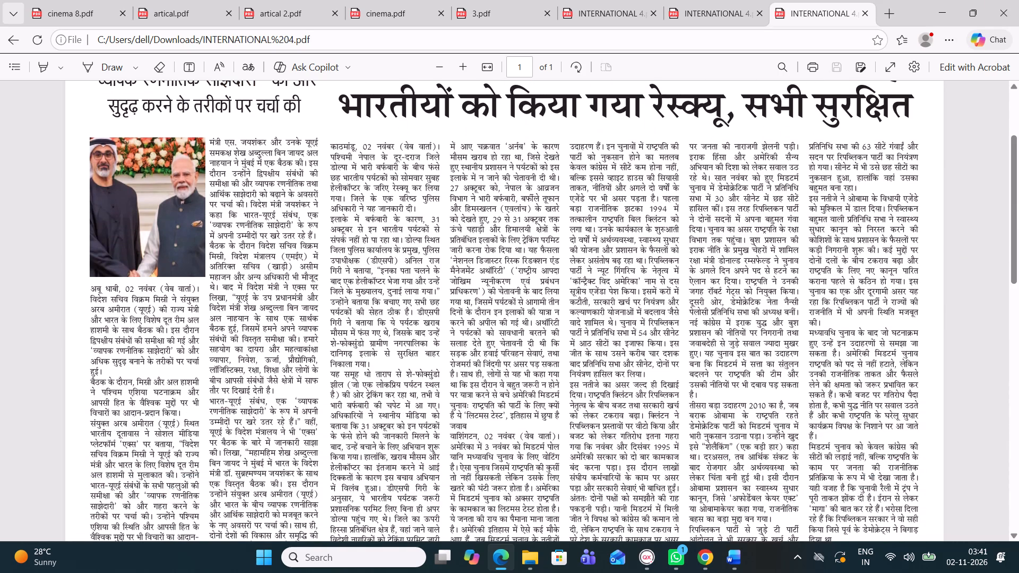
{"action": "left_click", "coordinate": [587, 228]}
{"action": "scroll", "coordinate": [586, 248], "scroll_direction": "down", "scroll_amount": 1}
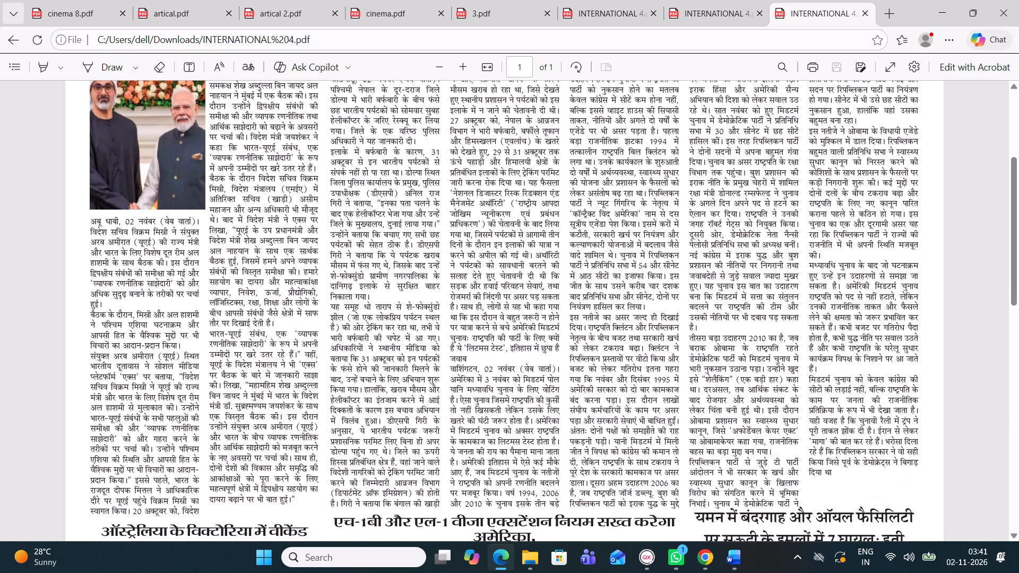
{"action": "scroll", "coordinate": [586, 248], "scroll_direction": "down", "scroll_amount": 1}
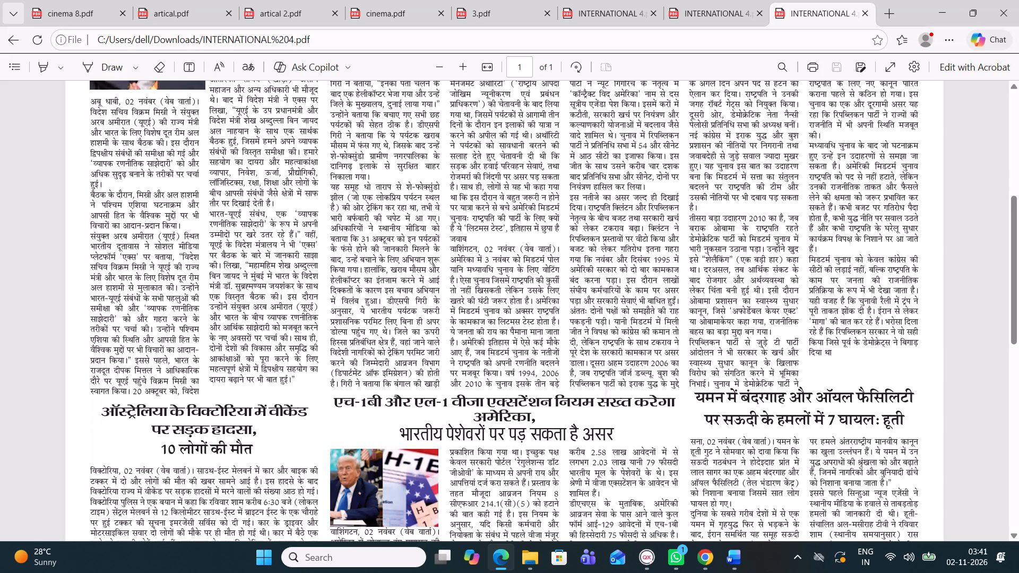
{"action": "scroll", "coordinate": [484, 246], "scroll_direction": "down", "scroll_amount": 2}
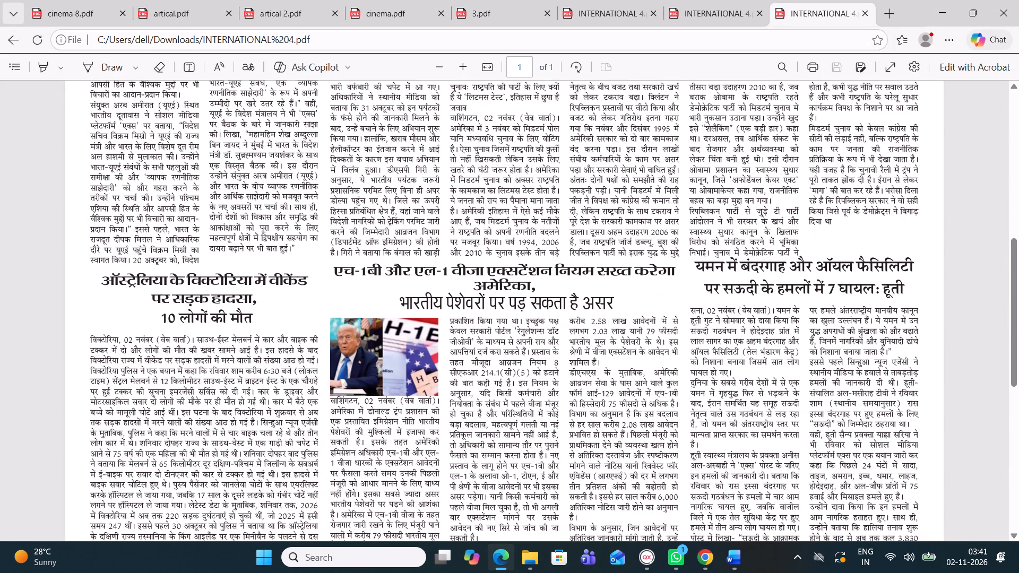
{"action": "scroll", "coordinate": [267, 286], "scroll_direction": "down", "scroll_amount": 2}
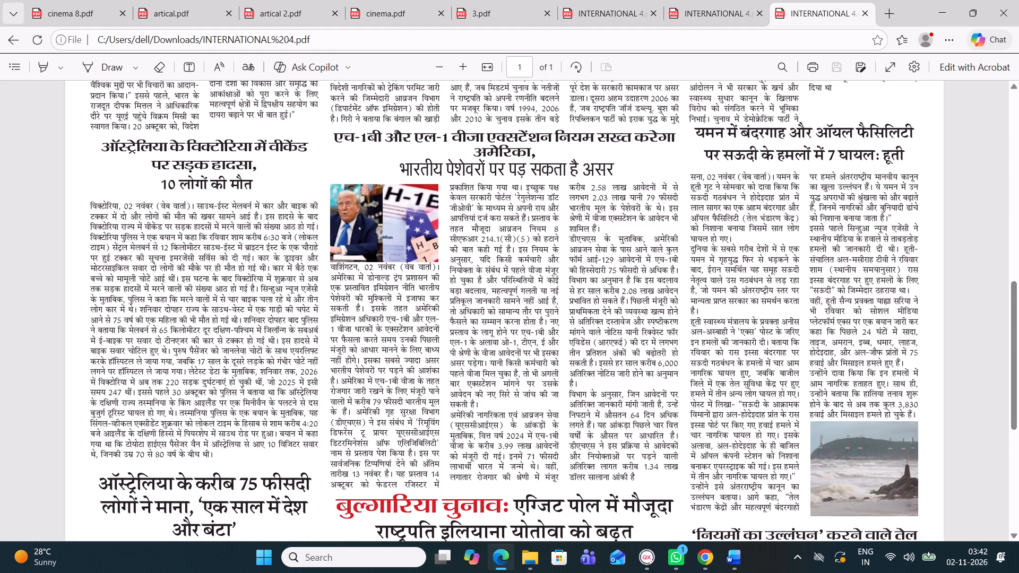
{"action": "scroll", "coordinate": [578, 225], "scroll_direction": "down", "scroll_amount": 2}
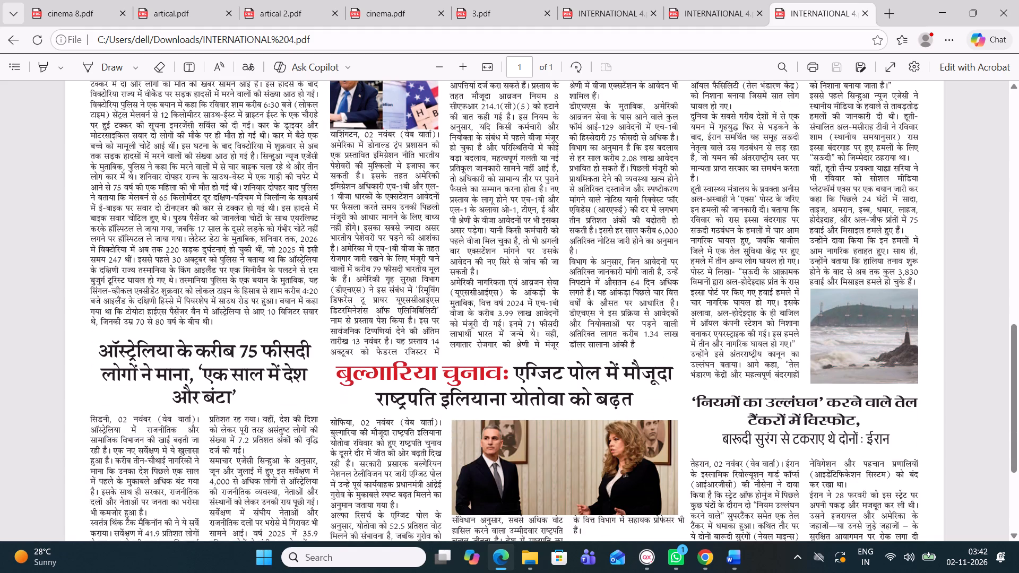
{"action": "scroll", "coordinate": [581, 277], "scroll_direction": "down", "scroll_amount": 2}
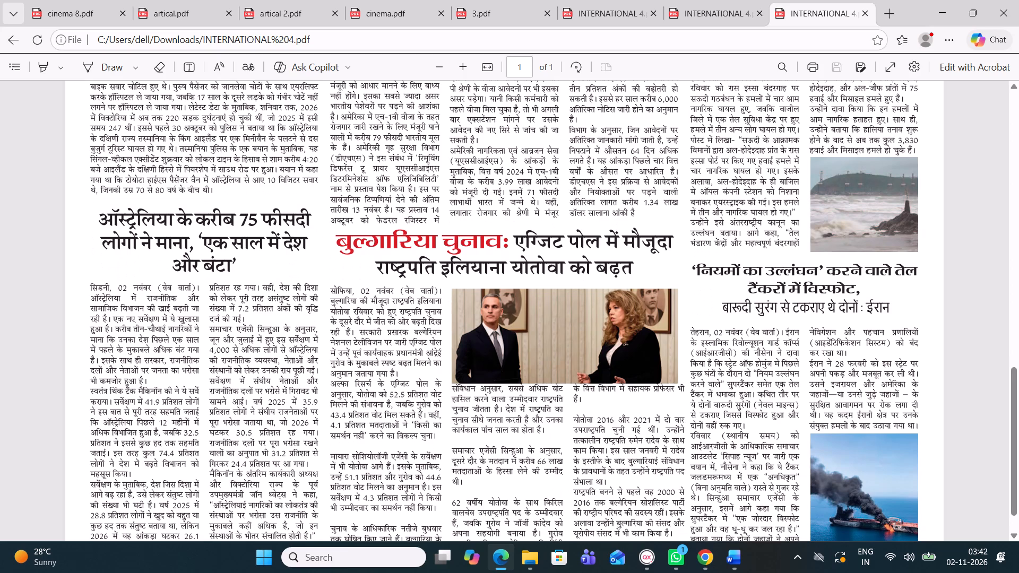
Recheck the lower stories in the PDF and review the page back up to the Nepal headline.
{"action": "scroll", "coordinate": [558, 257], "scroll_direction": "down", "scroll_amount": 3}
{"action": "scroll", "coordinate": [558, 257], "scroll_direction": "up", "scroll_amount": 1}
{"action": "scroll", "coordinate": [558, 257], "scroll_direction": "down", "scroll_amount": 1}
{"action": "scroll", "coordinate": [558, 257], "scroll_direction": "up", "scroll_amount": 1}
{"action": "scroll", "coordinate": [558, 257], "scroll_direction": "down", "scroll_amount": 3}
{"action": "scroll", "coordinate": [558, 257], "scroll_direction": "up", "scroll_amount": 4}
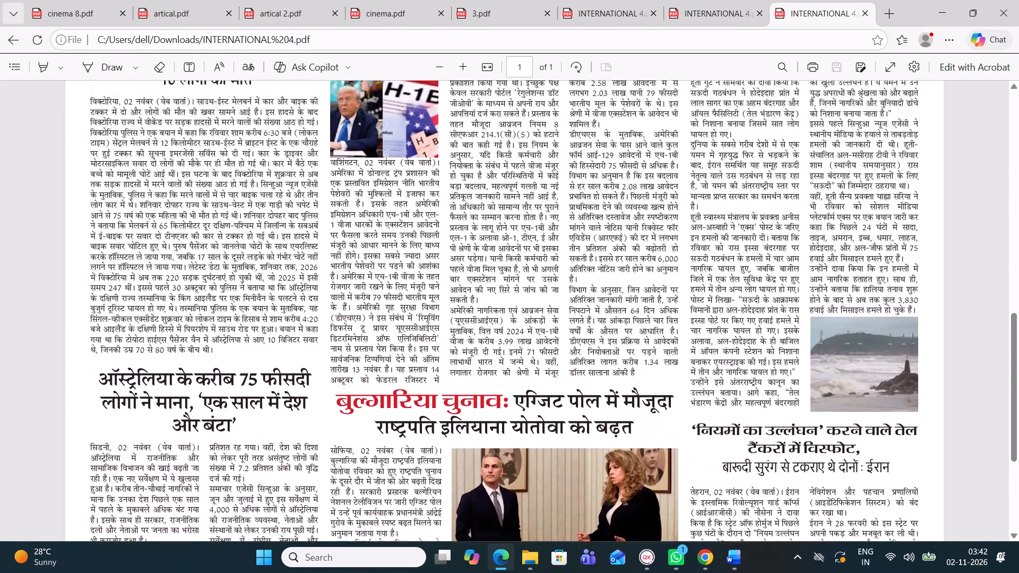
{"action": "scroll", "coordinate": [556, 256], "scroll_direction": "up", "scroll_amount": 8}
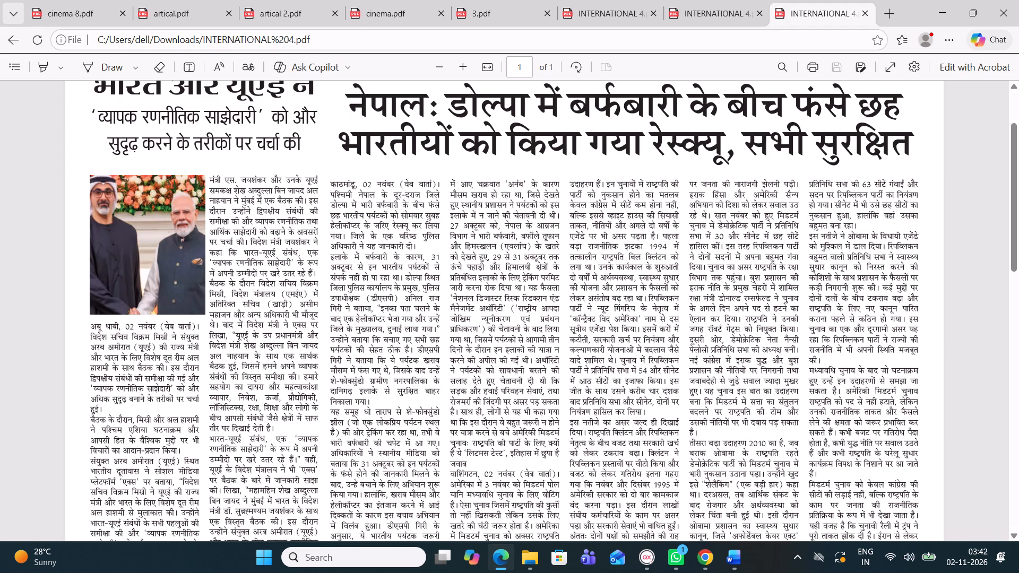
Back in QuarkXPress, delete the Nepal Dolpa rescue story's body text box and its headline box from page 4.
{"action": "left_click", "coordinate": [650, 561]}
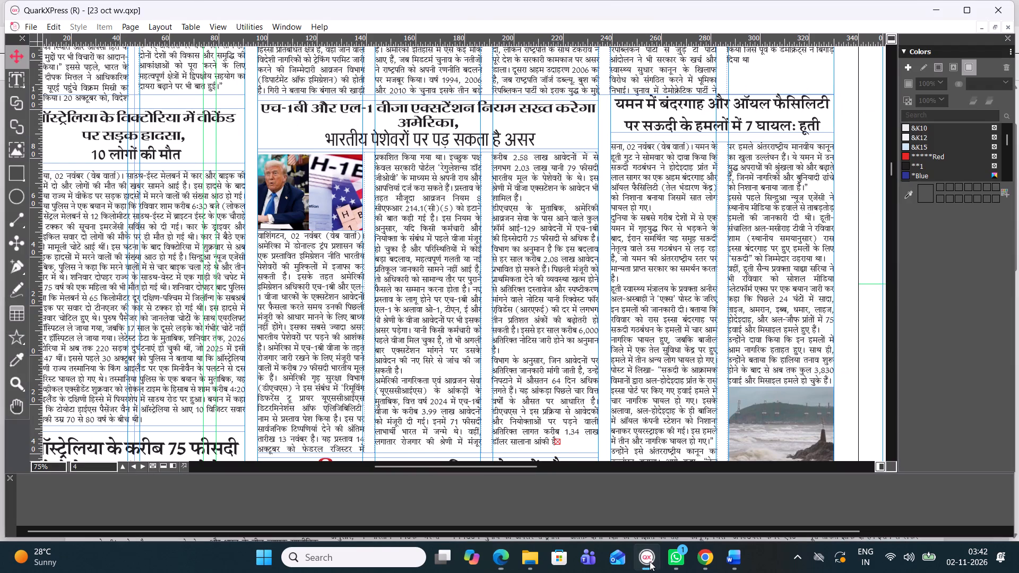
{"action": "scroll", "coordinate": [503, 387], "scroll_direction": "up", "scroll_amount": 2}
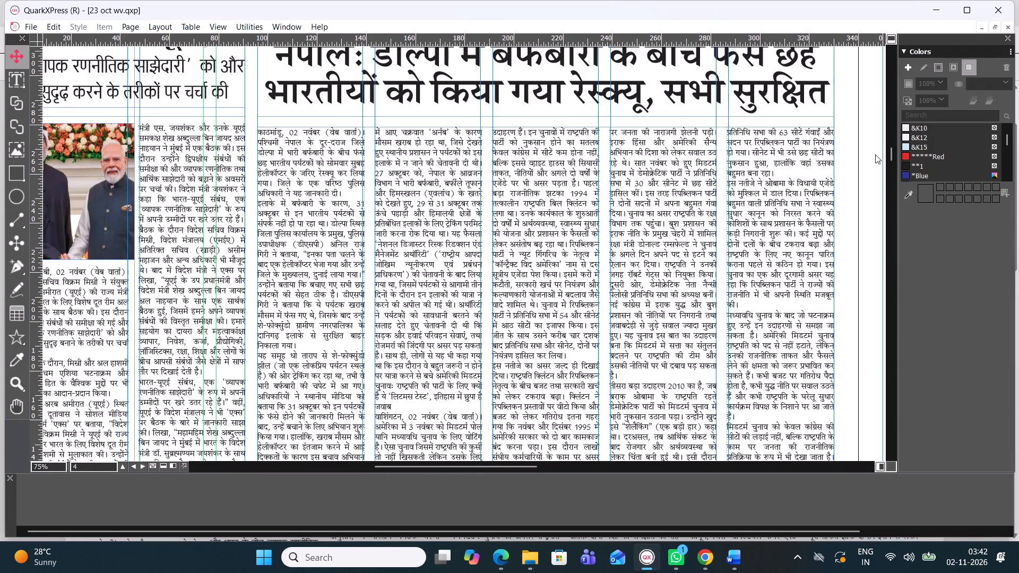
{"action": "left_click_drag", "start_coordinate": [891, 150], "coordinate": [891, 120]}
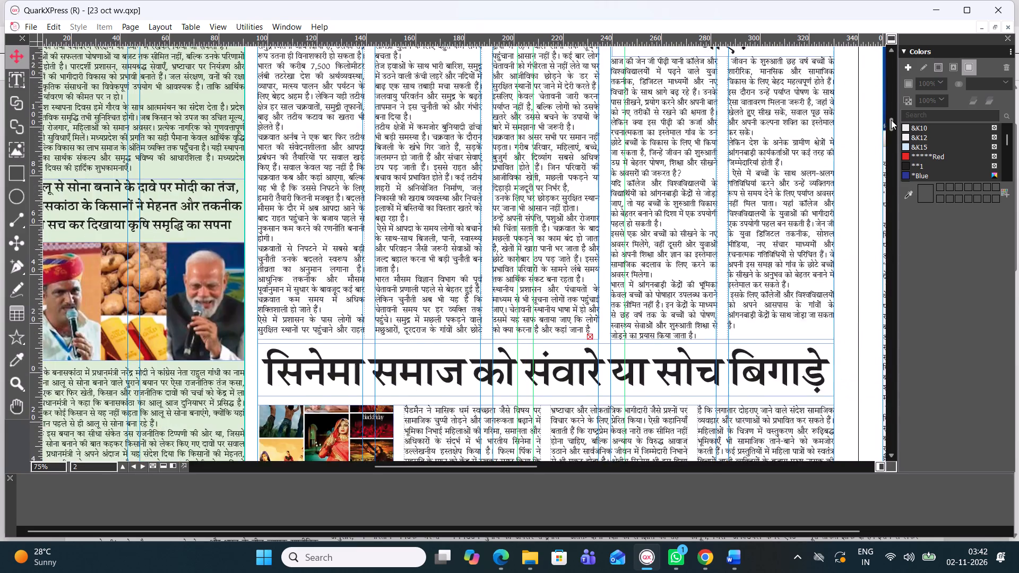
{"action": "left_click_drag", "start_coordinate": [891, 120], "coordinate": [890, 101]}
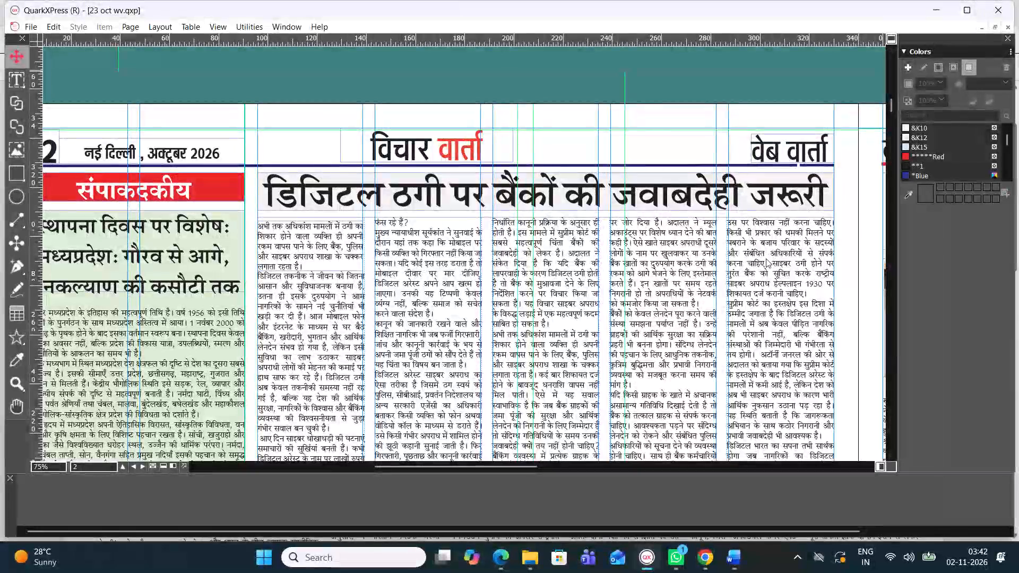
{"action": "scroll", "coordinate": [762, 266], "scroll_direction": "down", "scroll_amount": 3}
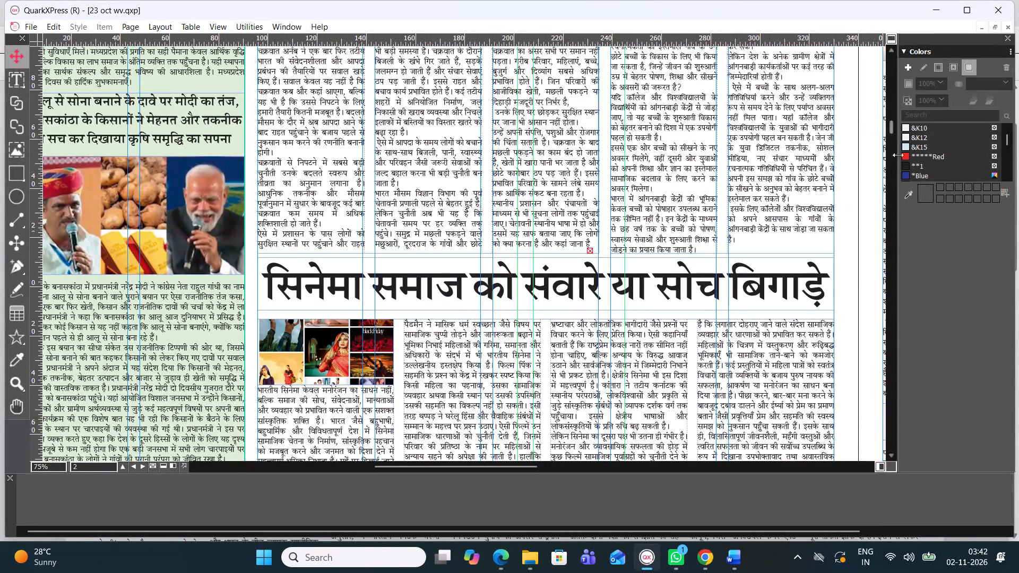
{"action": "left_click_drag", "start_coordinate": [892, 124], "coordinate": [891, 144]}
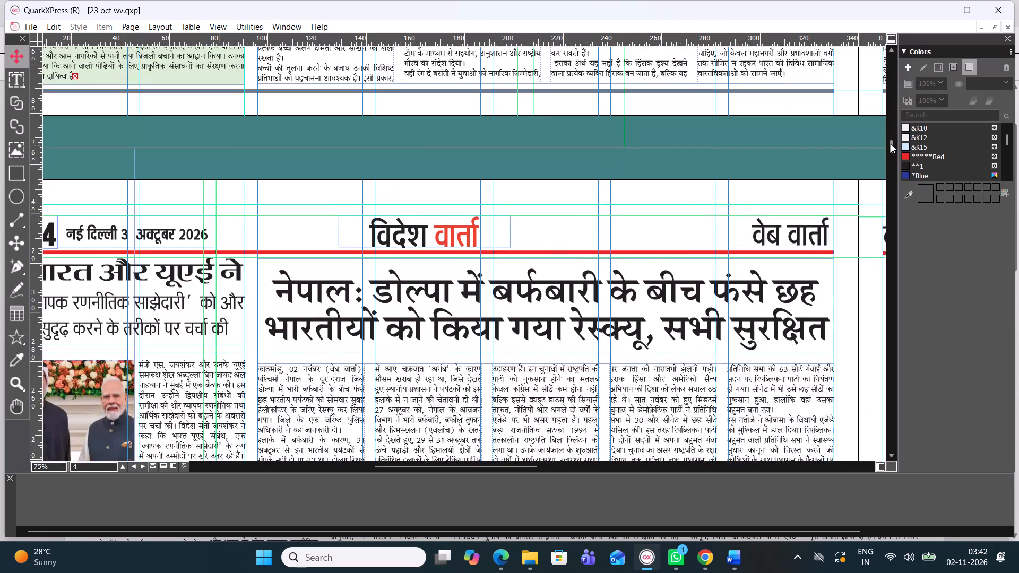
{"action": "left_click_drag", "start_coordinate": [891, 144], "coordinate": [891, 147]}
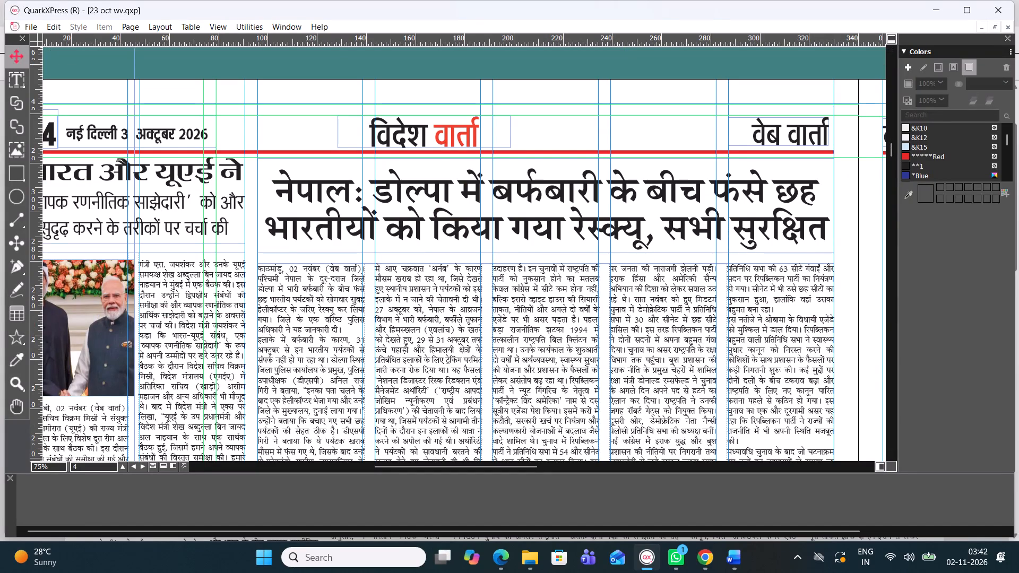
{"action": "left_click", "coordinate": [15, 62]}
{"action": "left_click", "coordinate": [366, 285]}
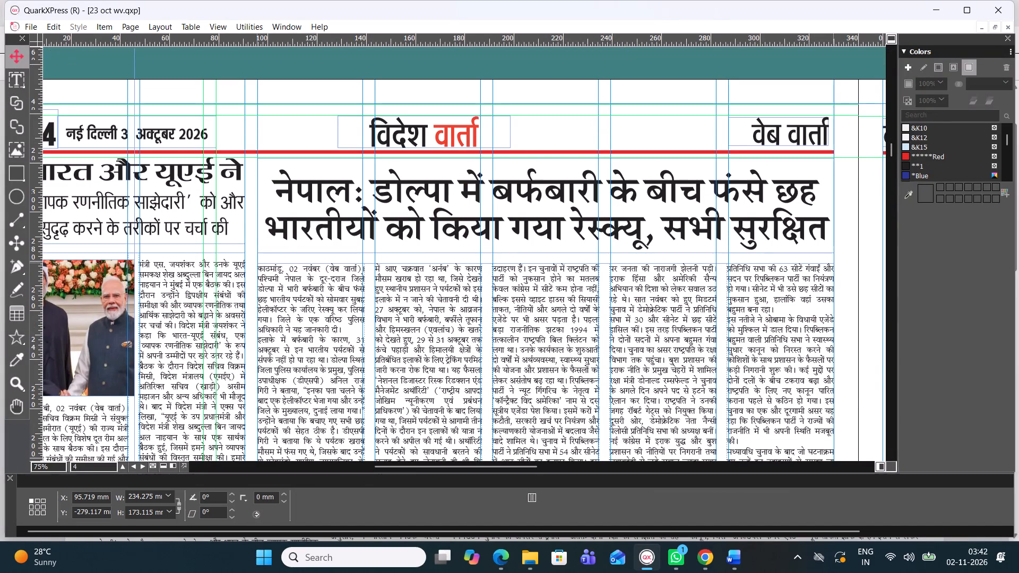
{"action": "key", "text": "BackSpace"}
{"action": "left_click", "coordinate": [475, 199]}
{"action": "key", "text": "BackSpace"}
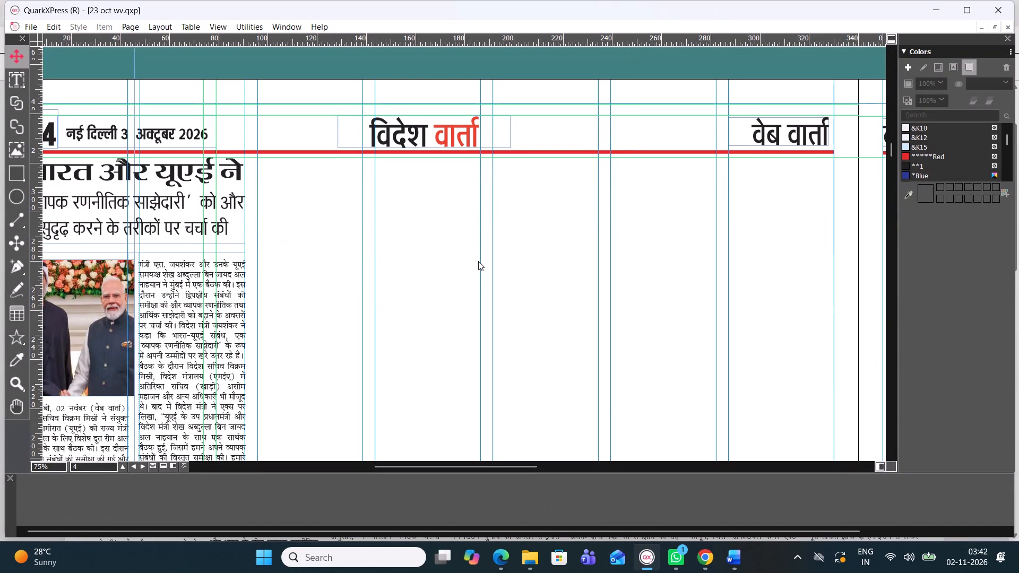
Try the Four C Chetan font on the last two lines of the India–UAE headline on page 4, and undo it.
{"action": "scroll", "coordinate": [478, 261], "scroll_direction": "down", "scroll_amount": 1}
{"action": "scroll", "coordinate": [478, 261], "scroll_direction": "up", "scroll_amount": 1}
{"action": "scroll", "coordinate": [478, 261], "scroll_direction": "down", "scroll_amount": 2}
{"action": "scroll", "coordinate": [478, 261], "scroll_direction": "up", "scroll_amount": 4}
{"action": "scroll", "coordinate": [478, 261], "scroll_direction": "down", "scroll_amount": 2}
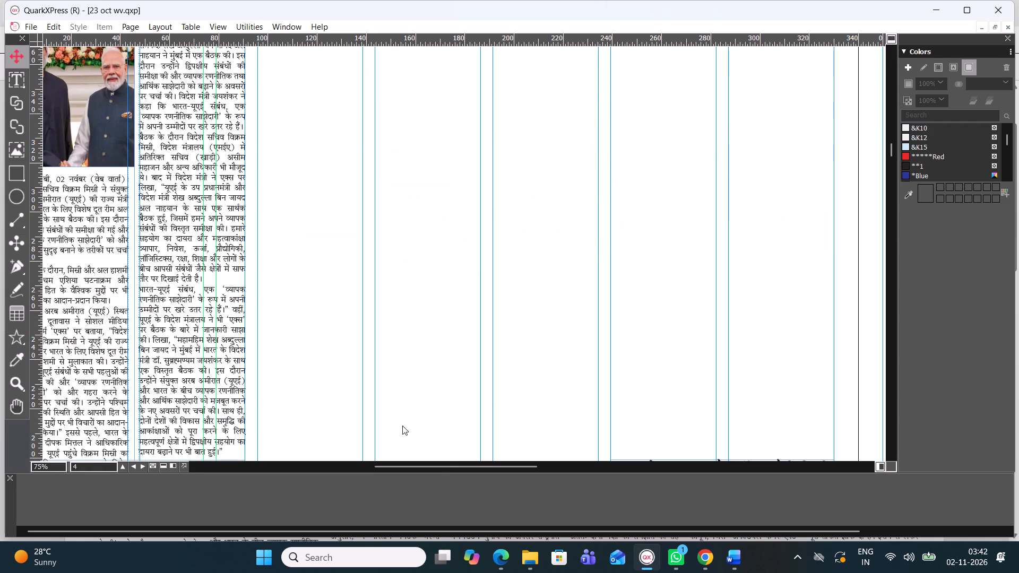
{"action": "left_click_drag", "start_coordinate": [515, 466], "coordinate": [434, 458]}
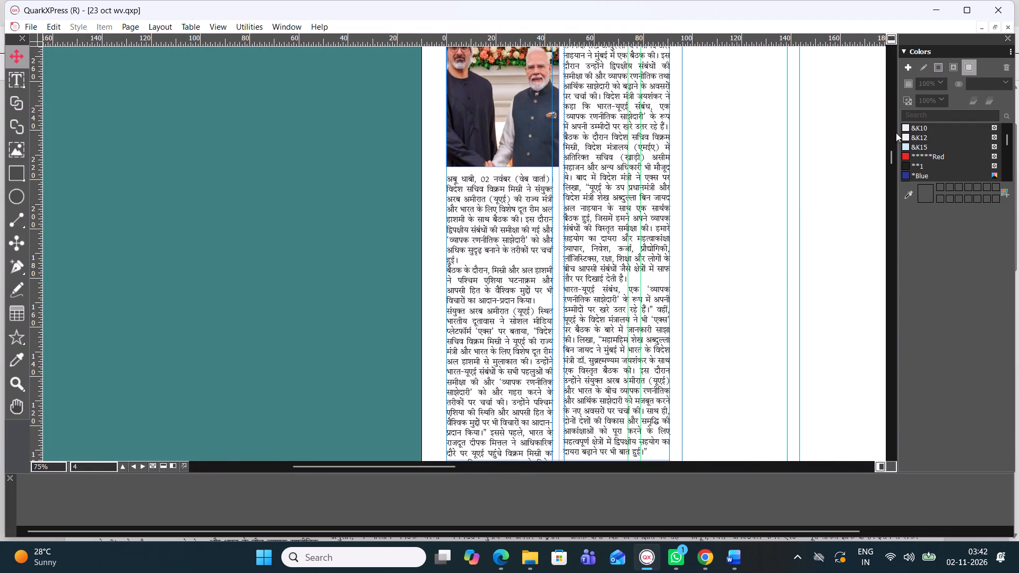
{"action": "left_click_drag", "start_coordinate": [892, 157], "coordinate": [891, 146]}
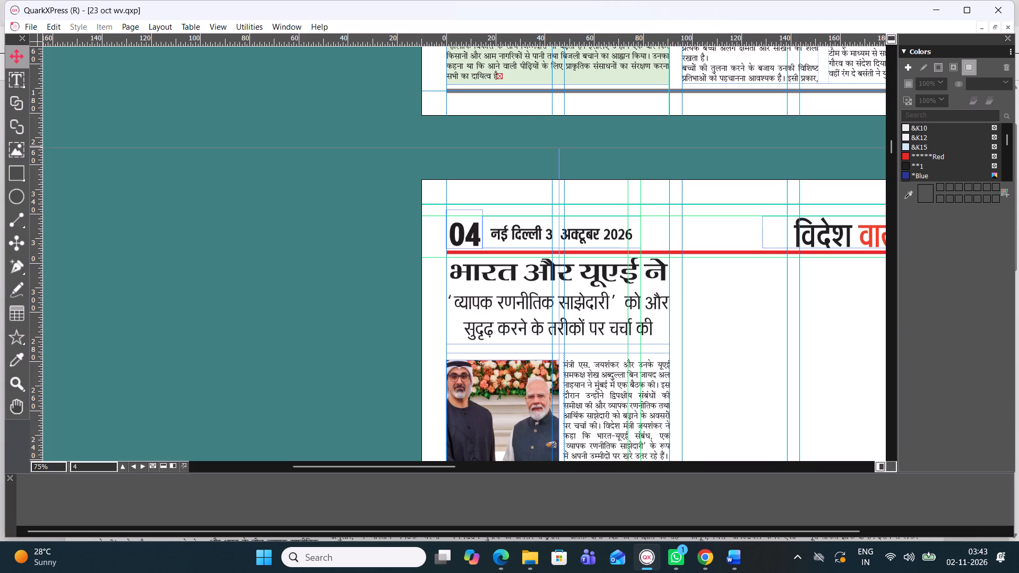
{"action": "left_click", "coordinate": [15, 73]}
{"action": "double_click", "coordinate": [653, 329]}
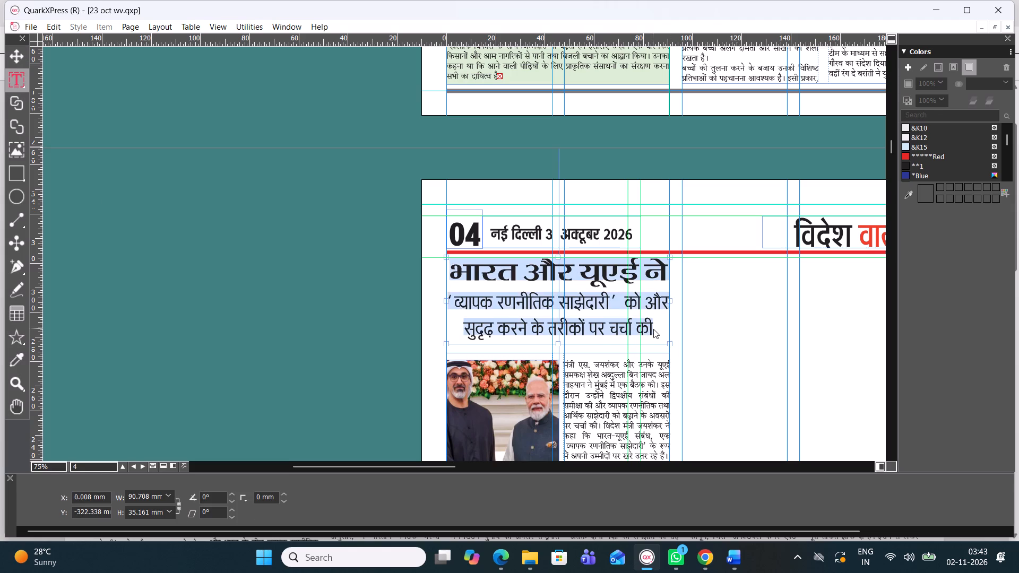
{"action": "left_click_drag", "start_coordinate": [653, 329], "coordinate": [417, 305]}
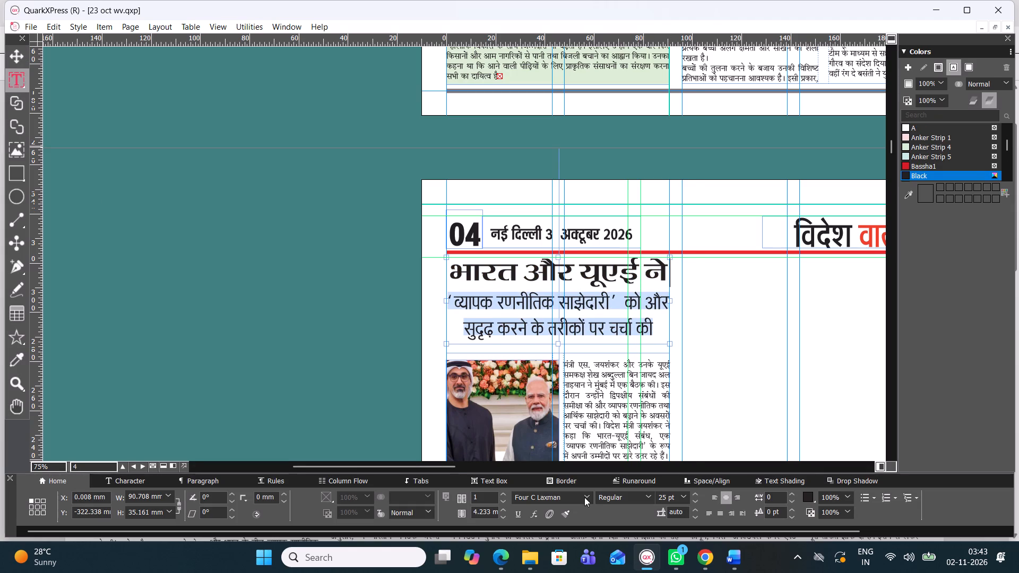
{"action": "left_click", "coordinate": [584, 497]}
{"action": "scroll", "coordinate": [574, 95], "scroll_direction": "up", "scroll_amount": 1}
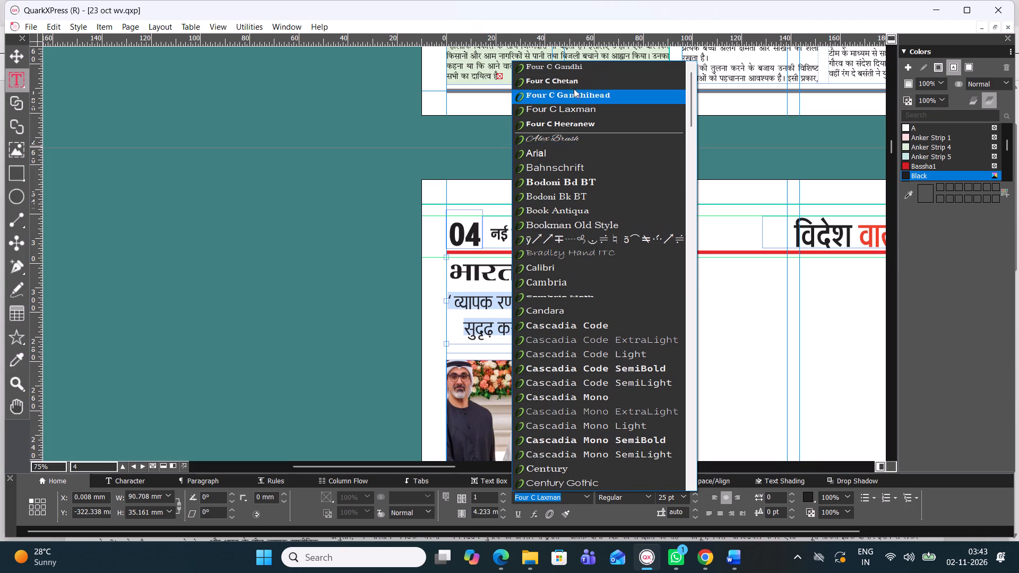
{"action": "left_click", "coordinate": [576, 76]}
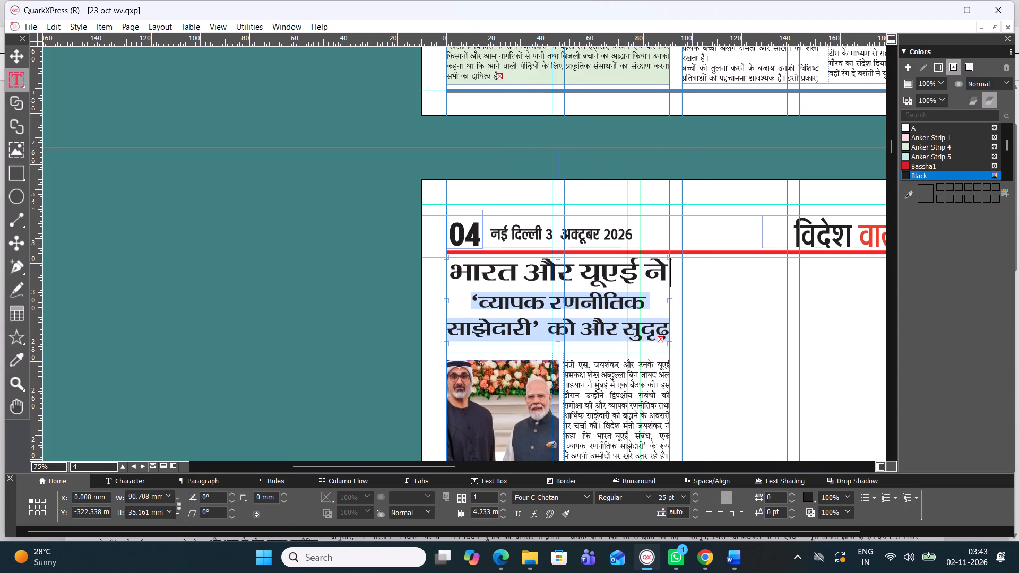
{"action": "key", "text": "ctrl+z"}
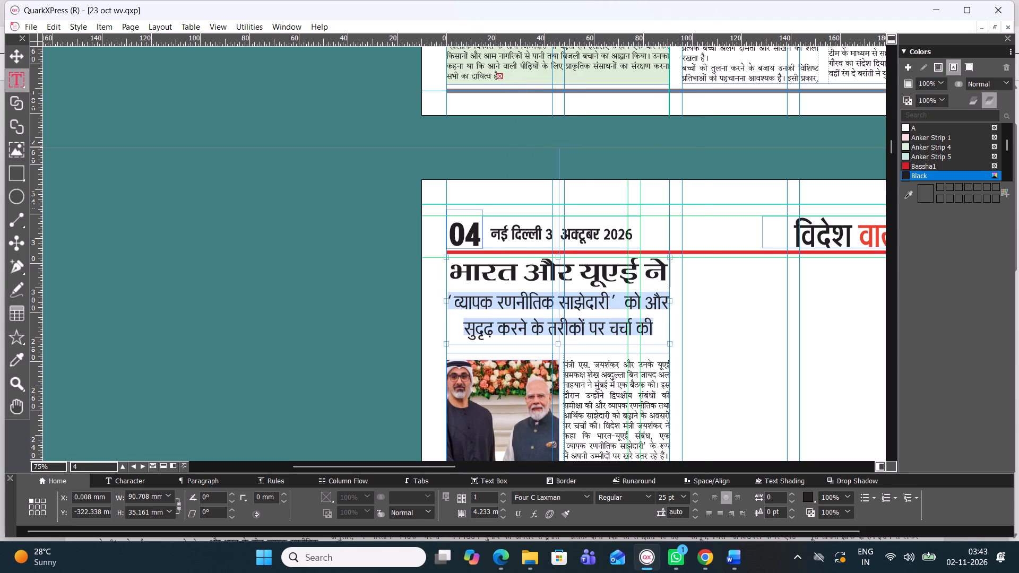
Set the last two lines of the India–UAE headline in the Four C Chetan font.
{"action": "left_click_drag", "start_coordinate": [658, 331], "coordinate": [446, 282]}
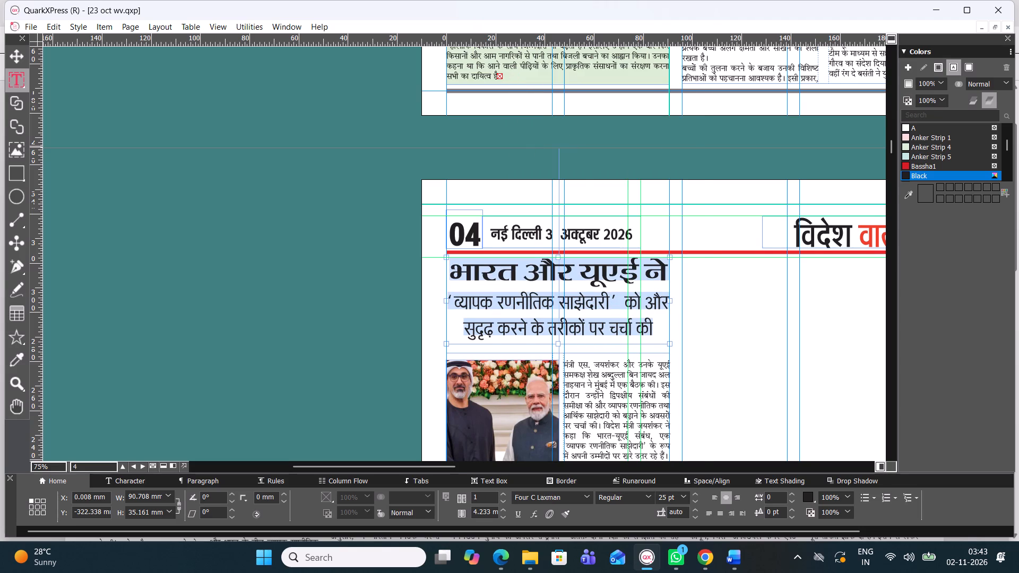
{"action": "left_click_drag", "start_coordinate": [446, 282], "coordinate": [446, 298]}
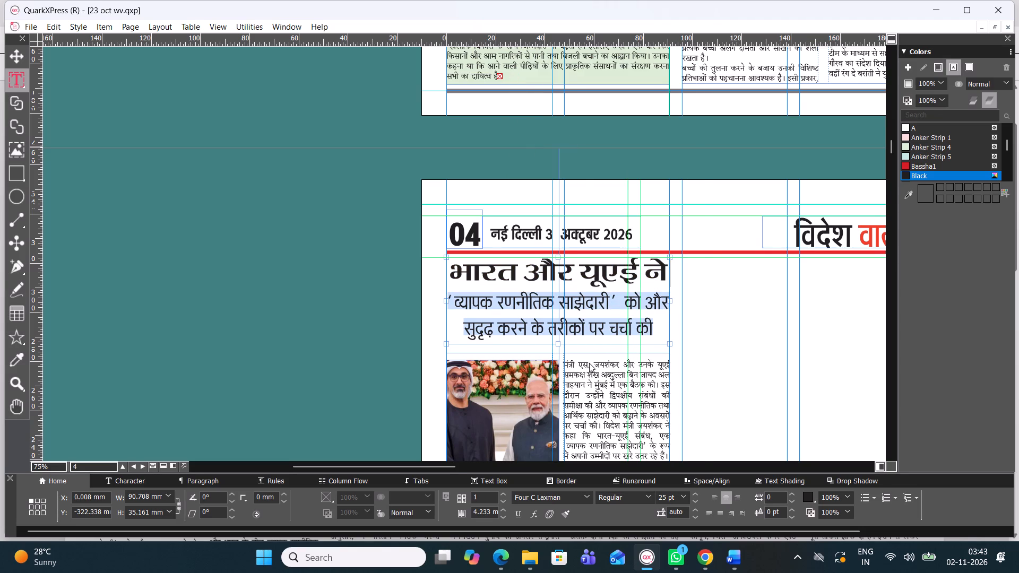
{"action": "left_click", "coordinate": [586, 498]}
{"action": "scroll", "coordinate": [589, 74], "scroll_direction": "down", "scroll_amount": 1}
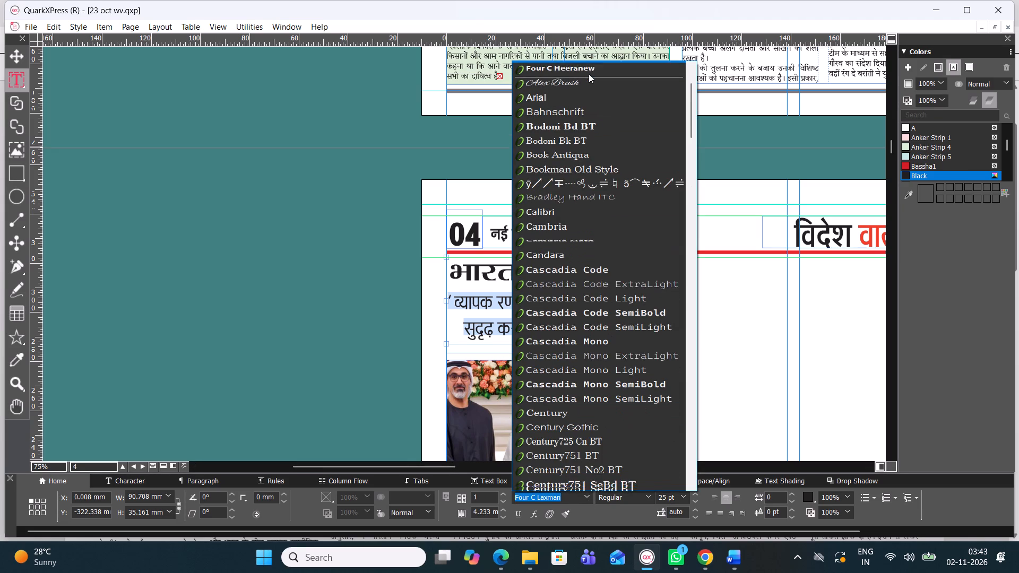
{"action": "scroll", "coordinate": [589, 74], "scroll_direction": "down", "scroll_amount": 1}
{"action": "scroll", "coordinate": [589, 74], "scroll_direction": "up", "scroll_amount": 4}
{"action": "scroll", "coordinate": [589, 74], "scroll_direction": "down", "scroll_amount": 1}
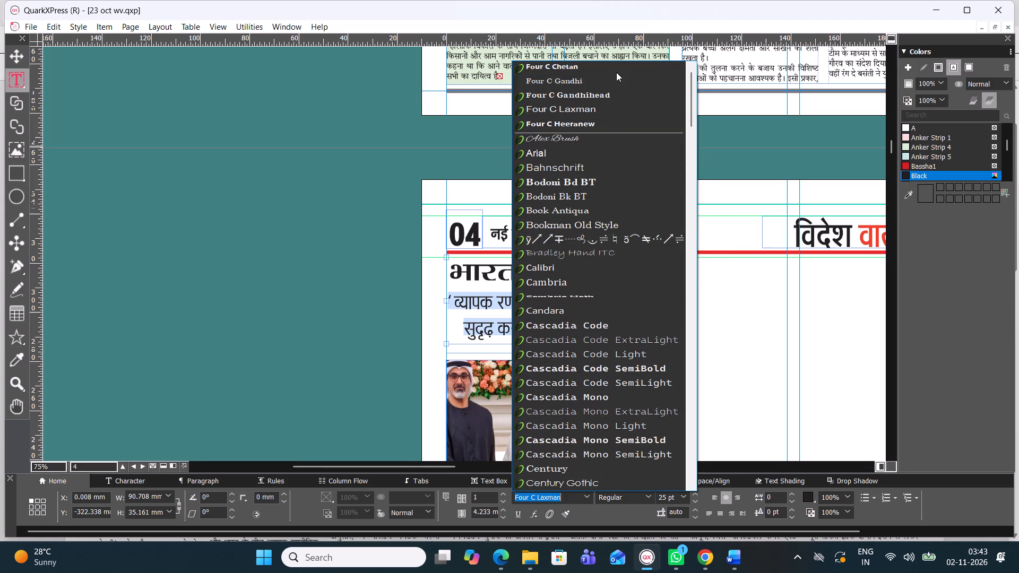
{"action": "left_click", "coordinate": [616, 72]}
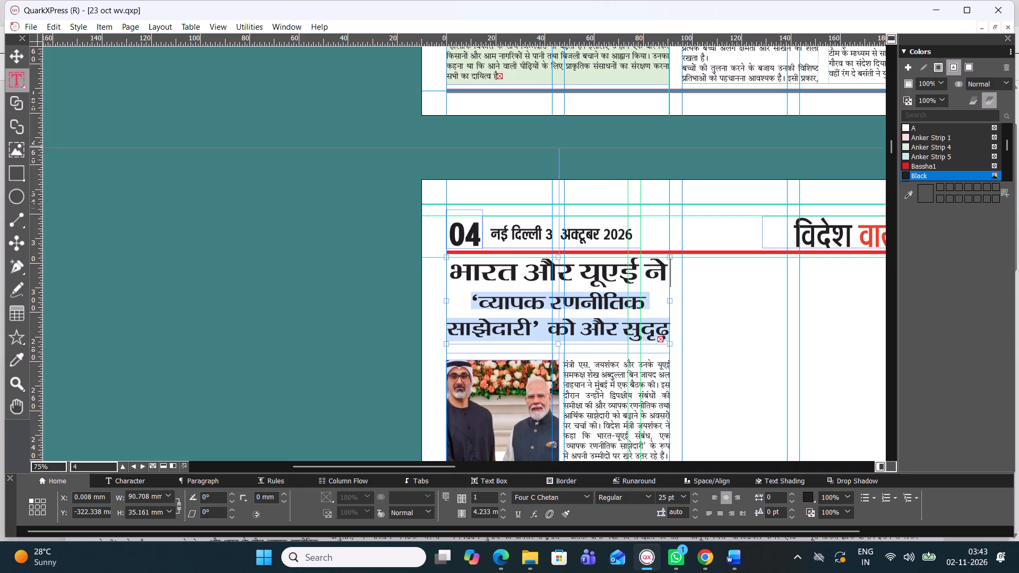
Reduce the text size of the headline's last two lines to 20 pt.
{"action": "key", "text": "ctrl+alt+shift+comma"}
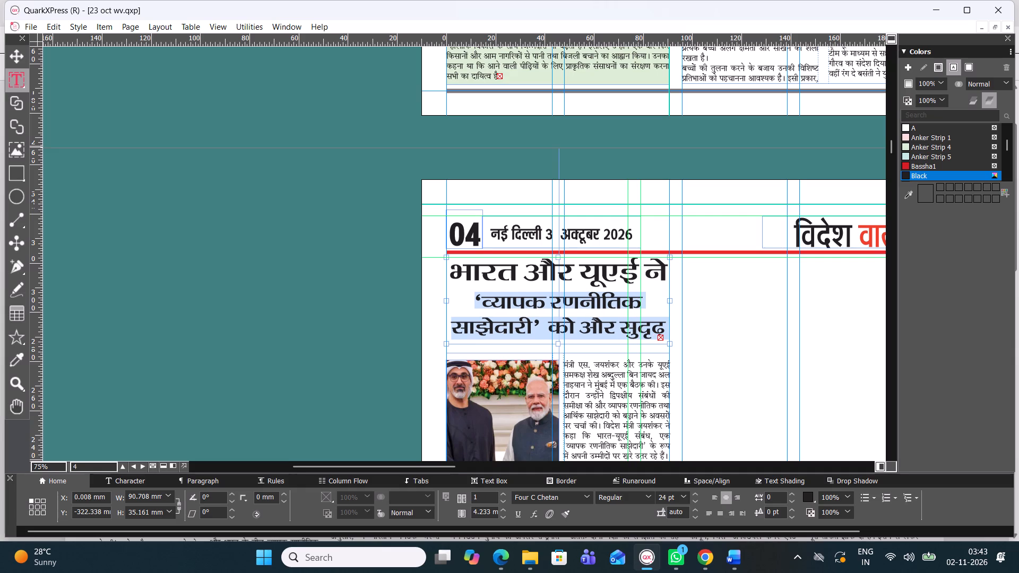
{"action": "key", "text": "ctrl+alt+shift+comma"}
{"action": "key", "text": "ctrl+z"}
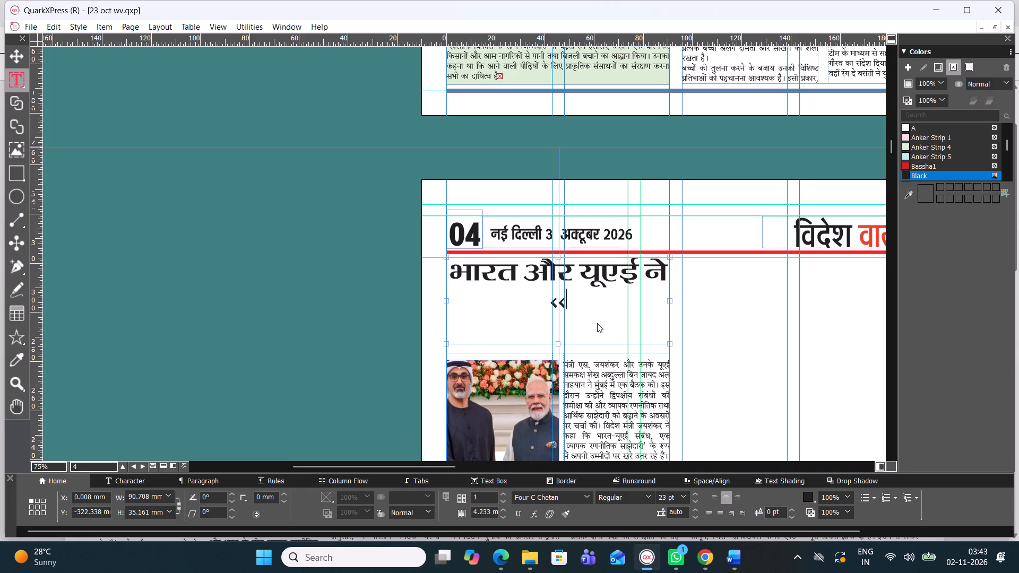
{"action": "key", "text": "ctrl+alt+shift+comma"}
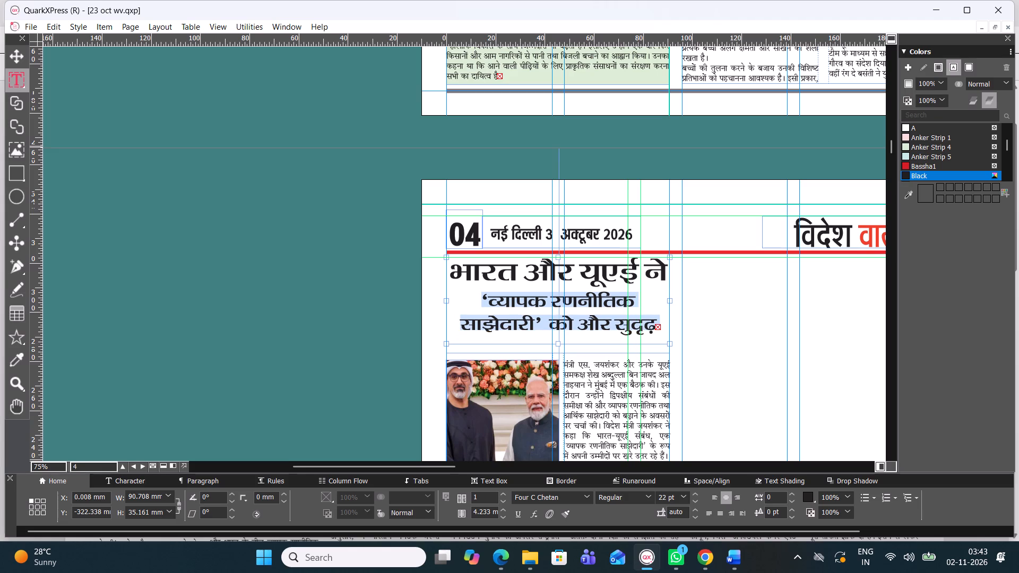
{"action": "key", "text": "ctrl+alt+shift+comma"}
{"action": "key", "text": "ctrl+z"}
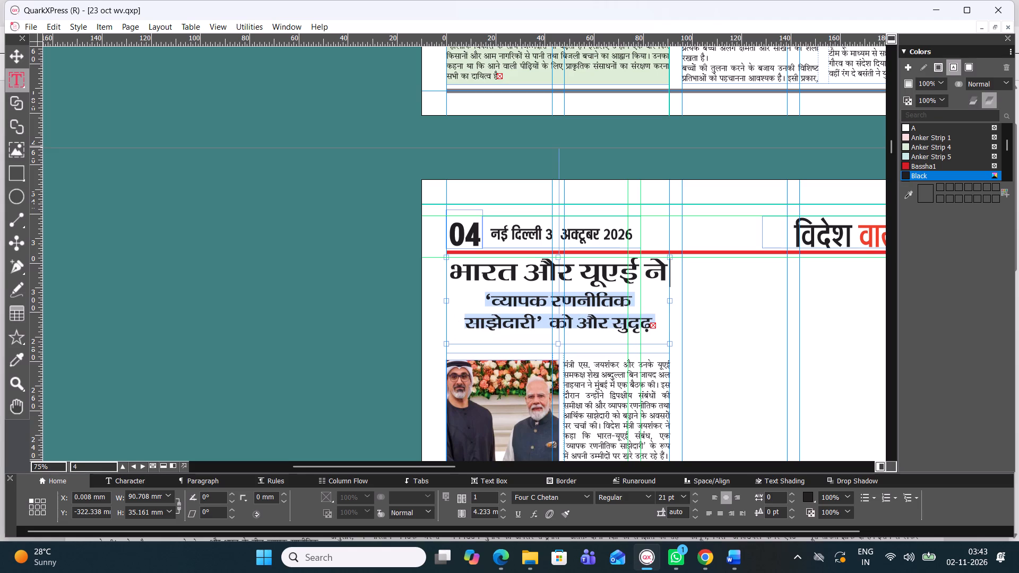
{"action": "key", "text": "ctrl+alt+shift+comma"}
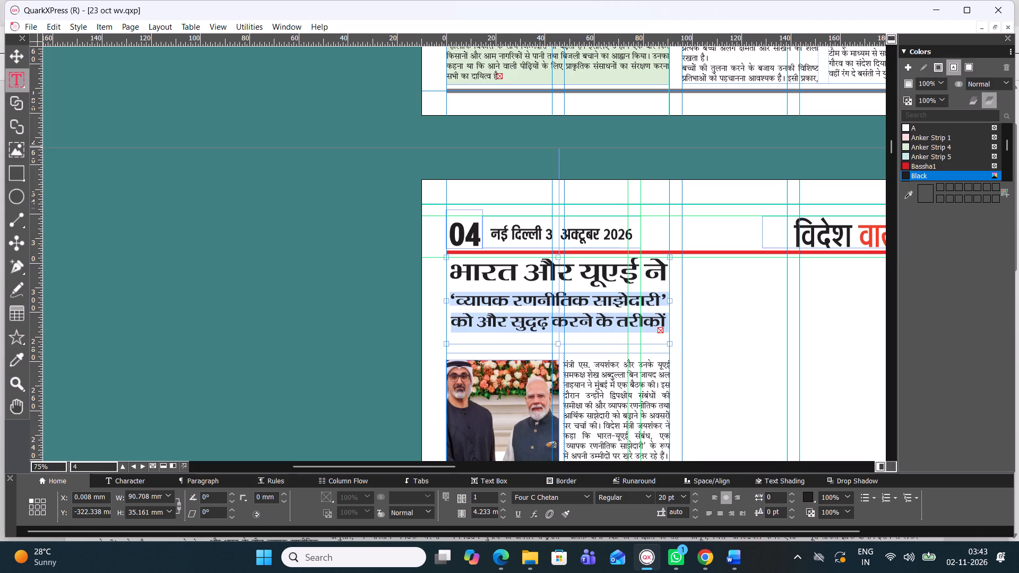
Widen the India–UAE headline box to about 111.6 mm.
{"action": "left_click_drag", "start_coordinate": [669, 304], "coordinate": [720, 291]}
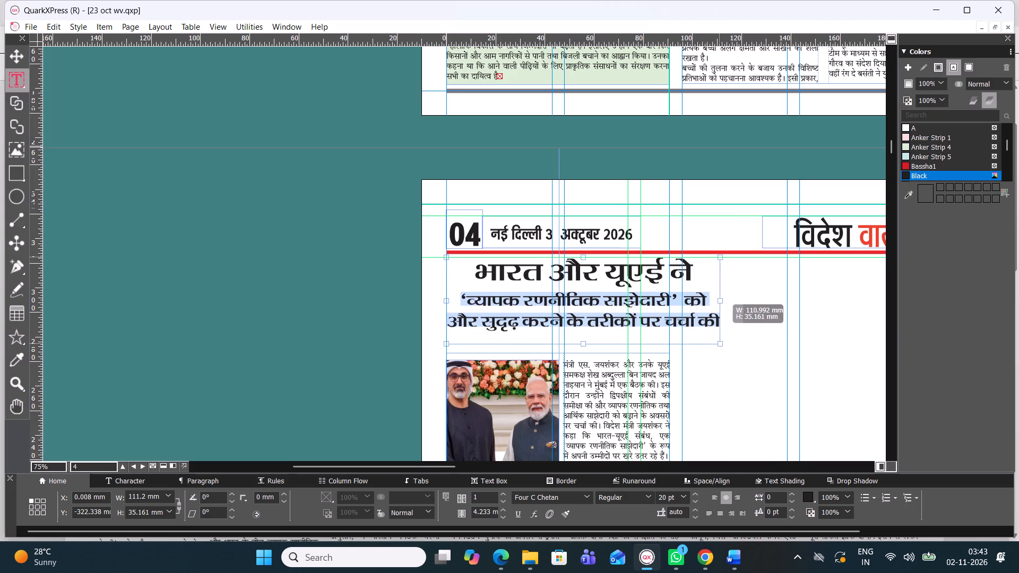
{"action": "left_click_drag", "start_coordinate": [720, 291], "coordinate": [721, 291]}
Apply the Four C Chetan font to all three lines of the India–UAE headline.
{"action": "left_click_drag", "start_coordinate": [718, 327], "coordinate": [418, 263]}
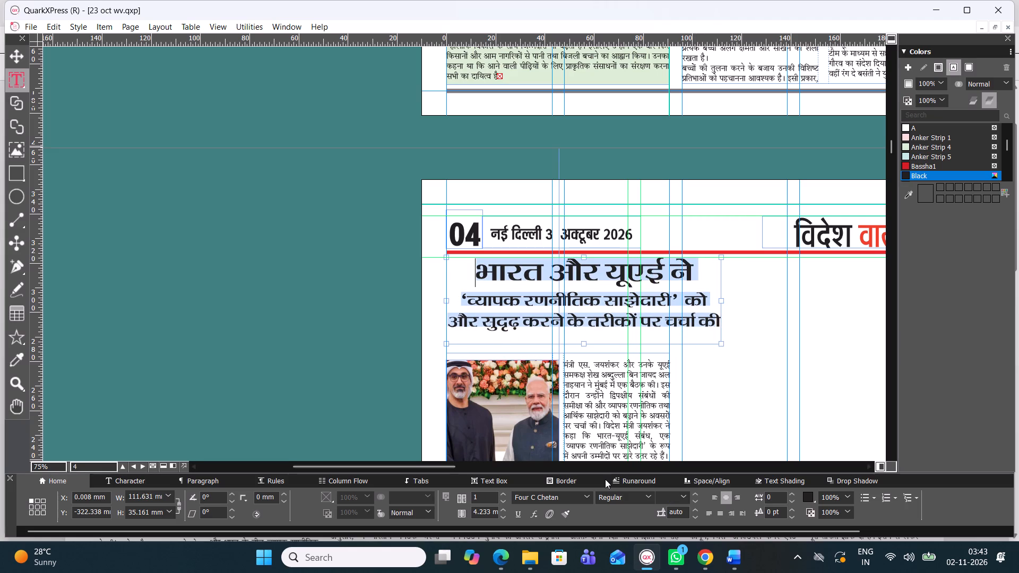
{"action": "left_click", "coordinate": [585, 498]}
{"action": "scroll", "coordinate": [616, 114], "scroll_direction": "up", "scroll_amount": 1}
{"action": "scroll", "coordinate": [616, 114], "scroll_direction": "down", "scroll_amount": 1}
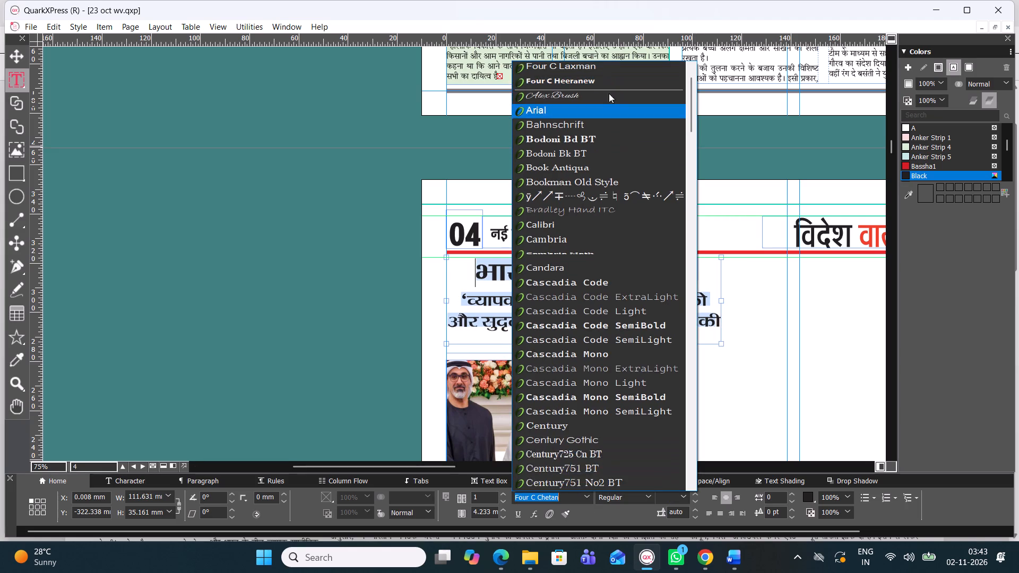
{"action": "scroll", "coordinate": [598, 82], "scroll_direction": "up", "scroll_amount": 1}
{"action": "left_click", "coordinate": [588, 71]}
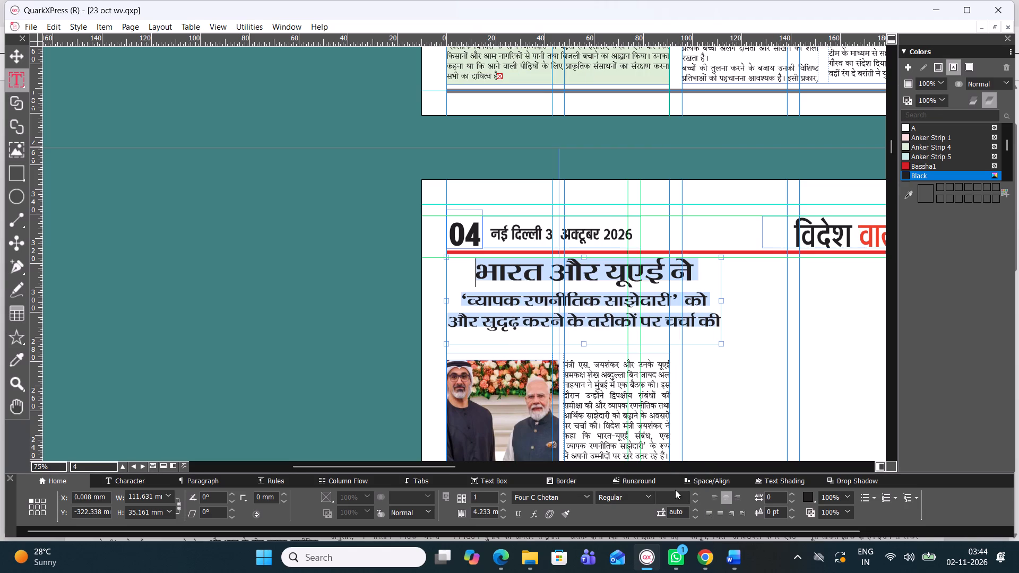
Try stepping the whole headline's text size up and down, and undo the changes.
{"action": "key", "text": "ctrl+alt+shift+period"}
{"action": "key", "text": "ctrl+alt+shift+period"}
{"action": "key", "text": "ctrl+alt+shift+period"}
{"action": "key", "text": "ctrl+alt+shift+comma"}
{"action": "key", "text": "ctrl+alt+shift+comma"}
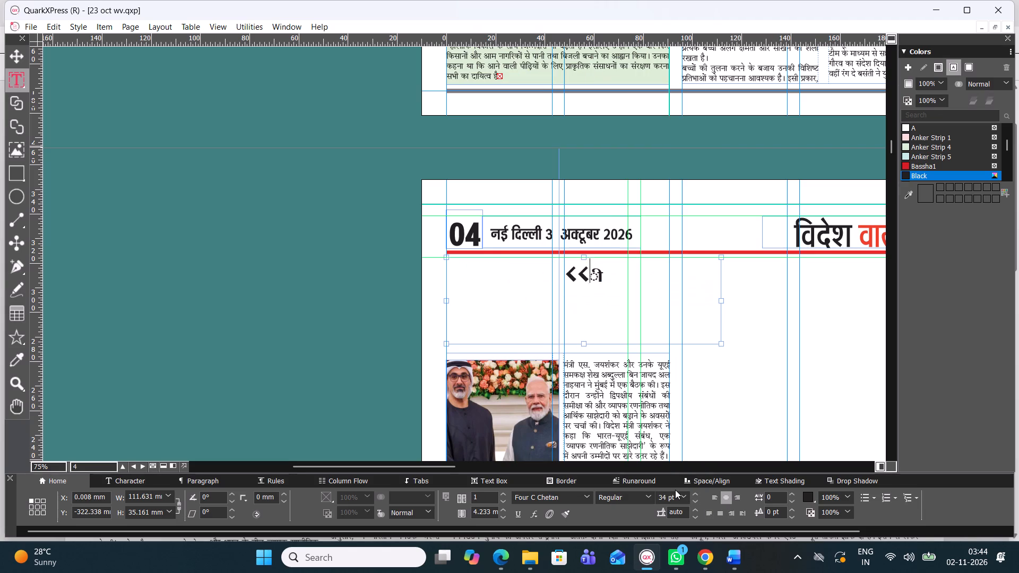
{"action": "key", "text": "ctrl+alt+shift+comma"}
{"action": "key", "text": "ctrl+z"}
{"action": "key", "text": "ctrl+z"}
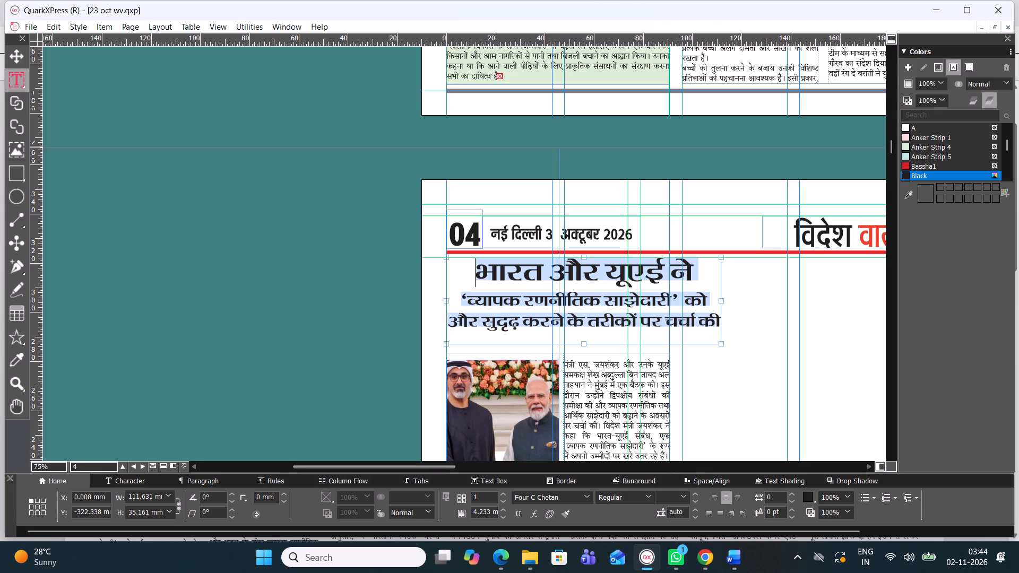
Give the entire India–UAE headline one uniform text size, trying 48 pt before setting 18 pt.
{"action": "left_click", "coordinate": [578, 276]}
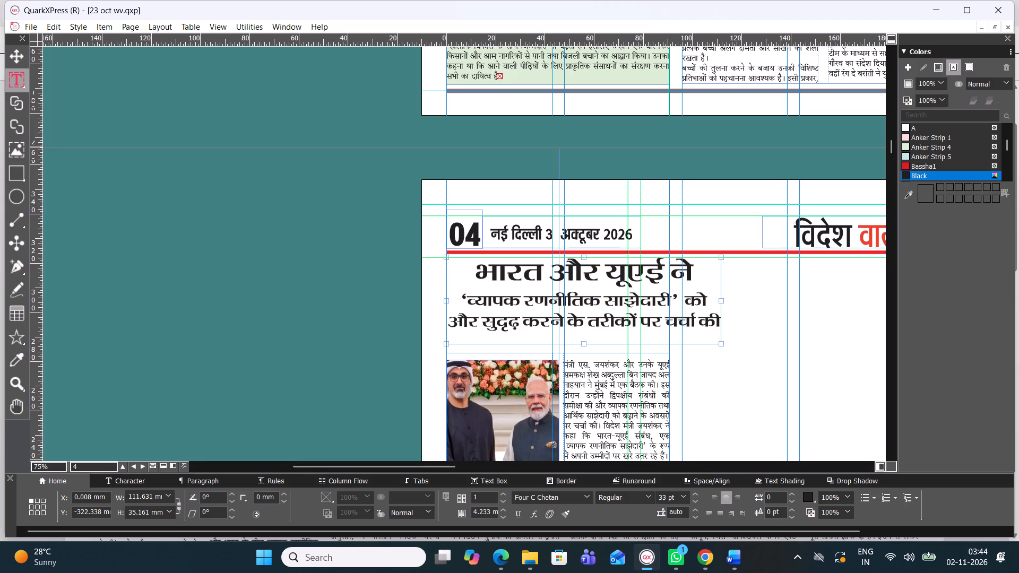
{"action": "left_click_drag", "start_coordinate": [715, 325], "coordinate": [489, 242]}
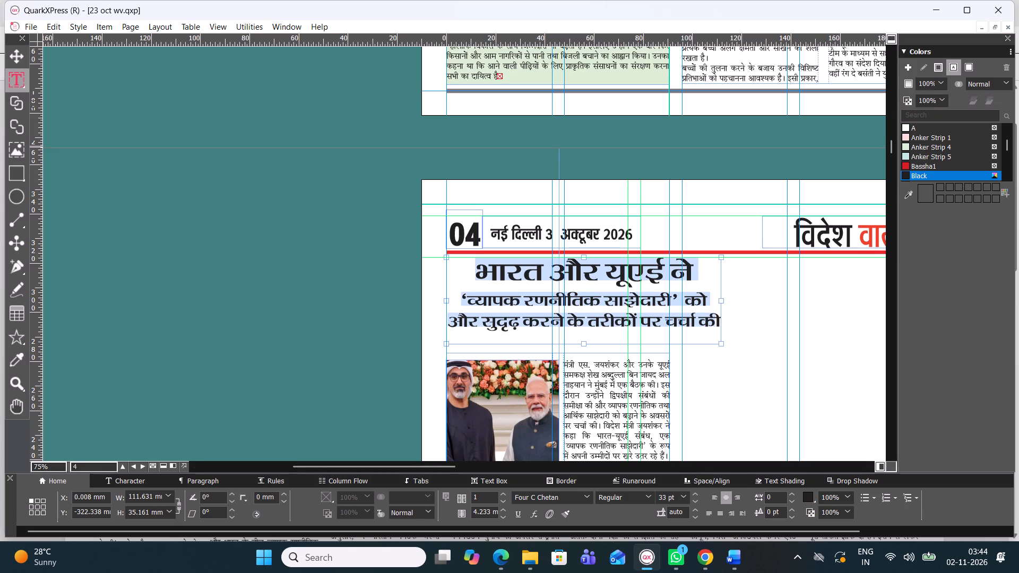
{"action": "left_click_drag", "start_coordinate": [489, 242], "coordinate": [479, 239]}
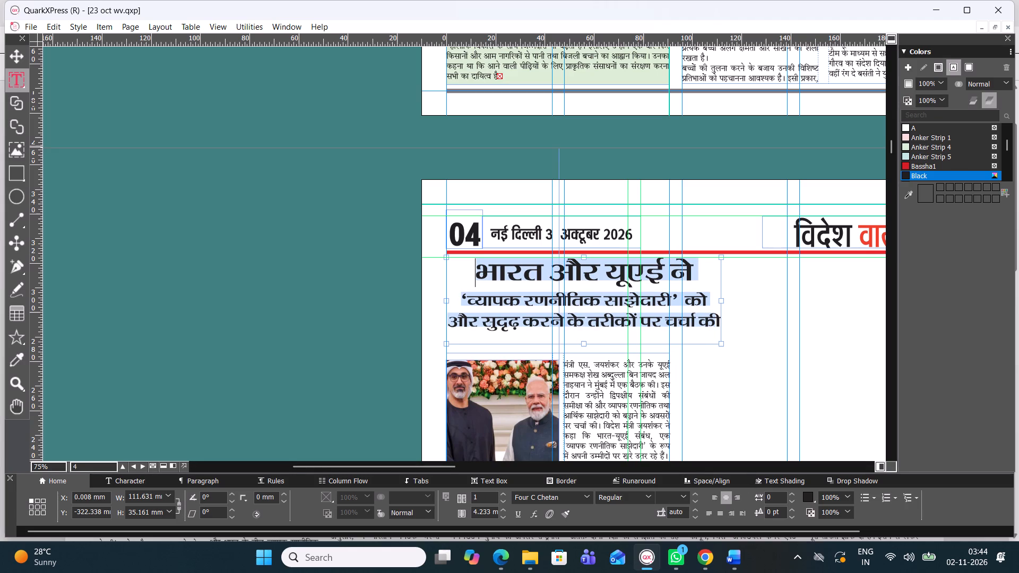
{"action": "left_click_drag", "start_coordinate": [719, 323], "coordinate": [382, 245]}
{"action": "left_click", "coordinate": [685, 493]}
{"action": "left_click", "coordinate": [675, 467]}
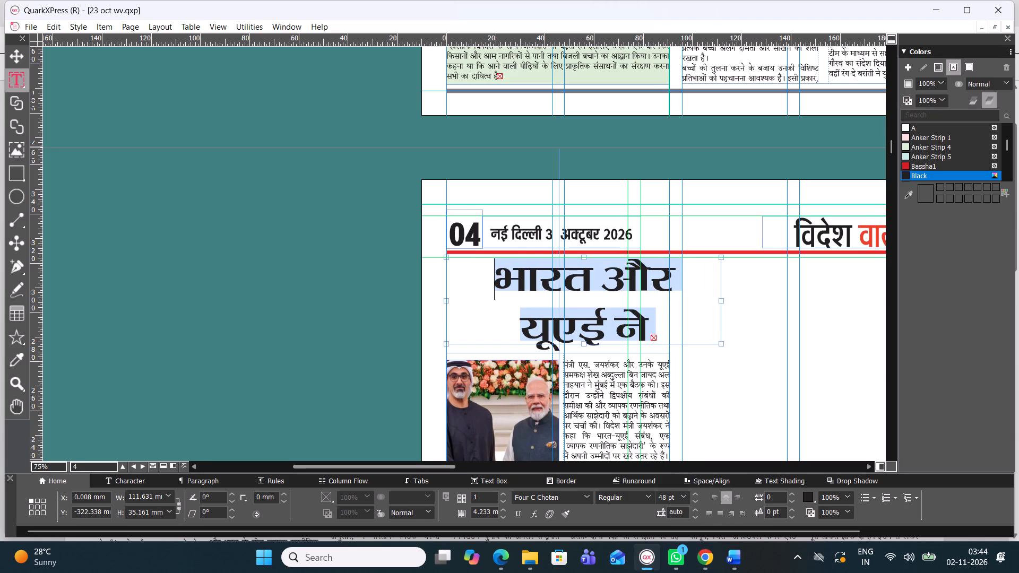
{"action": "left_click", "coordinate": [683, 494]}
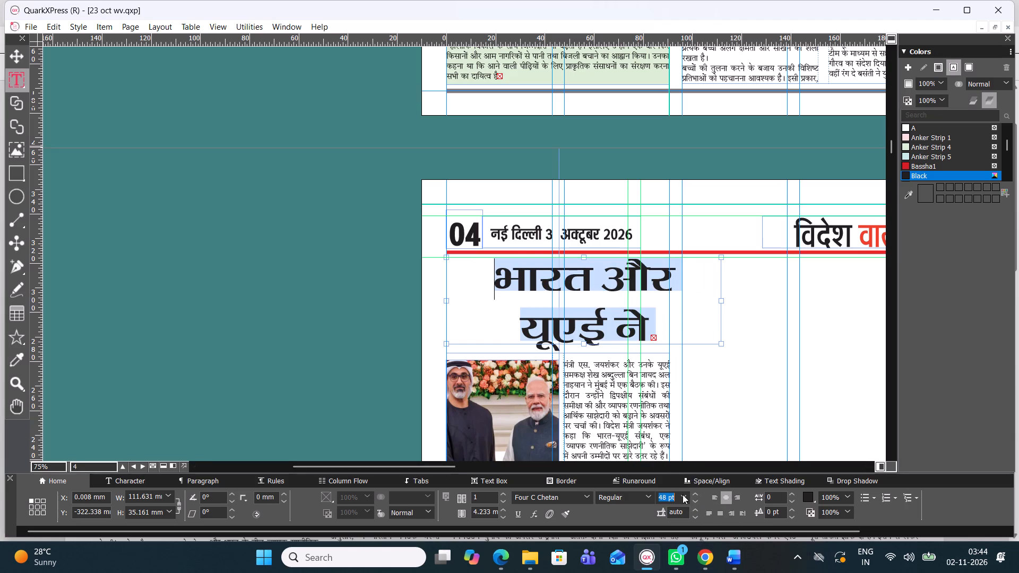
{"action": "left_click", "coordinate": [667, 439]}
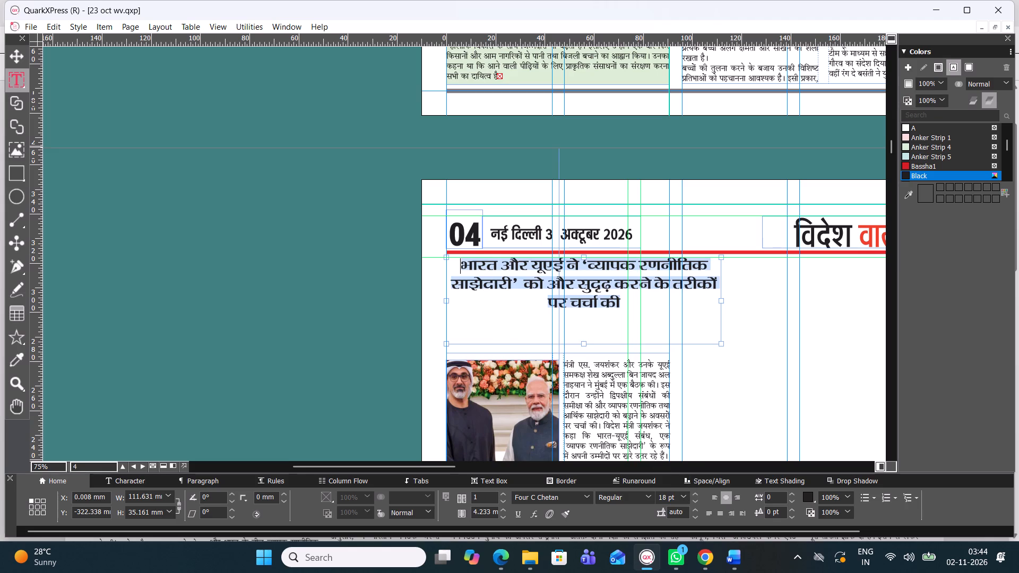
Narrow the headline box back to the two-column story width, about 90.7 mm.
{"action": "left_click_drag", "start_coordinate": [722, 299], "coordinate": [672, 294]}
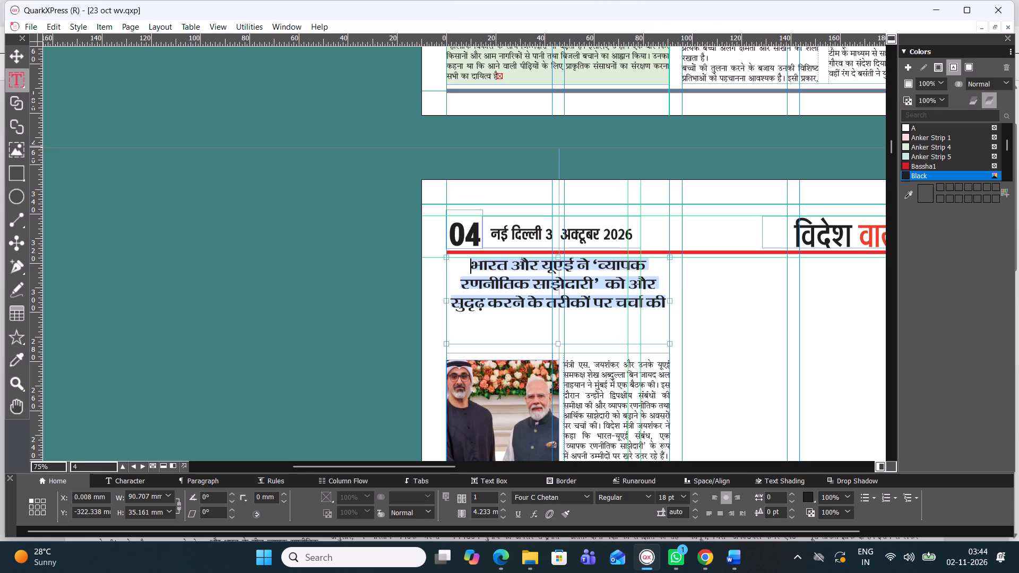
Lower the selected headline text with a baseline shift of -6 pt.
{"action": "triple_click", "coordinate": [791, 516]}
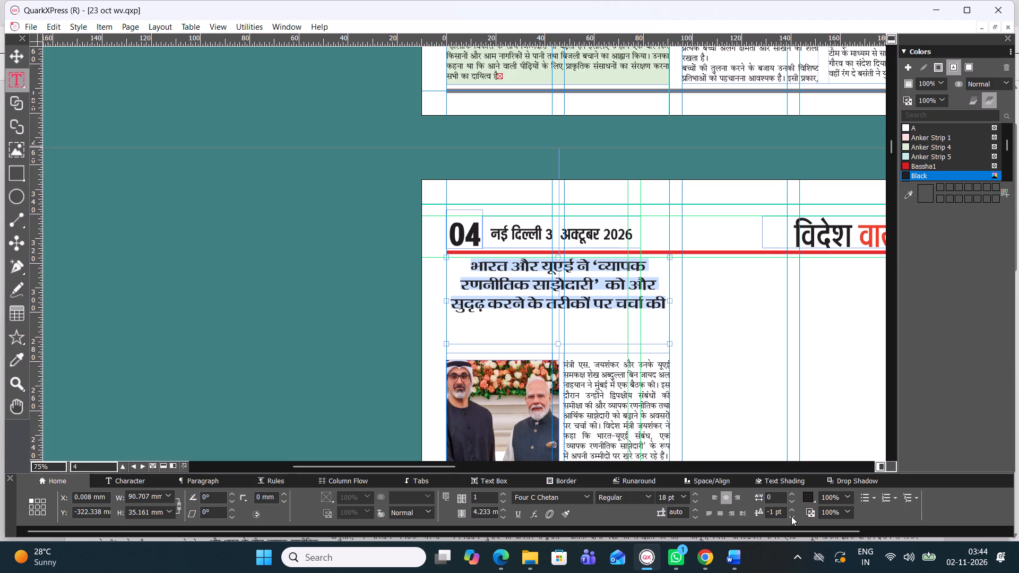
{"action": "triple_click", "coordinate": [791, 516]}
{"action": "triple_click", "coordinate": [791, 516]}
{"action": "left_click", "coordinate": [791, 516]}
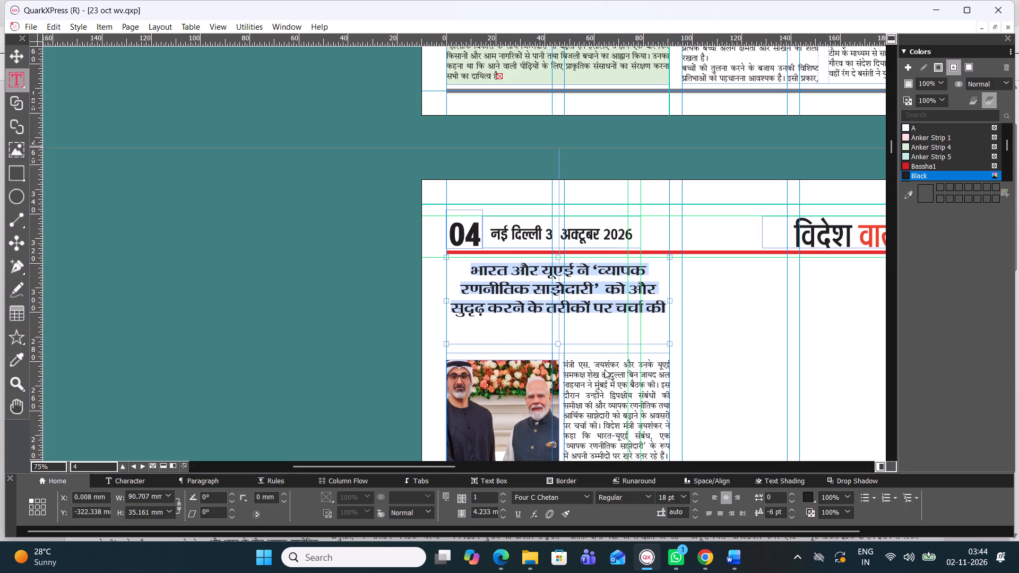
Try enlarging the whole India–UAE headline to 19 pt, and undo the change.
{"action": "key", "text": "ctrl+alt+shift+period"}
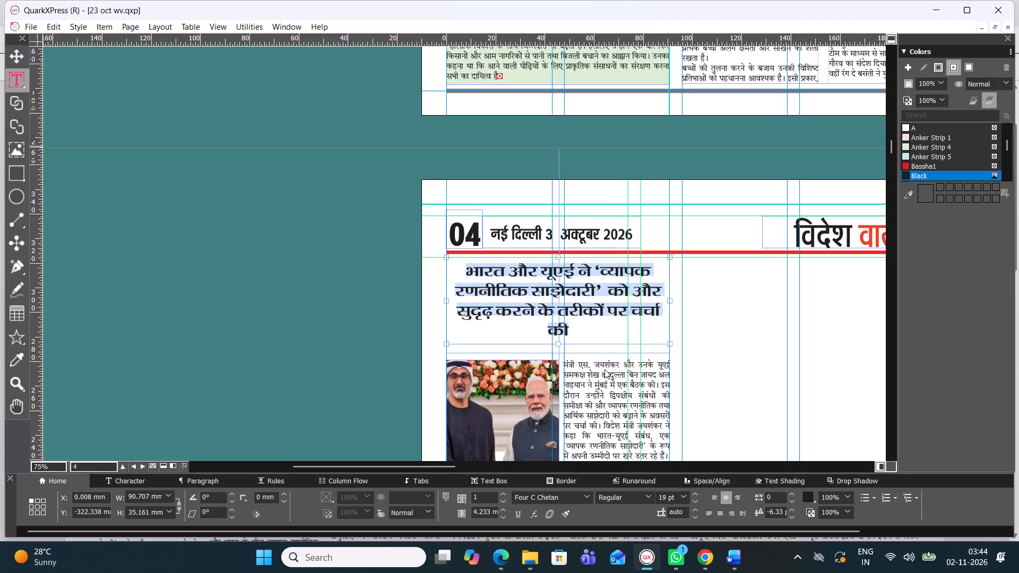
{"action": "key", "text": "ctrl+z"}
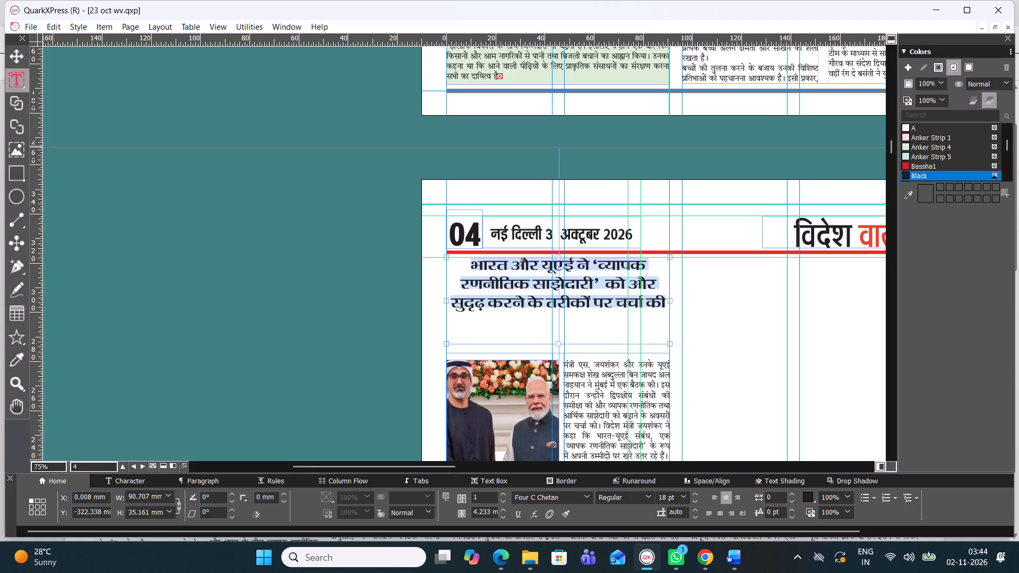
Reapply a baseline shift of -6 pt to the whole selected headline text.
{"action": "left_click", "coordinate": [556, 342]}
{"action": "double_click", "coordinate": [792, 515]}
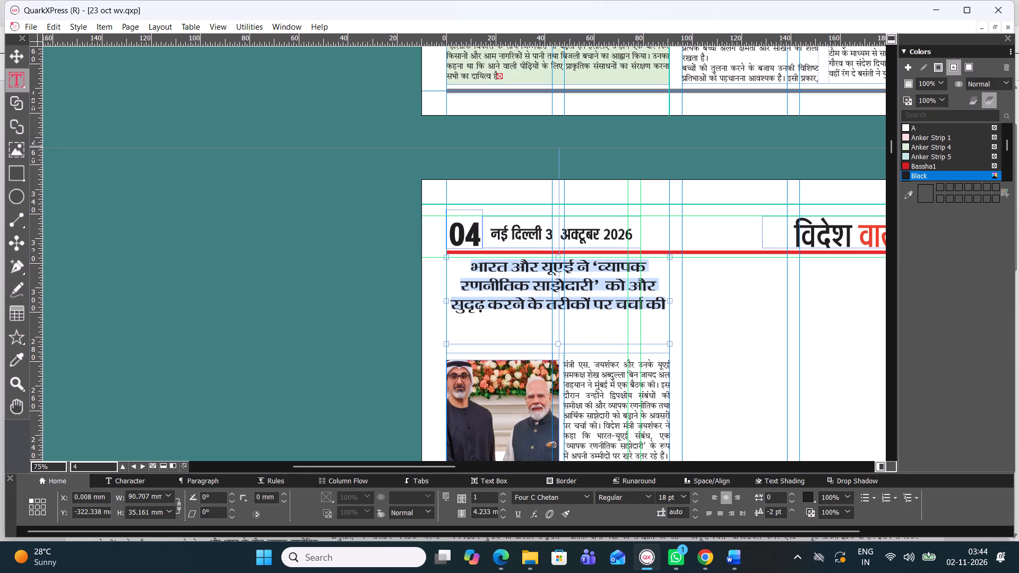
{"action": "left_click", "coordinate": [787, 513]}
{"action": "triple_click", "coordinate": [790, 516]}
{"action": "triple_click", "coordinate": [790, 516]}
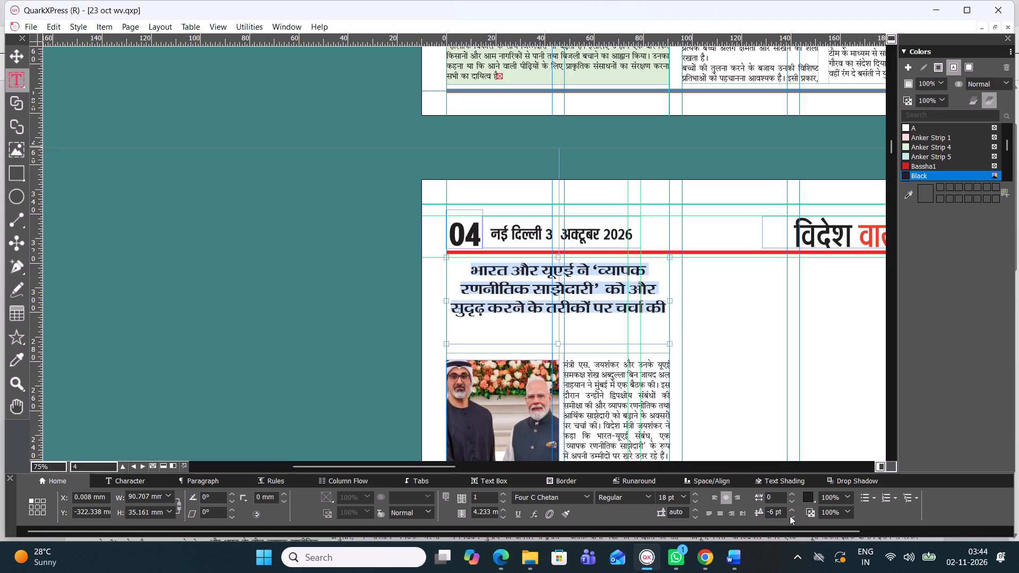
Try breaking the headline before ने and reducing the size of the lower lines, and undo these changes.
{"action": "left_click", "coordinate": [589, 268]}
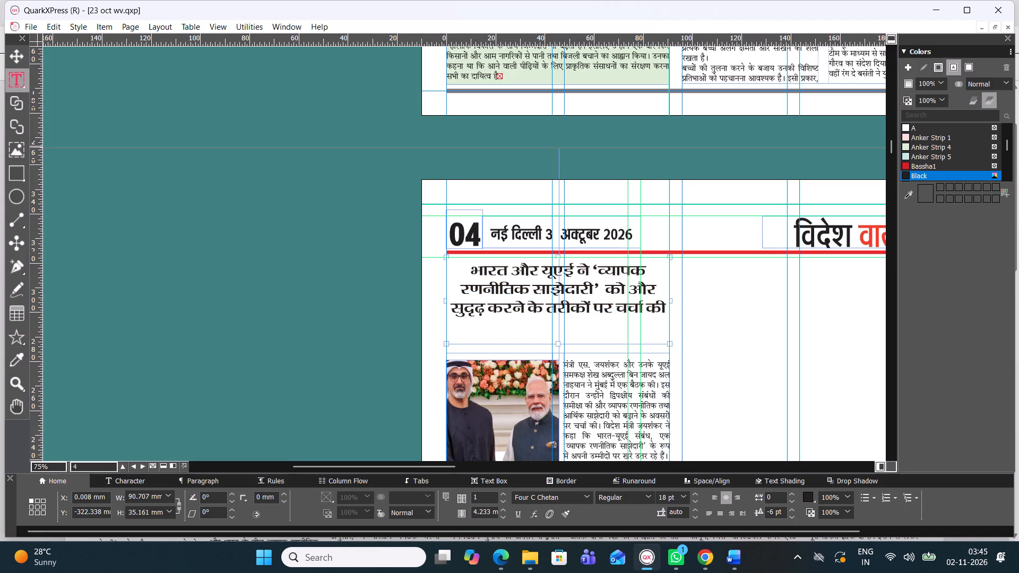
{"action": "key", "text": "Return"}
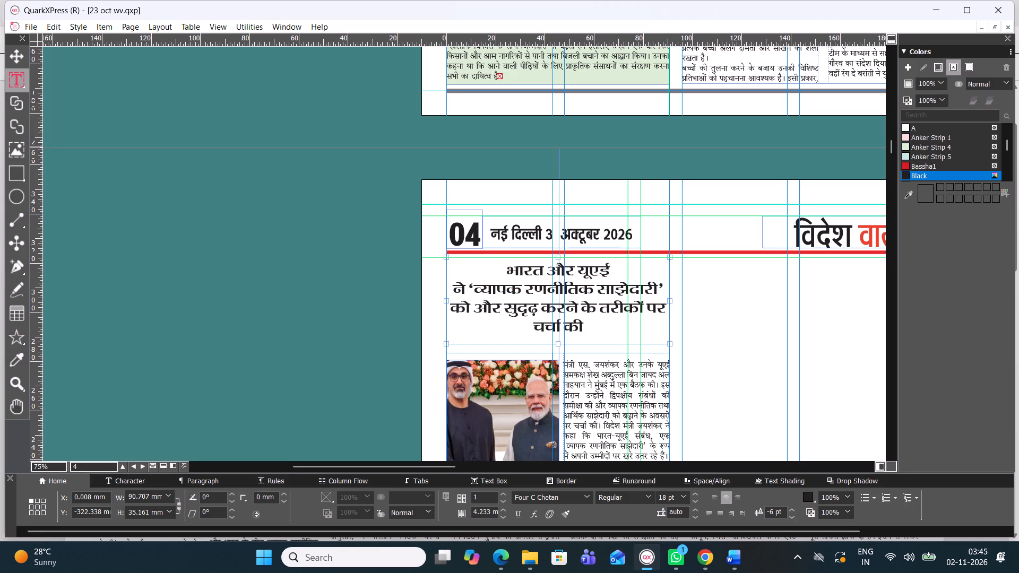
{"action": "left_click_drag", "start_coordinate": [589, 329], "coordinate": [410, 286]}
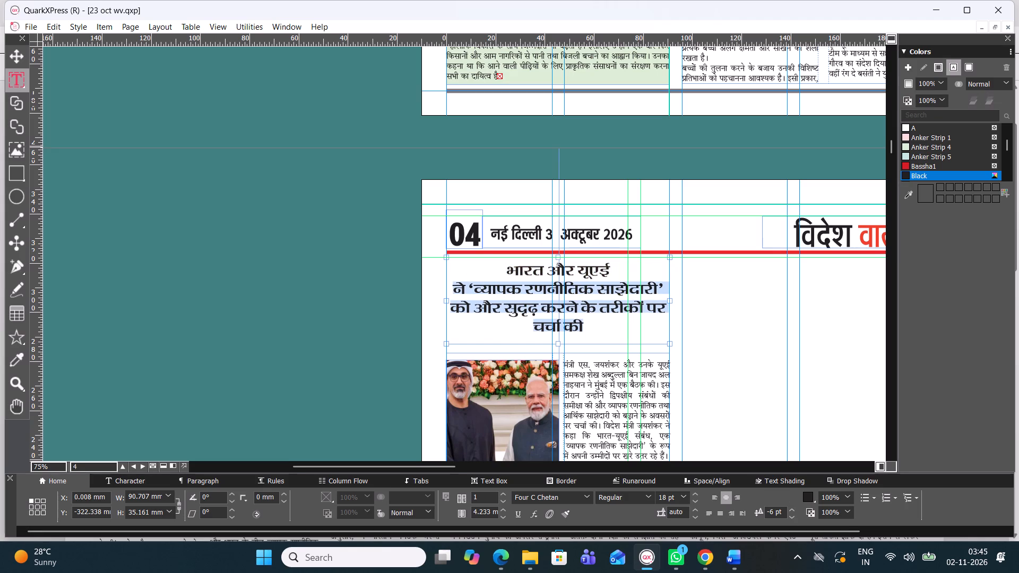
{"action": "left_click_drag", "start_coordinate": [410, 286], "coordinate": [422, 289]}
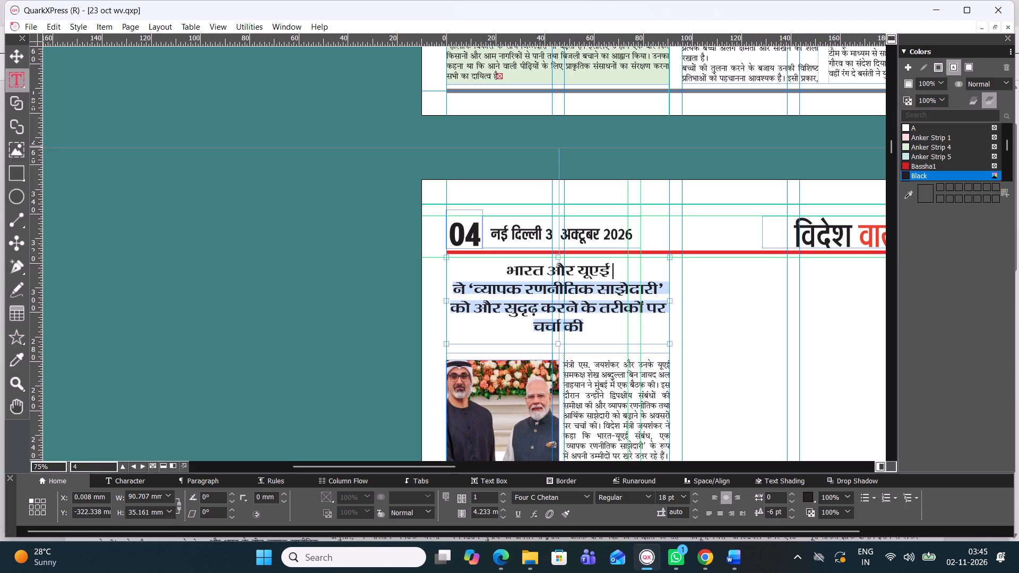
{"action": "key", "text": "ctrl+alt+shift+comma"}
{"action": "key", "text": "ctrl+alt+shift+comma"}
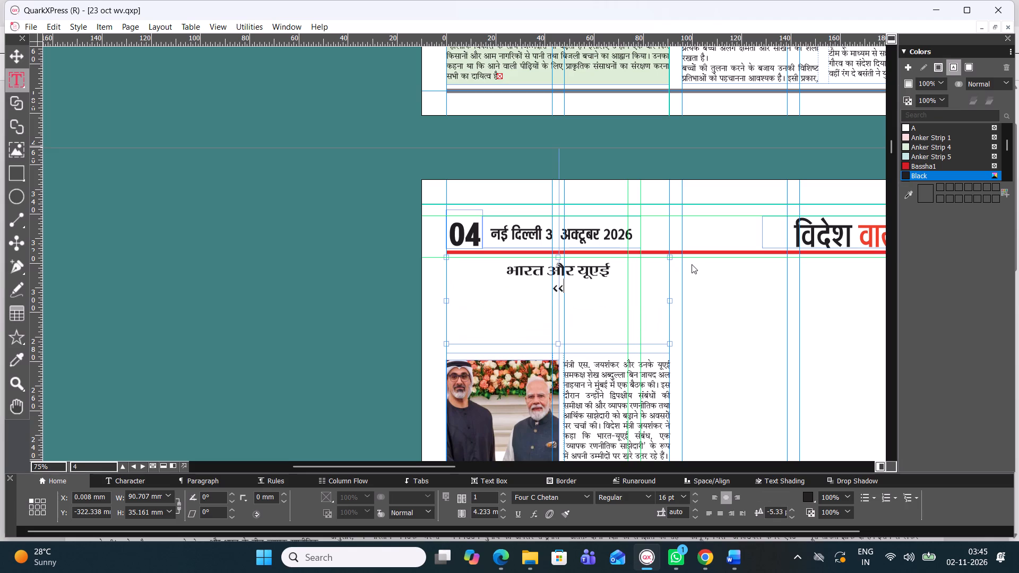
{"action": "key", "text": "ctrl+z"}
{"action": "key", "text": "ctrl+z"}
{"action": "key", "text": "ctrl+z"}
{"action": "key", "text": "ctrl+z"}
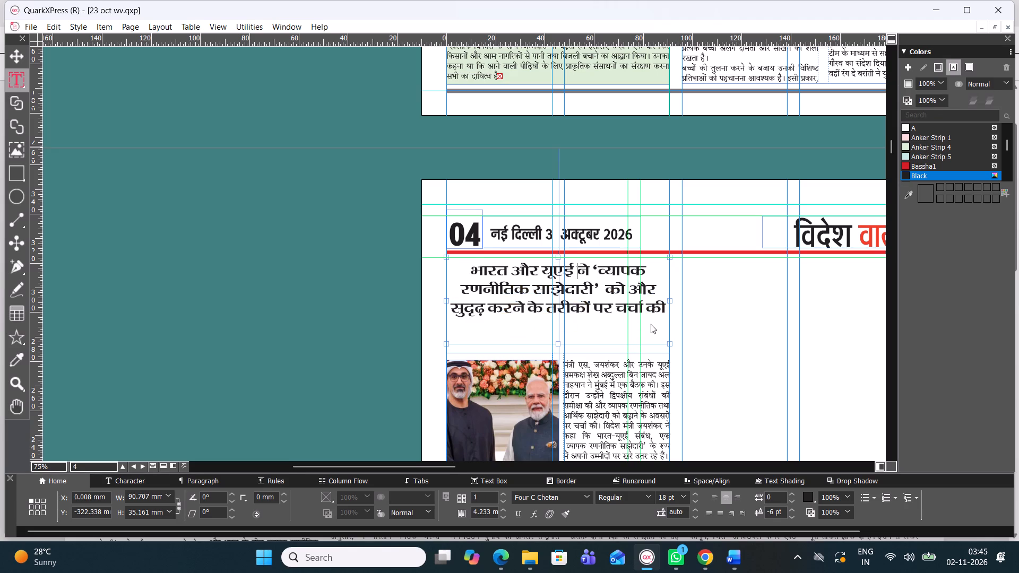
Undo the headline's baseline shift, box and uniform-size changes, back to the version with the larger first line.
{"action": "key", "text": "ctrl+z"}
{"action": "key", "text": "ctrl+z"}
{"action": "key", "text": "ctrl+z"}
{"action": "key", "text": "ctrl+z"}
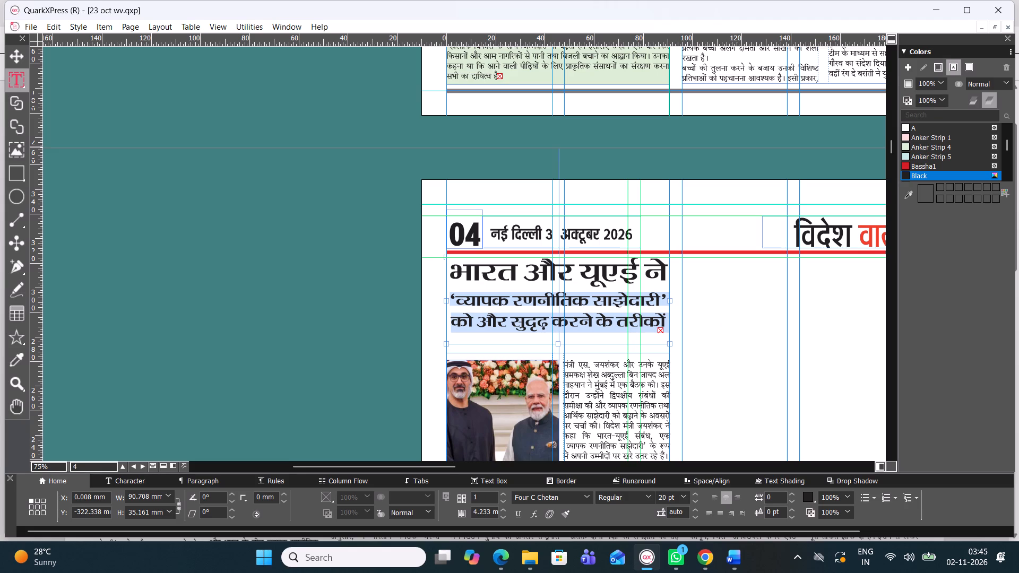
Left-align the headline and set its first line, भारत और यूएई ने, to 24 pt after trying 32 pt.
{"action": "left_click_drag", "start_coordinate": [664, 280], "coordinate": [395, 292]}
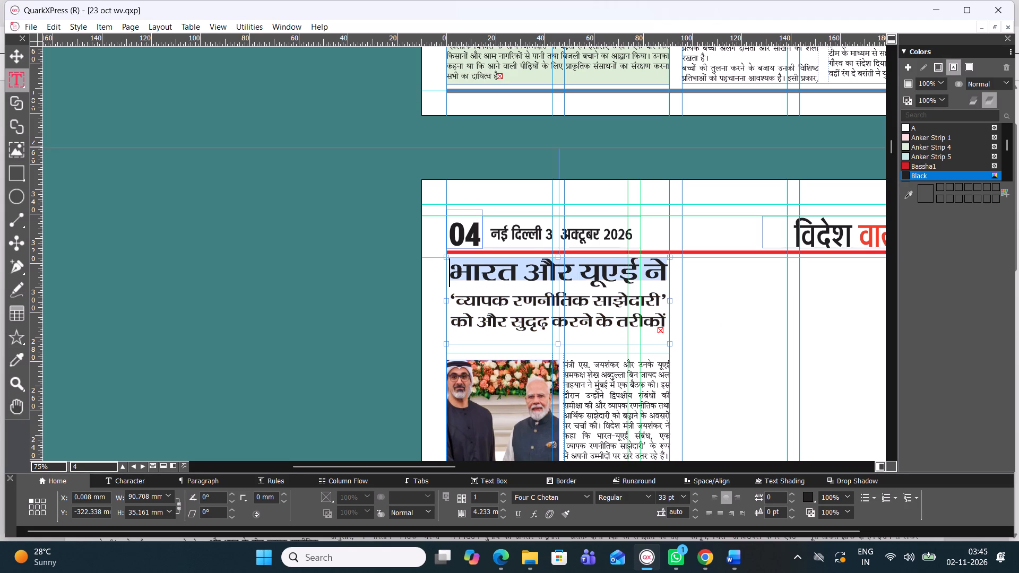
{"action": "key", "text": "ctrl+alt+shift+comma"}
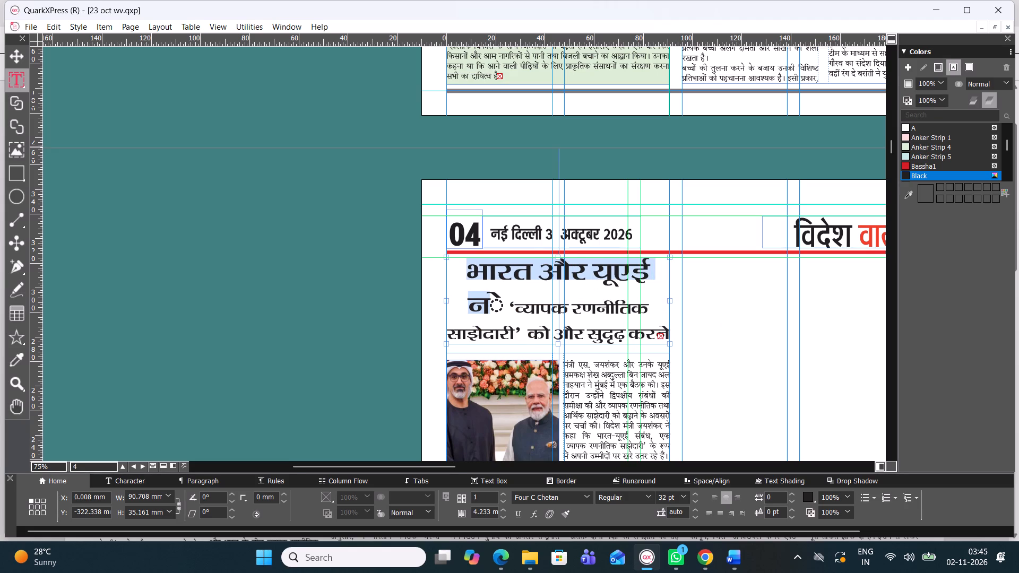
{"action": "key", "text": "ctrl+z"}
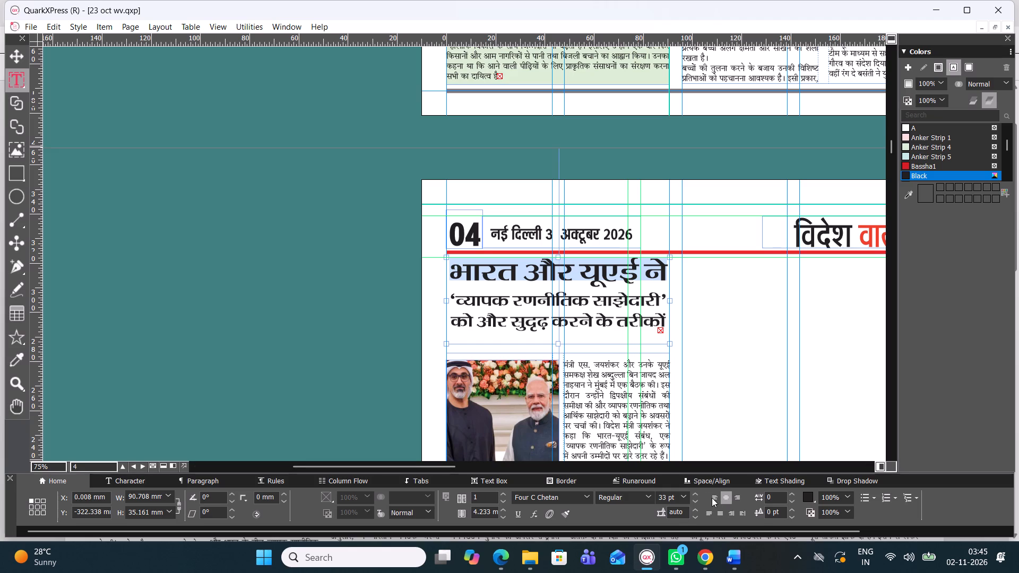
{"action": "left_click", "coordinate": [713, 498]}
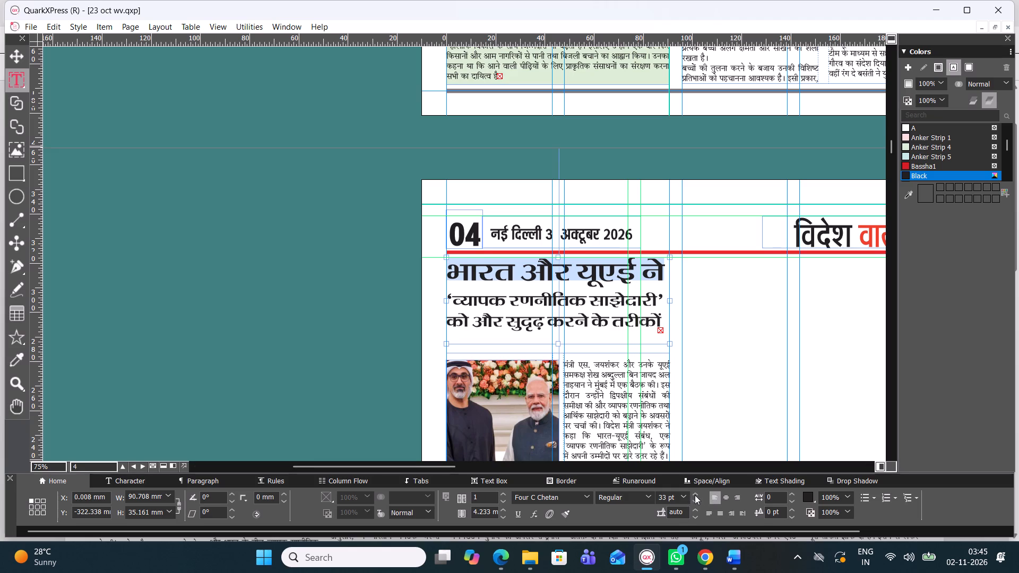
{"action": "left_click", "coordinate": [695, 500]}
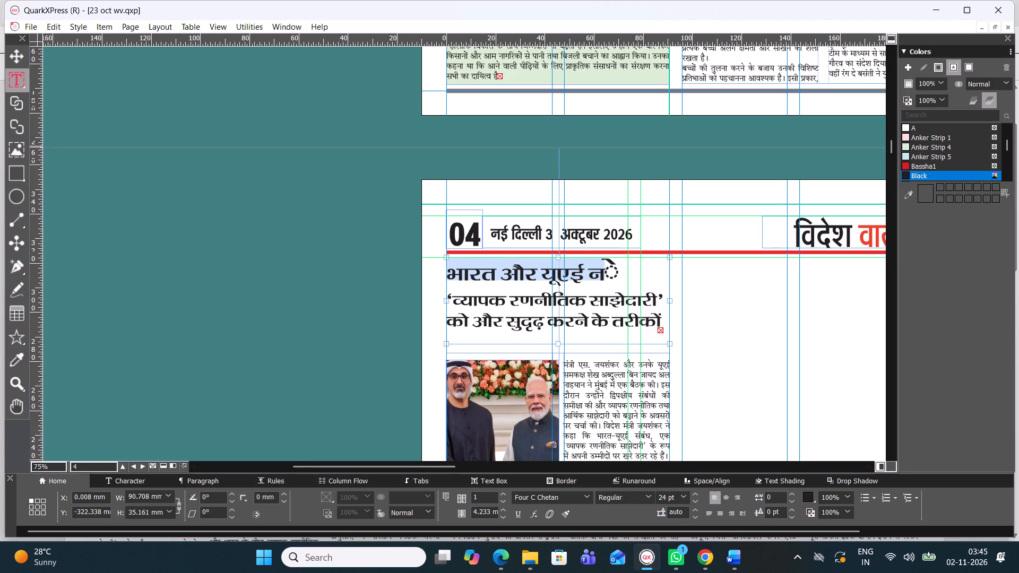
Replace the broken word at the end of the headline's first line with ने, using the Hindi Phonetic keyboard.
{"action": "left_click", "coordinate": [615, 276]}
{"action": "left_click", "coordinate": [626, 274]}
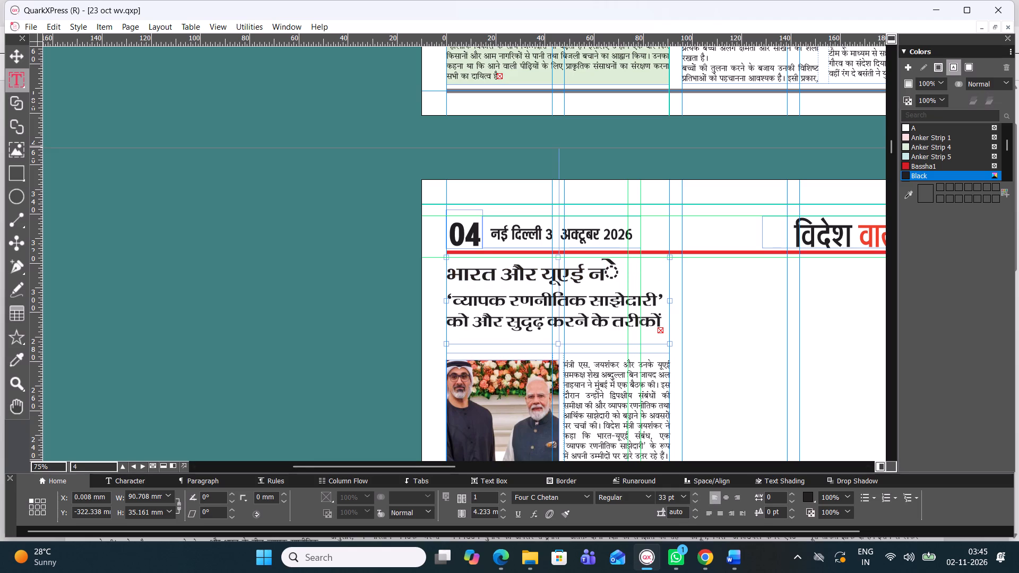
{"action": "key", "text": "BackSpace"}
{"action": "key", "text": "BackSpace"}
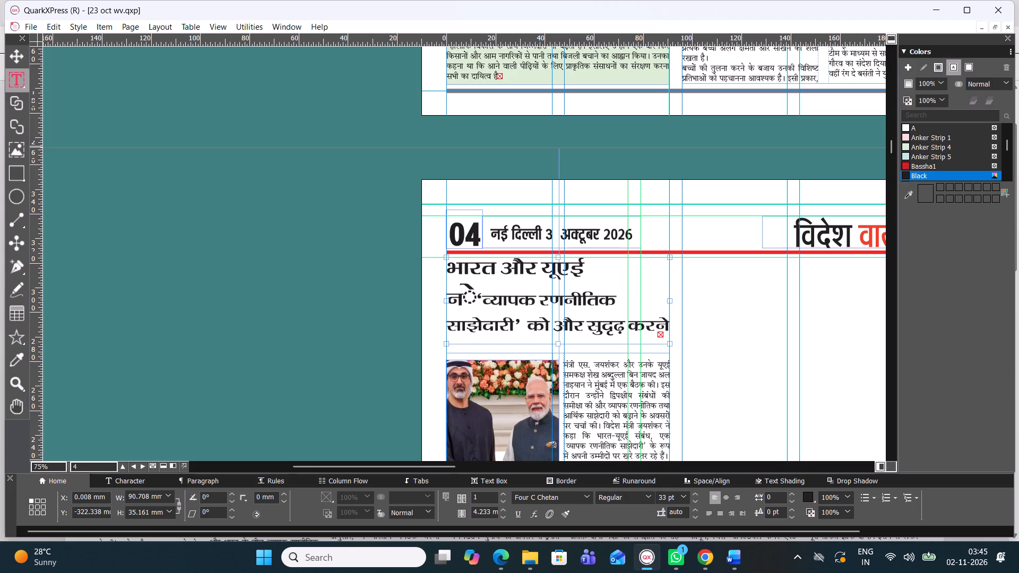
{"action": "key", "text": "BackSpace"}
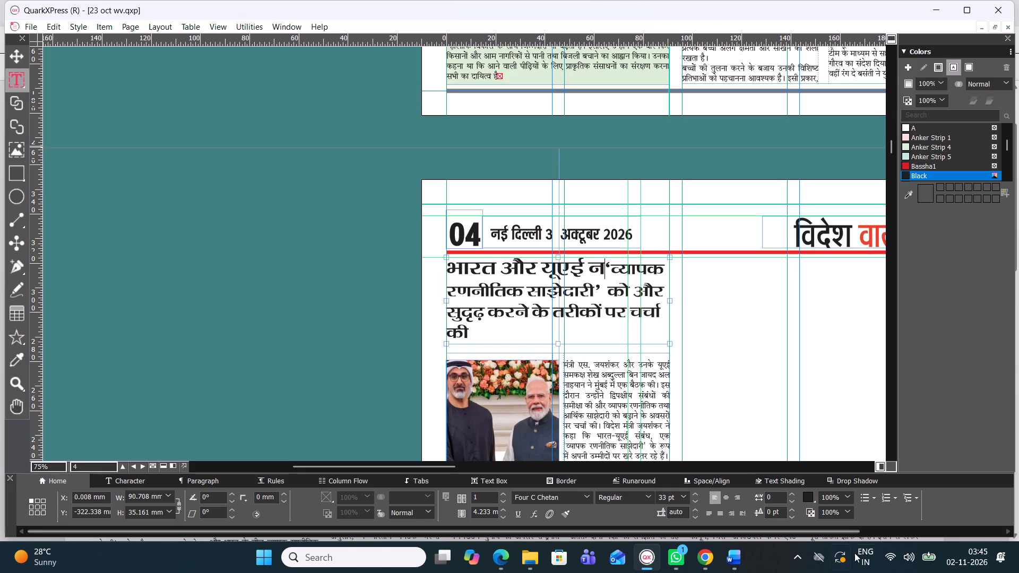
{"action": "left_click", "coordinate": [864, 563]}
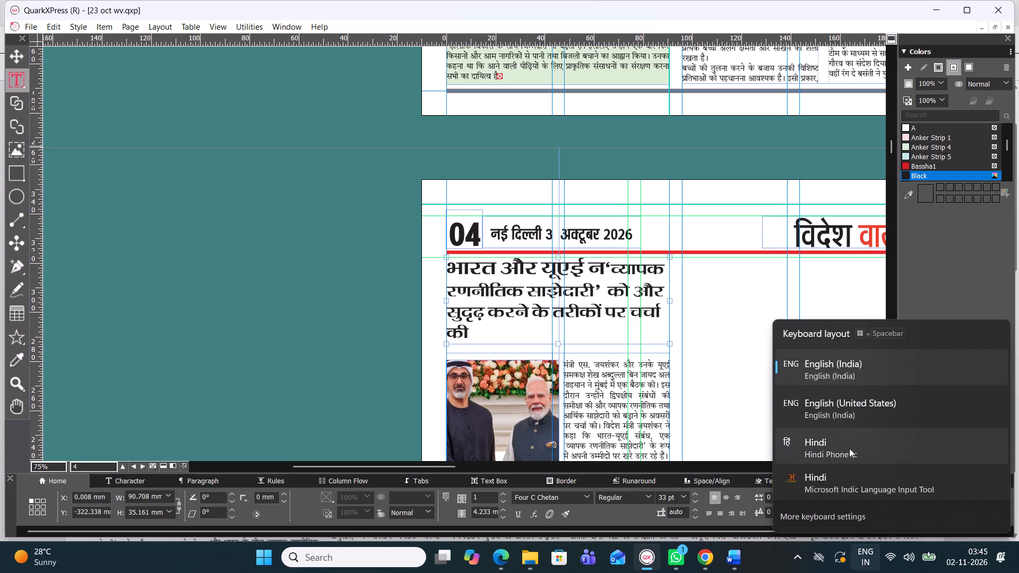
{"action": "left_click", "coordinate": [837, 439]}
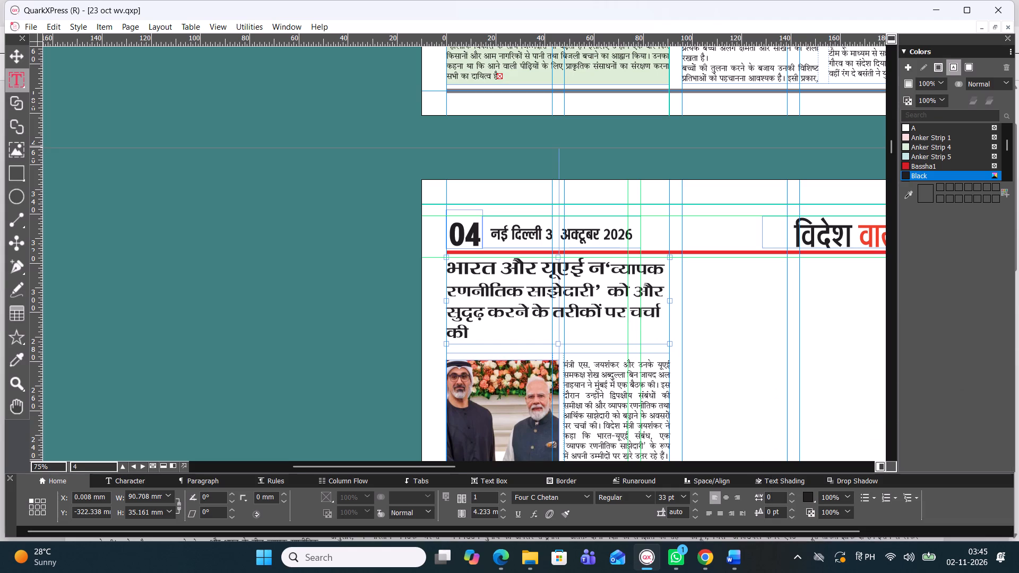
{"action": "key", "text": "e"}
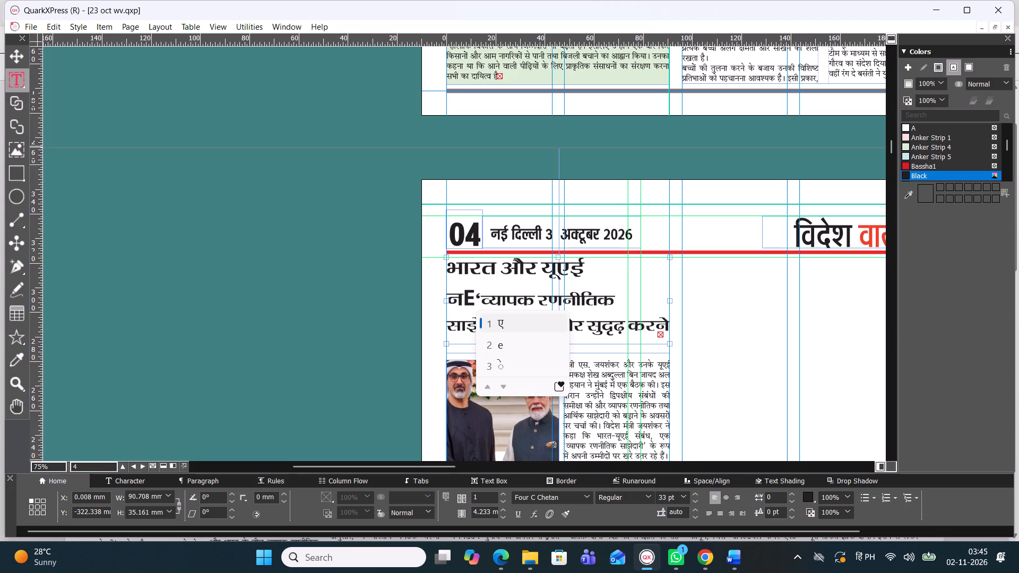
{"action": "key", "text": "BackSpace"}
{"action": "key", "text": "BackSpace"}
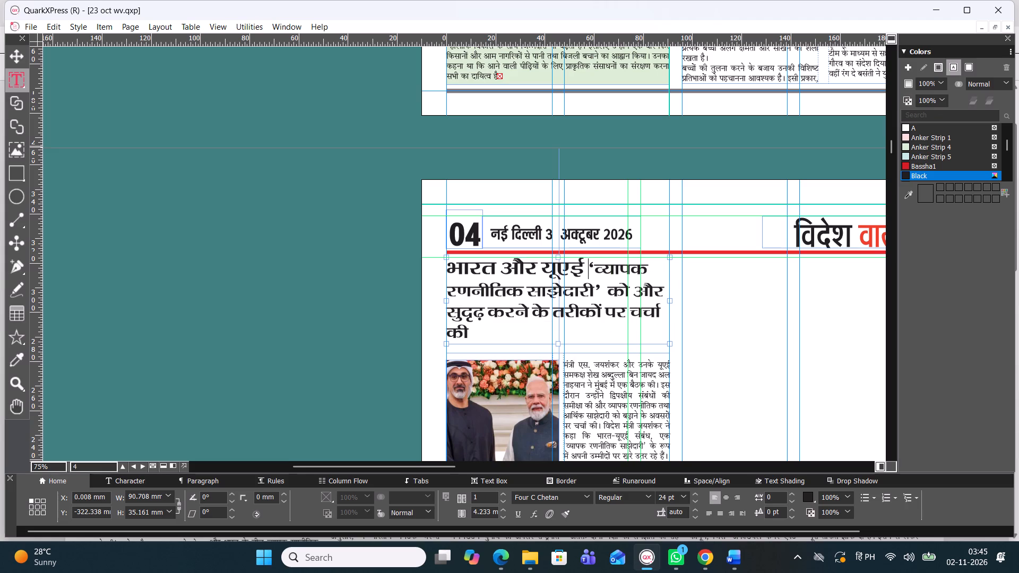
{"action": "type", "text": "NE"}
{"action": "key", "text": "space"}
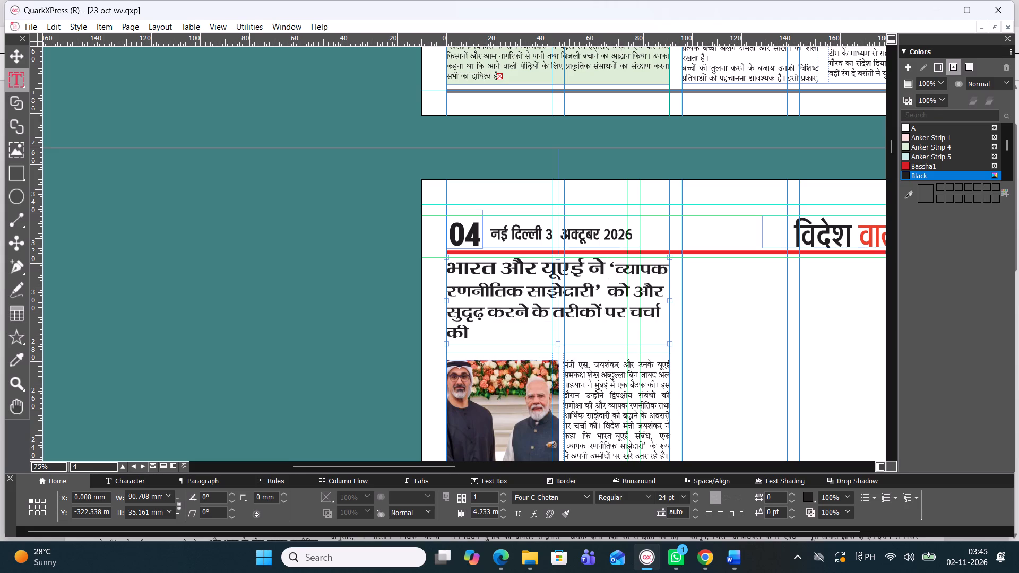
Centre the headline text within its box.
{"action": "left_click_drag", "start_coordinate": [472, 335], "coordinate": [558, 273]}
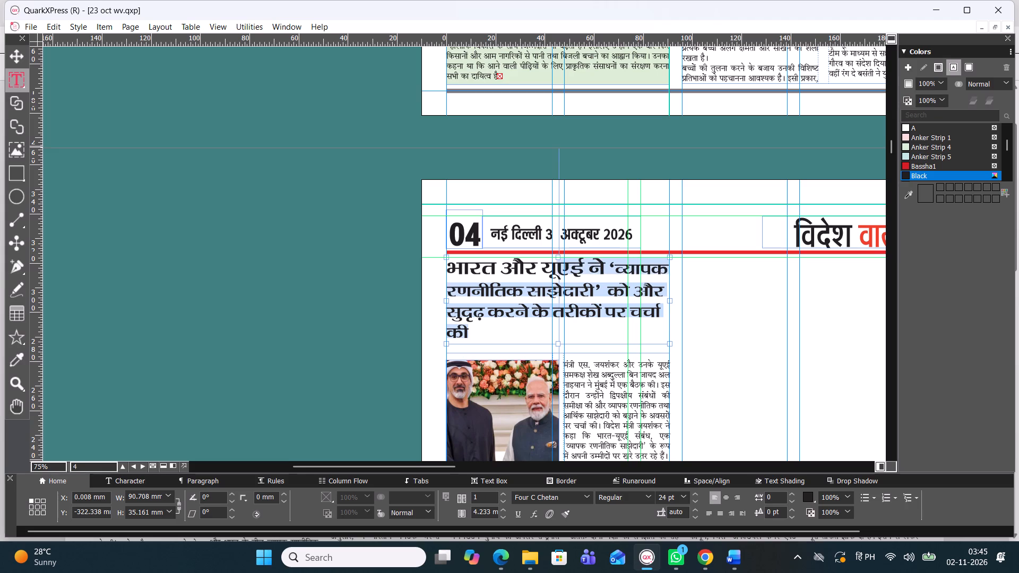
{"action": "left_click_drag", "start_coordinate": [558, 273], "coordinate": [608, 272]}
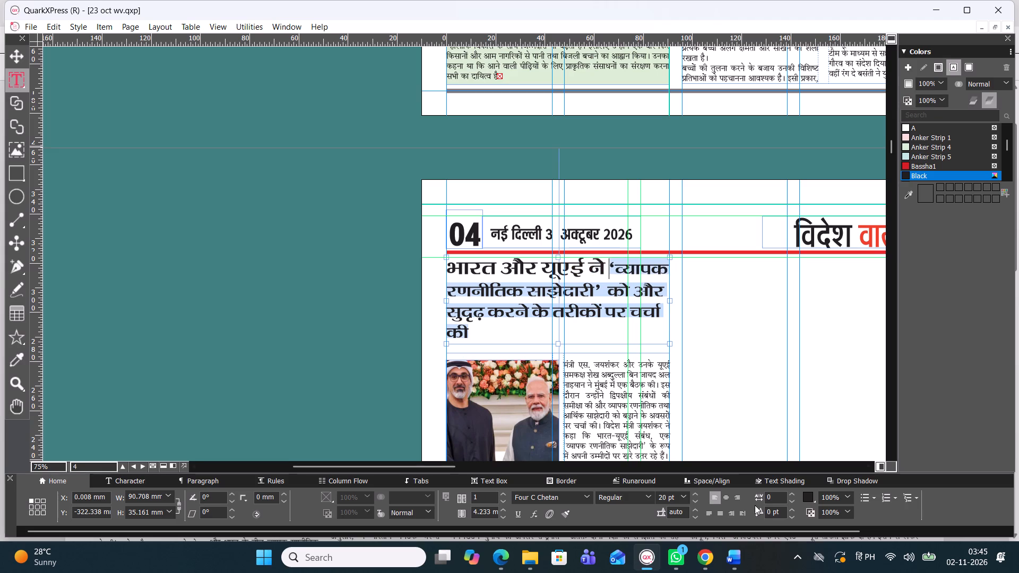
{"action": "left_click", "coordinate": [729, 494]}
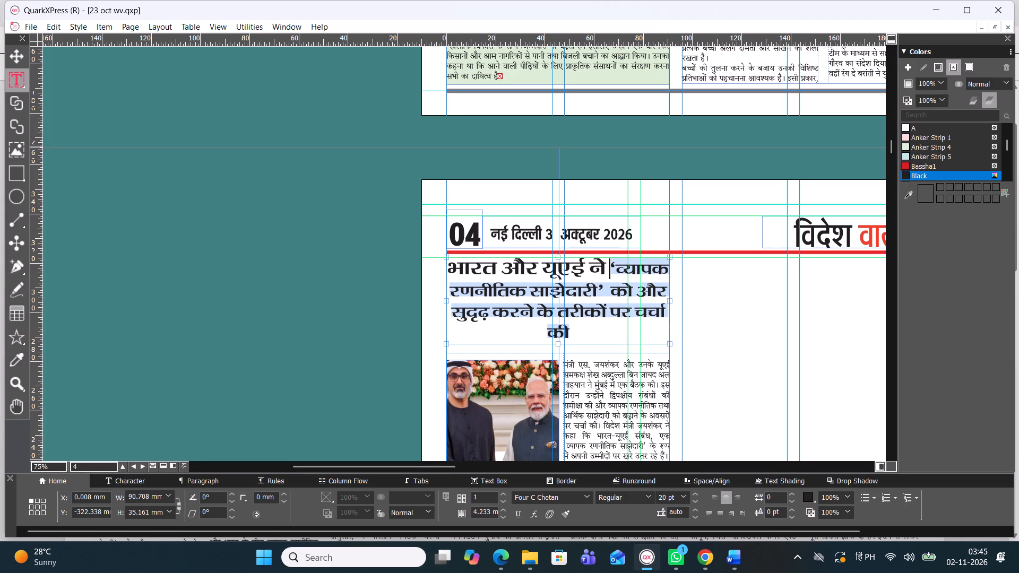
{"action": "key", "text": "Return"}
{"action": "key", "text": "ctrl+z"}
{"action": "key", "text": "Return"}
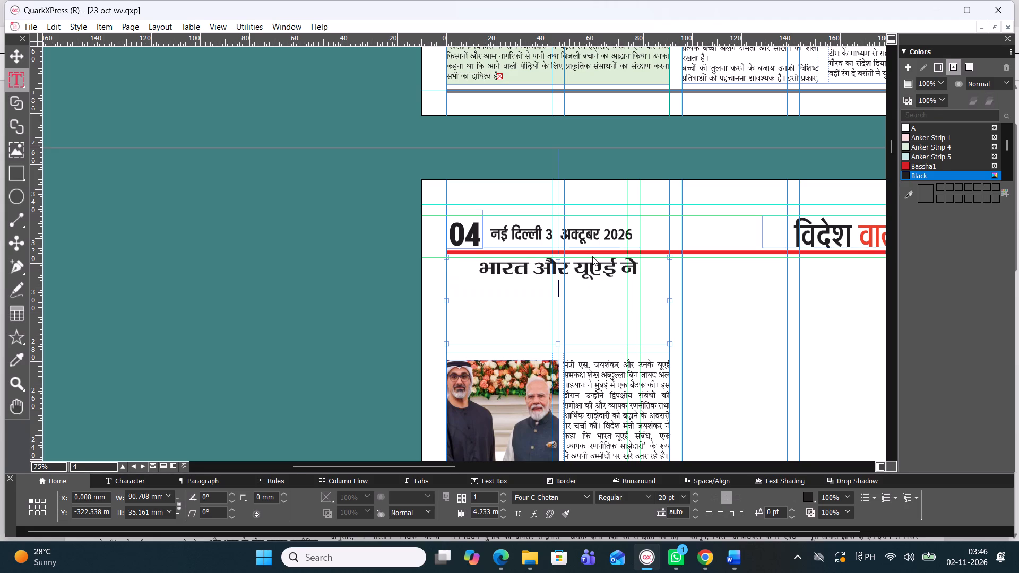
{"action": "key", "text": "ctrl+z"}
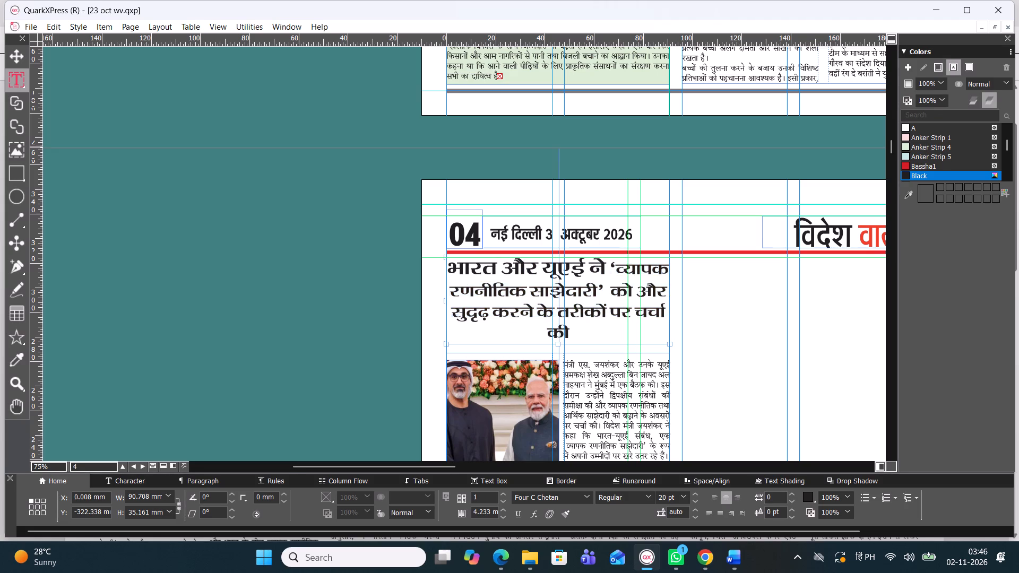
Break the headline after ने so that ‘व्यापक starts a new line.
{"action": "left_click", "coordinate": [608, 269]}
{"action": "key", "text": "Return"}
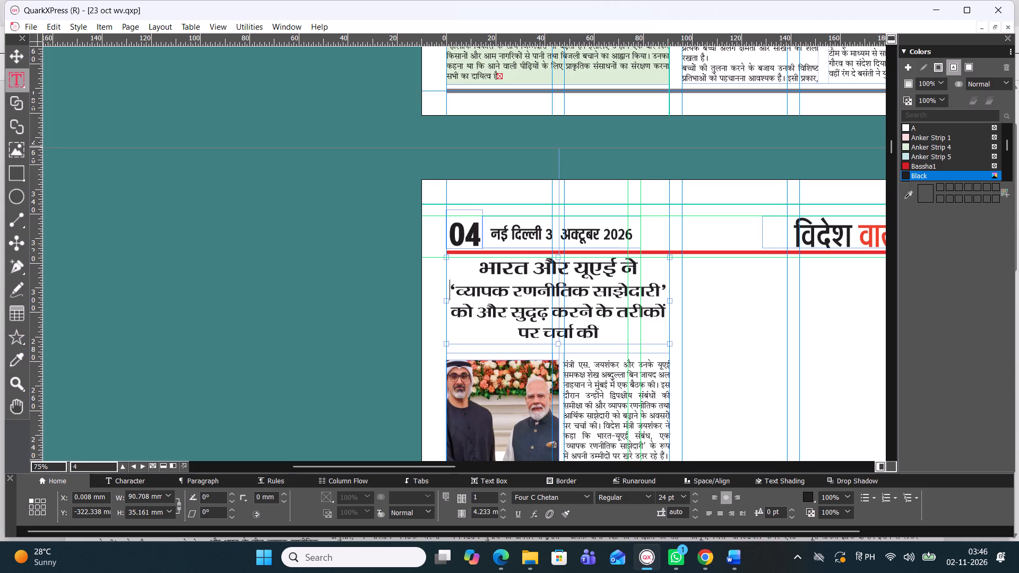
Reduce the headline text below the first line, from ‘व्यापक through चर्चा की, to 16 pt.
{"action": "left_click_drag", "start_coordinate": [606, 328], "coordinate": [424, 292]}
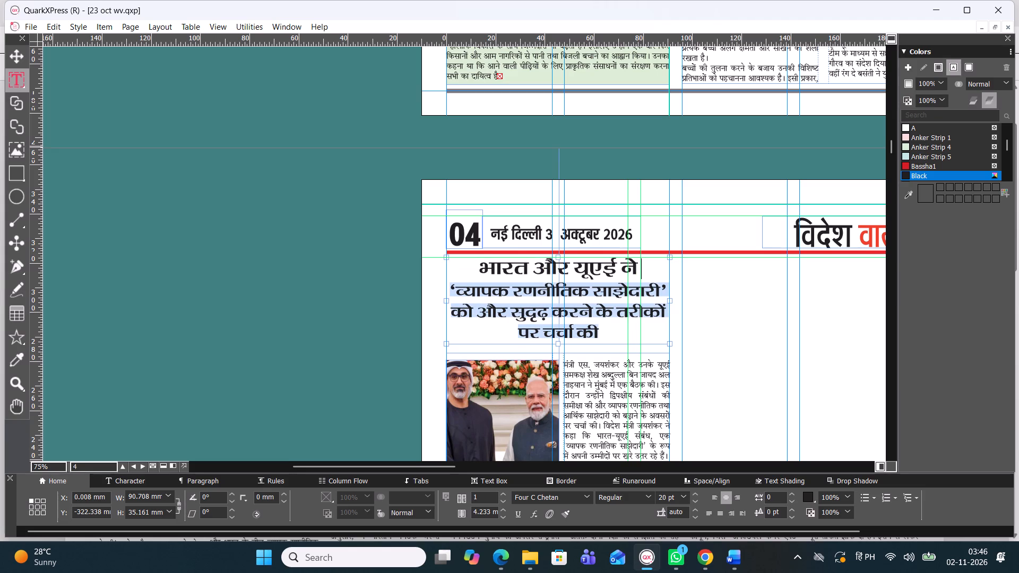
{"action": "key", "text": "ctrl+alt+shift+comma"}
{"action": "key", "text": "ctrl+alt+shift+comma"}
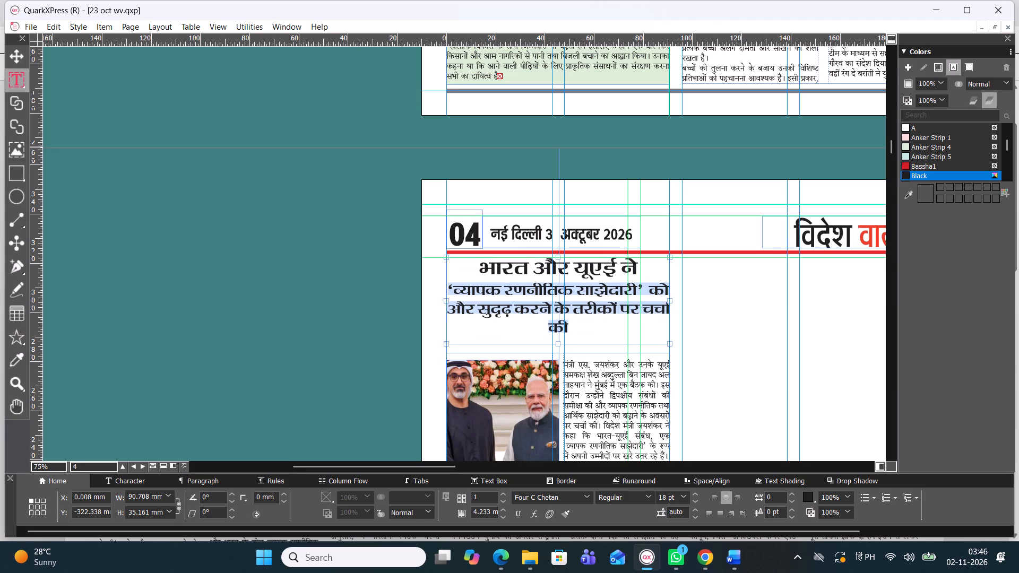
{"action": "key", "text": "ctrl+alt+shift+comma"}
{"action": "key", "text": "ctrl+alt+shift+comma"}
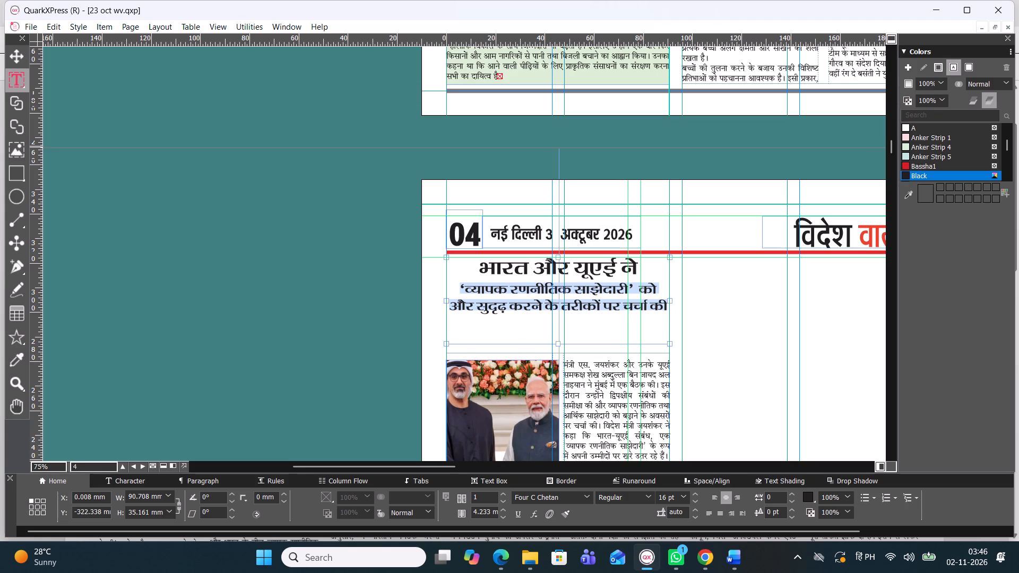
Shorten the headline text box from below to about 25.9 mm high, just under its last line.
{"action": "left_click_drag", "start_coordinate": [560, 343], "coordinate": [562, 320]}
Colour the headline's first line, भारत और यूएई ने, with the blue dark swatch.
{"action": "left_click_drag", "start_coordinate": [637, 266], "coordinate": [437, 273]}
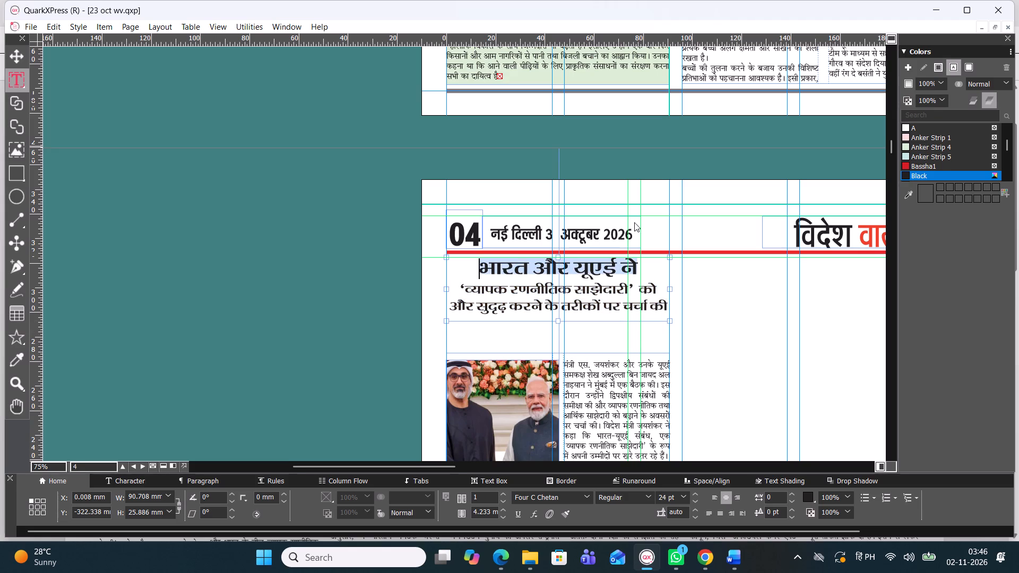
{"action": "left_click", "coordinate": [921, 164]}
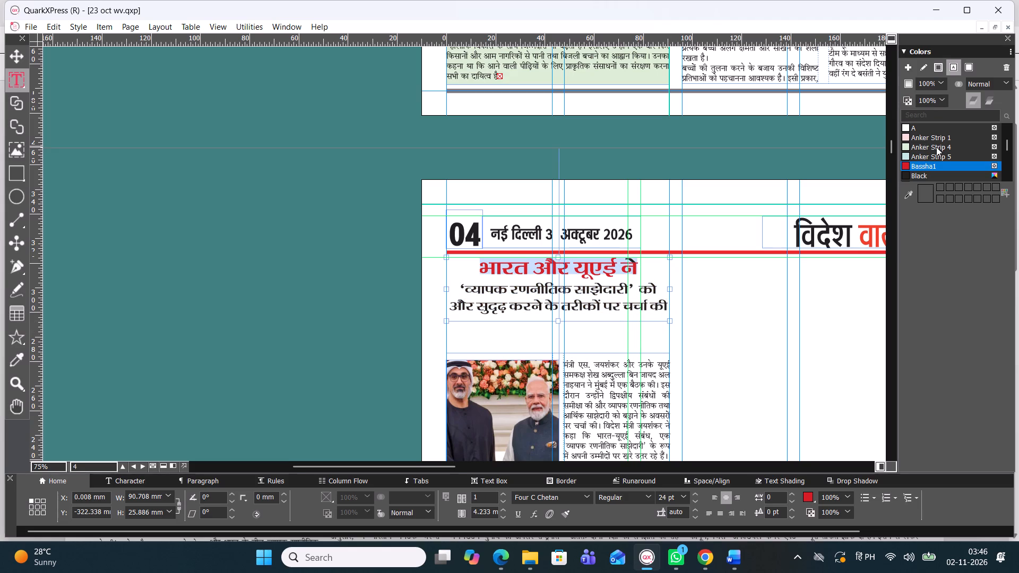
{"action": "scroll", "coordinate": [936, 147], "scroll_direction": "down", "scroll_amount": 1}
{"action": "scroll", "coordinate": [937, 147], "scroll_direction": "up", "scroll_amount": 1}
{"action": "scroll", "coordinate": [937, 147], "scroll_direction": "down", "scroll_amount": 1}
{"action": "left_click", "coordinate": [926, 172]}
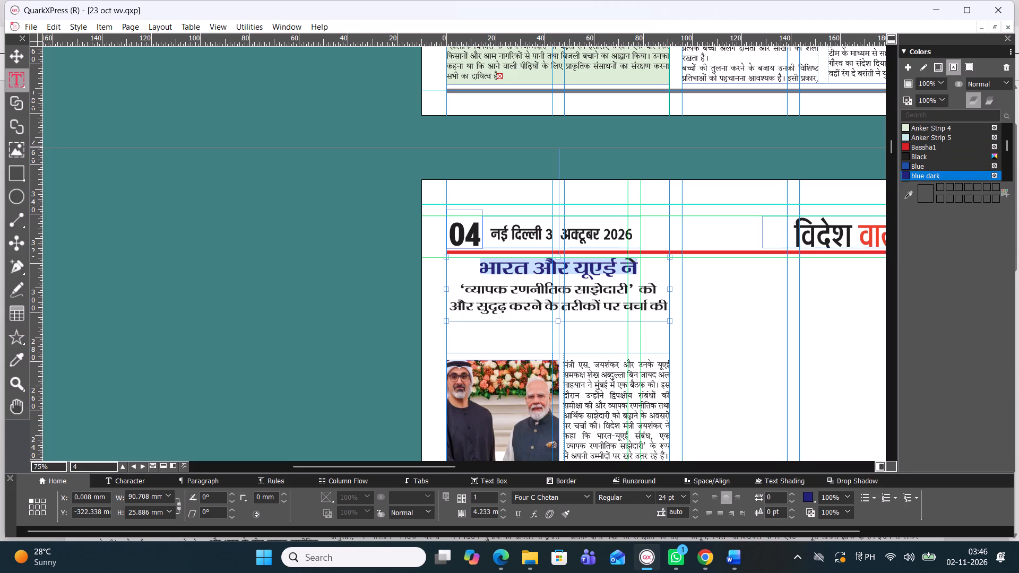
{"action": "left_click", "coordinate": [798, 277]}
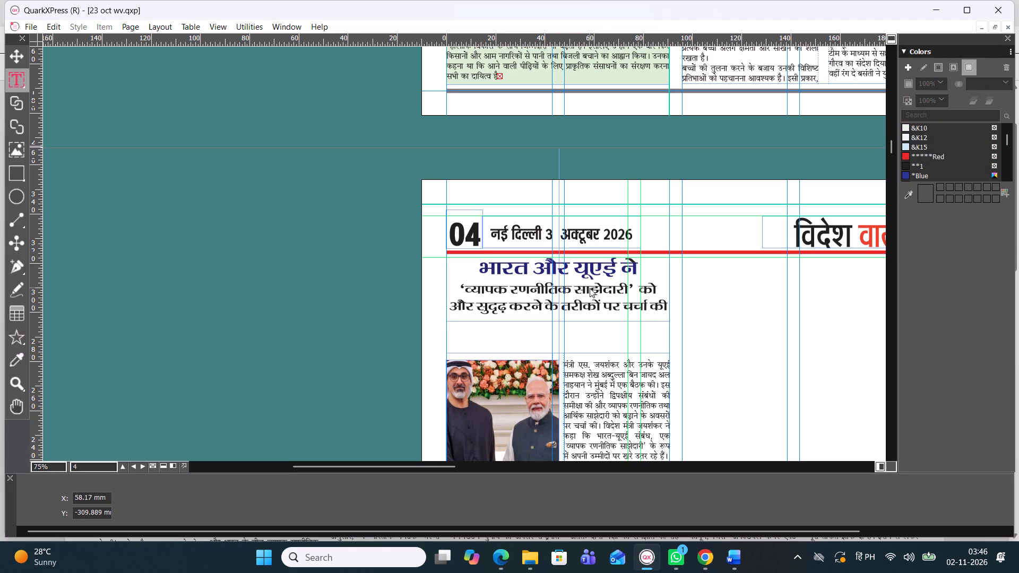
Extend the two-column story text box upward to about 186.6 mm high, close beneath the headline box.
{"action": "left_click", "coordinate": [548, 358]}
{"action": "left_click_drag", "start_coordinate": [557, 354], "coordinate": [557, 347]}
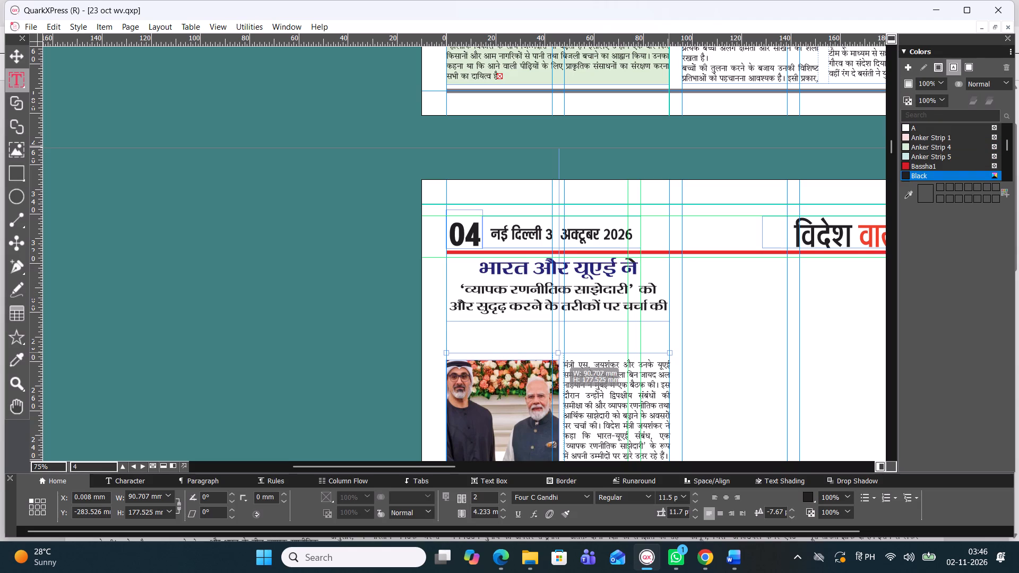
{"action": "left_click_drag", "start_coordinate": [557, 347], "coordinate": [560, 331]}
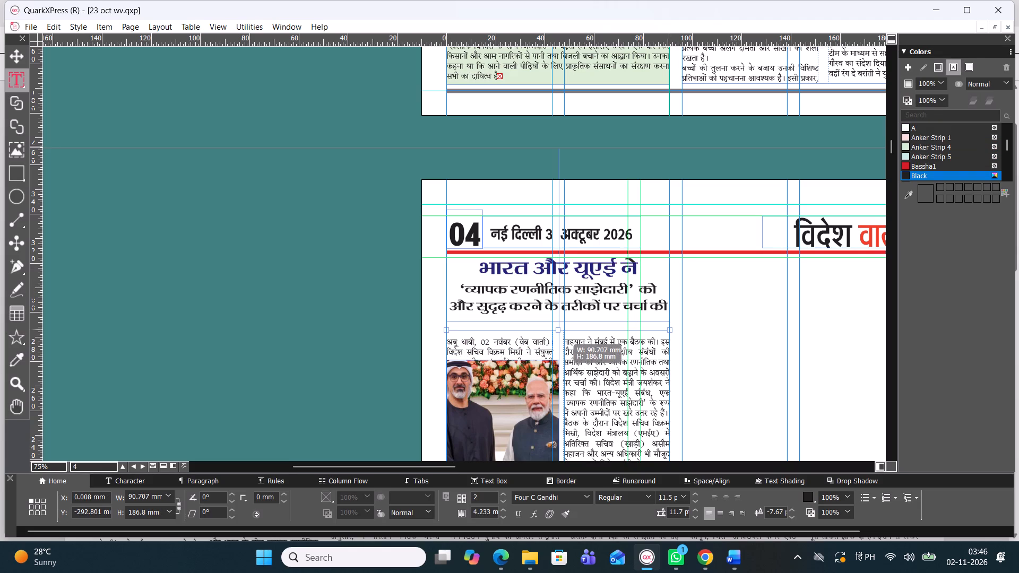
{"action": "left_click_drag", "start_coordinate": [560, 331], "coordinate": [565, 334]}
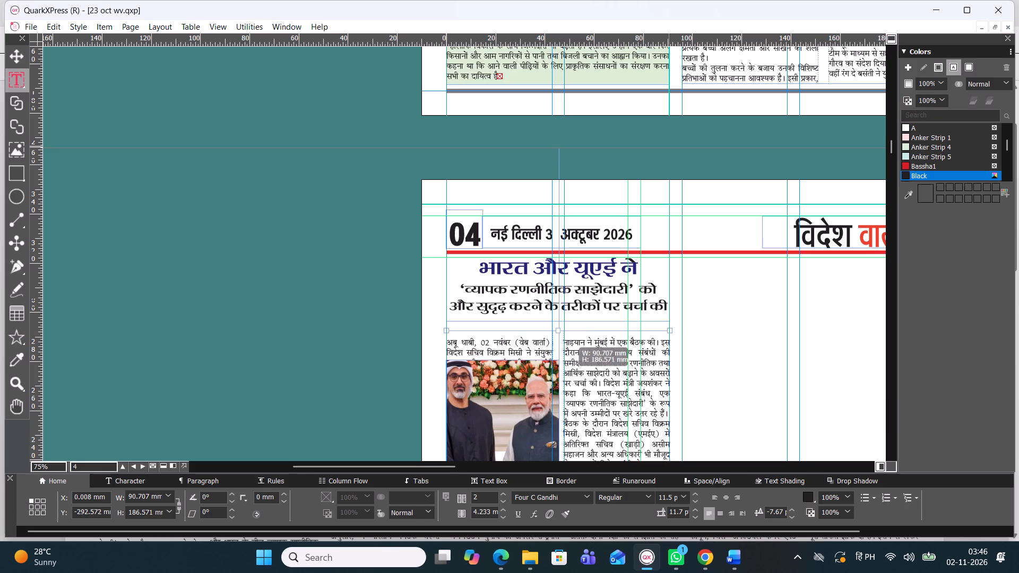
Move the photo of the two leaders up to the story box's top edge, flush with the first column's left edge.
{"action": "left_click", "coordinate": [515, 381]}
{"action": "left_click", "coordinate": [13, 55]}
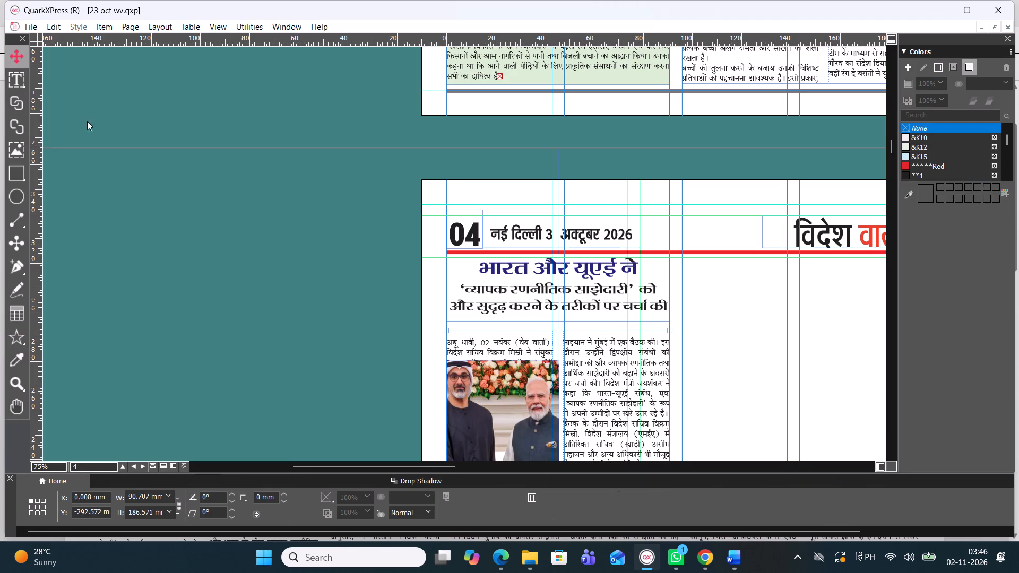
{"action": "left_click", "coordinate": [507, 436]}
{"action": "left_click_drag", "start_coordinate": [507, 433], "coordinate": [509, 410]}
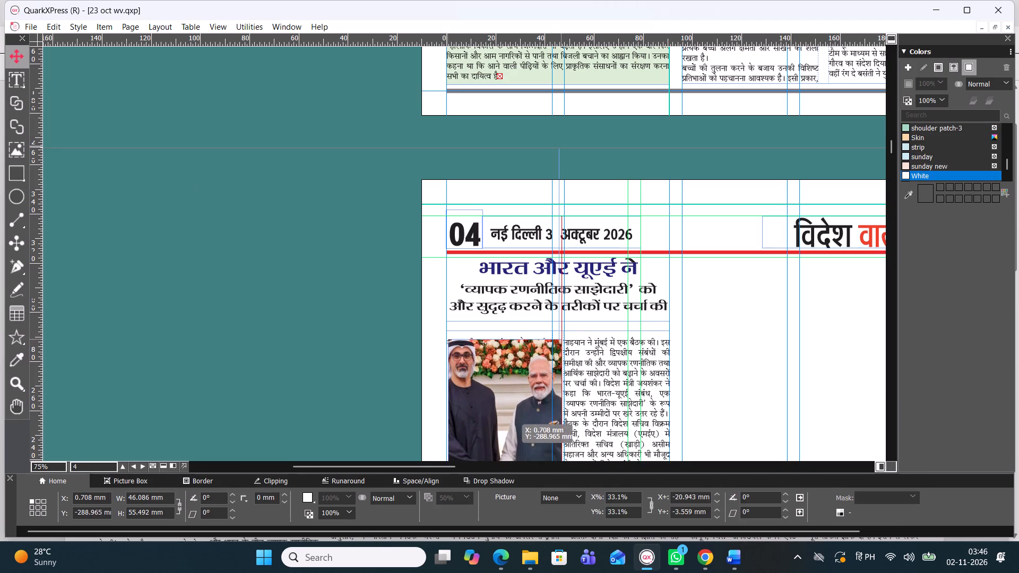
{"action": "left_click_drag", "start_coordinate": [509, 410], "coordinate": [507, 407]}
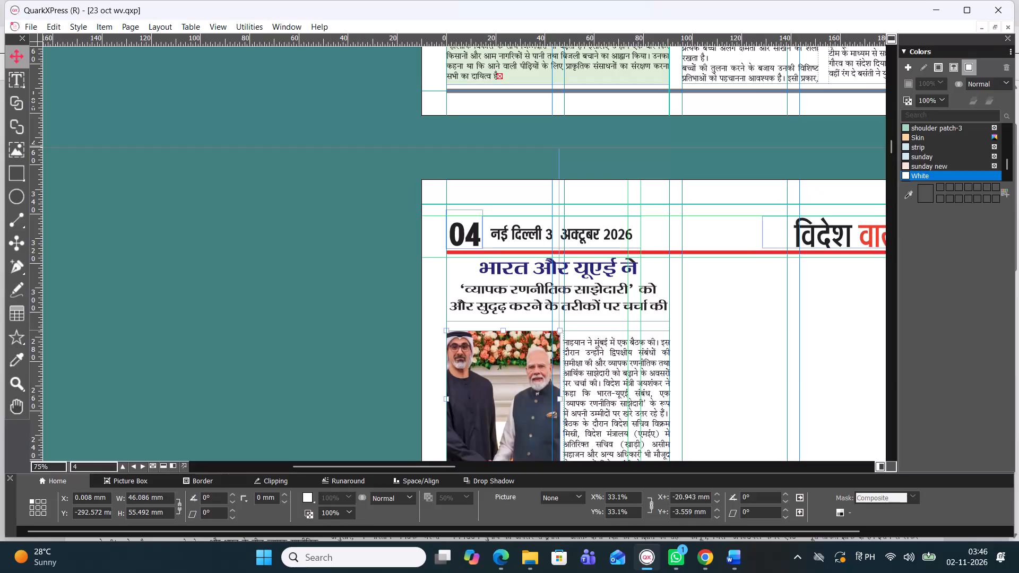
Narrow the photo box from its right side to about 45.7 mm wide.
{"action": "left_click", "coordinate": [562, 400]}
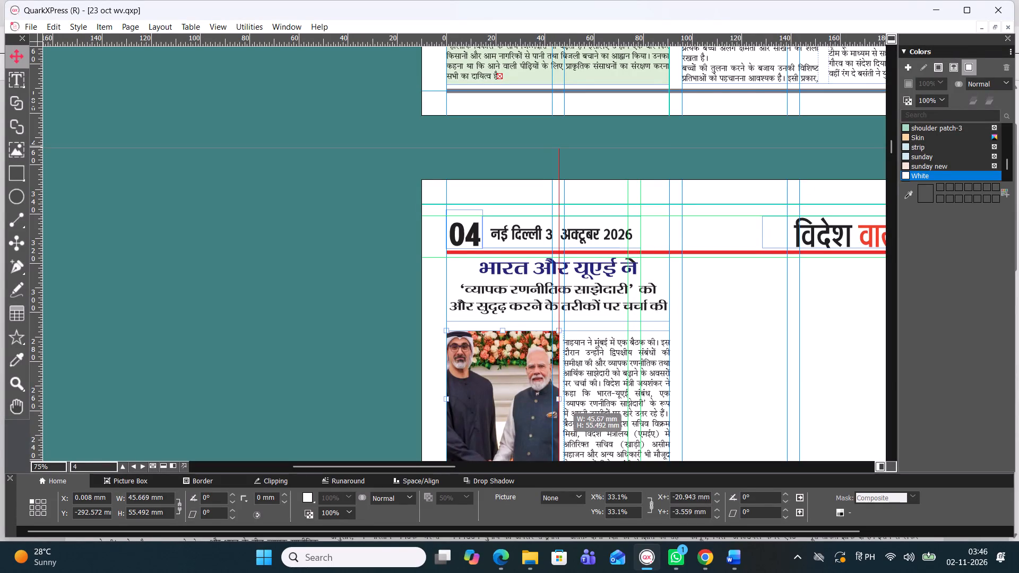
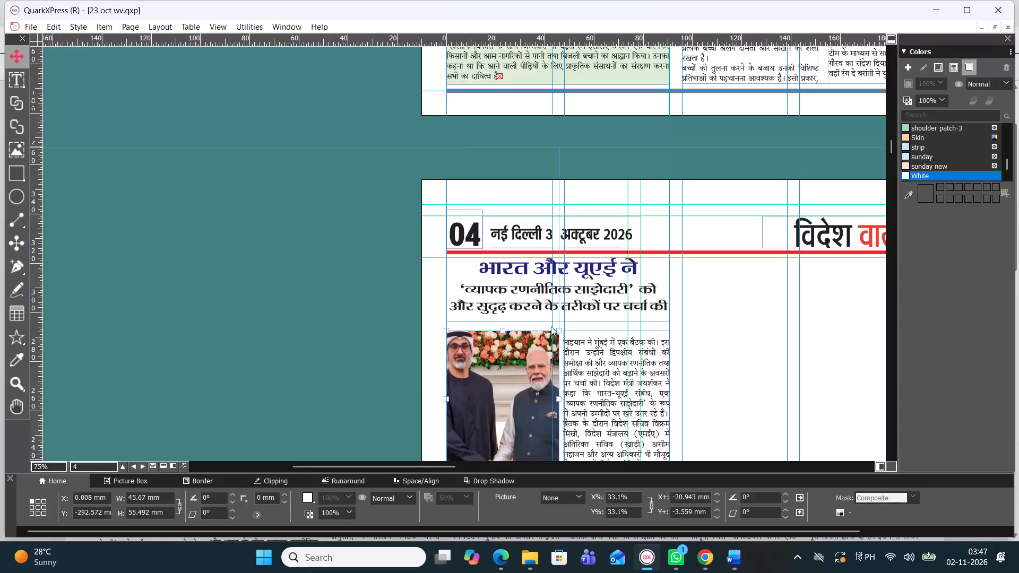
Shorten the India–UAE story's two-column text box from its bottom edge to about 175.8 mm high.
{"action": "scroll", "coordinate": [551, 326], "scroll_direction": "down", "scroll_amount": 2}
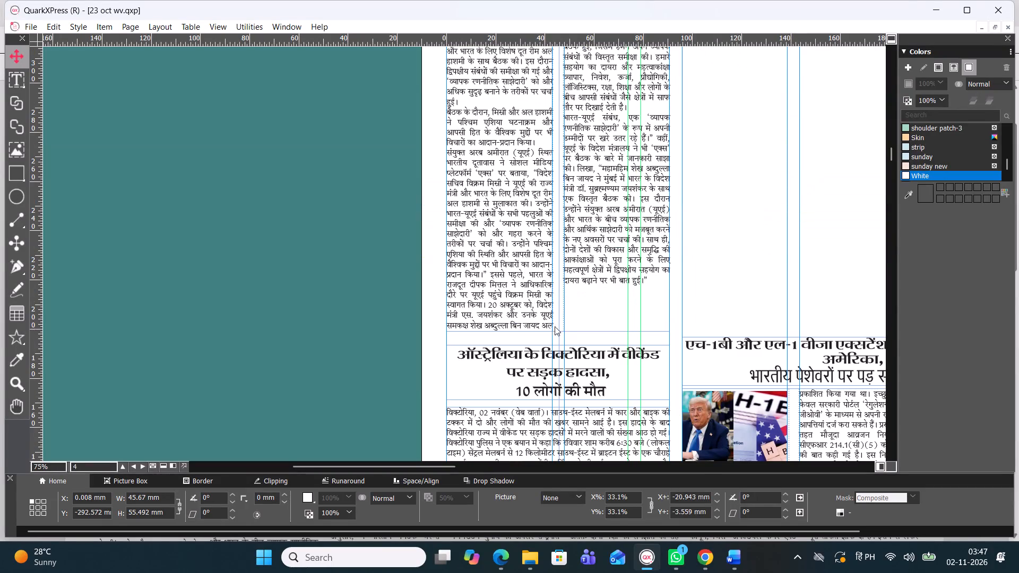
{"action": "left_click", "coordinate": [558, 328]}
{"action": "left_click_drag", "start_coordinate": [558, 331], "coordinate": [555, 301]}
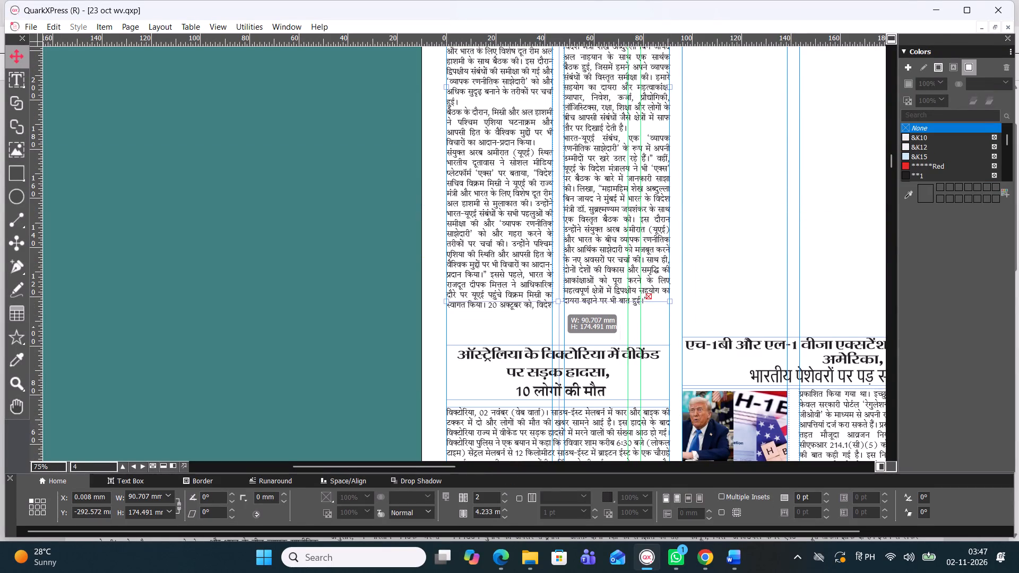
{"action": "left_click_drag", "start_coordinate": [555, 301], "coordinate": [554, 305]}
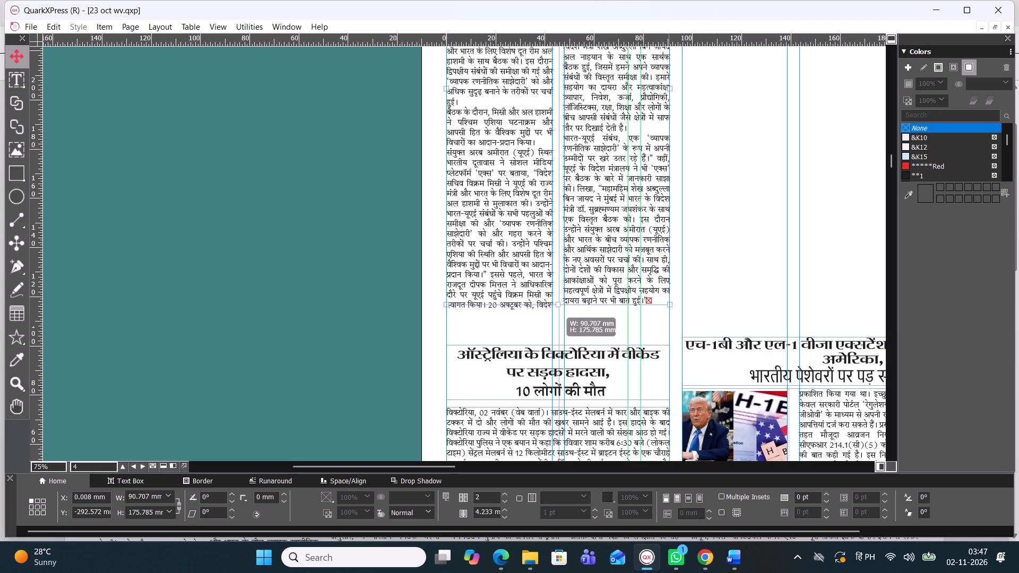
{"action": "left_click", "coordinate": [554, 320]}
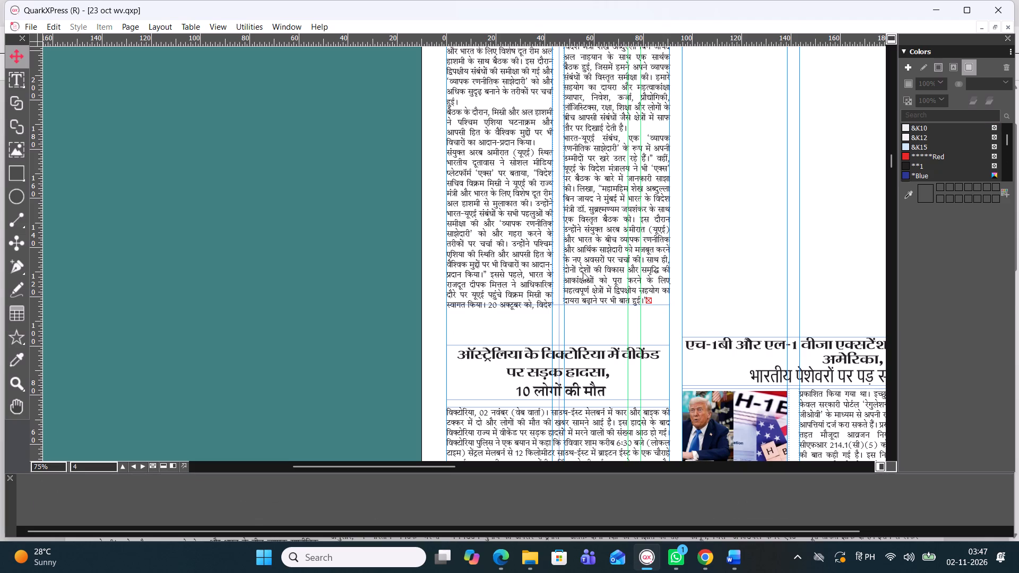
Draw a three-column-wide text box, about 138.6 by 27.3 mm, directly under the red header rule beside the India–UAE headline.
{"action": "scroll", "coordinate": [548, 261], "scroll_direction": "up", "scroll_amount": 1}
{"action": "scroll", "coordinate": [548, 261], "scroll_direction": "down", "scroll_amount": 1}
{"action": "scroll", "coordinate": [548, 261], "scroll_direction": "up", "scroll_amount": 1}
{"action": "scroll", "coordinate": [548, 261], "scroll_direction": "down", "scroll_amount": 2}
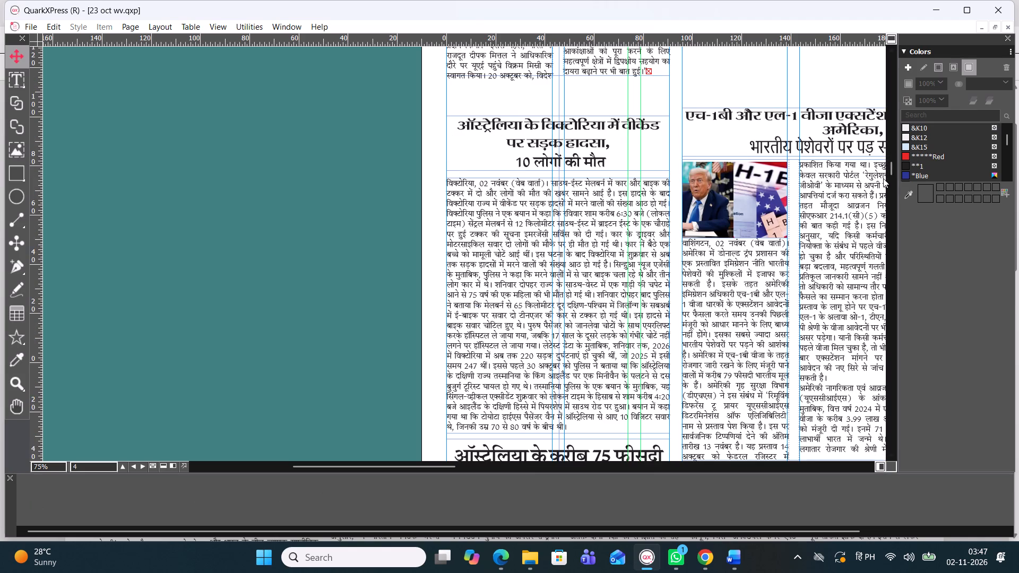
{"action": "left_click_drag", "start_coordinate": [892, 170], "coordinate": [889, 148]}
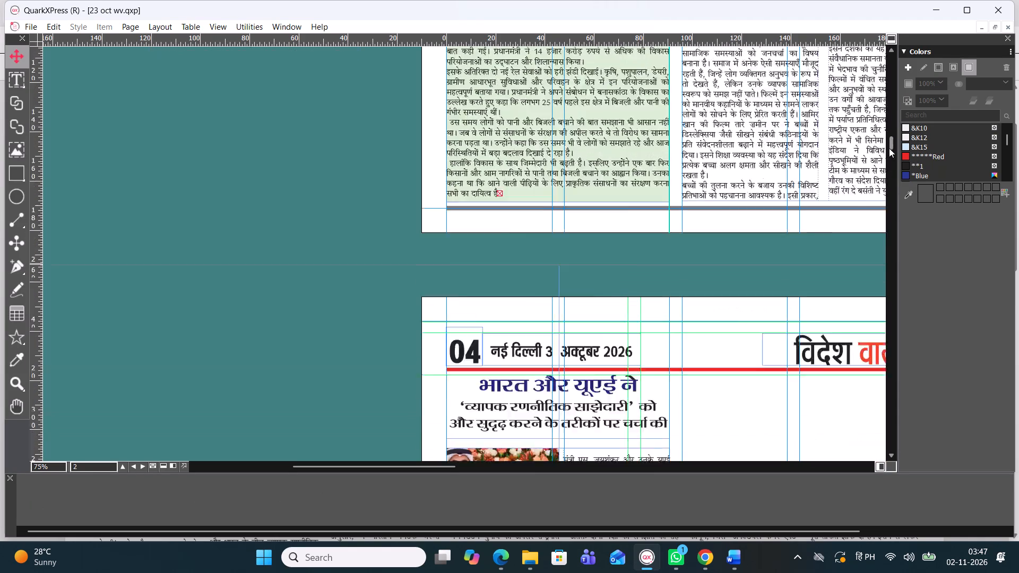
{"action": "left_click_drag", "start_coordinate": [889, 148], "coordinate": [889, 153]}
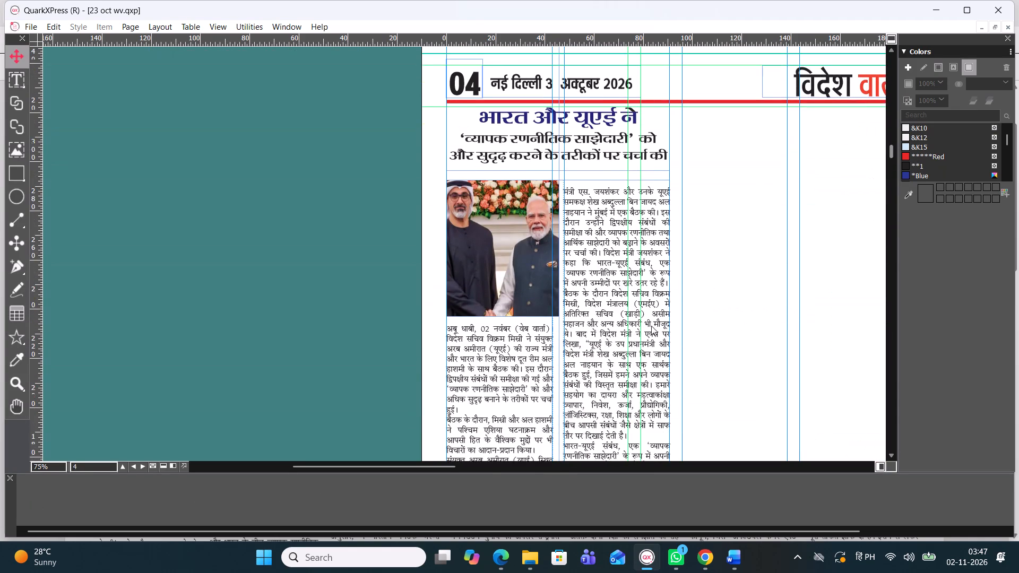
{"action": "left_click_drag", "start_coordinate": [441, 466], "coordinate": [523, 466]}
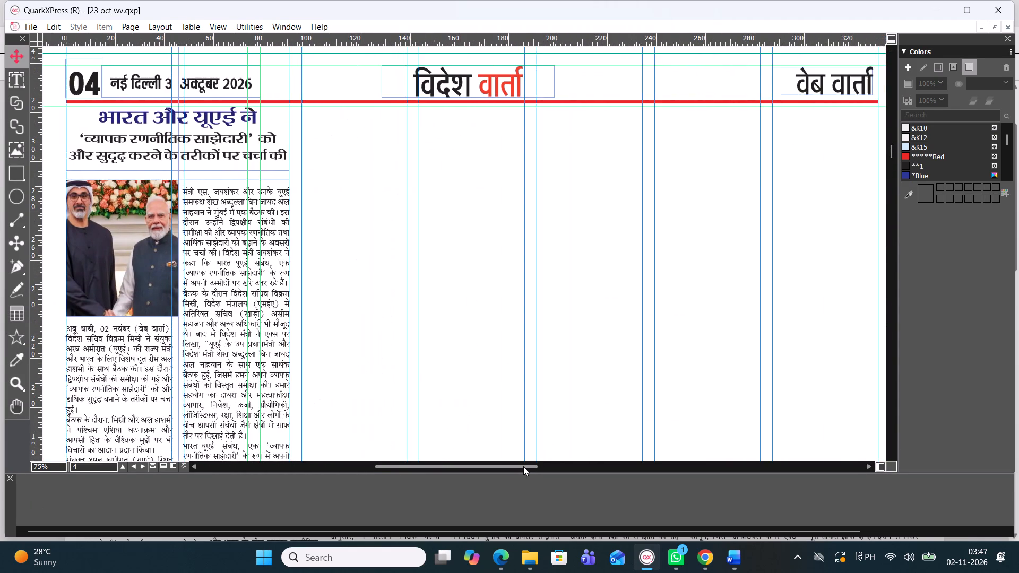
{"action": "left_click_drag", "start_coordinate": [523, 466], "coordinate": [536, 464]}
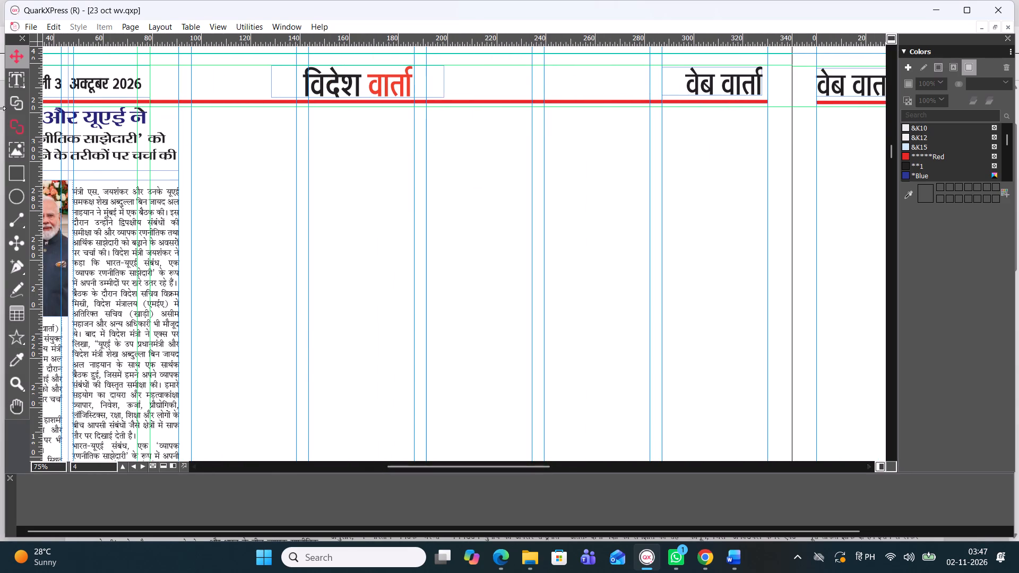
{"action": "left_click", "coordinate": [16, 80]}
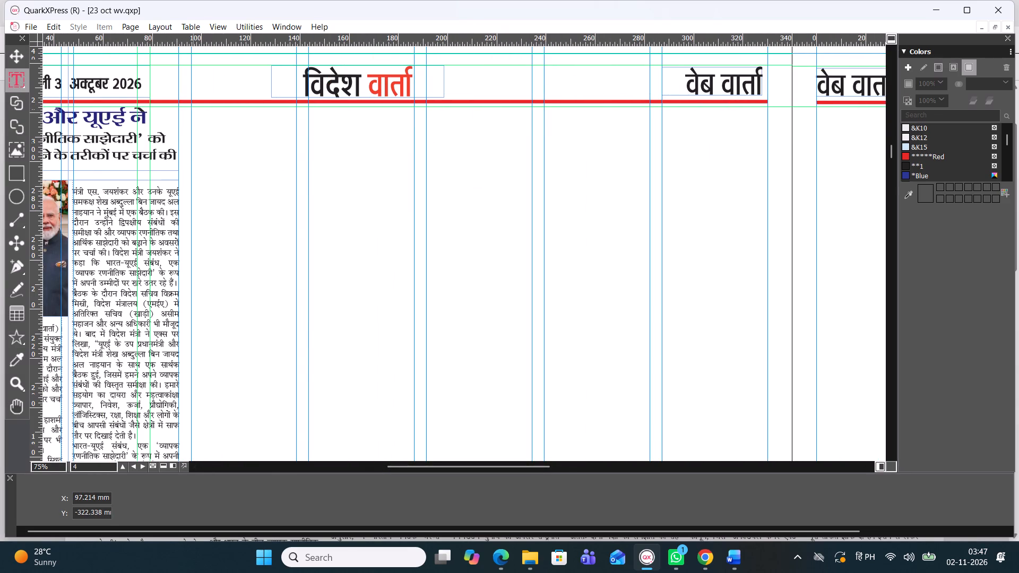
{"action": "left_click_drag", "start_coordinate": [192, 109], "coordinate": [445, 176]}
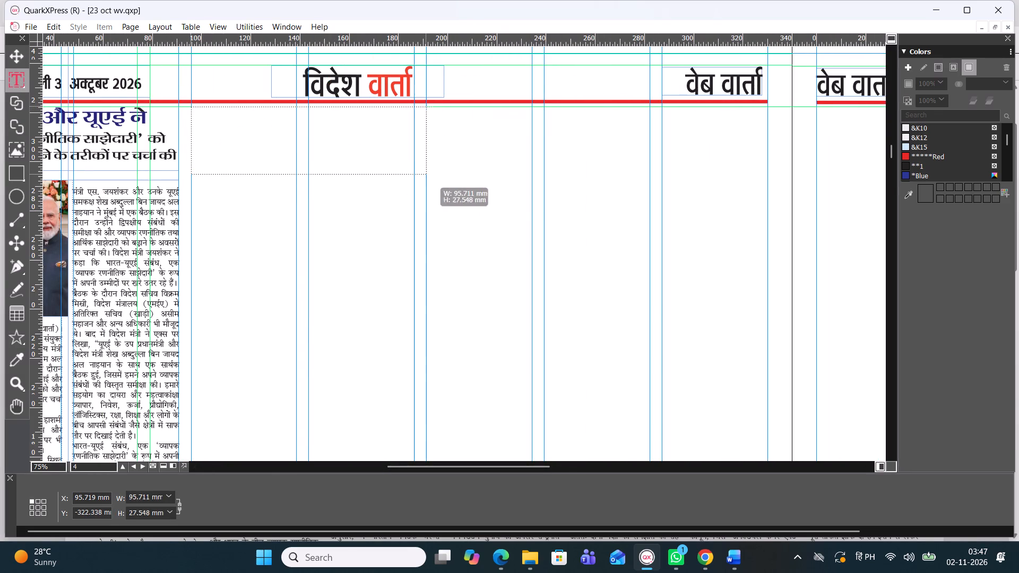
{"action": "left_click_drag", "start_coordinate": [445, 176], "coordinate": [528, 175]}
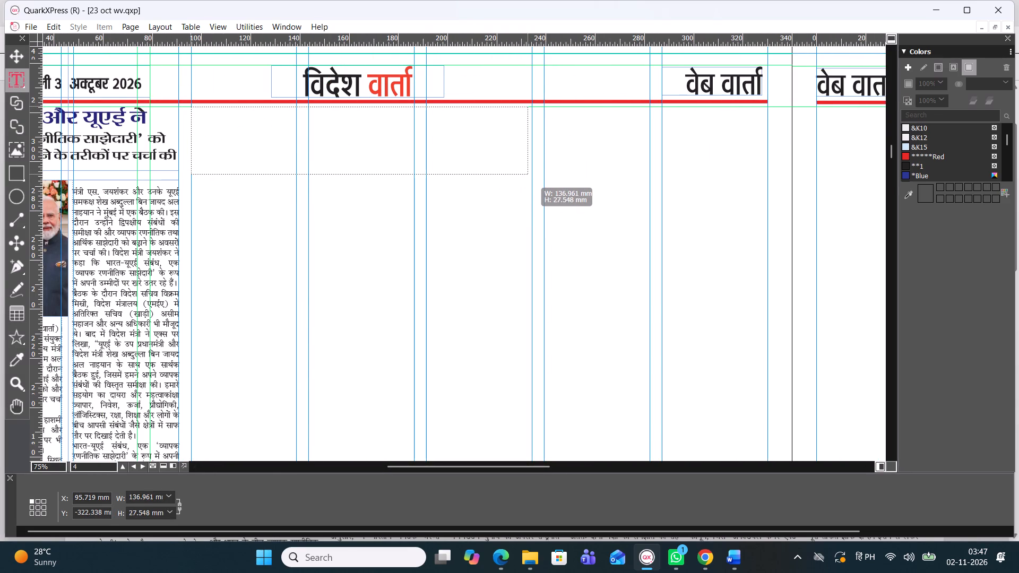
{"action": "left_click_drag", "start_coordinate": [528, 175], "coordinate": [530, 174]}
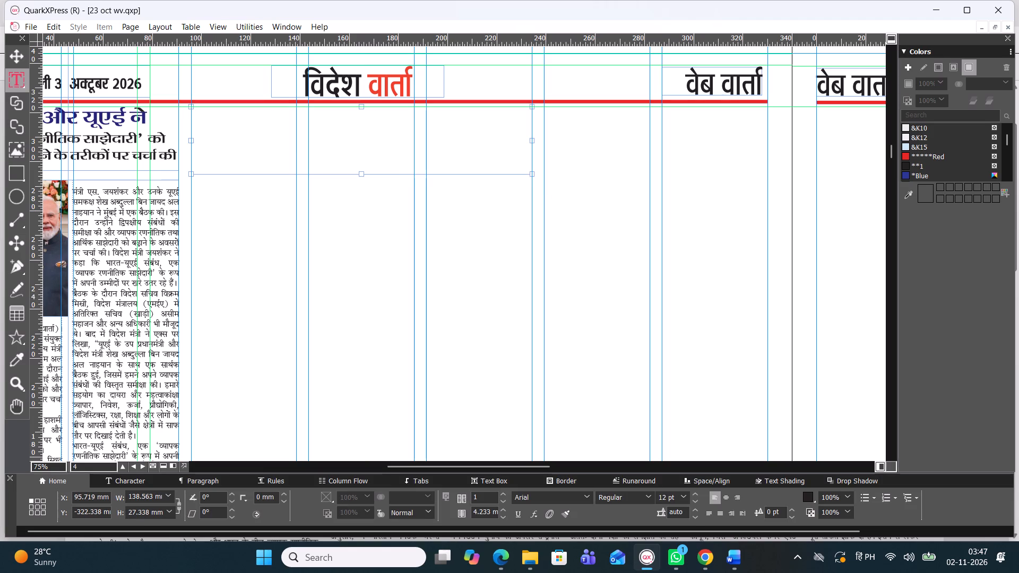
Examine the empty space below the new text box and the layout of the stories beneath it.
{"action": "scroll", "coordinate": [494, 174], "scroll_direction": "down", "scroll_amount": 1}
{"action": "scroll", "coordinate": [488, 180], "scroll_direction": "up", "scroll_amount": 1}
{"action": "scroll", "coordinate": [452, 198], "scroll_direction": "down", "scroll_amount": 3}
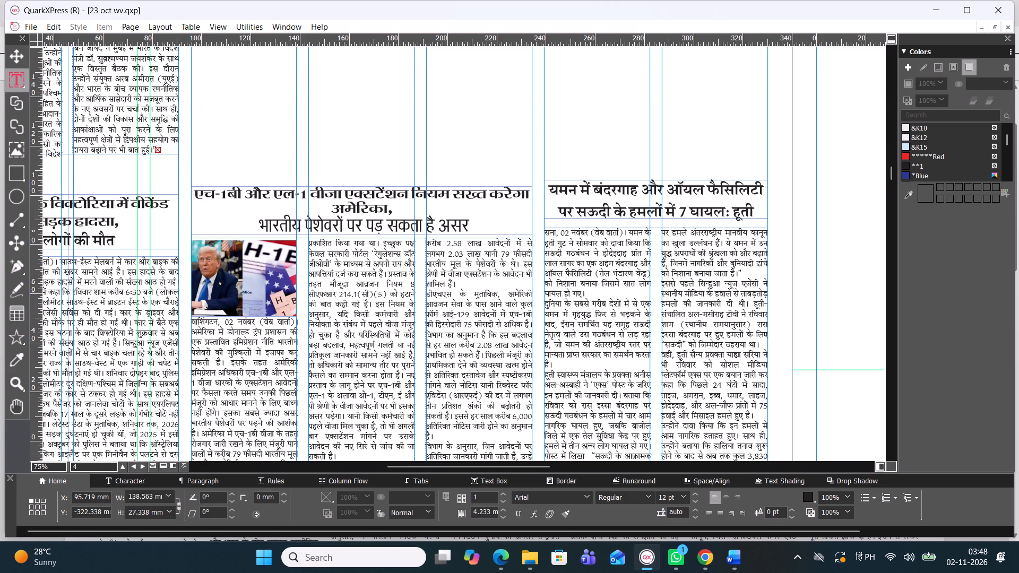
{"action": "scroll", "coordinate": [452, 196], "scroll_direction": "up", "scroll_amount": 1}
{"action": "scroll", "coordinate": [471, 189], "scroll_direction": "down", "scroll_amount": 1}
{"action": "scroll", "coordinate": [529, 147], "scroll_direction": "down", "scroll_amount": 1}
{"action": "scroll", "coordinate": [529, 147], "scroll_direction": "up", "scroll_amount": 1}
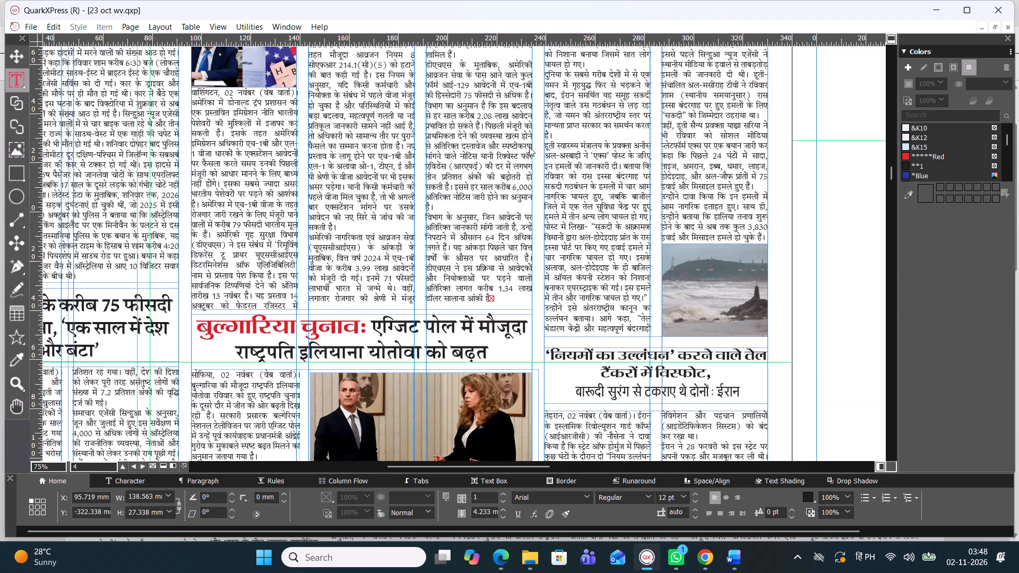
{"action": "left_click_drag", "start_coordinate": [890, 176], "coordinate": [890, 162]}
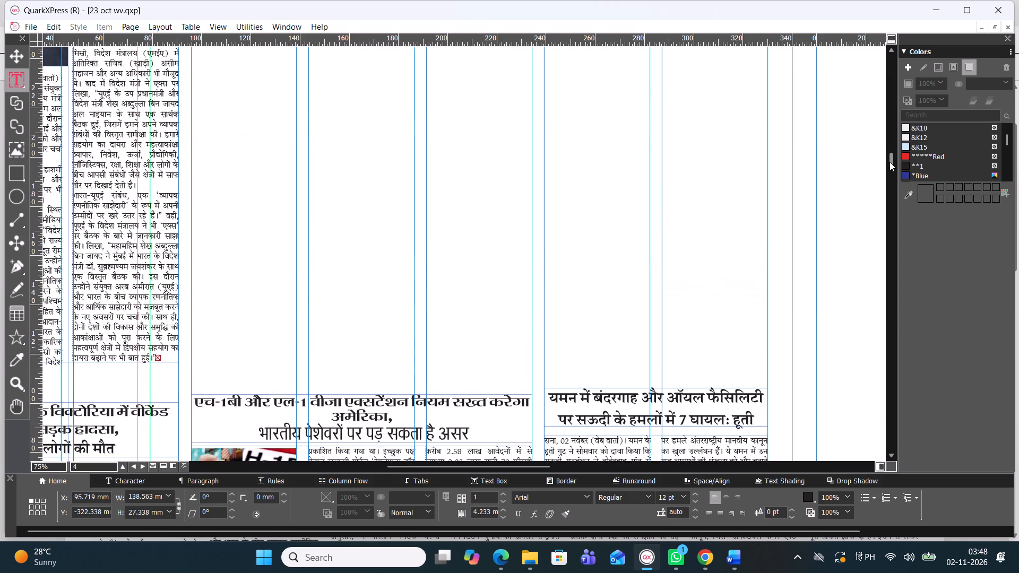
{"action": "left_click_drag", "start_coordinate": [890, 162], "coordinate": [888, 149]}
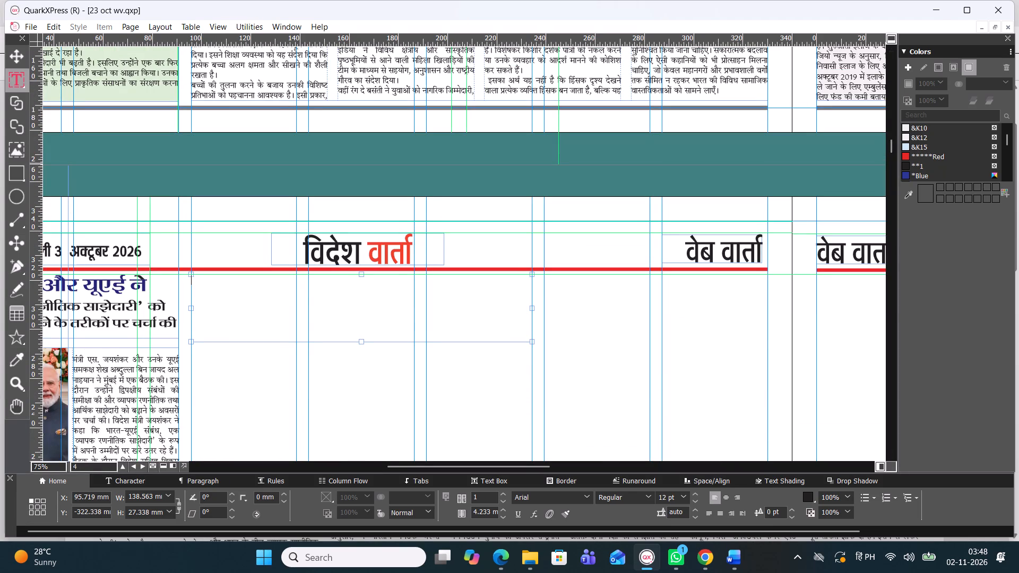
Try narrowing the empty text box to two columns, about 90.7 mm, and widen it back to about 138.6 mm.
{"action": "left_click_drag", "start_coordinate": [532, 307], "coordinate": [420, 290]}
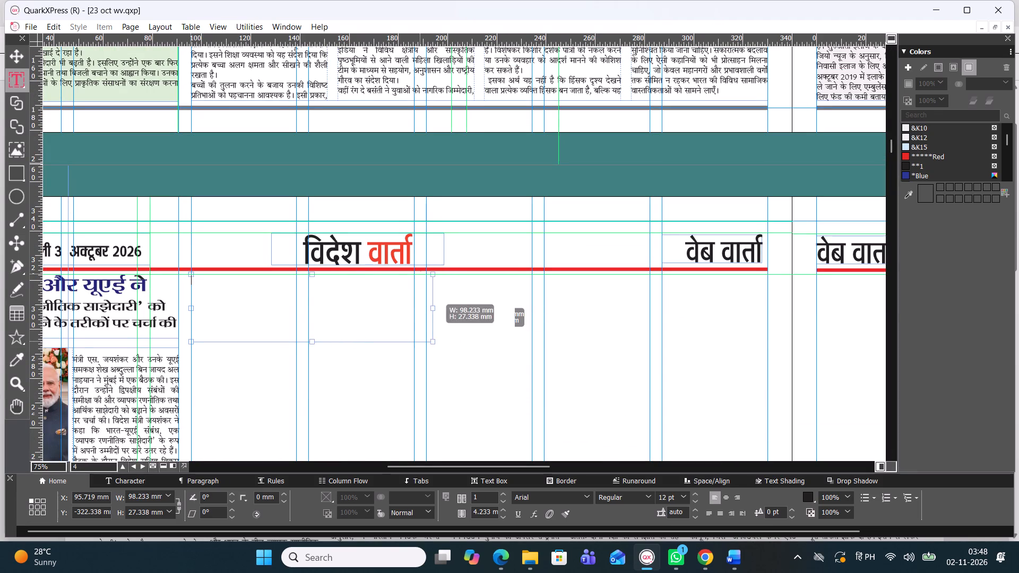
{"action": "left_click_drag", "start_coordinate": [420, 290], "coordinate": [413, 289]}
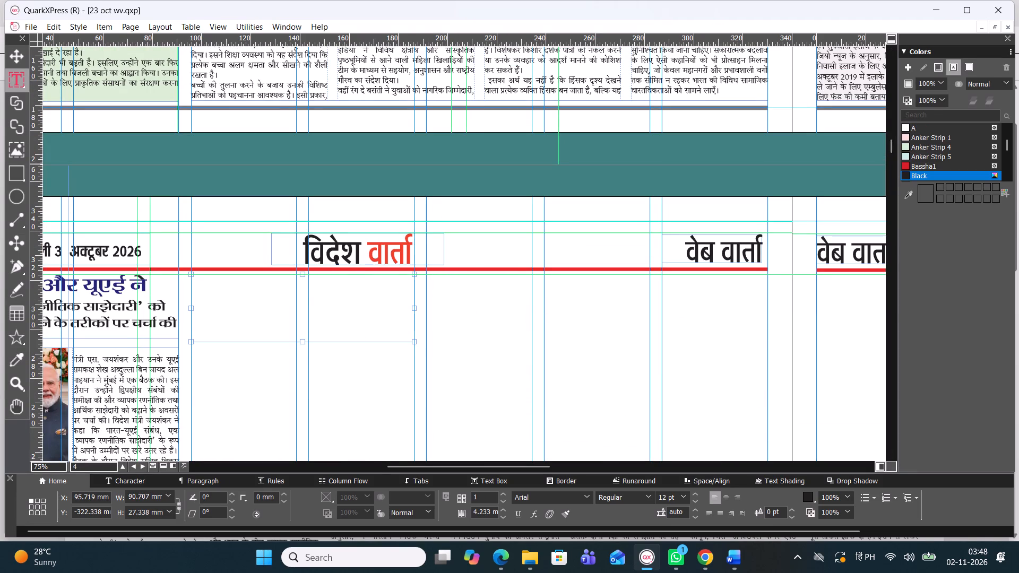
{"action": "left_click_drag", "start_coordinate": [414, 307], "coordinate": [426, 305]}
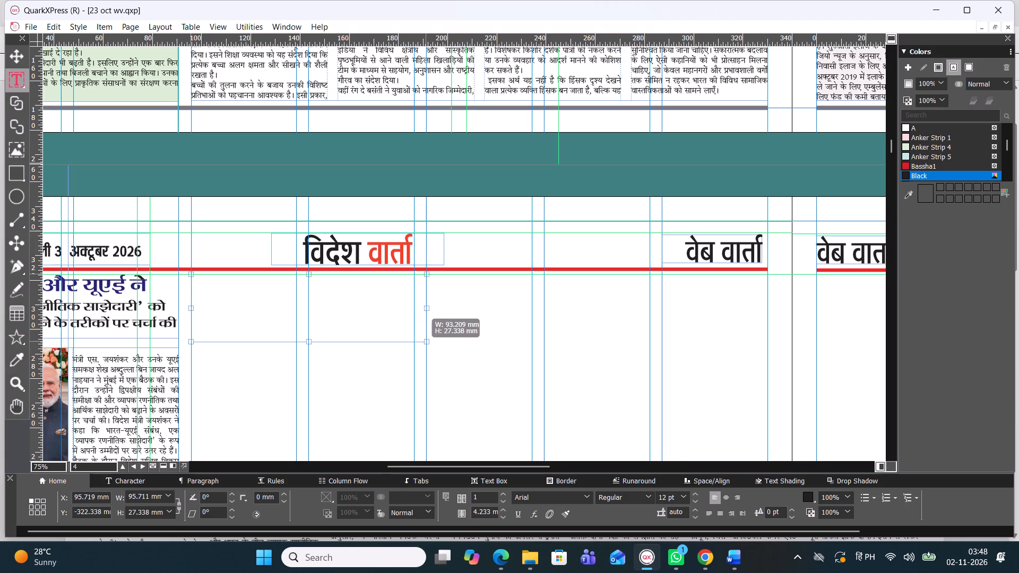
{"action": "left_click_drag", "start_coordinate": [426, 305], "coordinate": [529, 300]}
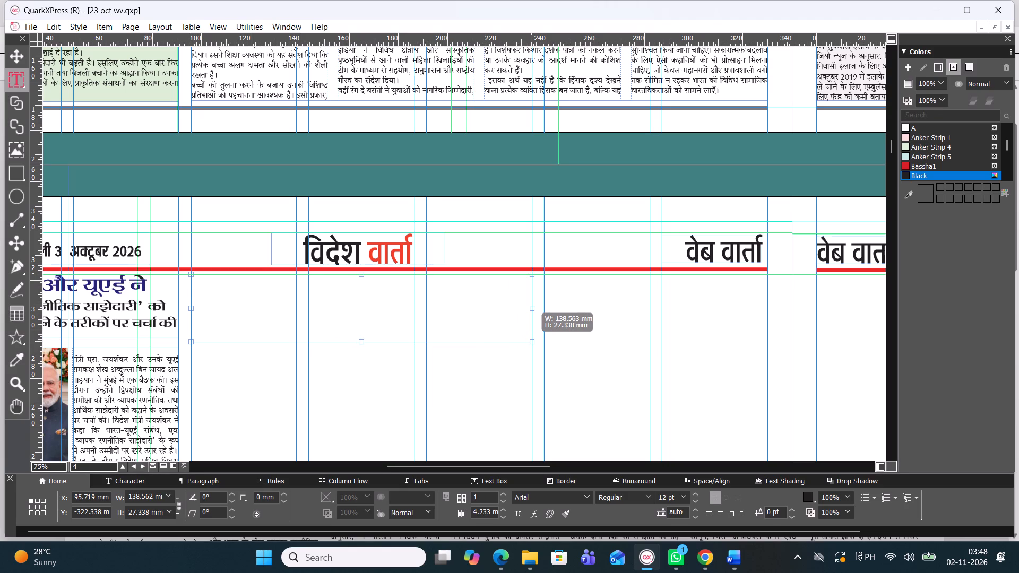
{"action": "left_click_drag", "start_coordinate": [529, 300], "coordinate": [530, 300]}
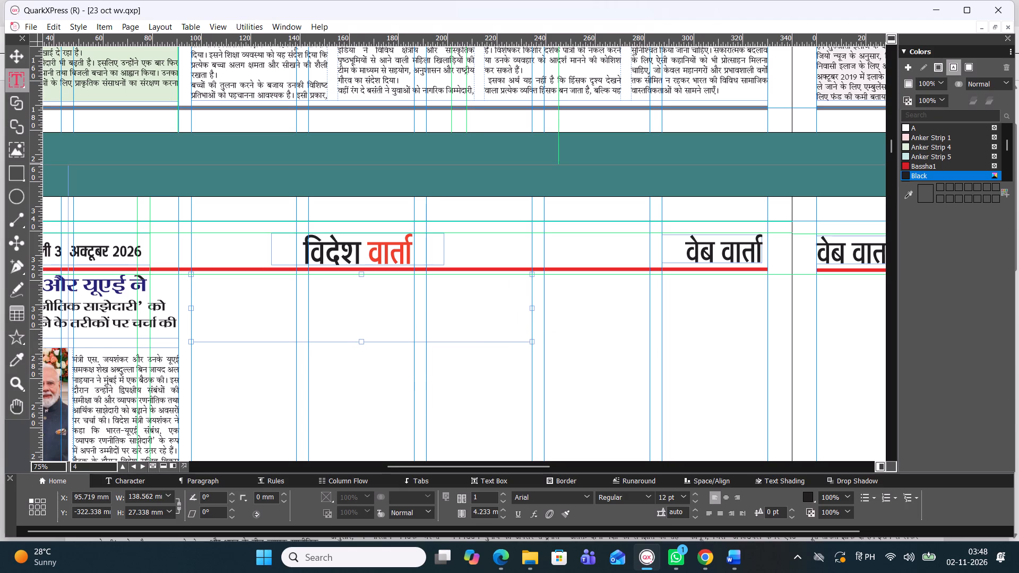
Reduce the empty text box's height from its bottom edge to about 22.3 mm.
{"action": "left_click_drag", "start_coordinate": [365, 342], "coordinate": [368, 330]}
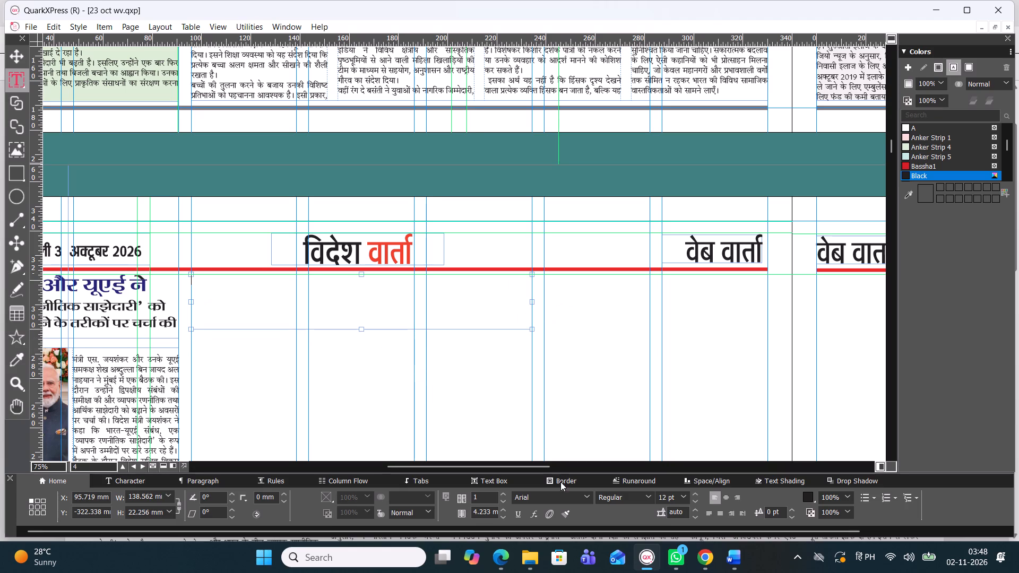
Copy the headline beginning हूती के खिलाफ सऊदी गठबंधन from the Word document 02 Nov International-01 into the empty QuarkXPress text box.
{"action": "left_click", "coordinate": [733, 513]}
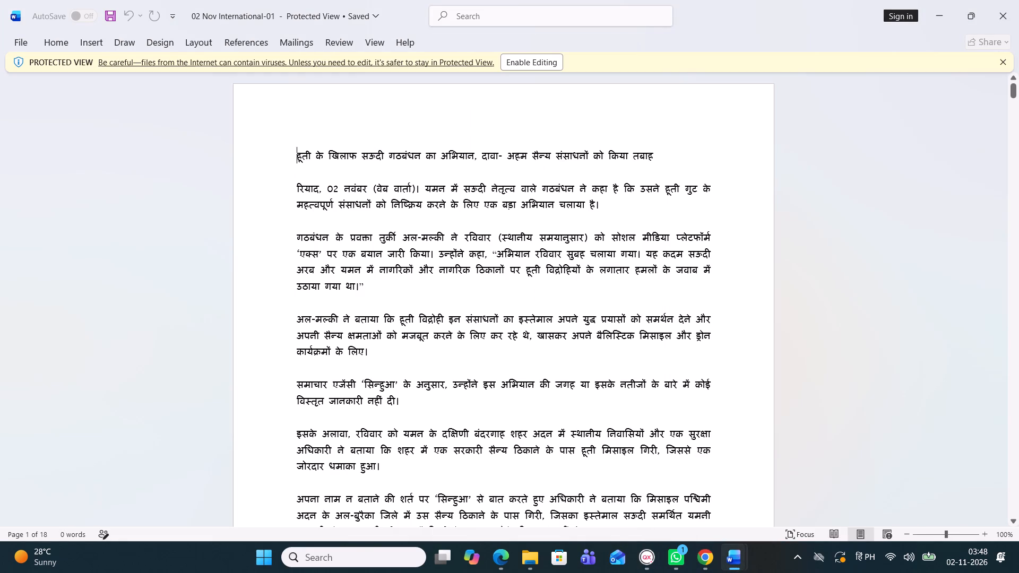
{"action": "left_click_drag", "start_coordinate": [295, 162], "coordinate": [556, 166]}
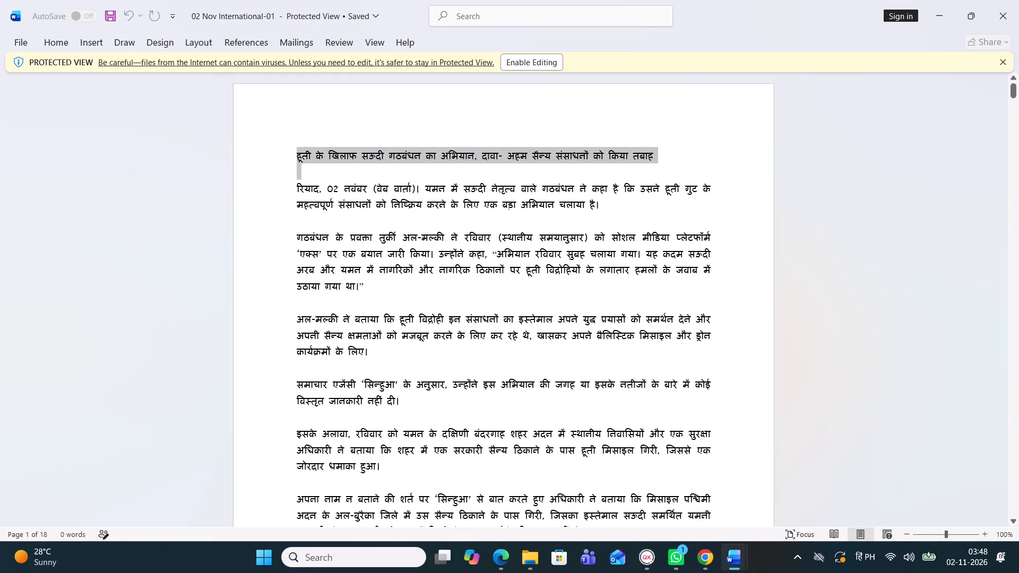
{"action": "left_click_drag", "start_coordinate": [556, 166], "coordinate": [640, 160]}
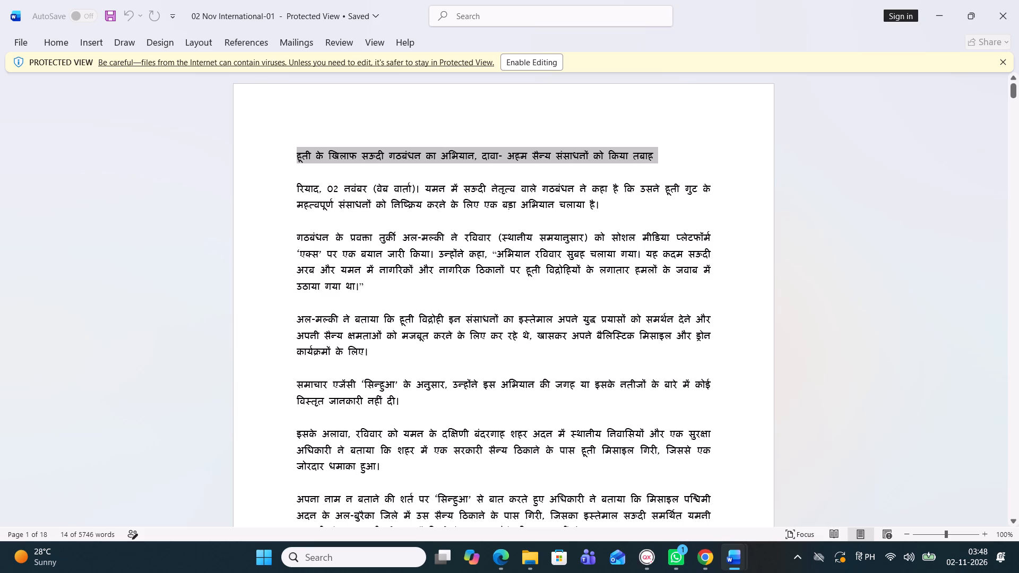
{"action": "key", "text": "ctrl+c"}
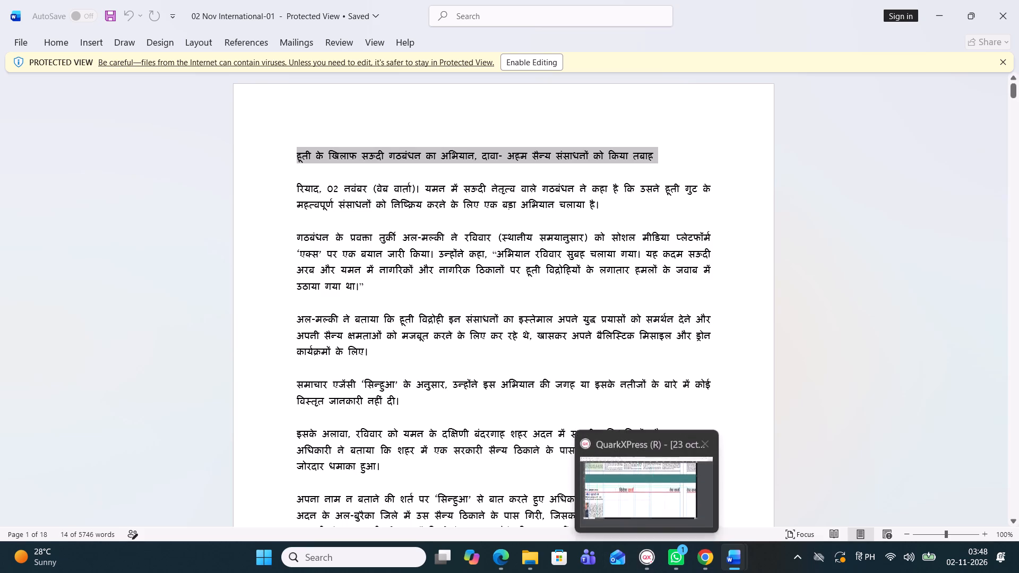
{"action": "scroll", "coordinate": [506, 352], "scroll_direction": "down", "scroll_amount": 1}
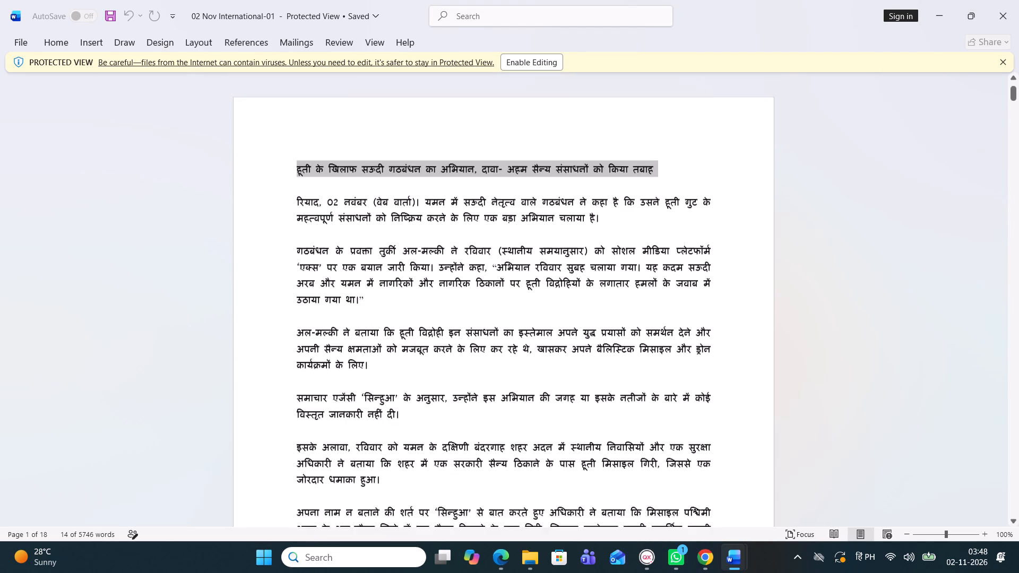
{"action": "key", "text": "ctrl+c"}
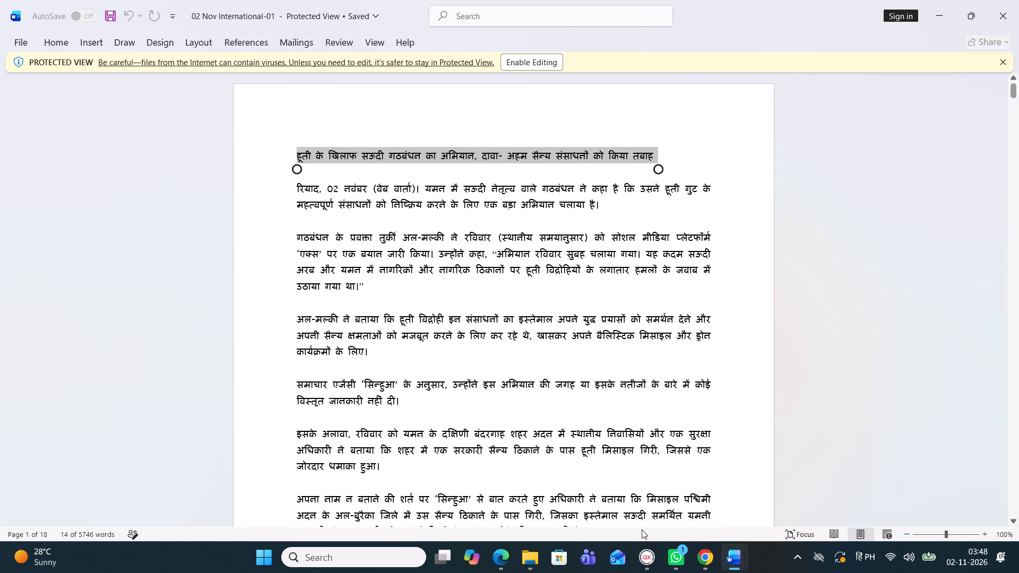
{"action": "left_click", "coordinate": [652, 559]}
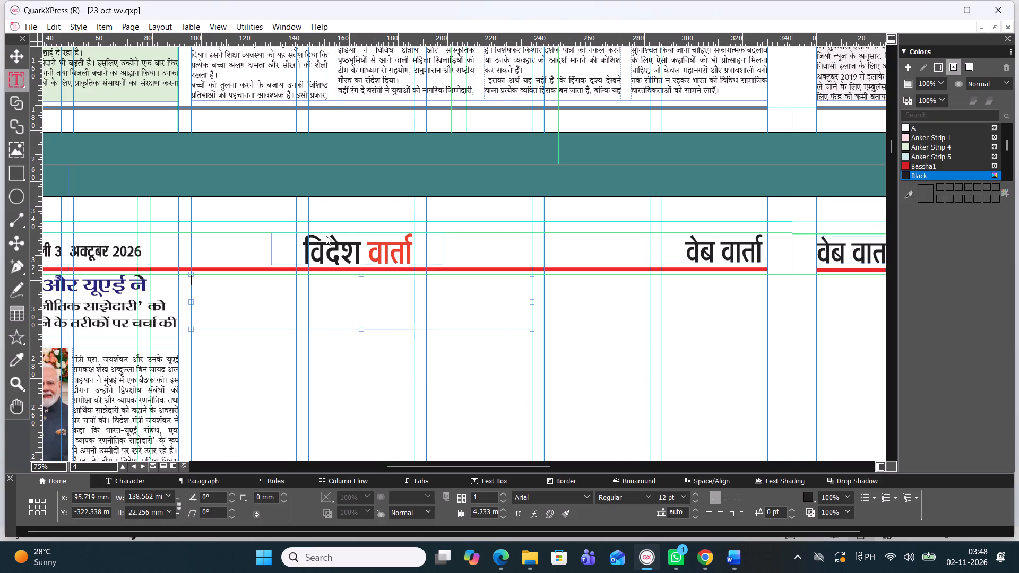
{"action": "key", "text": "ctrl+v"}
Set the whole pasted Houthi headline in the Four C Gandhihead font.
{"action": "key", "text": "ctrl+a"}
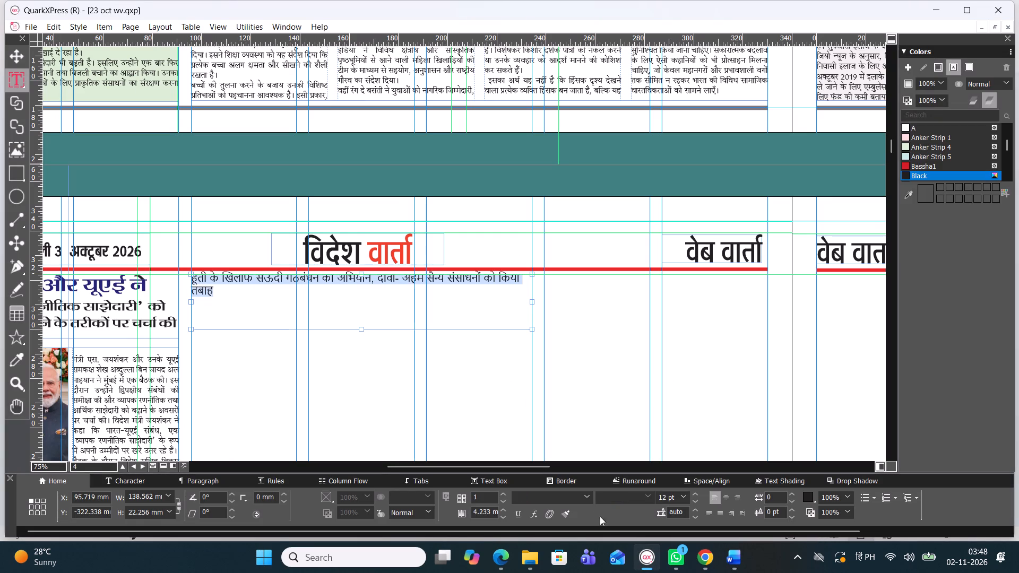
{"action": "left_click", "coordinate": [586, 497]}
{"action": "left_click", "coordinate": [539, 98]}
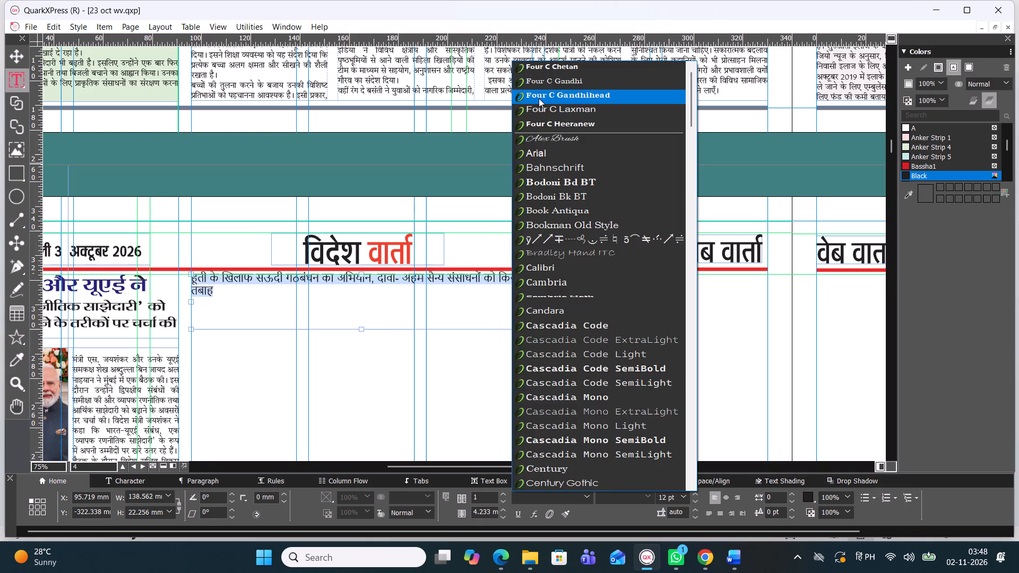
{"action": "left_click", "coordinate": [584, 499]}
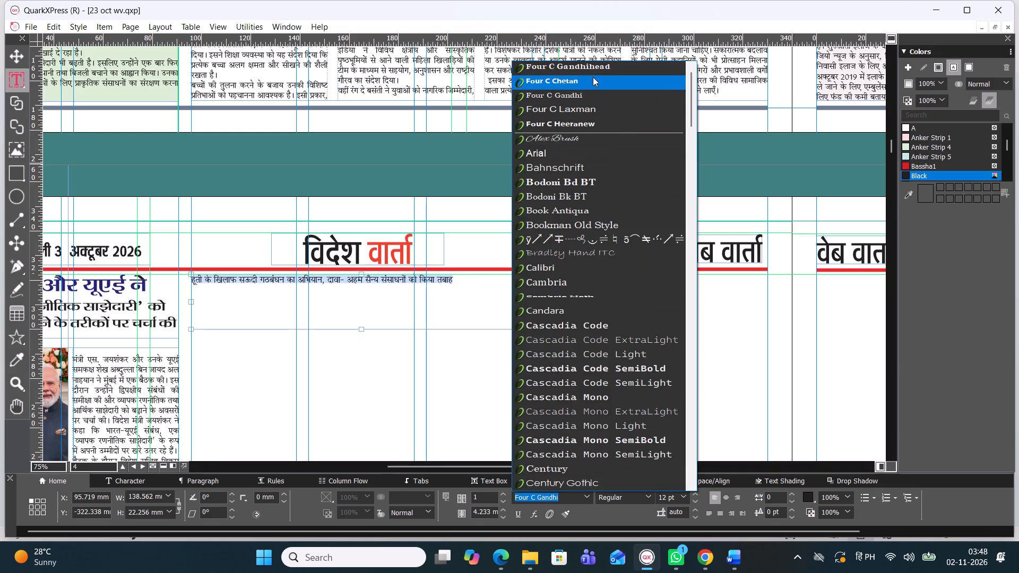
{"action": "left_click", "coordinate": [599, 74]}
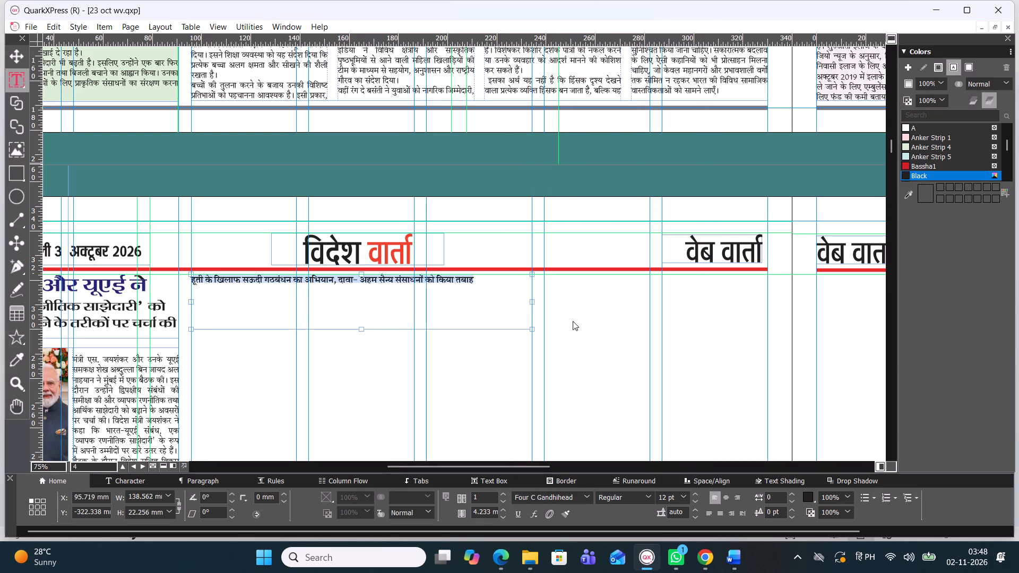
Enlarge the selected Houthi headline to 28 pt and centre it in its text box.
{"action": "key", "text": "ctrl+alt+shift+period"}
{"action": "key", "text": "ctrl+alt+shift+period"}
{"action": "key", "text": "ctrl+alt+shift+period"}
{"action": "key", "text": "ctrl+alt+shift+period"}
{"action": "key", "text": "ctrl+alt+shift+period"}
{"action": "key", "text": "ctrl+alt+shift+period"}
{"action": "key", "text": "ctrl+alt+shift+period"}
{"action": "key", "text": "ctrl+alt+shift+period"}
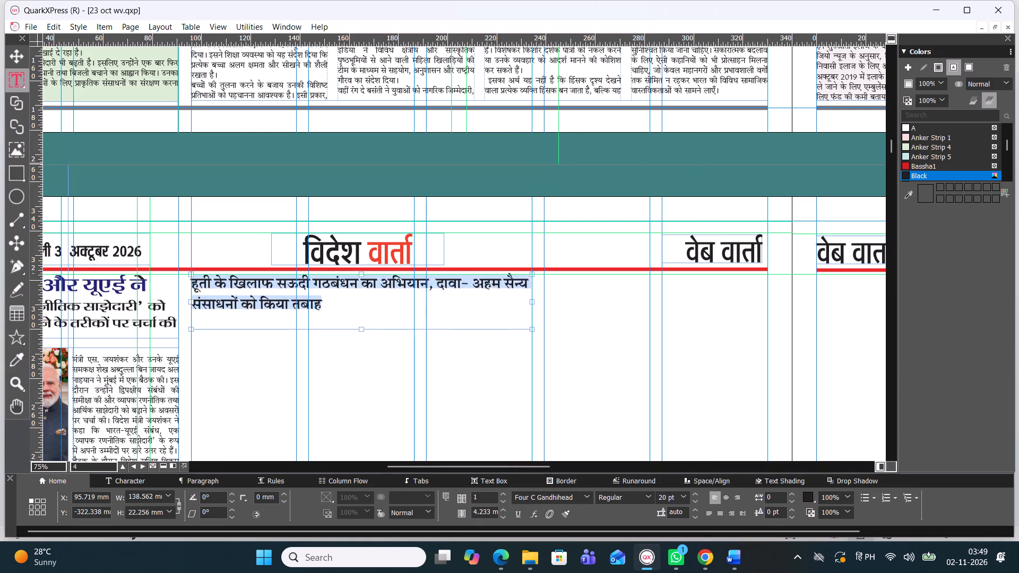
{"action": "key", "text": "ctrl+alt+shift+period"}
{"action": "key", "text": "ctrl+alt+shift+period"}
{"action": "key", "text": "ctrl+alt+shift+period"}
{"action": "key", "text": "ctrl+alt+shift+period"}
{"action": "key", "text": "ctrl+alt+shift+period"}
{"action": "key", "text": "ctrl+alt+shift+period"}
{"action": "key", "text": "ctrl+alt+shift+period"}
{"action": "key", "text": "ctrl+alt+shift+period"}
{"action": "key", "text": "ctrl+alt+shift+period"}
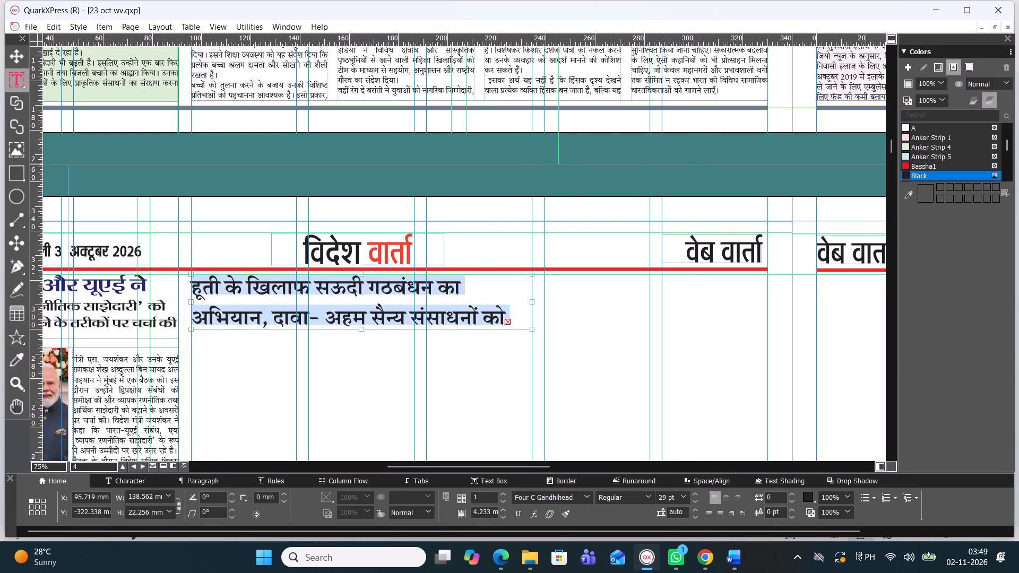
{"action": "key", "text": "ctrl+alt+shift+comma"}
{"action": "key", "text": "ctrl+alt+shift+comma"}
{"action": "key", "text": "ctrl+alt+shift+comma"}
{"action": "key", "text": "ctrl+alt+shift+comma"}
{"action": "key", "text": "ctrl+alt+shift+period"}
{"action": "key", "text": "ctrl+alt+shift+period"}
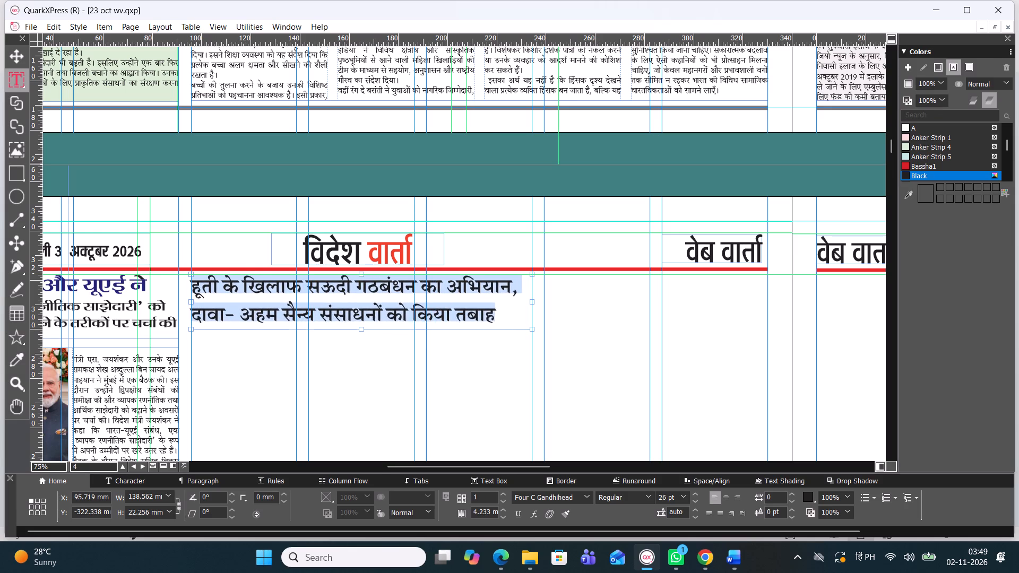
{"action": "key", "text": "ctrl+alt+shift+period"}
{"action": "key", "text": "ctrl+alt+shift+period"}
{"action": "key", "text": "ctrl+alt+shift+comma"}
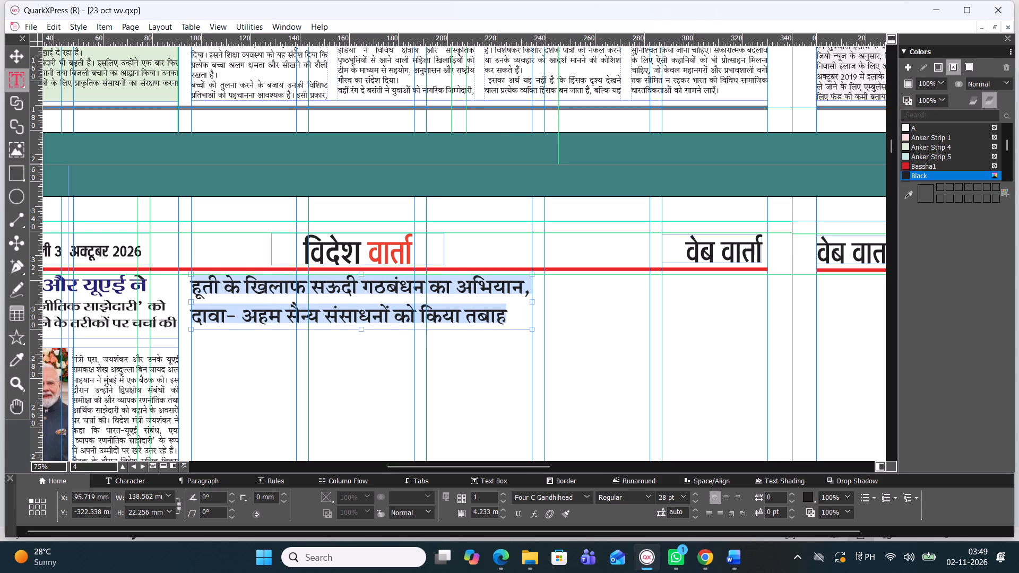
{"action": "left_click", "coordinate": [727, 496]}
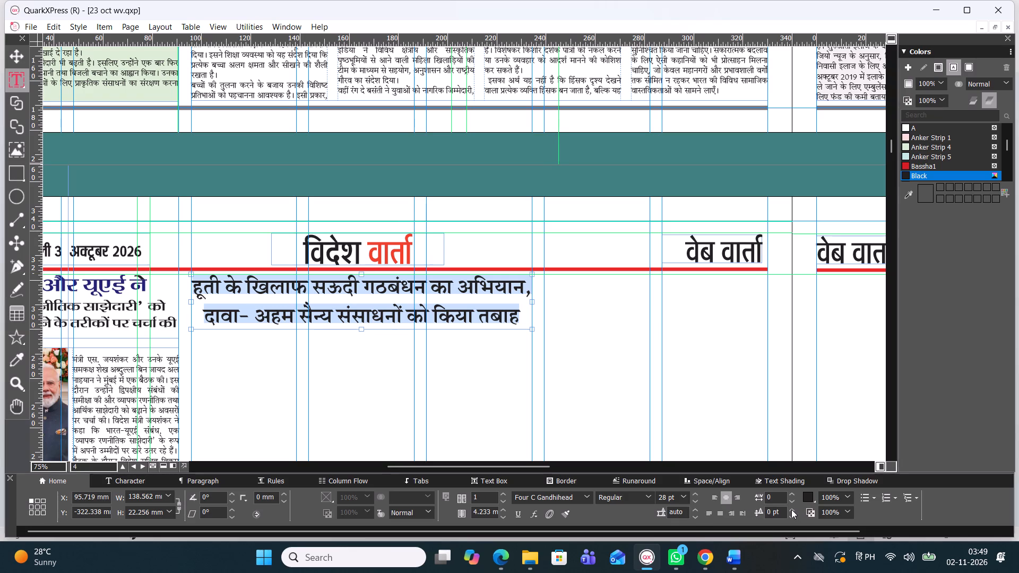
Set the Houthi headline's tracking to -1 and its baseline shift to -4 pt.
{"action": "left_click", "coordinate": [791, 492]}
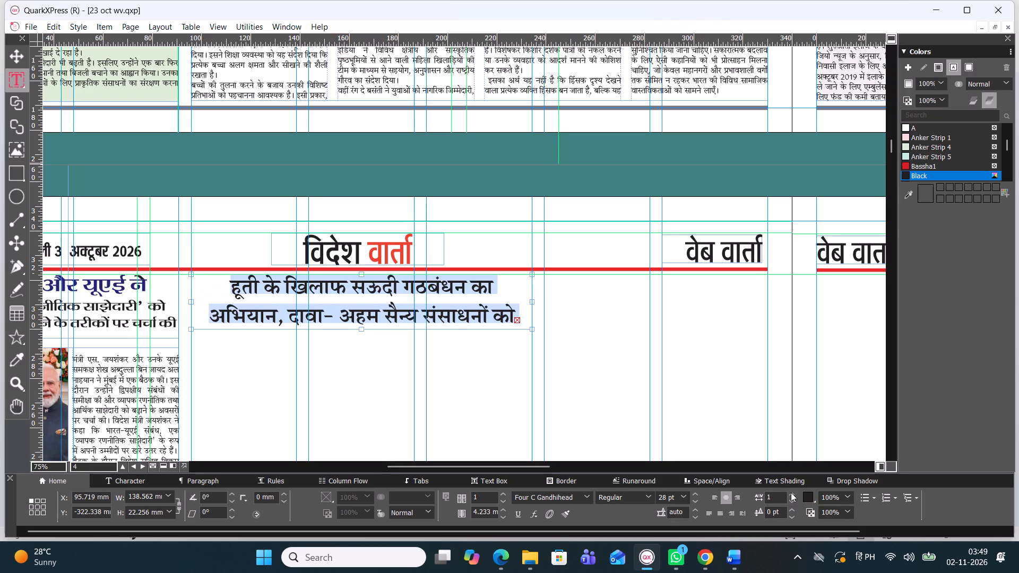
{"action": "key", "text": "ctrl+z"}
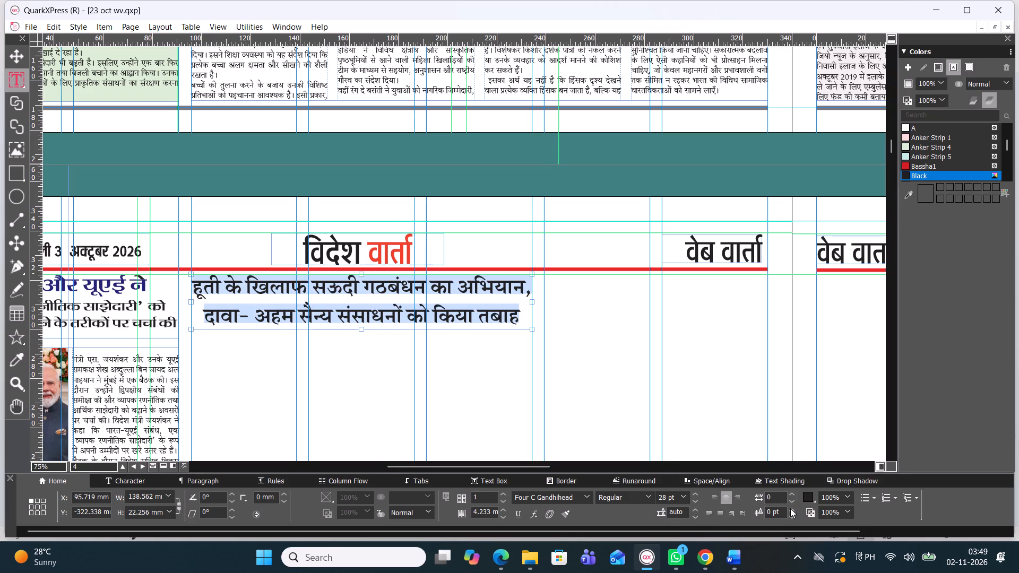
{"action": "left_click", "coordinate": [791, 502]}
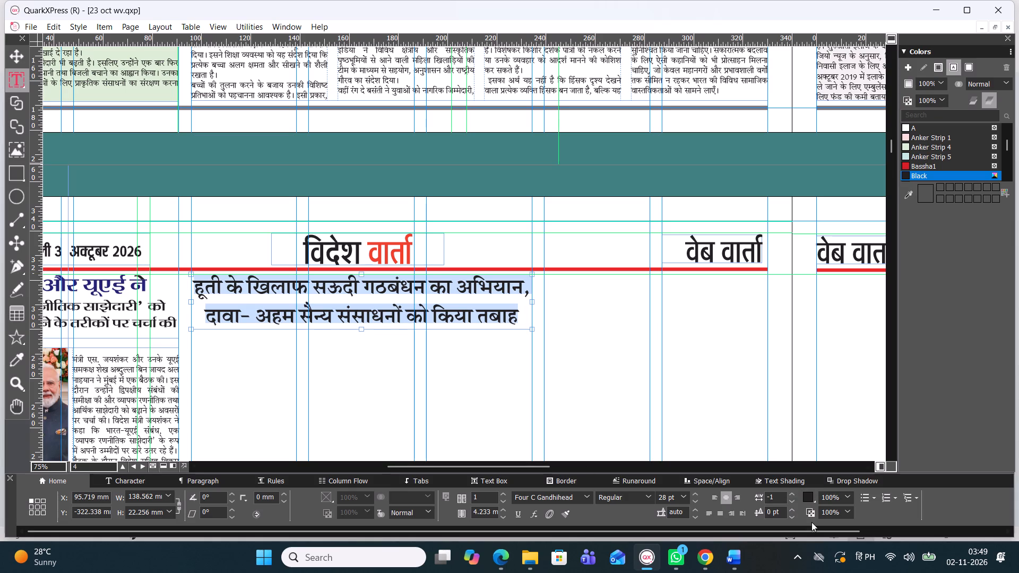
{"action": "triple_click", "coordinate": [790, 516]}
{"action": "left_click", "coordinate": [790, 516]}
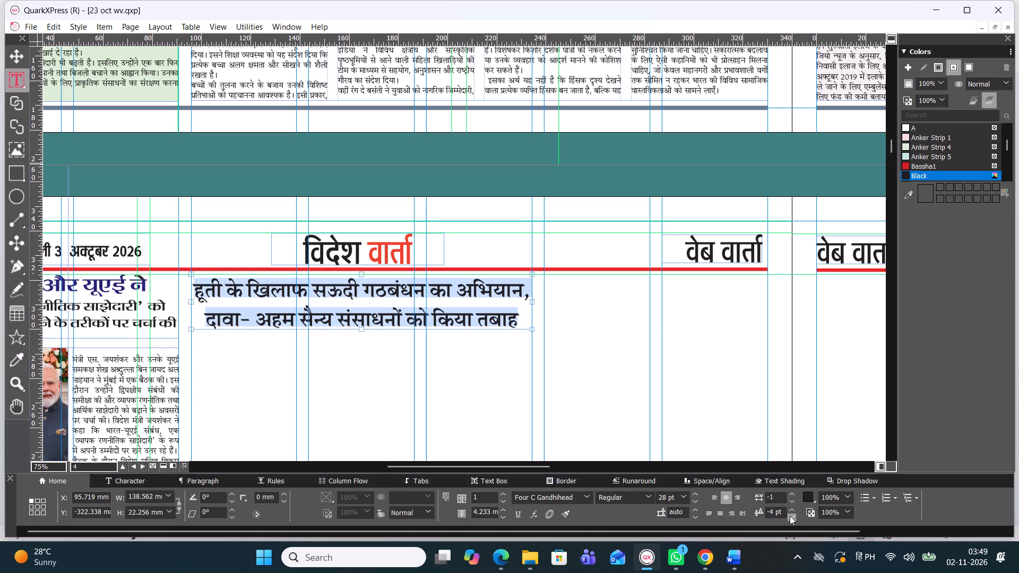
{"action": "left_click", "coordinate": [9, 55]}
{"action": "left_click", "coordinate": [186, 172]}
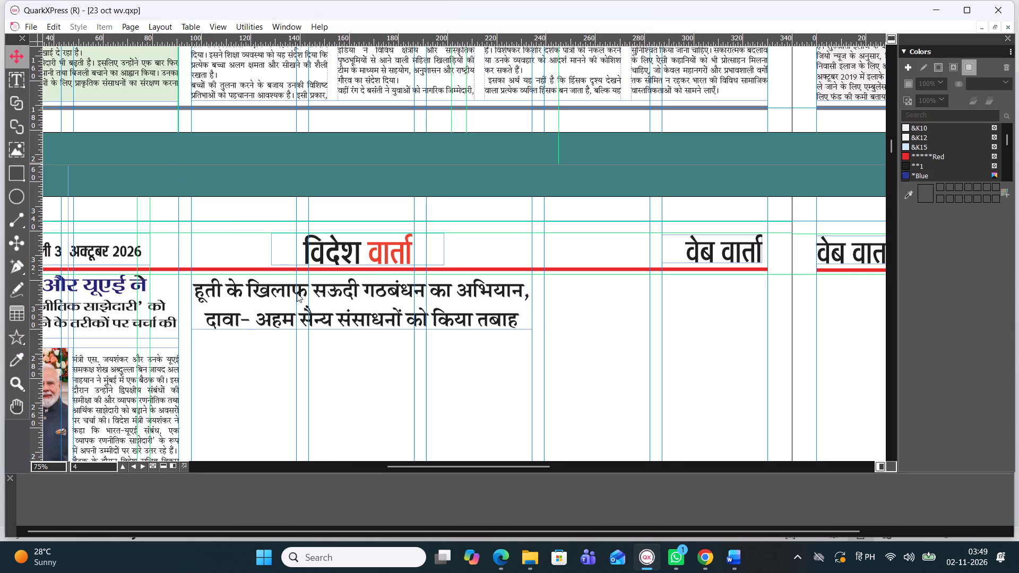
Draw a text box directly beneath the Houthi headline, about 138.6 mm wide and 60.7 mm high.
{"action": "scroll", "coordinate": [295, 308], "scroll_direction": "down", "scroll_amount": 1}
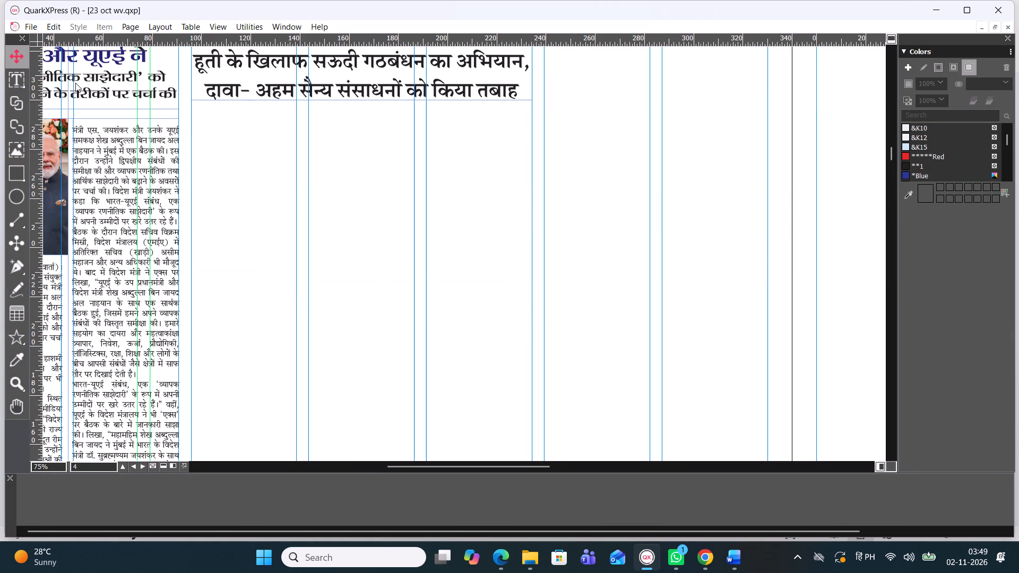
{"action": "left_click", "coordinate": [9, 84]}
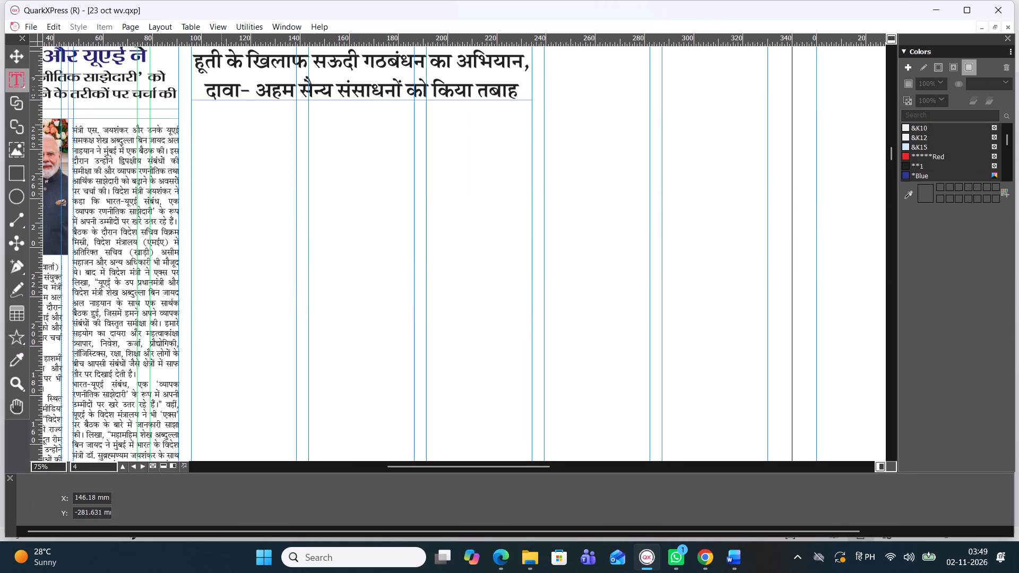
{"action": "left_click_drag", "start_coordinate": [192, 106], "coordinate": [536, 468]}
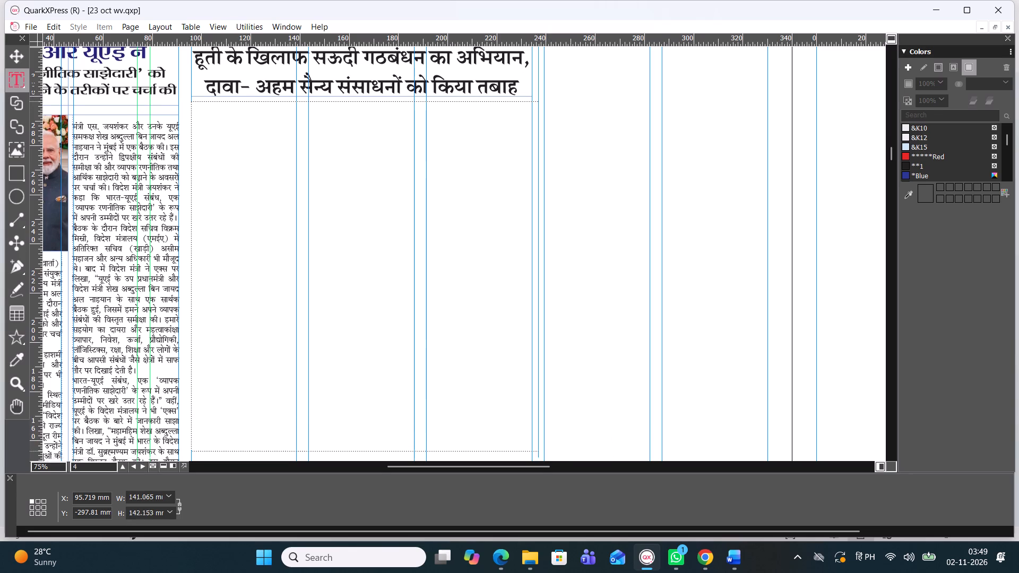
{"action": "left_click_drag", "start_coordinate": [536, 468], "coordinate": [527, 329]}
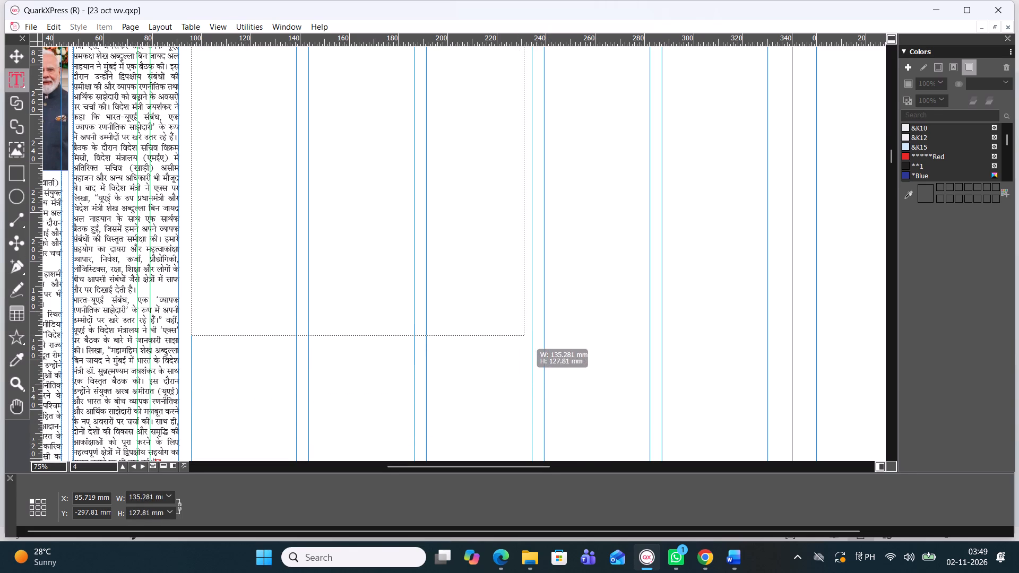
{"action": "left_click_drag", "start_coordinate": [527, 329], "coordinate": [532, 168]}
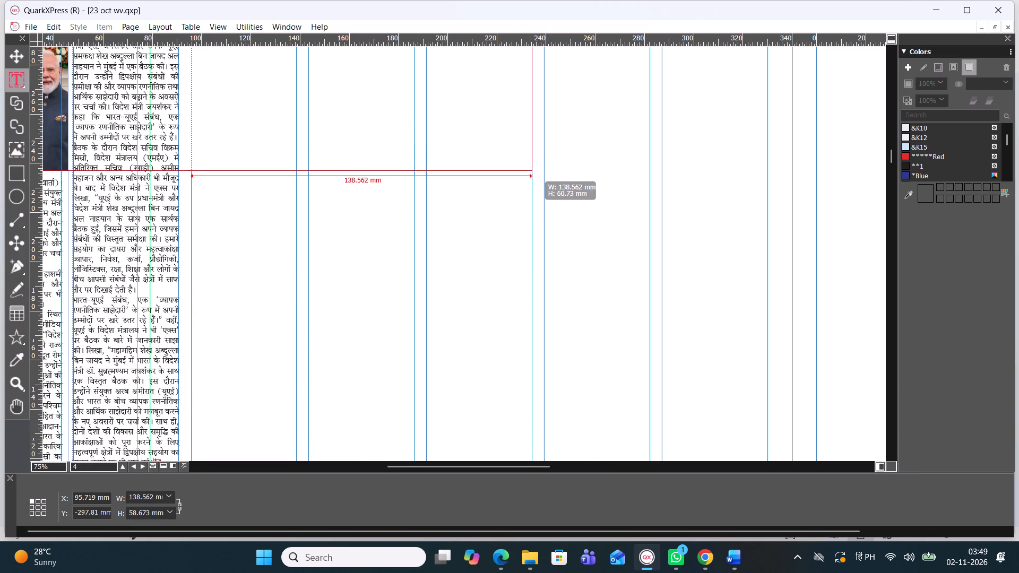
{"action": "left_click_drag", "start_coordinate": [532, 168], "coordinate": [534, 168]}
Extend the empty body text box downward from its bottom edge to a height of about 93.1 mm.
{"action": "scroll", "coordinate": [506, 202], "scroll_direction": "down", "scroll_amount": 2}
{"action": "scroll", "coordinate": [502, 208], "scroll_direction": "up", "scroll_amount": 1}
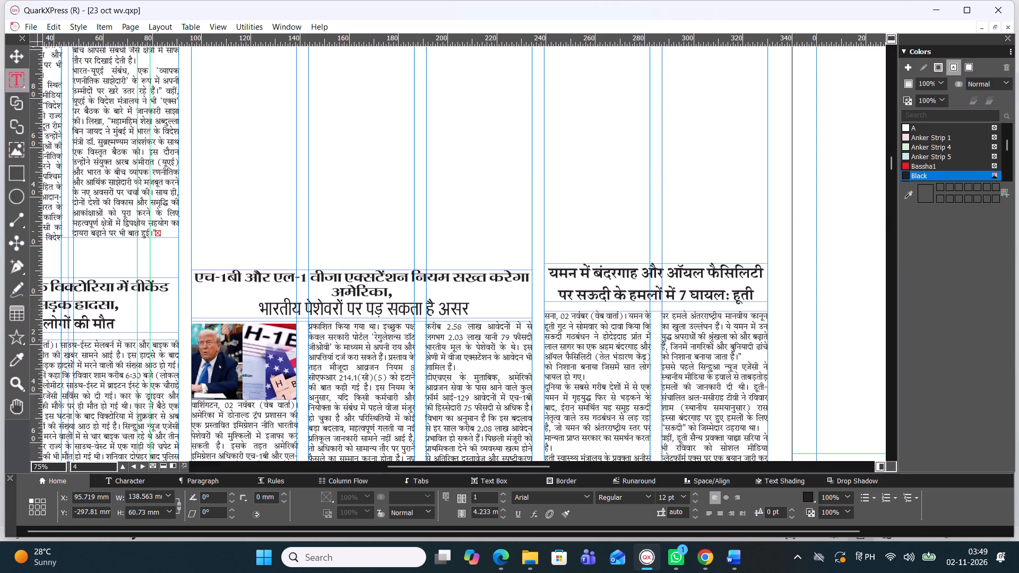
{"action": "scroll", "coordinate": [502, 208], "scroll_direction": "up", "scroll_amount": 1}
{"action": "scroll", "coordinate": [333, 169], "scroll_direction": "up", "scroll_amount": 1}
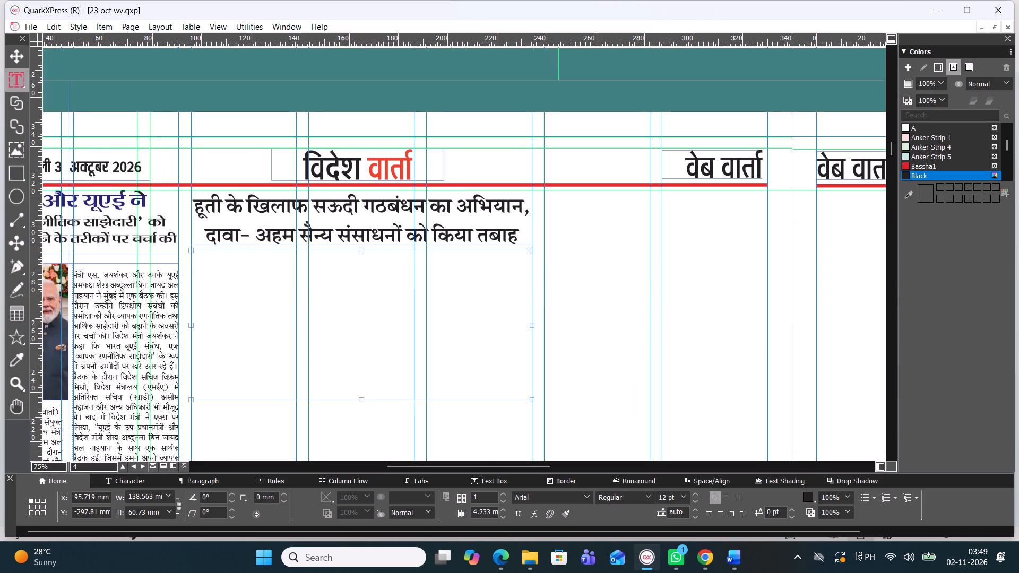
{"action": "scroll", "coordinate": [393, 333], "scroll_direction": "down", "scroll_amount": 1}
{"action": "left_click_drag", "start_coordinate": [364, 169], "coordinate": [372, 273]}
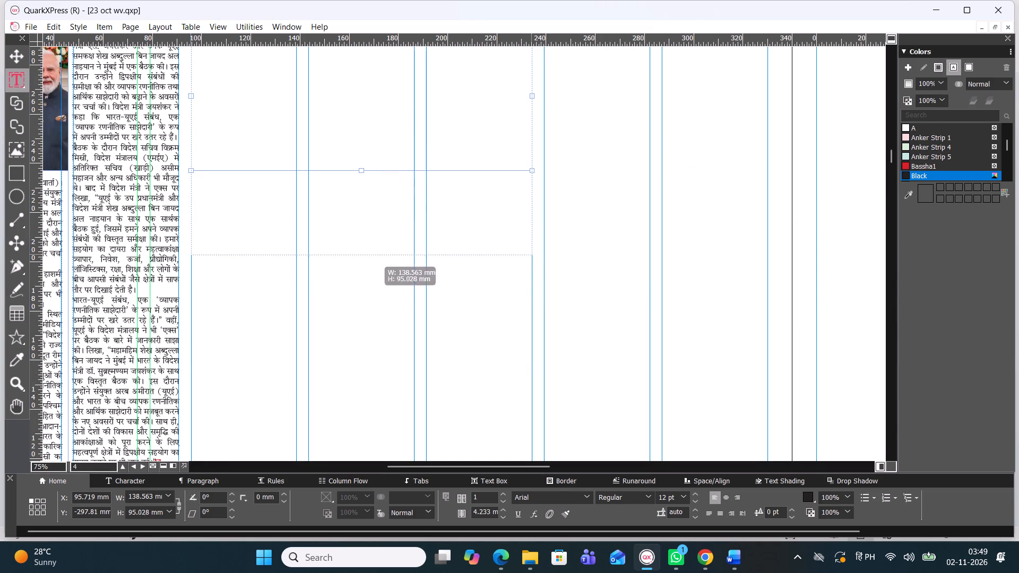
{"action": "left_click_drag", "start_coordinate": [372, 273], "coordinate": [373, 365]}
{"action": "scroll", "coordinate": [365, 319], "scroll_direction": "down", "scroll_amount": 1}
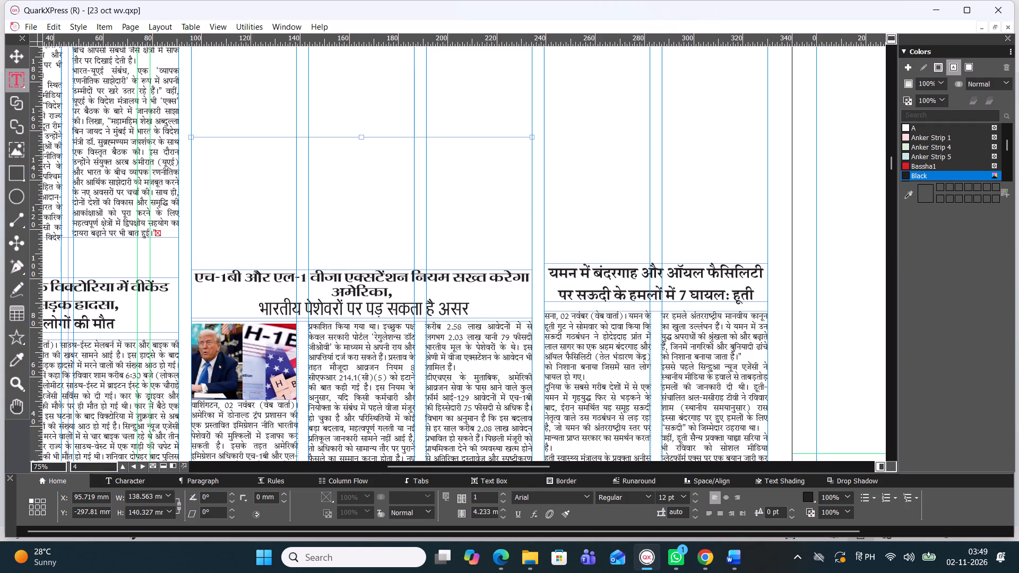
{"action": "left_click_drag", "start_coordinate": [361, 139], "coordinate": [357, 43]}
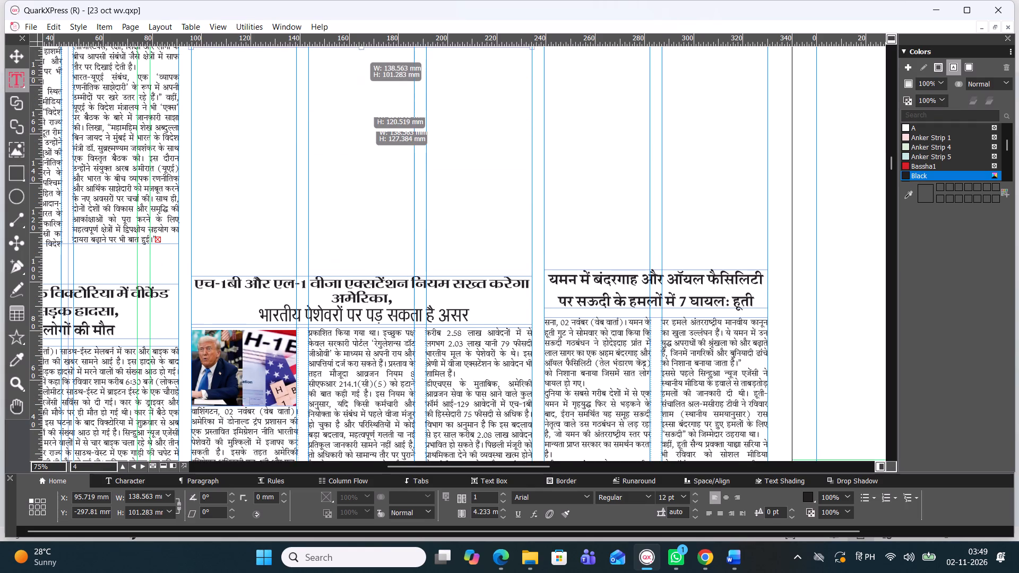
{"action": "left_click_drag", "start_coordinate": [357, 43], "coordinate": [360, 35]}
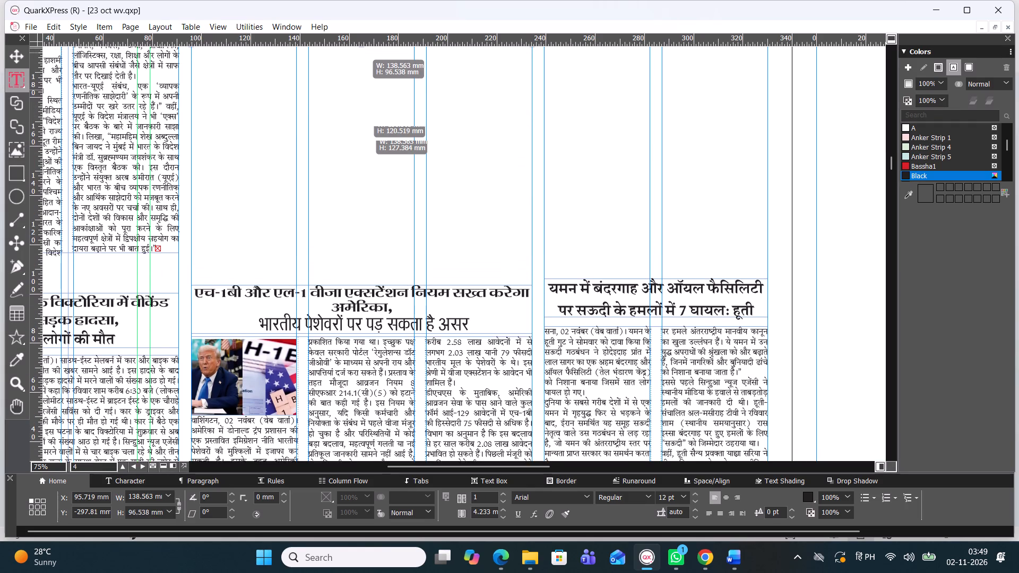
{"action": "left_click_drag", "start_coordinate": [360, 35], "coordinate": [367, 70]}
{"action": "scroll", "coordinate": [367, 70], "scroll_direction": "up", "scroll_amount": 1}
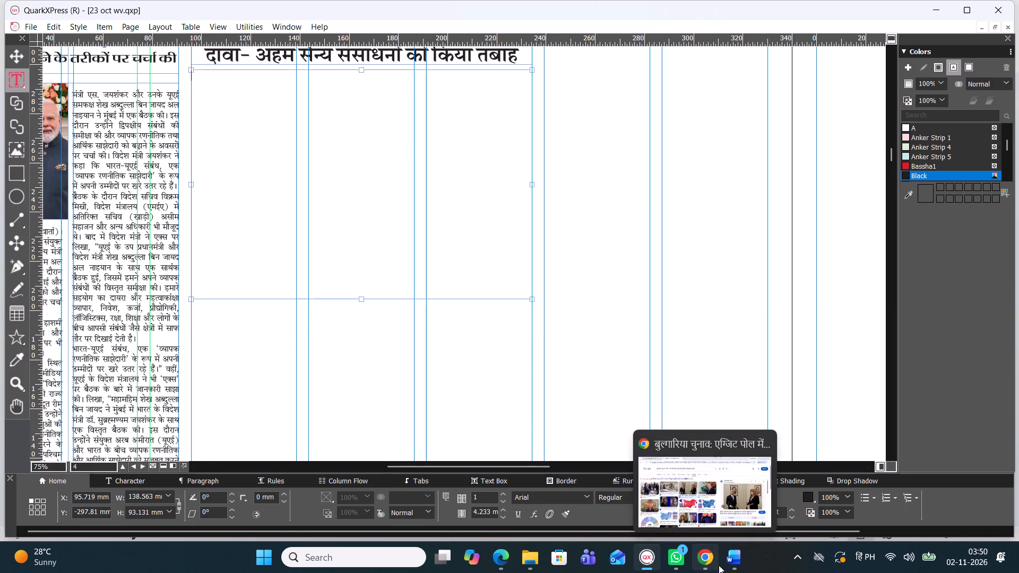
Copy the Houthi story's body from the Word document 02 Nov International-01, from the रियाद dateline through the closing quote ending चलाया।”.
{"action": "left_click", "coordinate": [726, 494]}
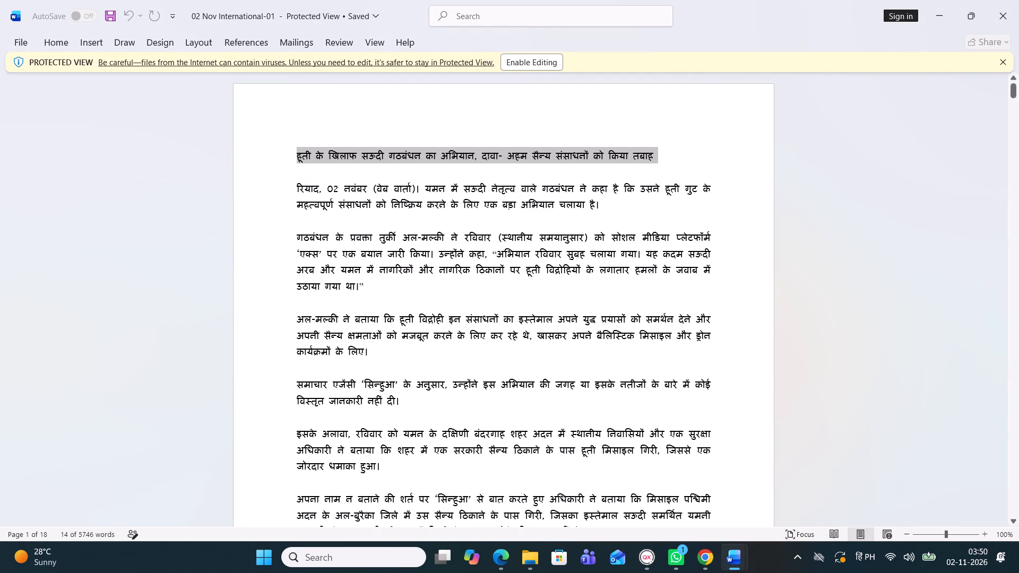
{"action": "left_click_drag", "start_coordinate": [296, 186], "coordinate": [781, 378]}
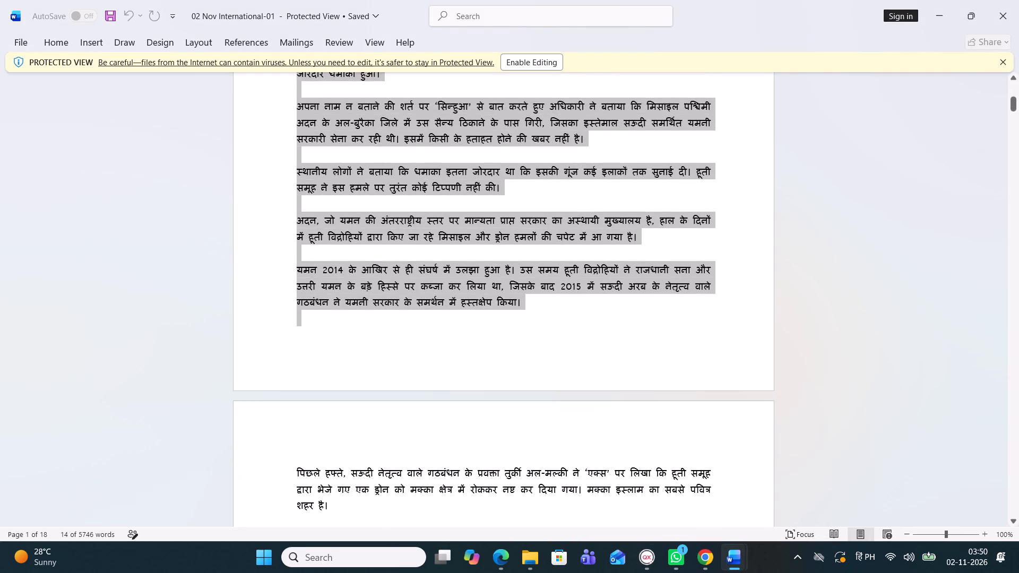
{"action": "left_click_drag", "start_coordinate": [781, 378], "coordinate": [367, 134]}
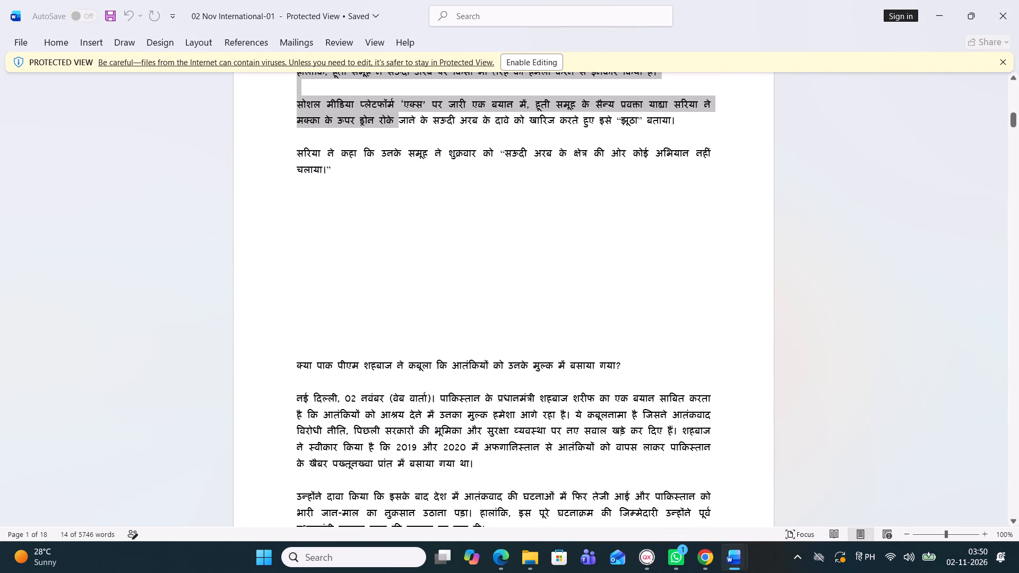
{"action": "left_click_drag", "start_coordinate": [367, 134], "coordinate": [331, 172]}
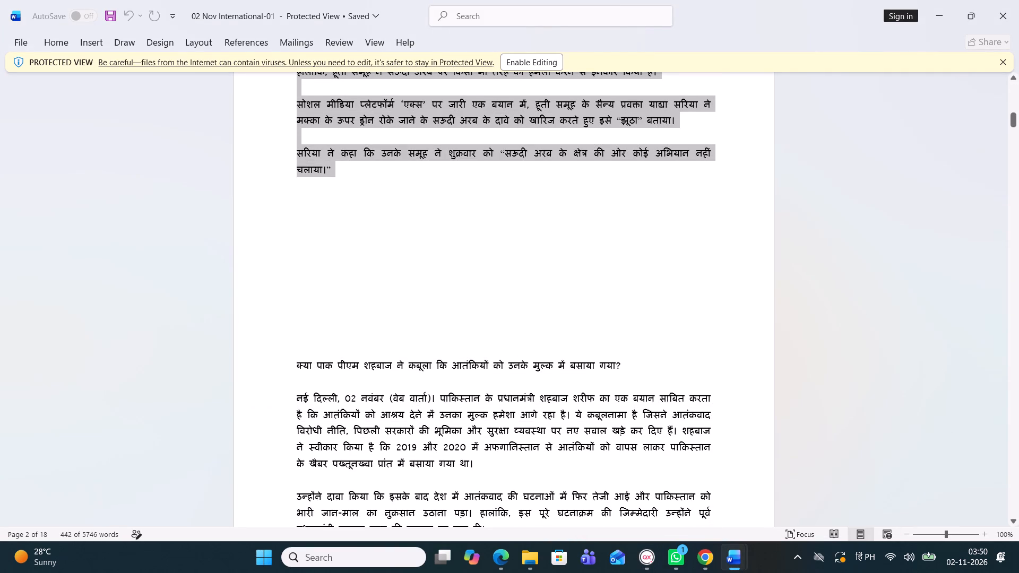
{"action": "key", "text": "ctrl+c"}
Back in QuarkXPress, set the empty body box's type to Four C Gandhi at 11.5 pt with 11.7 pt leading.
{"action": "left_click", "coordinate": [645, 563]}
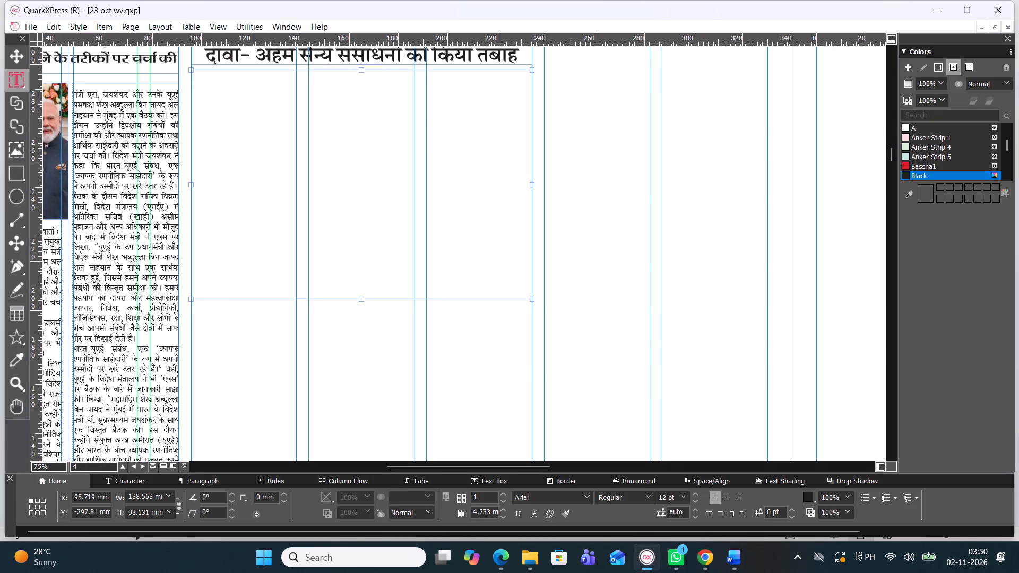
{"action": "left_click", "coordinate": [676, 499]}
{"action": "key", "text": "1"}
{"action": "type", "text": "1.5"}
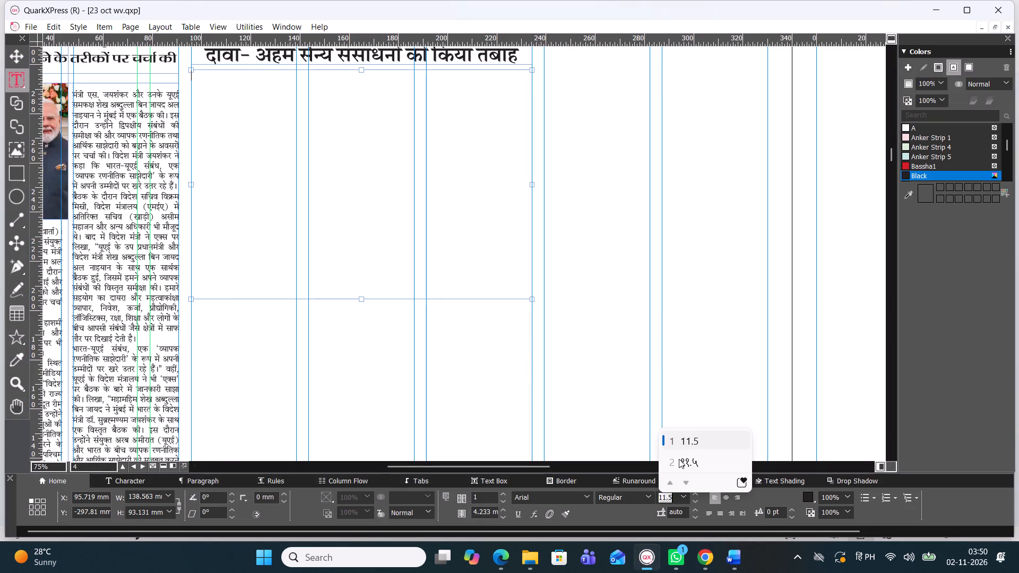
{"action": "key", "text": "Return"}
{"action": "key", "text": "Return"}
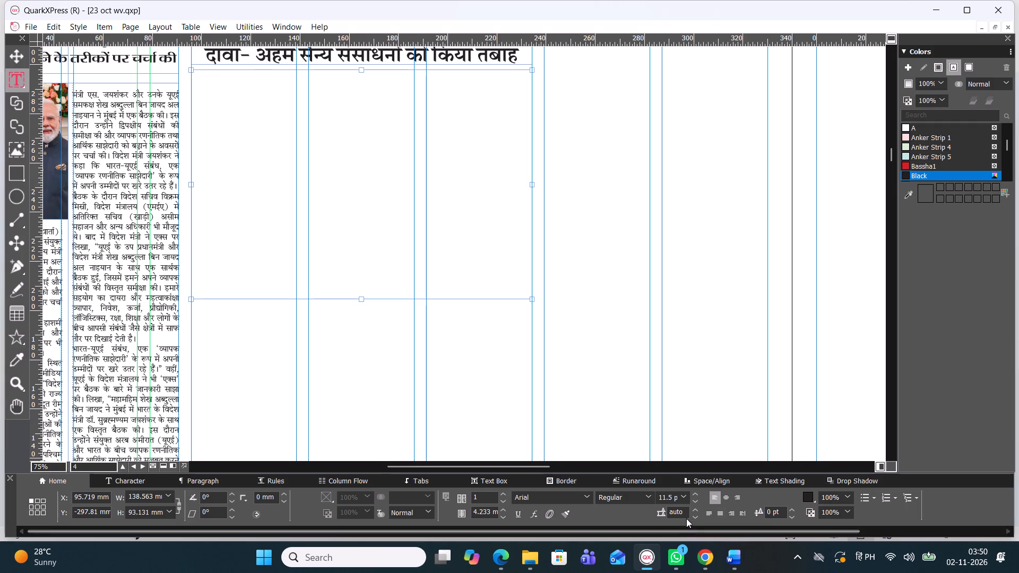
{"action": "left_click_drag", "start_coordinate": [685, 516], "coordinate": [654, 523]}
{"action": "type", "text": "11.7"}
{"action": "key", "text": "Return"}
{"action": "key", "text": "Return"}
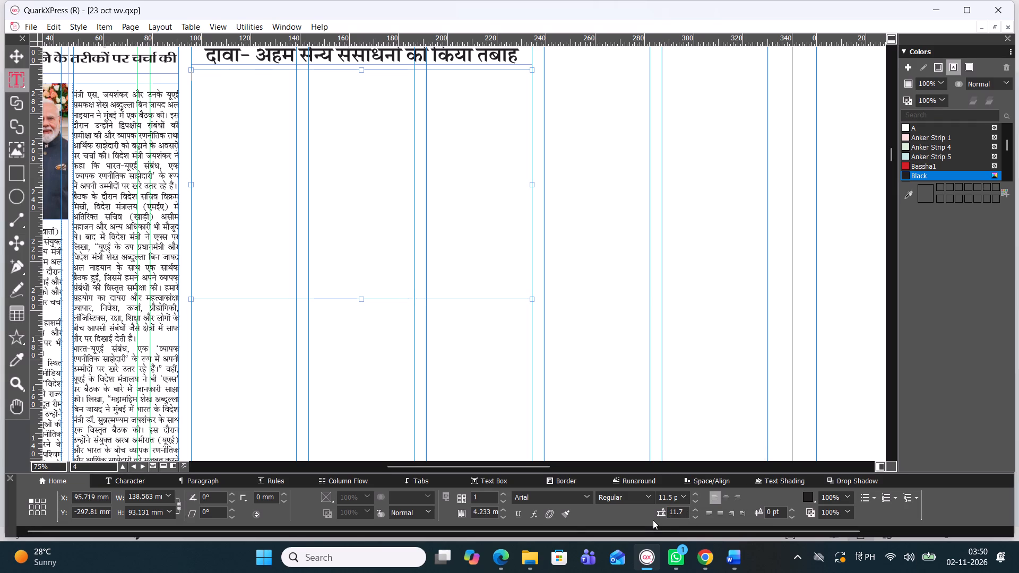
{"action": "left_click", "coordinate": [587, 494]}
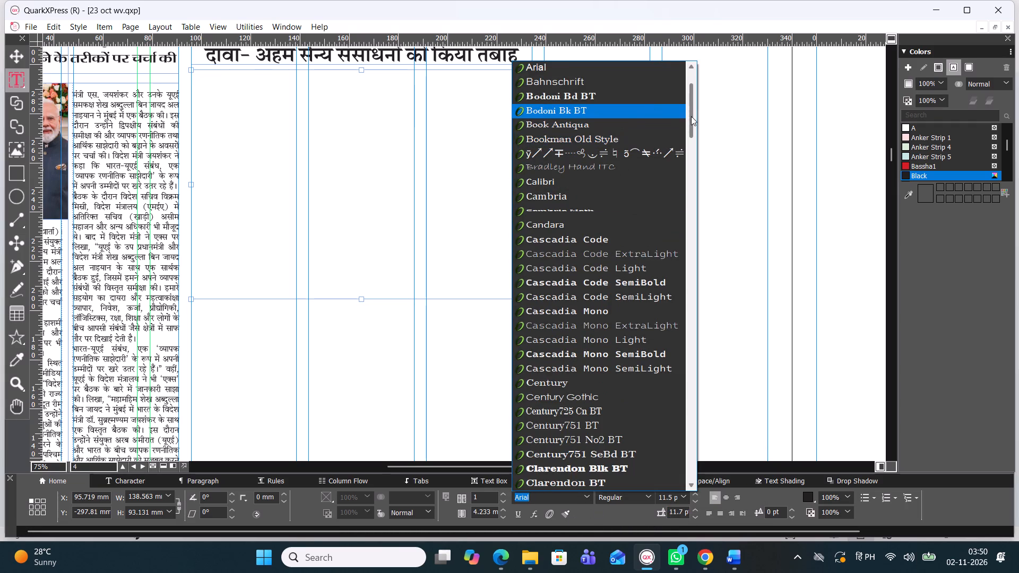
{"action": "left_click_drag", "start_coordinate": [691, 116], "coordinate": [689, 99]}
{"action": "left_click", "coordinate": [607, 99]}
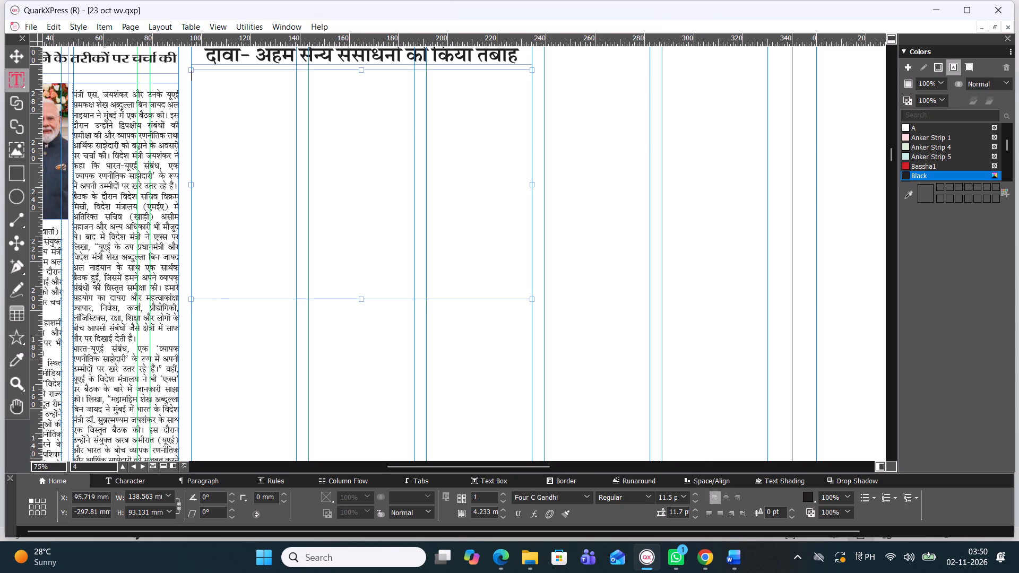
Paste the copied Houthi story body into the formatted text box beneath the headline.
{"action": "key", "text": "ctrl+v"}
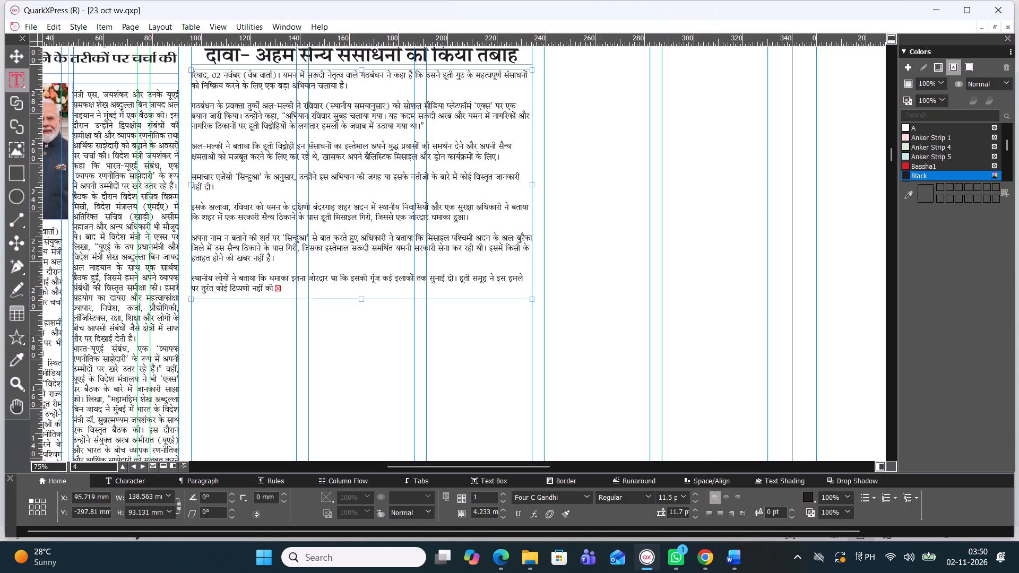
Extend the Houthi story's body text box downward to a height of about 171.5 mm so the whole story fits.
{"action": "left_click_drag", "start_coordinate": [363, 299], "coordinate": [360, 331]}
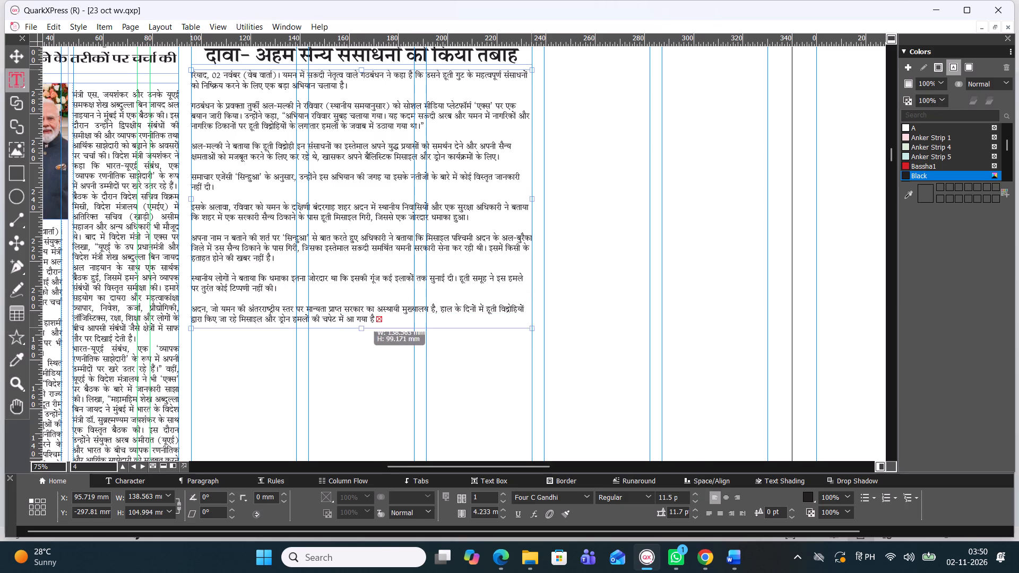
{"action": "left_click_drag", "start_coordinate": [360, 331], "coordinate": [366, 367]}
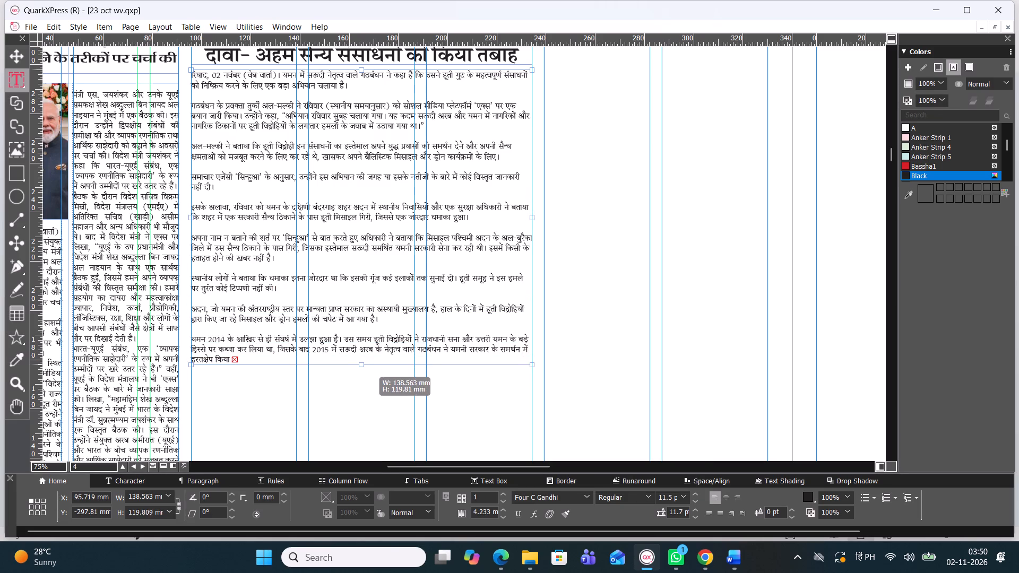
{"action": "left_click_drag", "start_coordinate": [366, 367], "coordinate": [368, 398]}
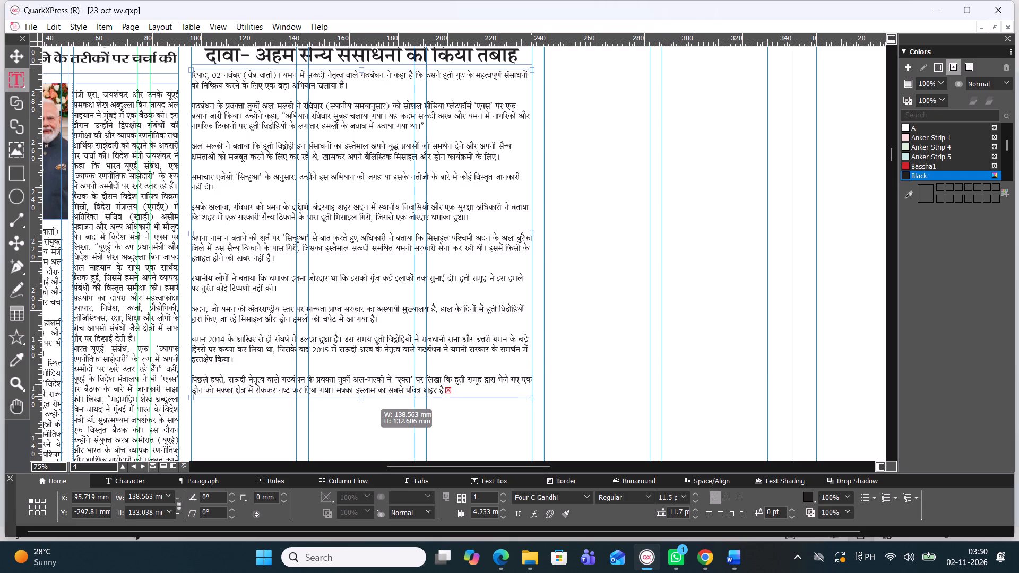
{"action": "left_click_drag", "start_coordinate": [368, 398], "coordinate": [372, 419]}
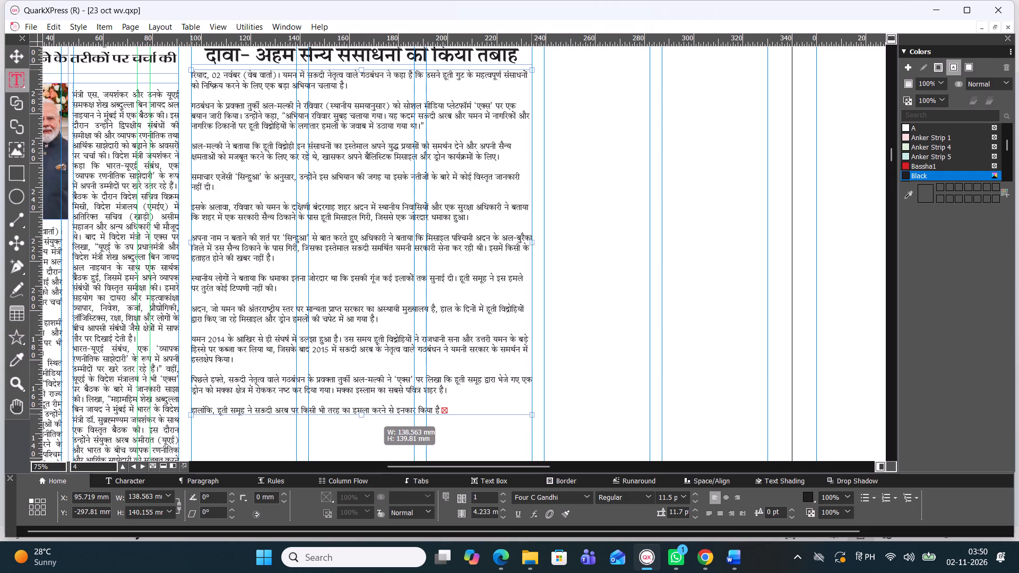
{"action": "left_click_drag", "start_coordinate": [372, 419], "coordinate": [373, 438]}
{"action": "scroll", "coordinate": [364, 367], "scroll_direction": "down", "scroll_amount": 1}
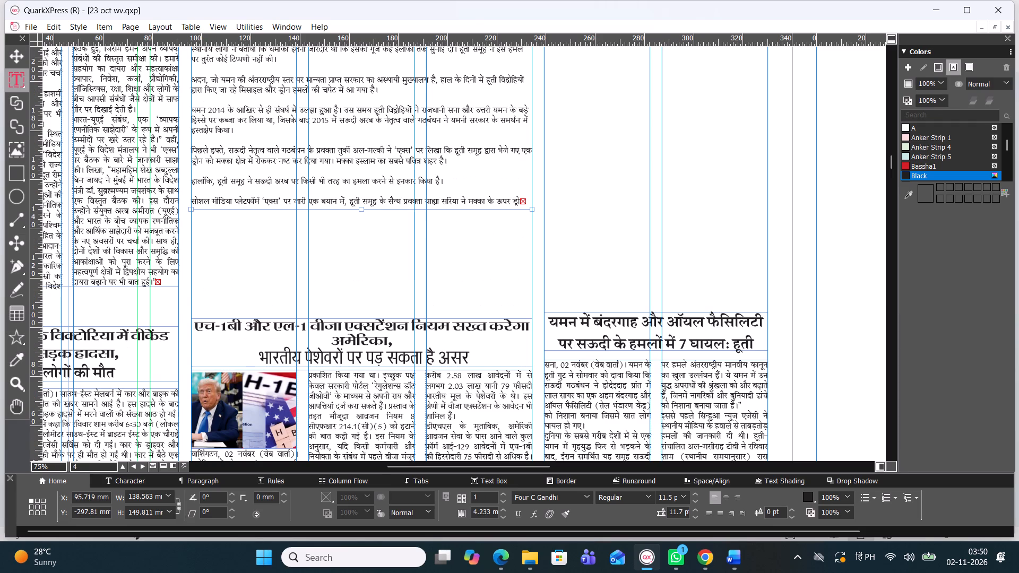
{"action": "left_click_drag", "start_coordinate": [361, 212], "coordinate": [367, 240]}
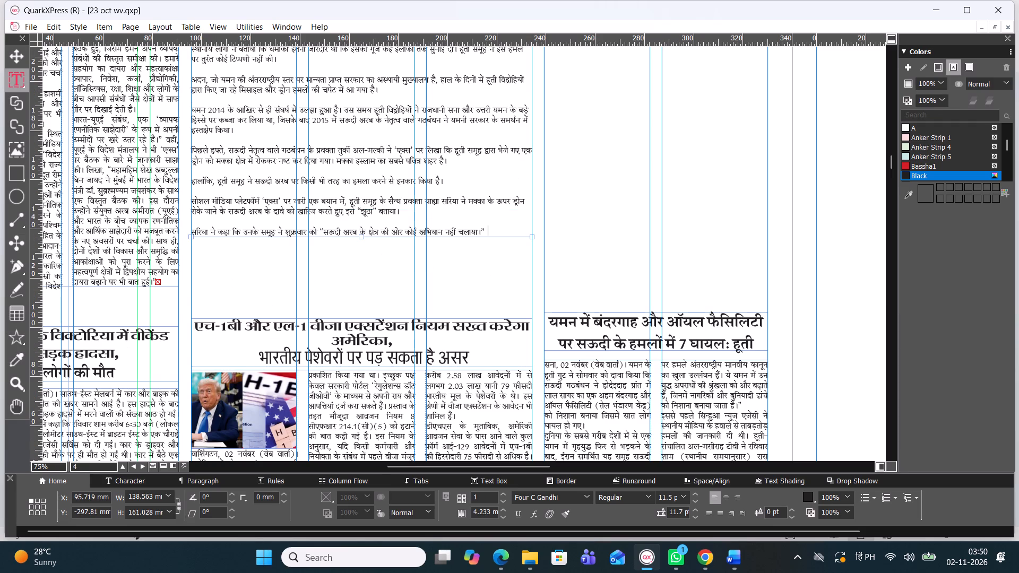
{"action": "left_click_drag", "start_coordinate": [359, 239], "coordinate": [364, 264]}
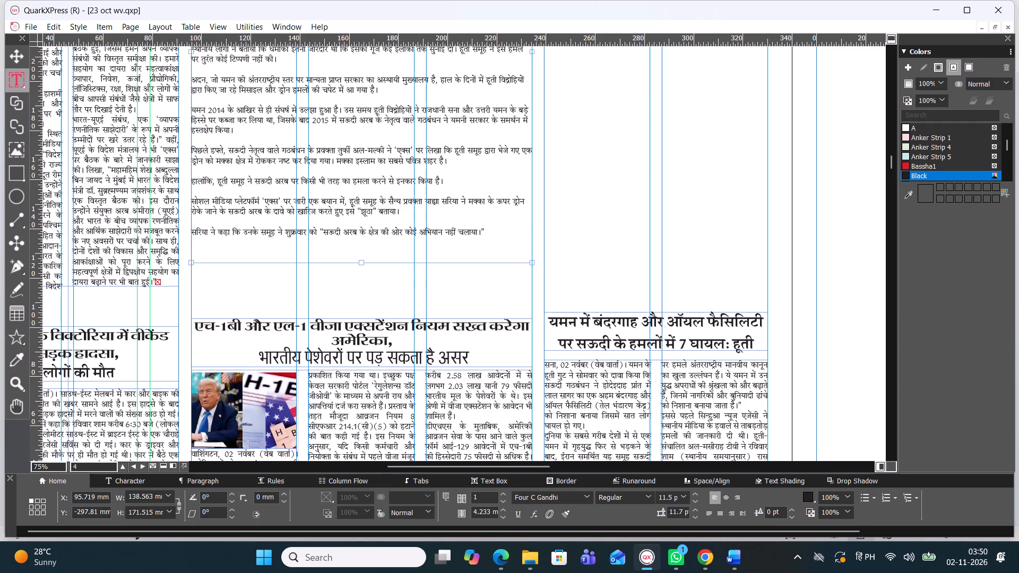
Delete the trailing space and closing quotation mark after चलाया। at the end of the Houthi story.
{"action": "left_click", "coordinate": [316, 247]}
{"action": "key", "text": "BackSpace"}
{"action": "left_click", "coordinate": [317, 248]}
{"action": "left_click", "coordinate": [267, 252]}
{"action": "key", "text": "BackSpace"}
{"action": "key", "text": "ctrl+z"}
{"action": "key", "text": "BackSpace"}
Set the Houthi story's body box to three columns and shorten it to a height of about 124.3 mm.
{"action": "double_click", "coordinate": [503, 497]}
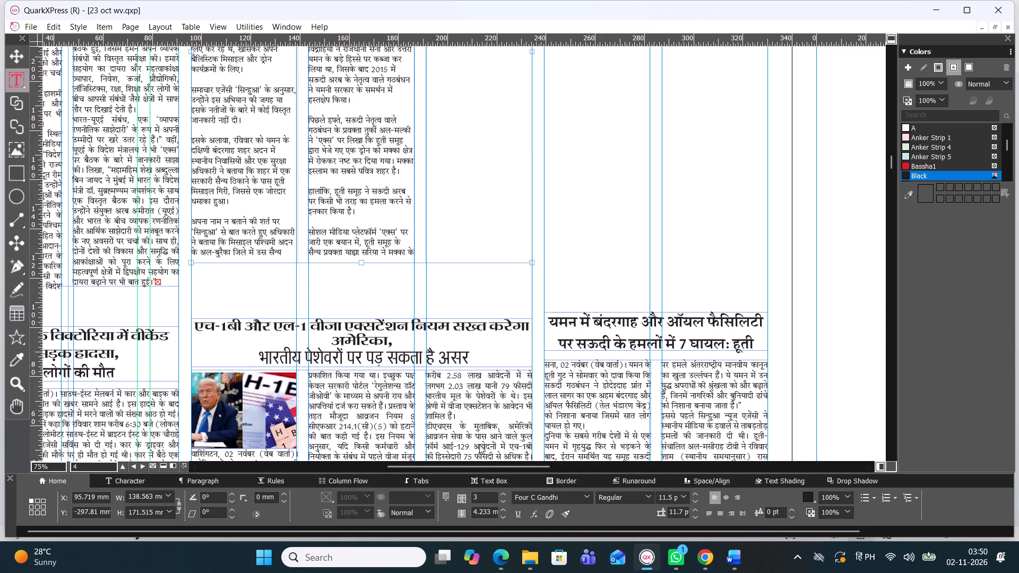
{"action": "left_click_drag", "start_coordinate": [364, 264], "coordinate": [367, 110]}
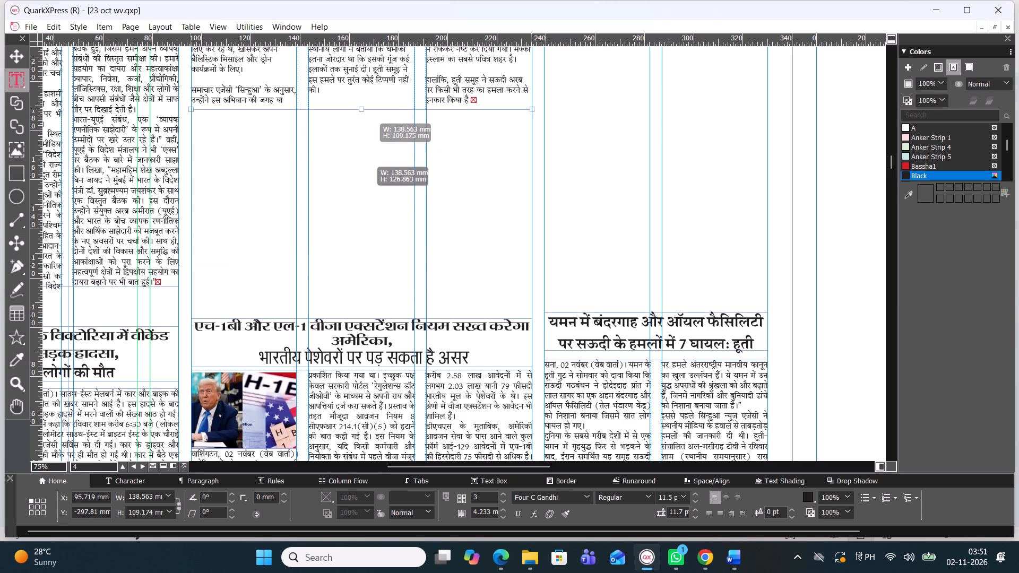
{"action": "left_click_drag", "start_coordinate": [367, 110], "coordinate": [374, 142]}
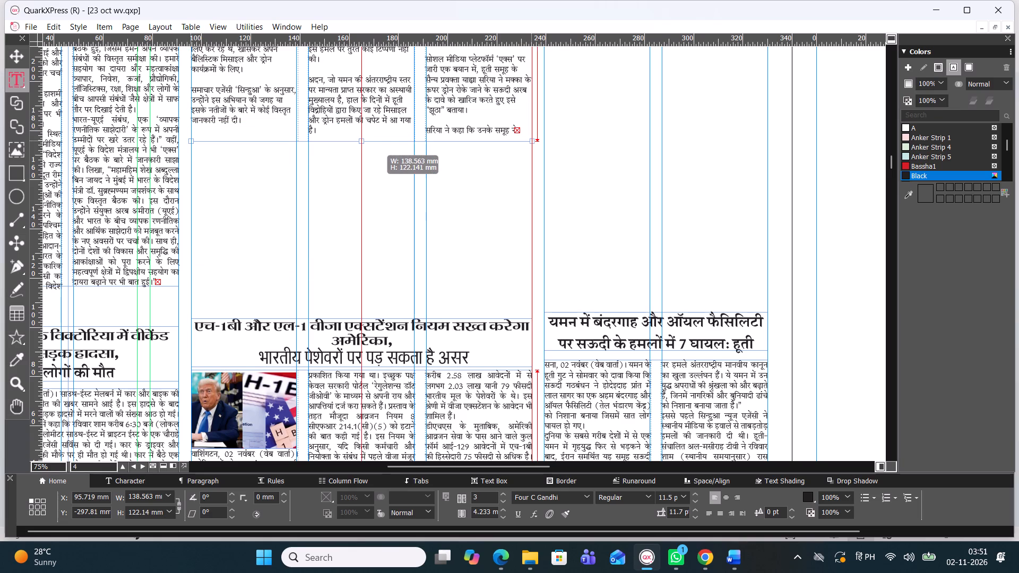
{"action": "left_click_drag", "start_coordinate": [374, 142], "coordinate": [376, 145]}
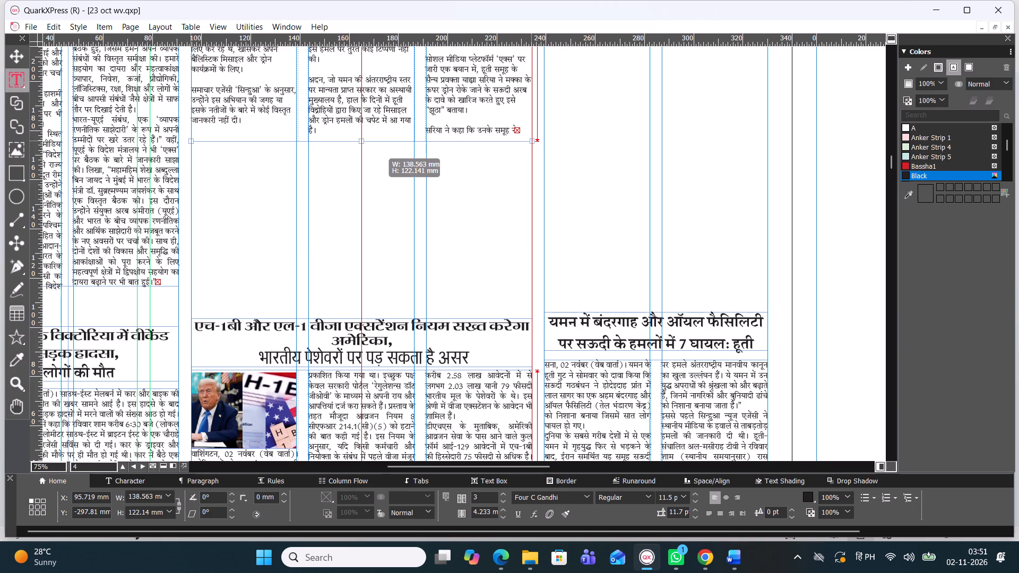
{"action": "left_click_drag", "start_coordinate": [376, 145], "coordinate": [376, 147]}
Remove the blank lines between the first column's paragraphs, from the रियाद dateline through the paragraph beginning इसके अलावा.
{"action": "scroll", "coordinate": [376, 147], "scroll_direction": "down", "scroll_amount": 1}
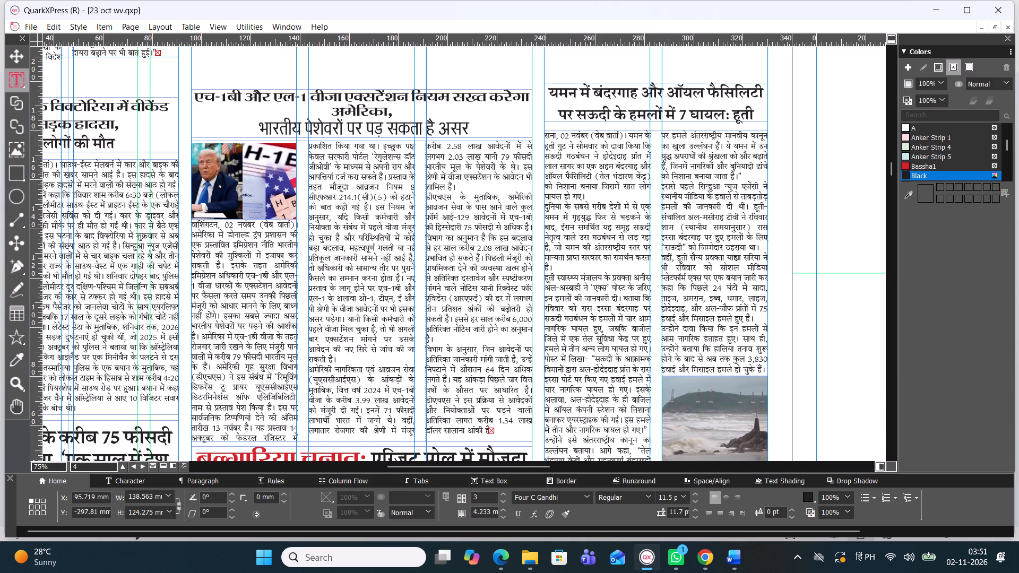
{"action": "scroll", "coordinate": [376, 147], "scroll_direction": "up", "scroll_amount": 3}
{"action": "scroll", "coordinate": [376, 147], "scroll_direction": "down", "scroll_amount": 1}
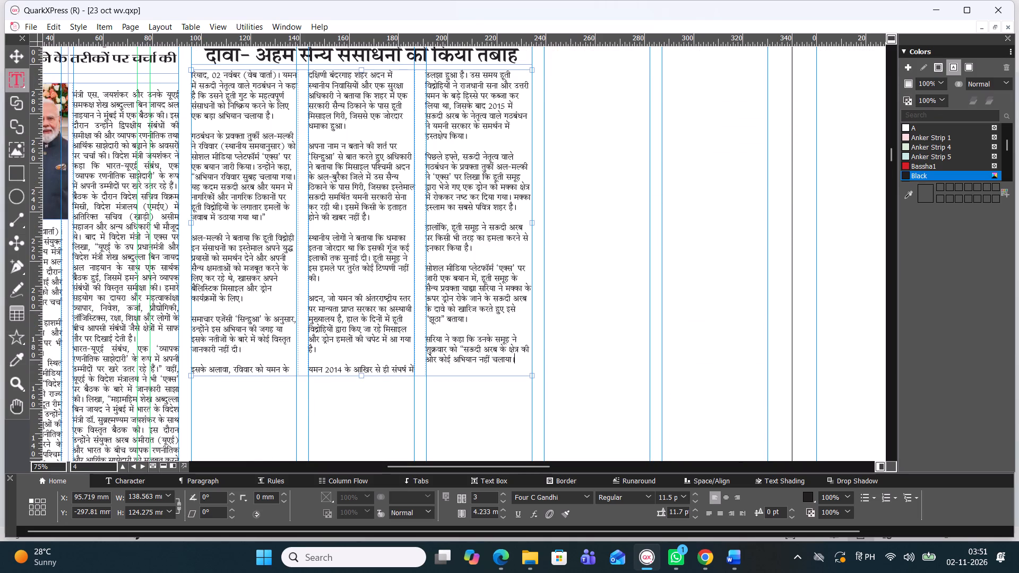
{"action": "left_click", "coordinate": [282, 124]}
{"action": "key", "text": "BackSpace"}
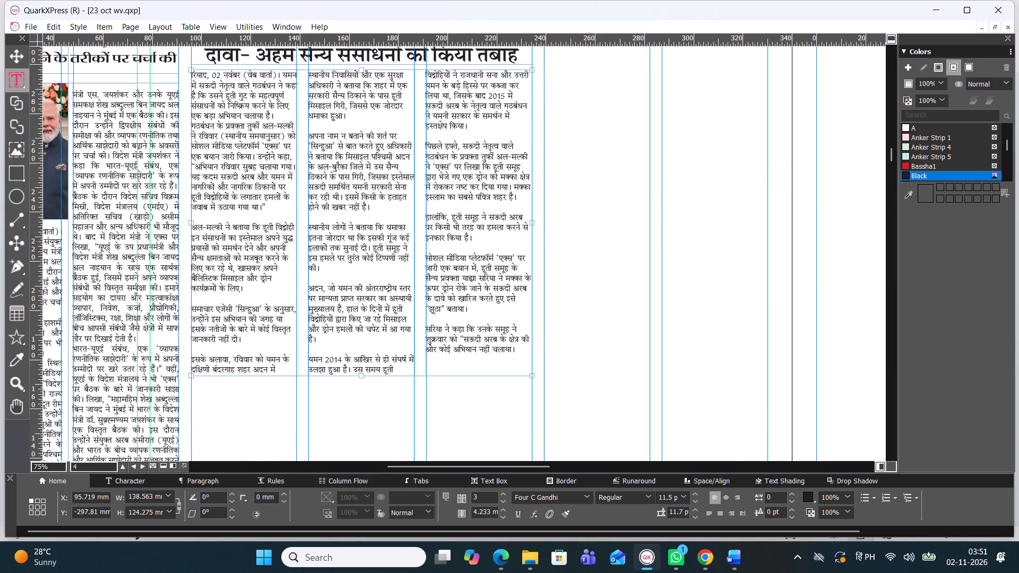
{"action": "left_click", "coordinate": [231, 220]}
{"action": "key", "text": "BackSpace"}
{"action": "left_click", "coordinate": [240, 283]}
{"action": "key", "text": "BackSpace"}
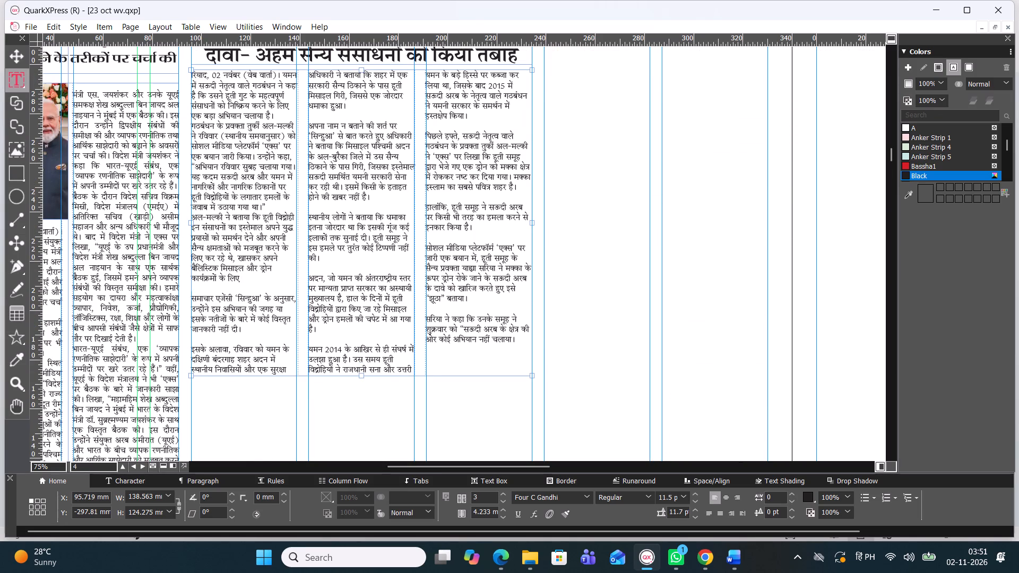
{"action": "key", "text": "ctrl+z"}
{"action": "left_click", "coordinate": [221, 291]}
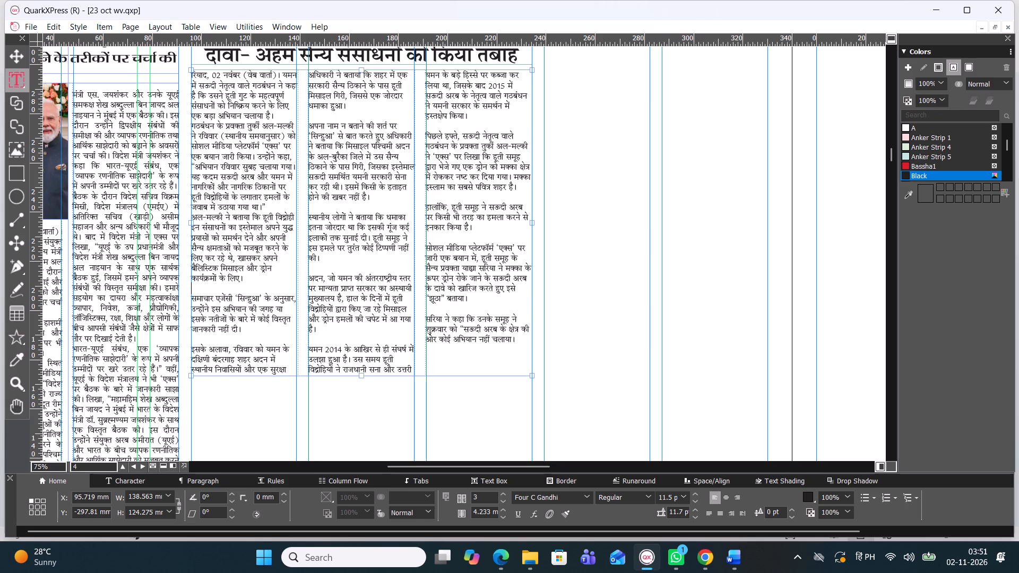
{"action": "key", "text": "BackSpace"}
{"action": "left_click", "coordinate": [230, 331]}
{"action": "key", "text": "BackSpace"}
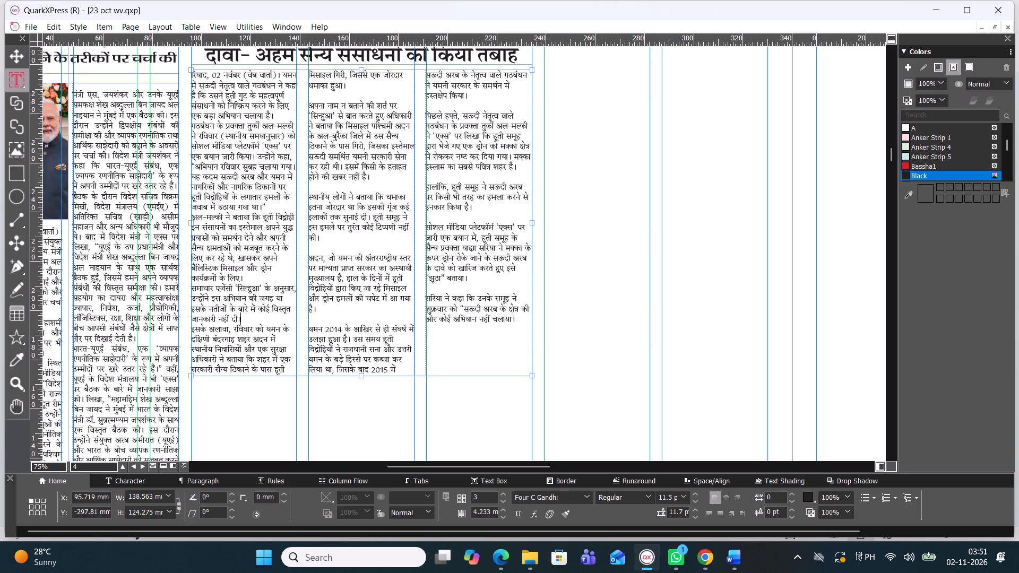
Remove the blank lines above the middle column's paragraphs beginning यमन 2014, अदन, स्थानीय लोगों and अपना नाम.
{"action": "left_click", "coordinate": [315, 322]}
{"action": "key", "text": "BackSpace"}
{"action": "left_click", "coordinate": [341, 248]}
{"action": "key", "text": "BackSpace"}
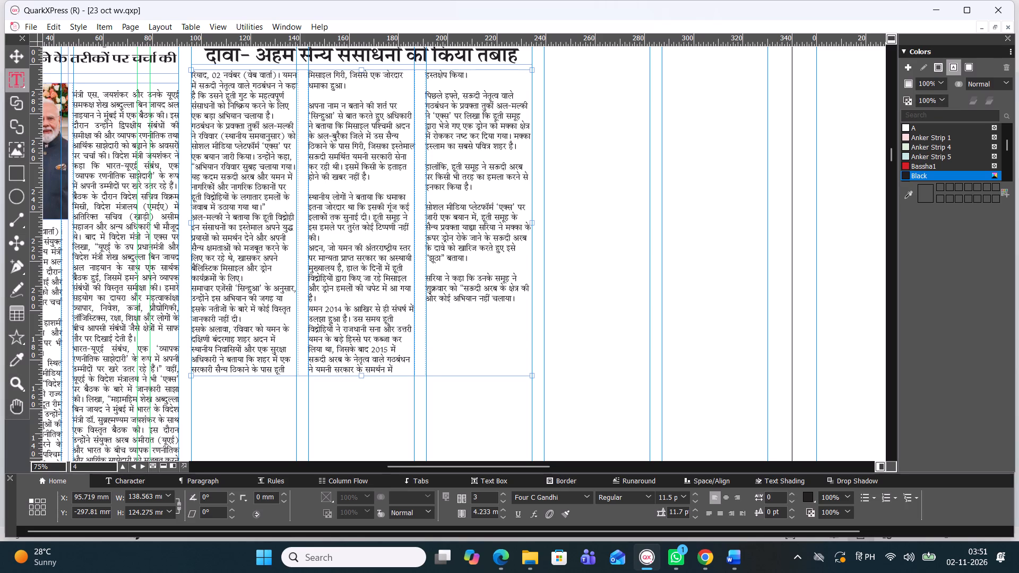
{"action": "left_click", "coordinate": [329, 188]}
{"action": "key", "text": "BackSpace"}
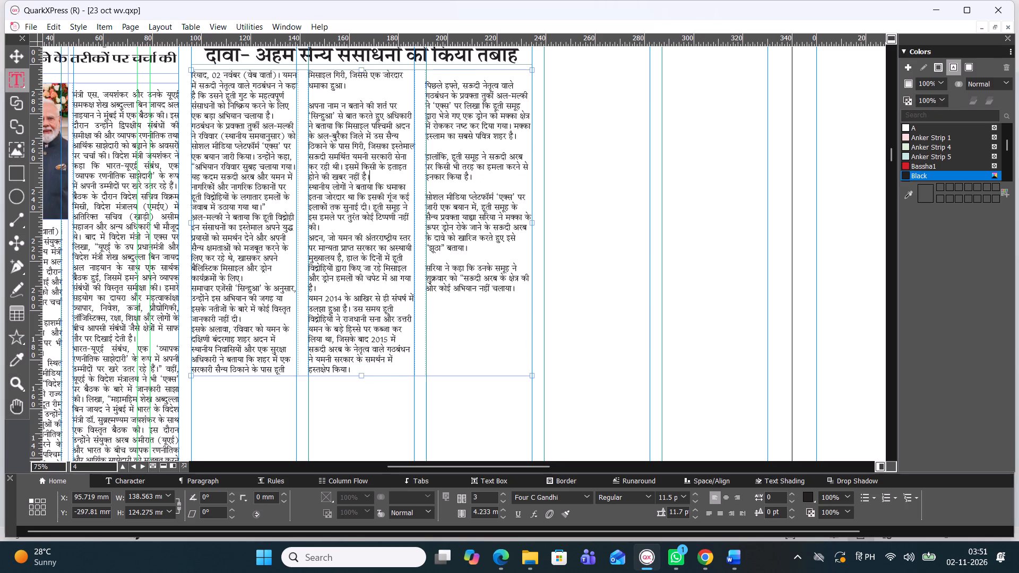
{"action": "left_click", "coordinate": [334, 100]}
{"action": "key", "text": "BackSpace"}
Remove the blank lines above the third column's paragraphs beginning सोशल मीडिया, हालांकि and सरिया ने कहा.
{"action": "left_click", "coordinate": [454, 177]}
{"action": "key", "text": "BackSpace"}
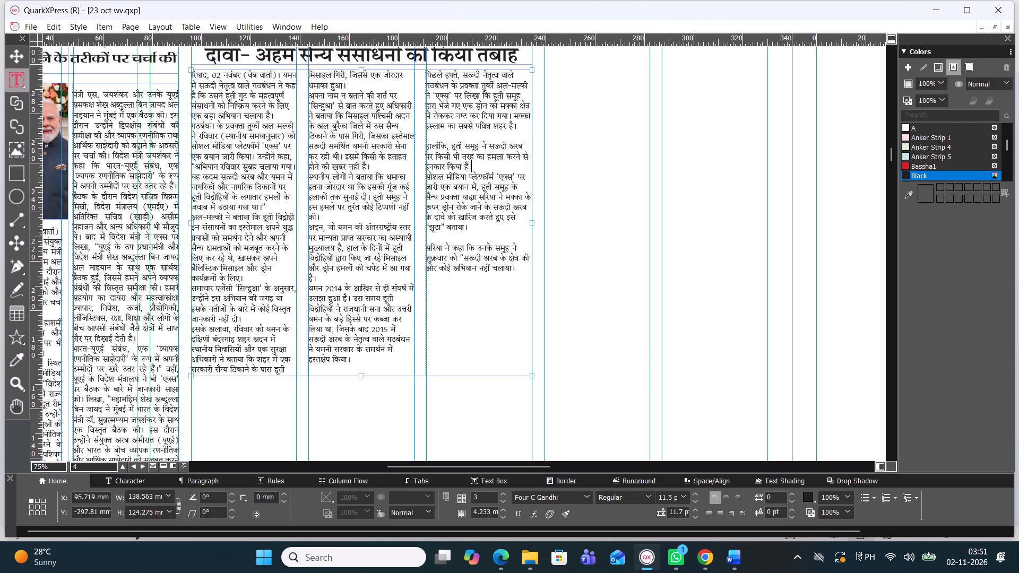
{"action": "left_click", "coordinate": [454, 134]}
{"action": "key", "text": "BackSpace"}
{"action": "left_click", "coordinate": [466, 233]}
{"action": "key", "text": "BackSpace"}
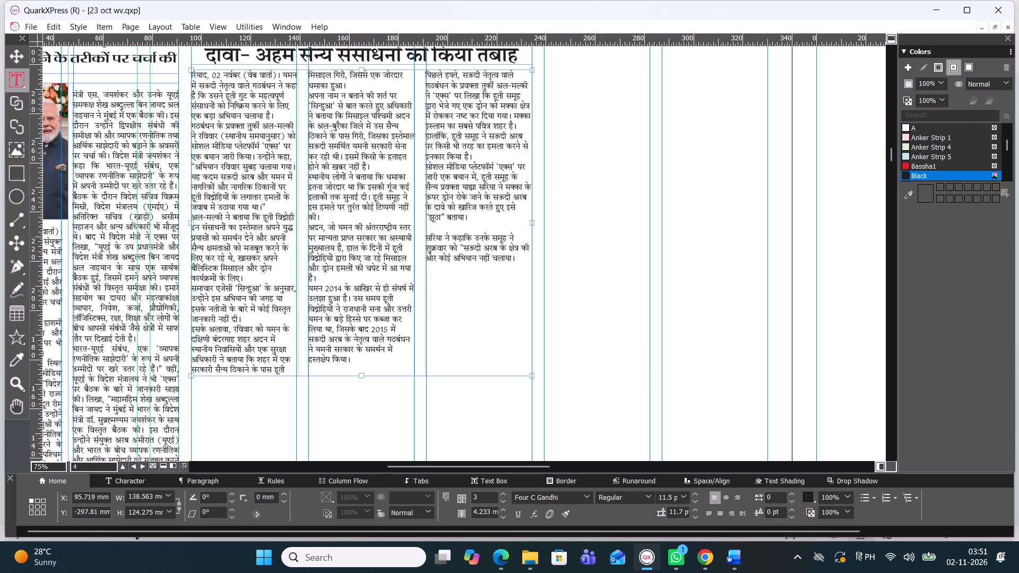
{"action": "key", "text": "ctrl+z"}
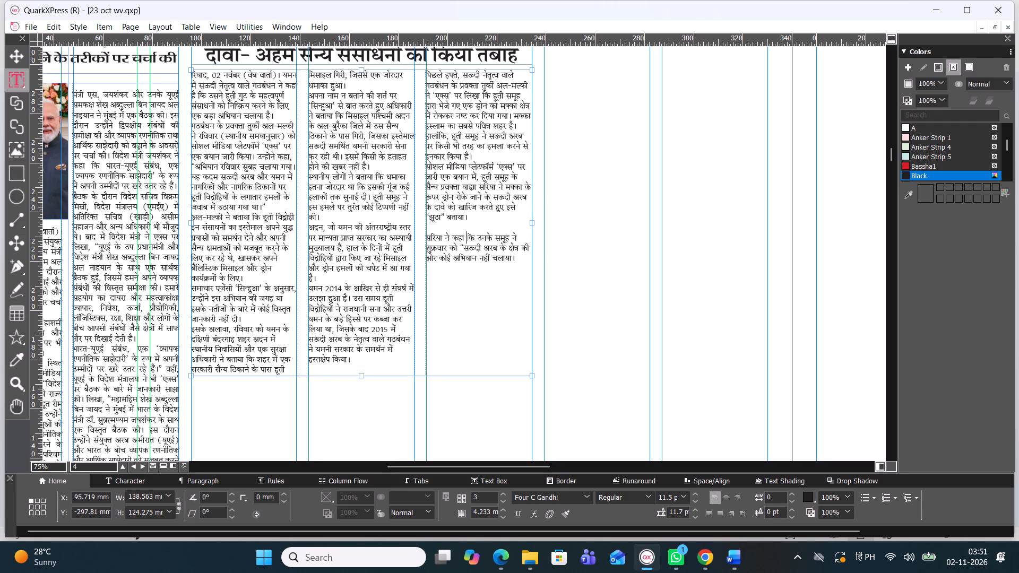
{"action": "left_click", "coordinate": [464, 232]}
{"action": "key", "text": "BackSpace"}
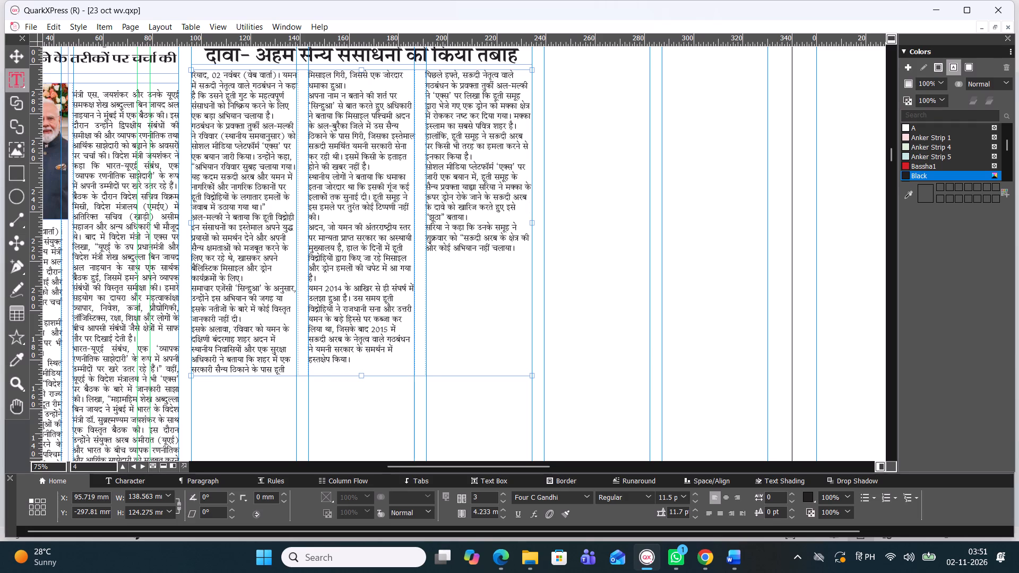
Justify all of the Houthi story's body text.
{"action": "key", "text": "ctrl+a"}
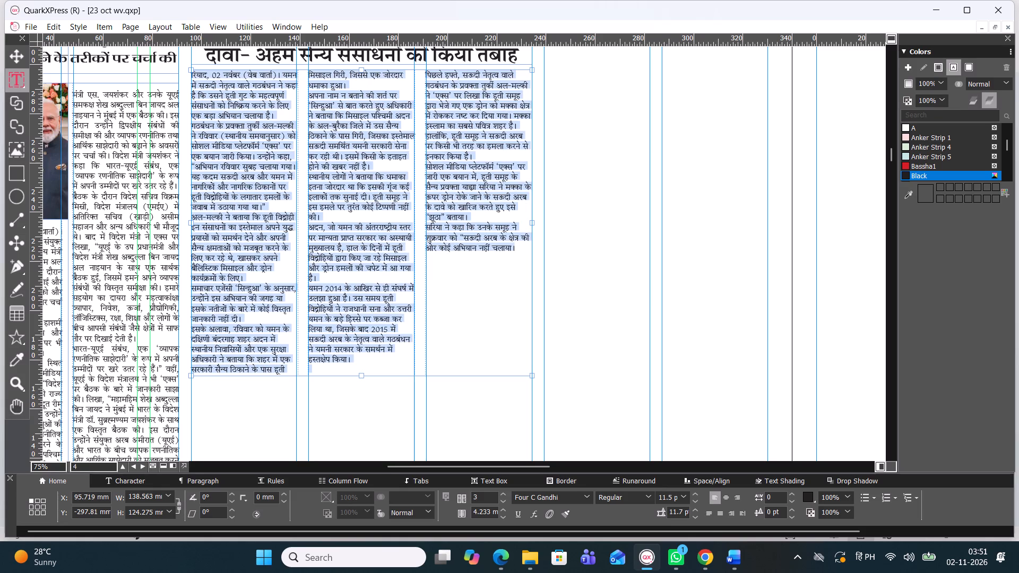
{"action": "left_click", "coordinate": [708, 513]}
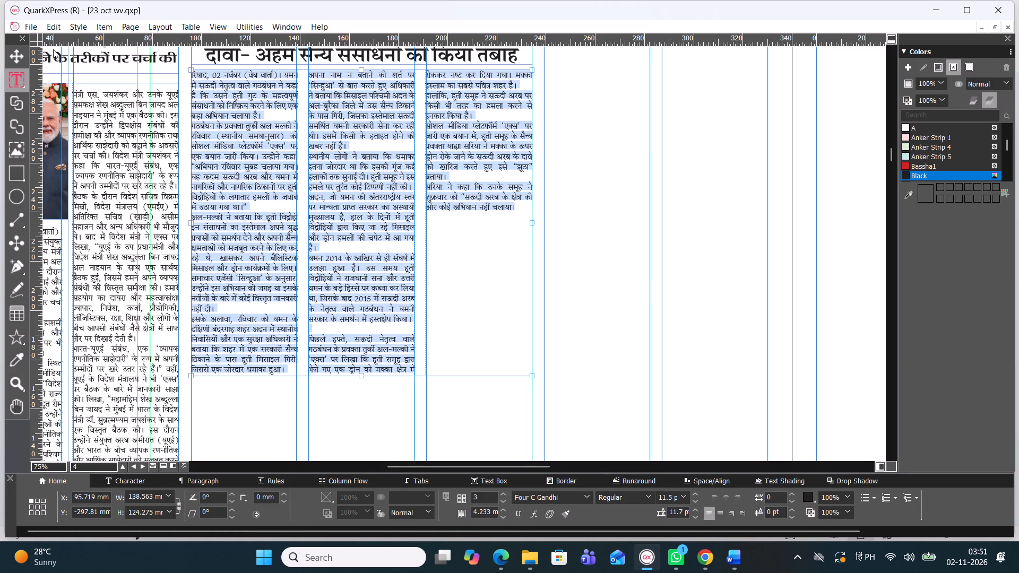
Copy the full Houthi story headline from its text box above the body.
{"action": "left_click", "coordinate": [19, 57]}
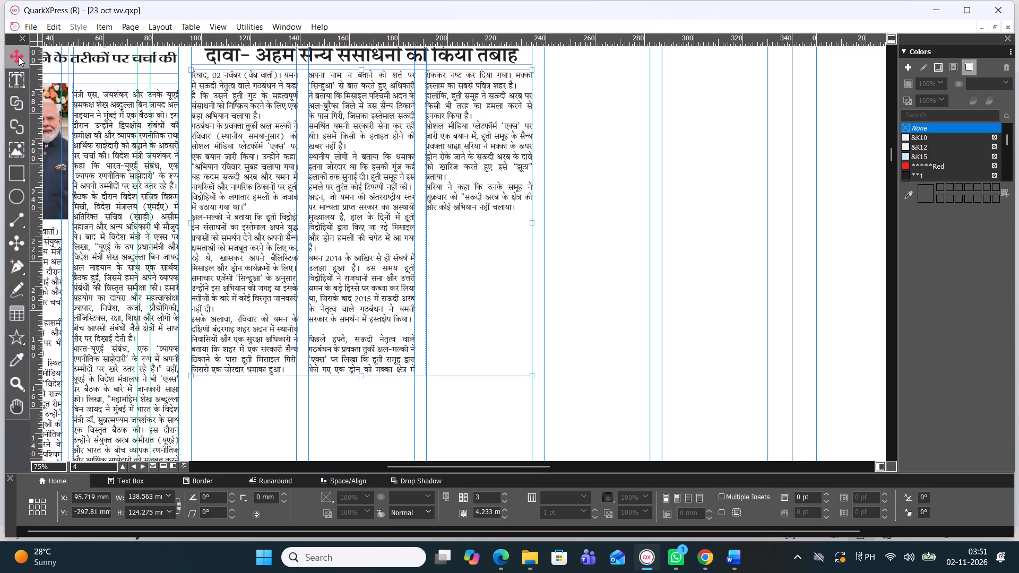
{"action": "double_click", "coordinate": [356, 54]}
{"action": "key", "text": "ctrl+a"}
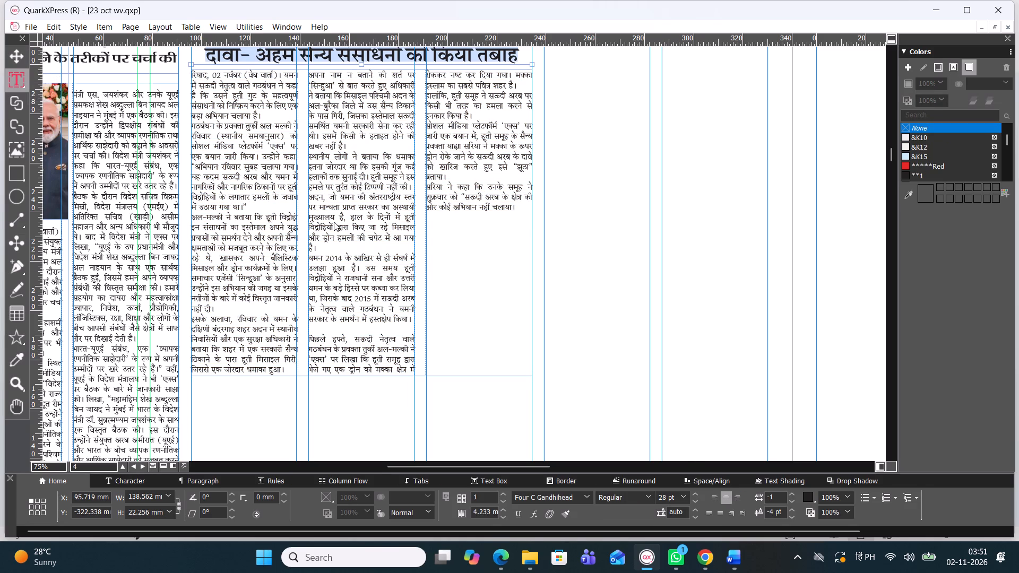
{"action": "scroll", "coordinate": [439, 534], "scroll_direction": "down", "scroll_amount": 1}
{"action": "scroll", "coordinate": [439, 533], "scroll_direction": "up", "scroll_amount": 1}
{"action": "key", "text": "ctrl+c"}
Switch to Chrome and search Google Images for the copied Houthi story headline in place of the Bulgaria election query.
{"action": "left_click", "coordinate": [701, 568]}
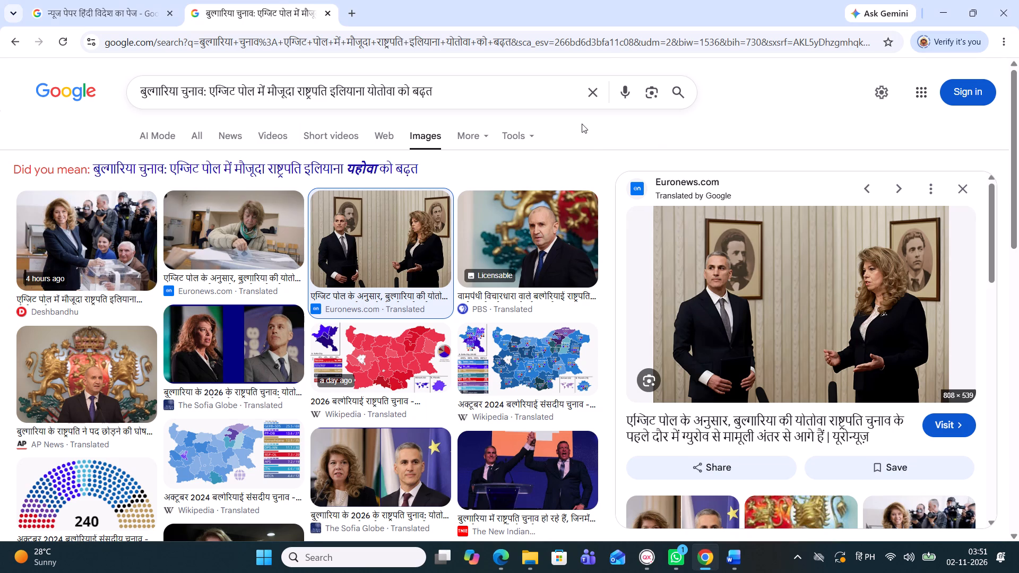
{"action": "left_click", "coordinate": [600, 96]}
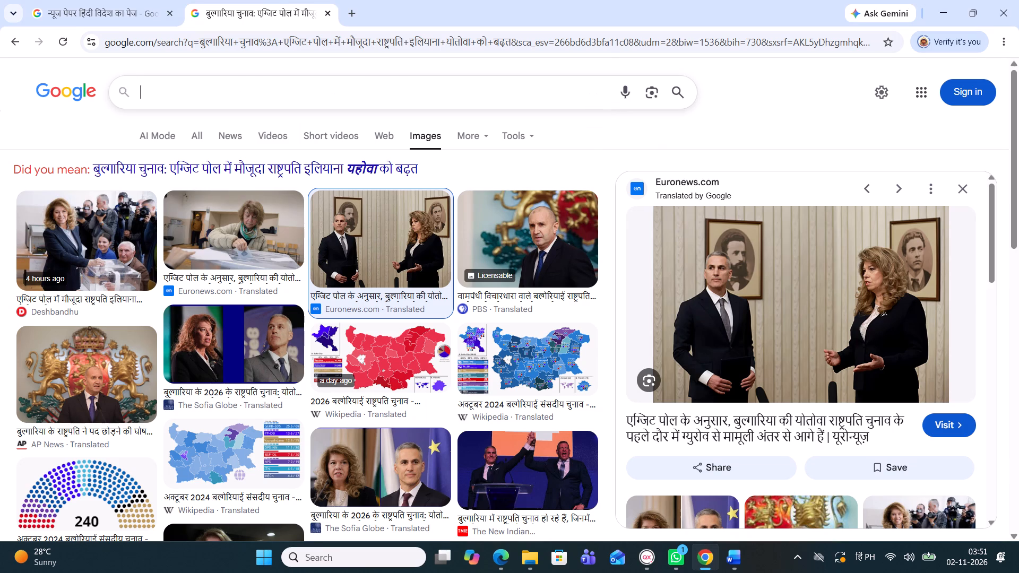
{"action": "key", "text": "ctrl+v"}
{"action": "key", "text": "Return"}
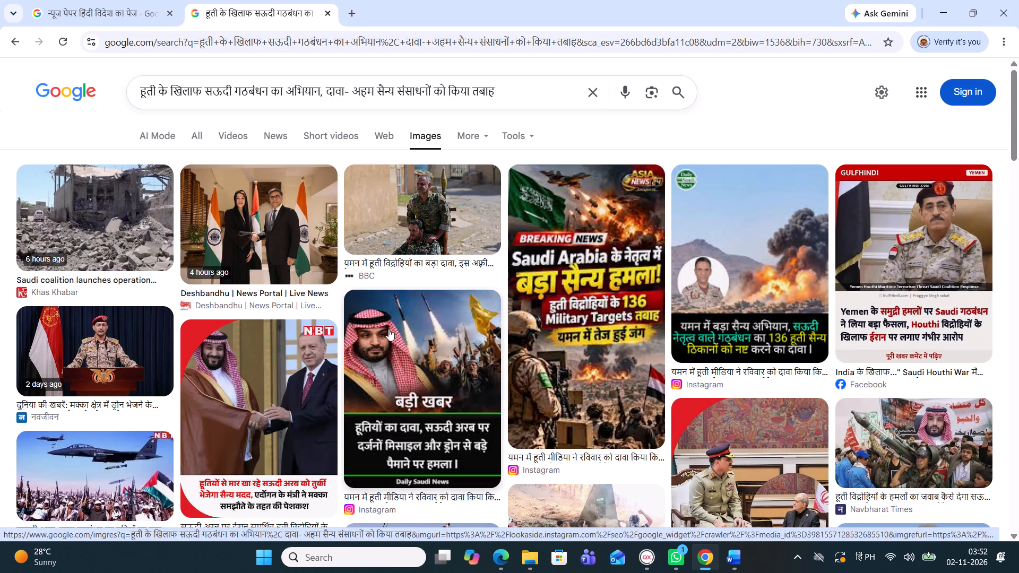
Examine the image results for a clean photo that suits the Houthi–Saudi coalition story.
{"action": "scroll", "coordinate": [950, 397], "scroll_direction": "down", "scroll_amount": 3}
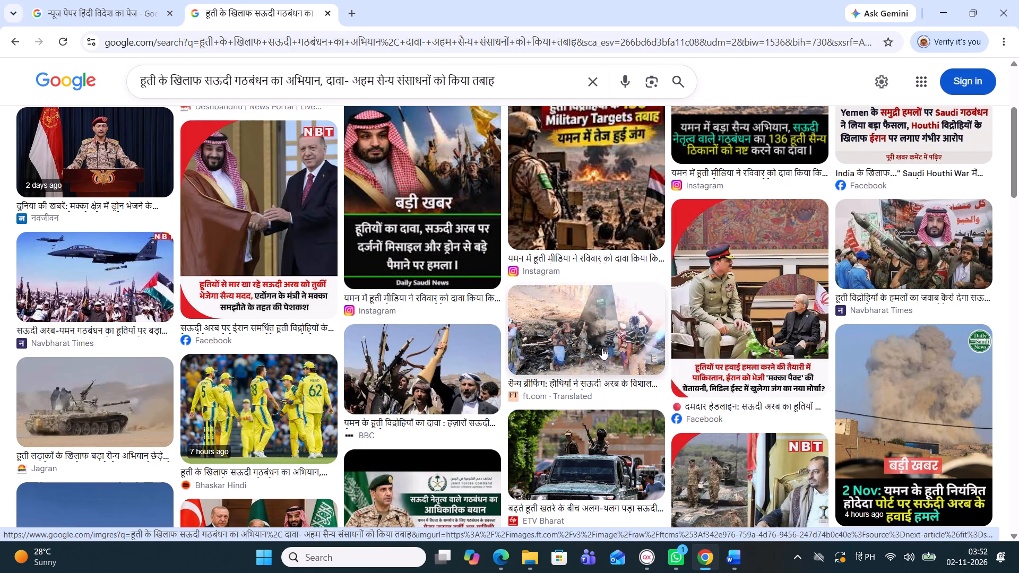
{"action": "scroll", "coordinate": [595, 349], "scroll_direction": "up", "scroll_amount": 1}
{"action": "scroll", "coordinate": [595, 349], "scroll_direction": "down", "scroll_amount": 1}
{"action": "scroll", "coordinate": [471, 298], "scroll_direction": "up", "scroll_amount": 2}
{"action": "scroll", "coordinate": [471, 298], "scroll_direction": "down", "scroll_amount": 1}
{"action": "scroll", "coordinate": [471, 298], "scroll_direction": "up", "scroll_amount": 1}
{"action": "scroll", "coordinate": [471, 298], "scroll_direction": "down", "scroll_amount": 1}
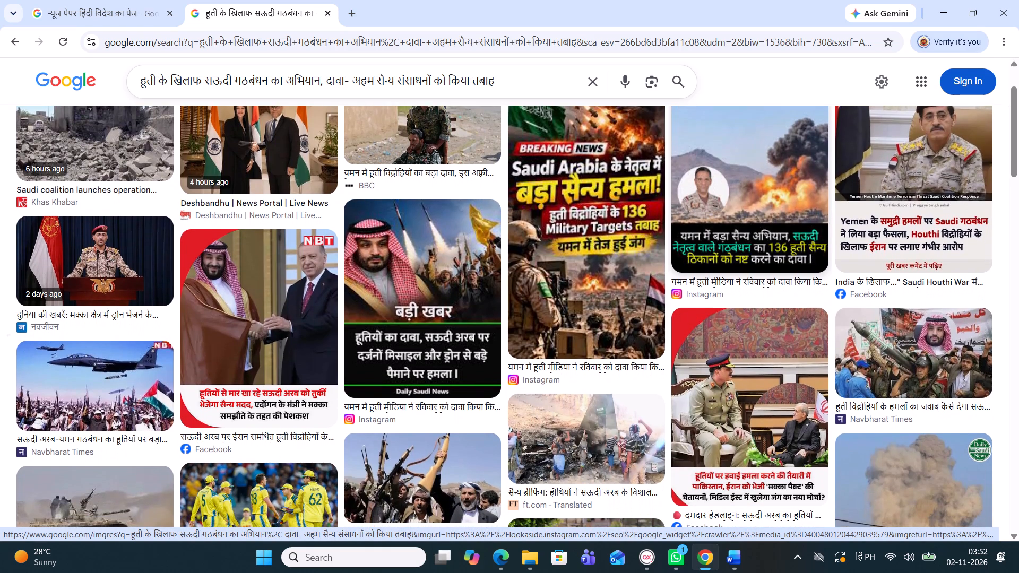
{"action": "scroll", "coordinate": [427, 206], "scroll_direction": "up", "scroll_amount": 1}
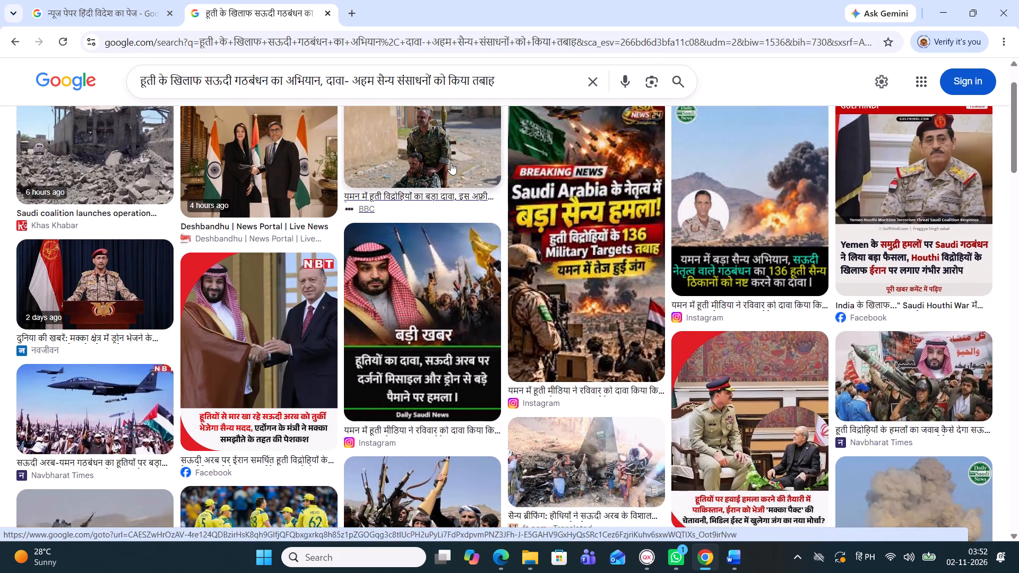
Add the word इमेज to the end of the headline query and run the image search again.
{"action": "left_click", "coordinate": [493, 79]}
{"action": "key", "text": "space"}
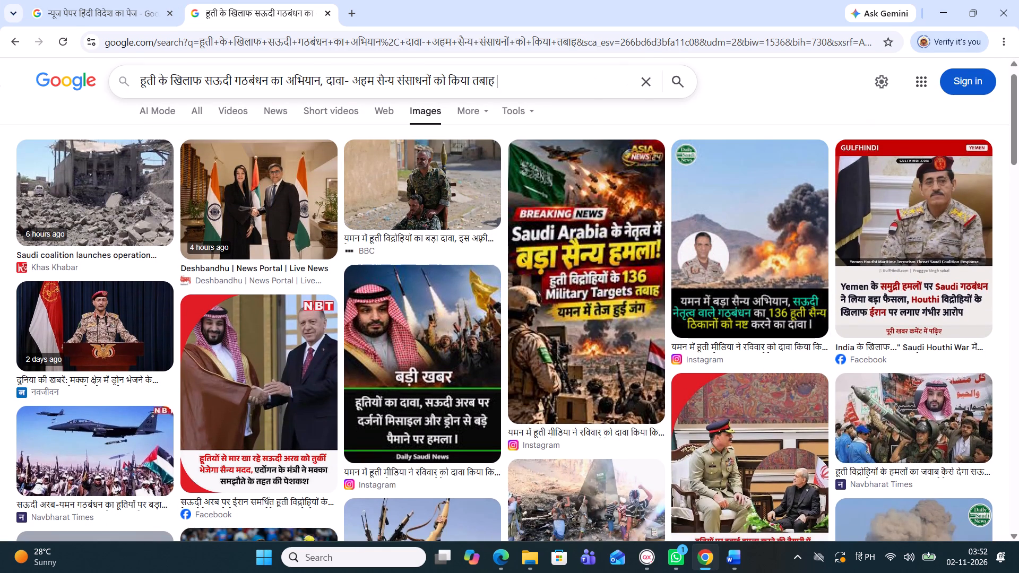
{"action": "type", "text": "PI"}
{"action": "key", "text": "BackSpace"}
{"action": "key", "text": "BackSpace"}
{"action": "key", "text": "space"}
{"action": "type", "text": "IMAGE"}
{"action": "key", "text": "Return"}
{"action": "key", "text": "Return"}
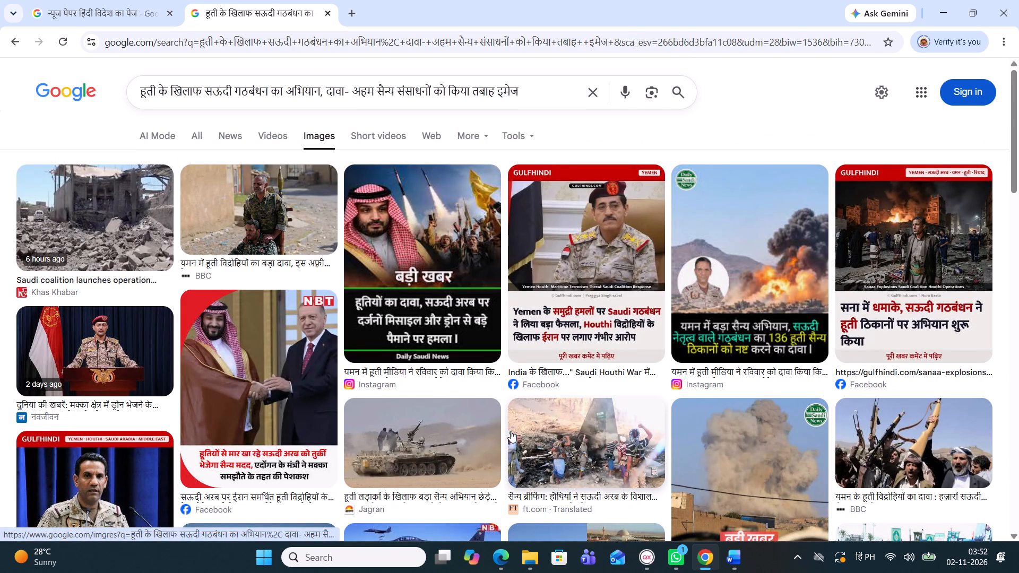
Examine the refined image results for a usable Houthi–Saudi conflict photo without overlaid text.
{"action": "scroll", "coordinate": [511, 431], "scroll_direction": "down", "scroll_amount": 1}
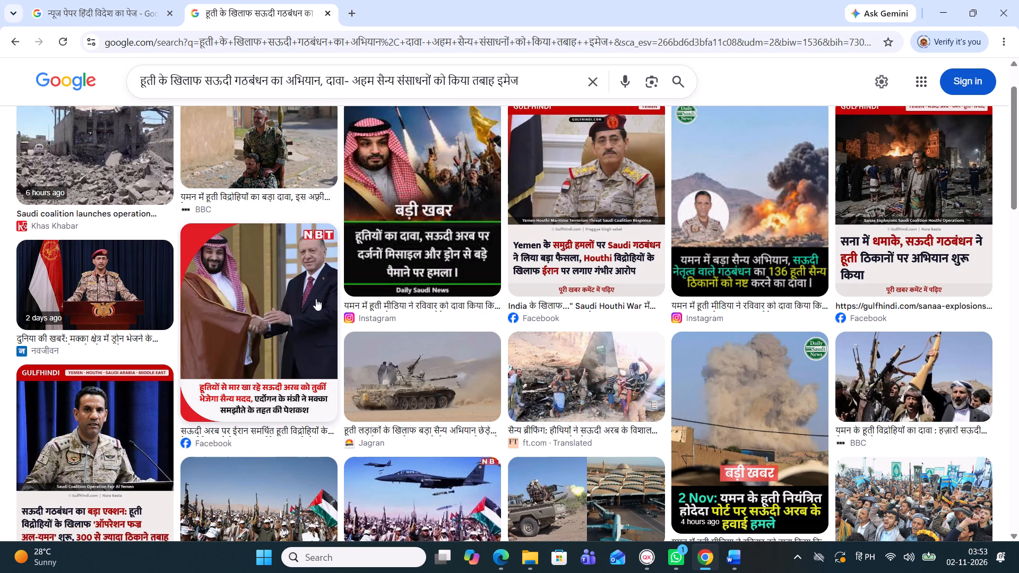
{"action": "scroll", "coordinate": [285, 272], "scroll_direction": "down", "scroll_amount": 2}
{"action": "scroll", "coordinate": [319, 277], "scroll_direction": "up", "scroll_amount": 1}
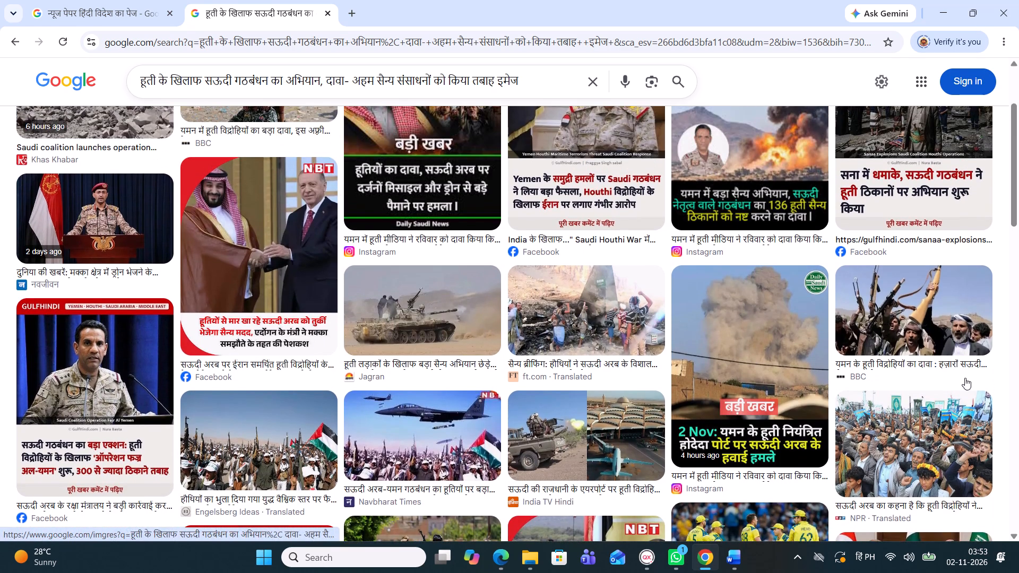
{"action": "scroll", "coordinate": [910, 401], "scroll_direction": "down", "scroll_amount": 2}
{"action": "scroll", "coordinate": [245, 467], "scroll_direction": "down", "scroll_amount": 1}
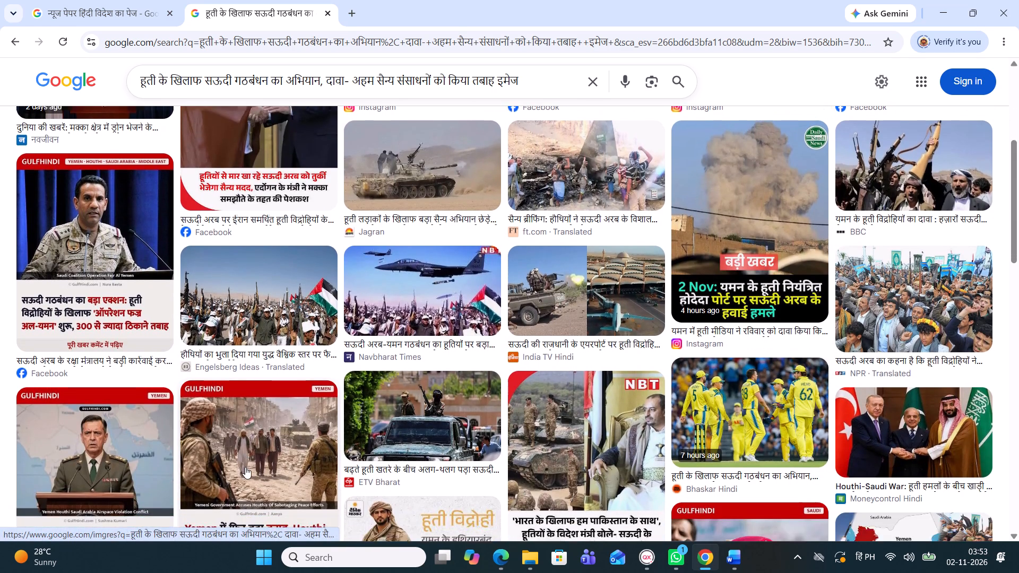
{"action": "scroll", "coordinate": [245, 467], "scroll_direction": "down", "scroll_amount": 1}
{"action": "scroll", "coordinate": [407, 386], "scroll_direction": "down", "scroll_amount": 2}
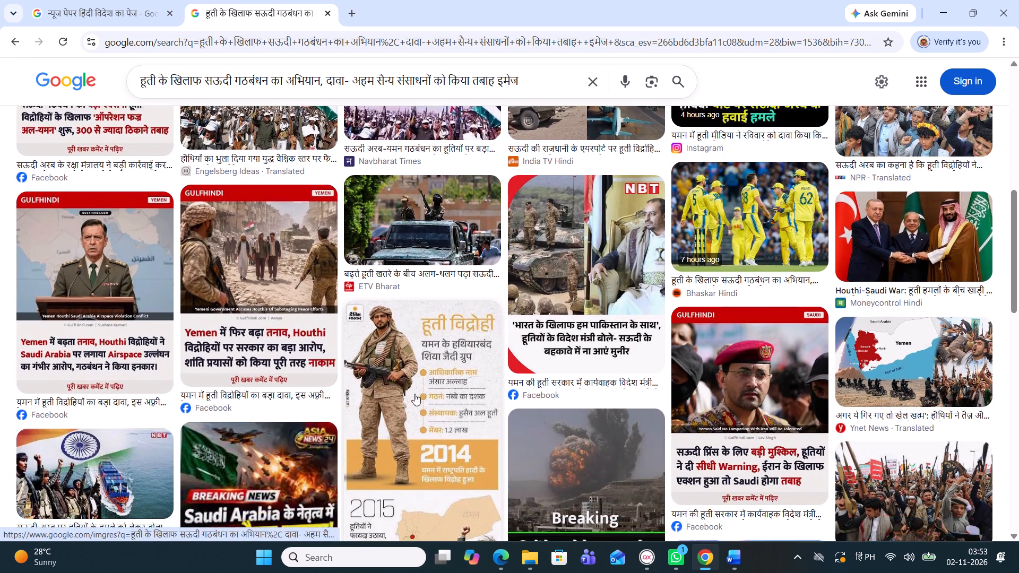
{"action": "scroll", "coordinate": [748, 432], "scroll_direction": "down", "scroll_amount": 3}
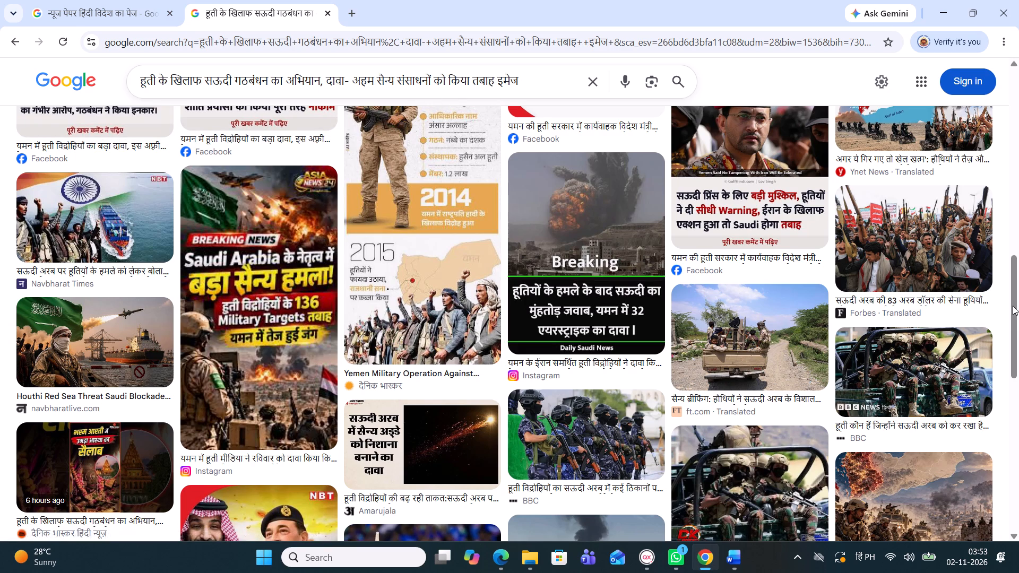
{"action": "left_click_drag", "start_coordinate": [1017, 315], "coordinate": [1015, 290]}
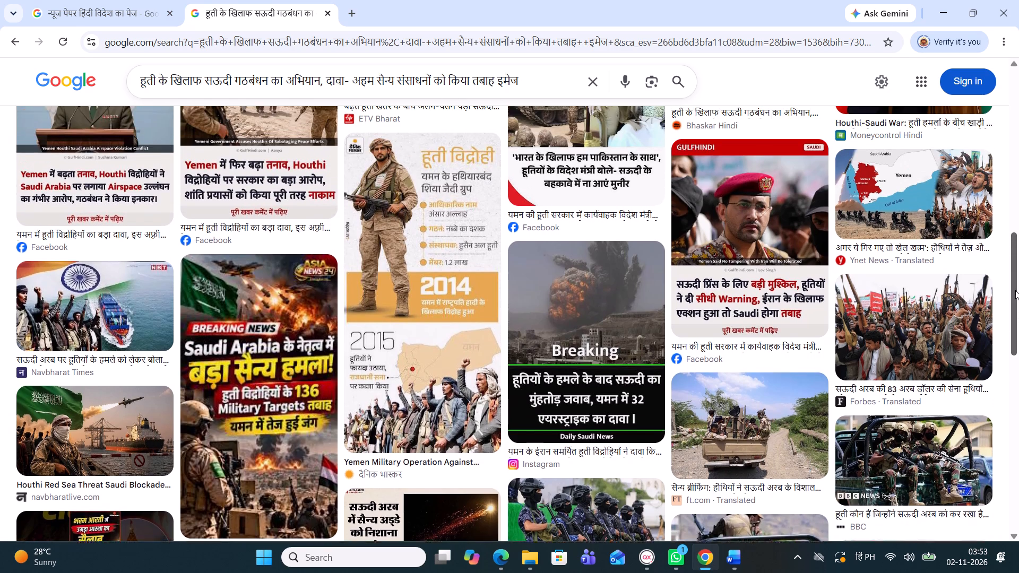
{"action": "left_click_drag", "start_coordinate": [1015, 290], "coordinate": [1018, 144]}
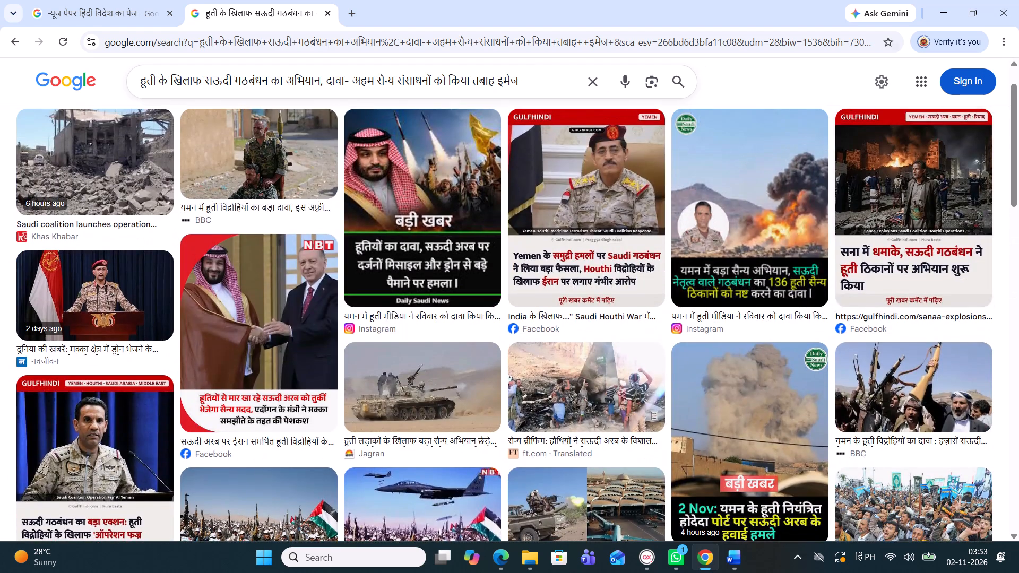
{"action": "scroll", "coordinate": [186, 217], "scroll_direction": "up", "scroll_amount": 1}
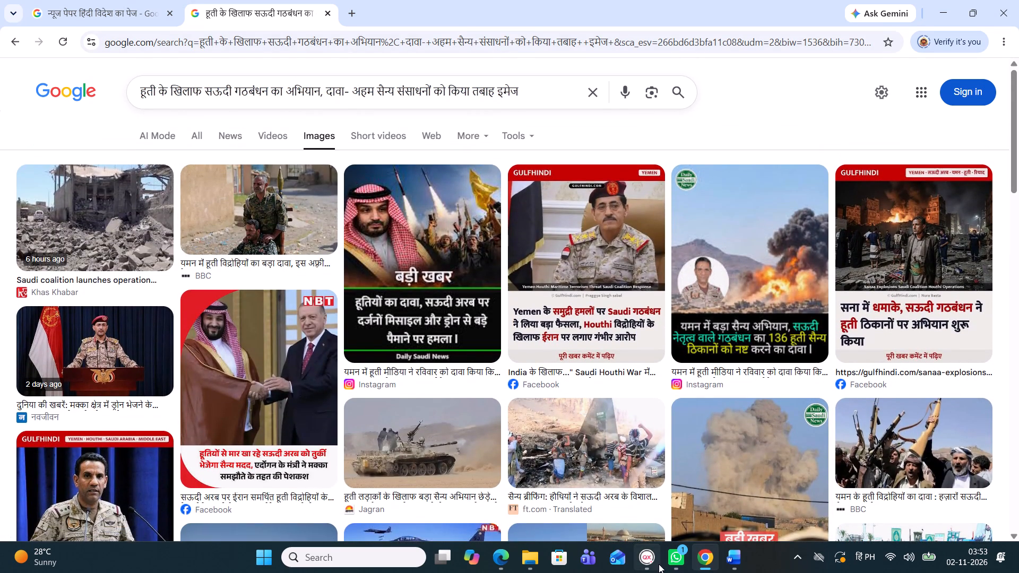
Switch to QuarkXPress and select all of the Houthi story's body text.
{"action": "left_click", "coordinate": [659, 564]}
{"action": "scroll", "coordinate": [687, 331], "scroll_direction": "up", "scroll_amount": 1}
{"action": "scroll", "coordinate": [687, 331], "scroll_direction": "down", "scroll_amount": 1}
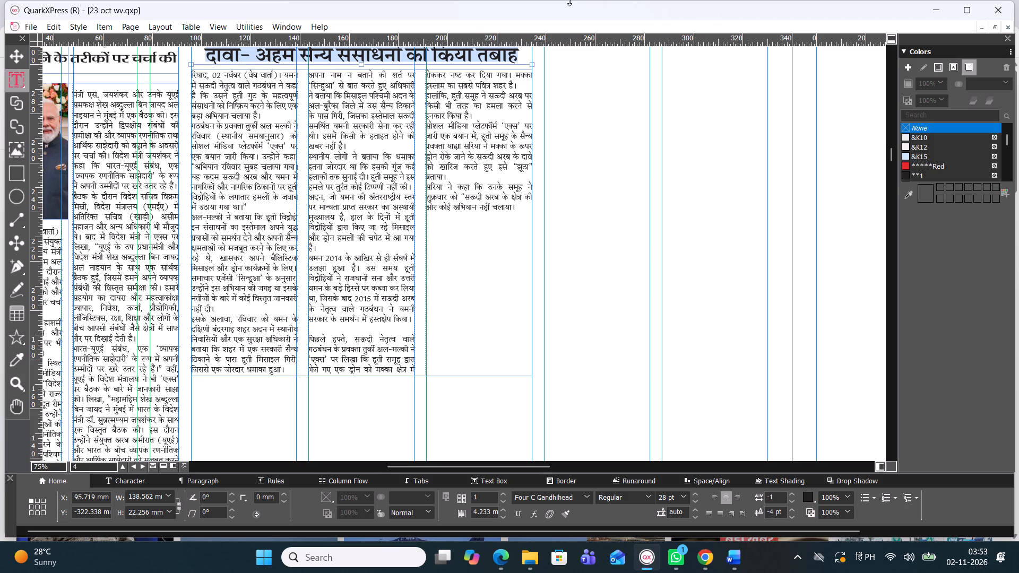
{"action": "left_click", "coordinate": [422, 366]}
{"action": "key", "text": "ctrl+a"}
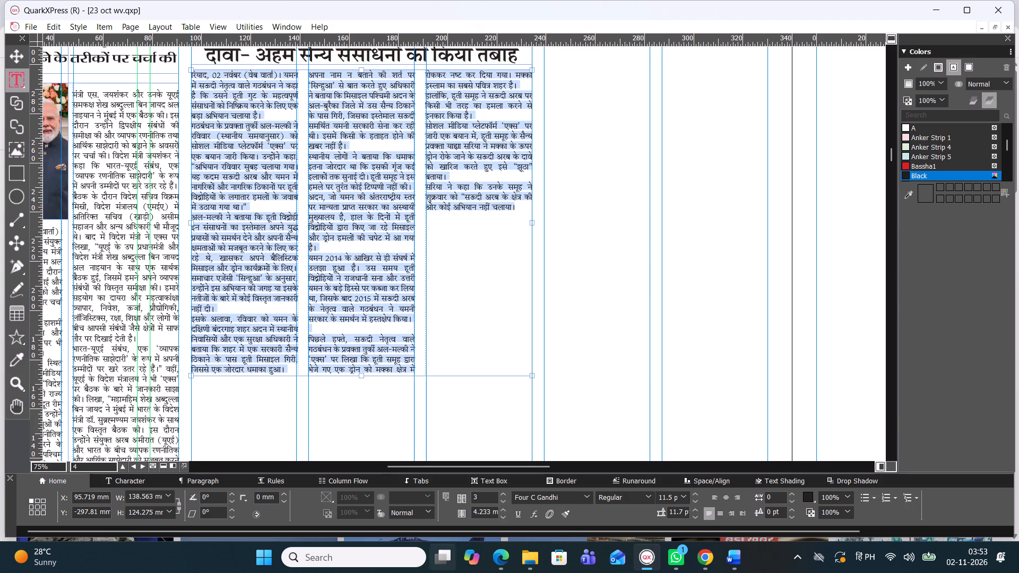
Switch to Chrome and replace the image search query with just the copied Houthi headline, leaving out इमेज.
{"action": "left_click", "coordinate": [701, 571]}
{"action": "left_click", "coordinate": [530, 87]}
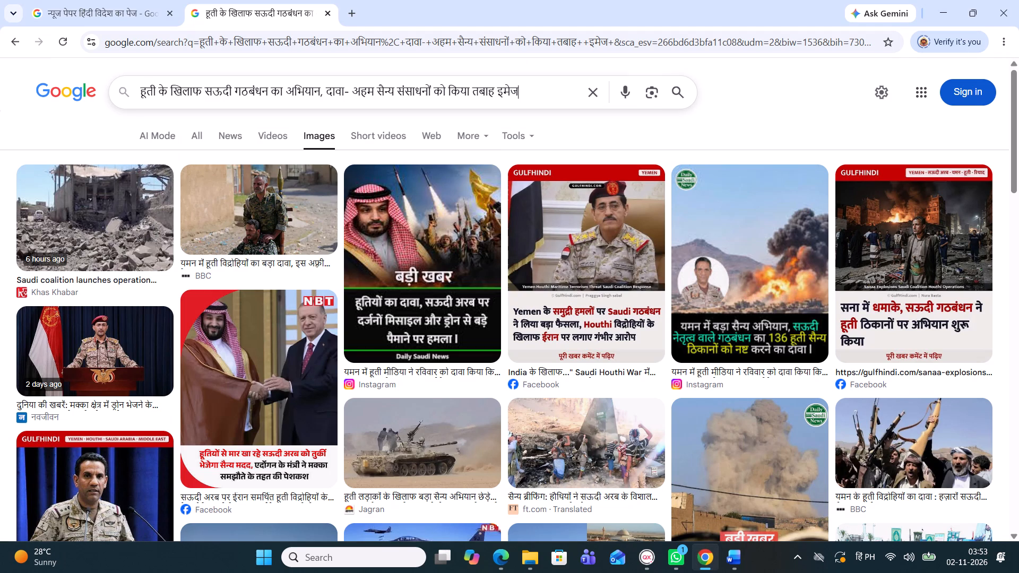
{"action": "key", "text": "space"}
{"action": "key", "text": "ctrl+z"}
{"action": "key", "text": "ctrl+a"}
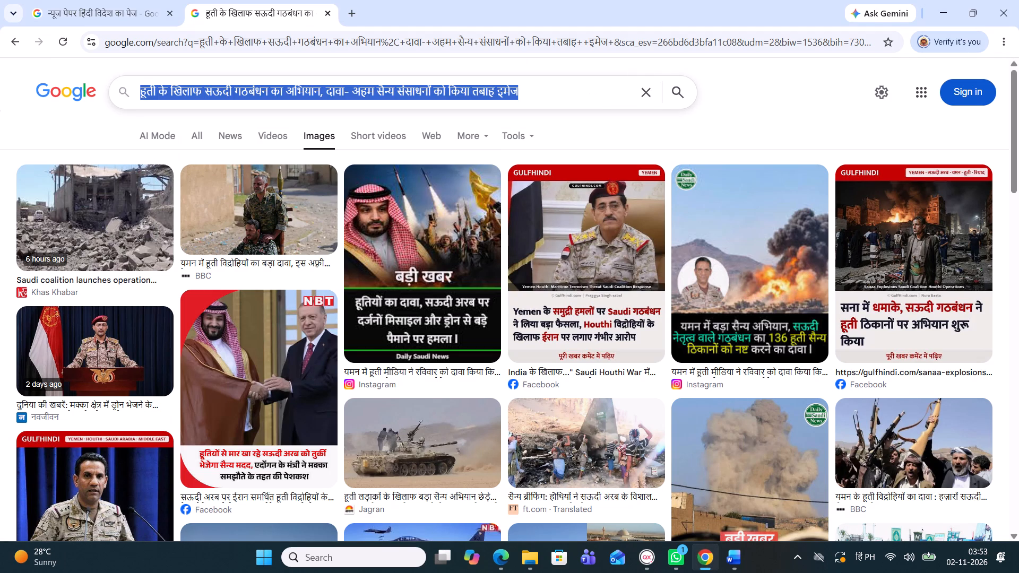
{"action": "key", "text": "BackSpace"}
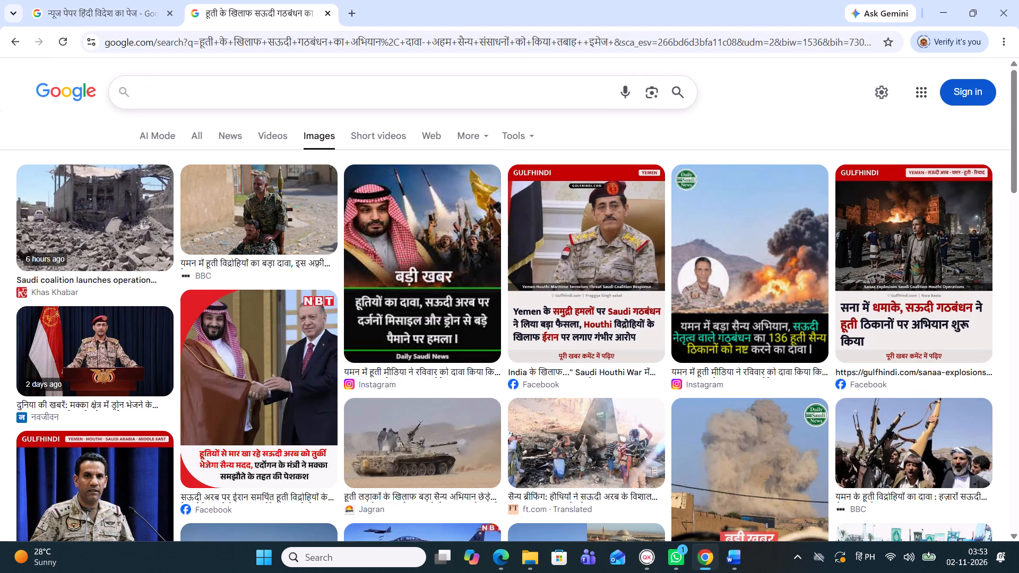
{"action": "key", "text": "ctrl+a"}
{"action": "key", "text": "ctrl+c"}
{"action": "key", "text": "ctrl+v"}
{"action": "key", "text": "space"}
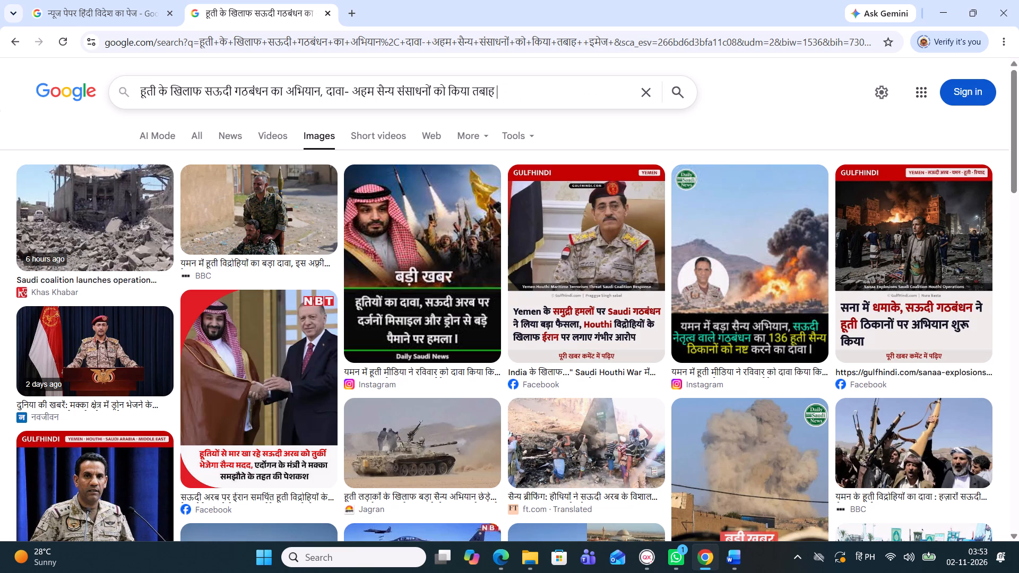
{"action": "key", "text": "ctrl+v"}
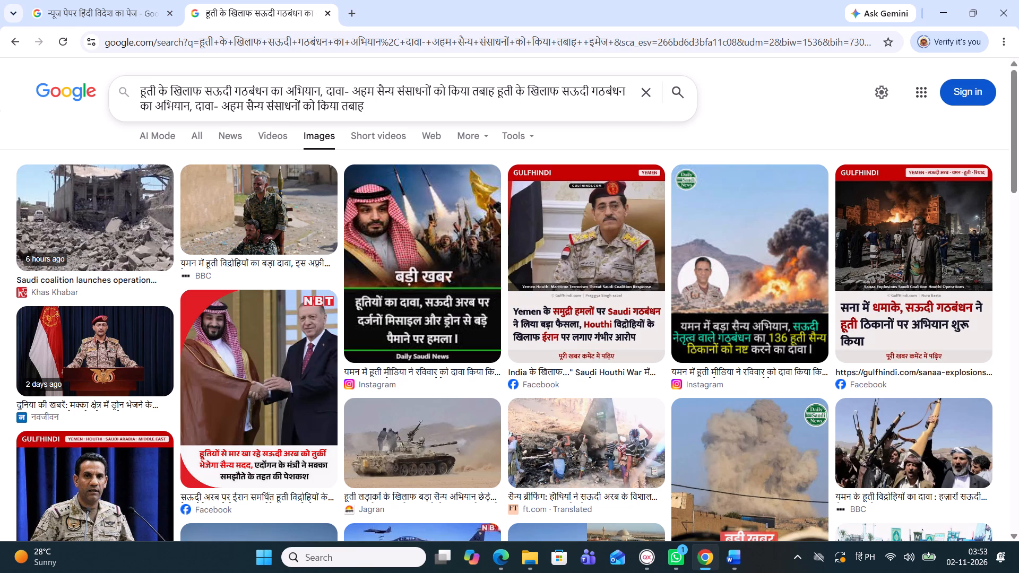
{"action": "key", "text": "ctrl+z"}
Copy the selected body text from QuarkXPress, append it to the headline query in Chrome and run the image search.
{"action": "left_click", "coordinate": [639, 562]}
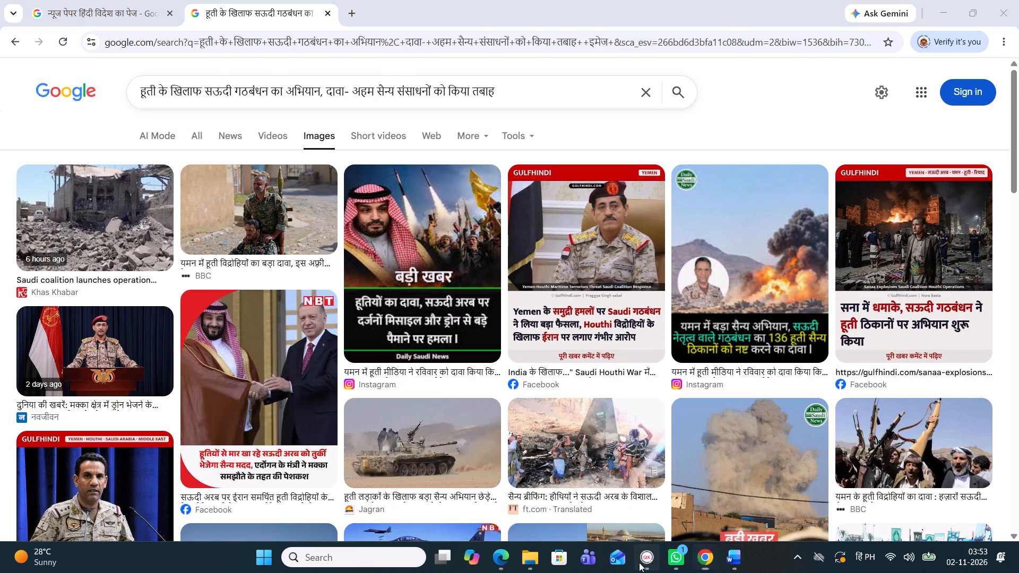
{"action": "key", "text": "ctrl+c"}
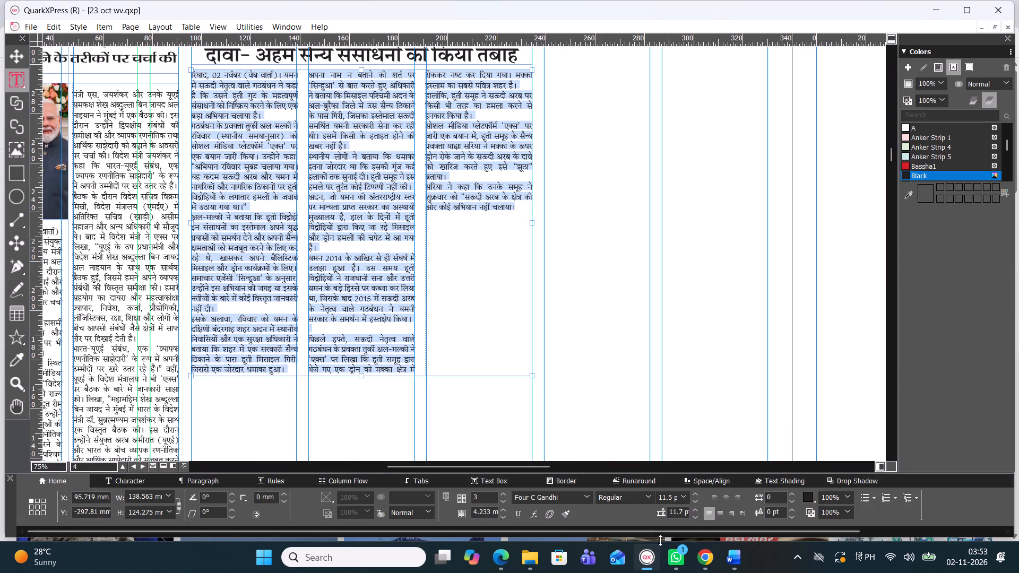
{"action": "left_click", "coordinate": [702, 565]}
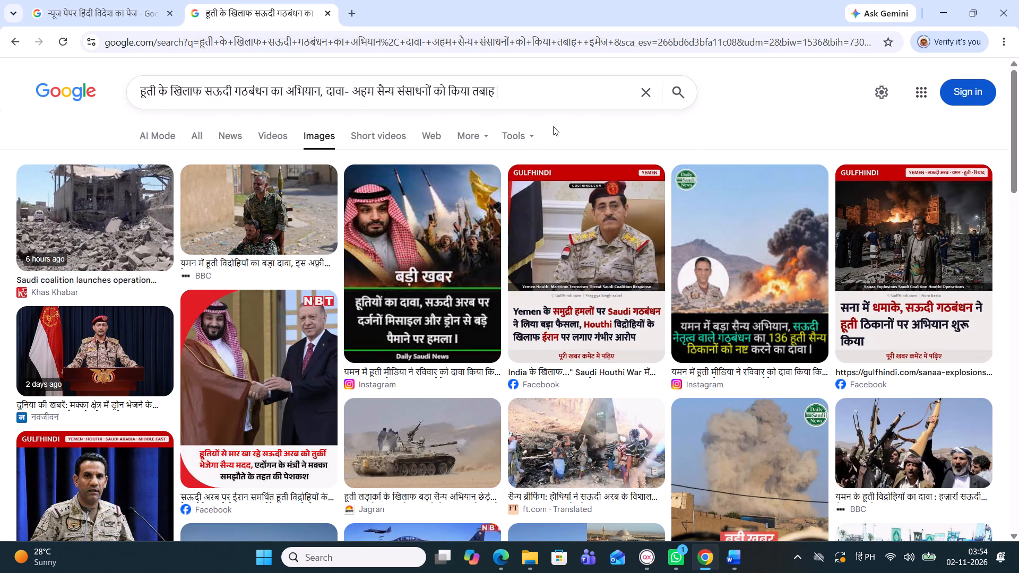
{"action": "key", "text": "ctrl+v"}
{"action": "key", "text": "Return"}
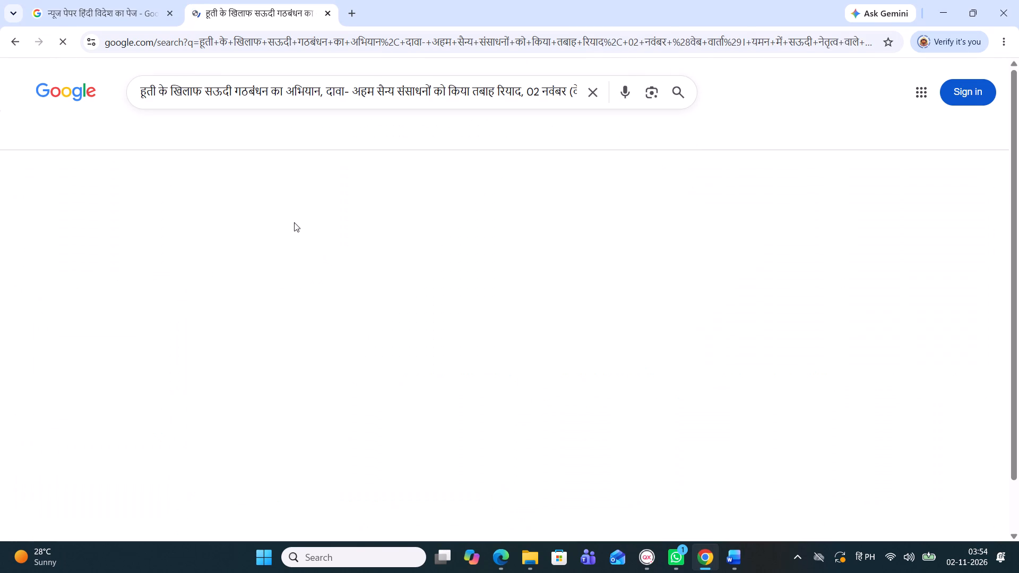
Look through the new image results and open the preview of NPR's Houthi crowd photo.
{"action": "scroll", "coordinate": [334, 212], "scroll_direction": "up", "scroll_amount": 1}
{"action": "scroll", "coordinate": [423, 158], "scroll_direction": "down", "scroll_amount": 2}
{"action": "scroll", "coordinate": [423, 163], "scroll_direction": "up", "scroll_amount": 2}
{"action": "scroll", "coordinate": [423, 163], "scroll_direction": "down", "scroll_amount": 3}
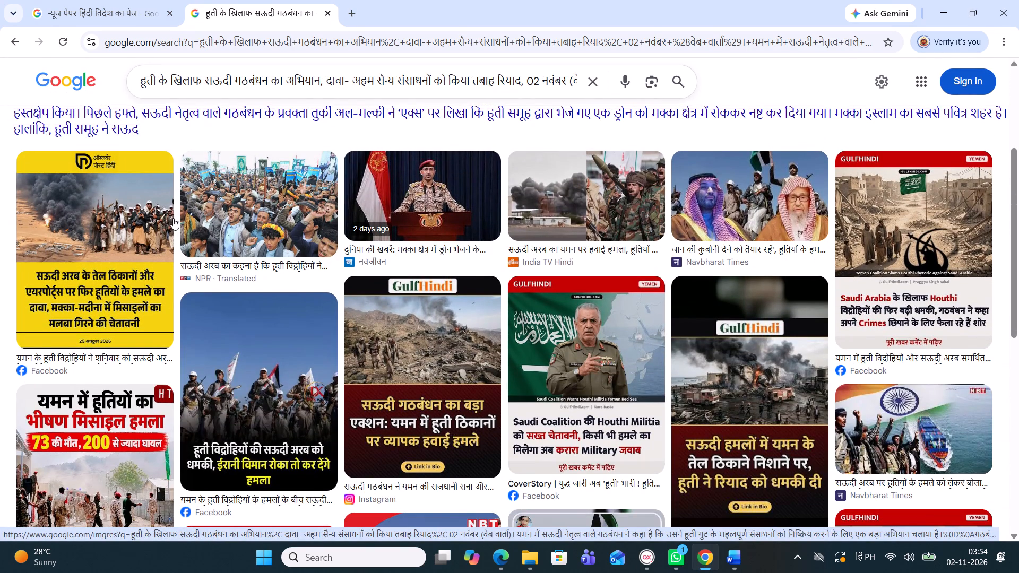
{"action": "left_click", "coordinate": [244, 213]}
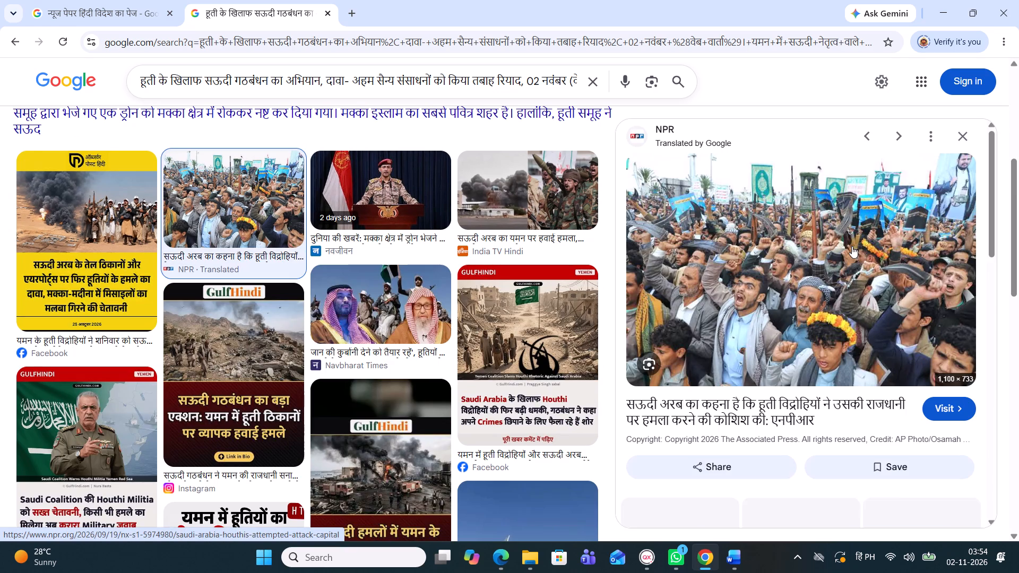
Examine the images related to the NPR photo and the other results for alternative Houthi–Saudi conflict photos.
{"action": "scroll", "coordinate": [851, 246], "scroll_direction": "down", "scroll_amount": 2}
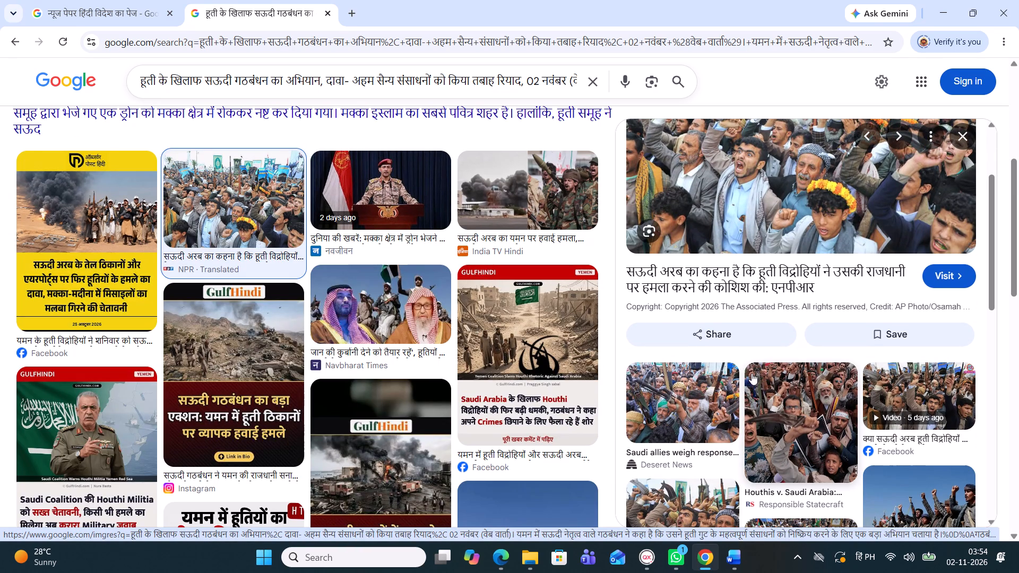
{"action": "scroll", "coordinate": [756, 371], "scroll_direction": "down", "scroll_amount": 3}
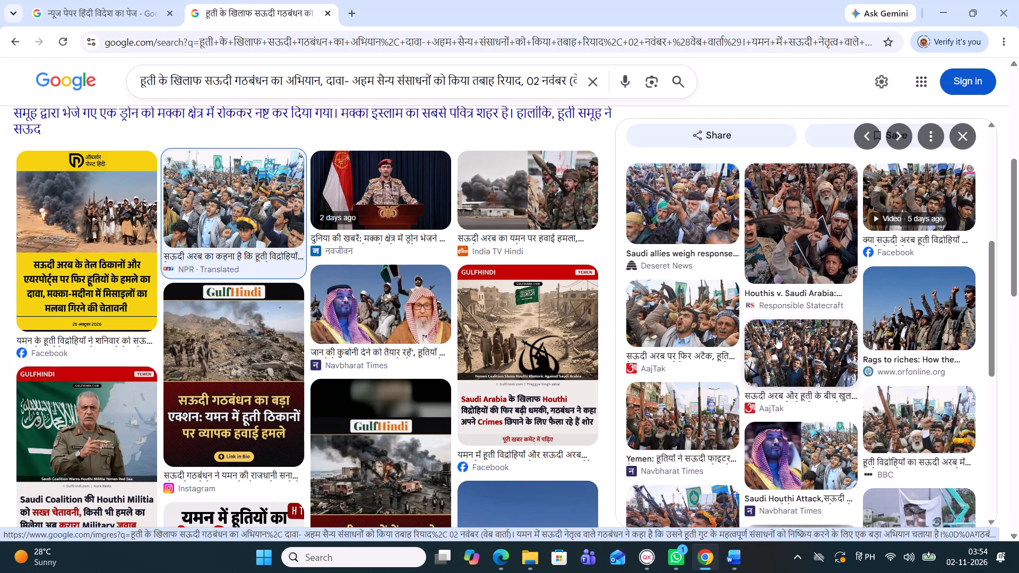
{"action": "scroll", "coordinate": [331, 364], "scroll_direction": "down", "scroll_amount": 3}
{"action": "scroll", "coordinate": [336, 361], "scroll_direction": "up", "scroll_amount": 1}
{"action": "scroll", "coordinate": [336, 361], "scroll_direction": "down", "scroll_amount": 3}
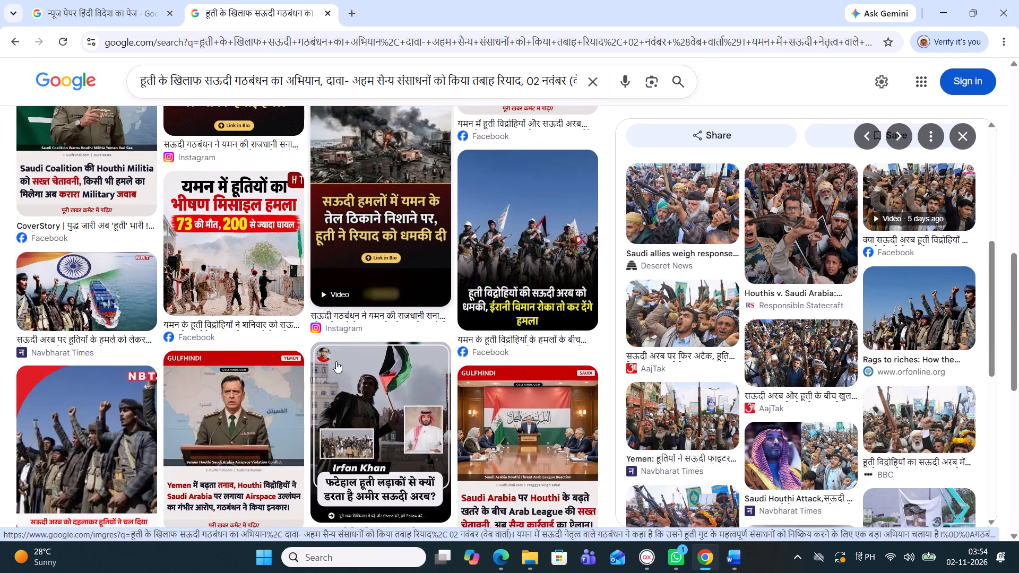
{"action": "scroll", "coordinate": [339, 360], "scroll_direction": "up", "scroll_amount": 3}
{"action": "scroll", "coordinate": [357, 293], "scroll_direction": "up", "scroll_amount": 1}
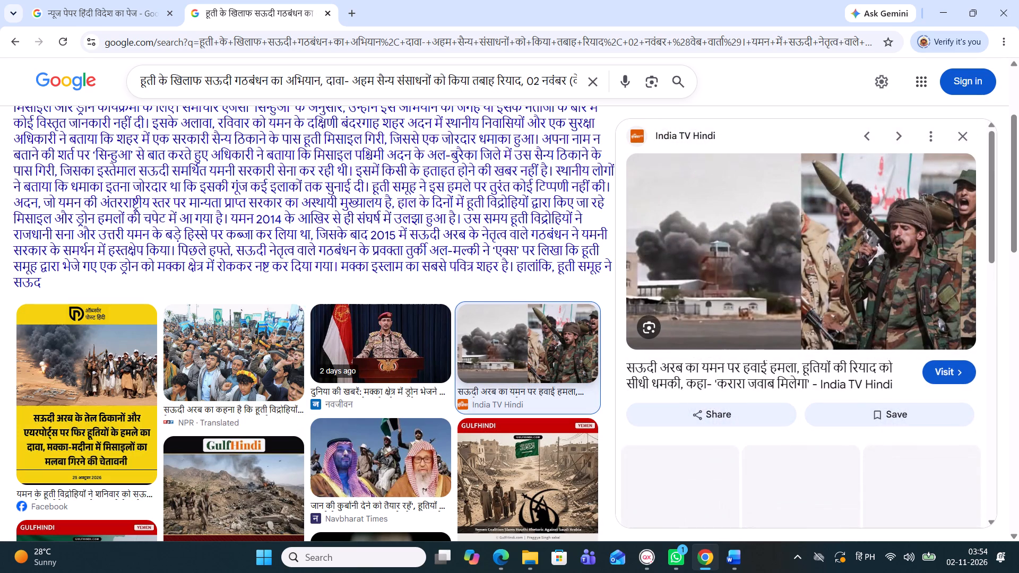
Examine the images related to India TV Hindi's airstrike photo, including the AajTak photo with the burning fire.
{"action": "scroll", "coordinate": [750, 379], "scroll_direction": "down", "scroll_amount": 1}
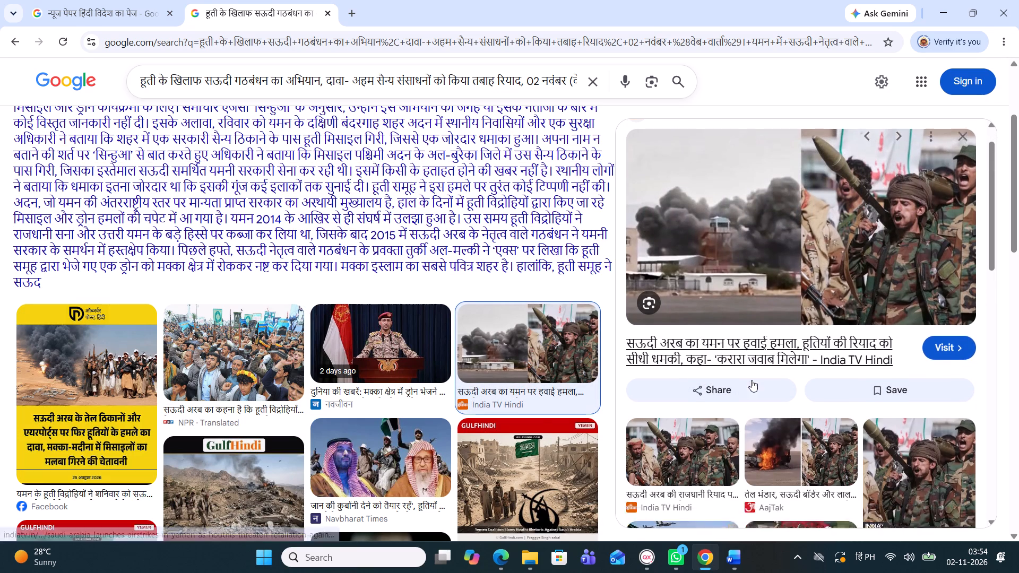
{"action": "scroll", "coordinate": [850, 407], "scroll_direction": "down", "scroll_amount": 1}
{"action": "scroll", "coordinate": [743, 439], "scroll_direction": "down", "scroll_amount": 1}
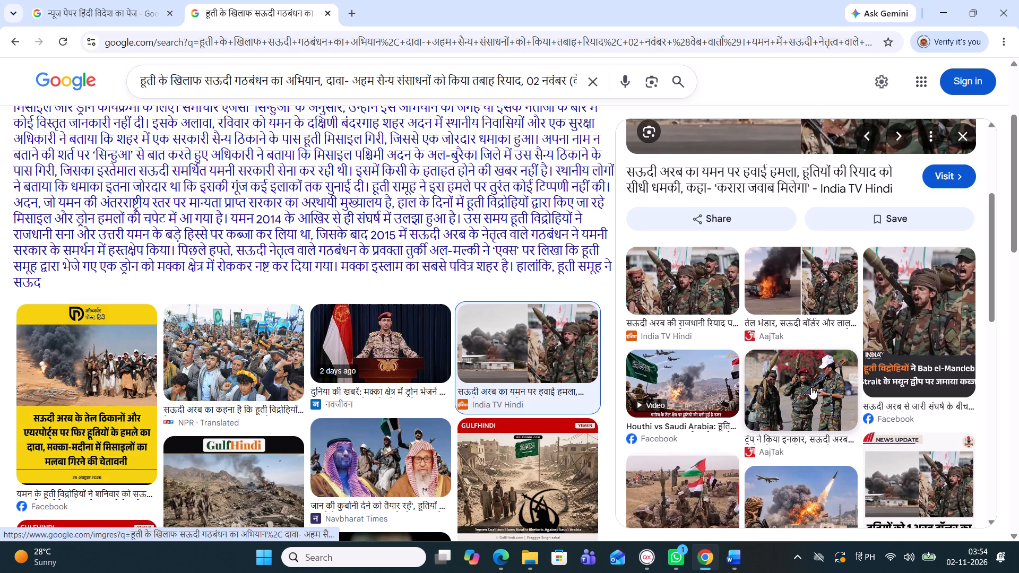
{"action": "scroll", "coordinate": [811, 387], "scroll_direction": "up", "scroll_amount": 1}
{"action": "scroll", "coordinate": [811, 385], "scroll_direction": "down", "scroll_amount": 1}
{"action": "scroll", "coordinate": [842, 298], "scroll_direction": "up", "scroll_amount": 1}
{"action": "scroll", "coordinate": [841, 296], "scroll_direction": "down", "scroll_amount": 1}
{"action": "scroll", "coordinate": [841, 296], "scroll_direction": "up", "scroll_amount": 2}
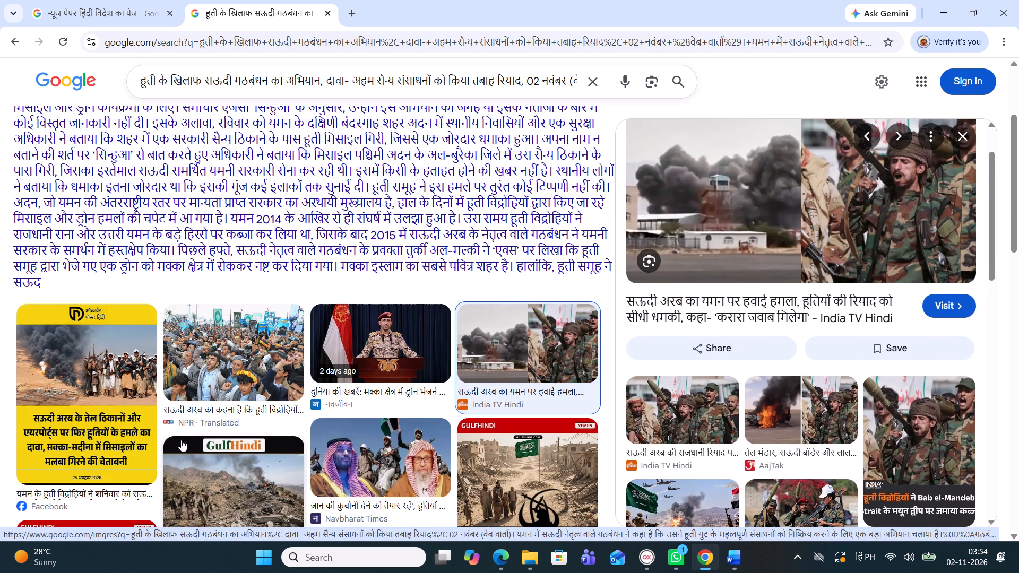
{"action": "left_click", "coordinate": [780, 401]}
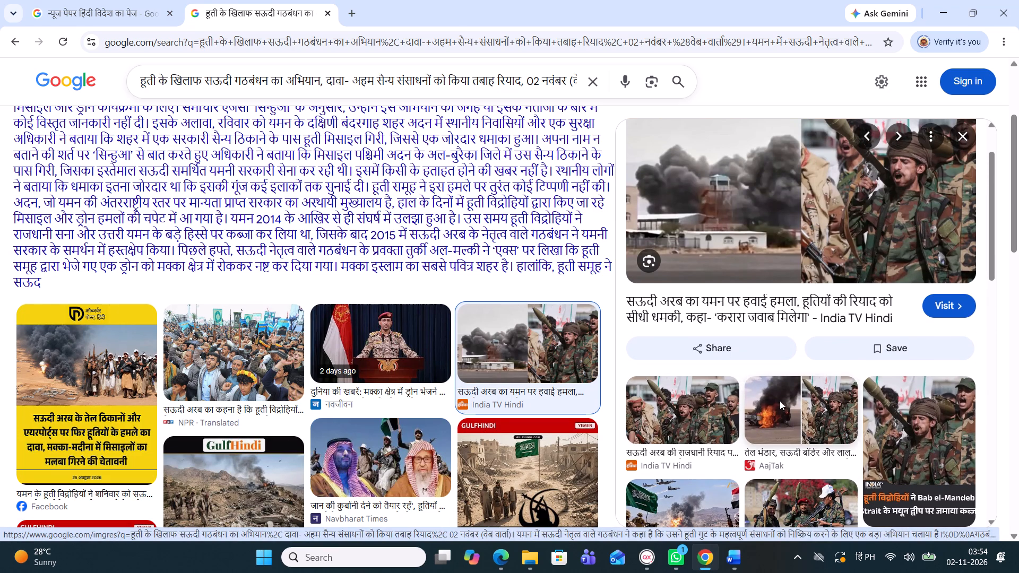
{"action": "scroll", "coordinate": [779, 404], "scroll_direction": "down", "scroll_amount": 4}
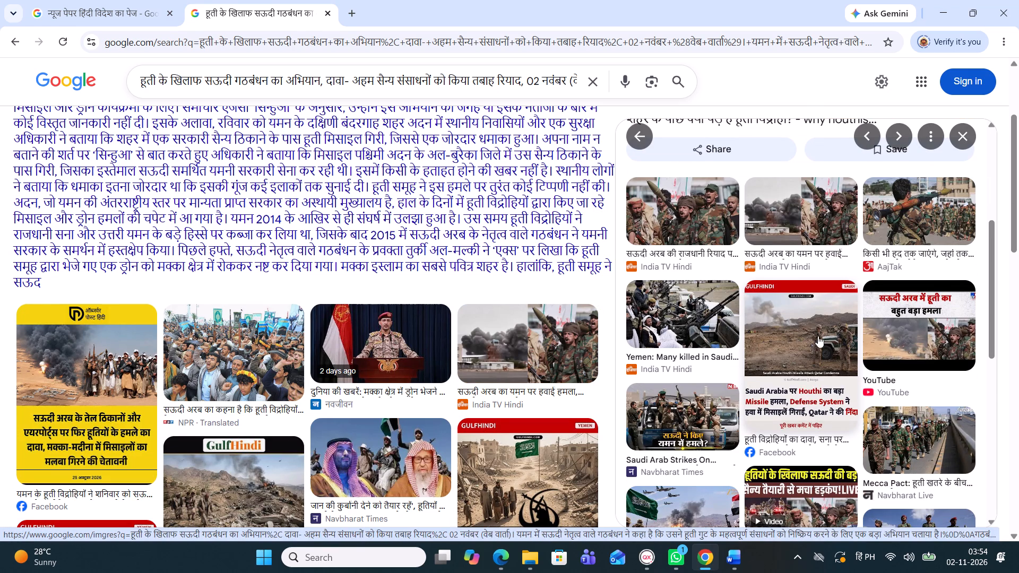
Open India TV Hindi's smoke-and-Houthi-fighters photo from the related images and copy the image.
{"action": "left_click", "coordinate": [785, 217]}
{"action": "right_click", "coordinate": [811, 210]}
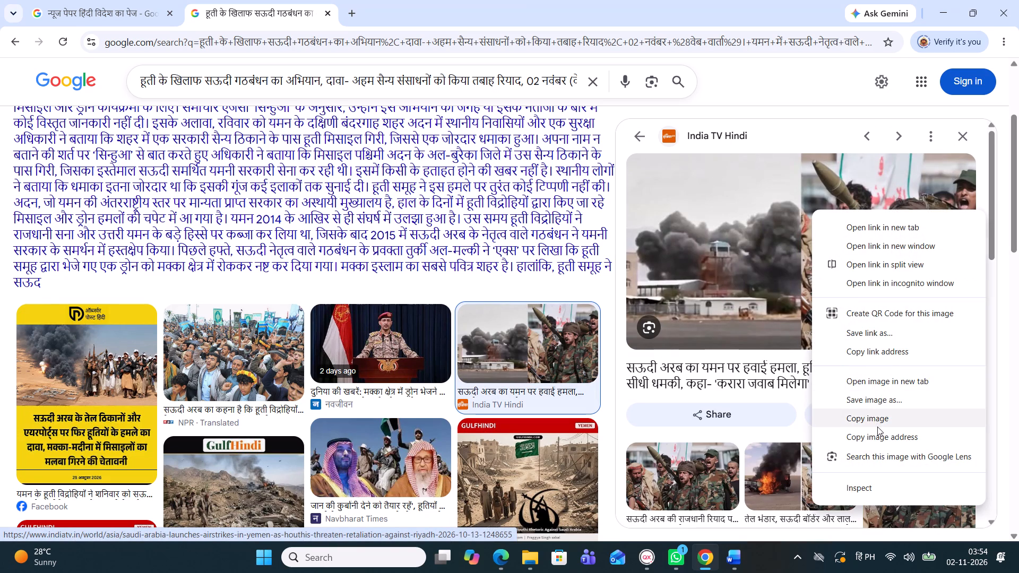
{"action": "left_click", "coordinate": [877, 423]}
Switch to QuarkXPress and draw a picture box about 52 × 32 mm at the top of the Houthi story's middle column.
{"action": "left_click", "coordinate": [641, 563]}
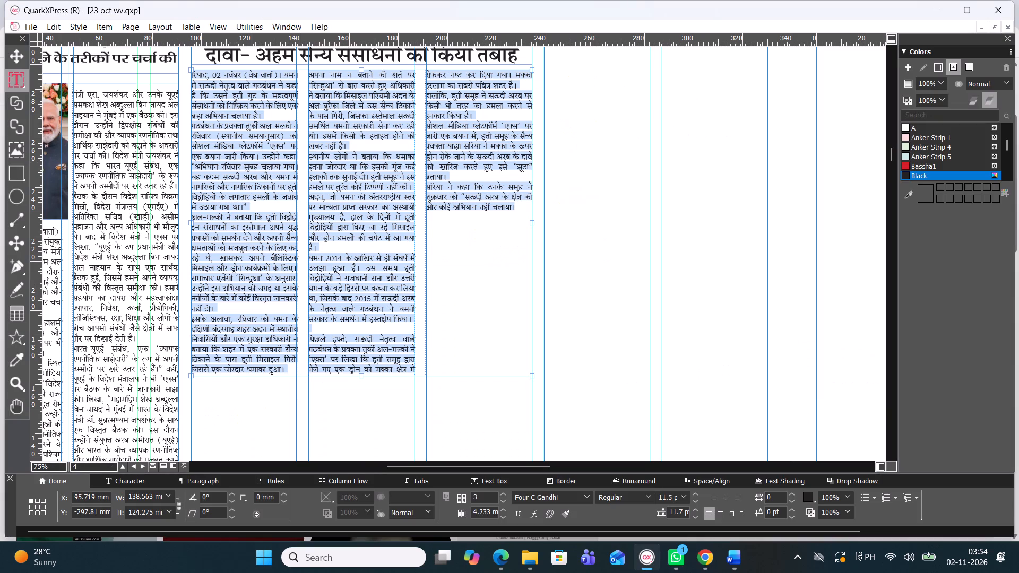
{"action": "left_click", "coordinate": [20, 155]}
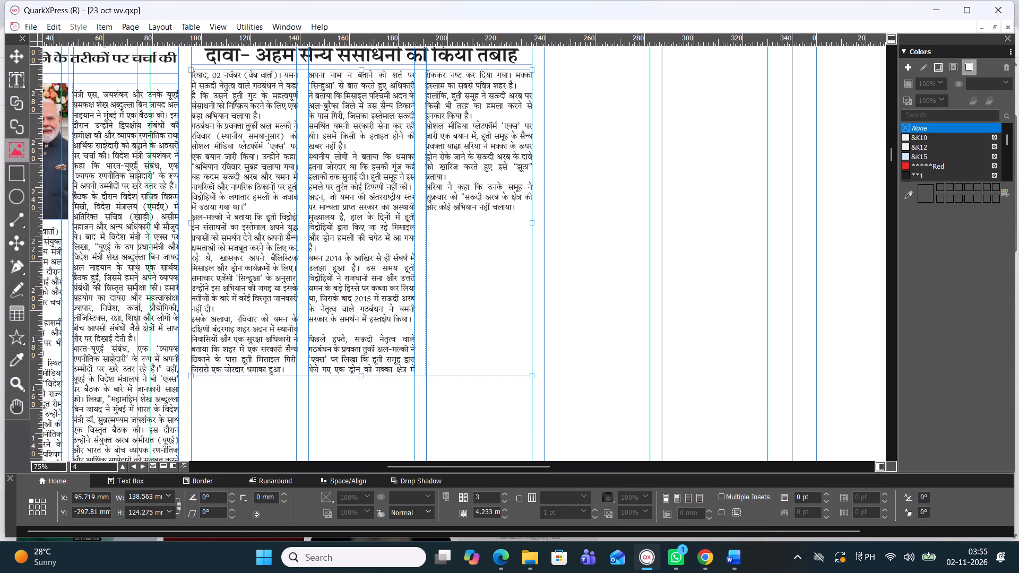
{"action": "left_click_drag", "start_coordinate": [296, 72], "coordinate": [395, 130]}
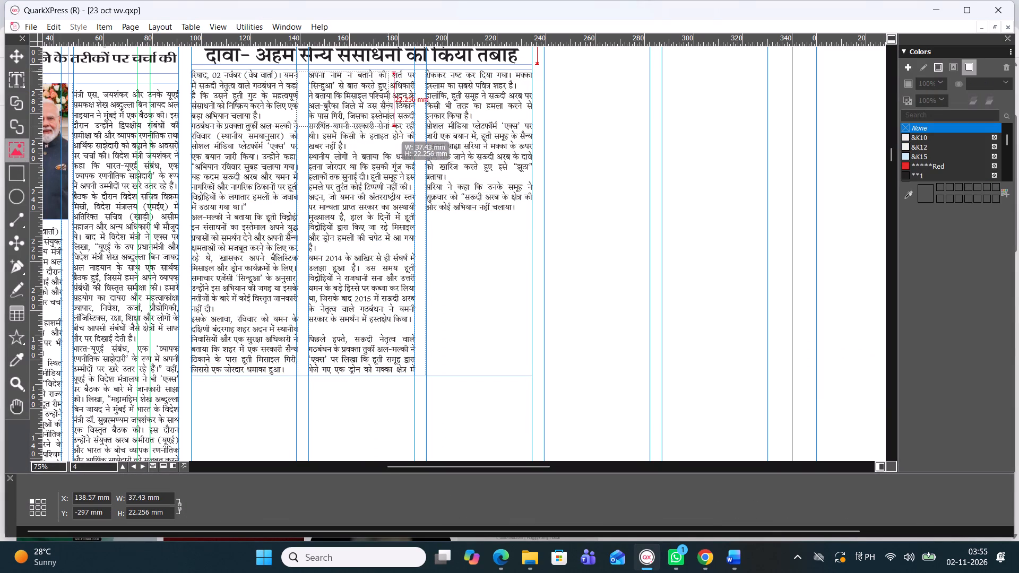
{"action": "left_click_drag", "start_coordinate": [395, 130], "coordinate": [424, 149]}
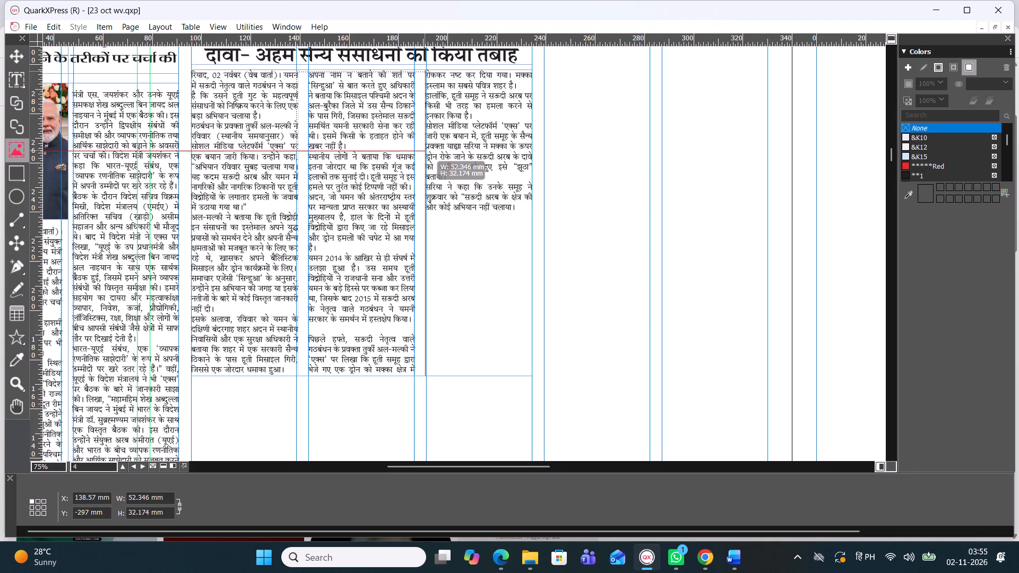
{"action": "left_click_drag", "start_coordinate": [424, 149], "coordinate": [426, 150]}
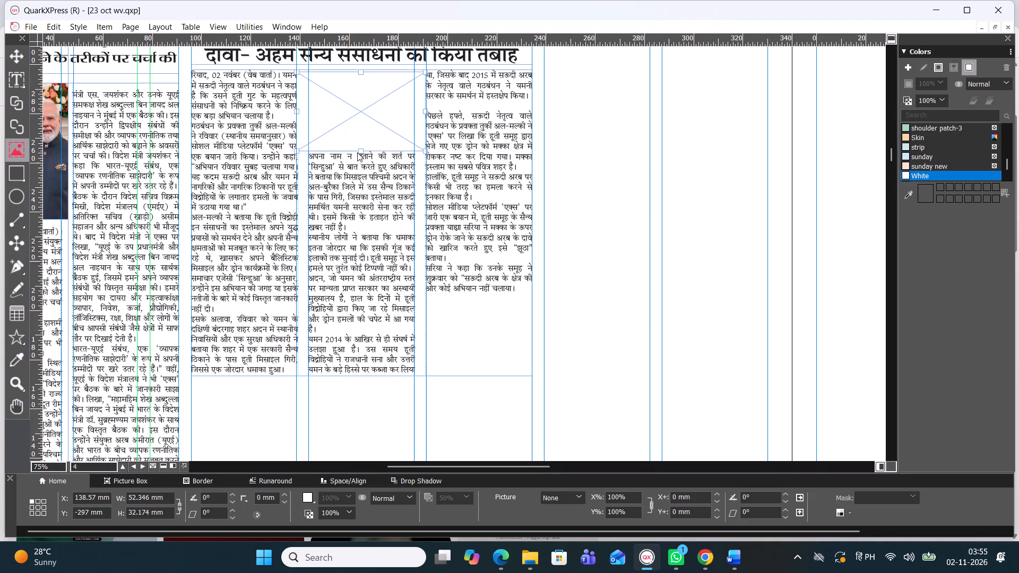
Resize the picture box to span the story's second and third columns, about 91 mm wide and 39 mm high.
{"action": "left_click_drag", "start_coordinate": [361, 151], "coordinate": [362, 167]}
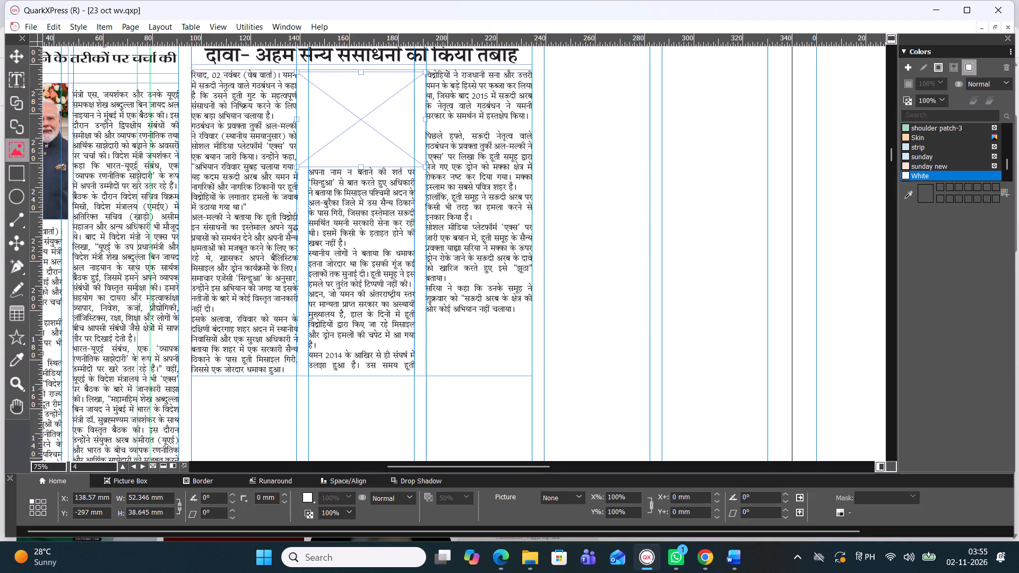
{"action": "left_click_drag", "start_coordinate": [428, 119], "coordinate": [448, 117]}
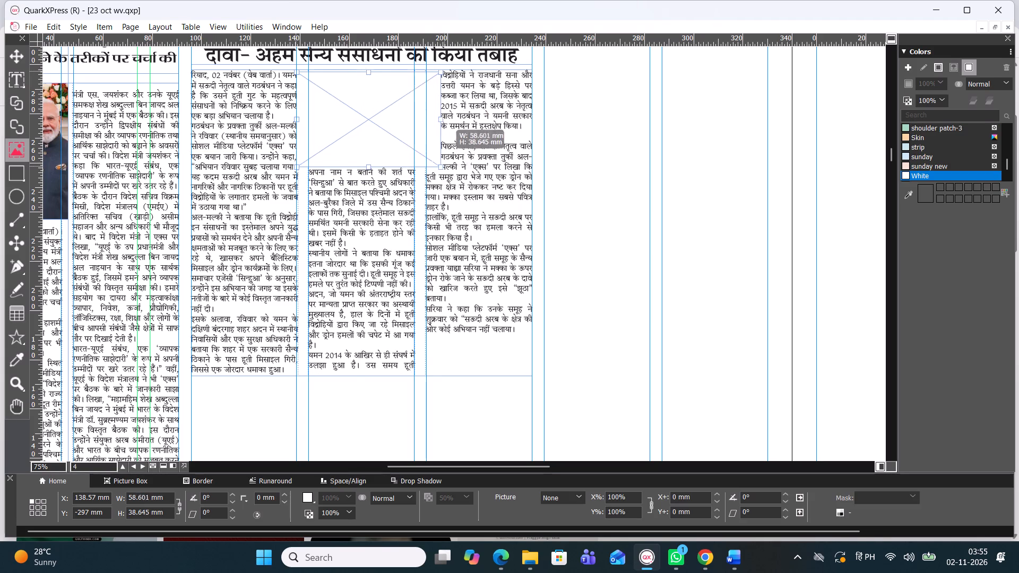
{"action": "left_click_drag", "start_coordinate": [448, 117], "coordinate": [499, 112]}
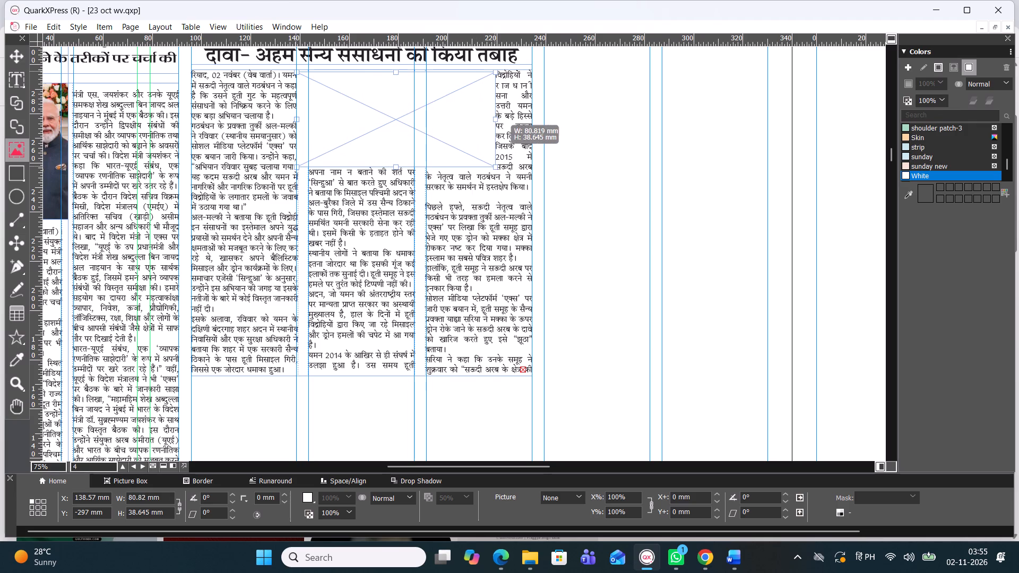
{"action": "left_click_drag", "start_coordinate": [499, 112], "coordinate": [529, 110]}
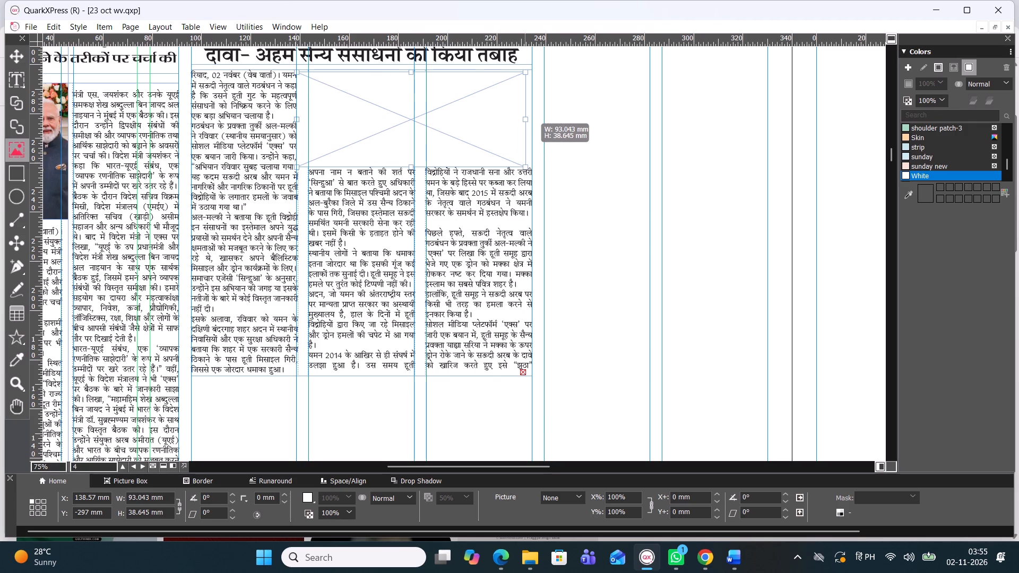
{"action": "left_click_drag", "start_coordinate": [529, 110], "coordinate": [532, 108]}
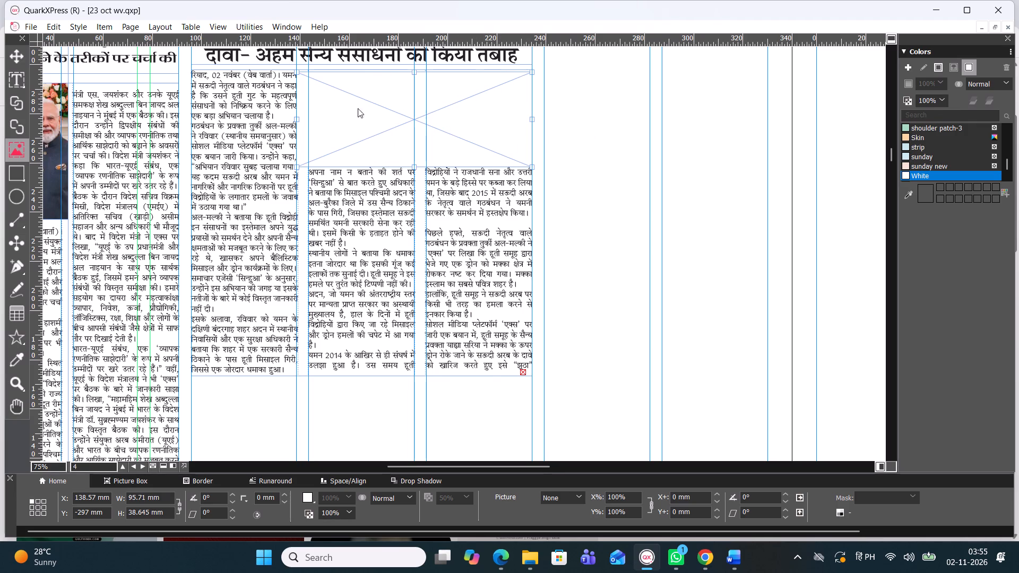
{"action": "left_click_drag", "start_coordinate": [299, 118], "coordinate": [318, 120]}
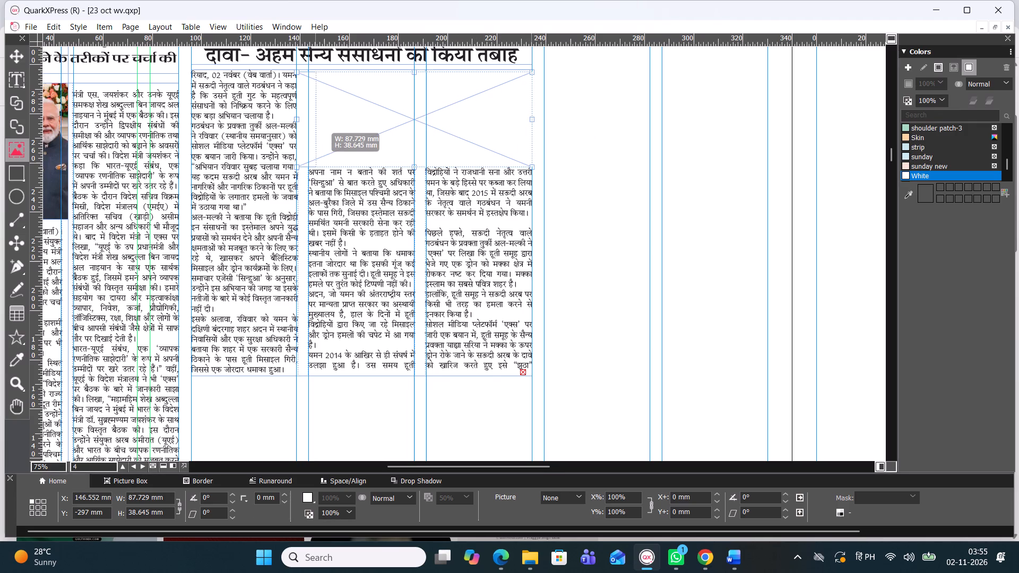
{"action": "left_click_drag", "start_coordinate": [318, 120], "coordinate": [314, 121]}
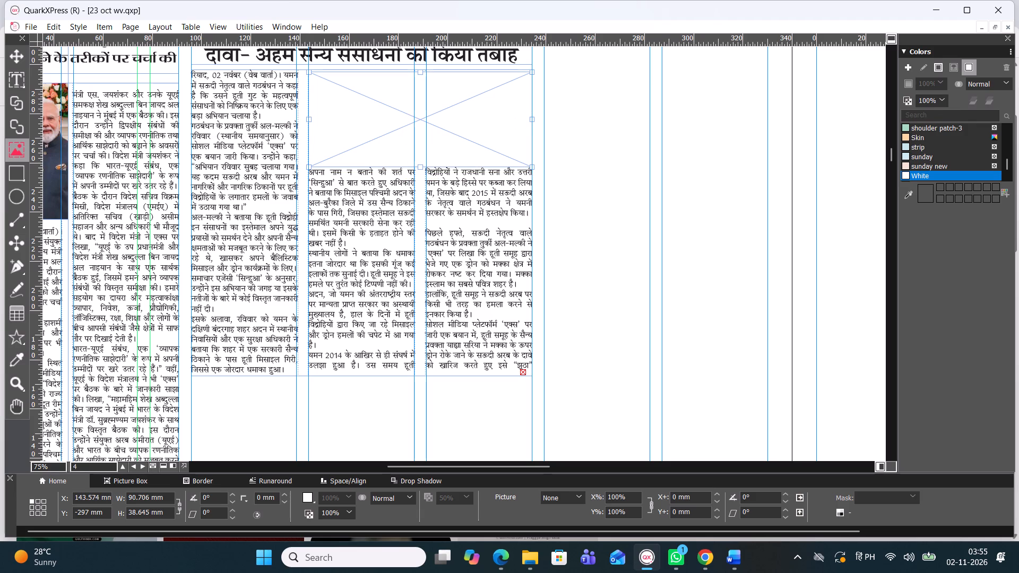
Shift the picture box's side edges so it spans the story's first two columns, about 91 mm wide.
{"action": "left_click_drag", "start_coordinate": [532, 122], "coordinate": [417, 132]}
{"action": "left_click_drag", "start_coordinate": [306, 118], "coordinate": [186, 103]}
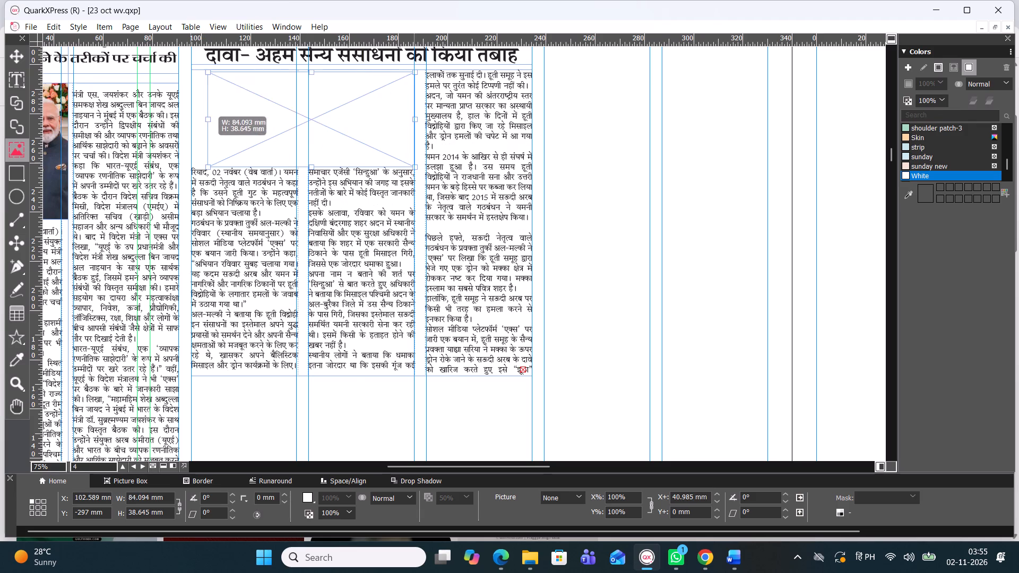
{"action": "left_click_drag", "start_coordinate": [186, 103], "coordinate": [187, 103]}
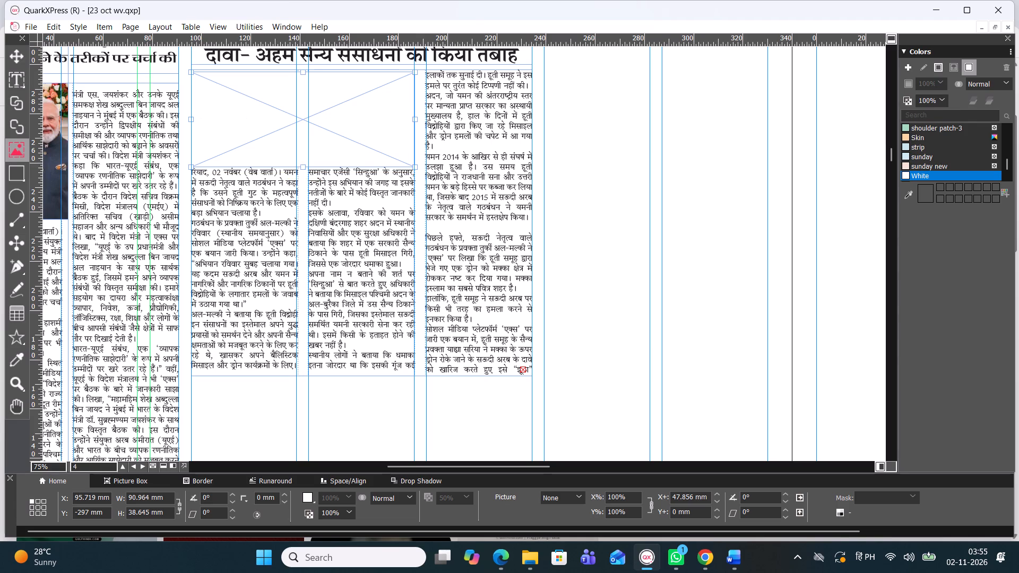
{"action": "left_click_drag", "start_coordinate": [417, 122], "coordinate": [382, 119]}
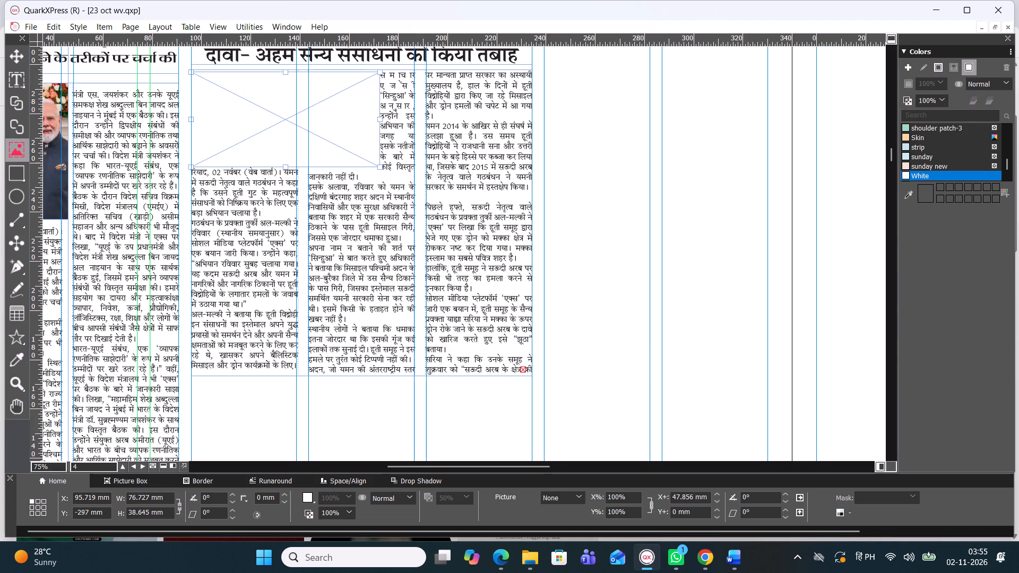
{"action": "left_click_drag", "start_coordinate": [382, 119], "coordinate": [413, 111]}
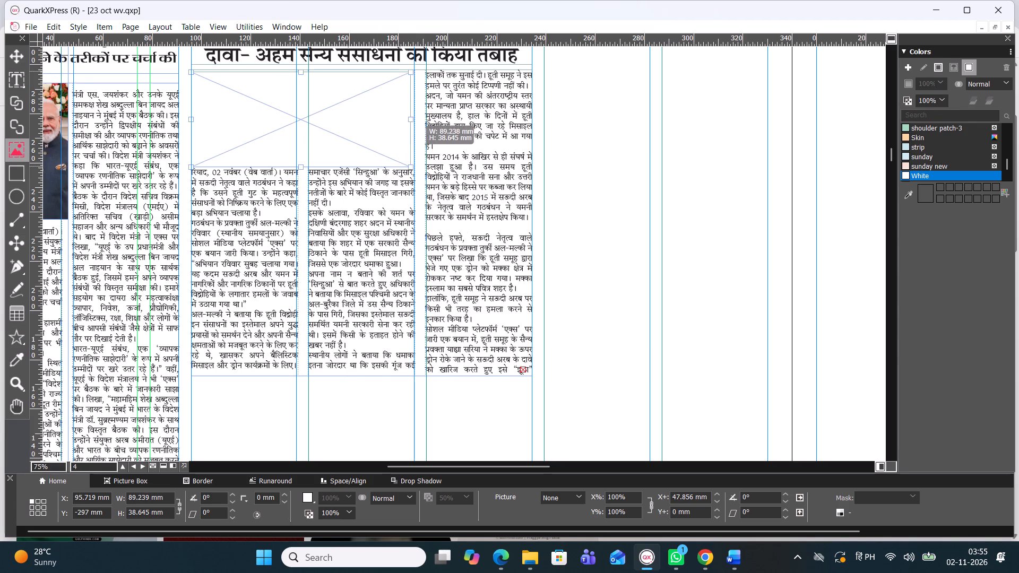
{"action": "left_click_drag", "start_coordinate": [413, 111], "coordinate": [416, 111]}
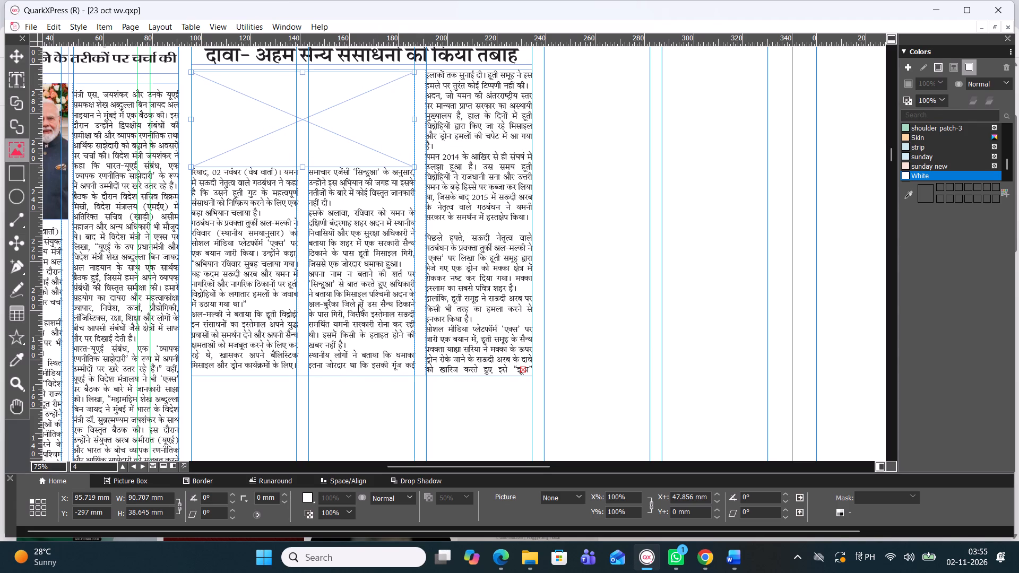
Examine the free space and the stories below the Houthi story on page 4.
{"action": "scroll", "coordinate": [358, 342], "scroll_direction": "down", "scroll_amount": 1}
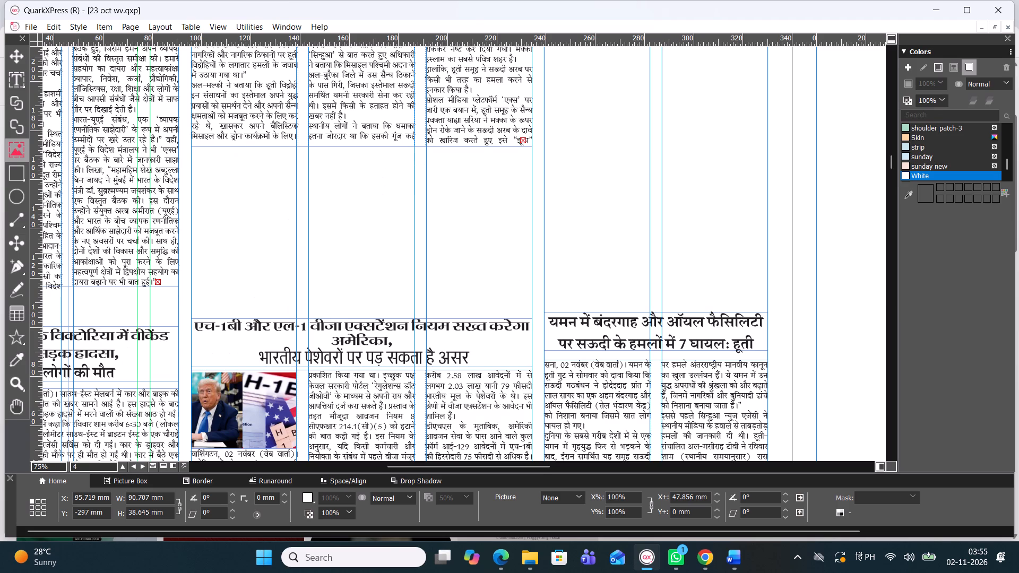
{"action": "scroll", "coordinate": [361, 131], "scroll_direction": "down", "scroll_amount": 1}
{"action": "scroll", "coordinate": [361, 131], "scroll_direction": "up", "scroll_amount": 1}
{"action": "scroll", "coordinate": [361, 131], "scroll_direction": "down", "scroll_amount": 1}
{"action": "scroll", "coordinate": [361, 131], "scroll_direction": "up", "scroll_amount": 1}
{"action": "scroll", "coordinate": [360, 131], "scroll_direction": "down", "scroll_amount": 1}
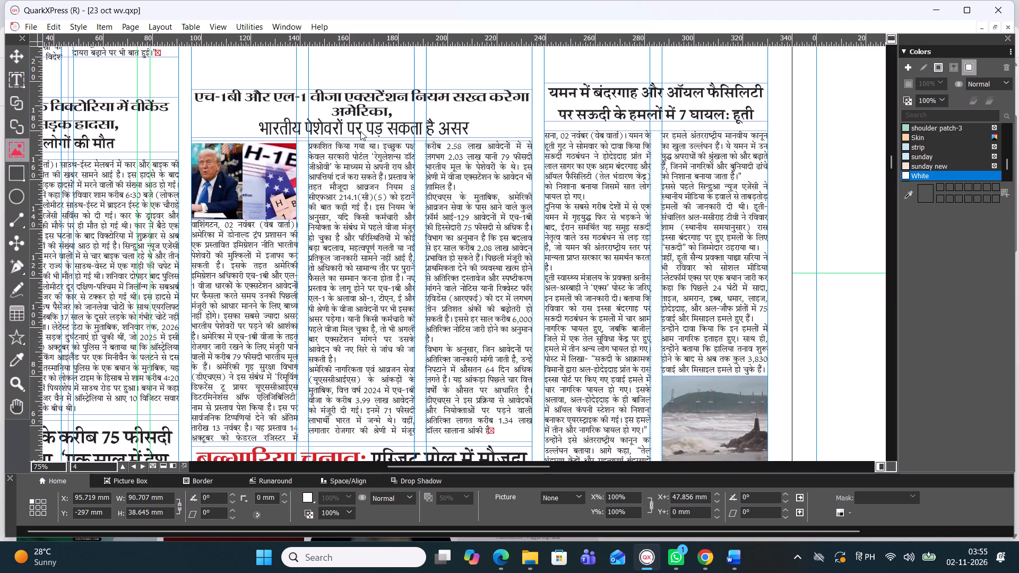
{"action": "scroll", "coordinate": [256, 195], "scroll_direction": "down", "scroll_amount": 1}
{"action": "scroll", "coordinate": [318, 181], "scroll_direction": "up", "scroll_amount": 1}
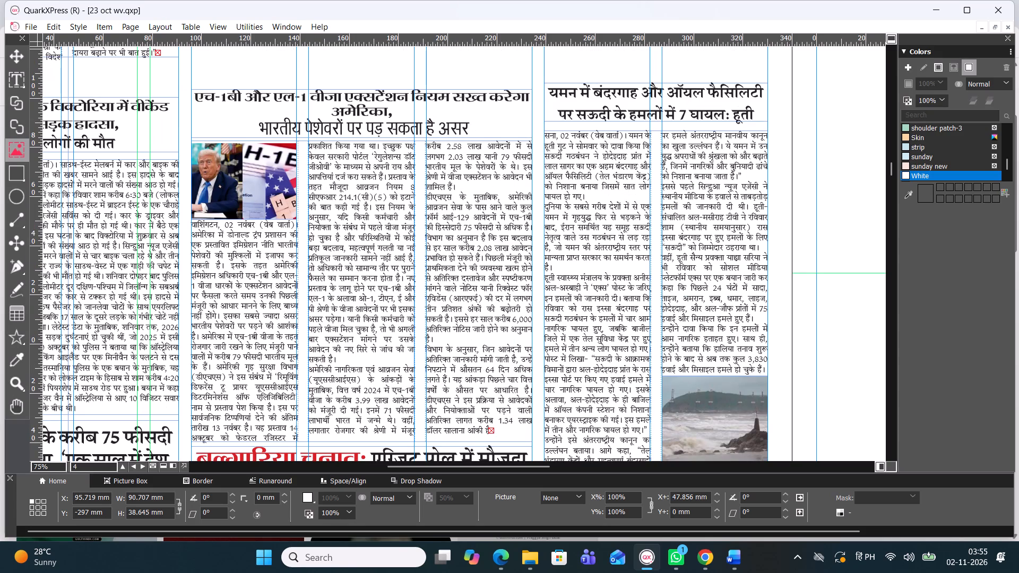
{"action": "left_click_drag", "start_coordinate": [892, 168], "coordinate": [891, 151]}
Narrow the picture box to the story's first column and extend it downward, to about 43 × 60 mm.
{"action": "left_click_drag", "start_coordinate": [418, 216], "coordinate": [309, 216]}
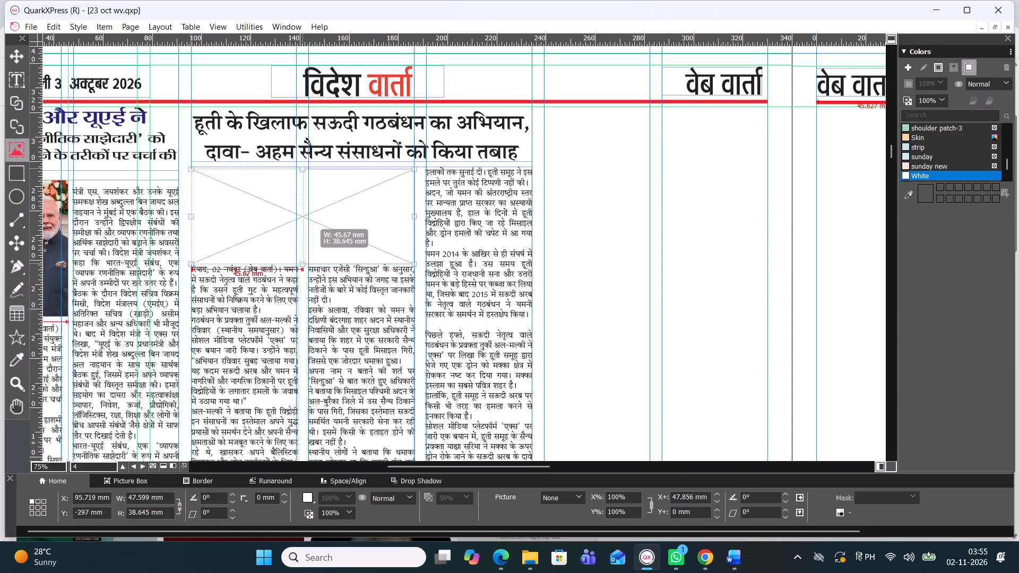
{"action": "left_click_drag", "start_coordinate": [309, 216], "coordinate": [310, 216]}
{"action": "left_click_drag", "start_coordinate": [251, 263], "coordinate": [250, 267]}
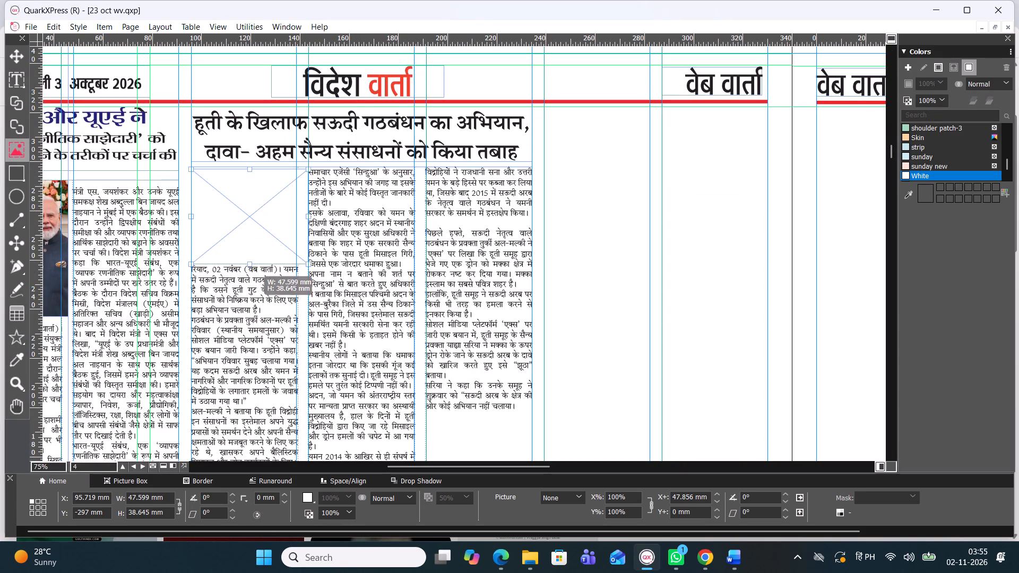
{"action": "left_click_drag", "start_coordinate": [250, 267], "coordinate": [259, 282]}
{"action": "left_click_drag", "start_coordinate": [307, 227], "coordinate": [295, 231]}
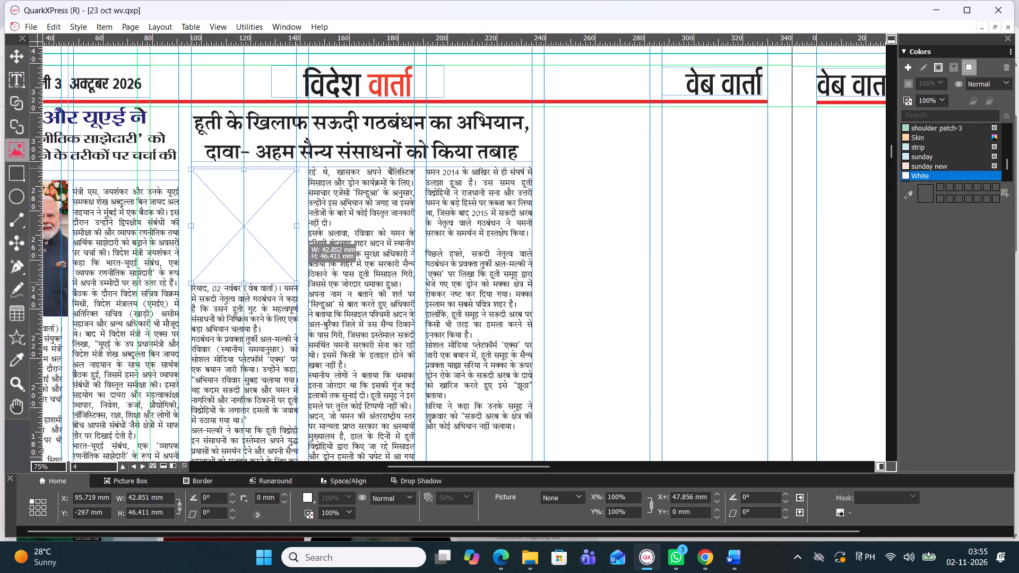
{"action": "left_click_drag", "start_coordinate": [295, 231], "coordinate": [293, 232]}
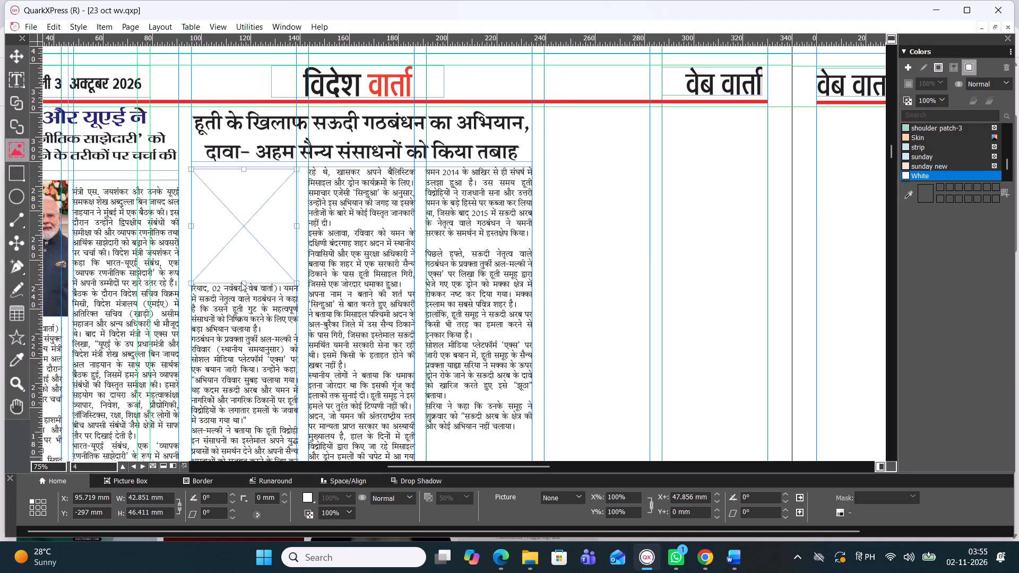
{"action": "left_click_drag", "start_coordinate": [244, 282], "coordinate": [248, 294]}
{"action": "scroll", "coordinate": [258, 288], "scroll_direction": "up", "scroll_amount": 1}
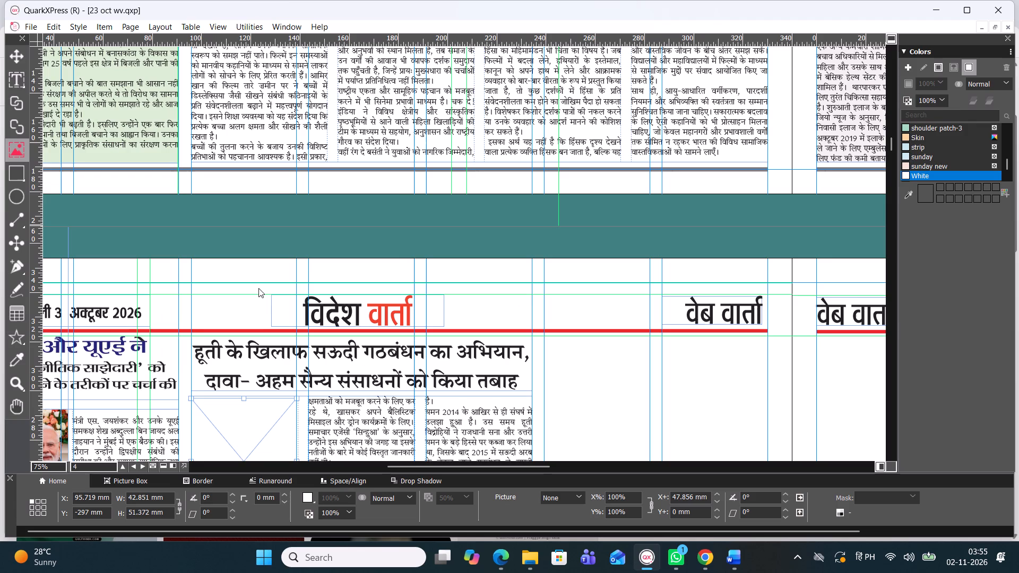
{"action": "scroll", "coordinate": [267, 268], "scroll_direction": "down", "scroll_amount": 2}
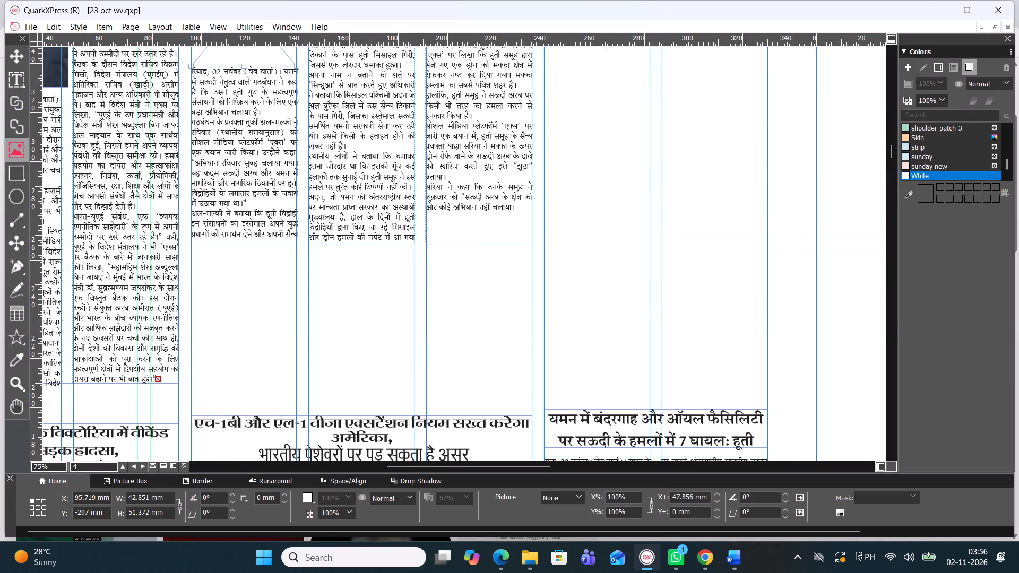
{"action": "left_click_drag", "start_coordinate": [244, 64], "coordinate": [247, 80]}
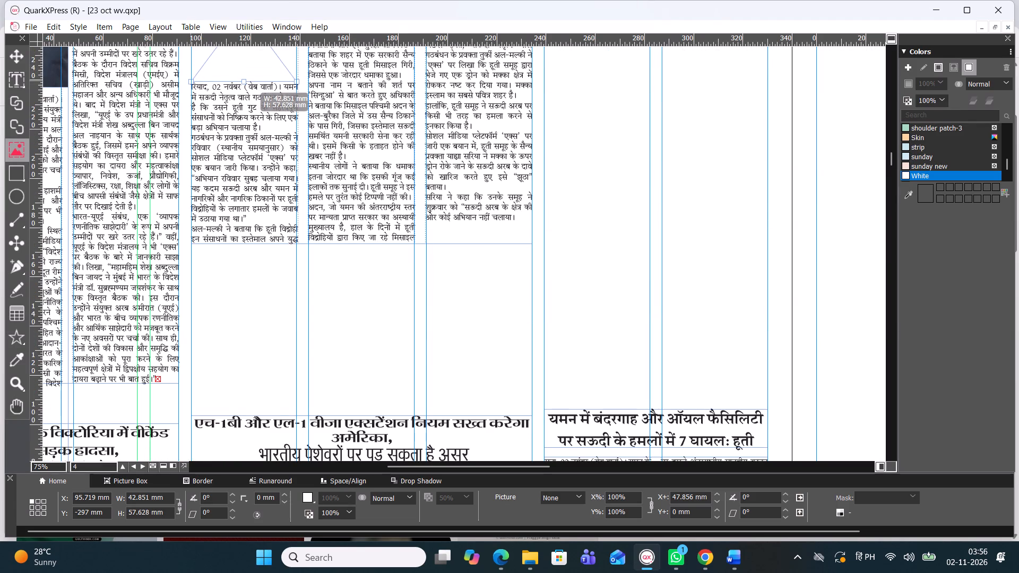
{"action": "left_click_drag", "start_coordinate": [247, 80], "coordinate": [248, 82]}
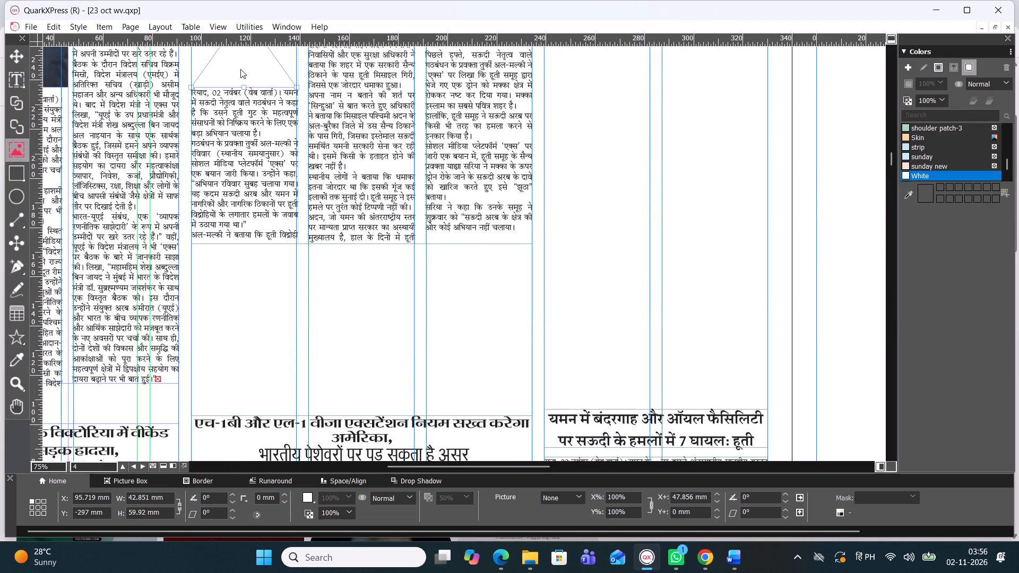
Paste the copied India TV Hindi photo into the first-column picture box.
{"action": "right_click", "coordinate": [240, 69]}
{"action": "left_click", "coordinate": [288, 126]}
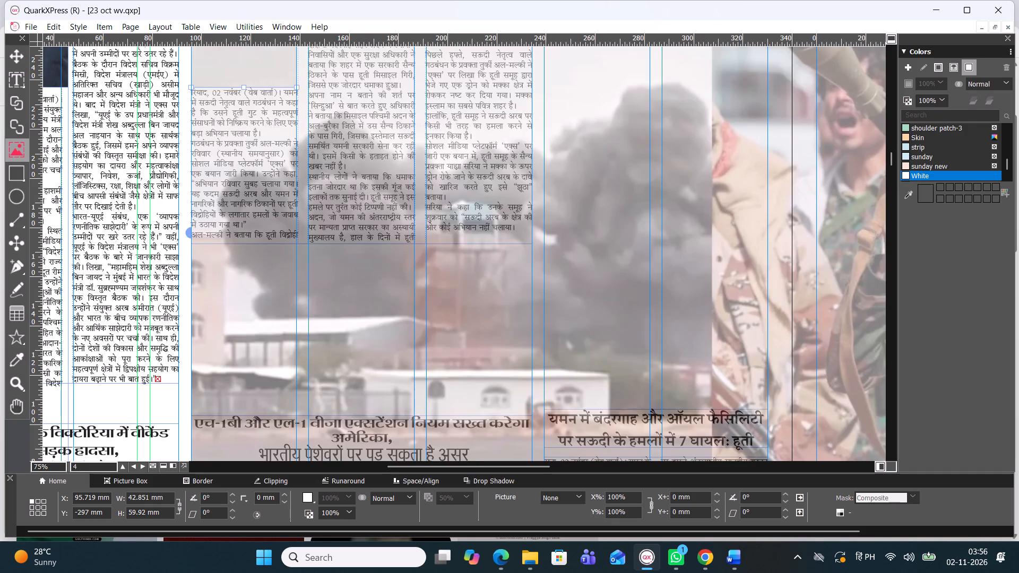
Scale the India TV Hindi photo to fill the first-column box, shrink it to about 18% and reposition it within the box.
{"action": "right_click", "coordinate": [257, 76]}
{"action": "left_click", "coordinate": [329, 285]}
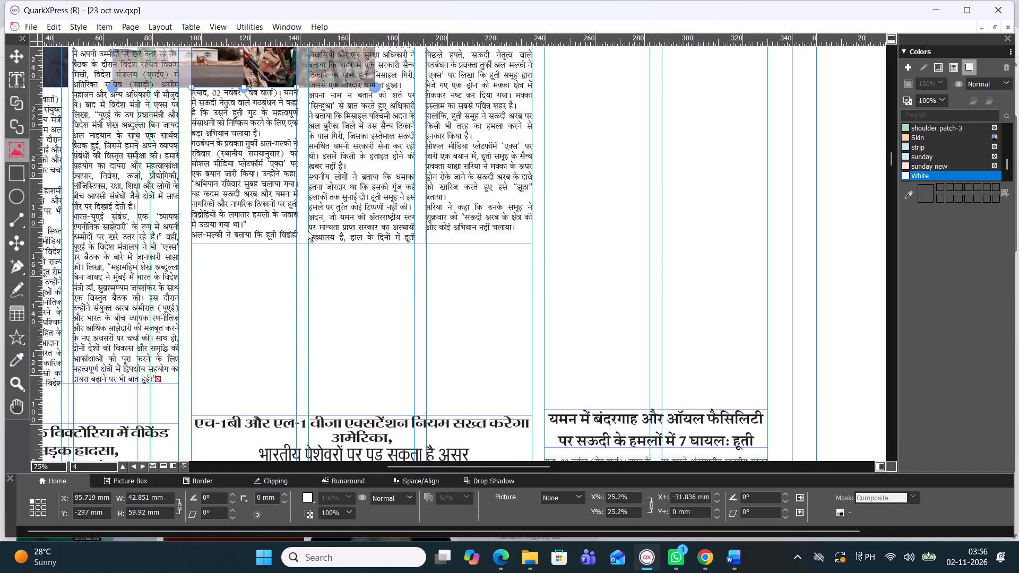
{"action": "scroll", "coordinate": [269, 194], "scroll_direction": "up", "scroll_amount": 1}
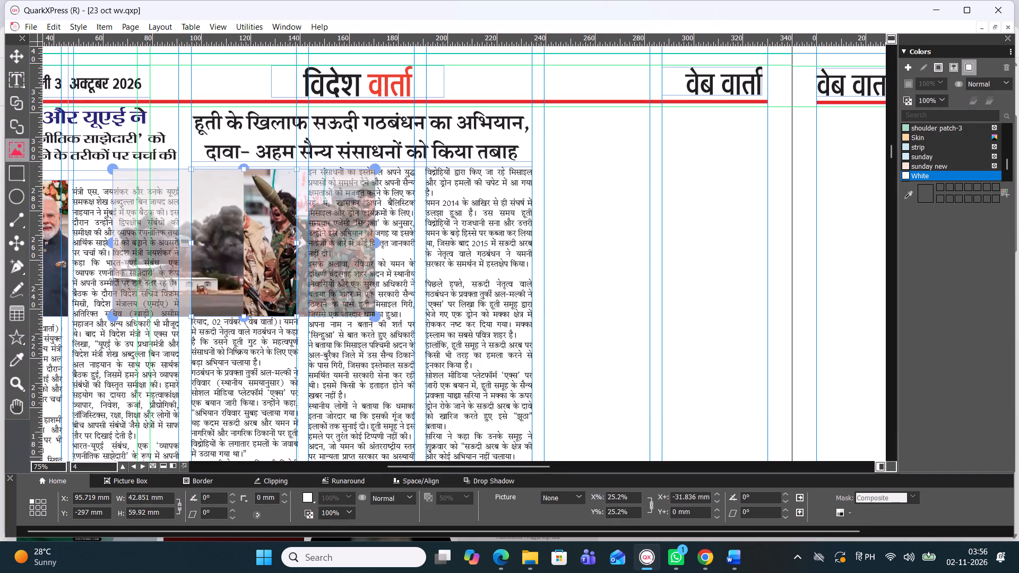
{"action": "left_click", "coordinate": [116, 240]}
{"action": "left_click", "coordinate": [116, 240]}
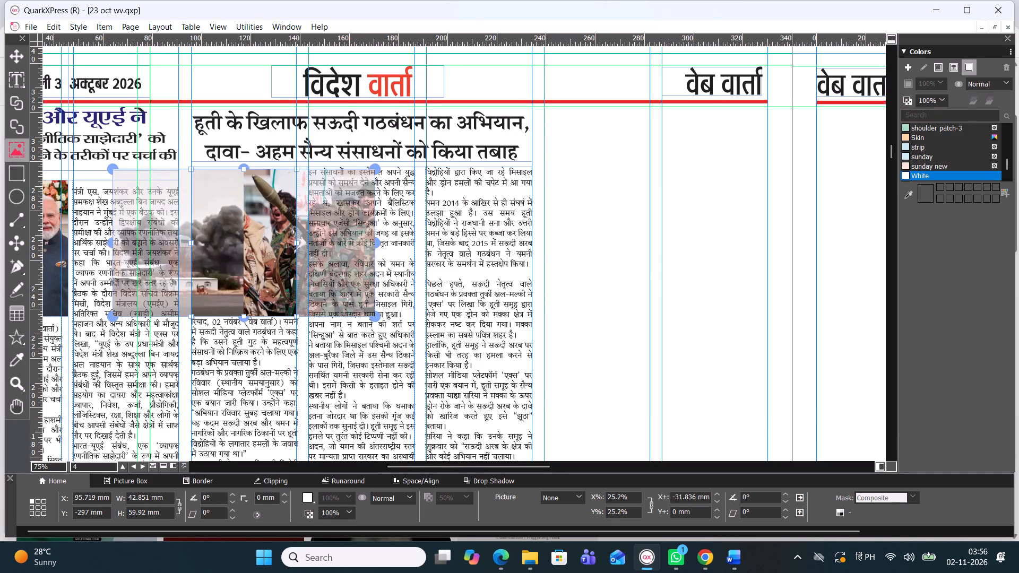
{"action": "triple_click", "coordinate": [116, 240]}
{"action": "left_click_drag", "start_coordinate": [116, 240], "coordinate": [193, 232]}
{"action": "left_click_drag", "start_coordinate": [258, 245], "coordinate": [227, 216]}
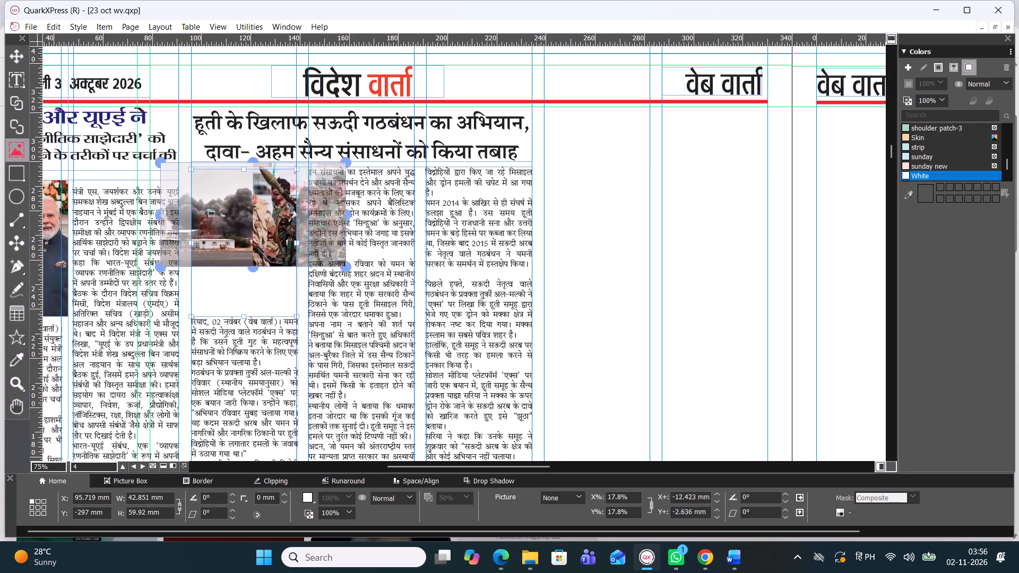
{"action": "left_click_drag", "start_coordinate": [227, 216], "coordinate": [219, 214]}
Remove the India TV Hindi photo from the first-column picture box, leaving the box in place.
{"action": "key", "text": "BackSpace"}
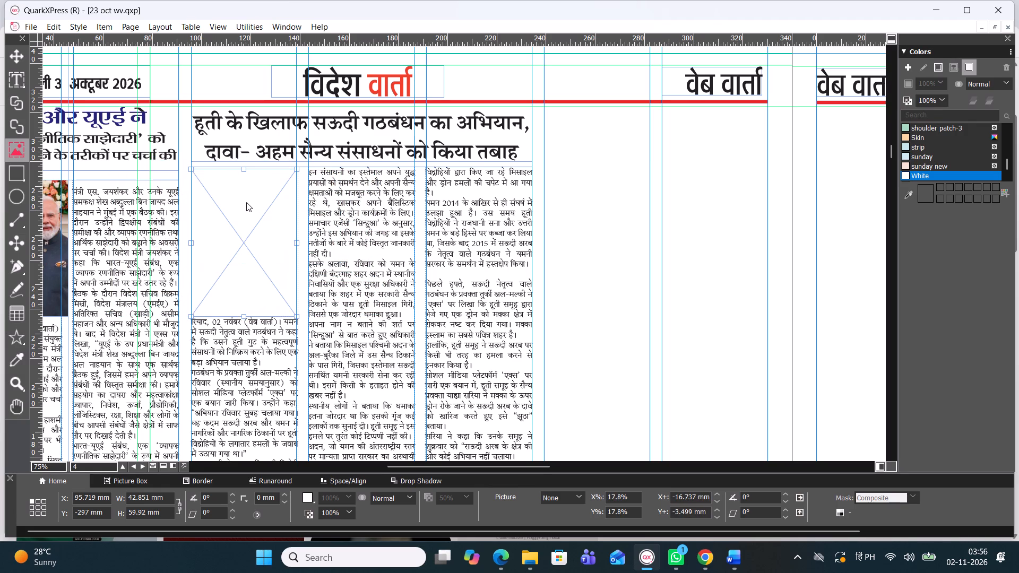
Switch to Chrome, review the image results and rerun the Google search with the Houthi story's headline and text.
{"action": "left_click", "coordinate": [697, 561]}
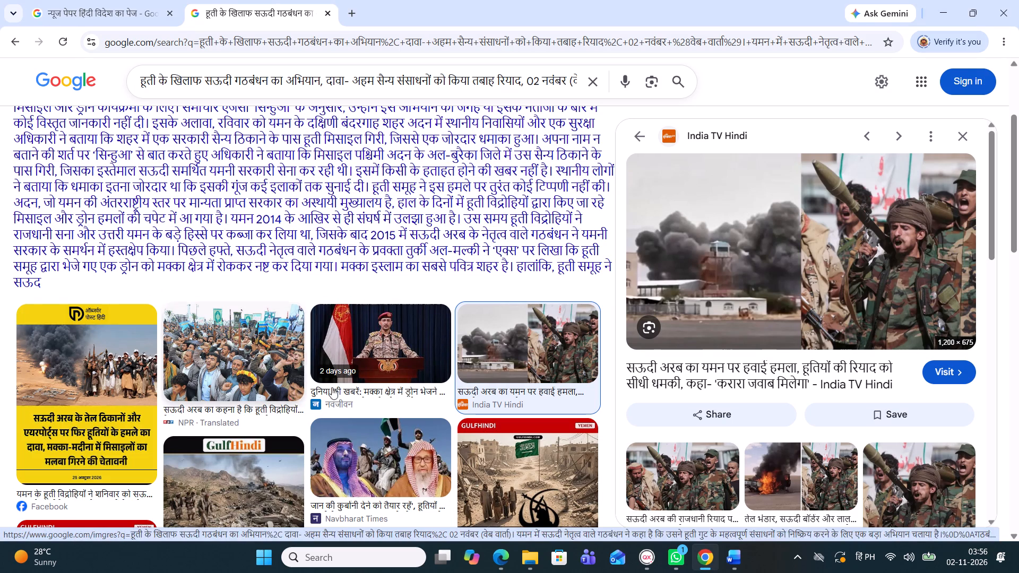
{"action": "scroll", "coordinate": [353, 383], "scroll_direction": "up", "scroll_amount": 1}
{"action": "scroll", "coordinate": [559, 367], "scroll_direction": "down", "scroll_amount": 1}
{"action": "scroll", "coordinate": [559, 367], "scroll_direction": "up", "scroll_amount": 1}
{"action": "scroll", "coordinate": [559, 367], "scroll_direction": "down", "scroll_amount": 1}
{"action": "scroll", "coordinate": [790, 370], "scroll_direction": "down", "scroll_amount": 4}
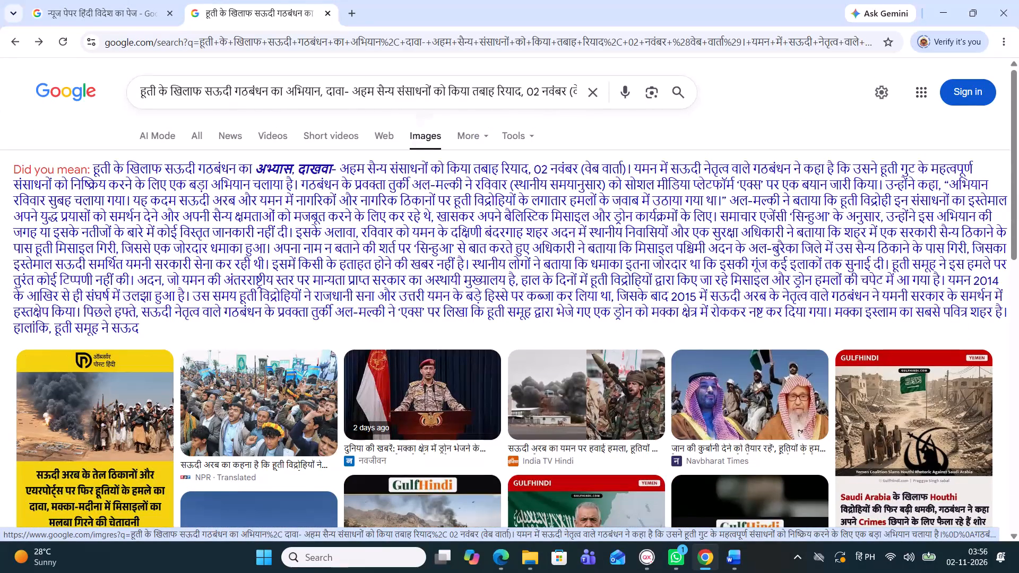
{"action": "key", "text": "Return"}
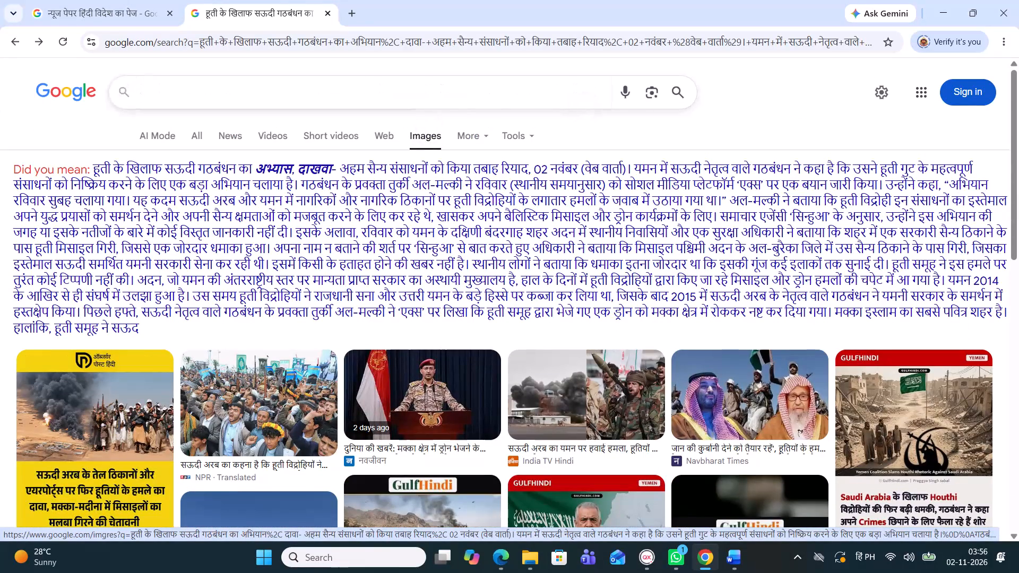
{"action": "key", "text": "ctrl+v"}
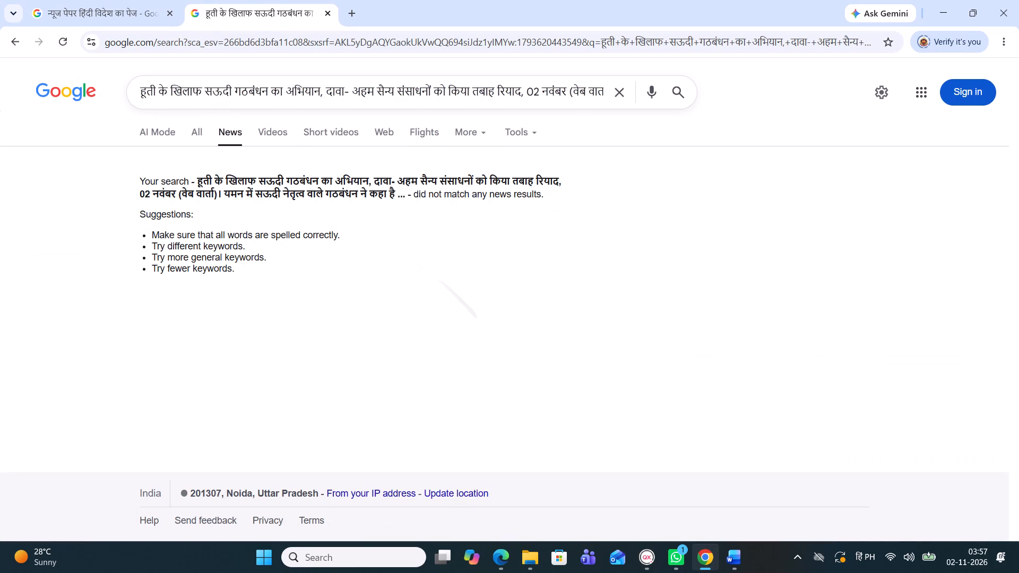
{"action": "key", "text": "Return"}
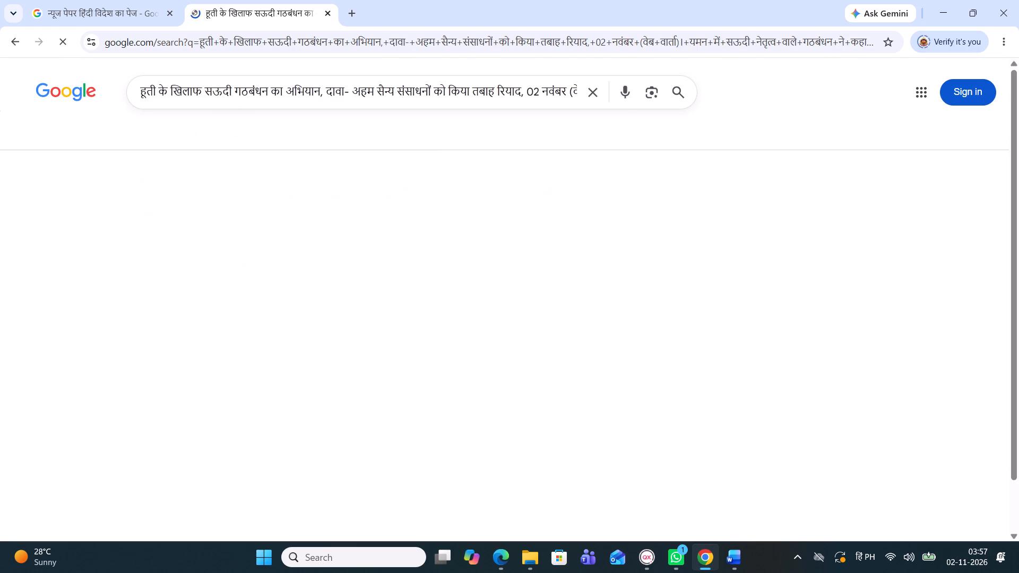
Find the NPR photo of the protesting crowd in the image results and copy the image.
{"action": "scroll", "coordinate": [621, 241], "scroll_direction": "down", "scroll_amount": 1}
{"action": "scroll", "coordinate": [609, 248], "scroll_direction": "up", "scroll_amount": 1}
{"action": "scroll", "coordinate": [478, 267], "scroll_direction": "down", "scroll_amount": 2}
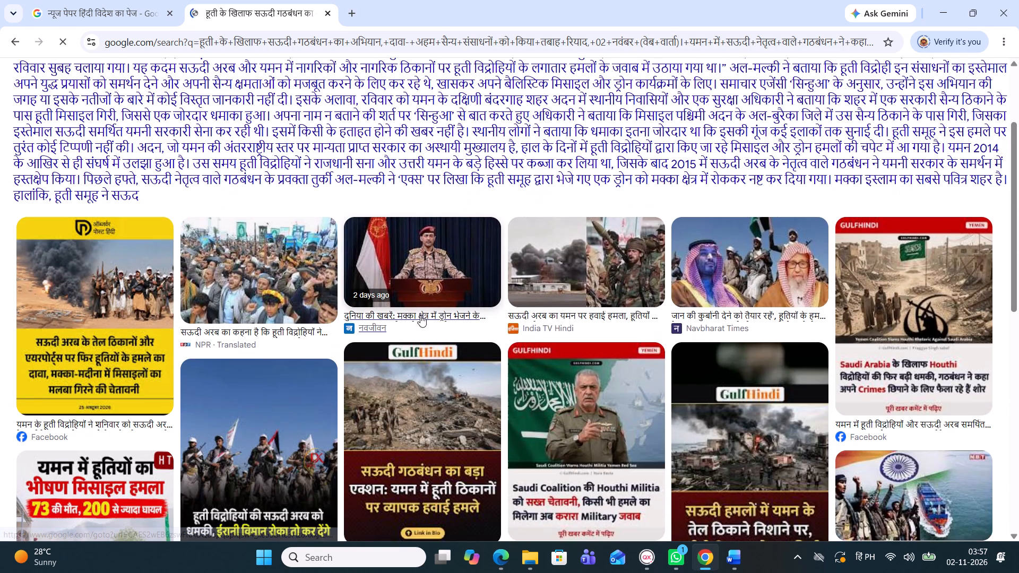
{"action": "scroll", "coordinate": [427, 305], "scroll_direction": "down", "scroll_amount": 3}
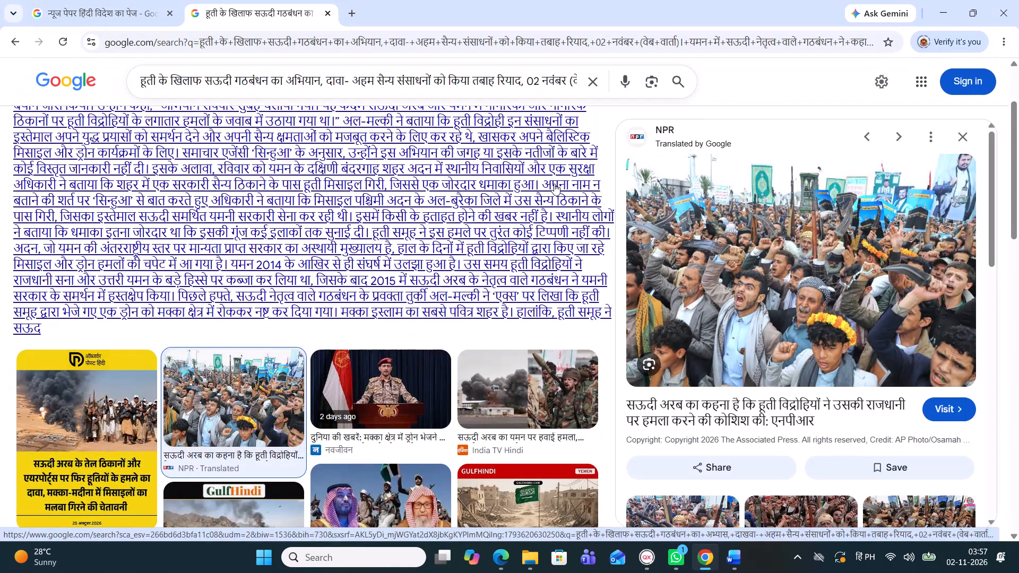
{"action": "scroll", "coordinate": [780, 423], "scroll_direction": "up", "scroll_amount": 1}
{"action": "right_click", "coordinate": [782, 217]}
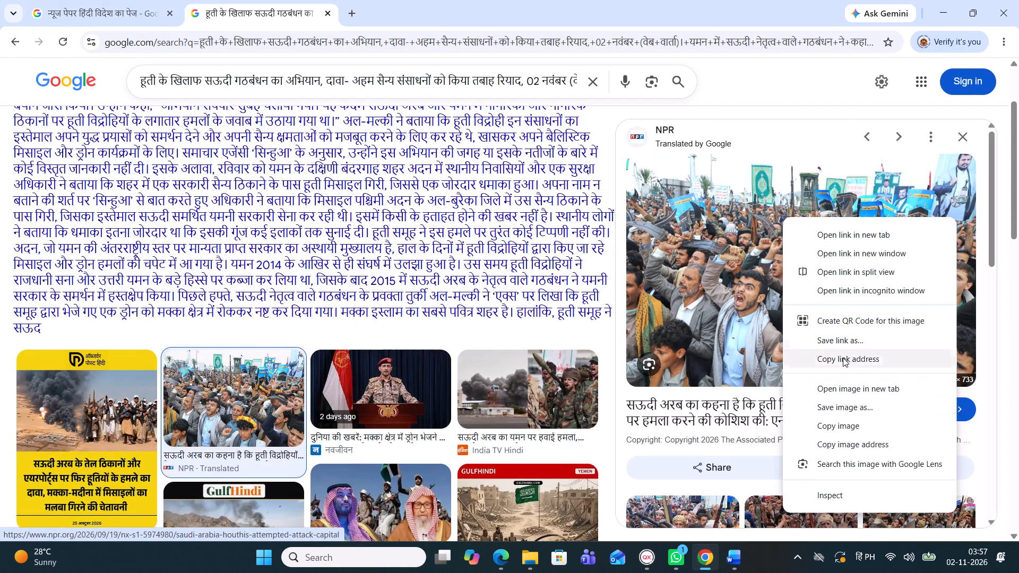
{"action": "left_click", "coordinate": [856, 427]}
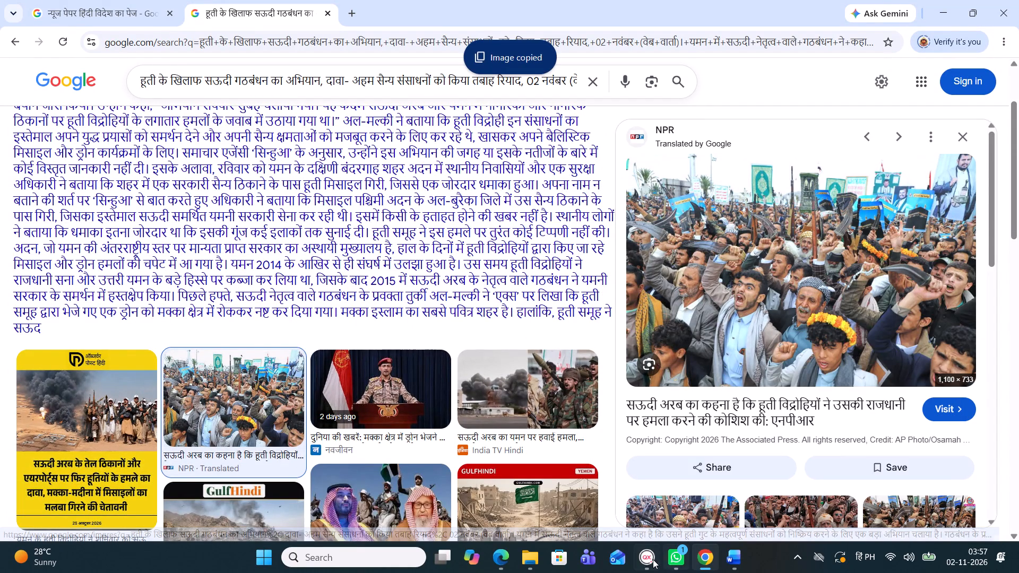
Back in QuarkXPress, paste the NPR crowd photo into the Houthi story's first-column picture box and scale it to fill the box.
{"action": "left_click", "coordinate": [653, 559]}
{"action": "right_click", "coordinate": [220, 239]}
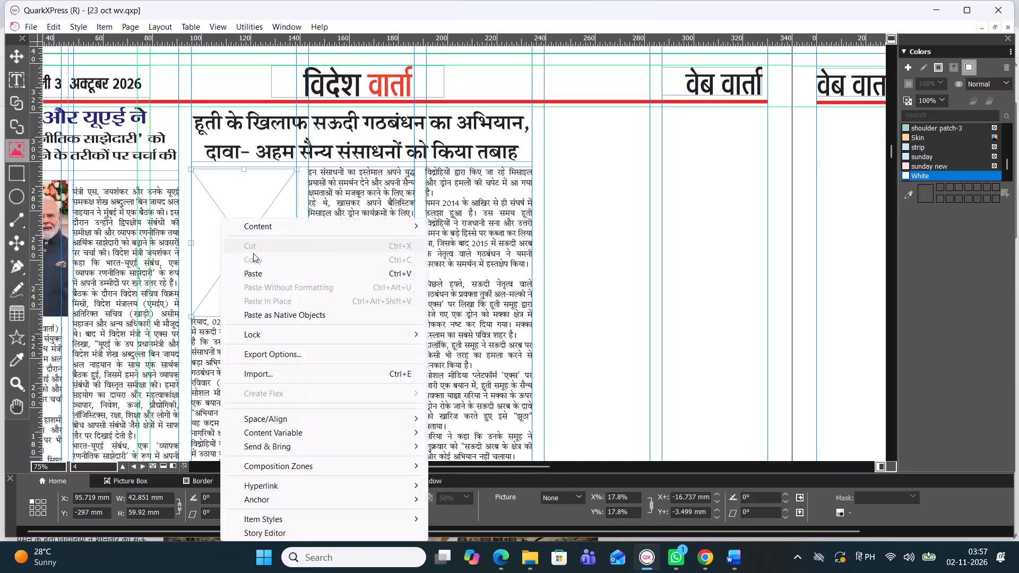
{"action": "left_click", "coordinate": [292, 280]}
{"action": "right_click", "coordinate": [233, 240]}
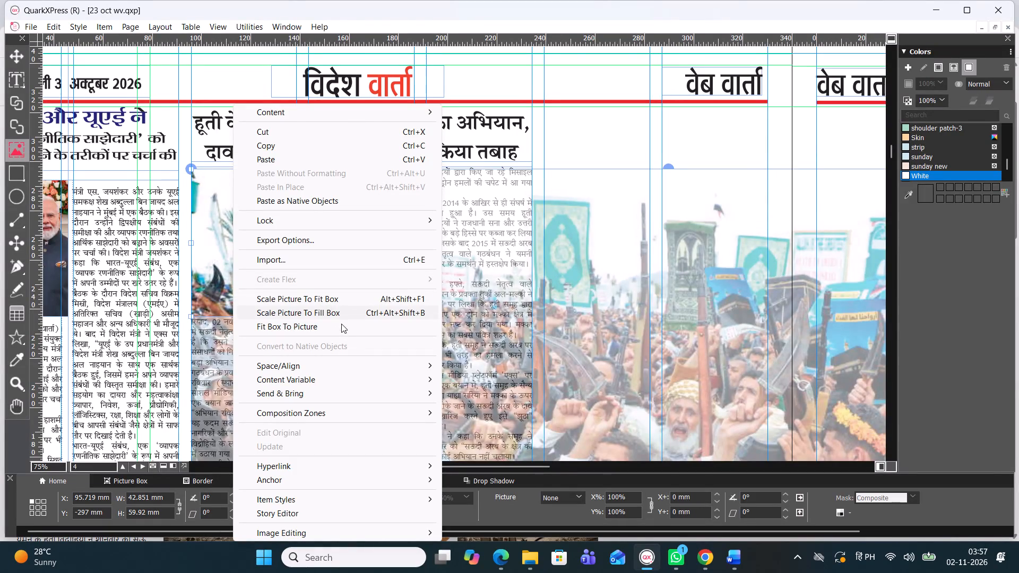
{"action": "left_click", "coordinate": [341, 319]}
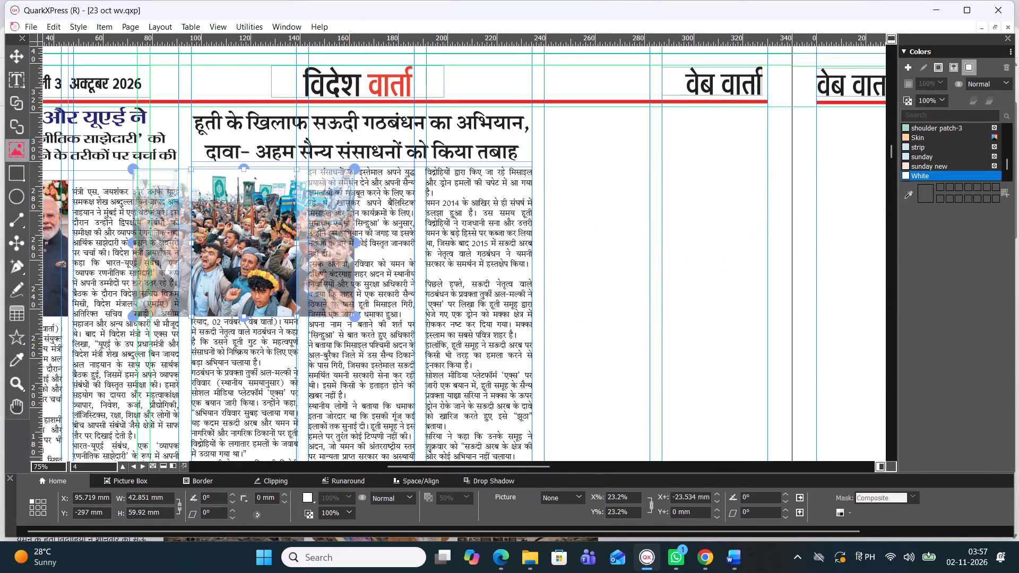
Adjust the crowd photo's crop inside the box, scaling it to about 23.8% with its top edge just above the box's, and deselect it.
{"action": "left_click_drag", "start_coordinate": [132, 169], "coordinate": [201, 176], "text": "shift"}
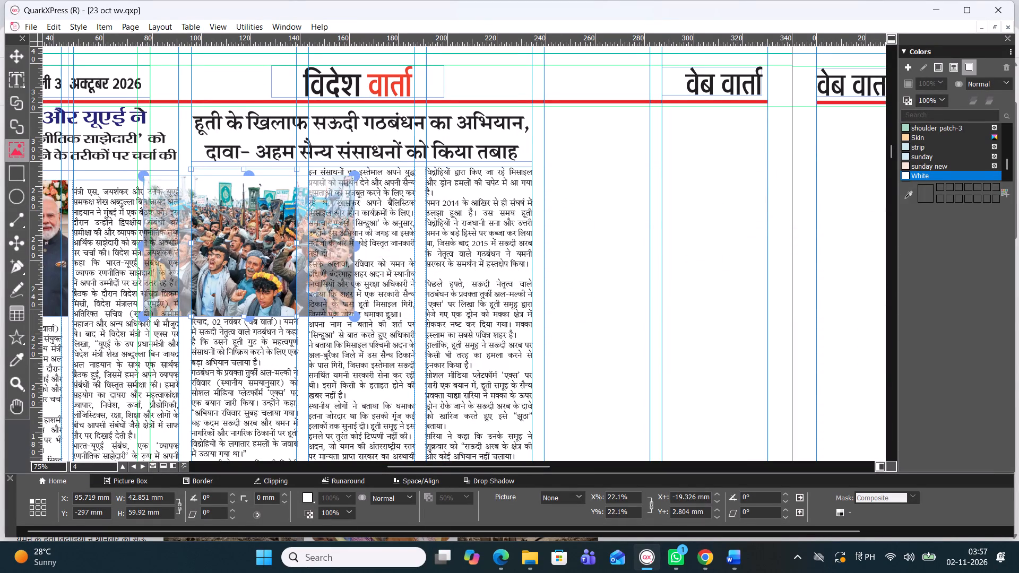
{"action": "left_click_drag", "start_coordinate": [247, 233], "coordinate": [244, 226]}
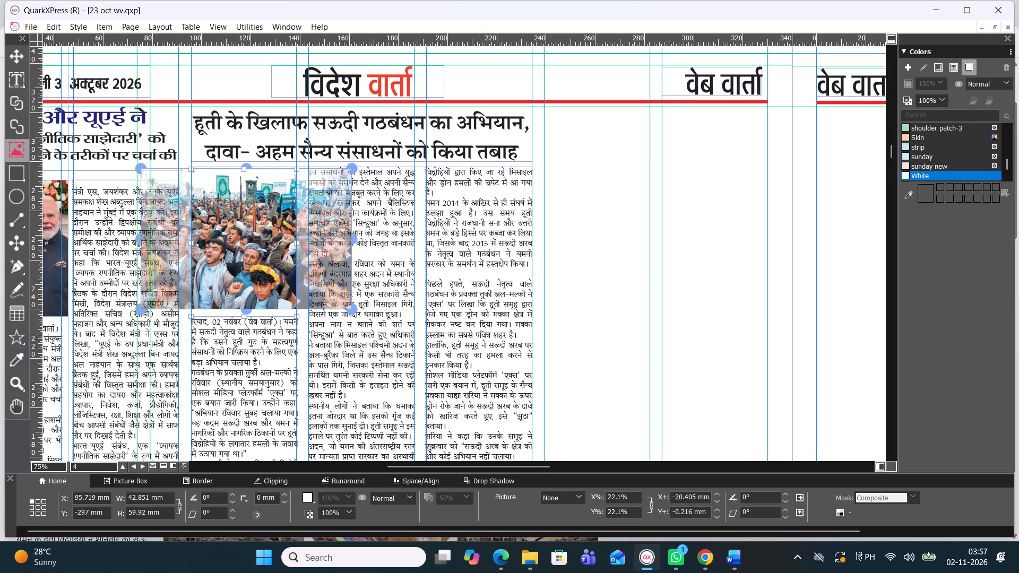
{"action": "left_click_drag", "start_coordinate": [245, 315], "coordinate": [246, 325]}
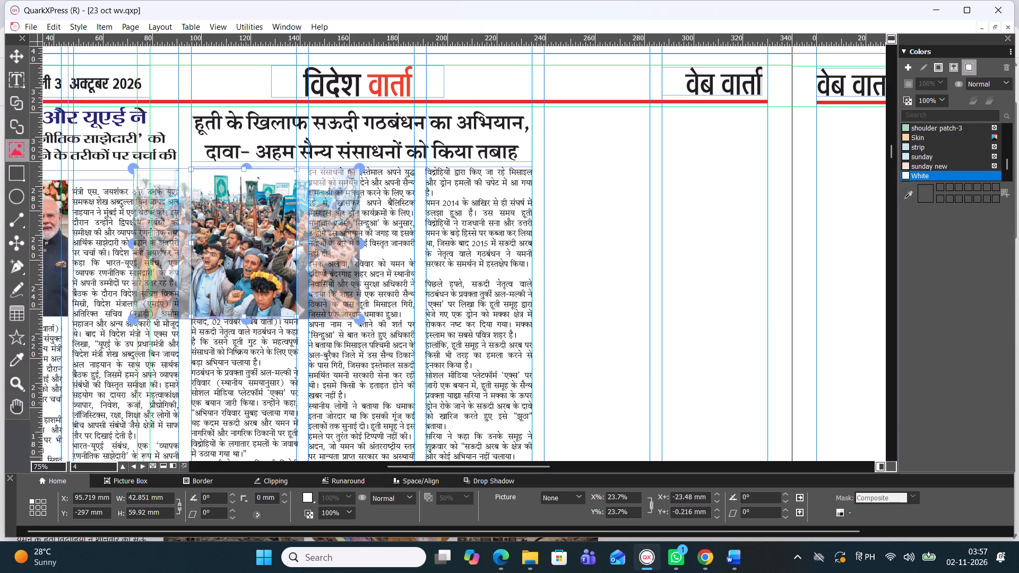
{"action": "left_click_drag", "start_coordinate": [246, 325], "coordinate": [246, 326]}
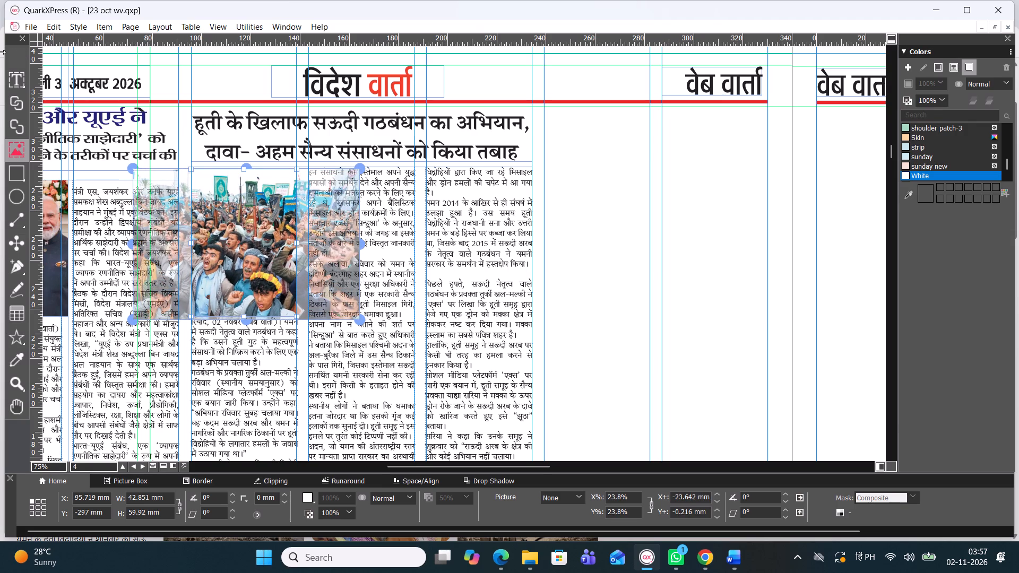
{"action": "left_click", "coordinate": [14, 59]}
{"action": "left_click", "coordinate": [603, 301]}
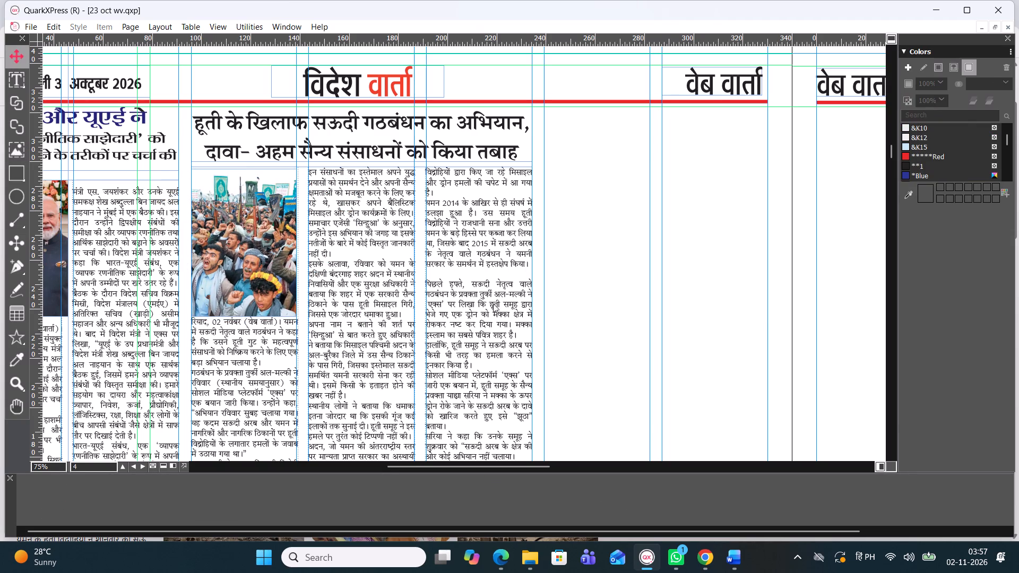
Extend the bottom edge of the Houthi story's three-column text box slightly, to a height of about 125.3 mm.
{"action": "scroll", "coordinate": [446, 309], "scroll_direction": "down", "scroll_amount": 1}
{"action": "left_click", "coordinate": [397, 242]}
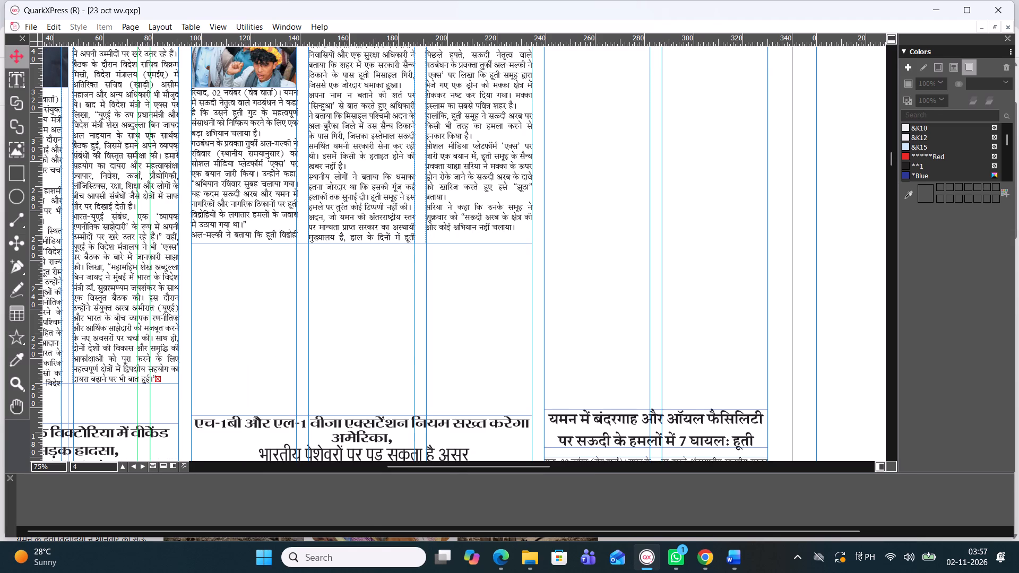
{"action": "left_click", "coordinate": [362, 247]}
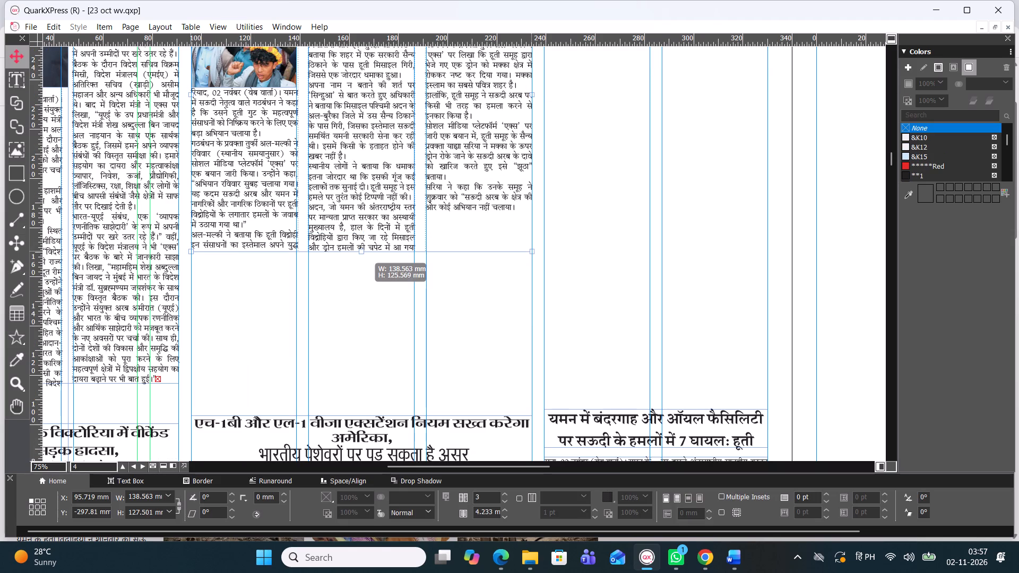
{"action": "left_click", "coordinate": [357, 284]}
Draw a headline text box about 90.7 × 22.3 mm under the page 4 header rule, across the two free columns beside the Houthi story.
{"action": "scroll", "coordinate": [354, 281], "scroll_direction": "up", "scroll_amount": 1}
{"action": "scroll", "coordinate": [353, 267], "scroll_direction": "down", "scroll_amount": 1}
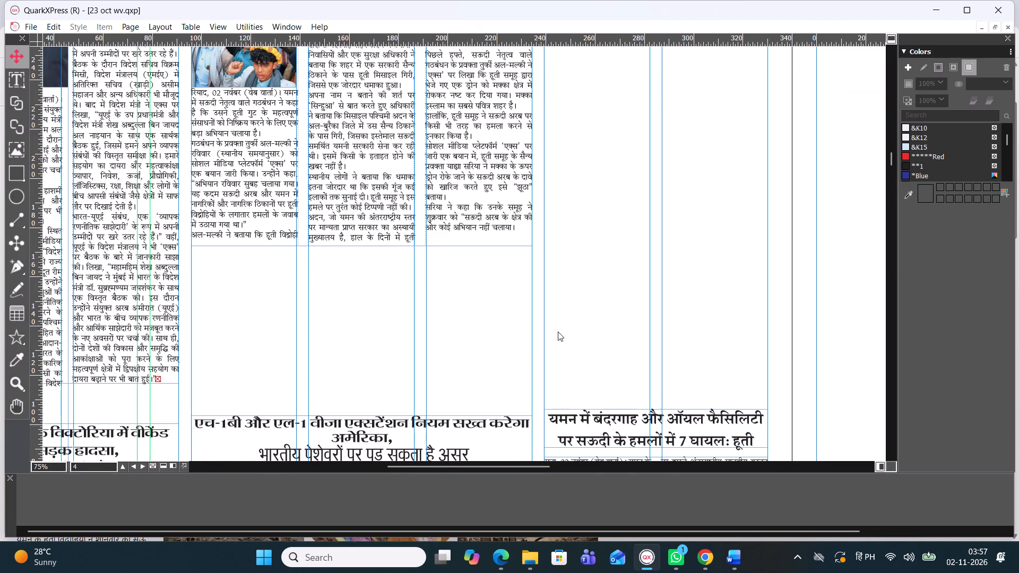
{"action": "left_click_drag", "start_coordinate": [440, 466], "coordinate": [506, 471]}
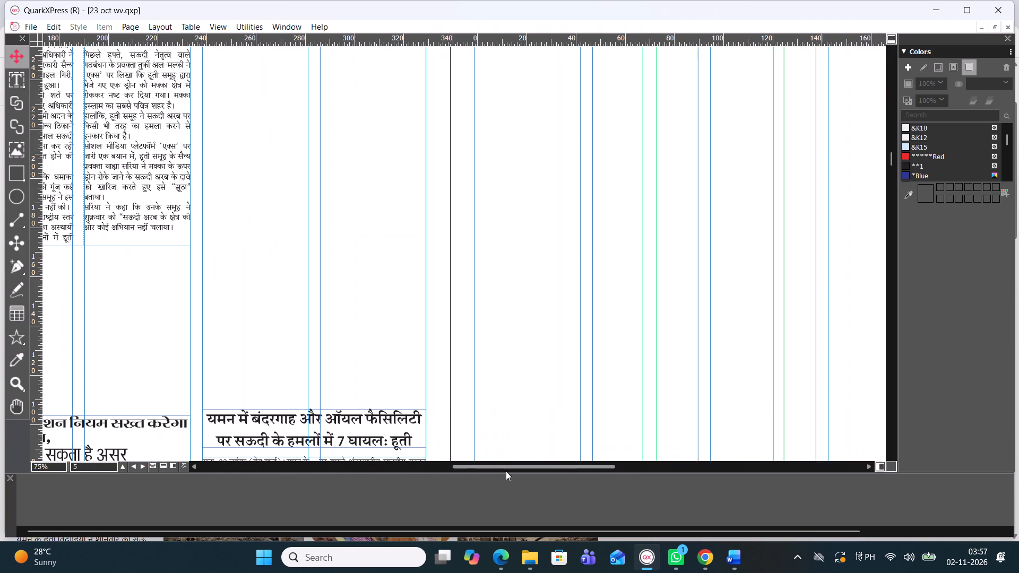
{"action": "left_click_drag", "start_coordinate": [506, 471], "coordinate": [506, 471]}
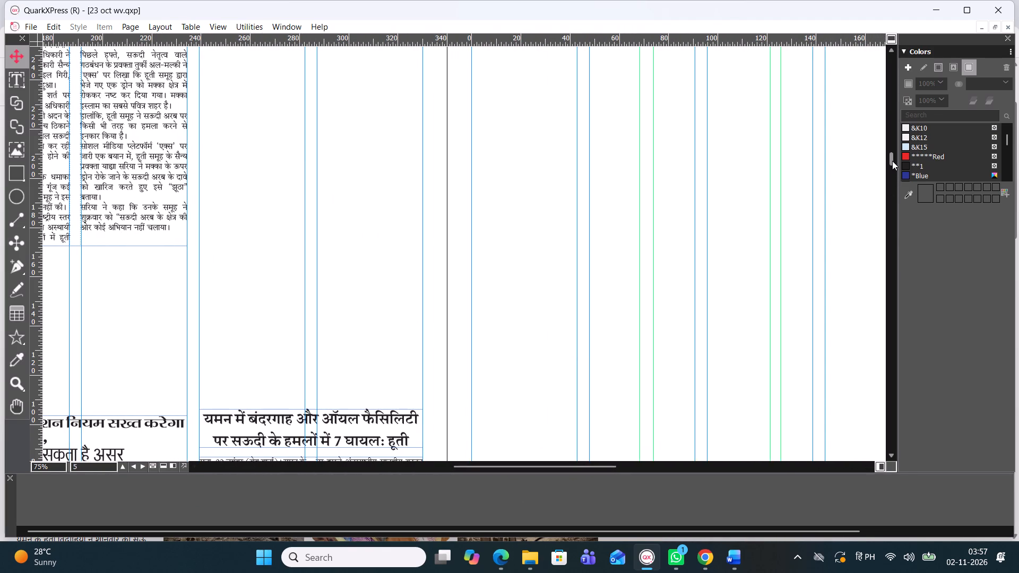
{"action": "left_click_drag", "start_coordinate": [892, 161], "coordinate": [890, 151]}
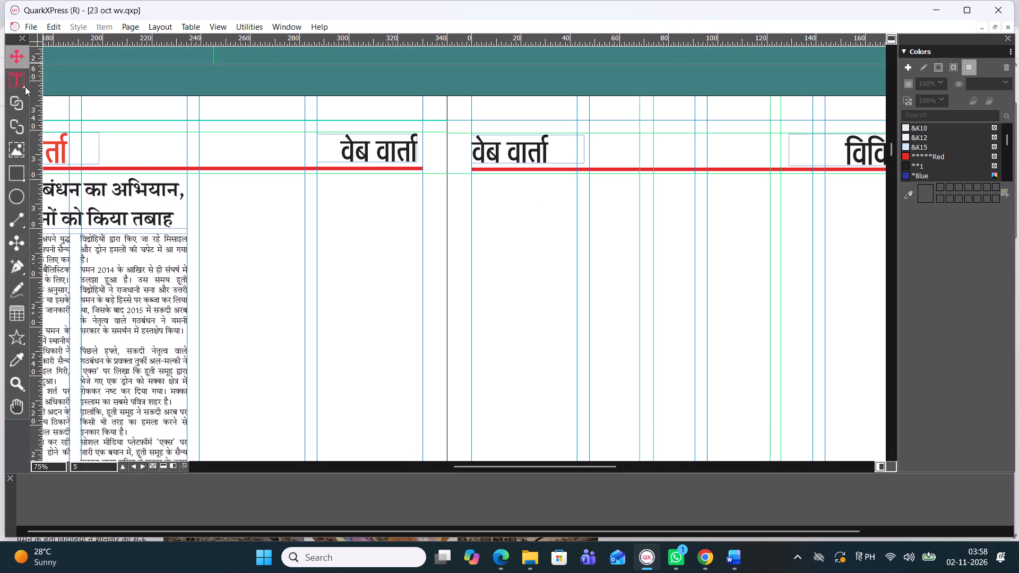
{"action": "left_click", "coordinate": [25, 86]}
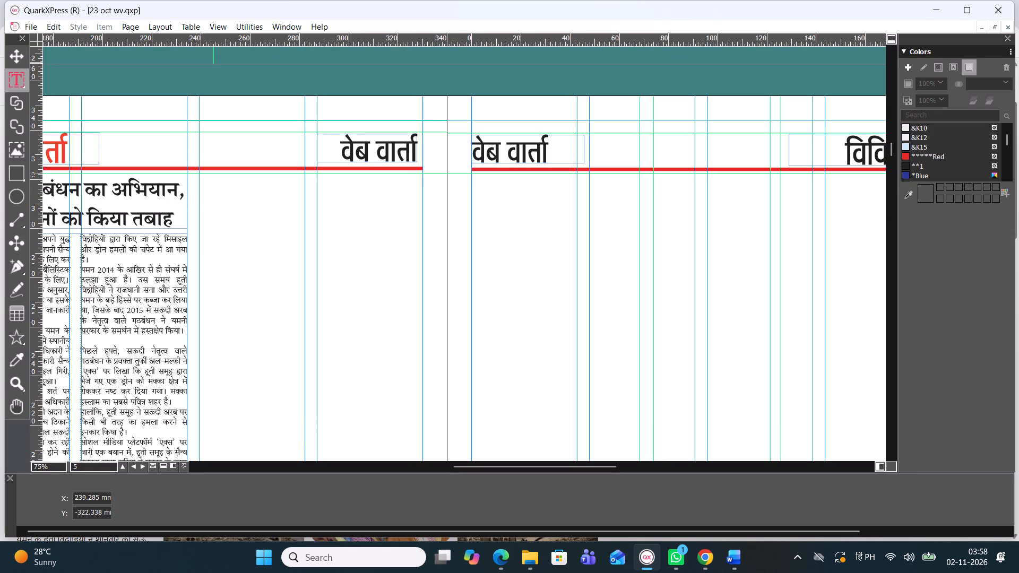
{"action": "left_click_drag", "start_coordinate": [199, 175], "coordinate": [386, 227]}
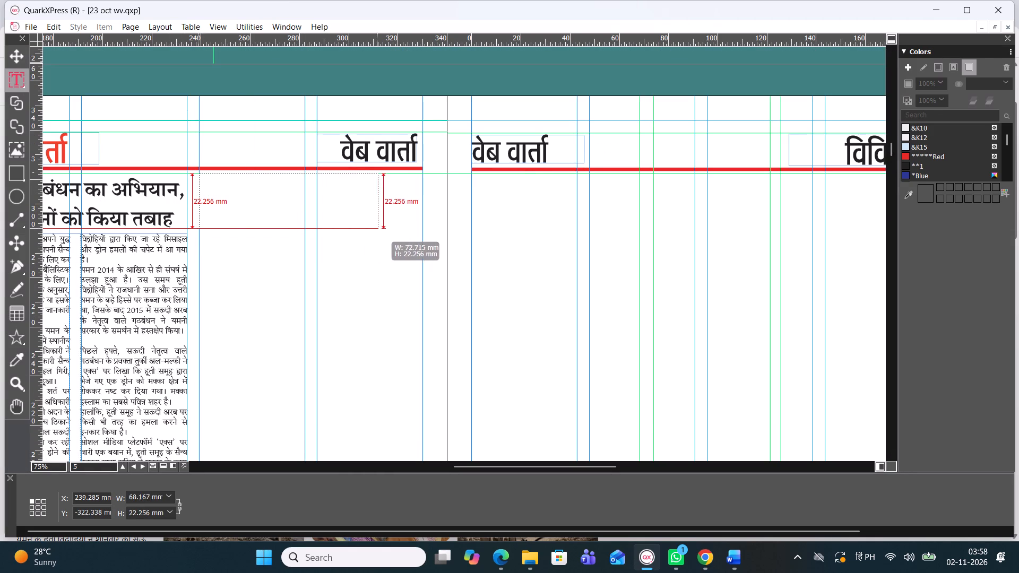
{"action": "left_click_drag", "start_coordinate": [386, 227], "coordinate": [417, 227]}
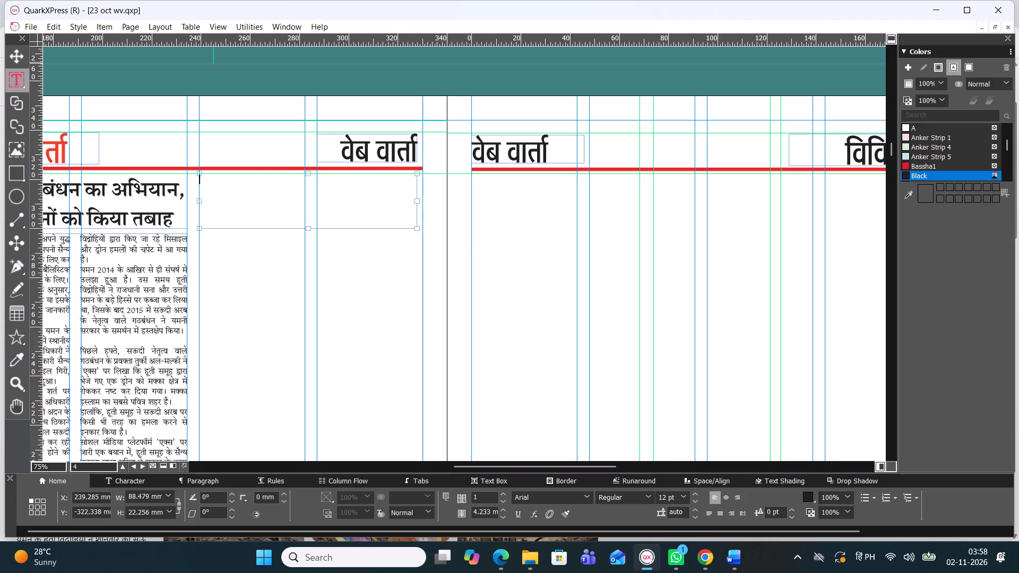
{"action": "left_click", "coordinate": [726, 558]}
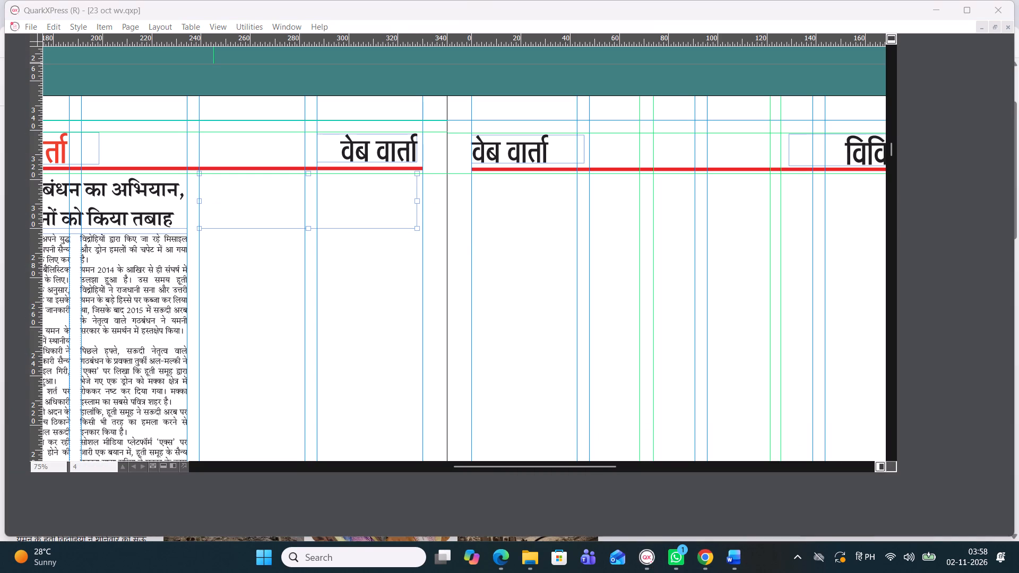
{"action": "left_click_drag", "start_coordinate": [416, 201], "coordinate": [422, 201]}
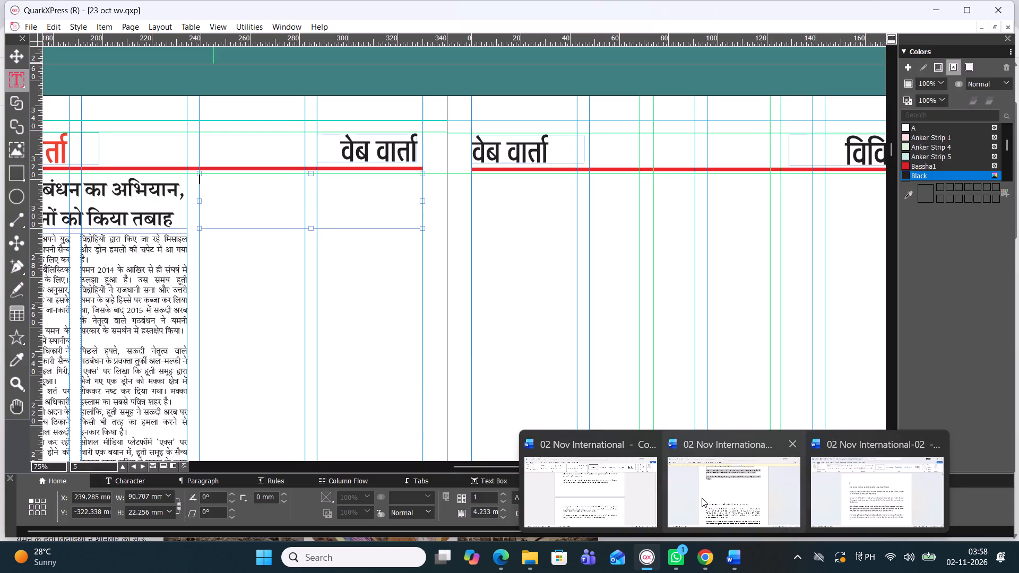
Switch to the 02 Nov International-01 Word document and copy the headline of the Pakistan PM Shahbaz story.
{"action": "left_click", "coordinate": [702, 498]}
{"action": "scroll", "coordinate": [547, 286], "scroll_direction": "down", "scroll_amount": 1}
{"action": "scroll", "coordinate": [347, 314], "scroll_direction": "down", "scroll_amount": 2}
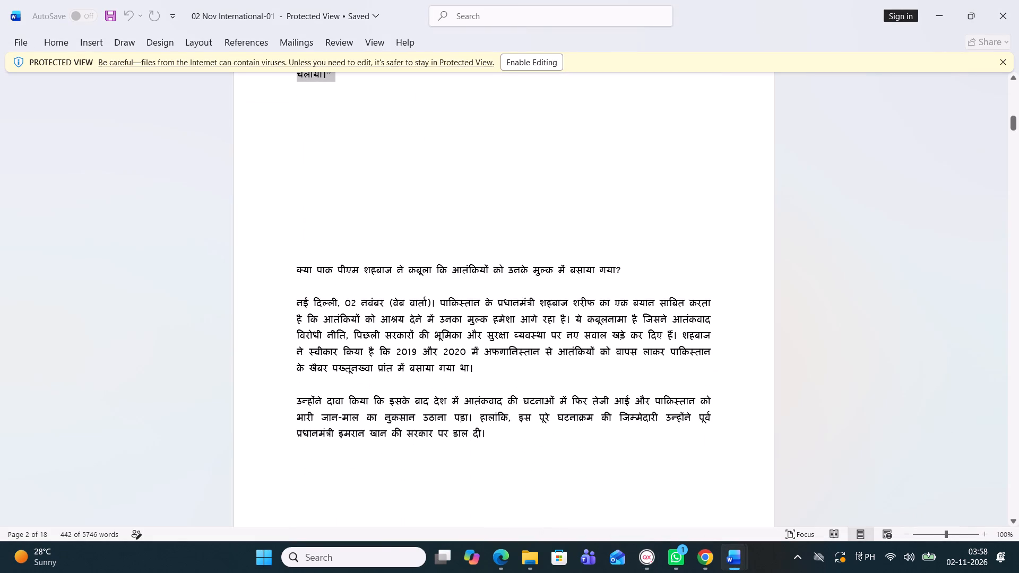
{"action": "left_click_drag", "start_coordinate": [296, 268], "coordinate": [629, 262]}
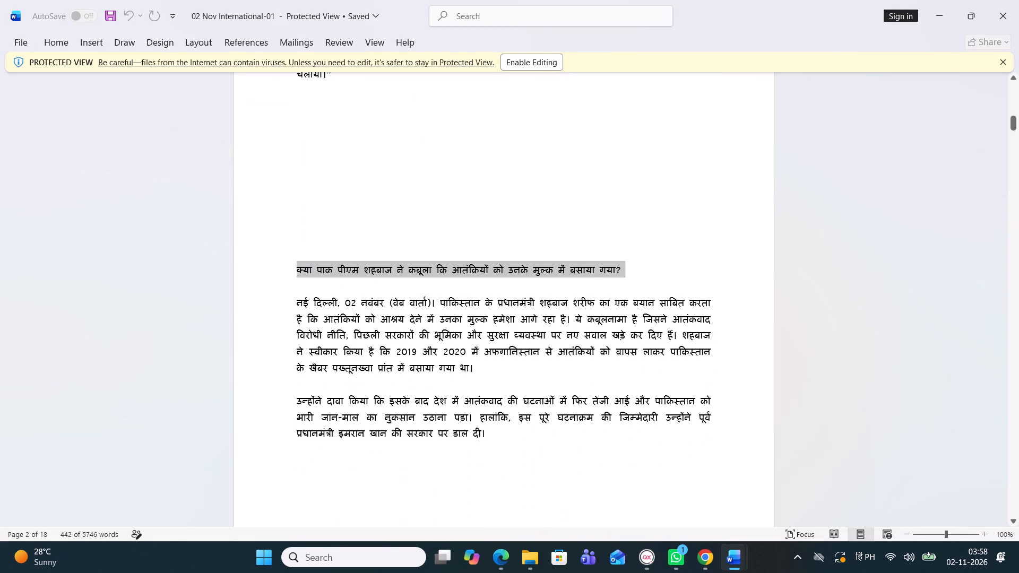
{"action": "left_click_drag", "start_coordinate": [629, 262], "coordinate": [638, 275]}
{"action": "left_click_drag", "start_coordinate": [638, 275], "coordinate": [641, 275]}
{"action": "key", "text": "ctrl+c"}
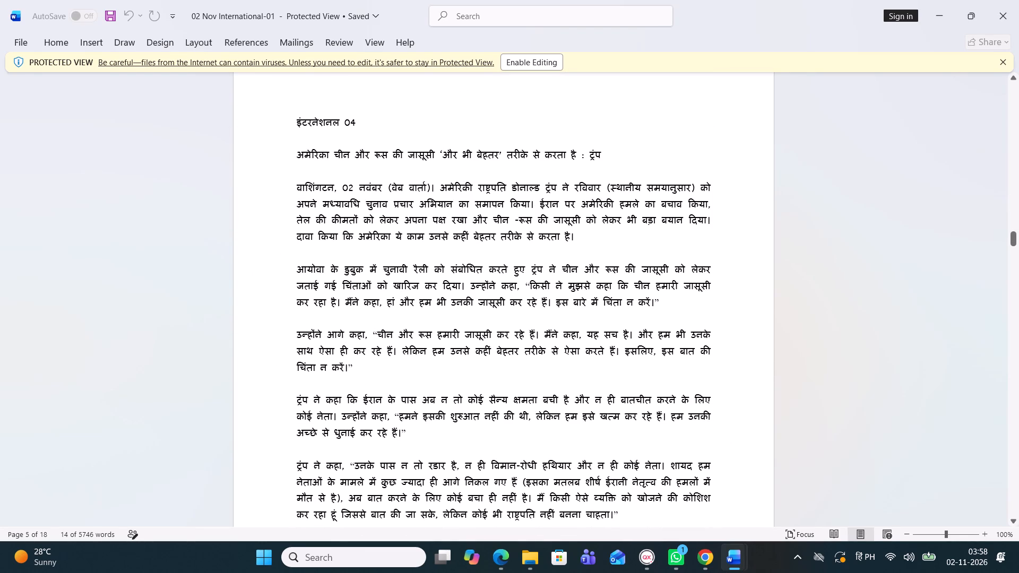
Copy the Trump headline under इंटरनेशनल 04 in the Word document and paste it into the empty headline box in QuarkXPress.
{"action": "scroll", "coordinate": [403, 227], "scroll_direction": "down", "scroll_amount": 1}
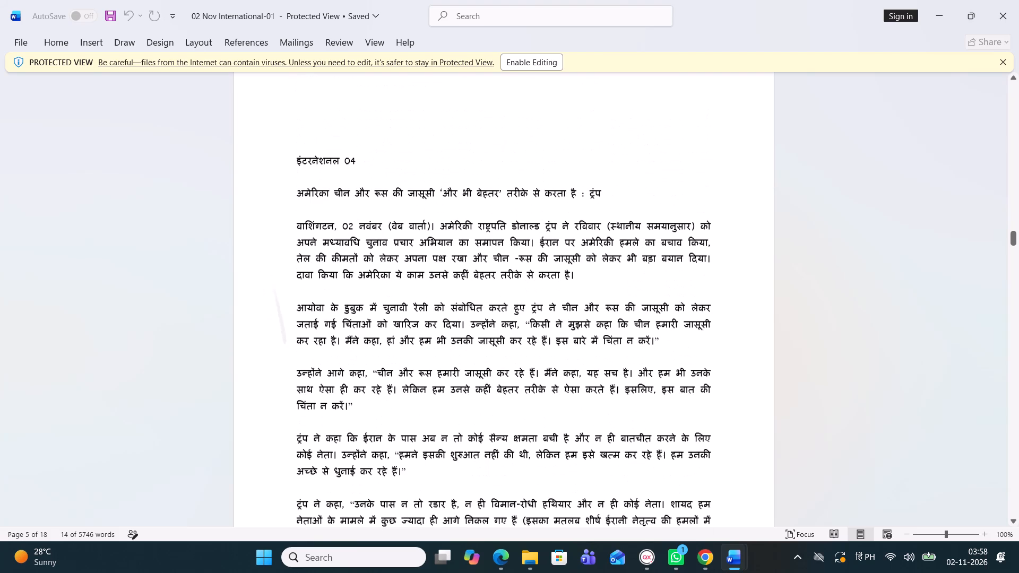
{"action": "left_click_drag", "start_coordinate": [298, 189], "coordinate": [620, 186]}
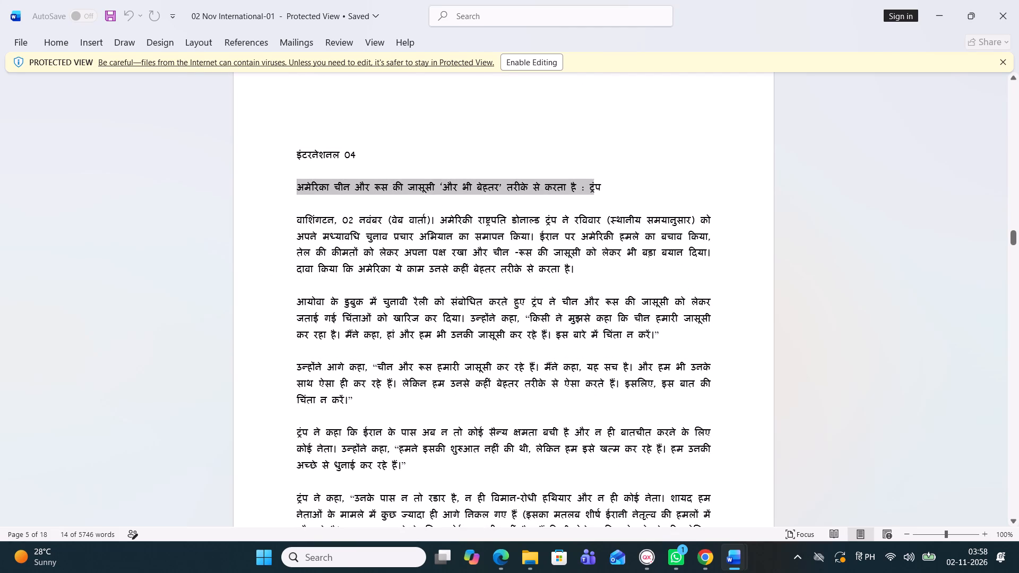
{"action": "left_click_drag", "start_coordinate": [620, 186], "coordinate": [628, 187]}
{"action": "key", "text": "ctrl+c"}
{"action": "left_click", "coordinate": [642, 559]}
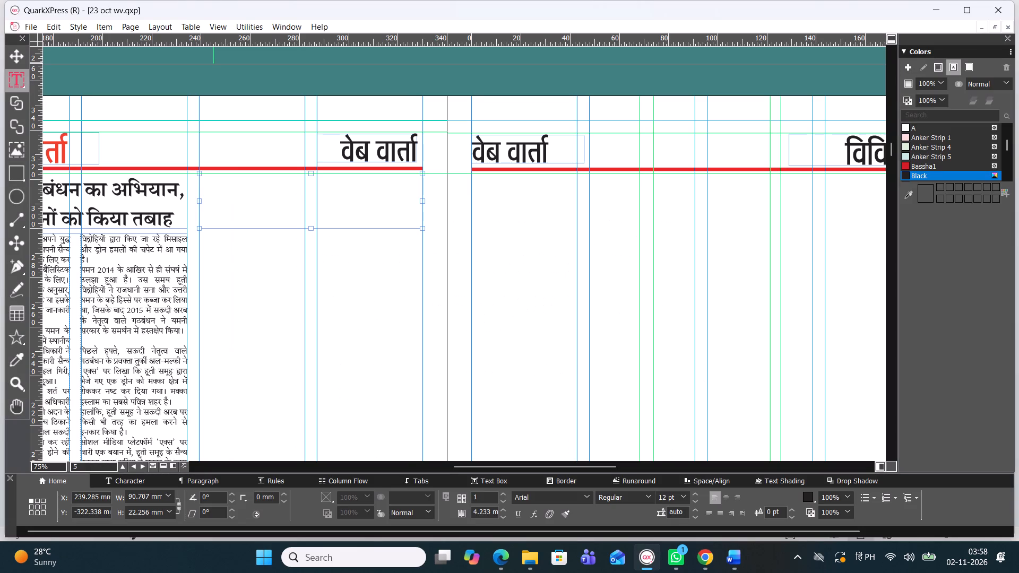
{"action": "key", "text": "ctrl+v"}
Set the whole pasted Trump headline in the Four C Chetan font.
{"action": "key", "text": "ctrl+a"}
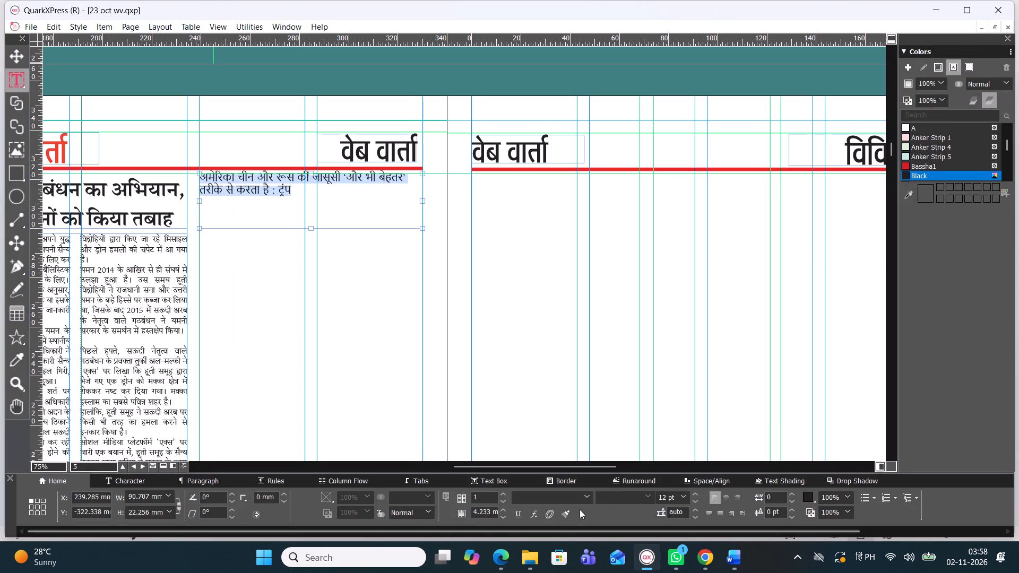
{"action": "left_click", "coordinate": [588, 498]}
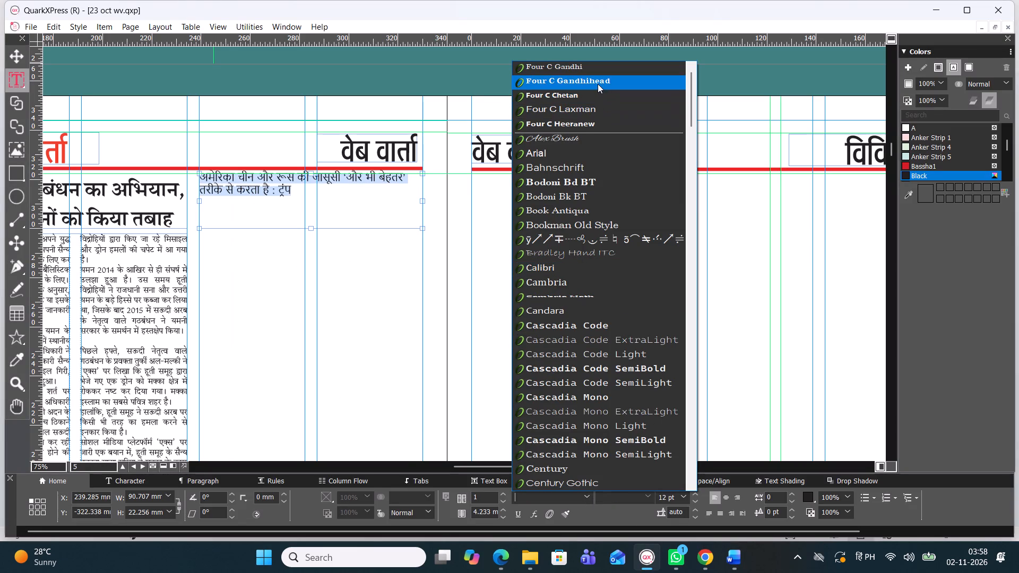
{"action": "scroll", "coordinate": [596, 85], "scroll_direction": "down", "scroll_amount": 1}
{"action": "left_click", "coordinate": [596, 83]}
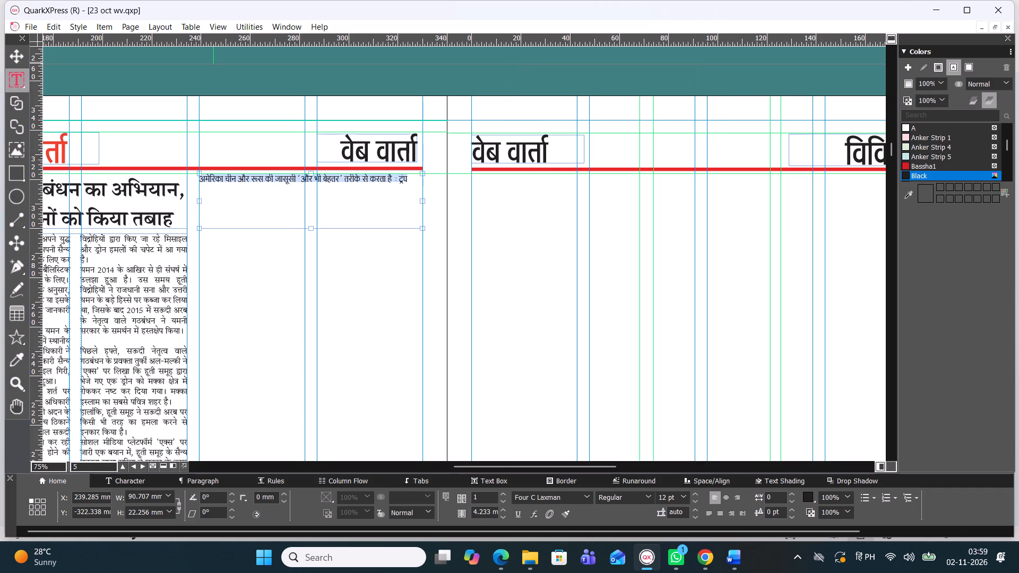
{"action": "left_click", "coordinate": [589, 501]}
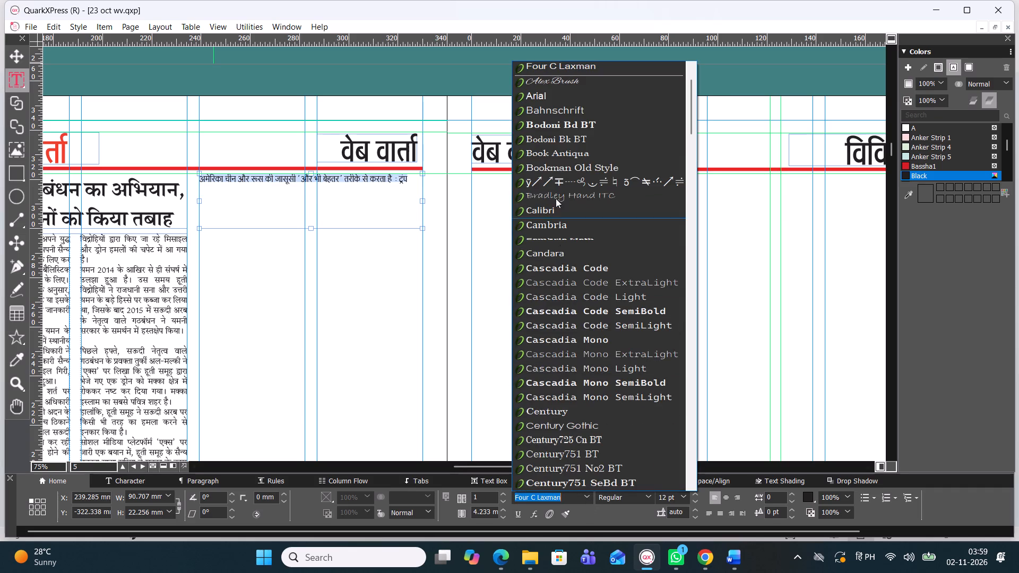
{"action": "scroll", "coordinate": [561, 131], "scroll_direction": "up", "scroll_amount": 1}
{"action": "scroll", "coordinate": [561, 131], "scroll_direction": "down", "scroll_amount": 1}
{"action": "scroll", "coordinate": [607, 66], "scroll_direction": "up", "scroll_amount": 1}
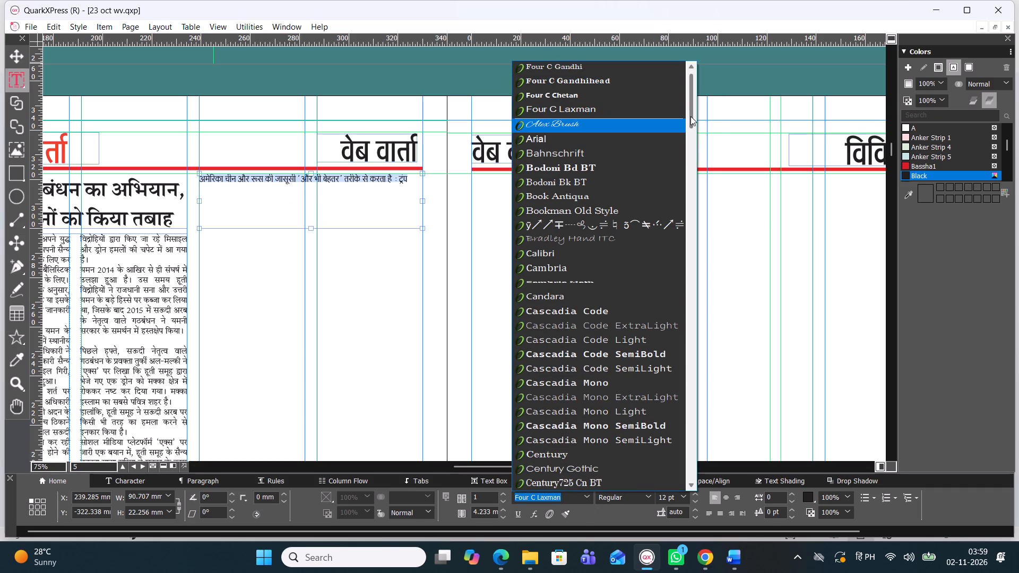
{"action": "left_click_drag", "start_coordinate": [692, 116], "coordinate": [694, 106]}
{"action": "left_click", "coordinate": [642, 108]}
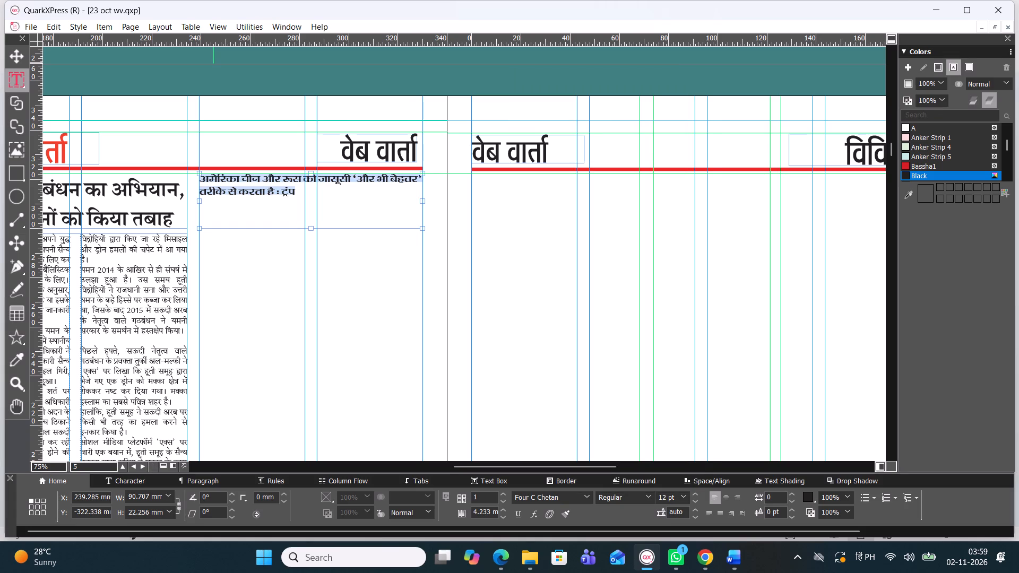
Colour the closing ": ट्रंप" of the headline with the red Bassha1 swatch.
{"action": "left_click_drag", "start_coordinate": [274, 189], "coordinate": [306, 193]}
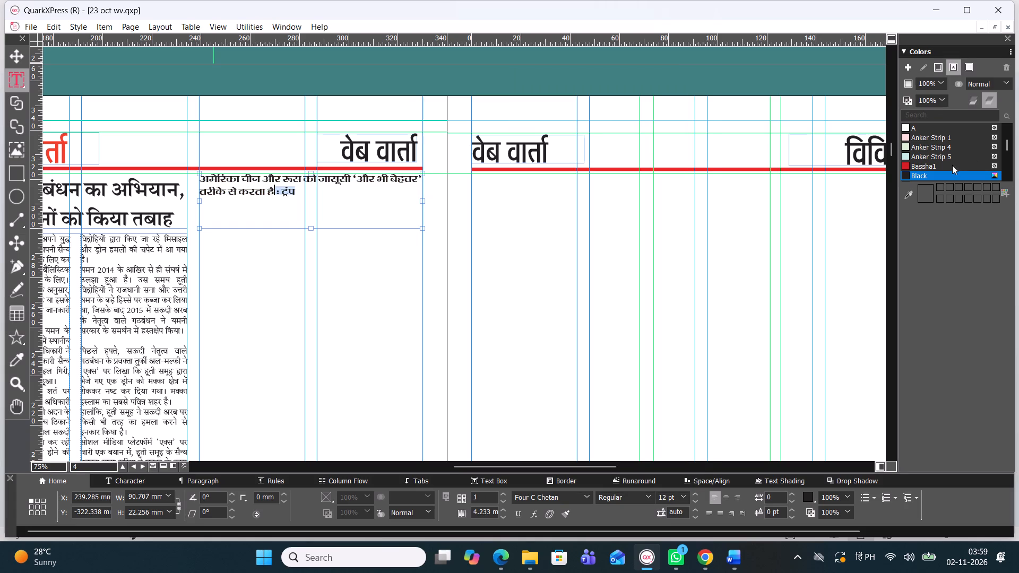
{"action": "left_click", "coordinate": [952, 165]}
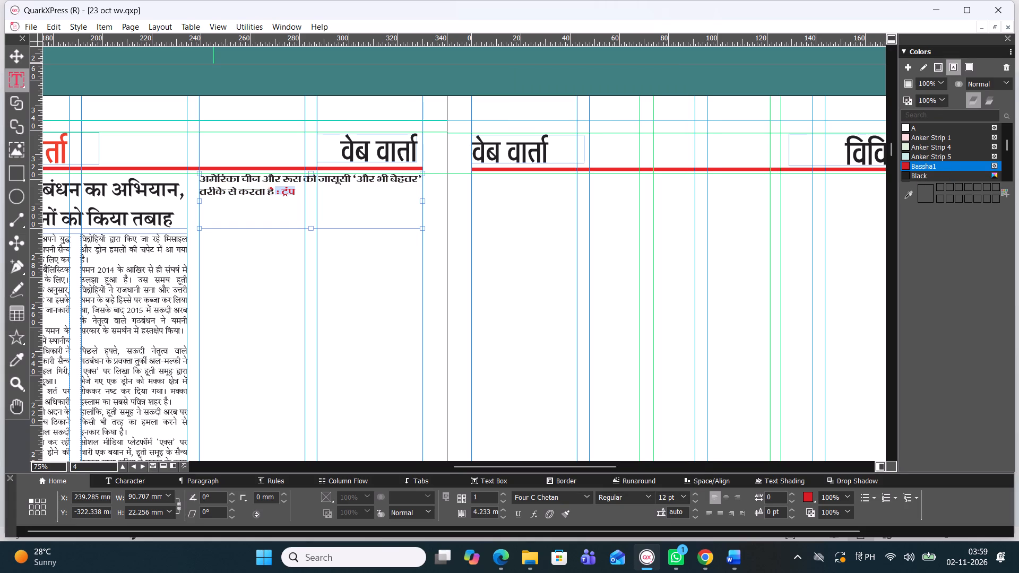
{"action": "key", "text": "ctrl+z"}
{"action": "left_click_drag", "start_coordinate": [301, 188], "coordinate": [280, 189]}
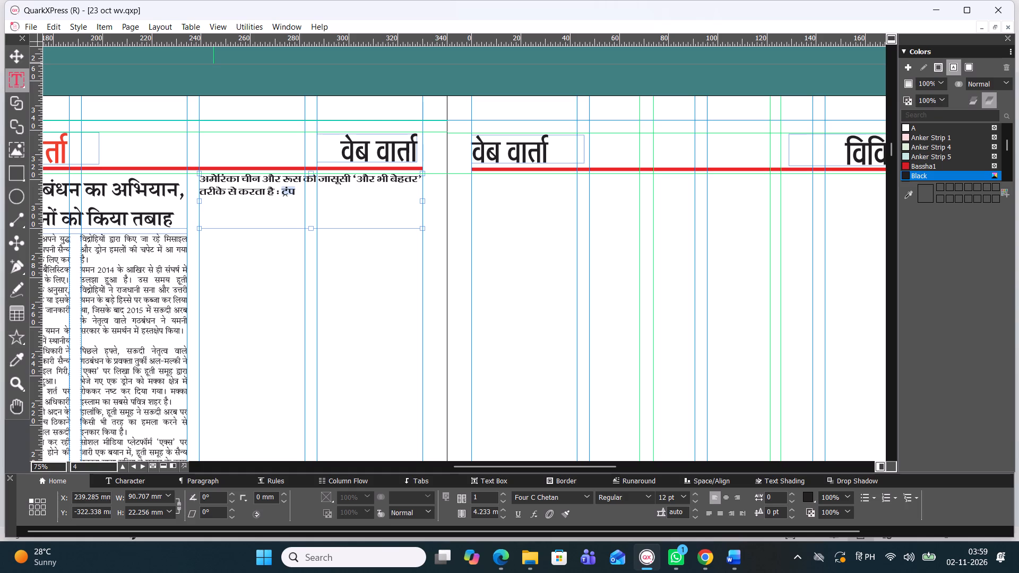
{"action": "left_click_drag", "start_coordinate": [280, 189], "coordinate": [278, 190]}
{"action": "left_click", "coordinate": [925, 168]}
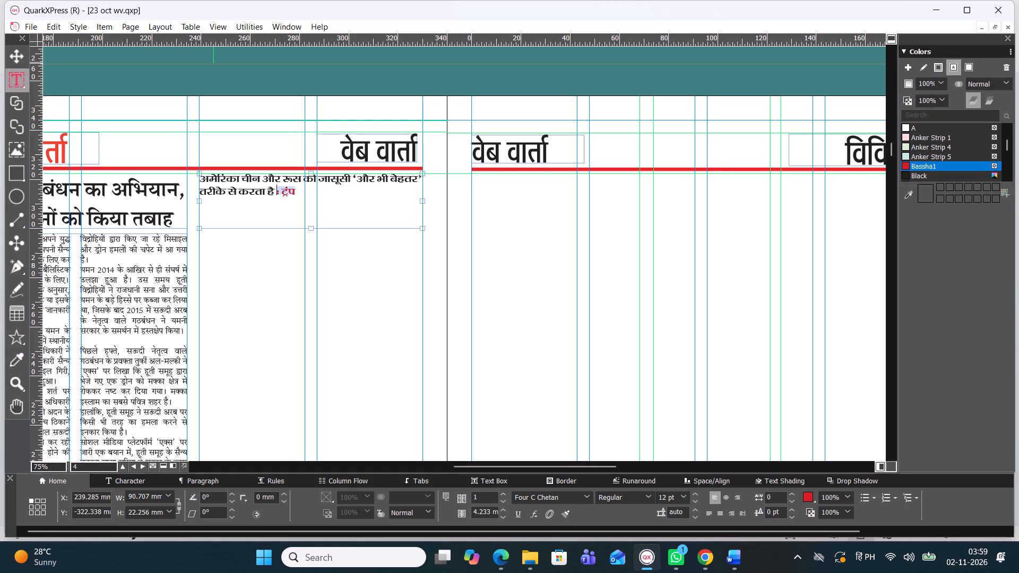
Extend the bottom edge of the Trump headline box to a height of about 28.7 mm.
{"action": "left_click", "coordinate": [312, 225]}
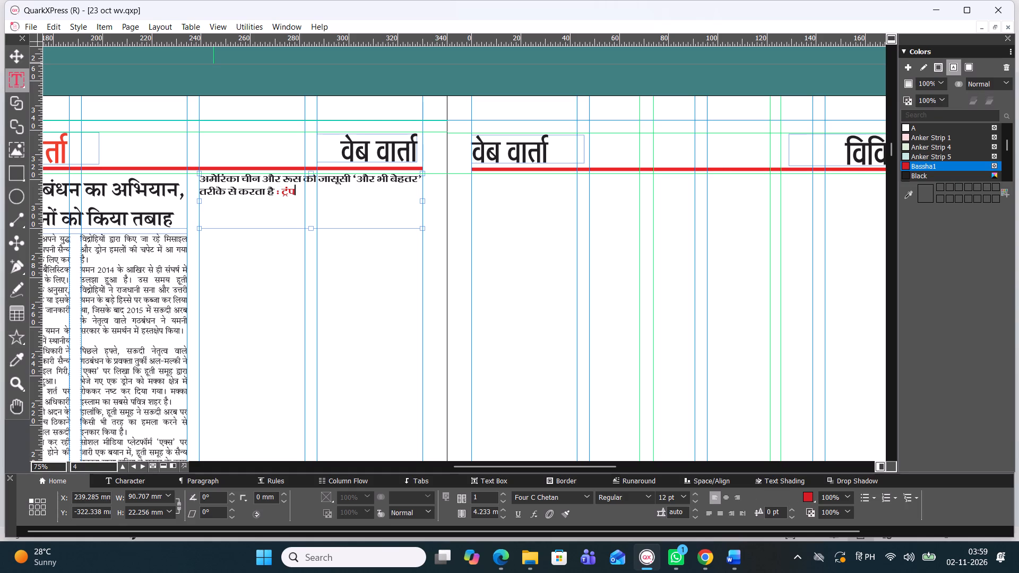
{"action": "left_click_drag", "start_coordinate": [310, 229], "coordinate": [303, 240]}
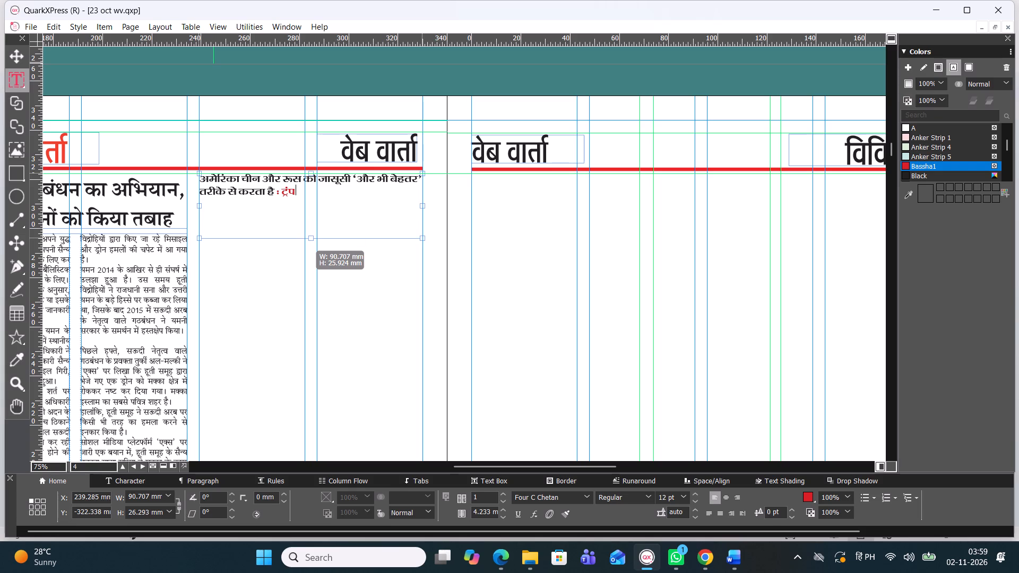
{"action": "left_click_drag", "start_coordinate": [303, 240], "coordinate": [304, 245]}
Enlarge the entire Trump headline to 22 pt so it fits the box on three lines.
{"action": "key", "text": "ctrl+a"}
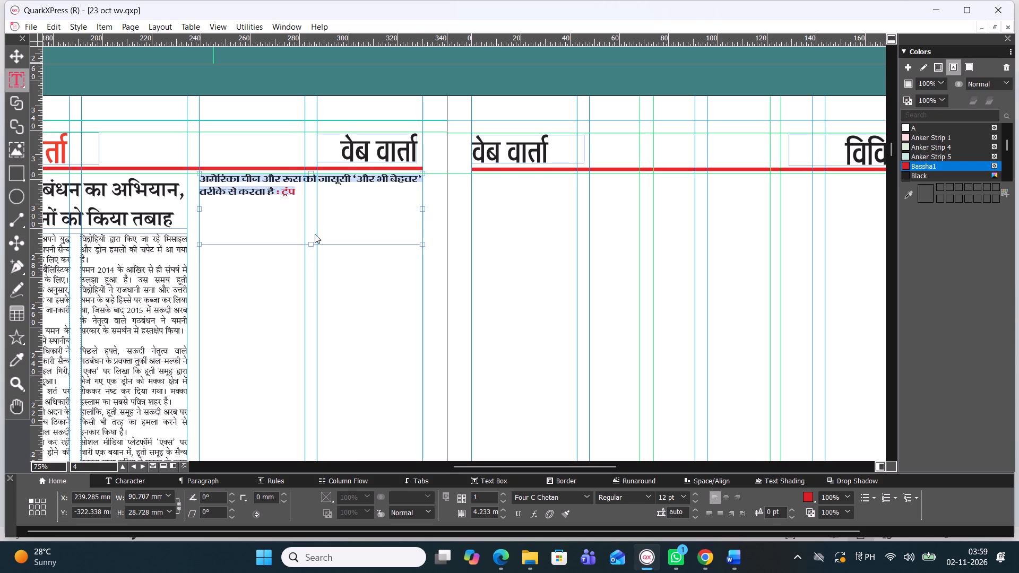
{"action": "key", "text": "ctrl+alt+shift+period"}
{"action": "key", "text": "ctrl+alt+shift+period"}
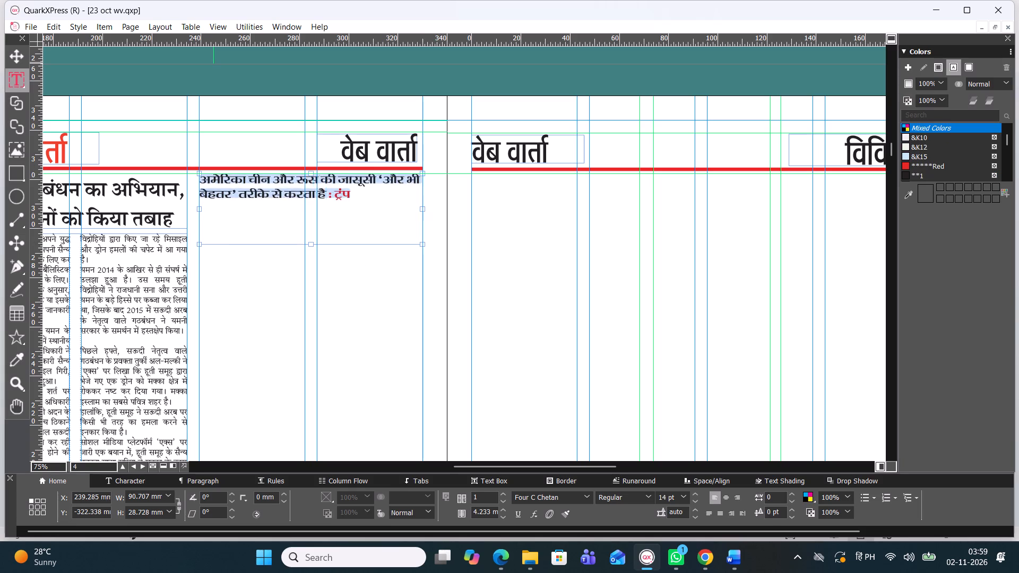
{"action": "key", "text": "ctrl+alt+shift+period"}
{"action": "key", "text": "ctrl+alt+shift+period"}
{"action": "key", "text": "ctrl+alt+shift+period"}
{"action": "key", "text": "ctrl+alt+shift+period"}
{"action": "key", "text": "ctrl+alt+shift+period"}
{"action": "key", "text": "ctrl+alt+shift+period"}
{"action": "key", "text": "ctrl+alt+shift+period"}
{"action": "key", "text": "ctrl+alt+shift+period"}
{"action": "key", "text": "ctrl+alt+shift+period"}
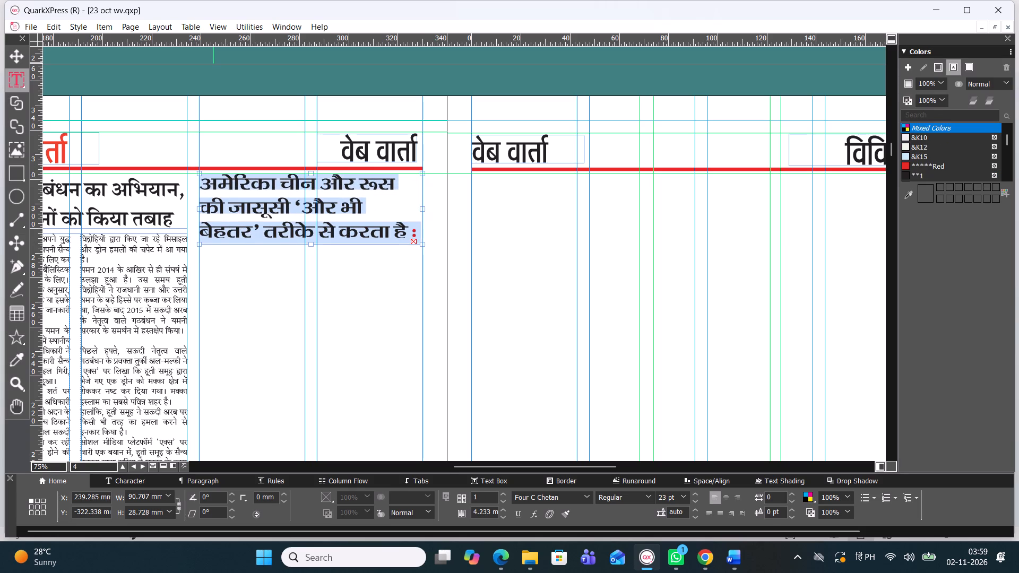
{"action": "key", "text": "ctrl+alt+shift+comma"}
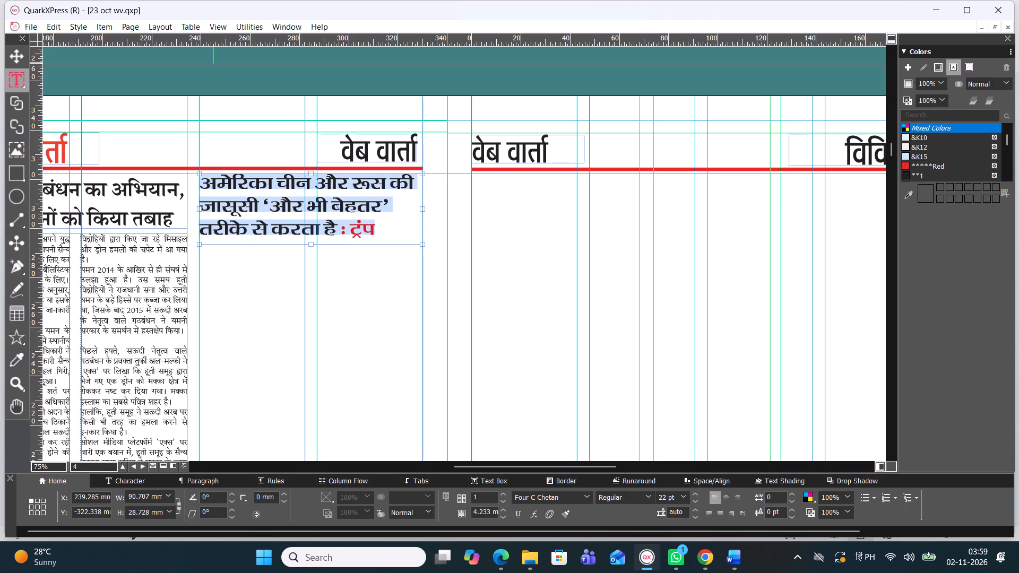
Colour the closing ": ट्रंप" of the headline with the Blue swatch.
{"action": "left_click_drag", "start_coordinate": [377, 229], "coordinate": [342, 226]}
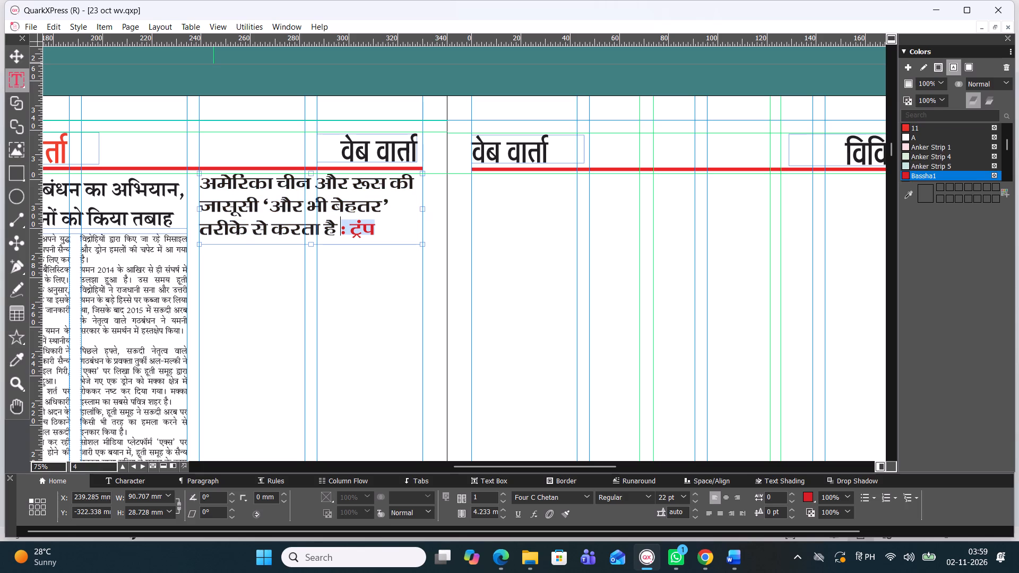
{"action": "scroll", "coordinate": [985, 147], "scroll_direction": "down", "scroll_amount": 4}
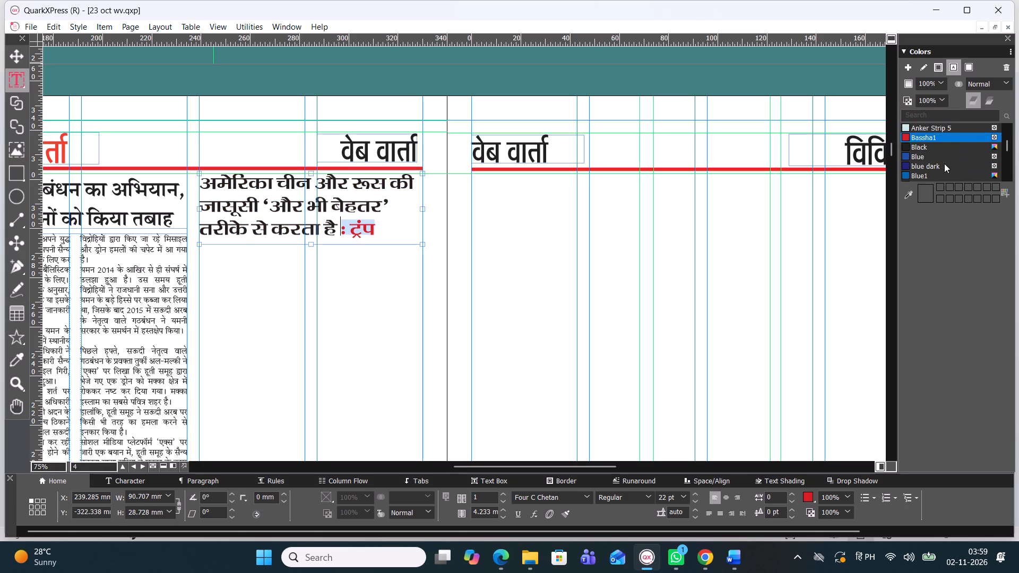
{"action": "left_click", "coordinate": [923, 156]}
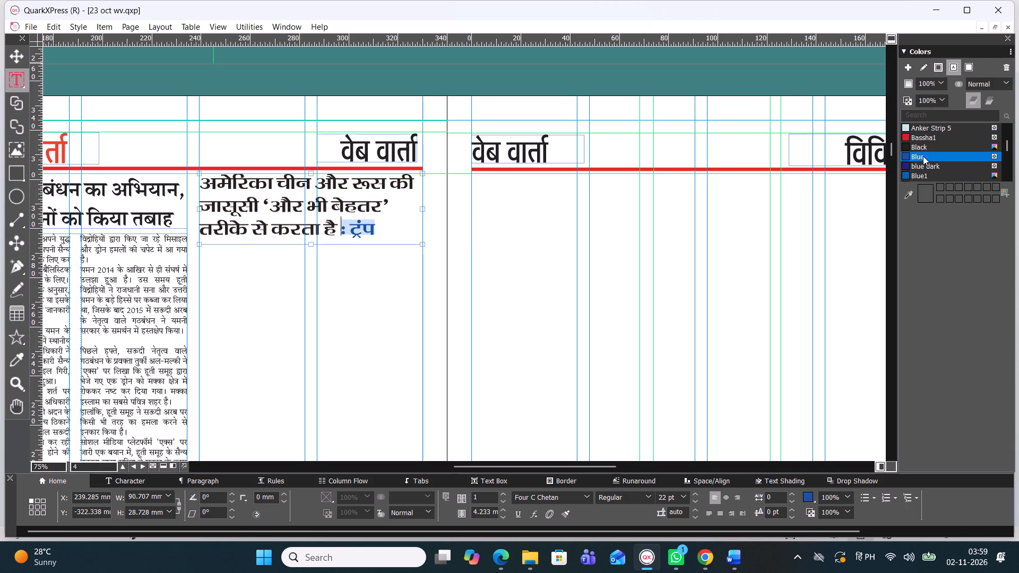
Centre the whole Trump headline, set its leading to 25.4 pt, and deselect the box.
{"action": "left_click_drag", "start_coordinate": [384, 228], "coordinate": [117, 183]}
{"action": "left_click", "coordinate": [728, 499]}
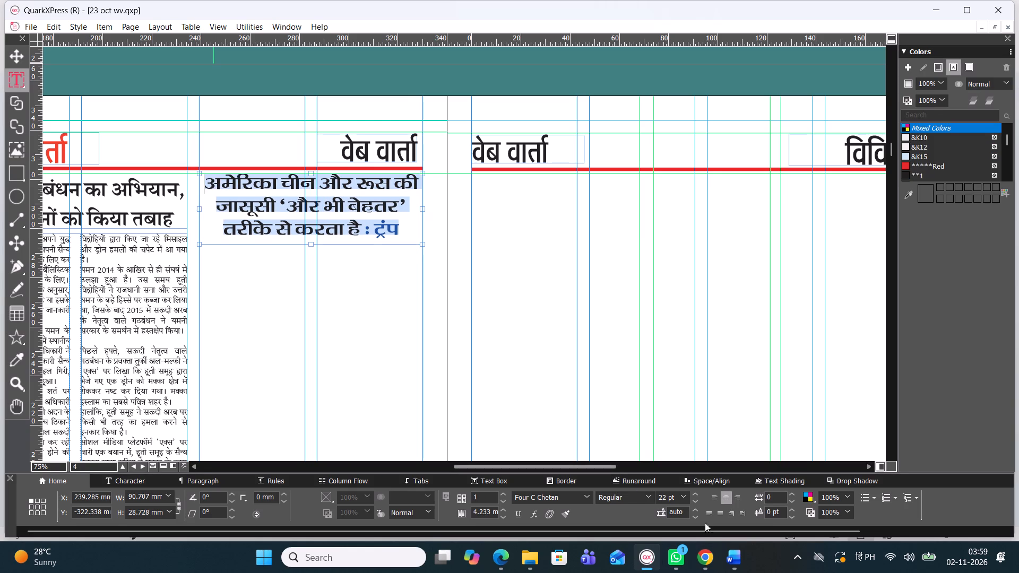
{"action": "left_click", "coordinate": [694, 507]}
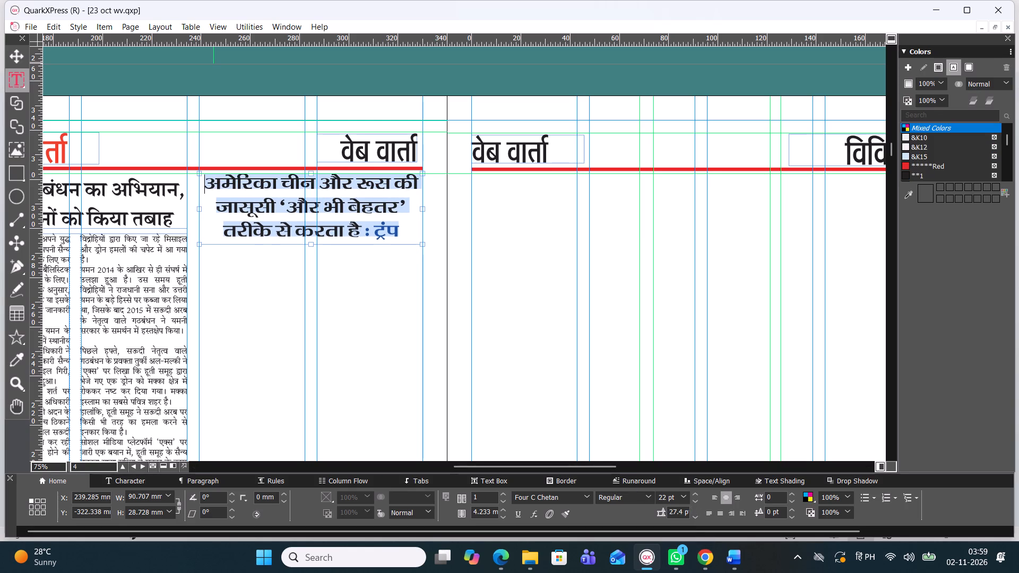
{"action": "left_click", "coordinate": [696, 518]}
{"action": "left_click", "coordinate": [696, 518]}
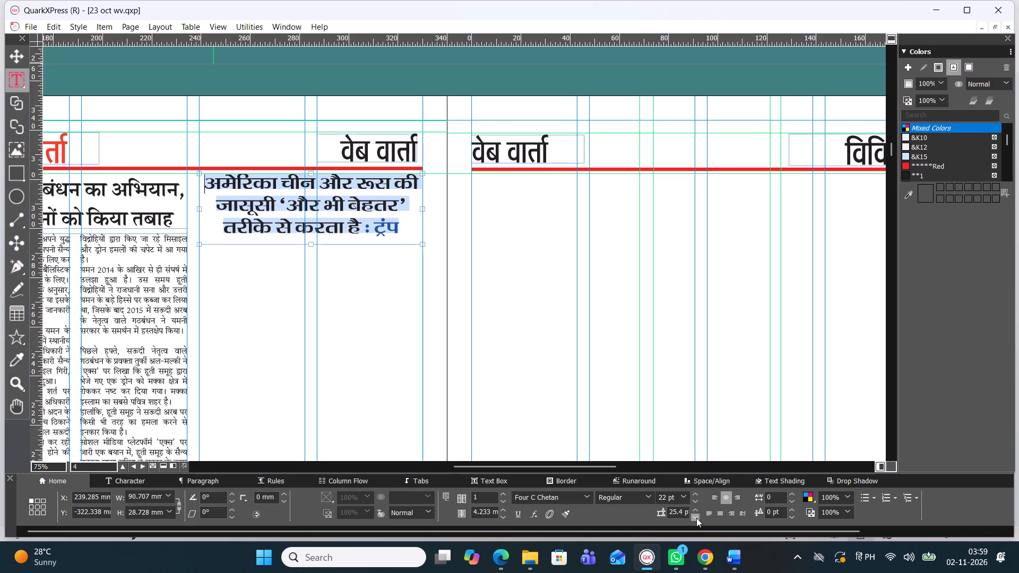
{"action": "key", "text": "ctrl+alt+shift+period"}
{"action": "key", "text": "ctrl+alt+shift+comma"}
{"action": "left_click", "coordinate": [408, 366]}
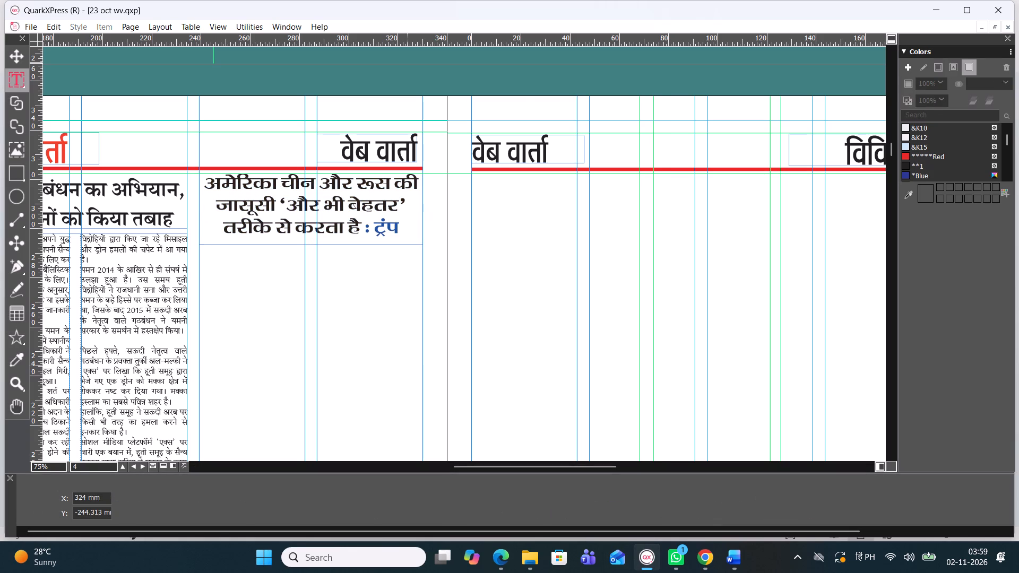
Draw a text box about 90.7 mm wide and 121.5 mm high directly below the Trump headline, spanning its full width.
{"action": "scroll", "coordinate": [301, 344], "scroll_direction": "down", "scroll_amount": 1}
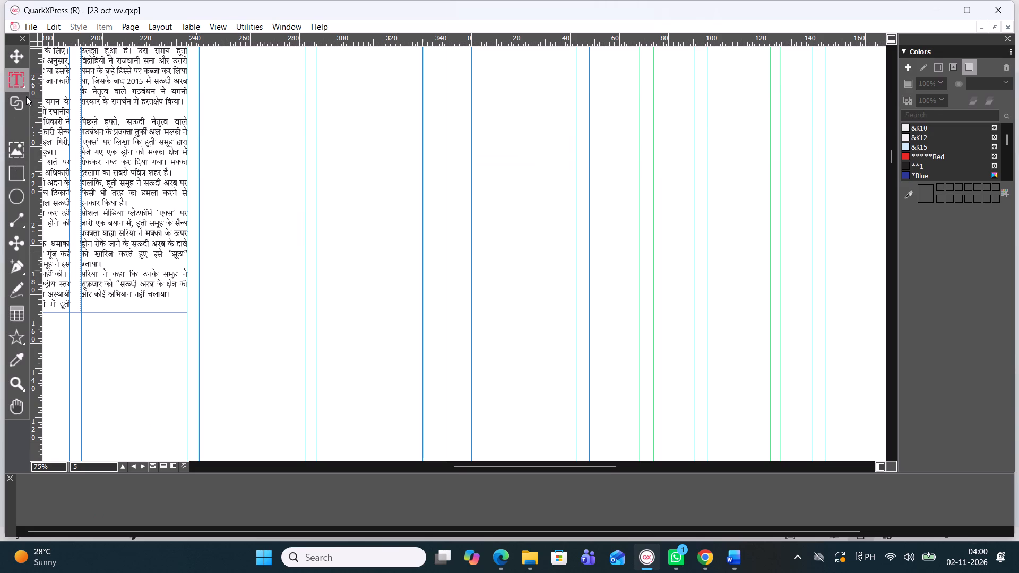
{"action": "left_click", "coordinate": [14, 76]}
{"action": "scroll", "coordinate": [245, 116], "scroll_direction": "up", "scroll_amount": 1}
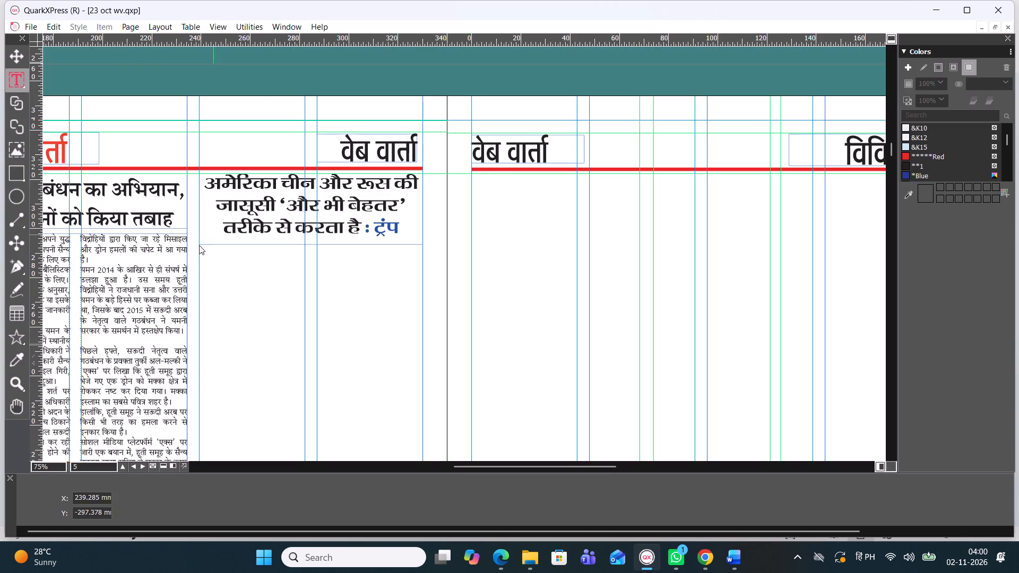
{"action": "left_click_drag", "start_coordinate": [199, 244], "coordinate": [361, 469]}
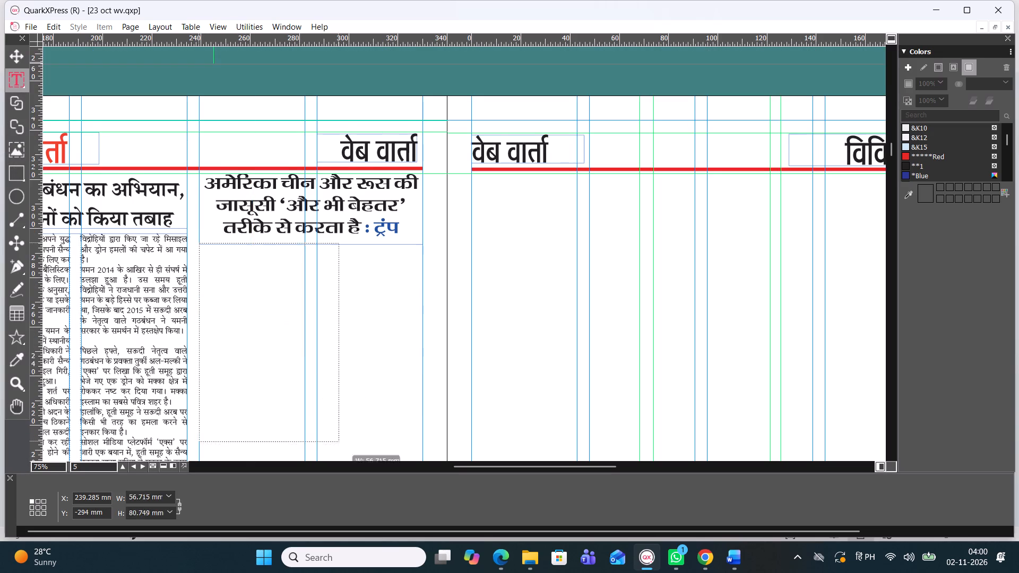
{"action": "left_click_drag", "start_coordinate": [361, 469], "coordinate": [411, 297]}
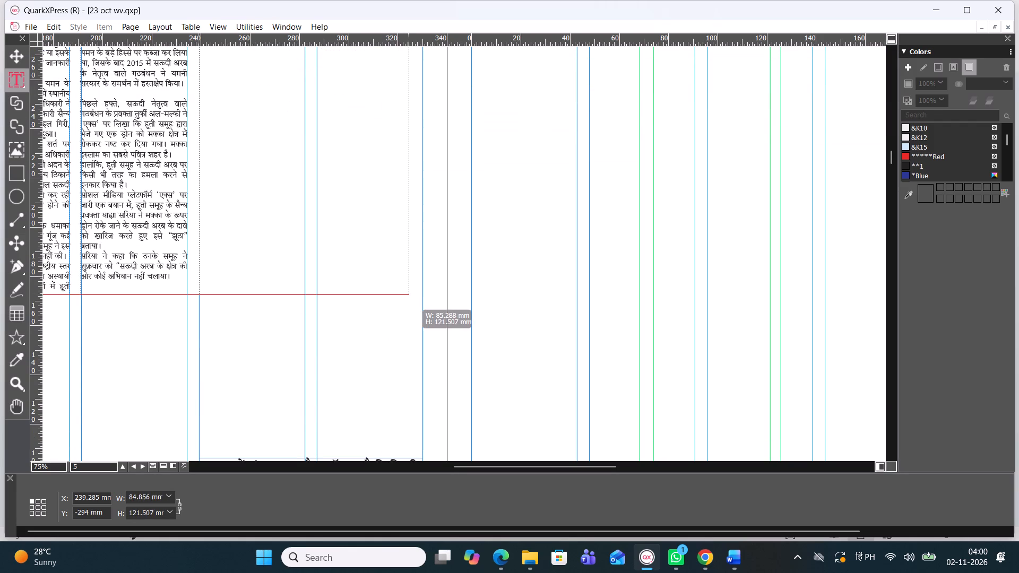
{"action": "left_click_drag", "start_coordinate": [411, 297], "coordinate": [422, 297]}
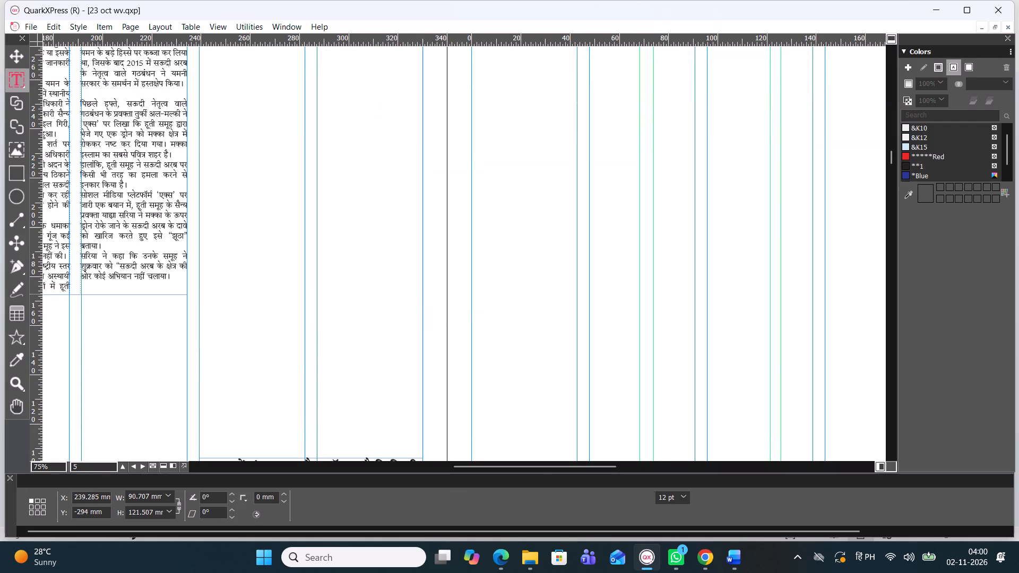
{"action": "scroll", "coordinate": [402, 195], "scroll_direction": "up", "scroll_amount": 1}
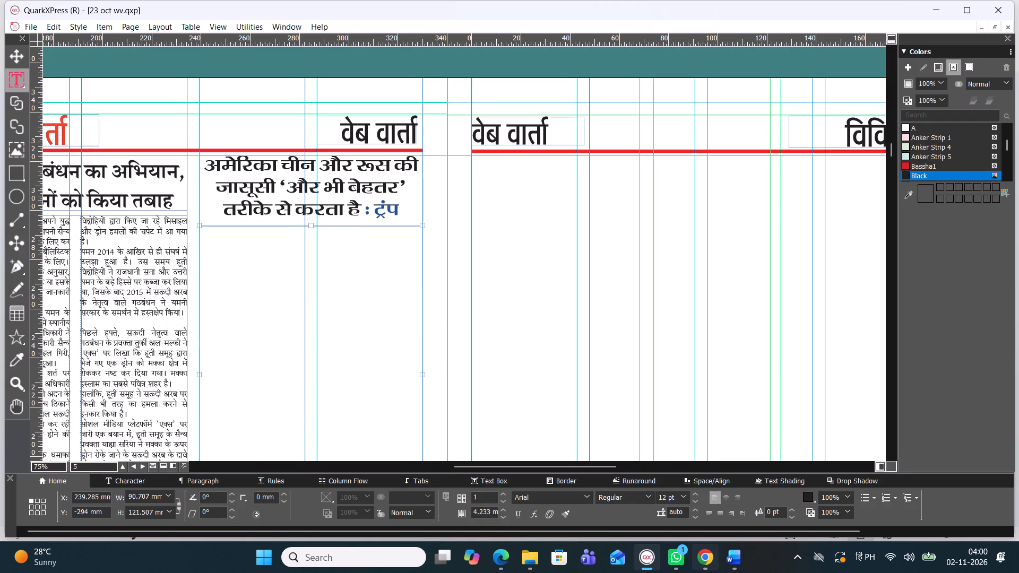
In the Word document, copy the Trump story's body text from "वाशिंगटन, 02 नवंबर" through the final "लगा है।".
{"action": "left_click", "coordinate": [732, 501]}
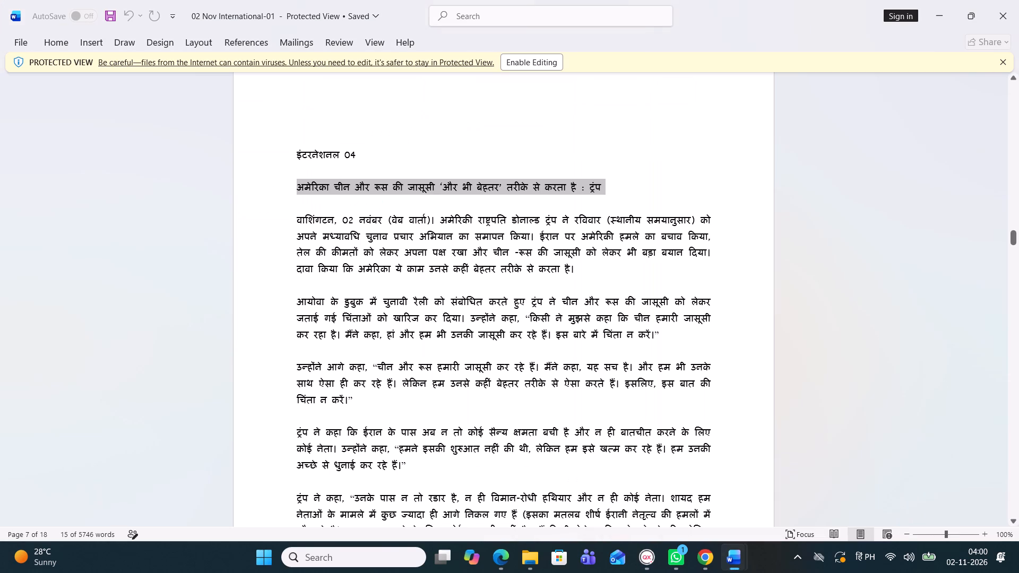
{"action": "left_click_drag", "start_coordinate": [296, 216], "coordinate": [528, 383]}
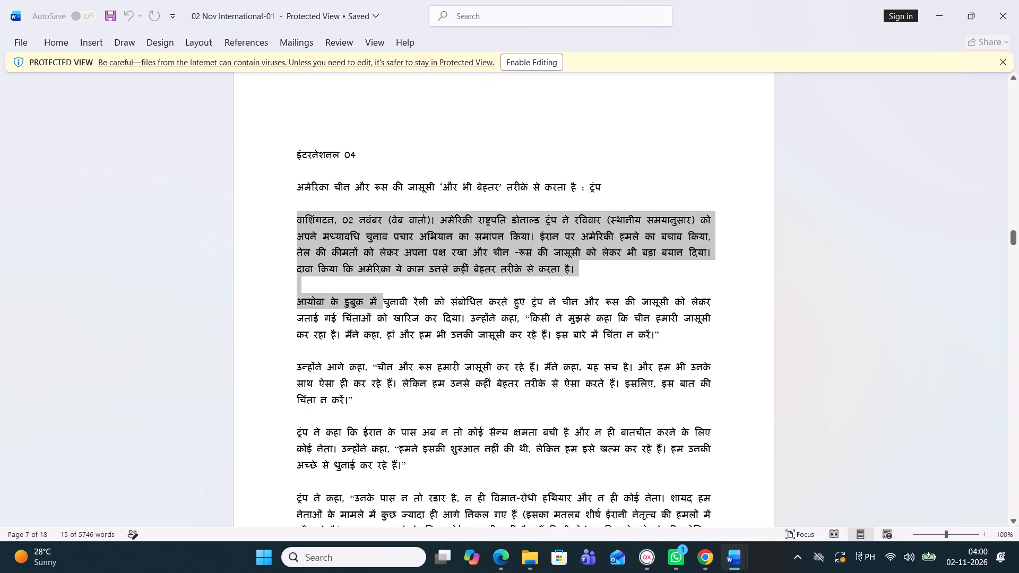
{"action": "left_click_drag", "start_coordinate": [528, 383], "coordinate": [806, 489]}
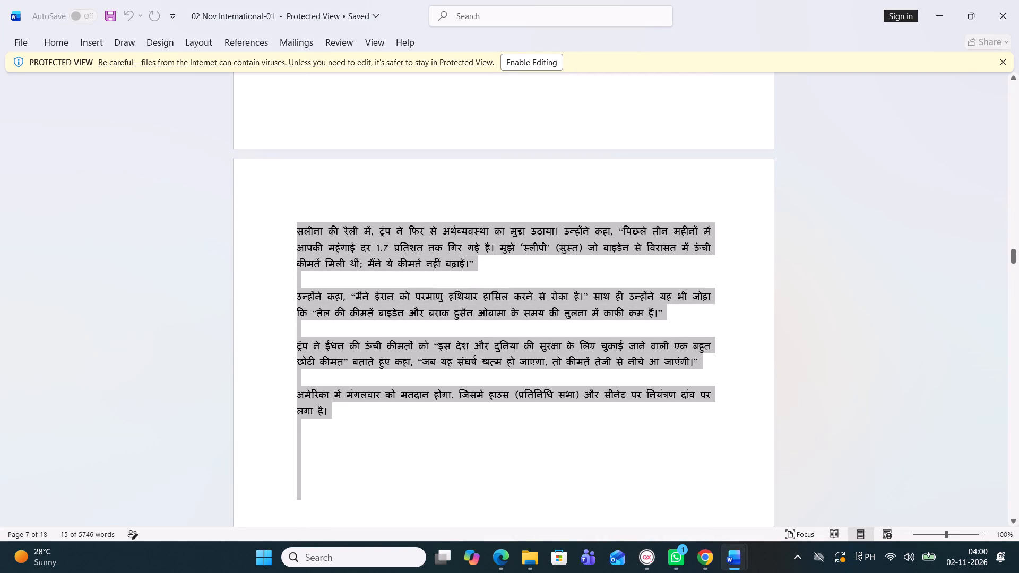
{"action": "left_click_drag", "start_coordinate": [806, 489], "coordinate": [530, 535]}
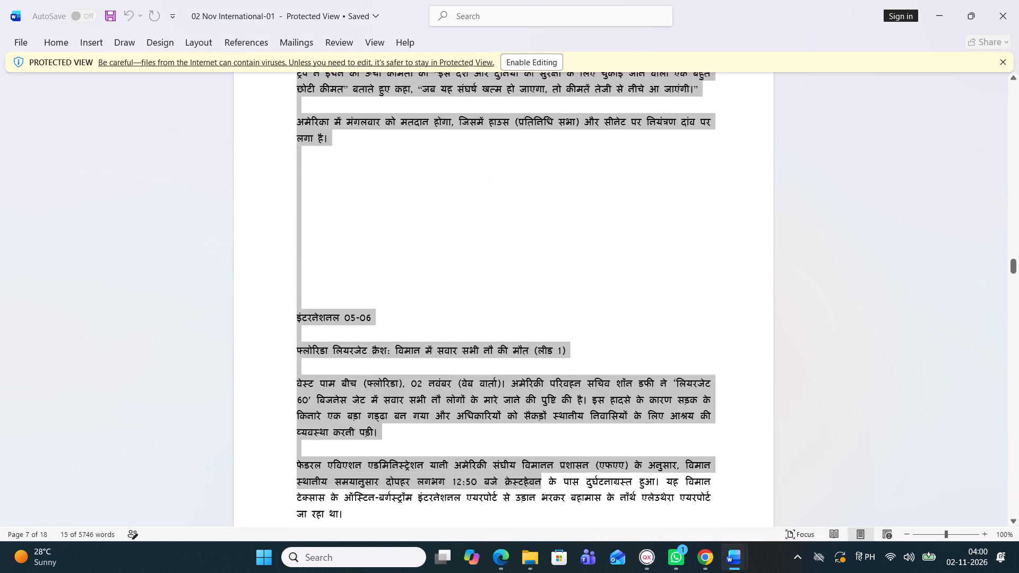
{"action": "left_click_drag", "start_coordinate": [530, 535], "coordinate": [422, 538]}
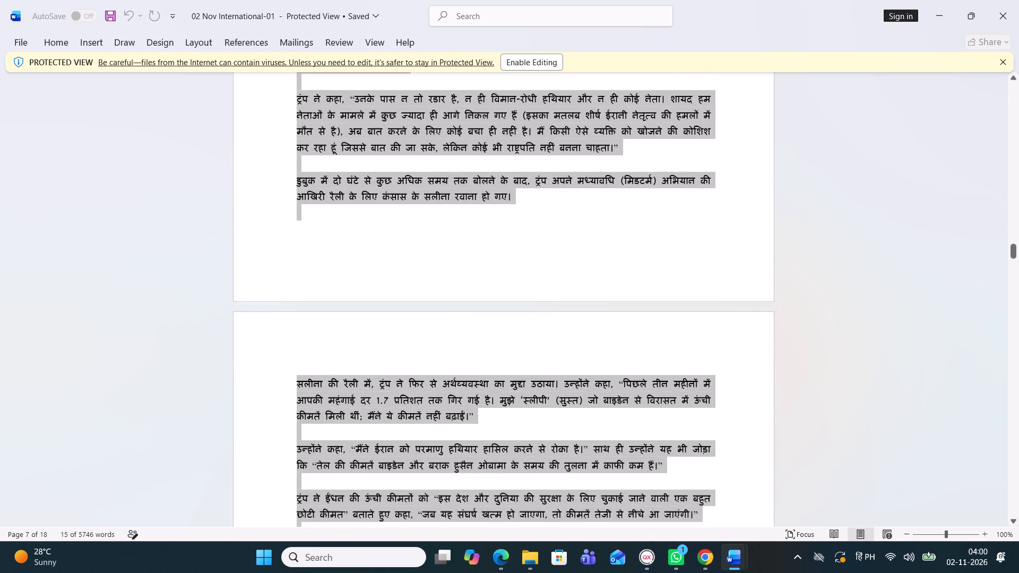
{"action": "left_click_drag", "start_coordinate": [422, 538], "coordinate": [324, 468]}
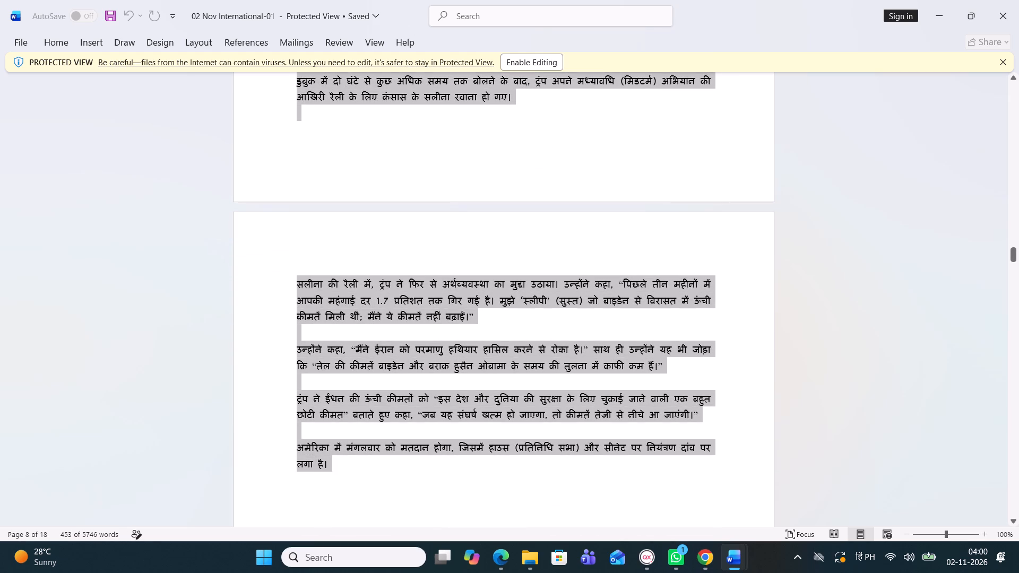
{"action": "key", "text": "ctrl+c"}
Back in QuarkXPress, set the empty text box's type size to 11.5 pt and leading to 11.7 pt.
{"action": "left_click", "coordinate": [655, 553]}
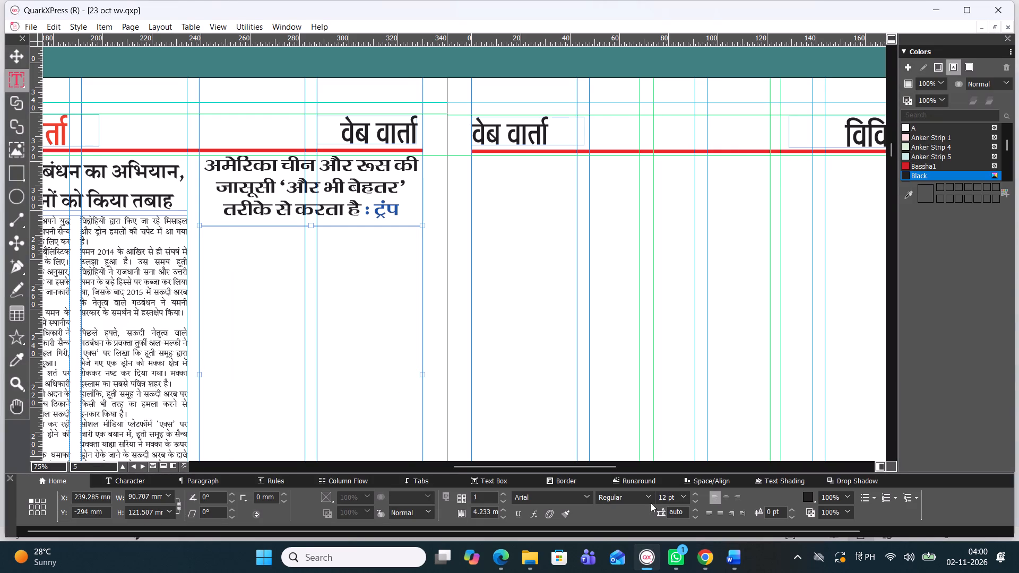
{"action": "left_click", "coordinate": [676, 499]}
{"action": "type", "text": "11"}
{"action": "type", "text": ".5"}
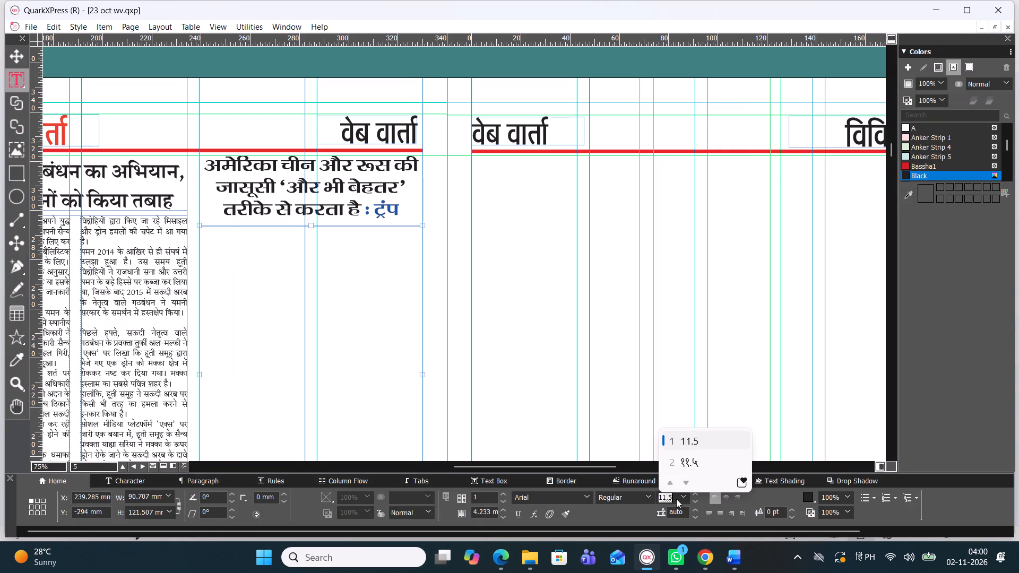
{"action": "key", "text": "Return"}
{"action": "key", "text": "Return"}
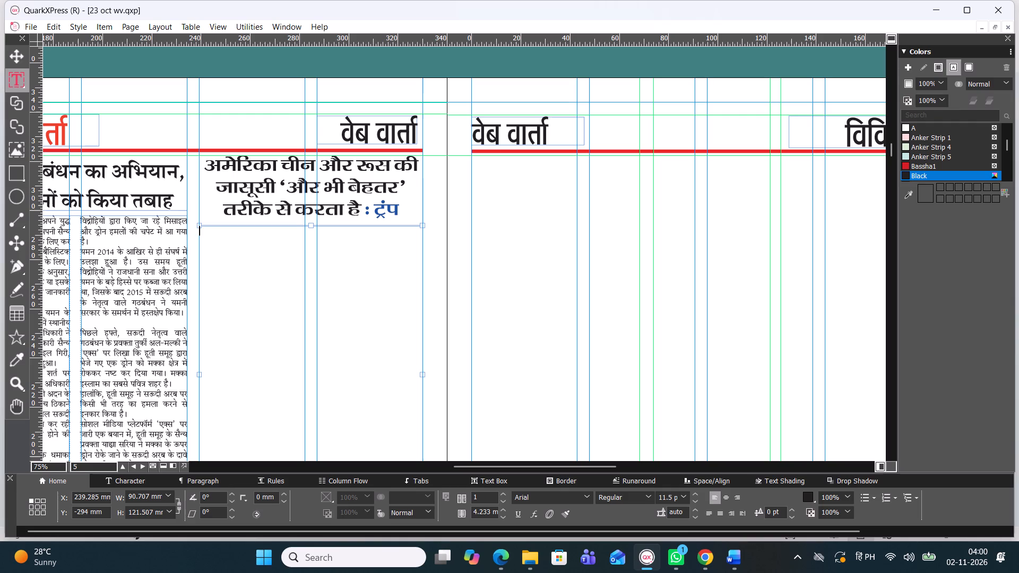
{"action": "left_click_drag", "start_coordinate": [682, 514], "coordinate": [650, 509]}
{"action": "type", "text": "11.7"}
{"action": "key", "text": "Return"}
{"action": "key", "text": "Return"}
Set the font to Four C Gandhi and paste the copied story into the box.
{"action": "left_click", "coordinate": [584, 496]}
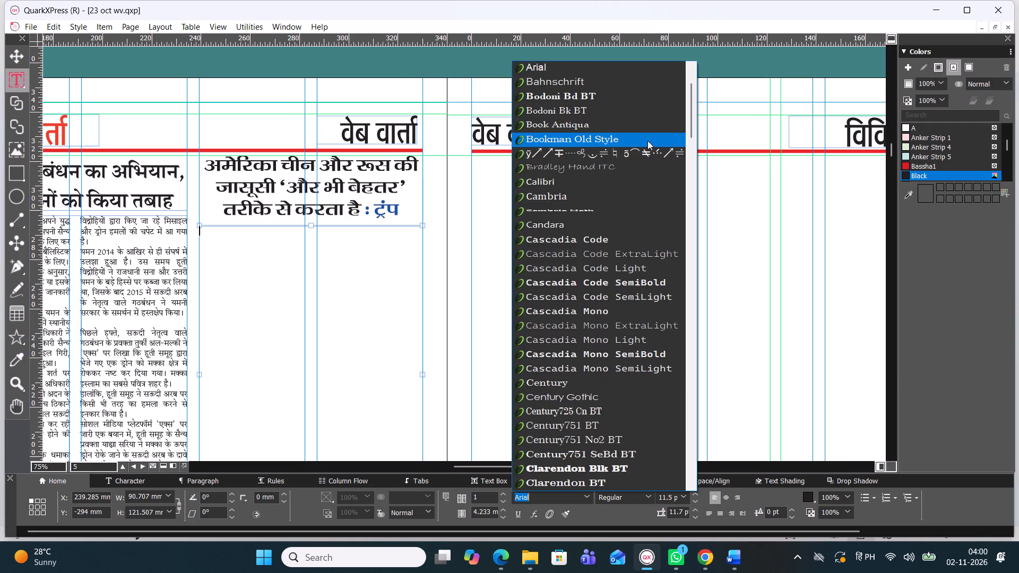
{"action": "scroll", "coordinate": [647, 138], "scroll_direction": "up", "scroll_amount": 1}
{"action": "scroll", "coordinate": [627, 76], "scroll_direction": "up", "scroll_amount": 2}
{"action": "left_click", "coordinate": [593, 100]}
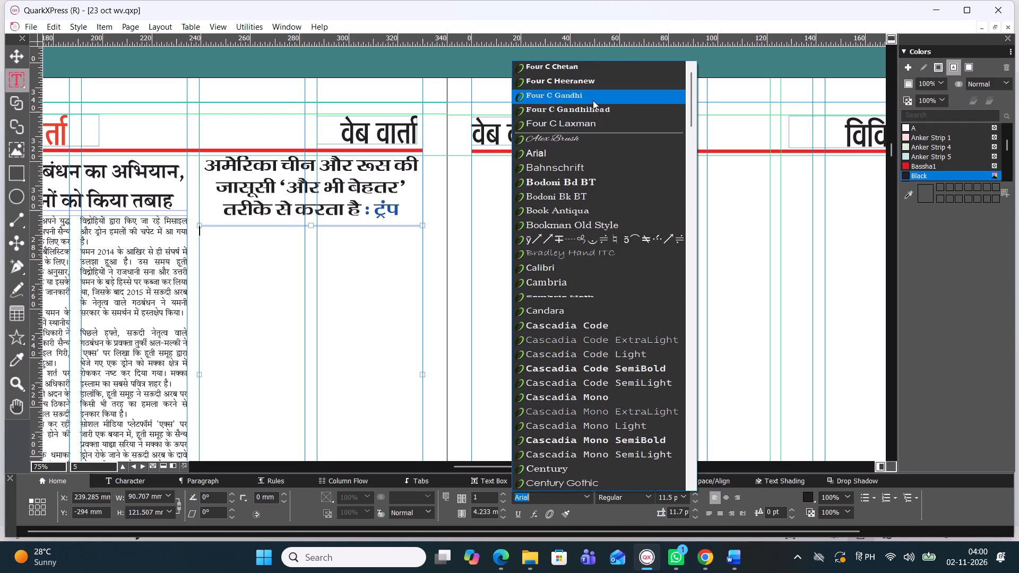
{"action": "key", "text": "ctrl+v"}
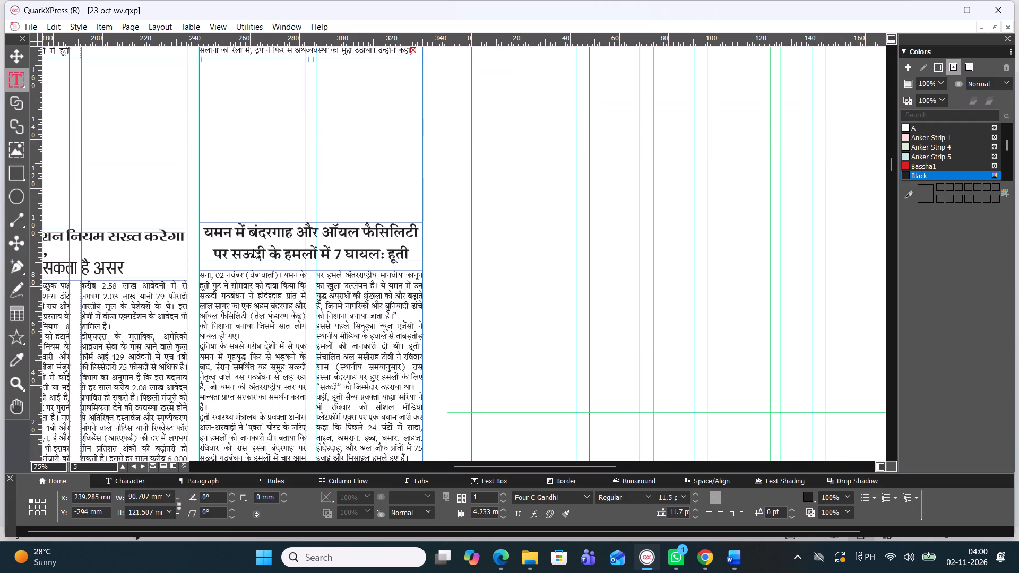
Extend the bottom edge of the Trump body text box to a height of about 180.9 mm so the whole story fits.
{"action": "scroll", "coordinate": [268, 217], "scroll_direction": "up", "scroll_amount": 1}
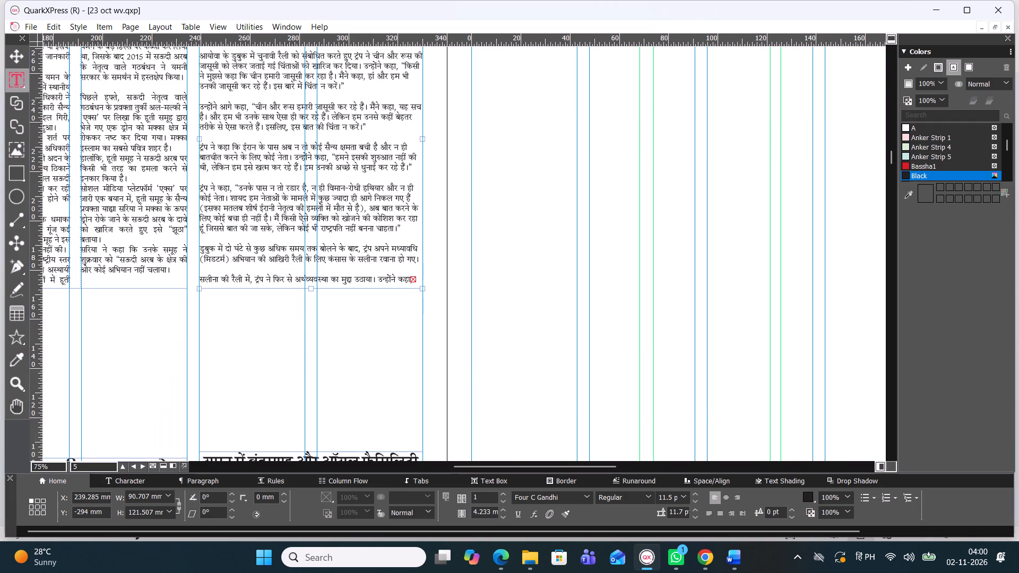
{"action": "left_click_drag", "start_coordinate": [308, 289], "coordinate": [308, 301]}
{"action": "left_click_drag", "start_coordinate": [308, 301], "coordinate": [312, 396]}
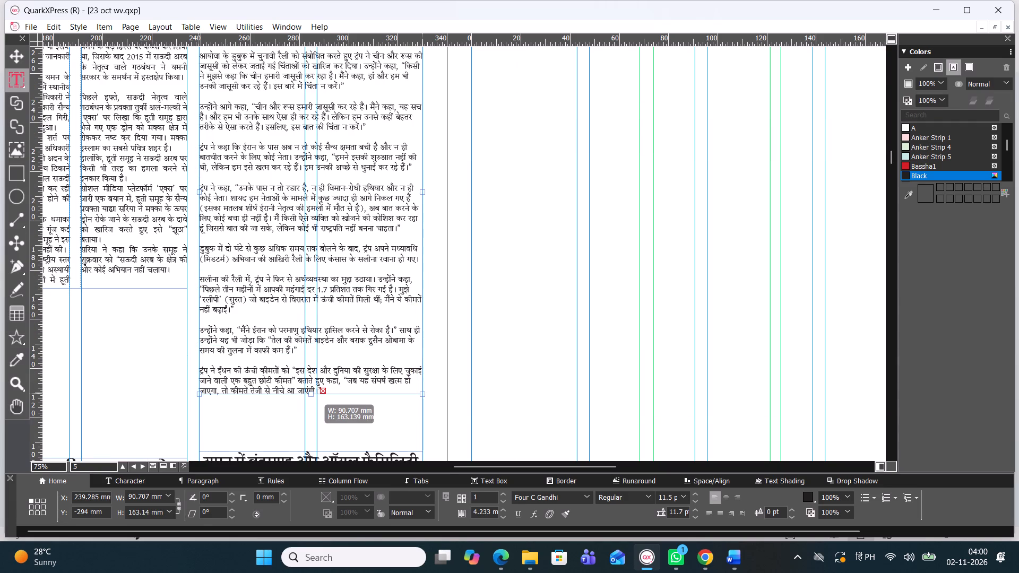
{"action": "left_click_drag", "start_coordinate": [312, 396], "coordinate": [315, 429]}
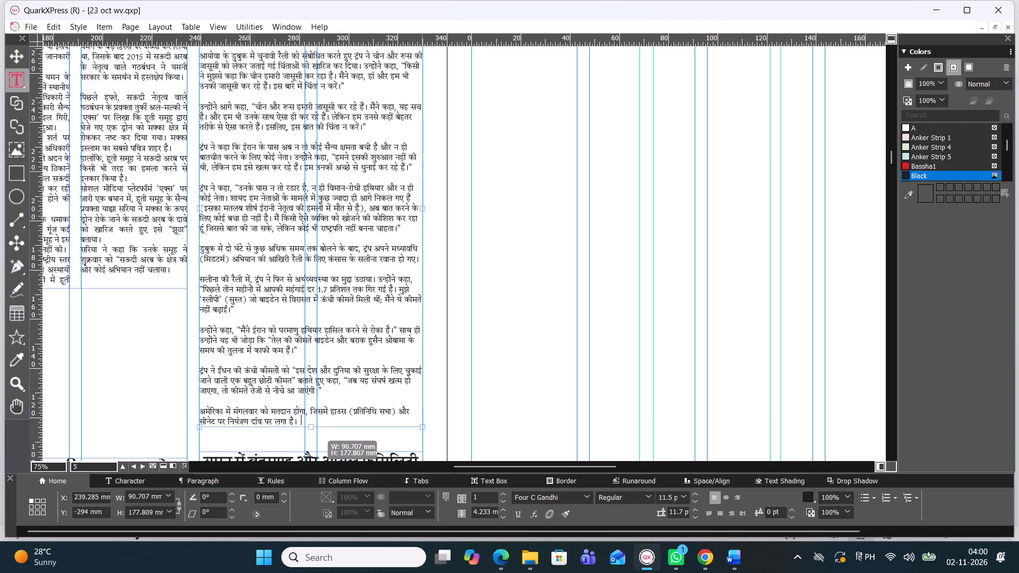
{"action": "left_click_drag", "start_coordinate": [315, 429], "coordinate": [319, 436]}
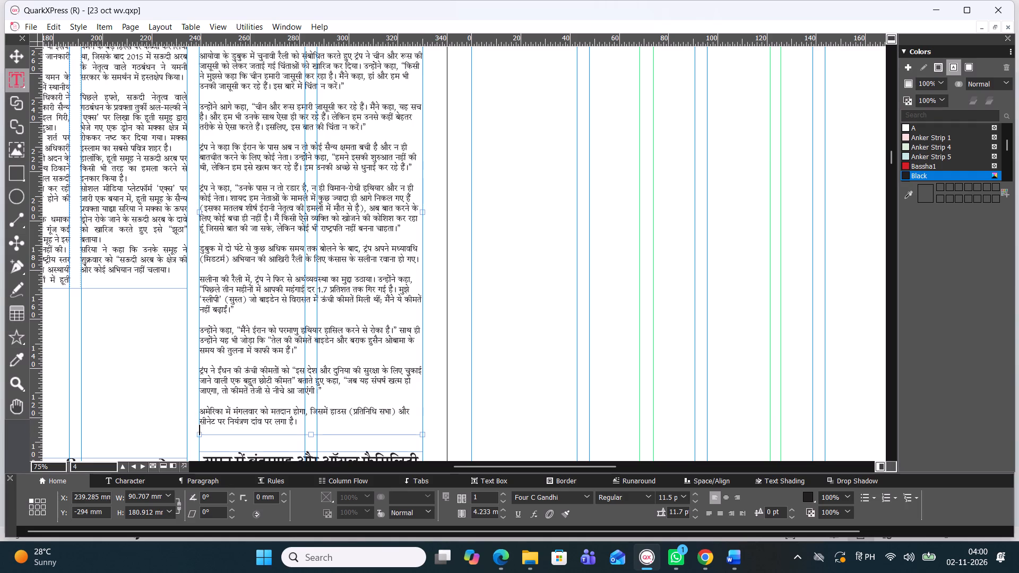
Justify the entire Trump story body text.
{"action": "double_click", "coordinate": [363, 370]}
{"action": "key", "text": "ctrl+a"}
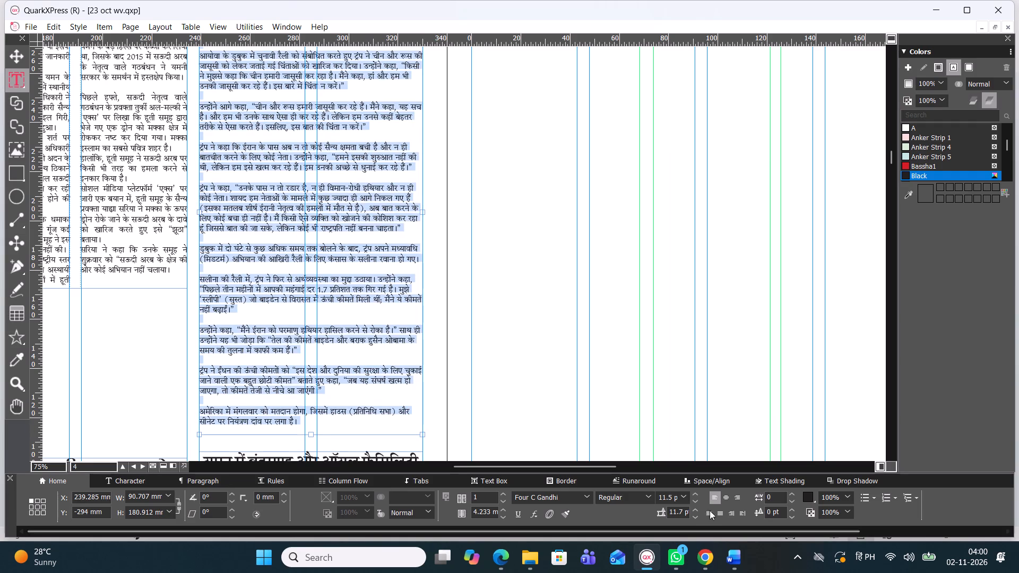
{"action": "left_click", "coordinate": [710, 510]}
Delete the blank lines between the Trump story's paragraphs, from the last paragraph up to the first, keeping the one before "सलीना की रैली".
{"action": "left_click", "coordinate": [291, 400]}
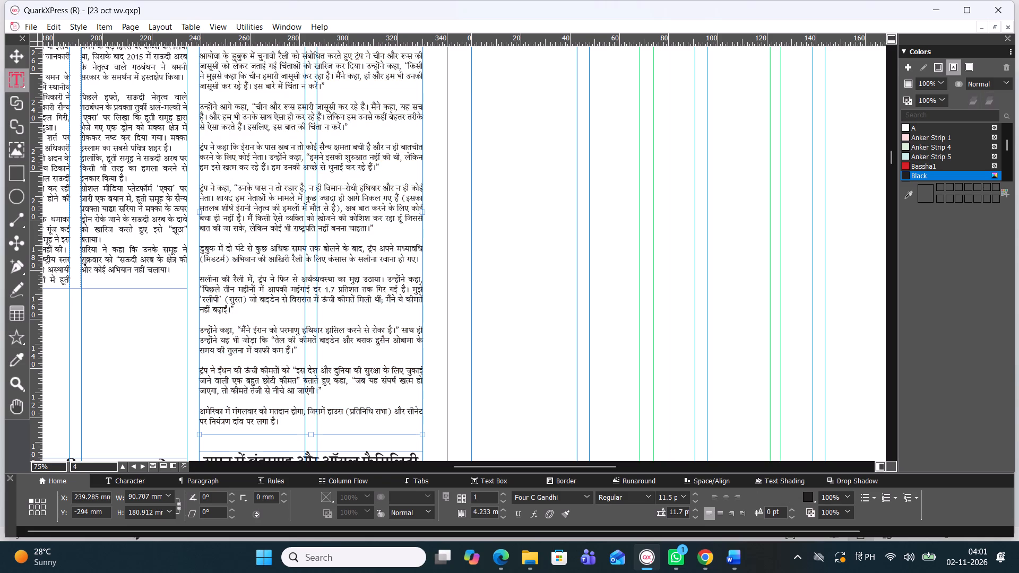
{"action": "key", "text": "BackSpace"}
{"action": "left_click", "coordinate": [276, 364]}
{"action": "key", "text": "BackSpace"}
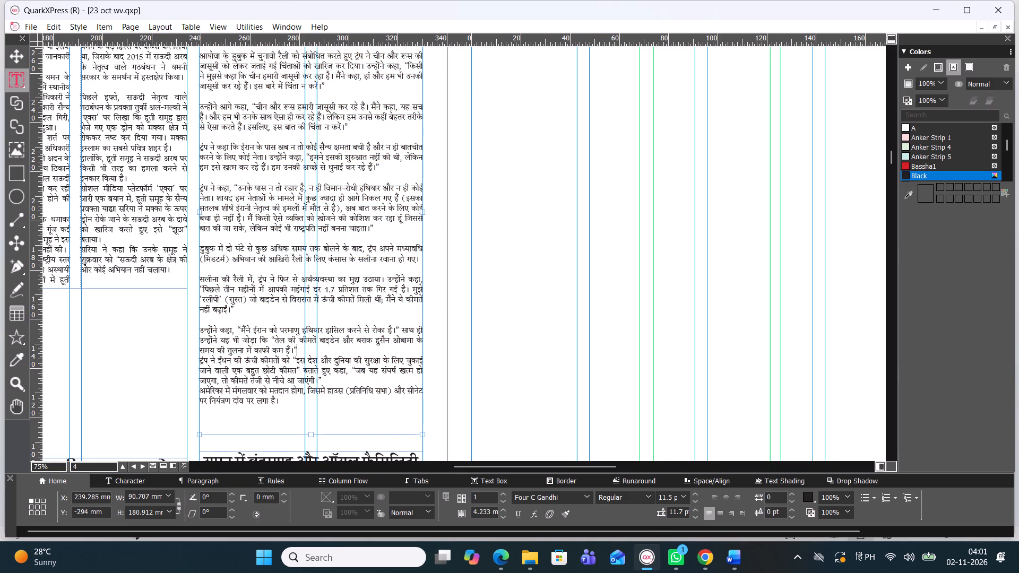
{"action": "left_click", "coordinate": [273, 318]}
{"action": "key", "text": "BackSpace"}
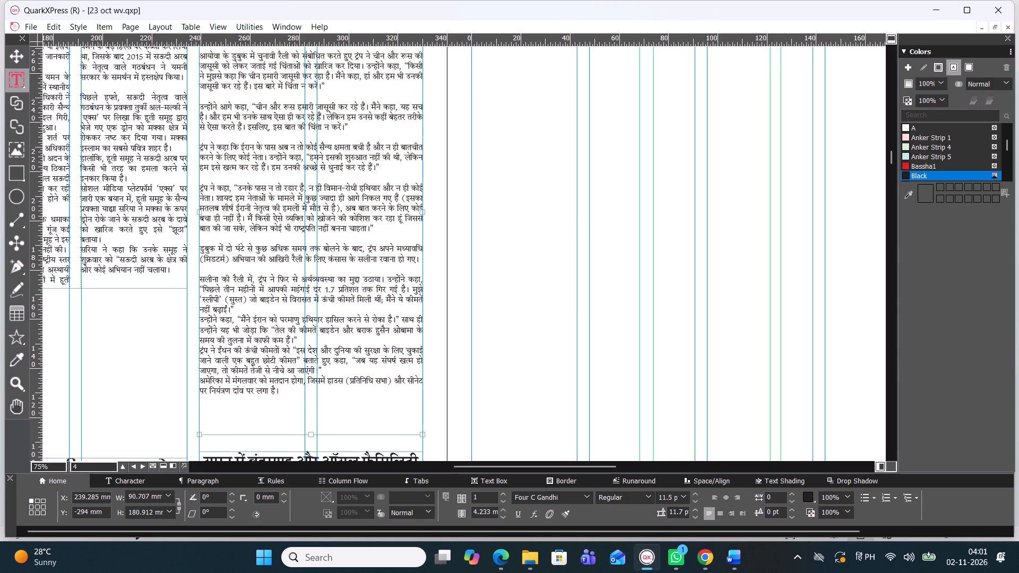
{"action": "left_click", "coordinate": [274, 242]}
{"action": "key", "text": "BackSpace"}
{"action": "left_click", "coordinate": [302, 182]}
{"action": "key", "text": "BackSpace"}
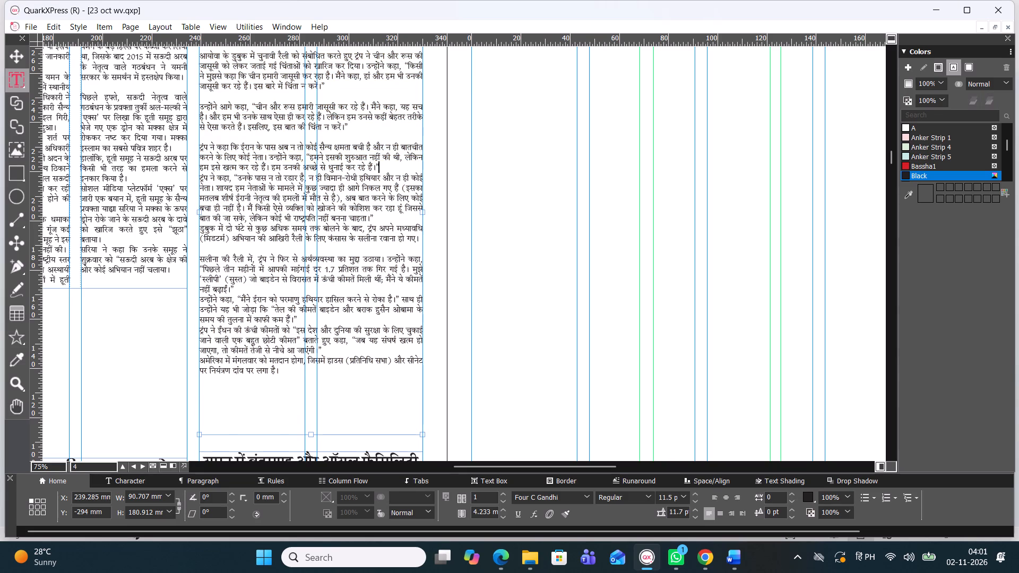
{"action": "left_click", "coordinate": [310, 133]}
{"action": "key", "text": "BackSpace"}
{"action": "left_click", "coordinate": [303, 101]}
{"action": "key", "text": "BackSpace"}
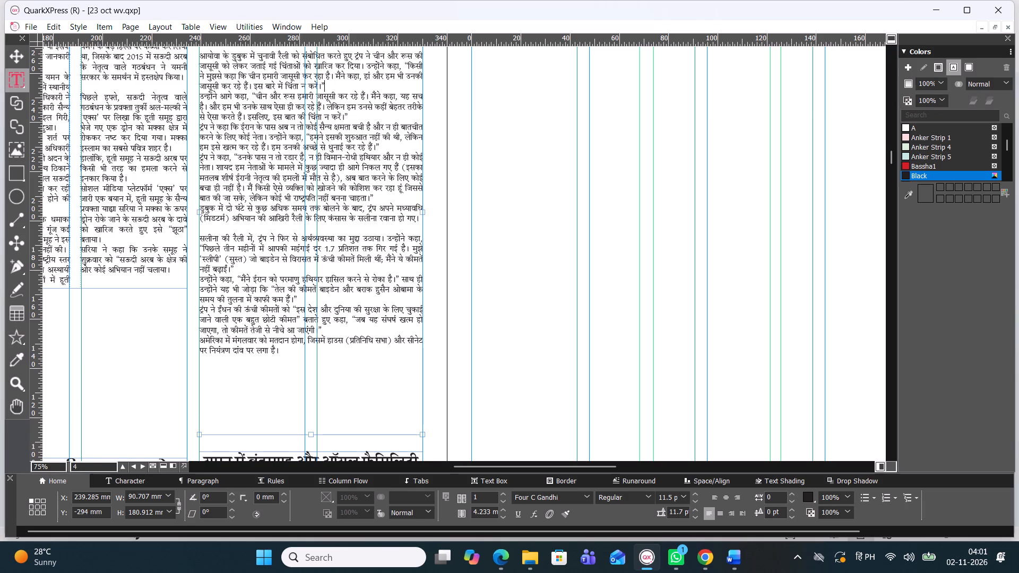
{"action": "scroll", "coordinate": [303, 101], "scroll_direction": "up", "scroll_amount": 1}
{"action": "left_click", "coordinate": [263, 275]}
{"action": "key", "text": "BackSpace"}
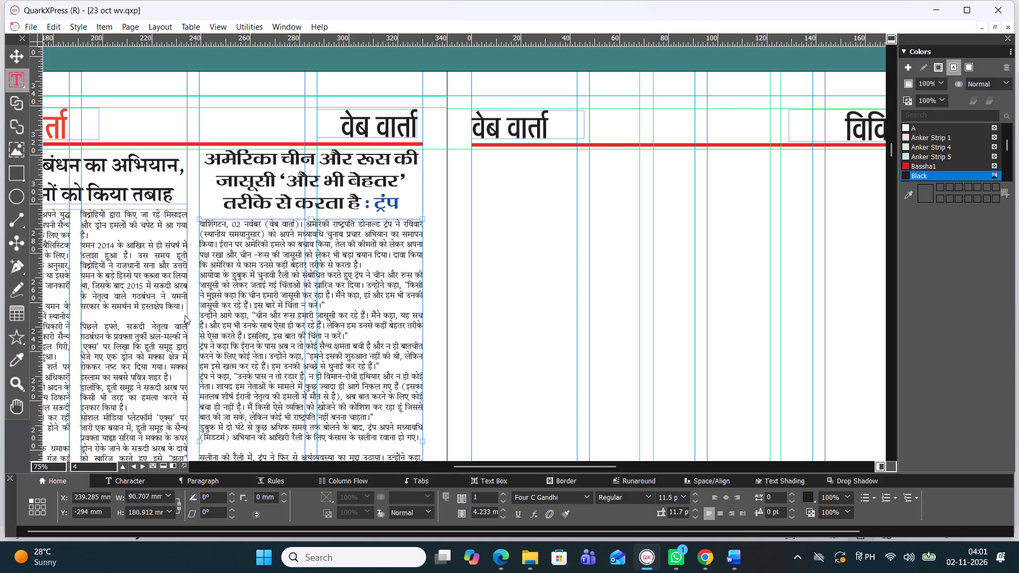
Join the paragraphs starting "उन्होंने आगे कहा", "ट्रंप ने कहा कि ईरान" and "ट्रंप ने कहा, उनके पास" to their preceding paragraphs, separated by a space.
{"action": "left_click", "coordinate": [202, 313]}
{"action": "key", "text": "BackSpace"}
{"action": "key", "text": "space"}
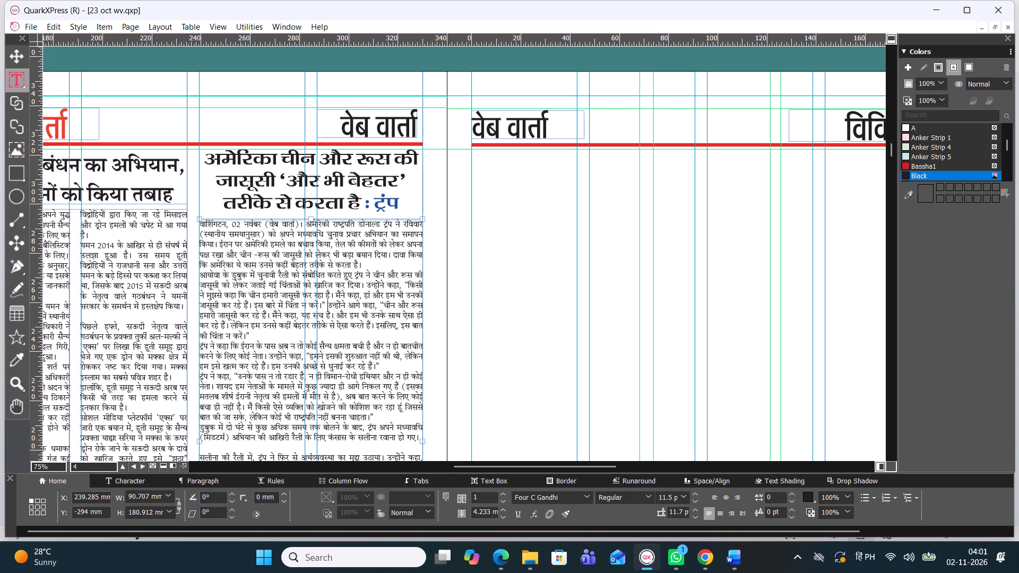
{"action": "left_click", "coordinate": [200, 345]}
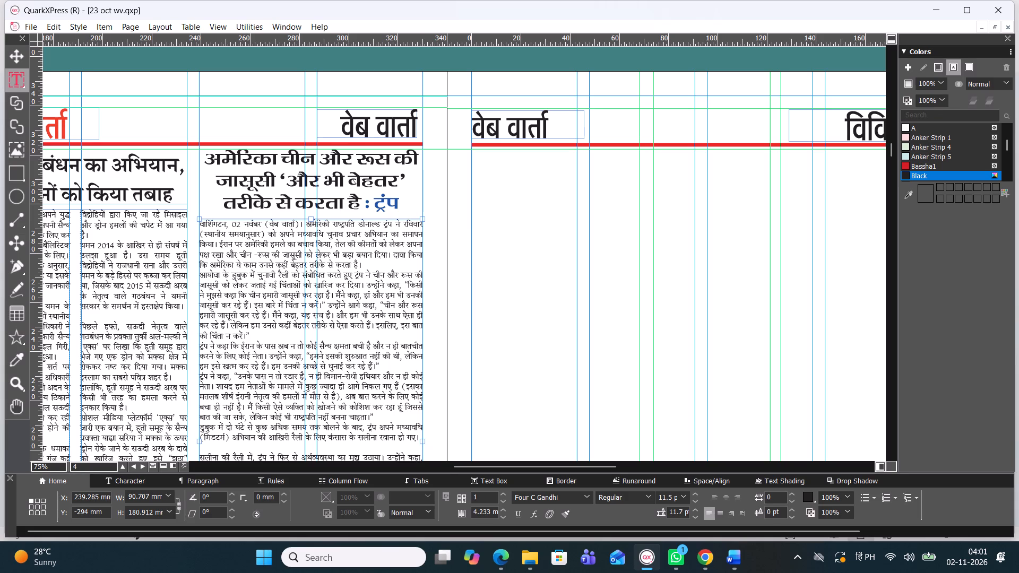
{"action": "left_click", "coordinate": [202, 345]}
{"action": "key", "text": "BackSpace"}
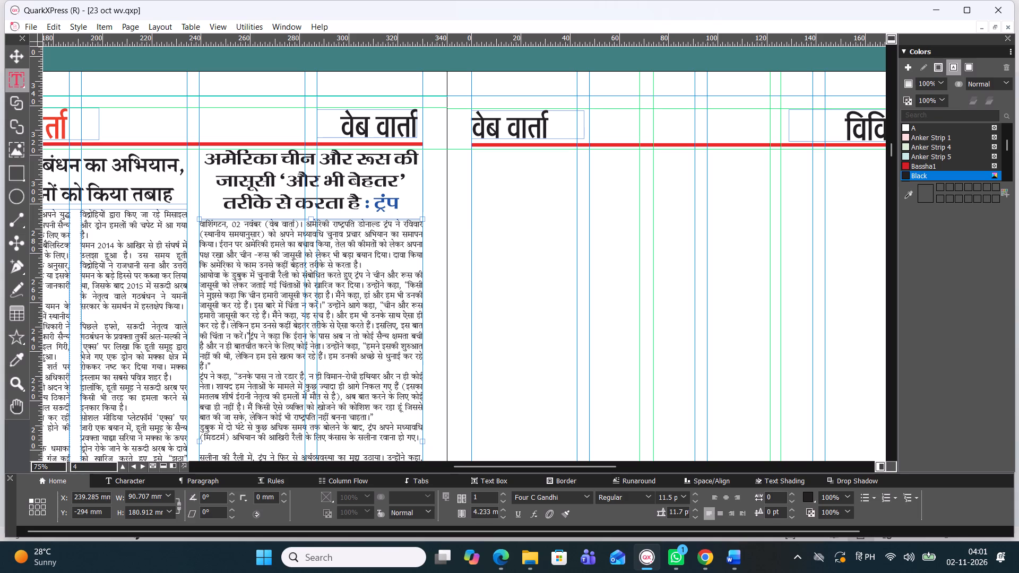
{"action": "key", "text": "space"}
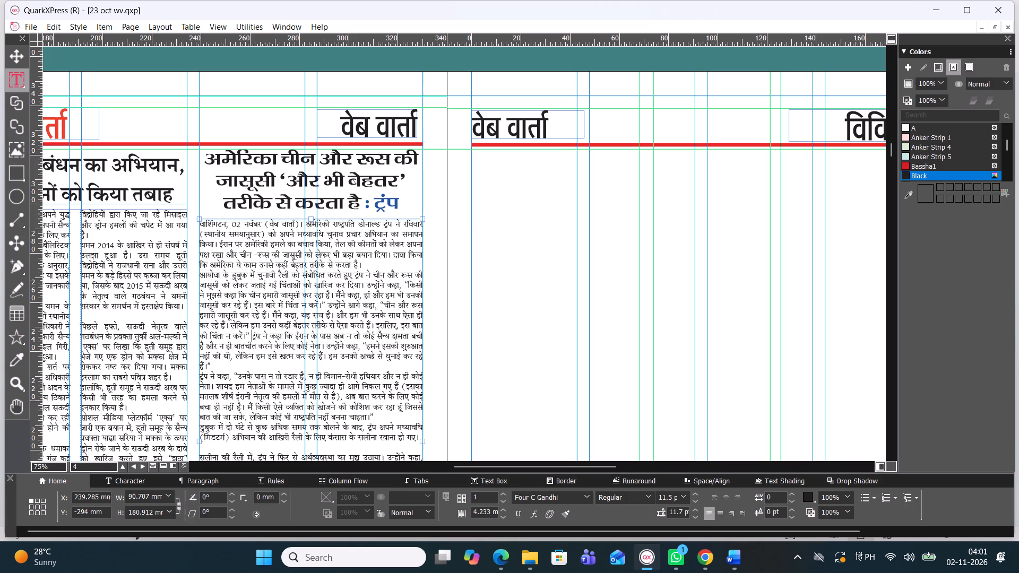
{"action": "left_click", "coordinate": [201, 375]}
{"action": "key", "text": "BackSpace"}
{"action": "key", "text": "space"}
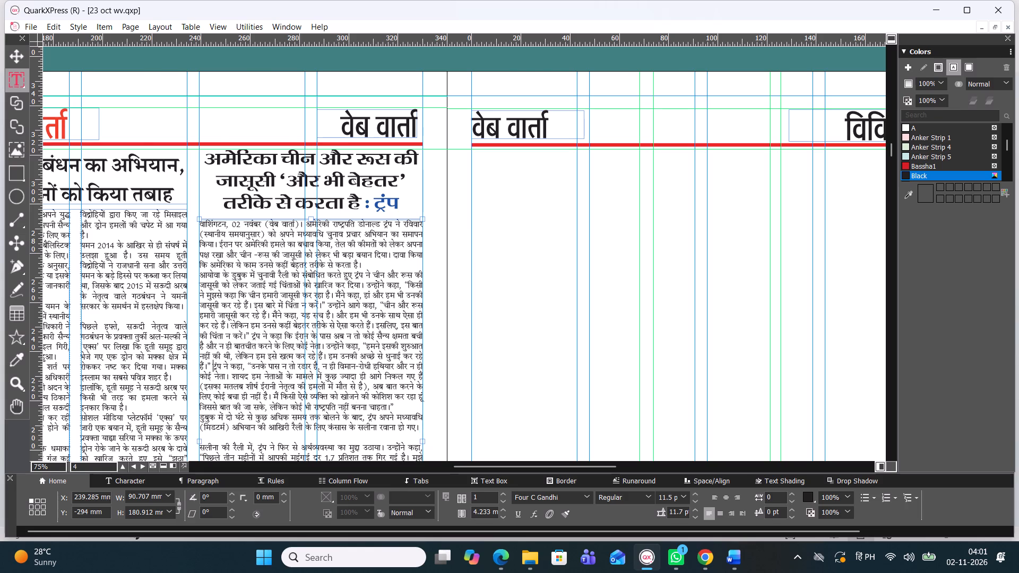
Remove the blank line before "सलीना की रैली" and join the paragraph "उन्होंने कहा, मैंने ईरान" to the one before it with a space.
{"action": "scroll", "coordinate": [242, 329], "scroll_direction": "down", "scroll_amount": 1}
{"action": "left_click", "coordinate": [241, 209]}
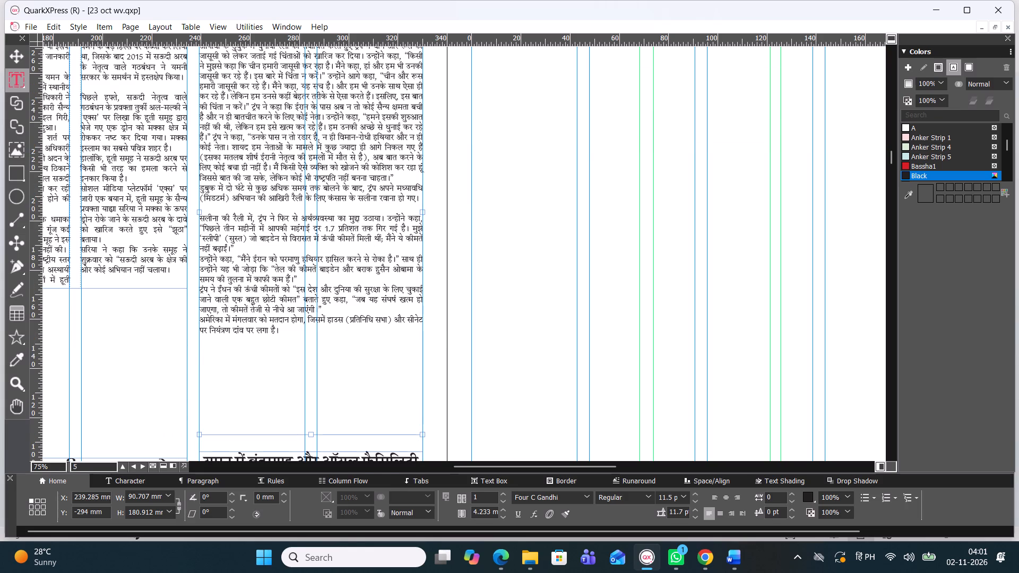
{"action": "key", "text": "BackSpace"}
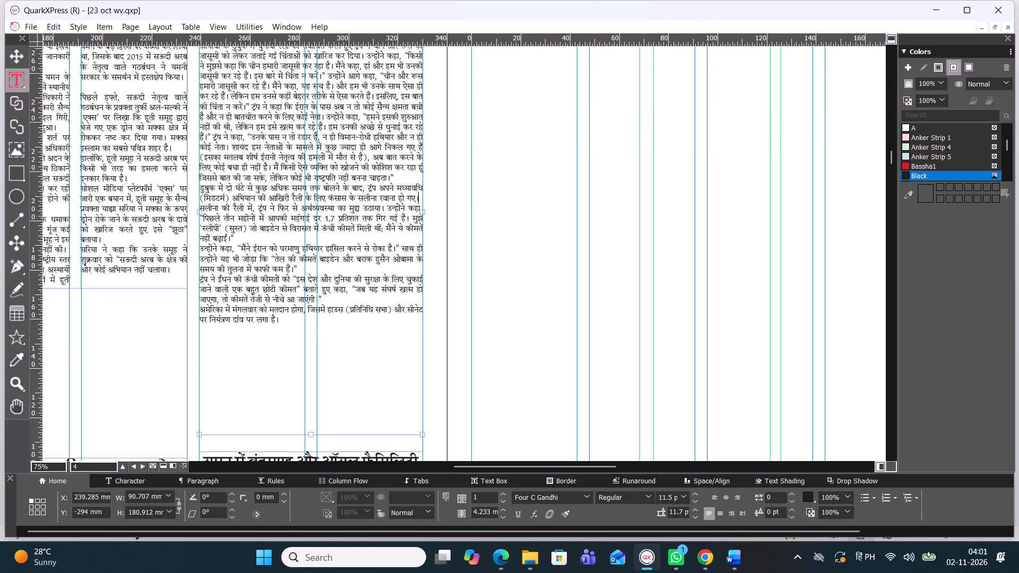
{"action": "left_click", "coordinate": [201, 247]}
{"action": "key", "text": "BackSpace"}
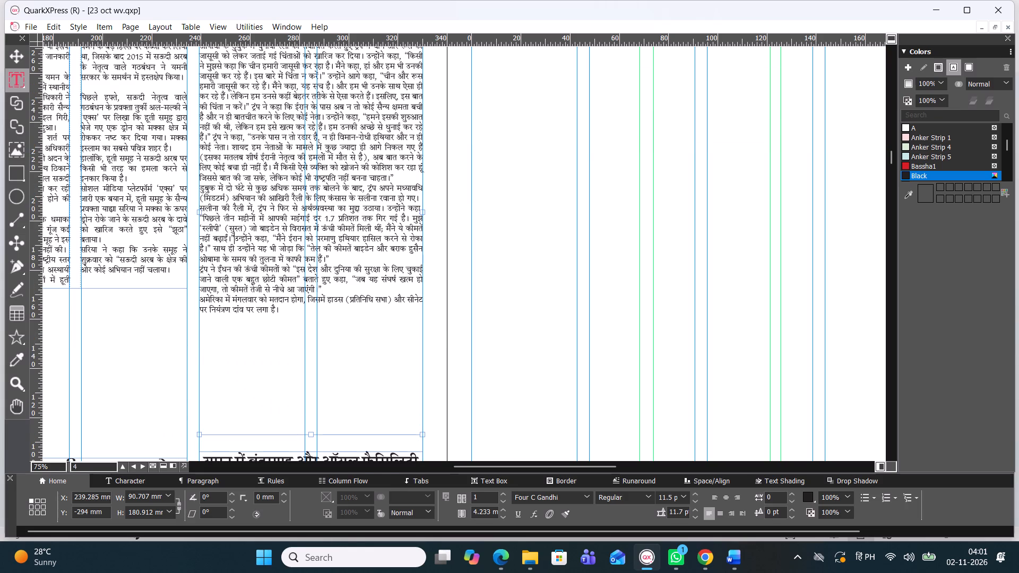
{"action": "key", "text": "space"}
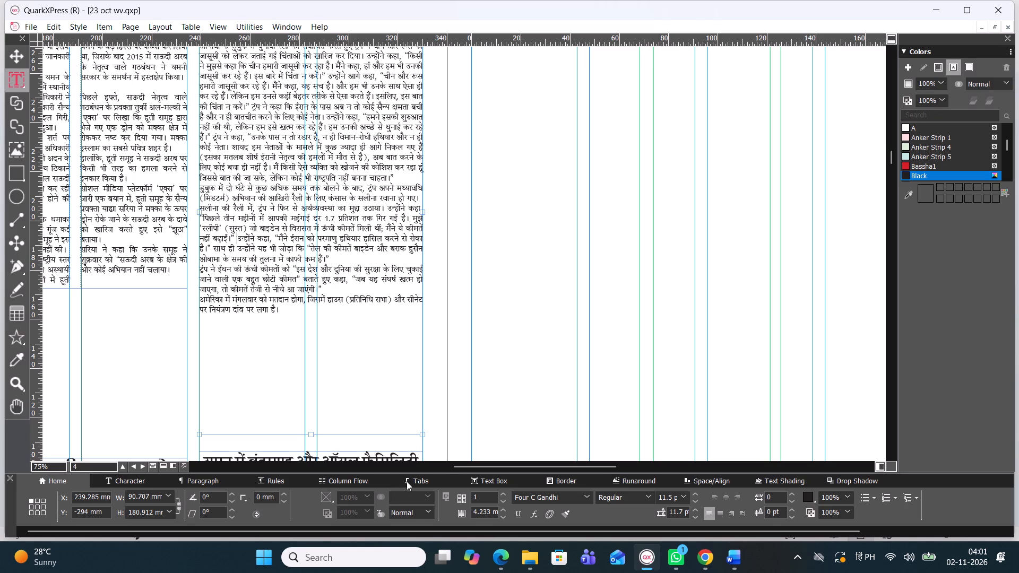
Set the Trump body text box to two columns and shorten it to about 121.5 mm, level with the Houthi story's bottom edge.
{"action": "left_click", "coordinate": [503, 494]}
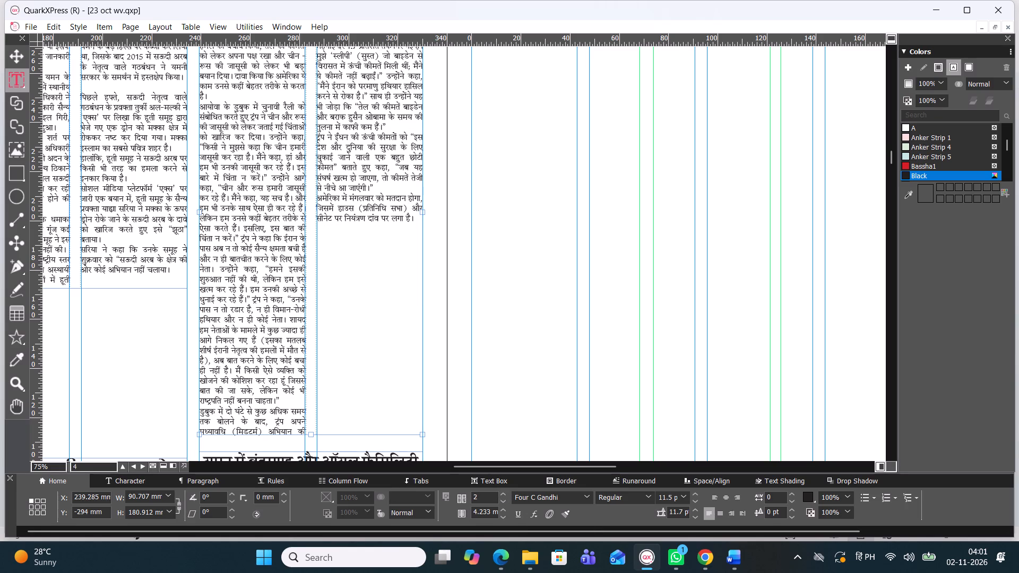
{"action": "left_click_drag", "start_coordinate": [313, 434], "coordinate": [315, 371]}
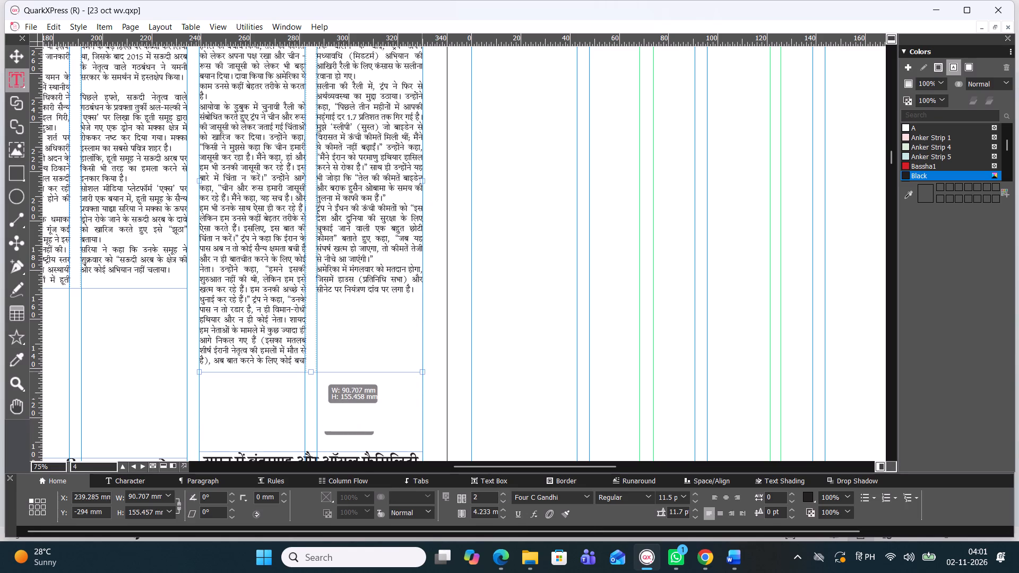
{"action": "left_click_drag", "start_coordinate": [315, 371], "coordinate": [318, 297]}
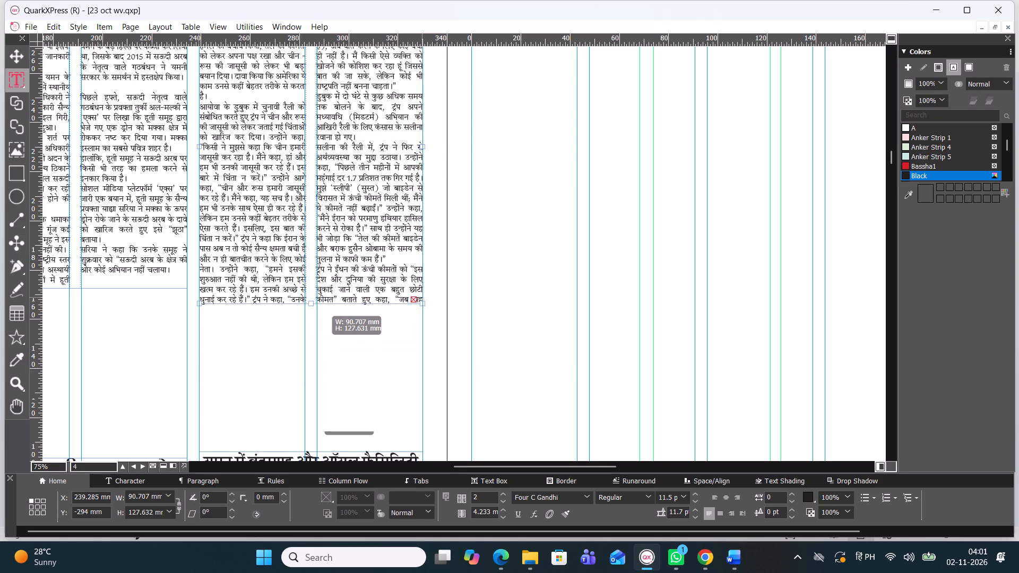
{"action": "left_click_drag", "start_coordinate": [318, 297], "coordinate": [316, 290]}
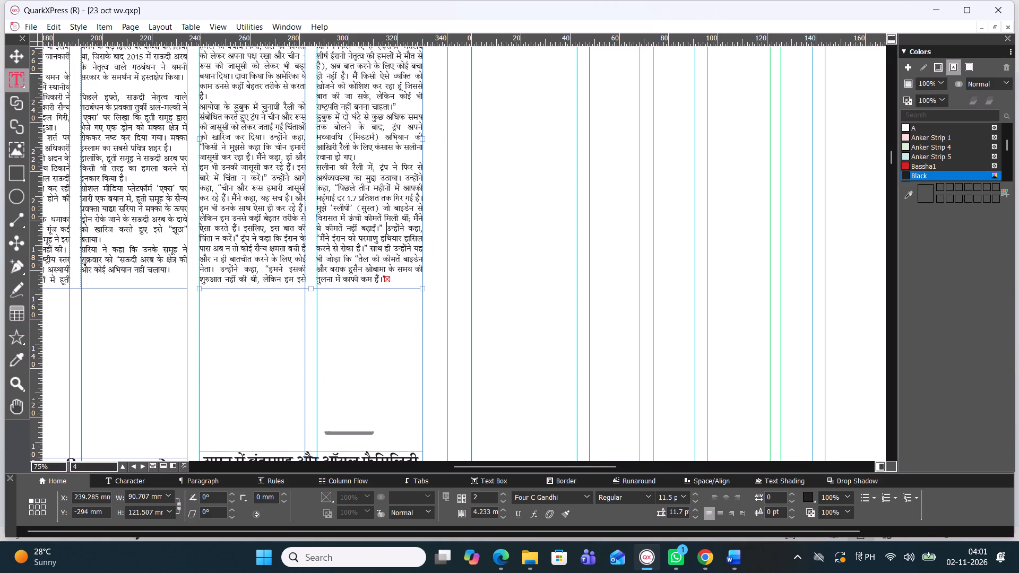
Extend the Trump text box to about 148.8 mm and delete its last two paragraphs, from "ट्रंप ने ईंधन की ऊंची कीमतों" to the end.
{"action": "left_click_drag", "start_coordinate": [503, 465], "coordinate": [469, 457]}
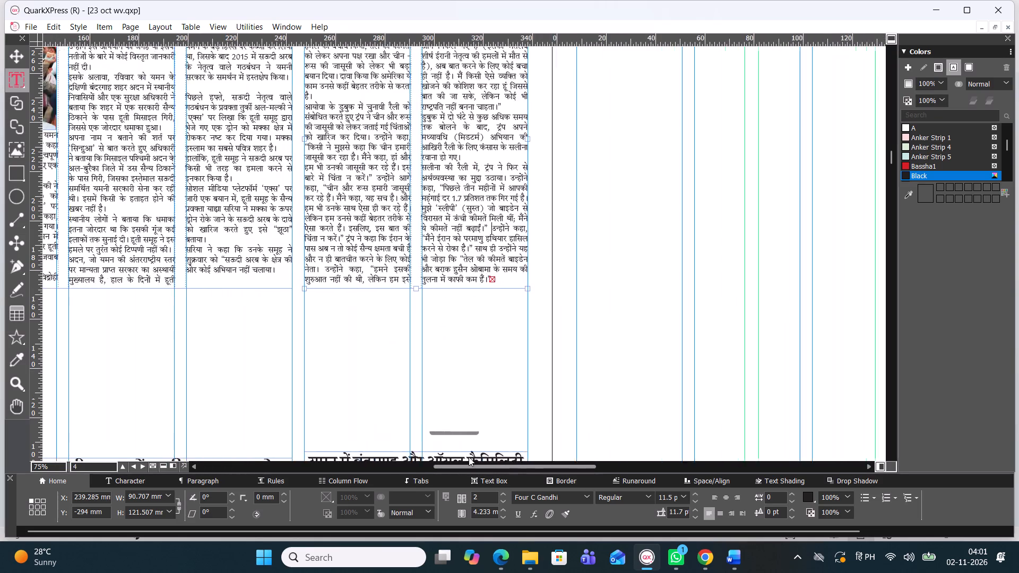
{"action": "left_click_drag", "start_coordinate": [469, 457], "coordinate": [454, 457]}
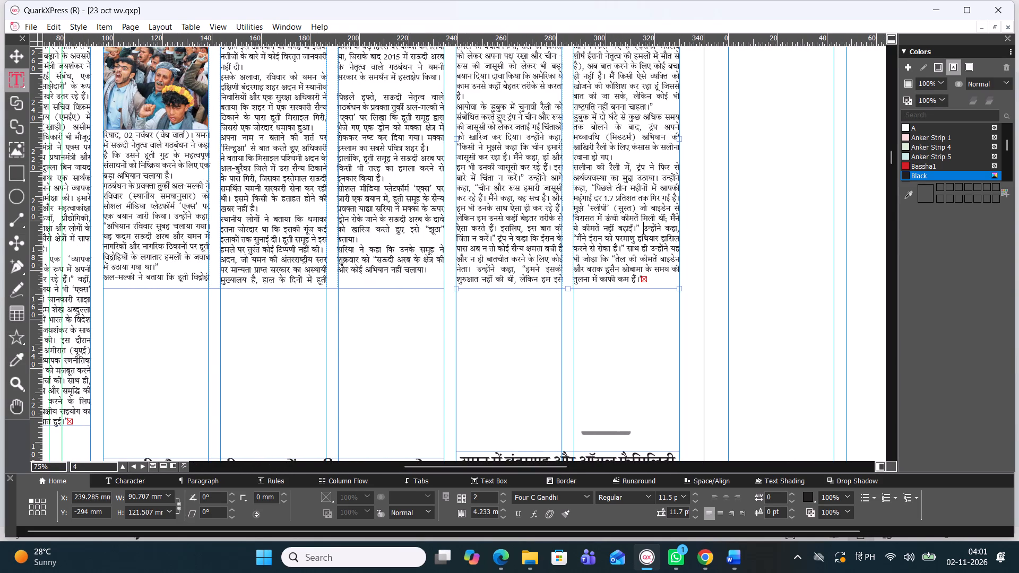
{"action": "scroll", "coordinate": [457, 366], "scroll_direction": "down", "scroll_amount": 1}
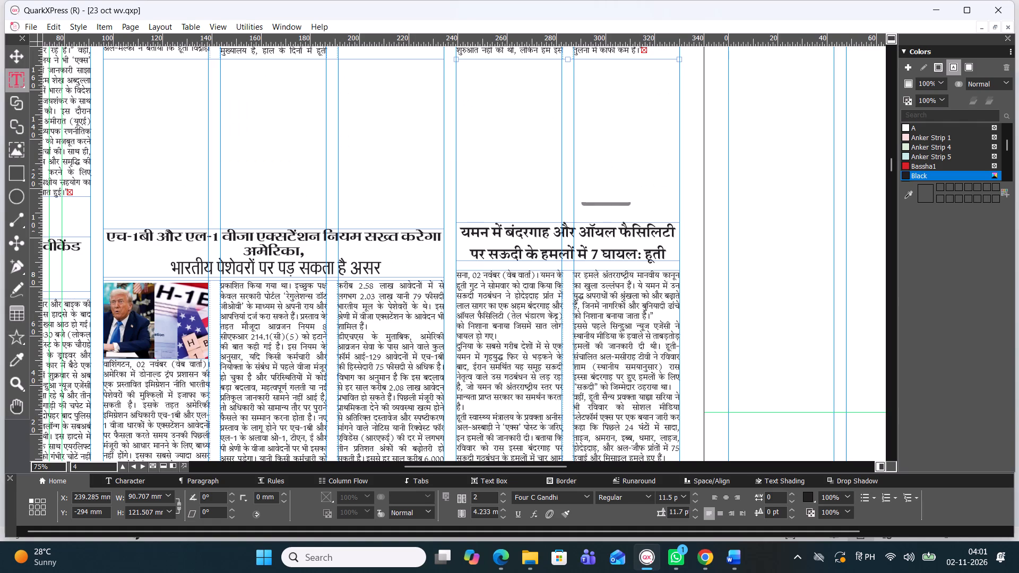
{"action": "scroll", "coordinate": [491, 239], "scroll_direction": "up", "scroll_amount": 2}
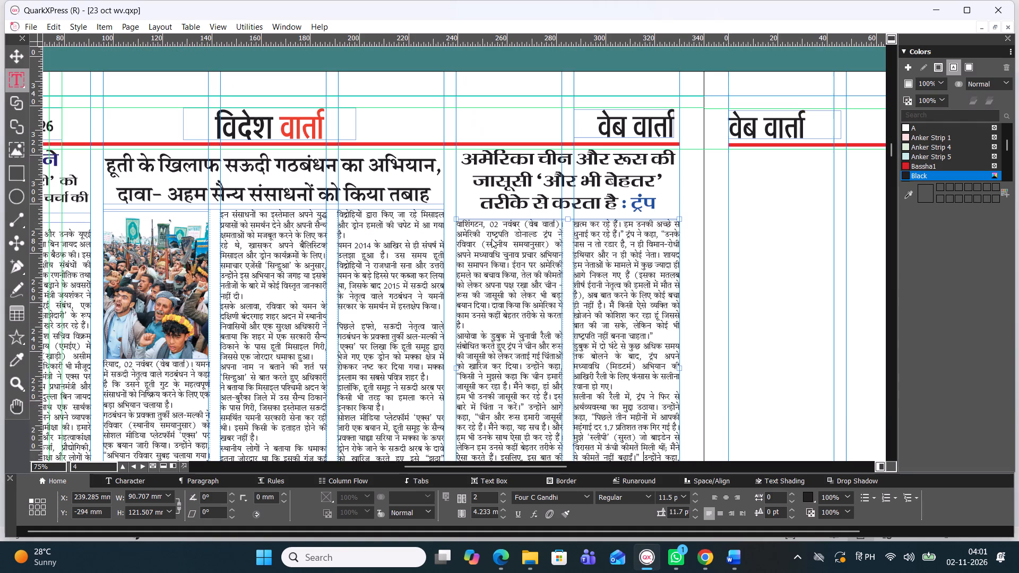
{"action": "scroll", "coordinate": [510, 256], "scroll_direction": "down", "scroll_amount": 1}
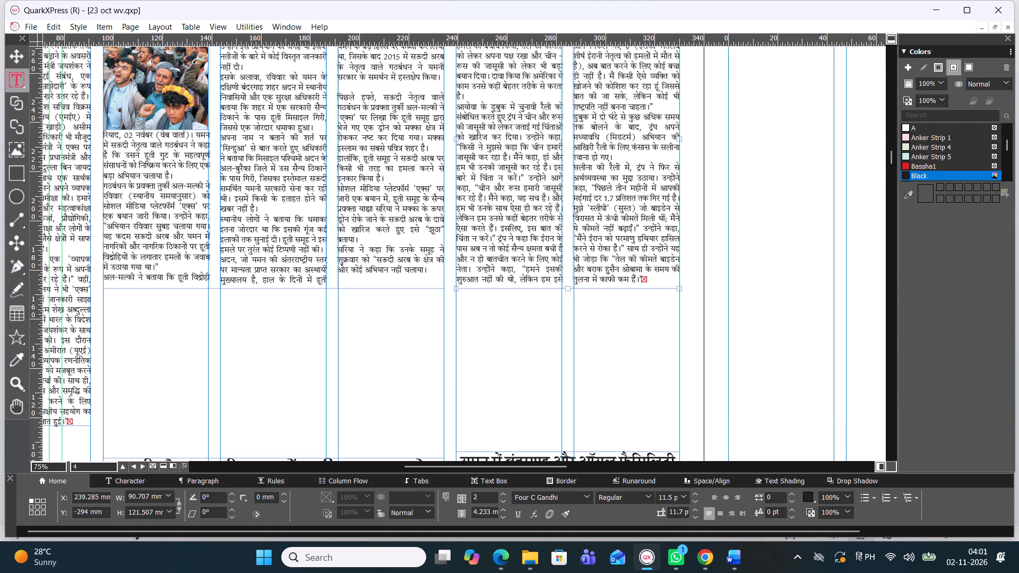
{"action": "left_click", "coordinate": [645, 279]}
{"action": "key", "text": "Return"}
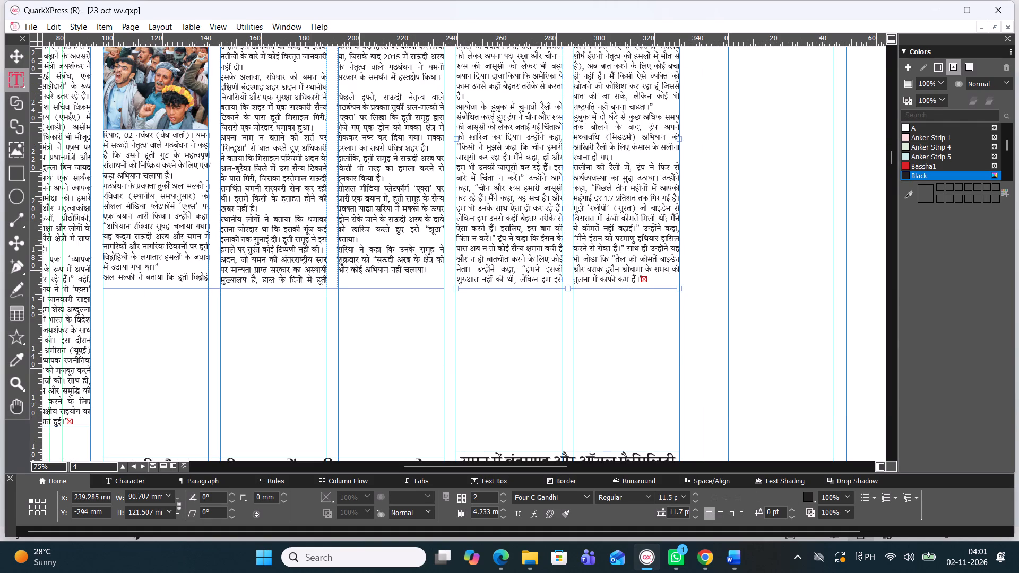
{"action": "key", "text": "Return"}
{"action": "left_click_drag", "start_coordinate": [566, 290], "coordinate": [569, 334]}
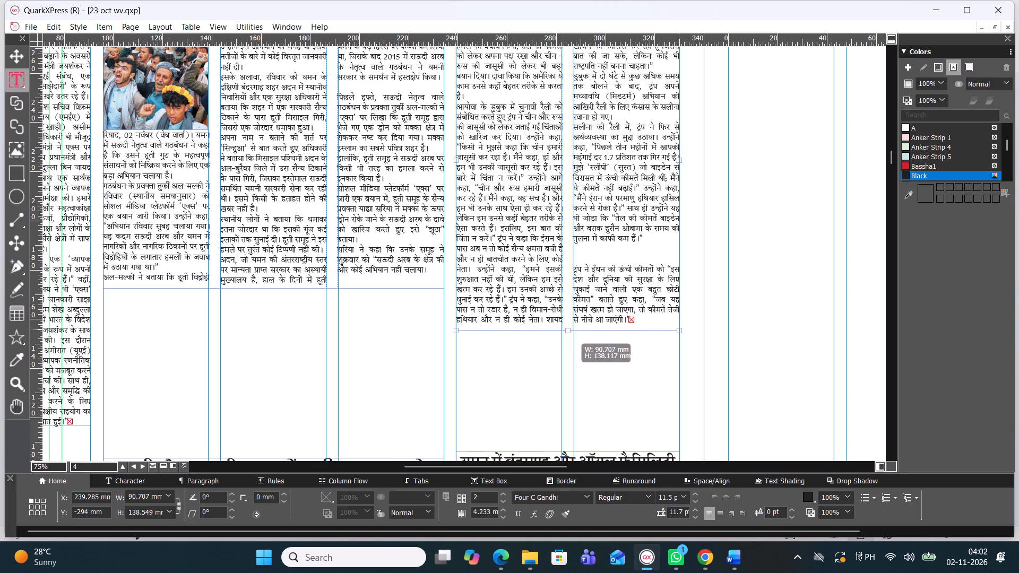
{"action": "left_click_drag", "start_coordinate": [569, 334], "coordinate": [573, 357]}
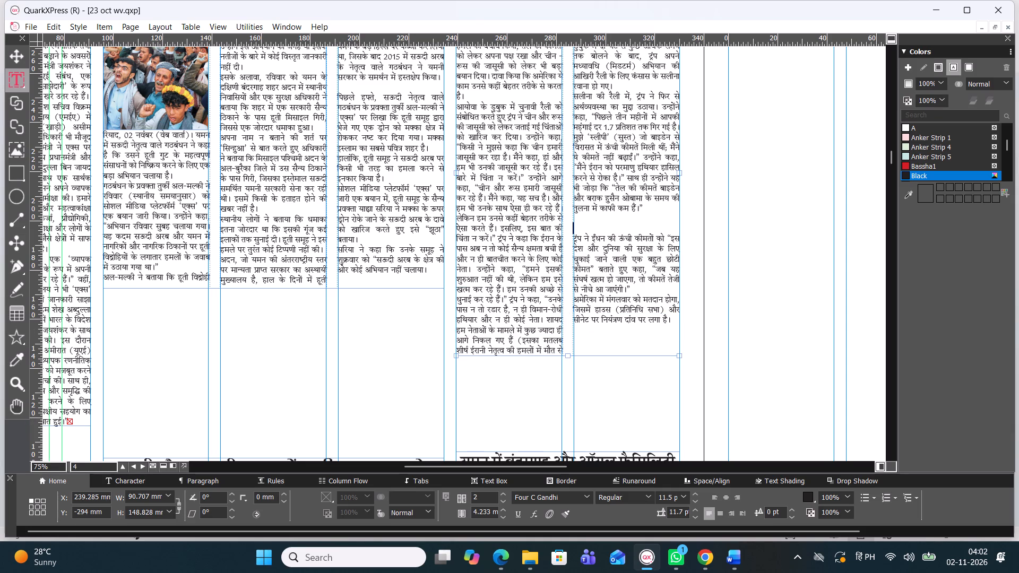
{"action": "left_click_drag", "start_coordinate": [574, 235], "coordinate": [673, 337]}
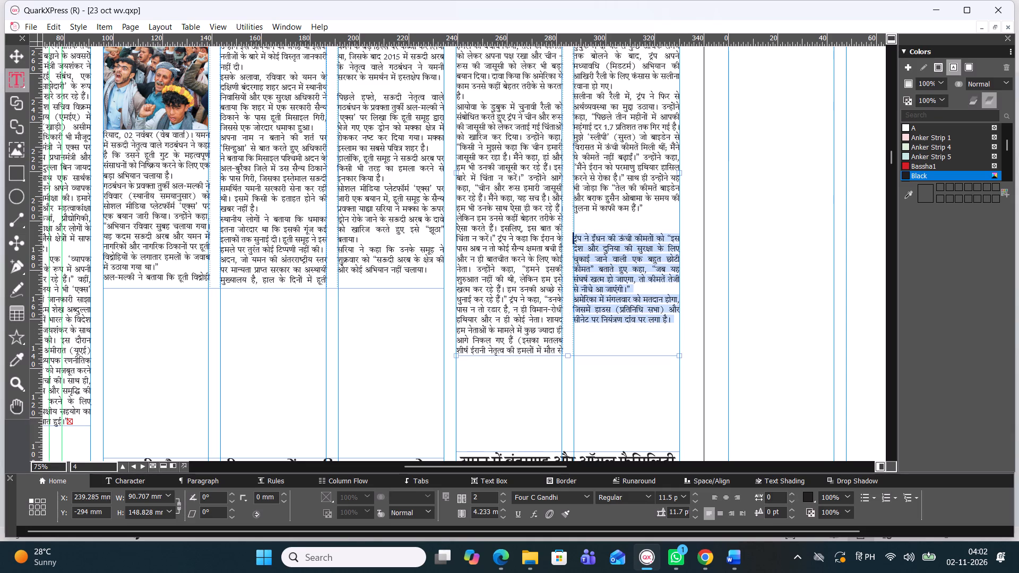
{"action": "key", "text": "BackSpace"}
Shorten the Trump text box to about 121.5 mm, level with the bottom of the Houthi story's box.
{"action": "left_click_drag", "start_coordinate": [569, 355], "coordinate": [567, 332]}
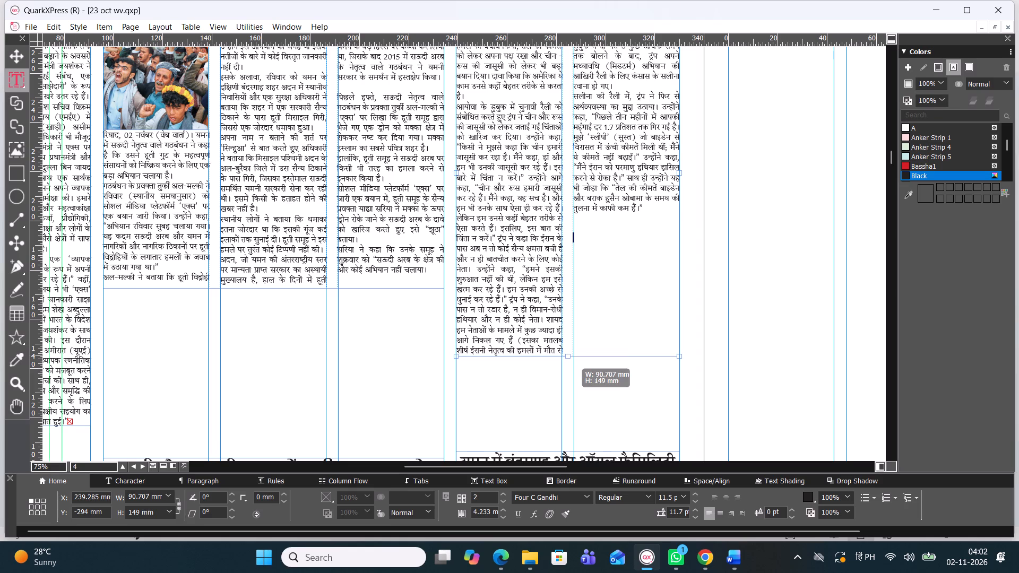
{"action": "left_click_drag", "start_coordinate": [567, 332], "coordinate": [564, 302]}
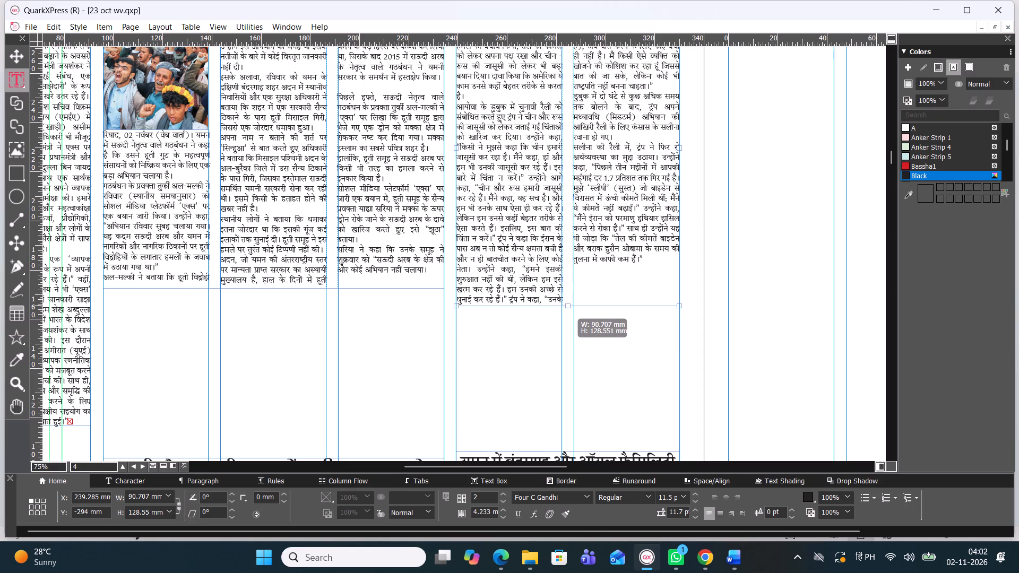
{"action": "left_click_drag", "start_coordinate": [564, 302], "coordinate": [564, 292]}
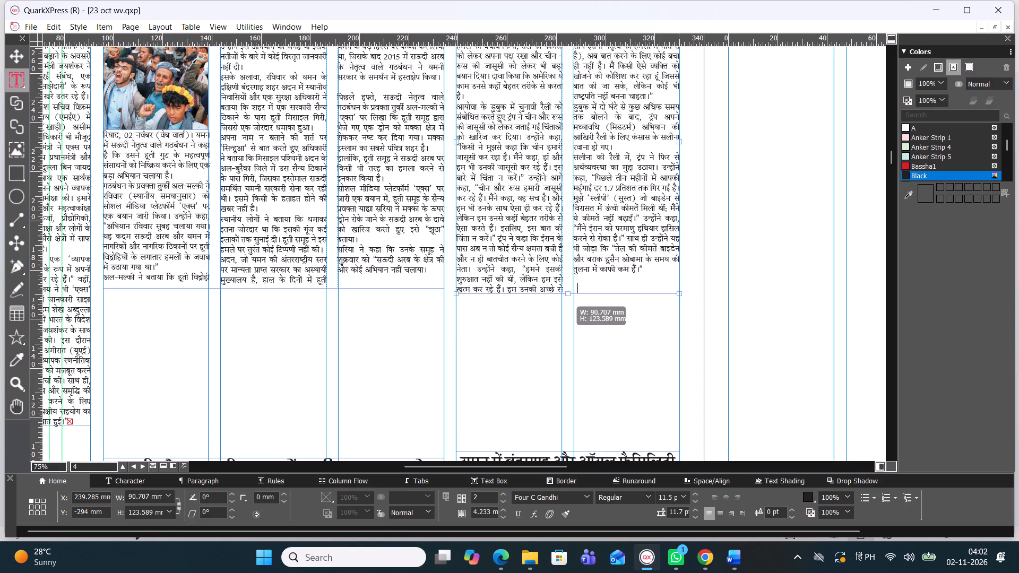
{"action": "left_click_drag", "start_coordinate": [564, 292], "coordinate": [563, 290]}
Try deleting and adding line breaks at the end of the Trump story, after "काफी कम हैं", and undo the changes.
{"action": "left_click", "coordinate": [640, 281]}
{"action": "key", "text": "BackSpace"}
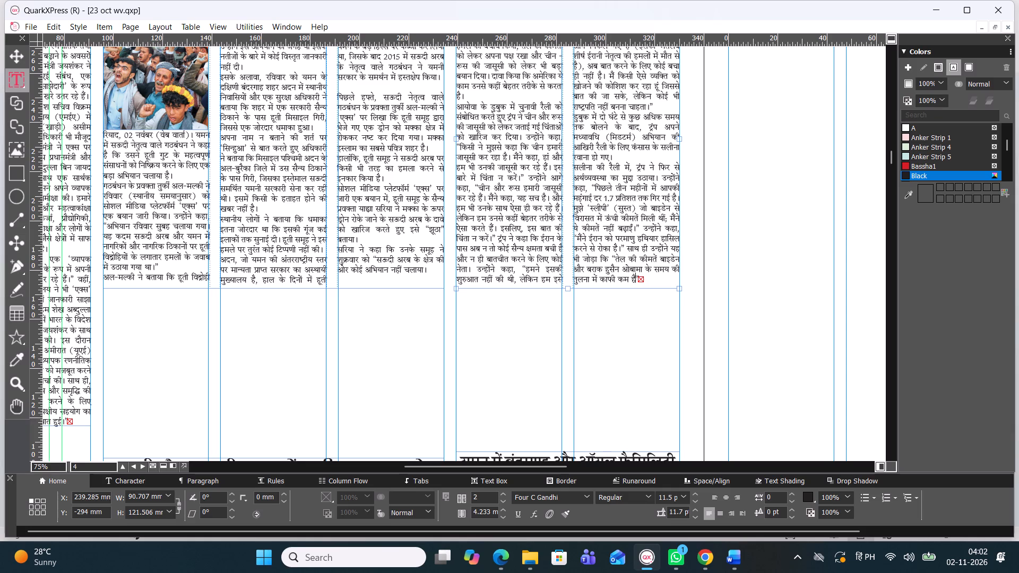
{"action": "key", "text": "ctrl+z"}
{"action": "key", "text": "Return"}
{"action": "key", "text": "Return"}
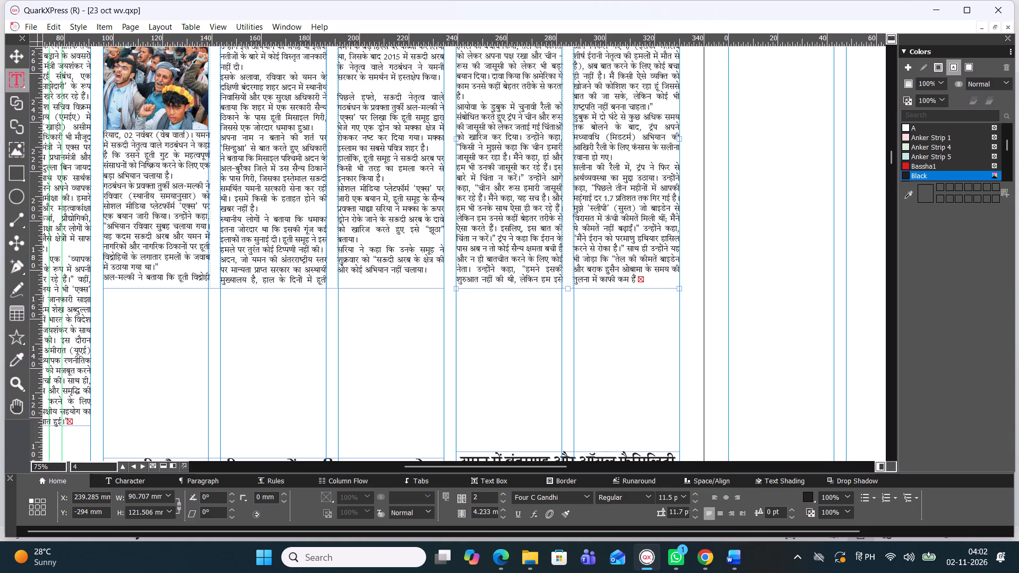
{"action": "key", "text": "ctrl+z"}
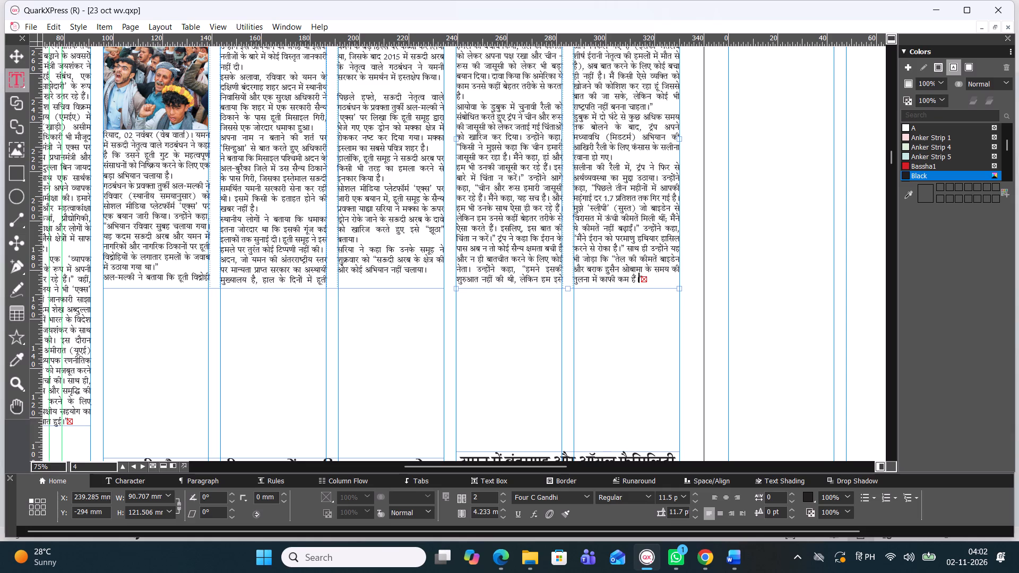
Extend the Trump text box slightly below the Houthi story's box so all its remaining text fits, and deselect it.
{"action": "left_click_drag", "start_coordinate": [568, 289], "coordinate": [569, 294]}
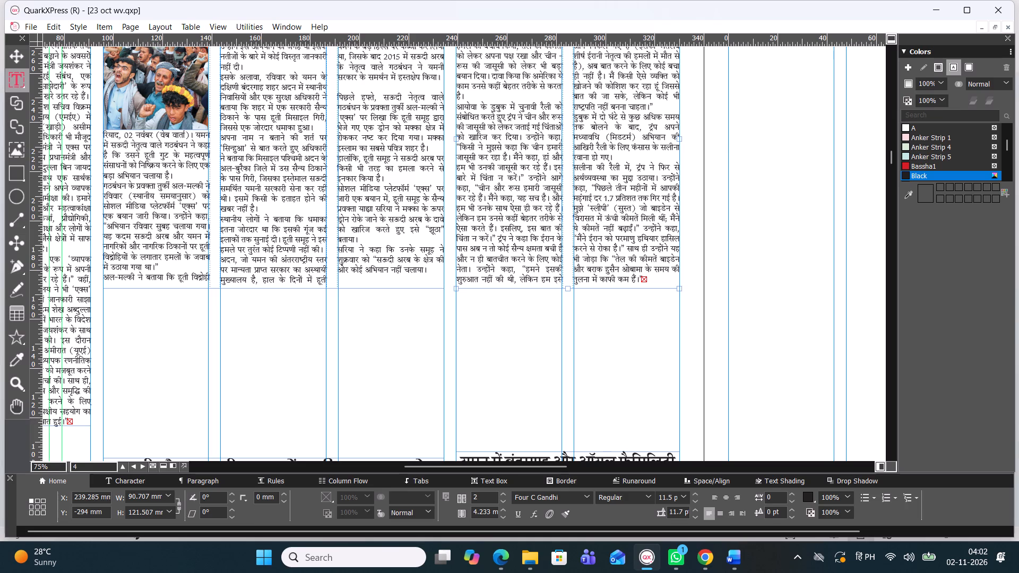
{"action": "left_click_drag", "start_coordinate": [569, 294], "coordinate": [569, 308]}
{"action": "left_click", "coordinate": [567, 307]}
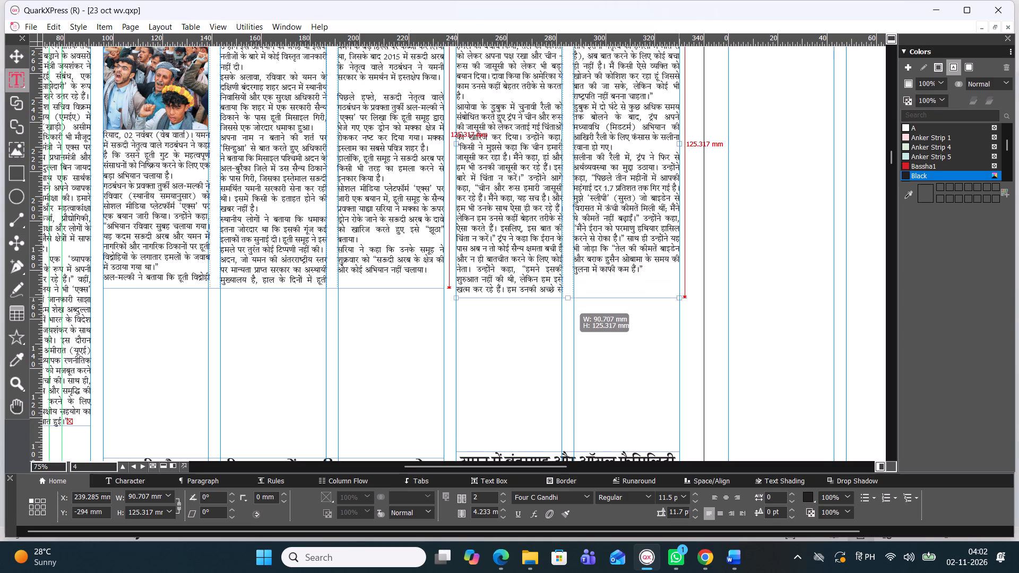
{"action": "left_click", "coordinate": [568, 328]}
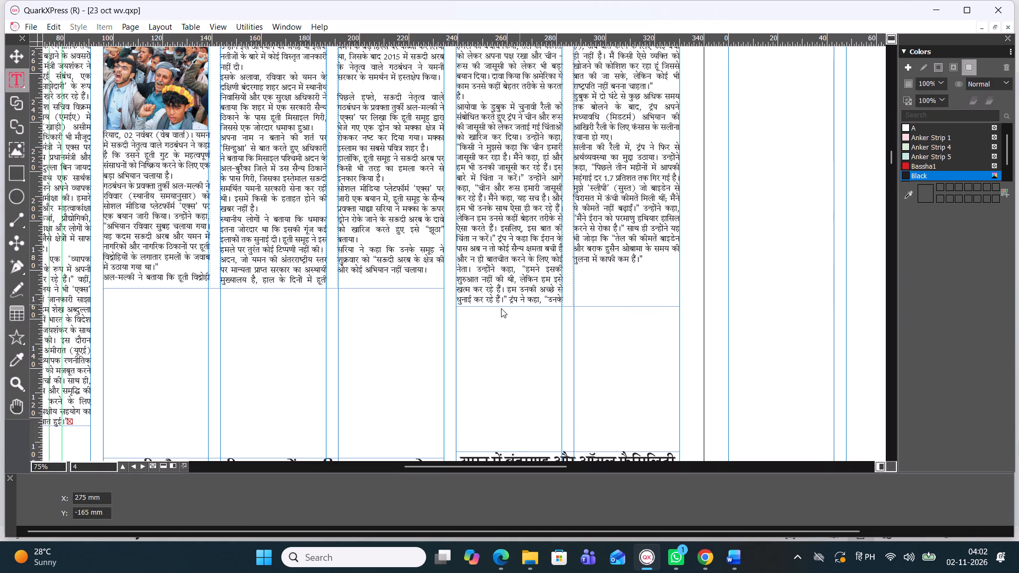
Change the font of the whole H-1B visa headline, both lines, to Four C Heeranew.
{"action": "scroll", "coordinate": [499, 321], "scroll_direction": "down", "scroll_amount": 1}
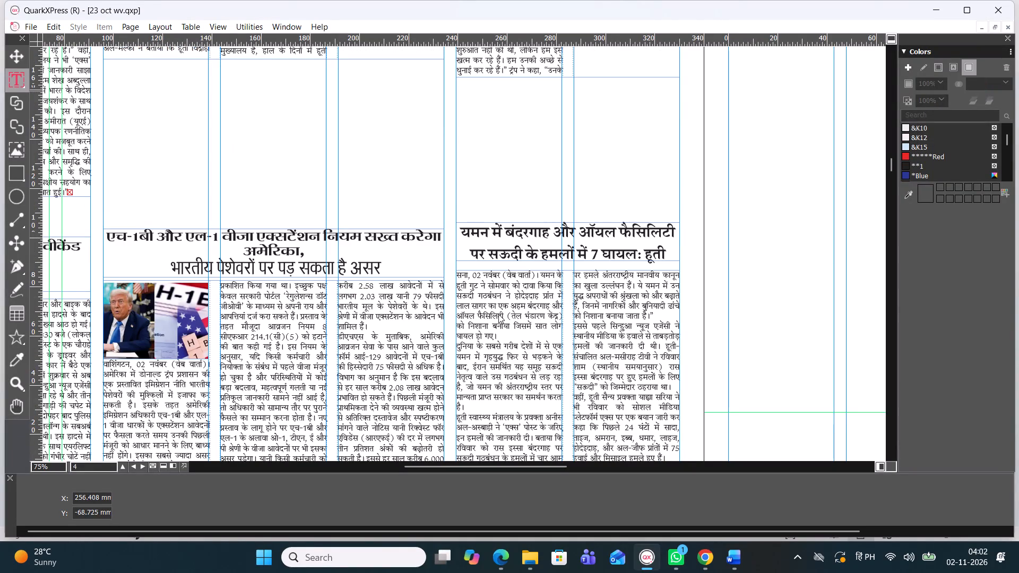
{"action": "left_click", "coordinate": [16, 60]}
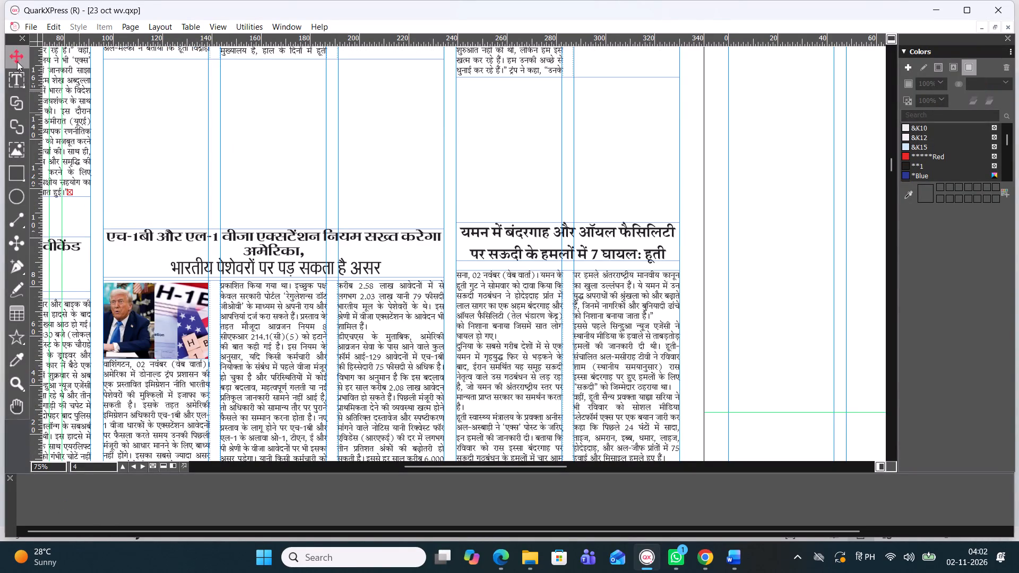
{"action": "double_click", "coordinate": [264, 261]}
{"action": "left_click_drag", "start_coordinate": [379, 270], "coordinate": [93, 231]}
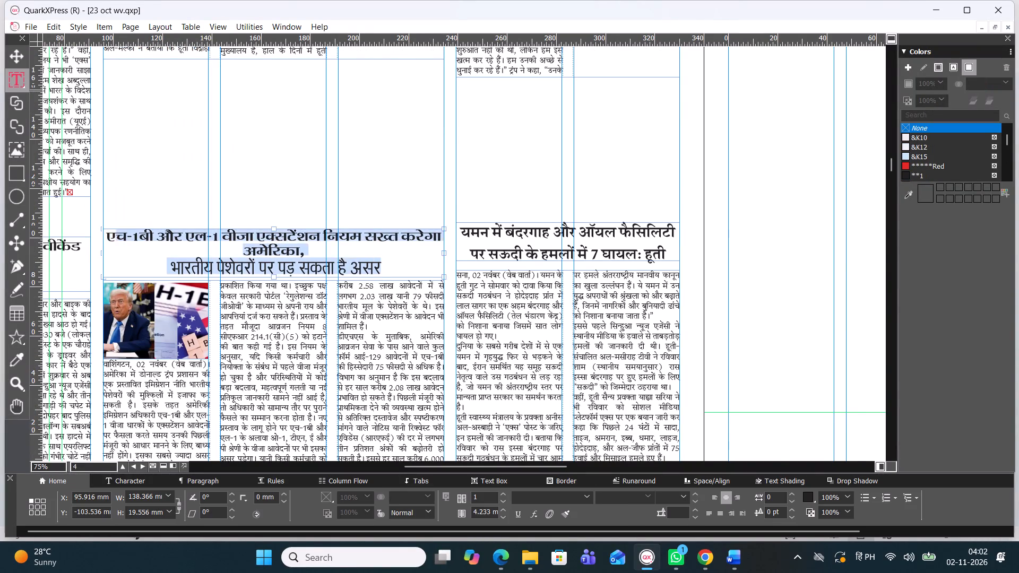
{"action": "left_click_drag", "start_coordinate": [93, 231], "coordinate": [38, 223]}
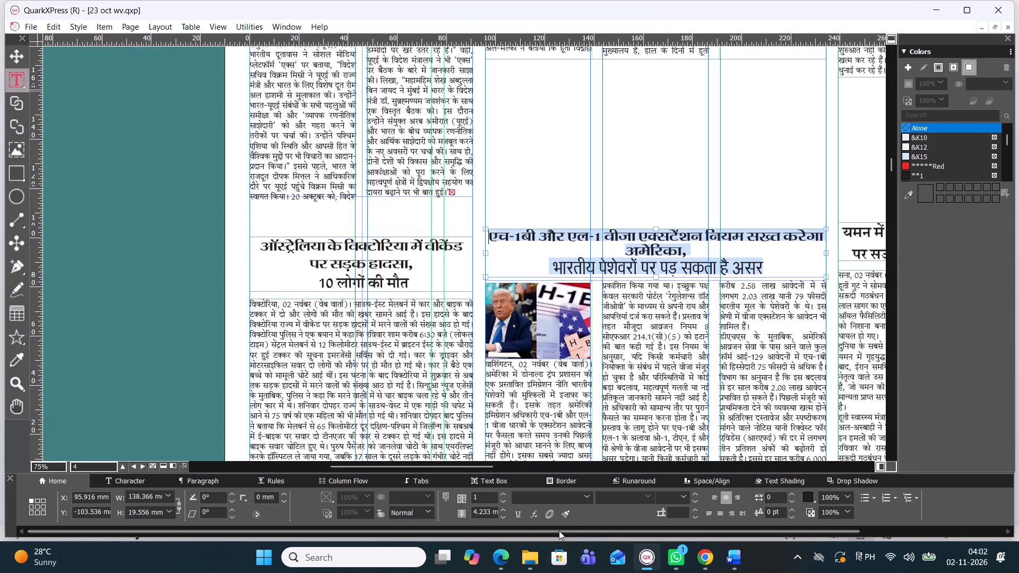
{"action": "left_click_drag", "start_coordinate": [560, 529], "coordinate": [644, 540]}
{"action": "left_click_drag", "start_coordinate": [480, 465], "coordinate": [528, 467]}
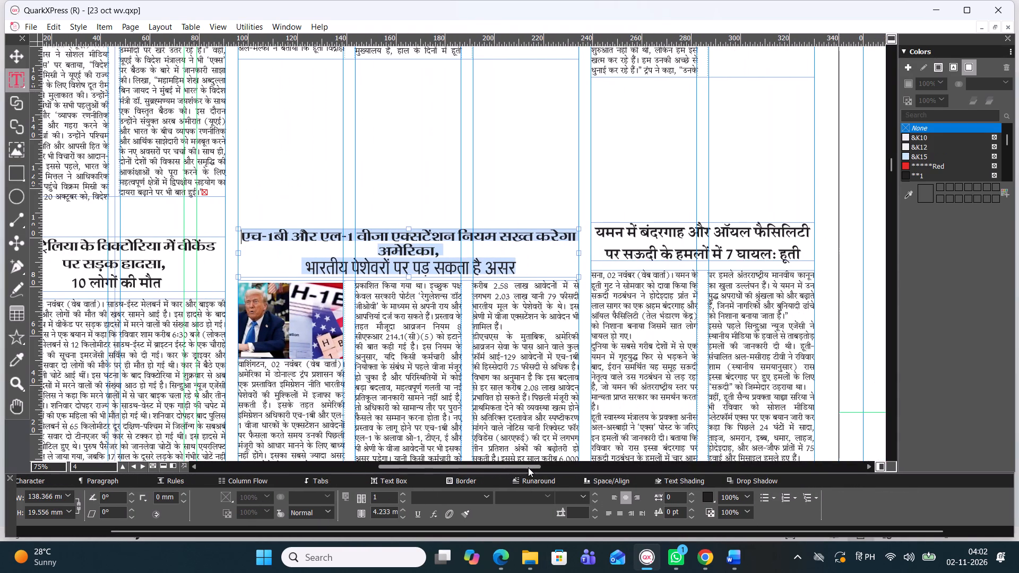
{"action": "left_click", "coordinate": [485, 498]}
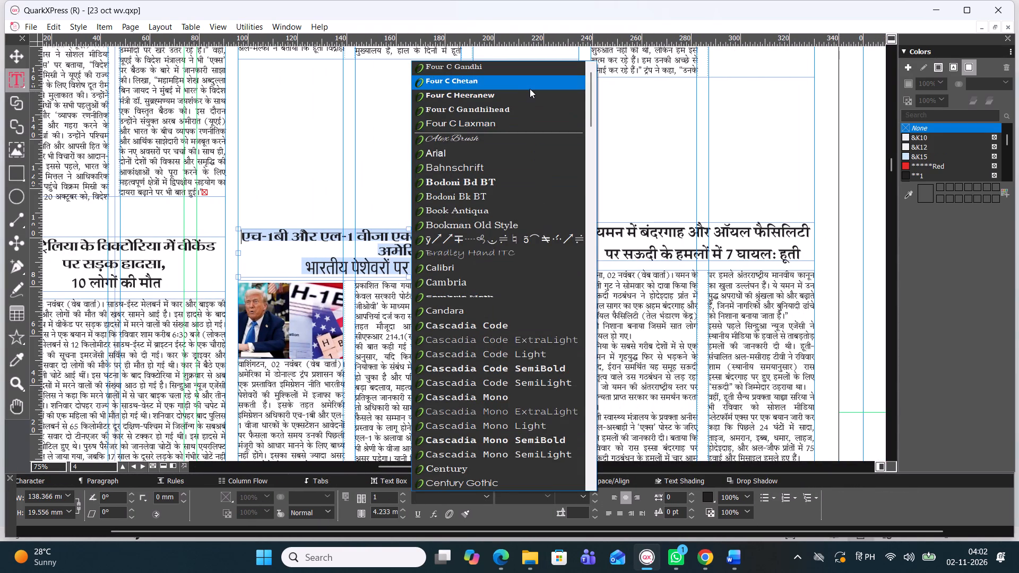
{"action": "left_click", "coordinate": [522, 117]}
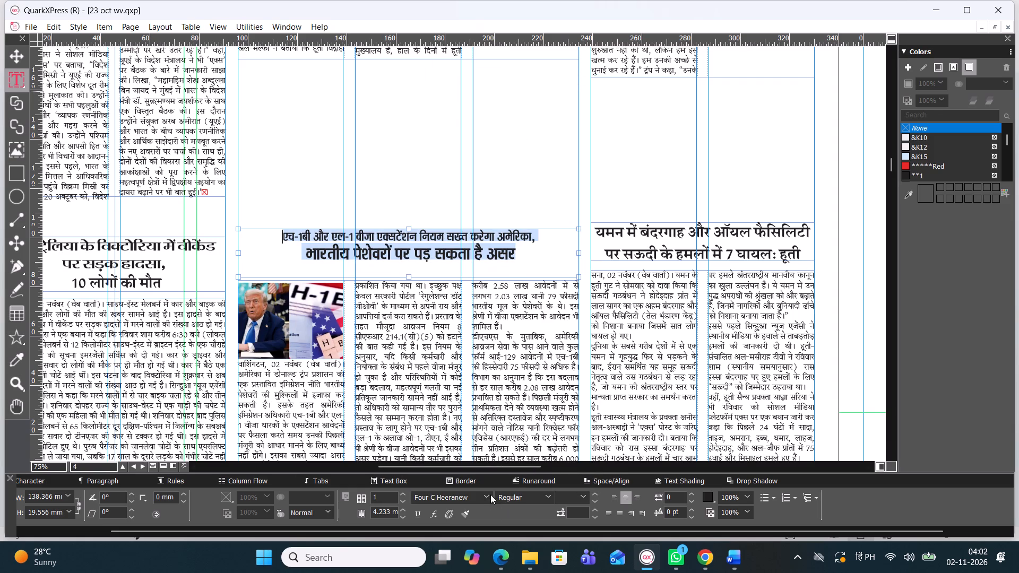
{"action": "left_click", "coordinate": [485, 501]}
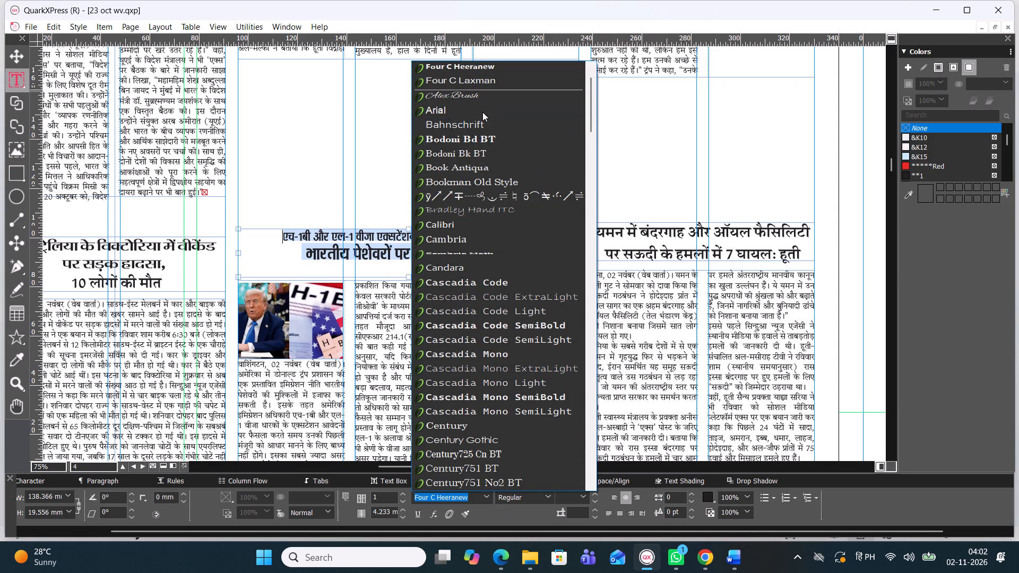
{"action": "left_click", "coordinate": [324, 190]}
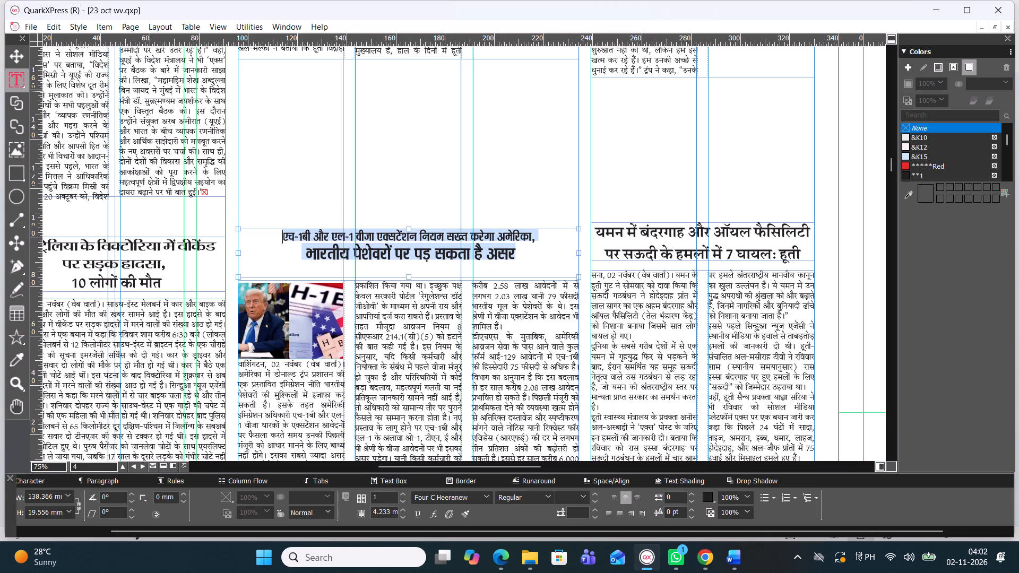
Enlarge both lines of the H-1B headline until the first line, at 22 pt, nearly fills the box width.
{"action": "key", "text": "ctrl+alt+shift+period"}
{"action": "key", "text": "ctrl+alt+shift+period"}
{"action": "key", "text": "ctrl+alt+shift+period"}
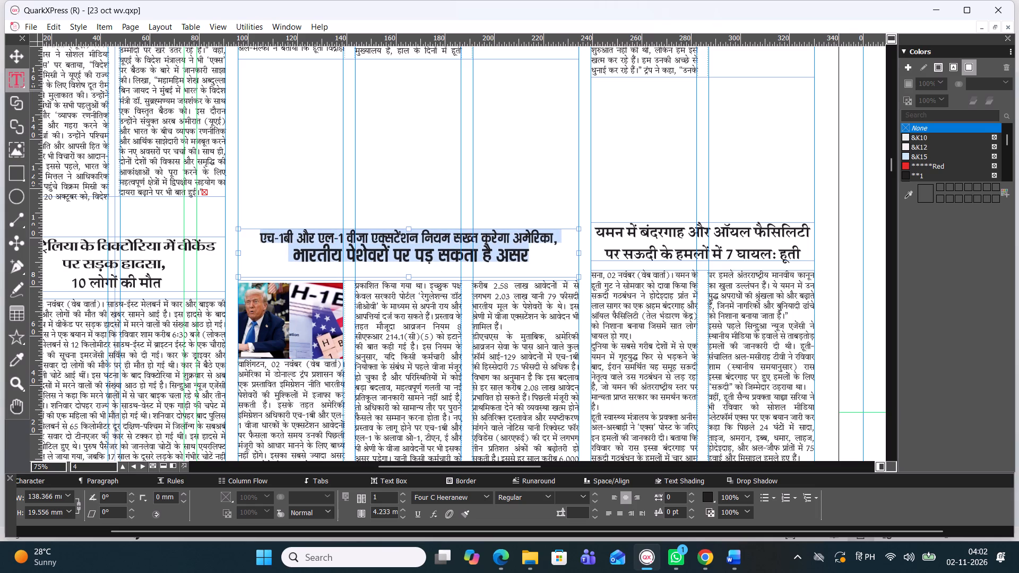
{"action": "key", "text": "ctrl+alt+shift+period"}
{"action": "key", "text": "ctrl+alt+shift+period"}
{"action": "key", "text": "ctrl+alt+shift+period"}
{"action": "key", "text": "ctrl+alt+shift+comma"}
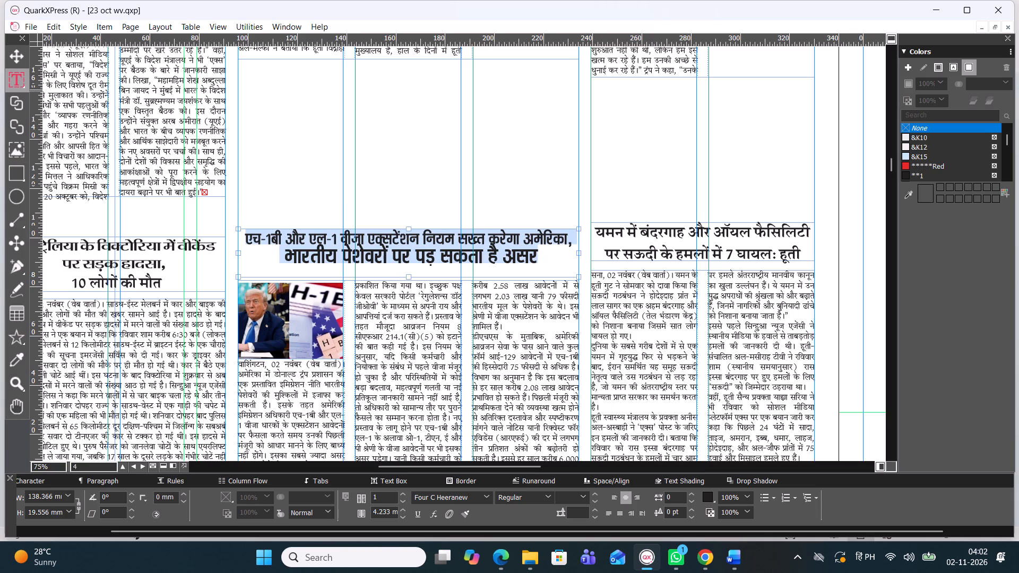
Set the baseline shift of both H-1B headline lines to -6 pt.
{"action": "triple_click", "coordinate": [692, 515]}
{"action": "left_click", "coordinate": [688, 514]}
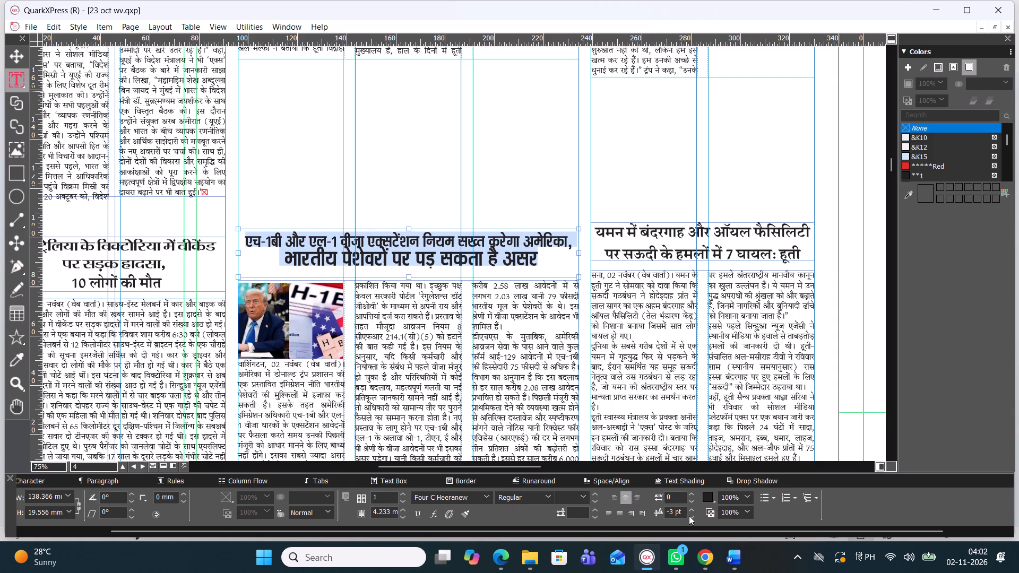
{"action": "left_click", "coordinate": [694, 513]}
{"action": "left_click", "coordinate": [691, 520]}
{"action": "left_click", "coordinate": [697, 515]}
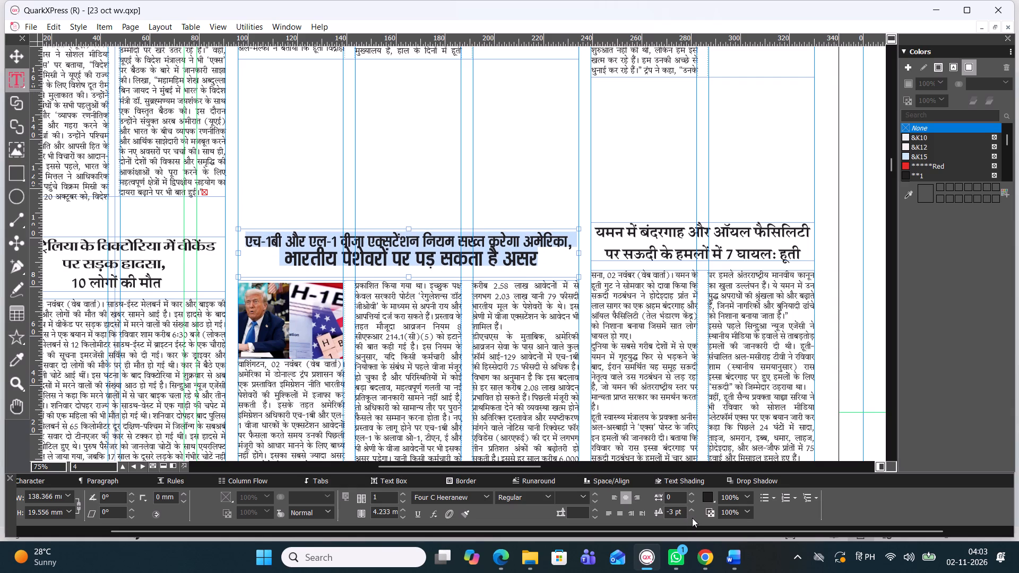
{"action": "triple_click", "coordinate": [692, 518]}
{"action": "left_click", "coordinate": [694, 516]}
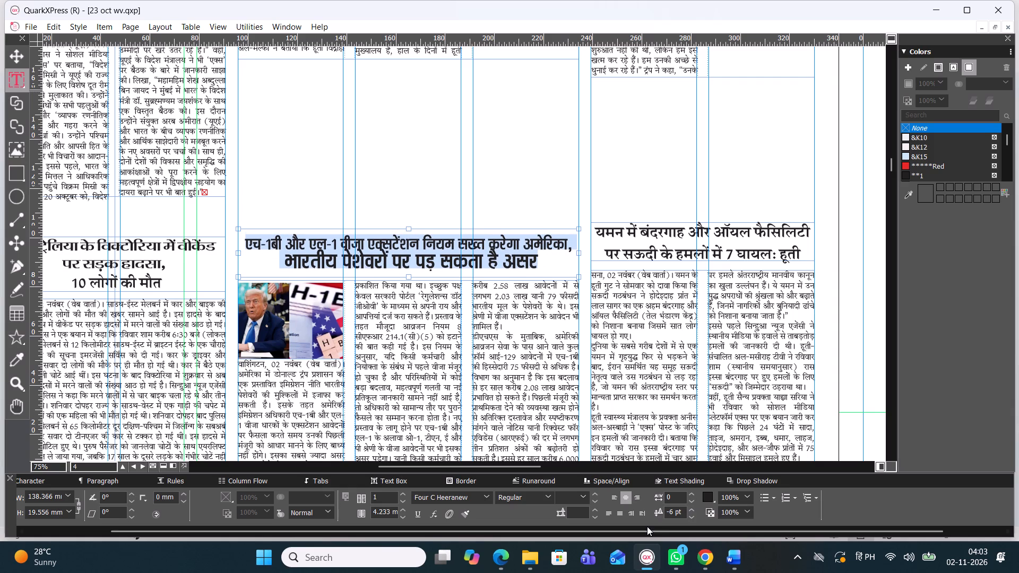
Increase the leading of the H-1B headline to about 21.7 pt to separate its two lines.
{"action": "double_click", "coordinate": [597, 515]}
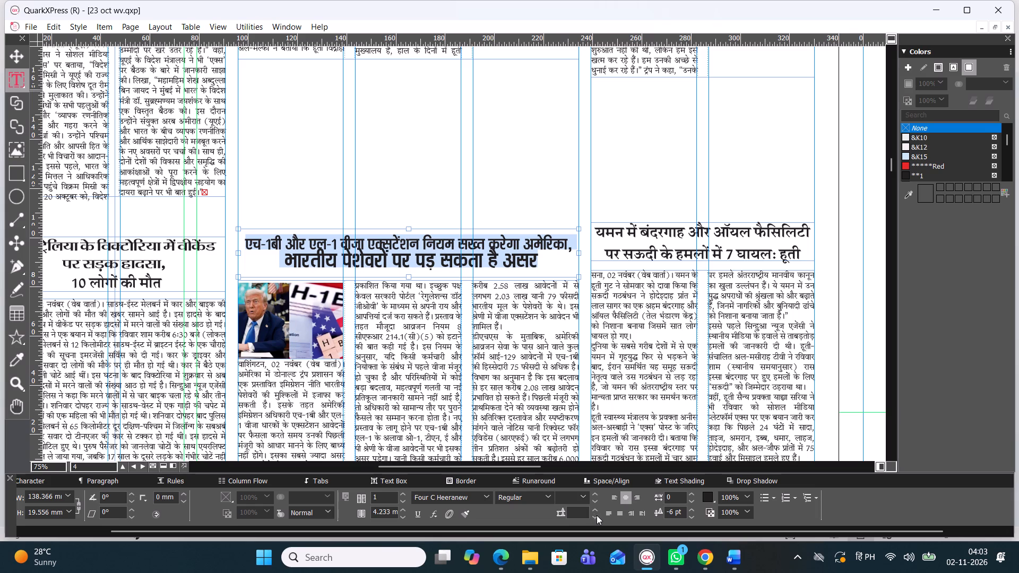
{"action": "triple_click", "coordinate": [594, 509]}
{"action": "triple_click", "coordinate": [594, 509]}
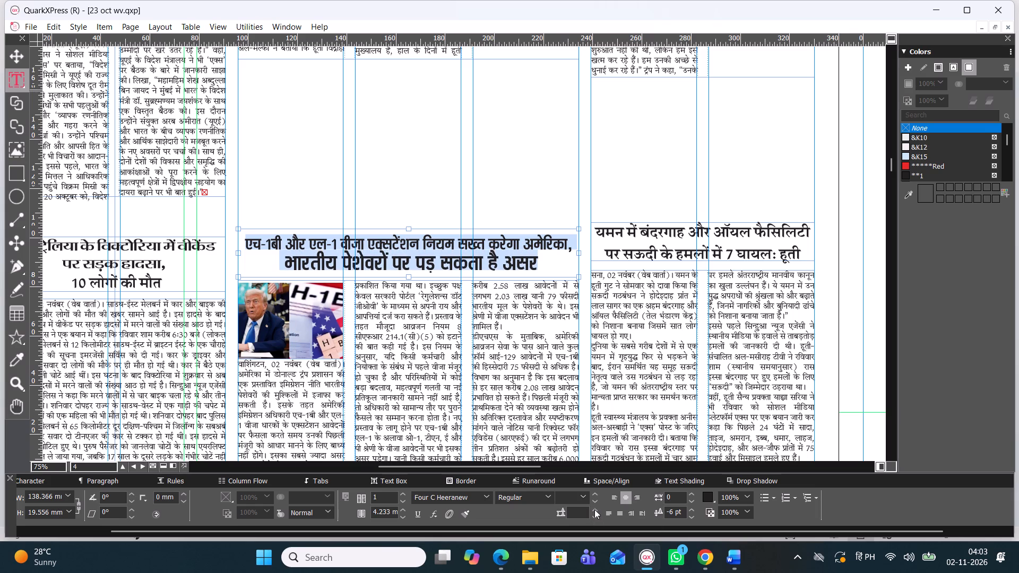
{"action": "triple_click", "coordinate": [594, 509]}
{"action": "left_click", "coordinate": [594, 509]}
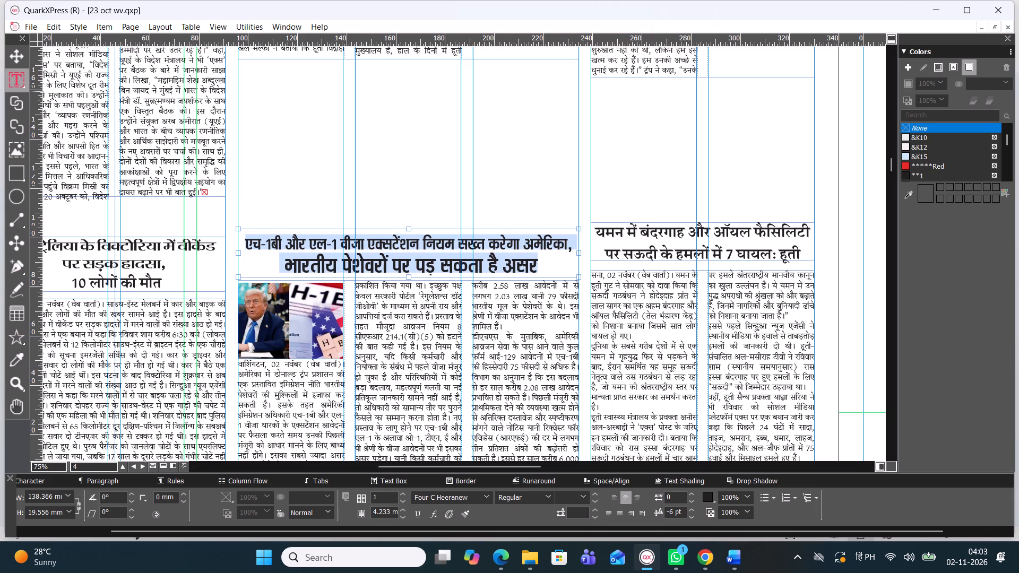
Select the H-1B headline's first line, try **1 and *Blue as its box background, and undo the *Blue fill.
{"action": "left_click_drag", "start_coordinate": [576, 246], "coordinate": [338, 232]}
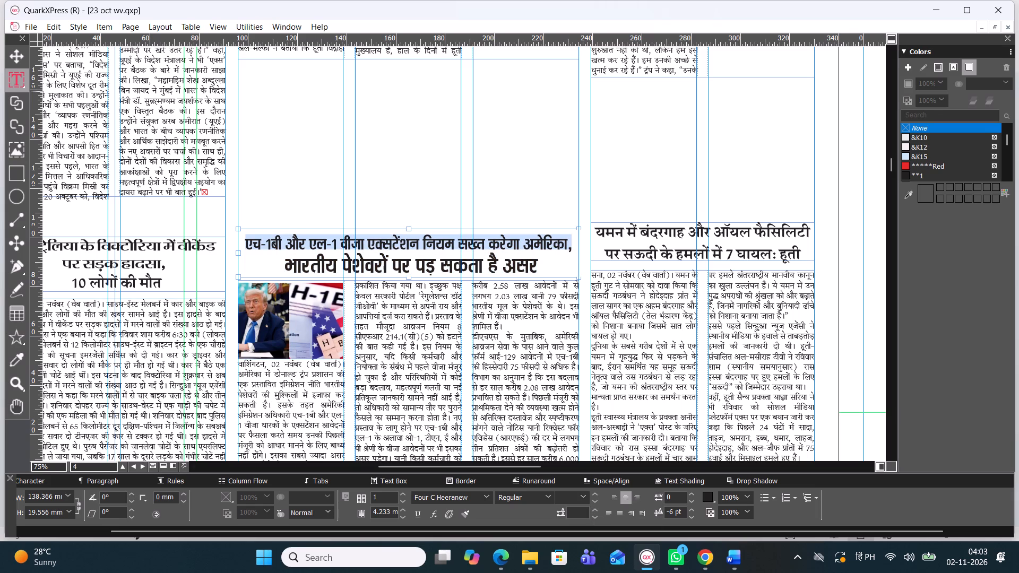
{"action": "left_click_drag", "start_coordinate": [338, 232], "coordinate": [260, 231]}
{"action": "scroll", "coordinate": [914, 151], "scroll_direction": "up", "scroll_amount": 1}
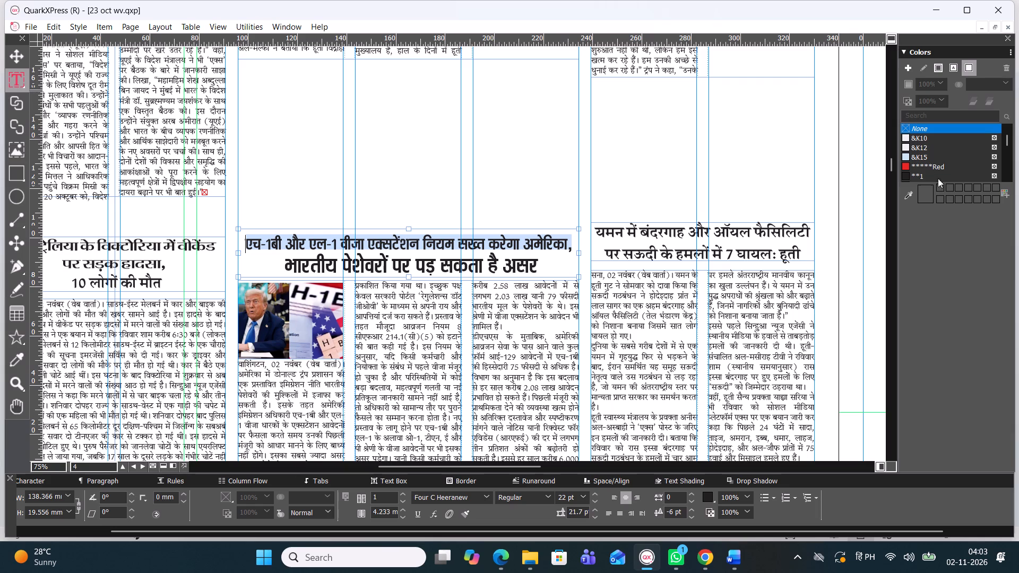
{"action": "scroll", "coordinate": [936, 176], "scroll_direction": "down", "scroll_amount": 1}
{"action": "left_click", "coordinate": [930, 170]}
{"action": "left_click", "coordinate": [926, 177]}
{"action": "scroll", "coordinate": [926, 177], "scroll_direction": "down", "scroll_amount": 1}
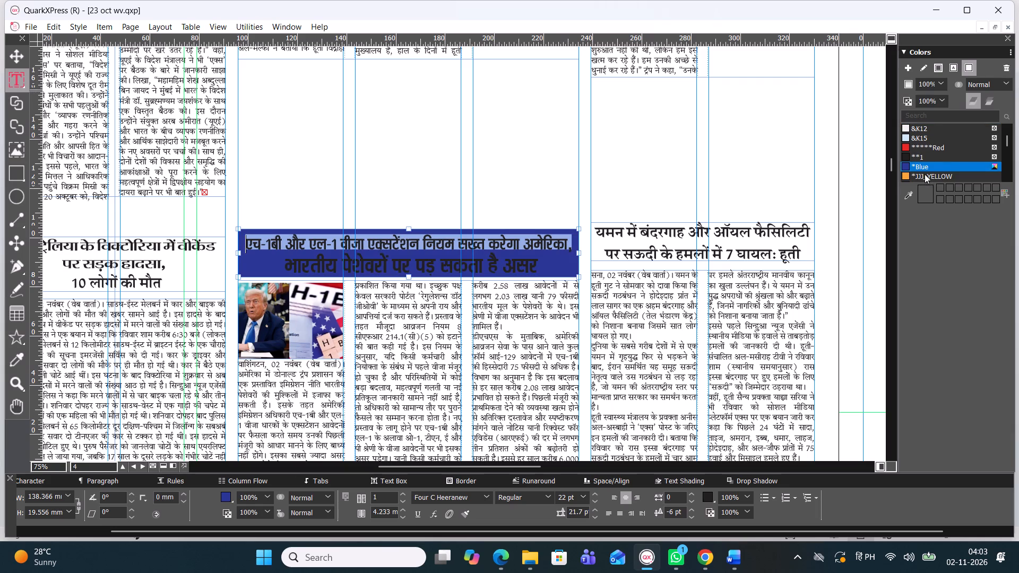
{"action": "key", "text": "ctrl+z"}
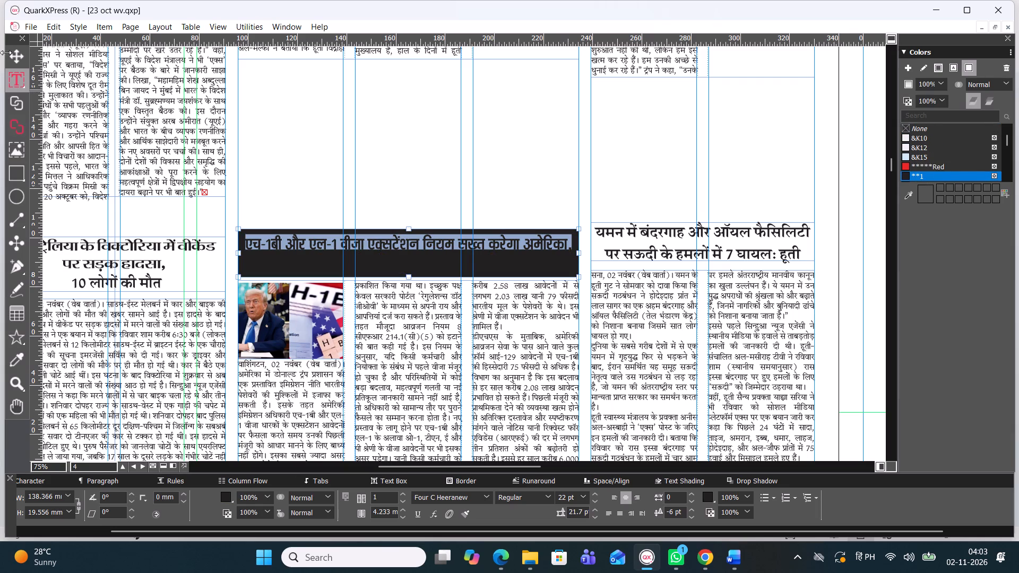
Set the text colour of the H-1B headline's first line to blue dark.
{"action": "left_click", "coordinate": [949, 66]}
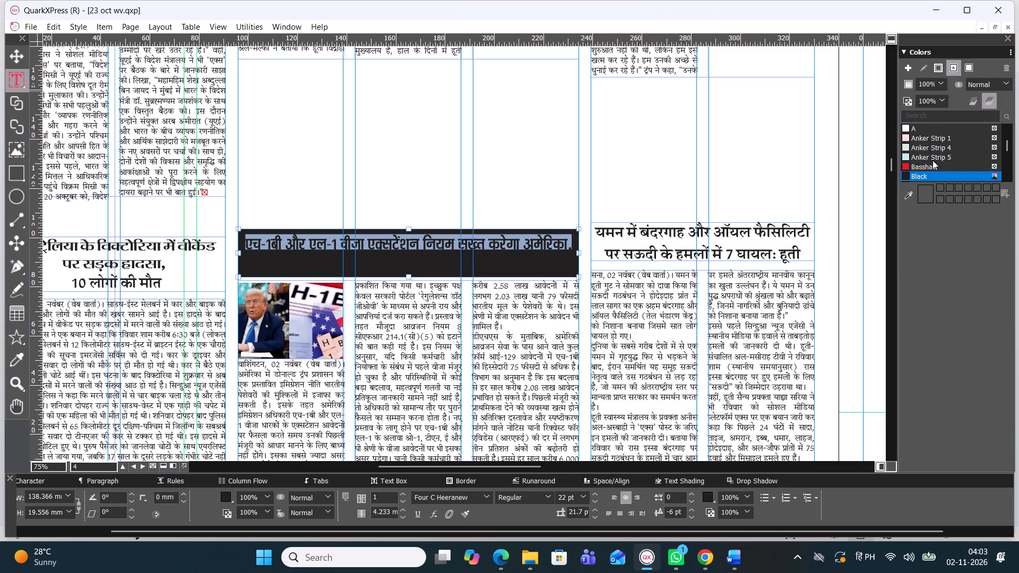
{"action": "scroll", "coordinate": [932, 160], "scroll_direction": "up", "scroll_amount": 1}
{"action": "scroll", "coordinate": [932, 160], "scroll_direction": "down", "scroll_amount": 2}
{"action": "scroll", "coordinate": [932, 160], "scroll_direction": "up", "scroll_amount": 1}
{"action": "scroll", "coordinate": [932, 170], "scroll_direction": "down", "scroll_amount": 4}
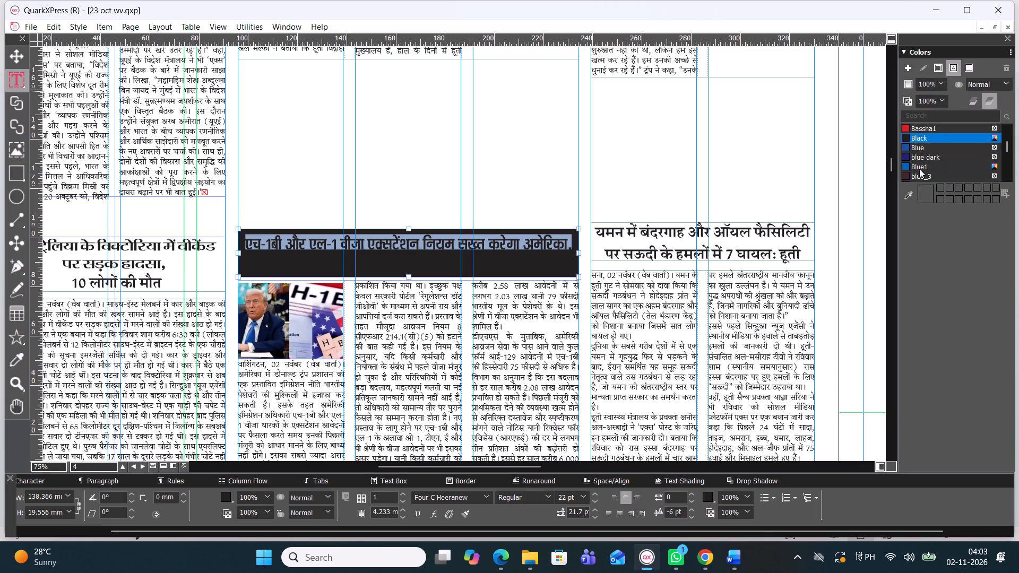
{"action": "left_click", "coordinate": [927, 156]}
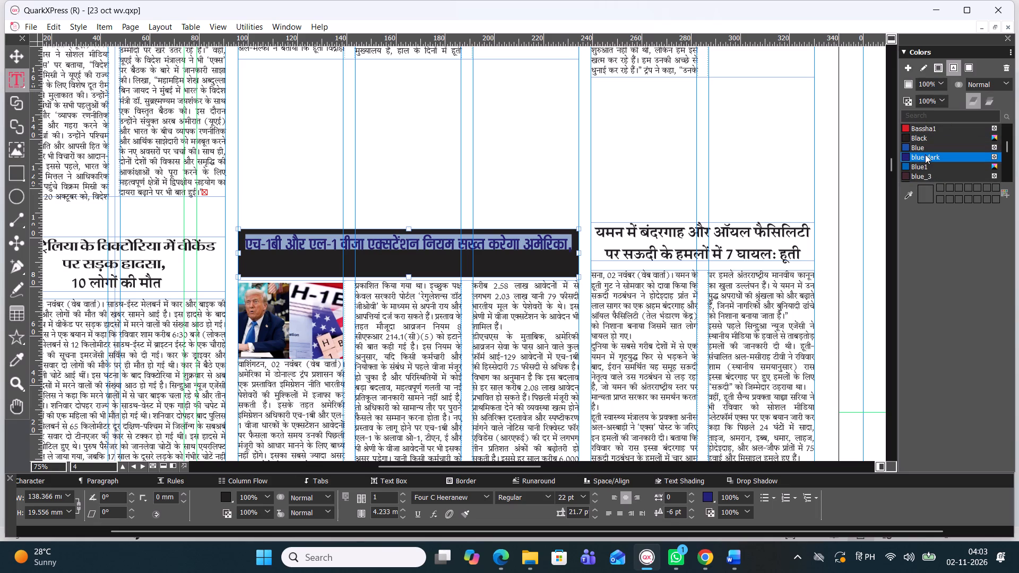
Set the H-1B headline box's background colour to None and deselect the box.
{"action": "left_click", "coordinate": [970, 64]}
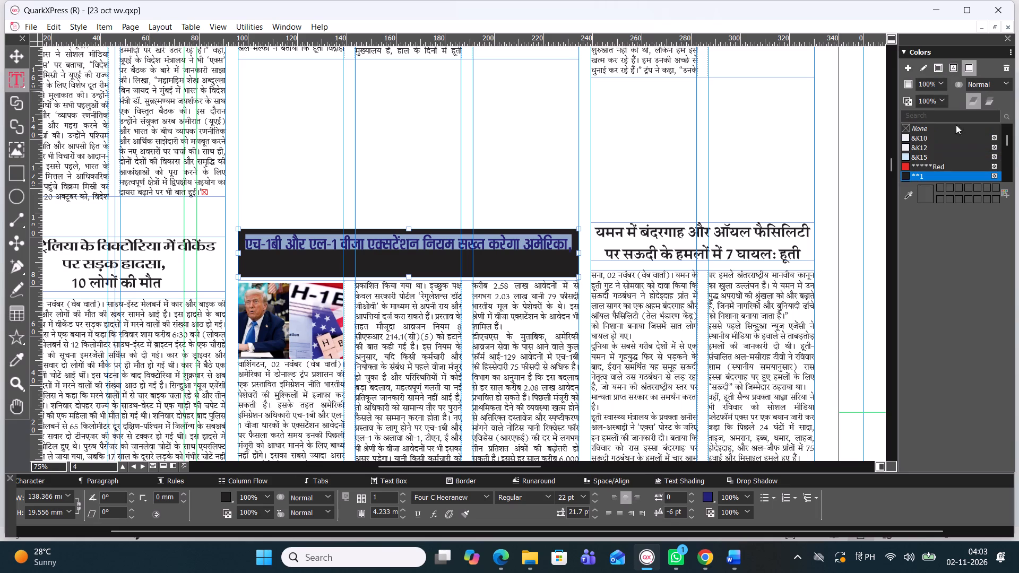
{"action": "left_click", "coordinate": [946, 128]}
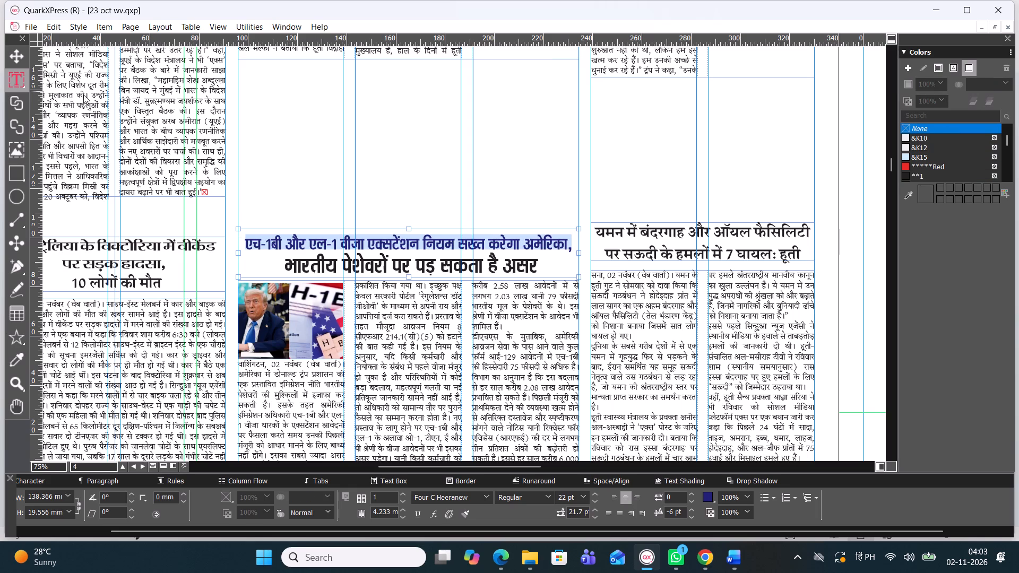
{"action": "left_click", "coordinate": [11, 55]}
{"action": "left_click", "coordinate": [454, 204]}
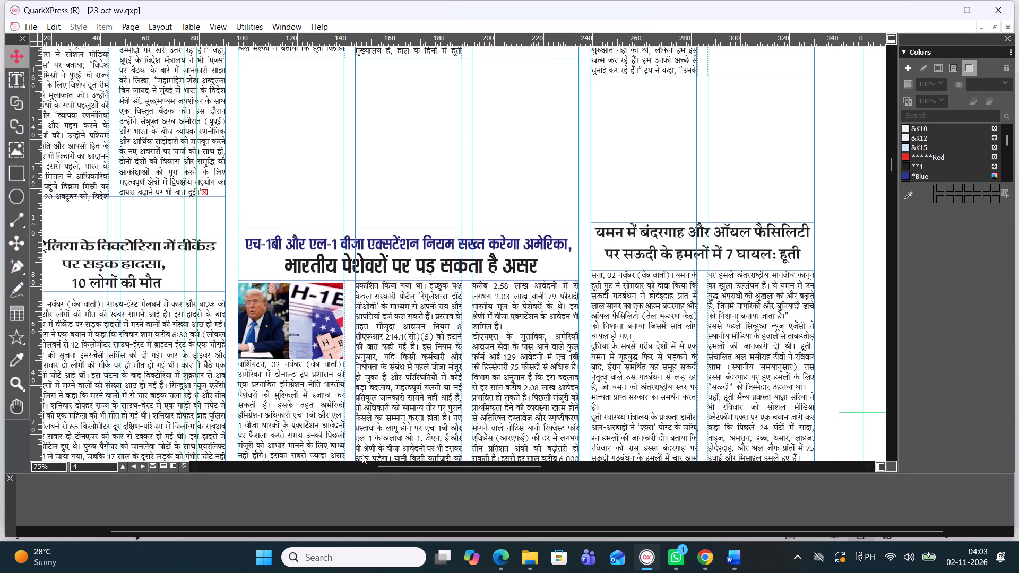
Change the font of the whole Australia road accident headline to Four C Gandhihead.
{"action": "left_click_drag", "start_coordinate": [421, 467], "coordinate": [384, 465]}
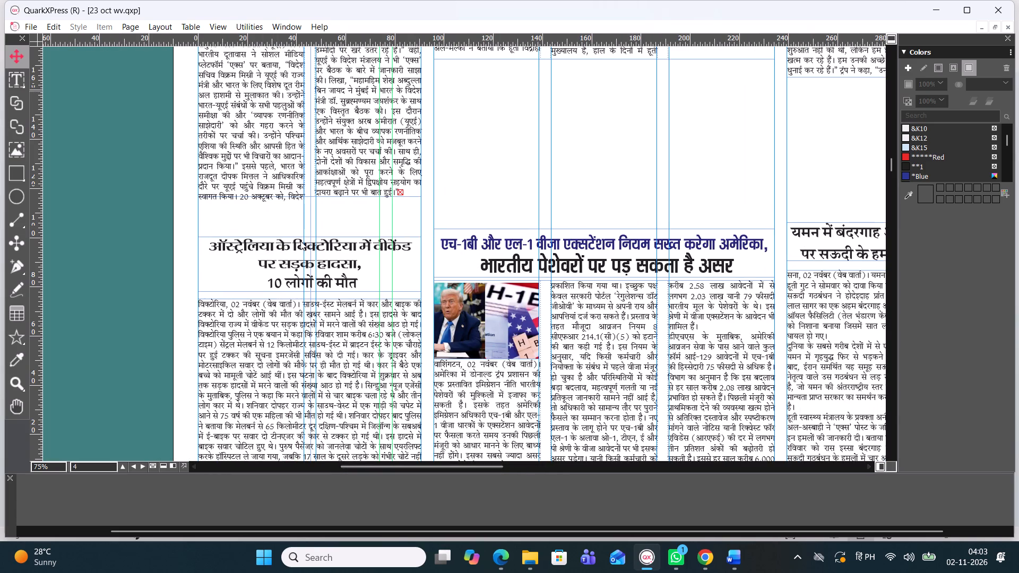
{"action": "left_click", "coordinate": [300, 241]}
{"action": "double_click", "coordinate": [357, 279]}
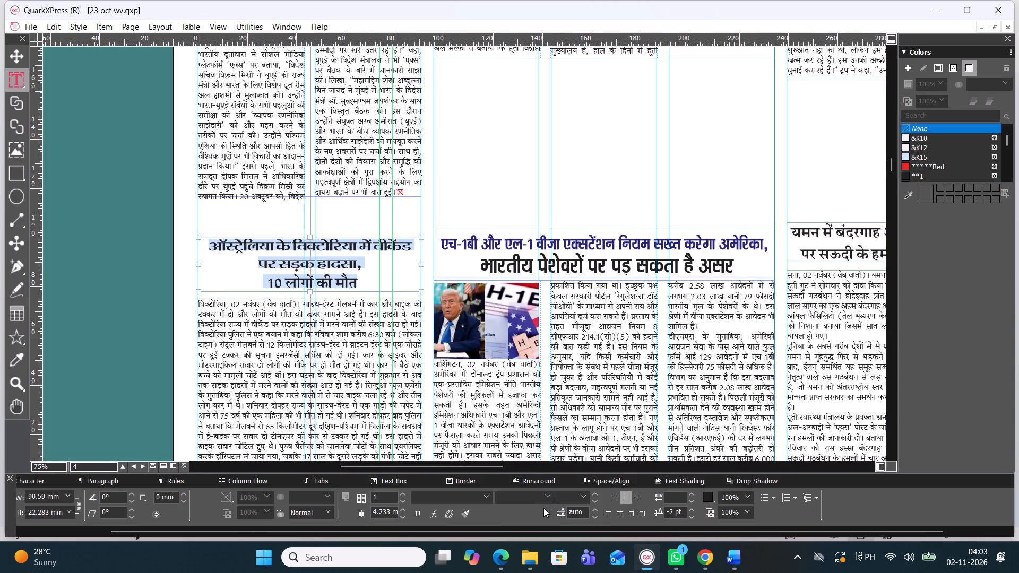
{"action": "left_click", "coordinate": [487, 494]}
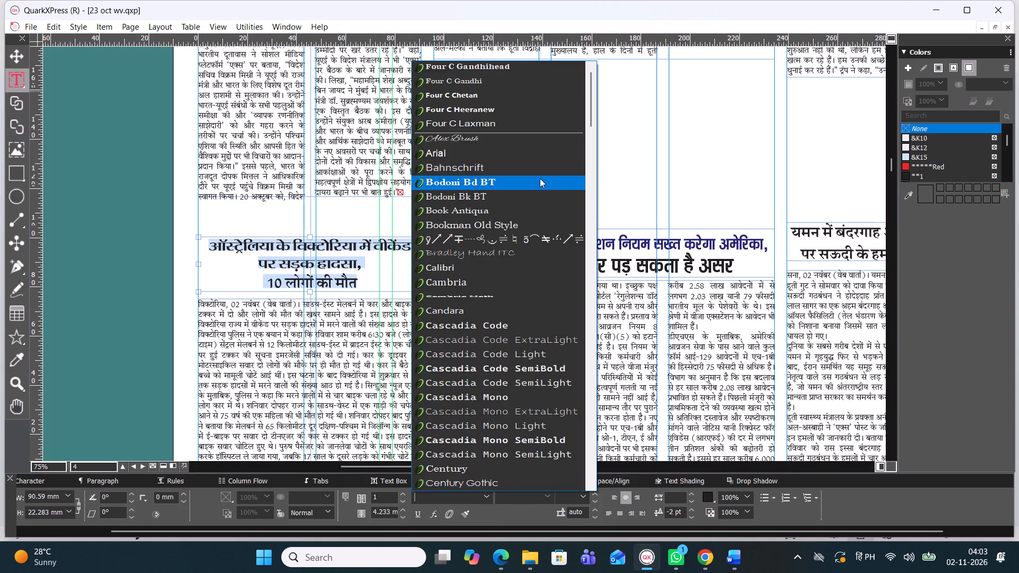
{"action": "left_click", "coordinate": [511, 65]}
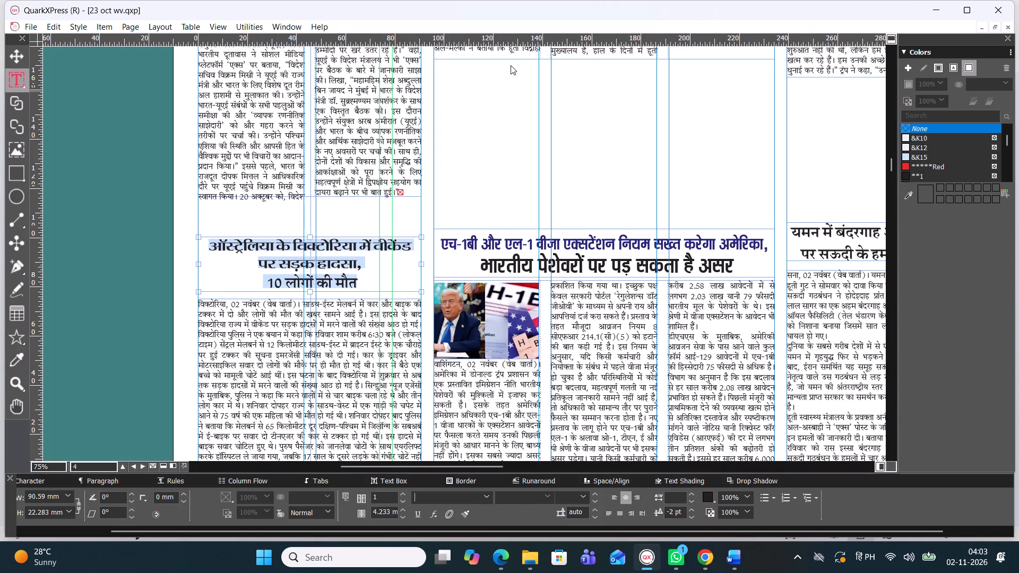
Reduce the Australia headline's first sentence, ending in "हादसा,", to 16 pt with tracking -4 so it fits on one line.
{"action": "left_click", "coordinate": [331, 267]}
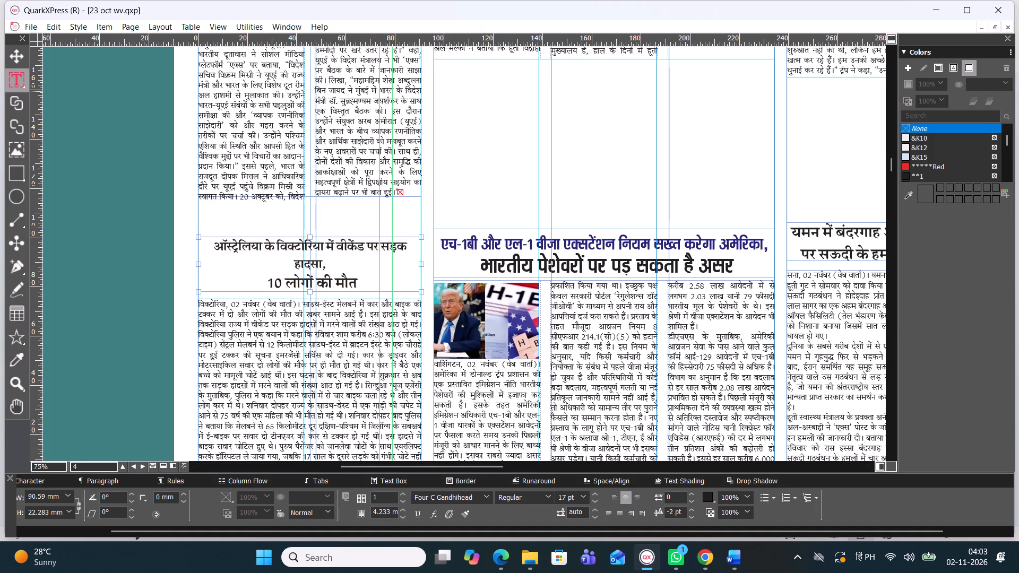
{"action": "left_click_drag", "start_coordinate": [331, 267], "coordinate": [197, 237]}
{"action": "key", "text": "ctrl+alt+shift+comma"}
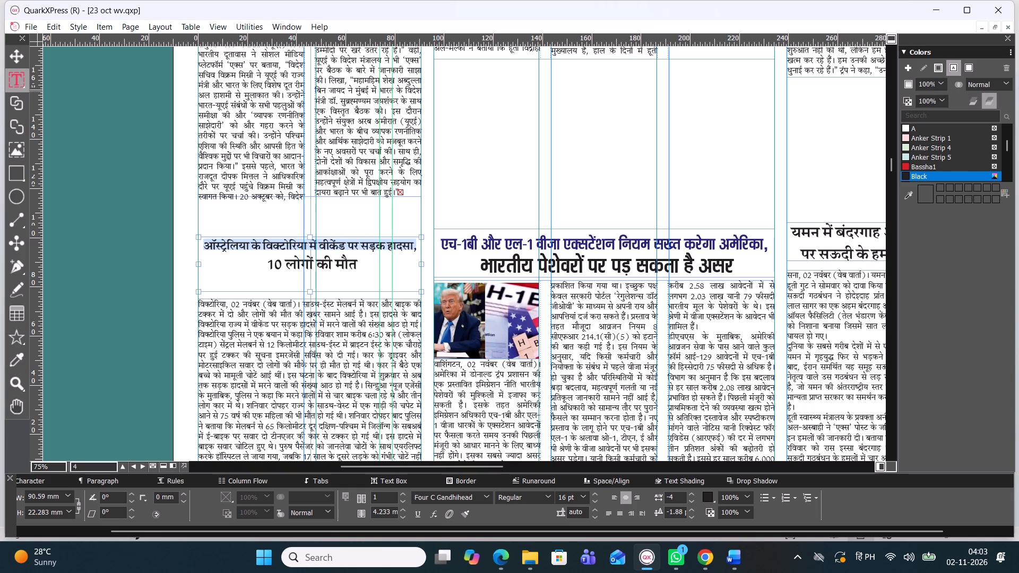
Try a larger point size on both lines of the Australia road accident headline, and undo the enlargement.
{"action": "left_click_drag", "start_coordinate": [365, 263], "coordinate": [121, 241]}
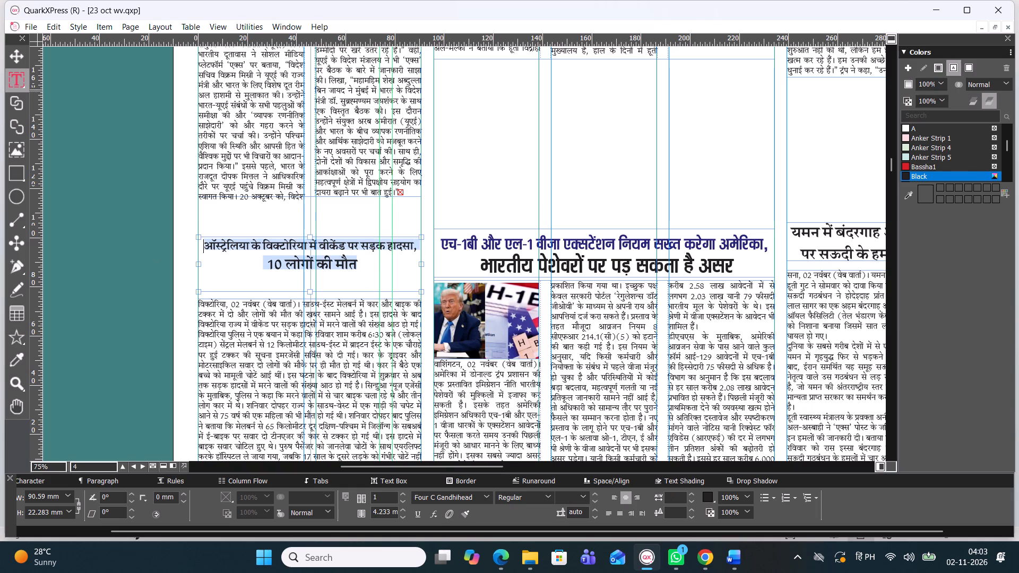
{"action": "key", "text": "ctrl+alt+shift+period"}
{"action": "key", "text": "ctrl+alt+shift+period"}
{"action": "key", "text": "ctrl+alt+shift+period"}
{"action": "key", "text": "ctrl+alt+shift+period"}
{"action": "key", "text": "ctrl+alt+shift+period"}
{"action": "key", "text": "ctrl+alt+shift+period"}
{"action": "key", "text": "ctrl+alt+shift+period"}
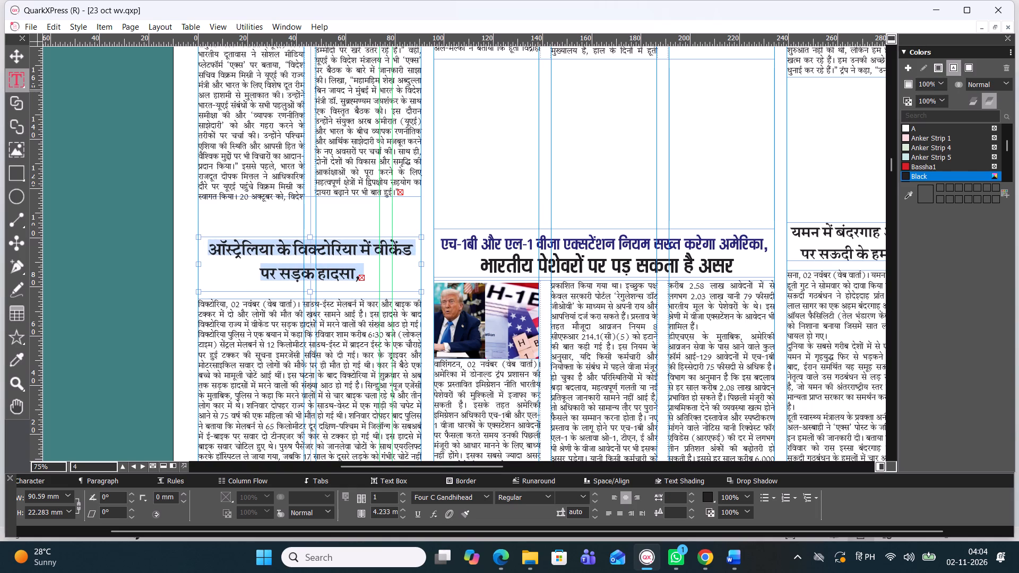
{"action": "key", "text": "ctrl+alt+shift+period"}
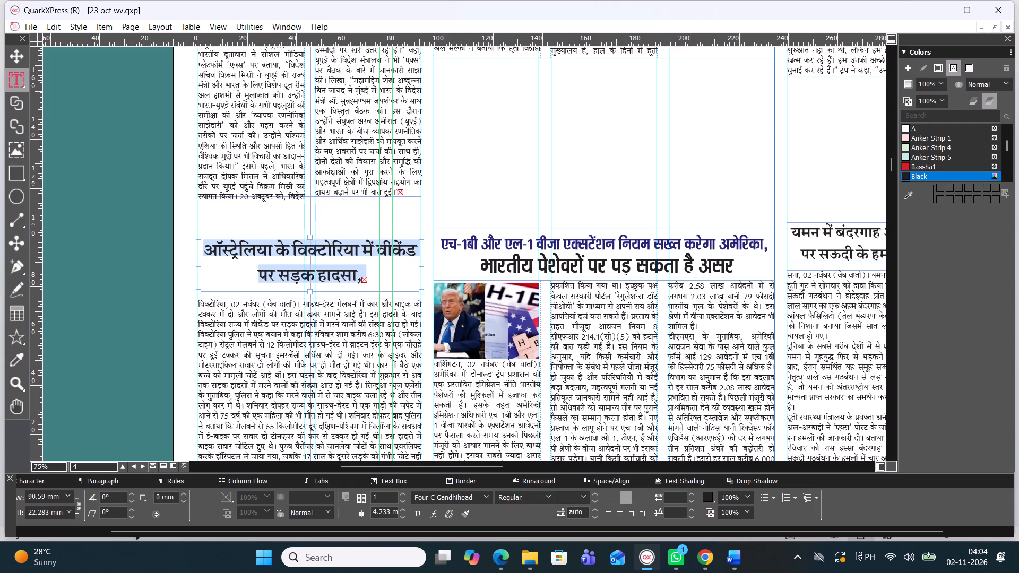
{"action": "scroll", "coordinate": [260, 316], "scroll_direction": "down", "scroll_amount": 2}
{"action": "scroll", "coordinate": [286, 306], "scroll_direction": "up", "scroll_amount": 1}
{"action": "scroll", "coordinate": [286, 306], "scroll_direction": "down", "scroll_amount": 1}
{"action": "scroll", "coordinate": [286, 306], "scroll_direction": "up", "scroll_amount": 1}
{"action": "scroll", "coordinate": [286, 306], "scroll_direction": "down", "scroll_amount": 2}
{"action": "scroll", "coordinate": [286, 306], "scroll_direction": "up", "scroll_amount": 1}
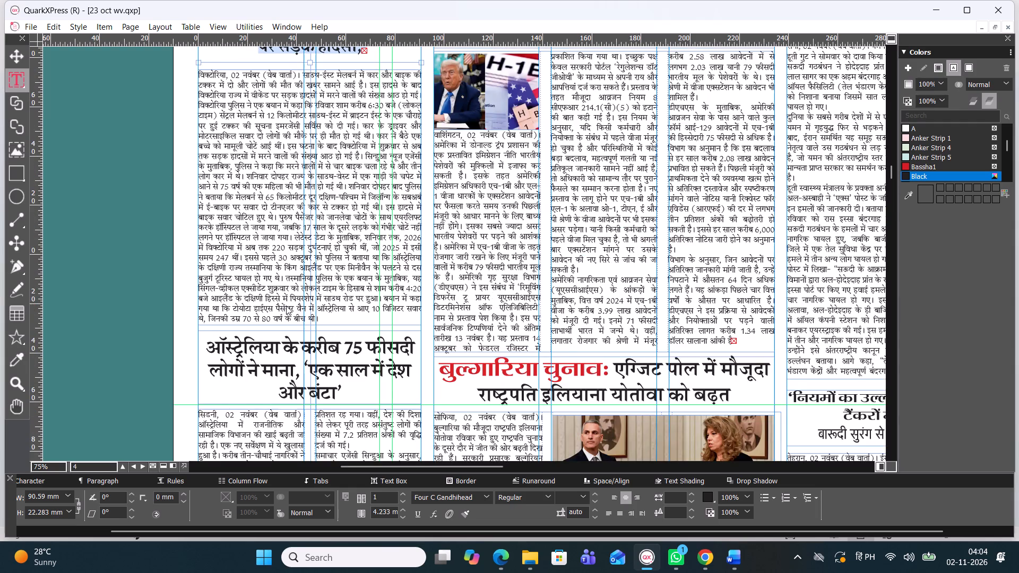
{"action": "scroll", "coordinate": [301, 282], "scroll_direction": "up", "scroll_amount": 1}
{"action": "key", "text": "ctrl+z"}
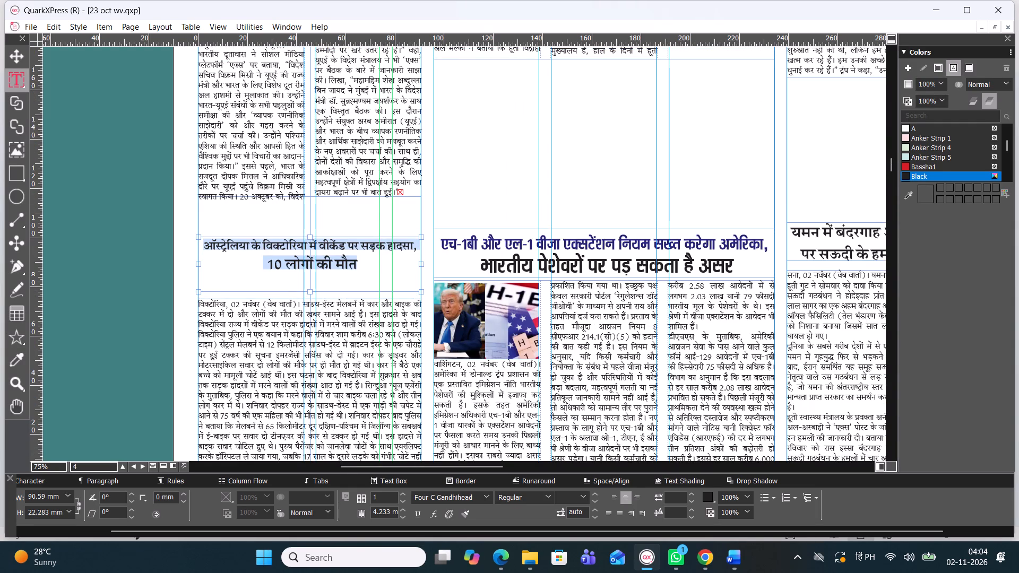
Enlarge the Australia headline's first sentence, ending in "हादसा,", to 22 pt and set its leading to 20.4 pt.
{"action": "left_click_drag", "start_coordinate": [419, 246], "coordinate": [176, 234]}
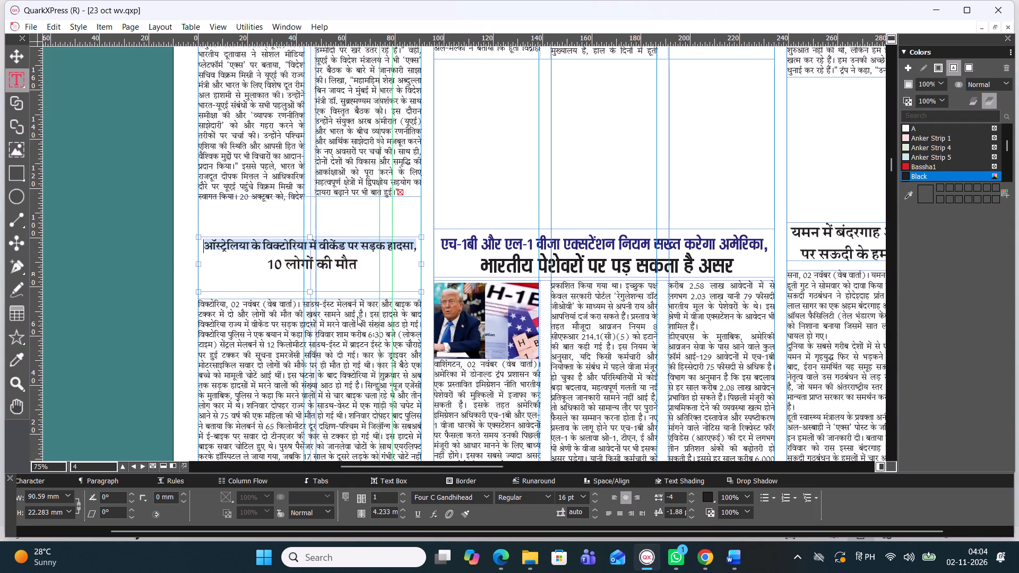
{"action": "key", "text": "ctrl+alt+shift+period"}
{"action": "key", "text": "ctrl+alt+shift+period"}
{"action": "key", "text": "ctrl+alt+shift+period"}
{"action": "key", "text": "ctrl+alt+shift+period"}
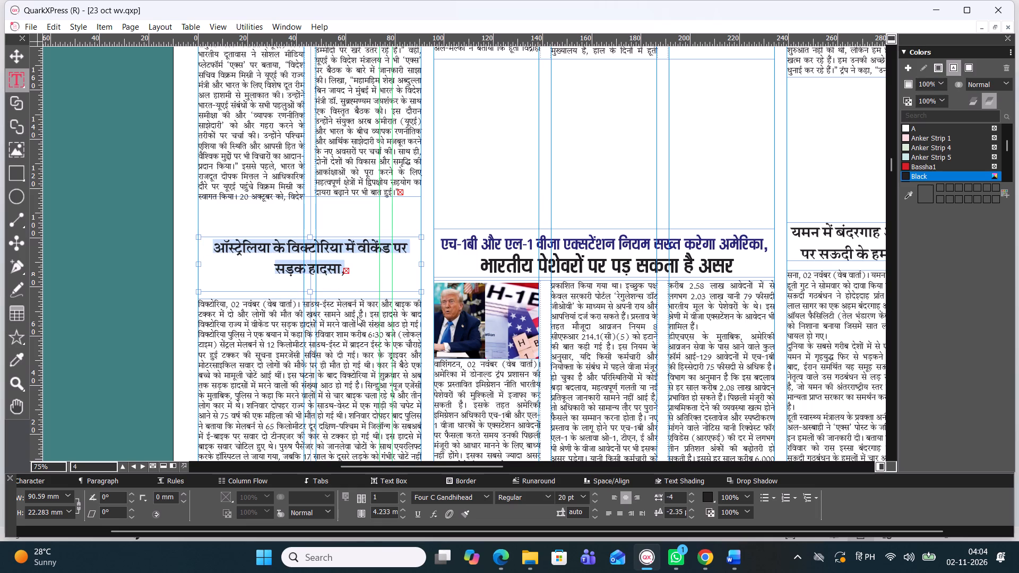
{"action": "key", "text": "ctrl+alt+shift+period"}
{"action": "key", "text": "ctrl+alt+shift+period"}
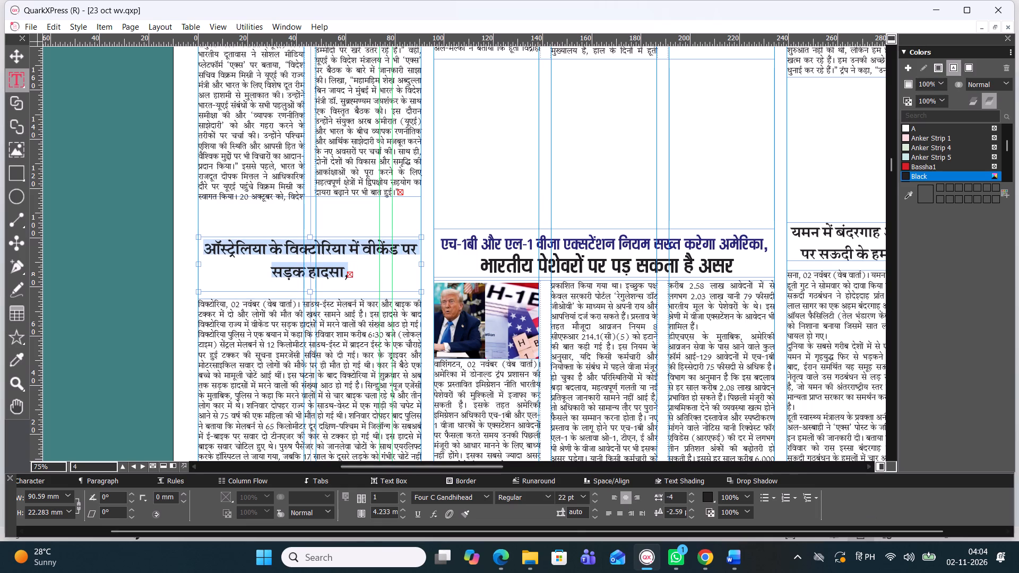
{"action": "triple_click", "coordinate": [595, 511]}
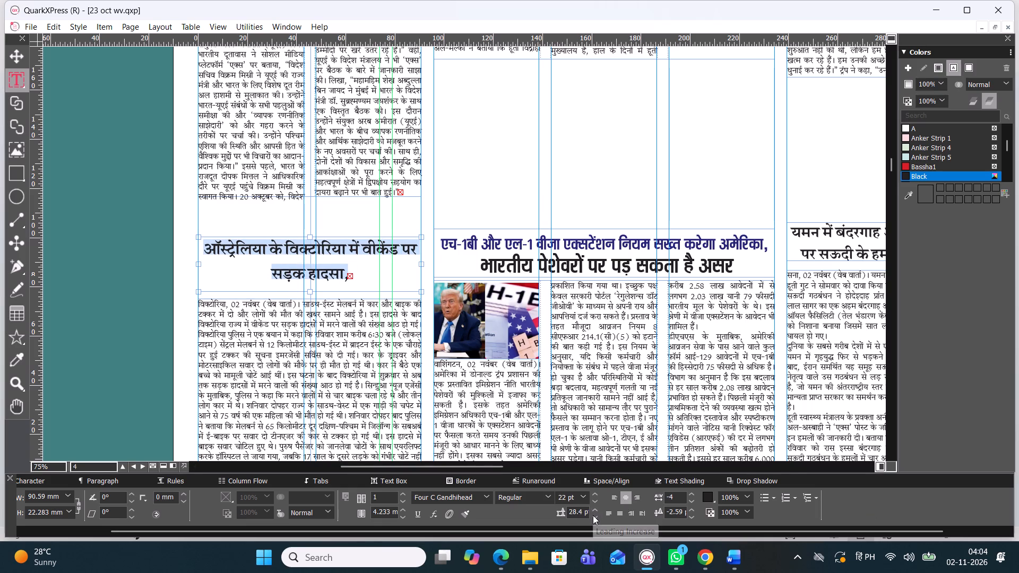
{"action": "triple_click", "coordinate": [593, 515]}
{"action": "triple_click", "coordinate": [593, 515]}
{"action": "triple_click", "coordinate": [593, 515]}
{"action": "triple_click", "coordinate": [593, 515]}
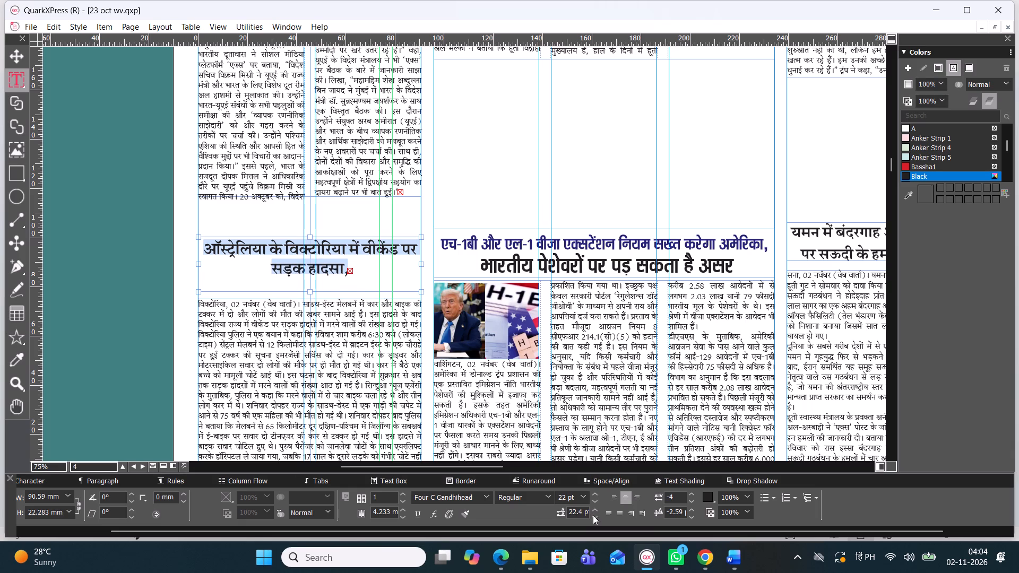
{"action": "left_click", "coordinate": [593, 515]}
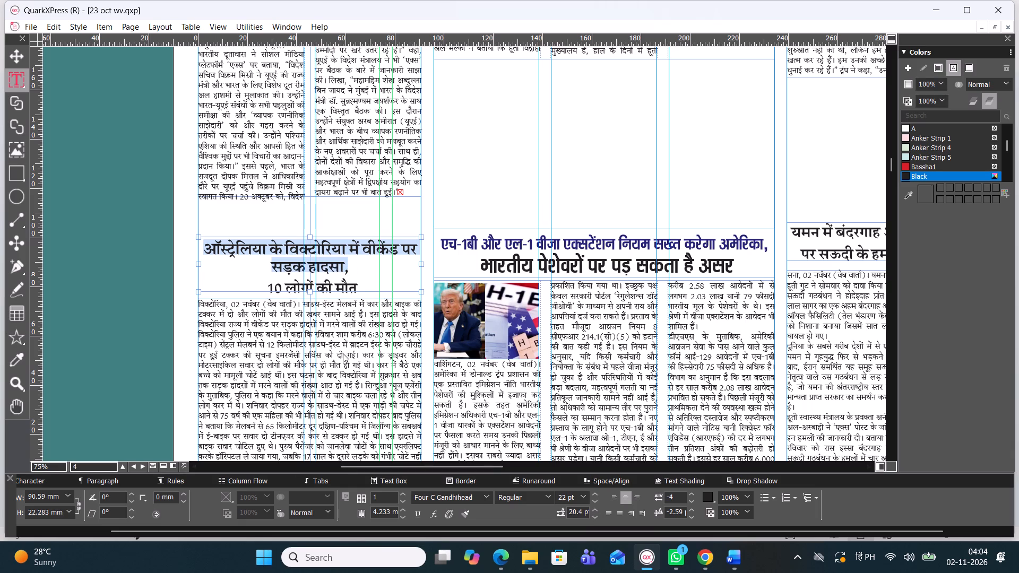
Undo the recent size, leading, tracking and font changes on the Australia headline, back past the H-1B headline box's background change.
{"action": "left_click_drag", "start_coordinate": [361, 285], "coordinate": [324, 284]}
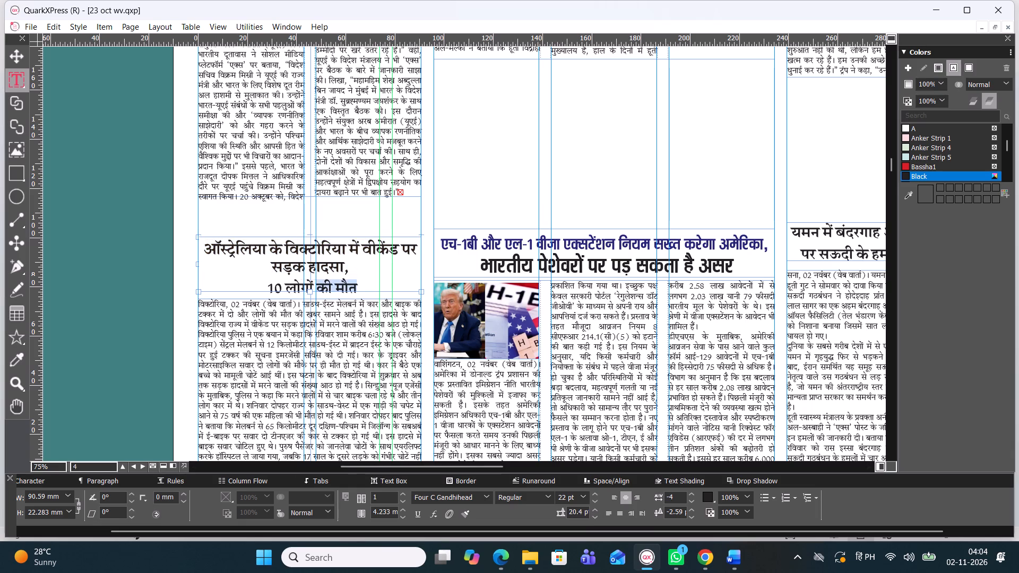
{"action": "left_click_drag", "start_coordinate": [324, 284], "coordinate": [261, 281]}
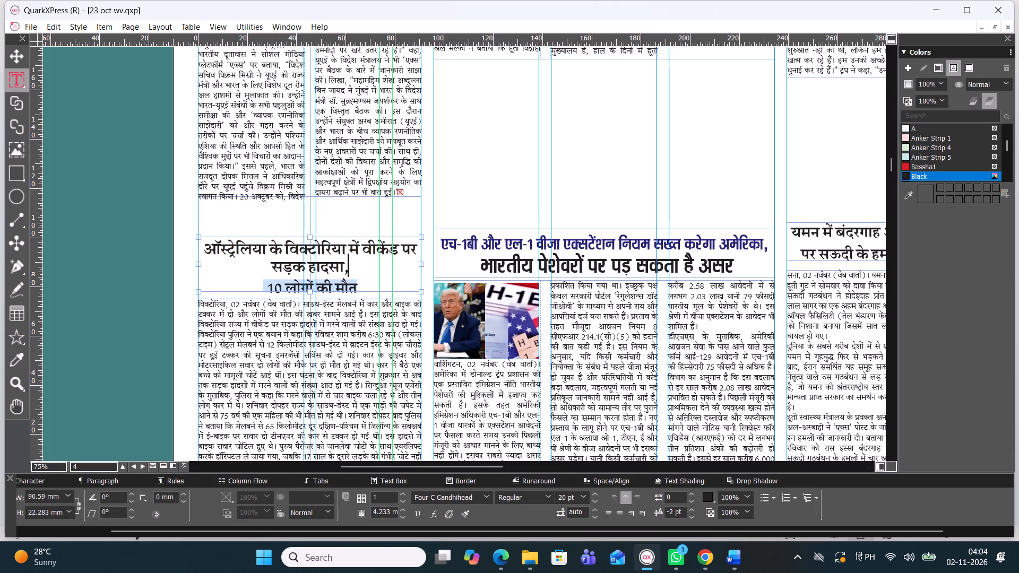
{"action": "key", "text": "ctrl+z"}
{"action": "key", "text": "ctrl+z"}
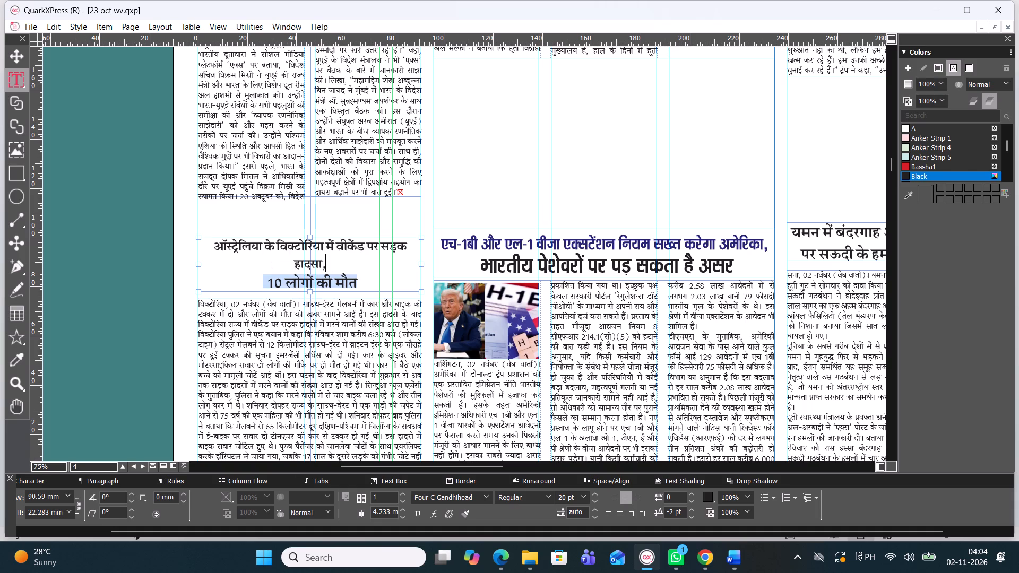
{"action": "key", "text": "ctrl+z"}
{"action": "key", "text": "ctrl+z"}
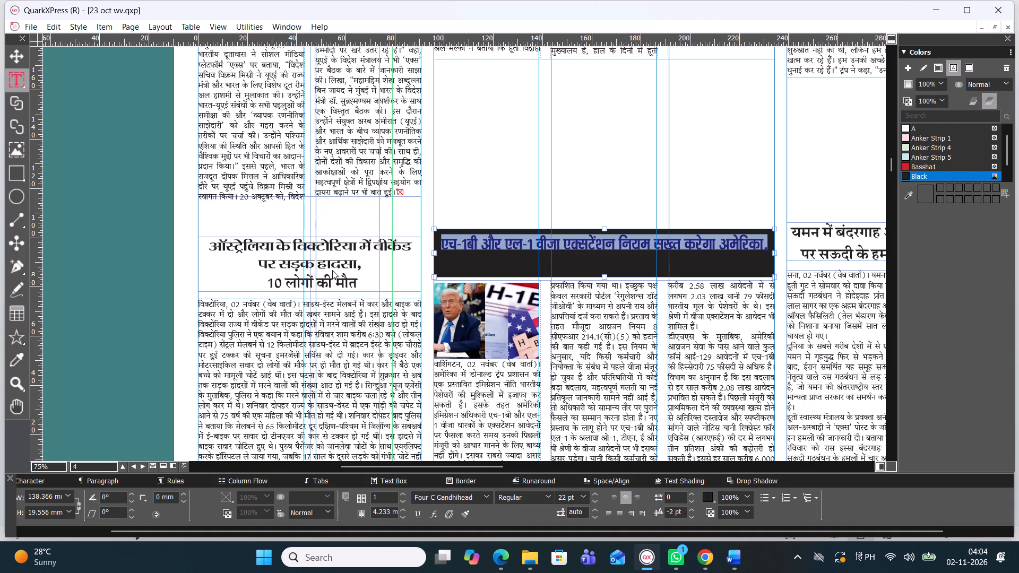
Join "10 लोगों की मौत" to the Australia headline's first sentence, replacing the comma and line break after "हादसा" with a space.
{"action": "left_click", "coordinate": [353, 274]}
{"action": "left_click", "coordinate": [258, 278]}
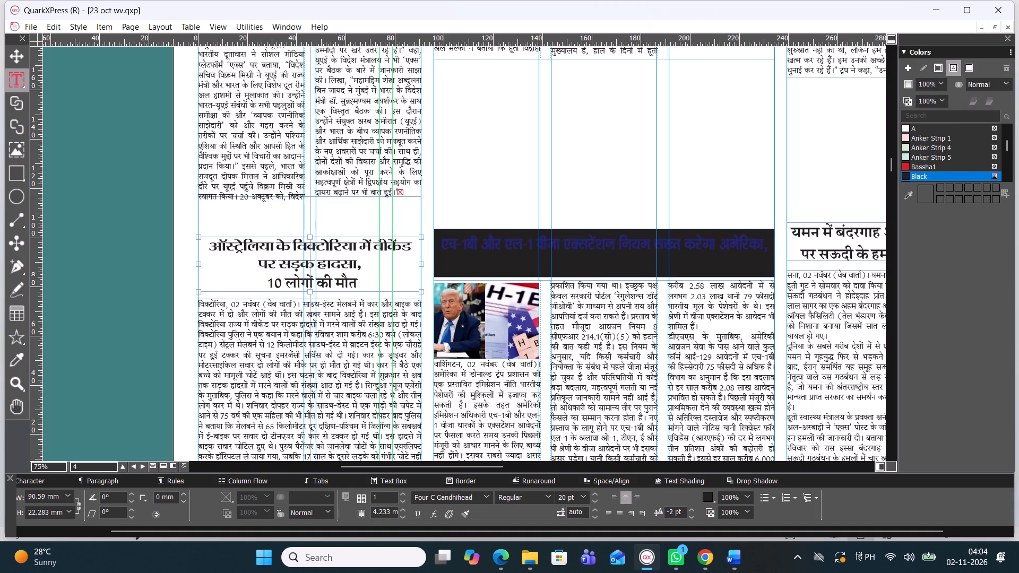
{"action": "key", "text": "BackSpace"}
{"action": "key", "text": "BackSpace"}
{"action": "key", "text": "space"}
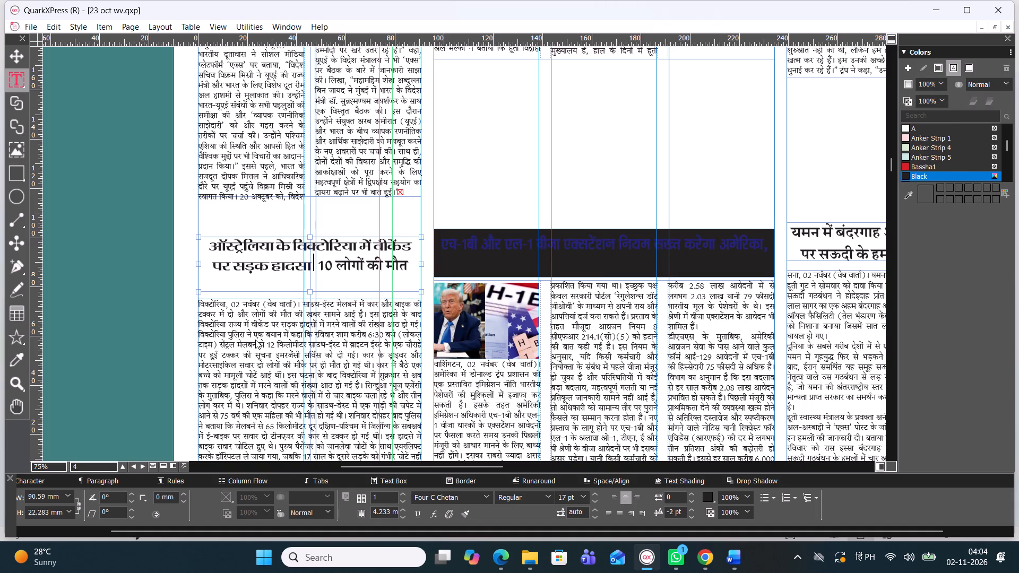
Change the font of the whole joined Australia headline to Four C Gandhihead.
{"action": "key", "text": "ctrl+a"}
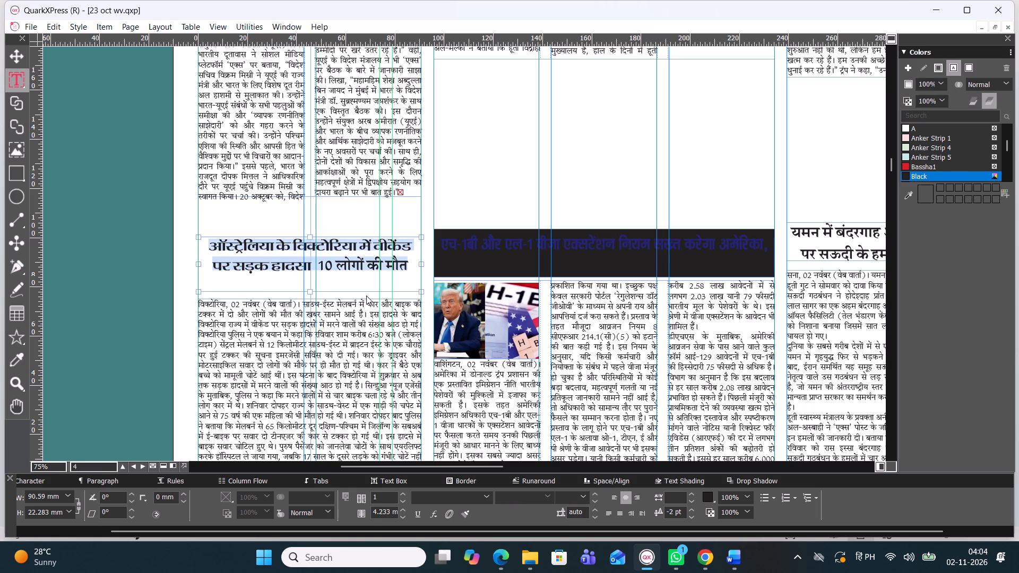
{"action": "left_click", "coordinate": [488, 495]}
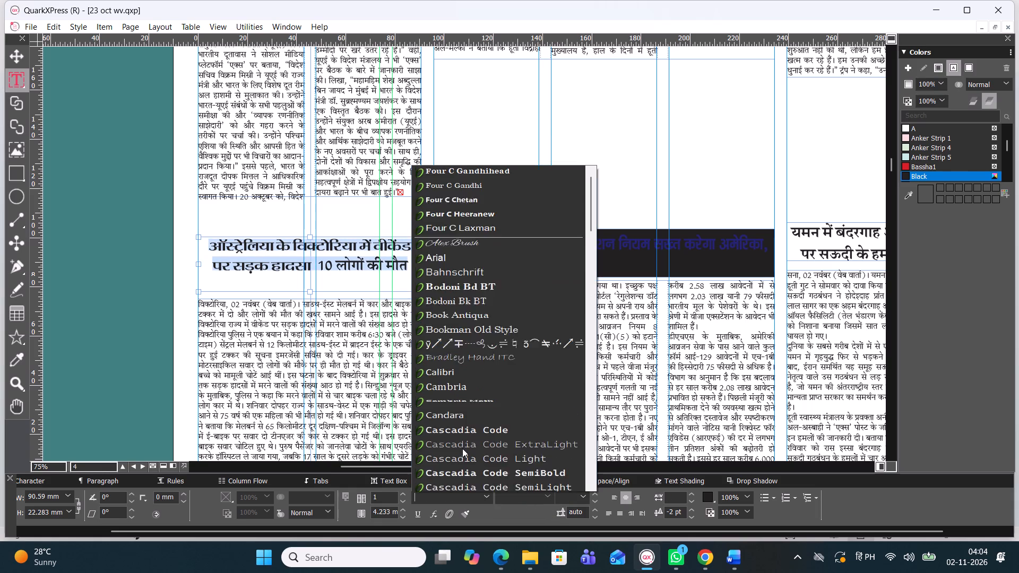
{"action": "left_click", "coordinate": [529, 72]}
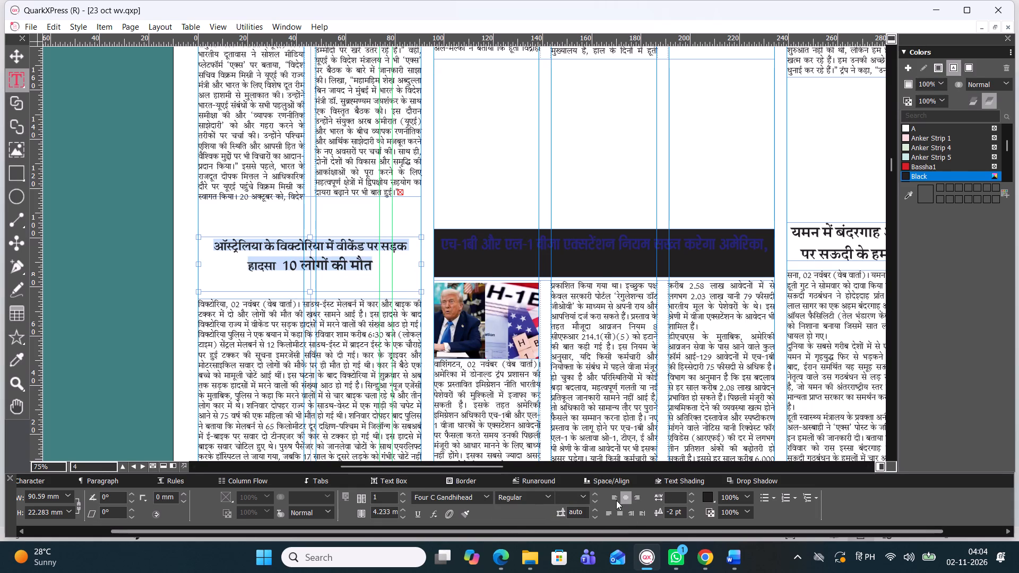
Enlarge the whole Australia headline until its text fills two full lines across the box.
{"action": "key", "text": "ctrl+alt+shift+period"}
{"action": "key", "text": "ctrl+alt+shift+period"}
{"action": "key", "text": "ctrl+alt+shift+period"}
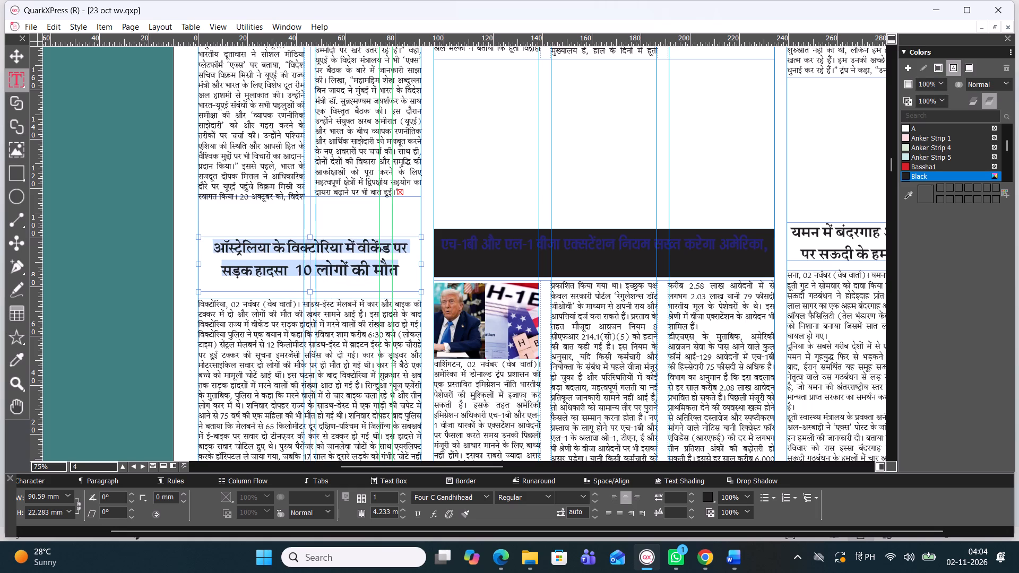
{"action": "key", "text": "ctrl+alt+shift+period"}
{"action": "key", "text": "ctrl+alt+shift+period"}
{"action": "key", "text": "ctrl+alt+shift+period"}
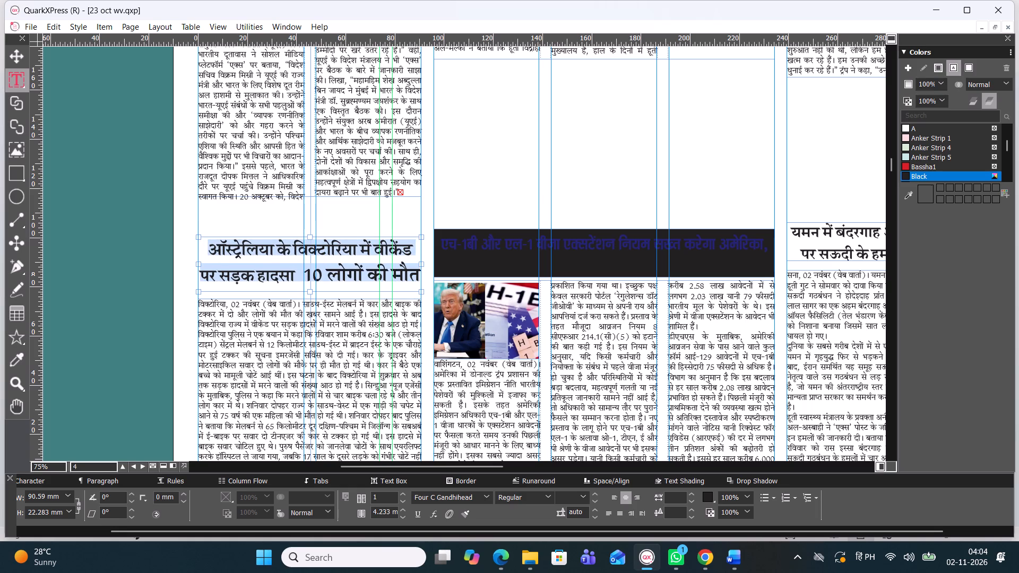
{"action": "key", "text": "ctrl+alt+shift+period"}
{"action": "key", "text": "ctrl+alt+shift+comma"}
{"action": "scroll", "coordinate": [320, 333], "scroll_direction": "down", "scroll_amount": 1}
{"action": "scroll", "coordinate": [320, 333], "scroll_direction": "up", "scroll_amount": 1}
Extend the bottom edge of the two-column UAE story box above the Australia headline to a height of about 182.6 mm.
{"action": "left_click", "coordinate": [13, 63]}
{"action": "left_click", "coordinate": [355, 181]}
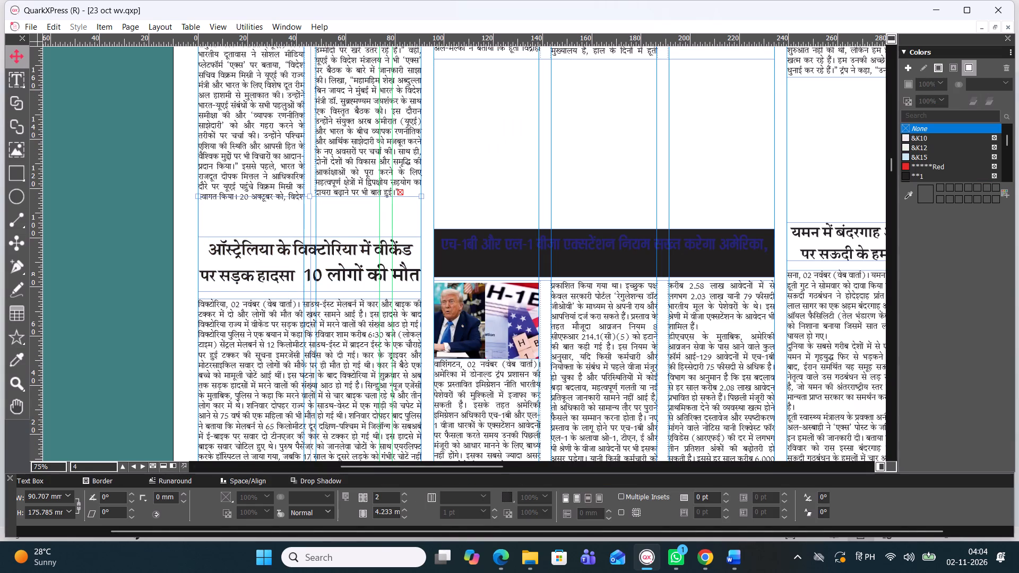
{"action": "left_click_drag", "start_coordinate": [308, 195], "coordinate": [308, 217]}
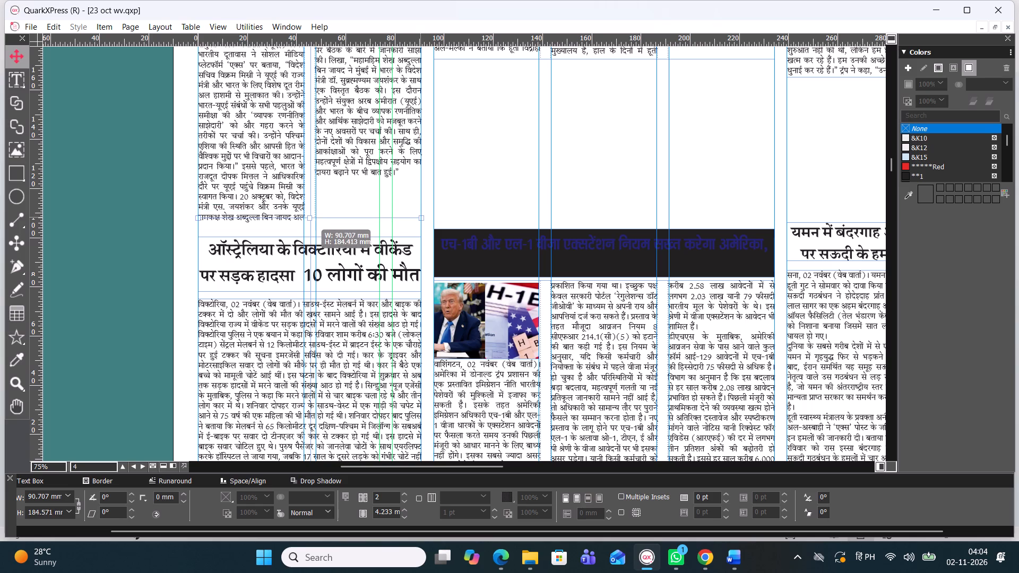
{"action": "left_click_drag", "start_coordinate": [308, 217], "coordinate": [311, 215]}
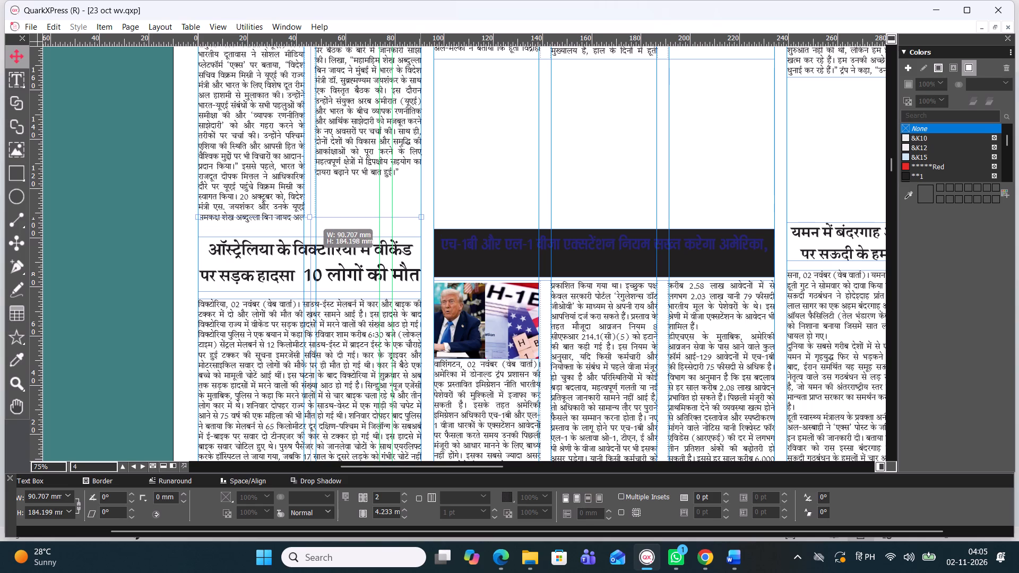
{"action": "left_click_drag", "start_coordinate": [311, 215], "coordinate": [312, 212]}
Raise the top edge of the Australia headline box to just below the UAE story, making it about 30.3 mm high.
{"action": "left_click", "coordinate": [290, 255]}
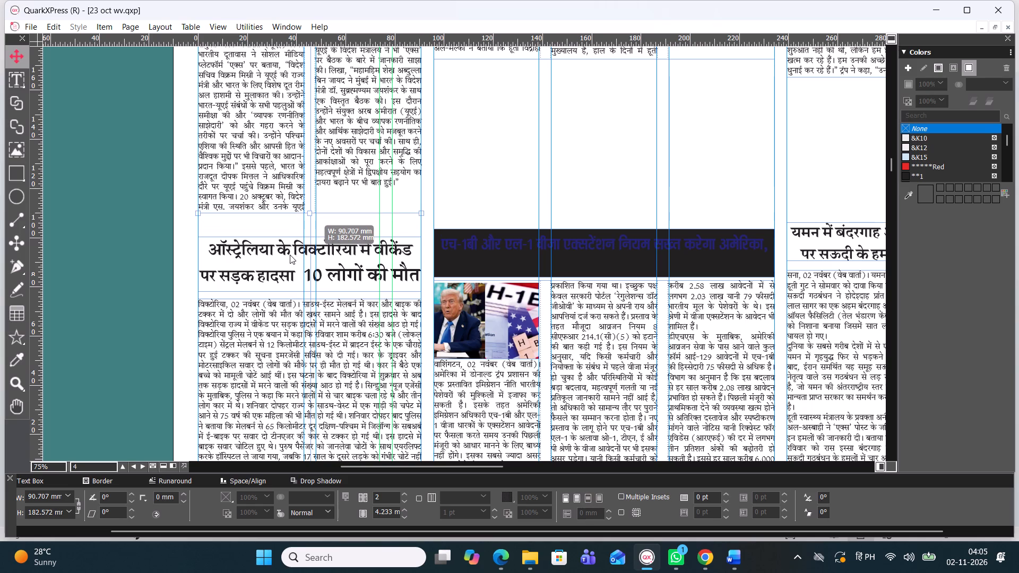
{"action": "double_click", "coordinate": [290, 255]}
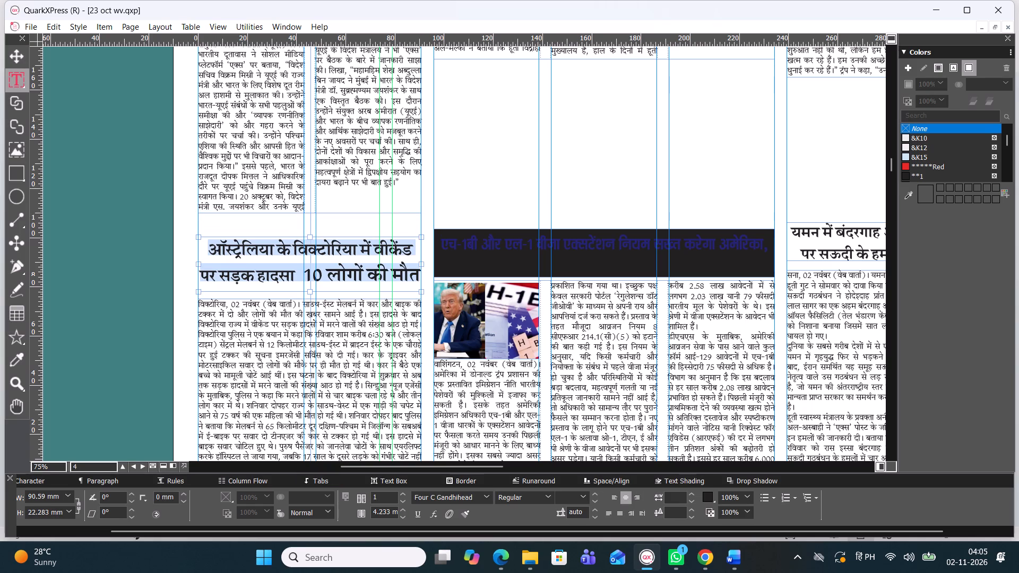
{"action": "left_click_drag", "start_coordinate": [311, 238], "coordinate": [316, 212]}
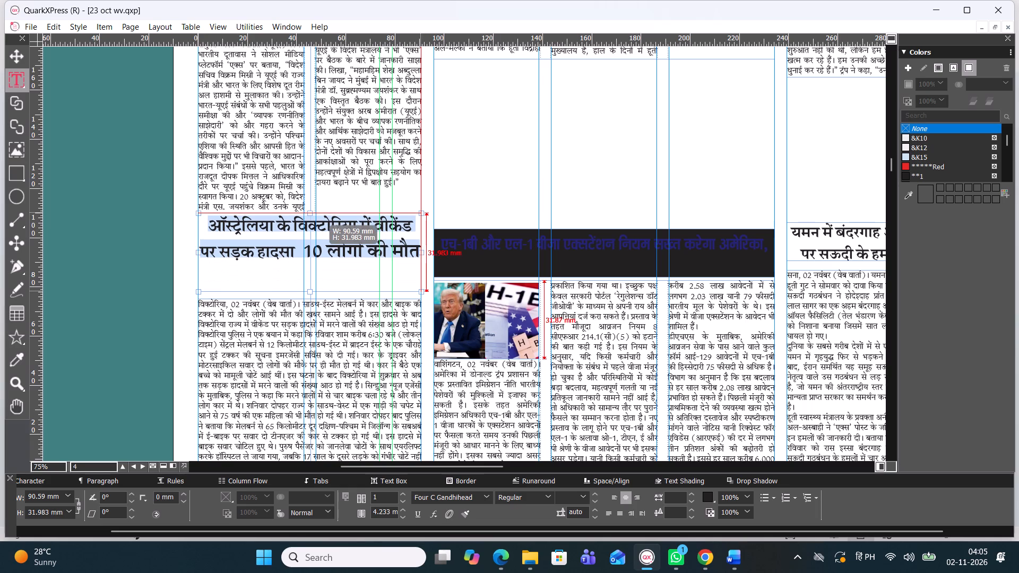
{"action": "left_click_drag", "start_coordinate": [316, 212], "coordinate": [316, 218]}
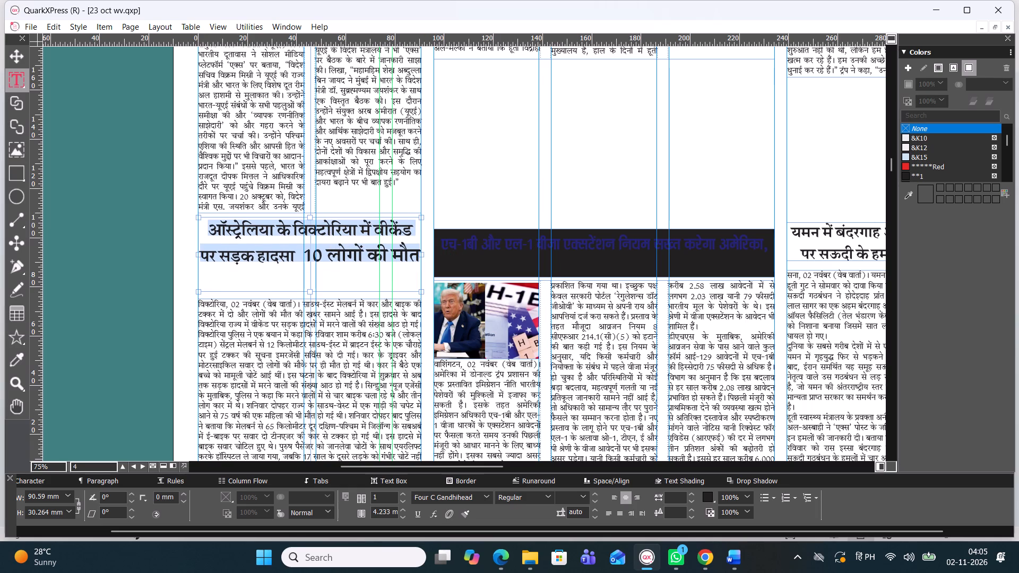
Enlarge the whole Australia headline by one point, bringing its first sentence to 24 pt.
{"action": "key", "text": "ctrl+alt+shift+period"}
{"action": "key", "text": "ctrl+alt+shift+period"}
{"action": "key", "text": "ctrl+alt+shift+period"}
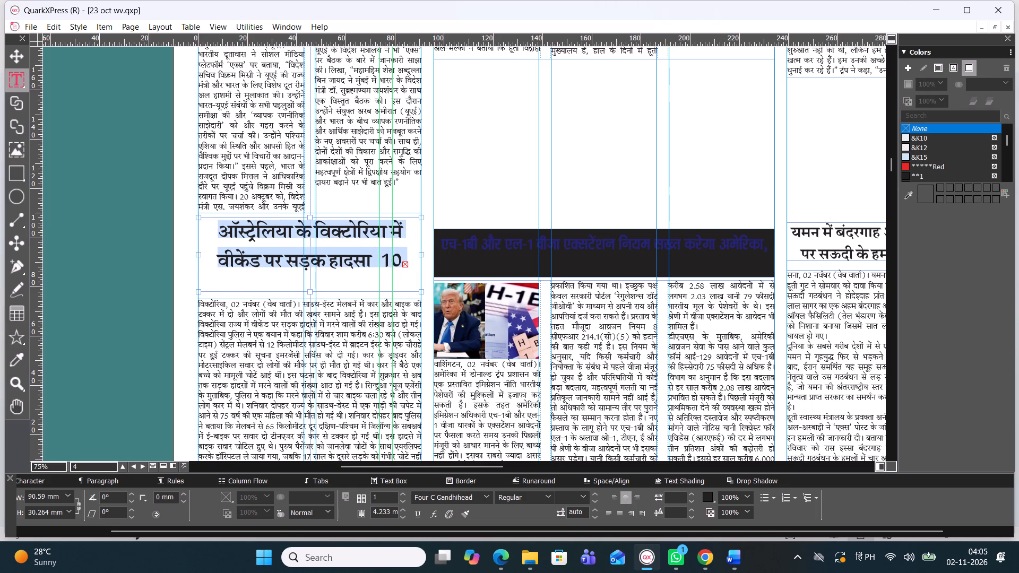
{"action": "key", "text": "ctrl+alt+shift+comma"}
{"action": "key", "text": "ctrl+alt+shift+comma"}
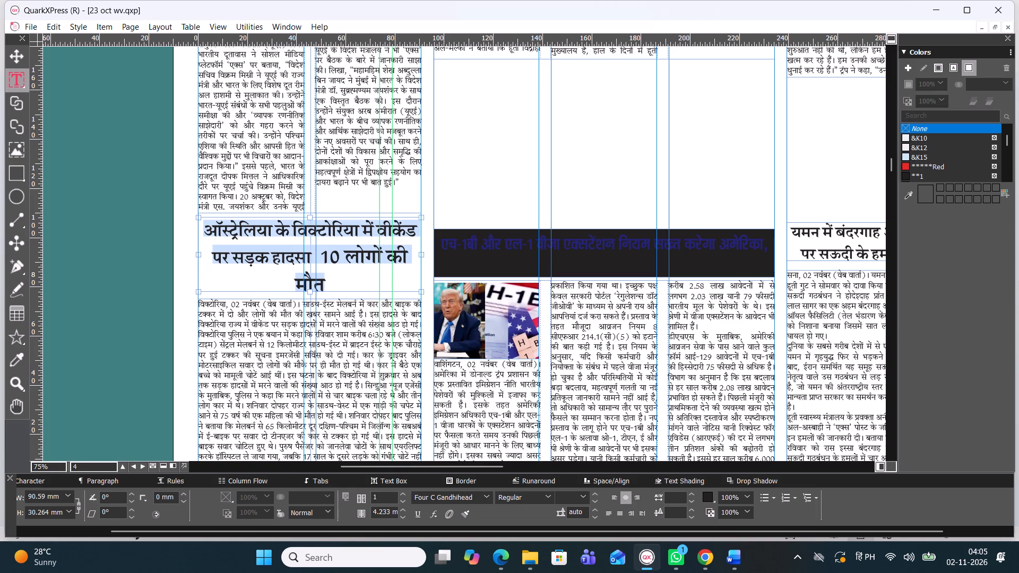
Delete the extra space between "हादसा" and "10" in the Australia headline.
{"action": "left_click", "coordinate": [315, 255]}
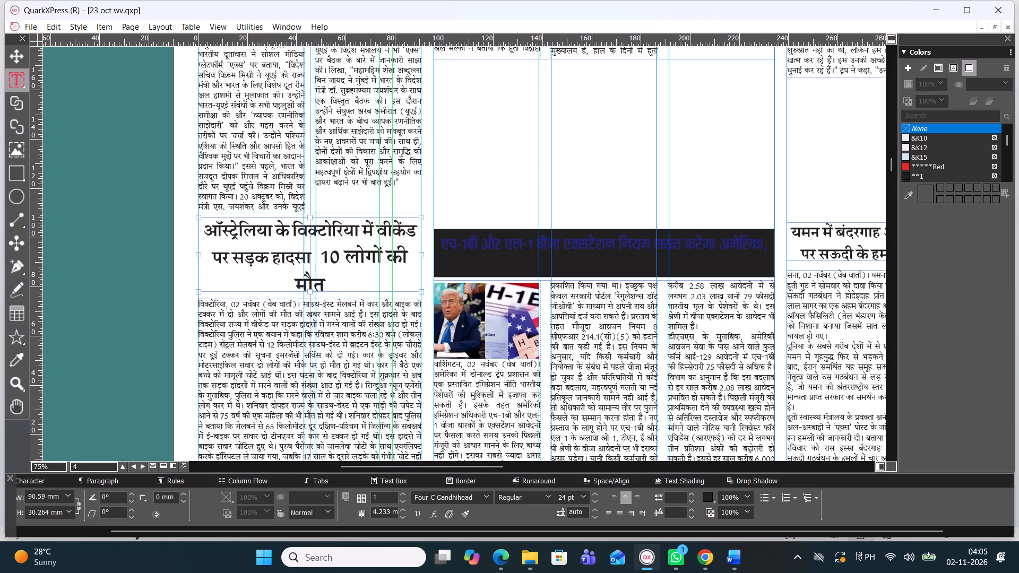
{"action": "key", "text": "BackSpace"}
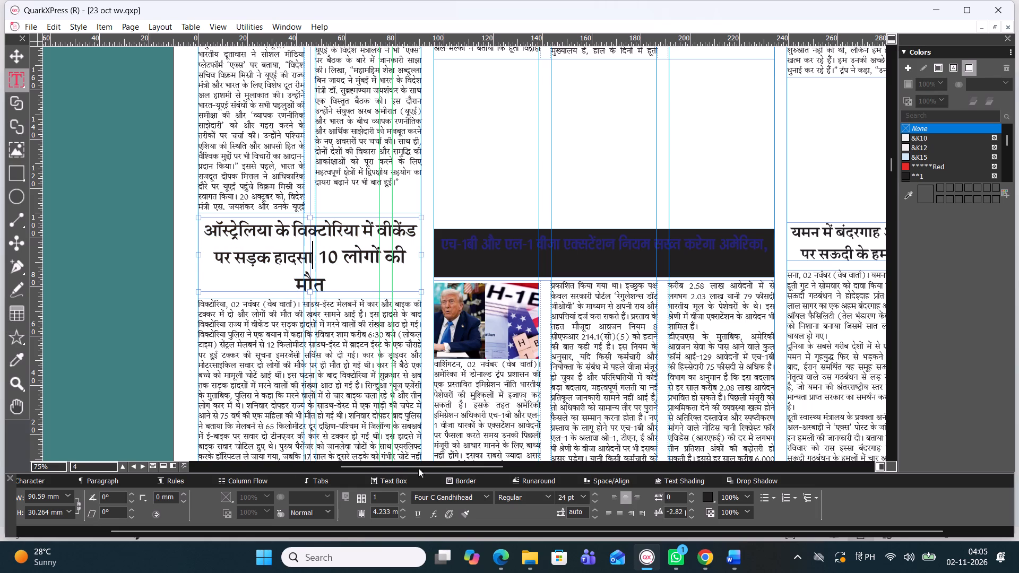
Set the leading of the whole three-line Australia headline to 29.4 pt.
{"action": "left_click_drag", "start_coordinate": [326, 286], "coordinate": [248, 219]}
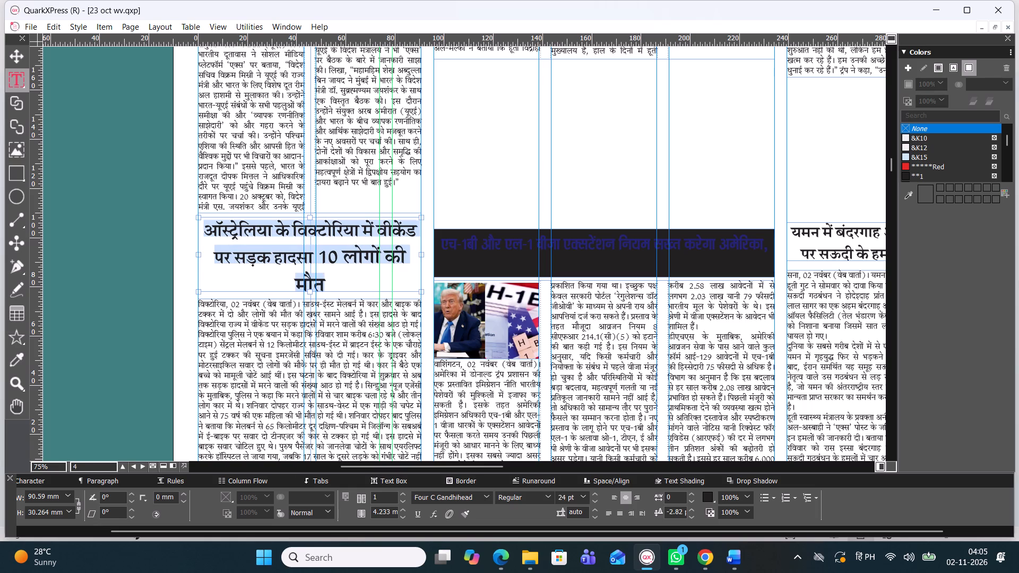
{"action": "left_click_drag", "start_coordinate": [248, 219], "coordinate": [194, 189]}
{"action": "left_click", "coordinate": [168, 205]}
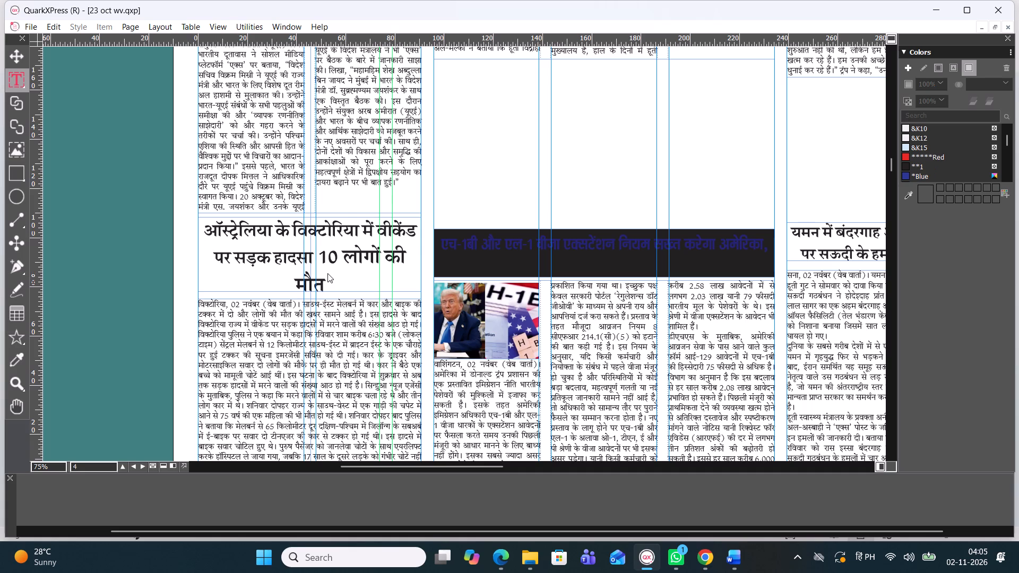
{"action": "left_click", "coordinate": [327, 277]}
{"action": "left_click_drag", "start_coordinate": [326, 282], "coordinate": [159, 204]}
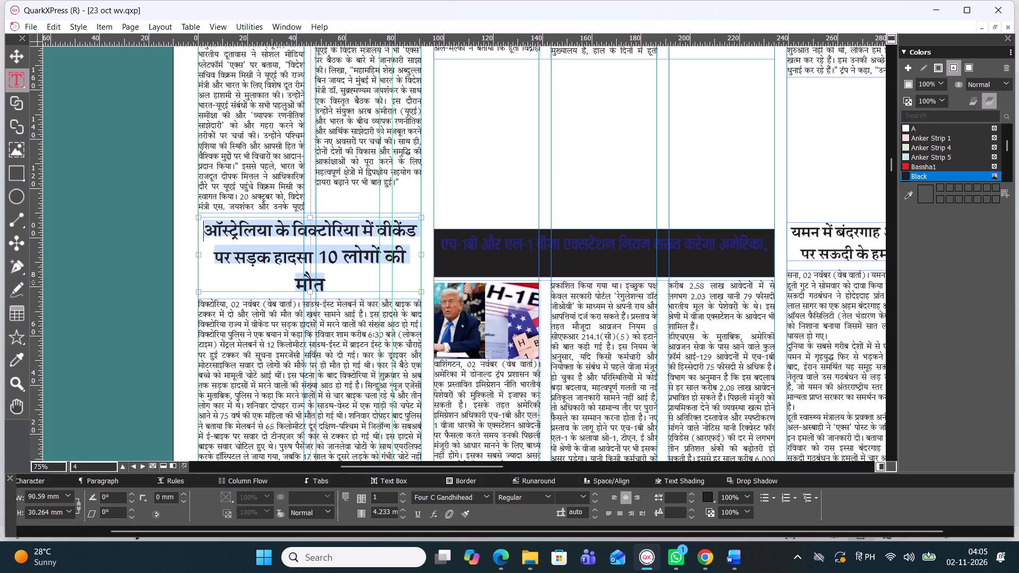
{"action": "left_click", "coordinate": [594, 510]}
{"action": "left_click", "coordinate": [590, 518]}
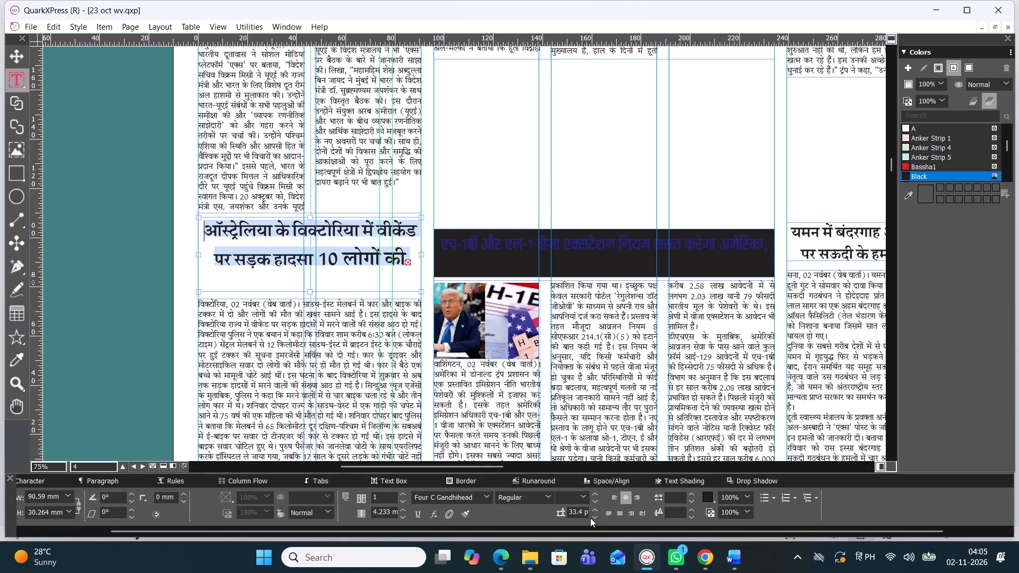
{"action": "triple_click", "coordinate": [594, 516]}
{"action": "left_click", "coordinate": [594, 516]}
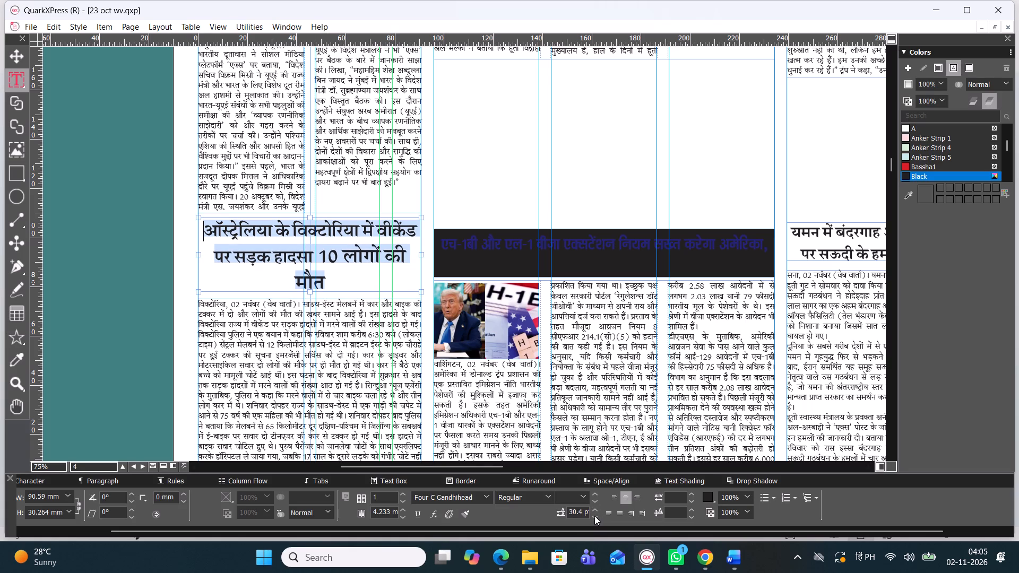
{"action": "left_click", "coordinate": [594, 516]}
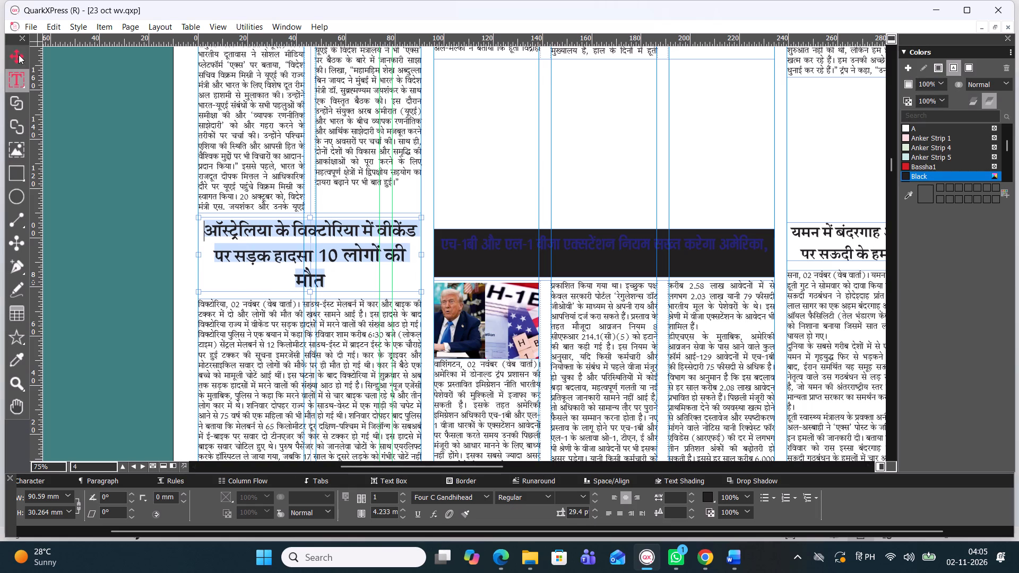
{"action": "left_click", "coordinate": [19, 55]}
{"action": "left_click", "coordinate": [124, 184]}
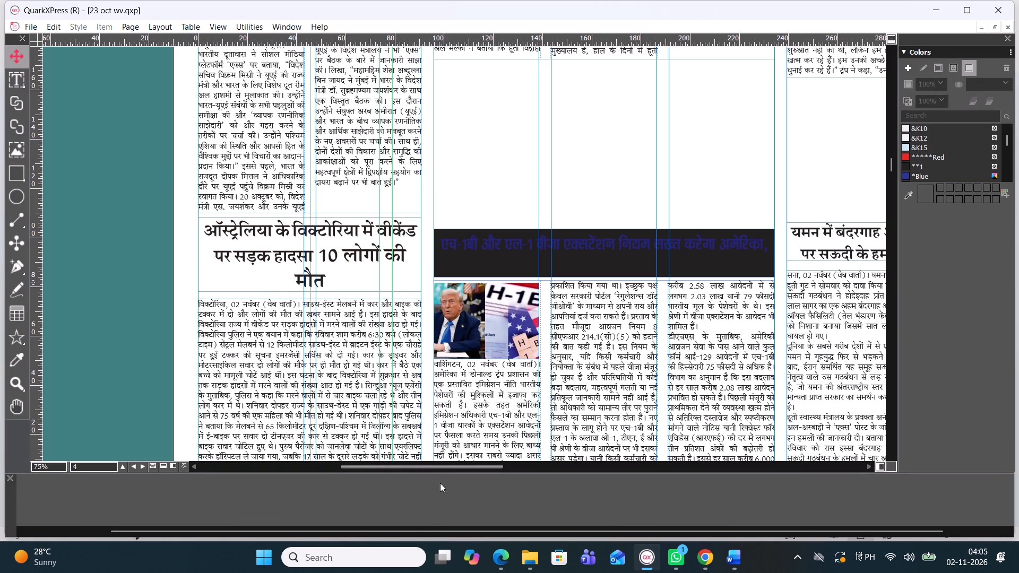
Remove the black background from the H-1B headline box by setting its fill colour to None.
{"action": "left_click_drag", "start_coordinate": [445, 466], "coordinate": [519, 472]}
{"action": "left_click", "coordinate": [340, 263]}
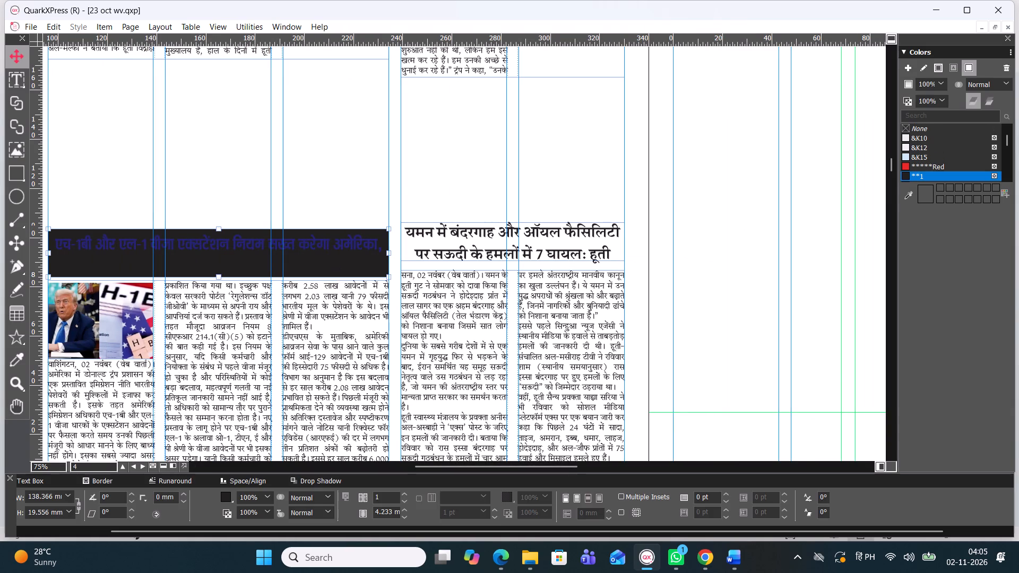
{"action": "left_click", "coordinate": [939, 129]}
{"action": "left_click", "coordinate": [732, 206]}
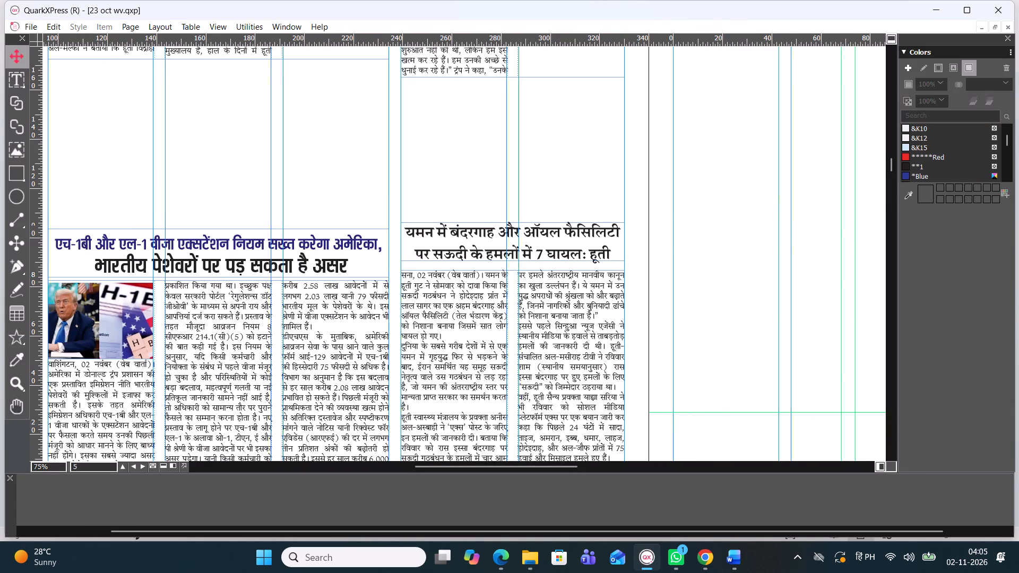
Nudge the Yemen headline box slightly upward, away from its two-column story.
{"action": "left_click", "coordinate": [538, 241]}
{"action": "double_click", "coordinate": [537, 242]}
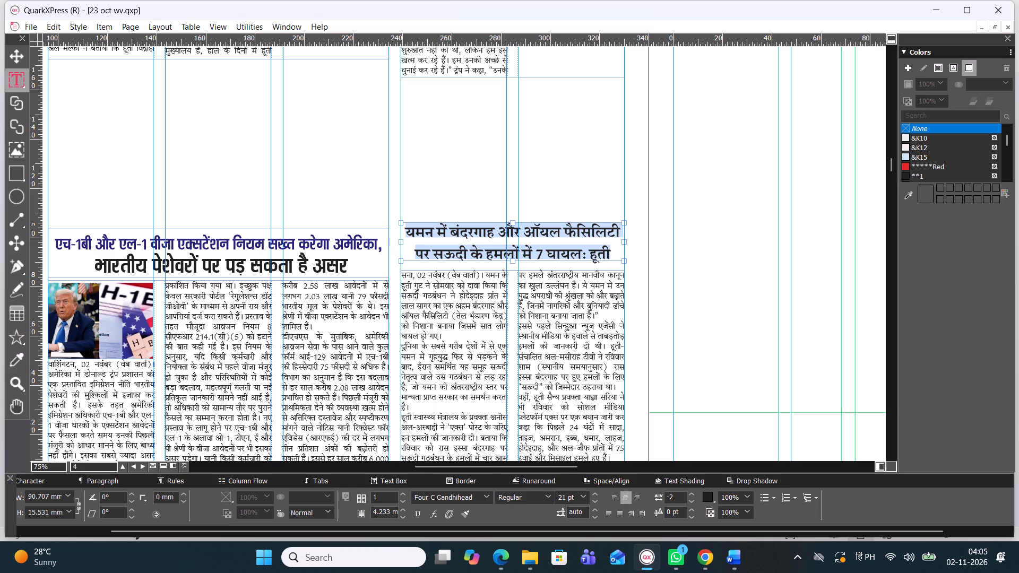
{"action": "key", "text": "Up"}
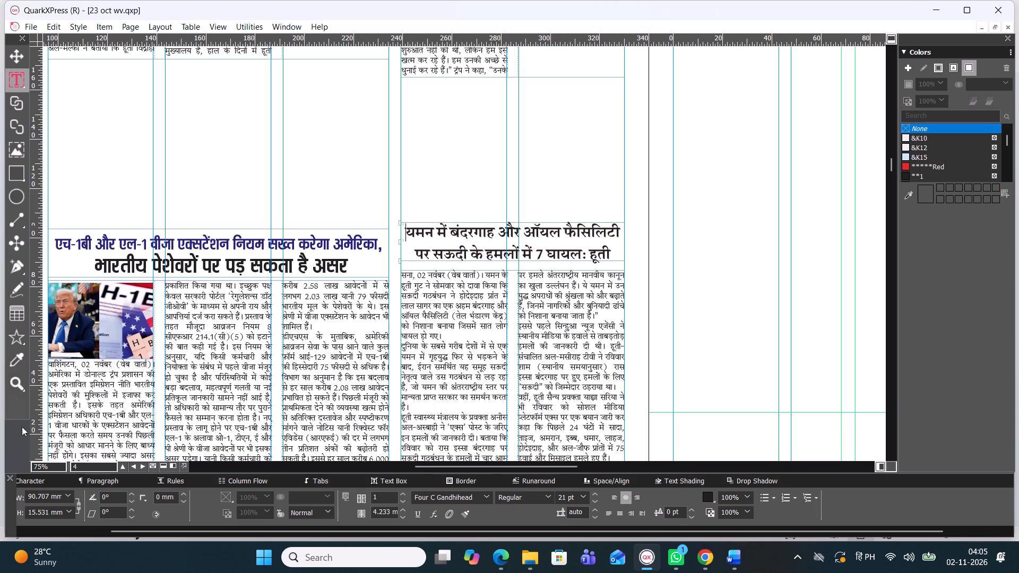
{"action": "left_click", "coordinate": [21, 57]}
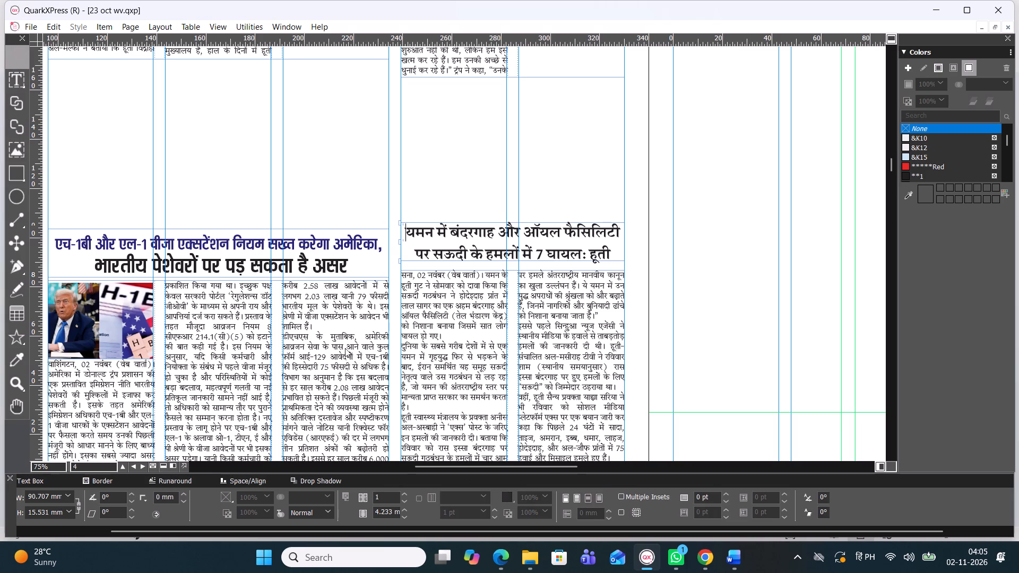
{"action": "key", "text": "Up"}
{"action": "key", "text": "Up"}
{"action": "key", "text": "Up"}
{"action": "key", "text": "Up"}
{"action": "key", "text": "Up"}
{"action": "key", "text": "Up"}
{"action": "key", "text": "Up"}
{"action": "key", "text": "Up"}
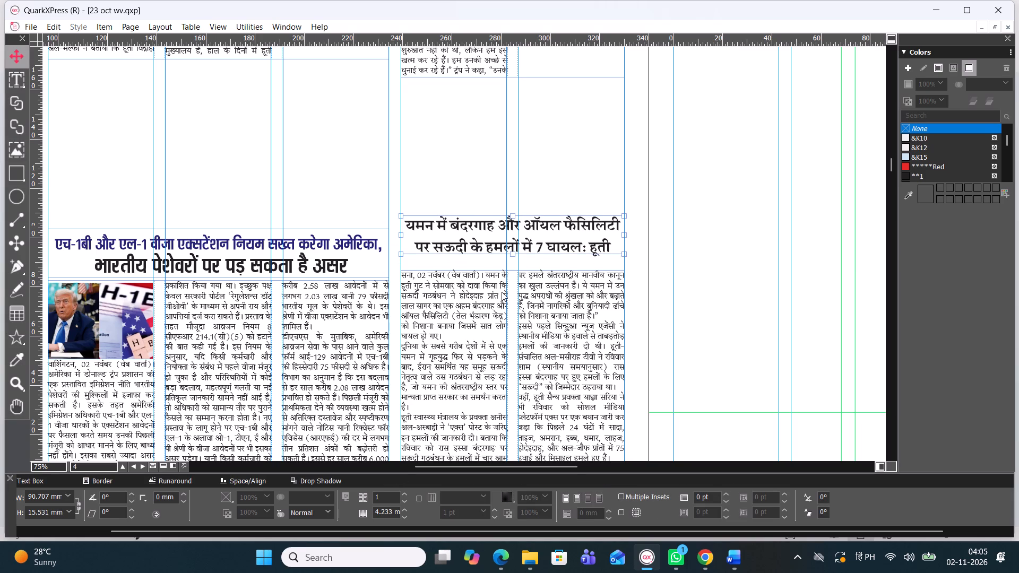
{"action": "key", "text": "Down"}
{"action": "key", "text": "Down"}
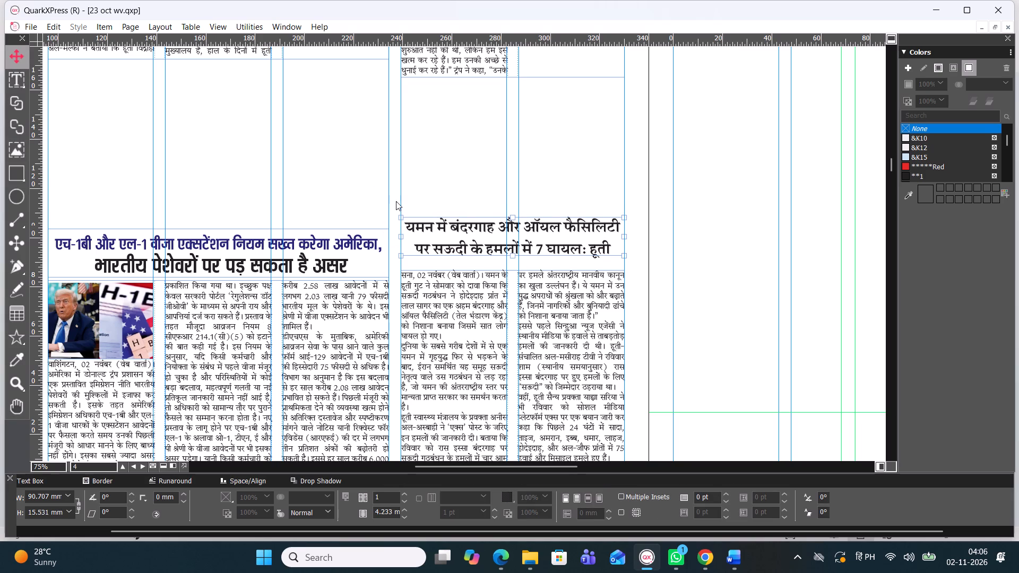
Extend the bottom edge of the Yemen headline box to make it about 19.6 mm high.
{"action": "left_click_drag", "start_coordinate": [514, 257], "coordinate": [514, 264]}
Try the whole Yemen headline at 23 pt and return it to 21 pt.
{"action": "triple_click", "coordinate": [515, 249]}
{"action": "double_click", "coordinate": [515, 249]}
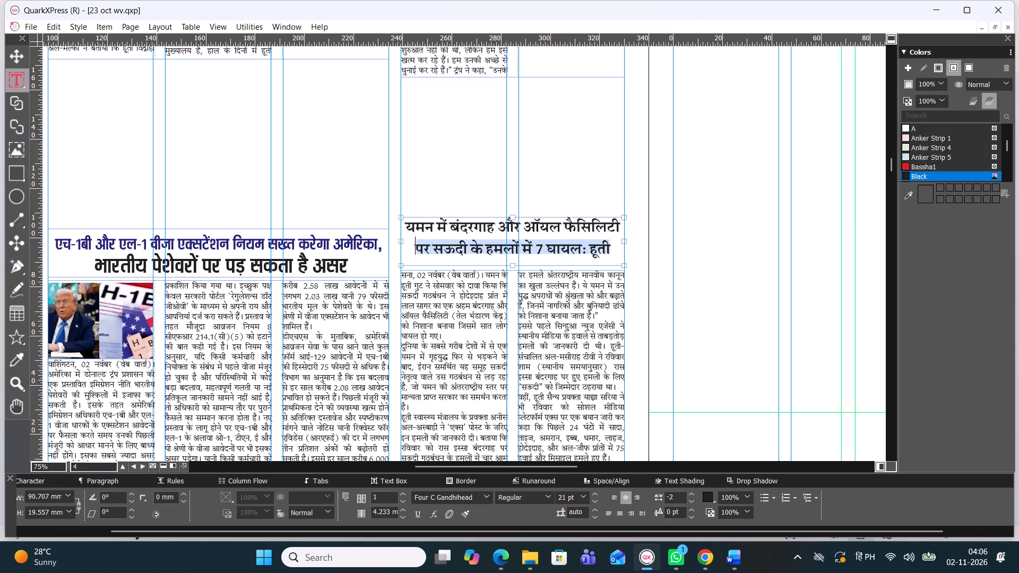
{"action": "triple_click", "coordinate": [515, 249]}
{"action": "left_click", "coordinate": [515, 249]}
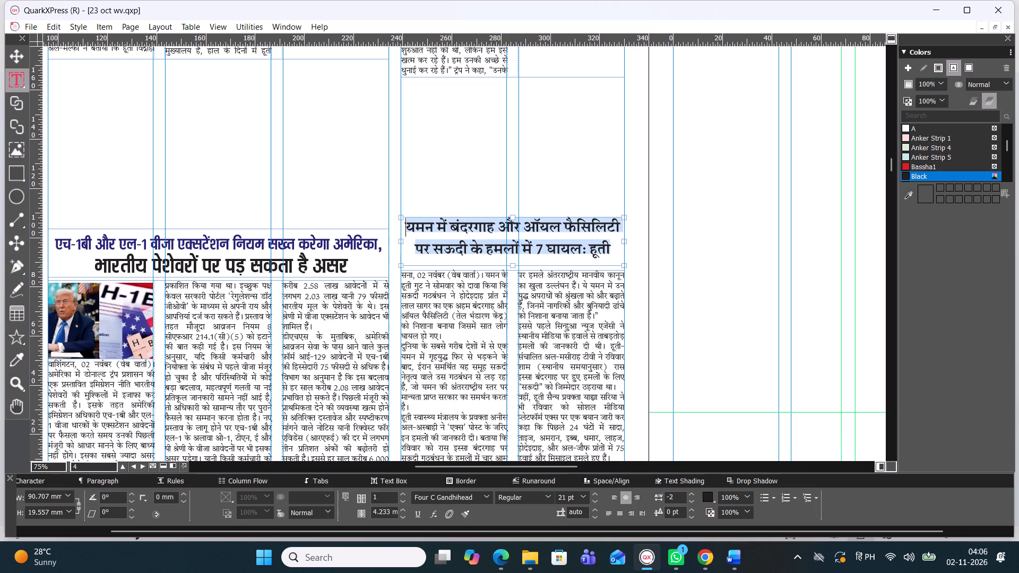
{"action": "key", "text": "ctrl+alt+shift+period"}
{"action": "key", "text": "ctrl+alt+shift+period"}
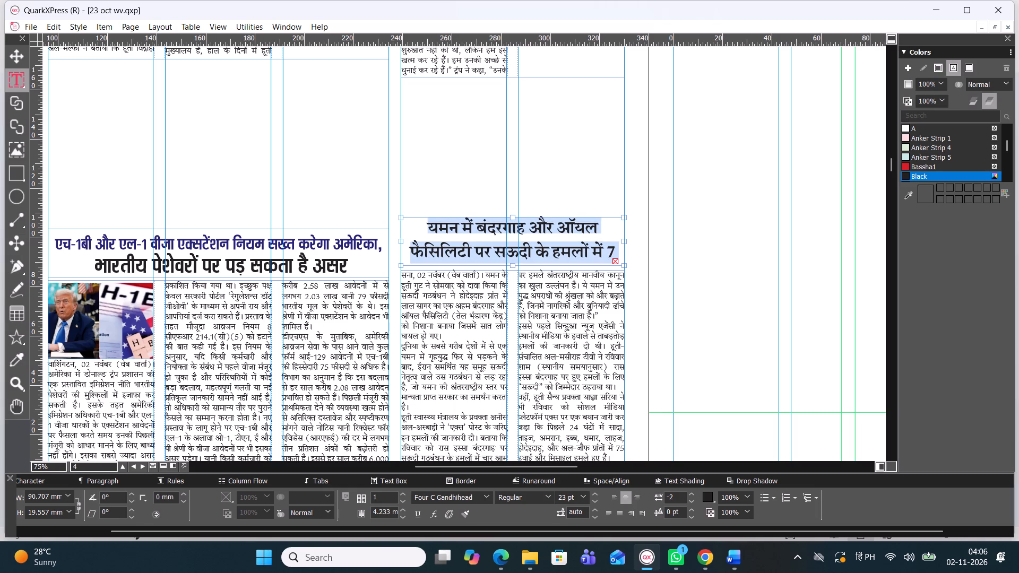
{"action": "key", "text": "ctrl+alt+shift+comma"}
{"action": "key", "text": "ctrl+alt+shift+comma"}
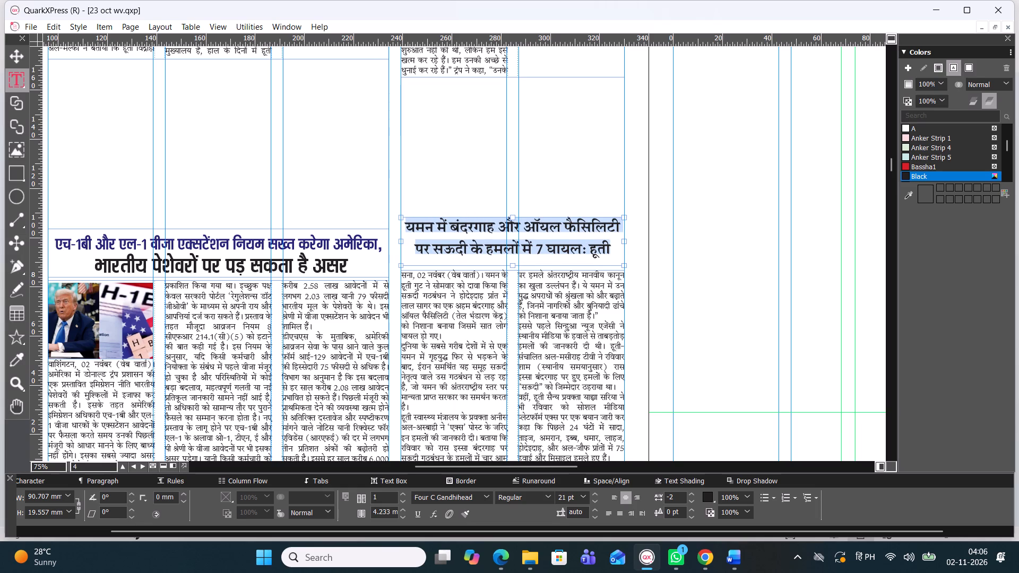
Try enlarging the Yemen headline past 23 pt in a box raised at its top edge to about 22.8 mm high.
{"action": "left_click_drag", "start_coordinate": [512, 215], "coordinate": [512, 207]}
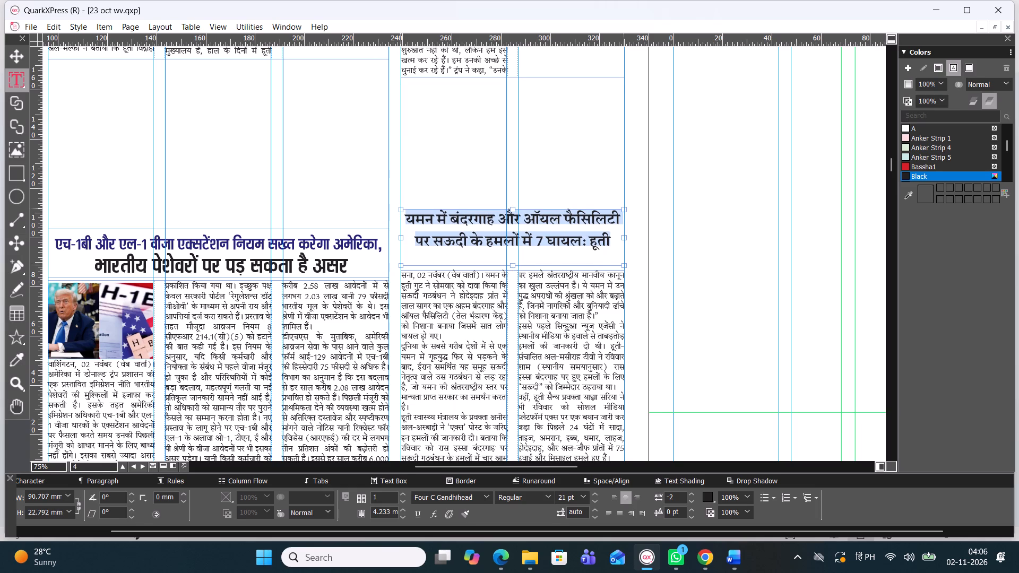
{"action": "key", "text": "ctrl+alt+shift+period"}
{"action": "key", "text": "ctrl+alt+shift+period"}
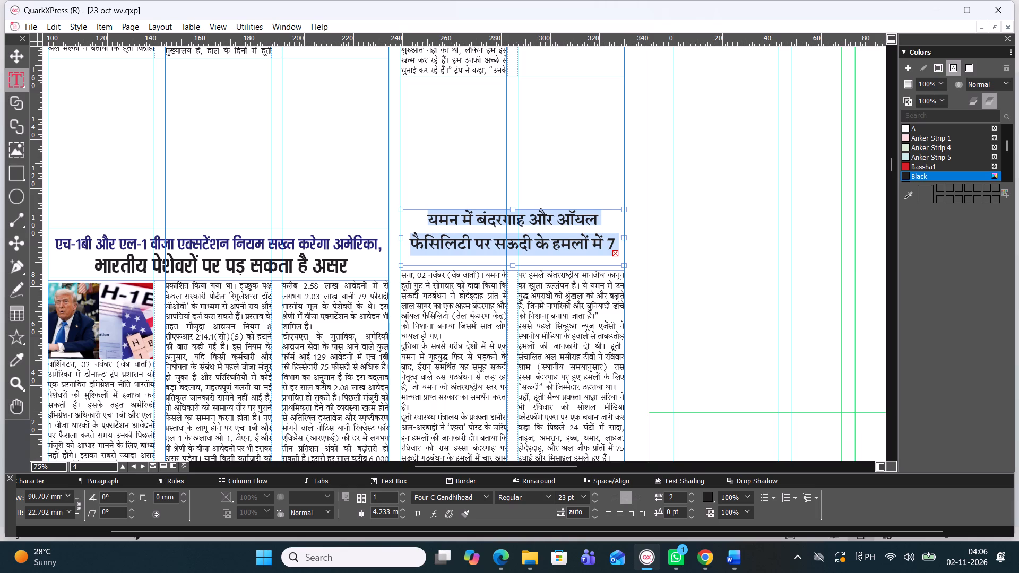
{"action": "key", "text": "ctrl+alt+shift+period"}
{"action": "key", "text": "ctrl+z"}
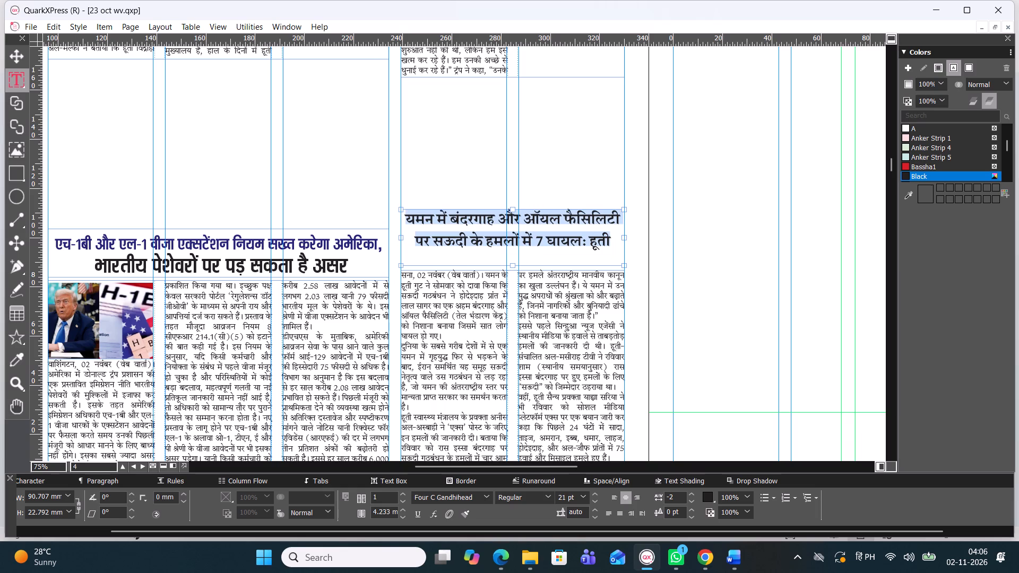
Raise the top edge of the Yemen headline box to make it about 27.5 mm high.
{"action": "left_click_drag", "start_coordinate": [513, 208], "coordinate": [511, 197]}
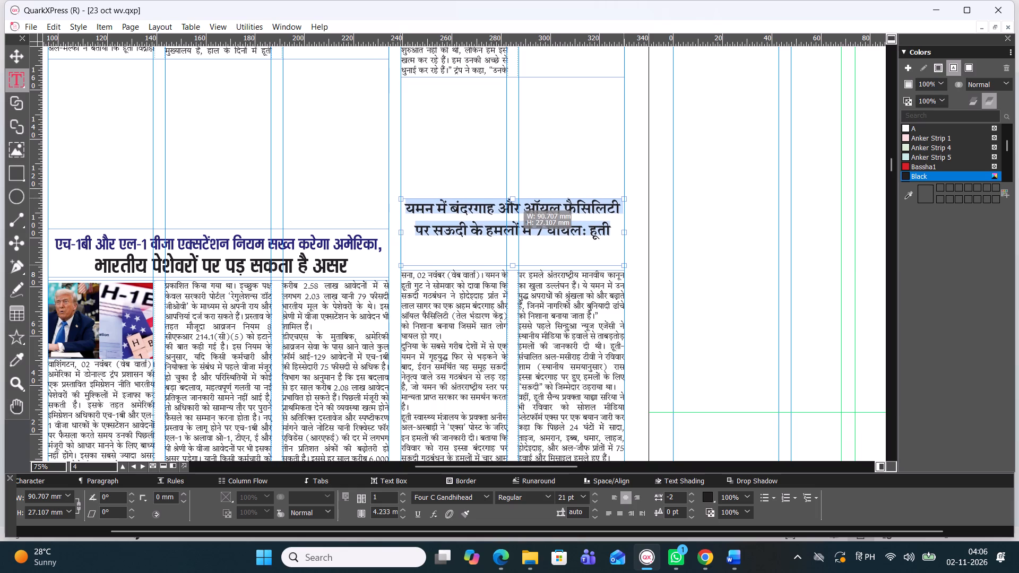
{"action": "left_click_drag", "start_coordinate": [511, 197], "coordinate": [511, 196]}
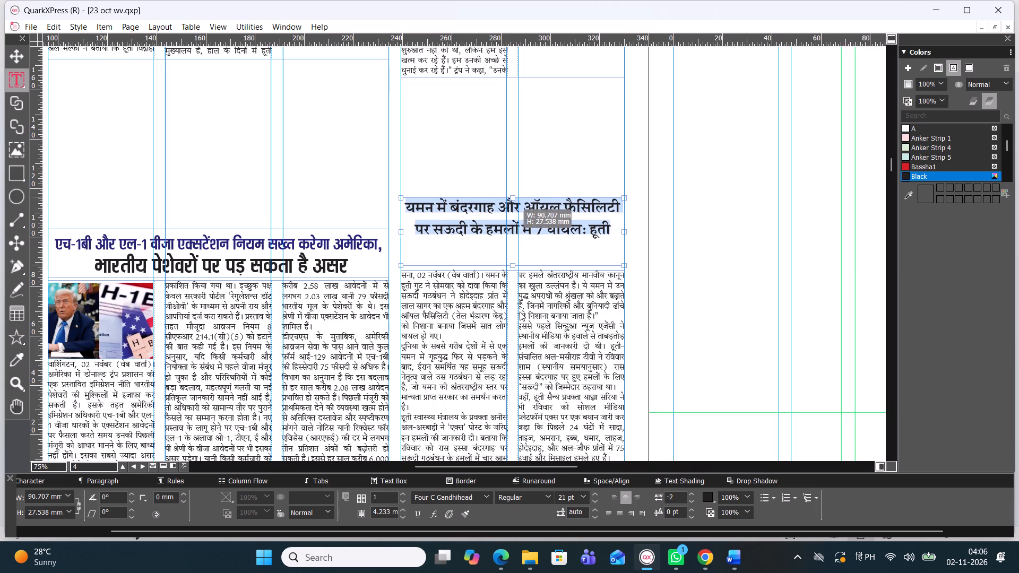
Enlarge the whole Yemen headline to 24 pt.
{"action": "key", "text": "ctrl+alt+shift+period"}
{"action": "key", "text": "ctrl+alt+shift+period"}
{"action": "key", "text": "ctrl+alt+shift+period"}
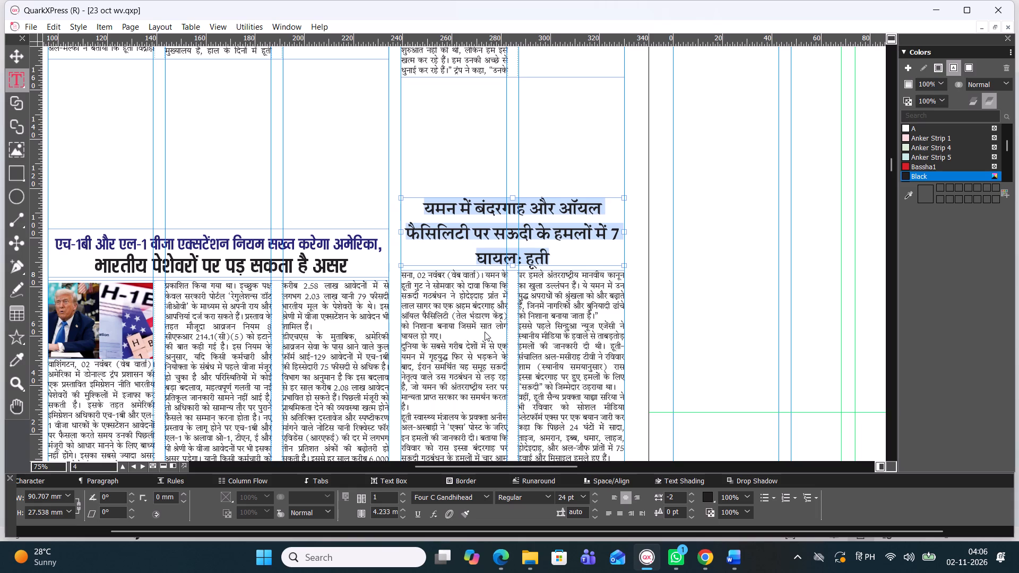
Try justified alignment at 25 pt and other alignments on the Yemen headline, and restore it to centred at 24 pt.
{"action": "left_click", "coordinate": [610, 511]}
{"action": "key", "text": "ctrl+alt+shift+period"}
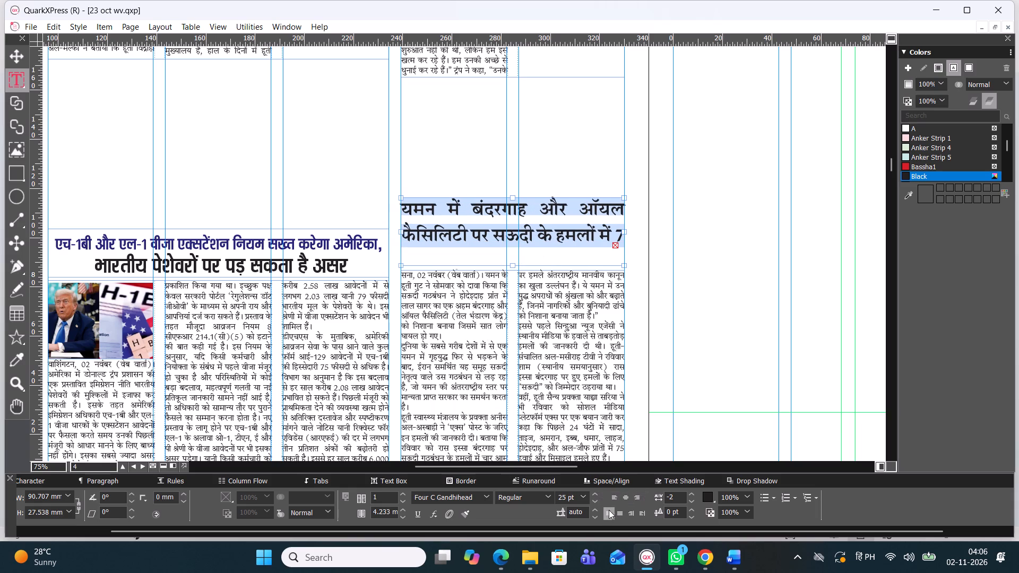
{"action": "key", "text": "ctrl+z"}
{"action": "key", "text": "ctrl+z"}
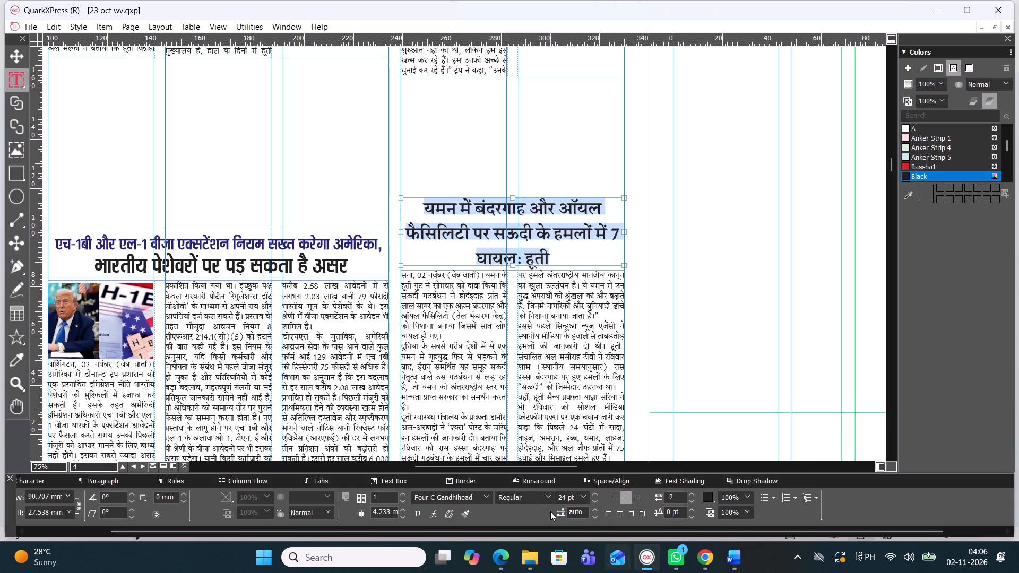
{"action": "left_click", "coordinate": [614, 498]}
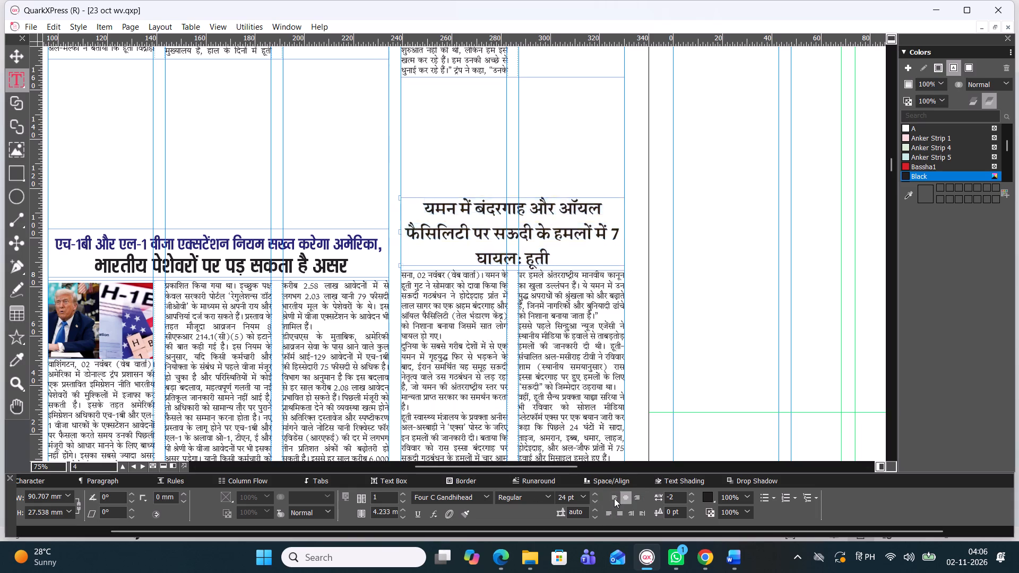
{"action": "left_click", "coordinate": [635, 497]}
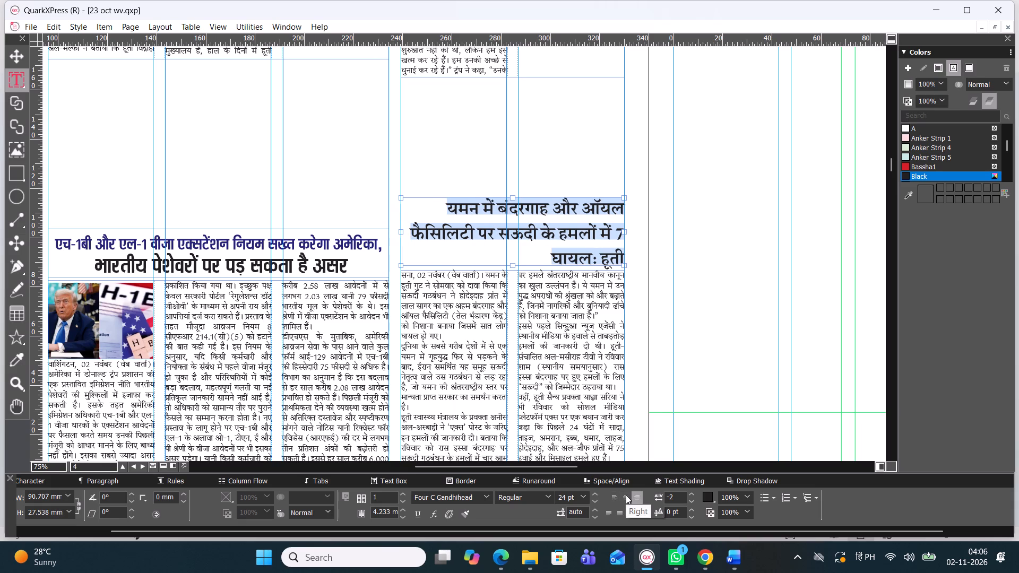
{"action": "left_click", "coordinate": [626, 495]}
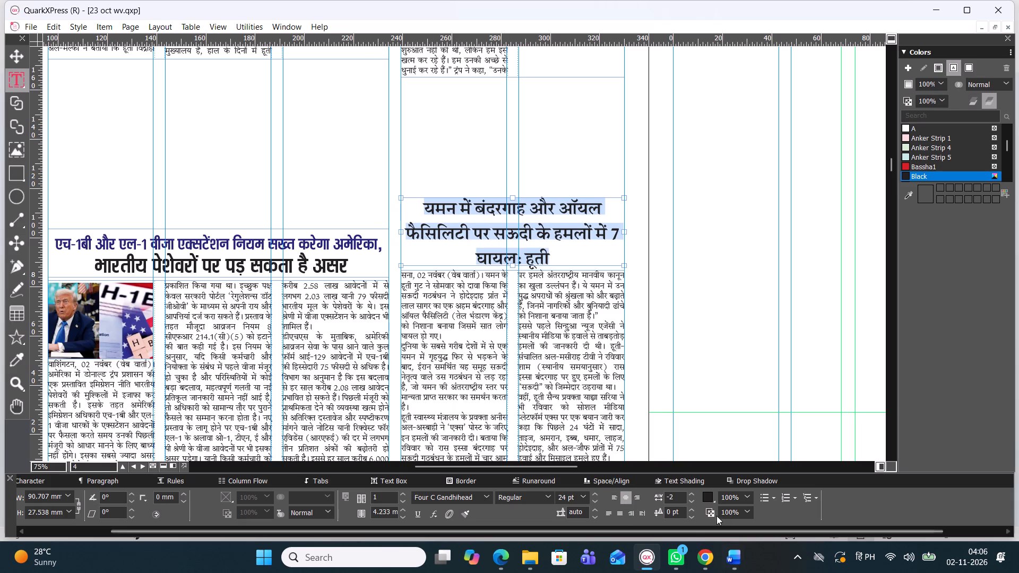
Tighten the tracking of the whole Yemen headline to -5.
{"action": "double_click", "coordinate": [689, 493]}
{"action": "triple_click", "coordinate": [691, 498]}
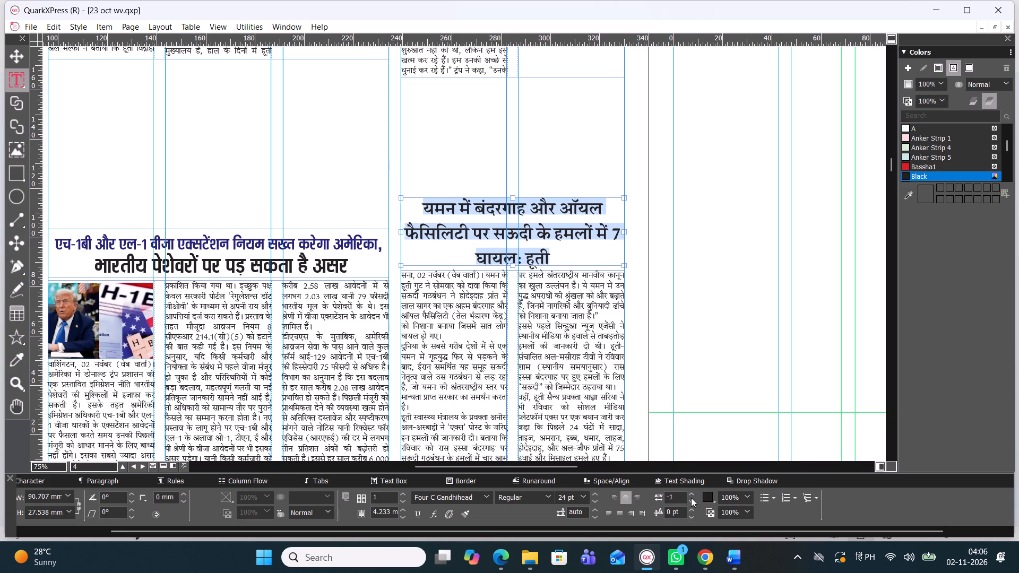
{"action": "left_click", "coordinate": [691, 498]}
{"action": "left_click", "coordinate": [691, 498]}
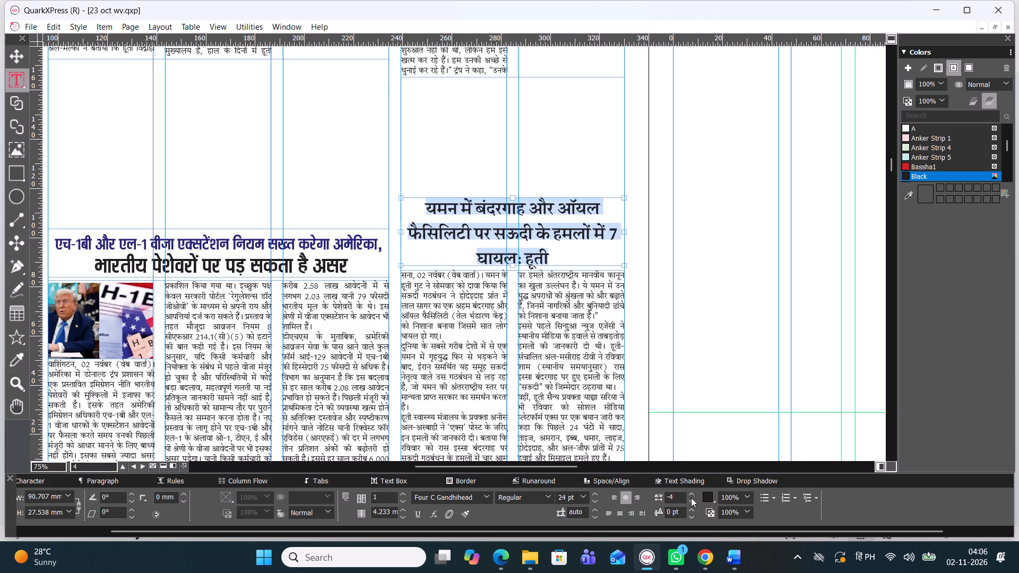
{"action": "left_click", "coordinate": [691, 498]}
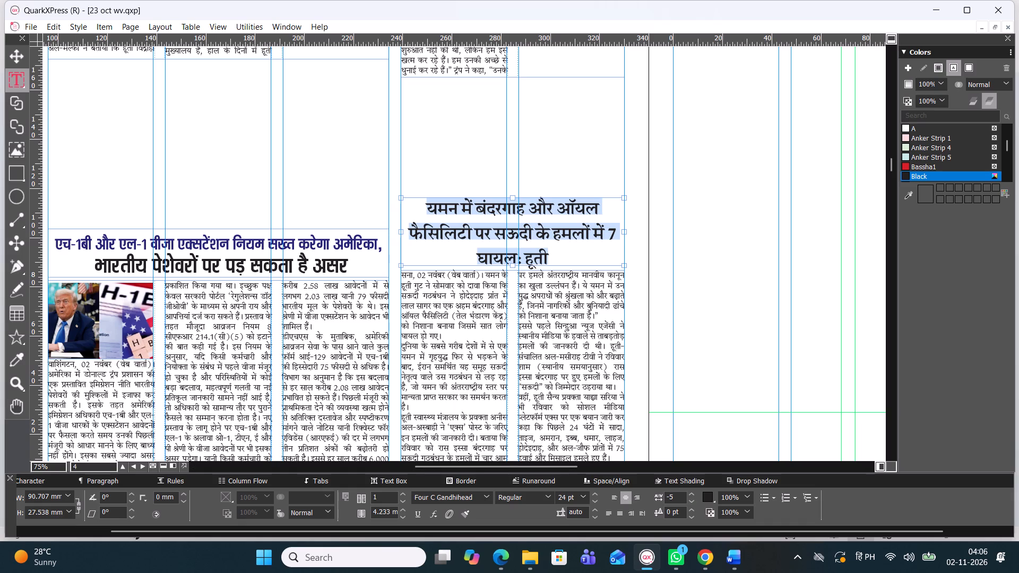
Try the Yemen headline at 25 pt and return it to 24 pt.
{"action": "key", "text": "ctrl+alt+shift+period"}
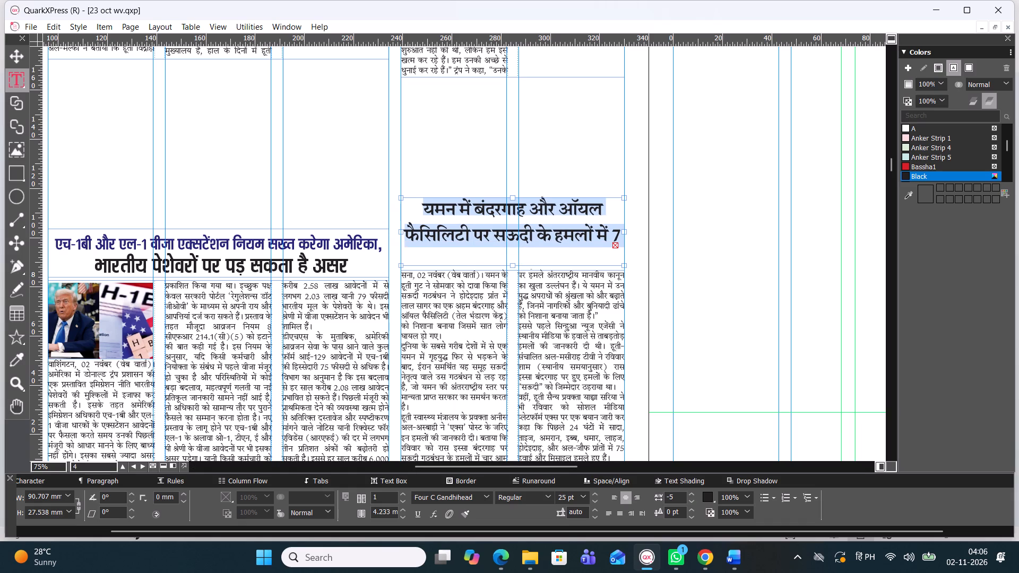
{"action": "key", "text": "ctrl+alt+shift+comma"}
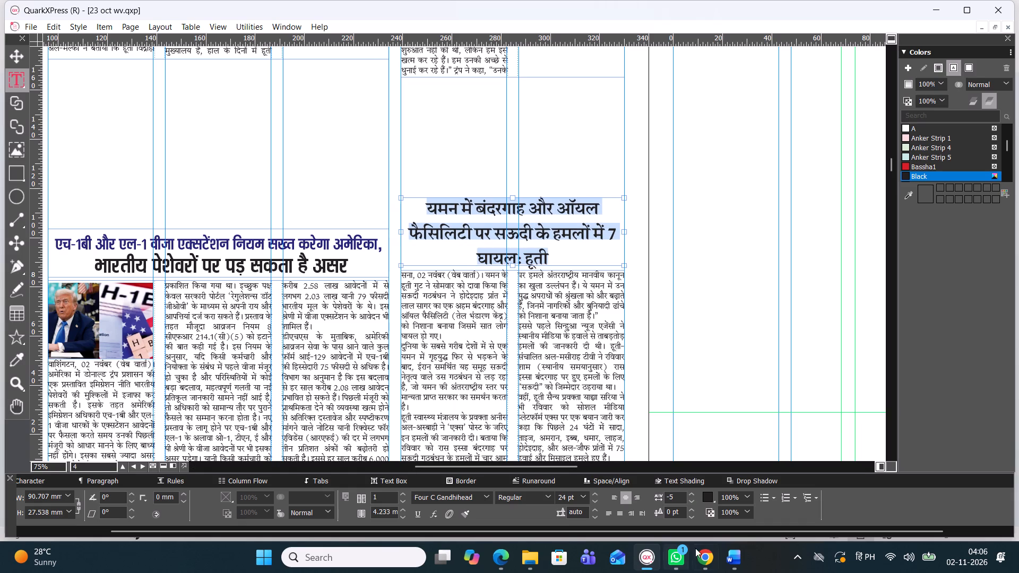
Set the Yemen headline's leading to 25.8 pt, tracking to -7 and baseline shift to -1 pt.
{"action": "triple_click", "coordinate": [593, 515]}
{"action": "left_click", "coordinate": [593, 514]}
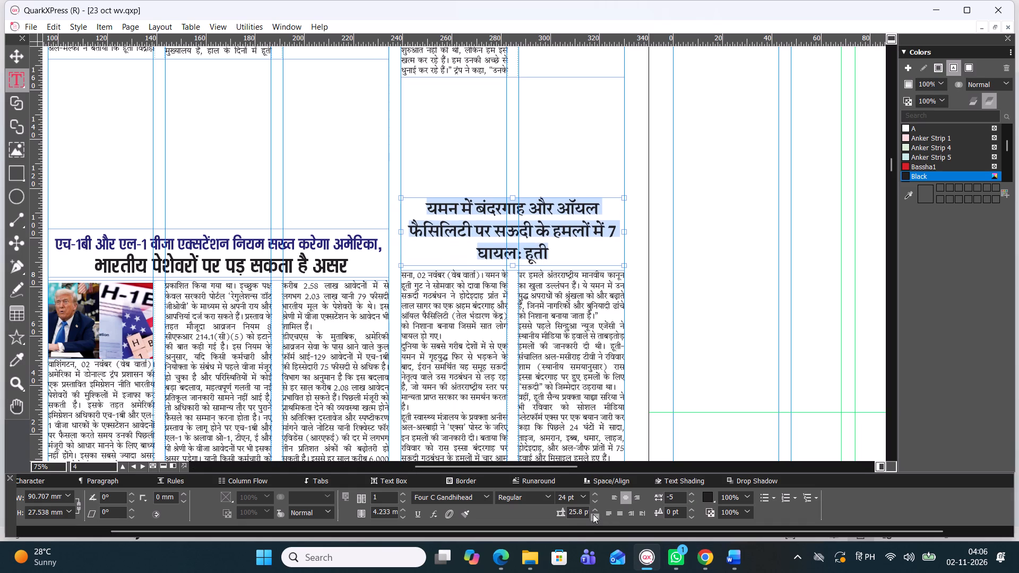
{"action": "triple_click", "coordinate": [690, 499]}
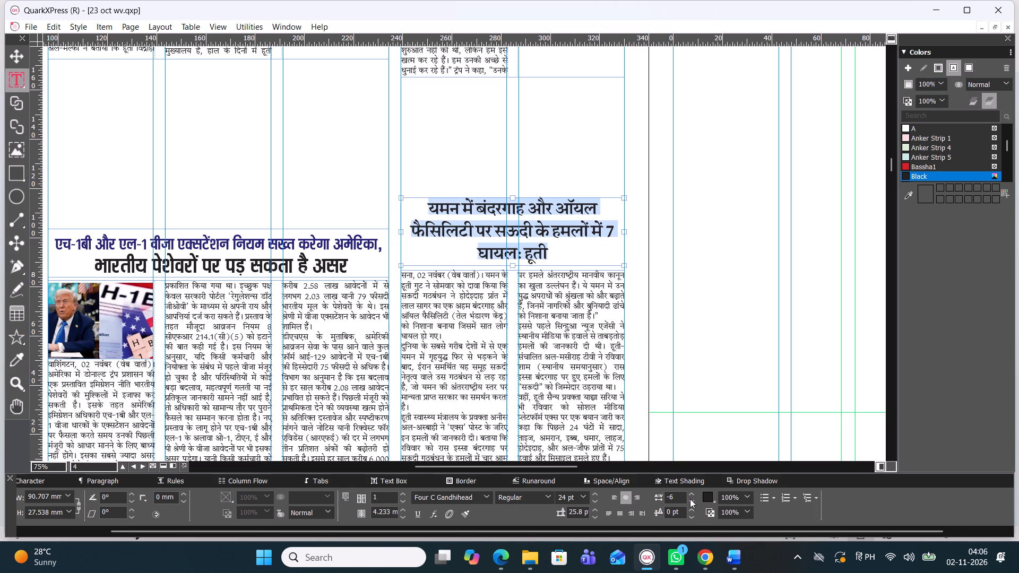
{"action": "triple_click", "coordinate": [688, 514]}
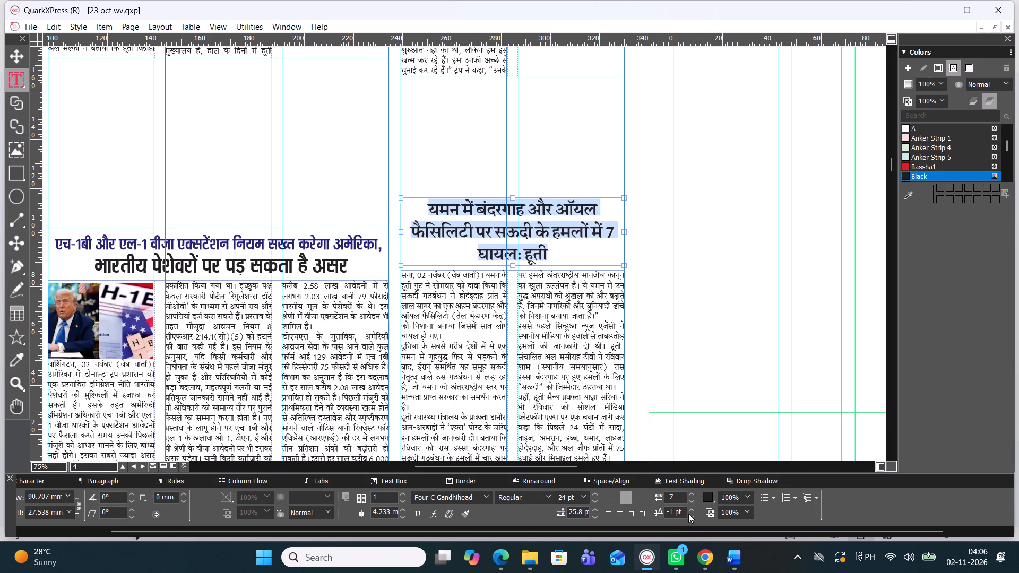
{"action": "left_click", "coordinate": [688, 514]}
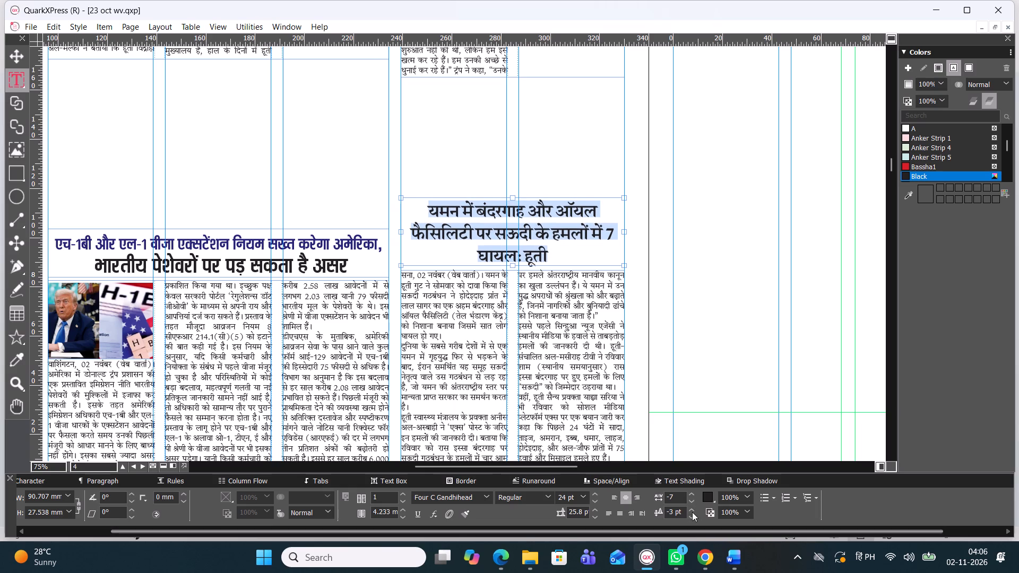
{"action": "double_click", "coordinate": [690, 510]}
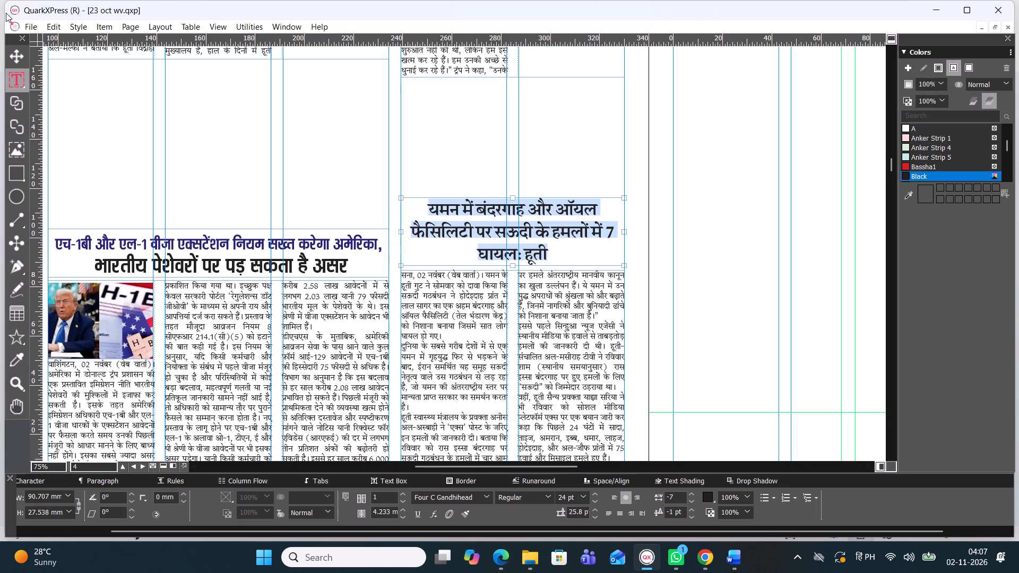
{"action": "left_click", "coordinate": [16, 58]}
{"action": "left_click", "coordinate": [139, 132]}
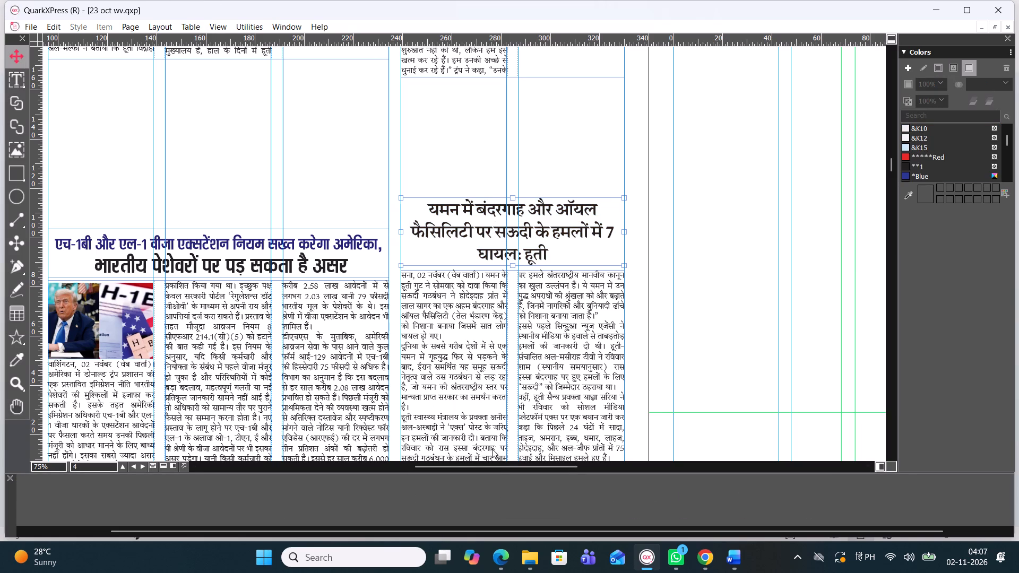
Draw a headline text box about 138.6 by 12.7 mm in the gap above the H-1B story and nudge it slightly down.
{"action": "left_click_drag", "start_coordinate": [502, 468], "coordinate": [477, 457]}
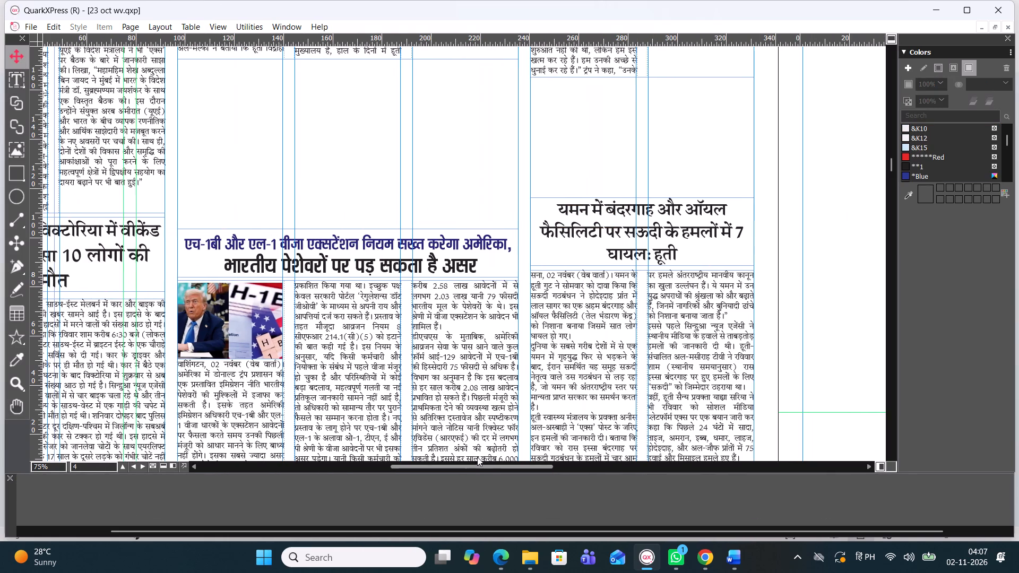
{"action": "left_click", "coordinate": [15, 85]}
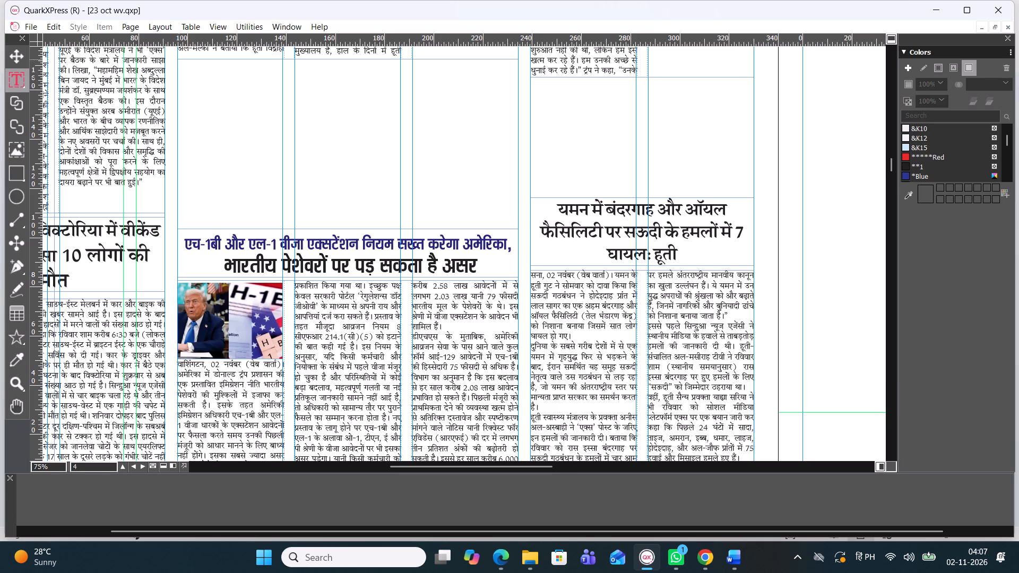
{"action": "left_click_drag", "start_coordinate": [178, 60], "coordinate": [185, 81]}
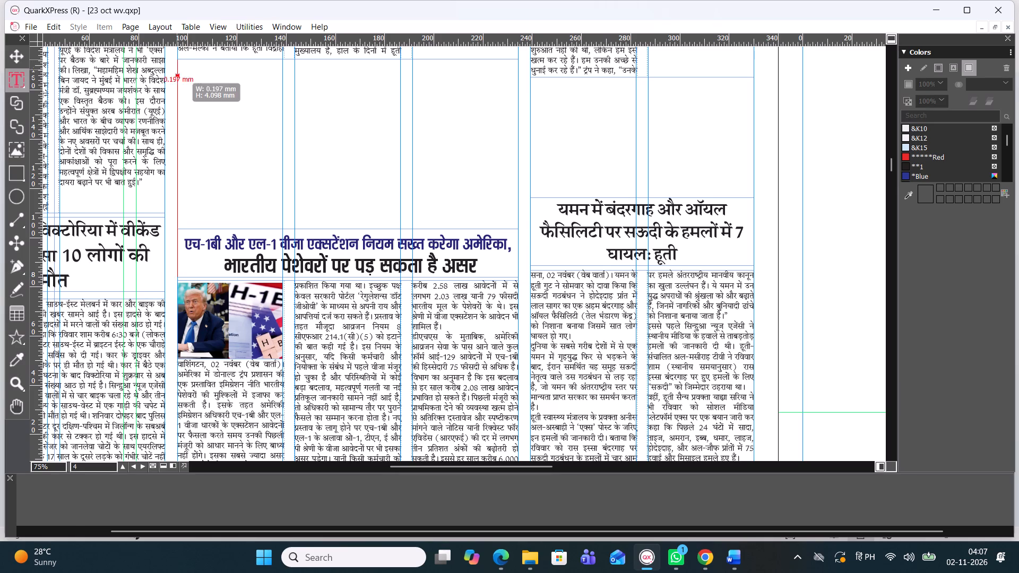
{"action": "left_click_drag", "start_coordinate": [185, 81], "coordinate": [520, 91]}
{"action": "key", "text": "Down"}
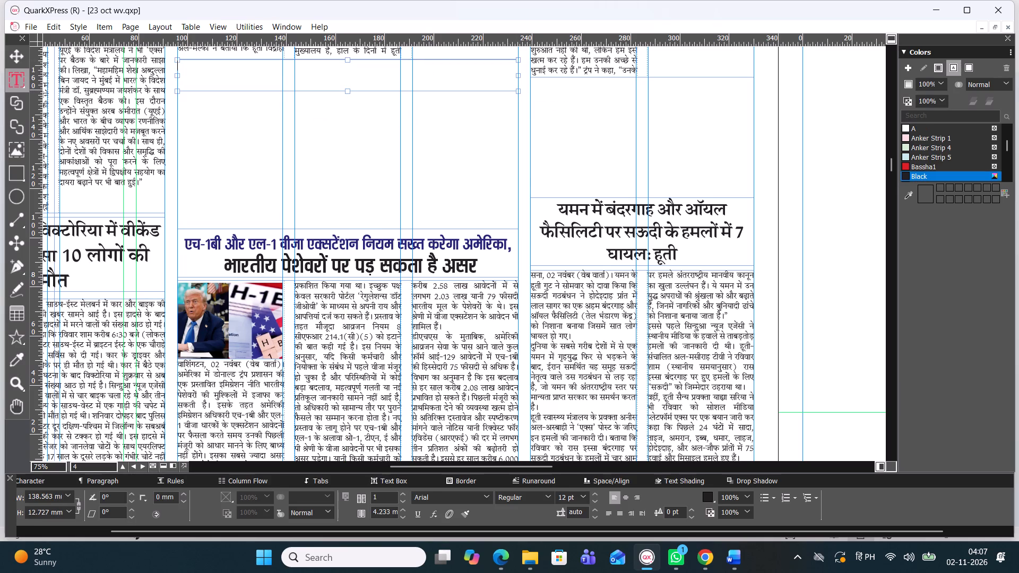
{"action": "key", "text": "Down"}
{"action": "left_click", "coordinate": [16, 51]}
{"action": "key", "text": "Down"}
{"action": "key", "text": "Down"}
{"action": "key", "text": "Down"}
{"action": "key", "text": "Down"}
{"action": "key", "text": "Down"}
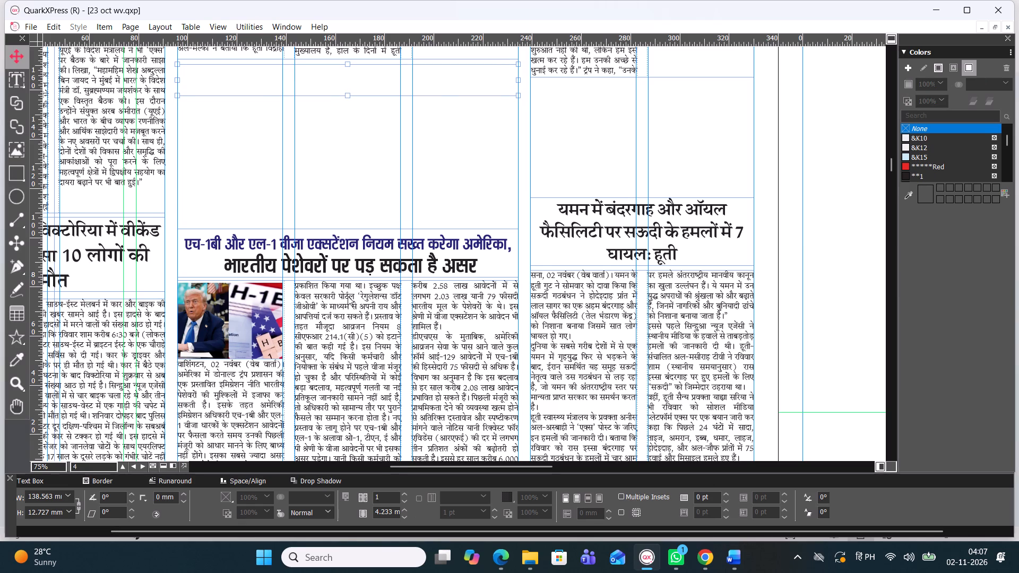
Switch to the Word document 02 Nov International-01 and copy the headline about Turkey's contact with Russia and America on Ukraine peace.
{"action": "scroll", "coordinate": [322, 239], "scroll_direction": "down", "scroll_amount": 1}
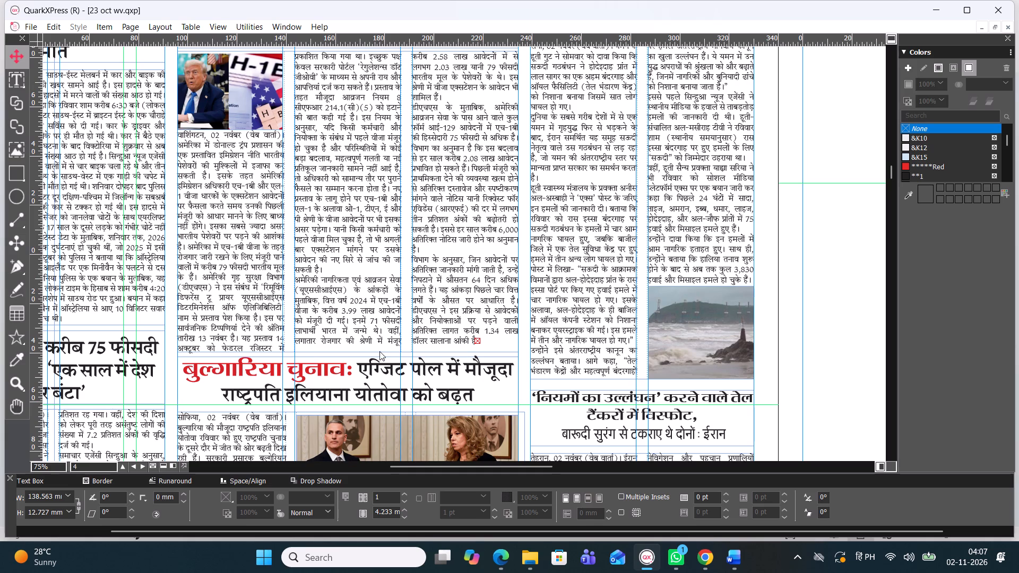
{"action": "left_click", "coordinate": [736, 560]}
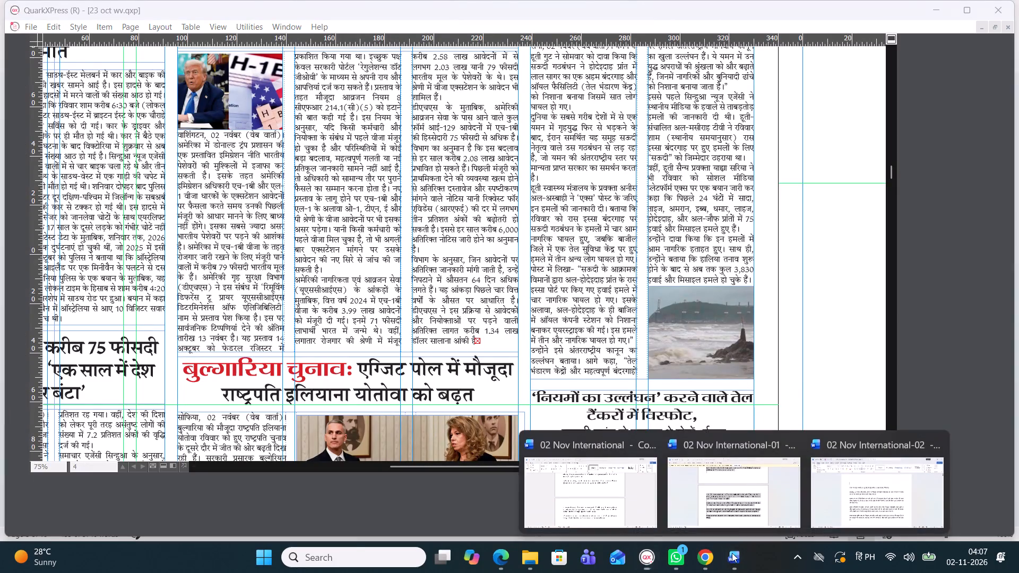
{"action": "left_click", "coordinate": [724, 513]}
{"action": "scroll", "coordinate": [471, 350], "scroll_direction": "down", "scroll_amount": 2}
{"action": "scroll", "coordinate": [469, 352], "scroll_direction": "up", "scroll_amount": 1}
{"action": "scroll", "coordinate": [446, 374], "scroll_direction": "down", "scroll_amount": 3}
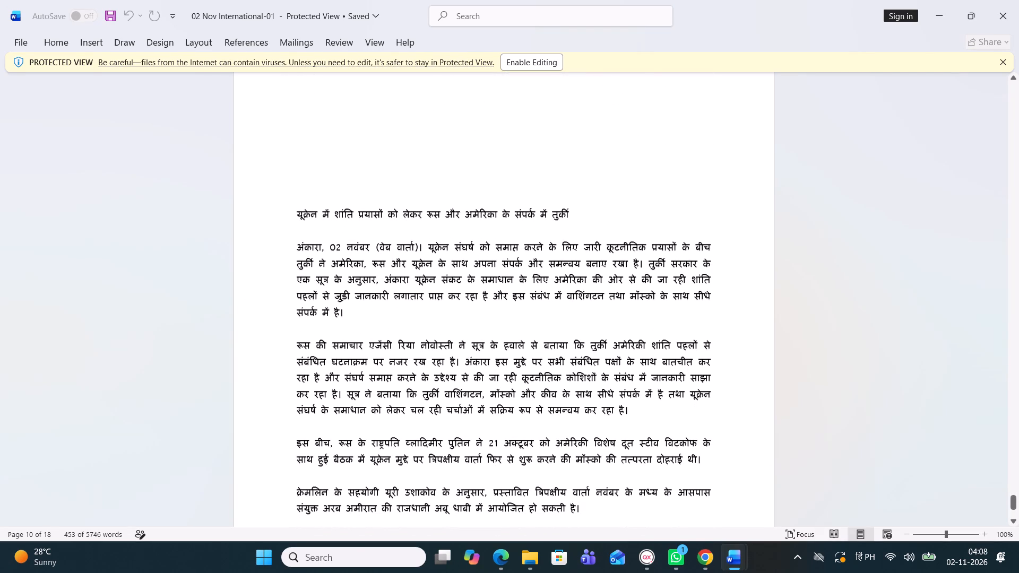
{"action": "left_click_drag", "start_coordinate": [300, 214], "coordinate": [305, 211]}
{"action": "left_click_drag", "start_coordinate": [294, 215], "coordinate": [572, 218]}
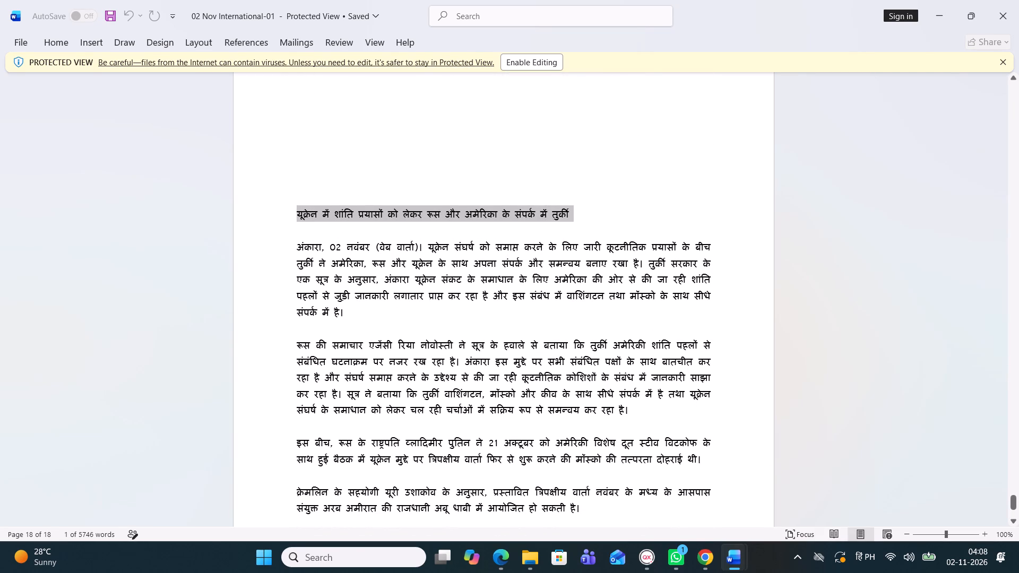
{"action": "key", "text": "ctrl+c"}
Return to QuarkXPress and paste the Turkey headline into the new empty box above the H-1B story.
{"action": "left_click", "coordinate": [636, 559]}
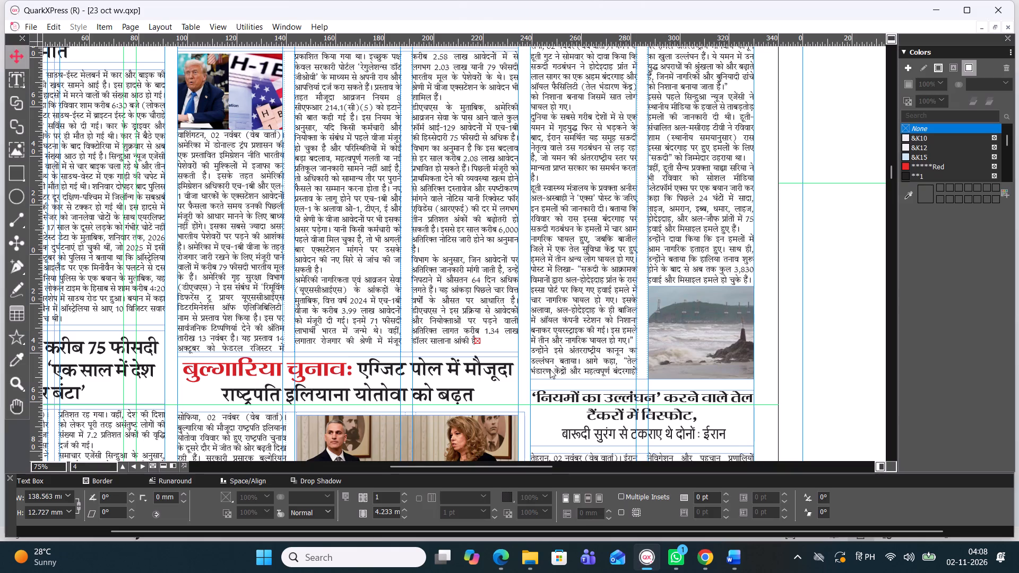
{"action": "scroll", "coordinate": [362, 240], "scroll_direction": "up", "scroll_amount": 2}
{"action": "scroll", "coordinate": [362, 240], "scroll_direction": "down", "scroll_amount": 1}
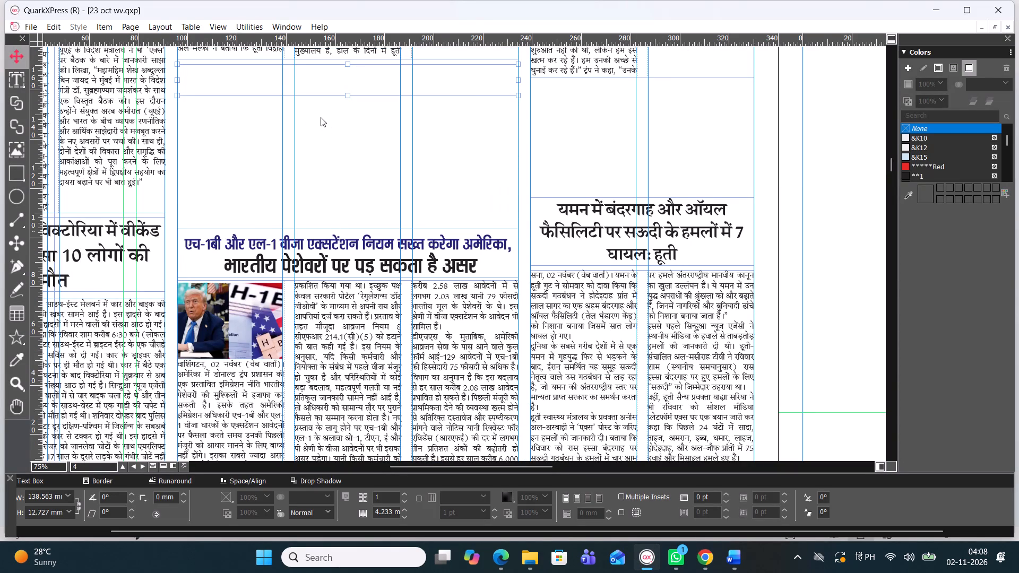
{"action": "key", "text": "ctrl+v"}
{"action": "double_click", "coordinate": [332, 86]}
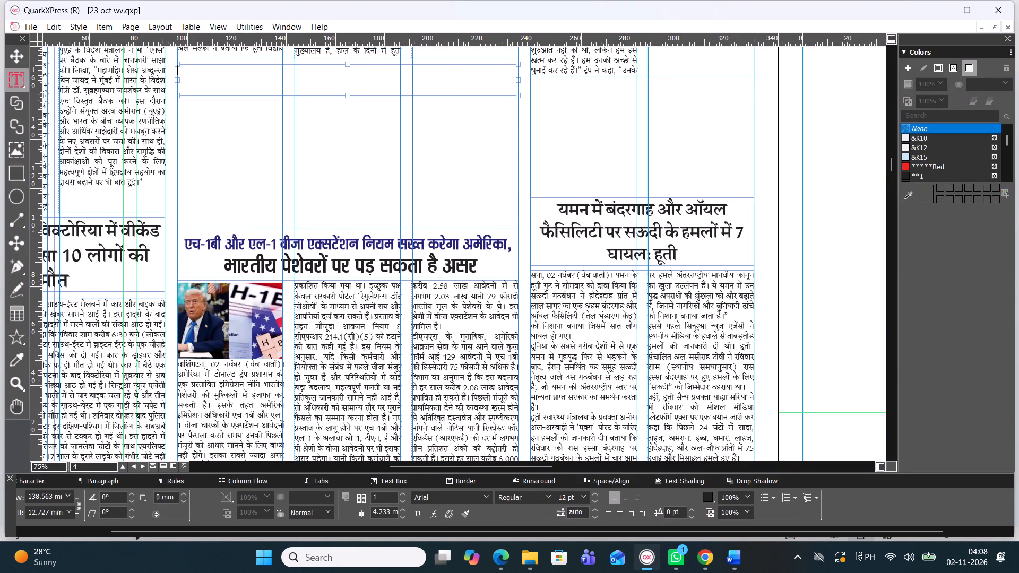
{"action": "key", "text": "ctrl+v"}
Format the whole Turkey headline in Four C Gandhihead at 19 pt so it fits on one line.
{"action": "key", "text": "ctrl+a"}
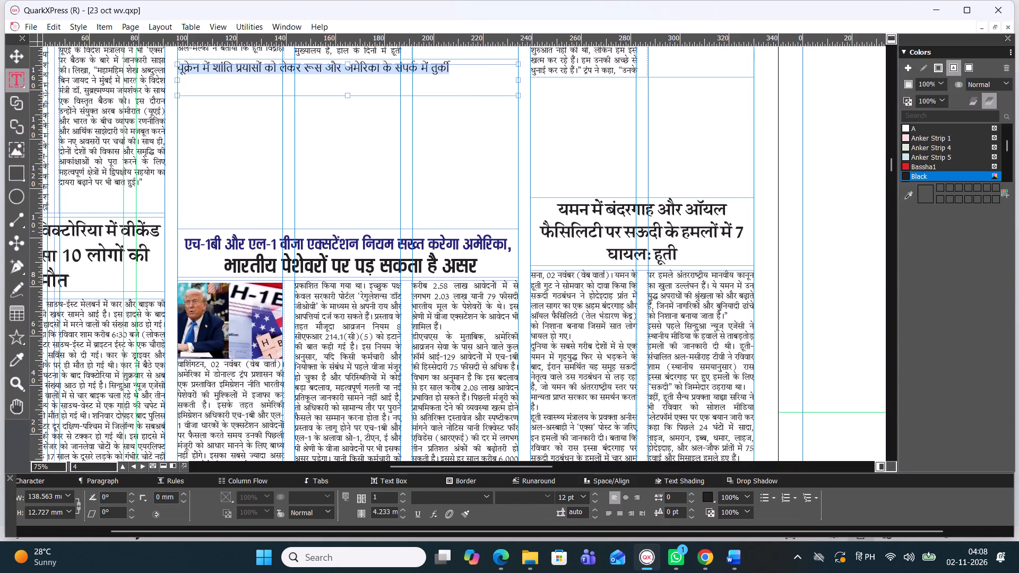
{"action": "left_click", "coordinate": [486, 496]}
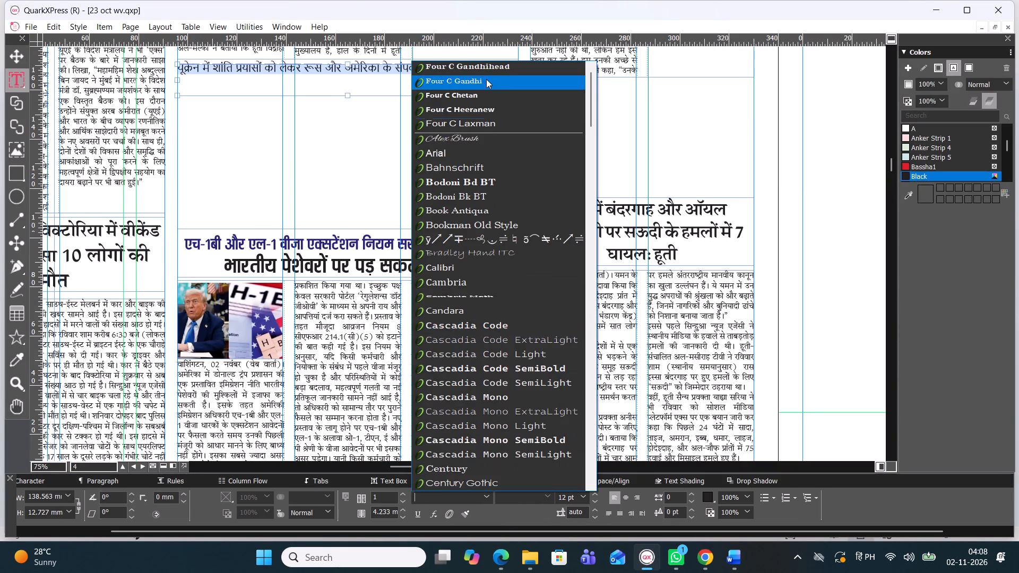
{"action": "left_click", "coordinate": [487, 73]}
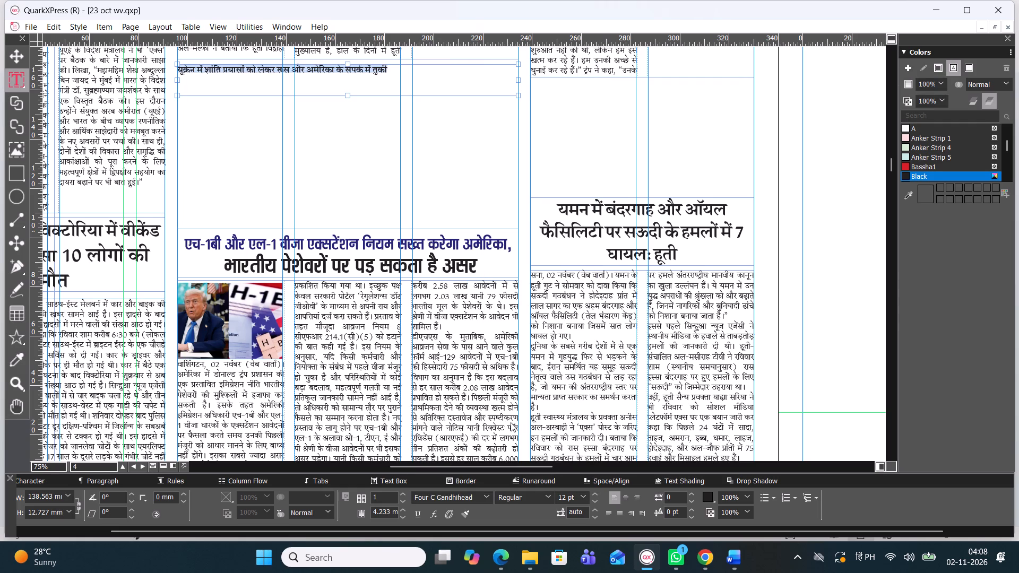
{"action": "key", "text": "ctrl+alt+shift+period"}
{"action": "key", "text": "ctrl+alt+shift+period"}
{"action": "key", "text": "ctrl+alt+shift+period"}
{"action": "key", "text": "ctrl+alt+shift+period"}
{"action": "key", "text": "ctrl+alt+shift+period"}
{"action": "key", "text": "ctrl+alt+shift+period"}
{"action": "key", "text": "ctrl+alt+shift+period"}
{"action": "key", "text": "ctrl+alt+shift+period"}
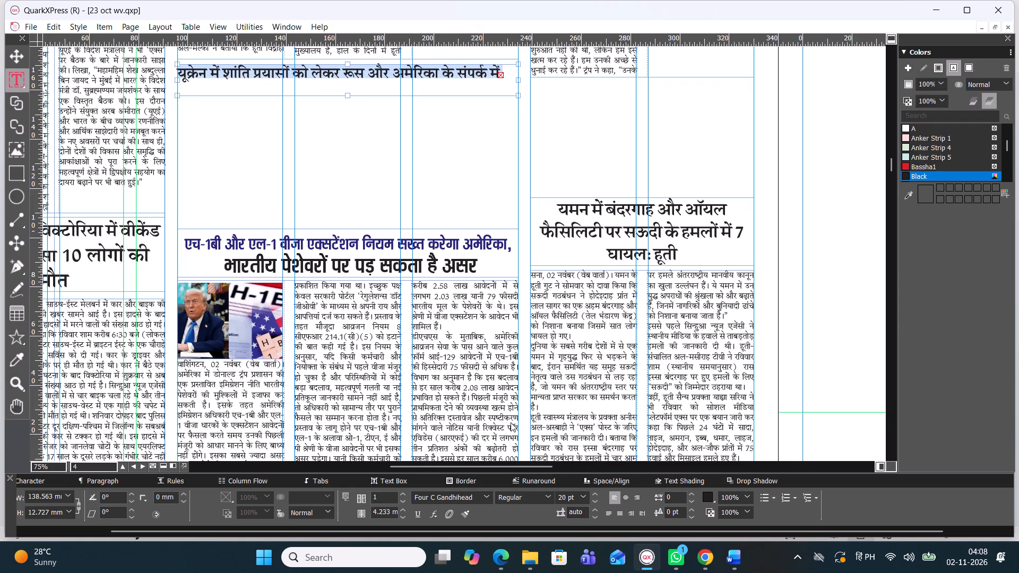
{"action": "key", "text": "ctrl+alt+shift+comma"}
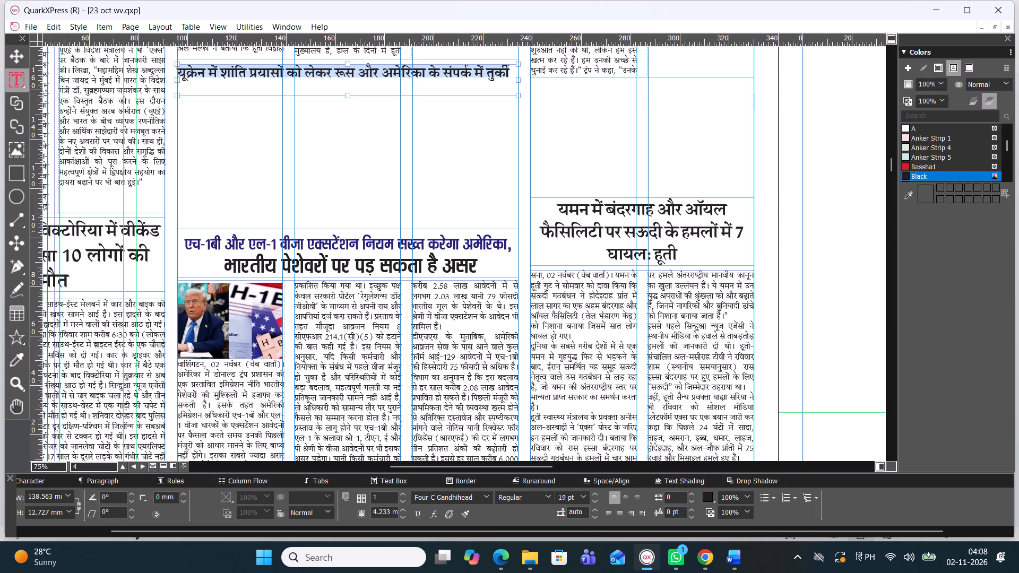
Shift the Turkey headline's baseline to -8 pt and centre the line in its box.
{"action": "triple_click", "coordinate": [688, 516]}
{"action": "triple_click", "coordinate": [690, 517]}
{"action": "triple_click", "coordinate": [690, 517]}
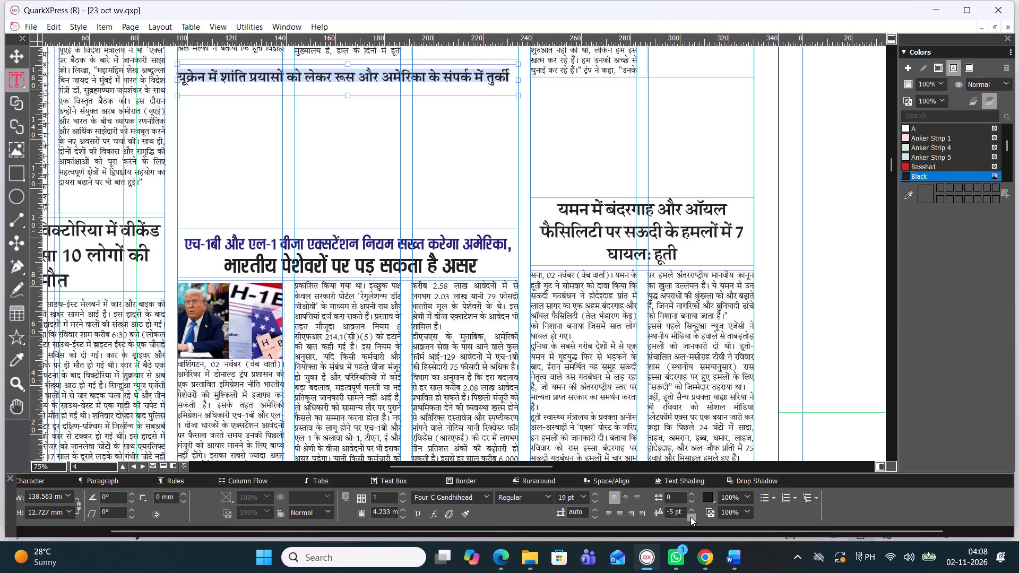
{"action": "left_click", "coordinate": [690, 517]}
{"action": "left_click", "coordinate": [690, 517]}
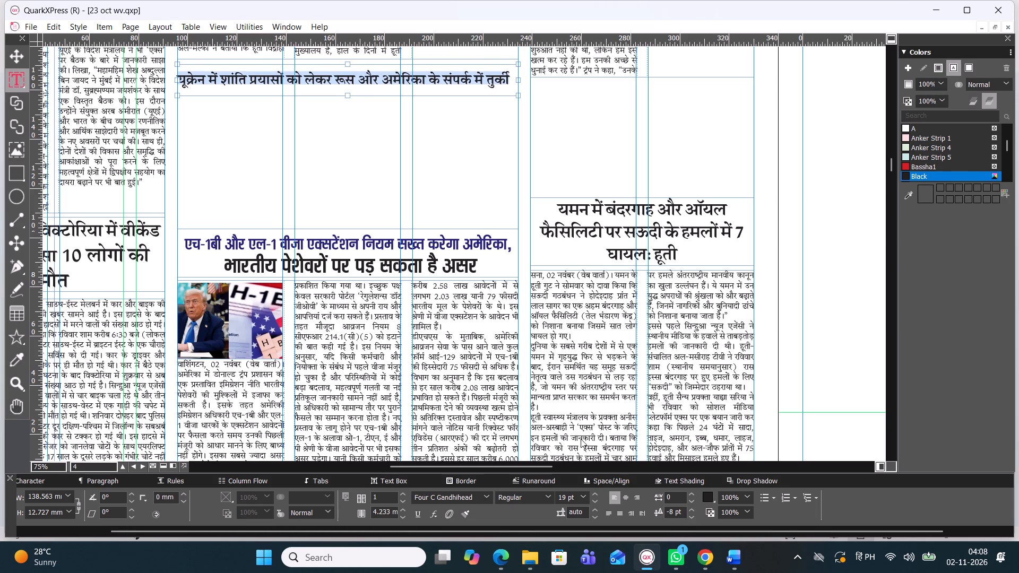
{"action": "left_click", "coordinate": [628, 496]}
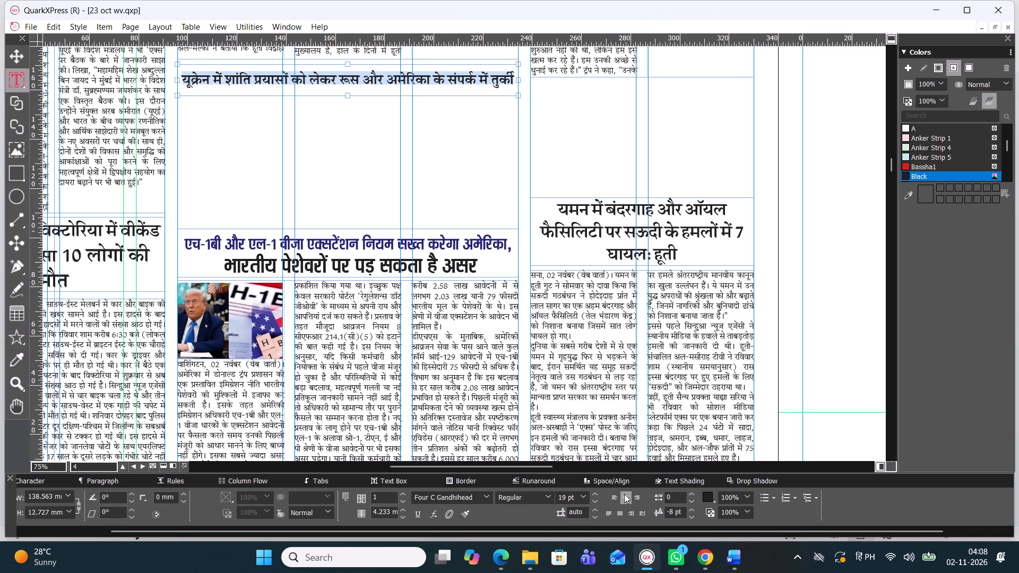
{"action": "left_click", "coordinate": [8, 58]}
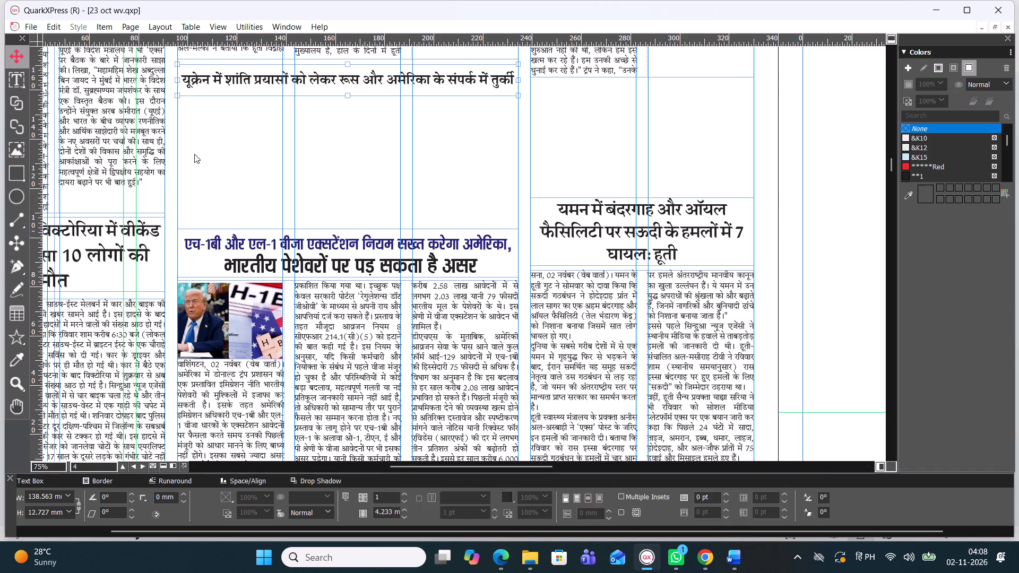
{"action": "left_click", "coordinate": [203, 157]}
Draw a body text box about 141 by 52.4 mm between the Turkey headline and the H-1B headline.
{"action": "left_click", "coordinate": [11, 74]}
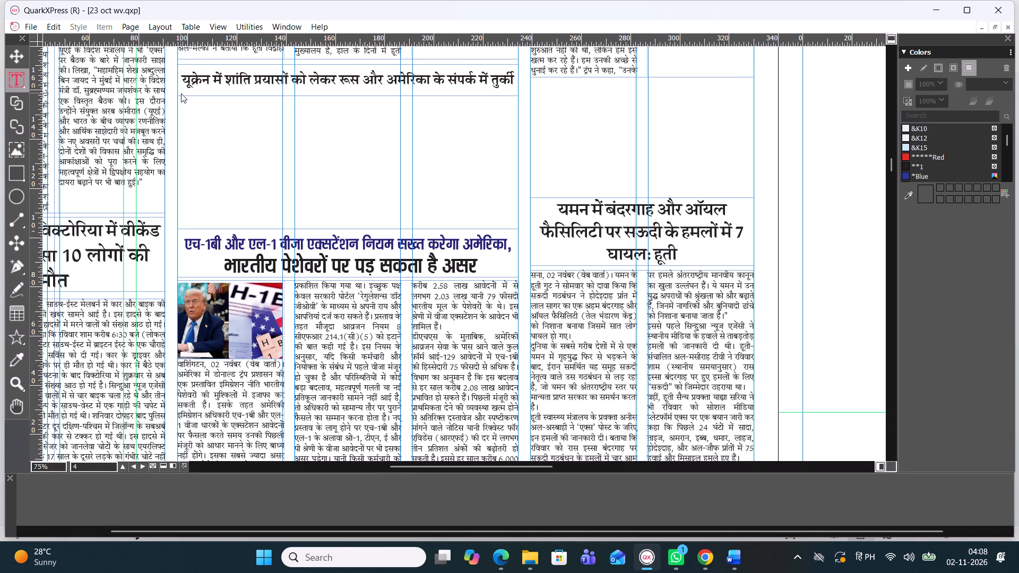
{"action": "left_click_drag", "start_coordinate": [178, 97], "coordinate": [501, 216]}
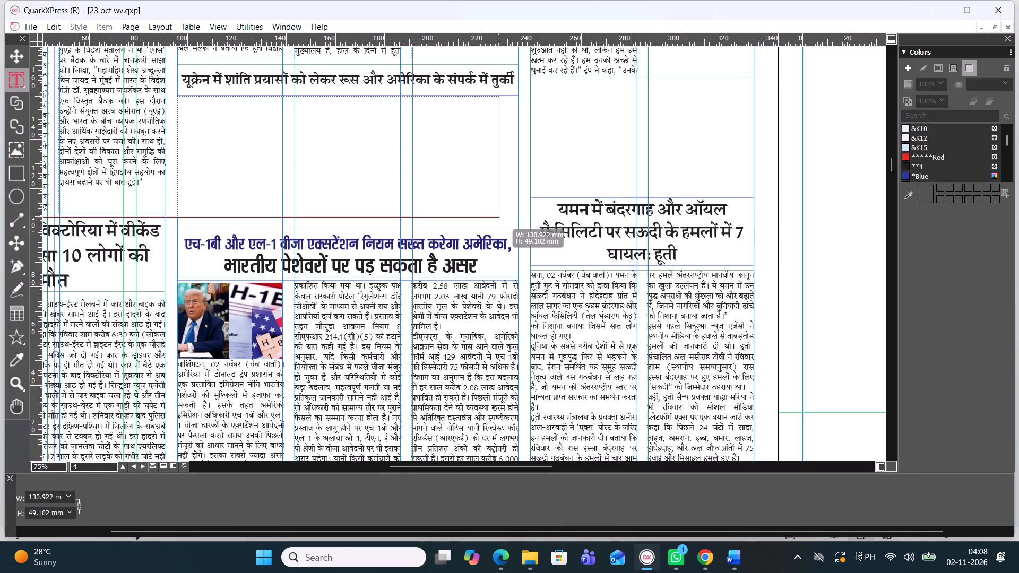
{"action": "left_click_drag", "start_coordinate": [501, 216], "coordinate": [520, 225]}
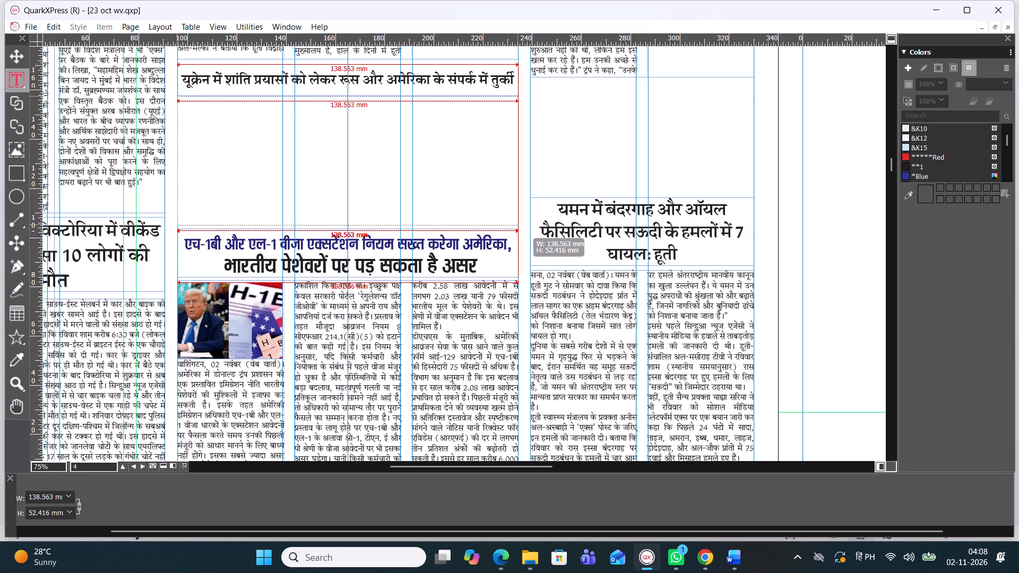
{"action": "left_click_drag", "start_coordinate": [520, 225], "coordinate": [524, 225]}
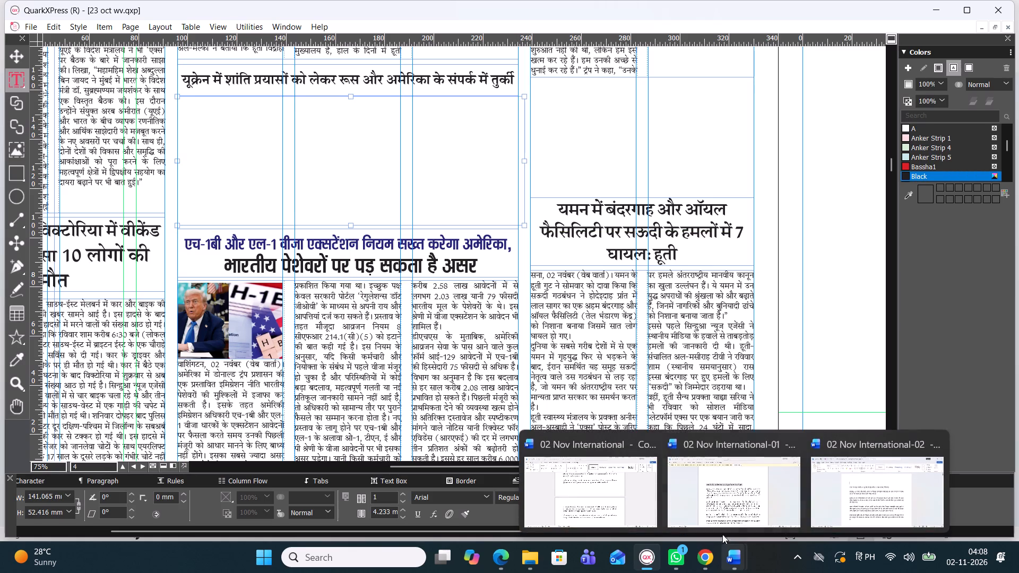
Copy the Turkey story's full body text, from the Ankara dateline to its last paragraph, from 02 Nov International-01 and return to QuarkXPress.
{"action": "left_click", "coordinate": [689, 488]}
{"action": "left_click_drag", "start_coordinate": [296, 247], "coordinate": [626, 488]}
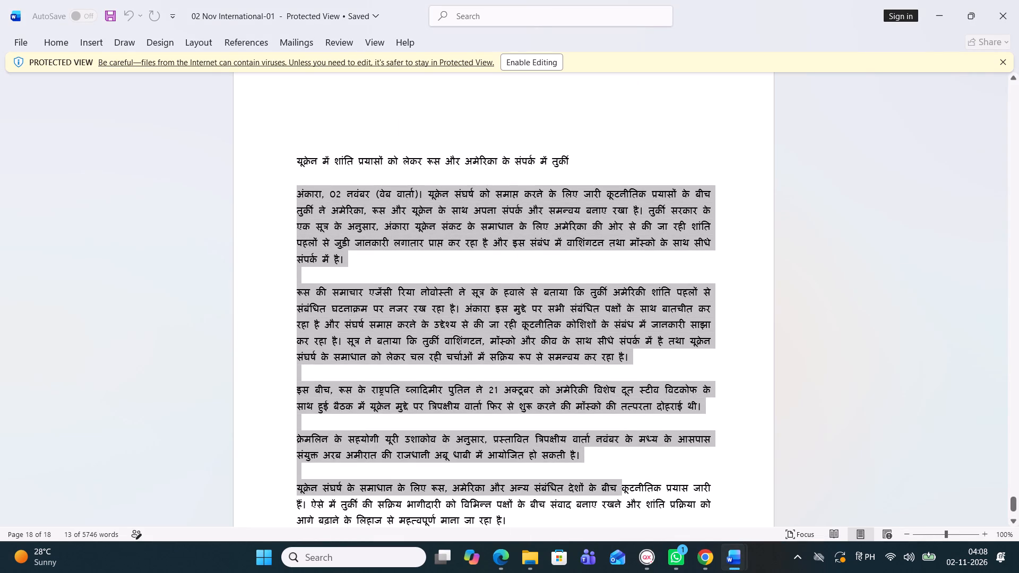
{"action": "left_click_drag", "start_coordinate": [626, 488], "coordinate": [511, 420]}
{"action": "key", "text": "ctrl+c"}
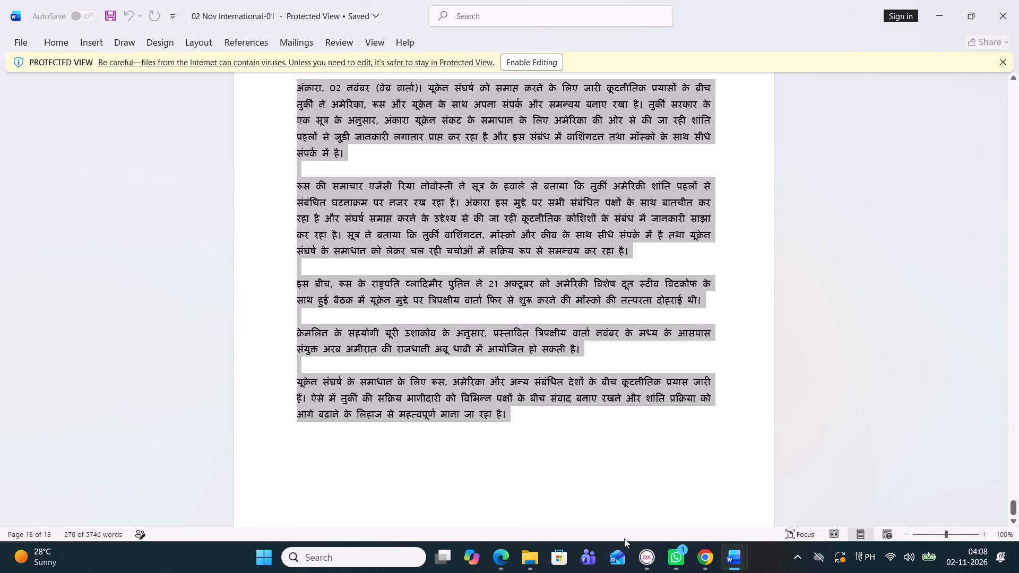
{"action": "left_click", "coordinate": [640, 557]}
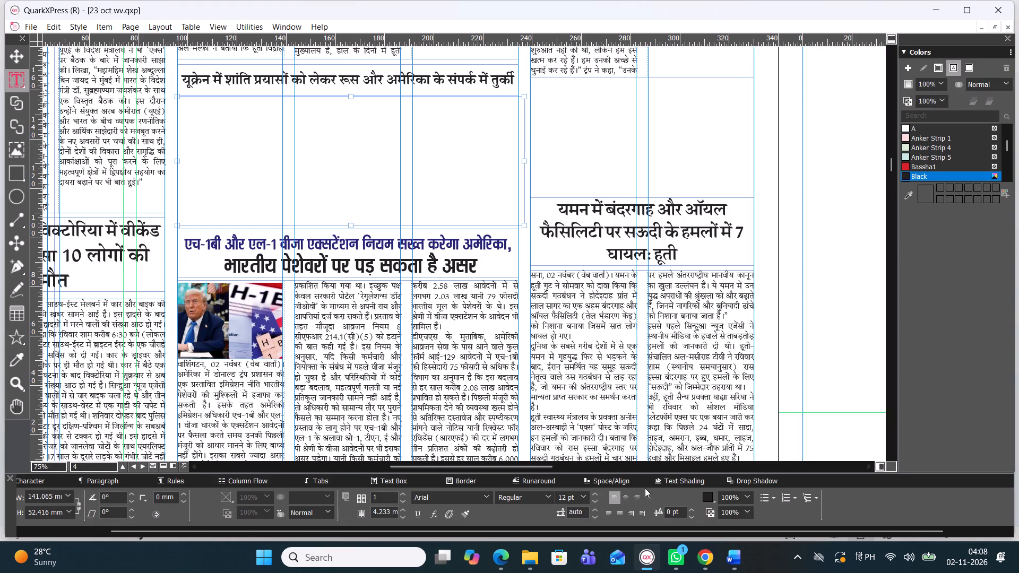
Set the empty Turkey body box to Four C Gandhi, 11 pt, with 11.7 pt leading.
{"action": "left_click", "coordinate": [576, 497]}
{"action": "type", "text": "11"}
{"action": "key", "text": "Return"}
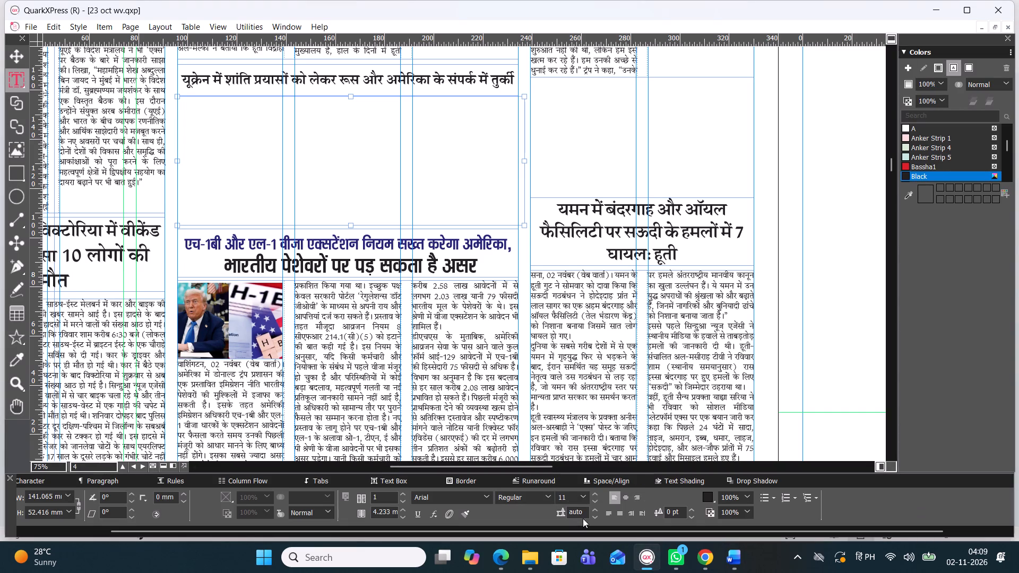
{"action": "left_click", "coordinate": [585, 513]}
{"action": "left_click_drag", "start_coordinate": [585, 513], "coordinate": [556, 500]}
{"action": "type", "text": "11.7"}
{"action": "key", "text": "Return"}
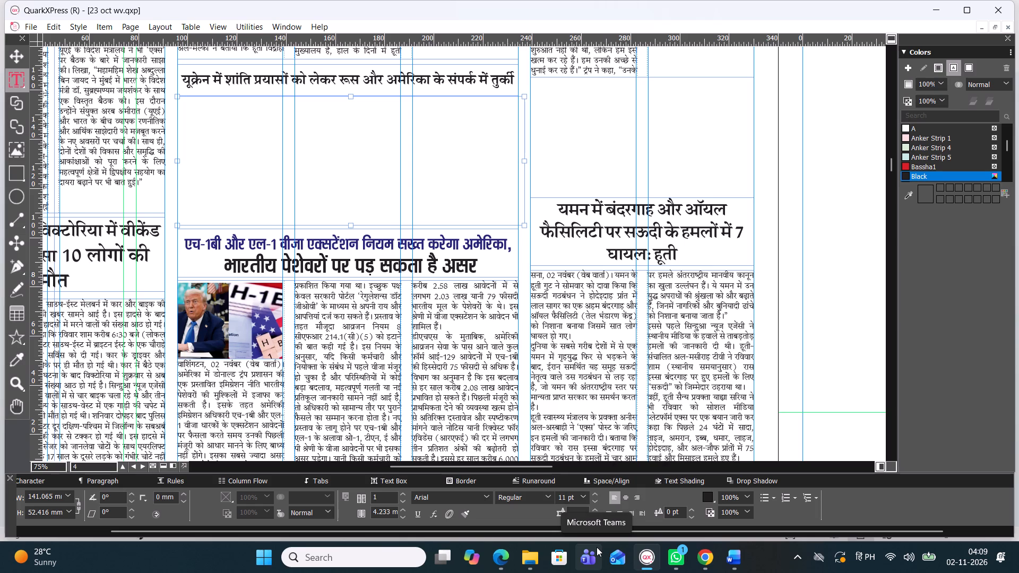
{"action": "left_click", "coordinate": [486, 498]}
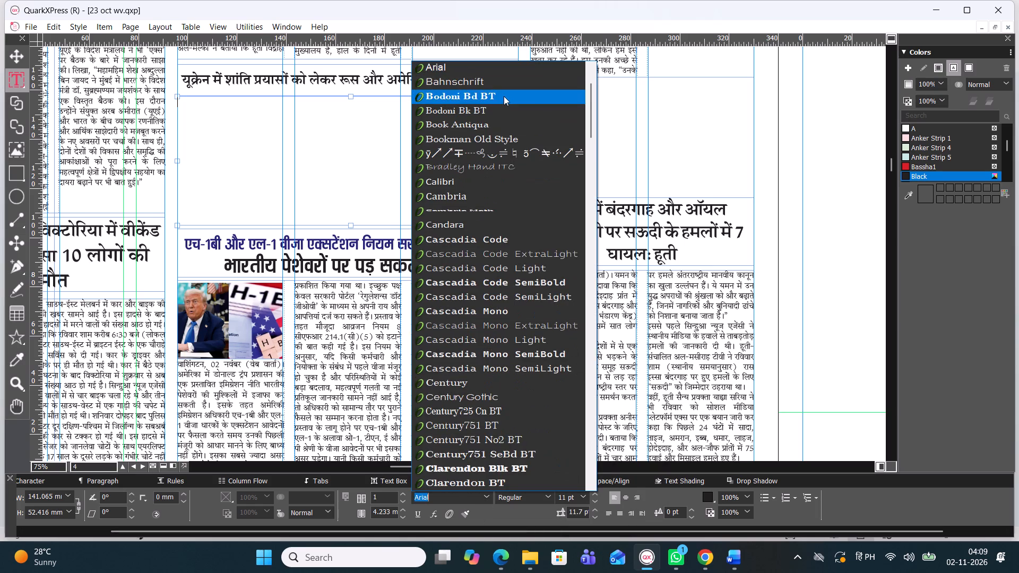
{"action": "scroll", "coordinate": [484, 77], "scroll_direction": "up", "scroll_amount": 2}
{"action": "left_click", "coordinate": [484, 77]}
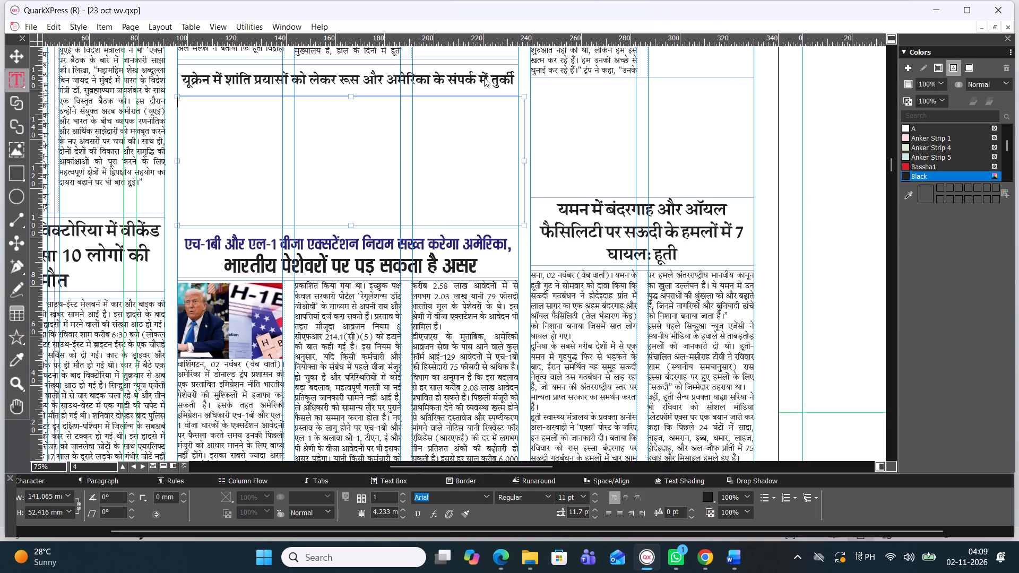
Paste the copied Turkey story into the body box and divide the box into 2 columns.
{"action": "key", "text": "ctrl+v"}
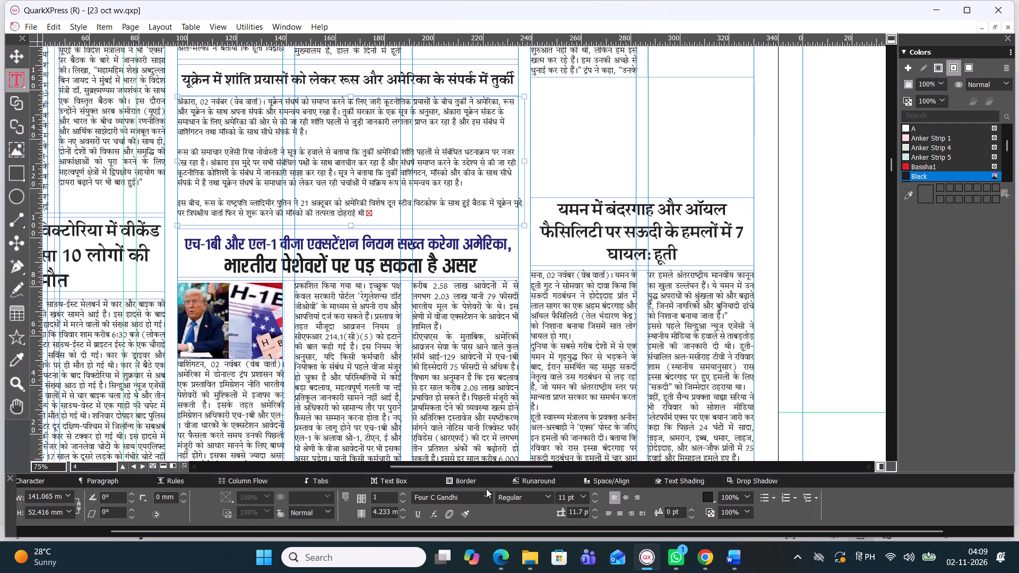
{"action": "left_click", "coordinate": [402, 491]}
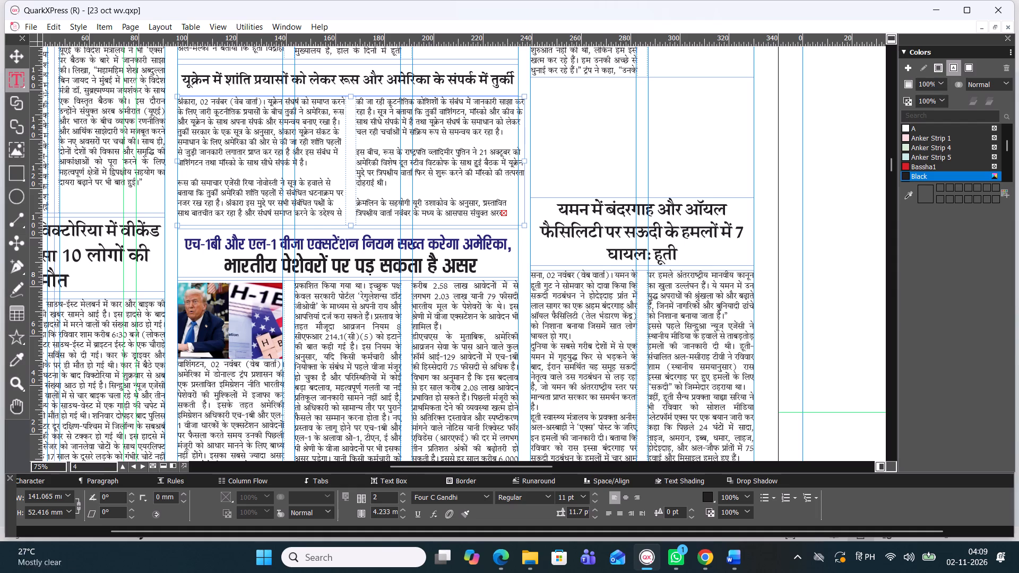
Justify the whole text of the Turkey story.
{"action": "left_click", "coordinate": [275, 172]}
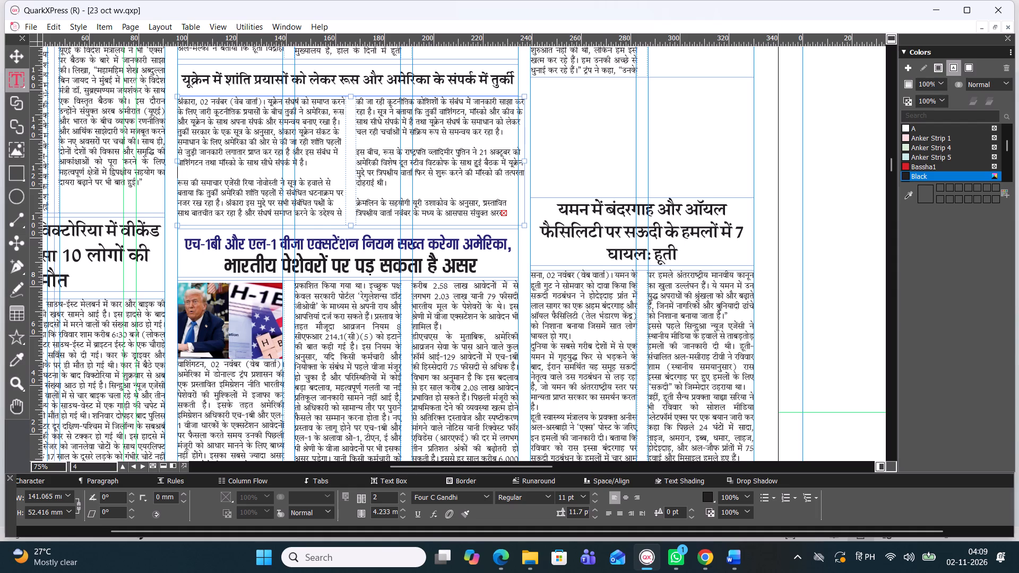
{"action": "left_click", "coordinate": [281, 194]}
{"action": "key", "text": "ctrl+a"}
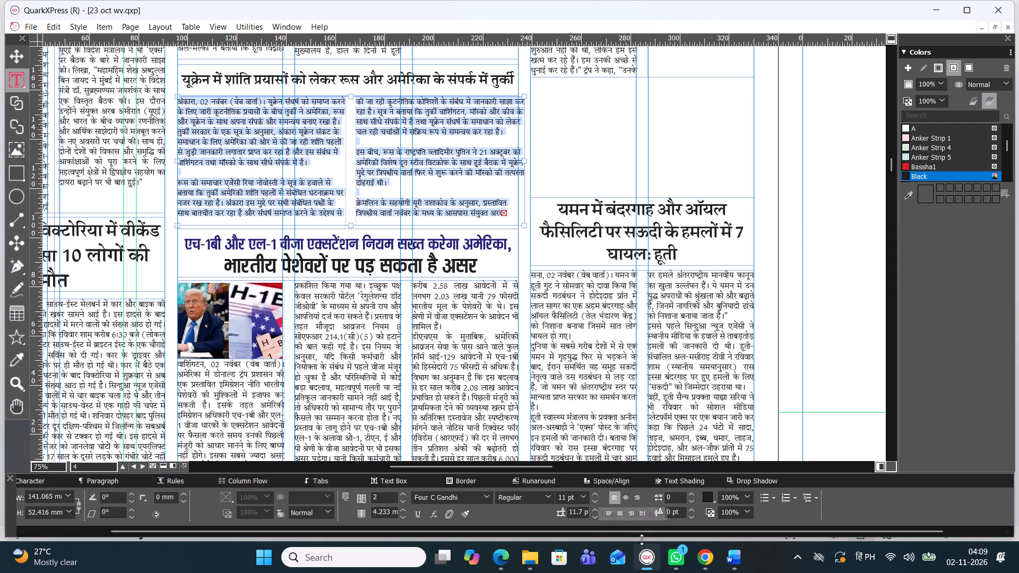
{"action": "left_click", "coordinate": [603, 509]}
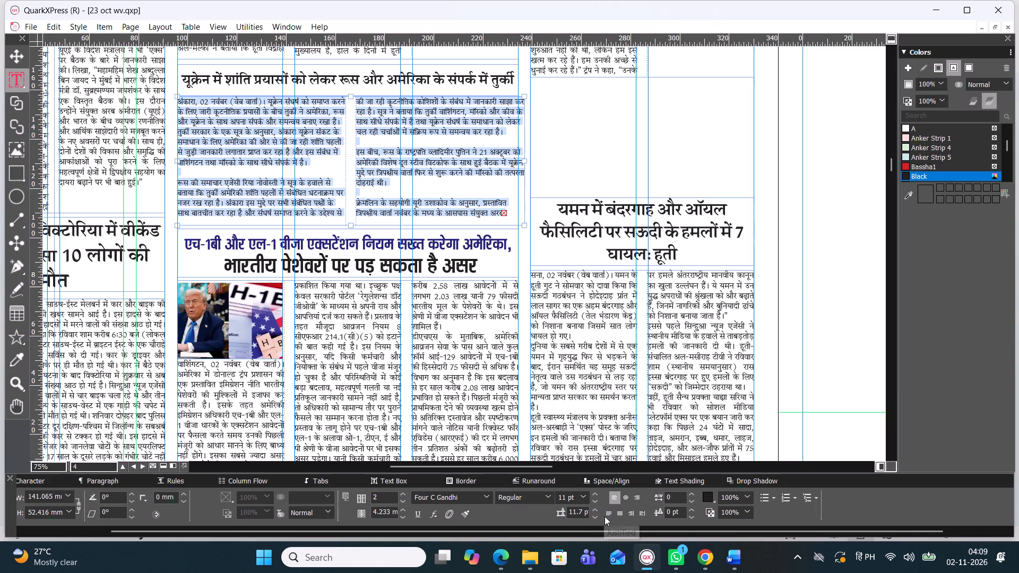
{"action": "left_click", "coordinate": [610, 514]}
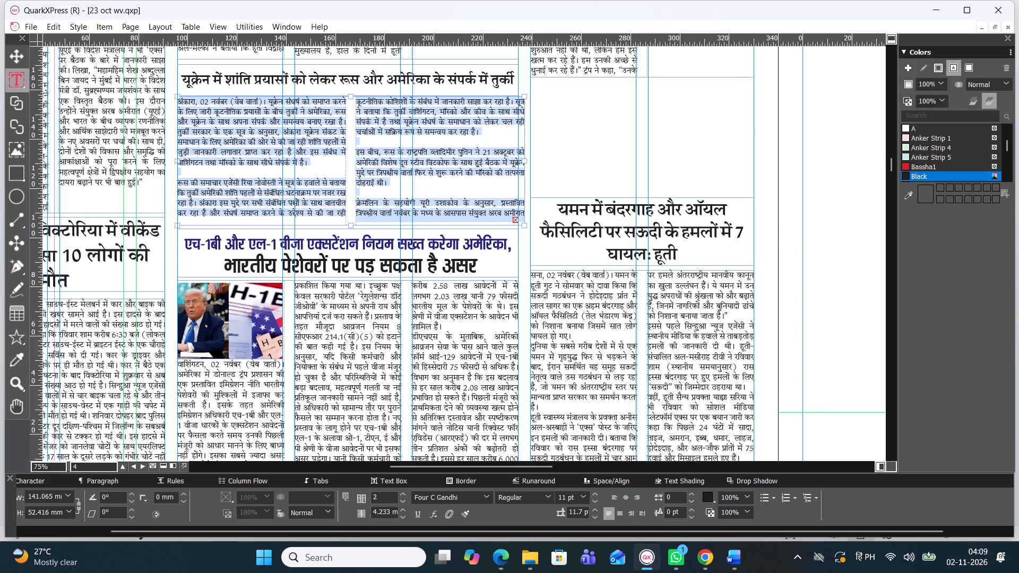
Remove the blank lines between all paragraphs of the Turkey story.
{"action": "left_click", "coordinate": [312, 172]}
{"action": "key", "text": "BackSpace"}
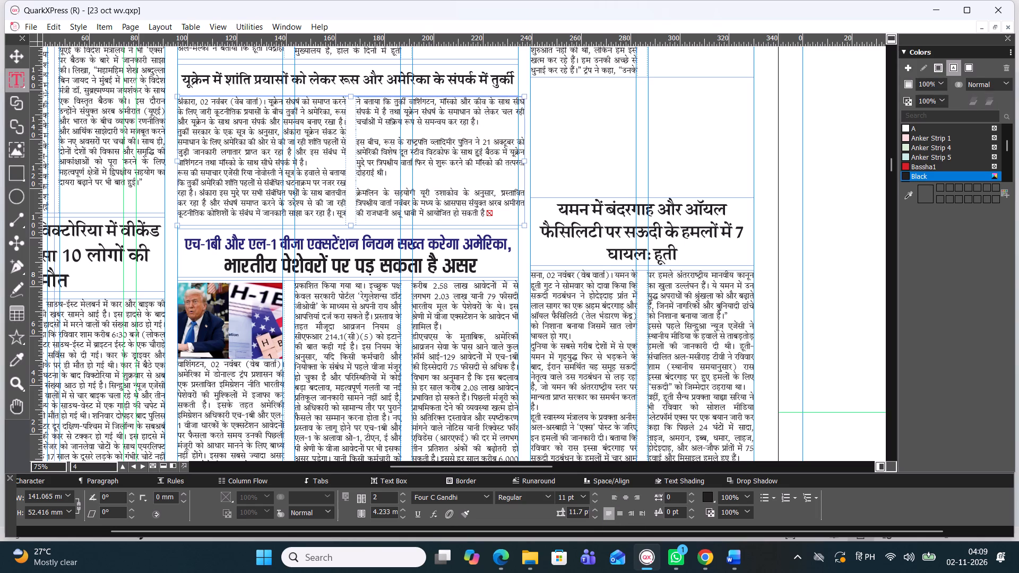
{"action": "left_click", "coordinate": [400, 186]}
{"action": "key", "text": "BackSpace"}
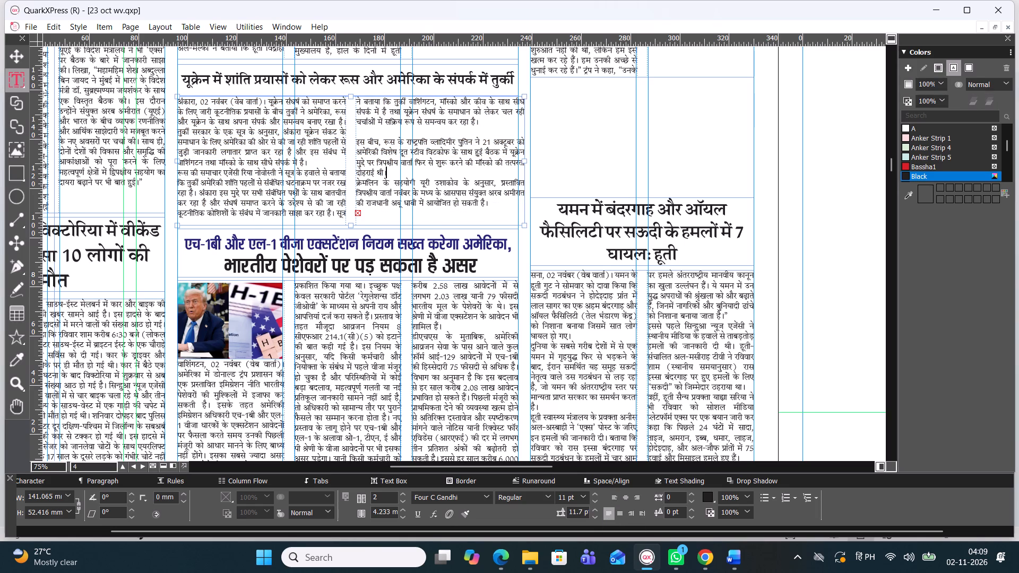
{"action": "left_click", "coordinate": [396, 133]}
{"action": "key", "text": "BackSpace"}
{"action": "left_click", "coordinate": [370, 204]}
{"action": "key", "text": "BackSpace"}
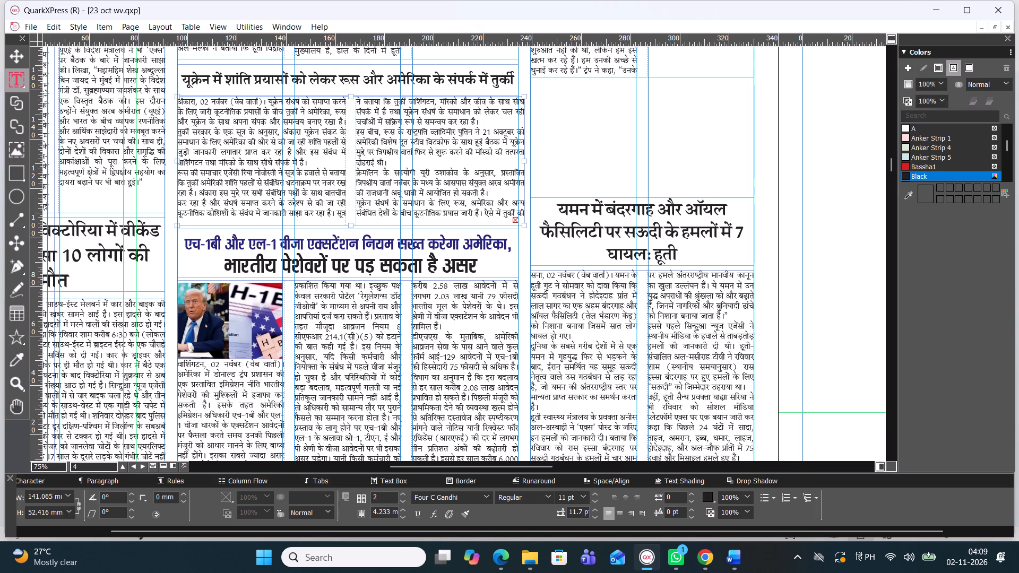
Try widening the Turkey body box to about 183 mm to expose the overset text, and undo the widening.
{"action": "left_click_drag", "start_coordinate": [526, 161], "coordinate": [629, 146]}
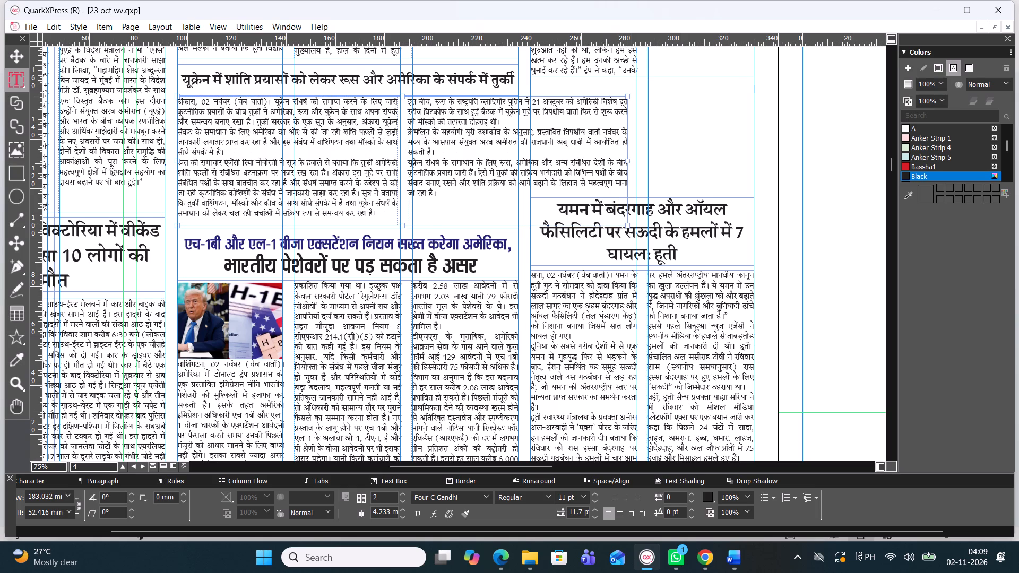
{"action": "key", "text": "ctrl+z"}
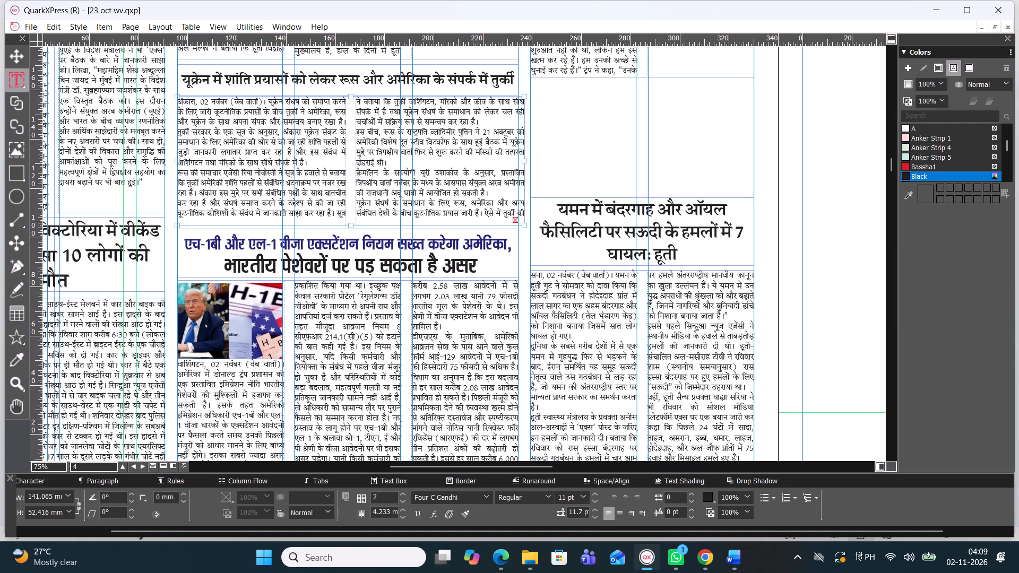
Delete the Turkey story's closing sentence from "ऐसे में तुर्की की" onward, widening the box to about 228.6 mm to reach the overset remainder.
{"action": "left_click_drag", "start_coordinate": [483, 212], "coordinate": [676, 249]}
{"action": "key", "text": "BackSpace"}
{"action": "left_click_drag", "start_coordinate": [526, 161], "coordinate": [741, 152]}
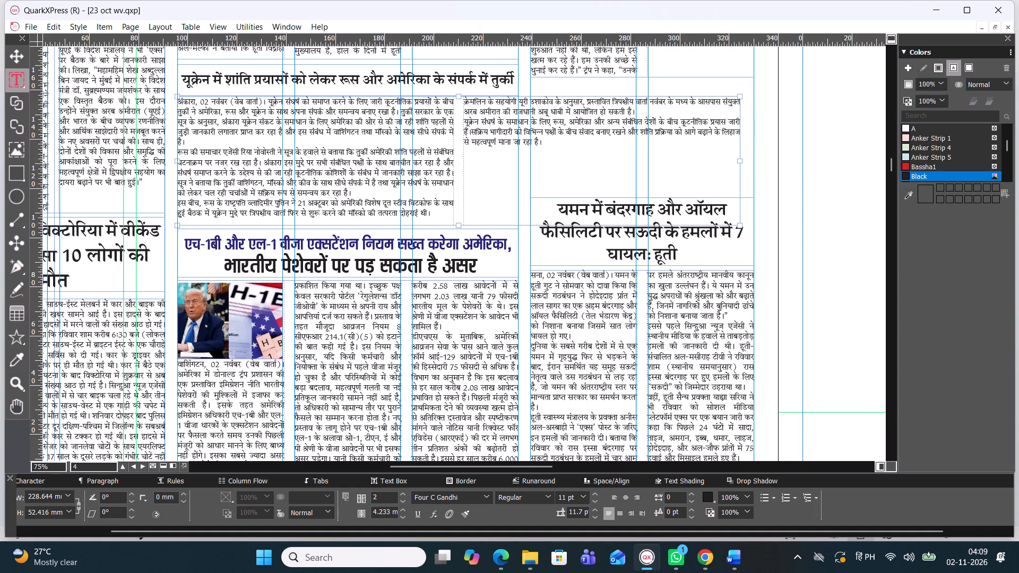
{"action": "left_click_drag", "start_coordinate": [471, 129], "coordinate": [586, 149]}
{"action": "key", "text": "BackSpace"}
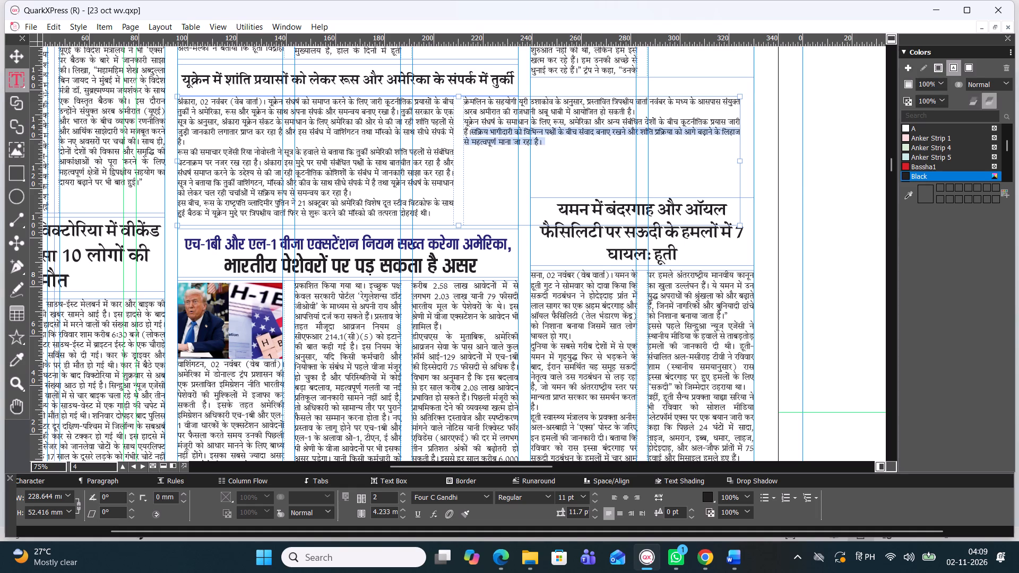
Narrow the Turkey body box to about 138.4 mm so it lines up with the headline box above.
{"action": "left_click_drag", "start_coordinate": [741, 160], "coordinate": [728, 155]}
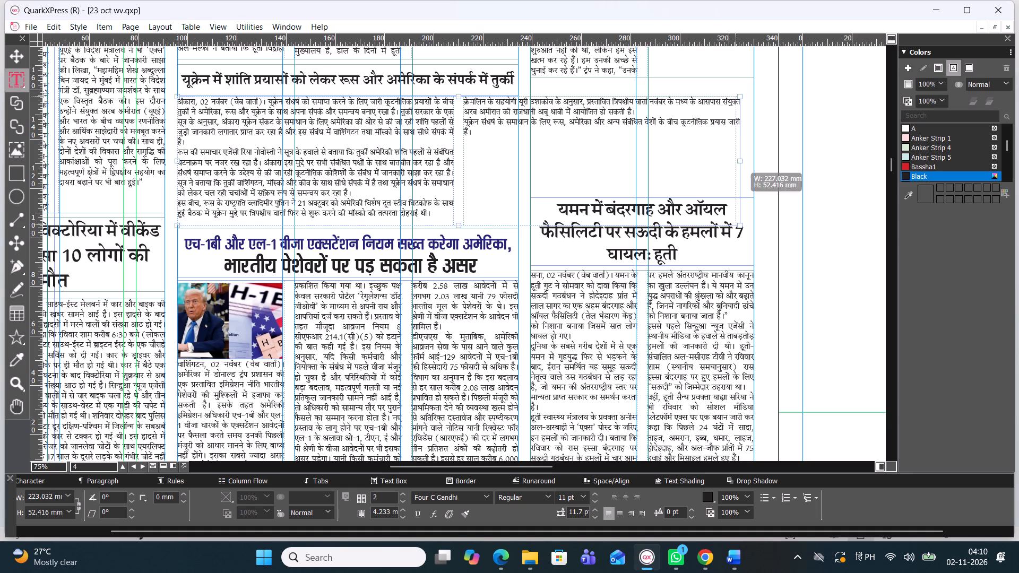
{"action": "left_click_drag", "start_coordinate": [728, 155], "coordinate": [457, 158]}
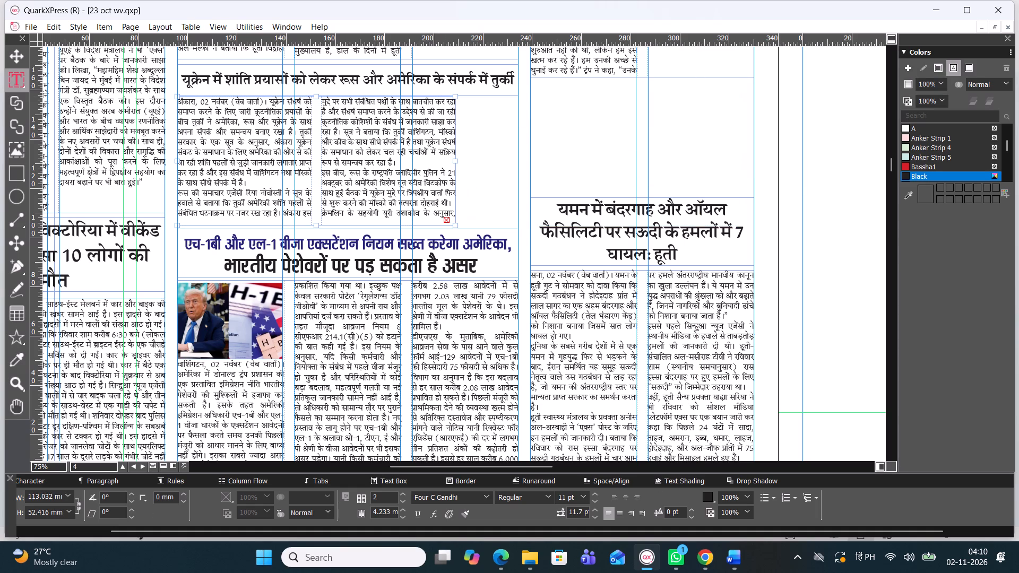
{"action": "left_click_drag", "start_coordinate": [456, 163], "coordinate": [497, 164]}
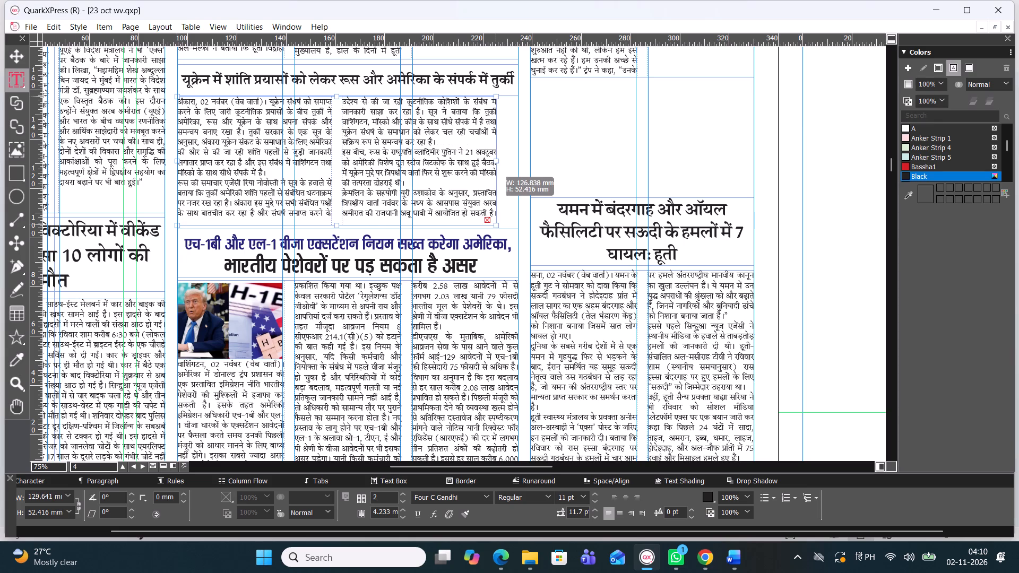
{"action": "left_click_drag", "start_coordinate": [497, 164], "coordinate": [514, 158]}
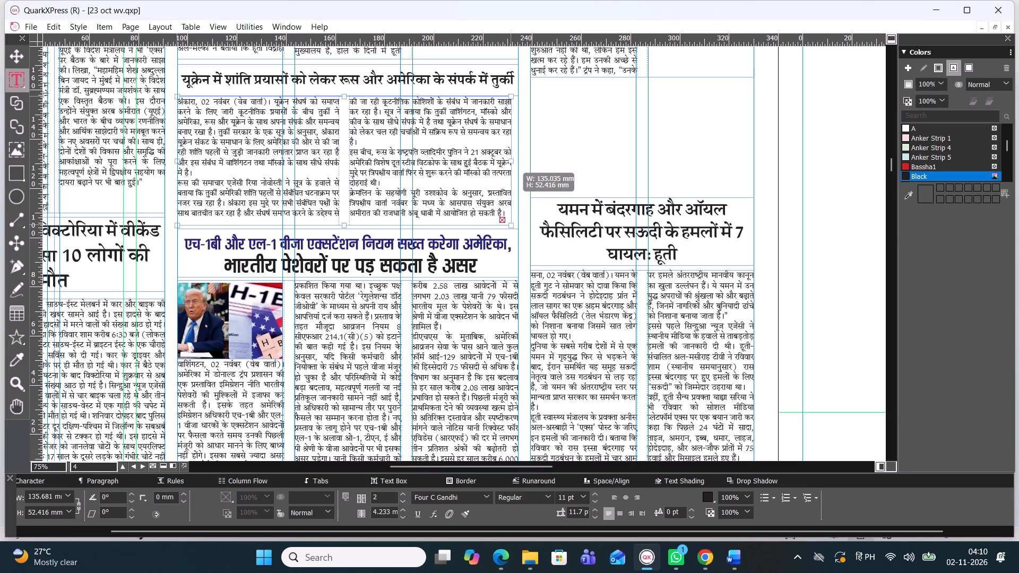
{"action": "left_click_drag", "start_coordinate": [514, 158], "coordinate": [517, 157]}
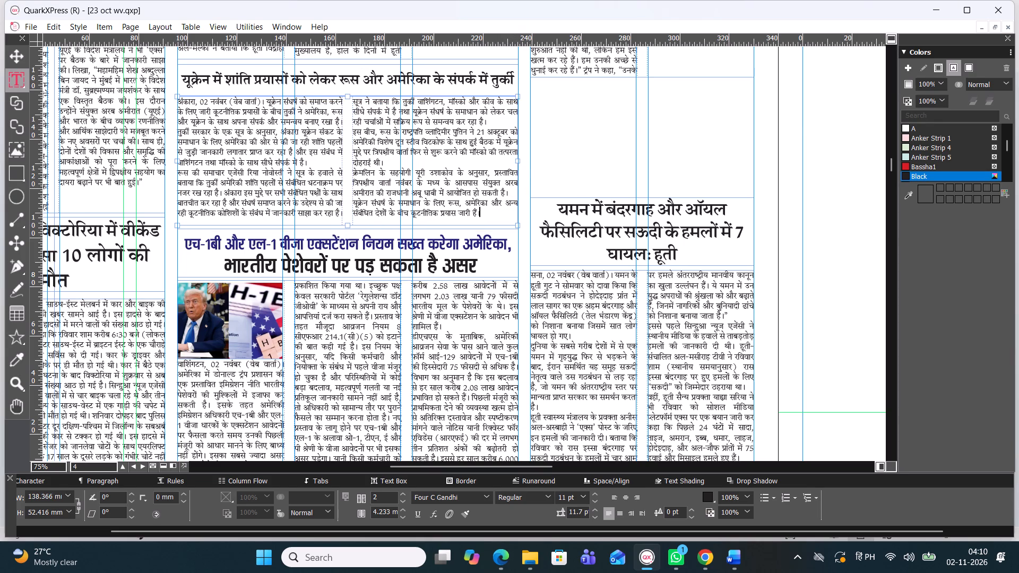
{"action": "left_click", "coordinate": [568, 125]}
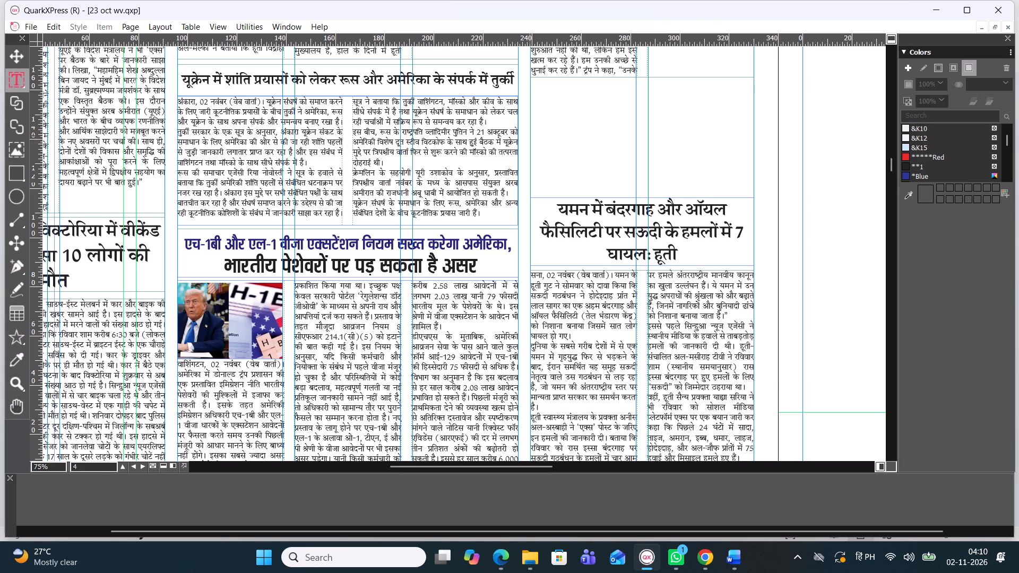
Copy the Turkey headline text and search Google Images in Chrome for it.
{"action": "left_click", "coordinate": [9, 58]}
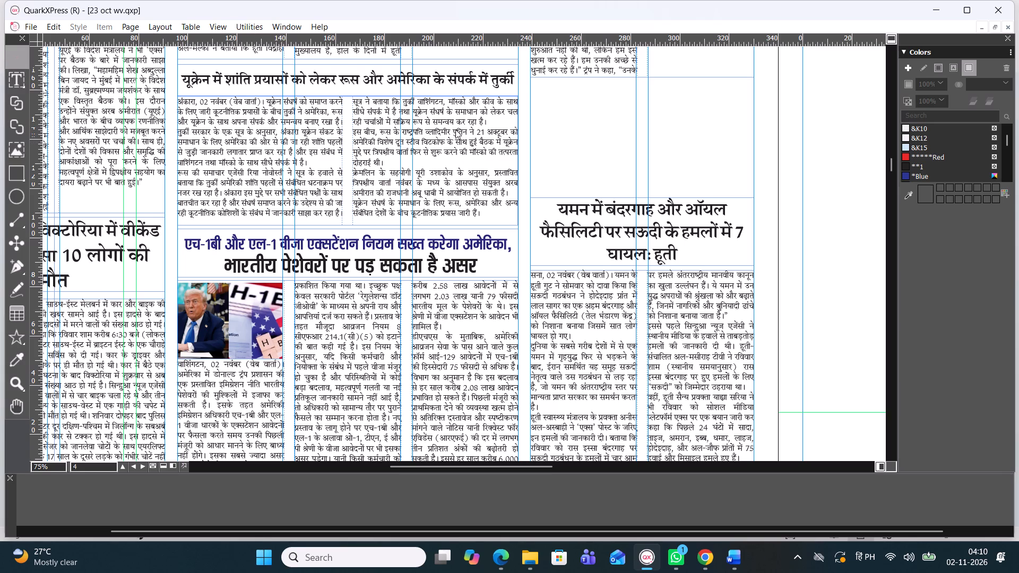
{"action": "triple_click", "coordinate": [476, 70]}
{"action": "left_click", "coordinate": [476, 70]}
{"action": "triple_click", "coordinate": [480, 88]}
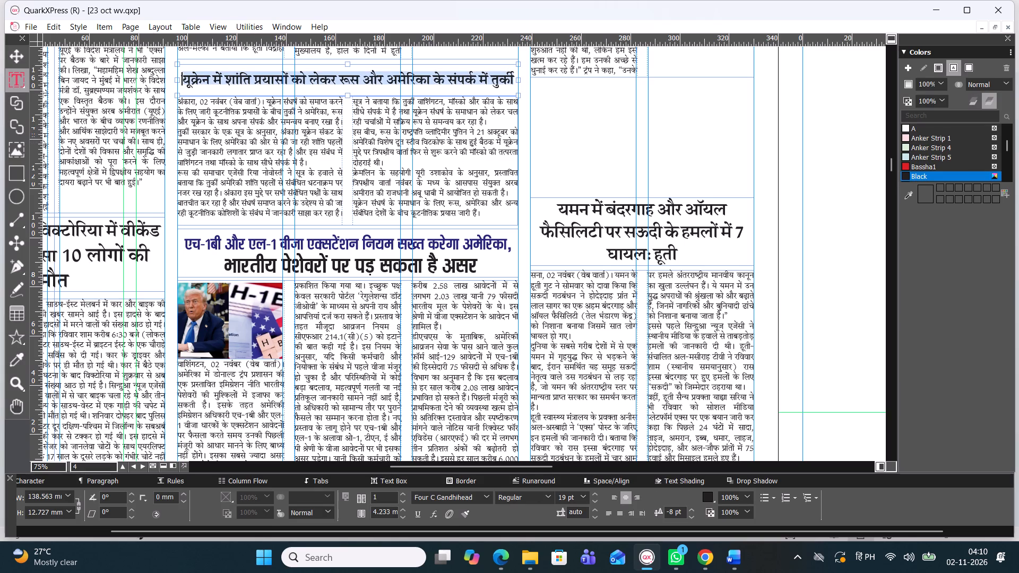
{"action": "left_click", "coordinate": [480, 85]}
{"action": "key", "text": "ctrl+c"}
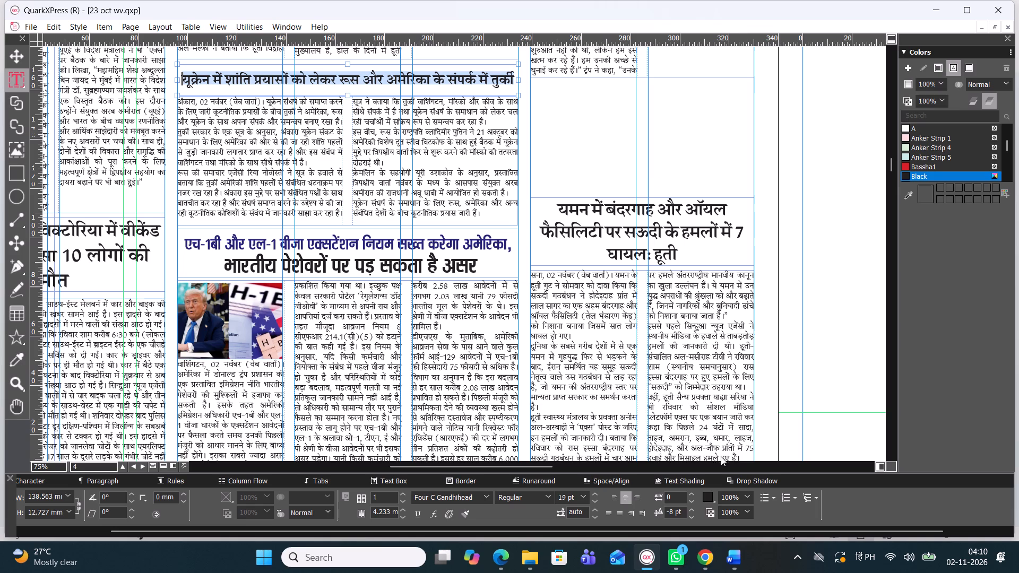
{"action": "left_click", "coordinate": [713, 561]}
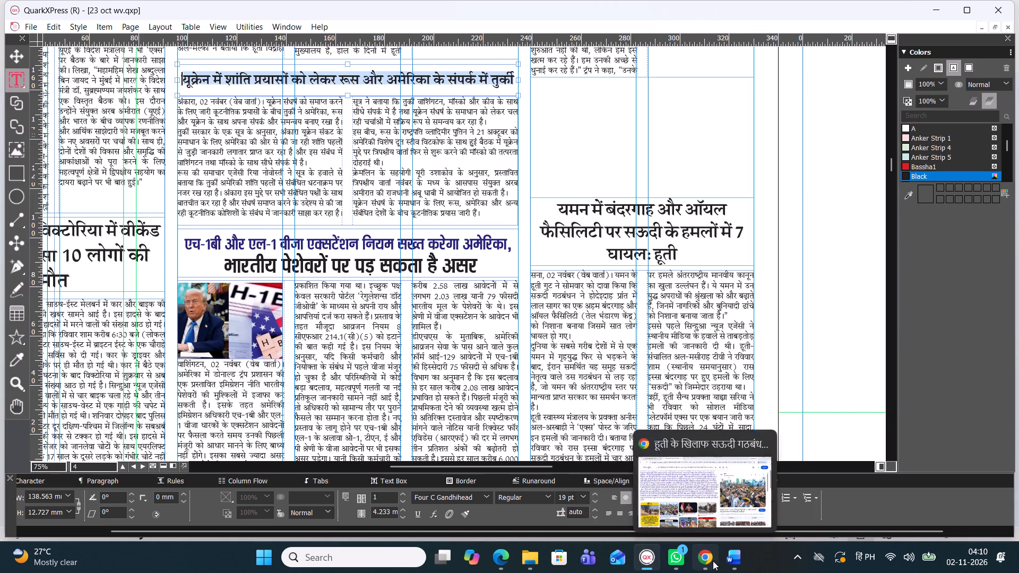
{"action": "left_click", "coordinate": [585, 85]}
{"action": "key", "text": "ctrl+v"}
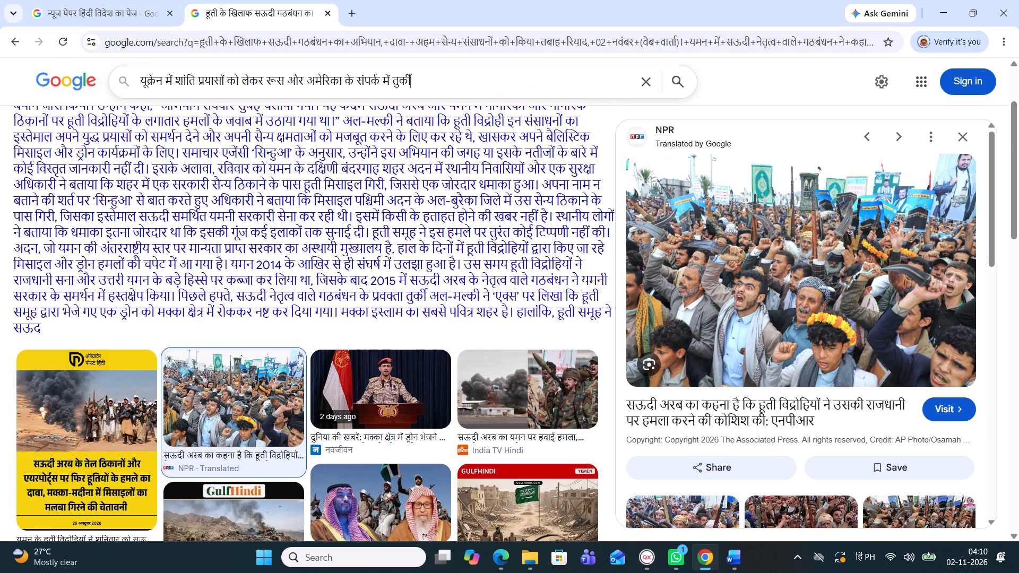
{"action": "key", "text": "Return"}
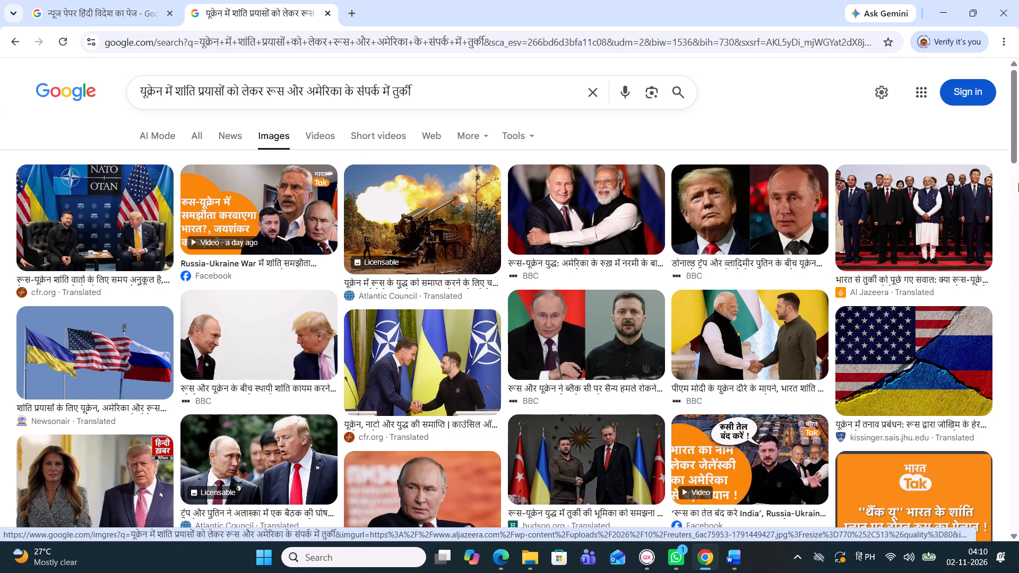
Open the Atlantic Council photo of Putin and Trump, copy the image and close its preview.
{"action": "left_click", "coordinate": [289, 466]}
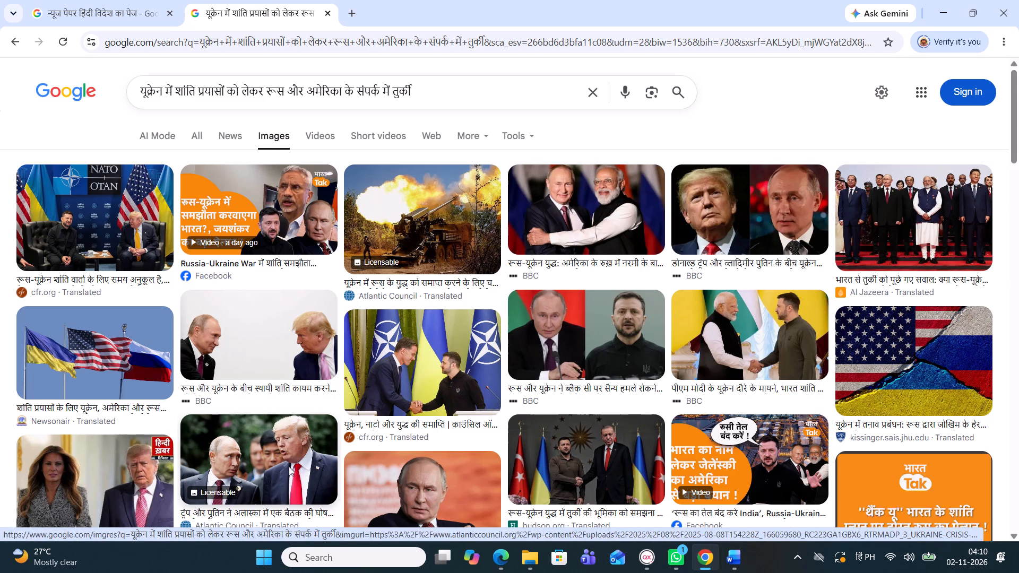
{"action": "right_click", "coordinate": [787, 274]}
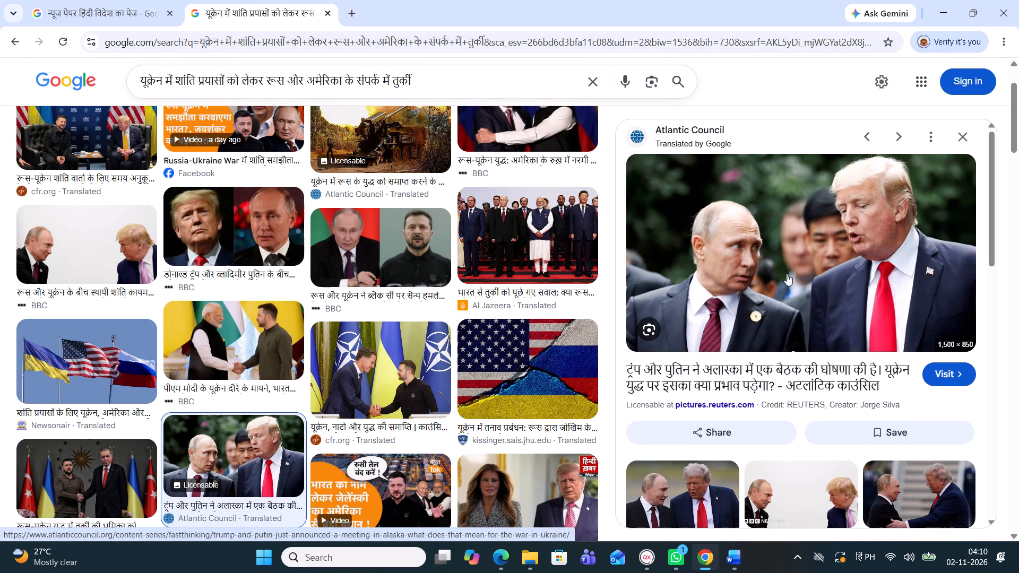
{"action": "left_click", "coordinate": [858, 459]}
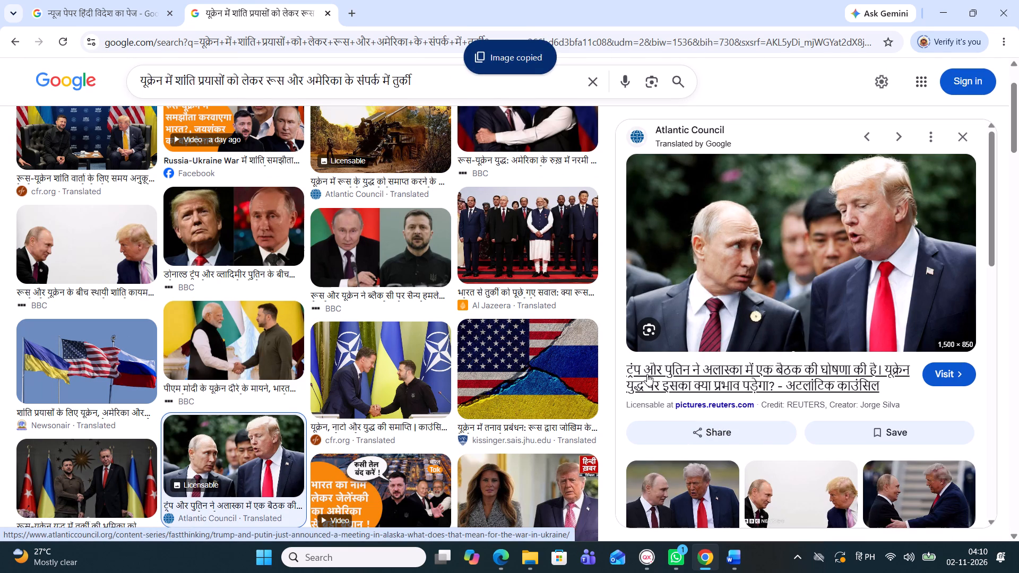
{"action": "left_click", "coordinate": [968, 140]}
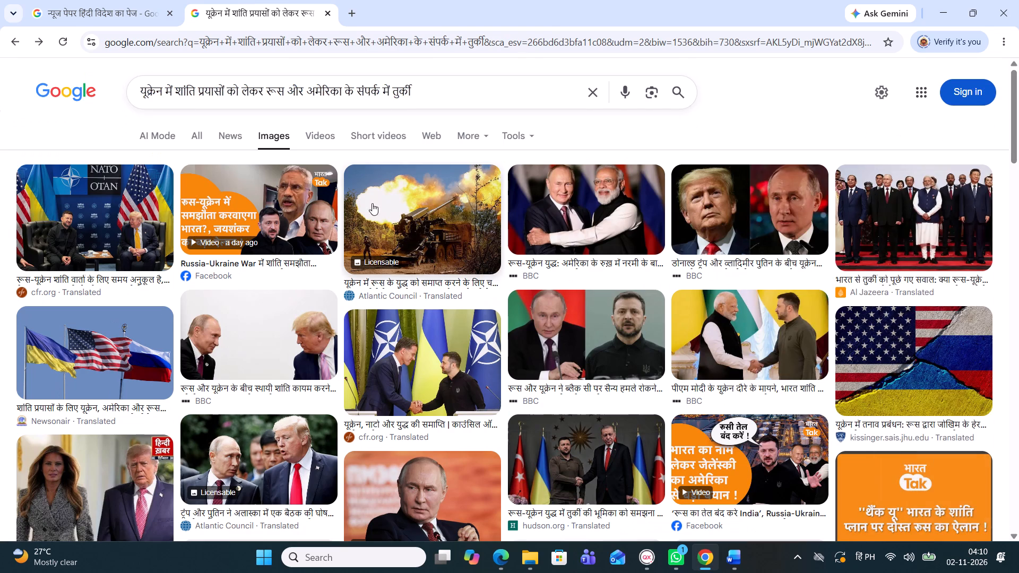
Open the cfr.org photo of Zelenskyy and Trump seated before the NATO backdrop and copy the image.
{"action": "scroll", "coordinate": [329, 219], "scroll_direction": "down", "scroll_amount": 1}
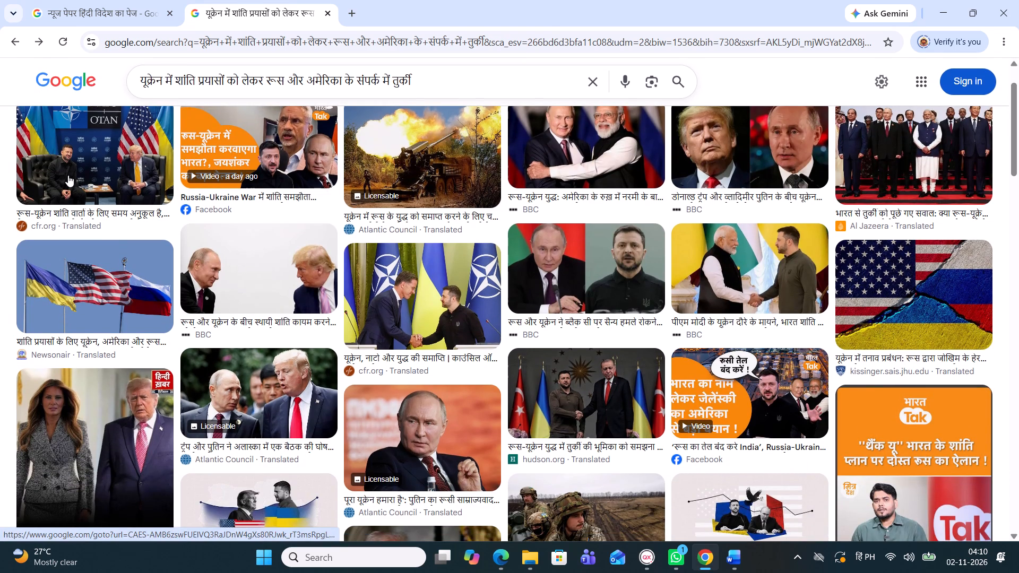
{"action": "left_click", "coordinate": [68, 175]}
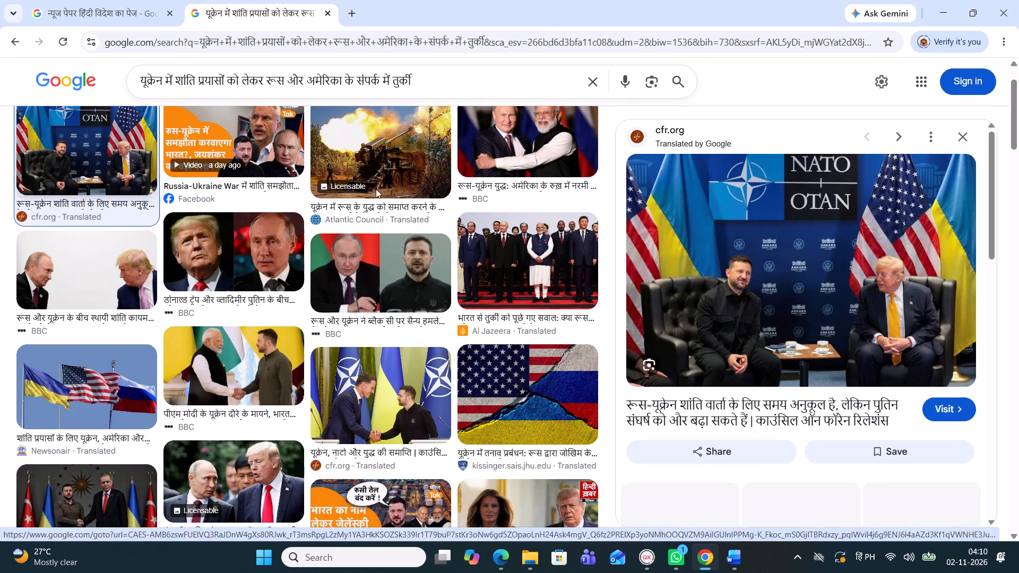
{"action": "right_click", "coordinate": [868, 251]}
{"action": "left_click", "coordinate": [755, 451]}
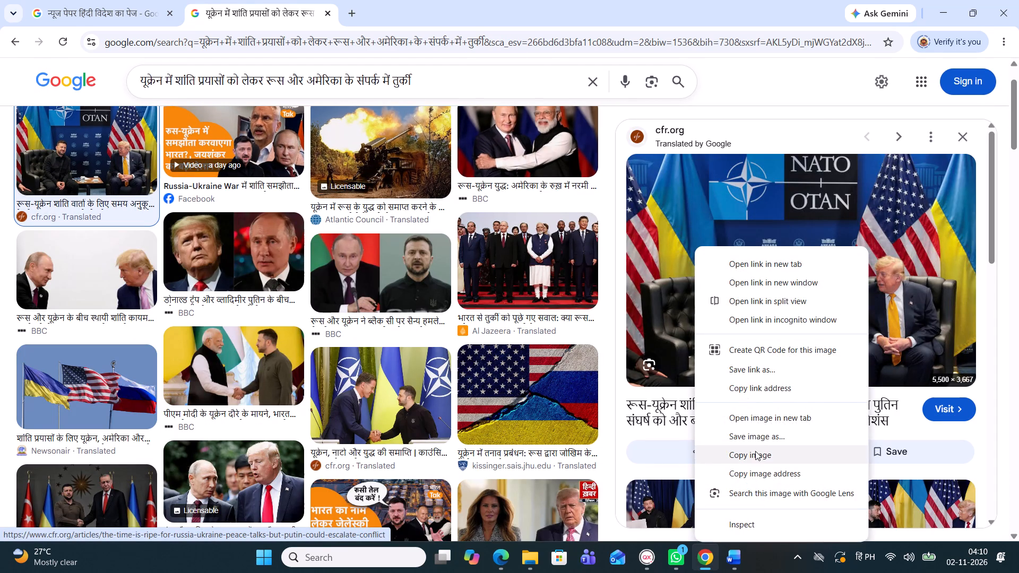
Switch to QuarkXPress and draw a picture box about 90.6 by 41.8 mm in the gap above the Yemen port headline.
{"action": "left_click", "coordinate": [649, 563]}
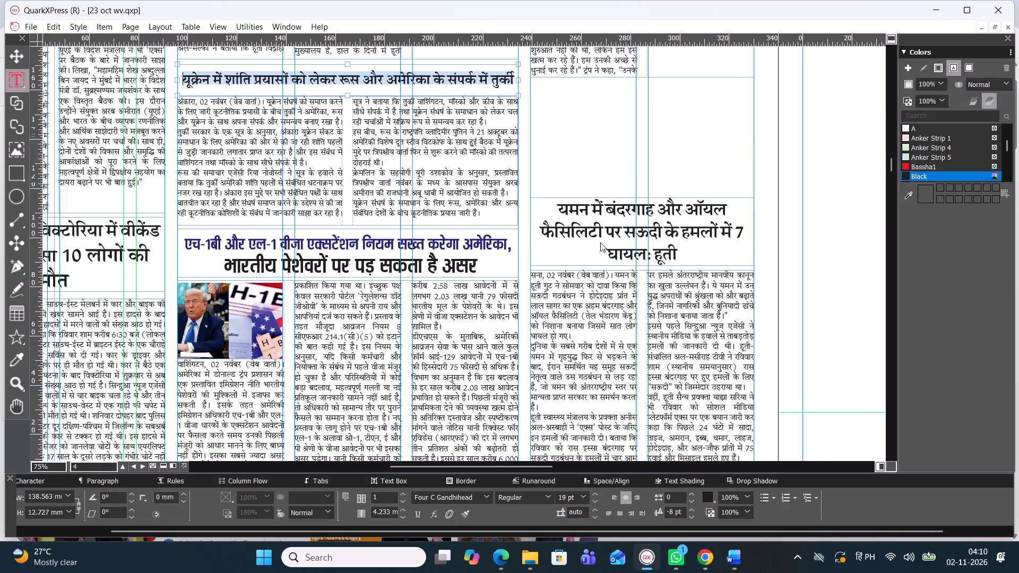
{"action": "left_click", "coordinate": [12, 149]}
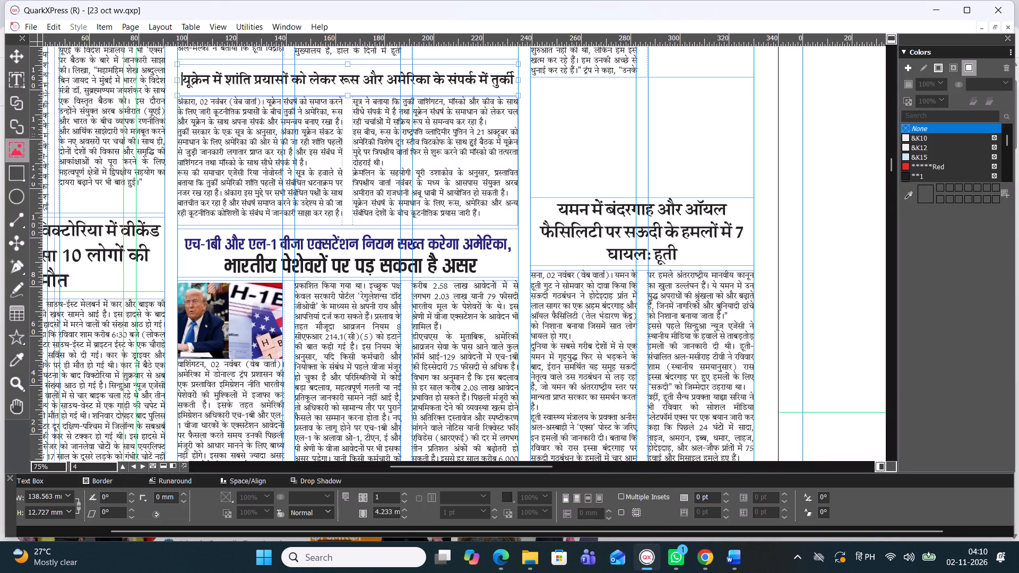
{"action": "left_click_drag", "start_coordinate": [532, 84], "coordinate": [629, 141]}
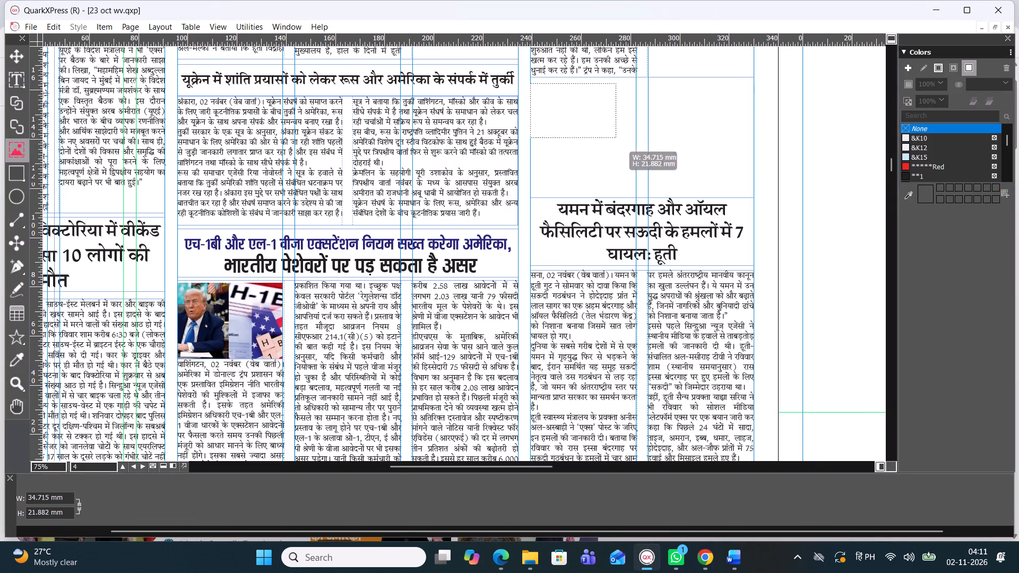
{"action": "left_click_drag", "start_coordinate": [629, 141], "coordinate": [751, 187]}
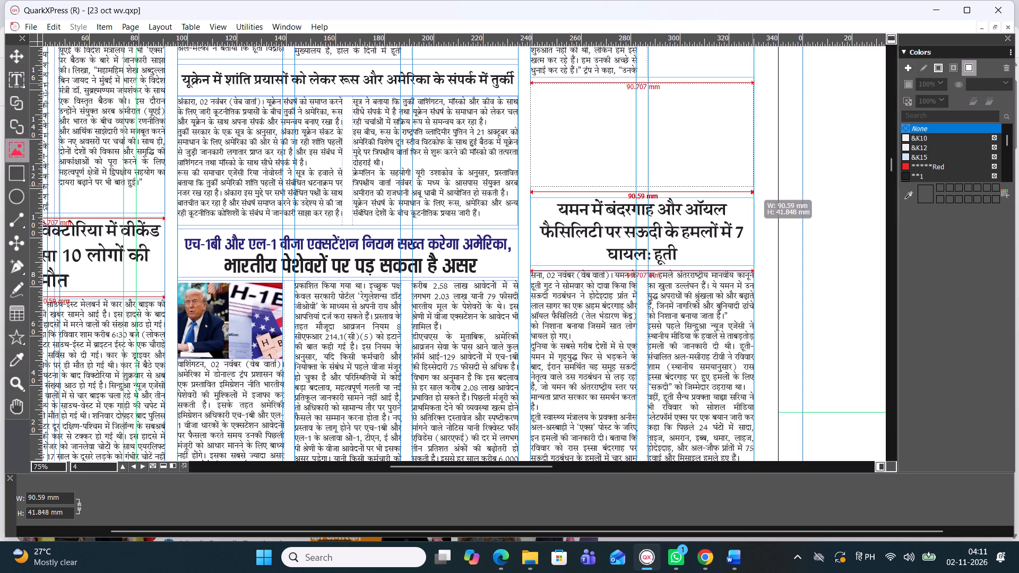
{"action": "left_click_drag", "start_coordinate": [751, 187], "coordinate": [752, 187]}
Paste the copied photo into the new picture box, scale it to fill, and shift it up so both leaders are framed.
{"action": "right_click", "coordinate": [667, 171]}
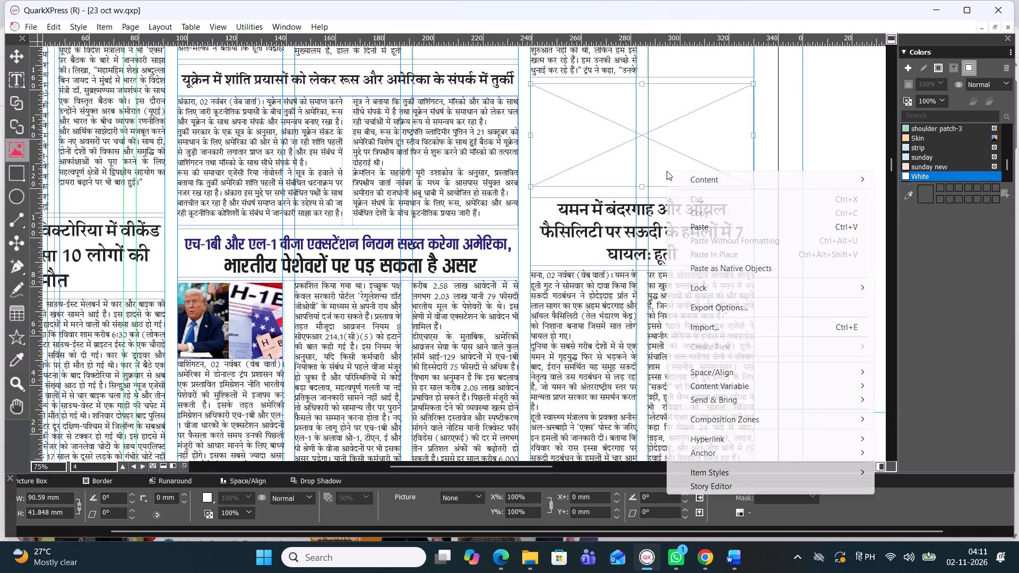
{"action": "left_click", "coordinate": [716, 226]}
{"action": "right_click", "coordinate": [654, 156]}
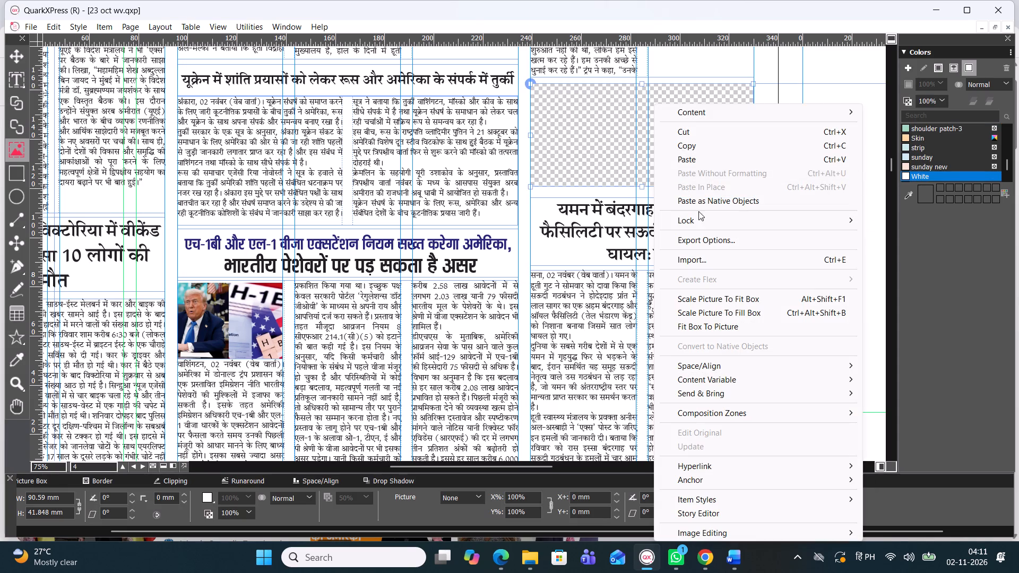
{"action": "left_click", "coordinate": [730, 311]}
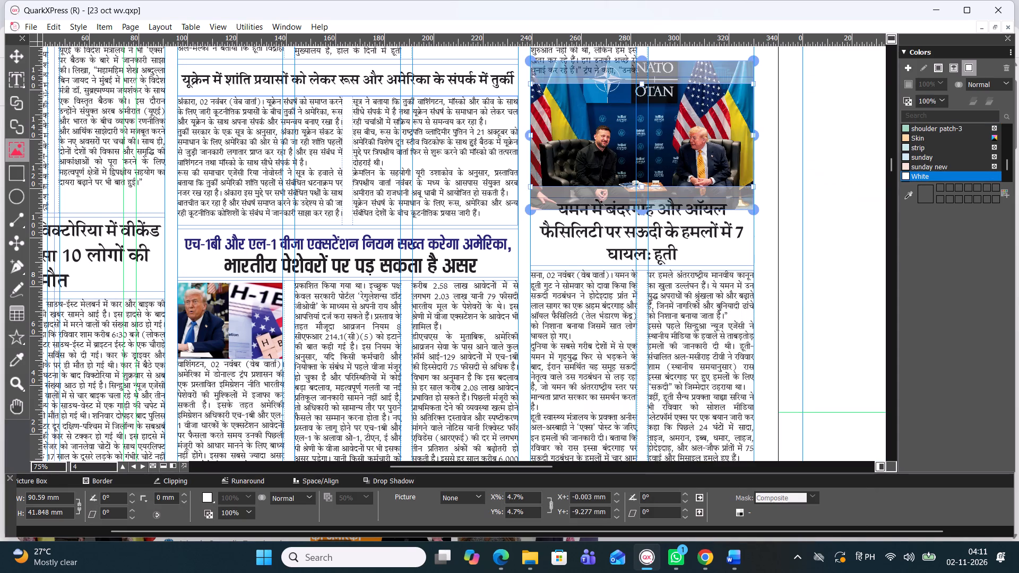
{"action": "left_click_drag", "start_coordinate": [649, 147], "coordinate": [648, 136]}
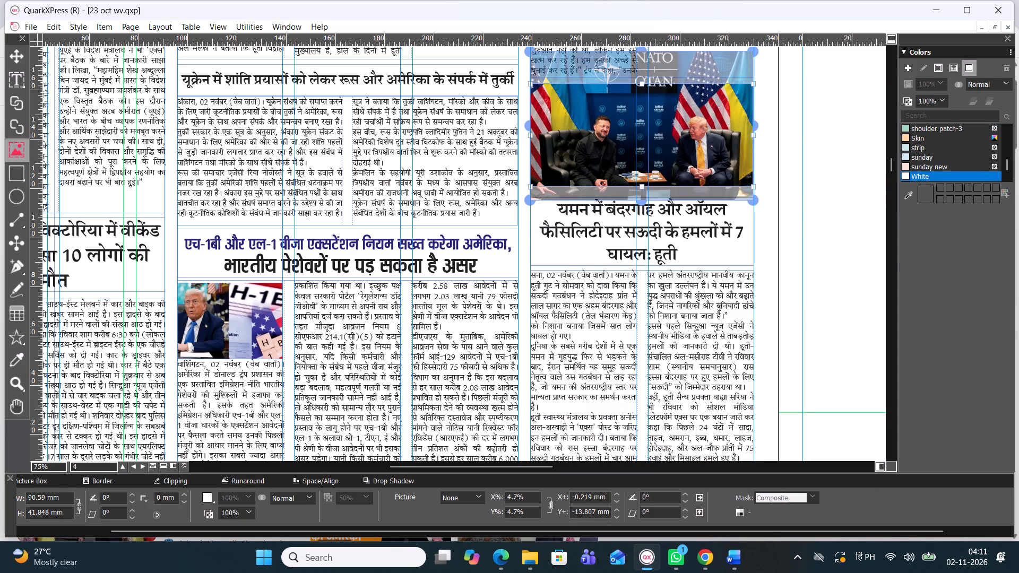
{"action": "left_click_drag", "start_coordinate": [648, 136], "coordinate": [648, 135]}
{"action": "left_click", "coordinate": [784, 178]}
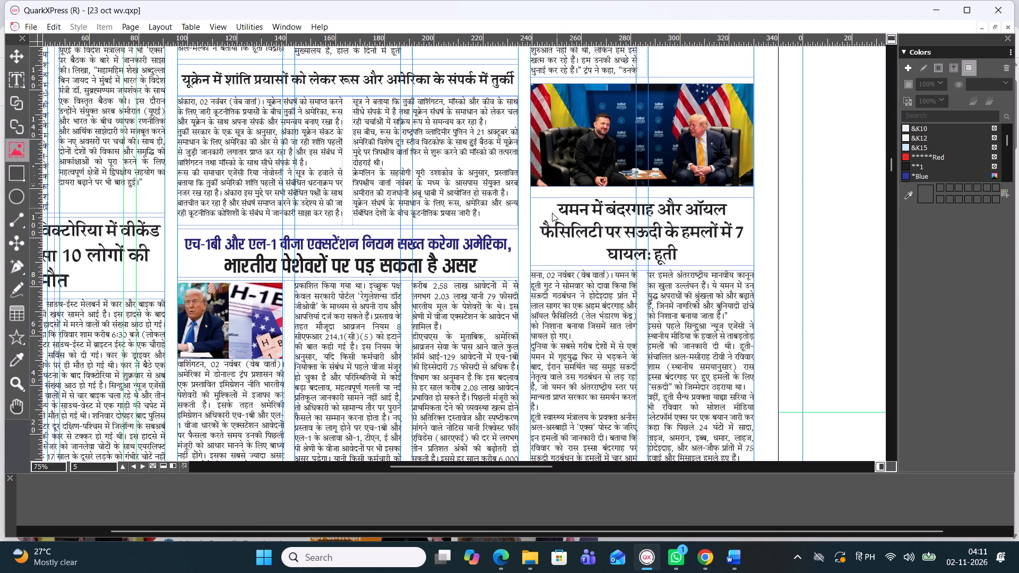
Review page 4 from top to bottom, examining the headlines, photos and column endings of every story.
{"action": "scroll", "coordinate": [616, 249], "scroll_direction": "down", "scroll_amount": 1}
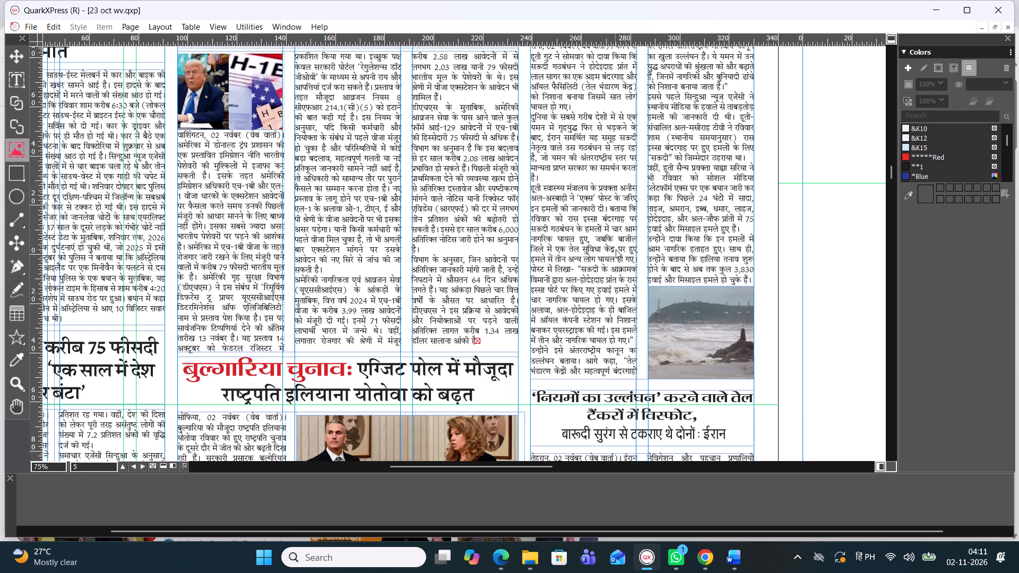
{"action": "scroll", "coordinate": [623, 255], "scroll_direction": "down", "scroll_amount": 1}
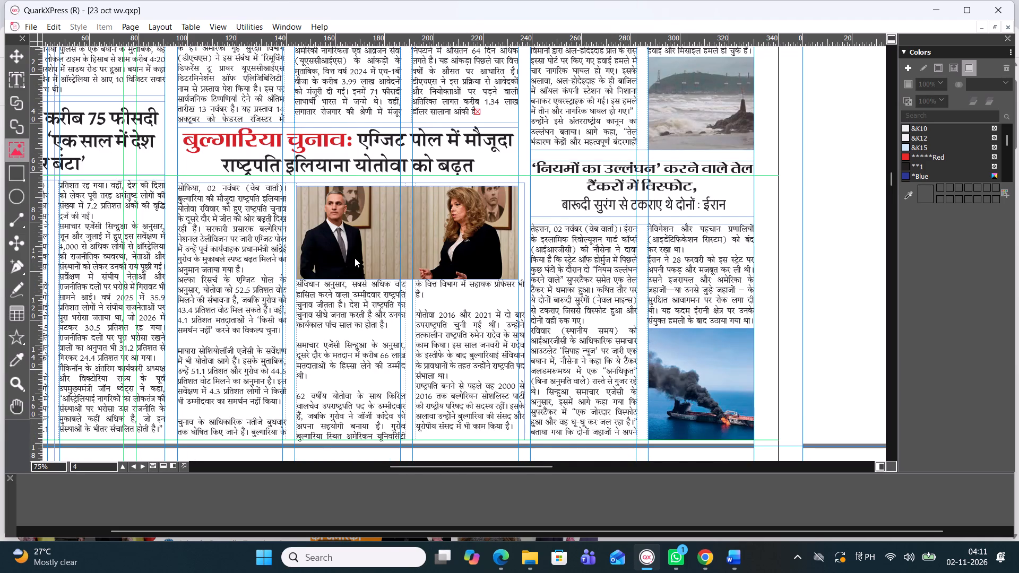
{"action": "scroll", "coordinate": [389, 237], "scroll_direction": "up", "scroll_amount": 1}
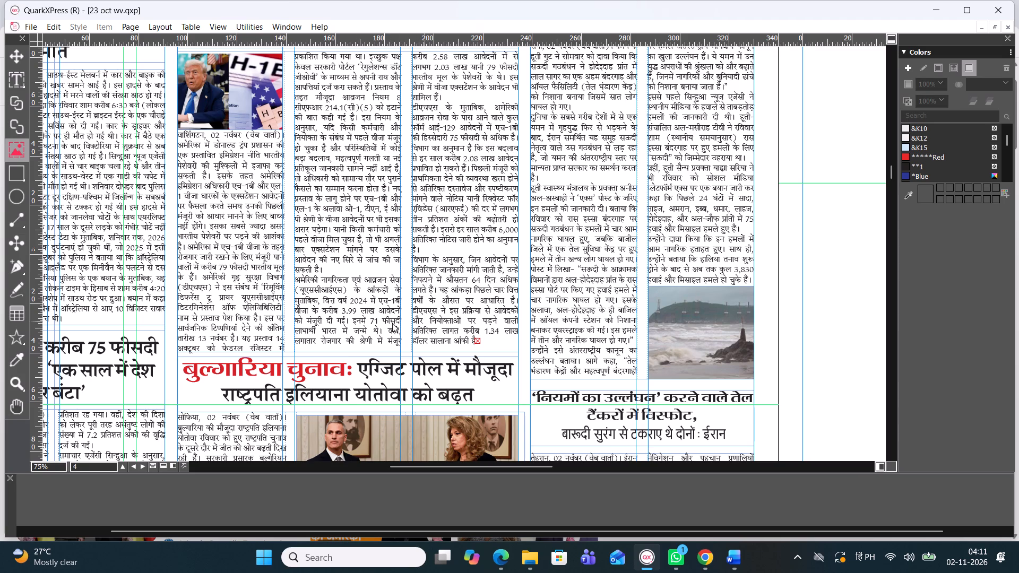
{"action": "left_click", "coordinate": [10, 61]}
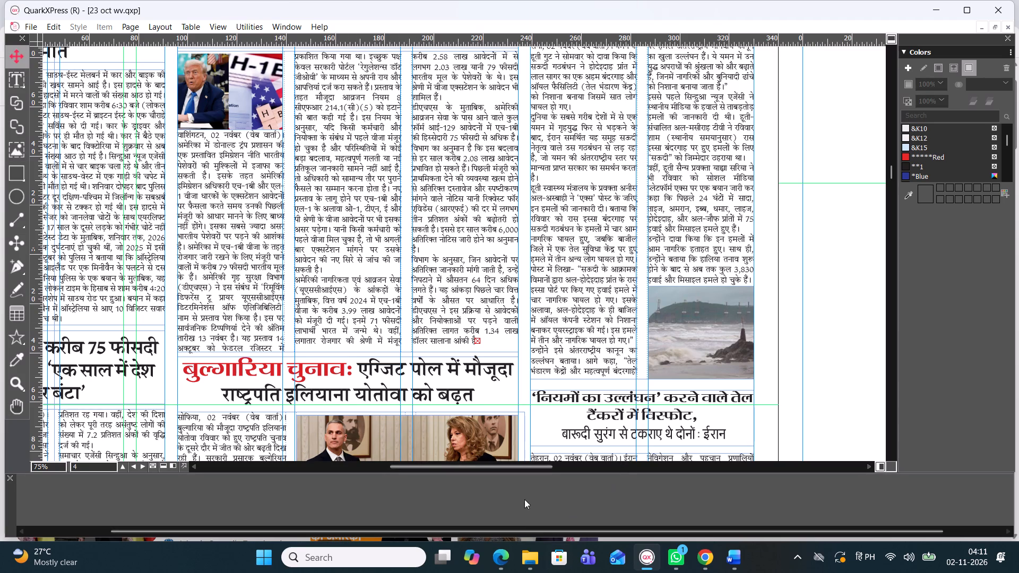
{"action": "left_click_drag", "start_coordinate": [505, 469], "coordinate": [441, 465]}
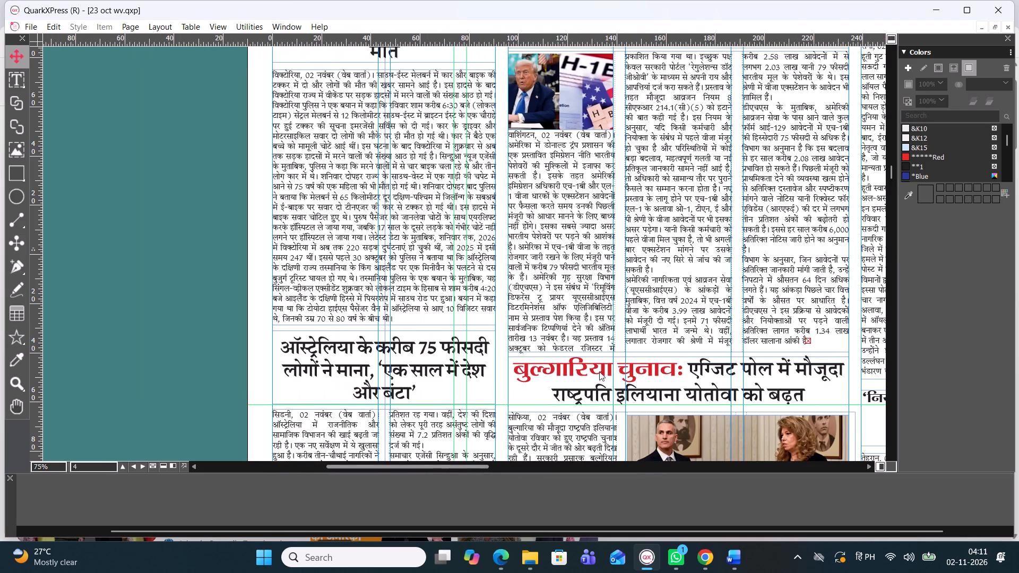
{"action": "left_click_drag", "start_coordinate": [890, 178], "coordinate": [890, 159]}
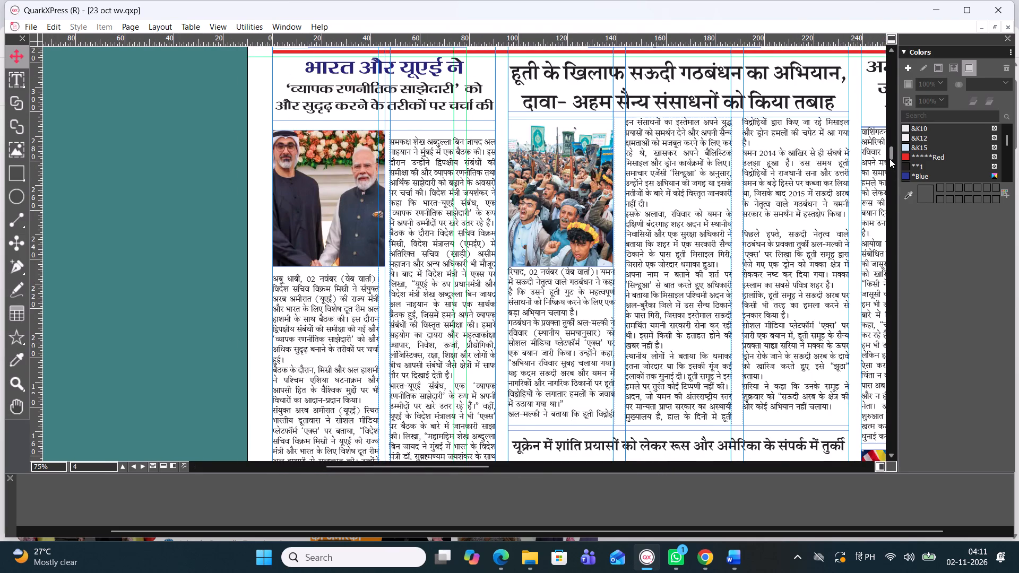
{"action": "left_click_drag", "start_coordinate": [890, 159], "coordinate": [891, 159]}
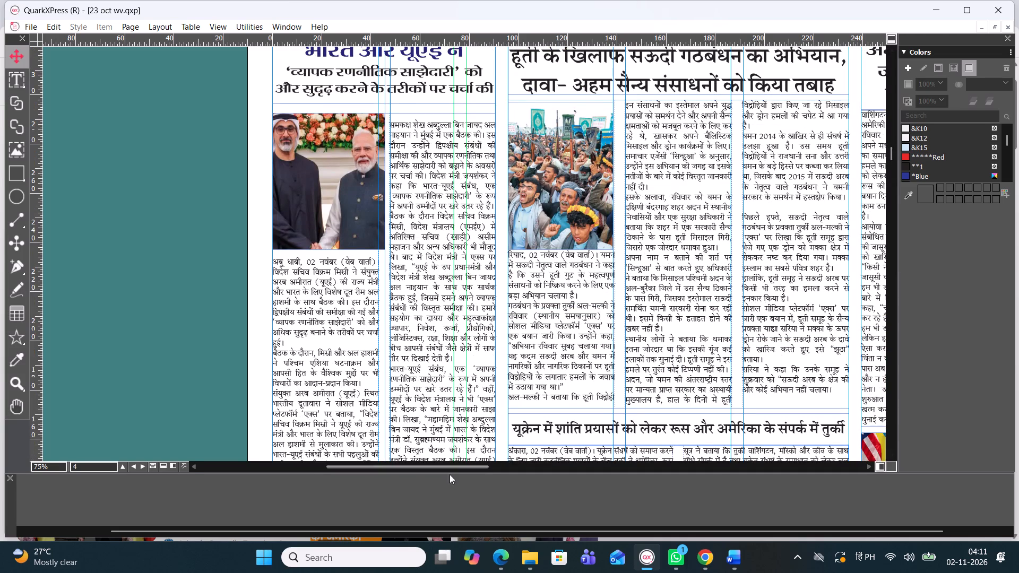
{"action": "left_click_drag", "start_coordinate": [455, 465], "coordinate": [532, 467]}
{"action": "left_click_drag", "start_coordinate": [892, 156], "coordinate": [892, 158]}
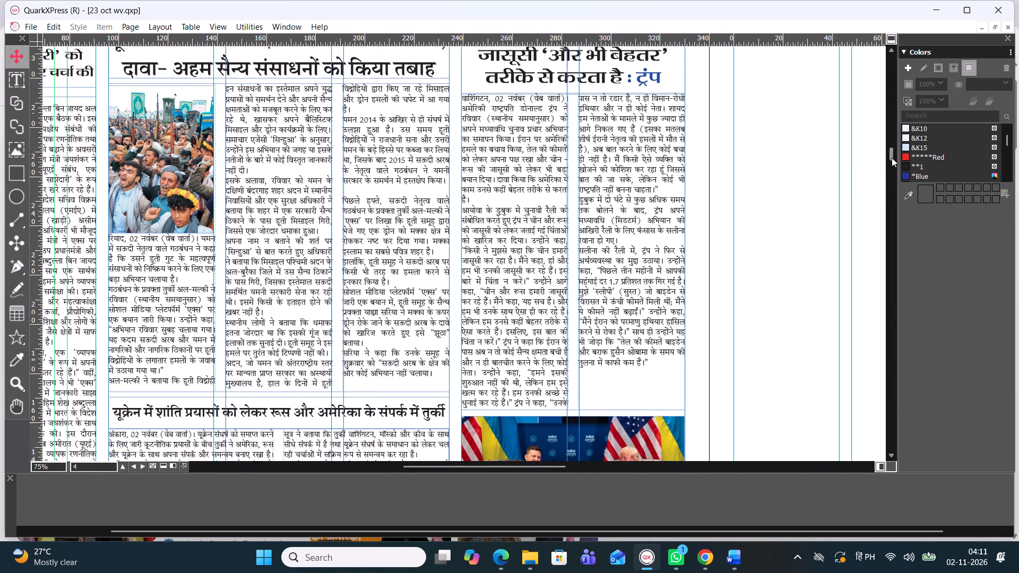
{"action": "left_click_drag", "start_coordinate": [892, 158], "coordinate": [893, 165]}
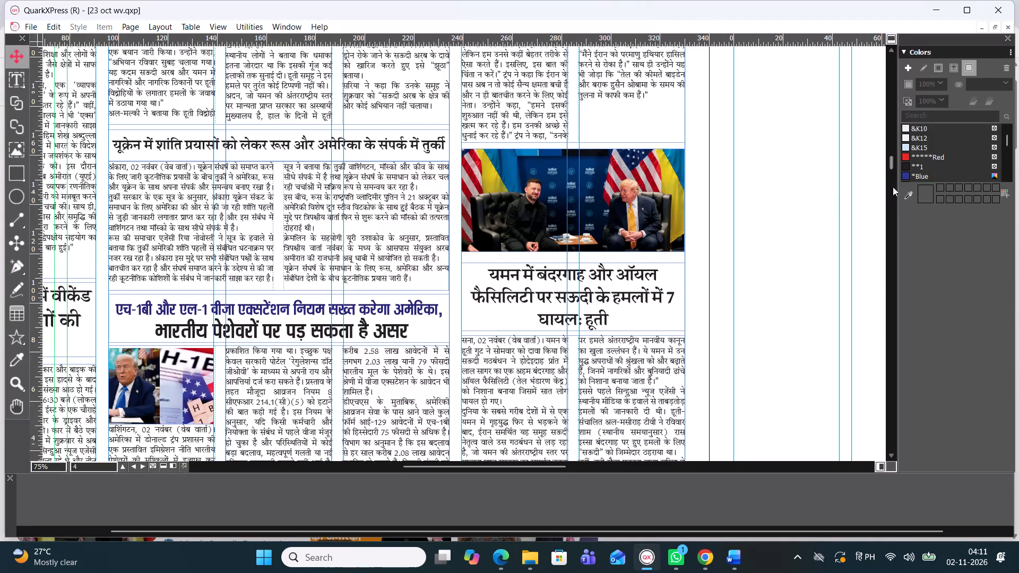
{"action": "scroll", "coordinate": [560, 128], "scroll_direction": "down", "scroll_amount": 1}
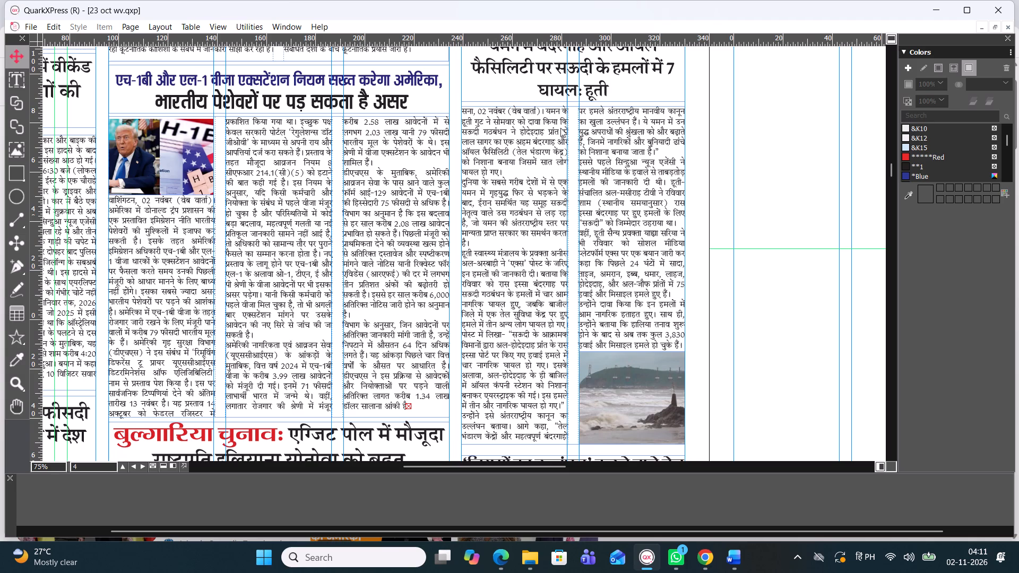
{"action": "scroll", "coordinate": [560, 128], "scroll_direction": "down", "scroll_amount": 2}
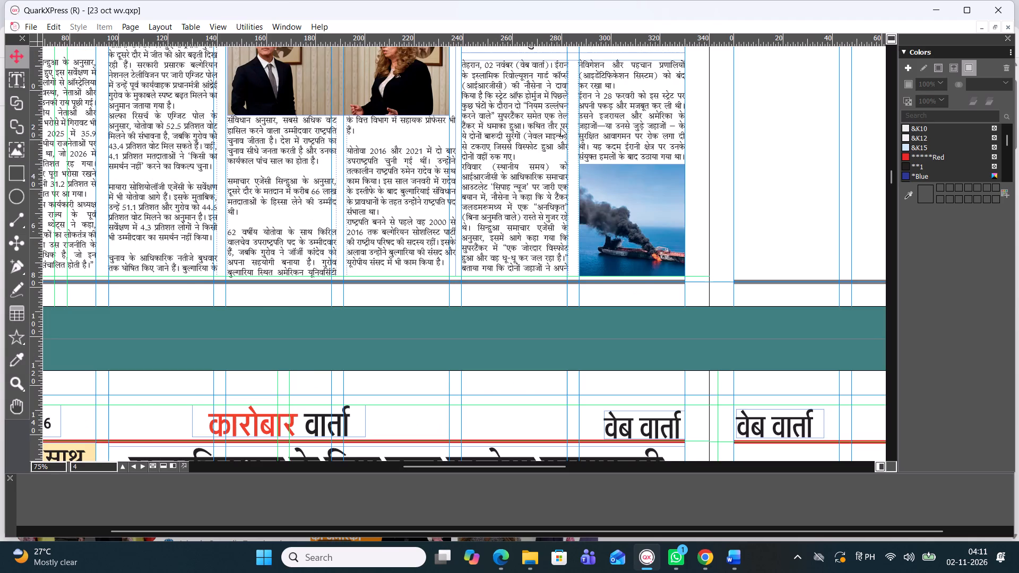
{"action": "scroll", "coordinate": [560, 128], "scroll_direction": "up", "scroll_amount": 3}
{"action": "scroll", "coordinate": [560, 128], "scroll_direction": "down", "scroll_amount": 1}
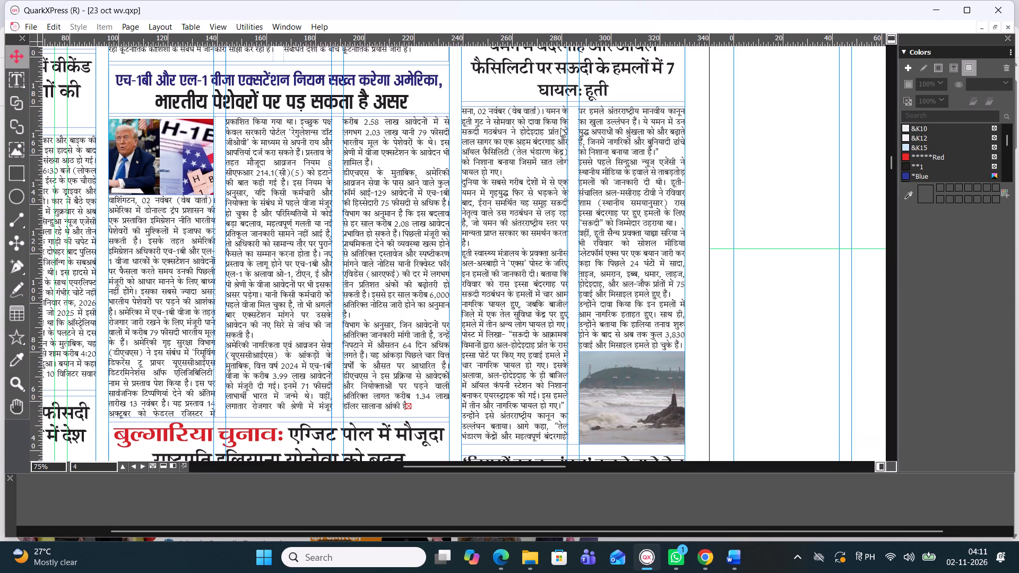
{"action": "scroll", "coordinate": [560, 128], "scroll_direction": "down", "scroll_amount": 1}
{"action": "scroll", "coordinate": [560, 128], "scroll_direction": "up", "scroll_amount": 1}
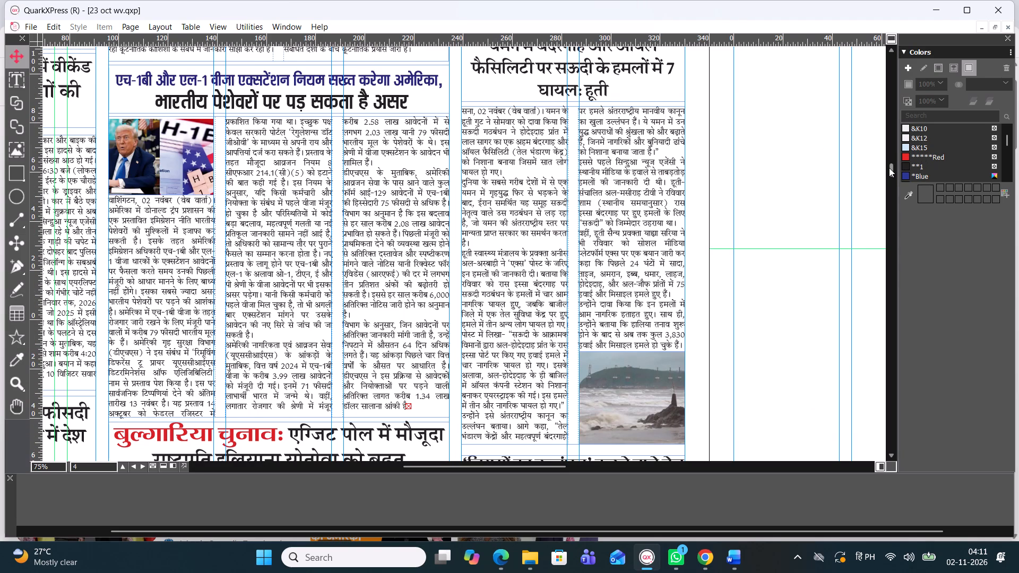
{"action": "left_click_drag", "start_coordinate": [889, 168], "coordinate": [888, 154]}
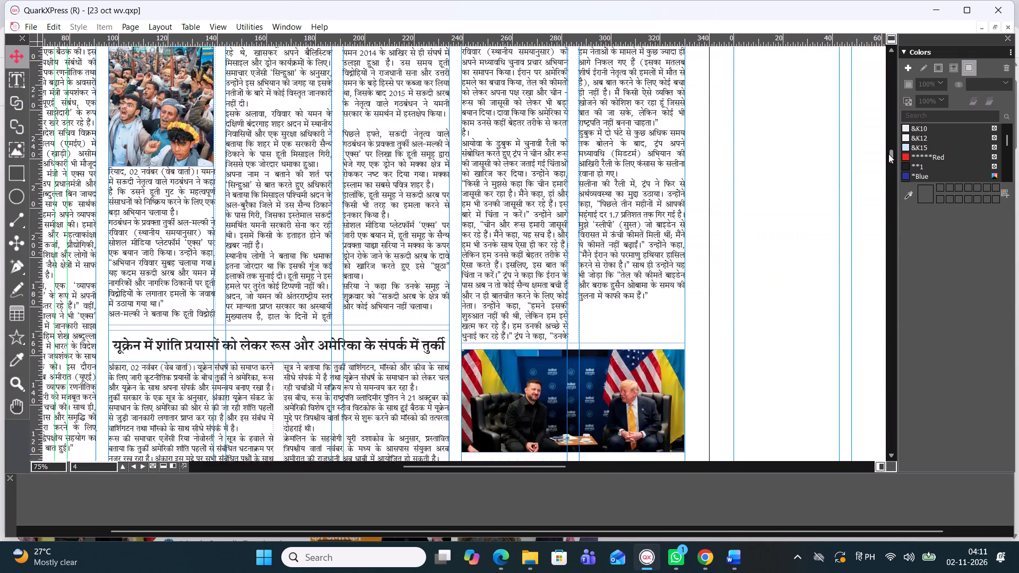
{"action": "left_click_drag", "start_coordinate": [888, 154], "coordinate": [890, 155]}
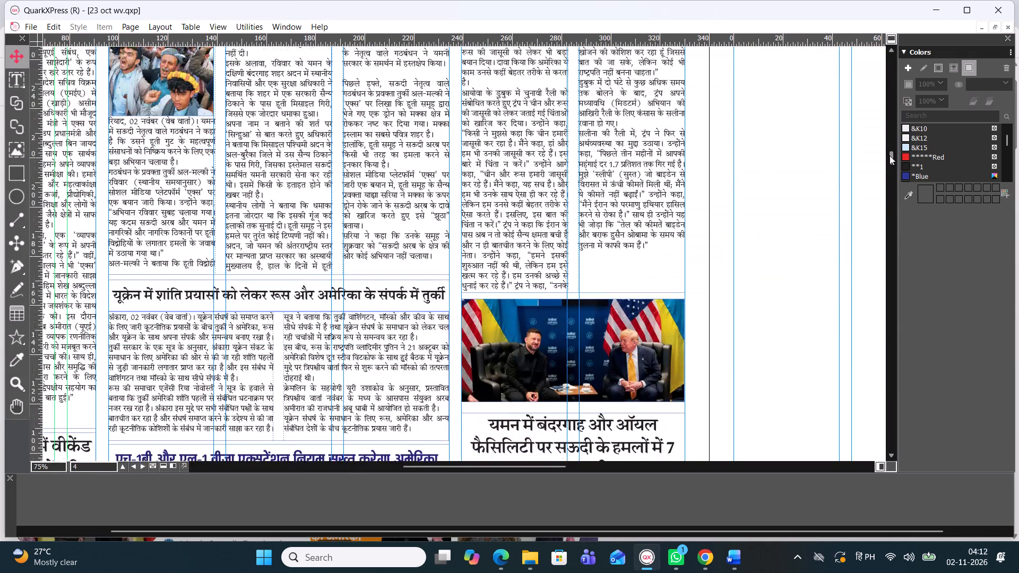
Open the PDF export of the layout, saving in Downloads, and clear the proposed file name.
{"action": "left_click", "coordinate": [640, 258]}
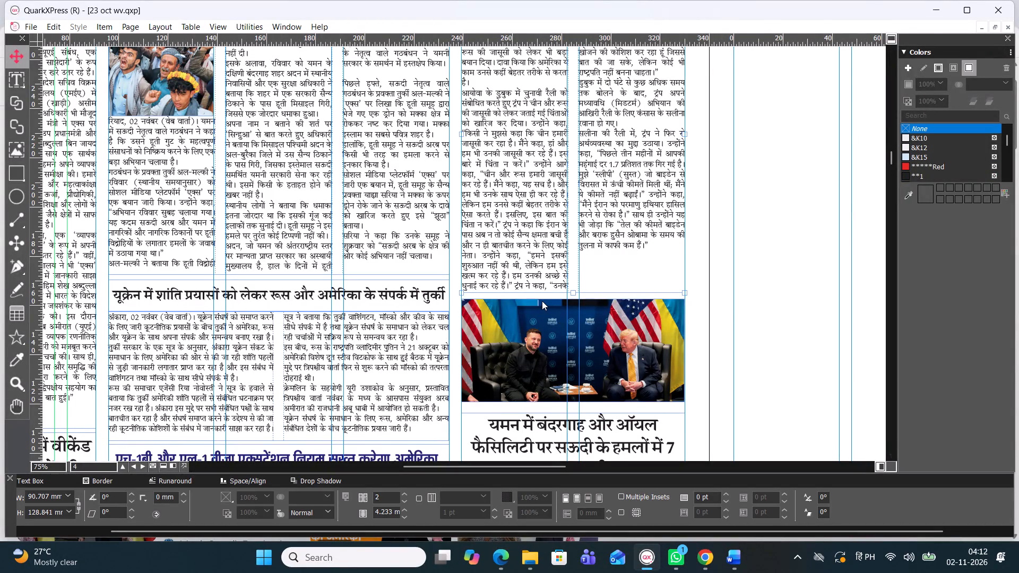
{"action": "right_click", "coordinate": [692, 286]}
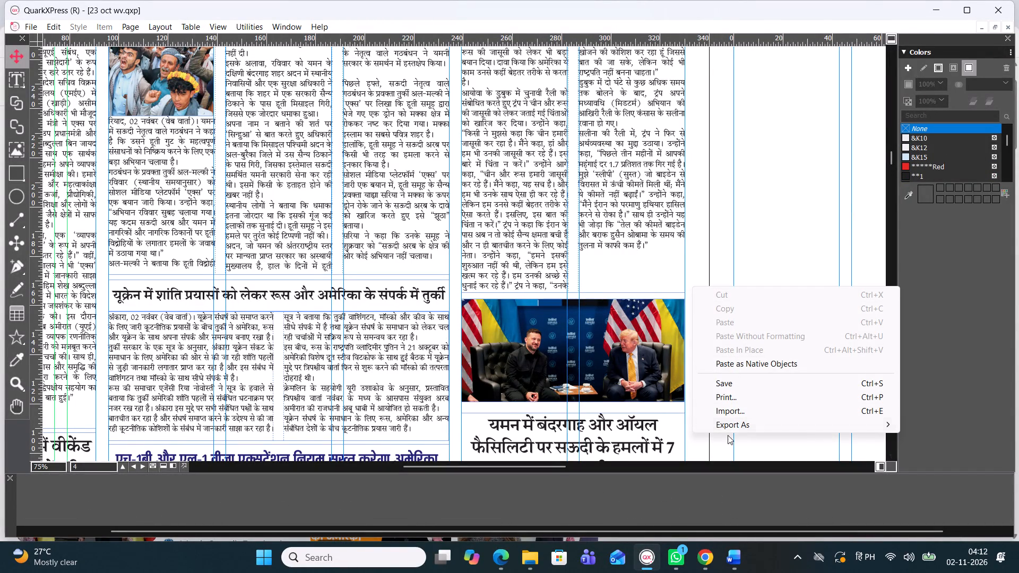
{"action": "left_click", "coordinate": [728, 426]}
{"action": "left_click", "coordinate": [639, 420]}
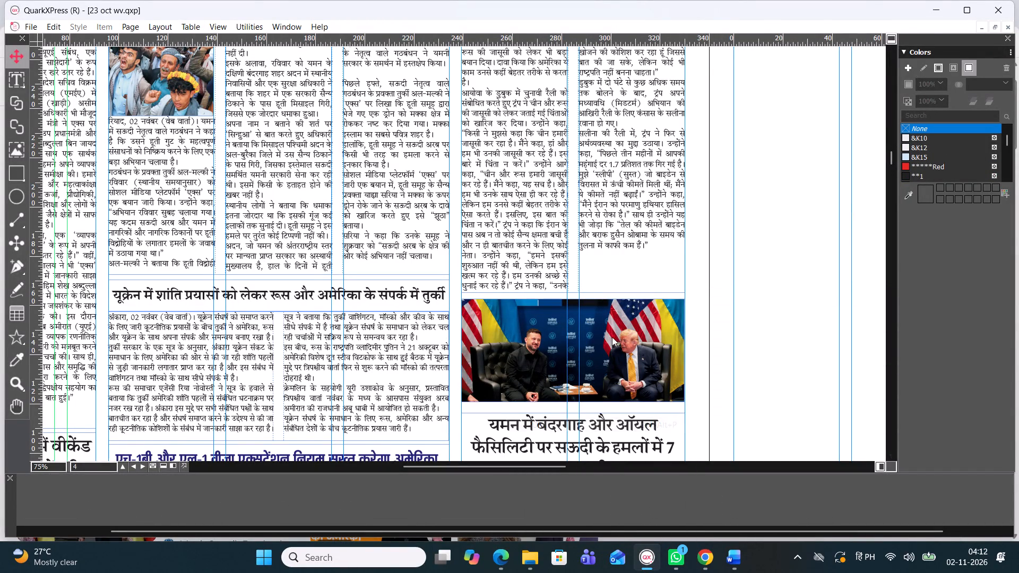
{"action": "key", "text": "BackSpace"}
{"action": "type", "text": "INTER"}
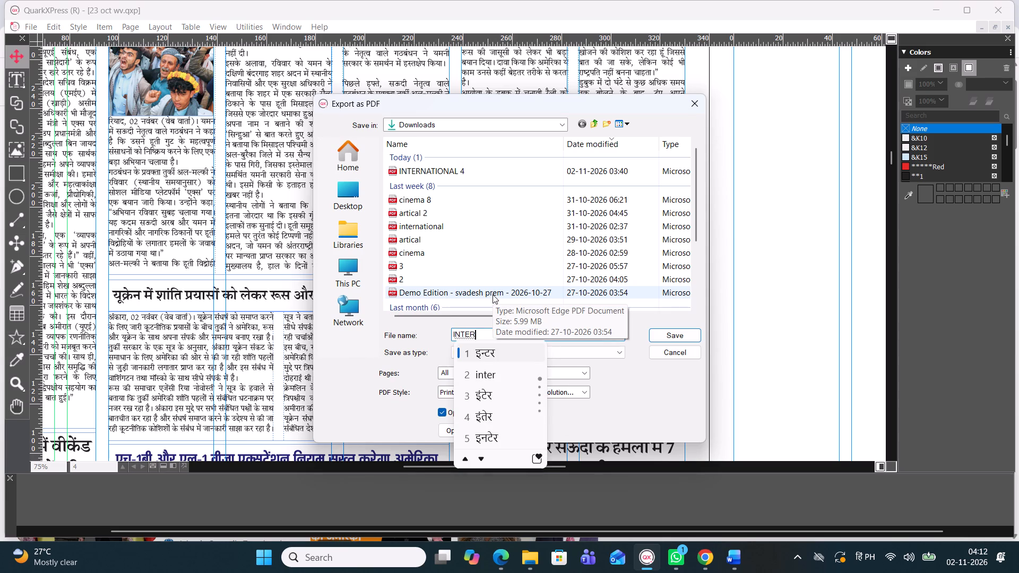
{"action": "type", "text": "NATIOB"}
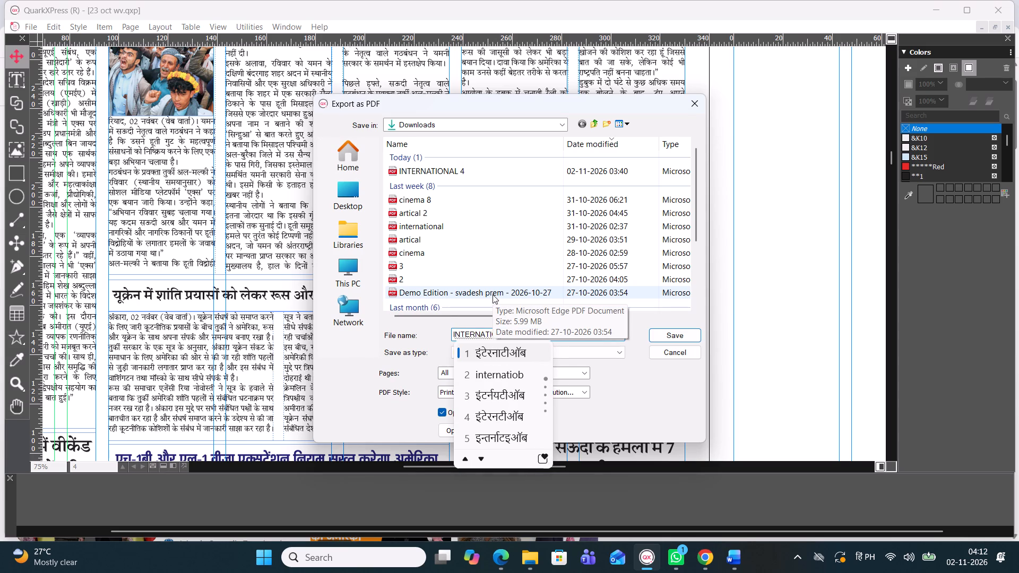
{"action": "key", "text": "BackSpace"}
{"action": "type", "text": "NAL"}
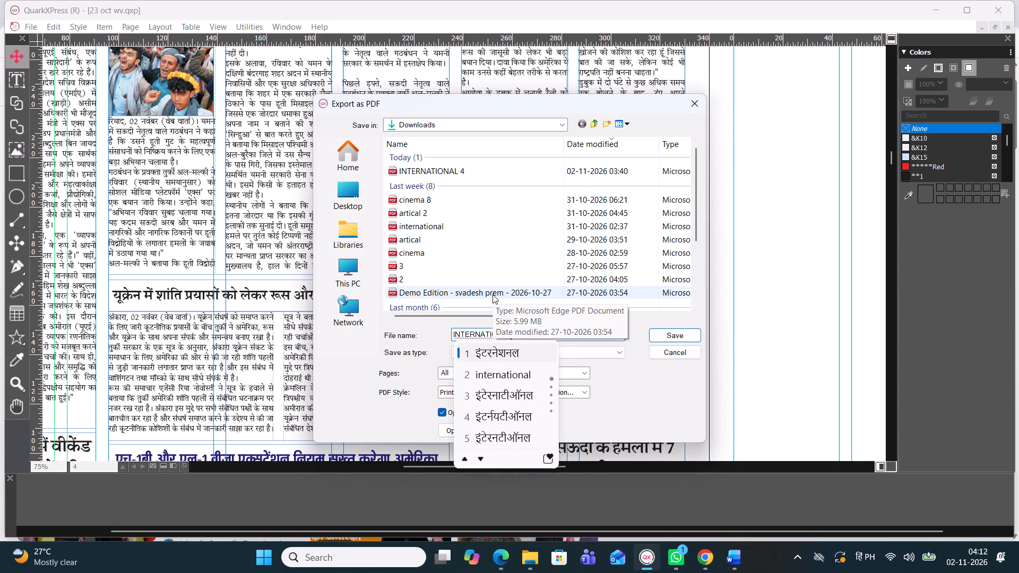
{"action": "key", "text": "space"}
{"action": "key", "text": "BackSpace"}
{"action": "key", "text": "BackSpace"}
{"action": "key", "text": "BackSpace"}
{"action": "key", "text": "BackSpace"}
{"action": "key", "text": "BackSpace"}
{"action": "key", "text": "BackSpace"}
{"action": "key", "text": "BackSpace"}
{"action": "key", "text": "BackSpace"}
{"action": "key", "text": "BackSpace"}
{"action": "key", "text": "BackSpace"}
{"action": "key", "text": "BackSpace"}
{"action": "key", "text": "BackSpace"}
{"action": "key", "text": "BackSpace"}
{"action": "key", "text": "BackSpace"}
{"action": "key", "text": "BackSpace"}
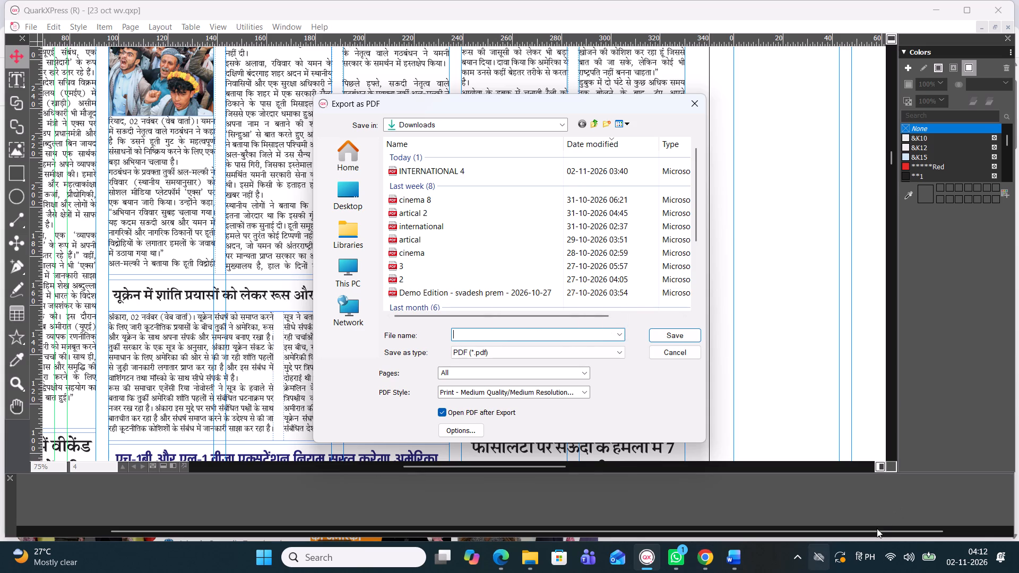
Change the keyboard input language from Hindi to English (India) for naming the PDF.
{"action": "left_click", "coordinate": [870, 559]}
{"action": "left_click", "coordinate": [877, 375]}
Name the PDF INTERNATIONAL 4, limit the export to page 4, and export it over the existing file in Downloads.
{"action": "type", "text": "INTERNATIONAL 4"}
{"action": "left_click", "coordinate": [500, 381]}
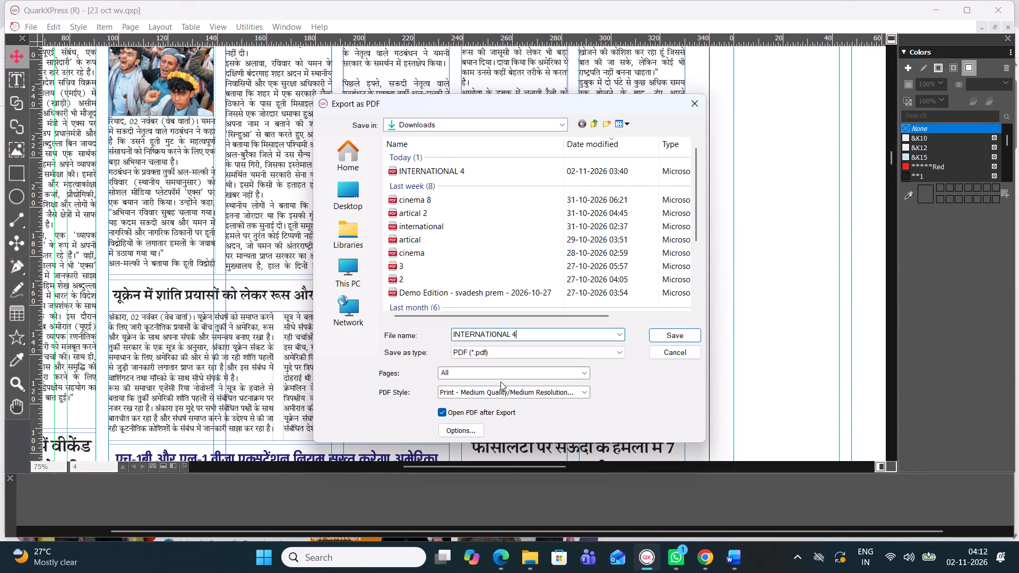
{"action": "left_click", "coordinate": [487, 375]}
{"action": "key", "text": "4"}
{"action": "key", "text": "Return"}
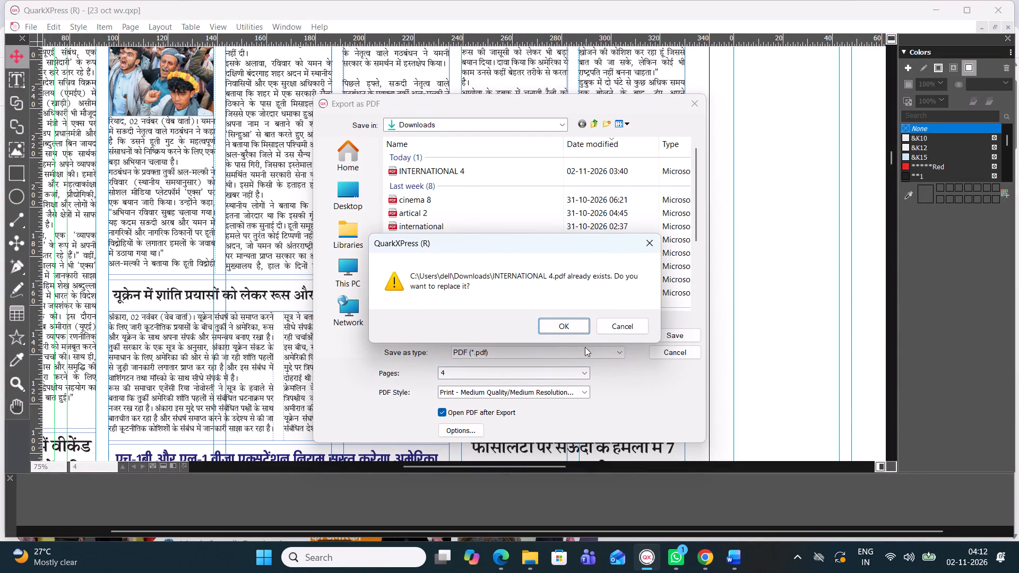
{"action": "left_click", "coordinate": [644, 252]}
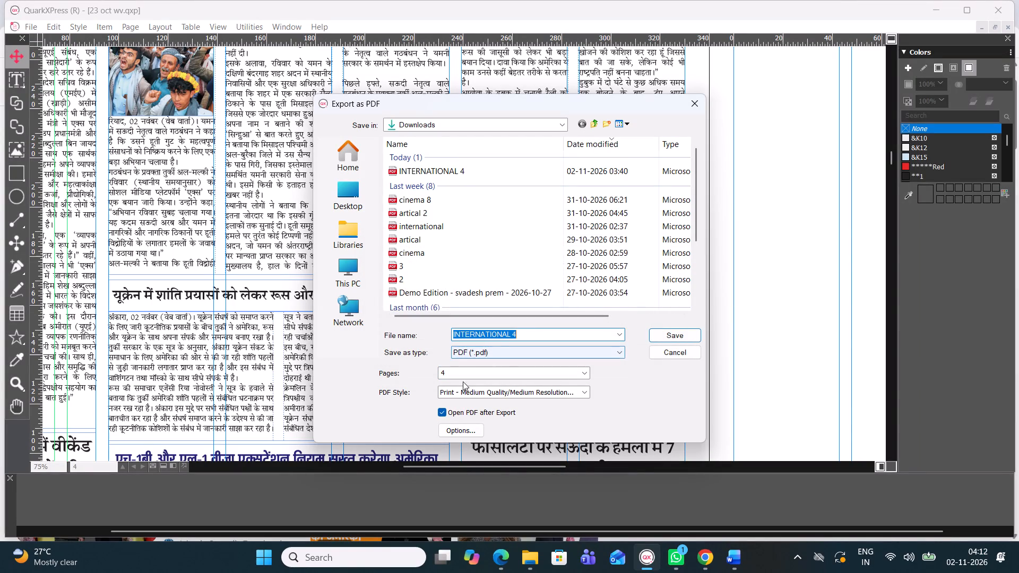
{"action": "left_click", "coordinate": [523, 336]}
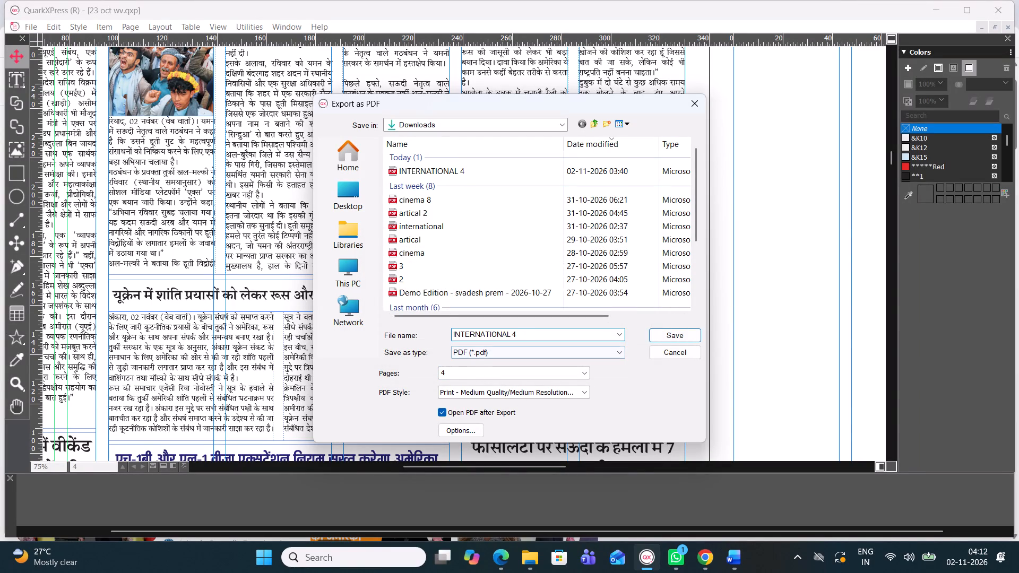
{"action": "left_click", "coordinate": [483, 368]}
{"action": "key", "text": "BackSpace"}
{"action": "key", "text": "4"}
{"action": "key", "text": "Return"}
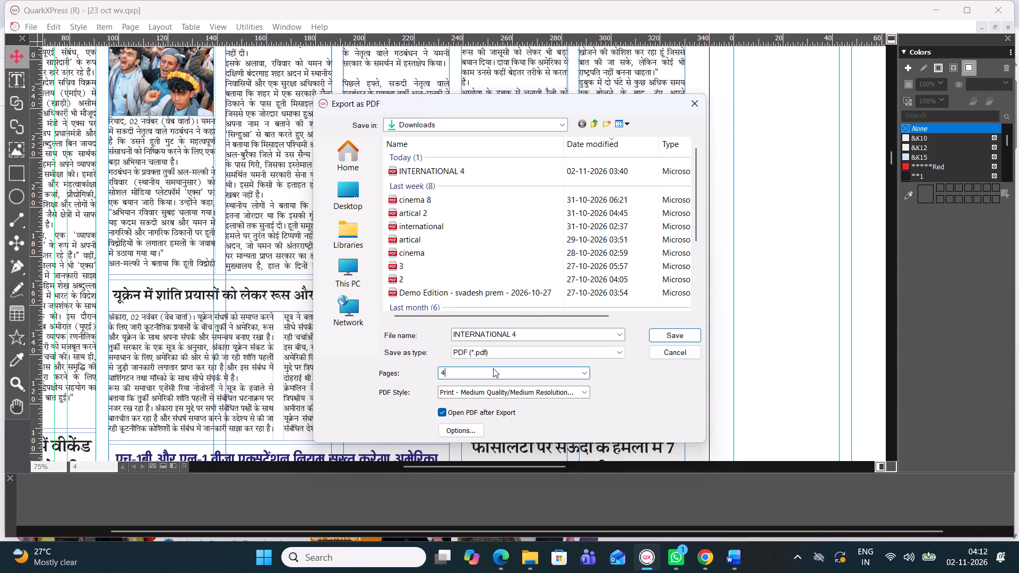
{"action": "left_click", "coordinate": [549, 323]}
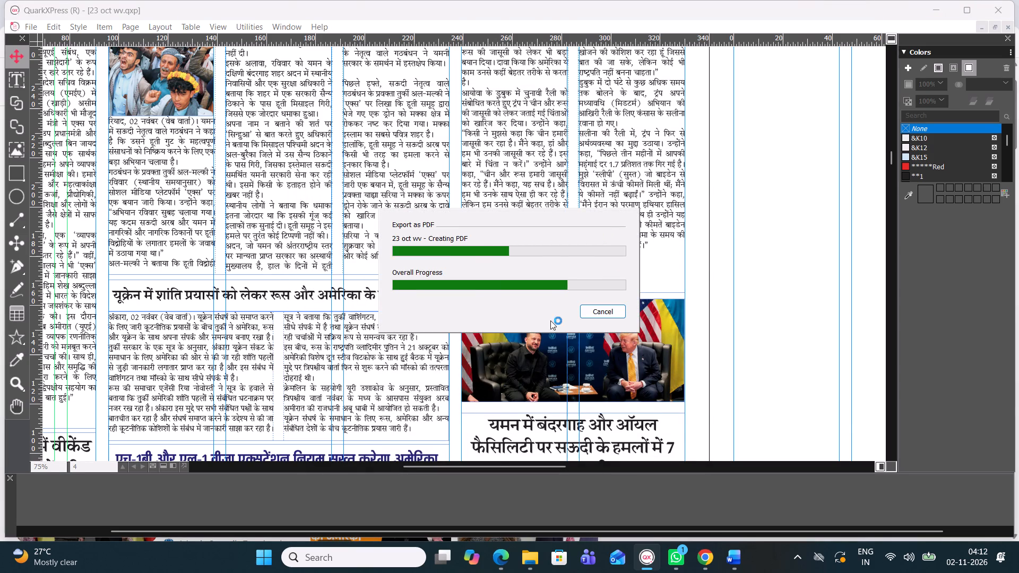
Examine the exported page 4 PDF, checking the headlines, photos, column endings and spacing around the Zelenskyy–Trump photo.
{"action": "scroll", "coordinate": [602, 337], "scroll_direction": "down", "scroll_amount": 1}
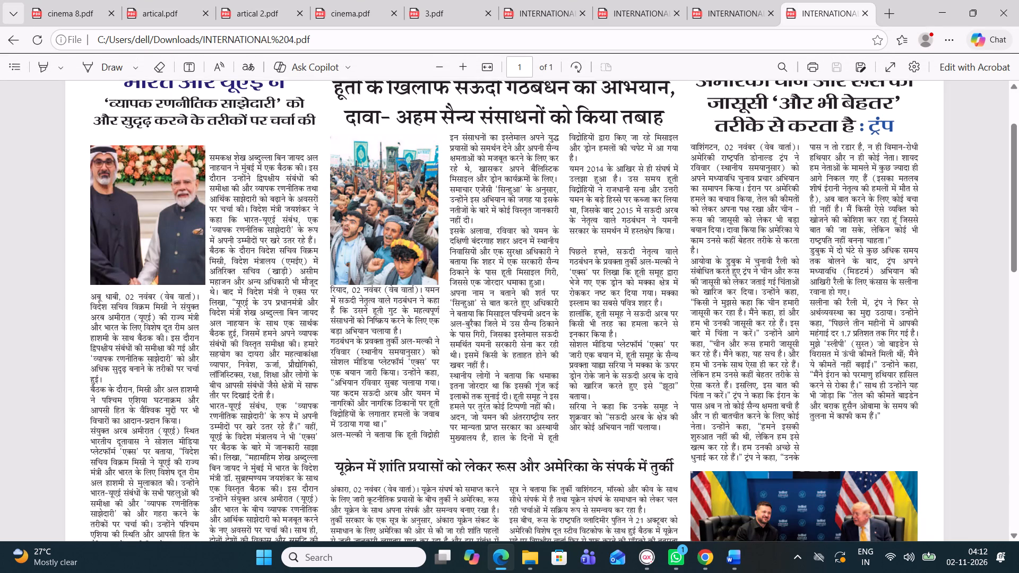
{"action": "scroll", "coordinate": [602, 337], "scroll_direction": "down", "scroll_amount": 1}
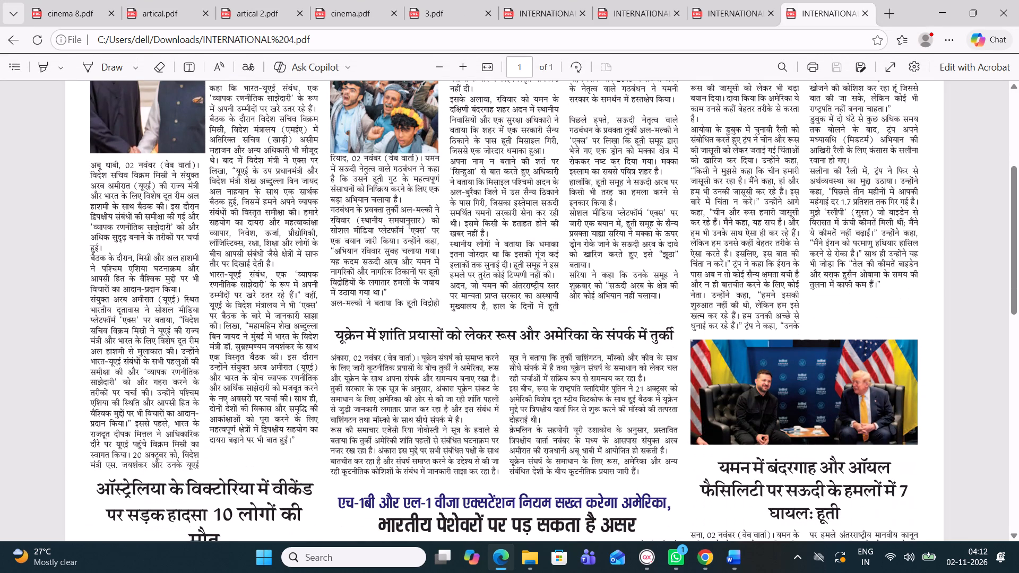
{"action": "scroll", "coordinate": [693, 326], "scroll_direction": "up", "scroll_amount": 1}
{"action": "scroll", "coordinate": [693, 326], "scroll_direction": "down", "scroll_amount": 1}
{"action": "scroll", "coordinate": [693, 326], "scroll_direction": "up", "scroll_amount": 1}
{"action": "scroll", "coordinate": [693, 326], "scroll_direction": "down", "scroll_amount": 1}
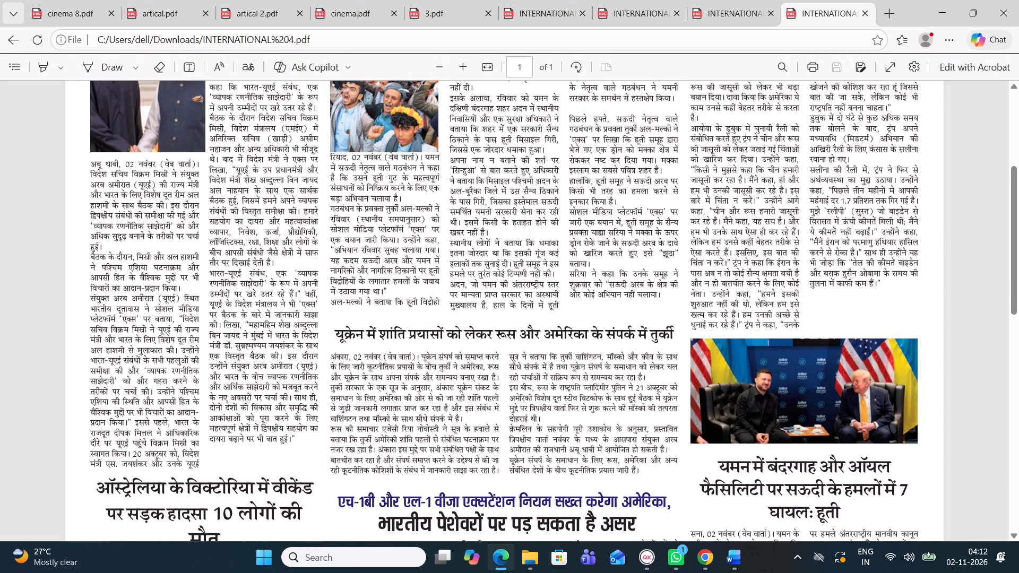
{"action": "scroll", "coordinate": [646, 256], "scroll_direction": "up", "scroll_amount": 2}
{"action": "scroll", "coordinate": [497, 260], "scroll_direction": "up", "scroll_amount": 1}
{"action": "scroll", "coordinate": [497, 260], "scroll_direction": "down", "scroll_amount": 1}
{"action": "scroll", "coordinate": [497, 260], "scroll_direction": "up", "scroll_amount": 1}
{"action": "scroll", "coordinate": [497, 260], "scroll_direction": "down", "scroll_amount": 2}
{"action": "scroll", "coordinate": [497, 258], "scroll_direction": "up", "scroll_amount": 1}
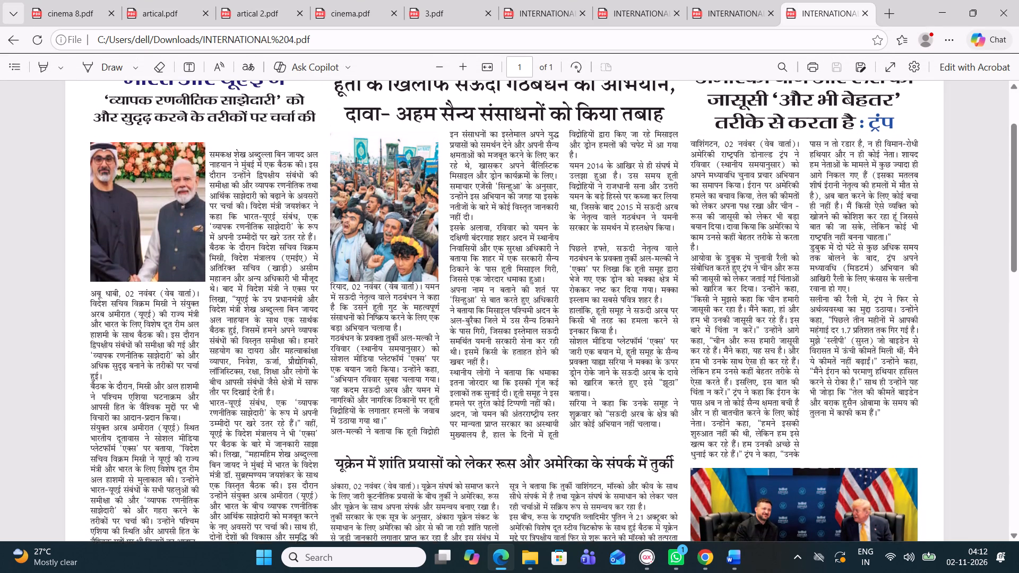
{"action": "left_click_drag", "start_coordinate": [1013, 202], "coordinate": [1014, 202]}
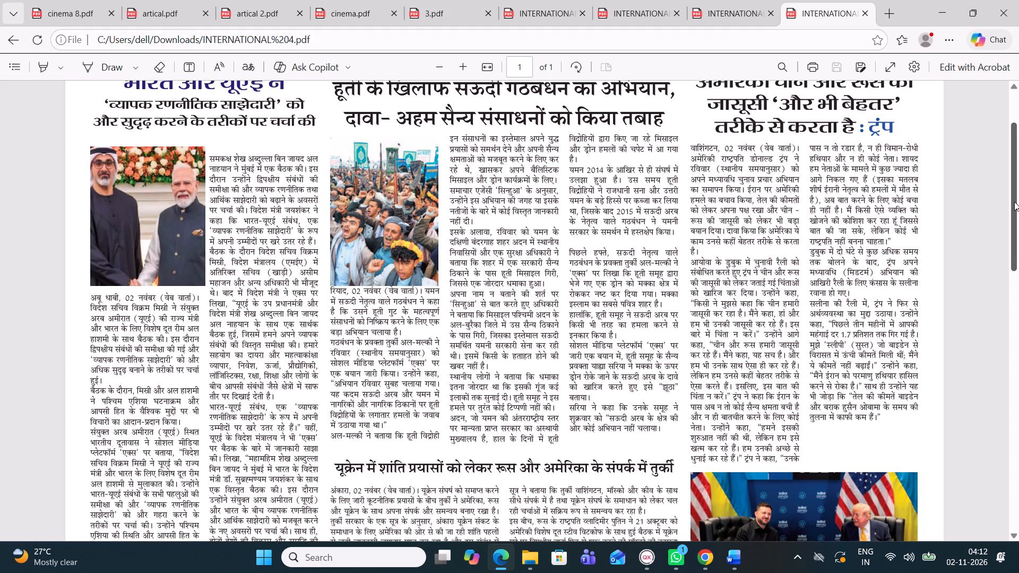
{"action": "left_click_drag", "start_coordinate": [1014, 202], "coordinate": [1017, 209]}
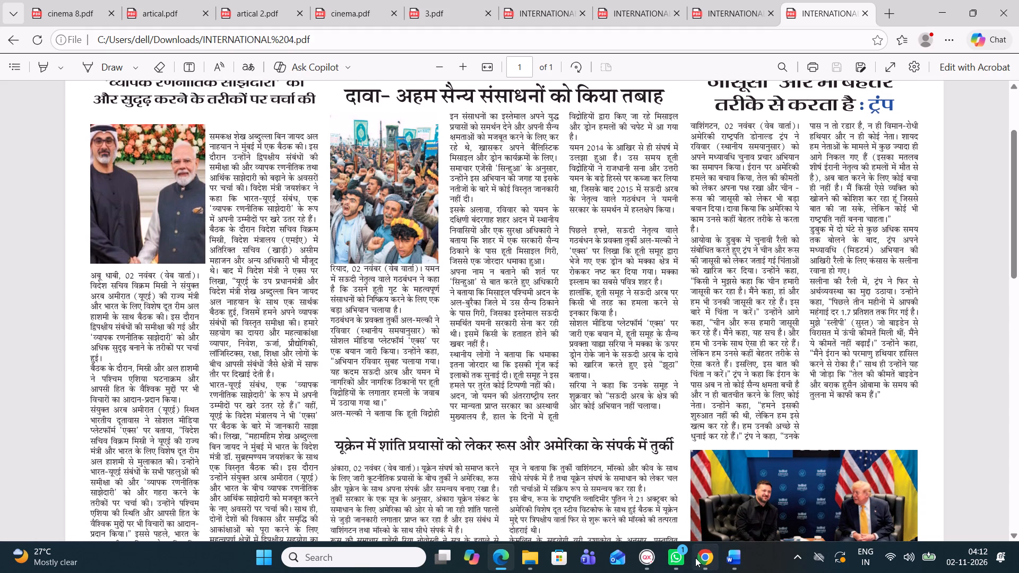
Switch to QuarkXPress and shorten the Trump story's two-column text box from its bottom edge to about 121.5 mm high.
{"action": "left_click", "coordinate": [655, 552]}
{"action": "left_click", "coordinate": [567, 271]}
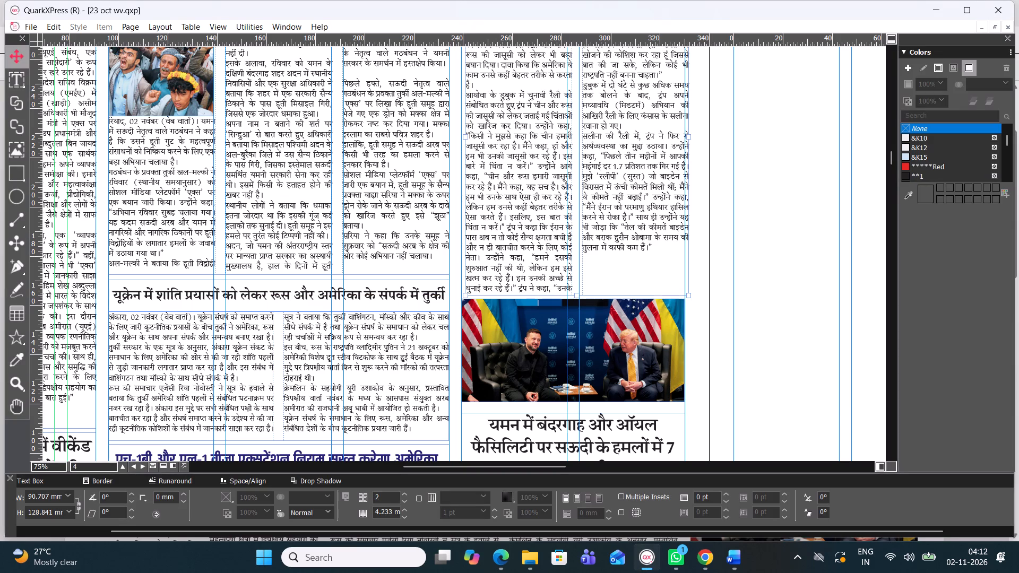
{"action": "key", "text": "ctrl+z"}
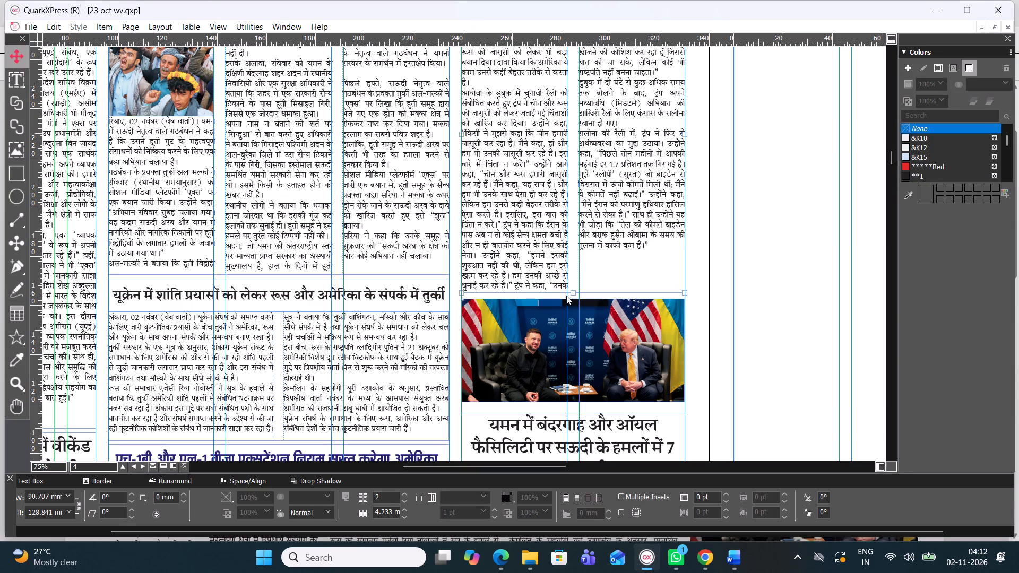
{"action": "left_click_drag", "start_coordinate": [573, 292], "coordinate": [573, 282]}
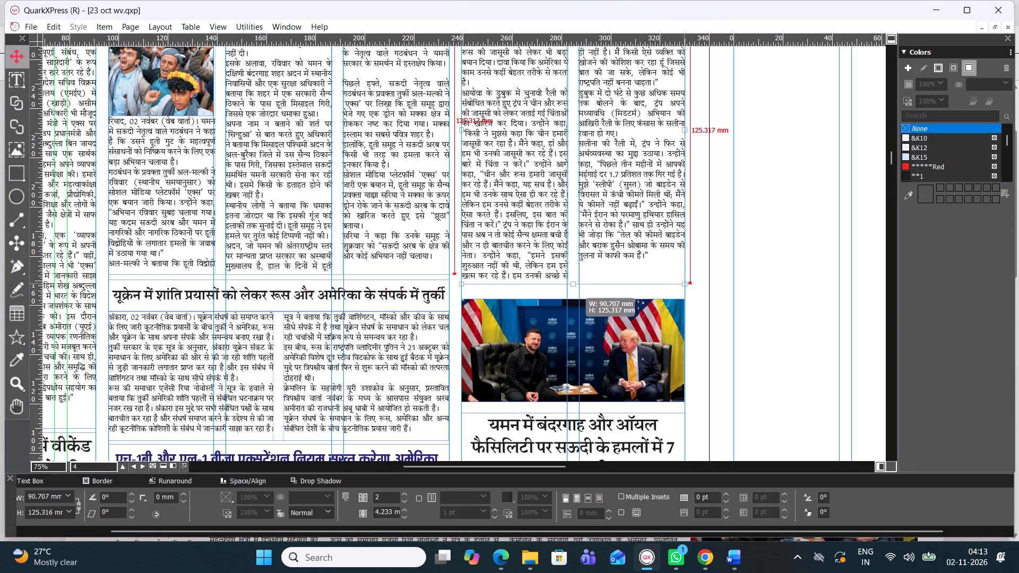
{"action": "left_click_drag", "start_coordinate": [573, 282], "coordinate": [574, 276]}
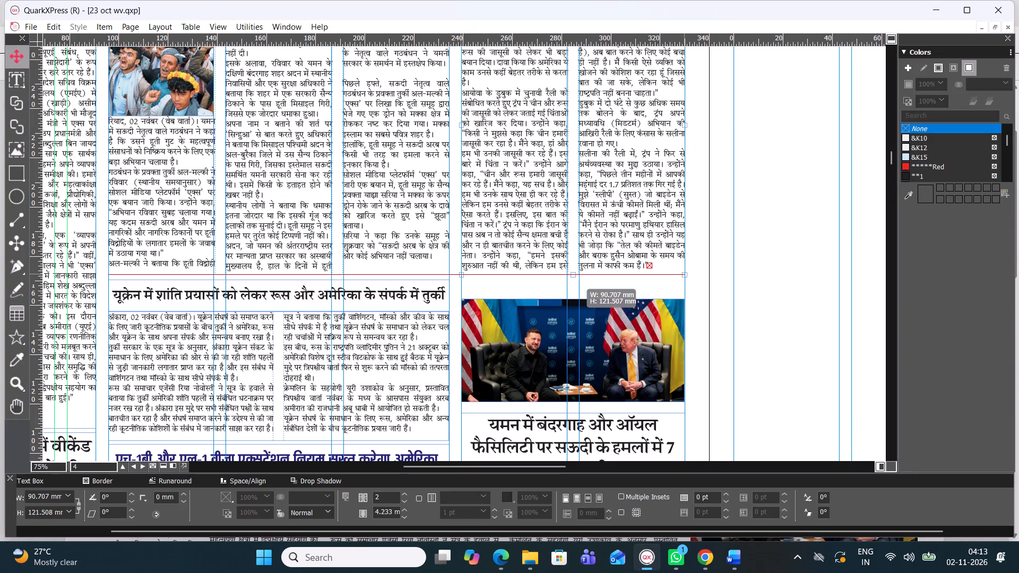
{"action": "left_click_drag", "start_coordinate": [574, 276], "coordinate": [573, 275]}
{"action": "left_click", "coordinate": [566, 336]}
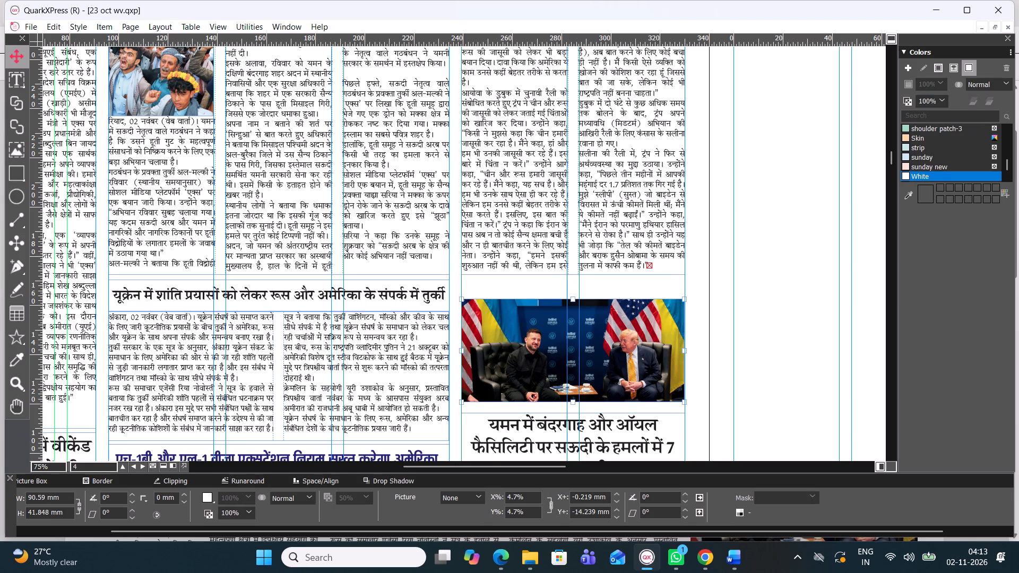
Undo the recent edits back past the Zelenskyy–Trump photo, its picture box and the widening of the Ukraine story's text box.
{"action": "key", "text": "ctrl+z"}
{"action": "key", "text": "ctrl+z"}
{"action": "key", "text": "ctrl+z"}
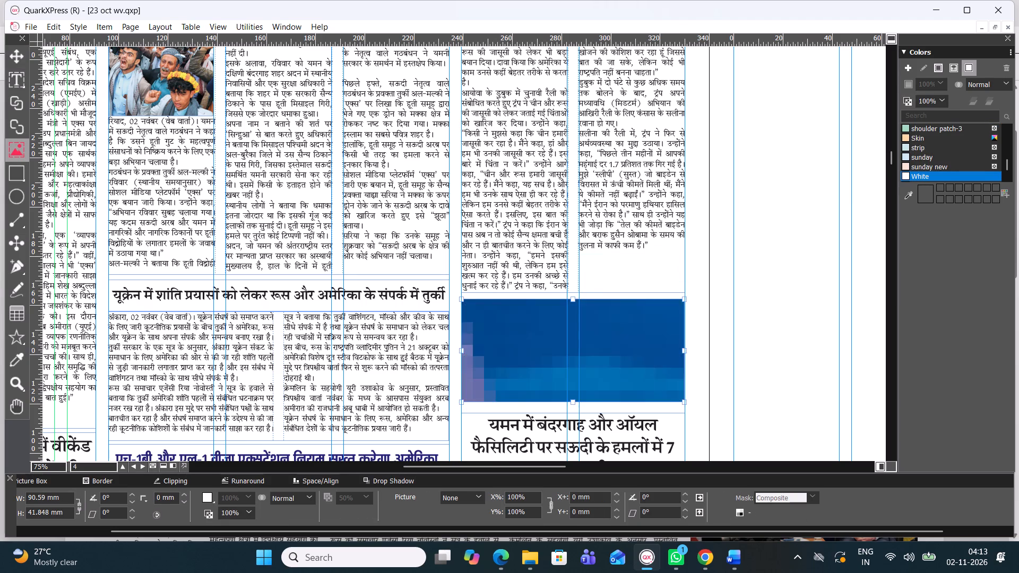
{"action": "key", "text": "ctrl+z"}
{"action": "key", "text": "ctrl+z"}
{"action": "key", "text": "ctrl+z"}
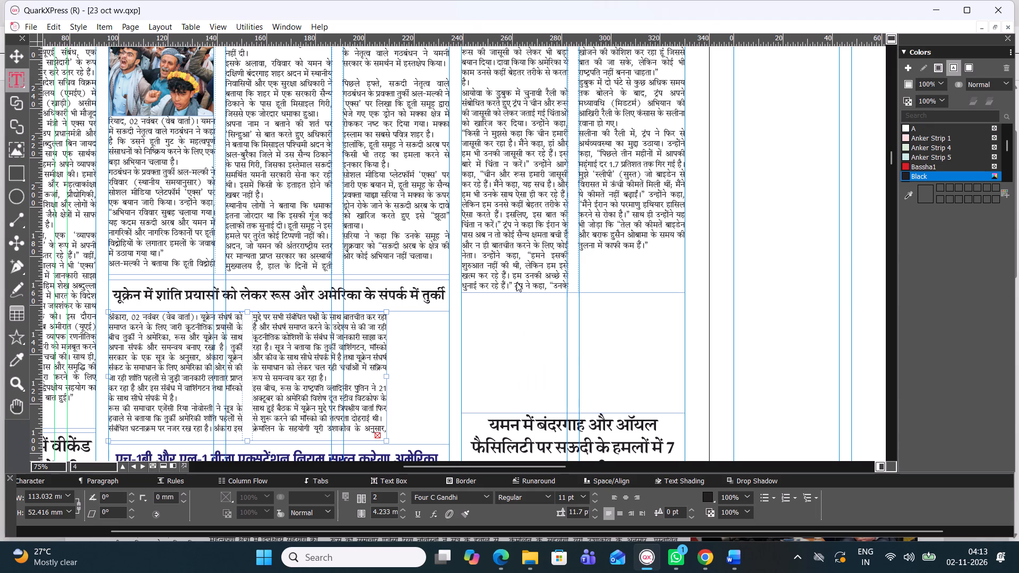
Shorten the Trump story's two-column text box from its bottom edge to about 121.5 mm high.
{"action": "left_click", "coordinate": [611, 227]}
{"action": "left_click_drag", "start_coordinate": [577, 291], "coordinate": [577, 289]}
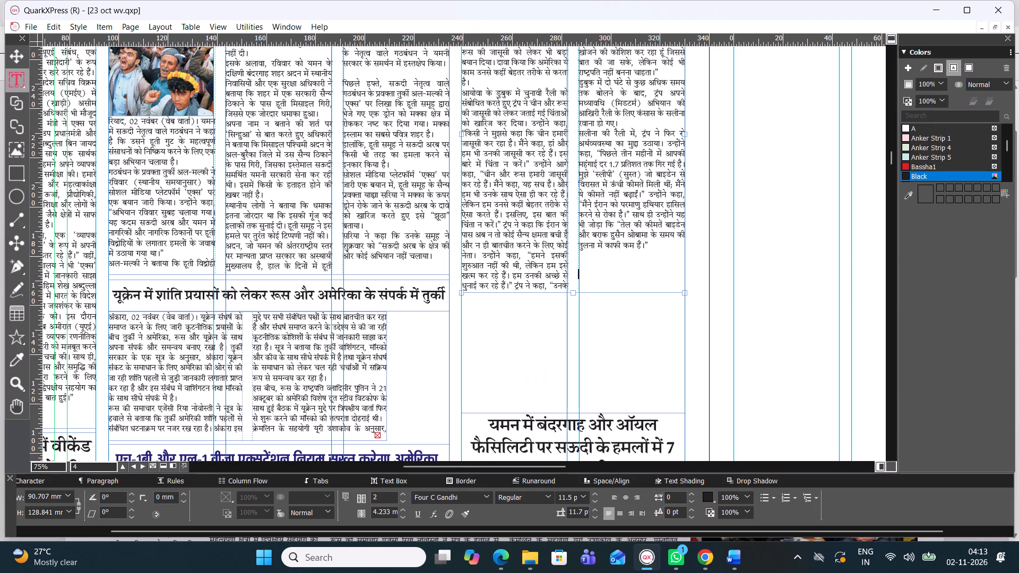
{"action": "left_click_drag", "start_coordinate": [577, 289], "coordinate": [577, 278]}
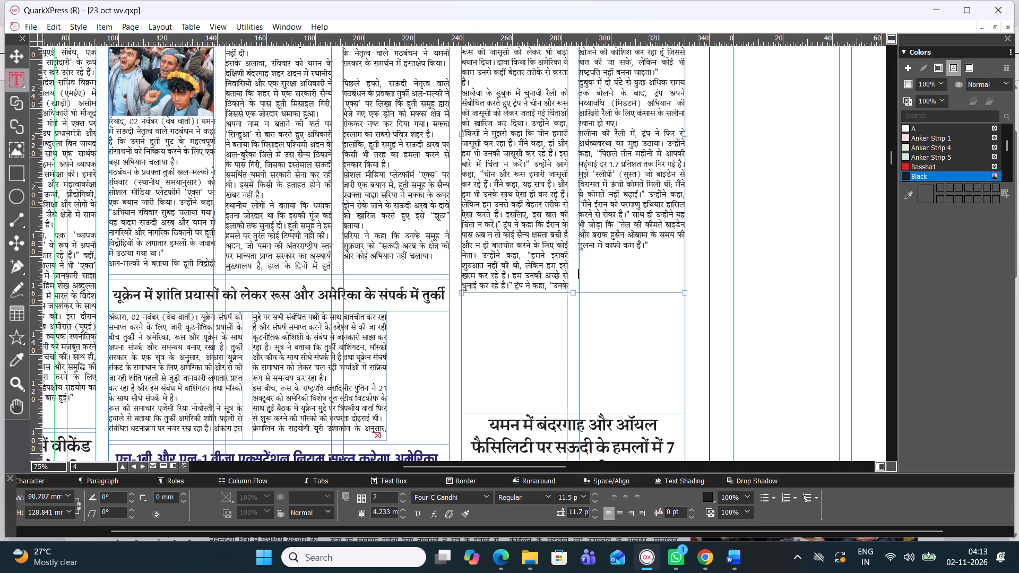
{"action": "left_click_drag", "start_coordinate": [574, 294], "coordinate": [573, 281]}
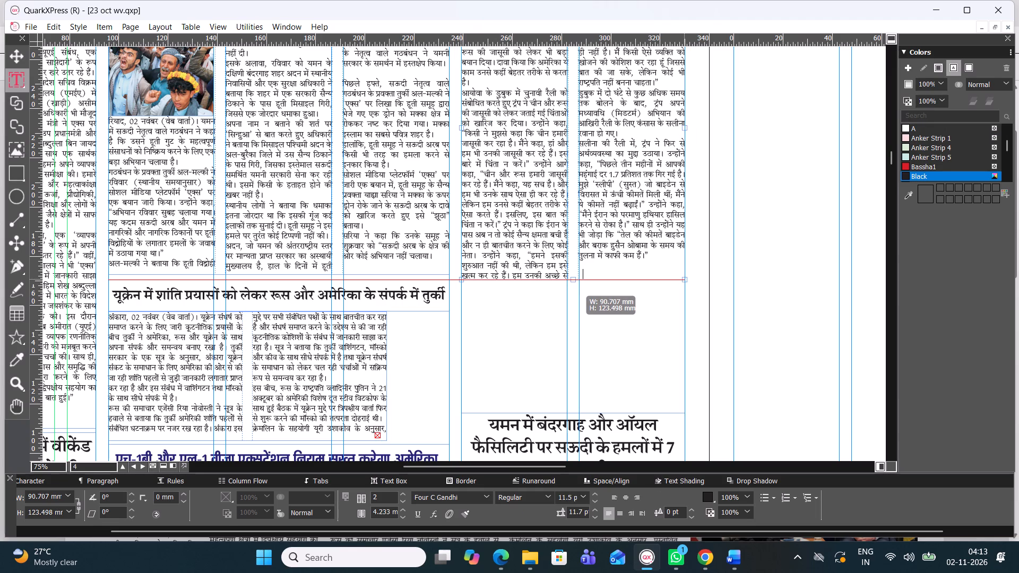
{"action": "left_click_drag", "start_coordinate": [573, 281], "coordinate": [573, 277]}
{"action": "left_click", "coordinate": [564, 332]}
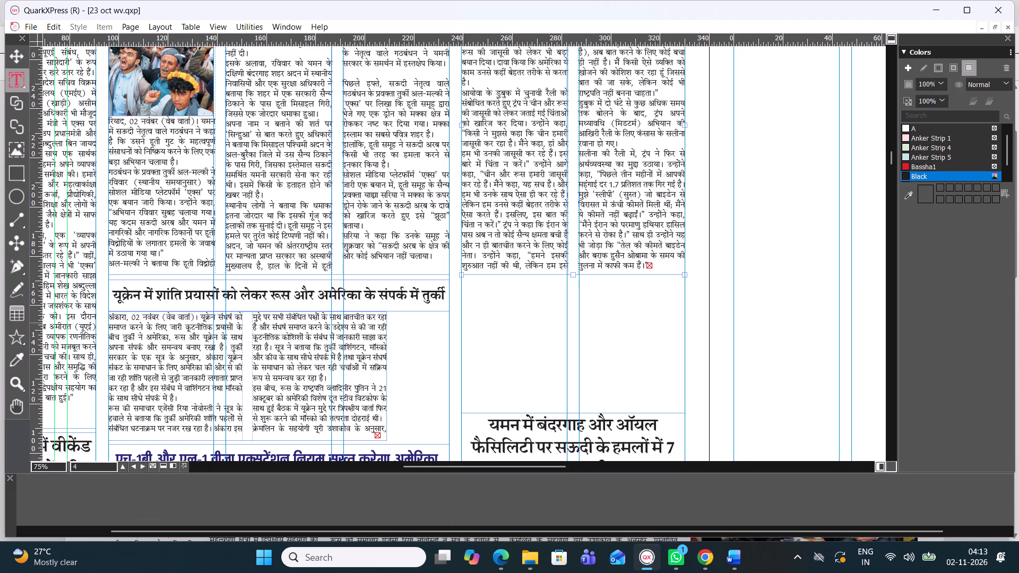
Adjust the Ukraine peace-efforts headline box to about 138.4 mm wide, ending at the column guide.
{"action": "left_click", "coordinate": [434, 300]}
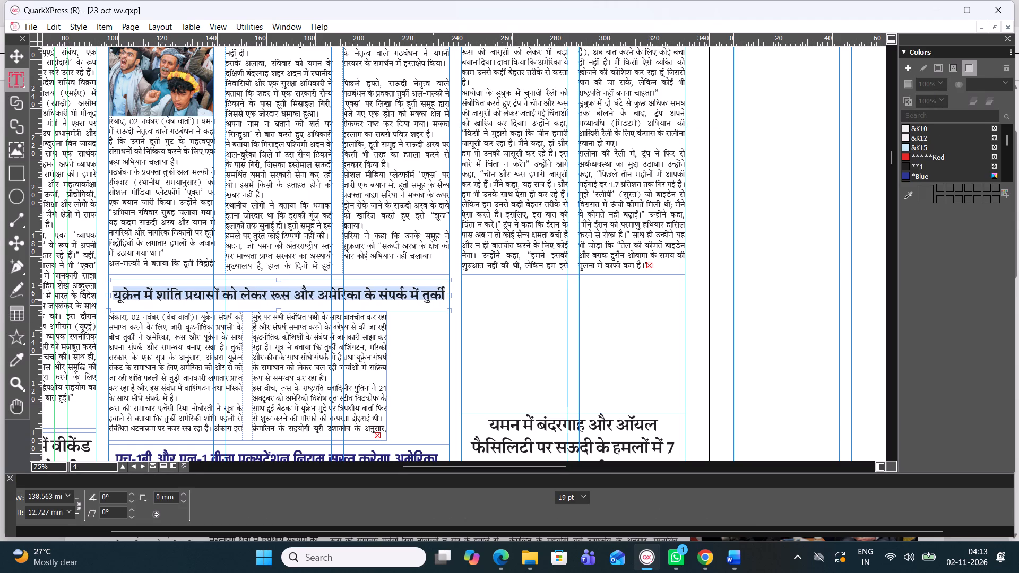
{"action": "left_click_drag", "start_coordinate": [449, 295], "coordinate": [719, 282]}
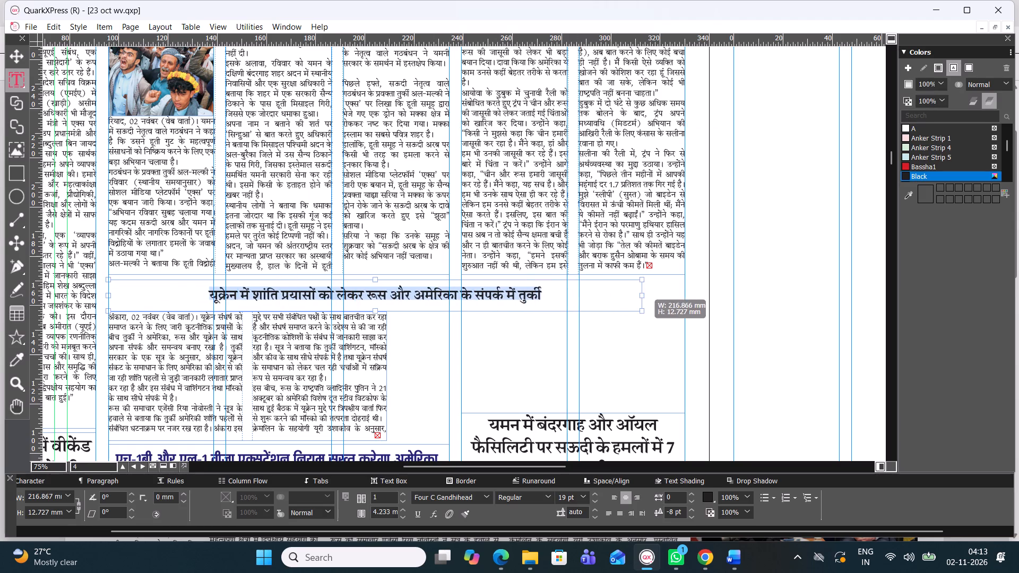
{"action": "left_click_drag", "start_coordinate": [719, 282], "coordinate": [600, 281]}
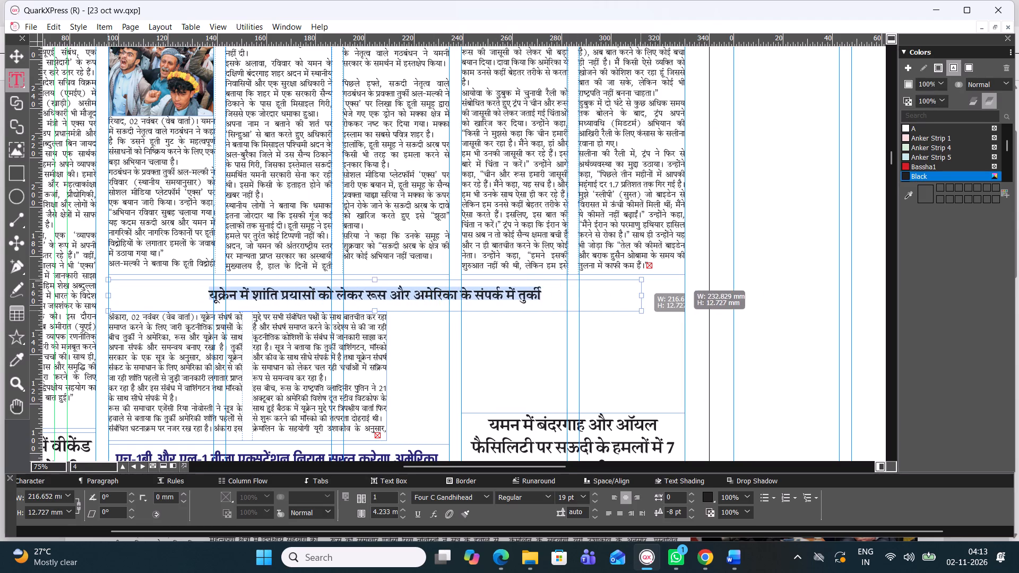
{"action": "left_click_drag", "start_coordinate": [600, 281], "coordinate": [441, 266]}
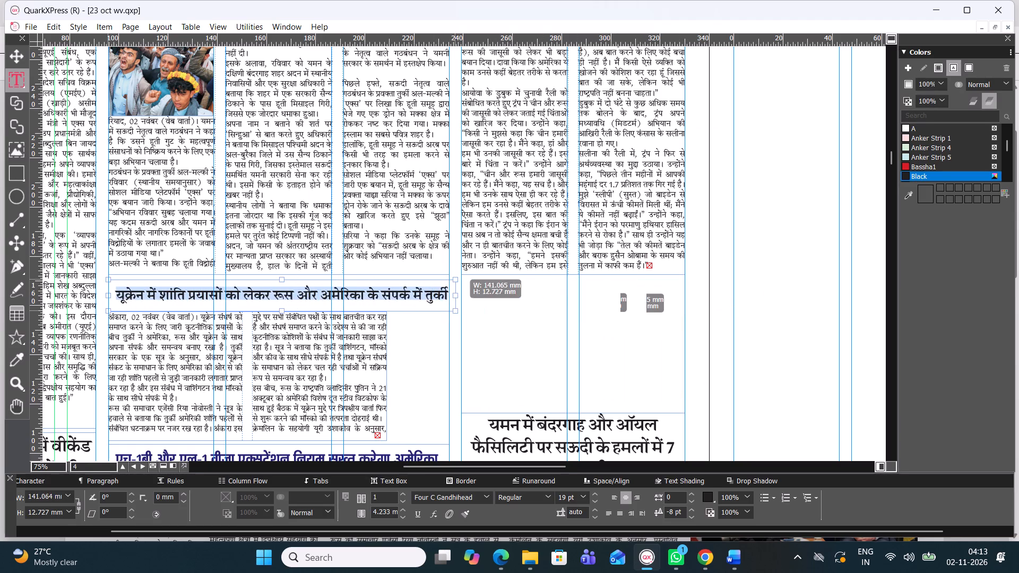
{"action": "left_click_drag", "start_coordinate": [441, 266], "coordinate": [446, 263]}
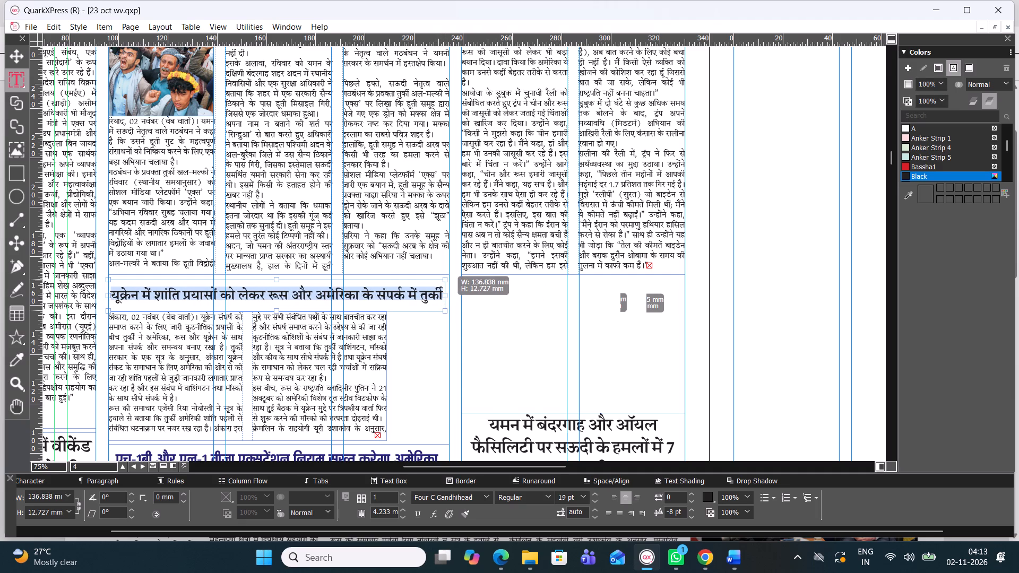
{"action": "left_click_drag", "start_coordinate": [446, 263], "coordinate": [447, 263]}
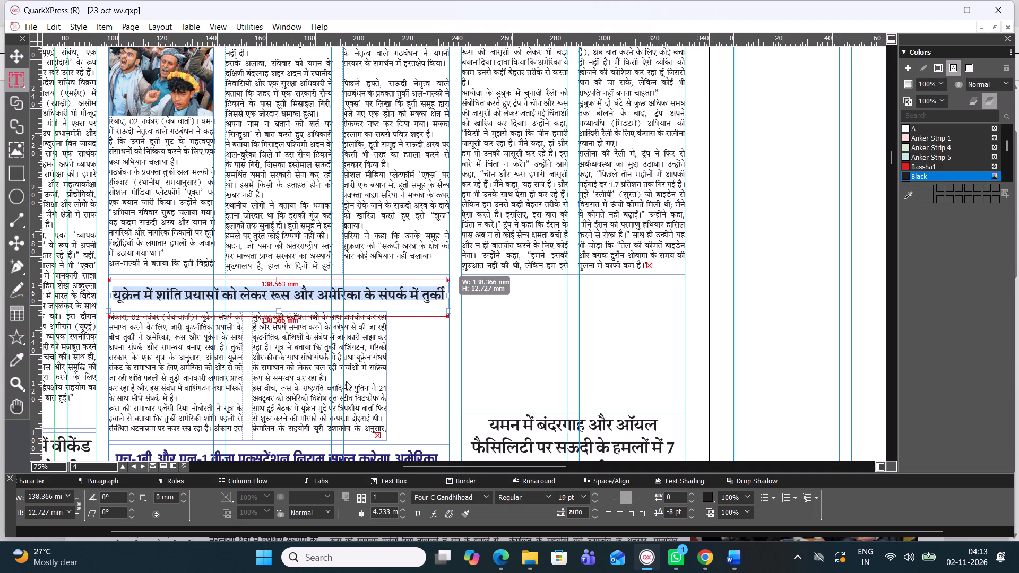
Widen the Ukraine story's two-column body text box to about 138.4 mm, matching the headline box above it.
{"action": "double_click", "coordinate": [349, 380]}
{"action": "left_click_drag", "start_coordinate": [388, 375], "coordinate": [396, 373]}
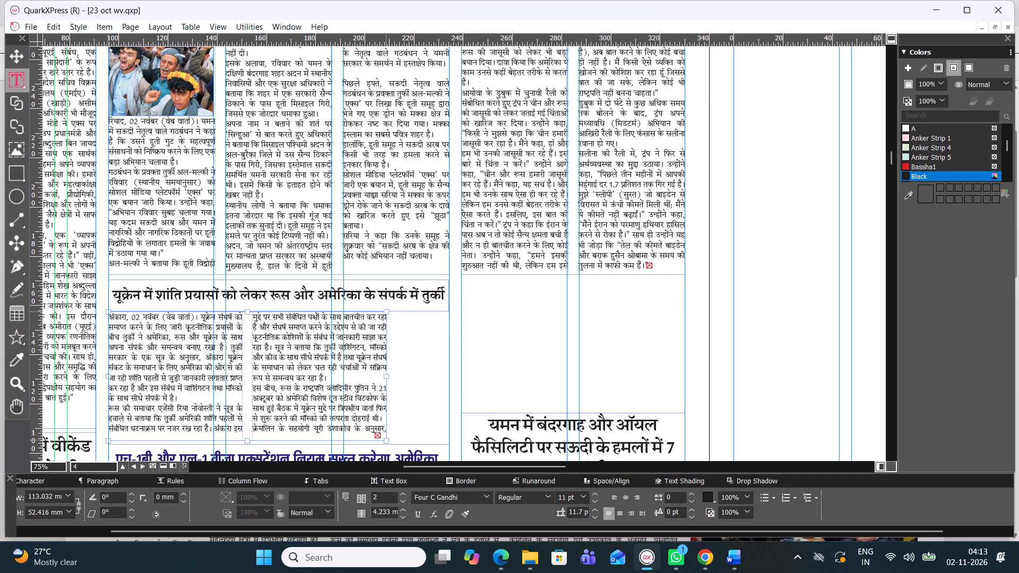
{"action": "left_click_drag", "start_coordinate": [396, 373], "coordinate": [447, 363]}
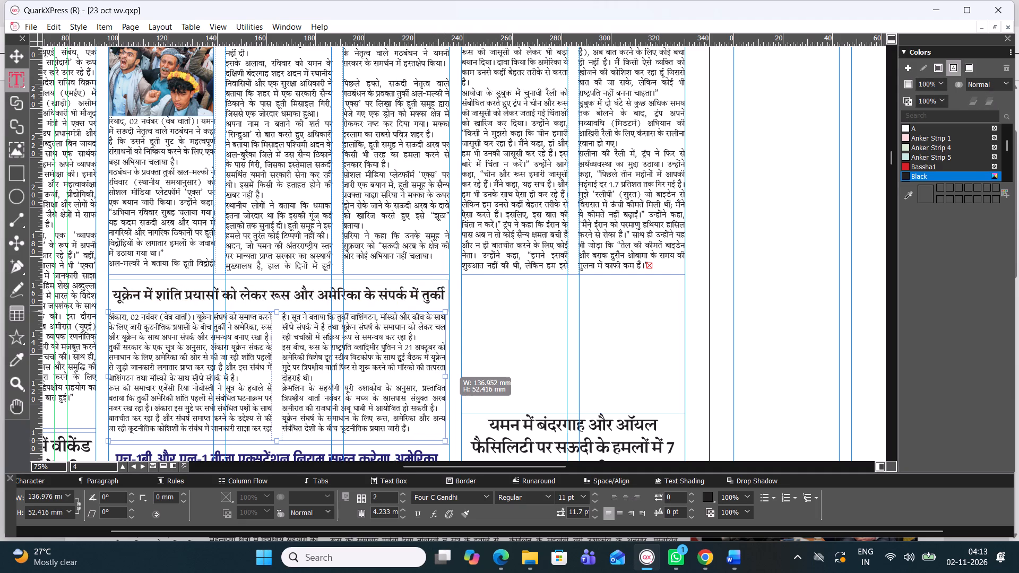
{"action": "left_click_drag", "start_coordinate": [447, 363], "coordinate": [451, 363]}
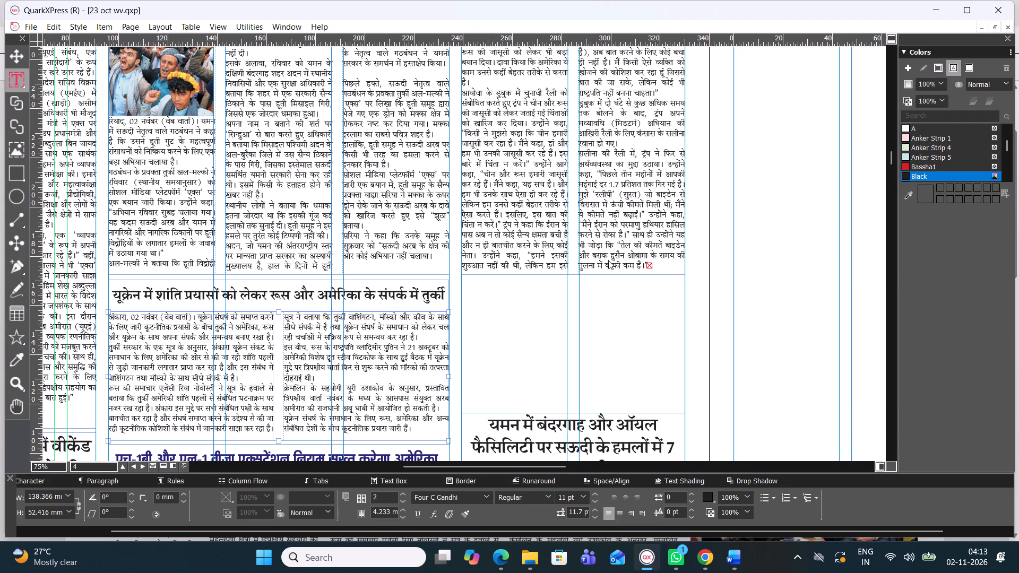
{"action": "left_click", "coordinate": [499, 337]}
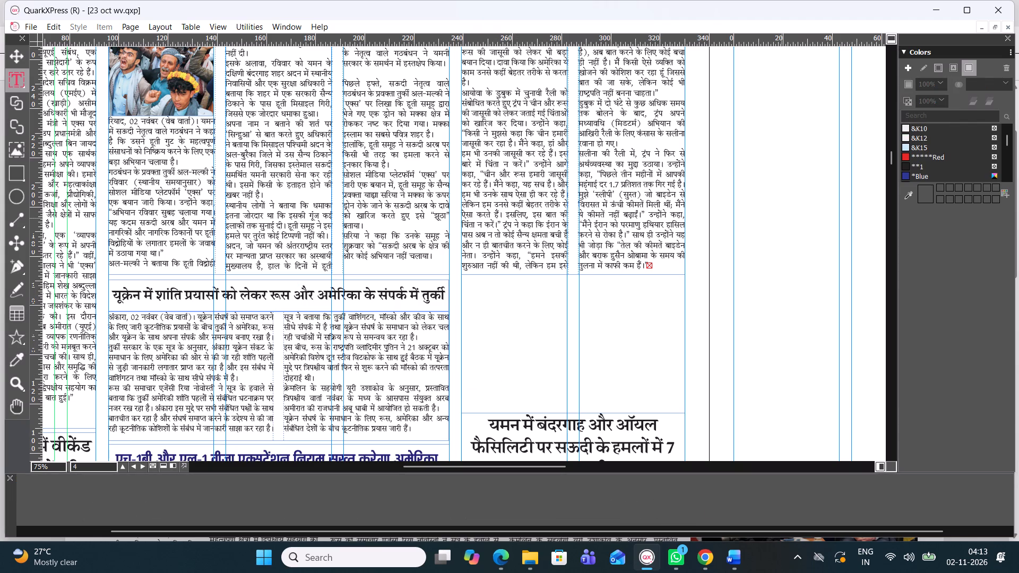
Lengthen the Trump story's two-column text box from its bottom edge to about 172.6 mm high, ending just above the Yemen headline.
{"action": "left_click", "coordinate": [891, 158]}
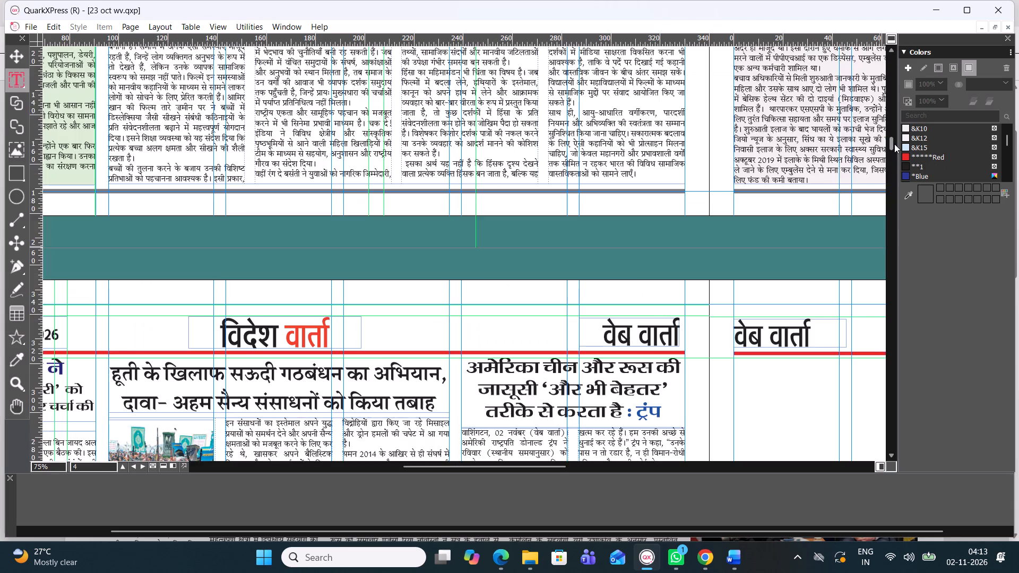
{"action": "left_click", "coordinate": [642, 245]}
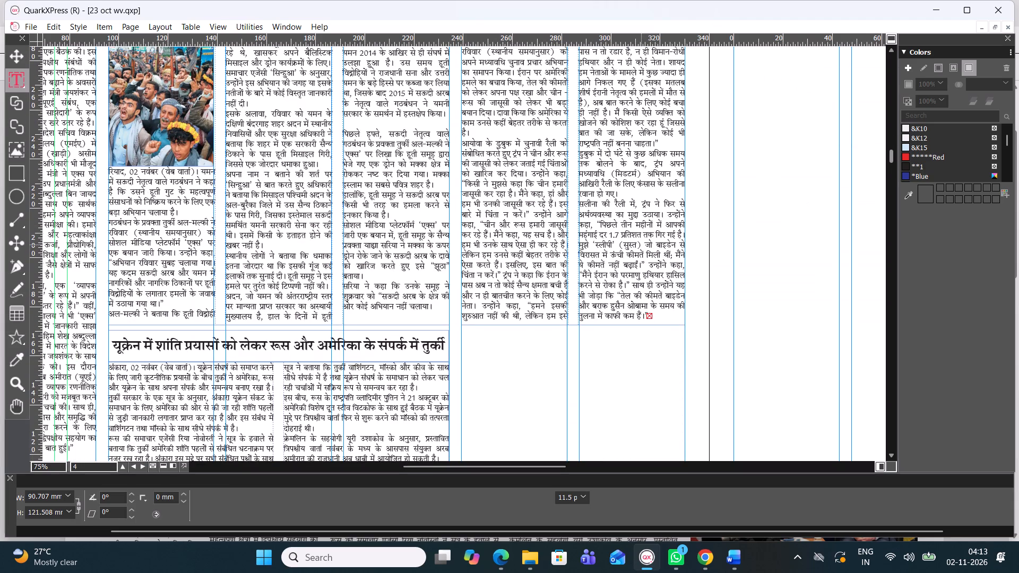
{"action": "scroll", "coordinate": [551, 290], "scroll_direction": "down", "scroll_amount": 1}
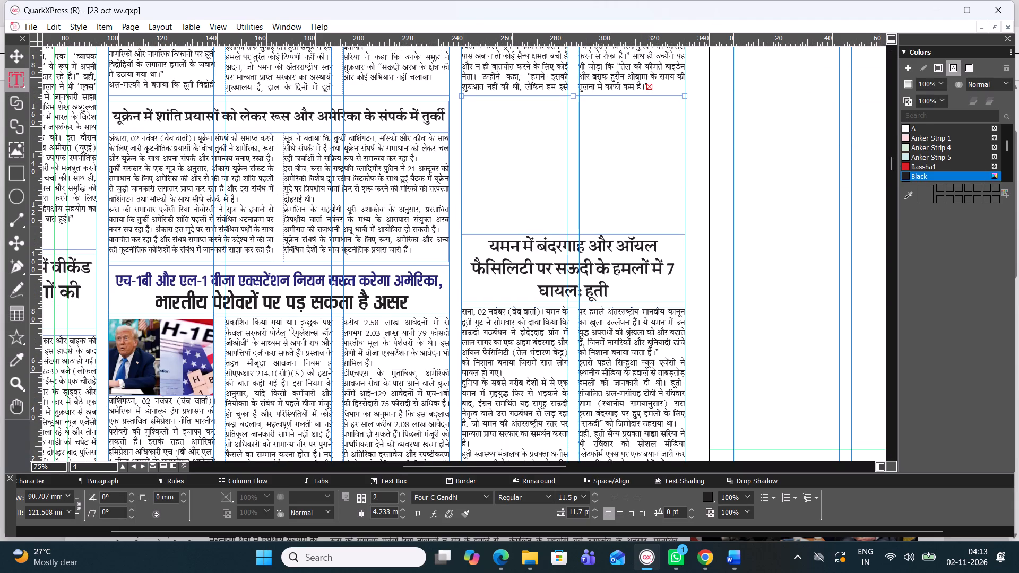
{"action": "left_click_drag", "start_coordinate": [574, 99], "coordinate": [560, 176]}
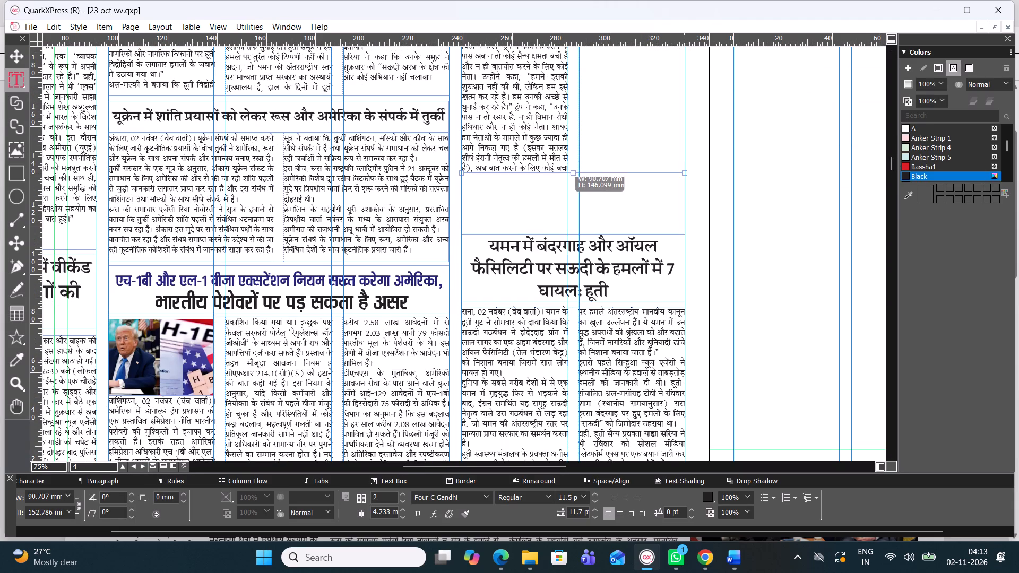
{"action": "left_click_drag", "start_coordinate": [560, 176], "coordinate": [557, 209]}
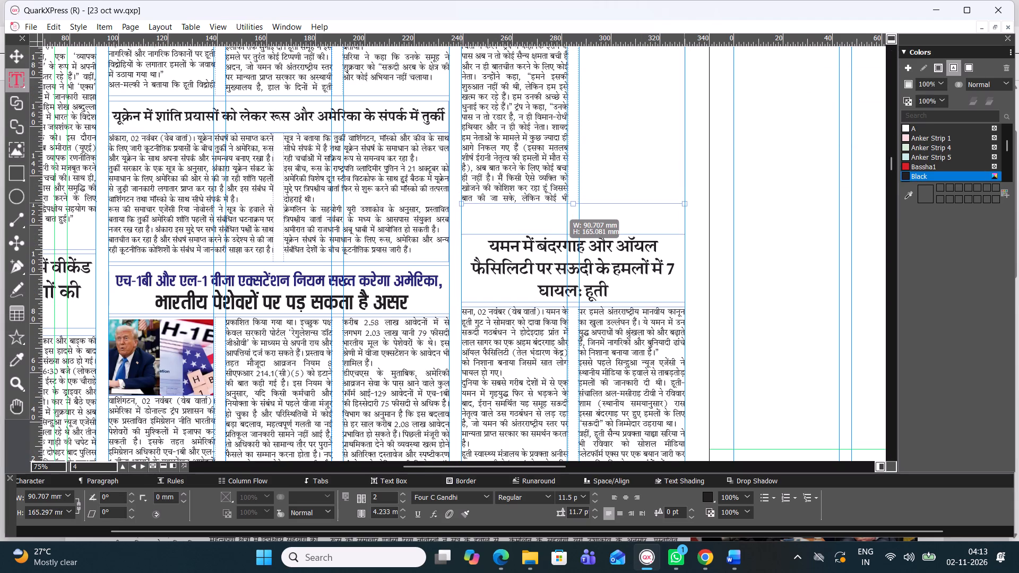
{"action": "left_click_drag", "start_coordinate": [557, 209], "coordinate": [558, 222]}
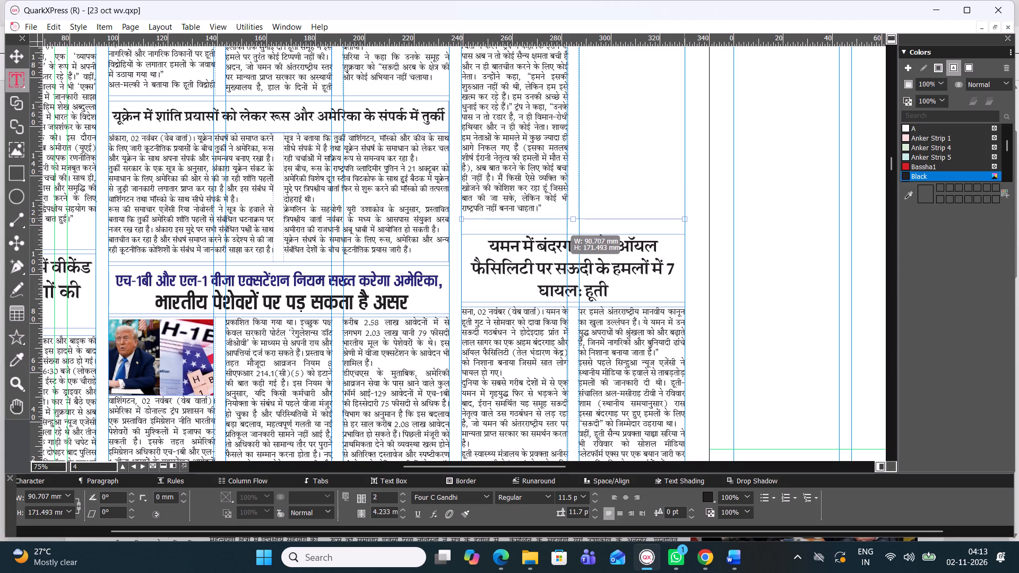
{"action": "left_click_drag", "start_coordinate": [558, 222], "coordinate": [558, 225]}
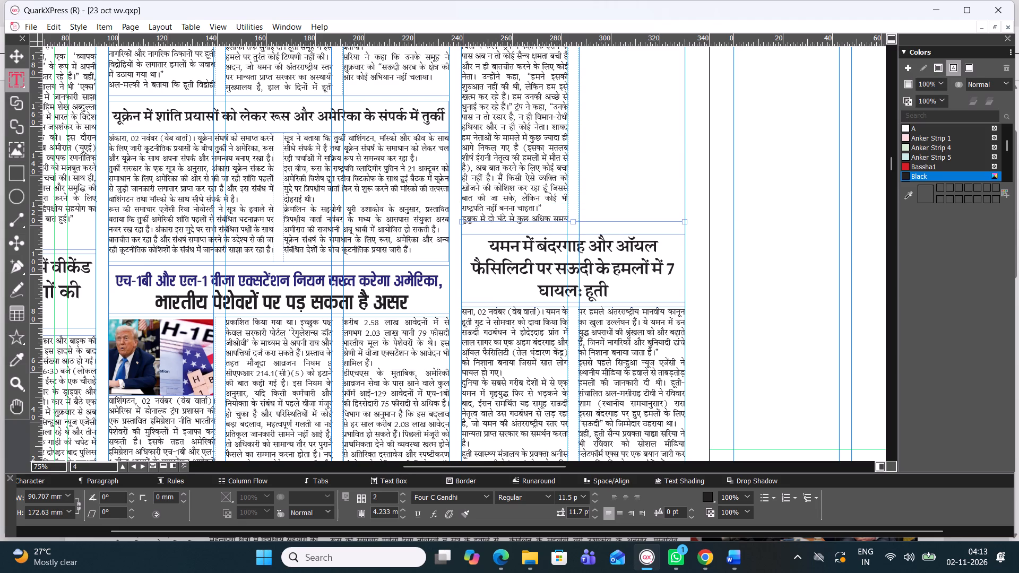
Draw a picture box across both columns of the Trump story above the Yemen headline, about 90.7 mm wide and 48.1 mm high.
{"action": "scroll", "coordinate": [558, 224], "scroll_direction": "down", "scroll_amount": 3}
{"action": "scroll", "coordinate": [558, 224], "scroll_direction": "up", "scroll_amount": 2}
{"action": "scroll", "coordinate": [558, 224], "scroll_direction": "down", "scroll_amount": 1}
{"action": "scroll", "coordinate": [558, 224], "scroll_direction": "up", "scroll_amount": 1}
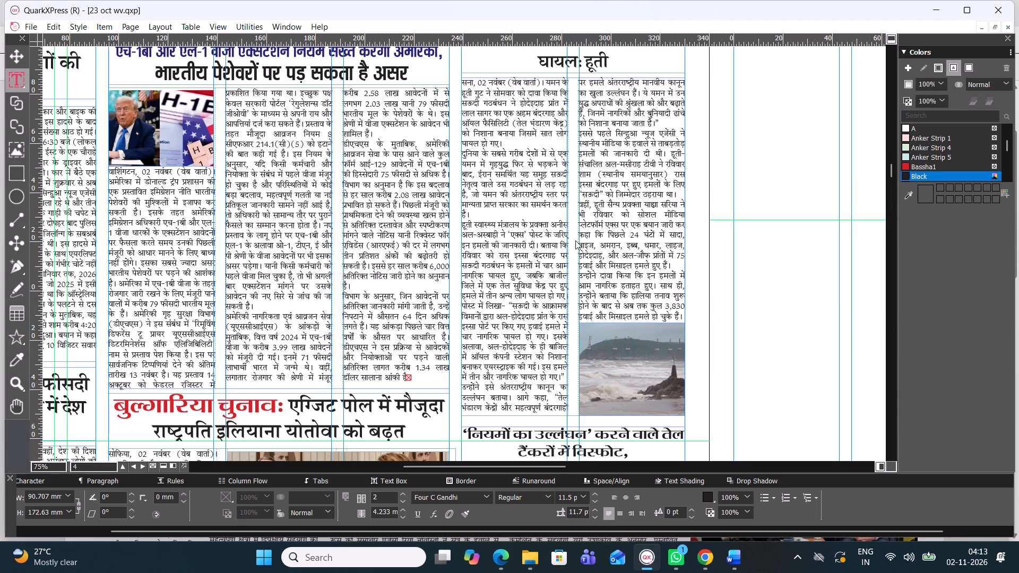
{"action": "left_click_drag", "start_coordinate": [891, 171], "coordinate": [892, 158]}
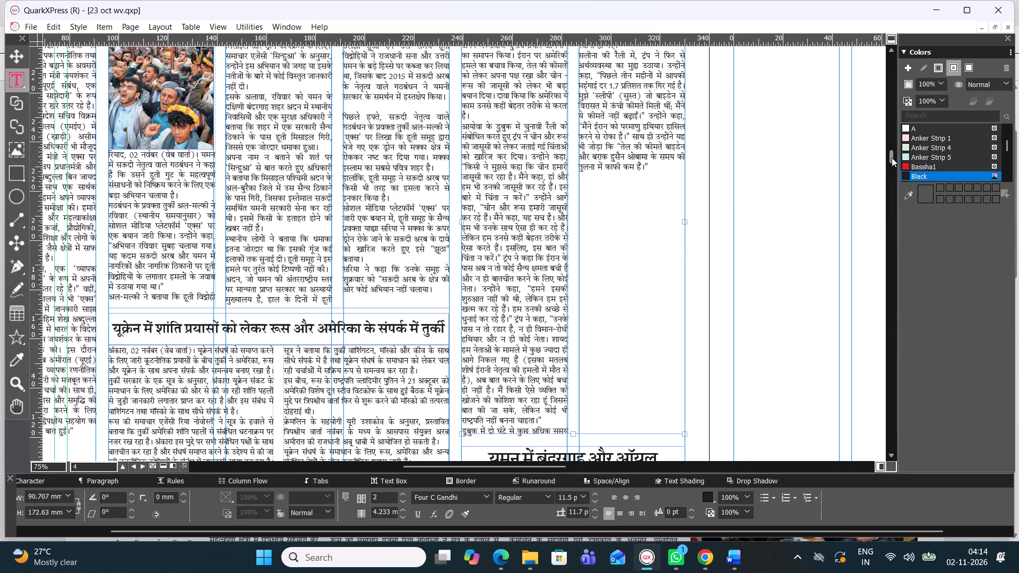
{"action": "left_click_drag", "start_coordinate": [892, 158], "coordinate": [895, 157]}
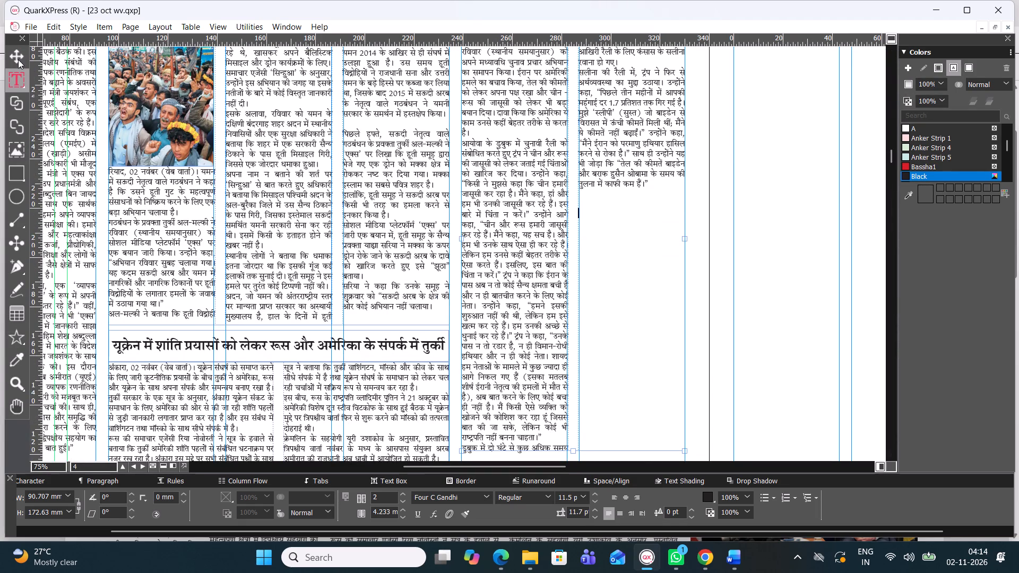
{"action": "left_click", "coordinate": [13, 150]}
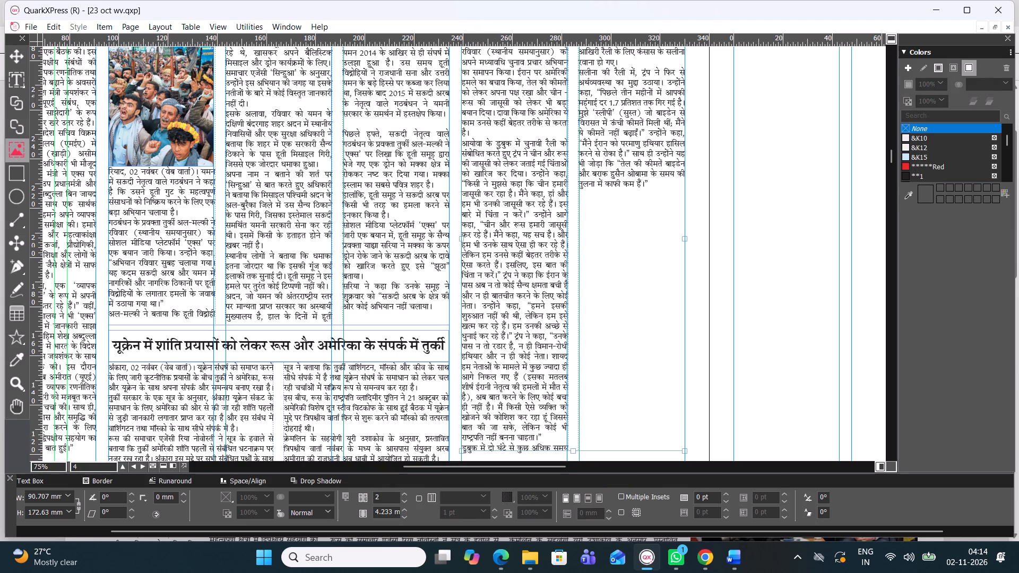
{"action": "left_click_drag", "start_coordinate": [463, 291], "coordinate": [683, 422]}
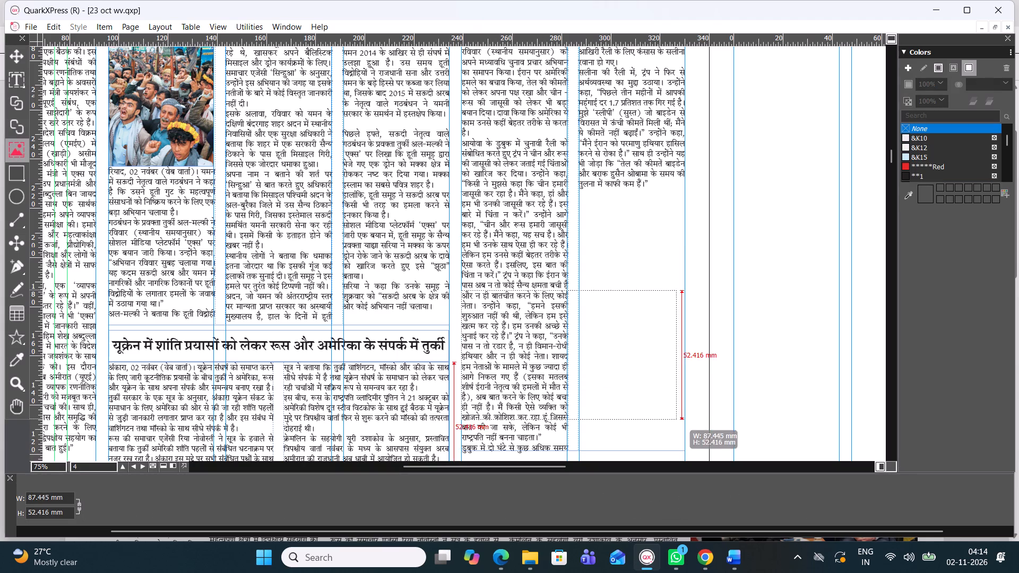
{"action": "left_click_drag", "start_coordinate": [683, 422], "coordinate": [675, 429]}
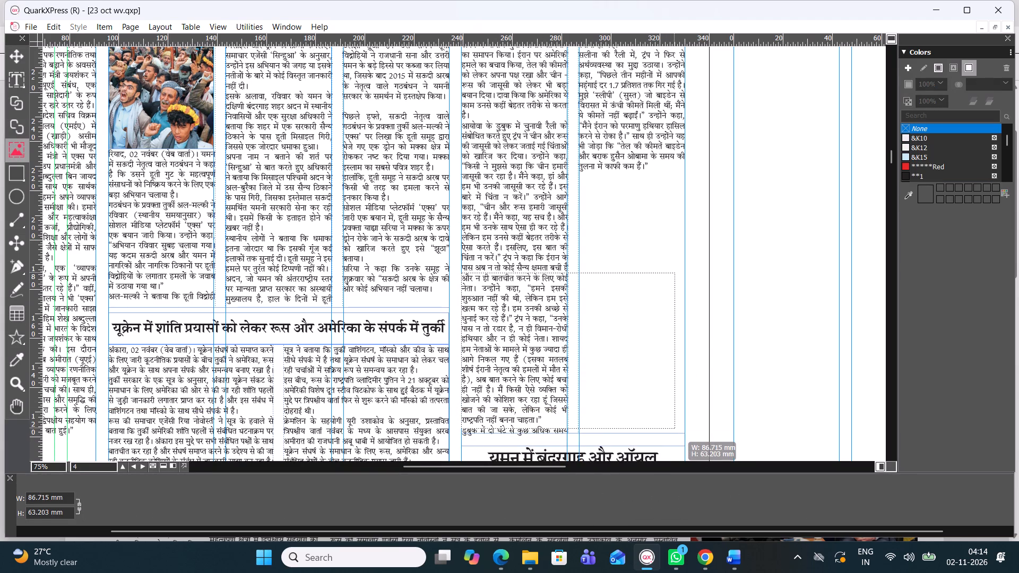
{"action": "left_click_drag", "start_coordinate": [675, 429], "coordinate": [684, 426]}
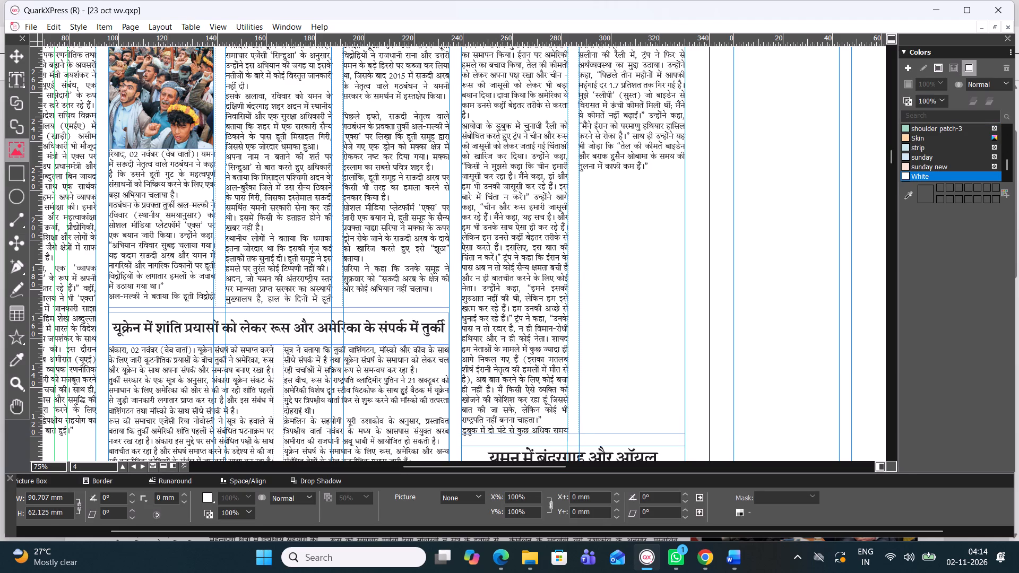
{"action": "left_click_drag", "start_coordinate": [575, 272], "coordinate": [576, 298]}
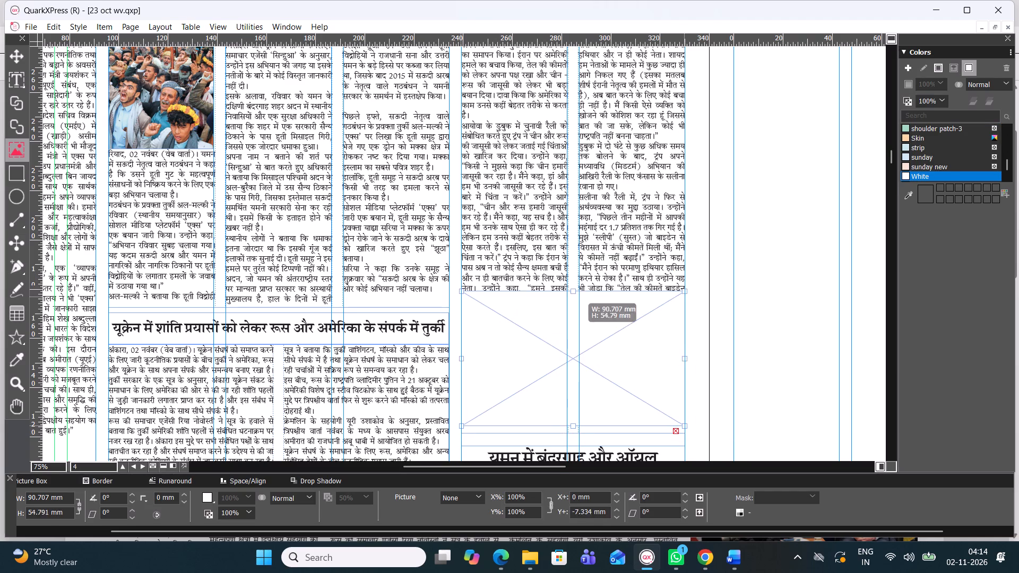
{"action": "left_click_drag", "start_coordinate": [576, 298], "coordinate": [577, 308]}
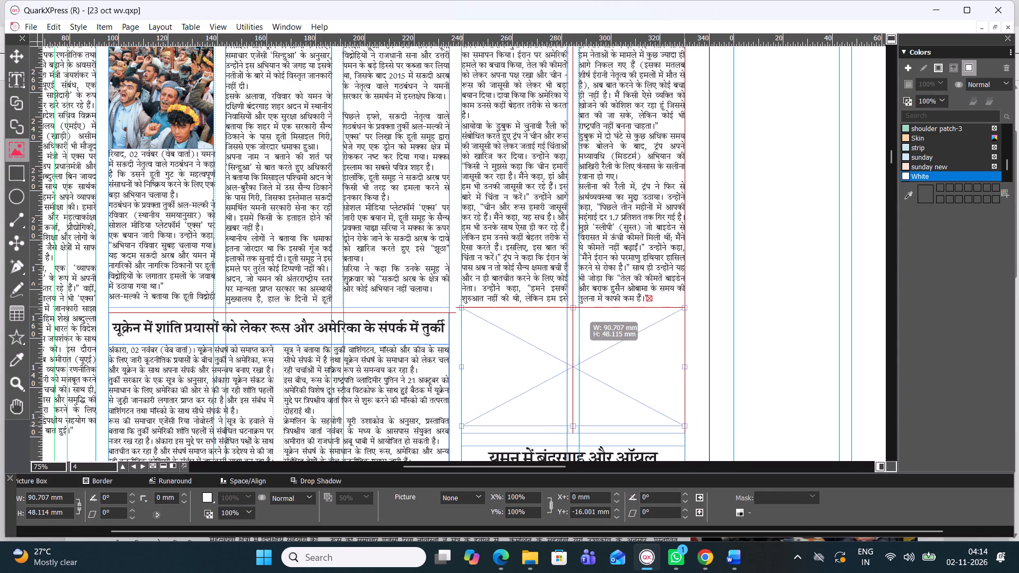
{"action": "left_click_drag", "start_coordinate": [577, 308], "coordinate": [577, 308]}
{"action": "right_click", "coordinate": [564, 351]}
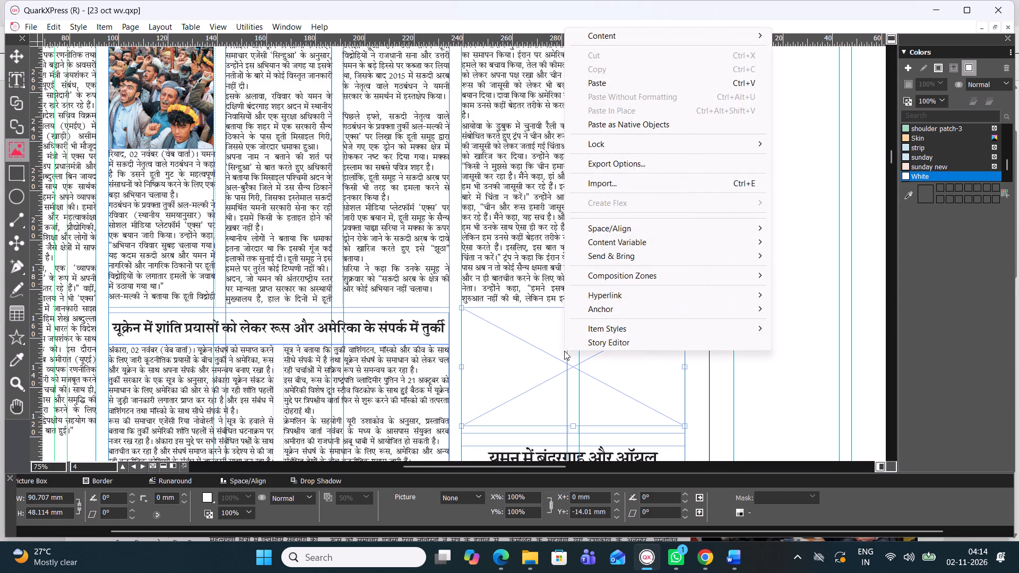
{"action": "left_click", "coordinate": [521, 286]}
Copy the Trump story's headline and switch to Chrome to look for a matching photo.
{"action": "scroll", "coordinate": [546, 213], "scroll_direction": "up", "scroll_amount": 1}
{"action": "double_click", "coordinate": [569, 178]}
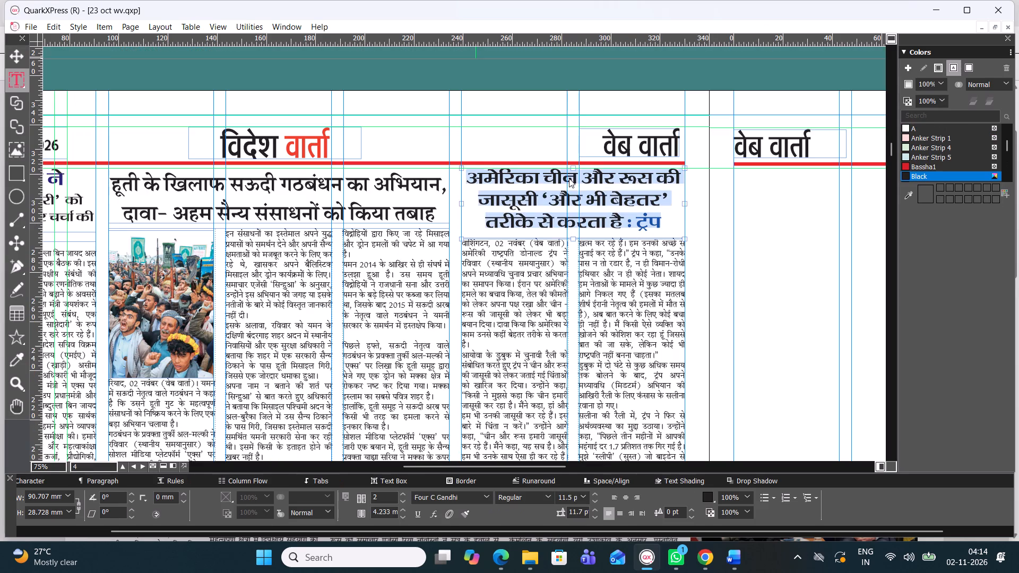
{"action": "triple_click", "coordinate": [569, 178]}
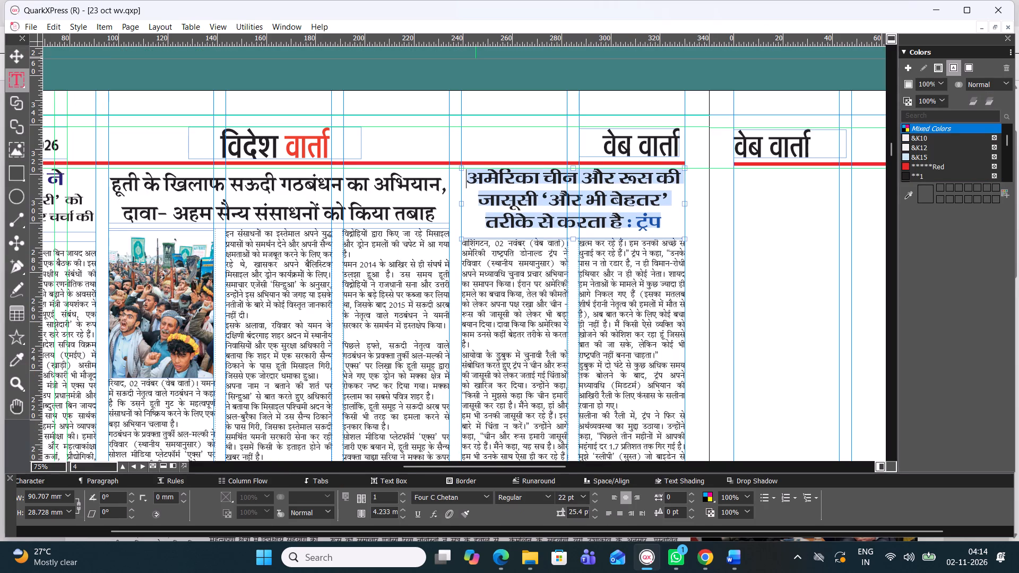
{"action": "key", "text": "ctrl+c"}
{"action": "left_click", "coordinate": [712, 569]}
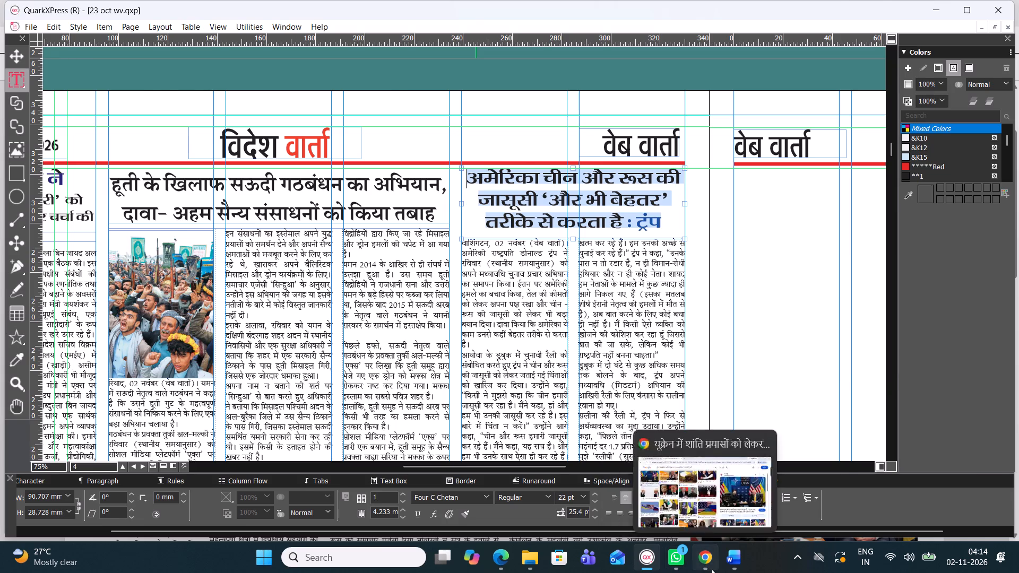
{"action": "left_click", "coordinate": [594, 85]}
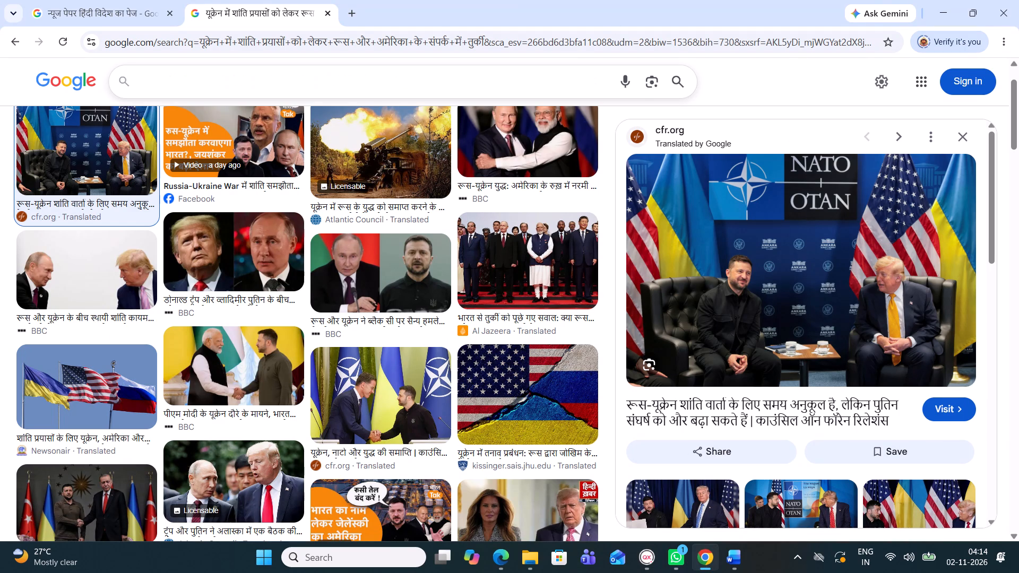
Search Google Images for the copied Trump headline and copy the Facebook photo showing Putin, Trump and Xi side by side.
{"action": "key", "text": "ctrl+v"}
{"action": "key", "text": "Return"}
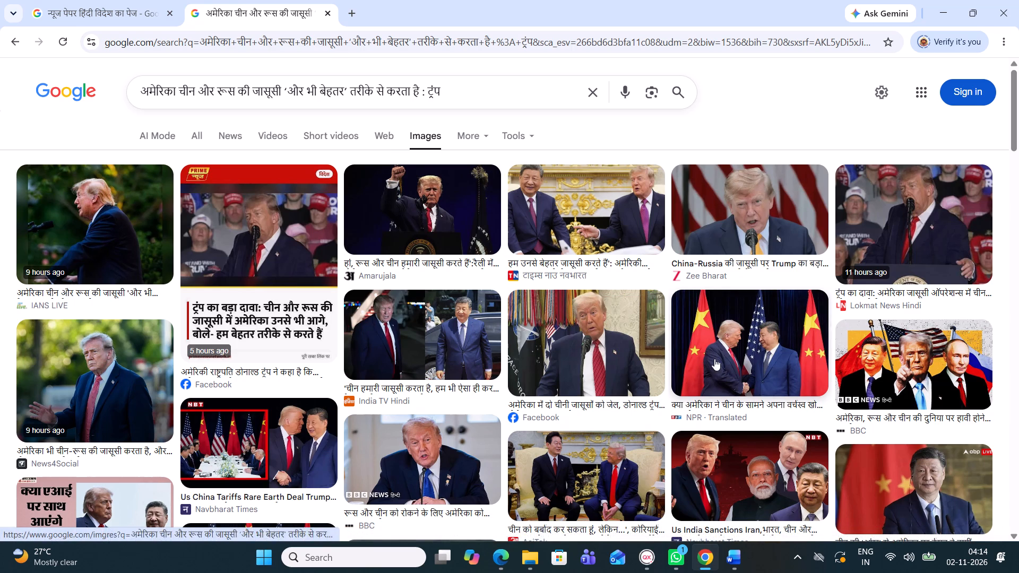
{"action": "left_click", "coordinate": [895, 346]}
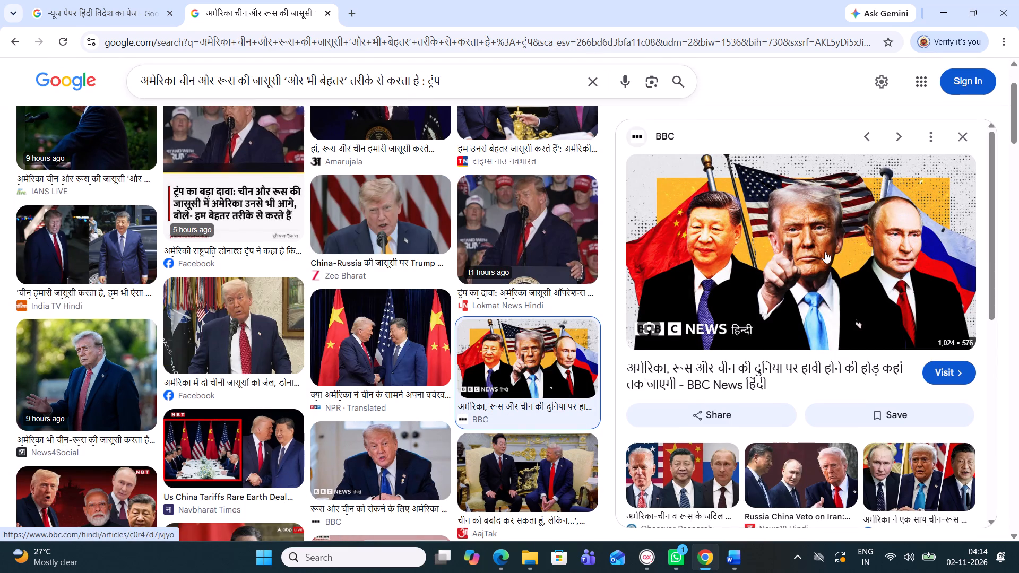
{"action": "left_click", "coordinate": [803, 464]}
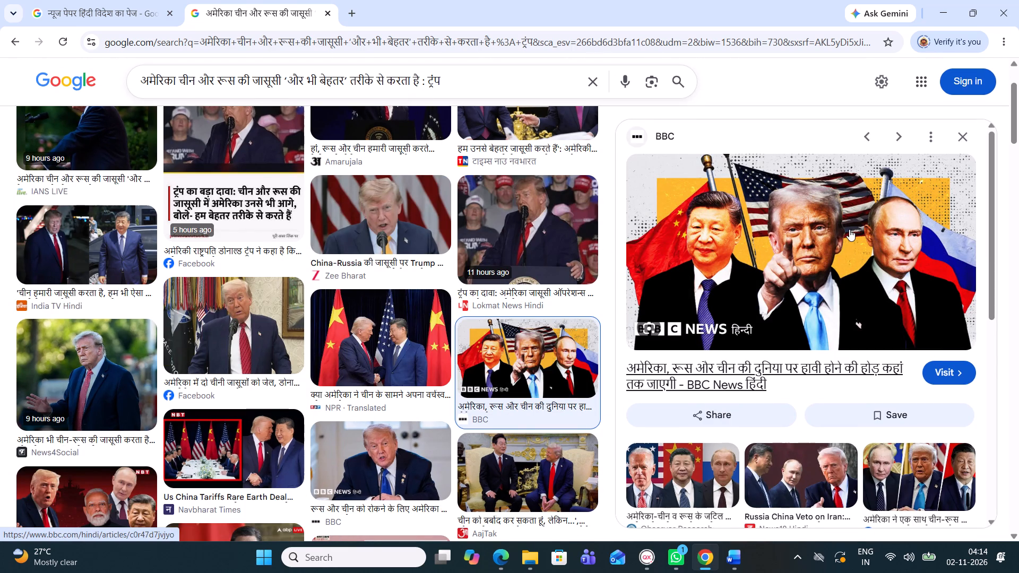
{"action": "left_click", "coordinate": [911, 460]}
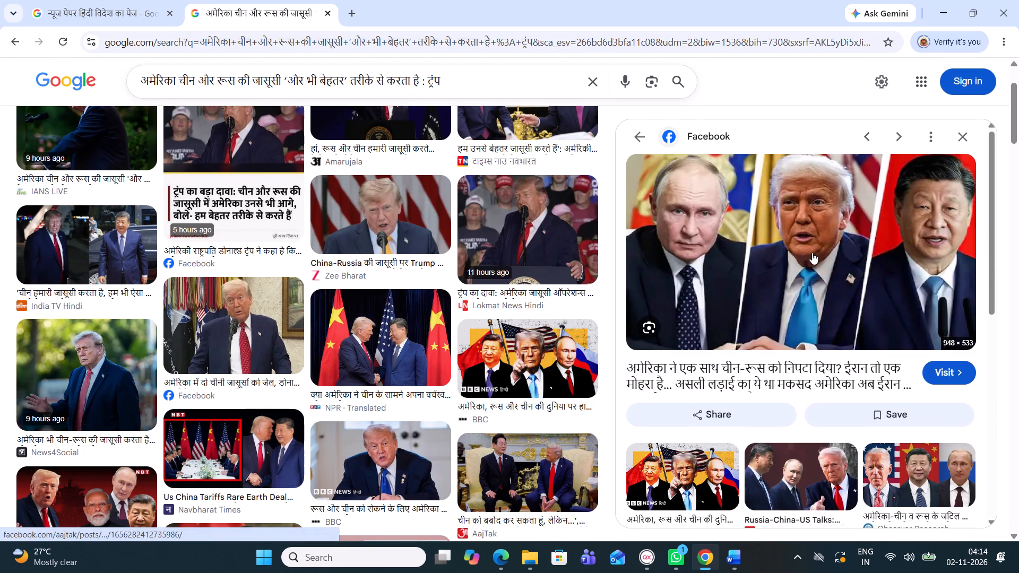
{"action": "right_click", "coordinate": [806, 249]}
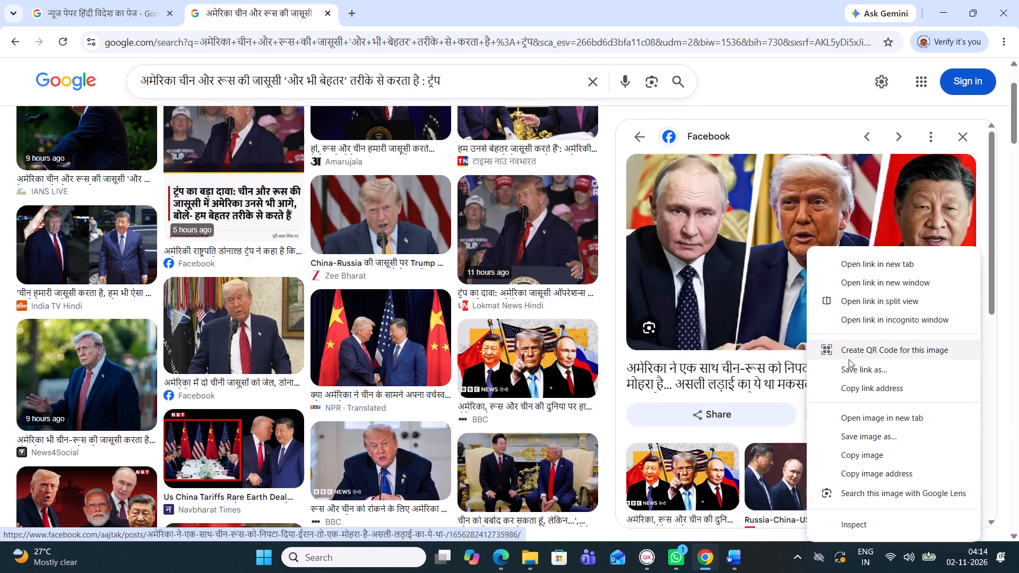
{"action": "left_click", "coordinate": [891, 452]}
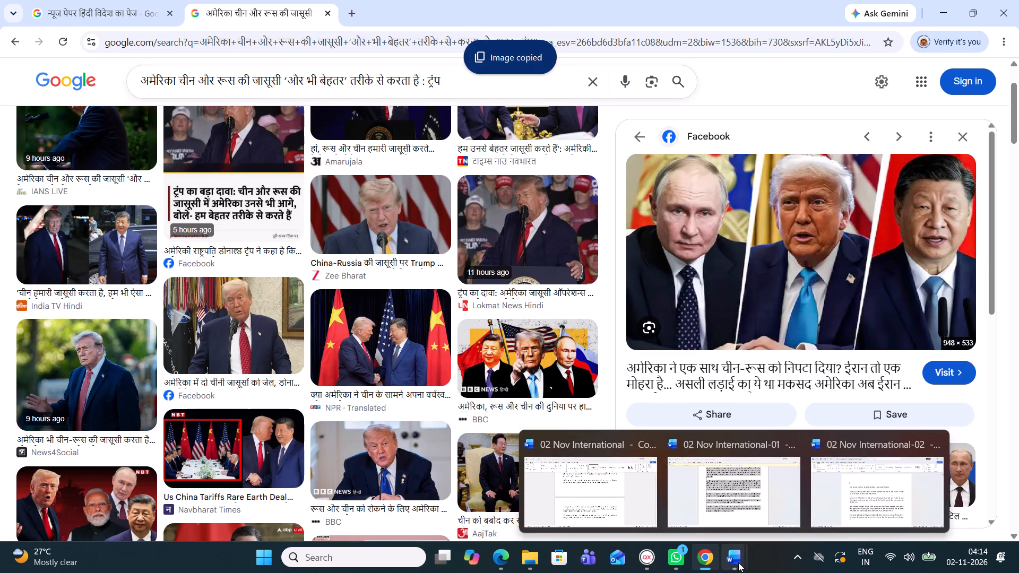
Back in QuarkXPress, paste the three-leader photo into the empty picture box above the Yemen headline and scale it to fit the box.
{"action": "left_click", "coordinate": [714, 566]}
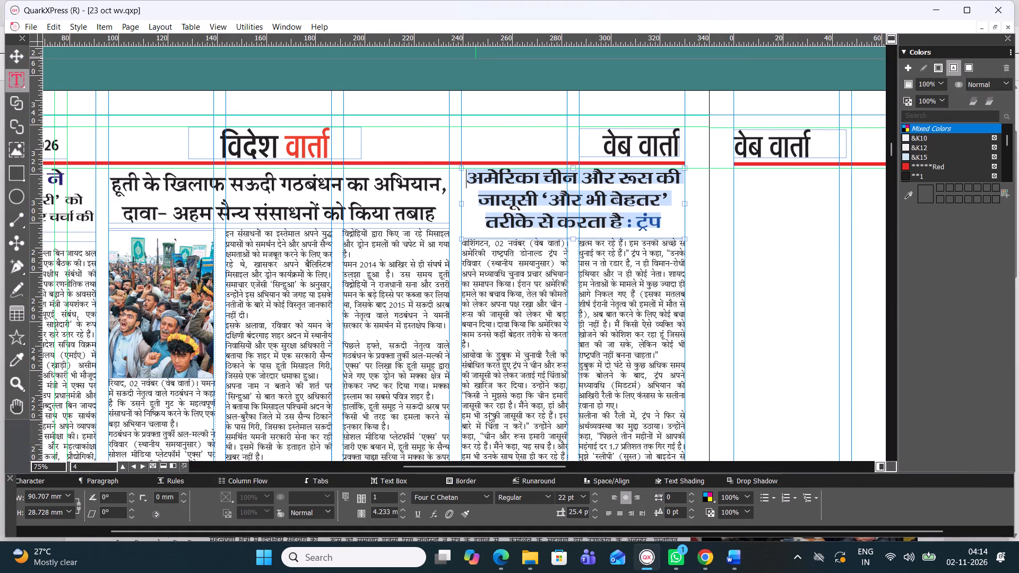
{"action": "scroll", "coordinate": [489, 412], "scroll_direction": "up", "scroll_amount": 1}
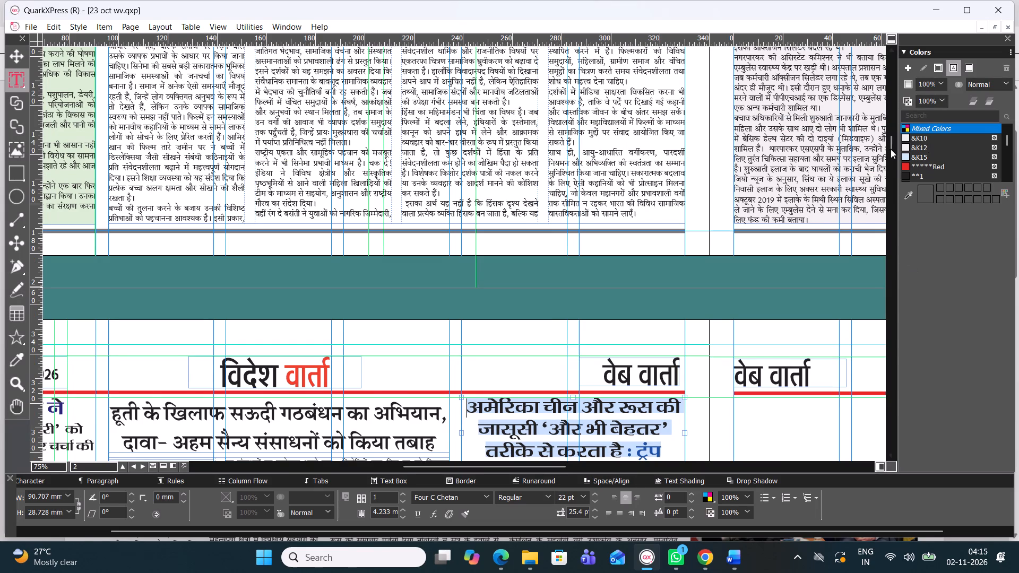
{"action": "left_click_drag", "start_coordinate": [892, 144], "coordinate": [891, 166]}
{"action": "right_click", "coordinate": [549, 123]}
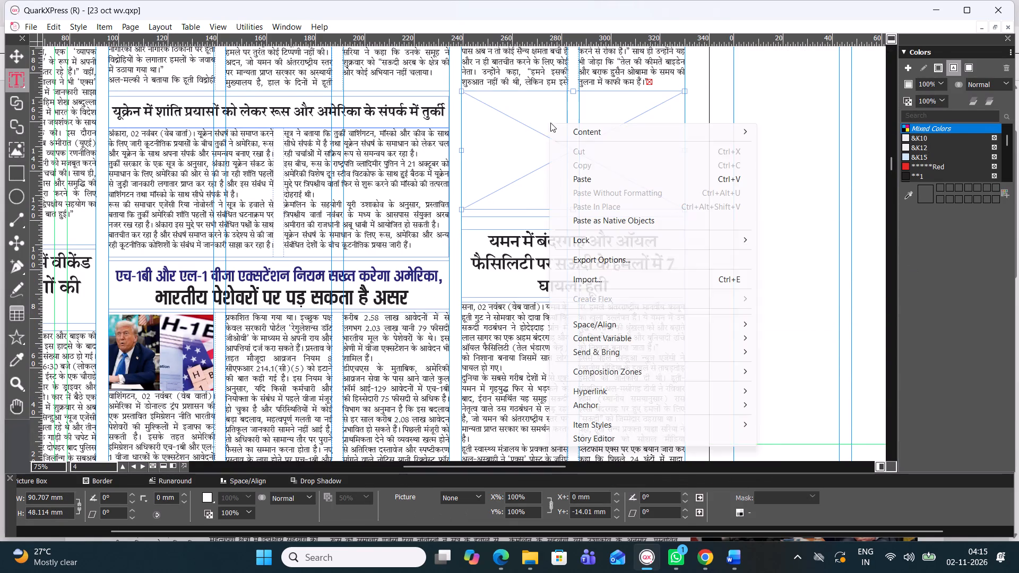
{"action": "left_click", "coordinate": [598, 180]}
{"action": "right_click", "coordinate": [582, 166]}
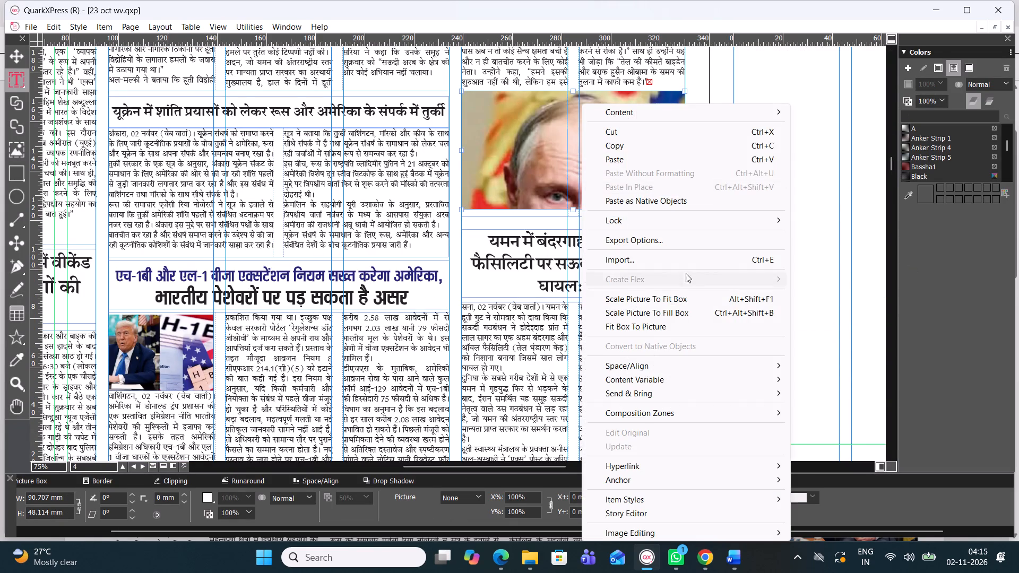
{"action": "left_click", "coordinate": [668, 306]}
{"action": "left_click", "coordinate": [723, 253]}
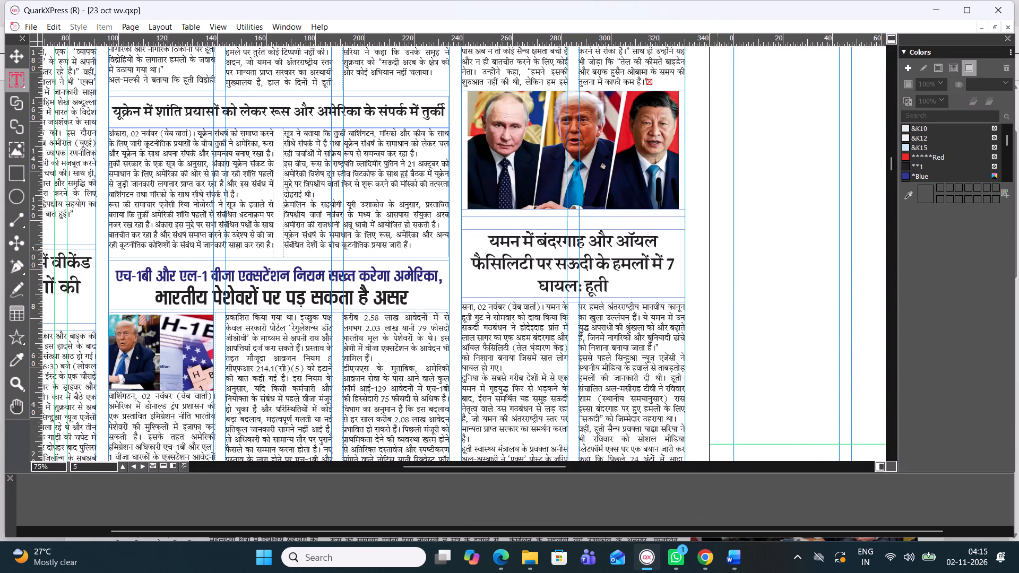
Select the three-leader photo inside the Trump story's picture box.
{"action": "left_click", "coordinate": [542, 181]}
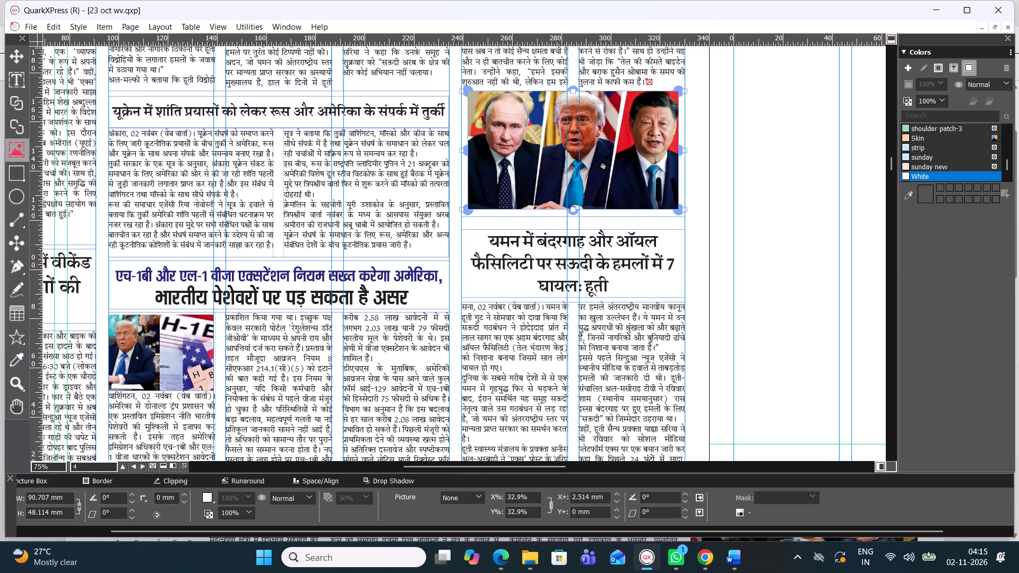
Scale the Putin–Trump–Xi photo to about 36.4% so it fills its picture box beneath the Trump story.
{"action": "left_click_drag", "start_coordinate": [464, 150], "coordinate": [457, 147]}
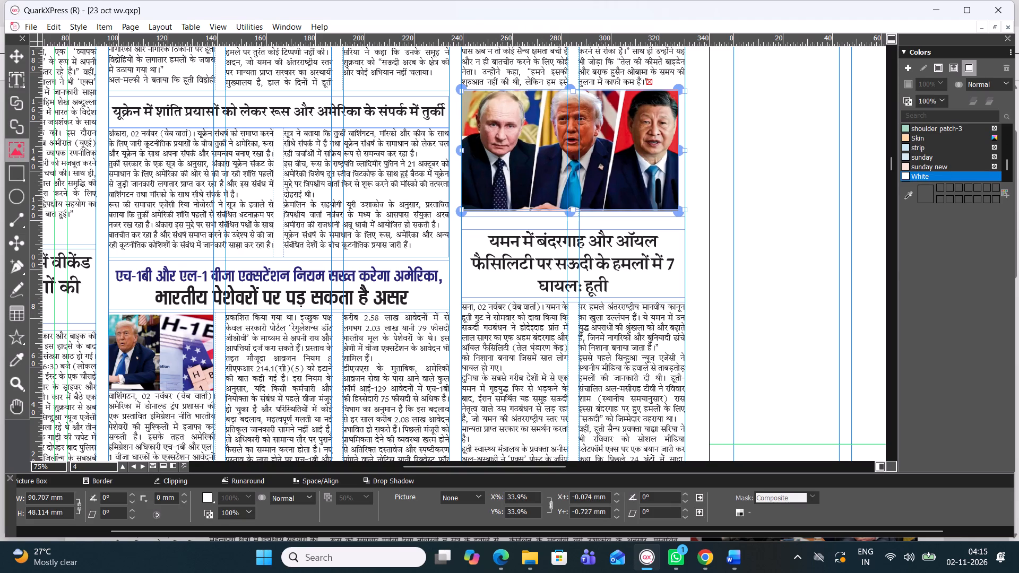
{"action": "left_click_drag", "start_coordinate": [572, 209], "coordinate": [573, 218]}
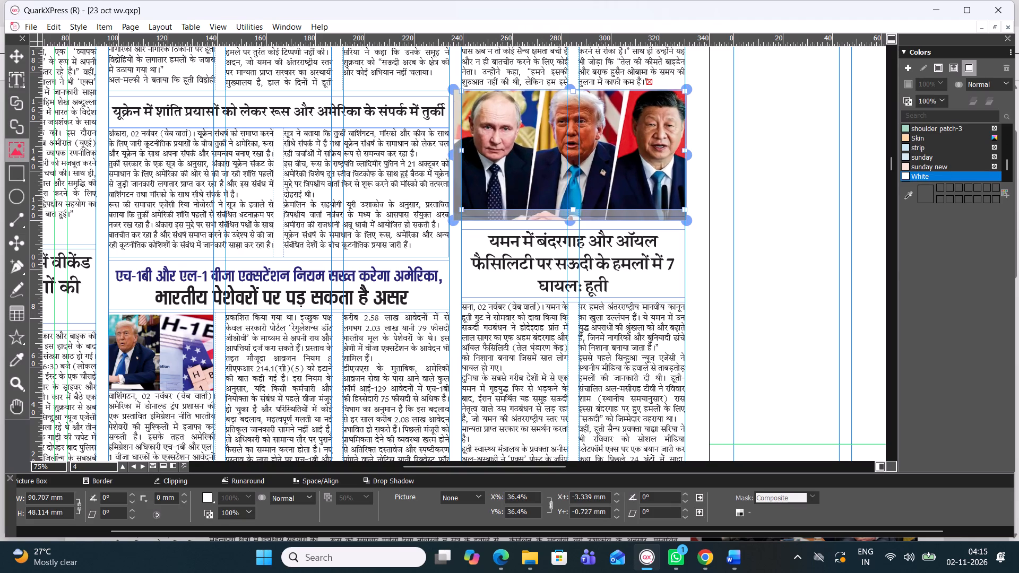
{"action": "left_click", "coordinate": [789, 180]}
{"action": "left_click", "coordinate": [731, 181]}
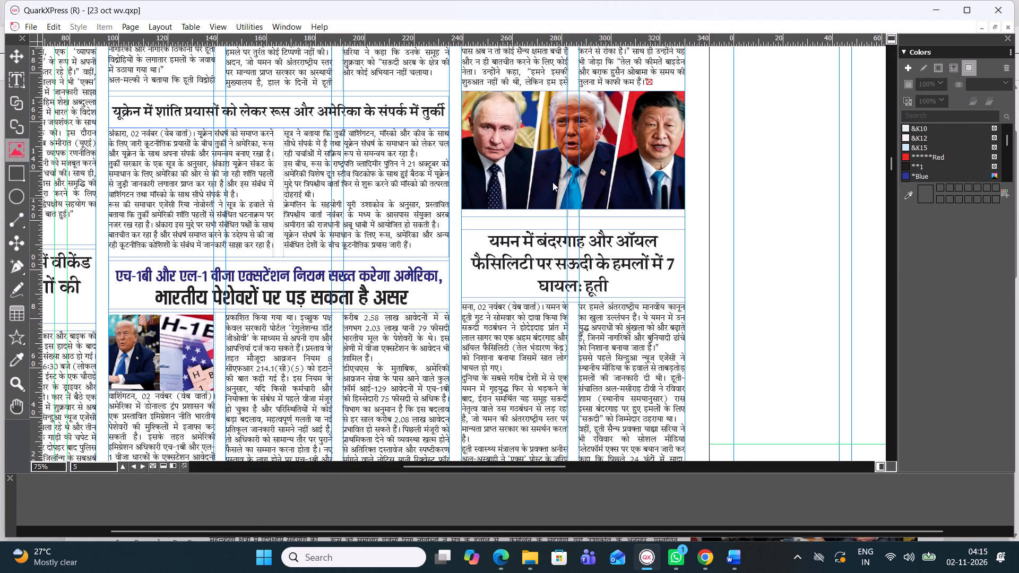
Try to clear the overflow at the end of the Trump story by deleting a trailing character and adding paragraph breaks.
{"action": "left_click", "coordinate": [654, 79]}
{"action": "left_click", "coordinate": [654, 79]}
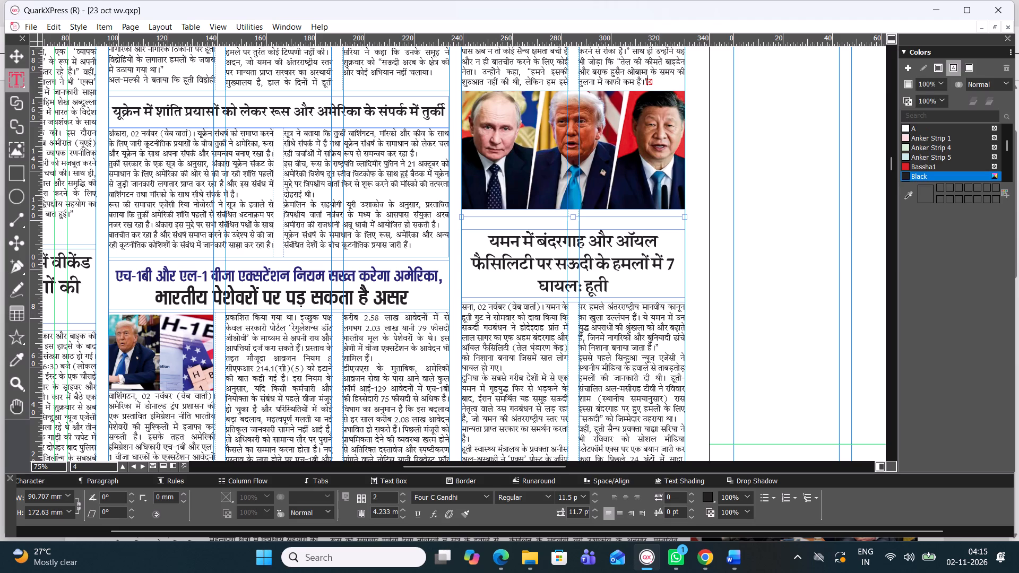
{"action": "key", "text": "BackSpace"}
{"action": "key", "text": "Return"}
{"action": "left_click", "coordinate": [654, 79]}
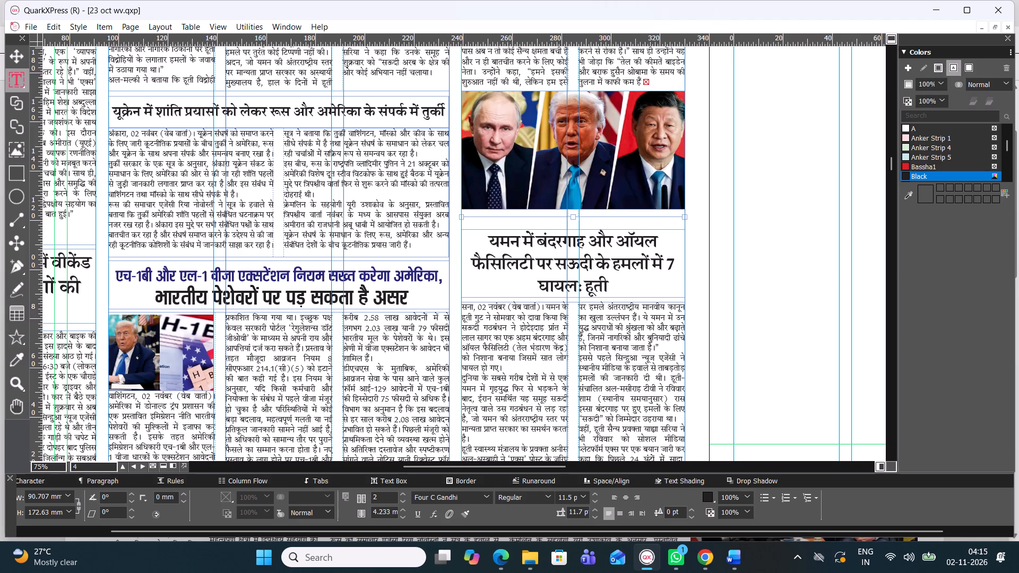
{"action": "left_click", "coordinate": [654, 79]}
{"action": "left_click", "coordinate": [654, 79]}
{"action": "key", "text": "Return"}
{"action": "left_click", "coordinate": [12, 63]}
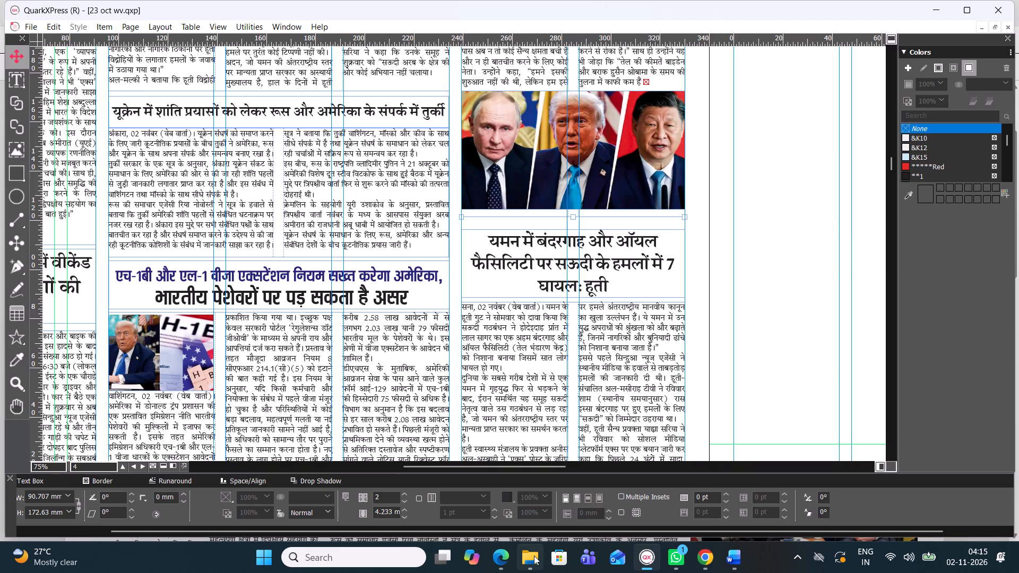
Delete the old INTERNATIONAL 4 PDF from the Downloads folder in File Explorer.
{"action": "left_click", "coordinate": [525, 553]}
{"action": "left_click", "coordinate": [559, 207]}
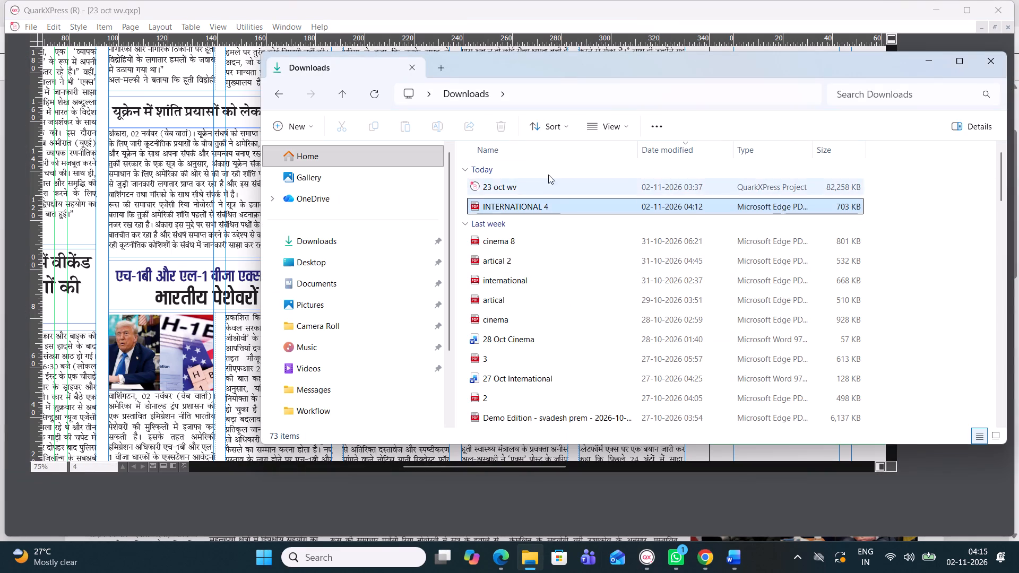
{"action": "left_click", "coordinate": [501, 129]}
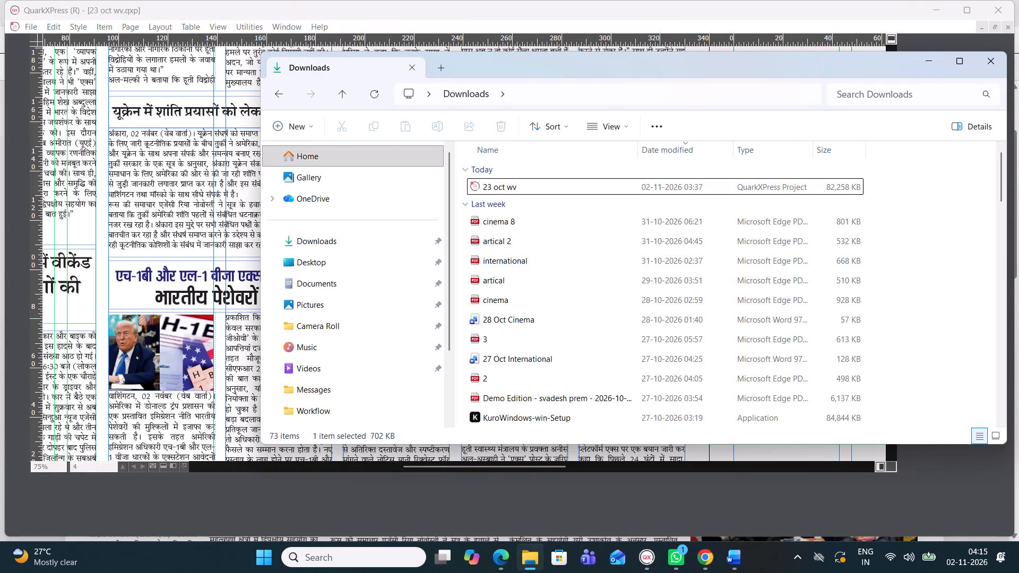
{"action": "left_click", "coordinate": [998, 64]}
Export only page 4 from QuarkXPress as a PDF named INTERNATIONAL 4 in the Downloads folder.
{"action": "right_click", "coordinate": [732, 364]}
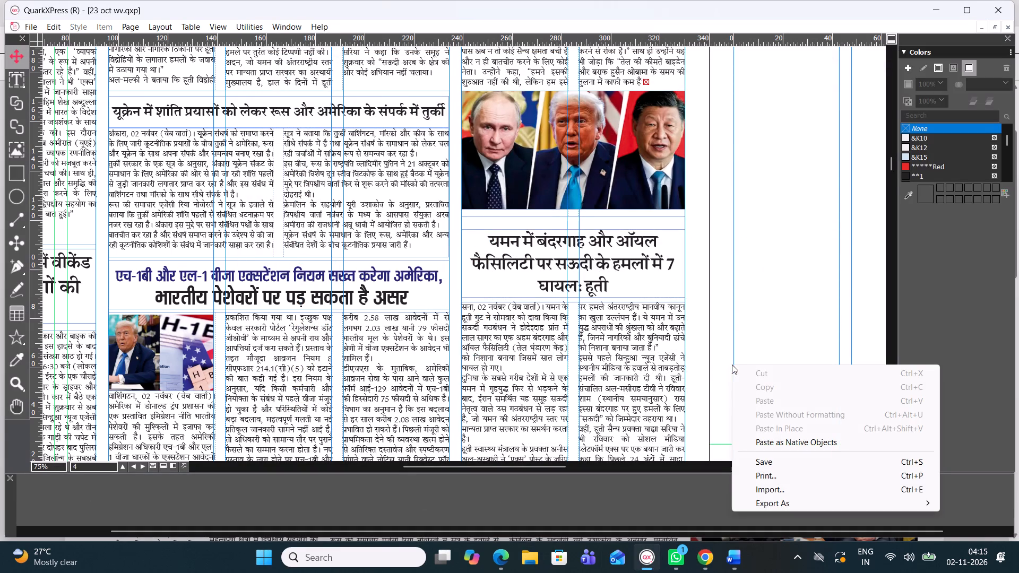
{"action": "left_click", "coordinate": [764, 500]}
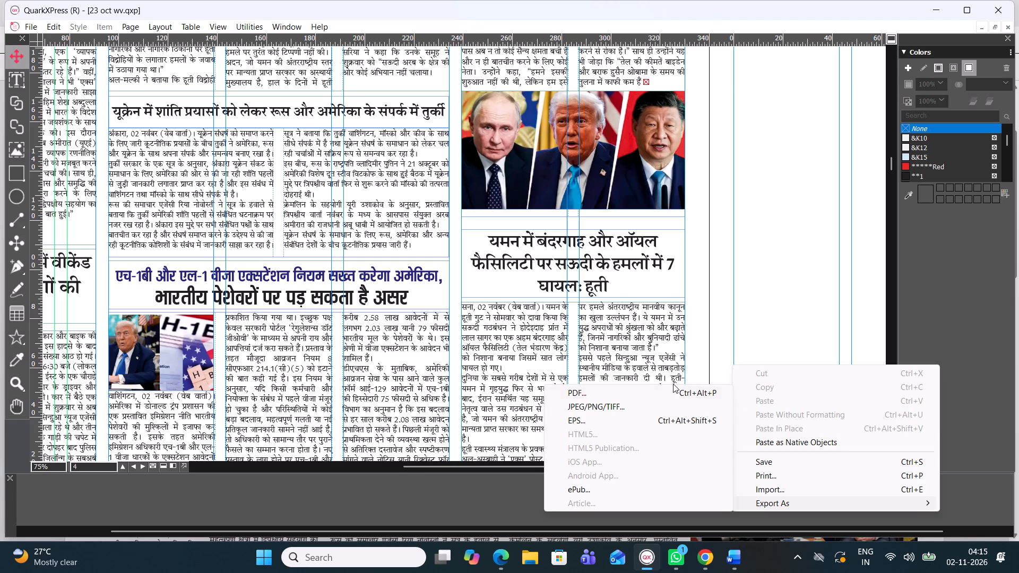
{"action": "left_click", "coordinate": [672, 387]}
{"action": "key", "text": "BackSpace"}
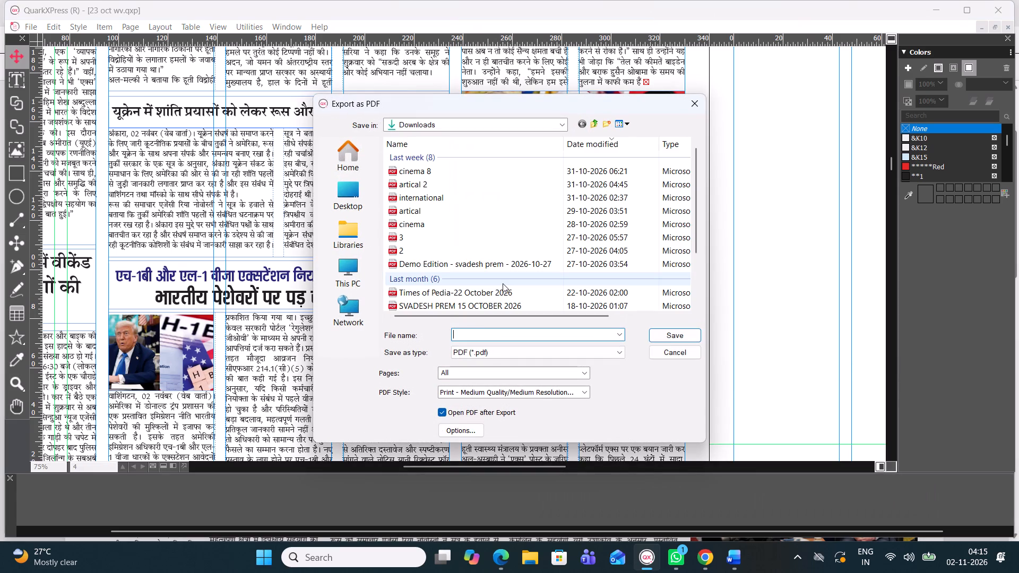
{"action": "type", "text": "INTERNATIONAL"}
{"action": "key", "text": "space"}
{"action": "key", "text": "4"}
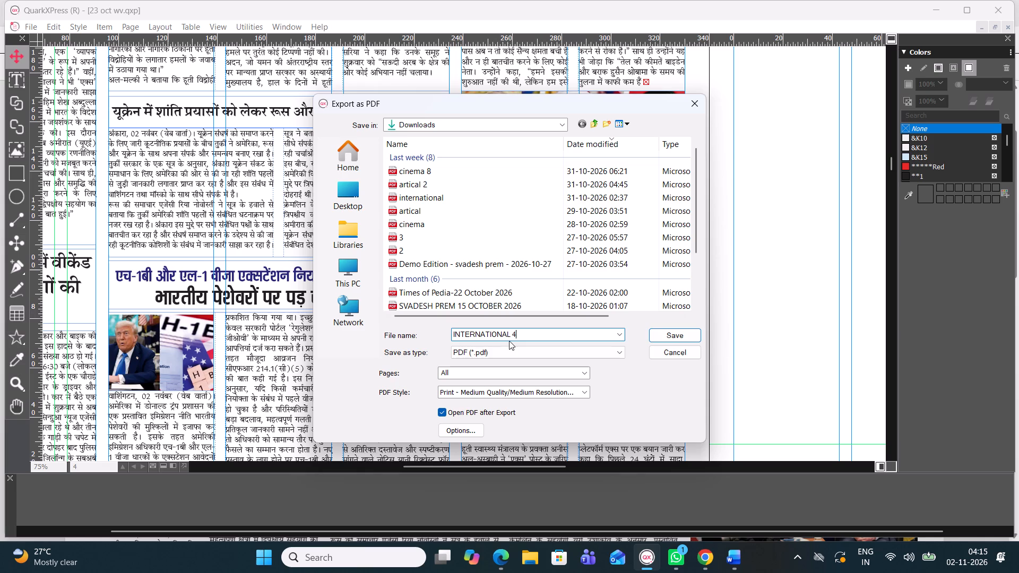
{"action": "left_click", "coordinate": [478, 373]}
{"action": "key", "text": "4"}
{"action": "key", "text": "Return"}
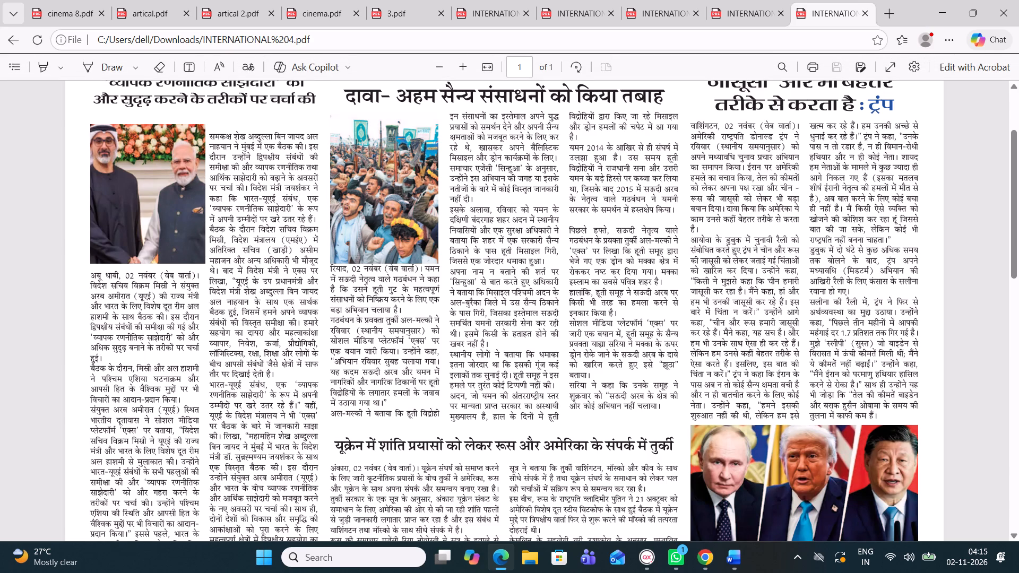
Switch back to QuarkXPress and set the Ukraine peace-efforts headline in Four C Chetan at 18 pt.
{"action": "left_click", "coordinate": [641, 562]}
{"action": "triple_click", "coordinate": [344, 119]}
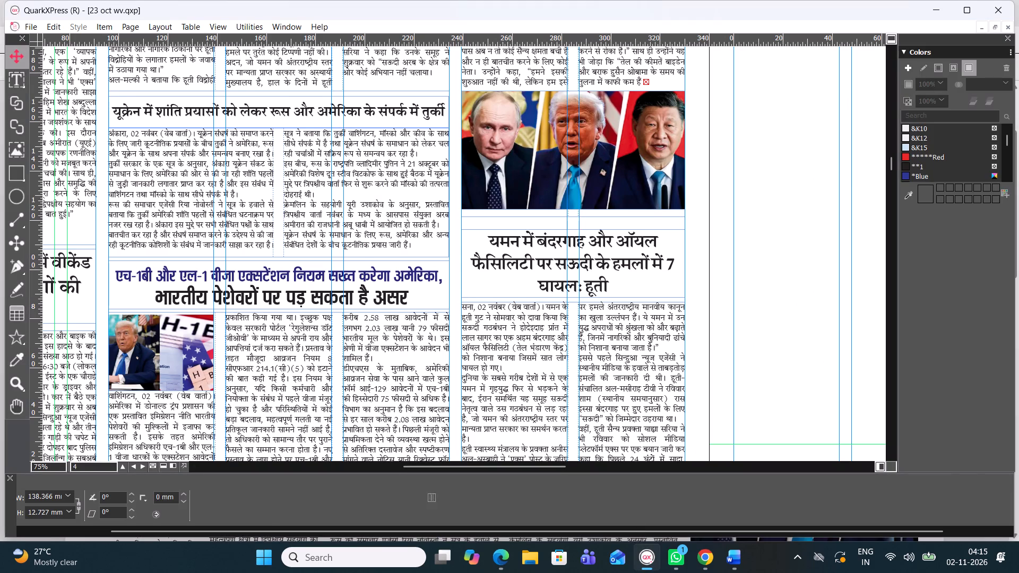
{"action": "triple_click", "coordinate": [344, 119]}
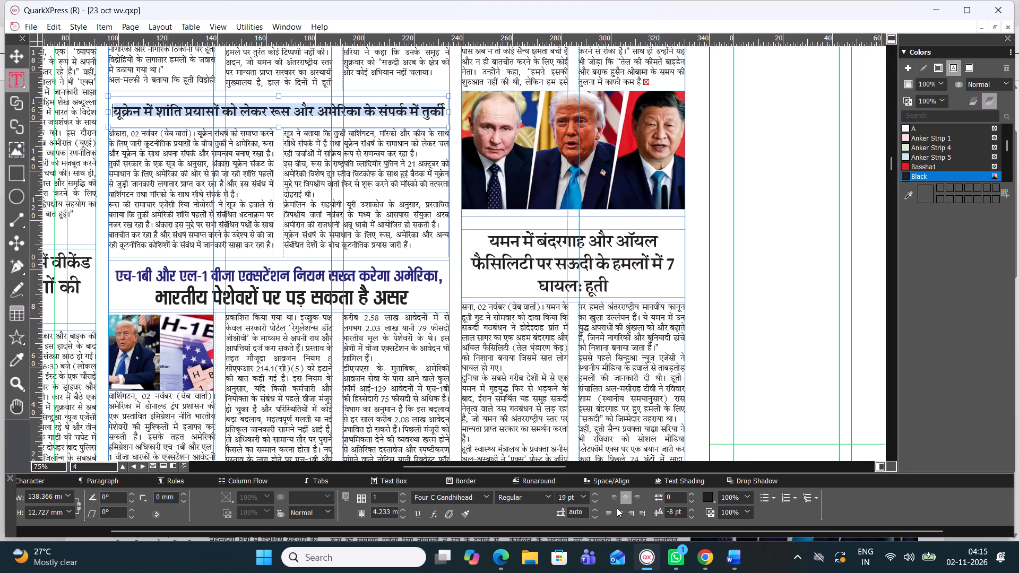
{"action": "left_click", "coordinate": [482, 498]}
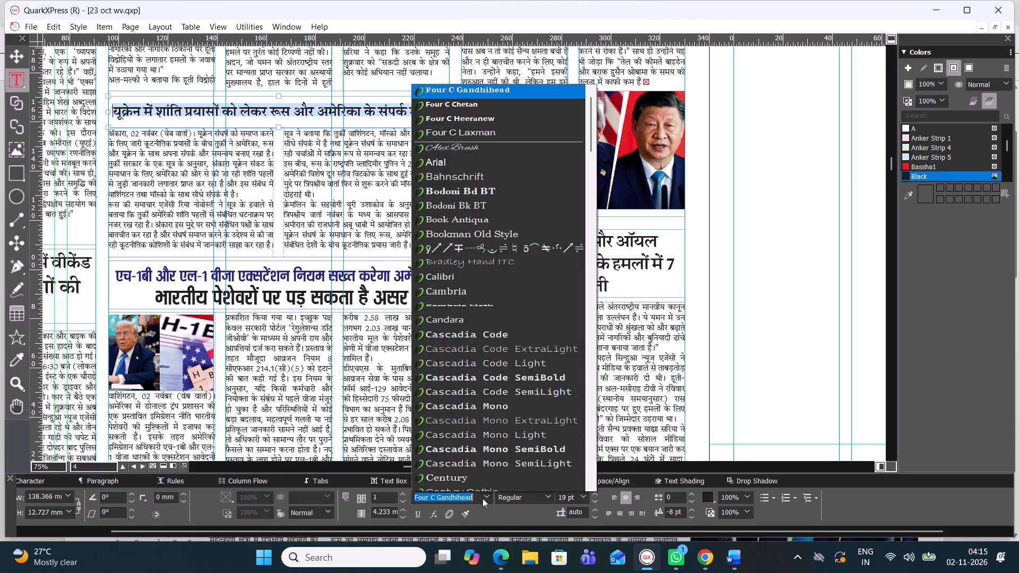
{"action": "left_click", "coordinate": [494, 82]}
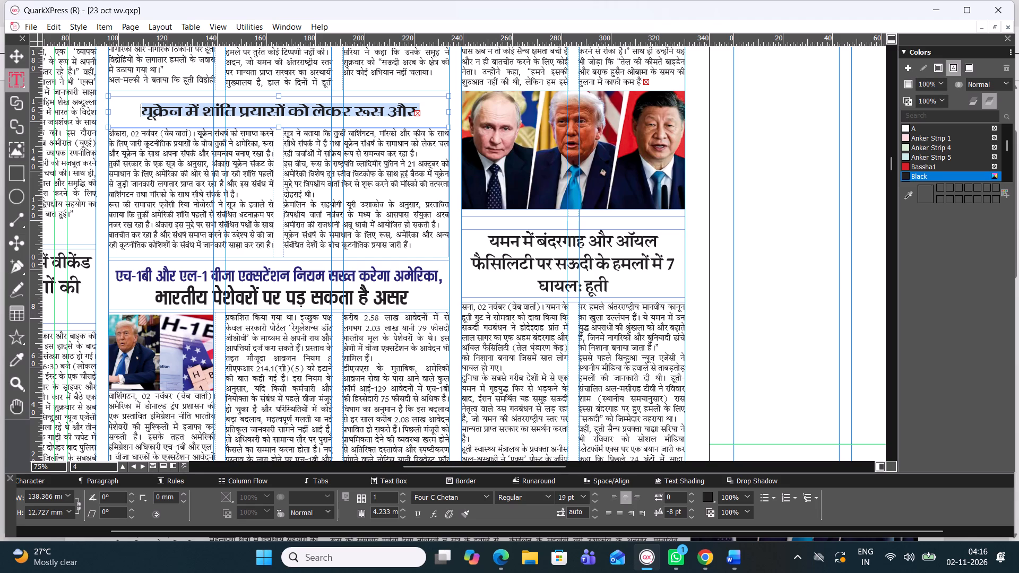
{"action": "key", "text": "ctrl+alt+shift+comma"}
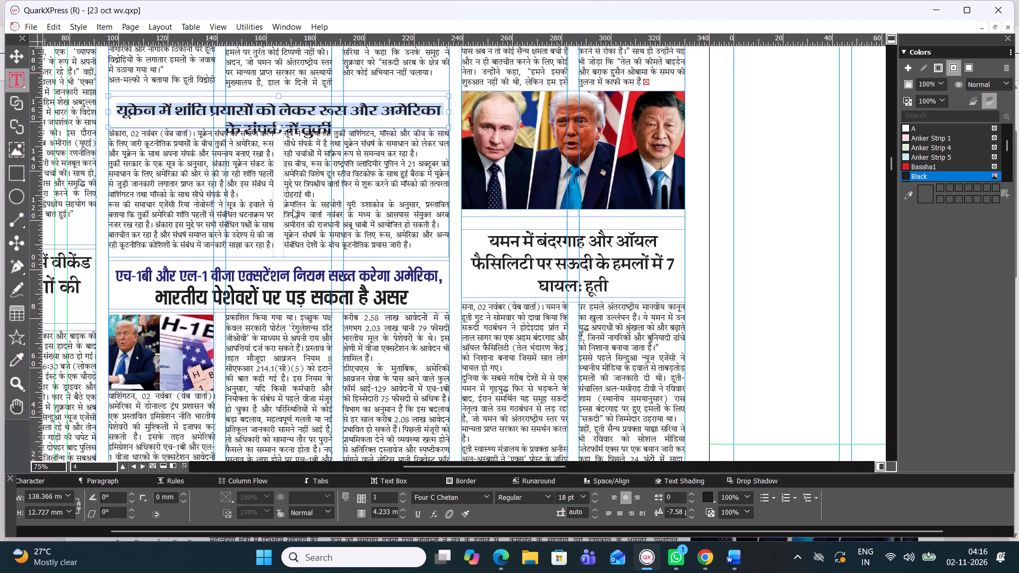
Lower the top edges of the H-1B story's text box and photo box, to about 119.3 mm and 29.1 mm high.
{"action": "scroll", "coordinate": [286, 228], "scroll_direction": "down", "scroll_amount": 1}
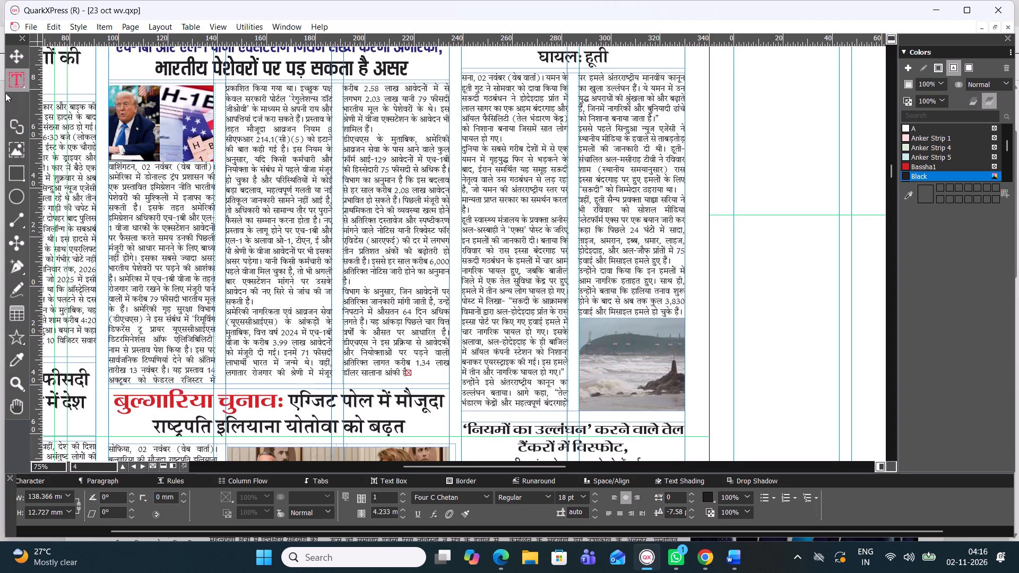
{"action": "left_click", "coordinate": [13, 59]}
{"action": "left_click", "coordinate": [330, 372]}
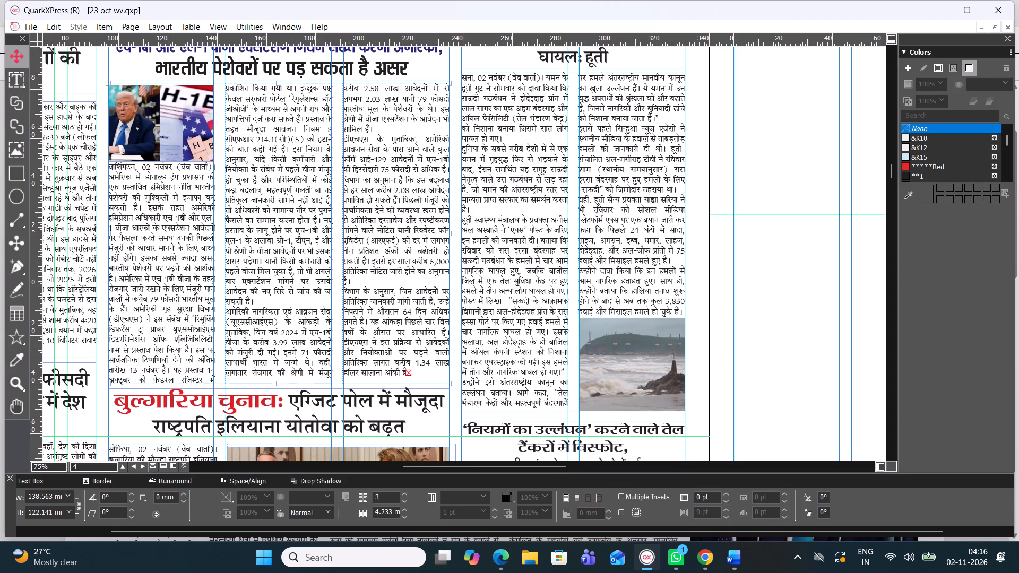
{"action": "left_click_drag", "start_coordinate": [280, 84], "coordinate": [279, 88]}
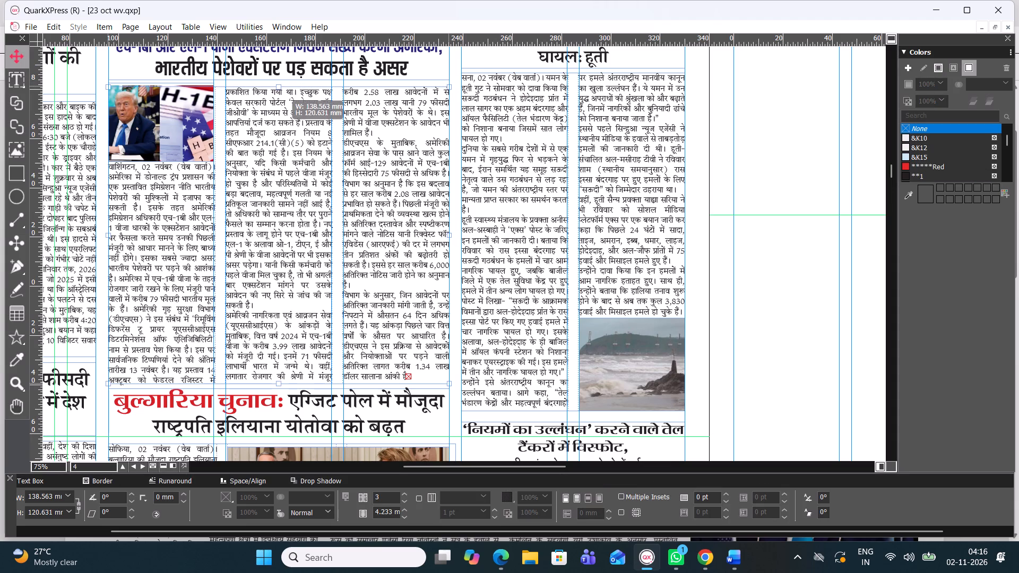
{"action": "left_click_drag", "start_coordinate": [279, 88], "coordinate": [279, 91]}
{"action": "left_click", "coordinate": [162, 124]}
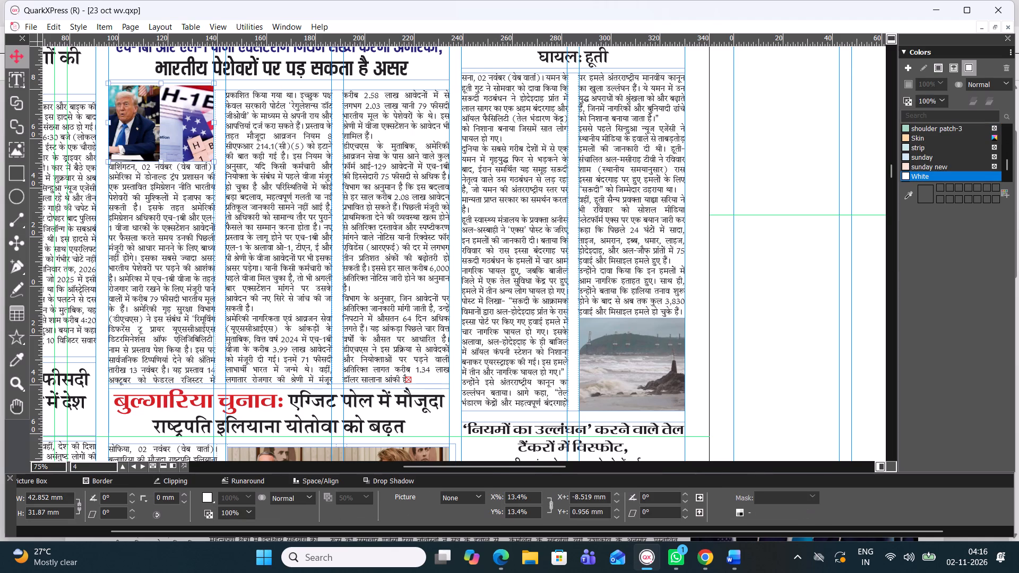
{"action": "left_click_drag", "start_coordinate": [161, 86], "coordinate": [163, 94]}
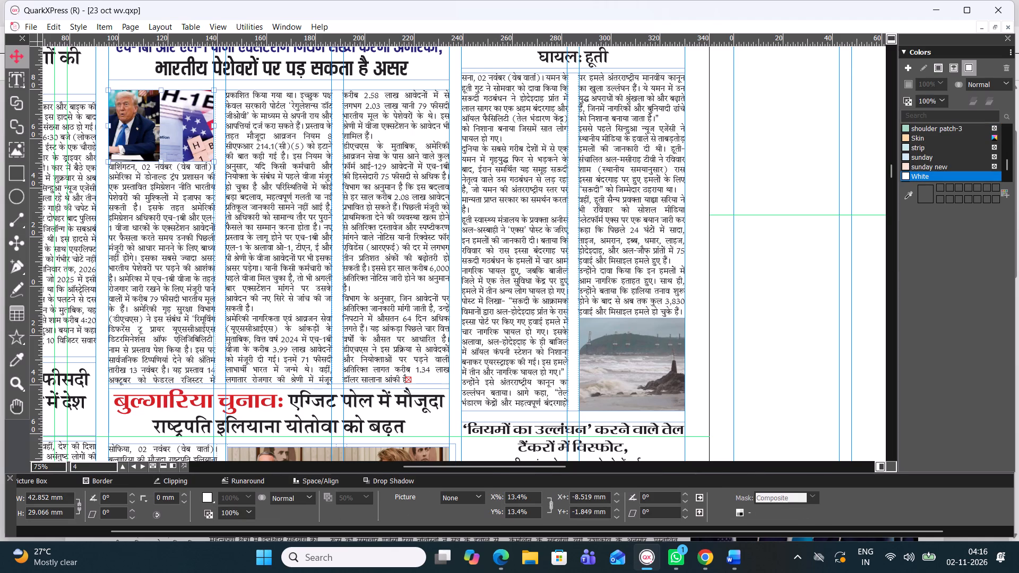
Delete the closing lines of the H-1B story, from "डीएचएस ने इस" to the end.
{"action": "left_click", "coordinate": [241, 191]}
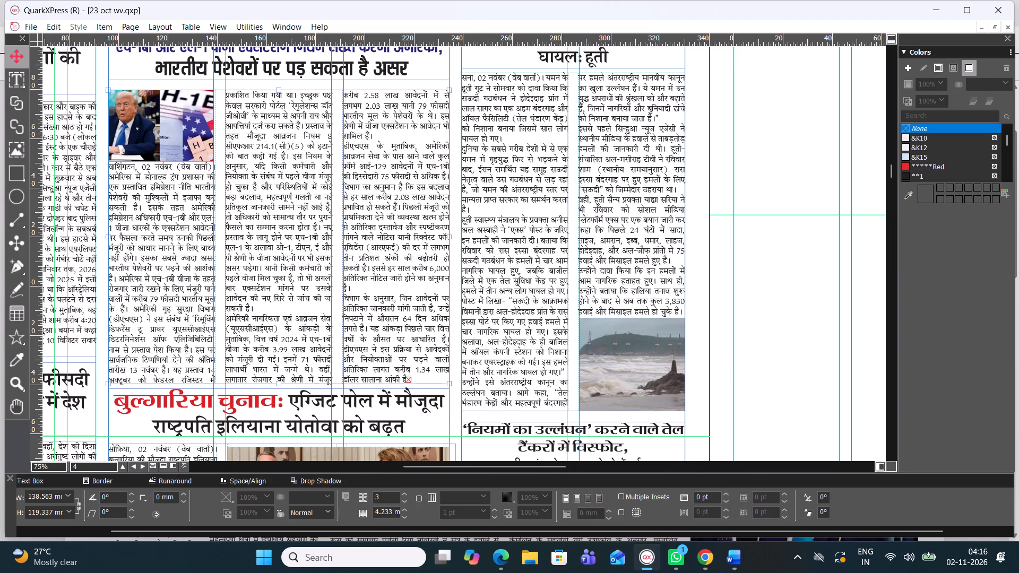
{"action": "left_click", "coordinate": [448, 342]}
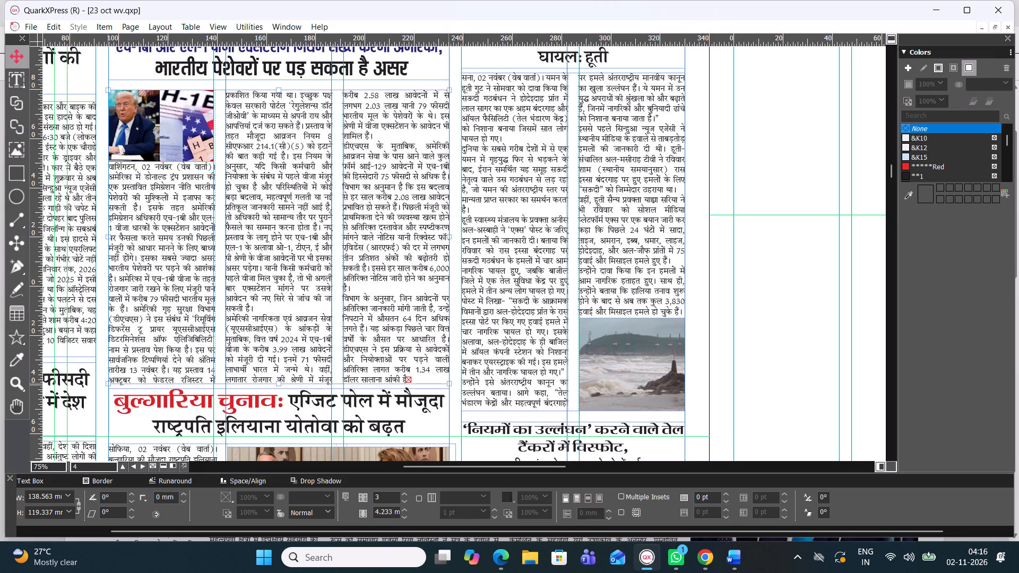
{"action": "double_click", "coordinate": [448, 342]}
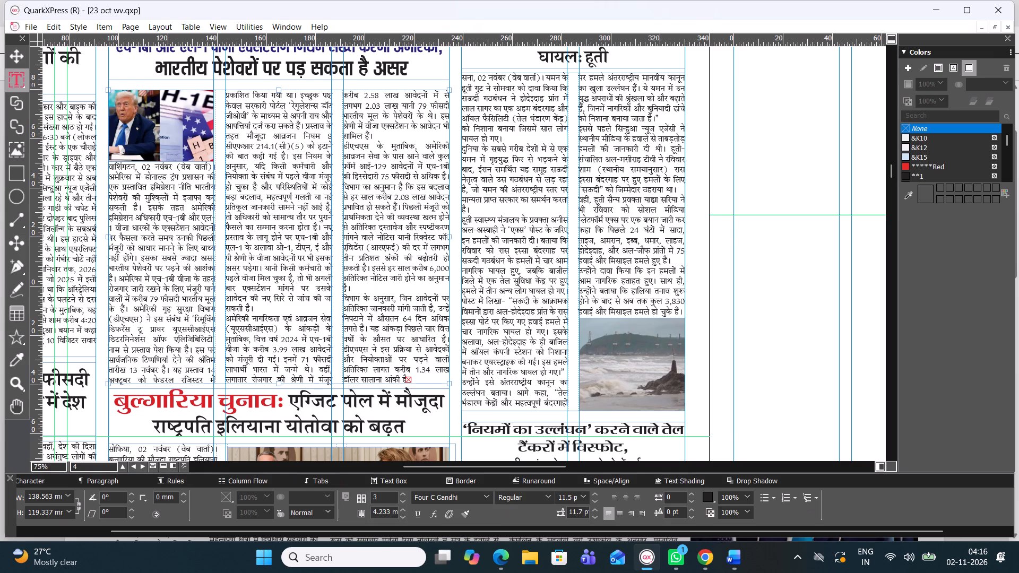
{"action": "left_click_drag", "start_coordinate": [344, 348], "coordinate": [429, 379]}
{"action": "key", "text": "BackSpace"}
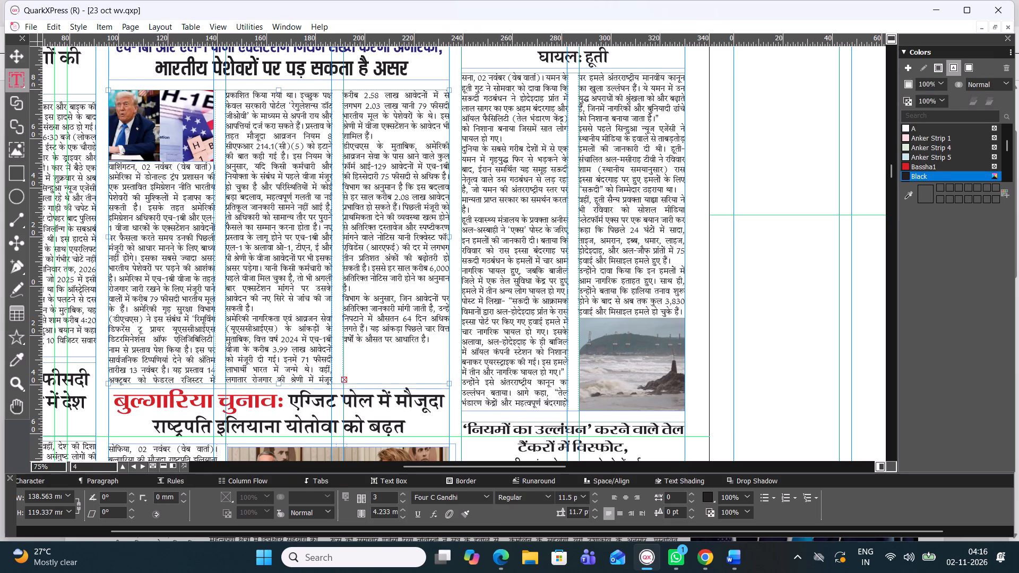
Shorten the H-1B story's text box from its top edge to about 112.4 mm high.
{"action": "left_click", "coordinate": [435, 344]}
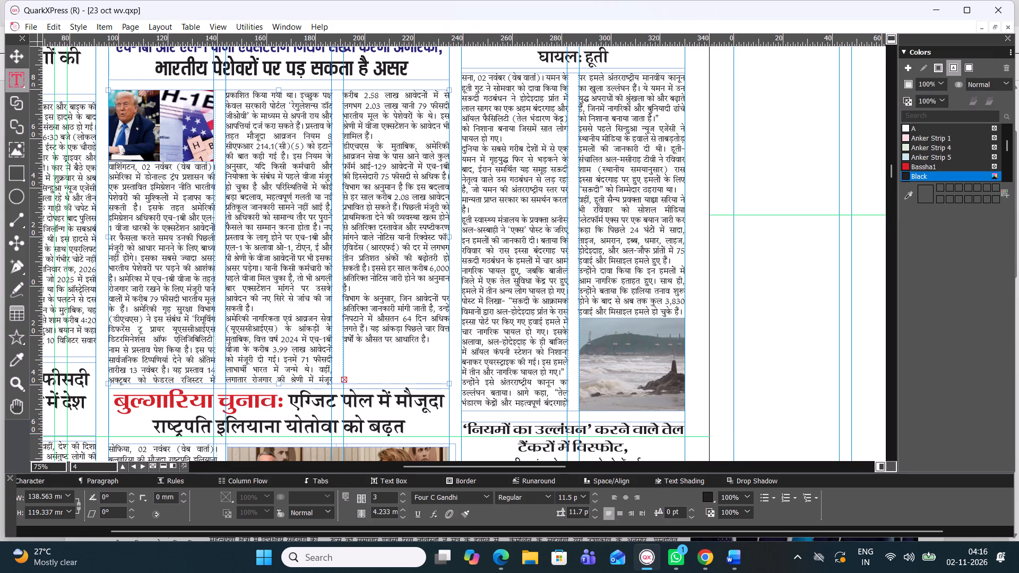
{"action": "left_click_drag", "start_coordinate": [277, 91], "coordinate": [275, 108]}
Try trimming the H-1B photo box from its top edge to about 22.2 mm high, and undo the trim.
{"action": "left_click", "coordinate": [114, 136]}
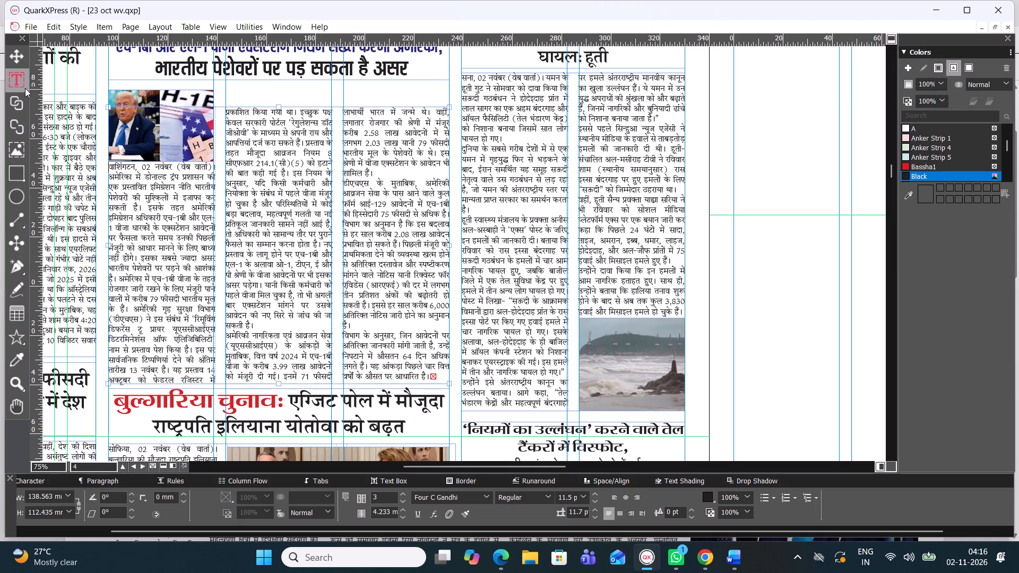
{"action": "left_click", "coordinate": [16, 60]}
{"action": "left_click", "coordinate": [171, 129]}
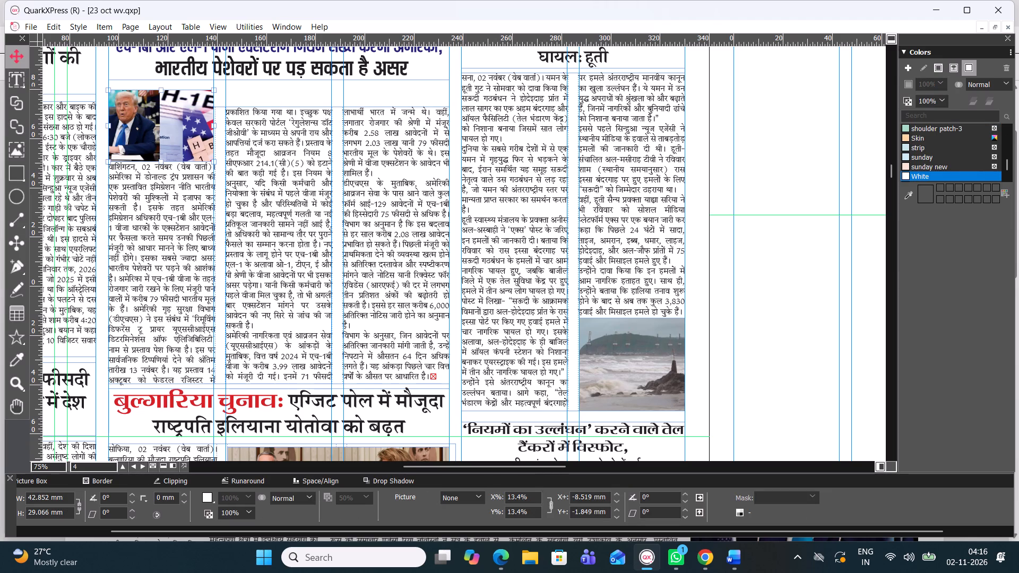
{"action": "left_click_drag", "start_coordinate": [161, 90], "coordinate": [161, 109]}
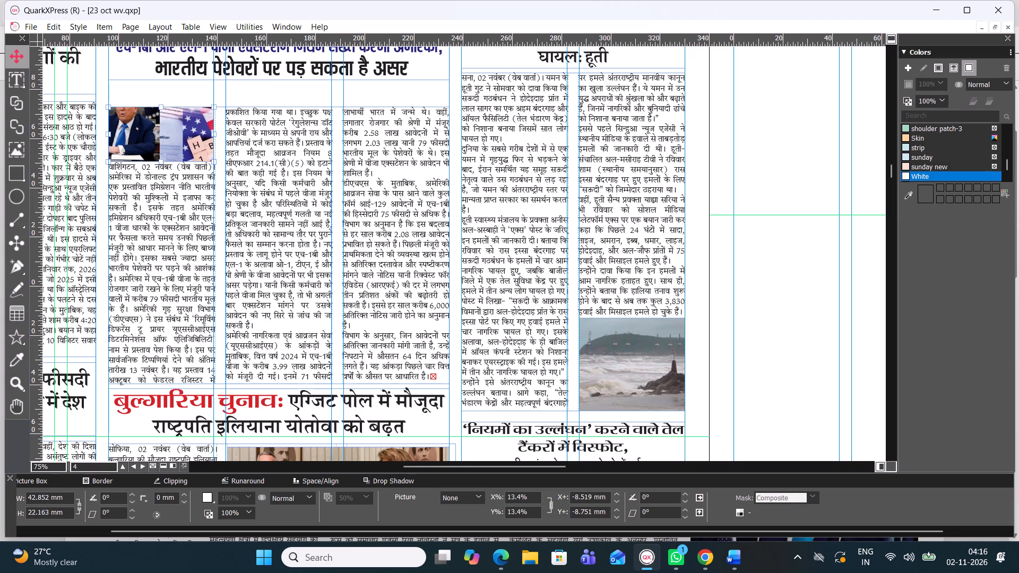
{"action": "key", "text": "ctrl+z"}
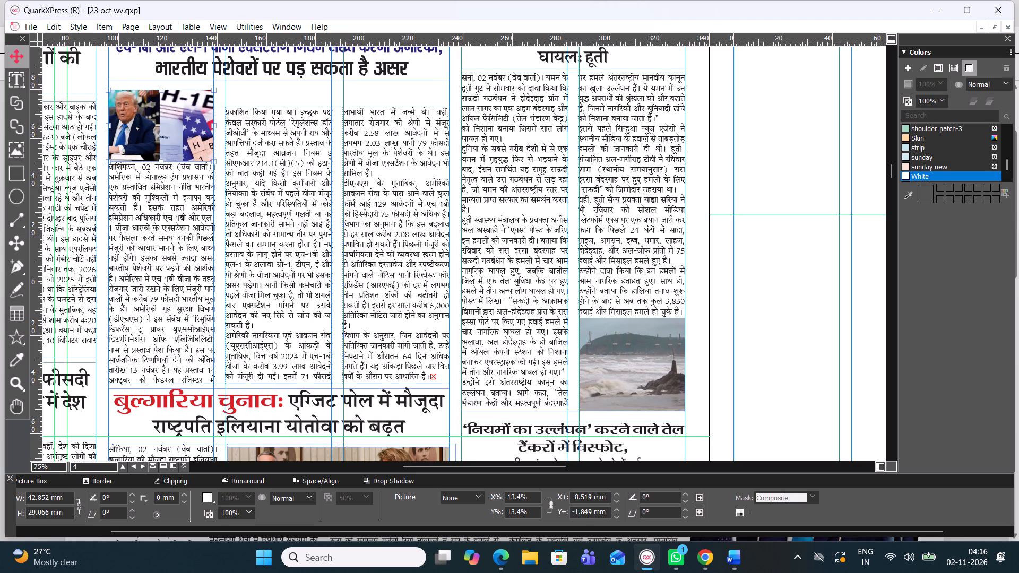
Extend the H-1B photo box downward, shift the image down inside it, and trim the box's top to about 30.3 mm high.
{"action": "left_click_drag", "start_coordinate": [158, 162], "coordinate": [161, 176]}
{"action": "left_click", "coordinate": [172, 135]}
{"action": "double_click", "coordinate": [167, 134]}
{"action": "left_click_drag", "start_coordinate": [167, 134], "coordinate": [167, 142]}
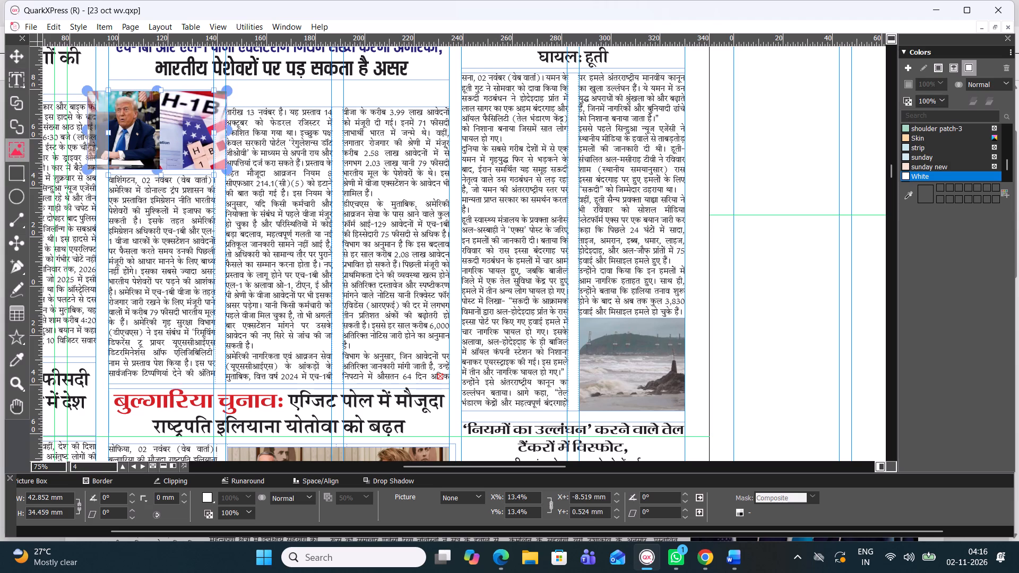
{"action": "left_click_drag", "start_coordinate": [167, 142], "coordinate": [167, 147]}
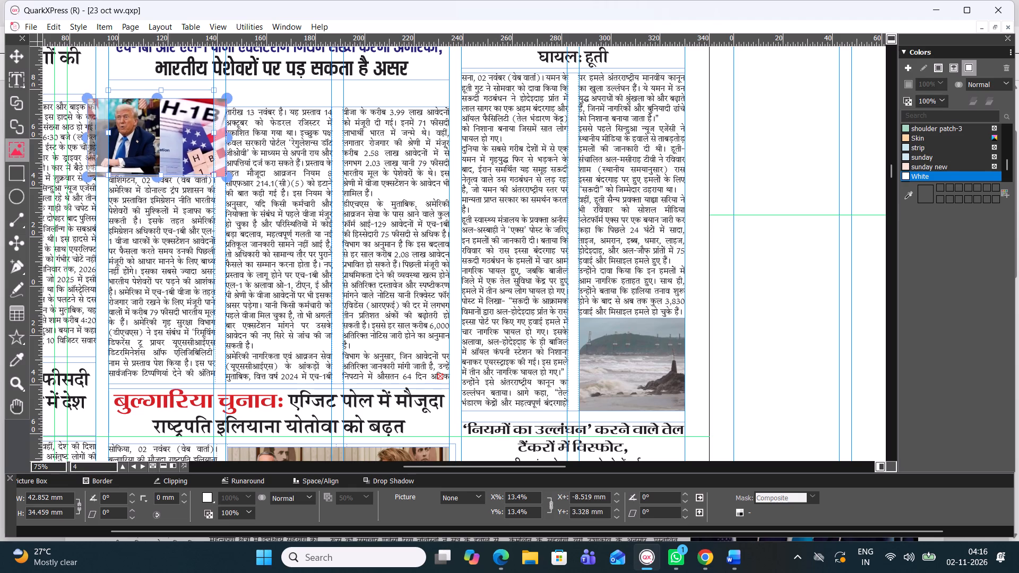
{"action": "left_click", "coordinate": [183, 86]}
{"action": "left_click", "coordinate": [170, 90]}
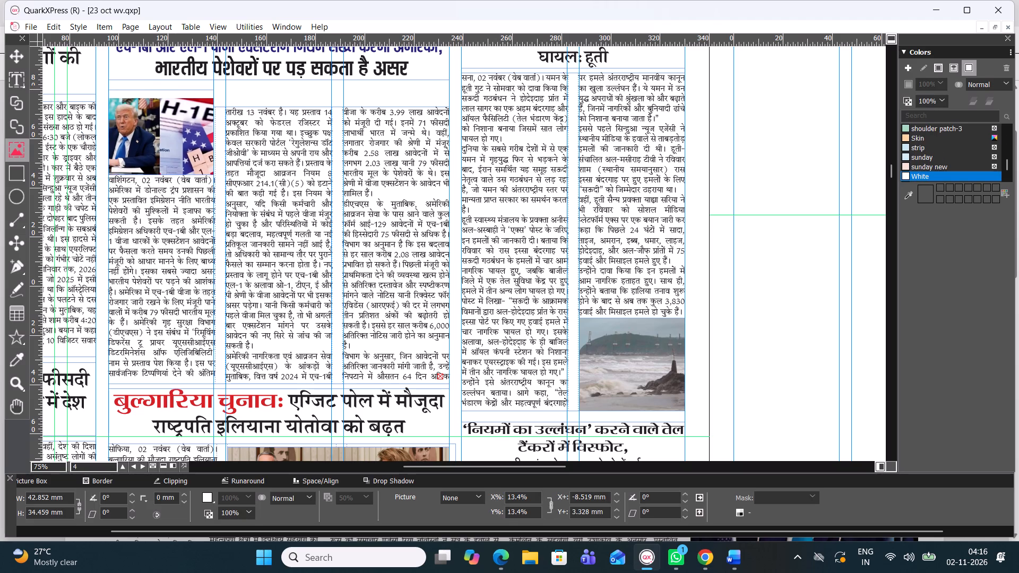
{"action": "left_click", "coordinate": [163, 91]}
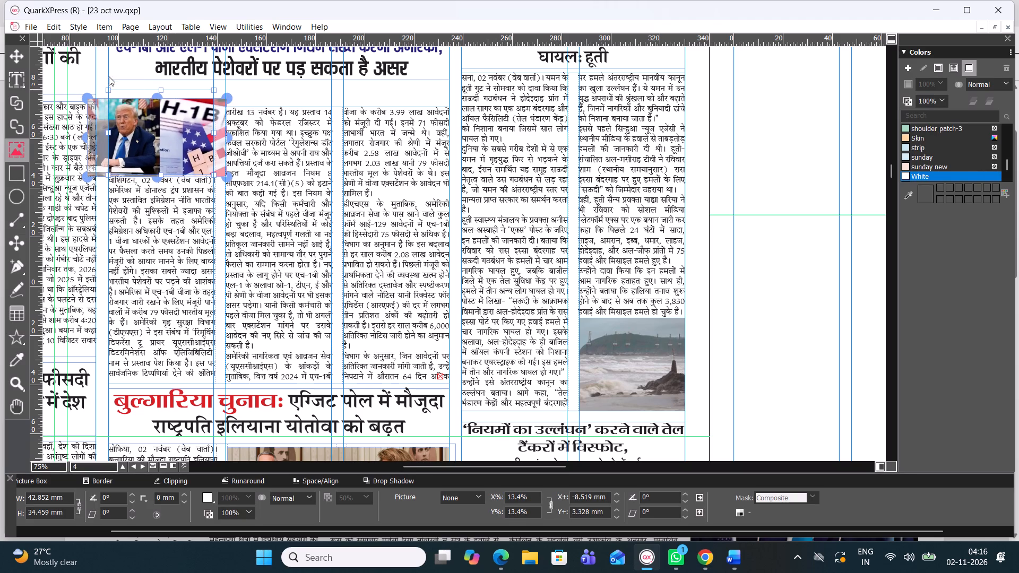
{"action": "left_click", "coordinate": [8, 51]}
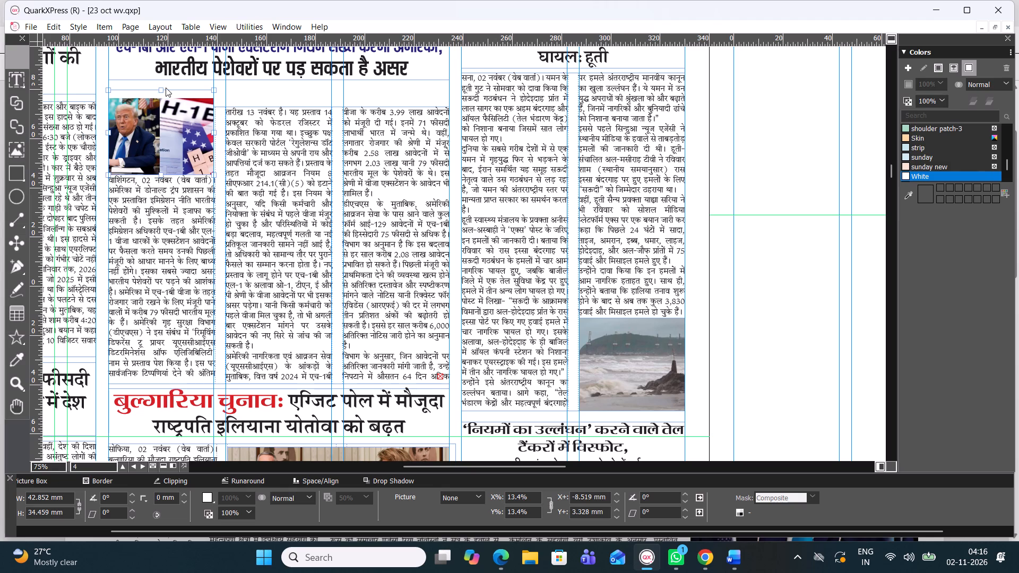
{"action": "left_click_drag", "start_coordinate": [162, 89], "coordinate": [161, 96]}
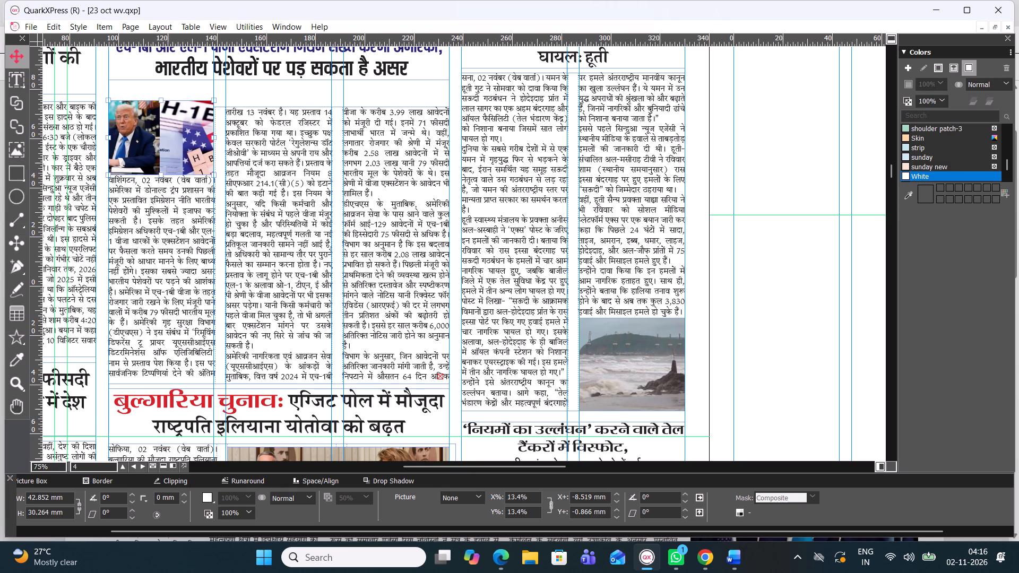
Nudge the H-1B story's text box up slightly and raise its top edge to about 116.2 mm high.
{"action": "left_click", "coordinate": [254, 136]}
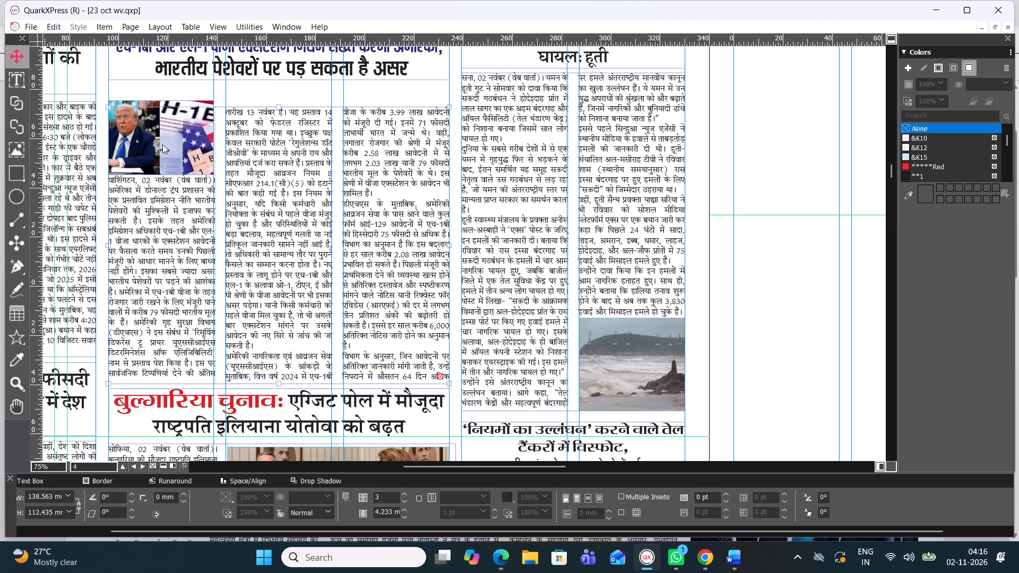
{"action": "left_click", "coordinate": [162, 144]}
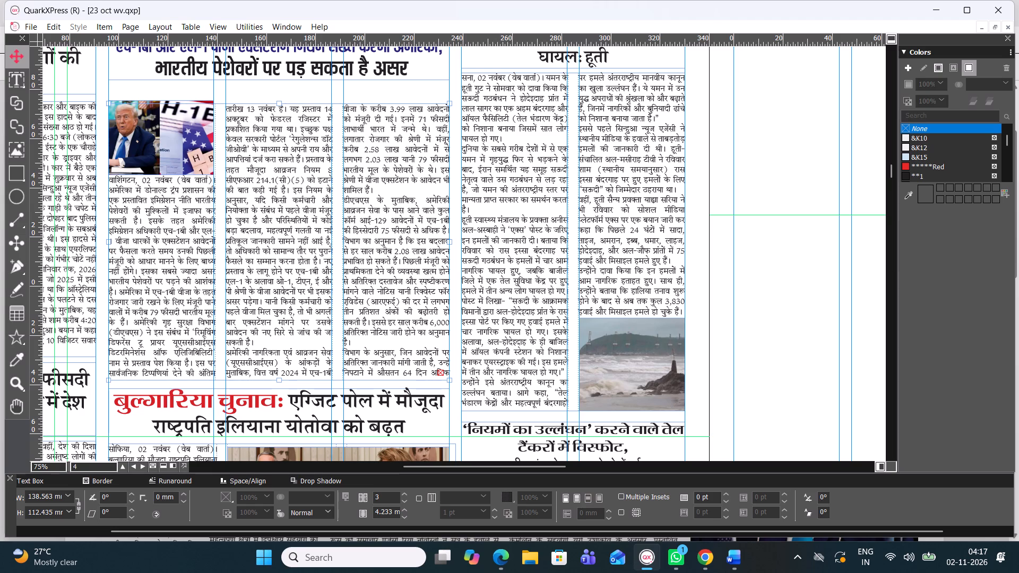
{"action": "left_click_drag", "start_coordinate": [282, 104], "coordinate": [282, 103]}
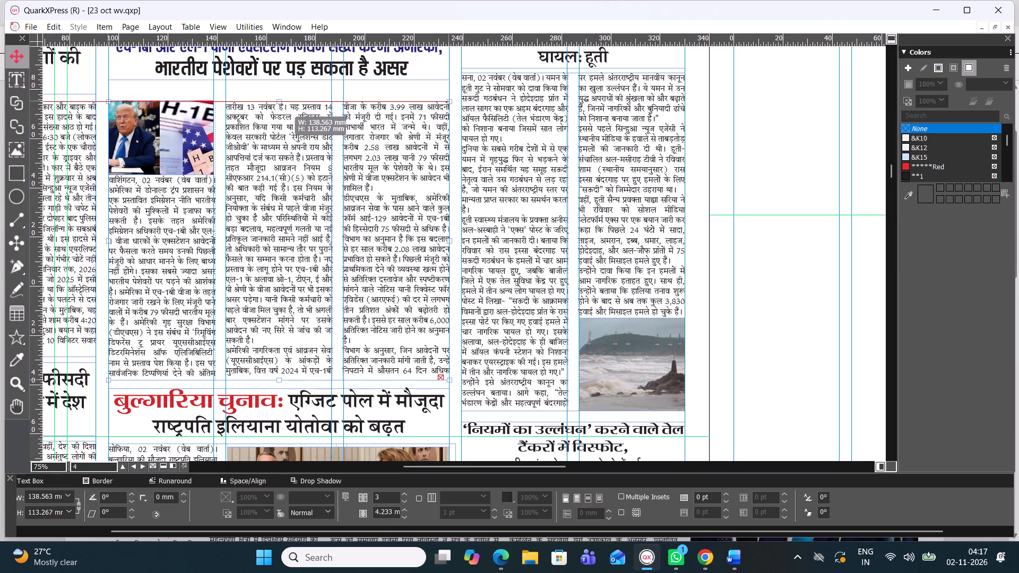
{"action": "left_click_drag", "start_coordinate": [282, 103], "coordinate": [281, 94]}
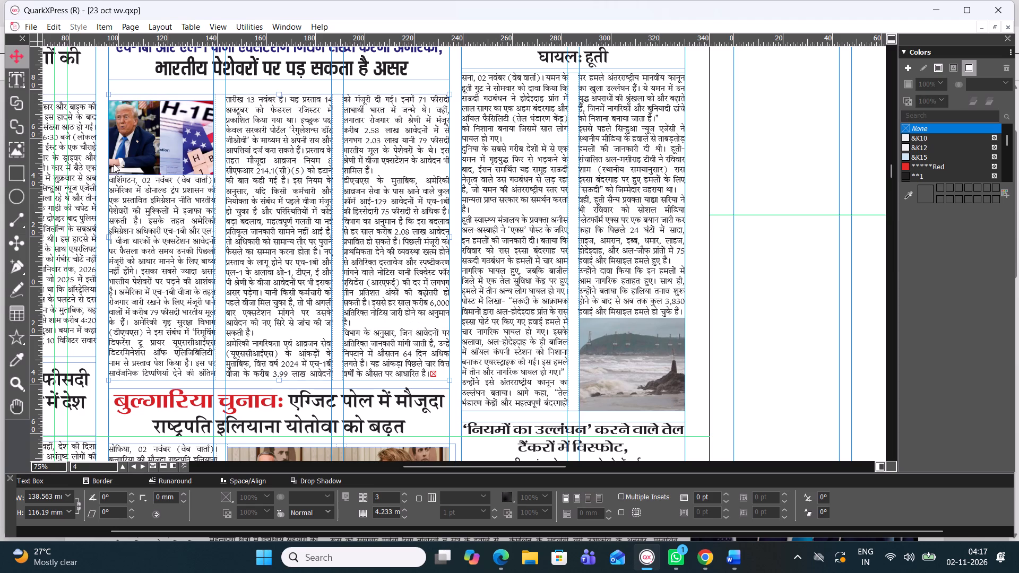
Nudge the H-1B photo box upward so its top lines up with the top of the story's text box.
{"action": "left_click", "coordinate": [135, 147]}
{"action": "key", "text": "Up"}
{"action": "key", "text": "Up"}
{"action": "key", "text": "Up"}
{"action": "key", "text": "Up"}
{"action": "key", "text": "Up"}
{"action": "key", "text": "Up"}
{"action": "key", "text": "Up"}
{"action": "key", "text": "Up"}
{"action": "key", "text": "Up"}
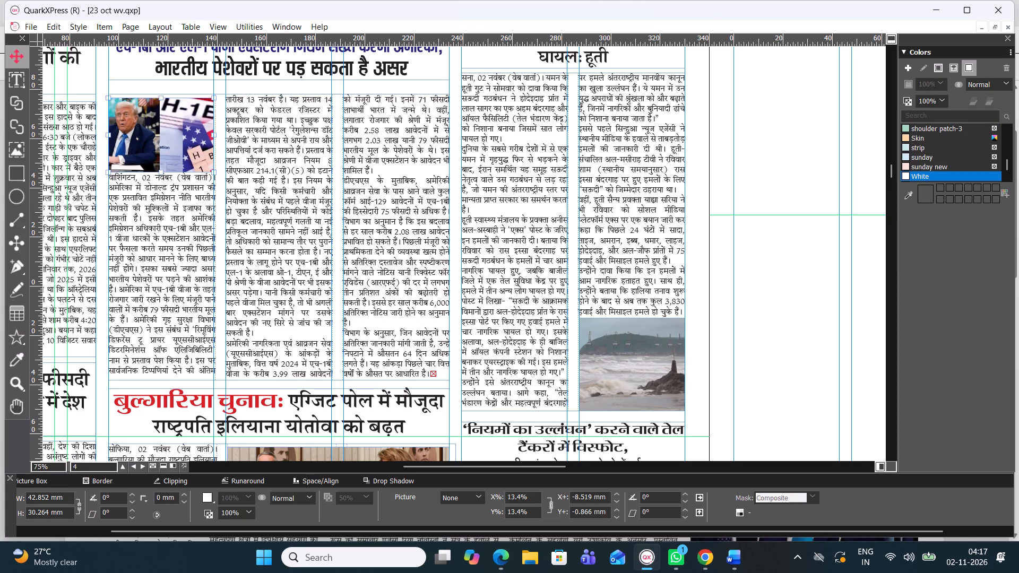
{"action": "key", "text": "Up"}
{"action": "key", "text": "Up"}
{"action": "key", "text": "Down"}
{"action": "key", "text": "Down"}
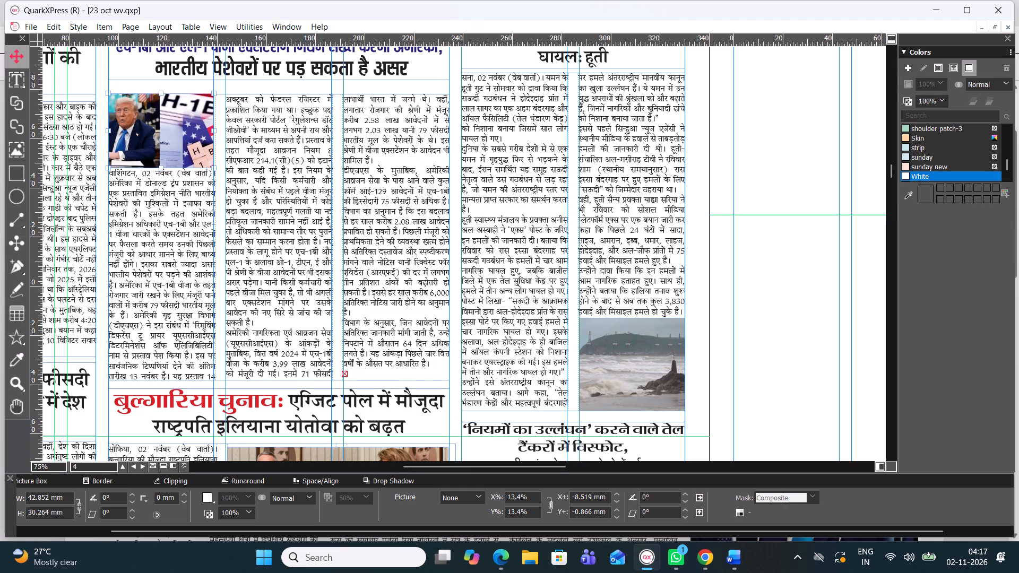
{"action": "key", "text": "Down"}
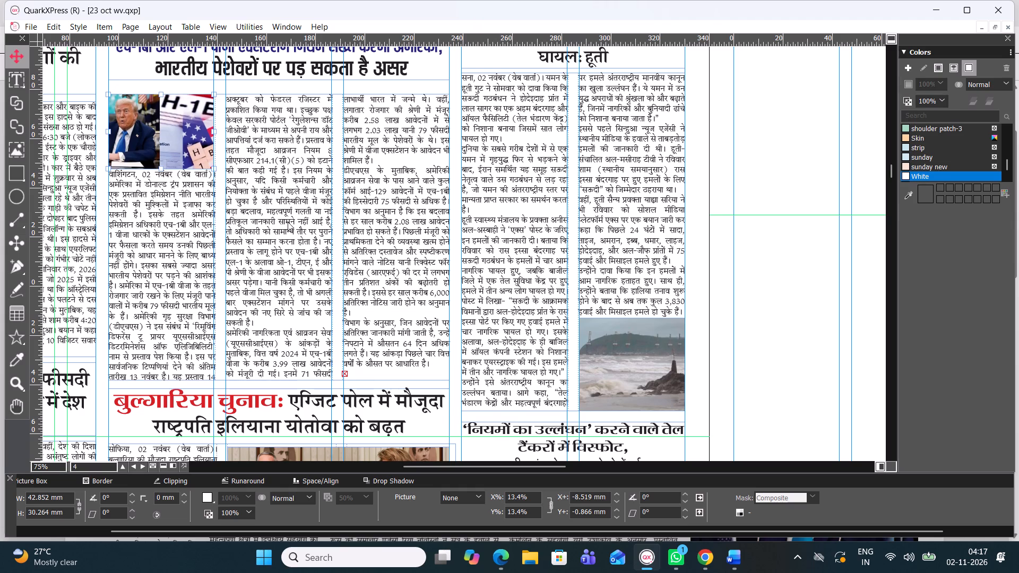
{"action": "left_click", "coordinate": [360, 375]}
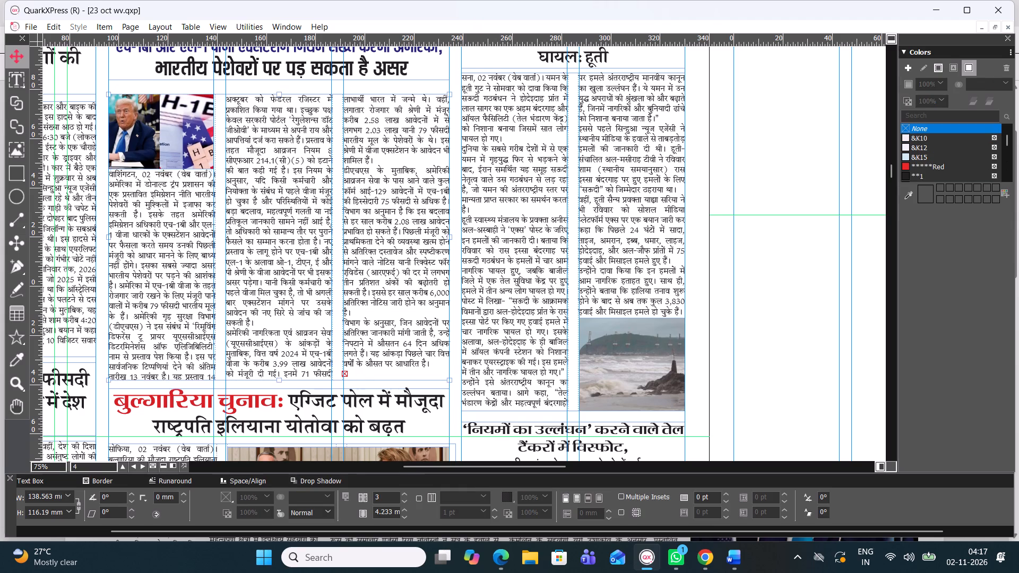
Nudge the two-line H-1B headline box down closer to its story.
{"action": "scroll", "coordinate": [264, 239], "scroll_direction": "up", "scroll_amount": 1}
{"action": "left_click", "coordinate": [301, 297]}
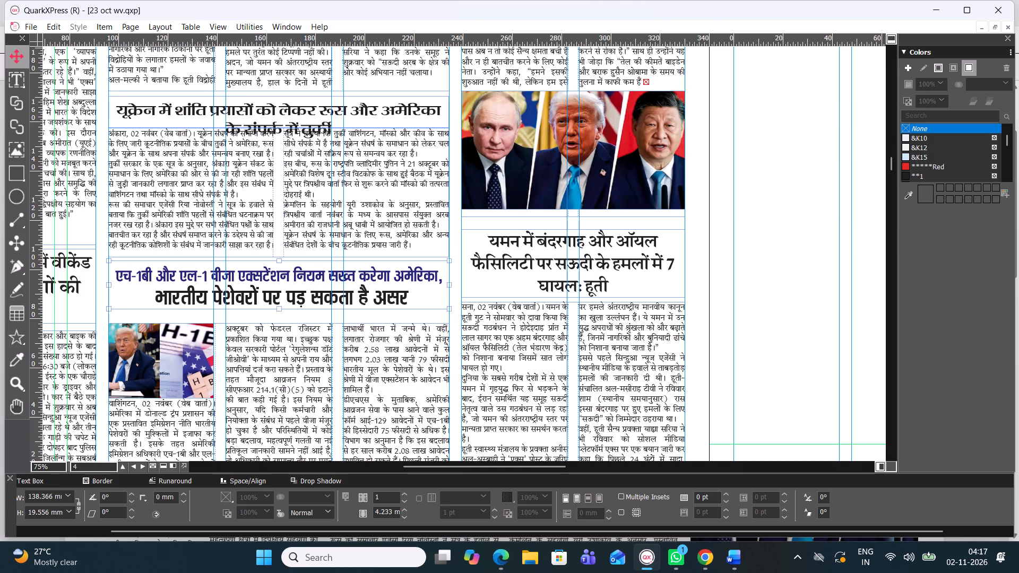
{"action": "key", "text": "Down"}
{"action": "key", "text": "Down"}
{"action": "key", "text": "Down"}
{"action": "key", "text": "Down"}
{"action": "key", "text": "Down"}
{"action": "key", "text": "Down"}
{"action": "key", "text": "Down"}
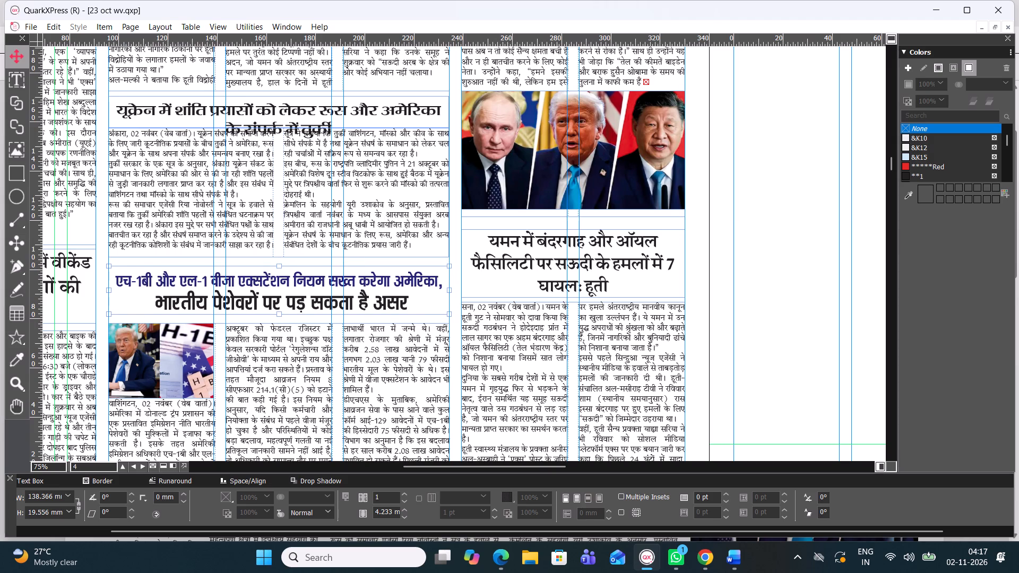
{"action": "key", "text": "Down"}
{"action": "key", "text": "Down"}
Nudge the Ukraine story's two-column text box down so it clears the headline's second line.
{"action": "left_click", "coordinate": [248, 206]}
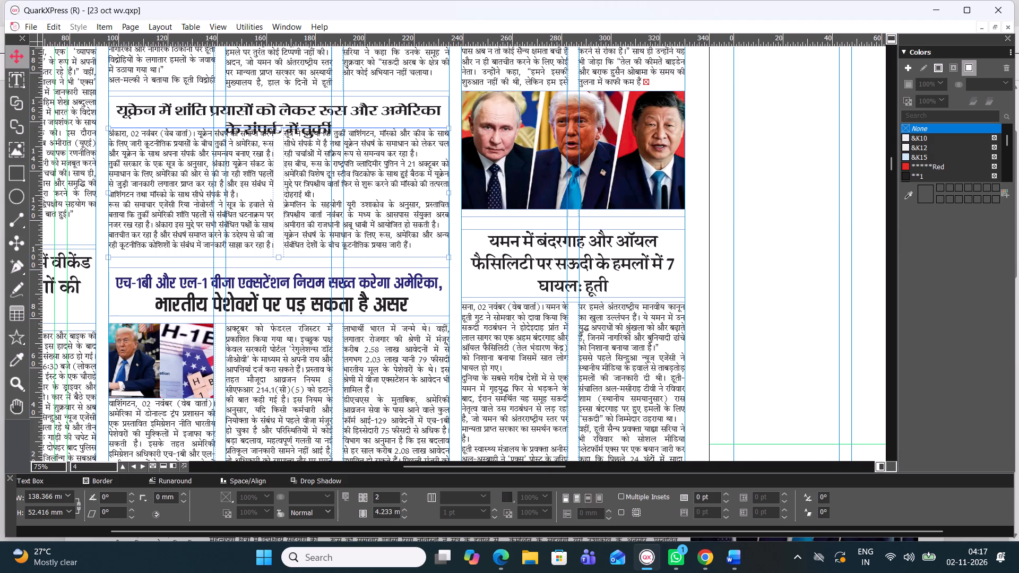
{"action": "key", "text": "Down"}
{"action": "key", "text": "Down"}
{"action": "key", "text": "Down"}
{"action": "key", "text": "Down"}
{"action": "key", "text": "Down"}
{"action": "key", "text": "Down"}
{"action": "key", "text": "Down"}
{"action": "key", "text": "Down"}
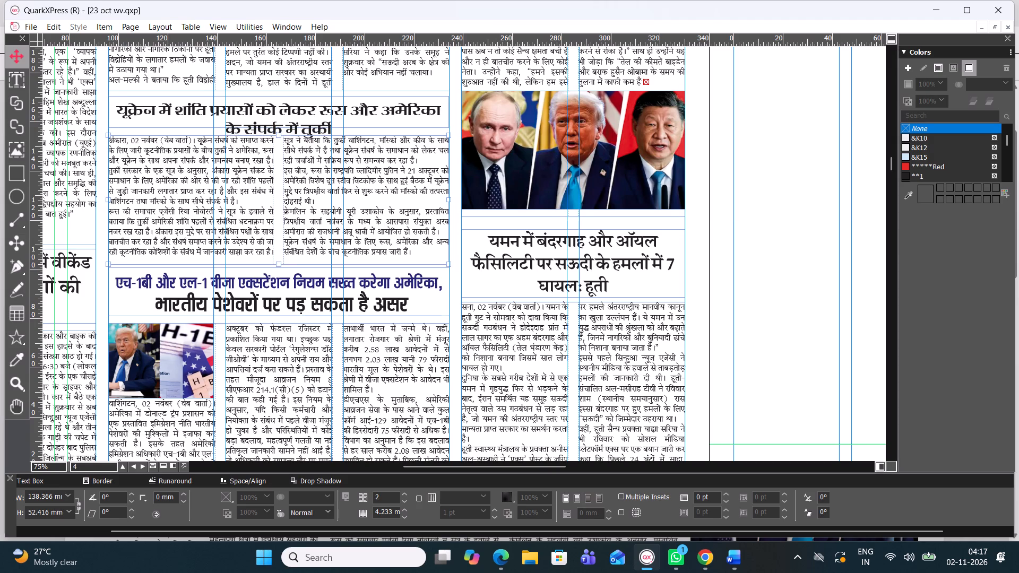
{"action": "key", "text": "Down"}
{"action": "key", "text": "Down"}
{"action": "key", "text": "Down"}
Nudge the Ukraine headline box up slightly to open space above its story text.
{"action": "left_click", "coordinate": [285, 113]}
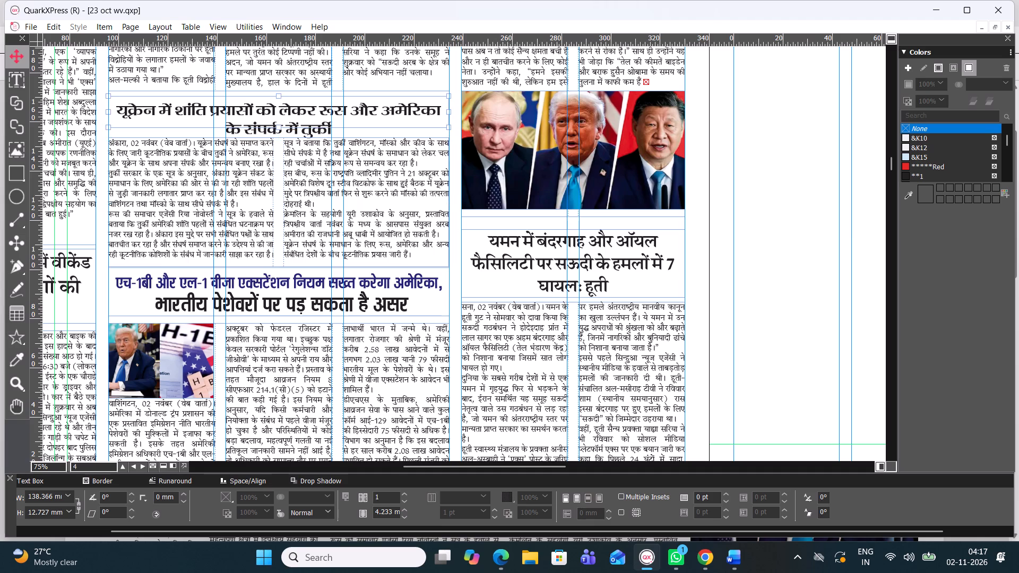
{"action": "double_click", "coordinate": [330, 123]}
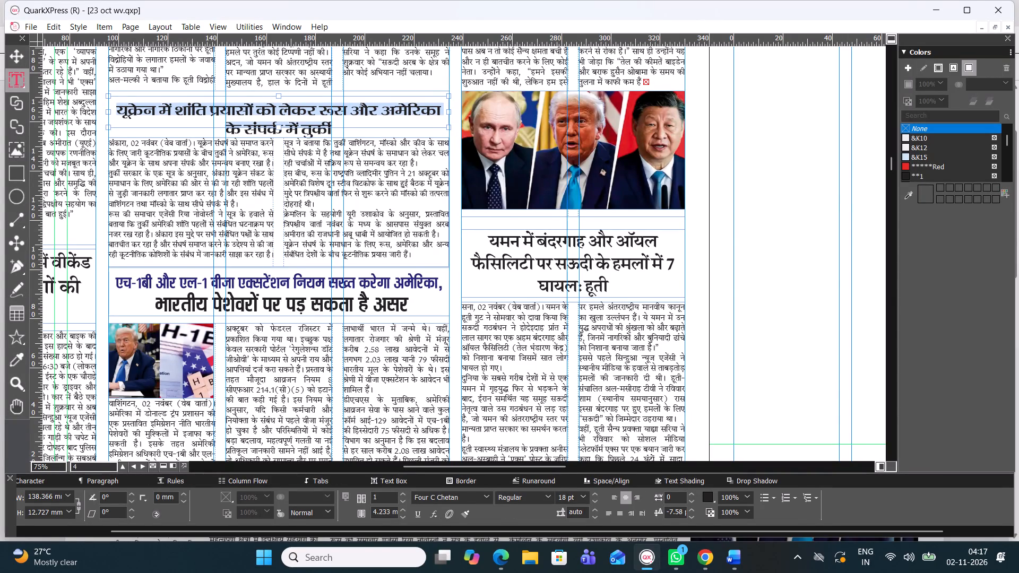
{"action": "key", "text": "Up"}
{"action": "key", "text": "Up"}
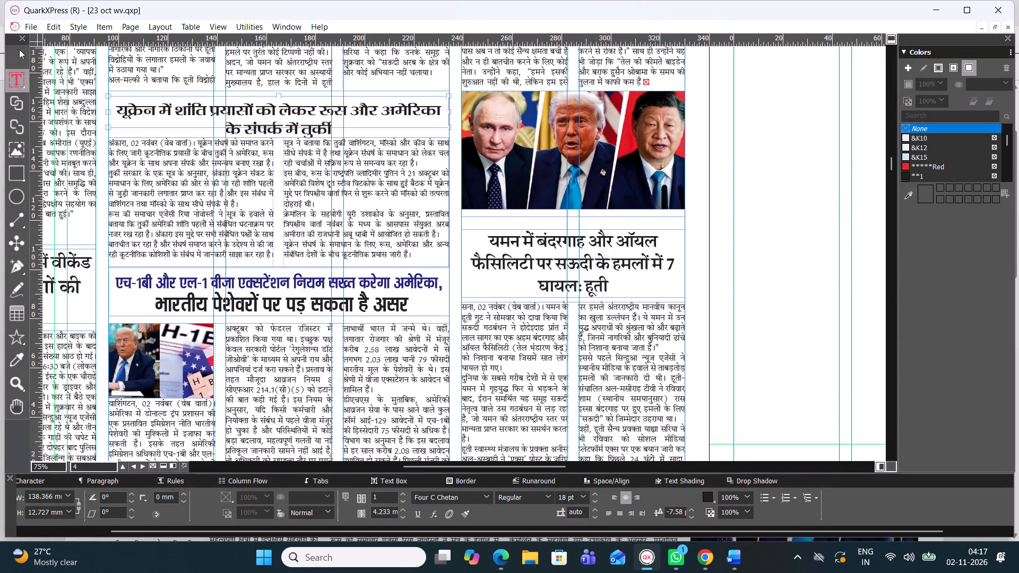
{"action": "left_click", "coordinate": [16, 56]}
{"action": "key", "text": "Up"}
{"action": "key", "text": "Up"}
{"action": "key", "text": "Up"}
{"action": "key", "text": "Up"}
{"action": "key", "text": "Up"}
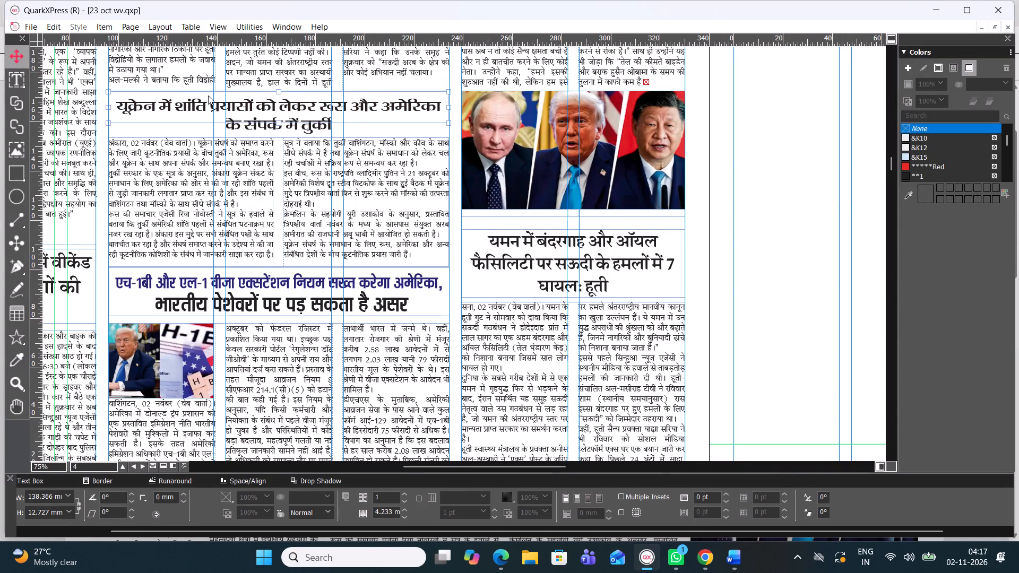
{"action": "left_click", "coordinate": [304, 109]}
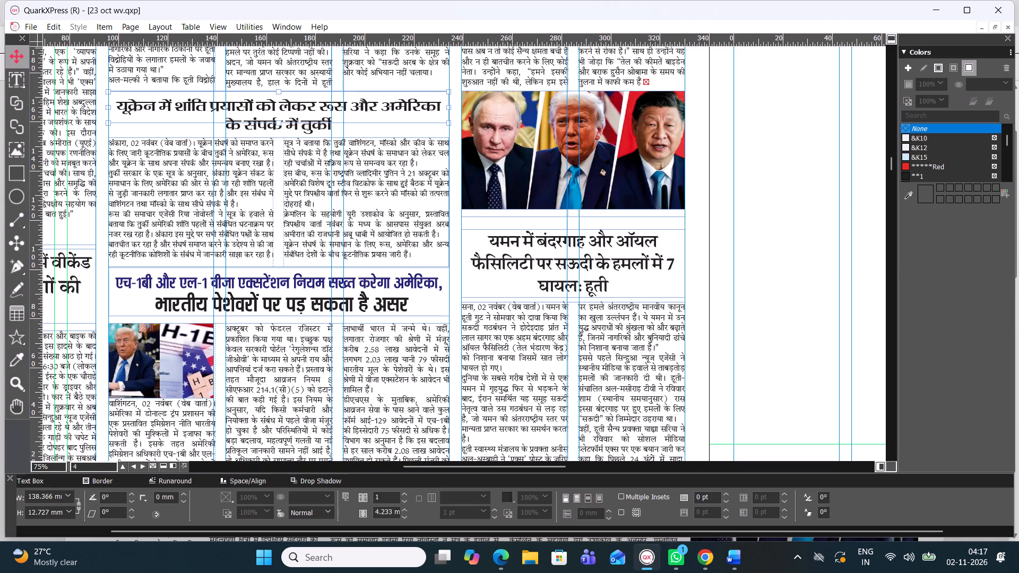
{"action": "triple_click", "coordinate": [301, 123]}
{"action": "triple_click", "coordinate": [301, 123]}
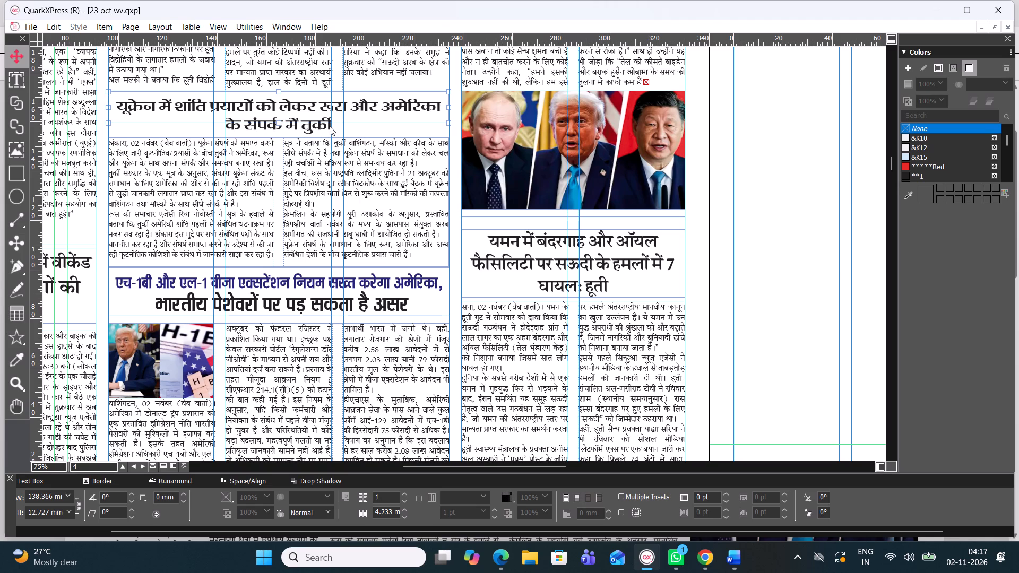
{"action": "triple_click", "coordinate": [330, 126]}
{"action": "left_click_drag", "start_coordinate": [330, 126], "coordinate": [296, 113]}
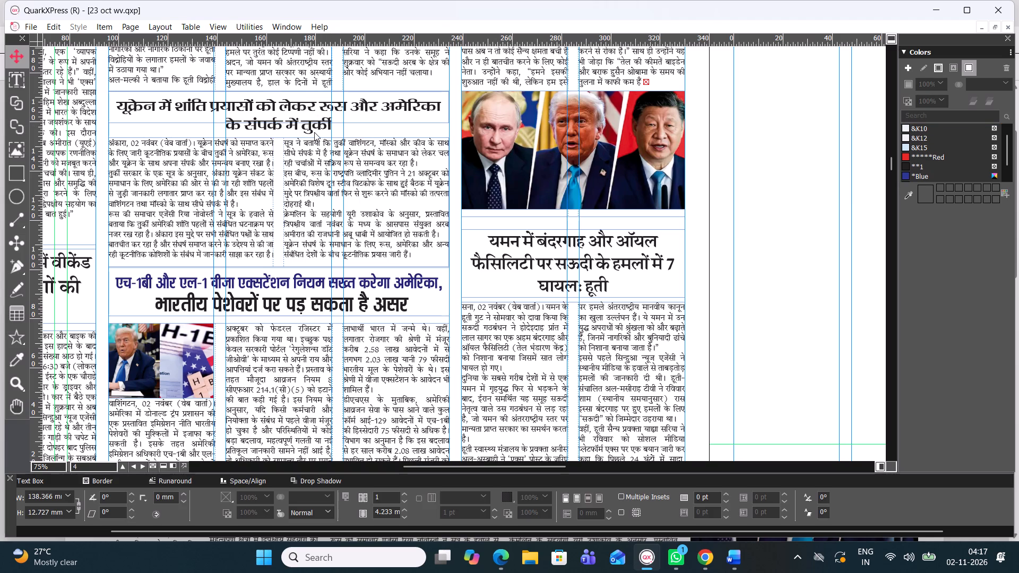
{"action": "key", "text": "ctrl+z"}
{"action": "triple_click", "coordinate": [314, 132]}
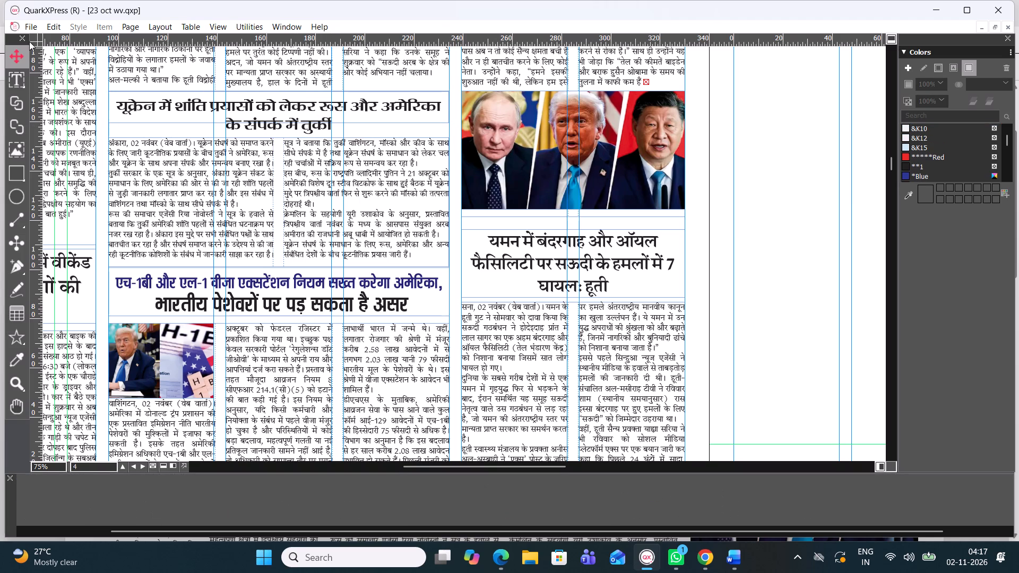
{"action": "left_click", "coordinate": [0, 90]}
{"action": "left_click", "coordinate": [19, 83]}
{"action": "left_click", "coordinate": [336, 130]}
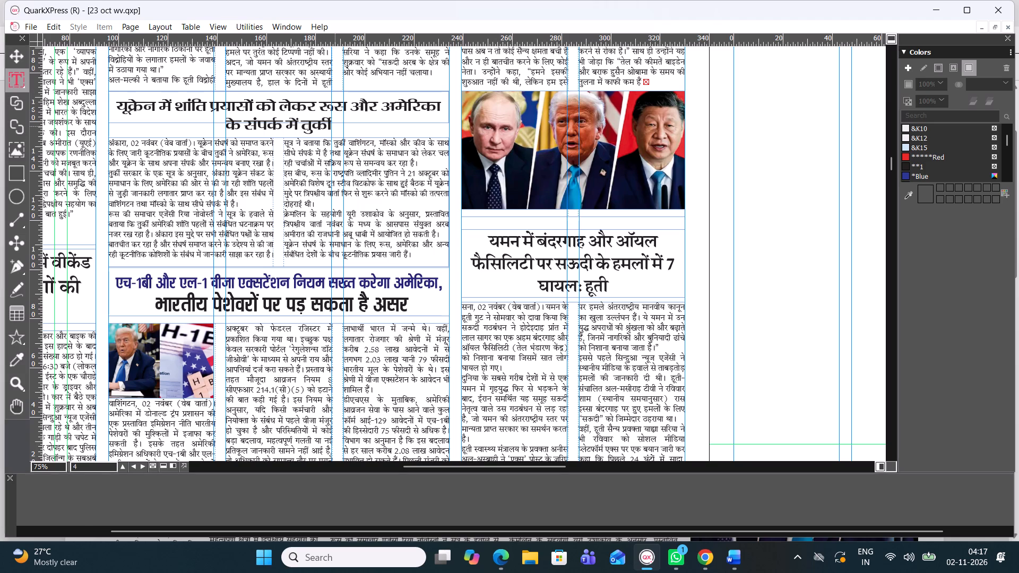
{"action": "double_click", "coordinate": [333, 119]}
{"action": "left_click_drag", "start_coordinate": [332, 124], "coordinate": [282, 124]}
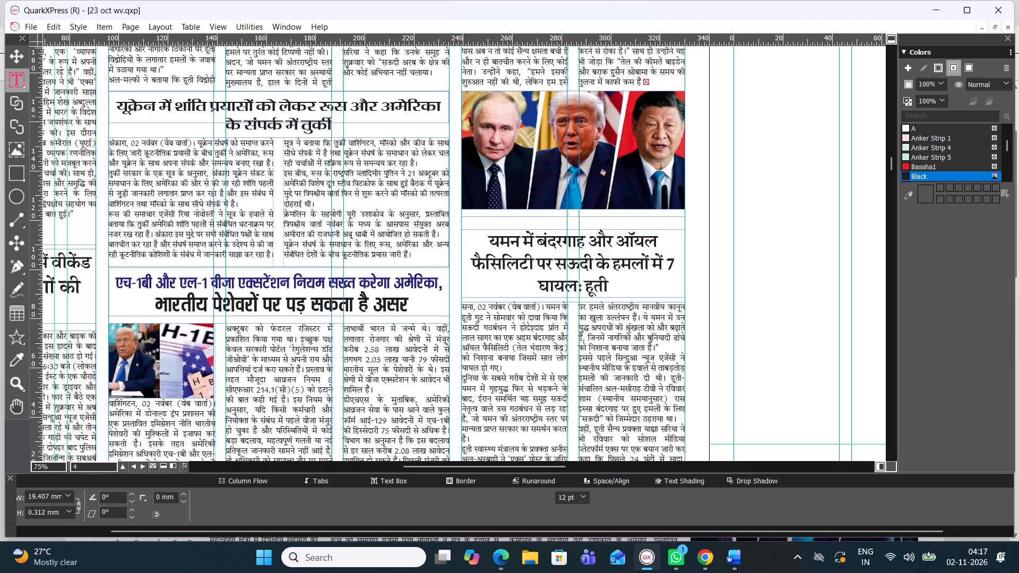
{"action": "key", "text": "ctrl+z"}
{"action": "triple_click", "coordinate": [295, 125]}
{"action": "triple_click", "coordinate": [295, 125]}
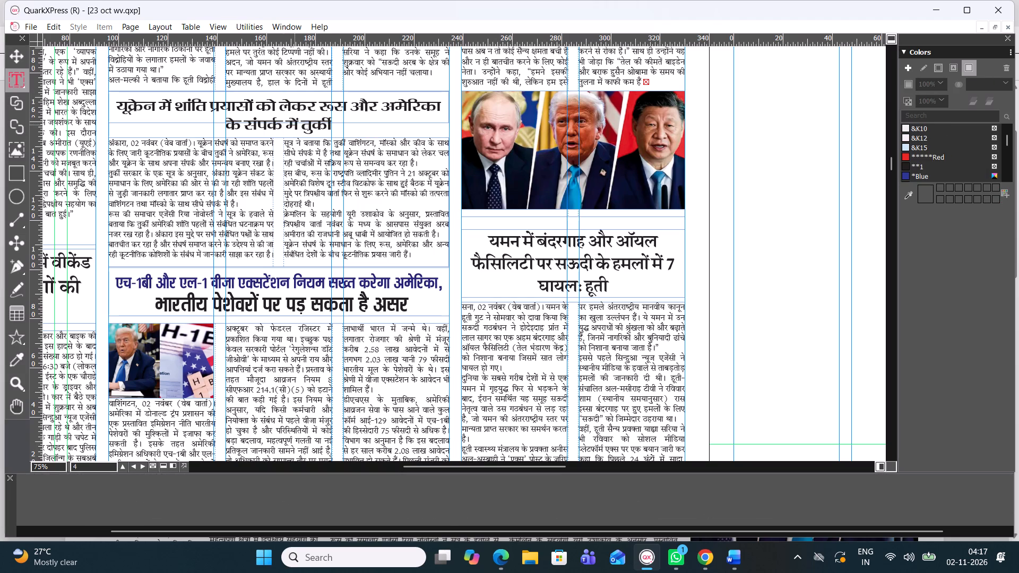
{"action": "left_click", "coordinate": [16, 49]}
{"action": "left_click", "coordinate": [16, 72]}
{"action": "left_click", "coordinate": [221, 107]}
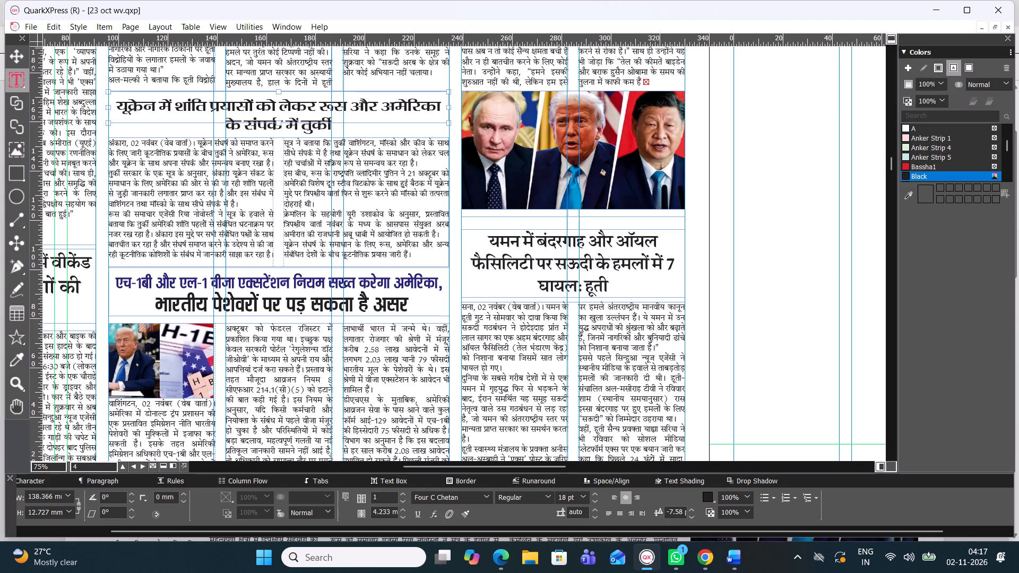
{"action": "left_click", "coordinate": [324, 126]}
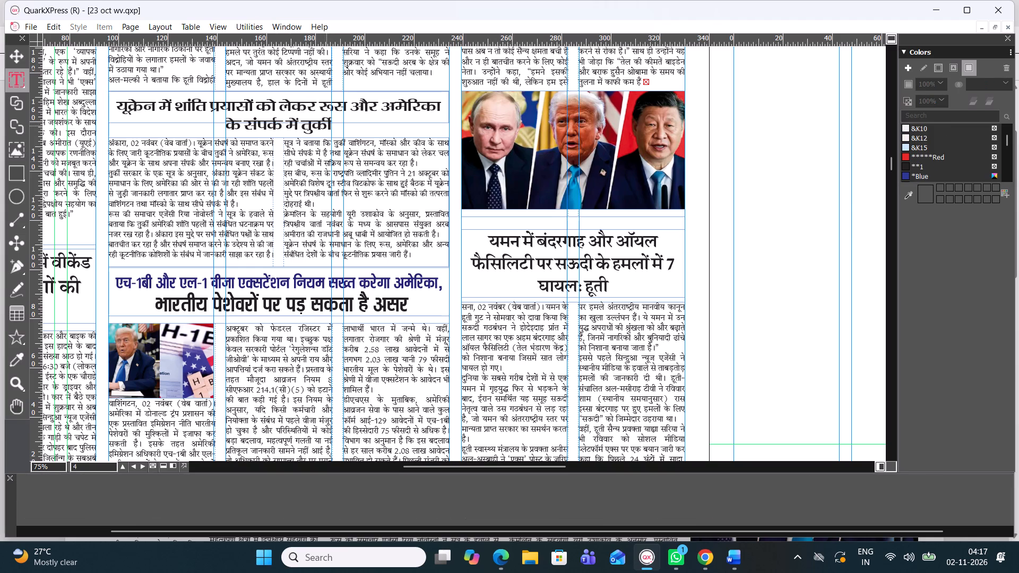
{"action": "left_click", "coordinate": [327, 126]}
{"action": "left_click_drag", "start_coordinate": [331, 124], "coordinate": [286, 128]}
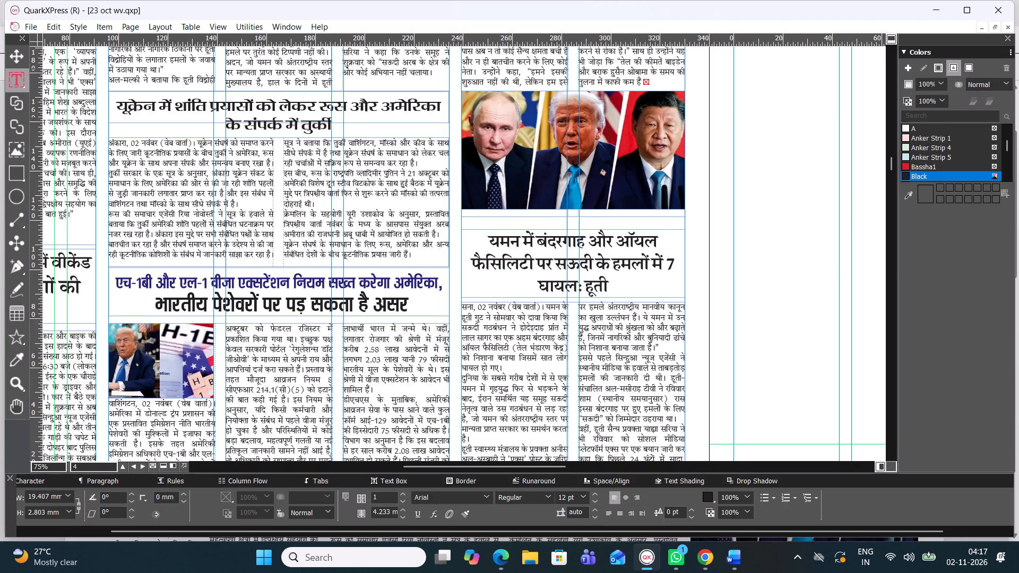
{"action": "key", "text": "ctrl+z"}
Extend the Ukraine headline box downward to about 18.4 mm high.
{"action": "left_click", "coordinate": [23, 50]}
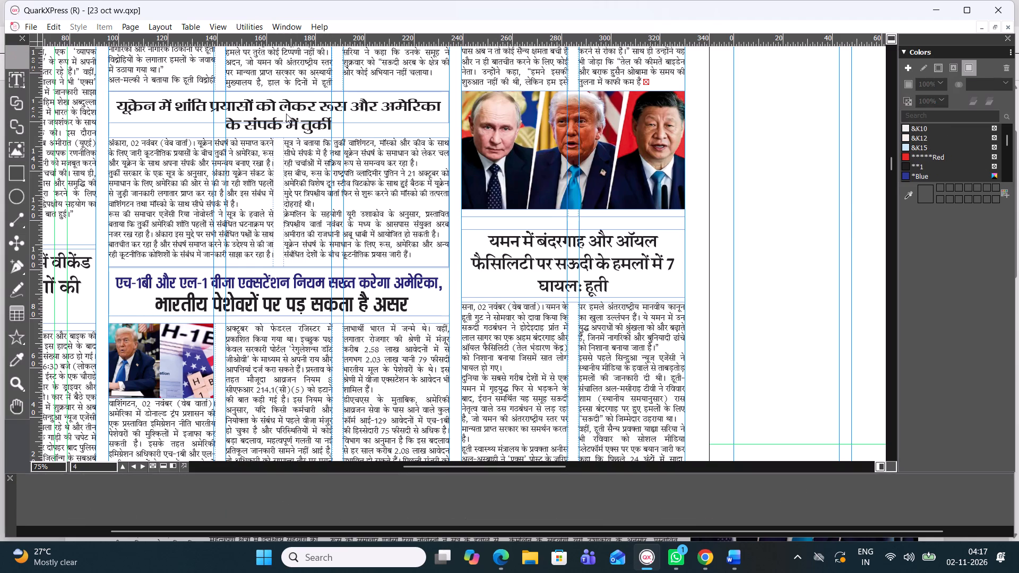
{"action": "left_click", "coordinate": [306, 114]}
{"action": "left_click_drag", "start_coordinate": [277, 122], "coordinate": [279, 135]}
Enlarge the whole Ukraine headline's text to 19 pt and leave text editing with nothing selected.
{"action": "triple_click", "coordinate": [321, 132]}
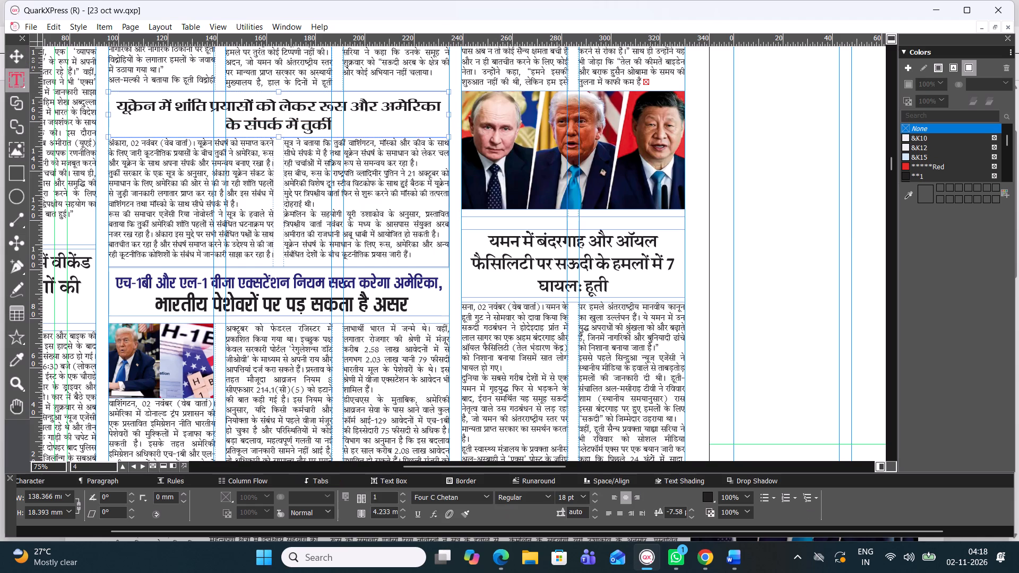
{"action": "left_click_drag", "start_coordinate": [331, 123], "coordinate": [38, 74]}
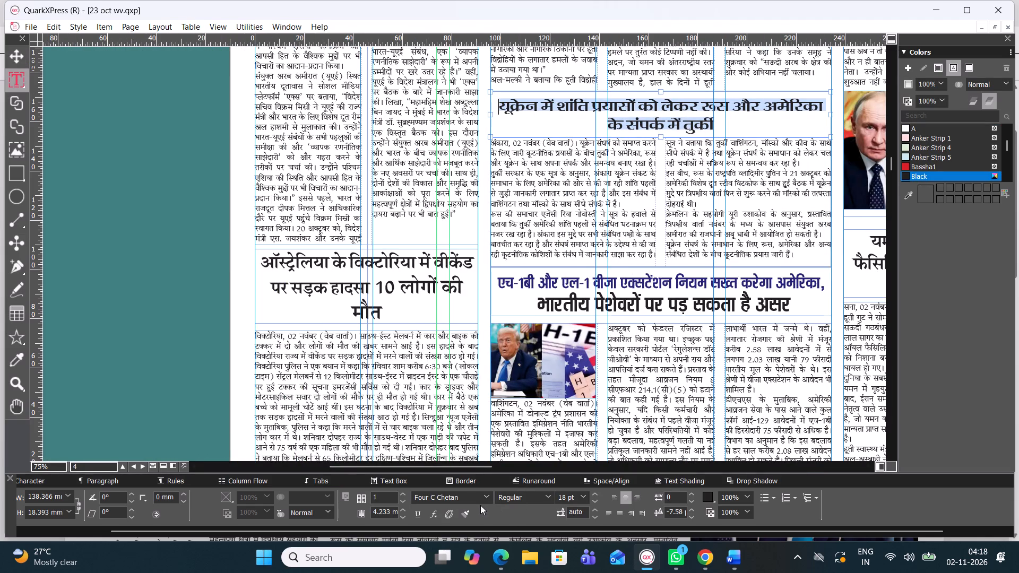
{"action": "key", "text": "ctrl+alt+shift+period"}
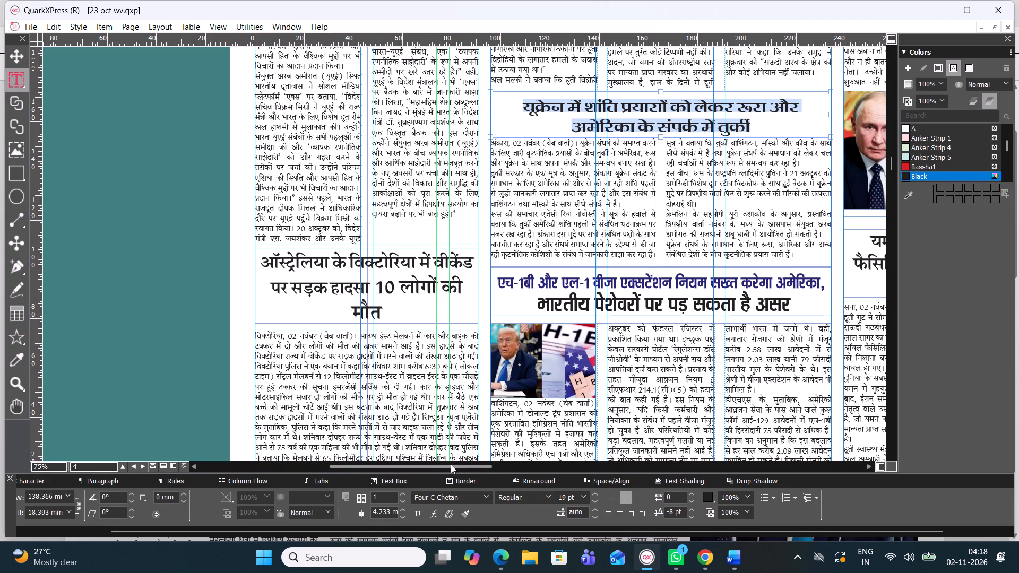
{"action": "left_click_drag", "start_coordinate": [448, 467], "coordinate": [492, 475]}
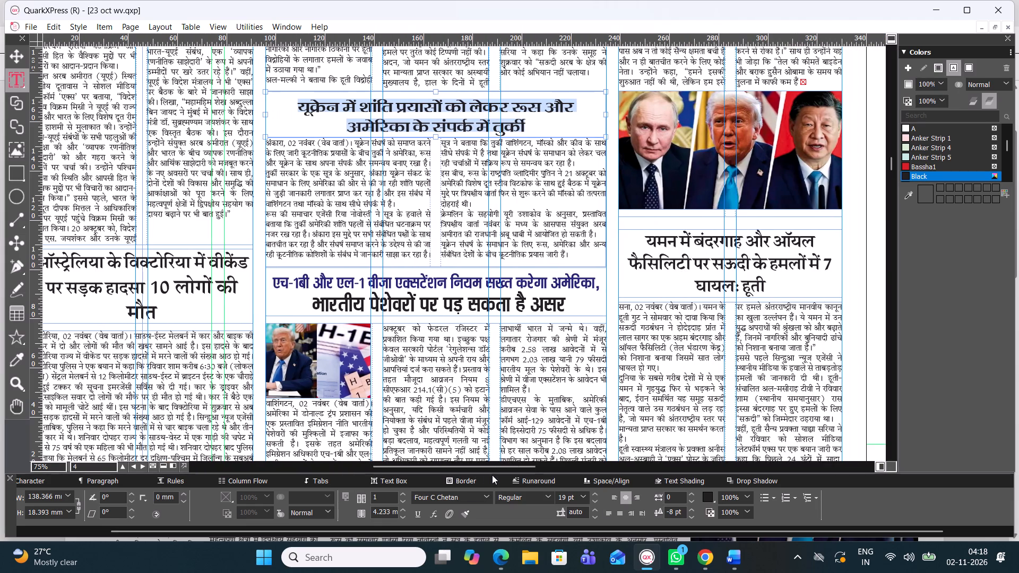
{"action": "left_click", "coordinate": [627, 289]}
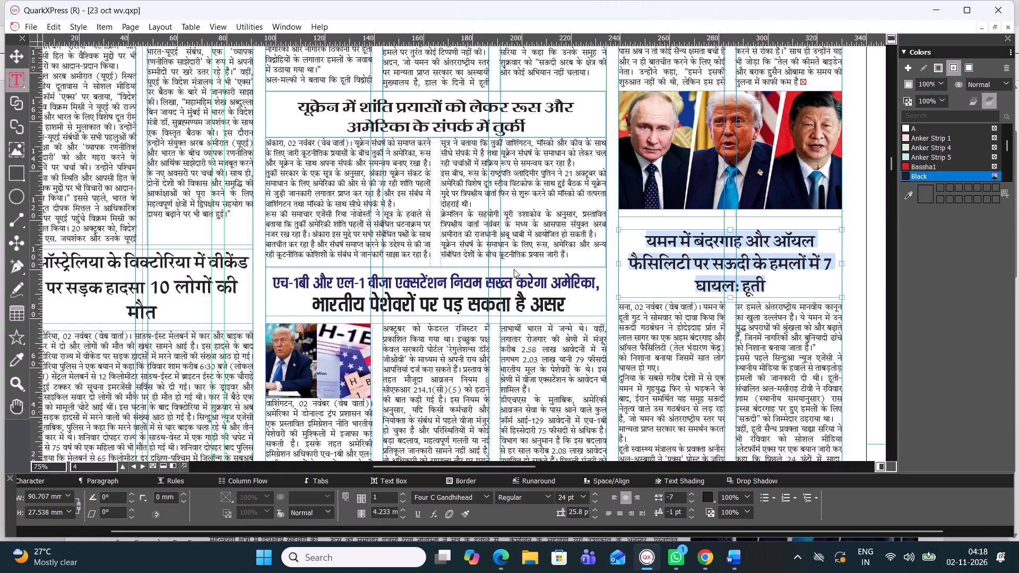
{"action": "left_click", "coordinate": [16, 55]}
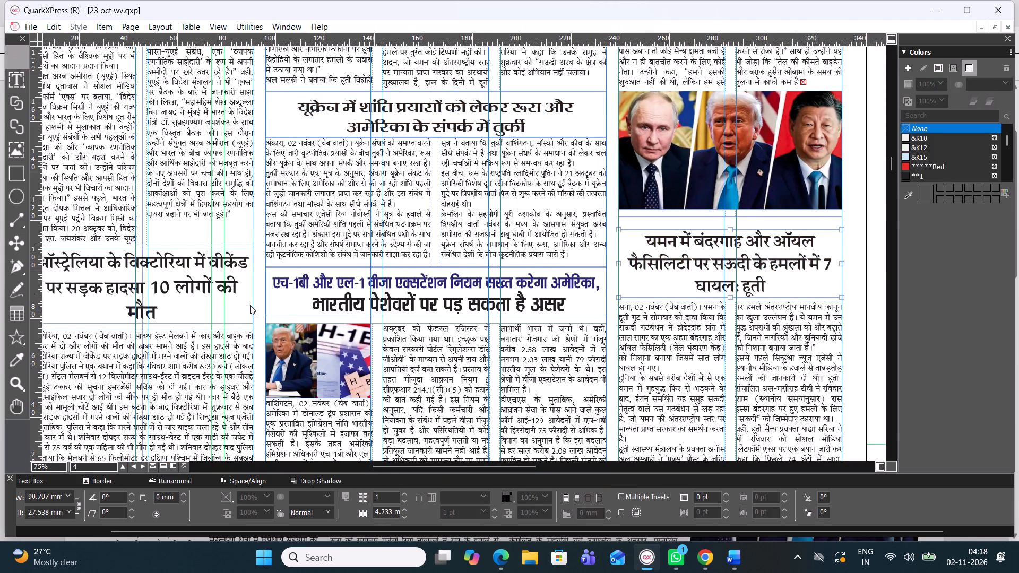
{"action": "left_click", "coordinate": [250, 305]}
{"action": "left_click", "coordinate": [263, 308]}
Look over the lower stories of page 4, from the H-1B story down to the bottom rule.
{"action": "scroll", "coordinate": [462, 232], "scroll_direction": "down", "scroll_amount": 1}
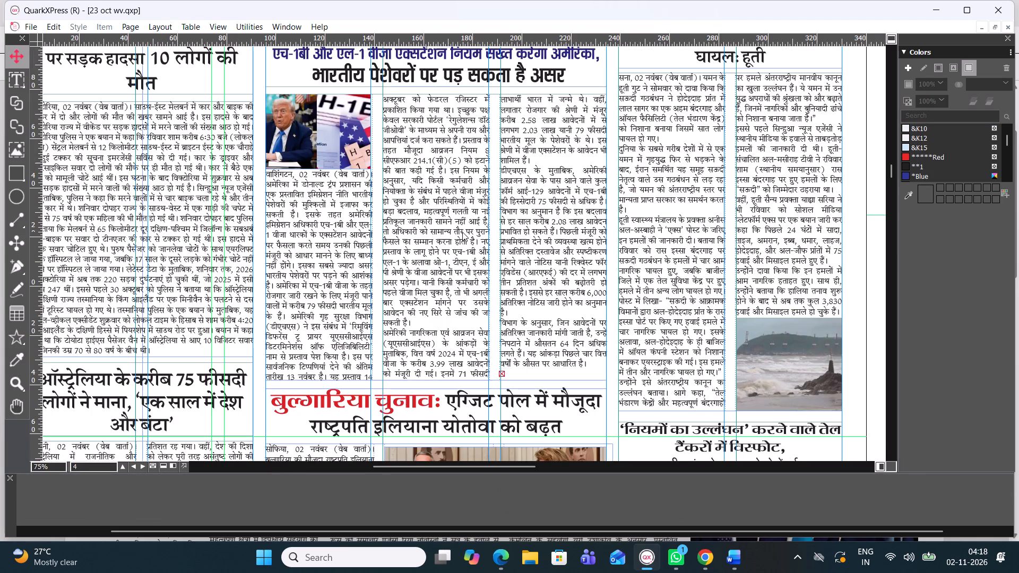
{"action": "scroll", "coordinate": [488, 370], "scroll_direction": "down", "scroll_amount": 1}
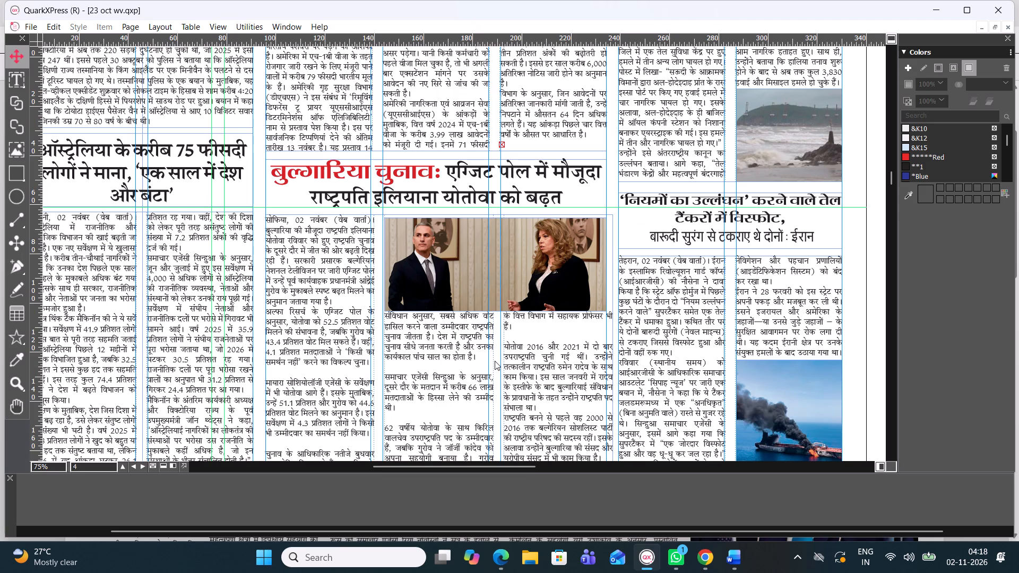
{"action": "scroll", "coordinate": [508, 338], "scroll_direction": "down", "scroll_amount": 4}
{"action": "scroll", "coordinate": [508, 338], "scroll_direction": "up", "scroll_amount": 1}
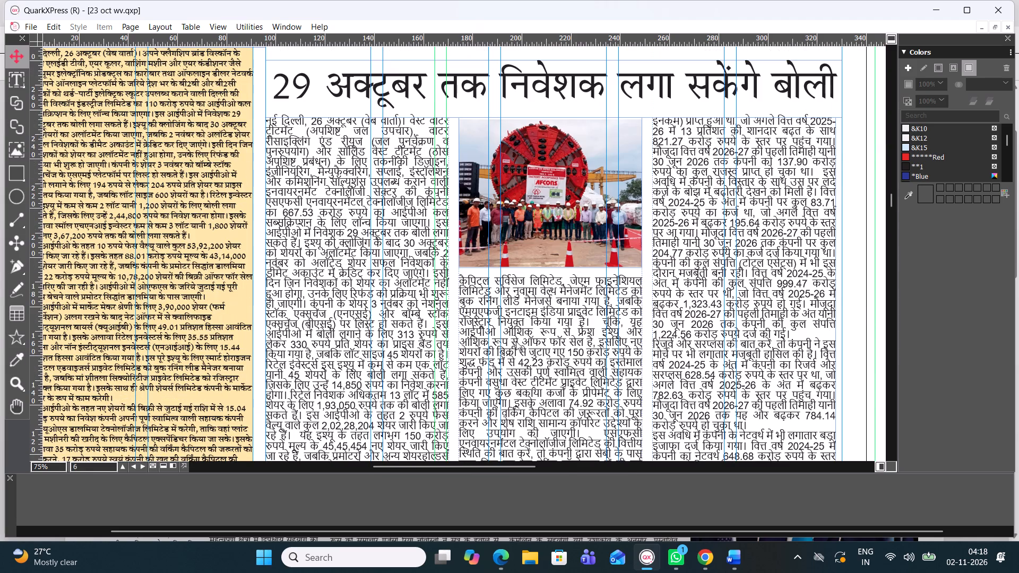
{"action": "left_click_drag", "start_coordinate": [892, 199], "coordinate": [897, 227]}
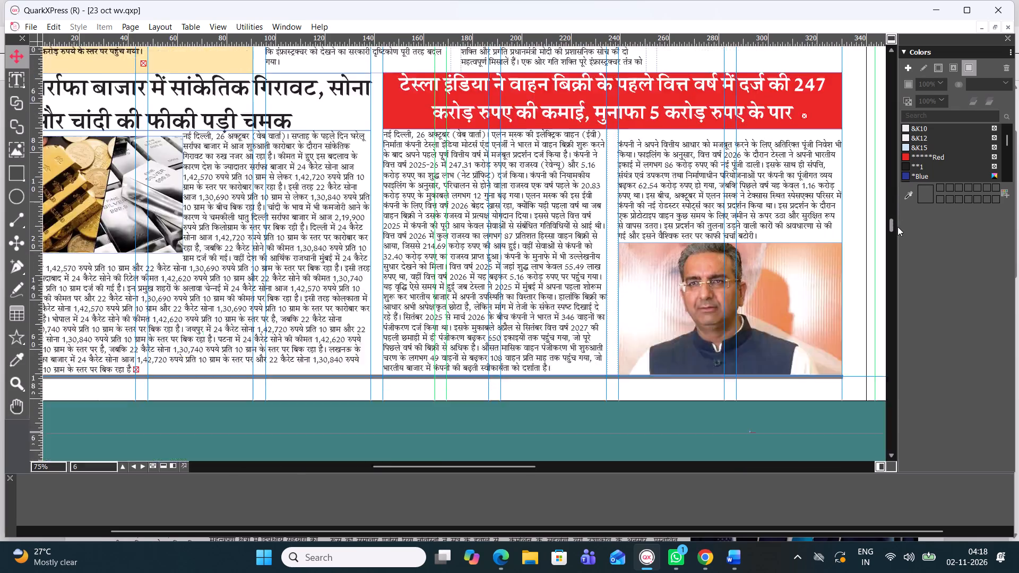
{"action": "left_click_drag", "start_coordinate": [897, 227], "coordinate": [885, 176]}
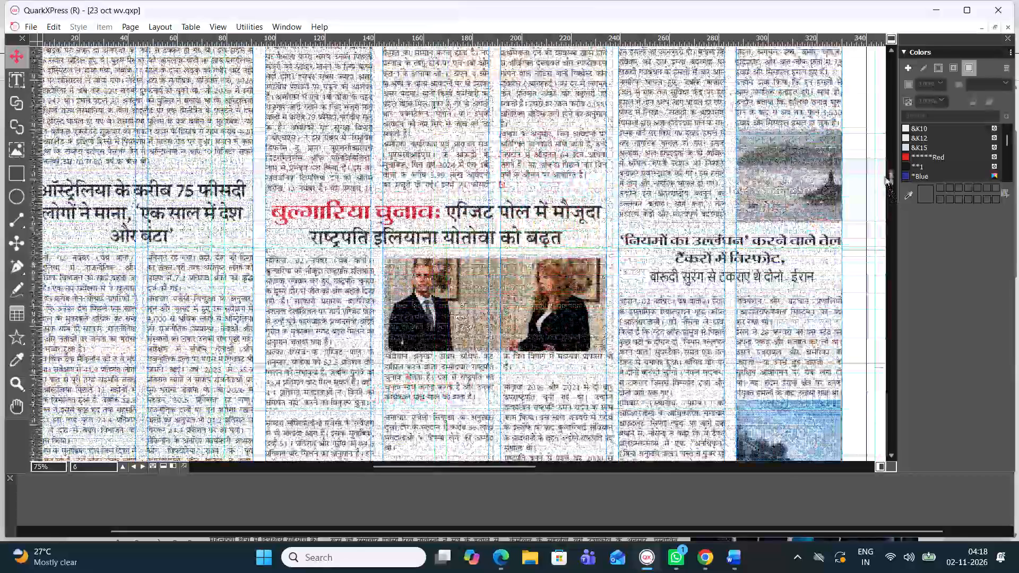
{"action": "left_click_drag", "start_coordinate": [885, 176], "coordinate": [883, 182]}
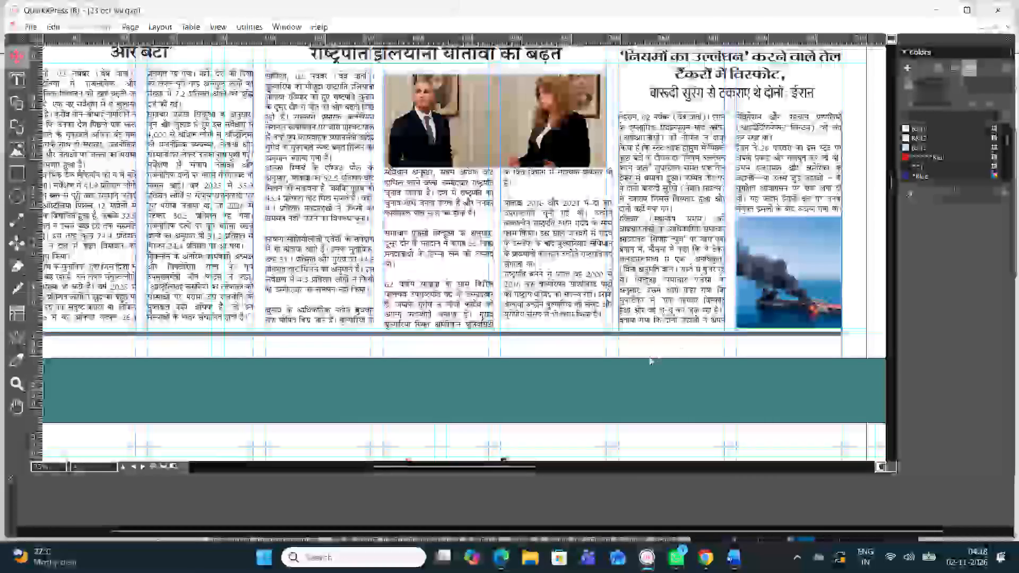
{"action": "right_click", "coordinate": [649, 357]}
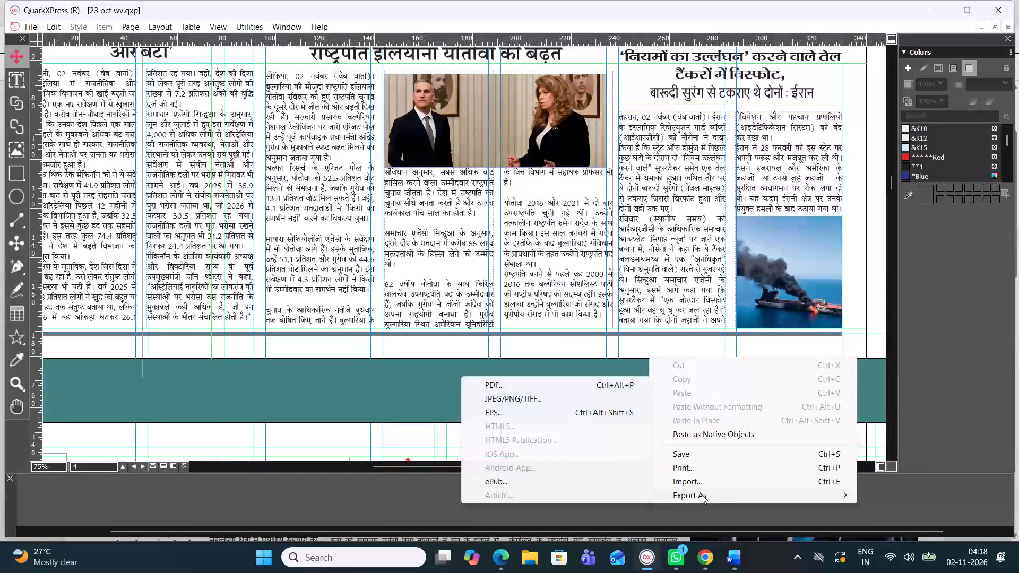
In File Explorer, delete the old INTERNATIONAL 4 PDF from the Downloads folder and minimise the window.
{"action": "left_click", "coordinate": [525, 554]}
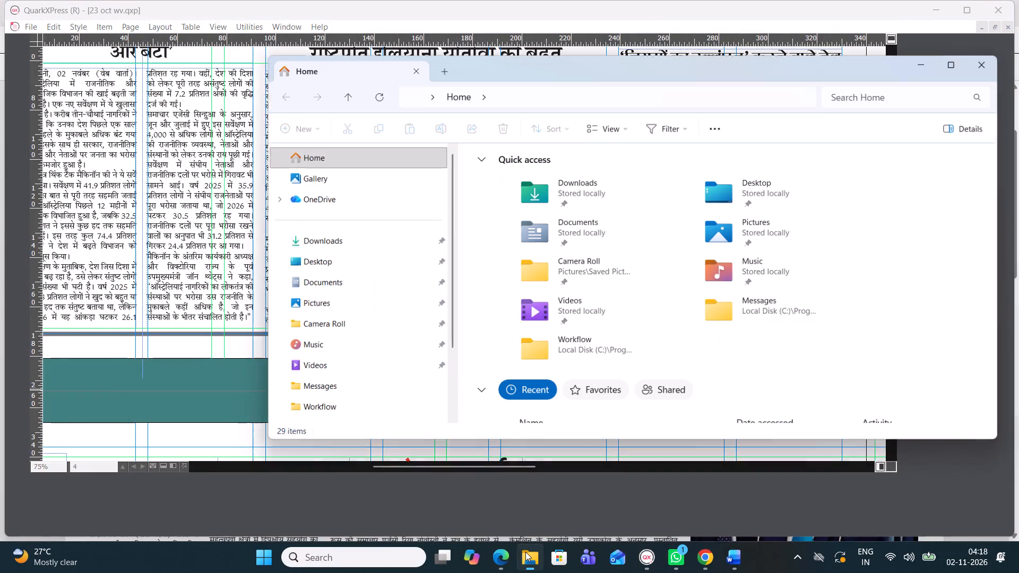
{"action": "left_click", "coordinate": [569, 164]}
{"action": "left_click", "coordinate": [571, 176]}
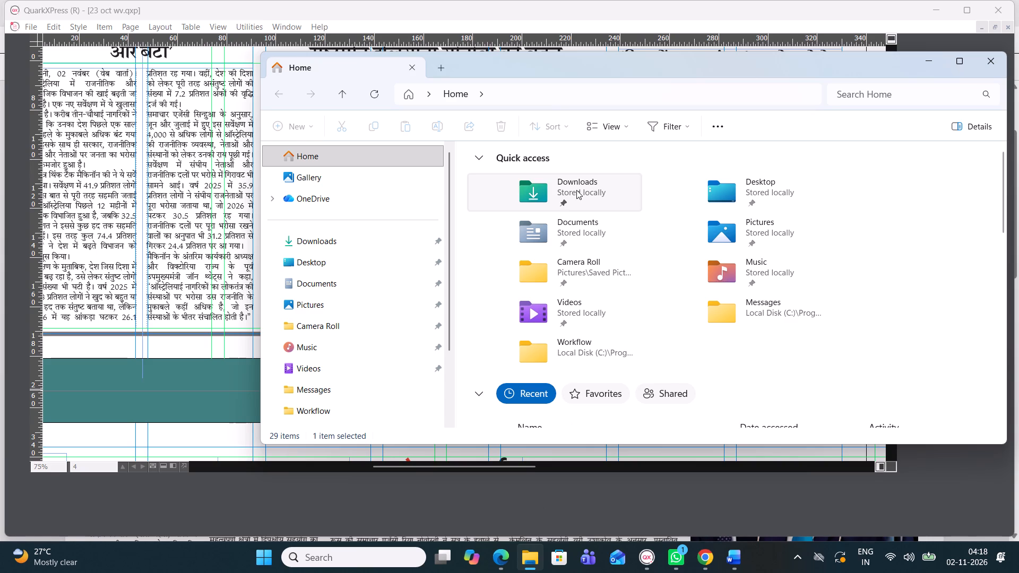
{"action": "left_click", "coordinate": [576, 190]}
{"action": "double_click", "coordinate": [576, 190]}
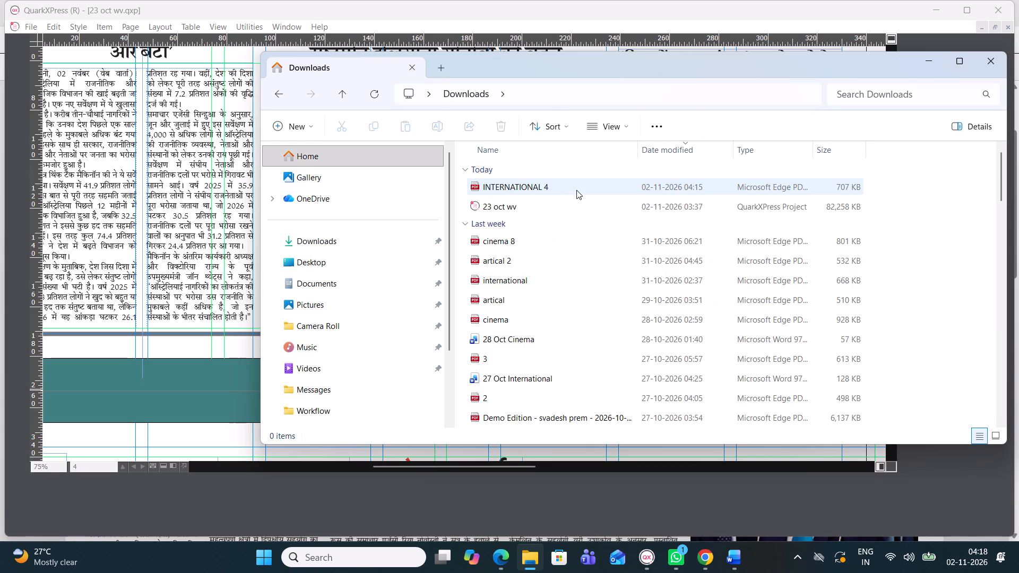
{"action": "left_click", "coordinate": [576, 190]}
{"action": "left_click", "coordinate": [502, 126]}
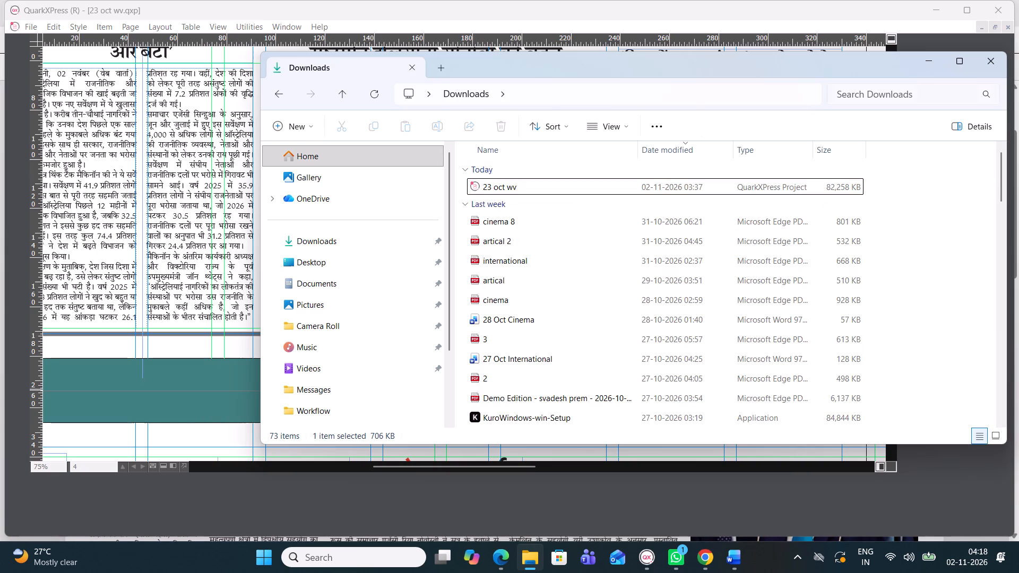
{"action": "left_click", "coordinate": [934, 68]}
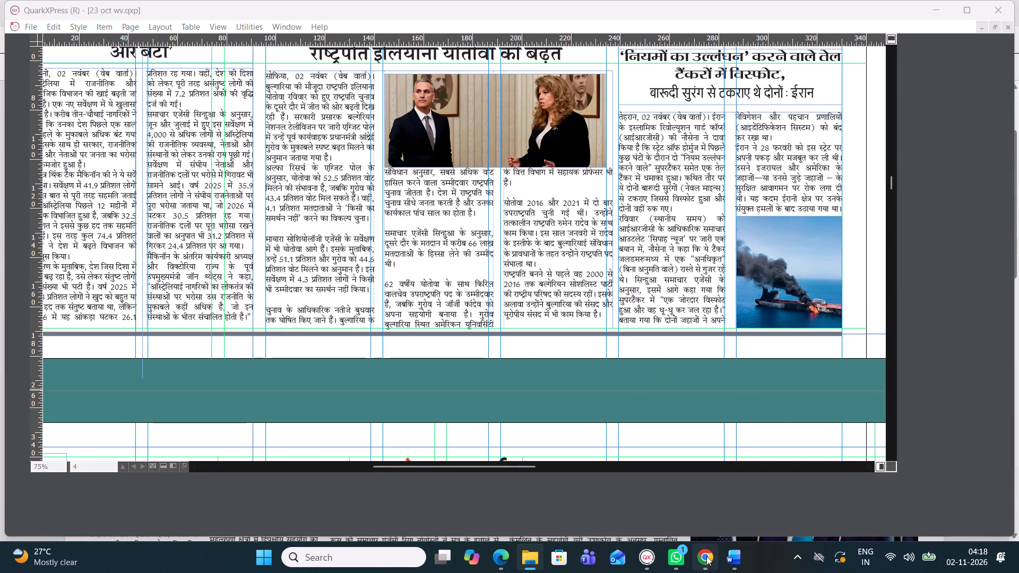
In QuarkXPress, export only page 4 as a PDF named INTERNATIONAL 4 in the Downloads folder.
{"action": "right_click", "coordinate": [585, 367]}
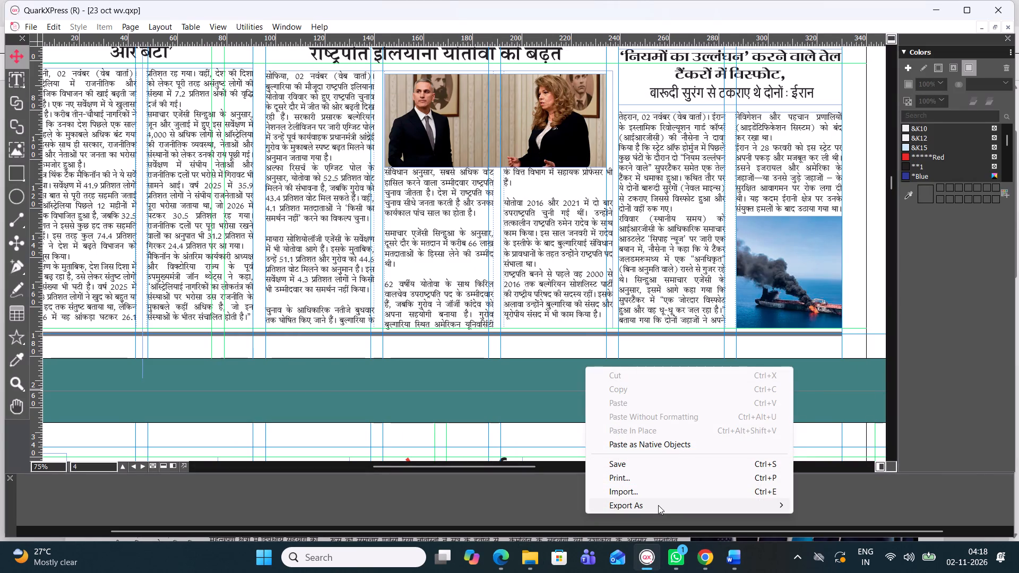
{"action": "left_click", "coordinate": [658, 505]}
{"action": "left_click", "coordinate": [886, 396]}
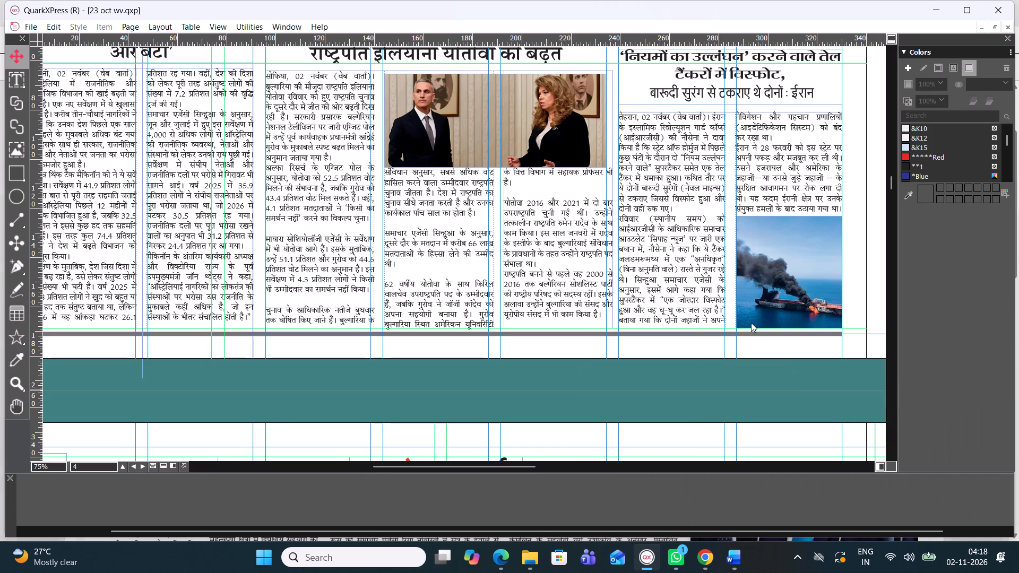
{"action": "key", "text": "BackSpace"}
{"action": "type", "text": "INTERNATIONAL 4"}
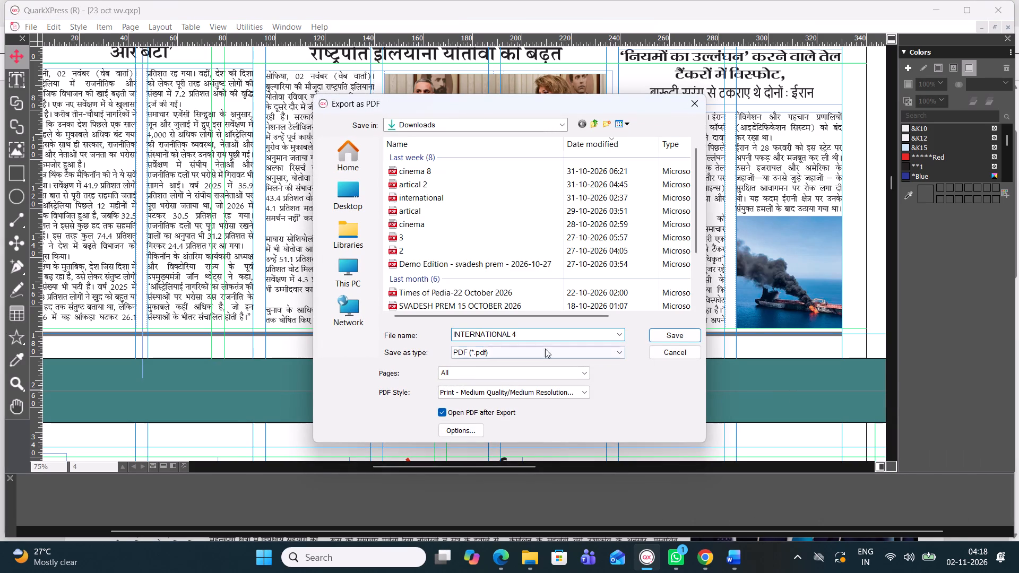
{"action": "left_click", "coordinate": [468, 373]}
{"action": "key", "text": "4"}
{"action": "key", "text": "Return"}
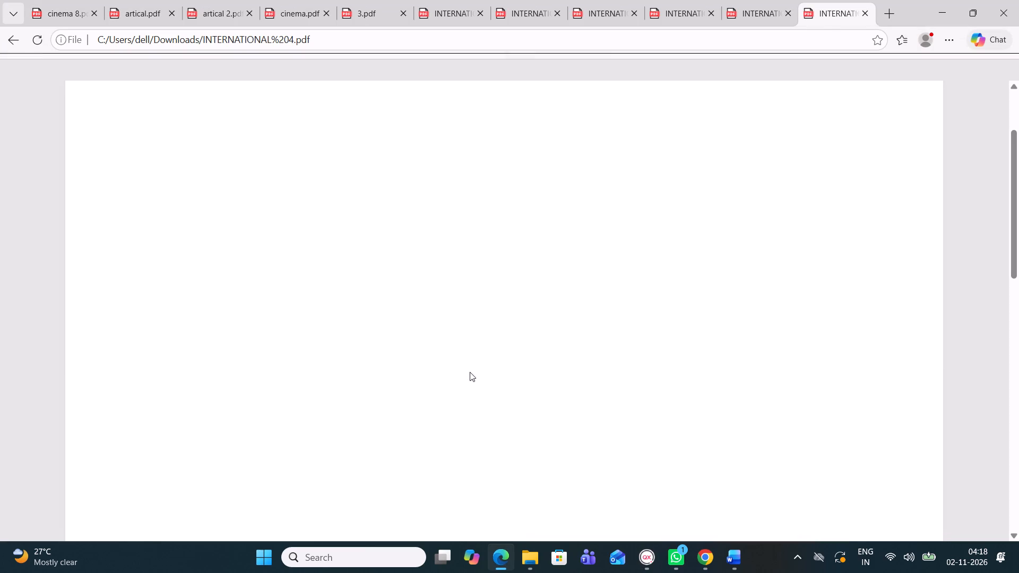
Examine the exported page 4 PDF from the masthead down to the bottom rule for layout and spacing.
{"action": "scroll", "coordinate": [452, 351], "scroll_direction": "down", "scroll_amount": 1}
{"action": "scroll", "coordinate": [452, 351], "scroll_direction": "up", "scroll_amount": 1}
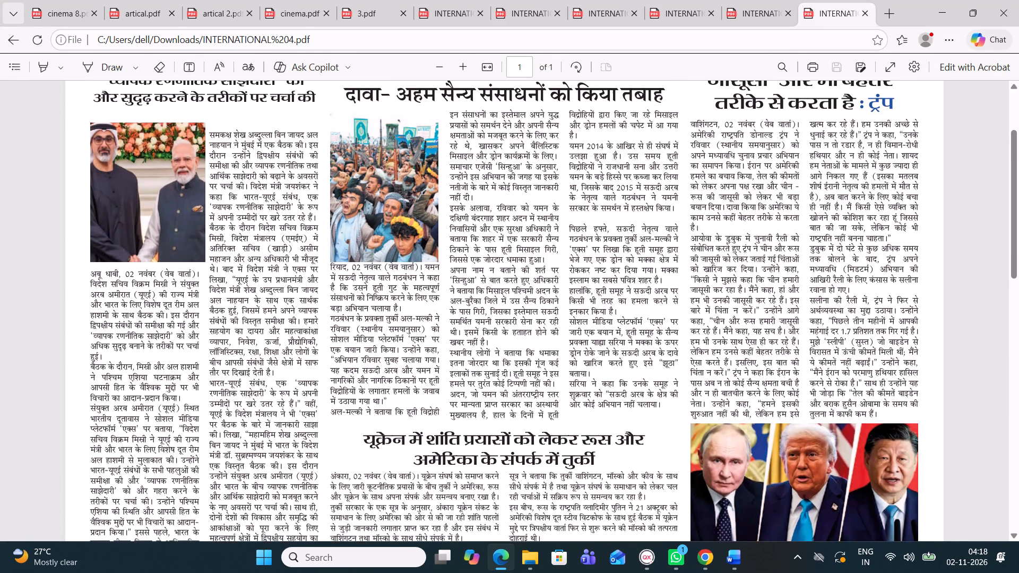
{"action": "scroll", "coordinate": [452, 351], "scroll_direction": "up", "scroll_amount": 1}
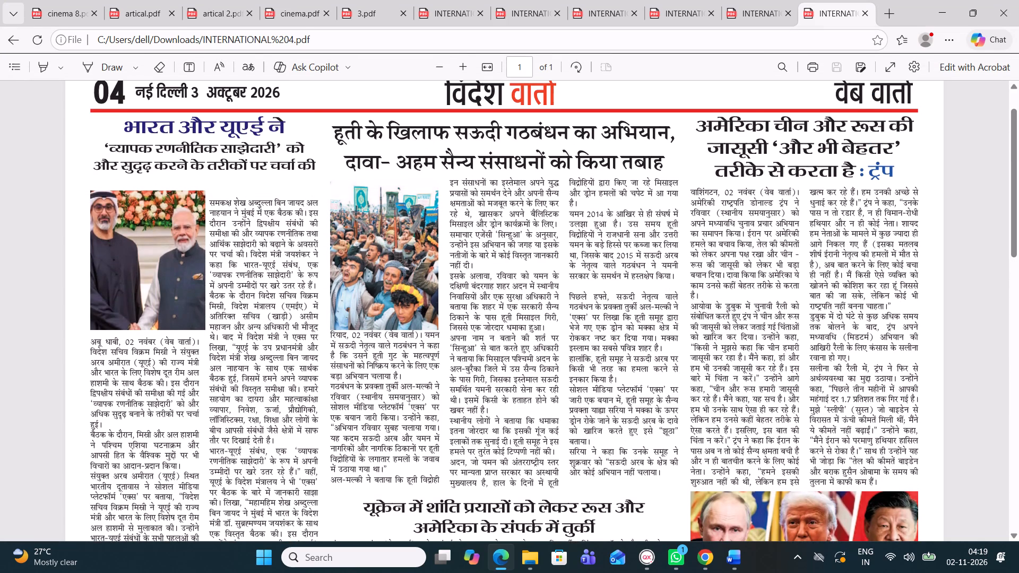
{"action": "scroll", "coordinate": [571, 233], "scroll_direction": "up", "scroll_amount": 1}
{"action": "scroll", "coordinate": [571, 233], "scroll_direction": "down", "scroll_amount": 1}
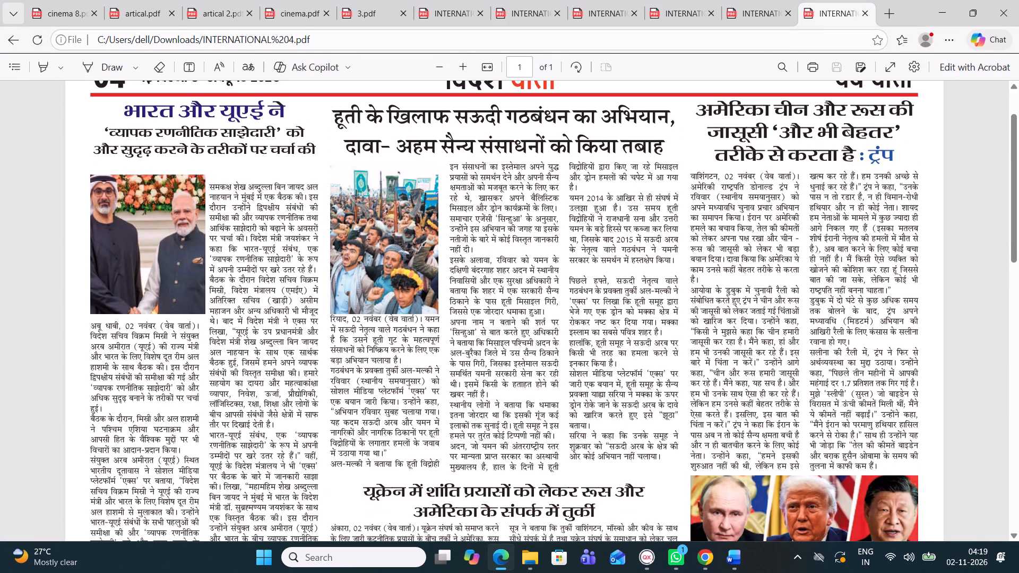
{"action": "scroll", "coordinate": [585, 240], "scroll_direction": "down", "scroll_amount": 4}
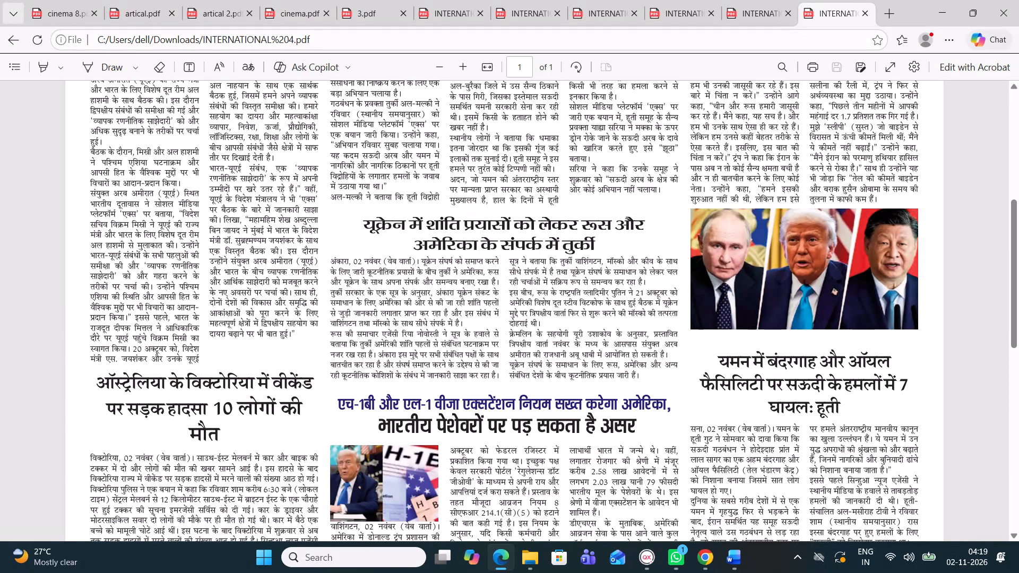
{"action": "scroll", "coordinate": [625, 234], "scroll_direction": "down", "scroll_amount": 2}
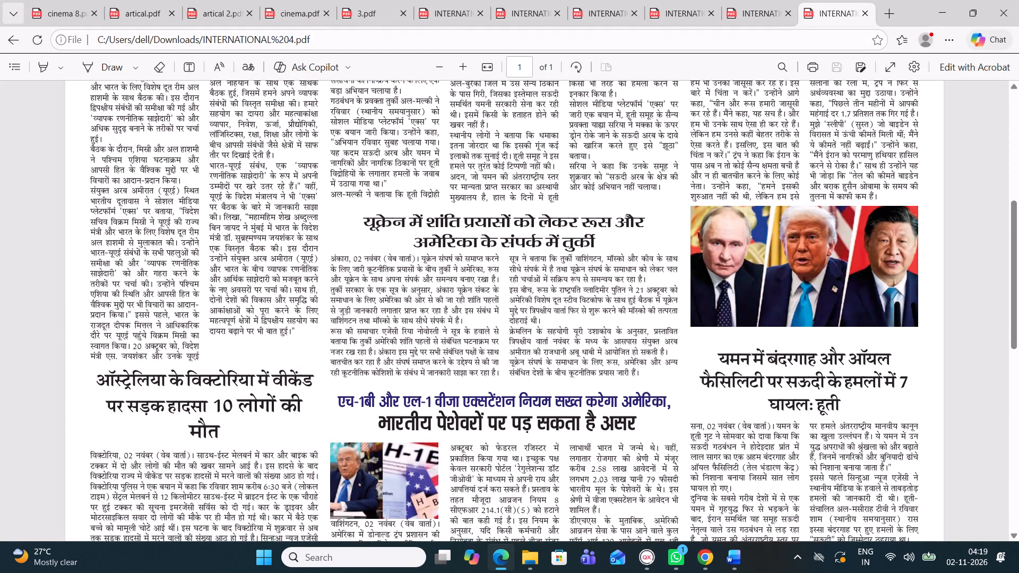
{"action": "scroll", "coordinate": [583, 271], "scroll_direction": "down", "scroll_amount": 3}
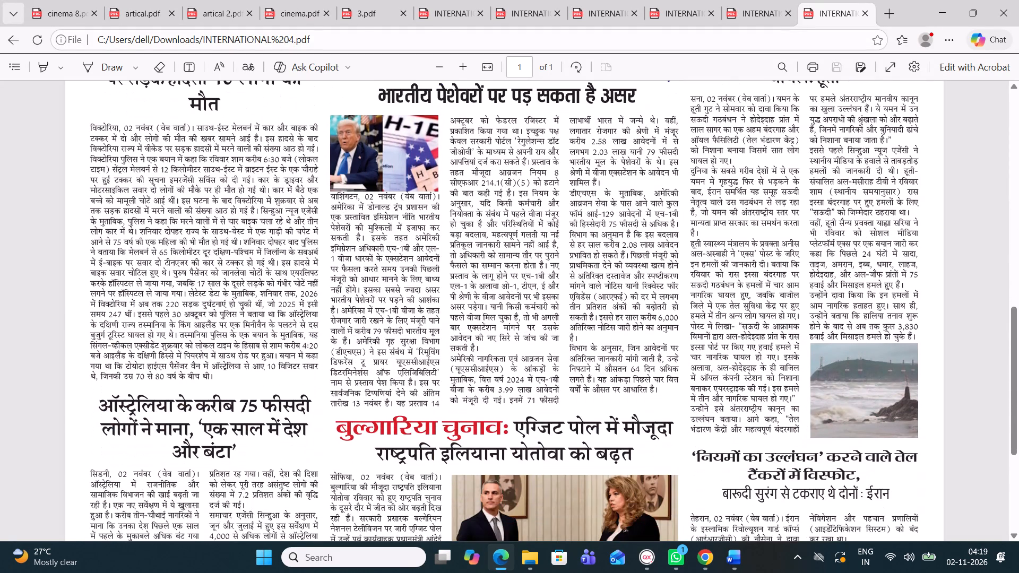
{"action": "scroll", "coordinate": [582, 266], "scroll_direction": "down", "scroll_amount": 3}
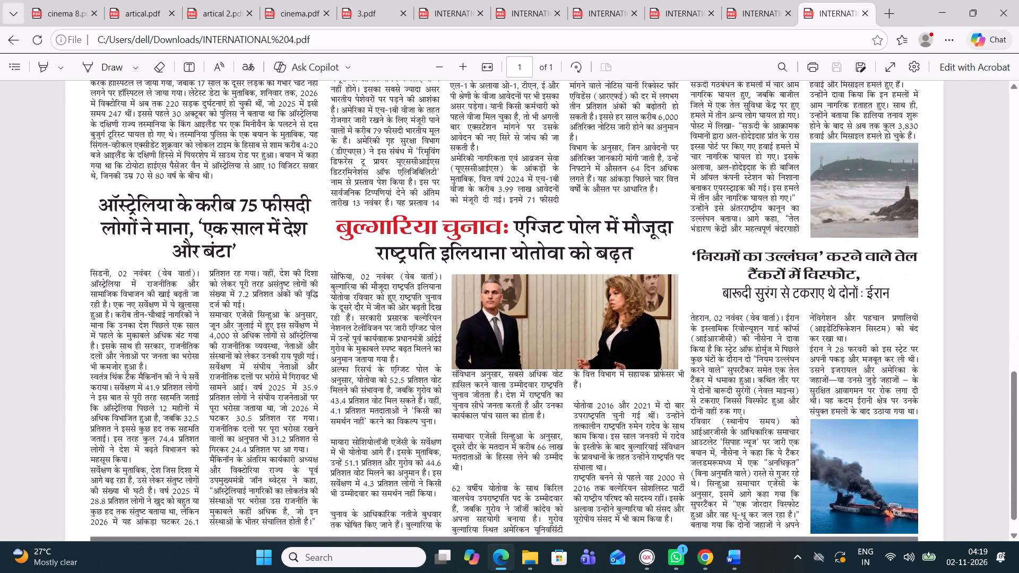
{"action": "scroll", "coordinate": [582, 266], "scroll_direction": "down", "scroll_amount": 4}
{"action": "scroll", "coordinate": [582, 266], "scroll_direction": "up", "scroll_amount": 1}
{"action": "scroll", "coordinate": [582, 266], "scroll_direction": "down", "scroll_amount": 2}
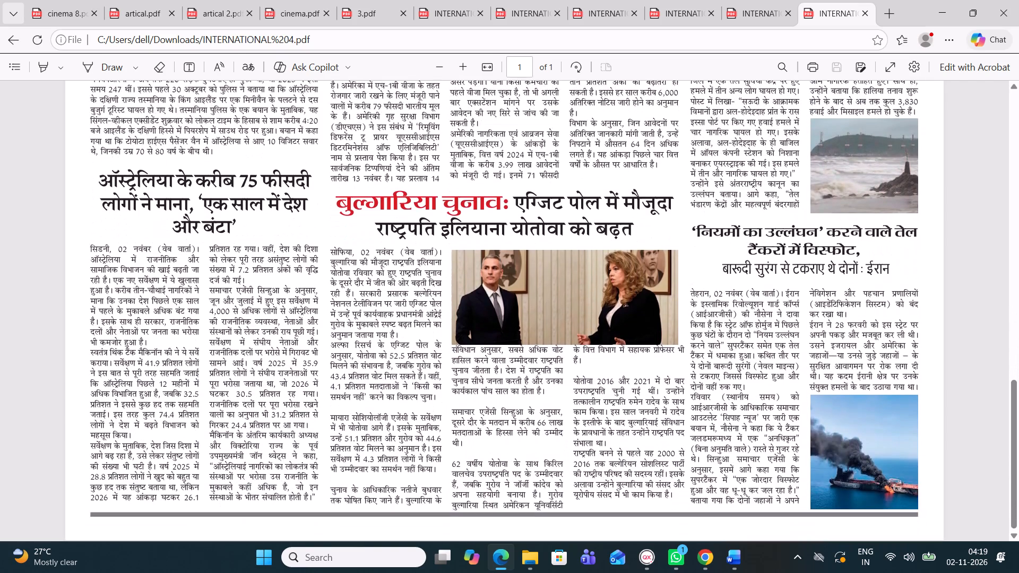
Recheck the spacing and headlines of the middle stories in the PDF, from Bulgaria up to Ukraine.
{"action": "scroll", "coordinate": [582, 266], "scroll_direction": "up", "scroll_amount": 4}
{"action": "scroll", "coordinate": [582, 266], "scroll_direction": "down", "scroll_amount": 1}
{"action": "scroll", "coordinate": [582, 266], "scroll_direction": "up", "scroll_amount": 1}
{"action": "scroll", "coordinate": [582, 266], "scroll_direction": "down", "scroll_amount": 1}
{"action": "scroll", "coordinate": [582, 266], "scroll_direction": "up", "scroll_amount": 3}
{"action": "scroll", "coordinate": [582, 266], "scroll_direction": "down", "scroll_amount": 1}
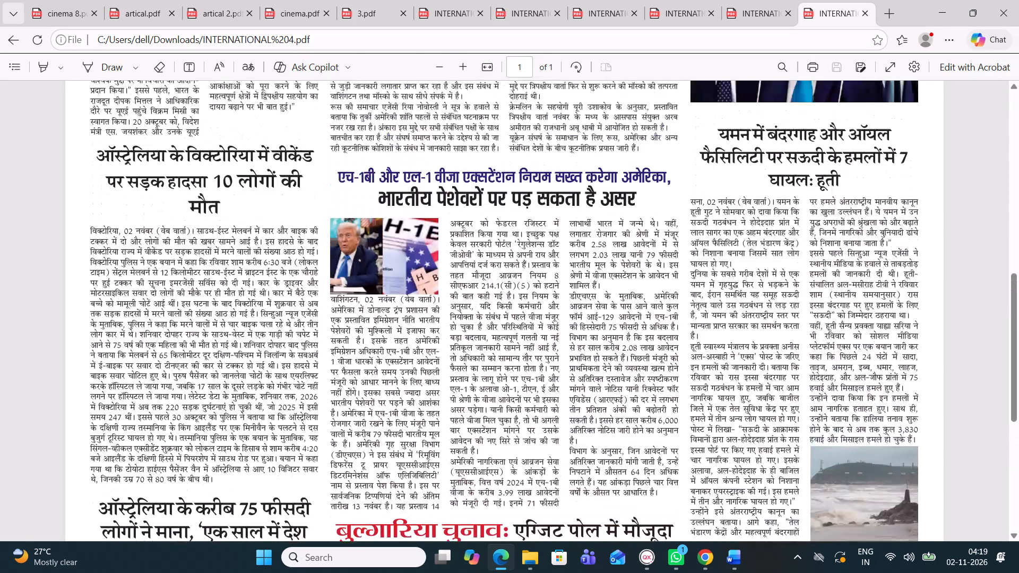
{"action": "scroll", "coordinate": [582, 266], "scroll_direction": "up", "scroll_amount": 1}
{"action": "scroll", "coordinate": [582, 266], "scroll_direction": "down", "scroll_amount": 1}
{"action": "scroll", "coordinate": [582, 266], "scroll_direction": "up", "scroll_amount": 1}
{"action": "scroll", "coordinate": [582, 266], "scroll_direction": "down", "scroll_amount": 1}
{"action": "scroll", "coordinate": [582, 266], "scroll_direction": "up", "scroll_amount": 2}
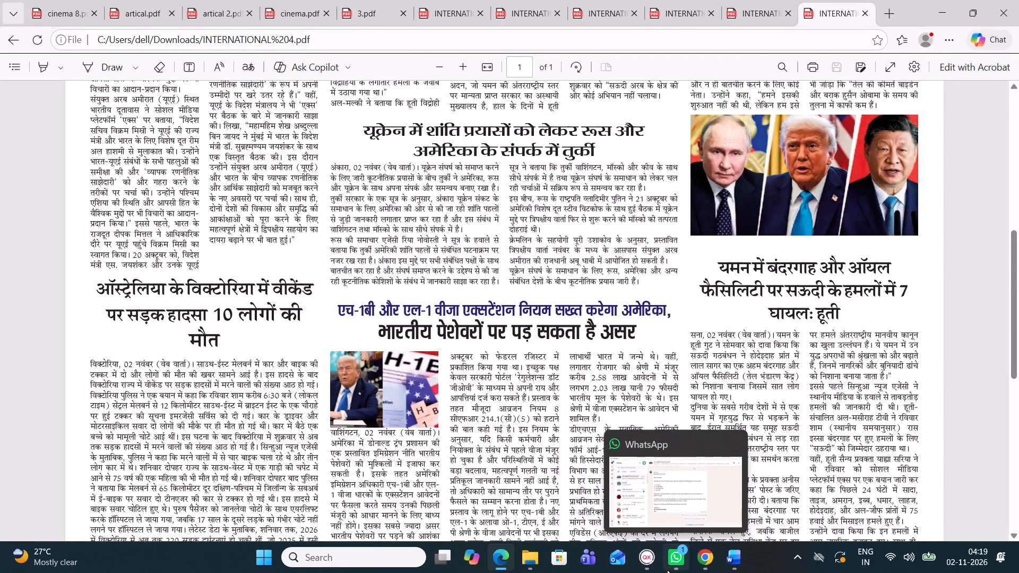
Switch to Chrome and close both Google image search tabs.
{"action": "left_click", "coordinate": [701, 566]}
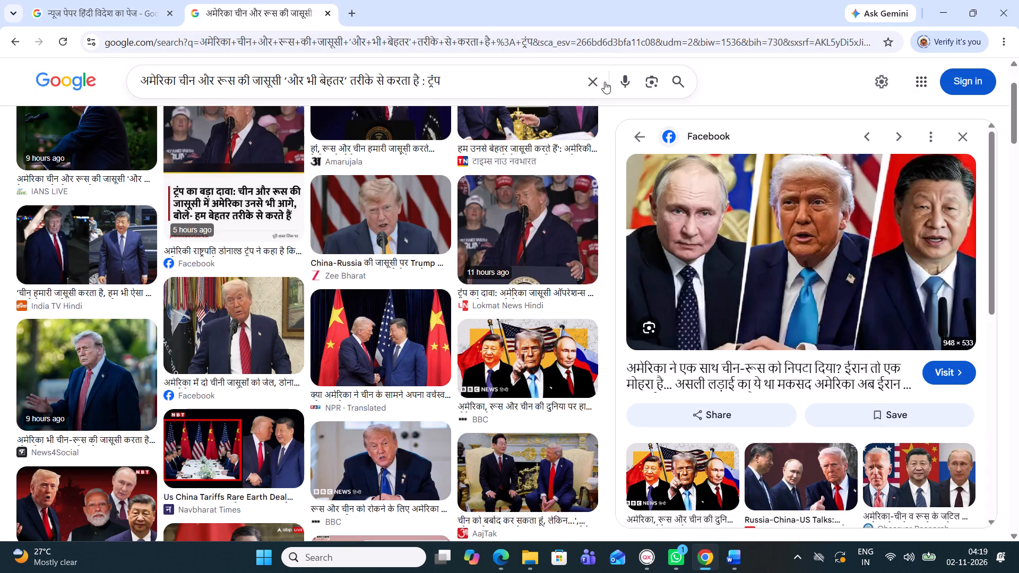
{"action": "left_click", "coordinate": [601, 80]}
{"action": "left_click", "coordinate": [328, 14]}
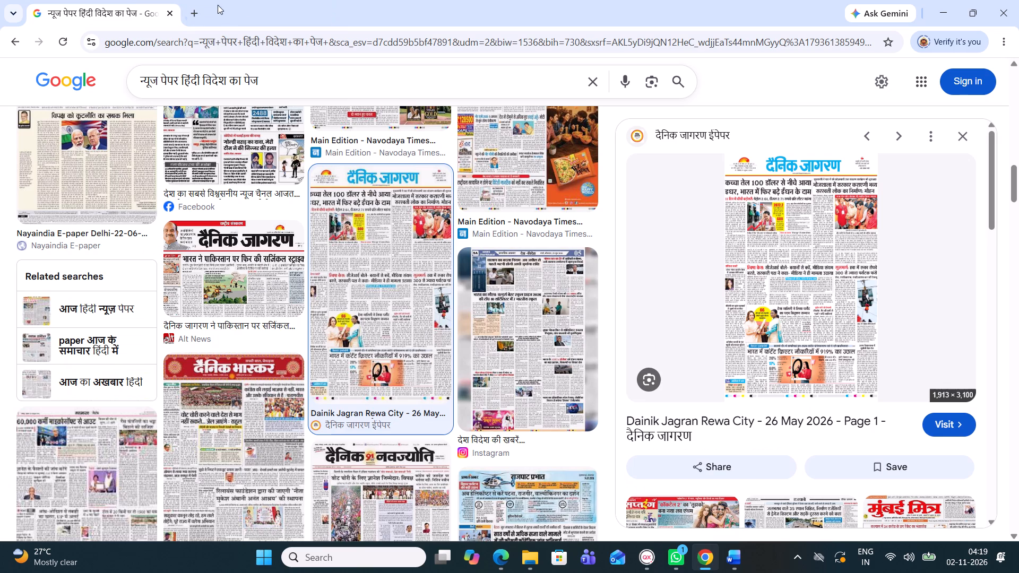
{"action": "left_click", "coordinate": [165, 13]}
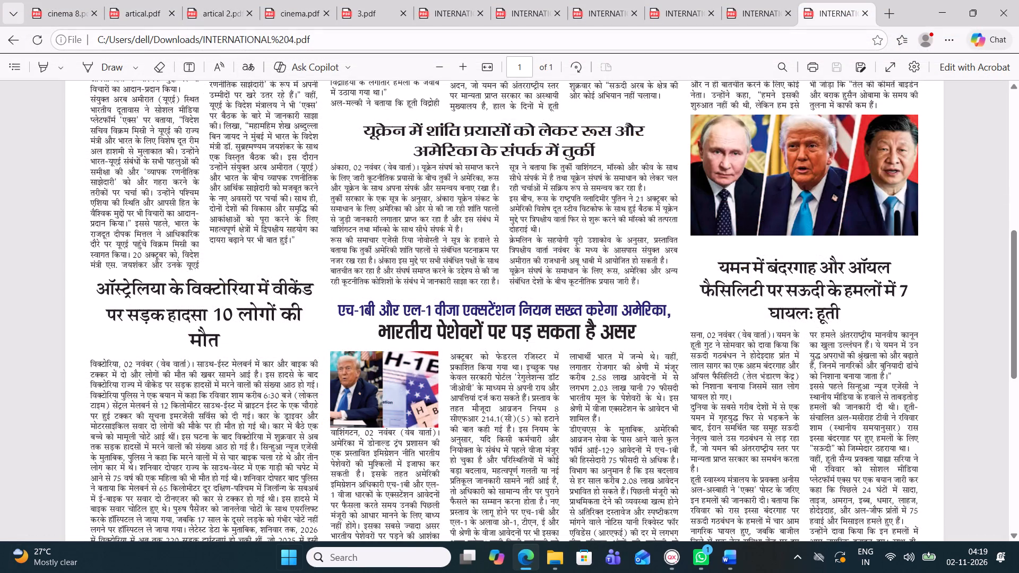
Review the exported PDF's Ukraine and H-1B stories again, along with the top stories under the masthead.
{"action": "scroll", "coordinate": [463, 341], "scroll_direction": "up", "scroll_amount": 1}
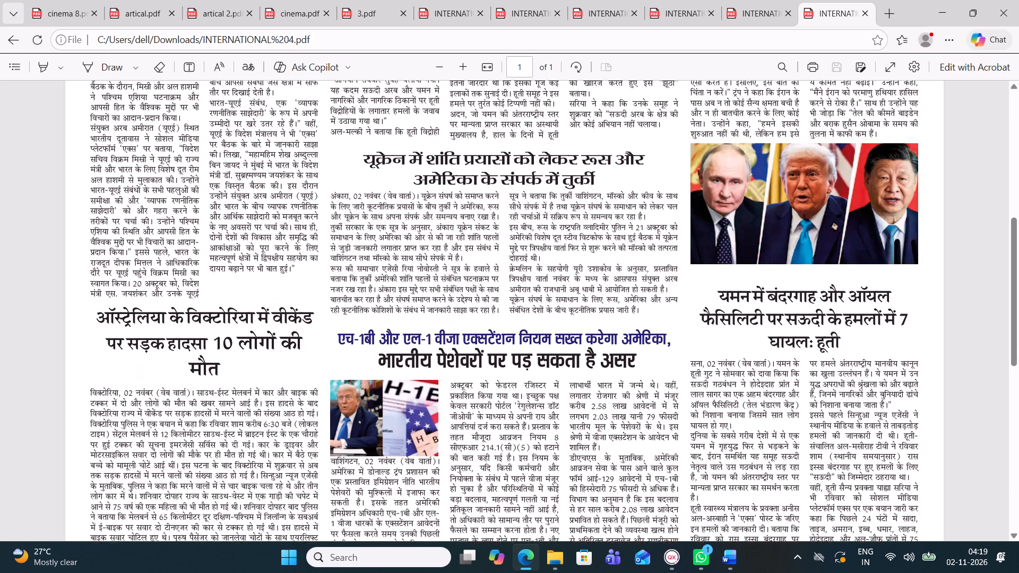
{"action": "scroll", "coordinate": [498, 320], "scroll_direction": "down", "scroll_amount": 1}
{"action": "scroll", "coordinate": [498, 320], "scroll_direction": "up", "scroll_amount": 1}
{"action": "scroll", "coordinate": [498, 320], "scroll_direction": "down", "scroll_amount": 2}
{"action": "scroll", "coordinate": [498, 321], "scroll_direction": "up", "scroll_amount": 5}
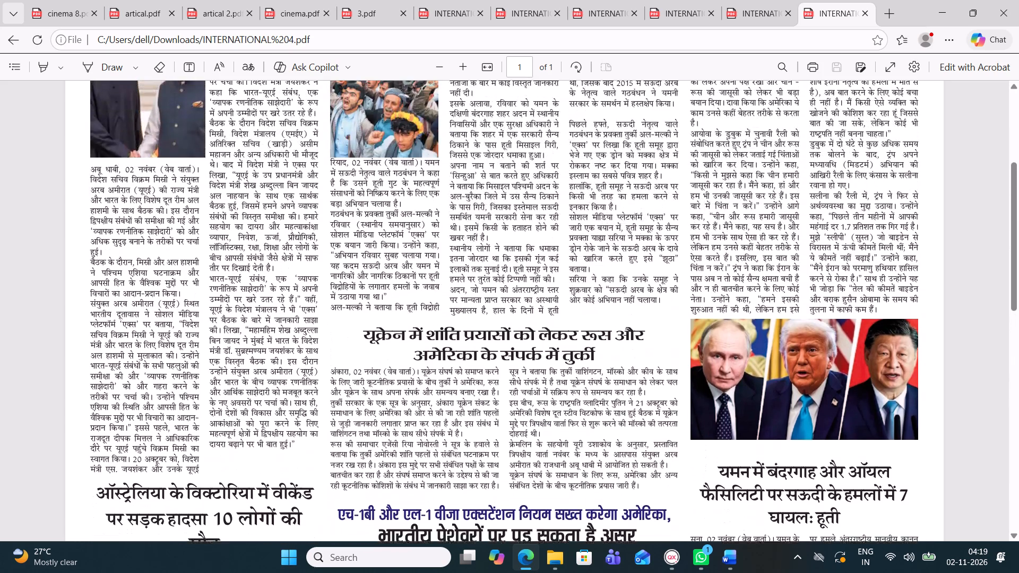
{"action": "scroll", "coordinate": [507, 312], "scroll_direction": "down", "scroll_amount": 2}
{"action": "scroll", "coordinate": [515, 297], "scroll_direction": "up", "scroll_amount": 1}
{"action": "scroll", "coordinate": [532, 251], "scroll_direction": "up", "scroll_amount": 3}
{"action": "scroll", "coordinate": [534, 247], "scroll_direction": "down", "scroll_amount": 1}
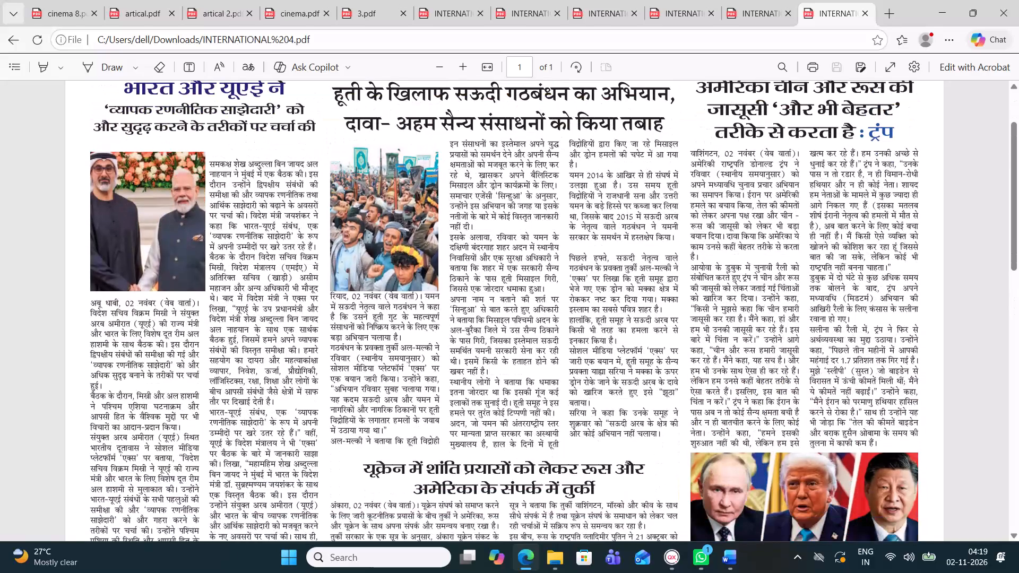
{"action": "scroll", "coordinate": [536, 245], "scroll_direction": "up", "scroll_amount": 1}
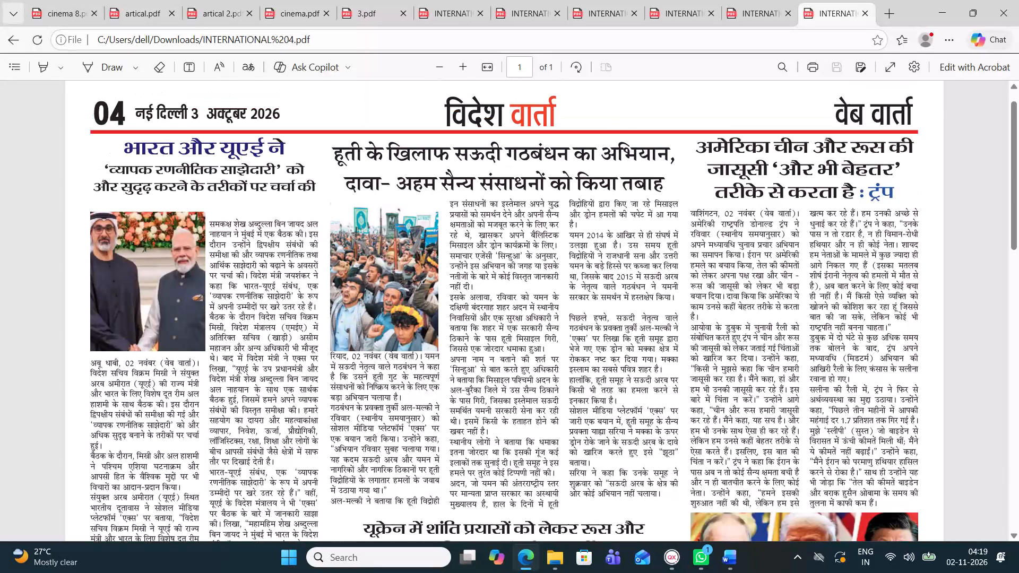
{"action": "scroll", "coordinate": [560, 203], "scroll_direction": "up", "scroll_amount": 1}
{"action": "scroll", "coordinate": [560, 203], "scroll_direction": "down", "scroll_amount": 1}
{"action": "scroll", "coordinate": [559, 205], "scroll_direction": "up", "scroll_amount": 1}
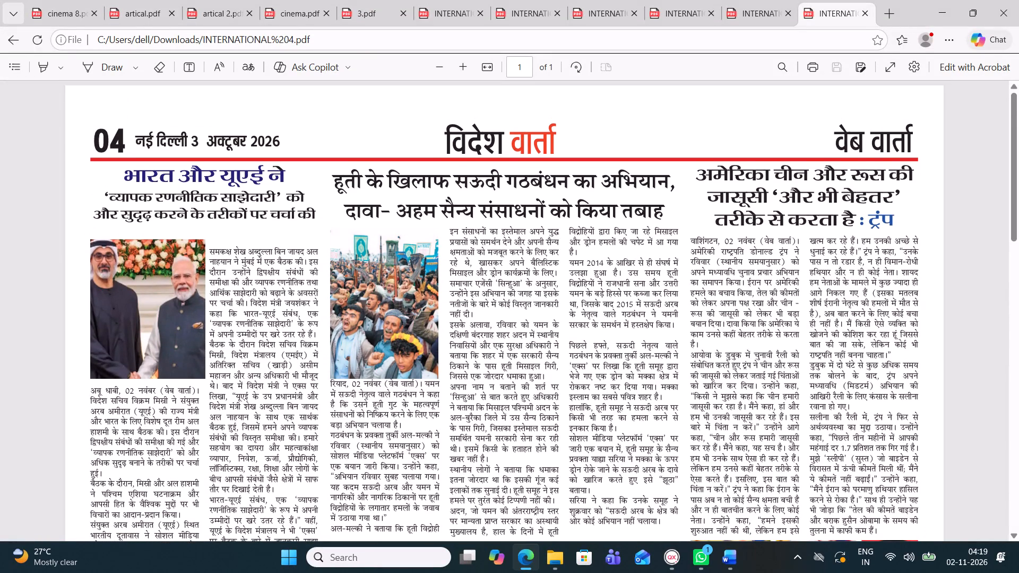
{"action": "scroll", "coordinate": [649, 281], "scroll_direction": "down", "scroll_amount": 4}
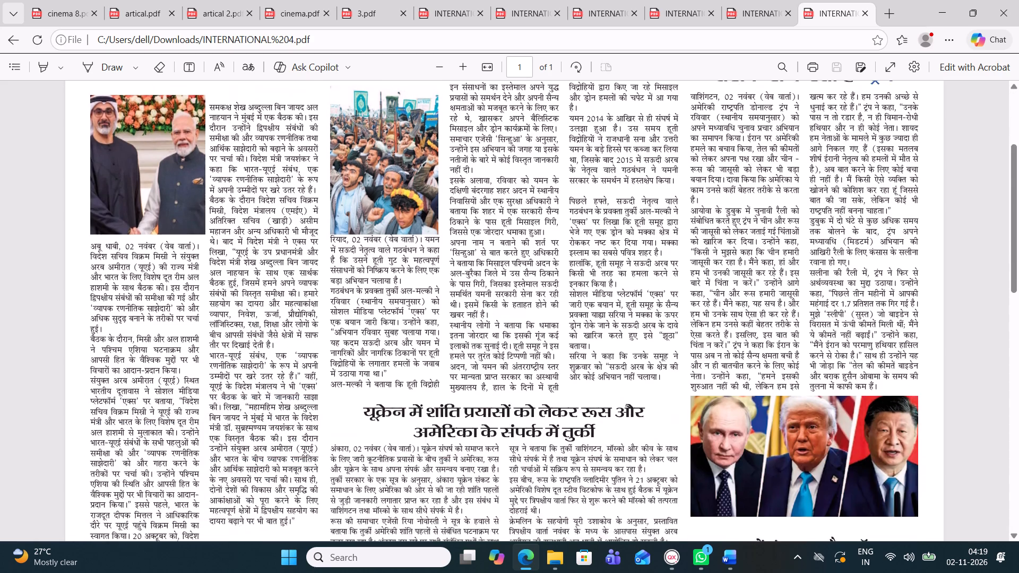
Recheck the exported page 4 PDF's top and middle stories, including the Ukraine story and the Trump photo area, for layout and spacing.
{"action": "scroll", "coordinate": [649, 276], "scroll_direction": "up", "scroll_amount": 1}
{"action": "scroll", "coordinate": [649, 275], "scroll_direction": "down", "scroll_amount": 1}
{"action": "scroll", "coordinate": [649, 275], "scroll_direction": "up", "scroll_amount": 1}
{"action": "scroll", "coordinate": [649, 275], "scroll_direction": "down", "scroll_amount": 3}
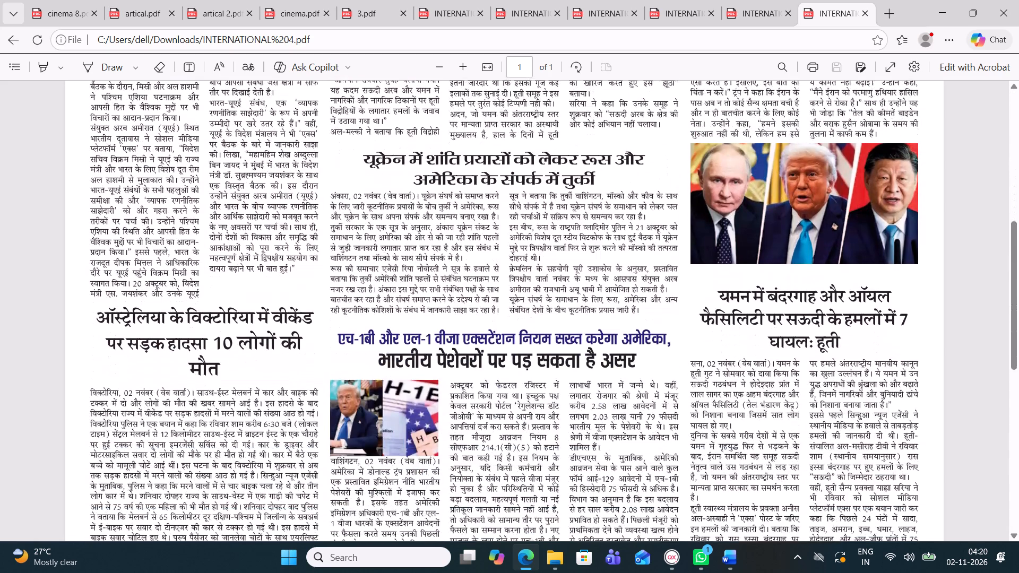
{"action": "scroll", "coordinate": [820, 220], "scroll_direction": "up", "scroll_amount": 2}
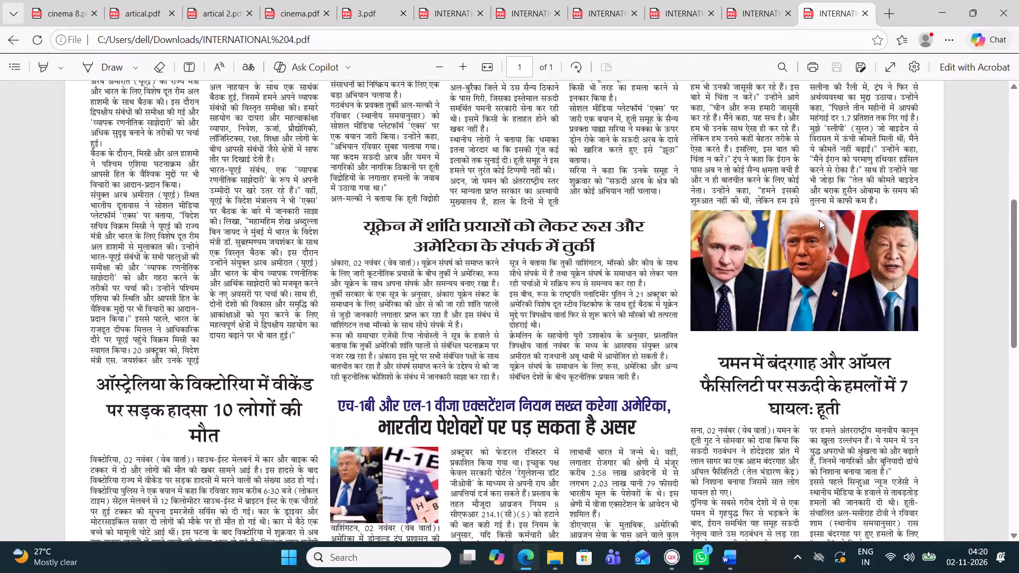
{"action": "scroll", "coordinate": [819, 220], "scroll_direction": "down", "scroll_amount": 1}
{"action": "scroll", "coordinate": [819, 220], "scroll_direction": "up", "scroll_amount": 2}
{"action": "scroll", "coordinate": [819, 220], "scroll_direction": "down", "scroll_amount": 1}
{"action": "scroll", "coordinate": [821, 220], "scroll_direction": "up", "scroll_amount": 1}
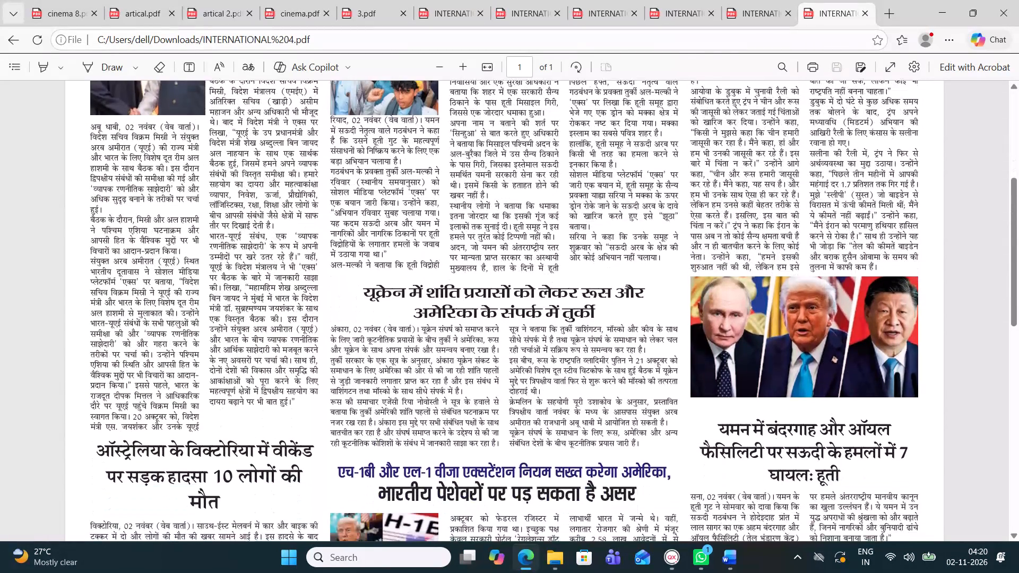
{"action": "scroll", "coordinate": [821, 220], "scroll_direction": "up", "scroll_amount": 1}
{"action": "scroll", "coordinate": [825, 220], "scroll_direction": "down", "scroll_amount": 1}
{"action": "scroll", "coordinate": [825, 220], "scroll_direction": "up", "scroll_amount": 1}
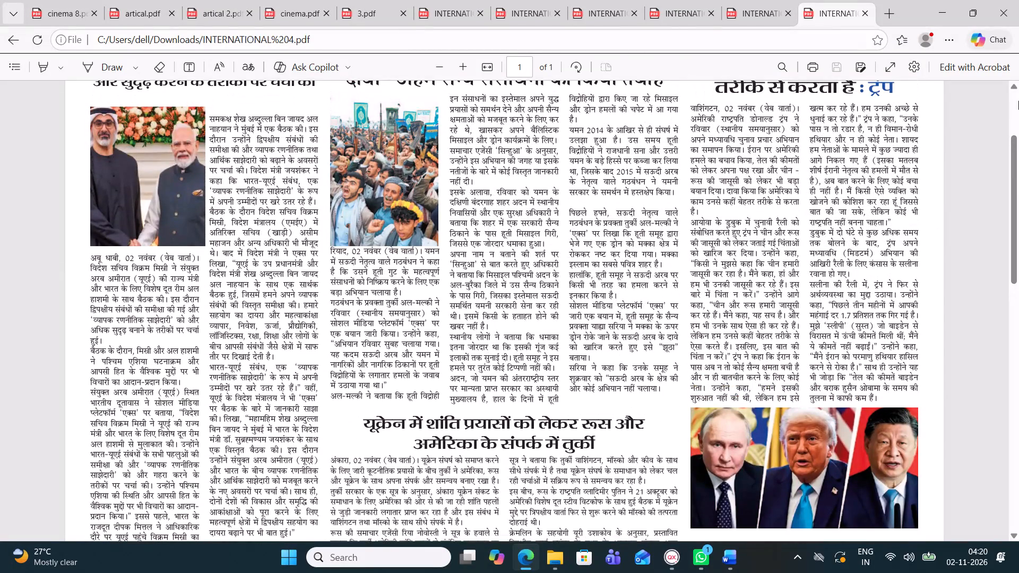
Review the lower half of the PDF page, from the H-1B story through the Bulgaria election story to the bottom rule.
{"action": "left_click_drag", "start_coordinate": [1013, 168], "coordinate": [1015, 192]}
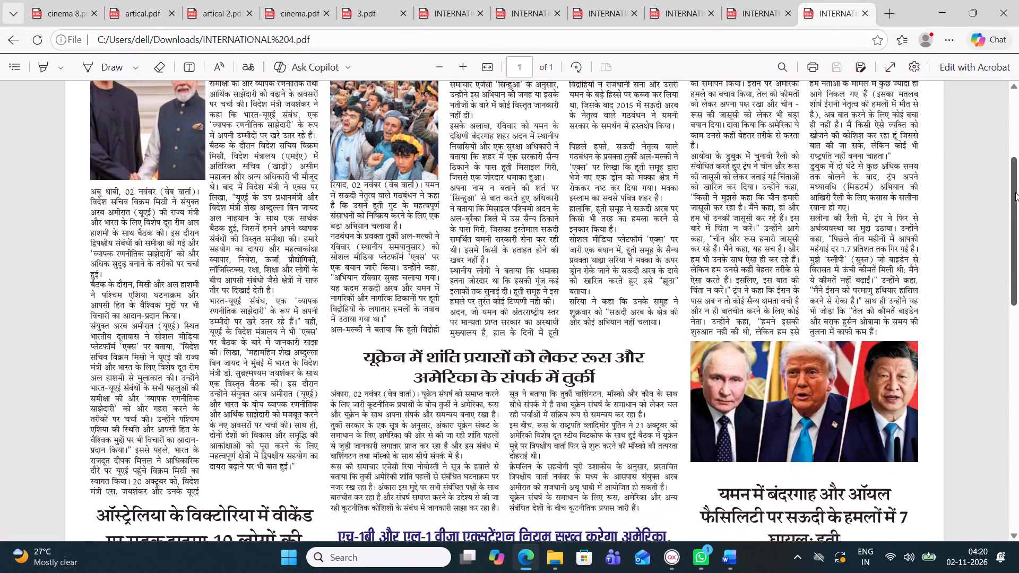
{"action": "left_click_drag", "start_coordinate": [1015, 192], "coordinate": [1018, 299]}
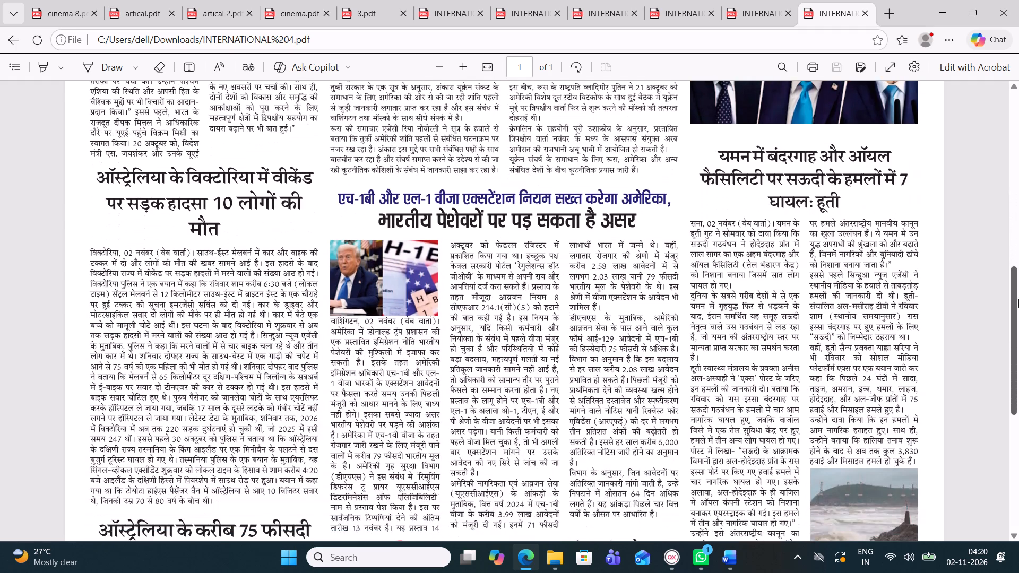
{"action": "left_click_drag", "start_coordinate": [1018, 299], "coordinate": [1017, 309]}
{"action": "left_click_drag", "start_coordinate": [1012, 321], "coordinate": [1018, 341]}
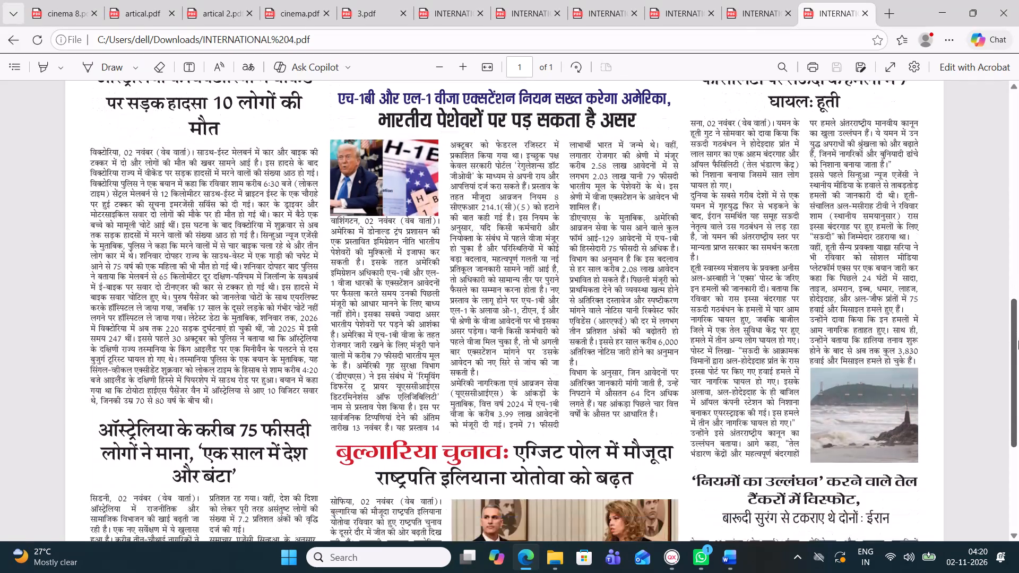
{"action": "left_click_drag", "start_coordinate": [1018, 341], "coordinate": [1018, 369]}
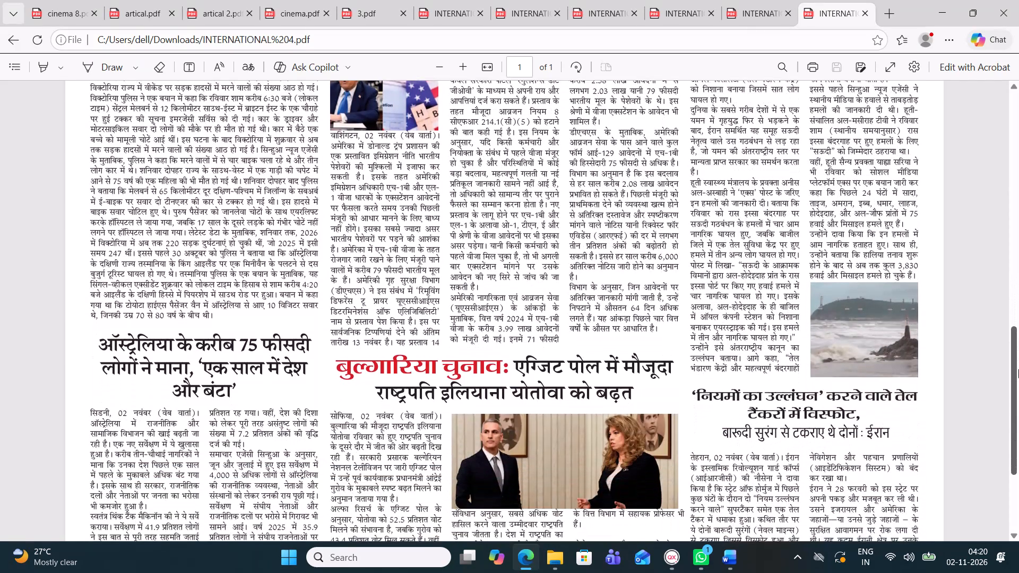
{"action": "left_click_drag", "start_coordinate": [1018, 369], "coordinate": [1018, 407]}
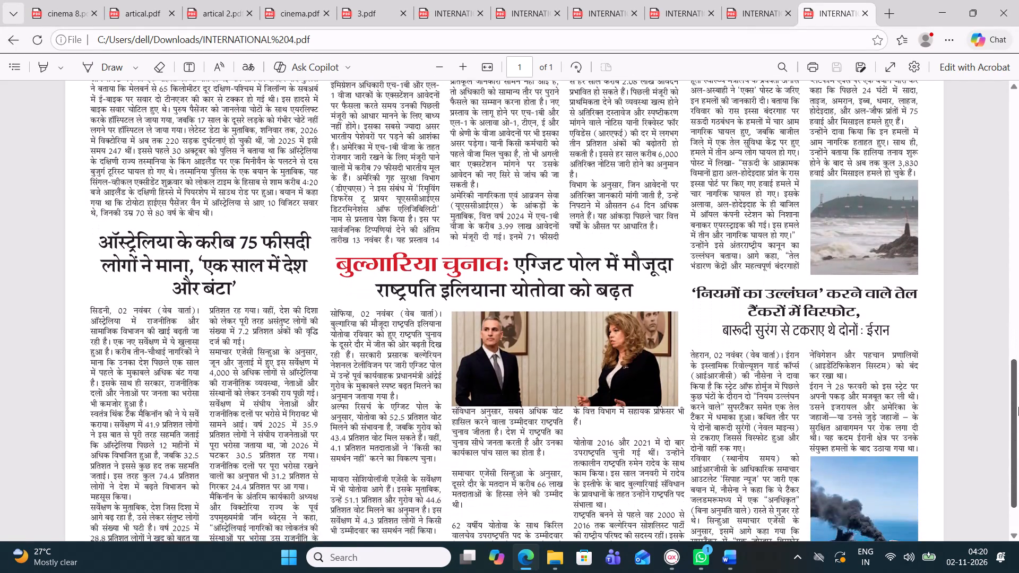
{"action": "left_click_drag", "start_coordinate": [1018, 407], "coordinate": [1018, 425]}
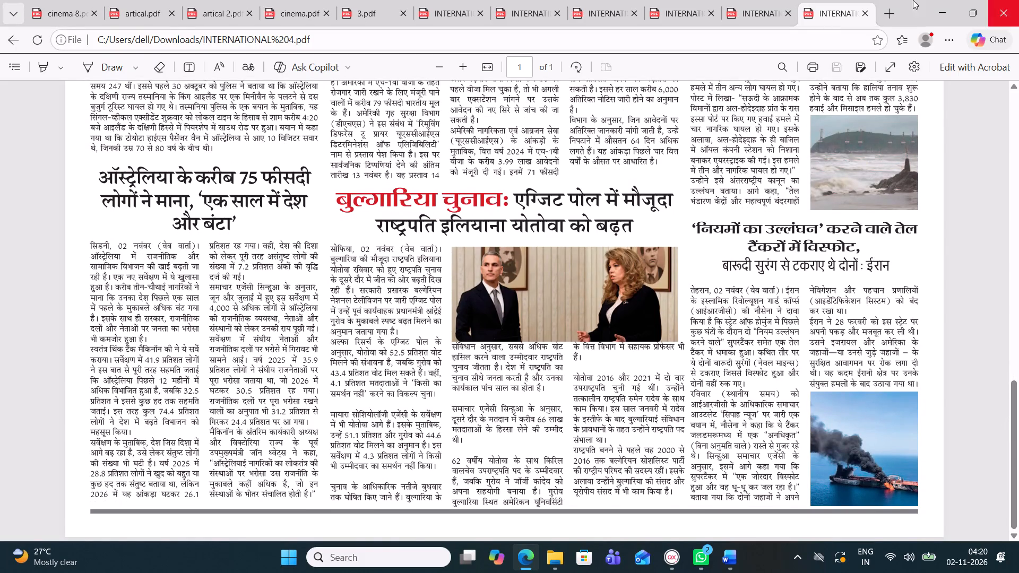
Switch to QuarkXPress and delete the blank lines between paragraphs in the Bulgaria election story on page 4.
{"action": "left_click", "coordinate": [676, 568]}
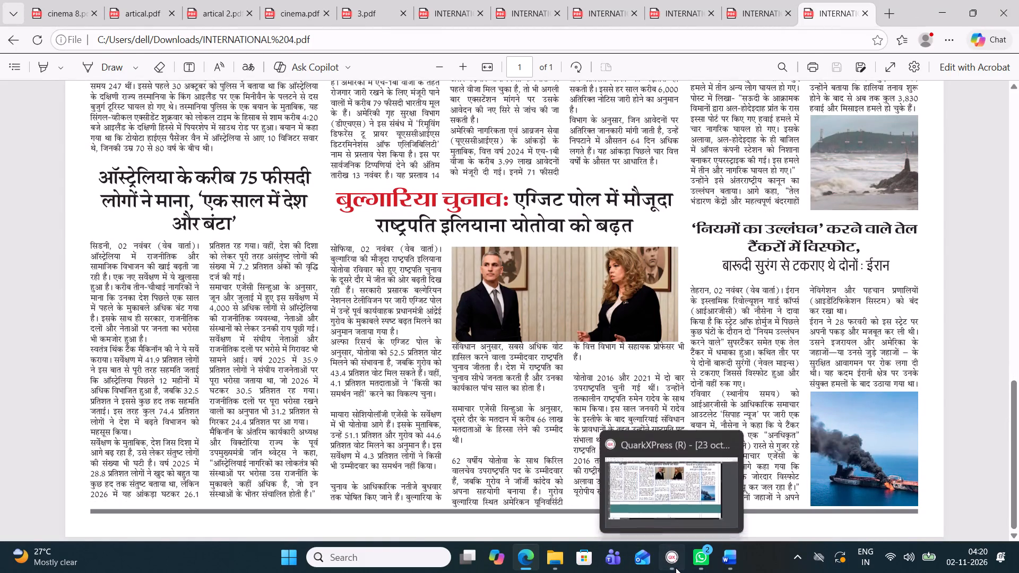
{"action": "triple_click", "coordinate": [405, 275]}
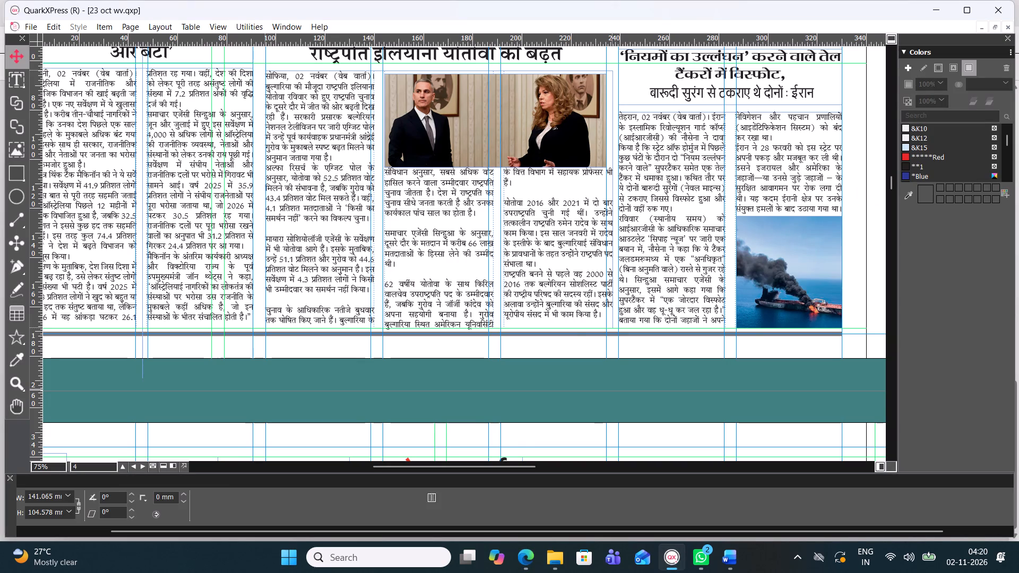
{"action": "key", "text": "BackSpace"}
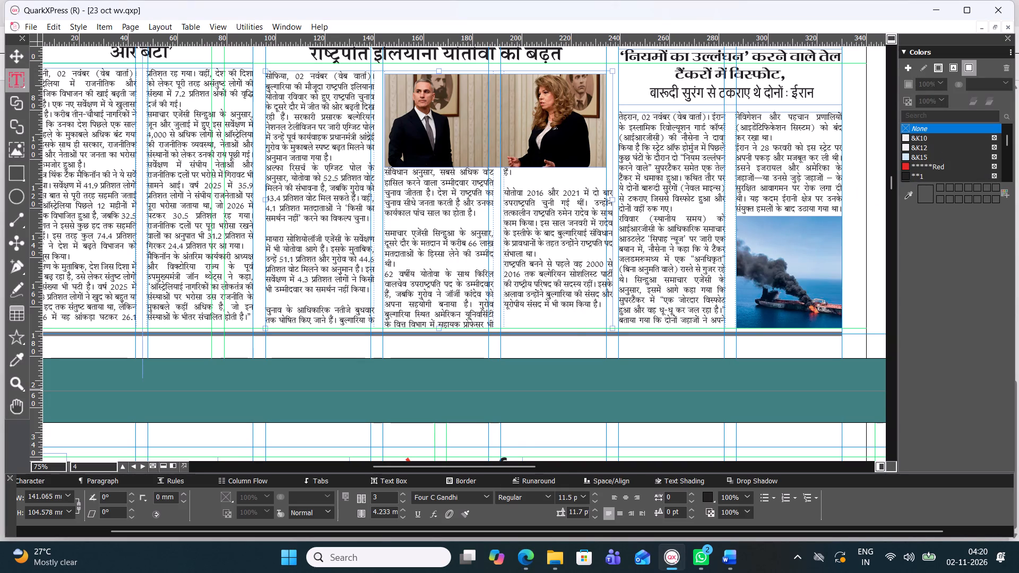
{"action": "left_click", "coordinate": [335, 229]}
{"action": "key", "text": "BackSpace"}
{"action": "left_click", "coordinate": [295, 286]}
{"action": "key", "text": "BackSpace"}
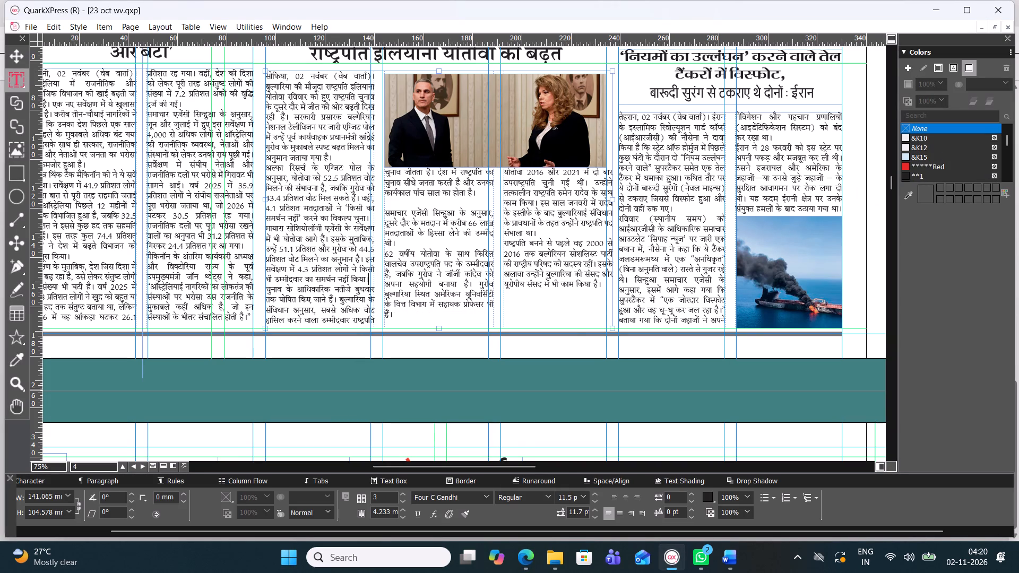
{"action": "left_click", "coordinate": [459, 245]}
{"action": "left_click", "coordinate": [428, 202]}
{"action": "key", "text": "BackSpace"}
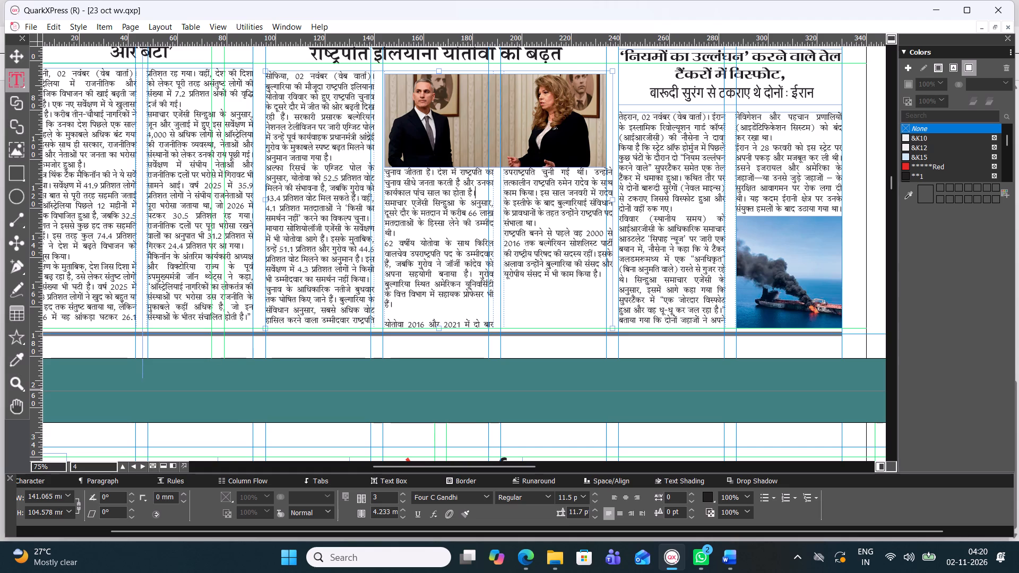
{"action": "left_click", "coordinate": [400, 313]}
{"action": "key", "text": "BackSpace"}
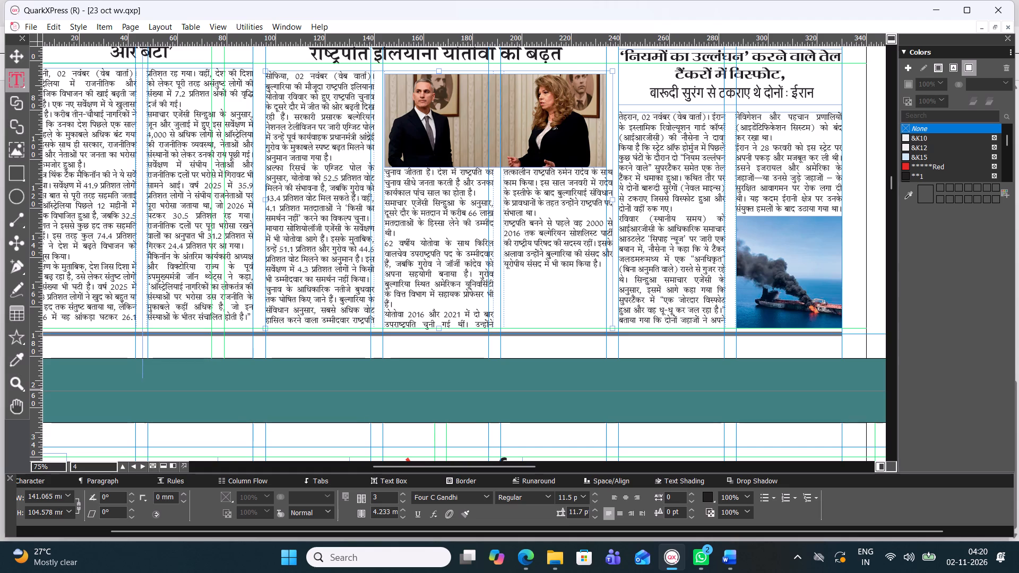
Extend the Bulgaria story's photo box downward to about 49 mm high to take up the freed text space.
{"action": "left_click", "coordinate": [21, 55]}
{"action": "left_click", "coordinate": [572, 137]}
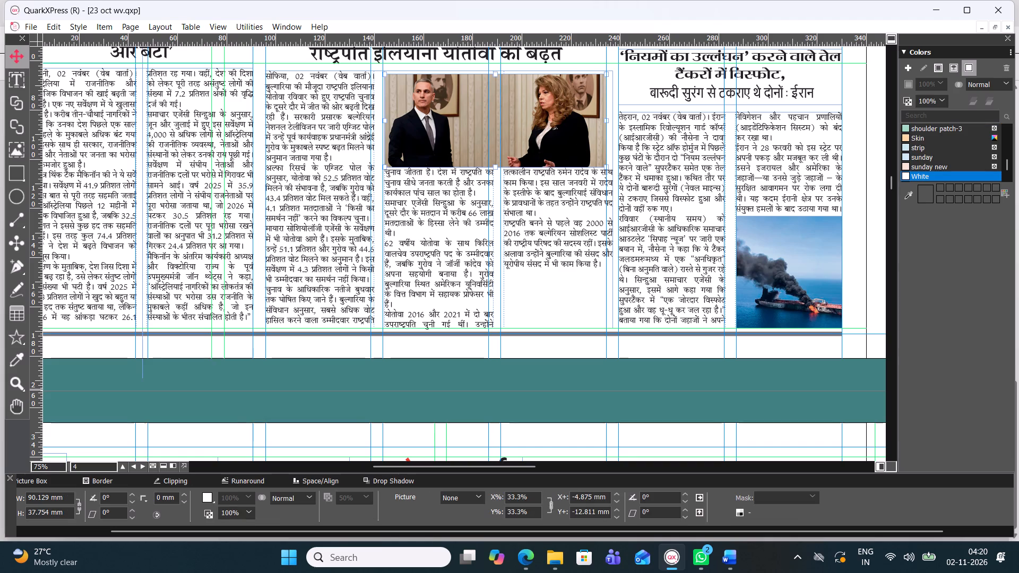
{"action": "left_click_drag", "start_coordinate": [496, 168], "coordinate": [495, 183]}
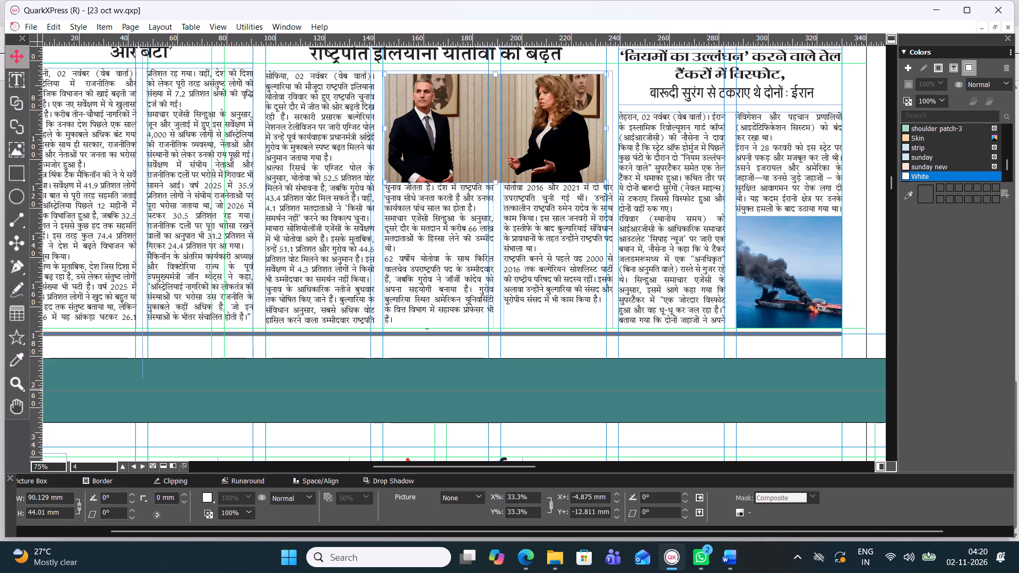
{"action": "left_click", "coordinate": [497, 184]}
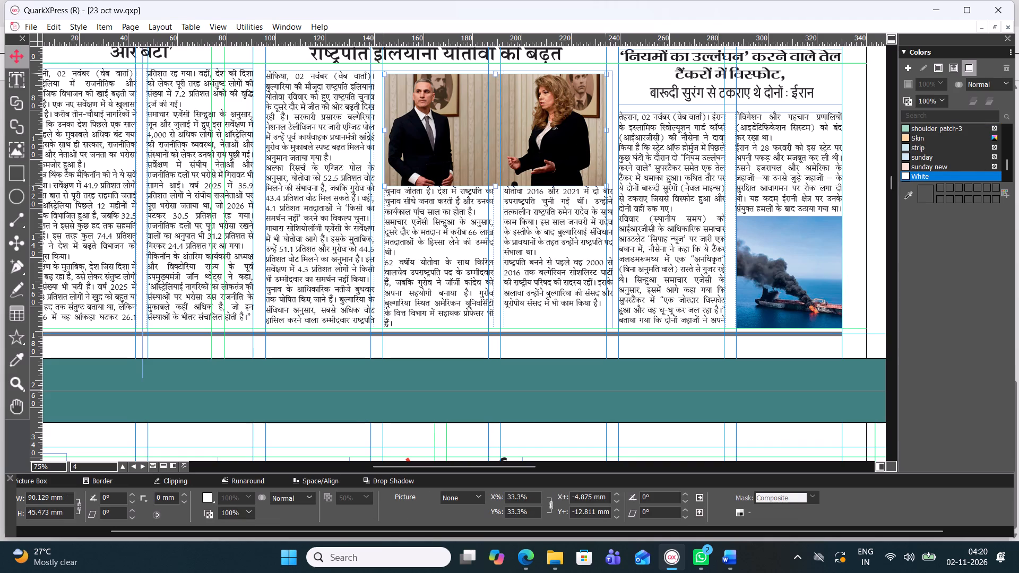
{"action": "left_click_drag", "start_coordinate": [497, 186], "coordinate": [496, 198]}
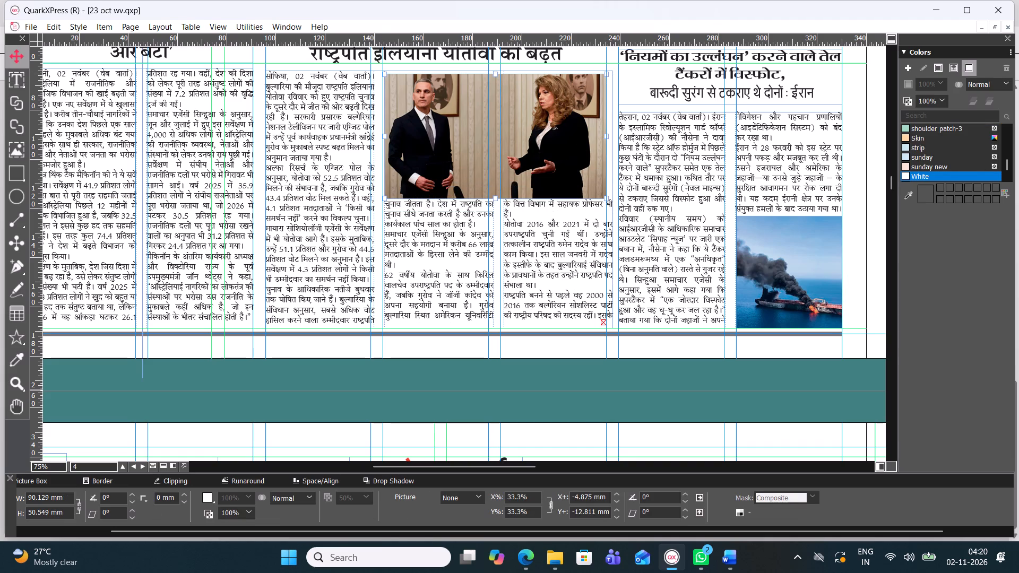
{"action": "left_click", "coordinate": [496, 198]}
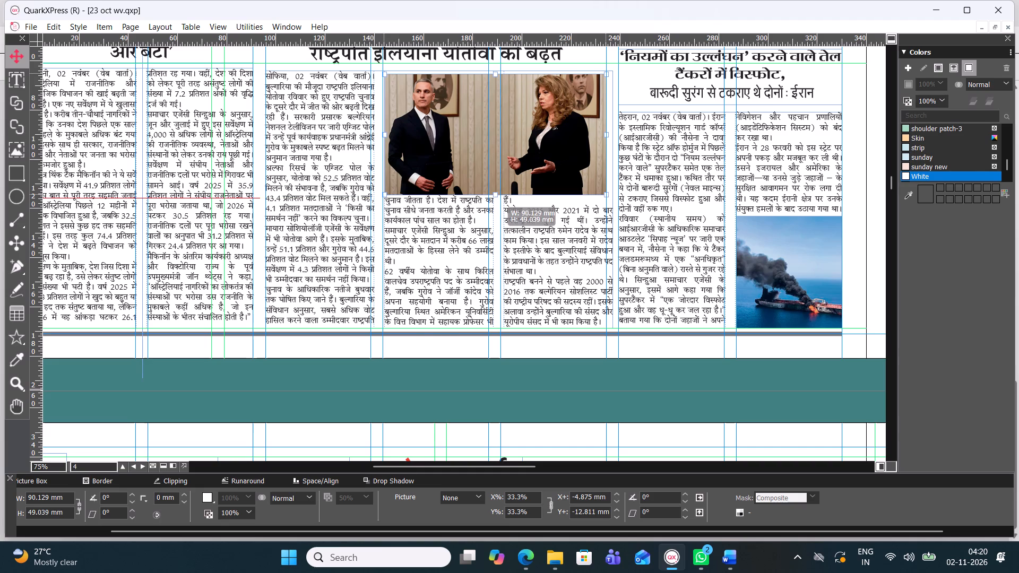
{"action": "left_click", "coordinate": [458, 369]}
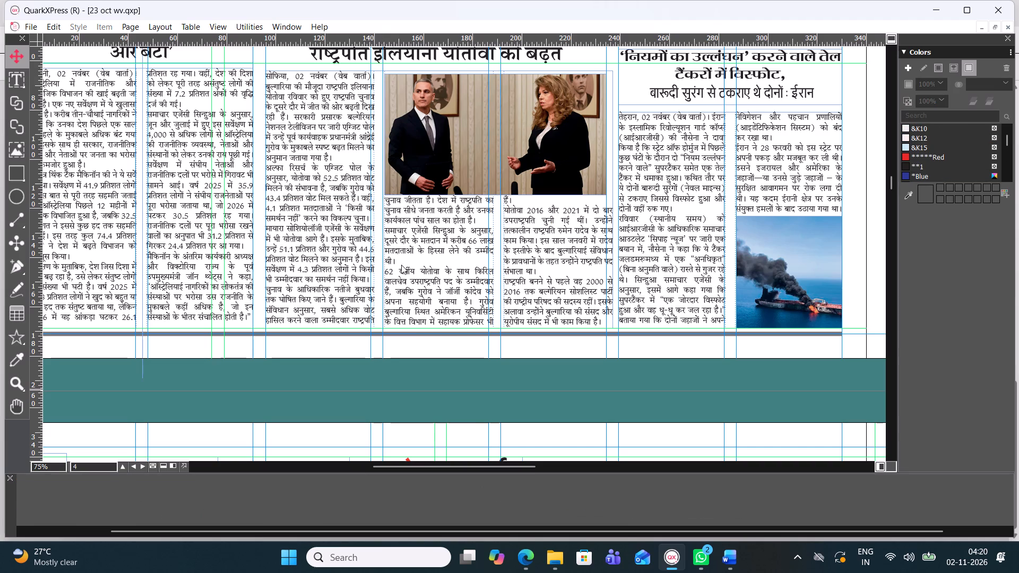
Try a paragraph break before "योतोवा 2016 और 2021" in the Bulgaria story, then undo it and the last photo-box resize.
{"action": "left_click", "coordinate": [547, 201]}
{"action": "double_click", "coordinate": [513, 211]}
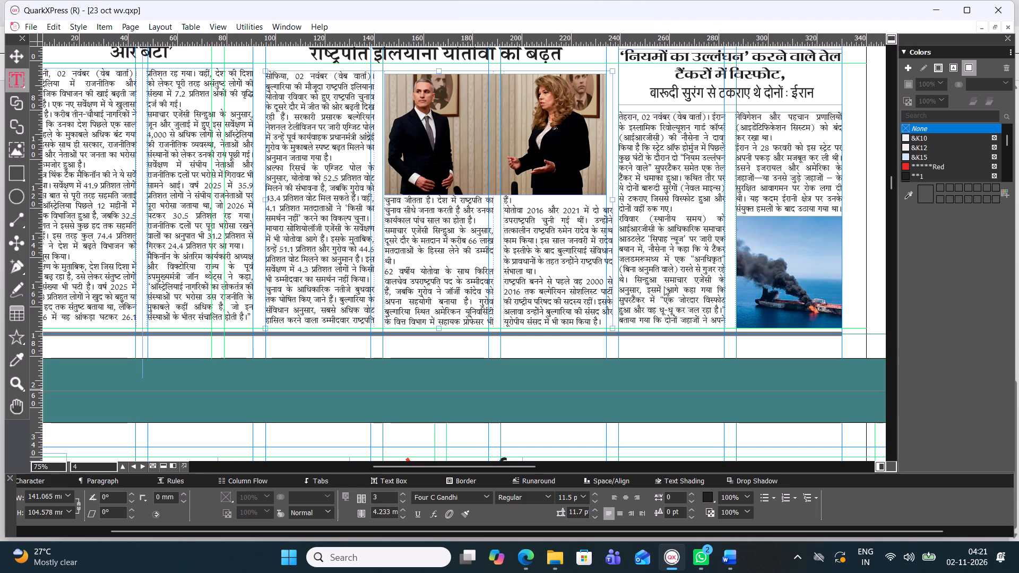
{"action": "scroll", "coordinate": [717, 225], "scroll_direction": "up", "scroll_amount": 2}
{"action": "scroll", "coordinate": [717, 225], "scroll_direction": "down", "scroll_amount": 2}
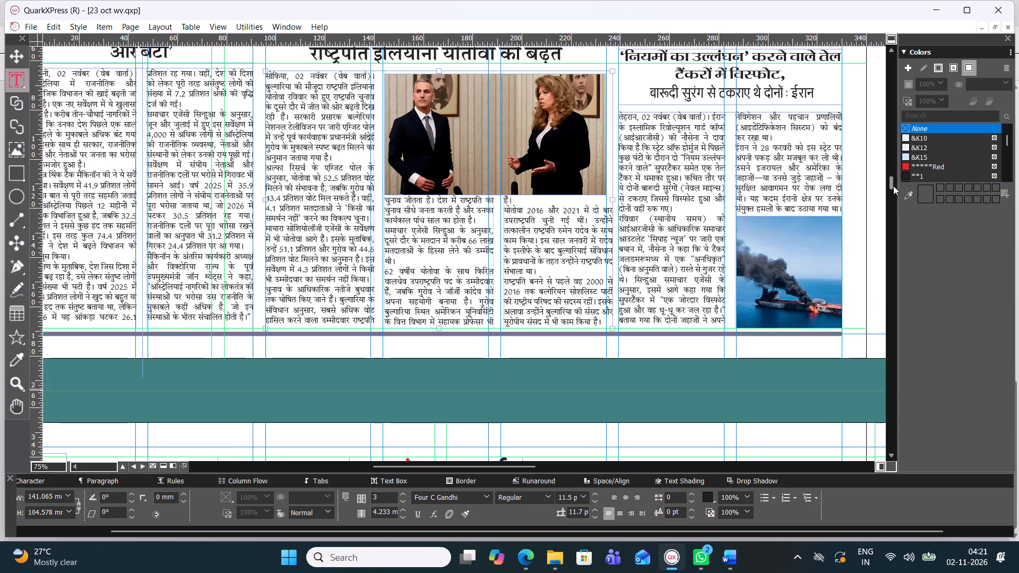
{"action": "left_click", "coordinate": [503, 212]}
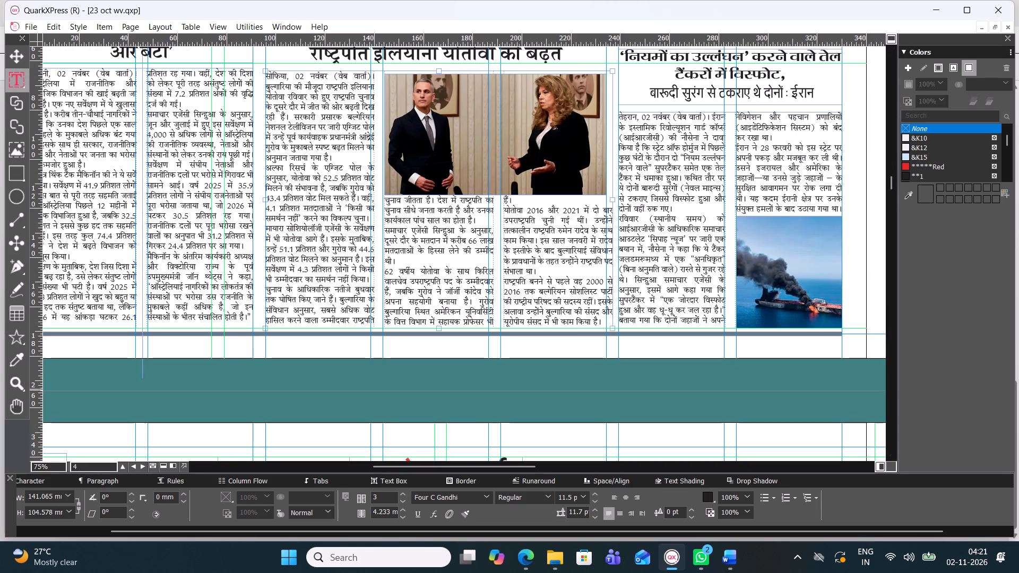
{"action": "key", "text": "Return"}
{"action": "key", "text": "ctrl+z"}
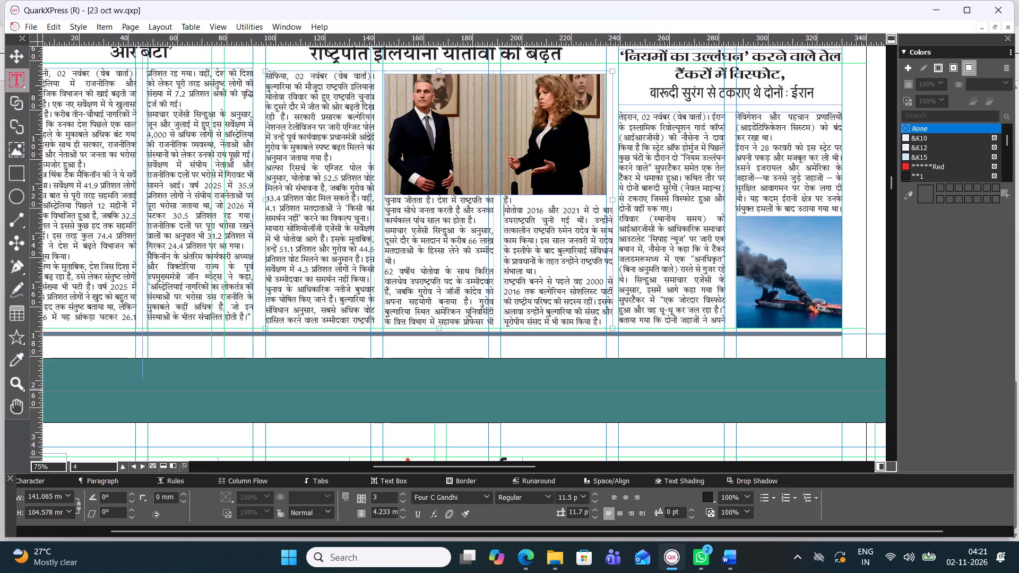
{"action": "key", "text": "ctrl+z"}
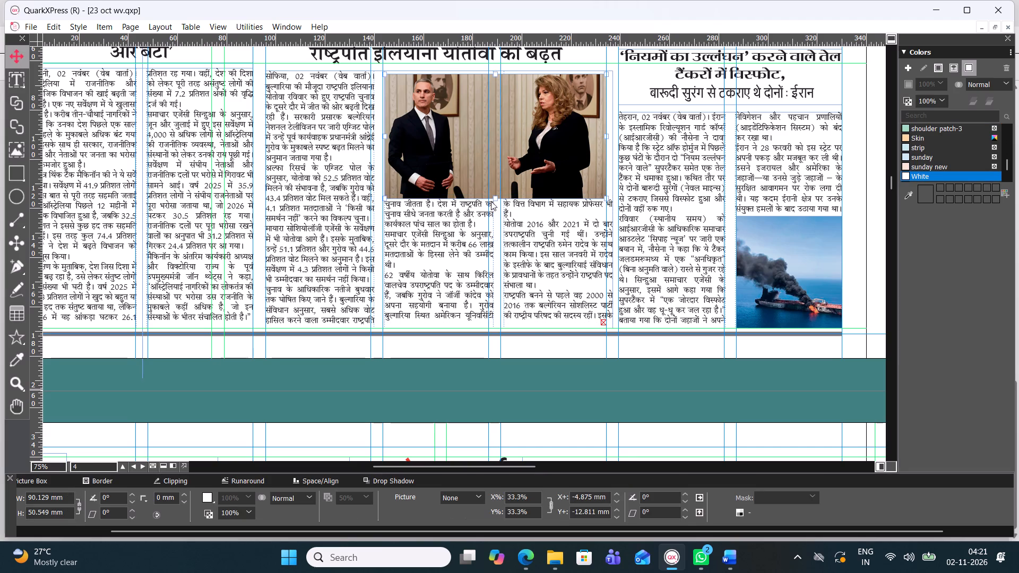
Shorten the Bulgaria photo box from its bottom edge to about 48.5 mm high.
{"action": "left_click_drag", "start_coordinate": [496, 198], "coordinate": [499, 196]}
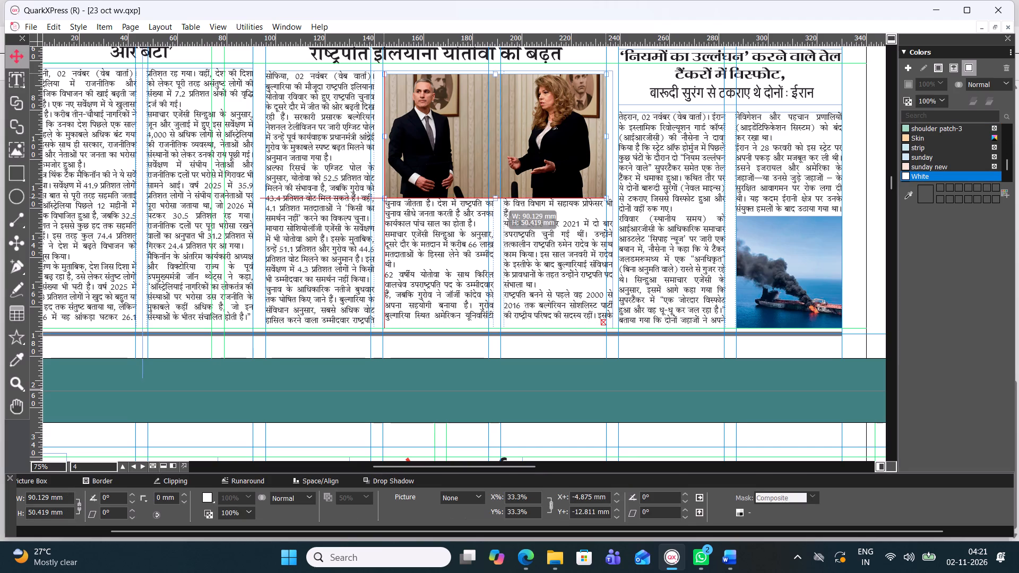
{"action": "left_click_drag", "start_coordinate": [499, 196], "coordinate": [500, 194]}
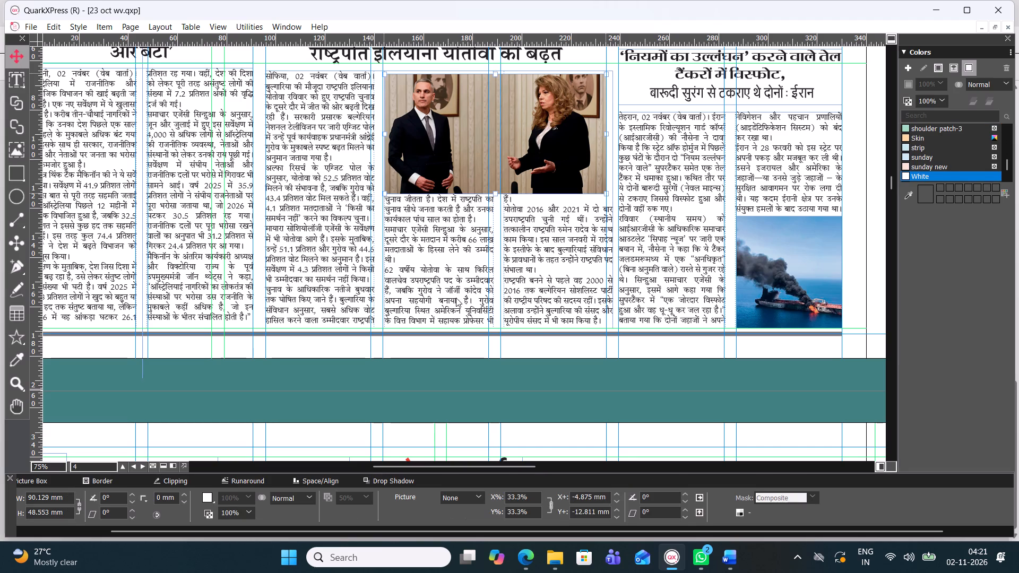
Join the Bulgaria story's "योतोवा 2016 और 2021" paragraph to the sentence before it, separated by a space.
{"action": "double_click", "coordinate": [494, 320]}
{"action": "left_click", "coordinate": [495, 320]}
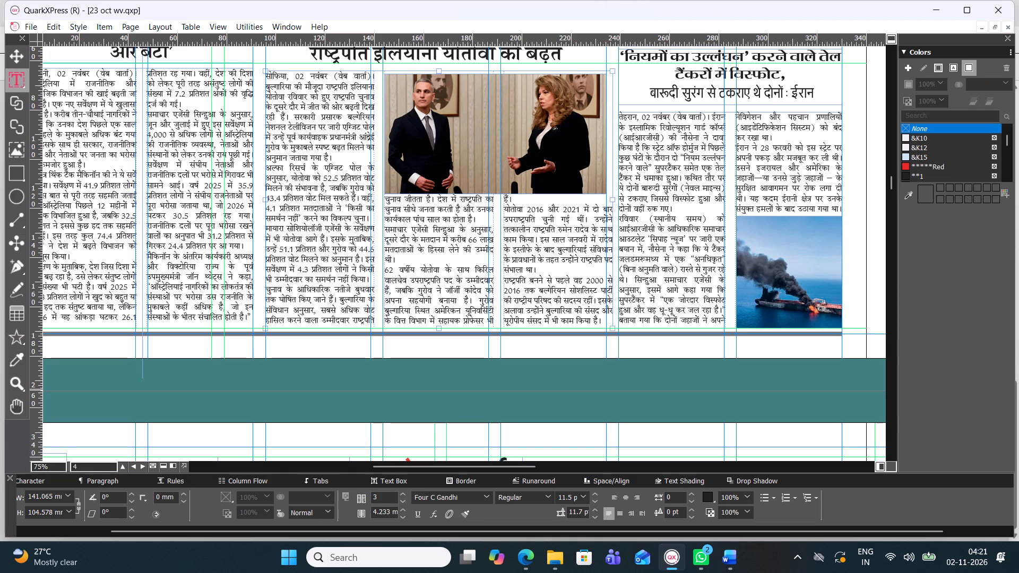
{"action": "key", "text": "BackSpace"}
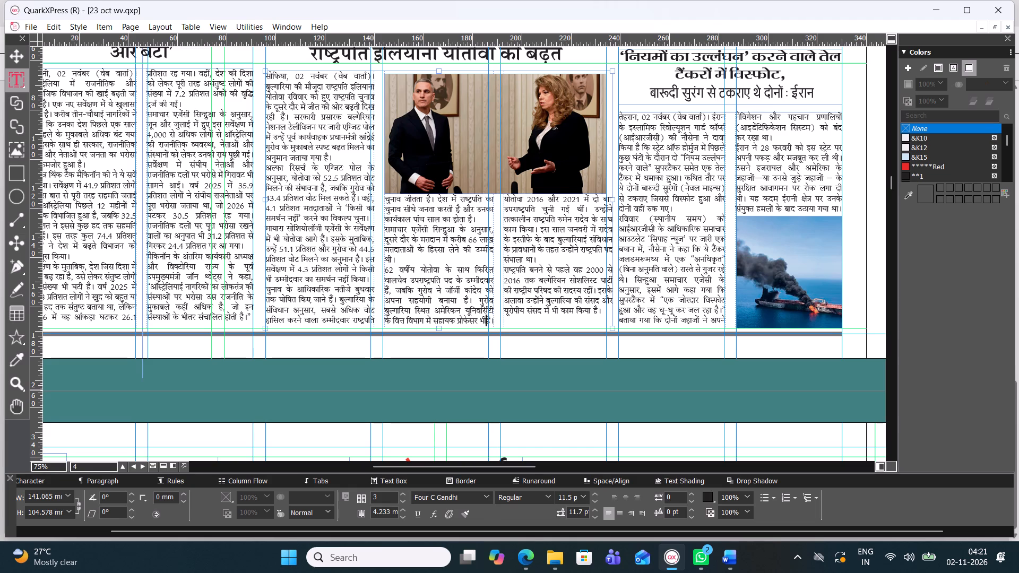
{"action": "key", "text": "space"}
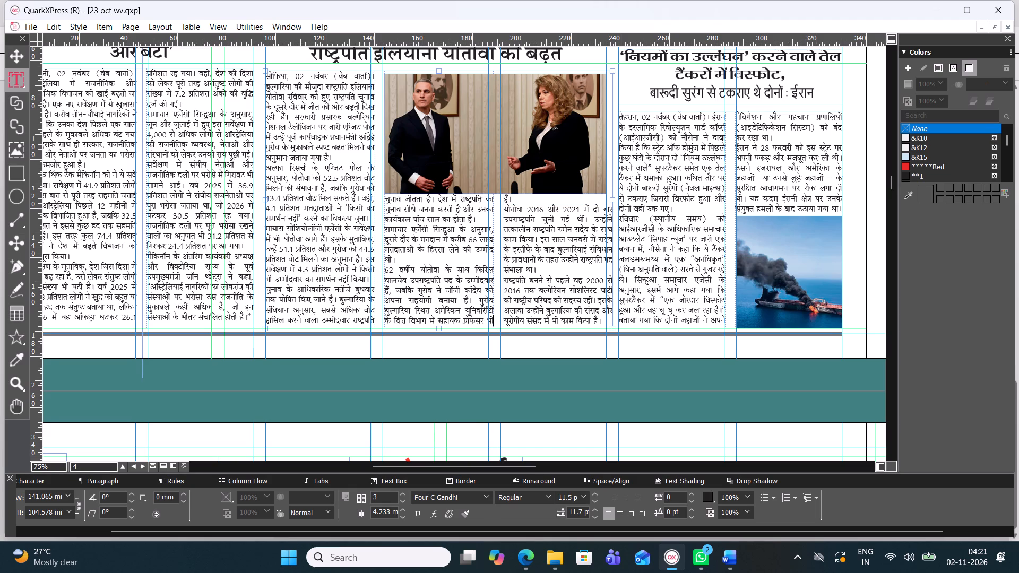
{"action": "left_click", "coordinate": [504, 211]}
{"action": "key", "text": "BackSpace"}
{"action": "key", "text": "space"}
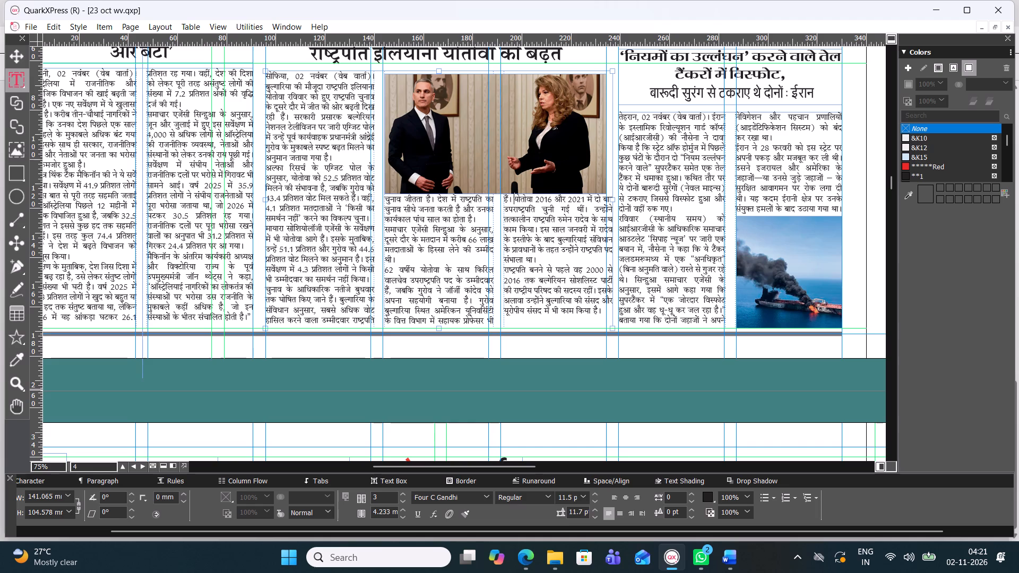
Start a new paragraph at "इसके मुताबिक, उन्हें 51.1 प्रतिशत" in the Bulgaria story's first column.
{"action": "left_click", "coordinate": [330, 237]}
{"action": "key", "text": "Return"}
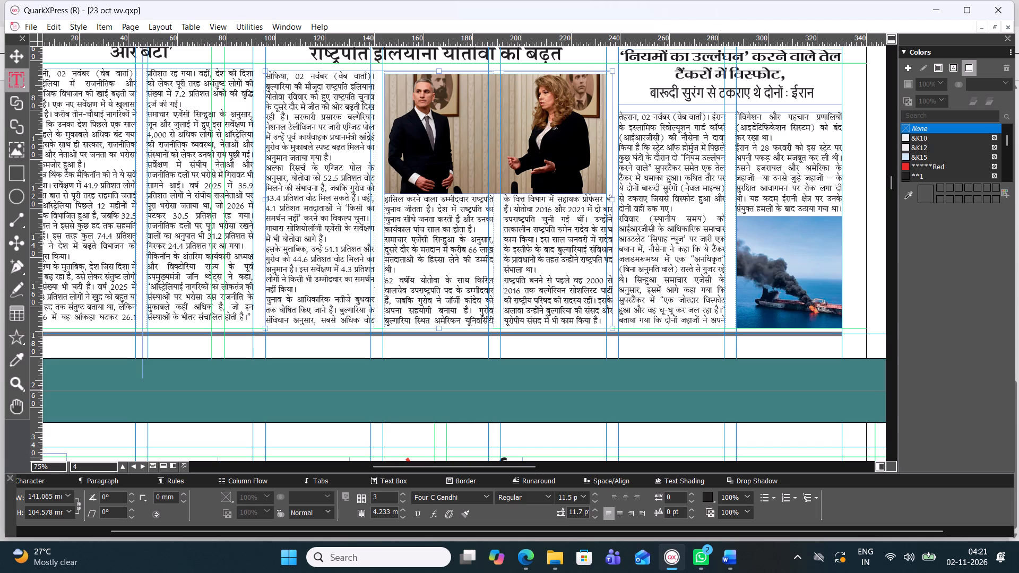
Colour the "वारूदी सुरंग से टकराए थे दोनों : ईरान" line of the Iran tanker headline Blue.
{"action": "left_click", "coordinate": [324, 384]}
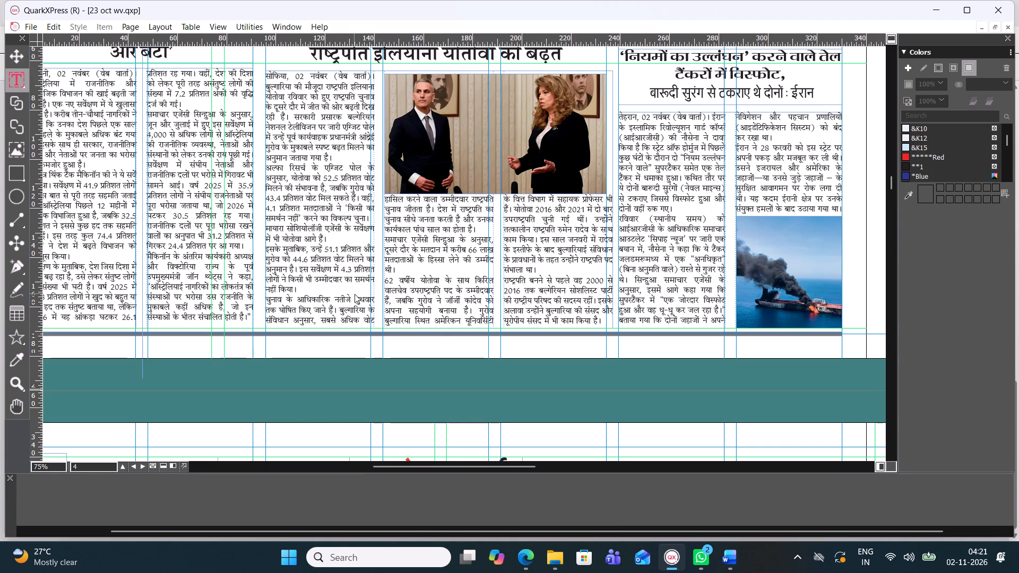
{"action": "scroll", "coordinate": [355, 294], "scroll_direction": "up", "scroll_amount": 1}
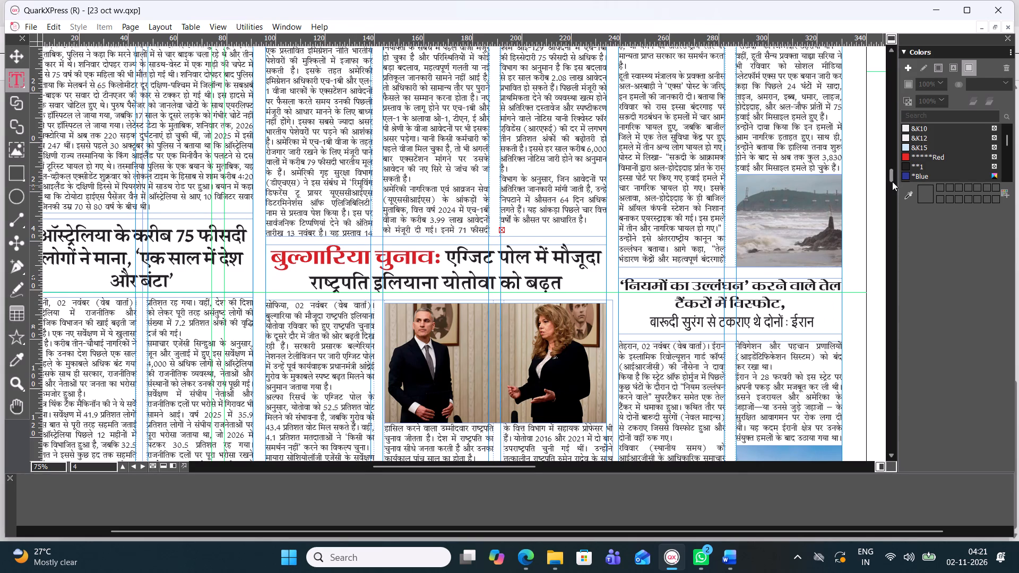
{"action": "double_click", "coordinate": [798, 327]}
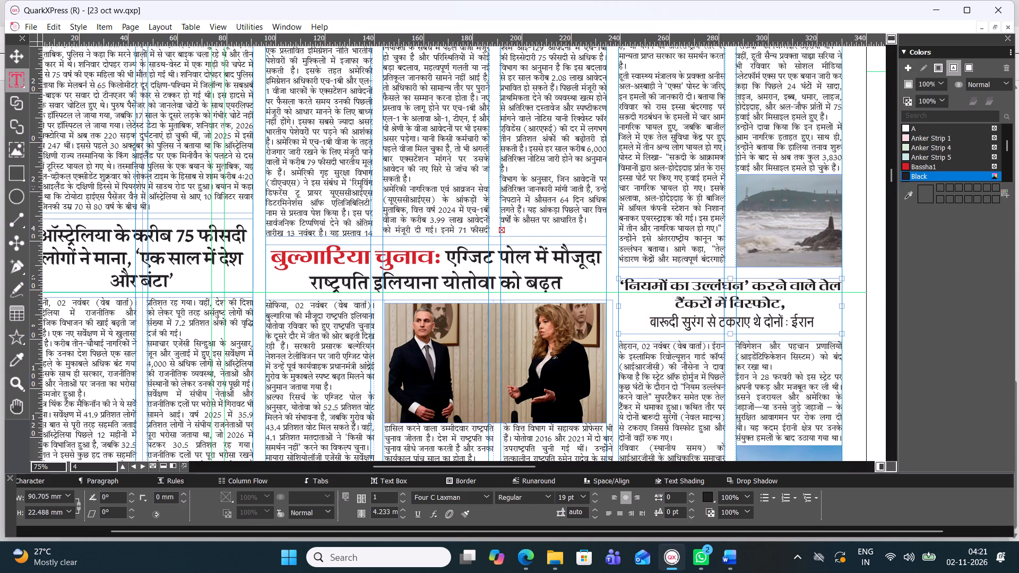
{"action": "left_click_drag", "start_coordinate": [816, 323], "coordinate": [809, 324]}
{"action": "left_click_drag", "start_coordinate": [818, 323], "coordinate": [633, 326]}
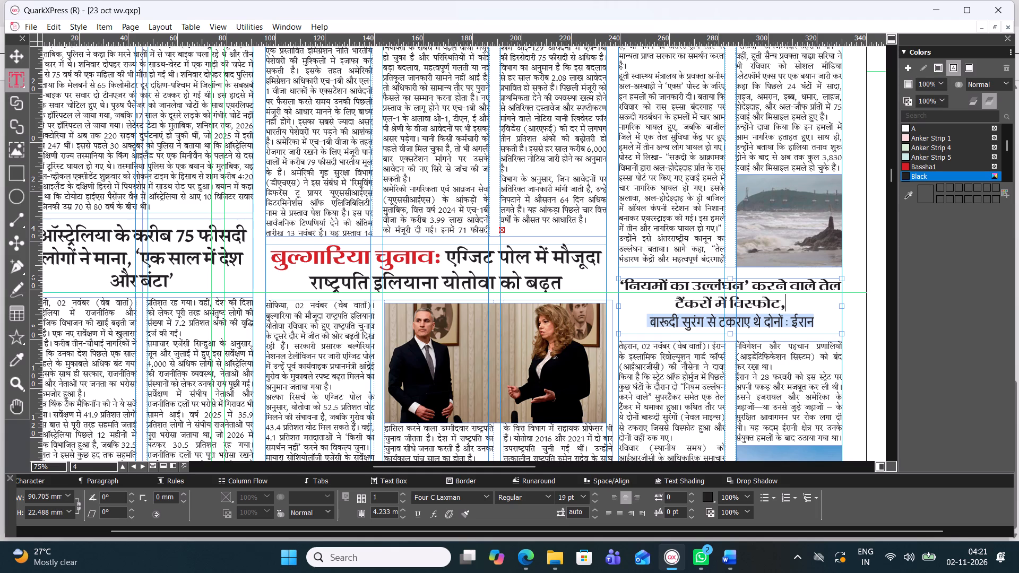
{"action": "scroll", "coordinate": [919, 134], "scroll_direction": "down", "scroll_amount": 1}
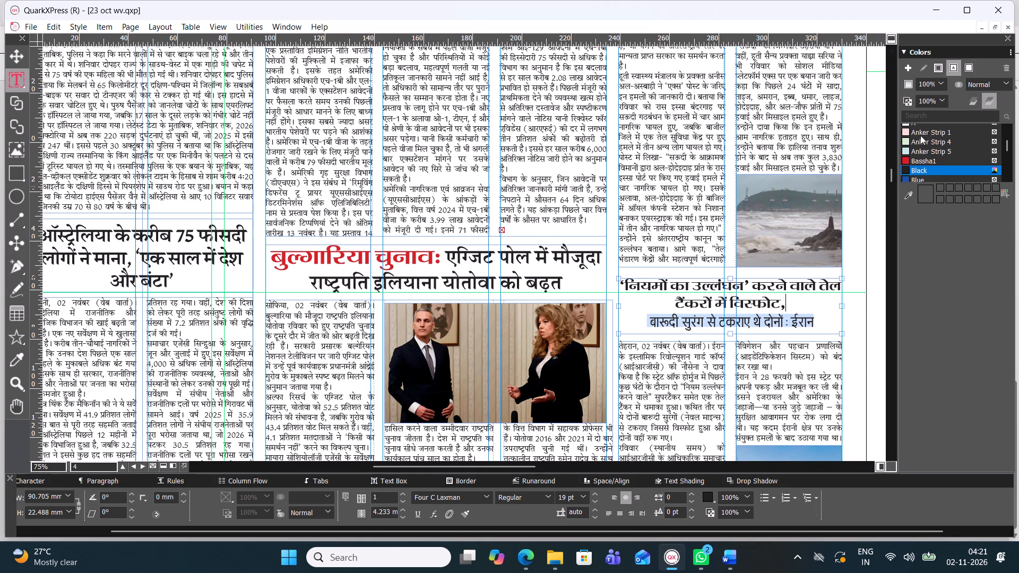
{"action": "left_click", "coordinate": [926, 176]}
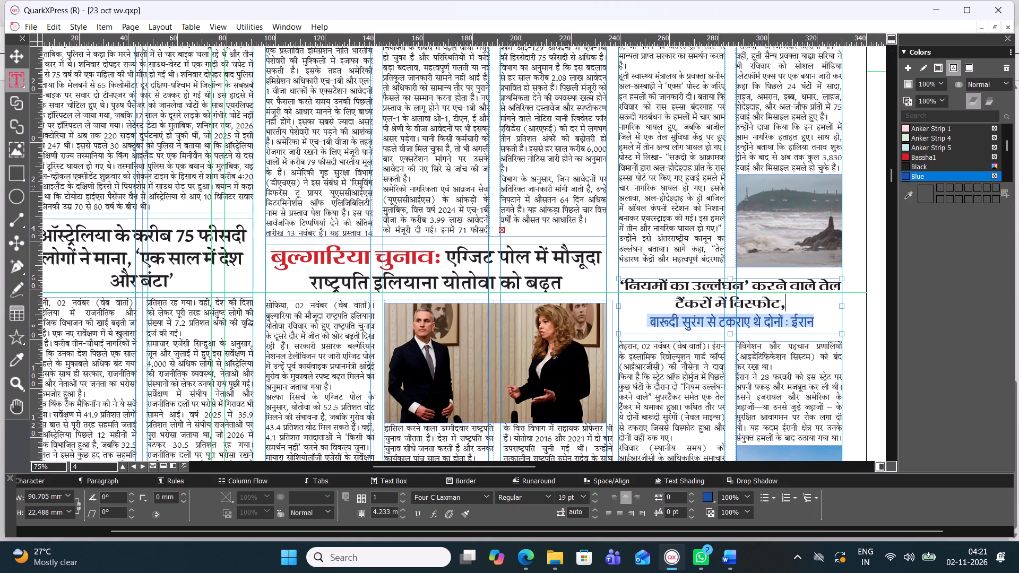
{"action": "left_click", "coordinate": [825, 322]}
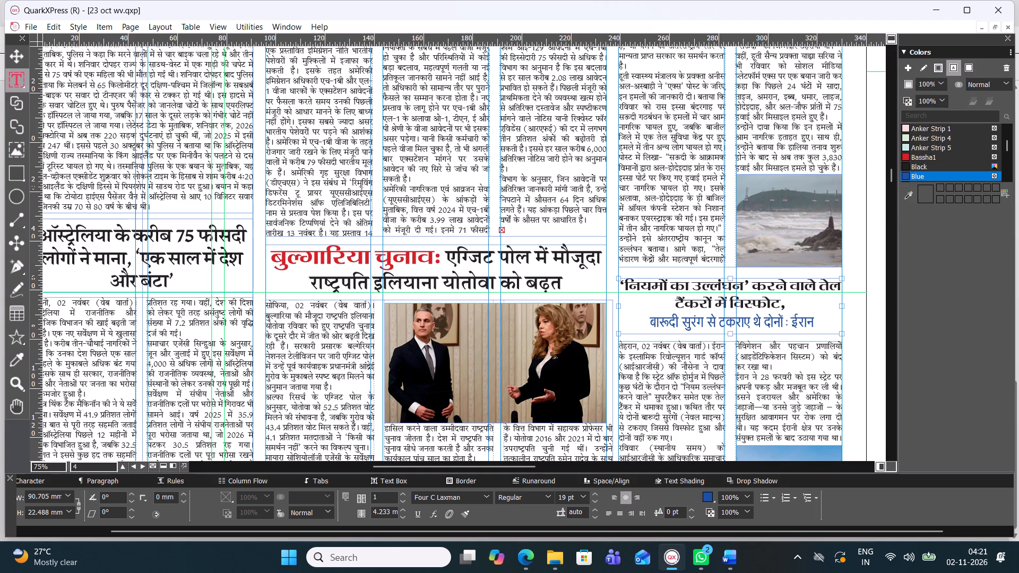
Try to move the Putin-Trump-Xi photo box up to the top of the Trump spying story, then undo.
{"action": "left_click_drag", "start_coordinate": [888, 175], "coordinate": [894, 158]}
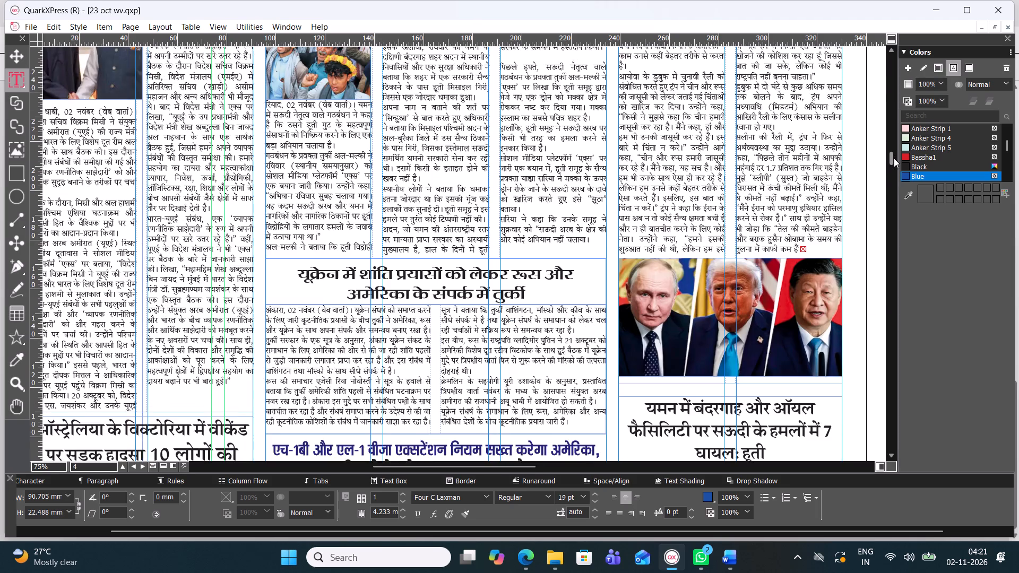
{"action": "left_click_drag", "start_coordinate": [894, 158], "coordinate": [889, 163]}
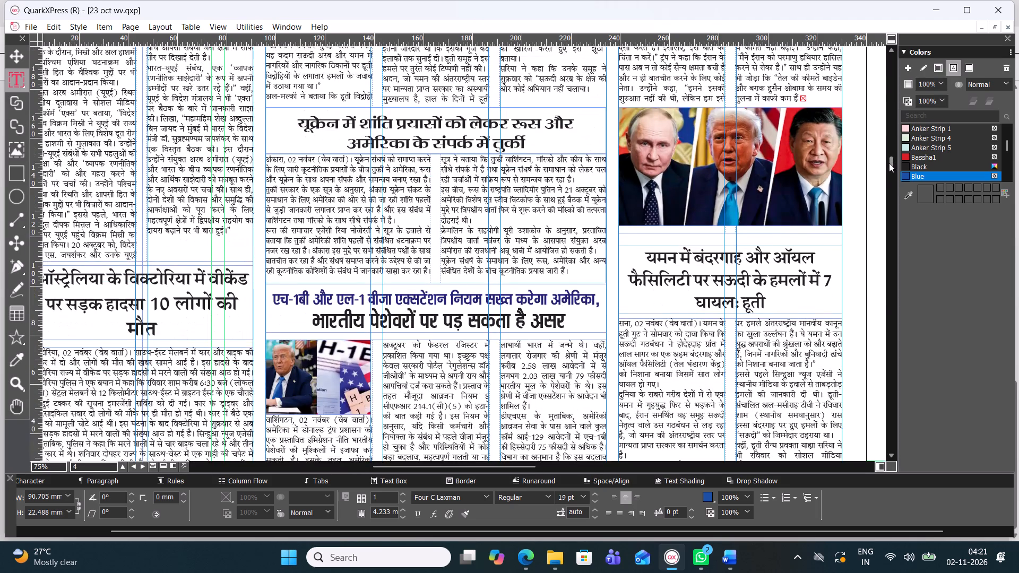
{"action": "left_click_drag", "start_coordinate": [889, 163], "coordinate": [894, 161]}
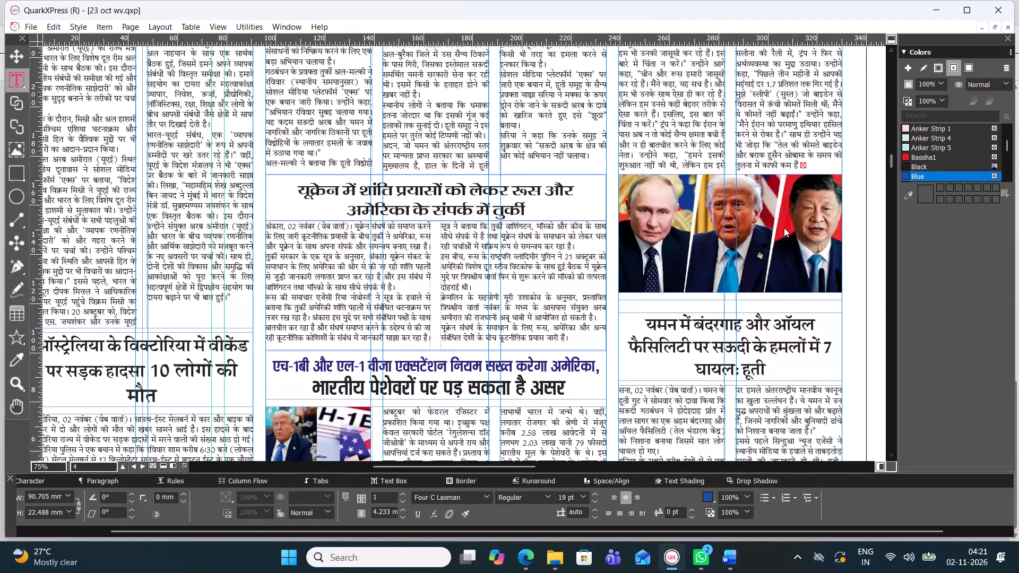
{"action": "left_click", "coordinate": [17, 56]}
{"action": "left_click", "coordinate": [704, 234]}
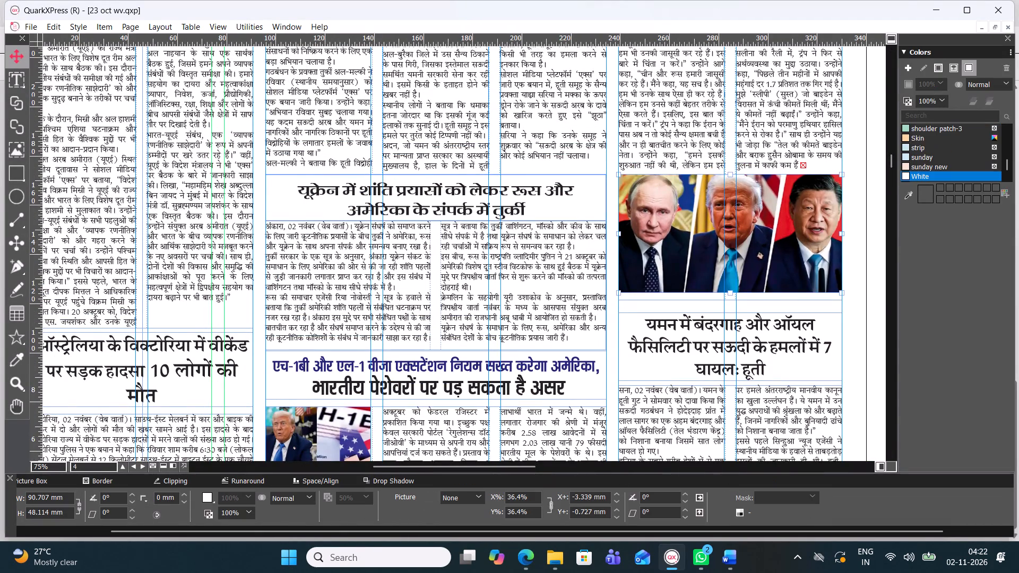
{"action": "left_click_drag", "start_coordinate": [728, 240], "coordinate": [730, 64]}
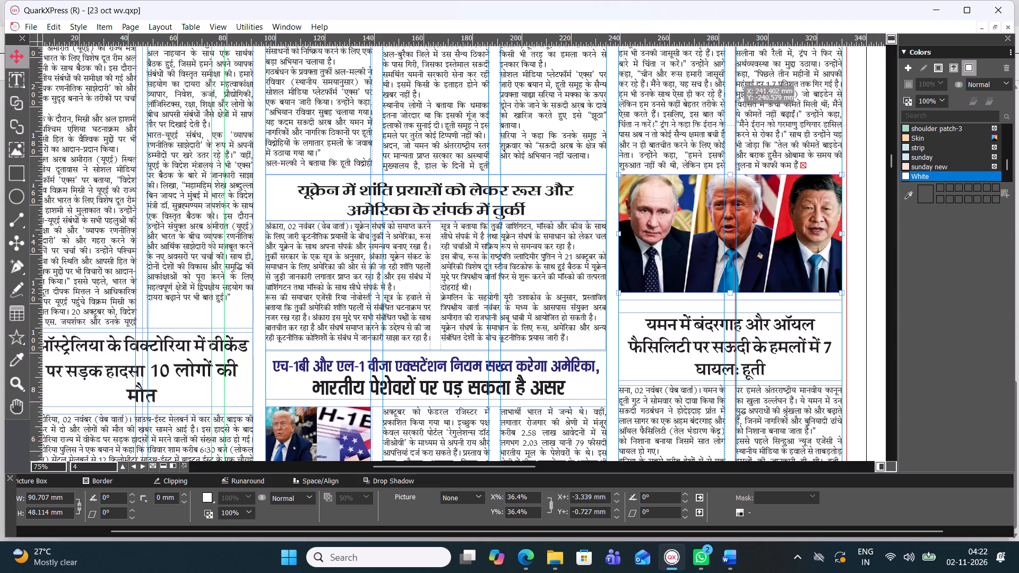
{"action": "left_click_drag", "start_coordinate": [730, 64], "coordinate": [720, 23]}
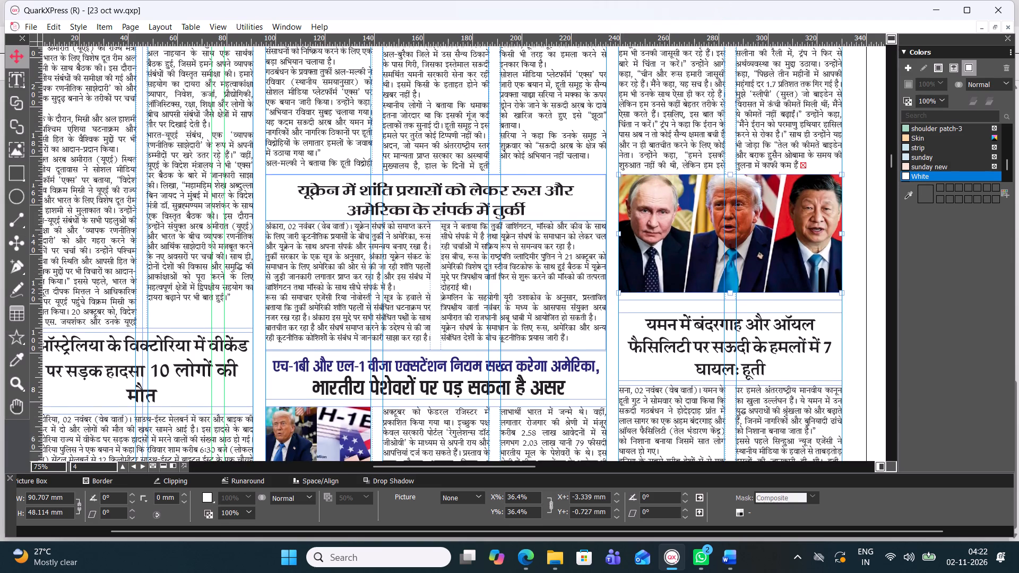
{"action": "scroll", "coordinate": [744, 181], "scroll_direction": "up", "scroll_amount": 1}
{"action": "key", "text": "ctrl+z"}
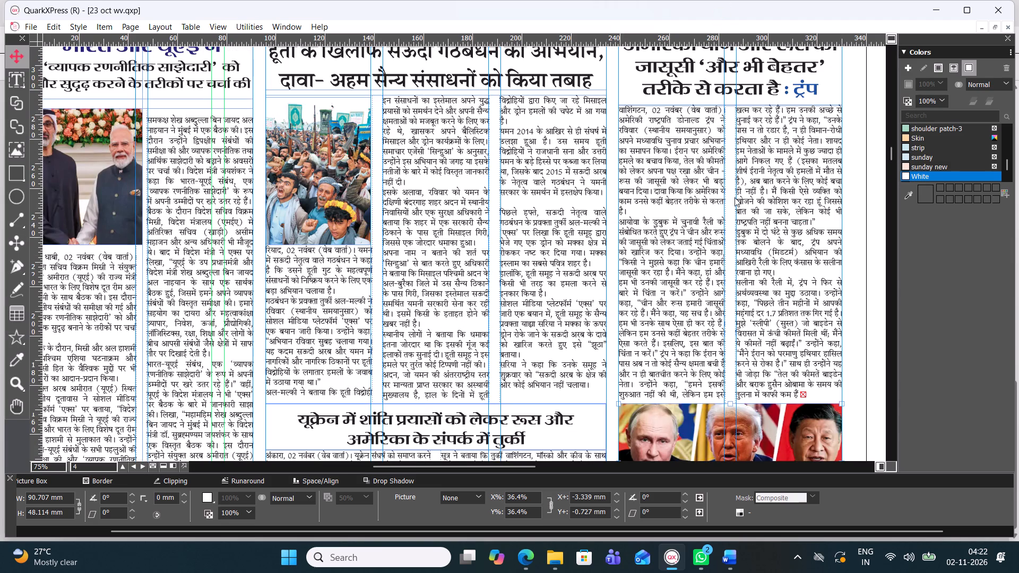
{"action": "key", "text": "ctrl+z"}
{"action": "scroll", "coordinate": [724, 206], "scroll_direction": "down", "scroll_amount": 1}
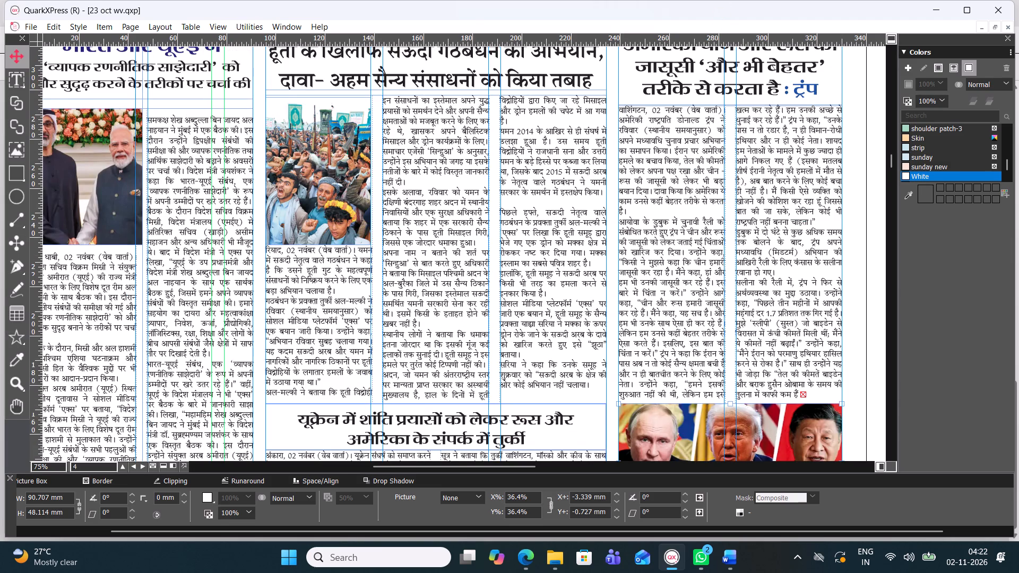
Move the Putin-Trump-Xi photo box up to directly beneath the Trump spying story's headline, across both text columns.
{"action": "left_click", "coordinate": [722, 211]}
{"action": "left_click_drag", "start_coordinate": [717, 225], "coordinate": [713, 133]}
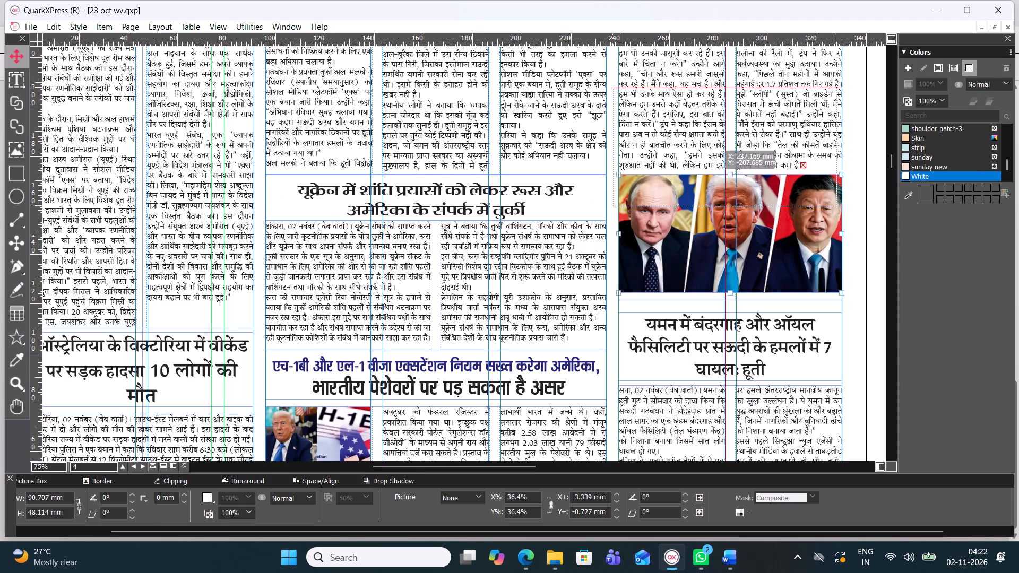
{"action": "left_click_drag", "start_coordinate": [713, 133], "coordinate": [716, 123]}
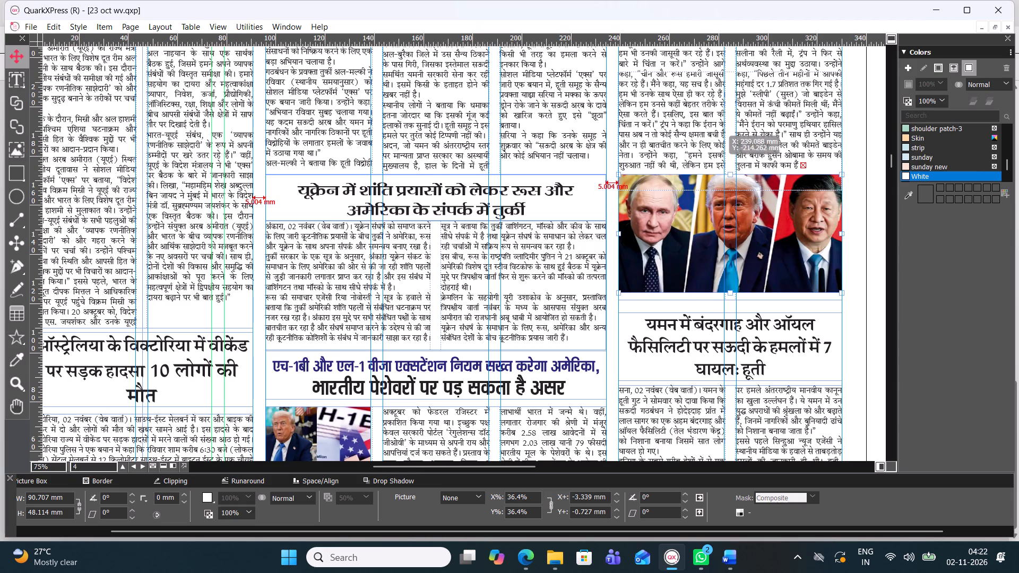
{"action": "left_click_drag", "start_coordinate": [719, 131], "coordinate": [721, 111]}
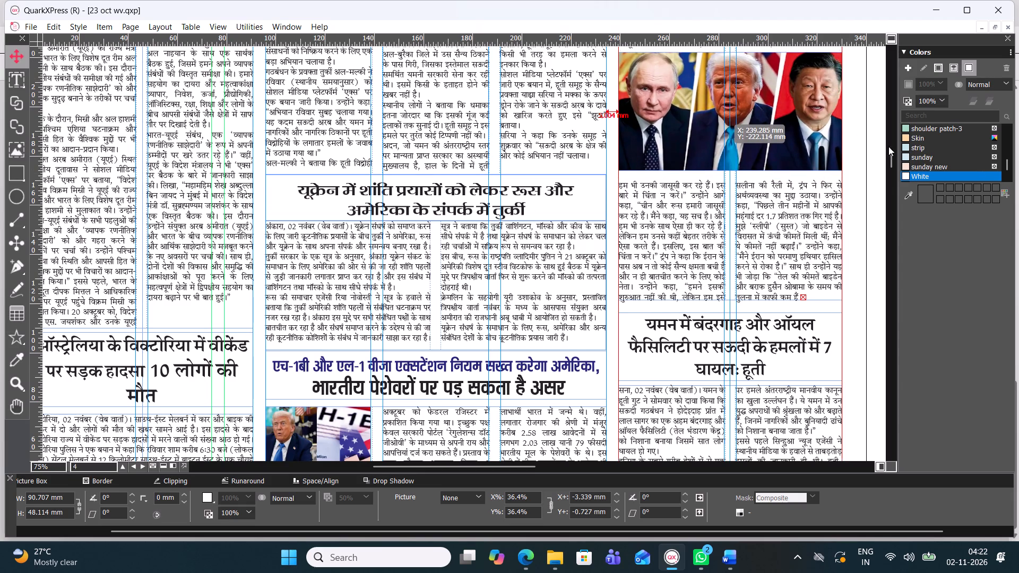
{"action": "left_click_drag", "start_coordinate": [889, 154], "coordinate": [888, 149]}
{"action": "left_click_drag", "start_coordinate": [892, 147], "coordinate": [883, 170]}
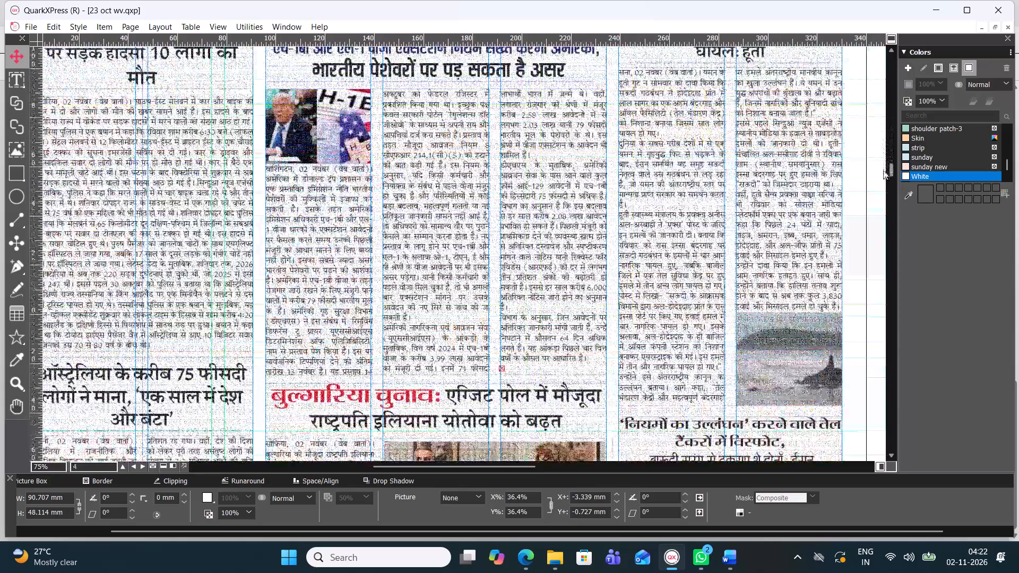
{"action": "left_click_drag", "start_coordinate": [883, 170], "coordinate": [886, 152]}
{"action": "left_click_drag", "start_coordinate": [738, 388], "coordinate": [738, 387]}
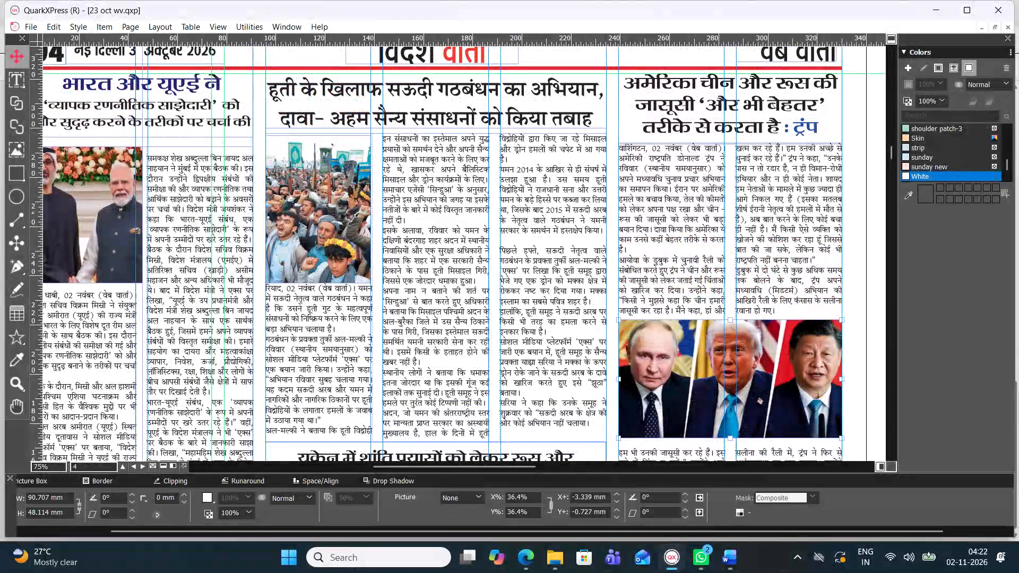
{"action": "left_click_drag", "start_coordinate": [738, 387], "coordinate": [738, 243]}
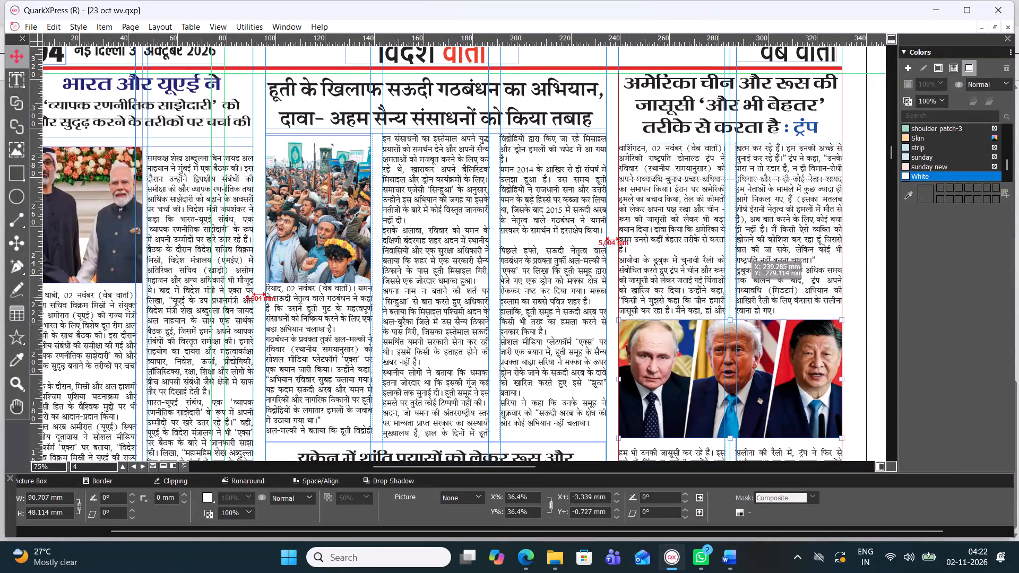
{"action": "left_click_drag", "start_coordinate": [738, 243], "coordinate": [736, 212]}
{"action": "left_click", "coordinate": [714, 293]}
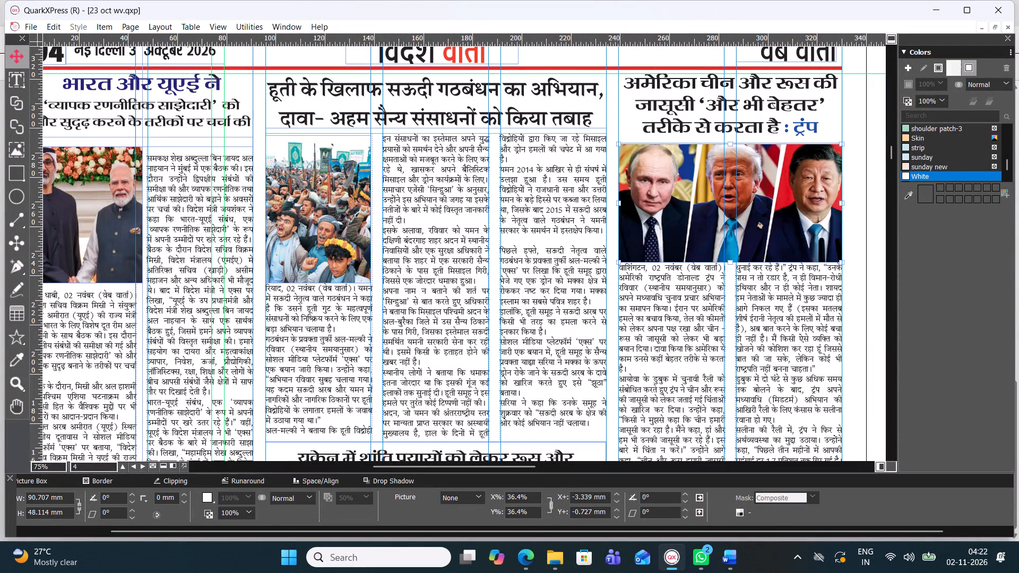
Shorten the Putin-Trump-Xi photo box from its bottom edge to about 44.6 mm high and check the end of the story's text.
{"action": "left_click", "coordinate": [741, 241]}
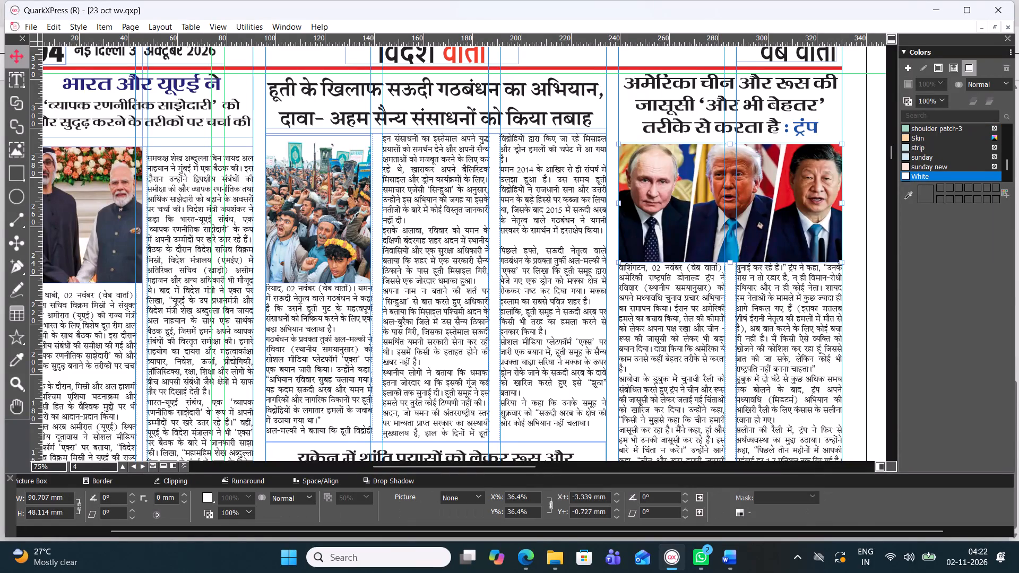
{"action": "left_click_drag", "start_coordinate": [731, 261], "coordinate": [733, 252]}
{"action": "left_click", "coordinate": [727, 229]}
{"action": "left_click", "coordinate": [721, 298]}
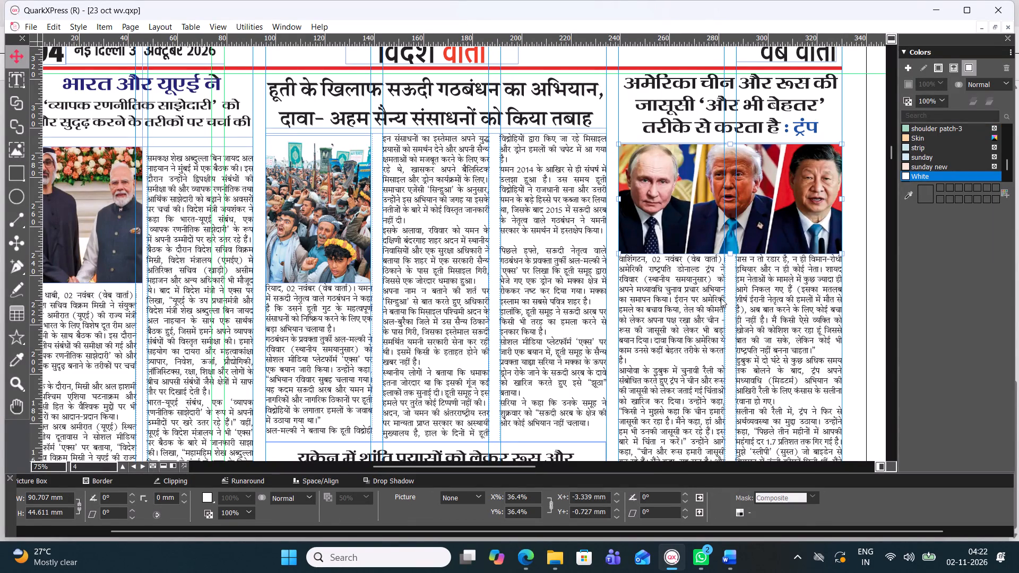
{"action": "scroll", "coordinate": [727, 295], "scroll_direction": "down", "scroll_amount": 1}
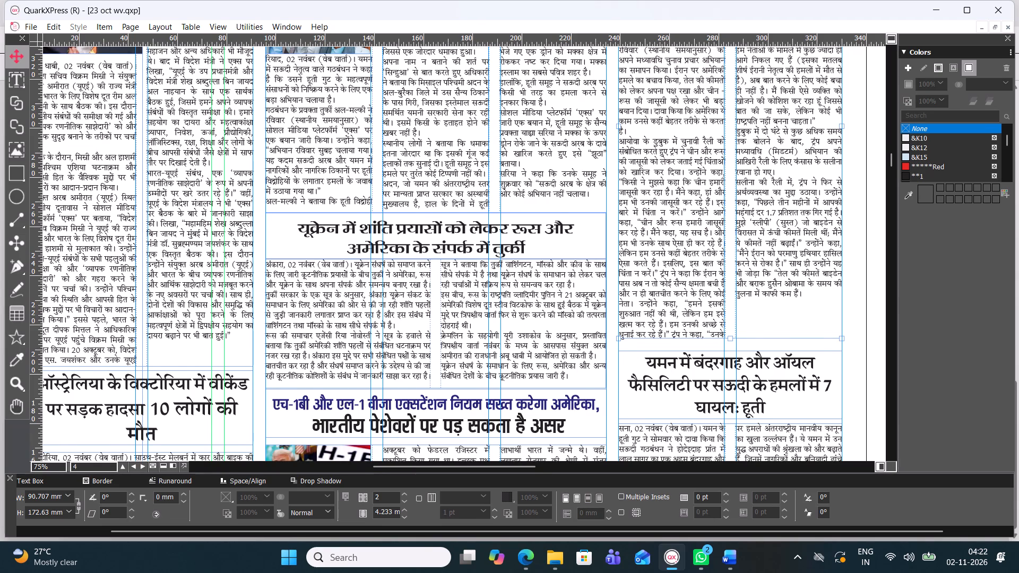
{"action": "scroll", "coordinate": [728, 286], "scroll_direction": "down", "scroll_amount": 1}
{"action": "scroll", "coordinate": [740, 154], "scroll_direction": "up", "scroll_amount": 3}
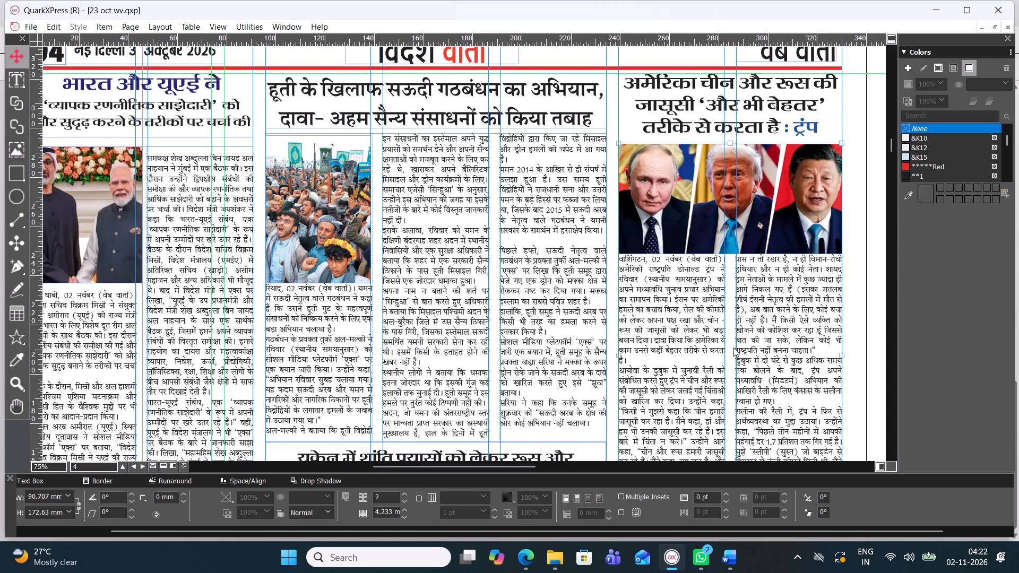
Nudge the Putin-Trump-Xi photo box slightly lower beneath the headline, keeping the story's whole text below it.
{"action": "left_click", "coordinate": [724, 394]}
{"action": "scroll", "coordinate": [719, 354], "scroll_direction": "up", "scroll_amount": 1}
{"action": "scroll", "coordinate": [733, 248], "scroll_direction": "up", "scroll_amount": 1}
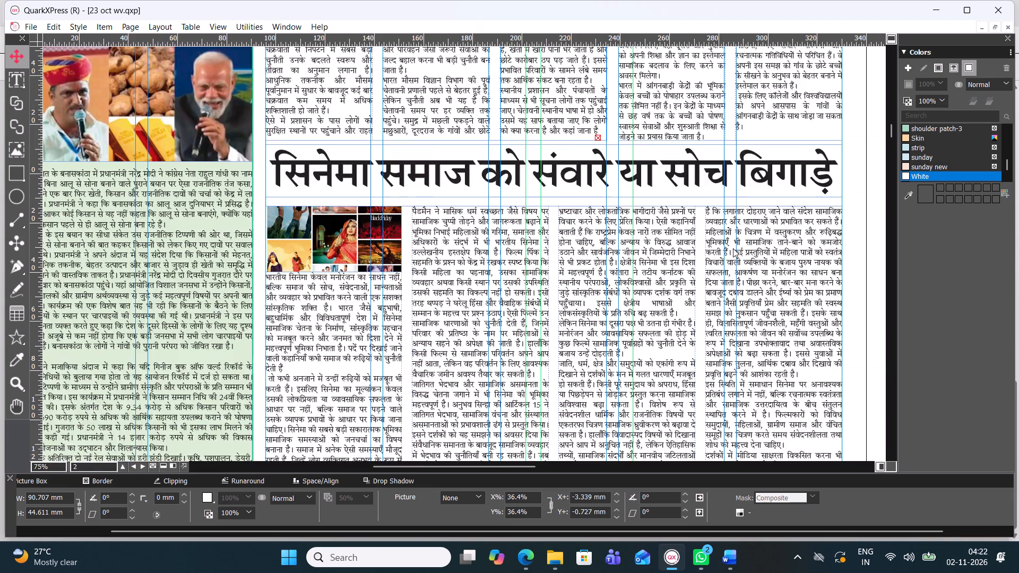
{"action": "scroll", "coordinate": [733, 248], "scroll_direction": "down", "scroll_amount": 1}
{"action": "left_click_drag", "start_coordinate": [891, 142], "coordinate": [893, 107]}
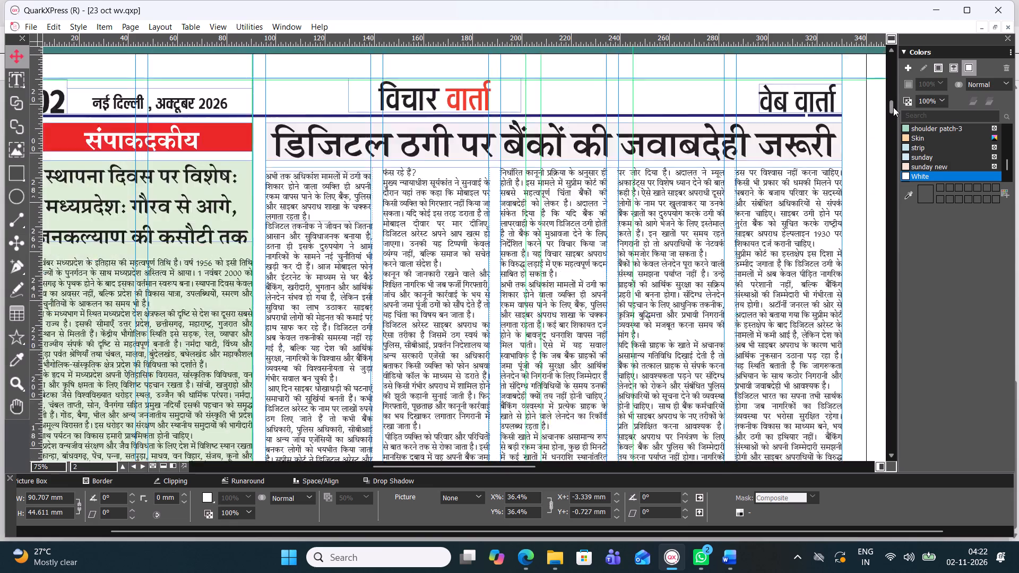
{"action": "left_click_drag", "start_coordinate": [893, 107], "coordinate": [886, 155]}
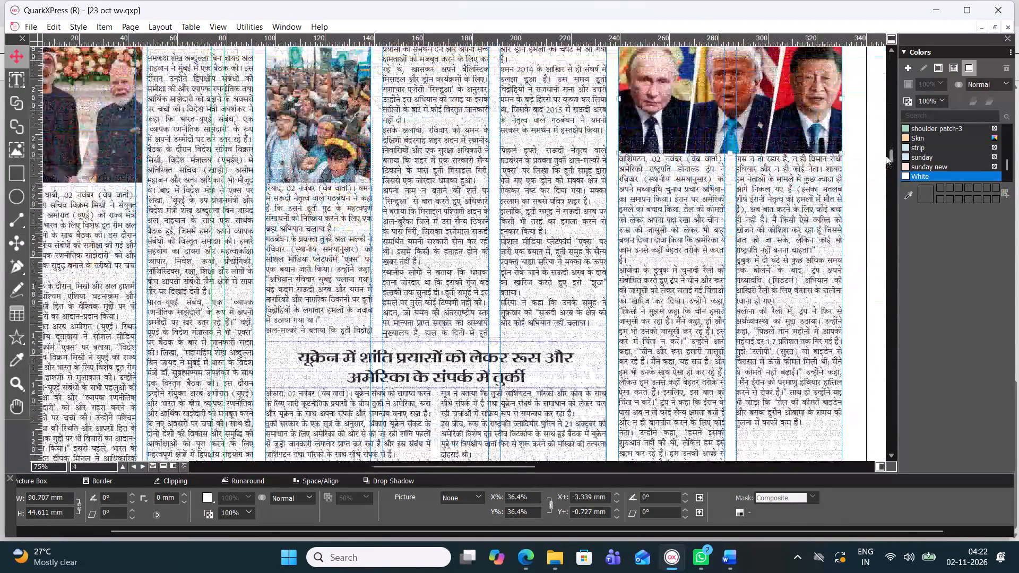
{"action": "left_click_drag", "start_coordinate": [886, 155], "coordinate": [886, 154]}
{"action": "key", "text": "Down"}
{"action": "key", "text": "Down"}
{"action": "key", "text": "Down"}
{"action": "key", "text": "Down"}
{"action": "key", "text": "Down"}
{"action": "key", "text": "Down"}
{"action": "key", "text": "Down"}
{"action": "key", "text": "Down"}
{"action": "key", "text": "Down"}
{"action": "key", "text": "Down"}
{"action": "key", "text": "Down"}
{"action": "key", "text": "Down"}
{"action": "key", "text": "Down"}
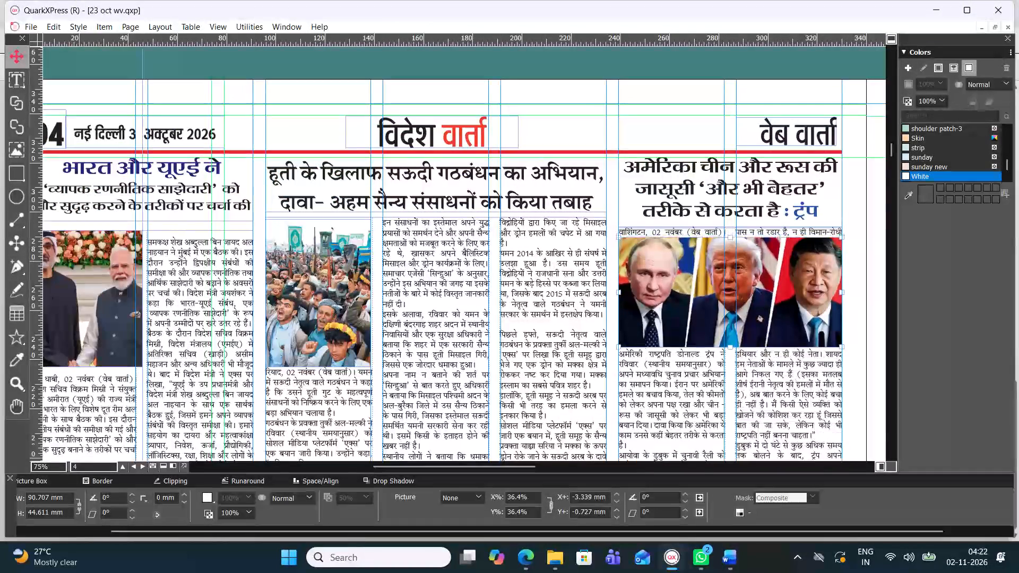
{"action": "key", "text": "Up"}
{"action": "key", "text": "Up"}
{"action": "key", "text": "Up"}
{"action": "key", "text": "Up"}
{"action": "key", "text": "Up"}
{"action": "key", "text": "Up"}
{"action": "key", "text": "Up"}
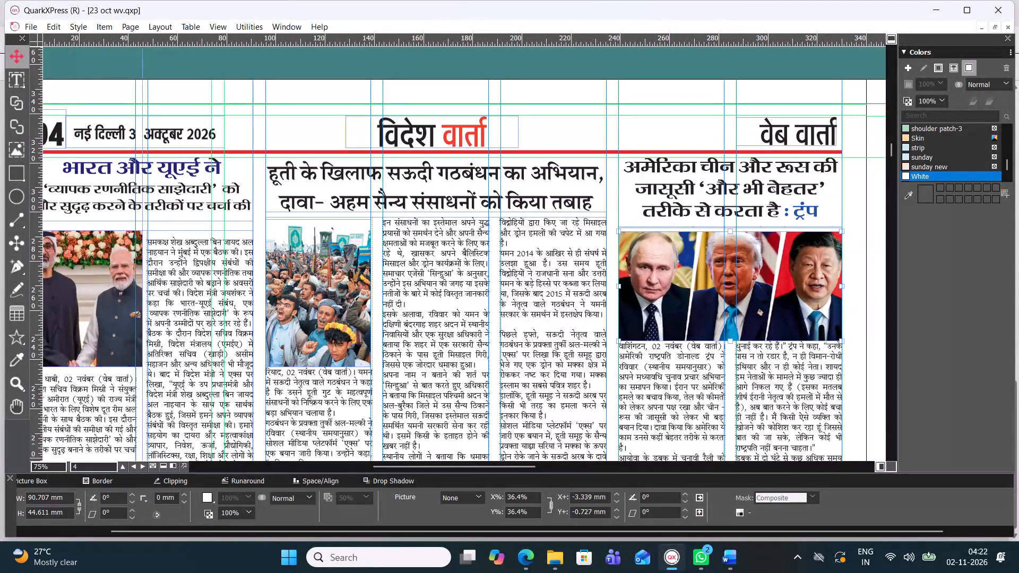
{"action": "key", "text": "Up"}
{"action": "key", "text": "Up"}
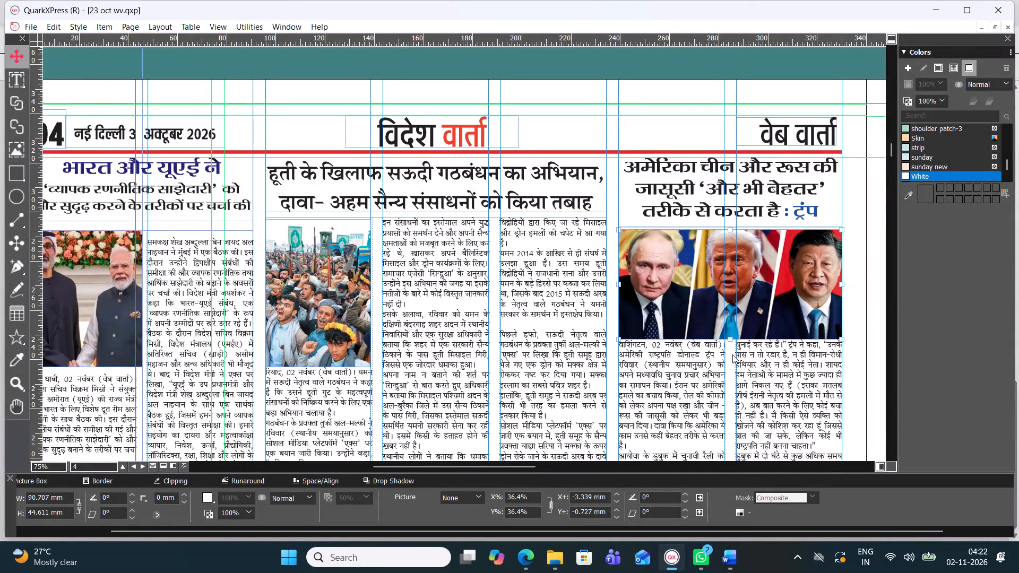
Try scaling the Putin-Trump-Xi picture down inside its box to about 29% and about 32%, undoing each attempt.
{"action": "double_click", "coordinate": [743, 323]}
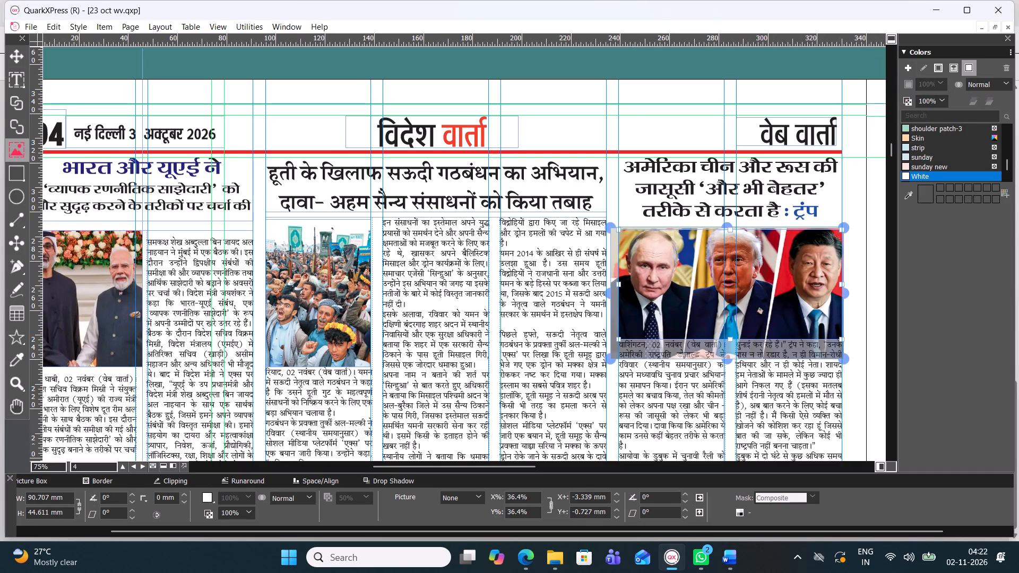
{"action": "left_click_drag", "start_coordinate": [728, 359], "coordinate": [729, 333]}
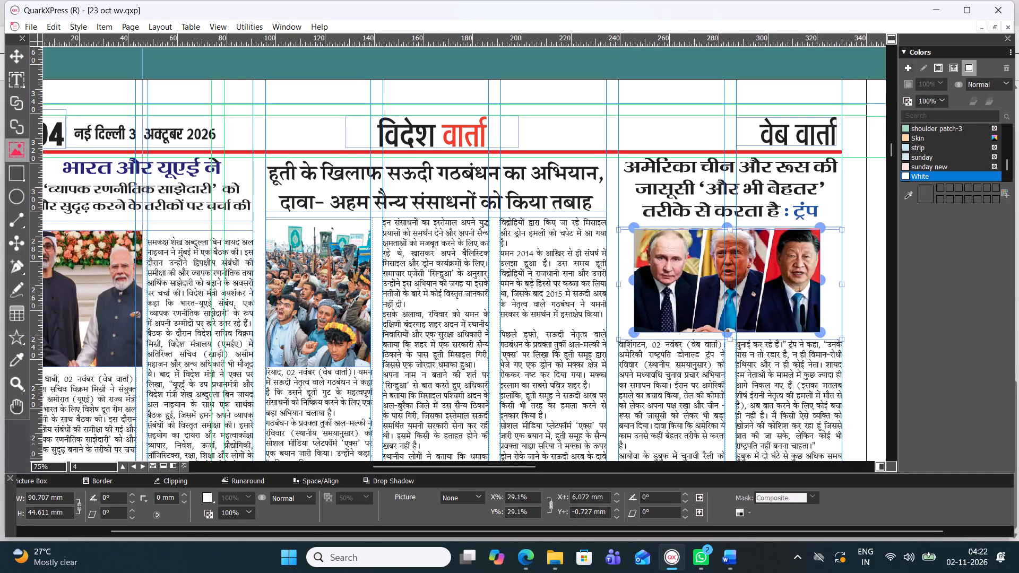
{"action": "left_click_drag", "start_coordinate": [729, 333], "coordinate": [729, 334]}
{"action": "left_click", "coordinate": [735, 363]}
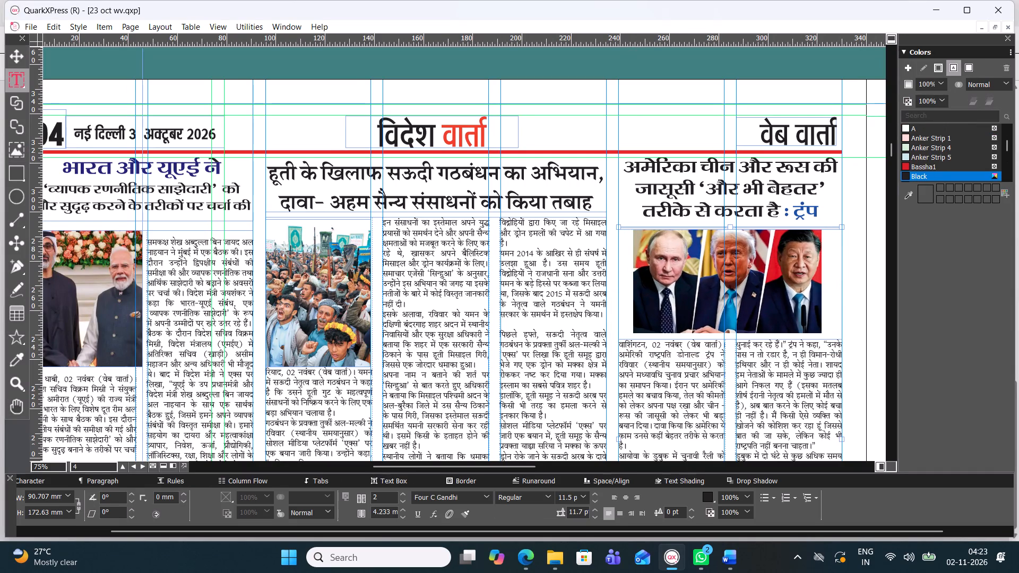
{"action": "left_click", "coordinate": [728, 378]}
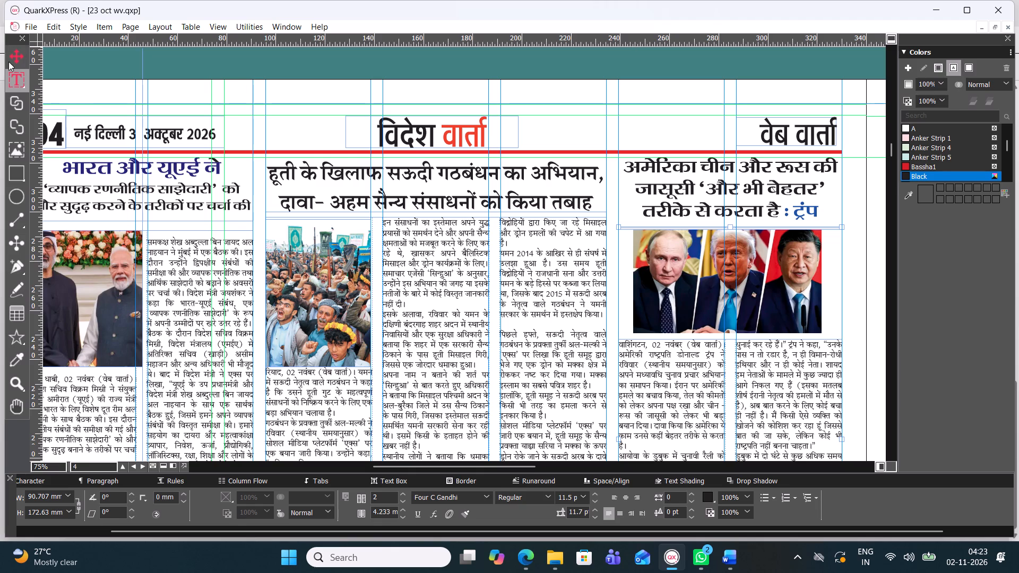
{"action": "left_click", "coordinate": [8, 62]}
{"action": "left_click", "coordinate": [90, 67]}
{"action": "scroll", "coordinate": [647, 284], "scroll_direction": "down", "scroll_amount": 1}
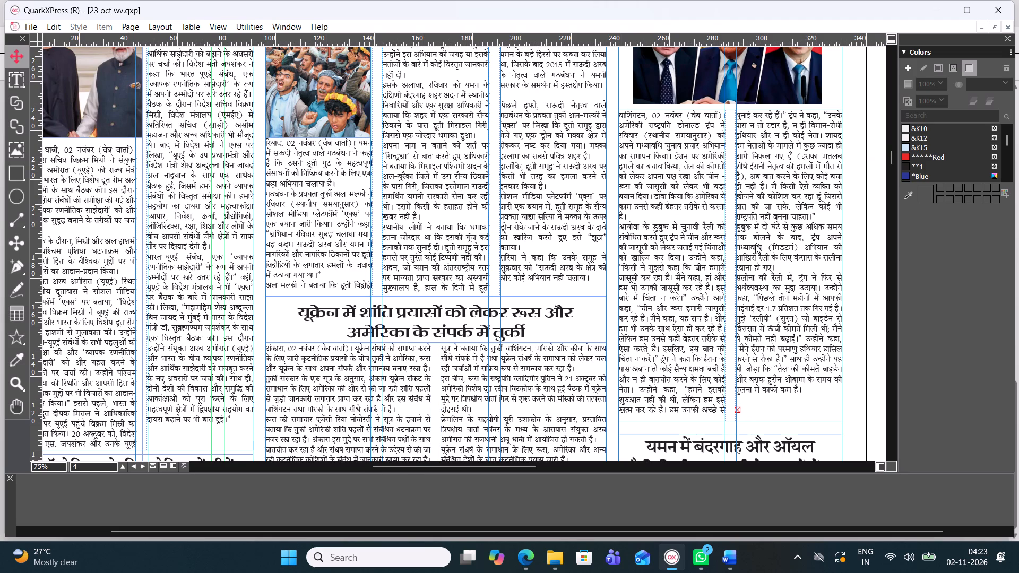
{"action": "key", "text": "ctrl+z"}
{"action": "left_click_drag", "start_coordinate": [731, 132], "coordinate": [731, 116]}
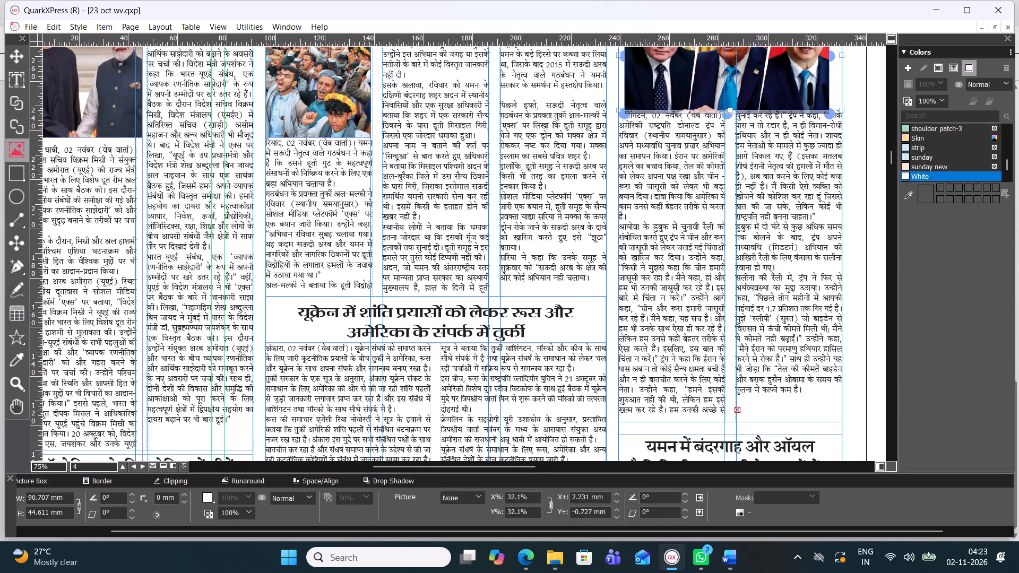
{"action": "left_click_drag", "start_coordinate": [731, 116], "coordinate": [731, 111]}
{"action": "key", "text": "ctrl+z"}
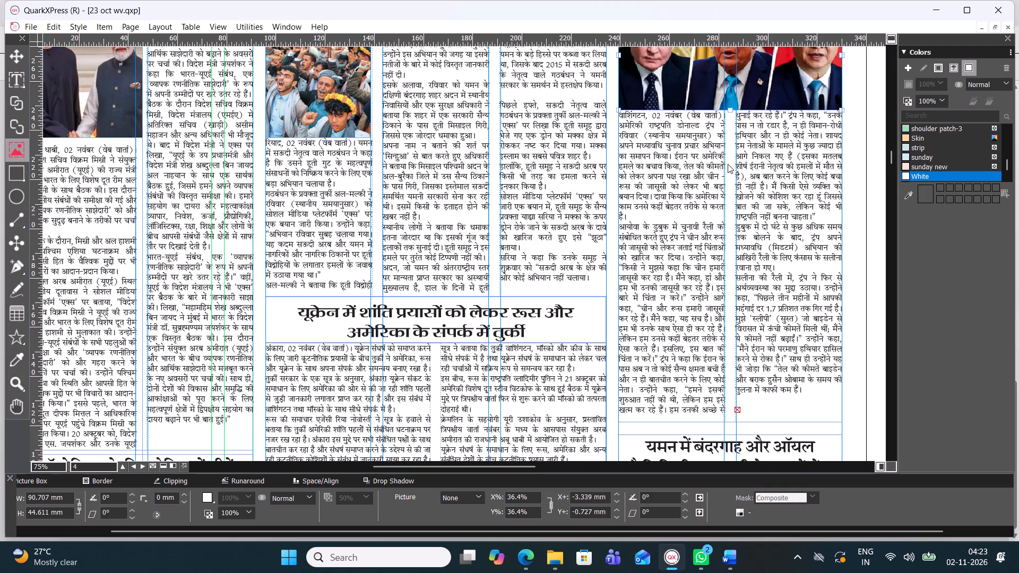
Extend the Putin-Trump-Xi photo box downward from its bottom edge to about 49.4 mm high.
{"action": "left_click", "coordinate": [736, 263]}
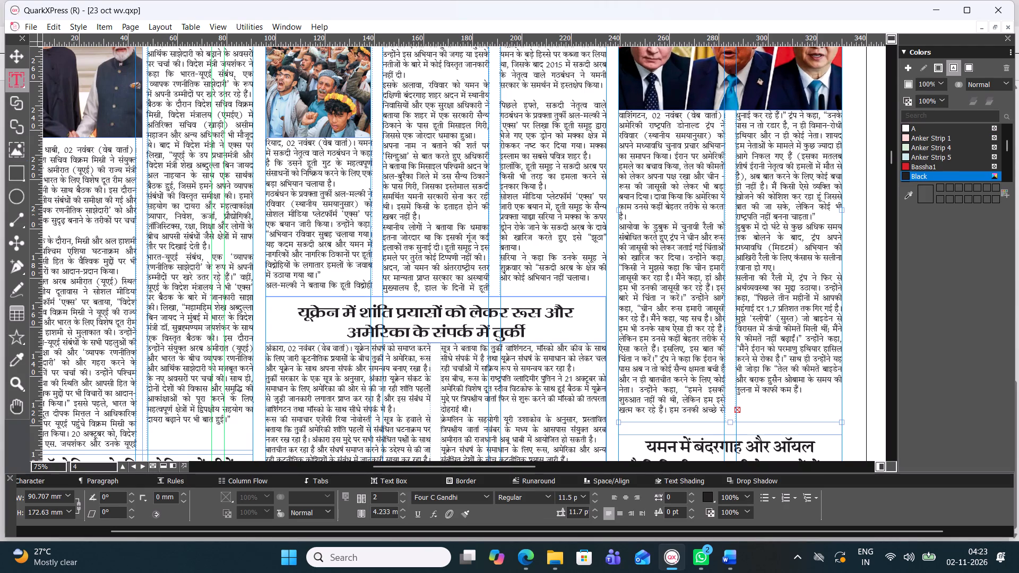
{"action": "double_click", "coordinate": [742, 94]}
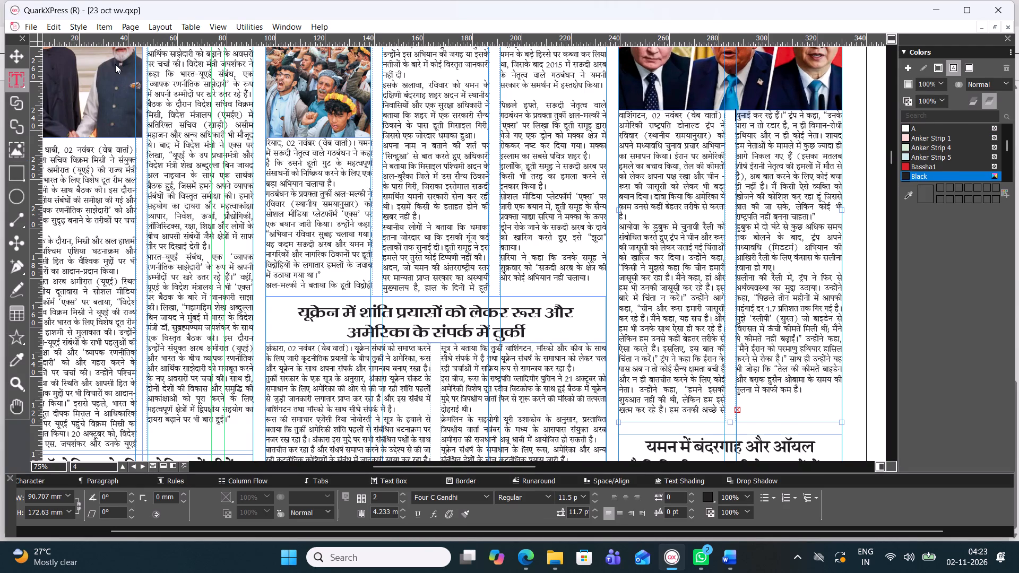
{"action": "left_click", "coordinate": [9, 48]}
{"action": "left_click", "coordinate": [683, 63]}
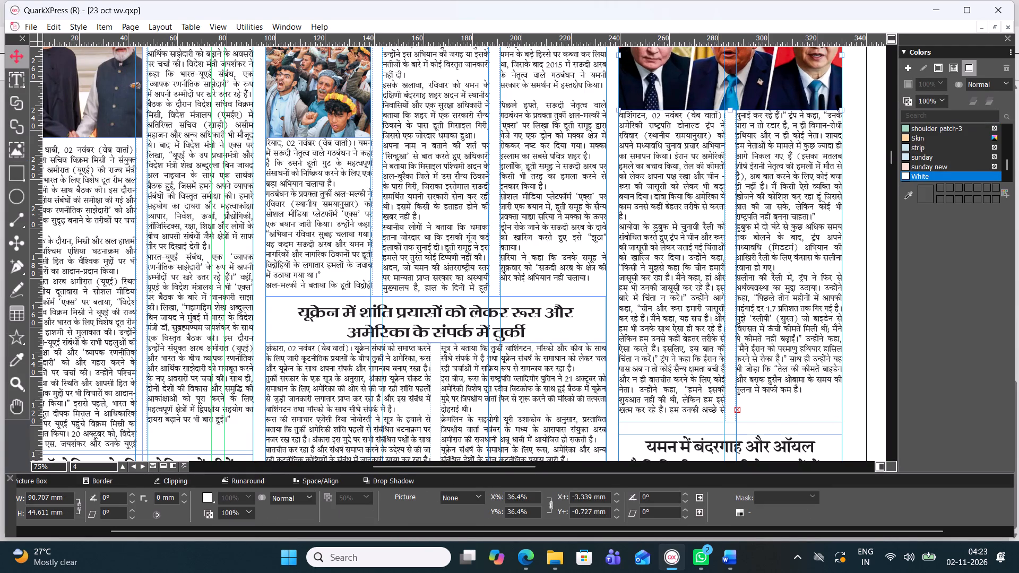
{"action": "left_click_drag", "start_coordinate": [730, 109], "coordinate": [738, 121]}
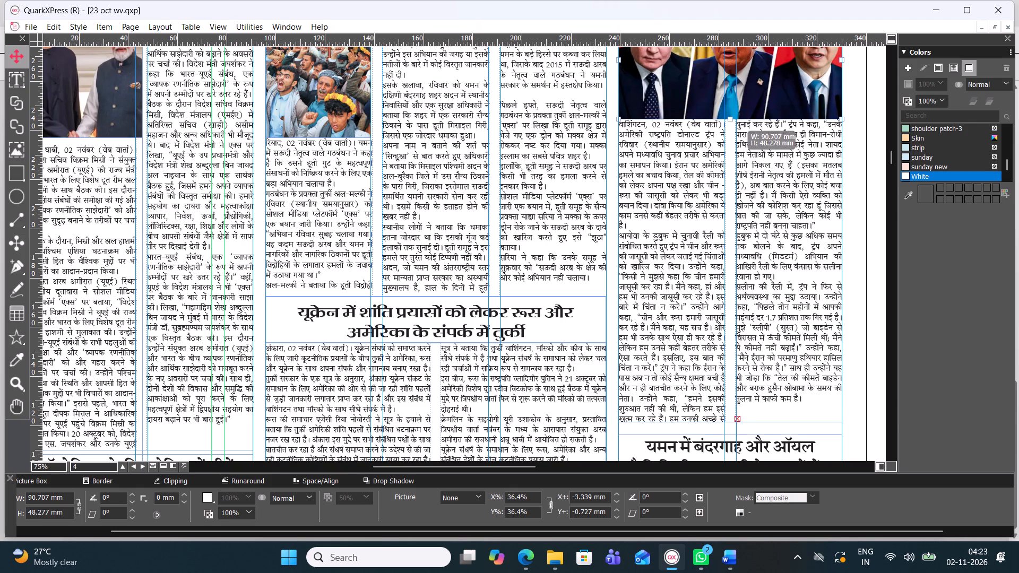
{"action": "left_click_drag", "start_coordinate": [738, 121], "coordinate": [738, 120]}
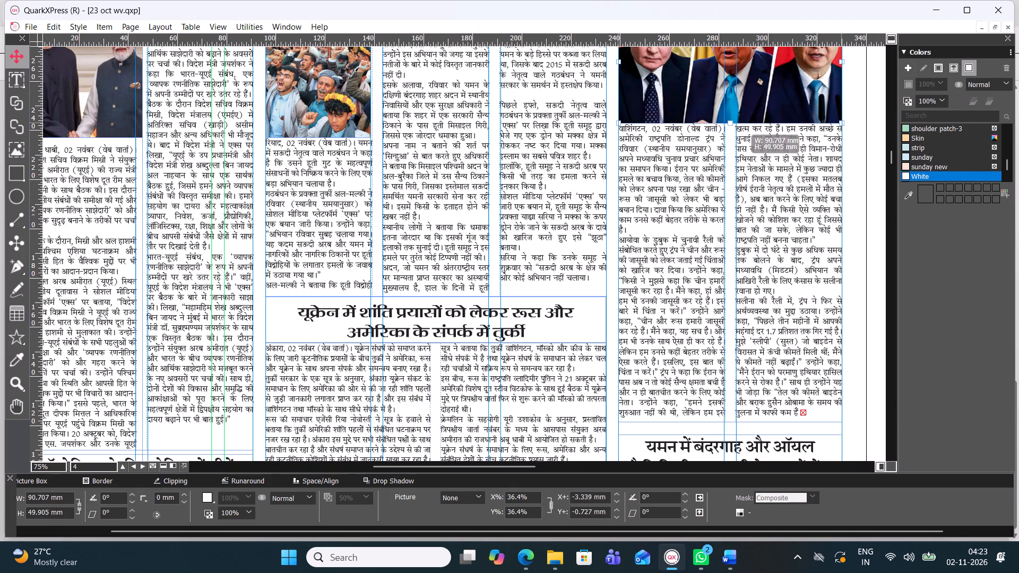
{"action": "left_click_drag", "start_coordinate": [738, 120], "coordinate": [740, 120]}
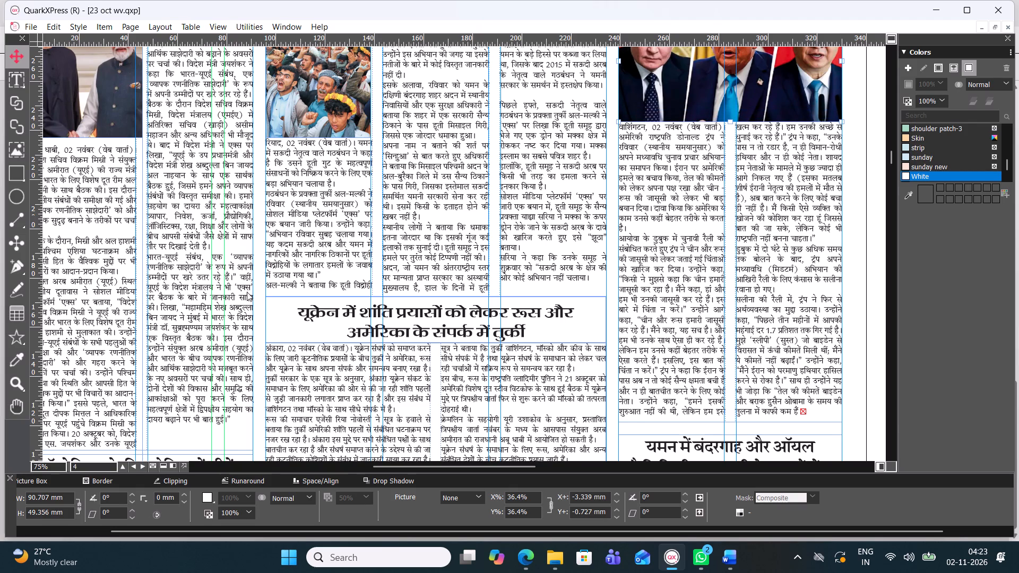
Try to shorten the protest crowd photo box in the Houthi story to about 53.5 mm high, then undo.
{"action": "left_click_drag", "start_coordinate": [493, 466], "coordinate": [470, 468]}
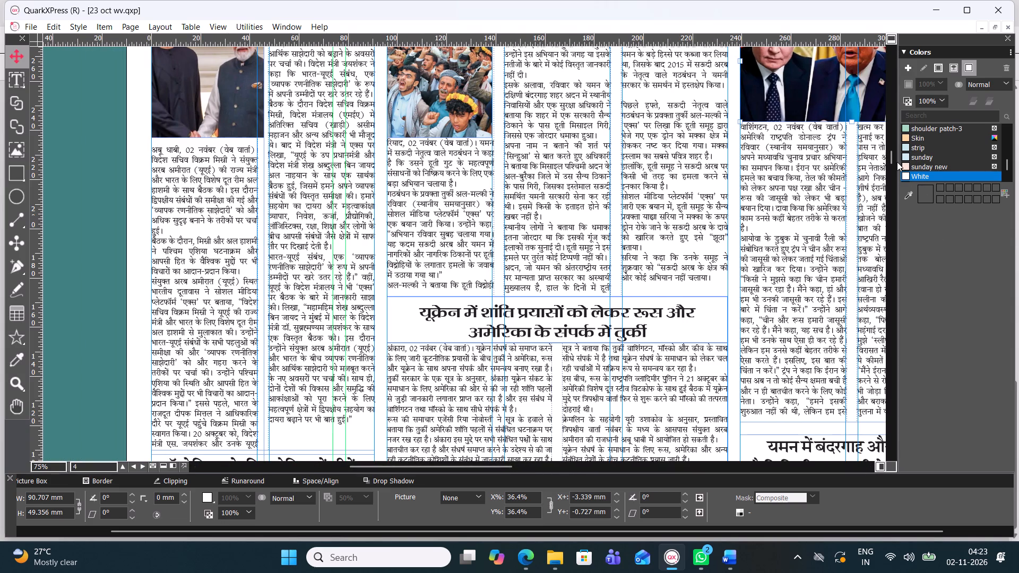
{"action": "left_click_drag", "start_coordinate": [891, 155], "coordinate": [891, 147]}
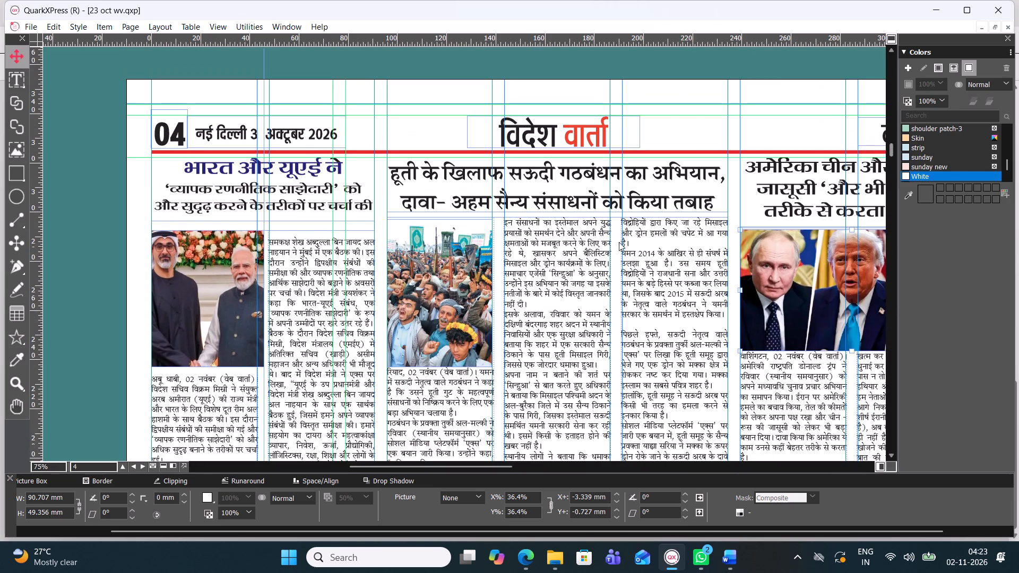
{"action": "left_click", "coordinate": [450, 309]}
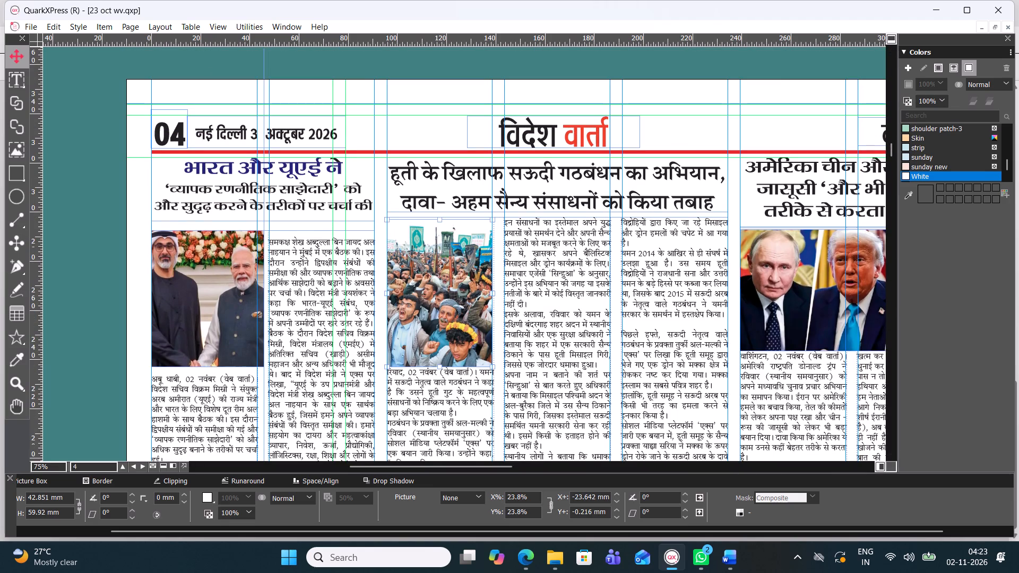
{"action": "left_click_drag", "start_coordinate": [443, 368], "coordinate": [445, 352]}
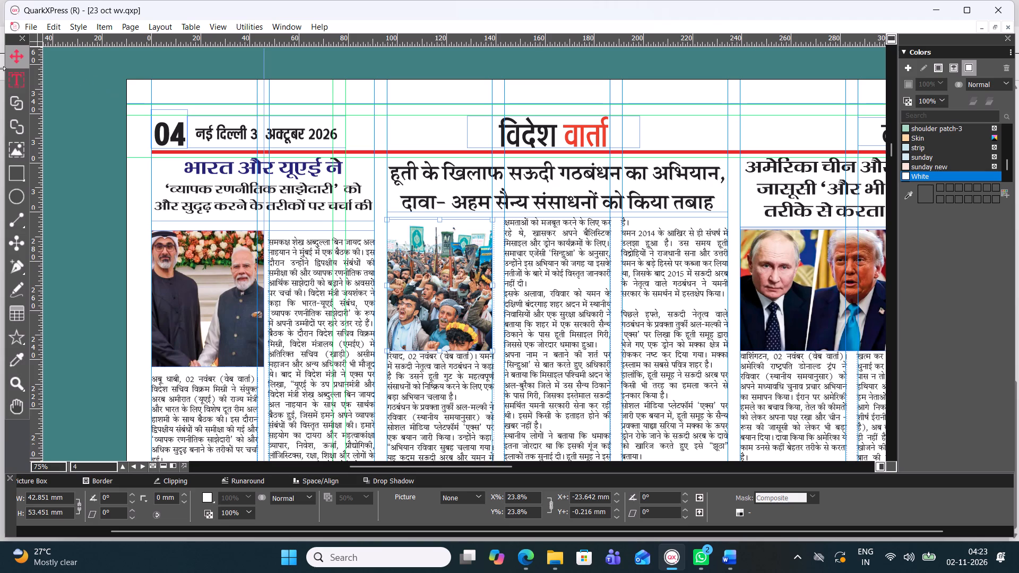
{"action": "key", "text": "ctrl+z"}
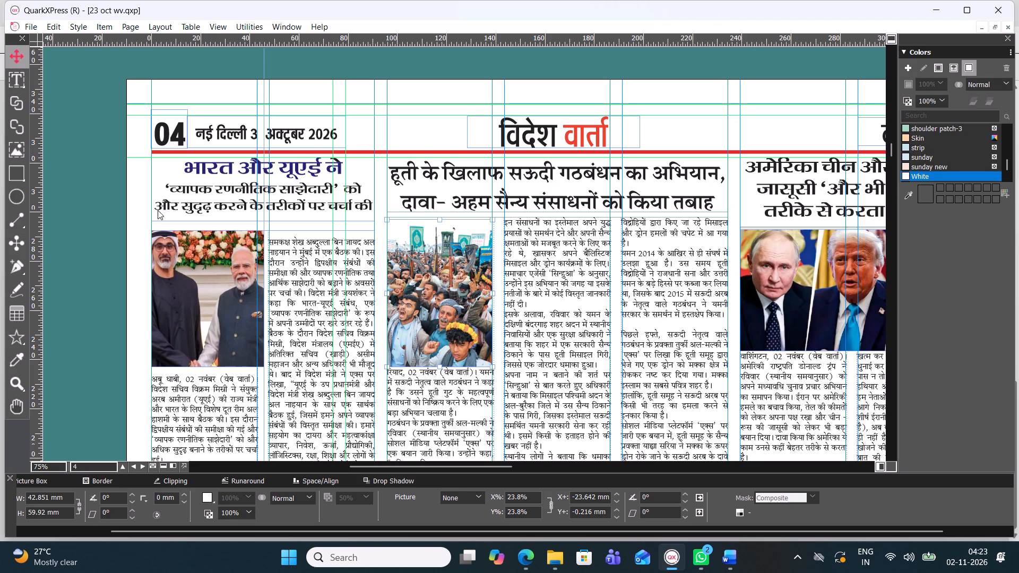
Scale the protest crowd picture in the Houthi story down inside its box to about 22.3%, keeping its top edge in place.
{"action": "left_click", "coordinate": [8, 56]}
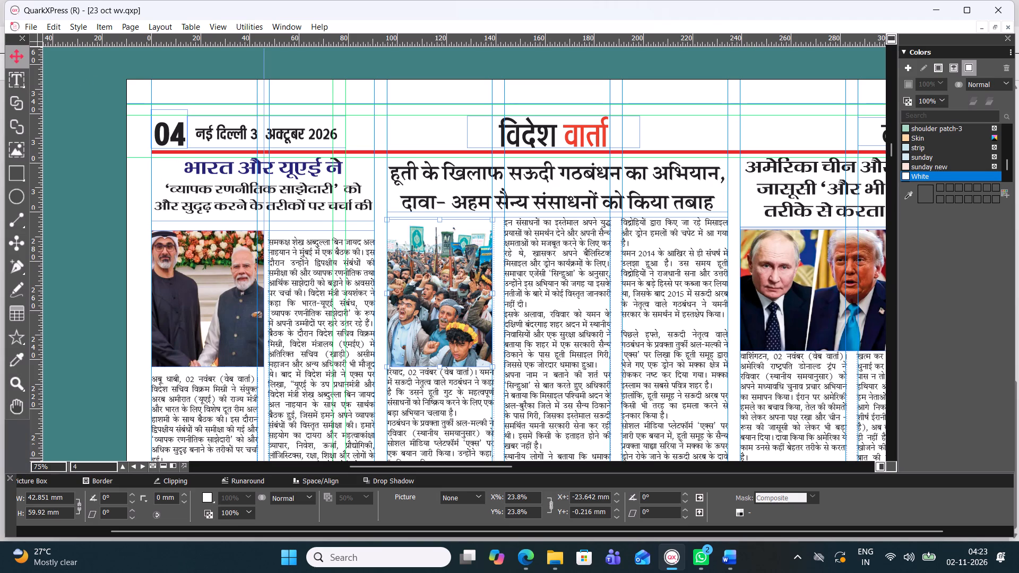
{"action": "double_click", "coordinate": [443, 336]}
{"action": "left_click_drag", "start_coordinate": [438, 371], "coordinate": [443, 363]}
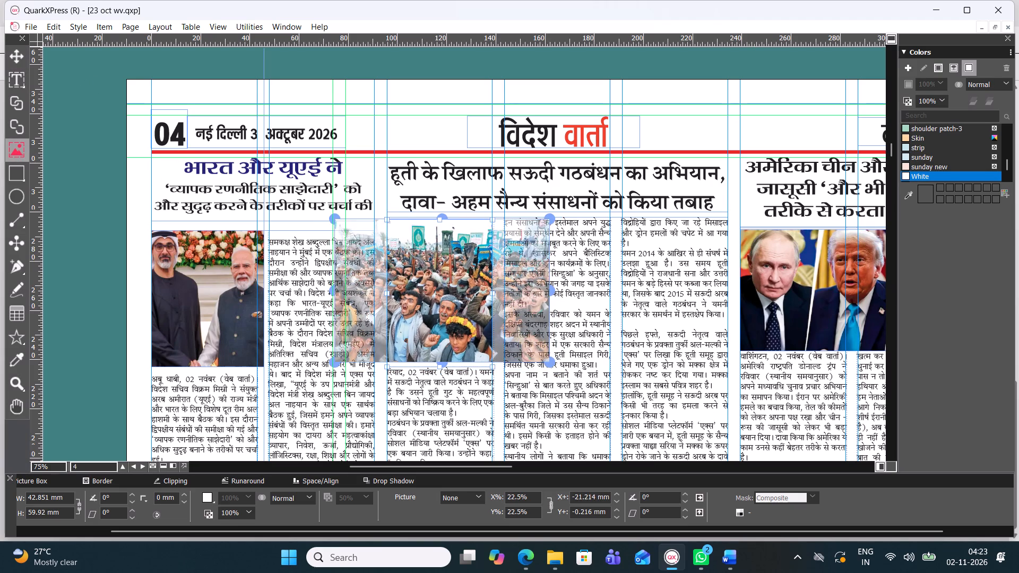
{"action": "left_click_drag", "start_coordinate": [443, 363], "coordinate": [444, 361]}
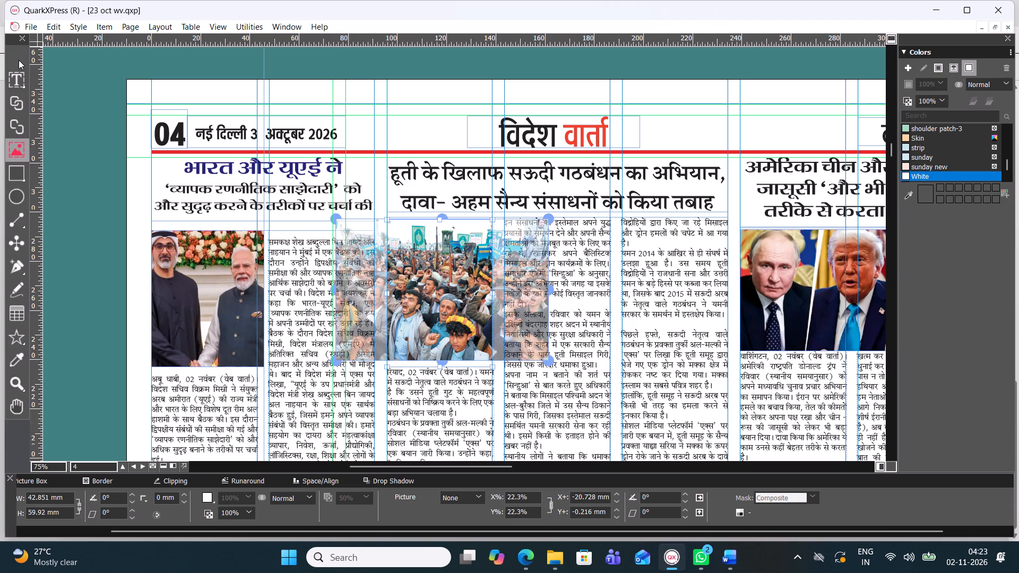
{"action": "left_click", "coordinate": [19, 60]}
{"action": "left_click", "coordinate": [125, 82]}
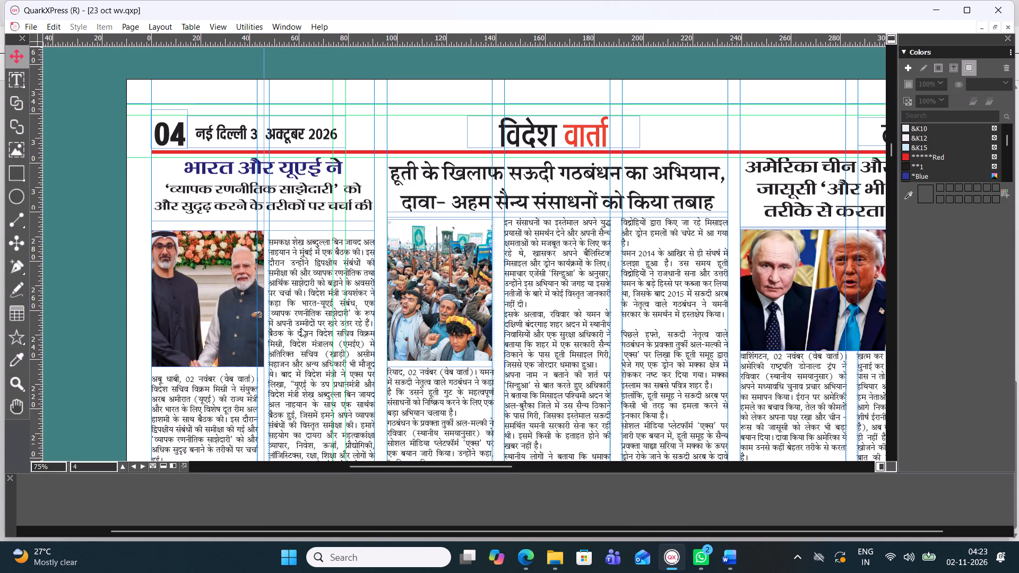
Scale the handshake picture in the India-UAE story down from its top edge to about 31.5% inside its box.
{"action": "left_click", "coordinate": [220, 320]}
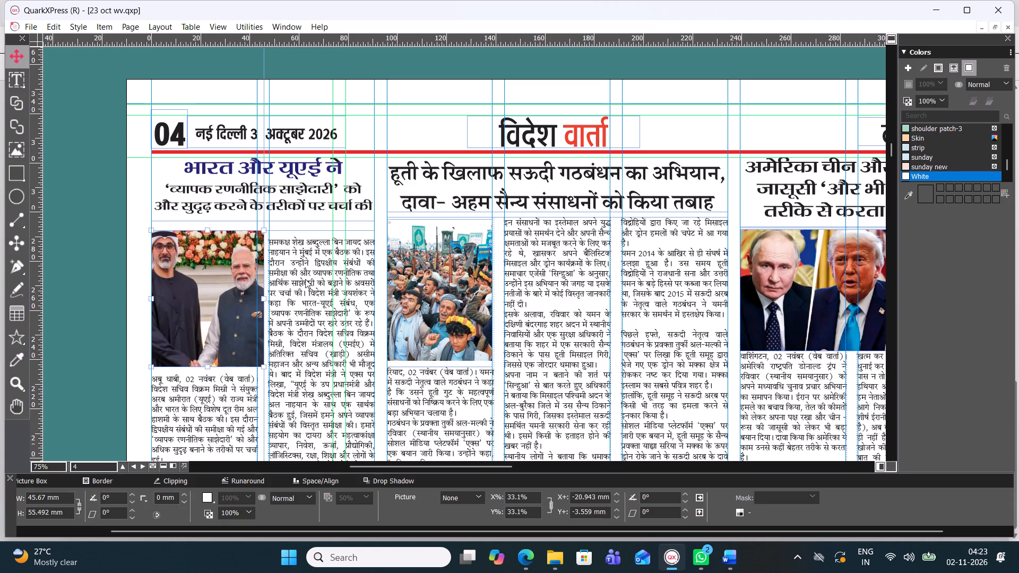
{"action": "left_click", "coordinate": [206, 232]}
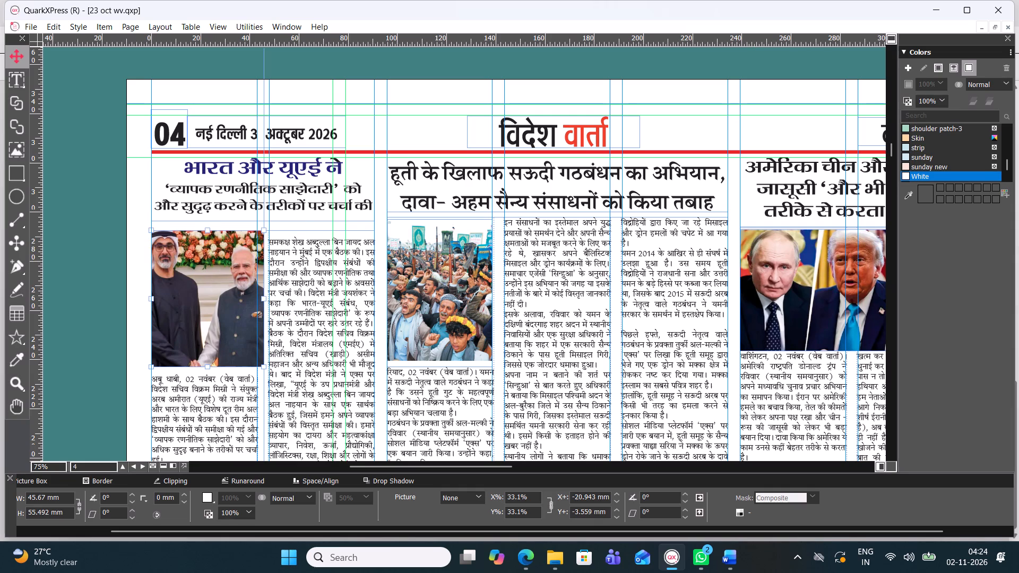
{"action": "double_click", "coordinate": [218, 324]}
{"action": "left_click_drag", "start_coordinate": [213, 222], "coordinate": [213, 229]}
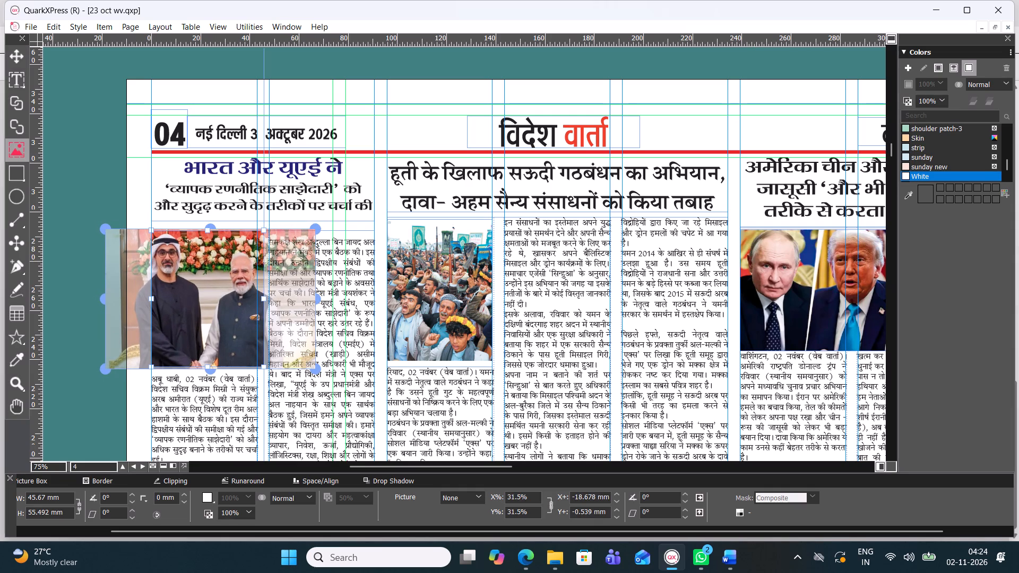
{"action": "double_click", "coordinate": [117, 149]}
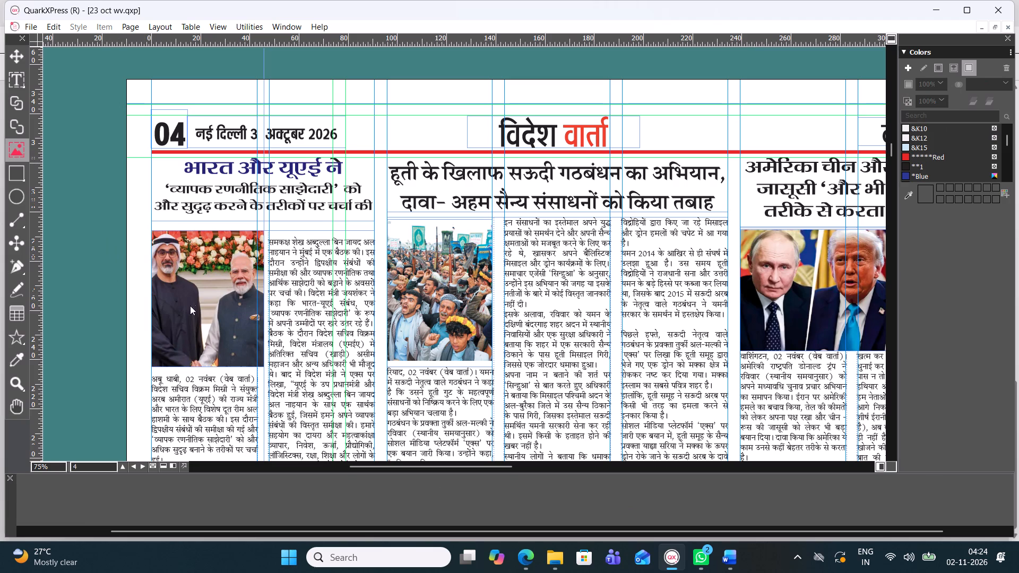
Review page 4 from the bottom stories back up to the three top stories, checking their photos and text fit.
{"action": "scroll", "coordinate": [215, 314], "scroll_direction": "up", "scroll_amount": 1}
{"action": "scroll", "coordinate": [215, 314], "scroll_direction": "down", "scroll_amount": 1}
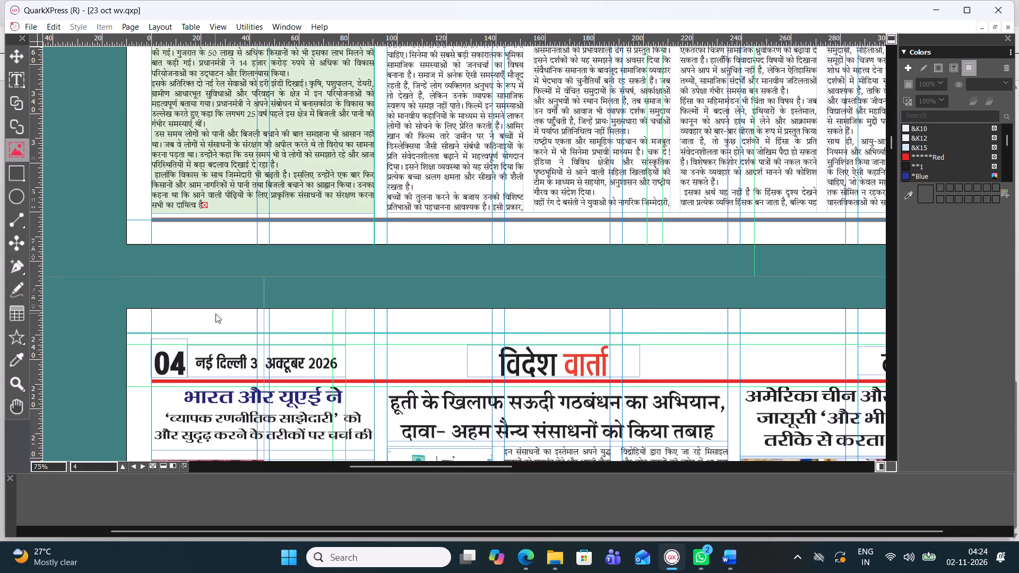
{"action": "scroll", "coordinate": [215, 314], "scroll_direction": "down", "scroll_amount": 1}
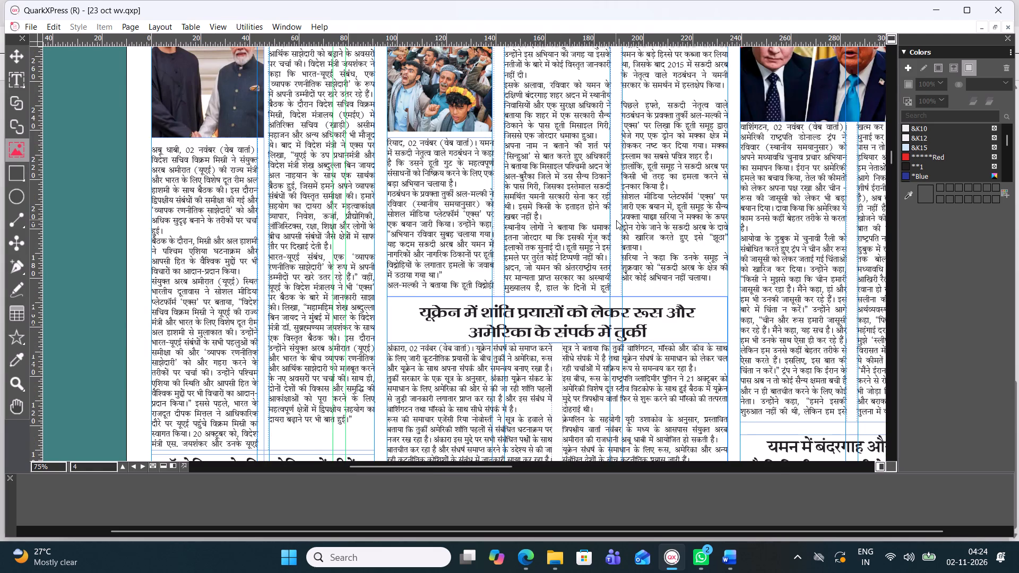
{"action": "scroll", "coordinate": [631, 232], "scroll_direction": "down", "scroll_amount": 4}
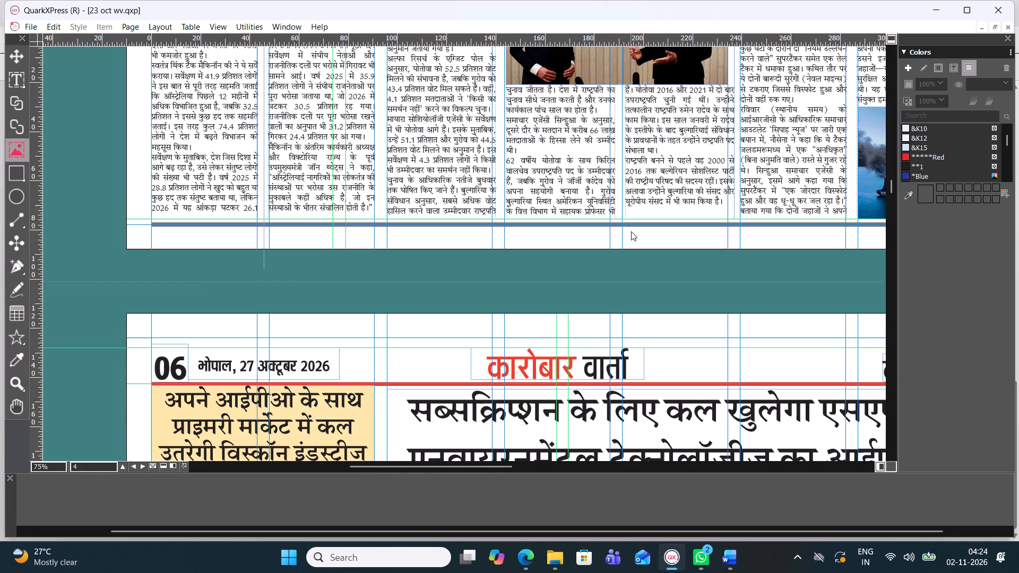
{"action": "left_click_drag", "start_coordinate": [891, 185], "coordinate": [893, 172]}
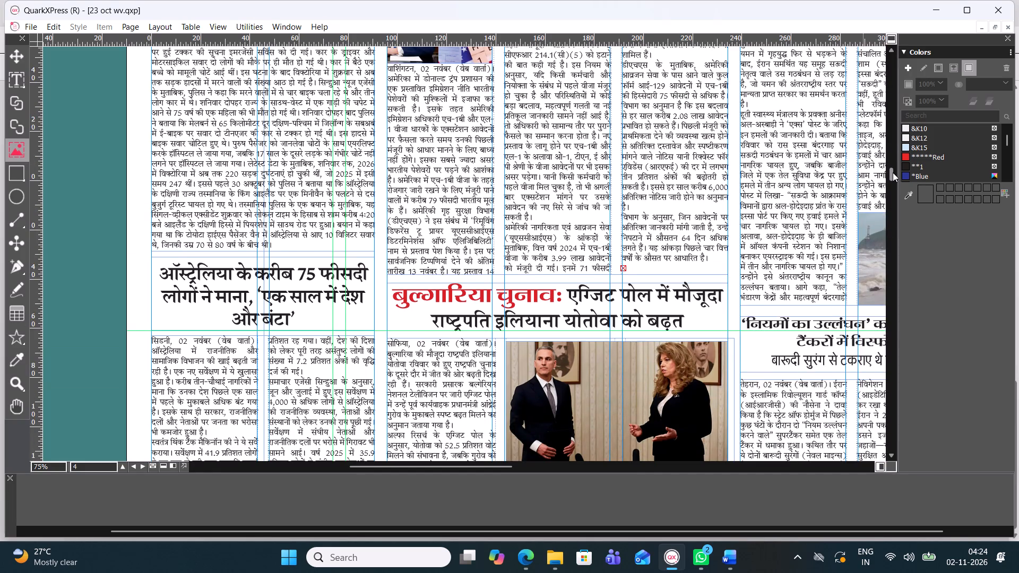
{"action": "left_click_drag", "start_coordinate": [893, 172], "coordinate": [892, 157]}
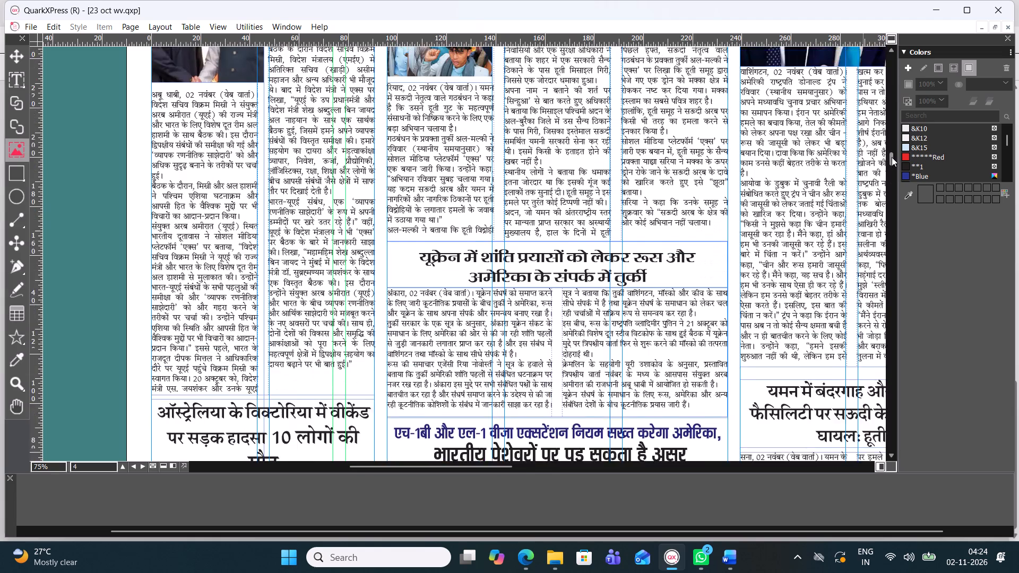
{"action": "left_click_drag", "start_coordinate": [892, 157], "coordinate": [891, 145]}
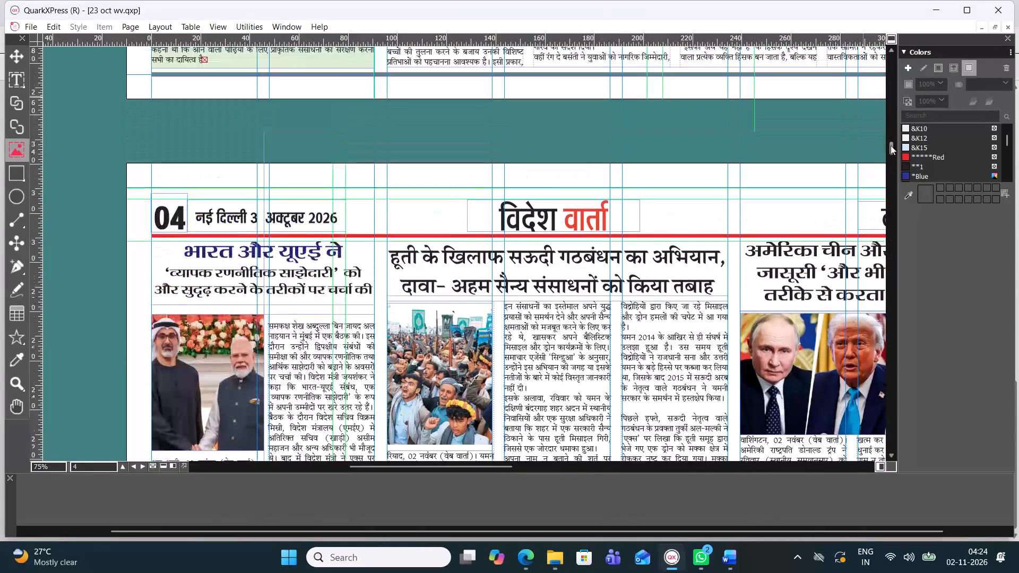
{"action": "left_click_drag", "start_coordinate": [891, 145], "coordinate": [892, 152]}
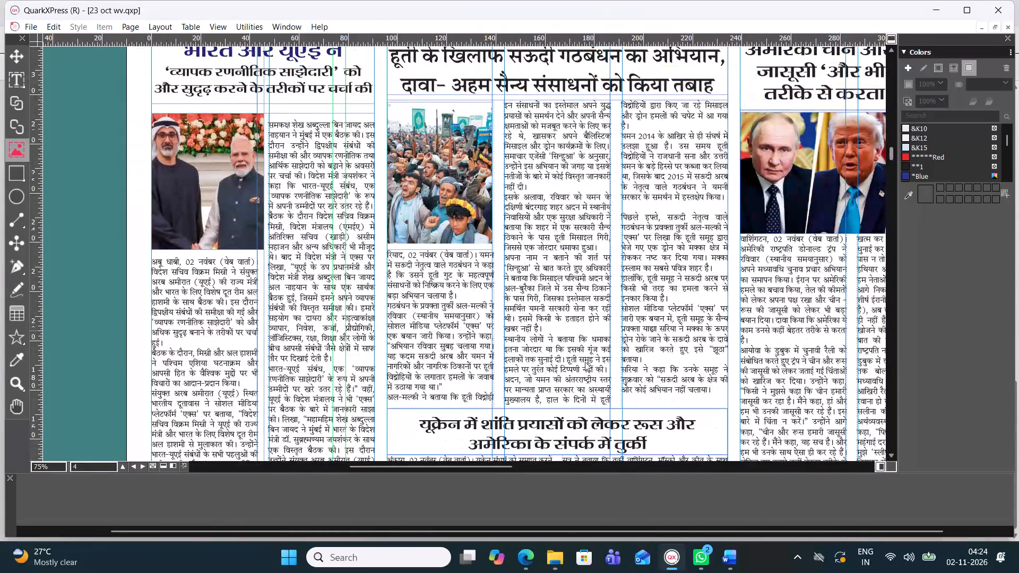
{"action": "left_click_drag", "start_coordinate": [453, 466], "coordinate": [500, 470]}
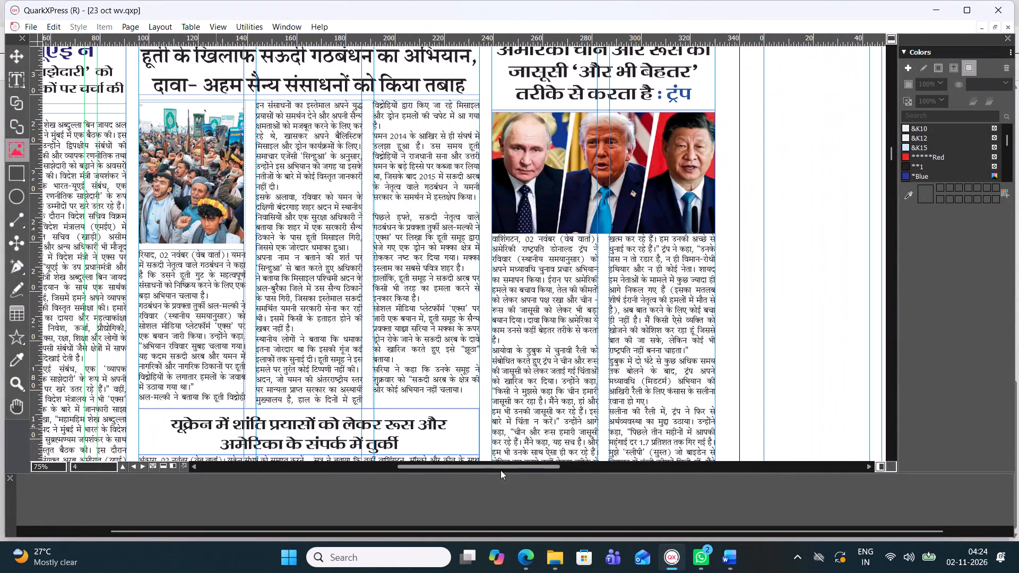
{"action": "left_click_drag", "start_coordinate": [500, 470], "coordinate": [469, 470]}
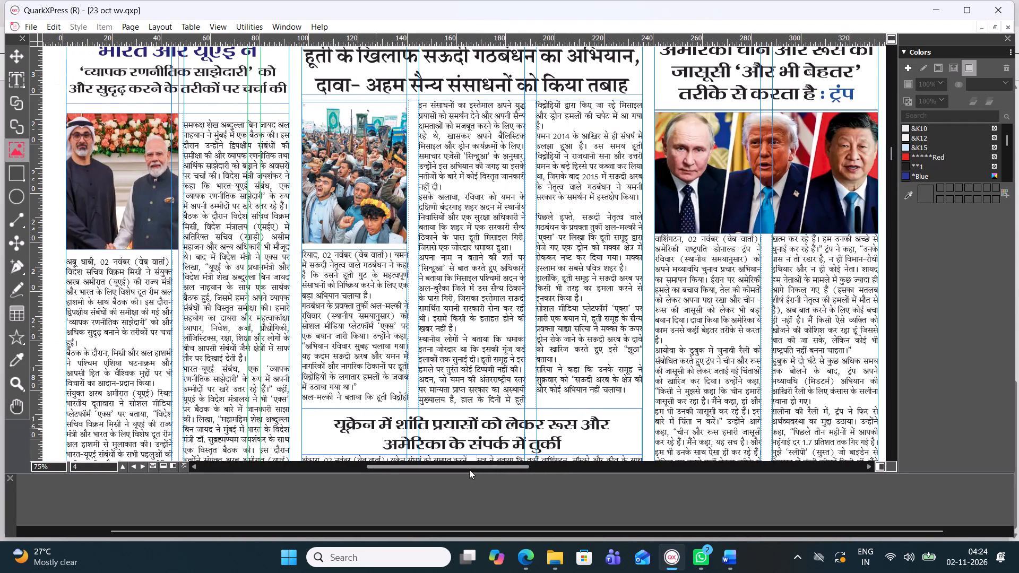
Switch to File Explorer, delete the INTERNATIONAL 4 PDF from Downloads, and return to the QuarkXPress layout.
{"action": "left_click_drag", "start_coordinate": [469, 470], "coordinate": [468, 468]}
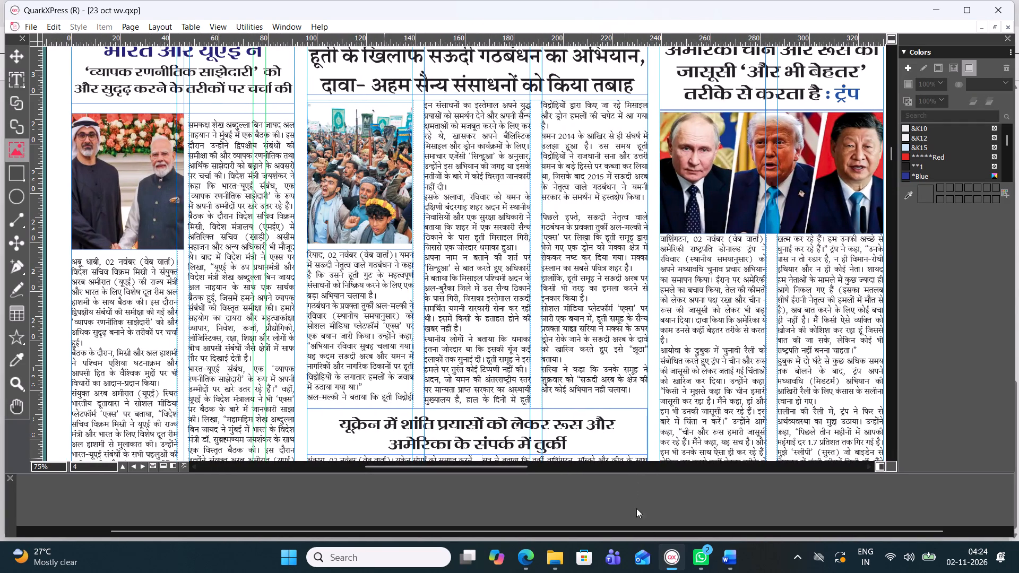
{"action": "left_click", "coordinate": [553, 569]}
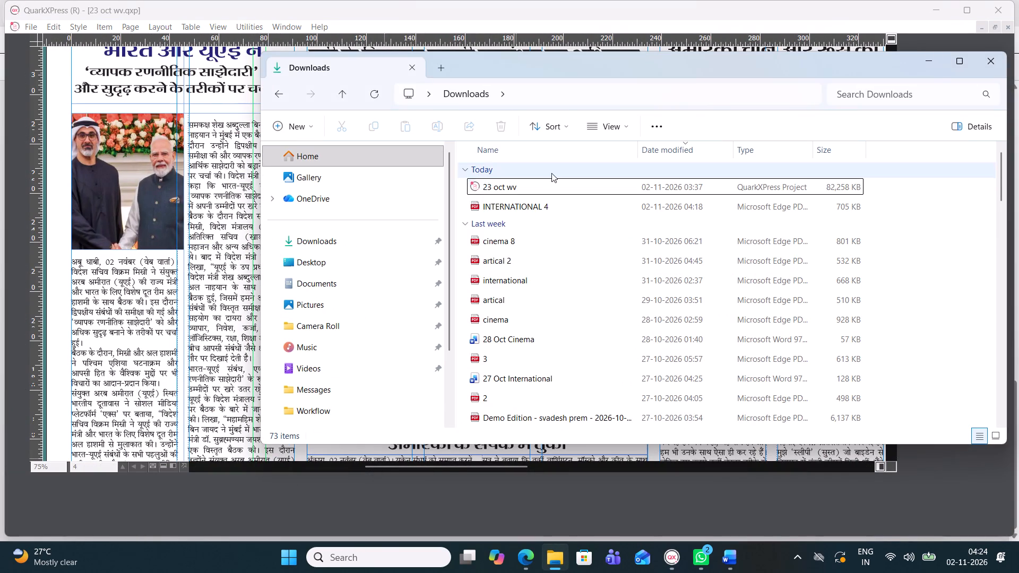
{"action": "left_click", "coordinate": [557, 211]}
{"action": "left_click", "coordinate": [507, 128]}
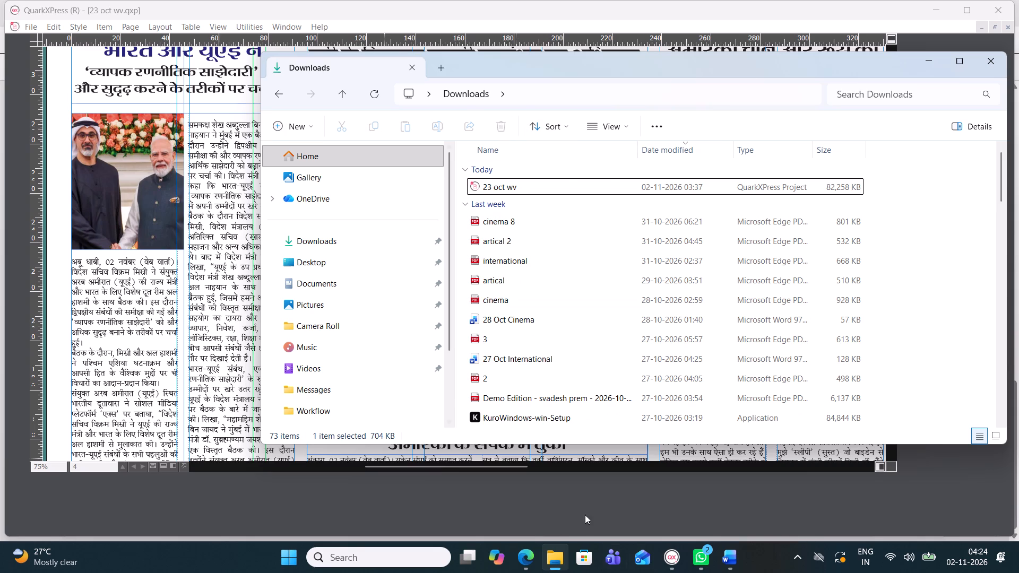
{"action": "left_click", "coordinate": [627, 511]}
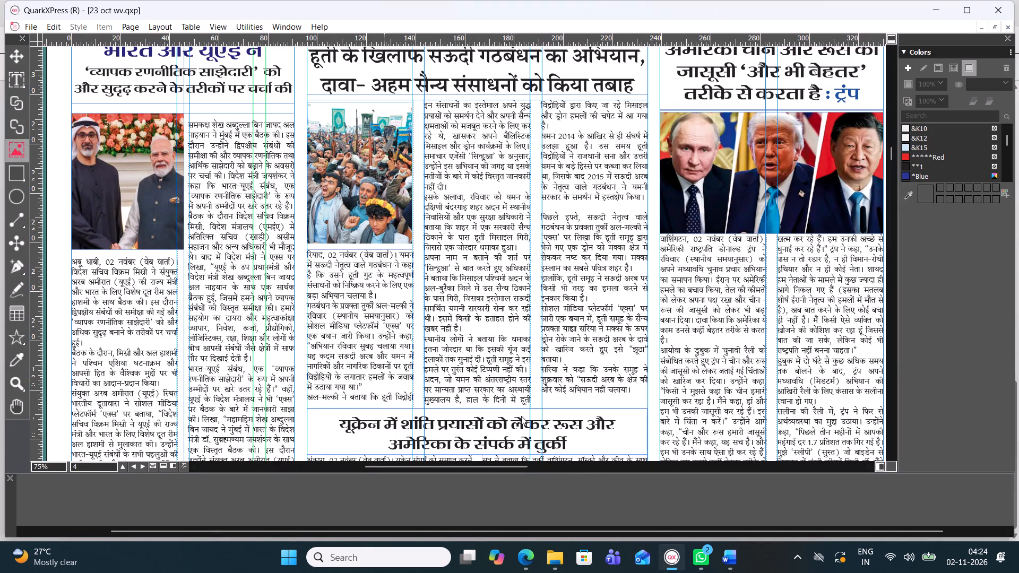
Narrow the handshake photo box in the India-UAE story from its right edge to about 42.85 mm wide.
{"action": "left_click", "coordinate": [93, 206]}
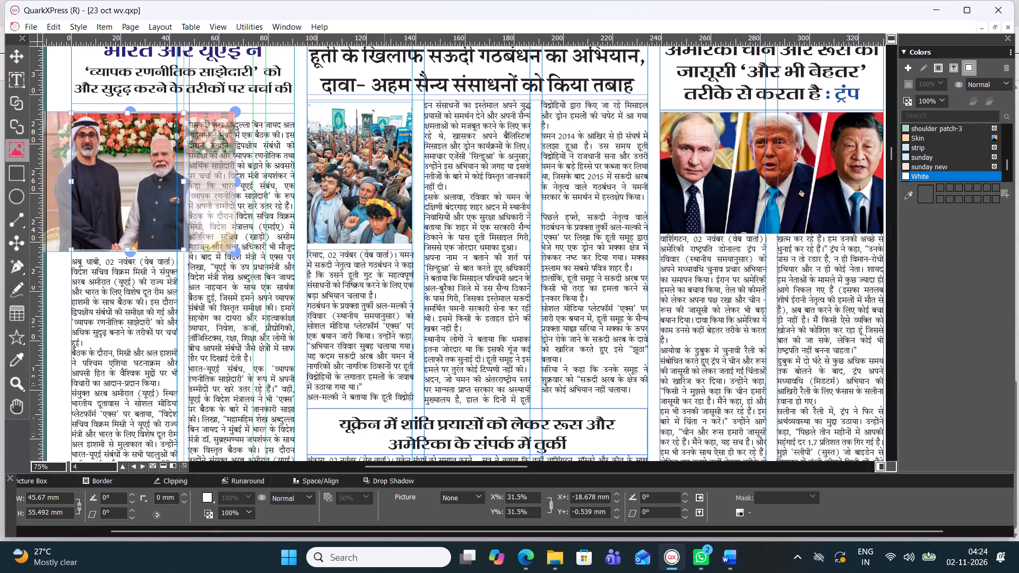
{"action": "double_click", "coordinate": [136, 178]}
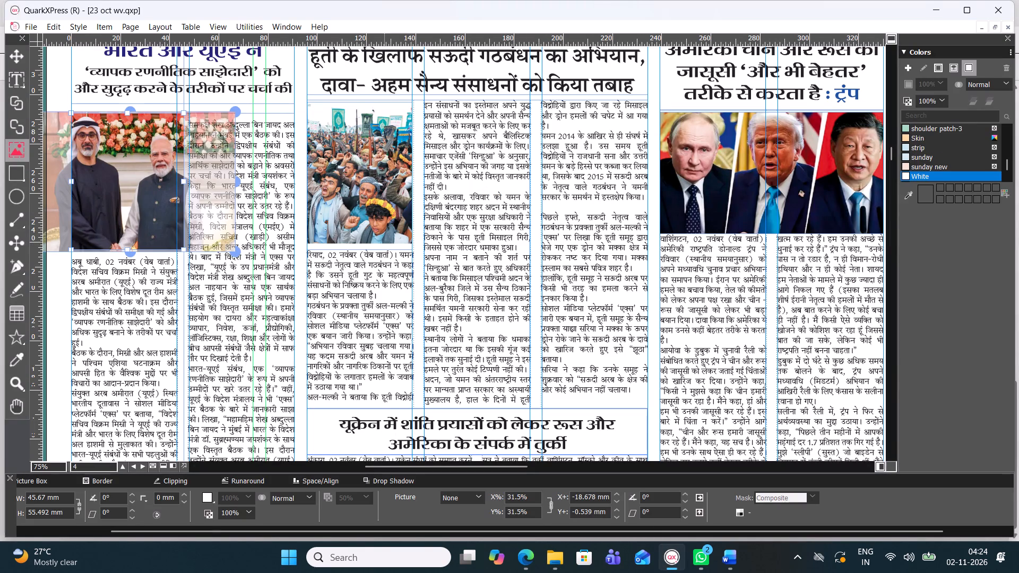
{"action": "left_click", "coordinate": [117, 275]}
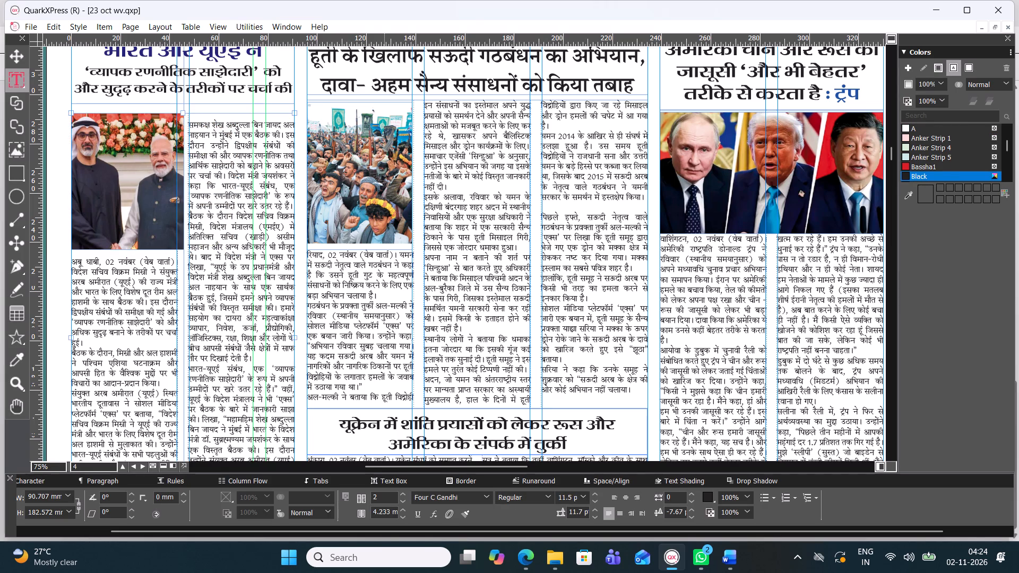
{"action": "left_click", "coordinate": [11, 50]}
{"action": "left_click", "coordinate": [117, 153]}
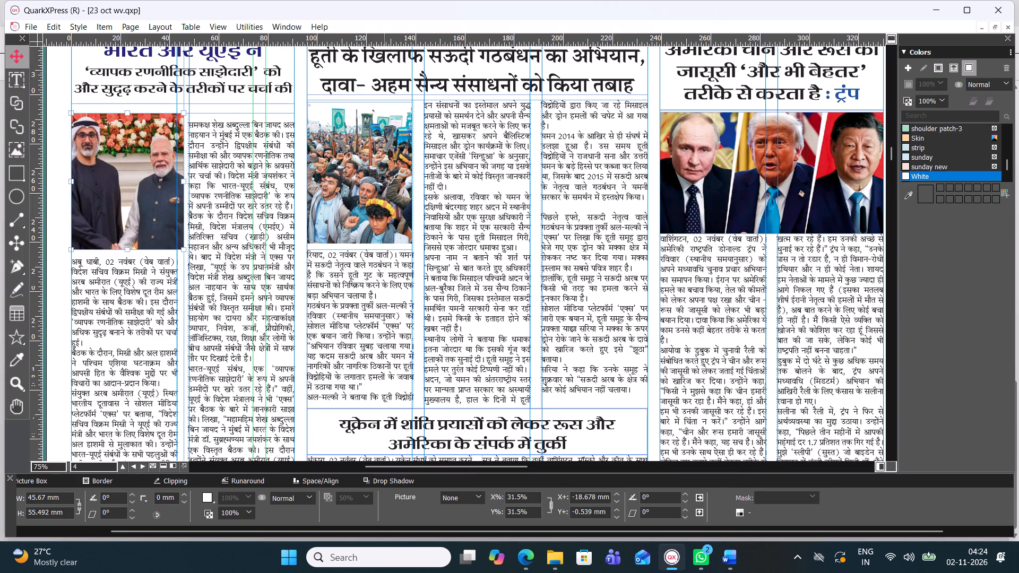
{"action": "left_click_drag", "start_coordinate": [186, 180], "coordinate": [177, 180]}
{"action": "left_click", "coordinate": [54, 86]}
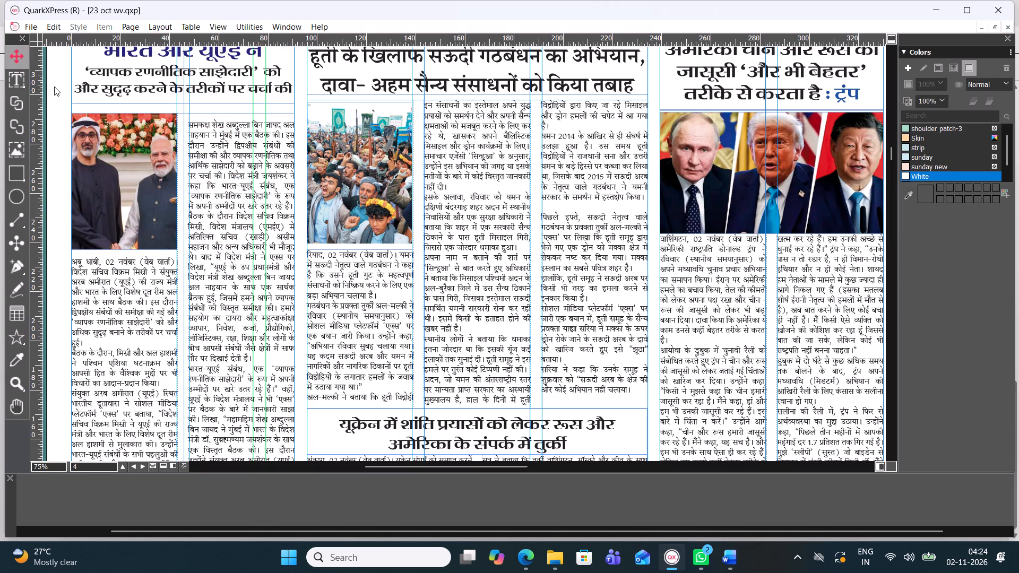
Shift the handshake picture left inside its box to a horizontal offset of about -20.4 mm.
{"action": "double_click", "coordinate": [135, 219]}
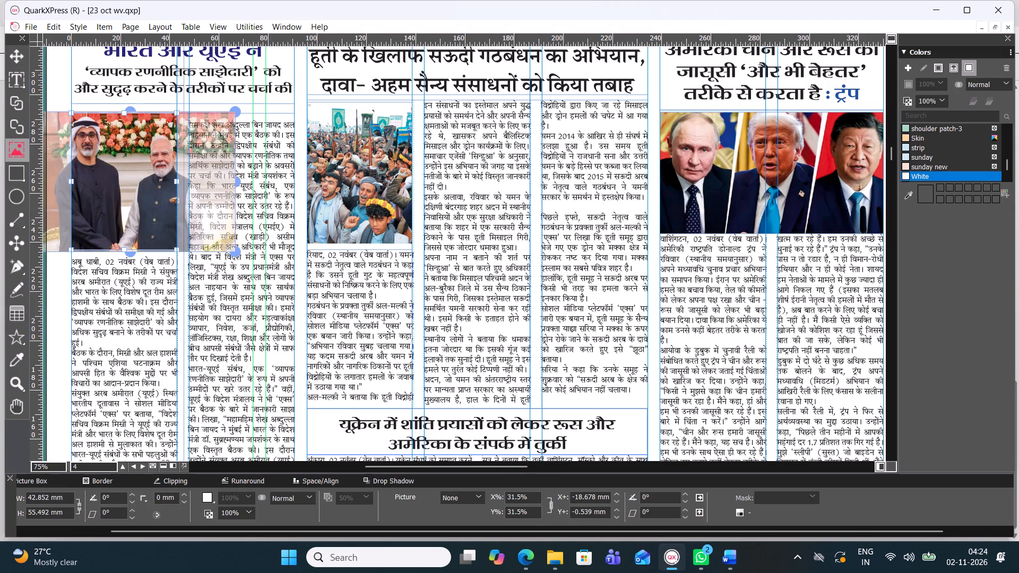
{"action": "key", "text": "Left"}
{"action": "key", "text": "Left"}
{"action": "key", "text": "Left"}
{"action": "key", "text": "Left"}
{"action": "key", "text": "Left"}
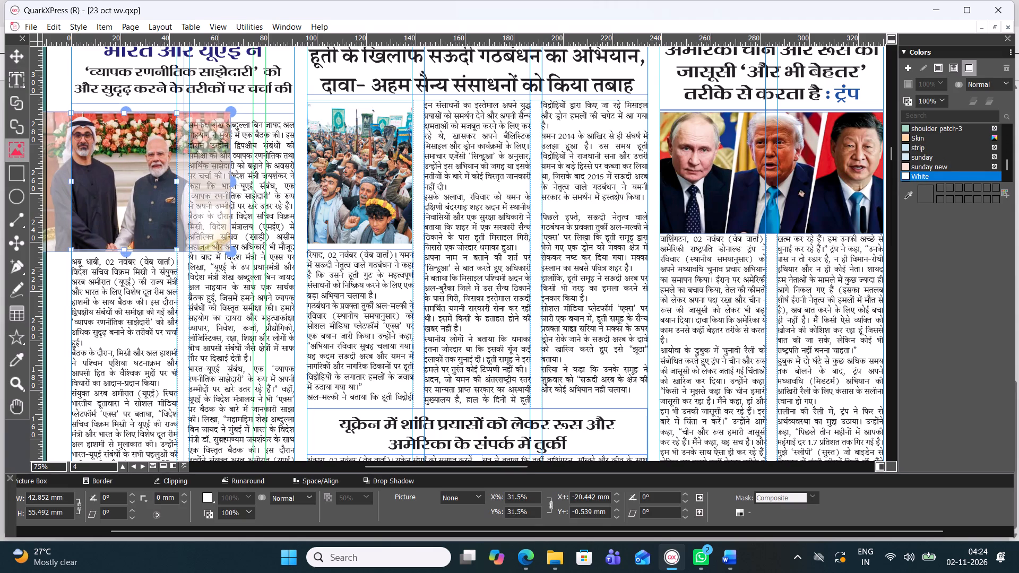
{"action": "left_click", "coordinate": [334, 421]}
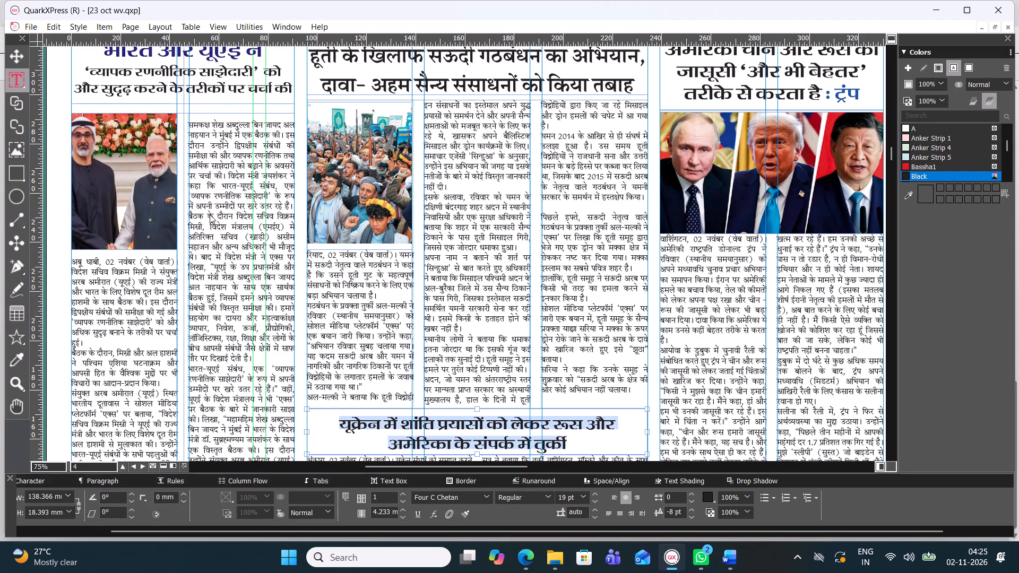
Scale the three-leaders picture in the Trump story down from its bottom edge to about 32.5% inside its box.
{"action": "double_click", "coordinate": [717, 196]}
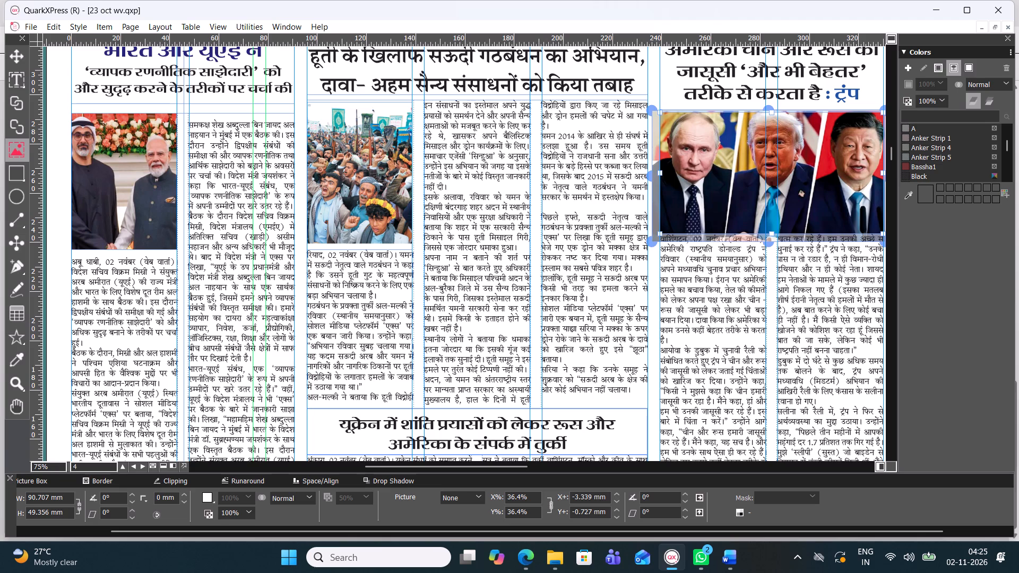
{"action": "left_click_drag", "start_coordinate": [770, 244], "coordinate": [770, 243]}
{"action": "left_click_drag", "start_coordinate": [770, 243], "coordinate": [773, 230]}
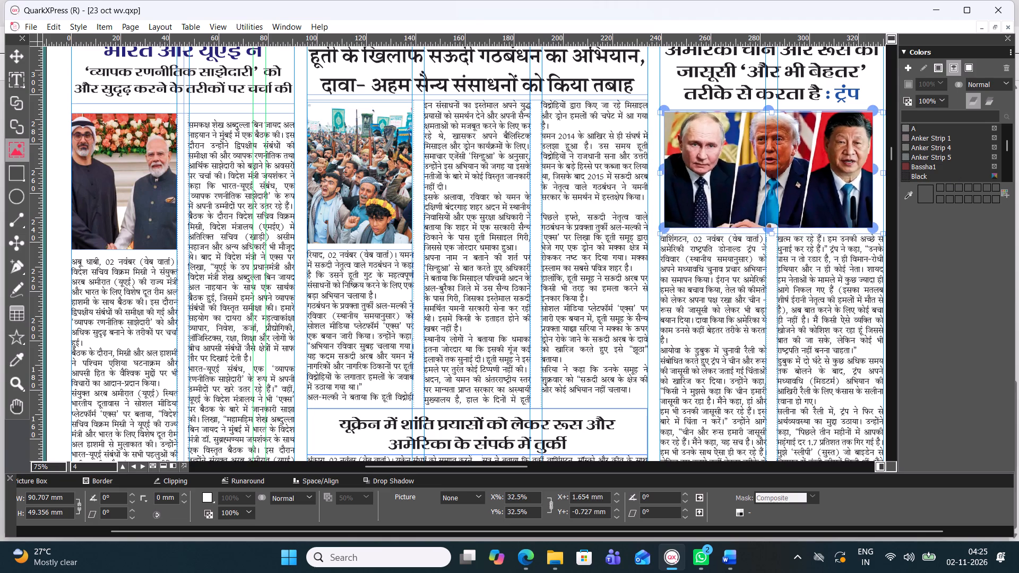
{"action": "left_click", "coordinate": [18, 63]}
{"action": "left_click", "coordinate": [204, 106]}
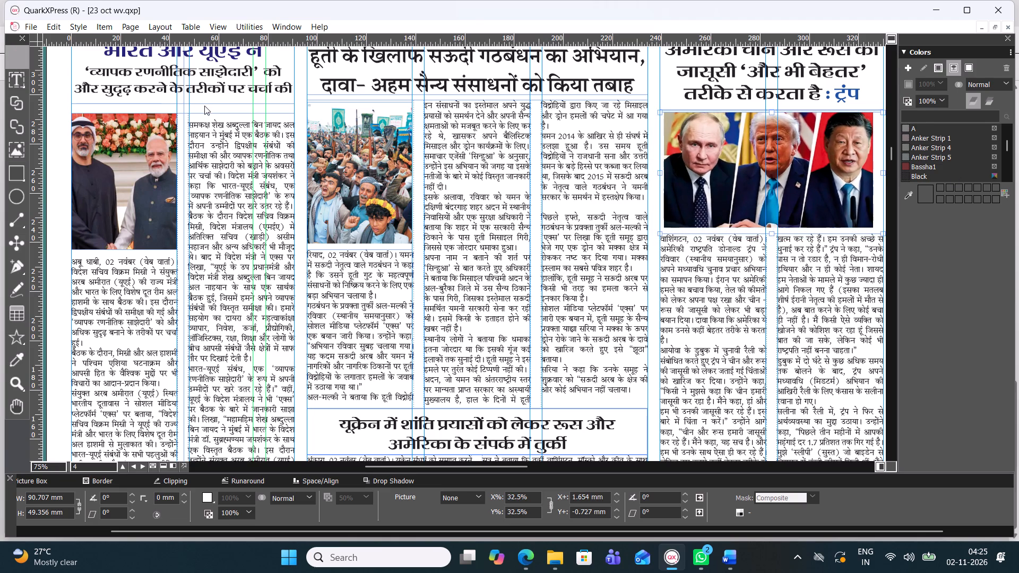
Nudge the three-leaders photo box down four small steps to add space beneath the Trump headline.
{"action": "left_click", "coordinate": [749, 202]}
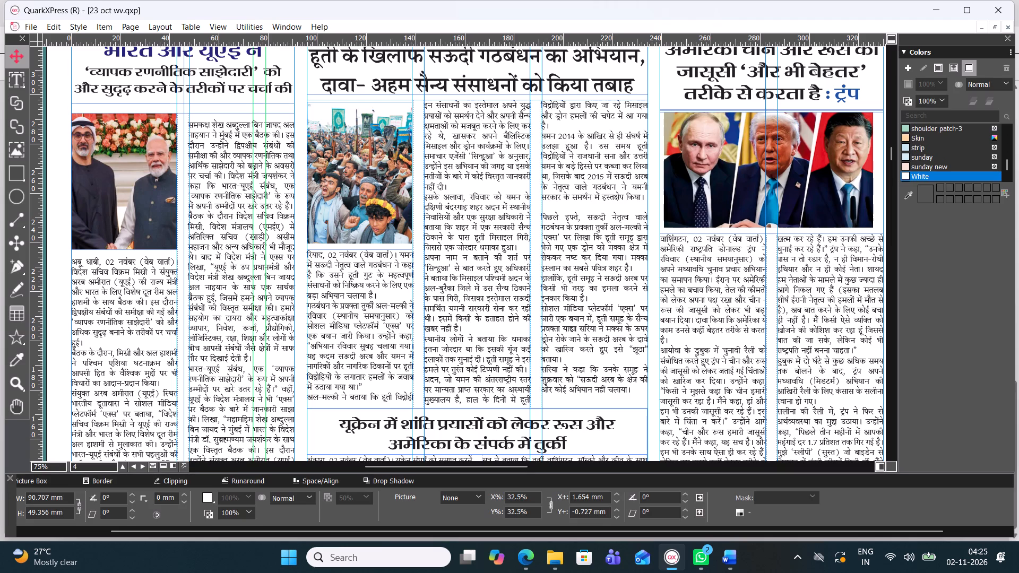
{"action": "key", "text": "Down"}
{"action": "key", "text": "Down"}
{"action": "key", "text": "Down"}
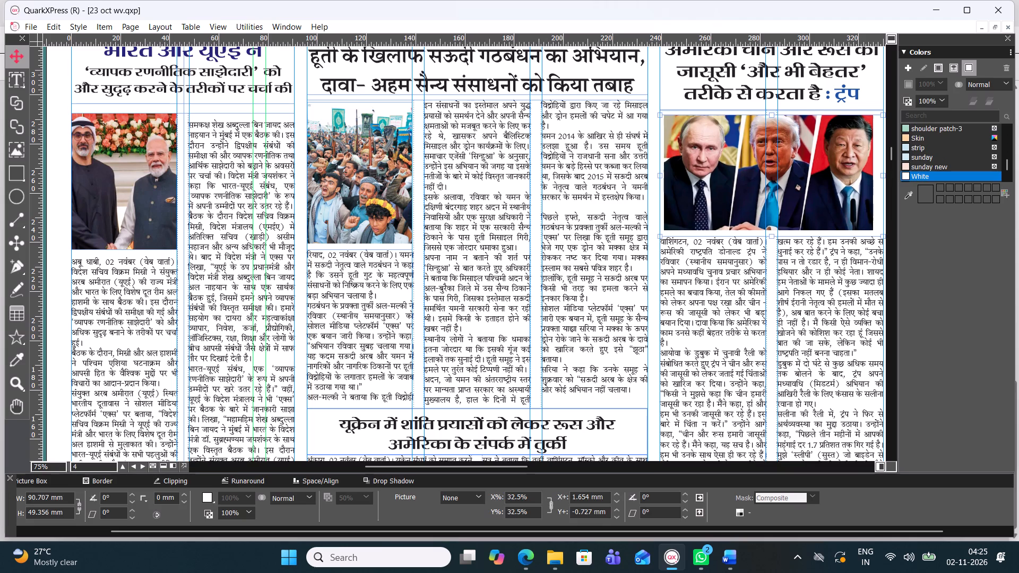
{"action": "key", "text": "Down"}
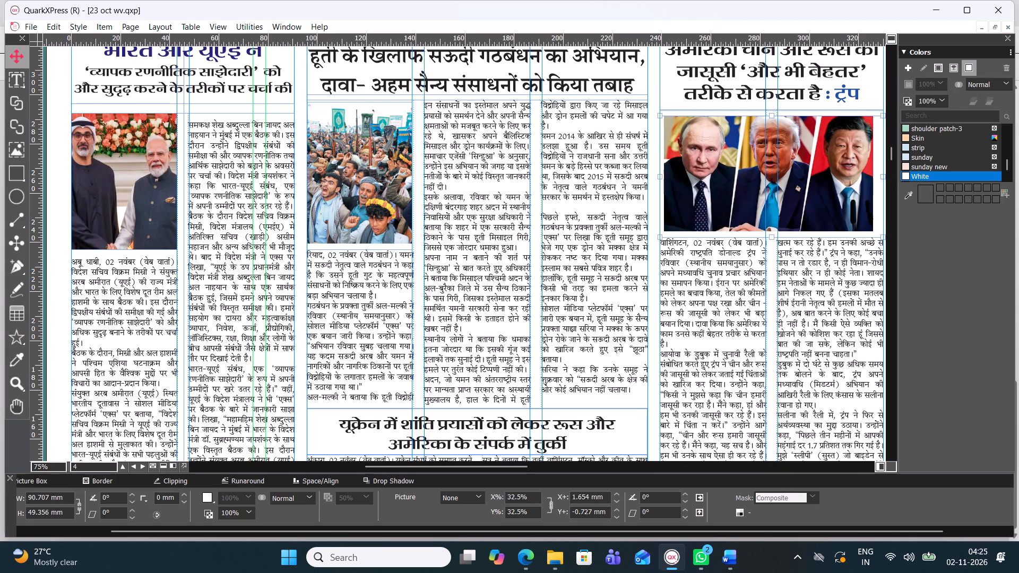
Start new paragraphs at "वहीं, यूएई", "लिखा" and "साथ ही" in the second column of the India-UAE story.
{"action": "scroll", "coordinate": [724, 179], "scroll_direction": "down", "scroll_amount": 1}
{"action": "scroll", "coordinate": [724, 179], "scroll_direction": "up", "scroll_amount": 1}
{"action": "scroll", "coordinate": [724, 179], "scroll_direction": "down", "scroll_amount": 1}
{"action": "scroll", "coordinate": [649, 196], "scroll_direction": "up", "scroll_amount": 1}
{"action": "scroll", "coordinate": [649, 196], "scroll_direction": "down", "scroll_amount": 1}
{"action": "left_click", "coordinate": [11, 59]}
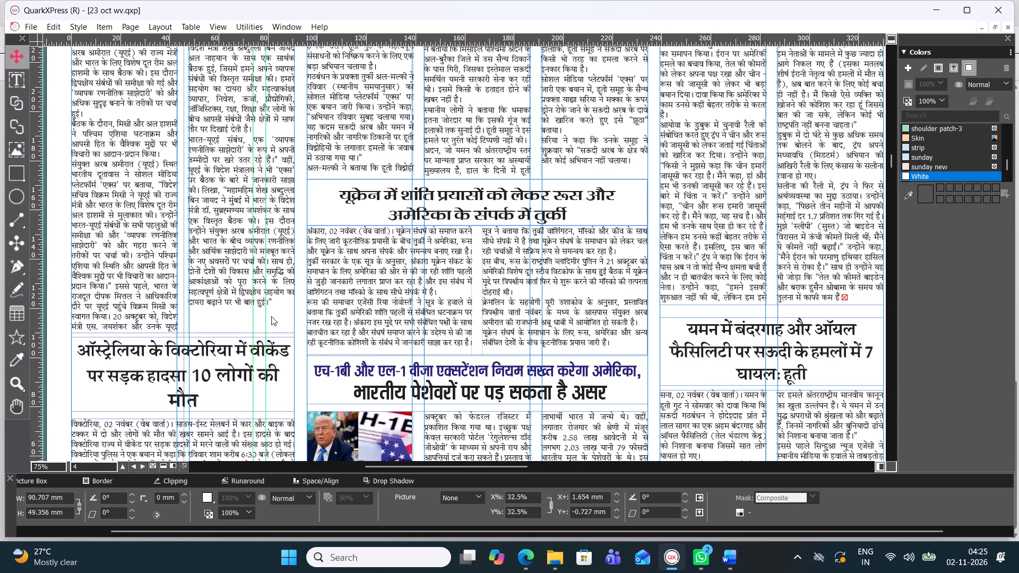
{"action": "double_click", "coordinate": [160, 292]}
{"action": "double_click", "coordinate": [176, 318]}
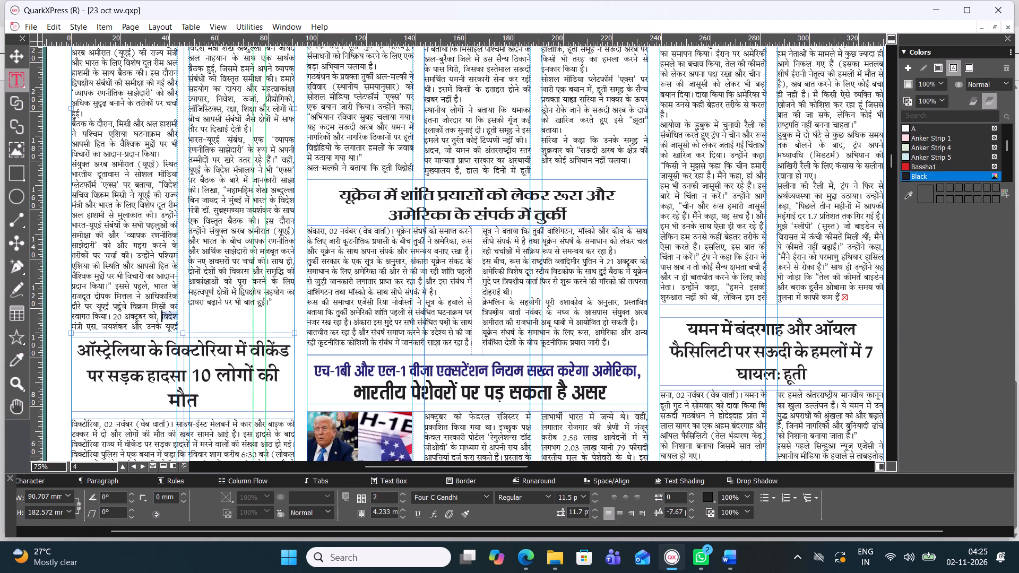
{"action": "left_click", "coordinate": [212, 314]}
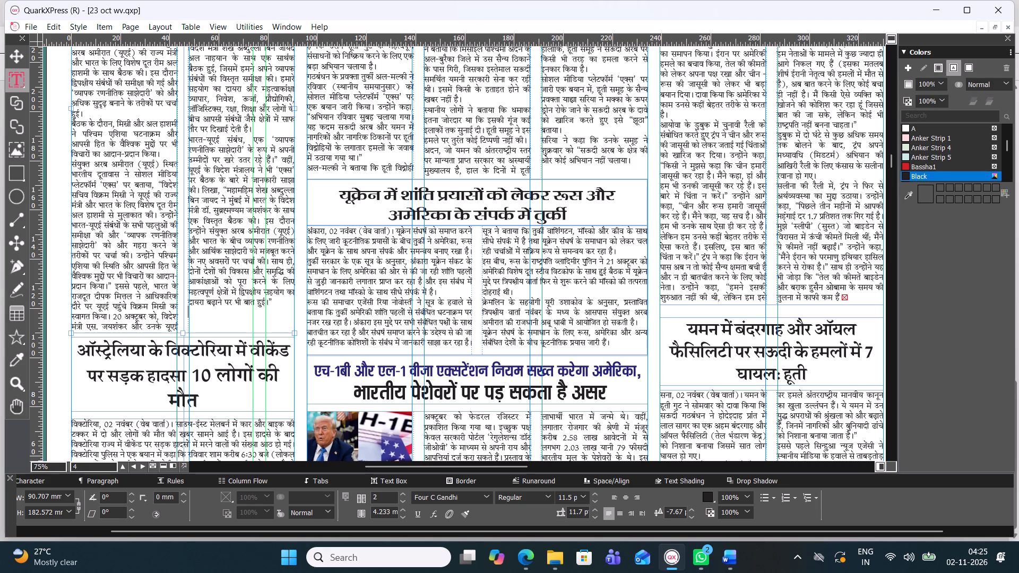
{"action": "left_click", "coordinate": [278, 157]}
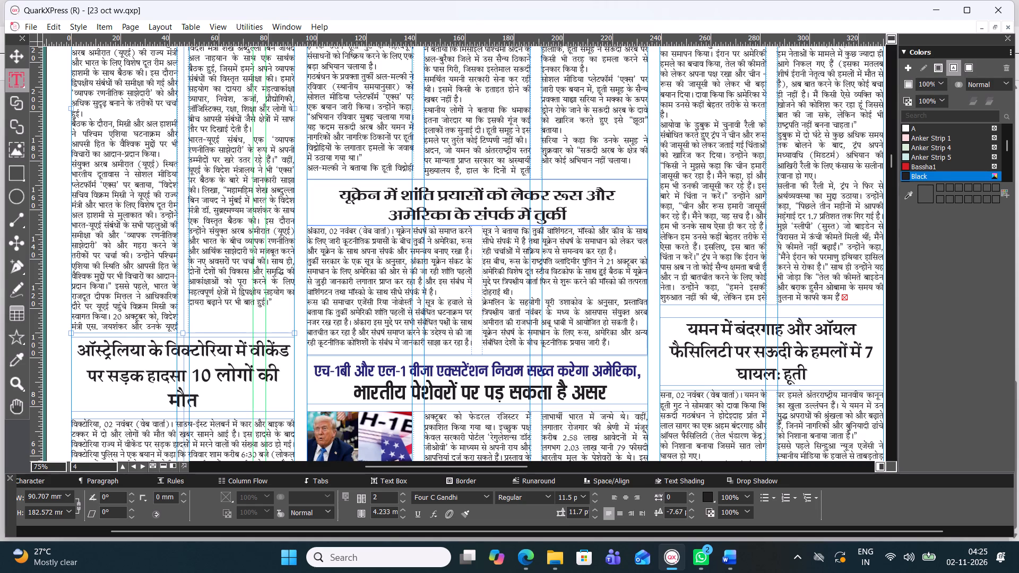
{"action": "key", "text": "Return"}
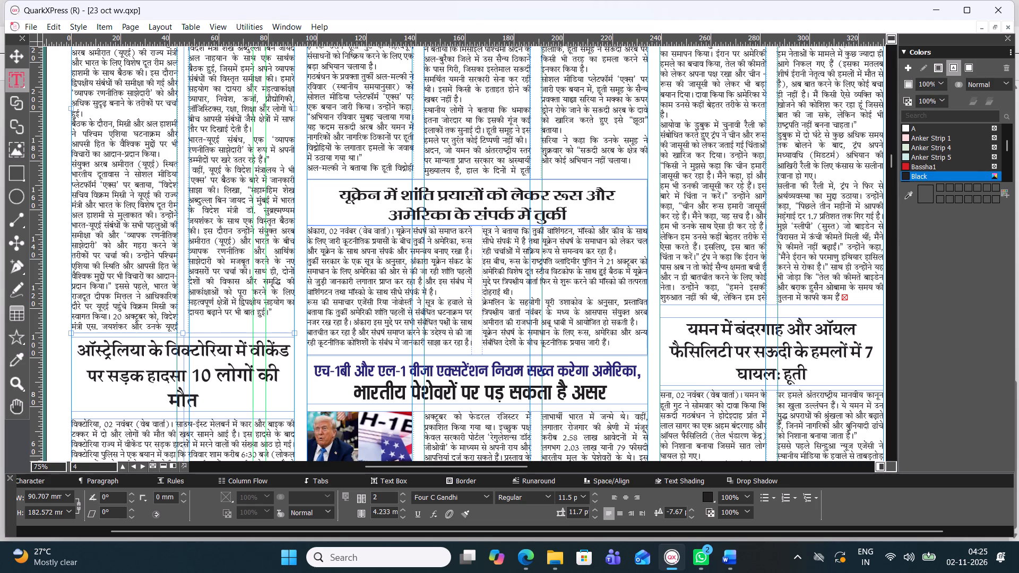
{"action": "left_click", "coordinate": [220, 190]}
{"action": "key", "text": "Return"}
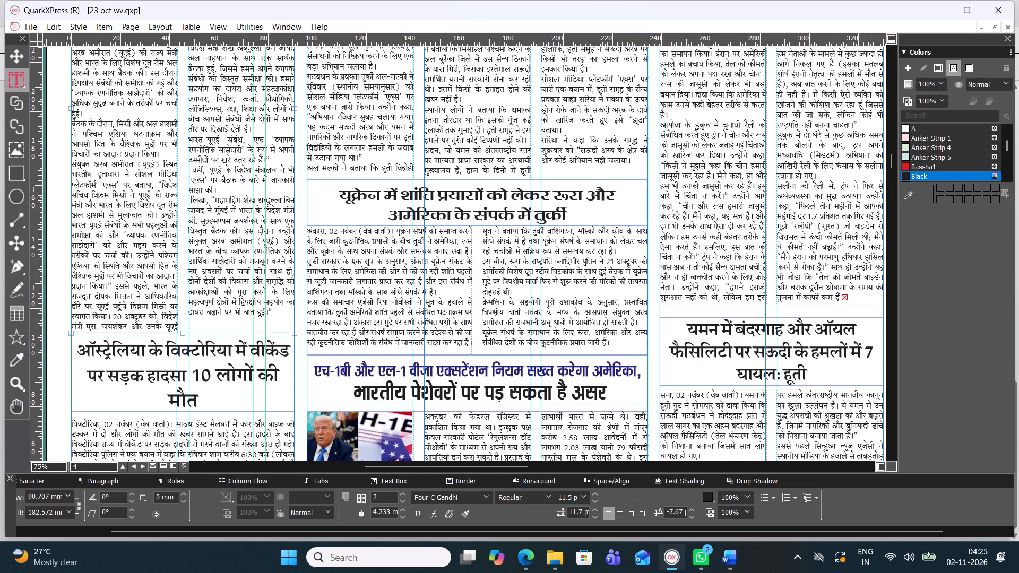
{"action": "left_click", "coordinate": [269, 271]}
{"action": "key", "text": "Return"}
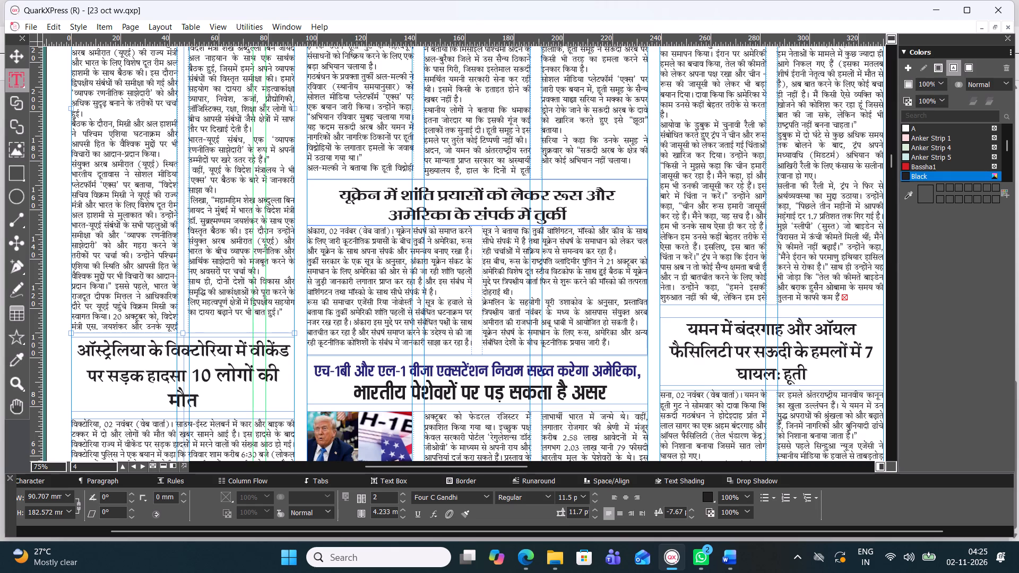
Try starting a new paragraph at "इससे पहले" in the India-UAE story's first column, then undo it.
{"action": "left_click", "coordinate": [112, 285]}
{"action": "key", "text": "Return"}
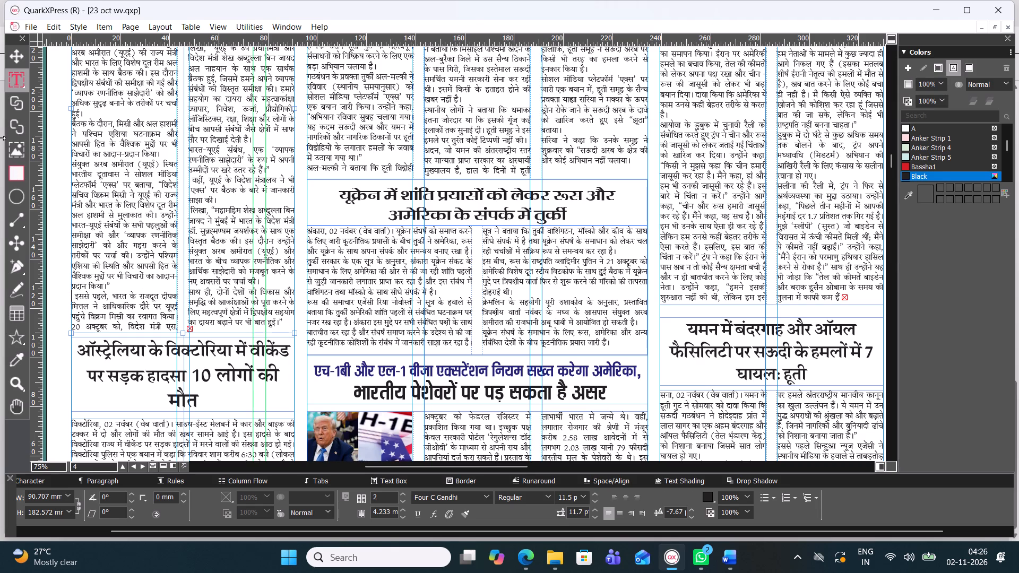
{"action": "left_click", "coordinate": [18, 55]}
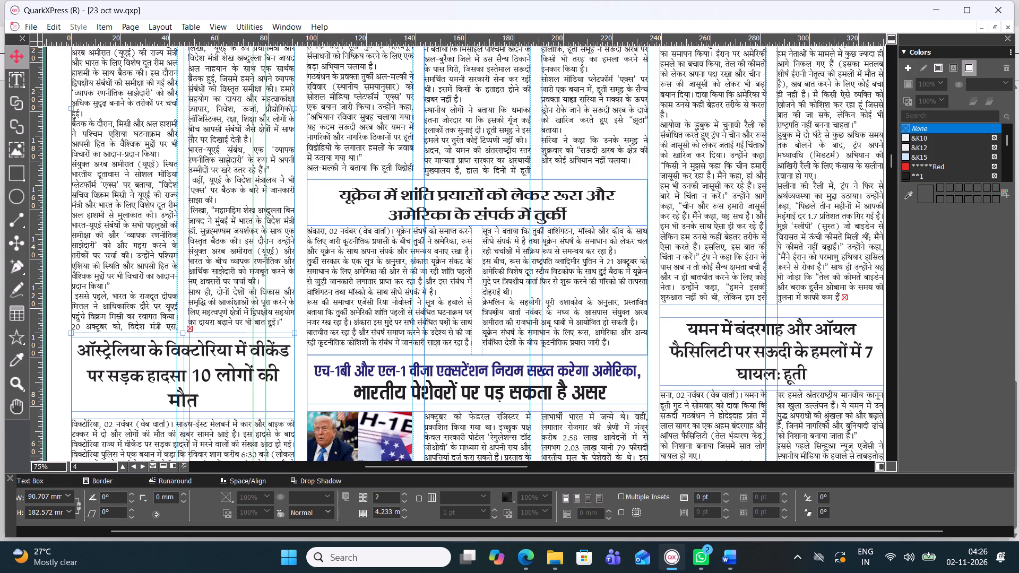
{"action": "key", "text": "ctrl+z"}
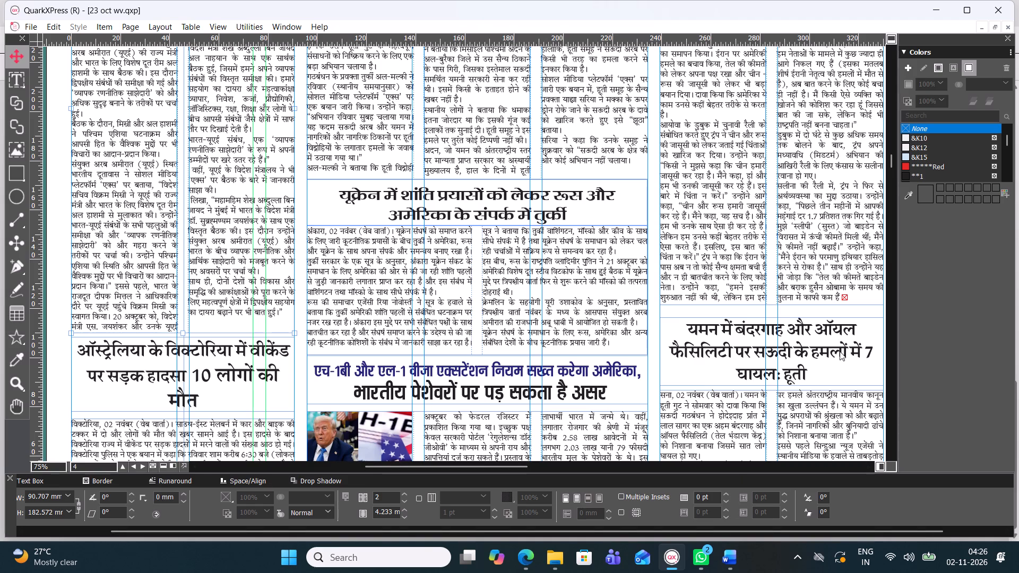
Export the newspaper layout containing page 4 as a PDF.
{"action": "right_click", "coordinate": [860, 368]}
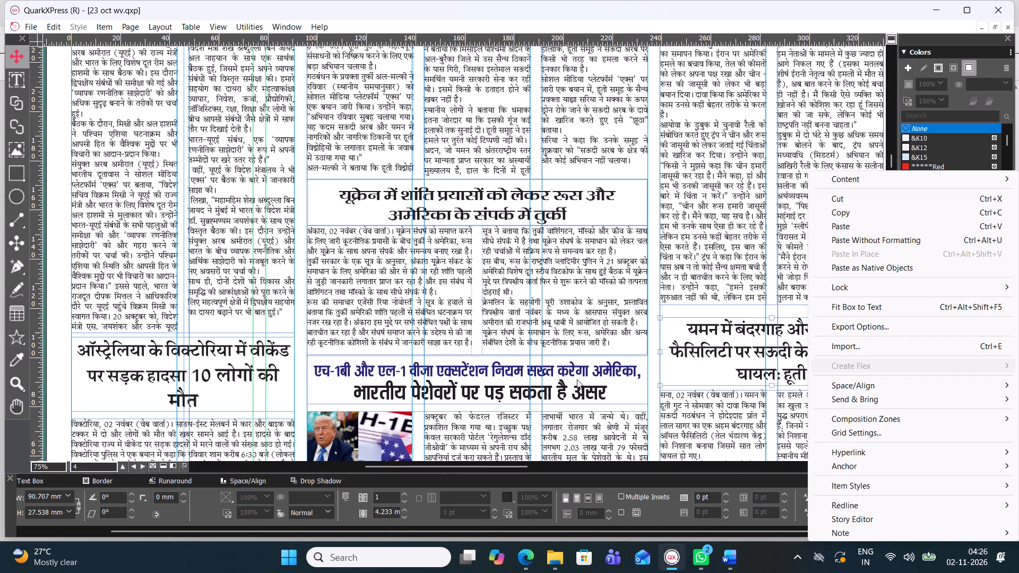
{"action": "left_click", "coordinate": [569, 381]}
{"action": "scroll", "coordinate": [352, 292], "scroll_direction": "up", "scroll_amount": 1, "text": "ctrl"}
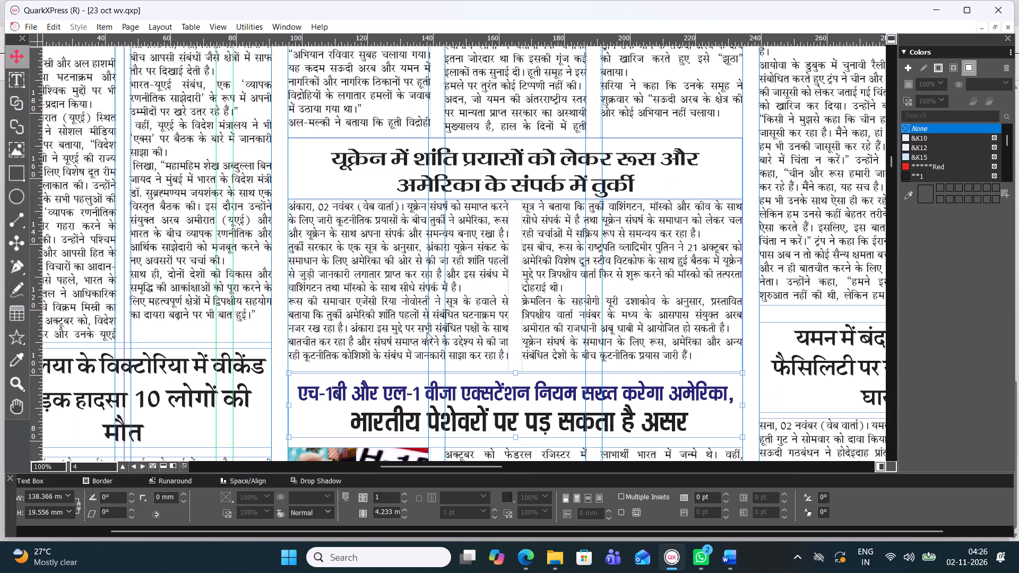
{"action": "scroll", "coordinate": [488, 386], "scroll_direction": "down", "scroll_amount": 3, "text": "ctrl"}
{"action": "right_click", "coordinate": [263, 345]}
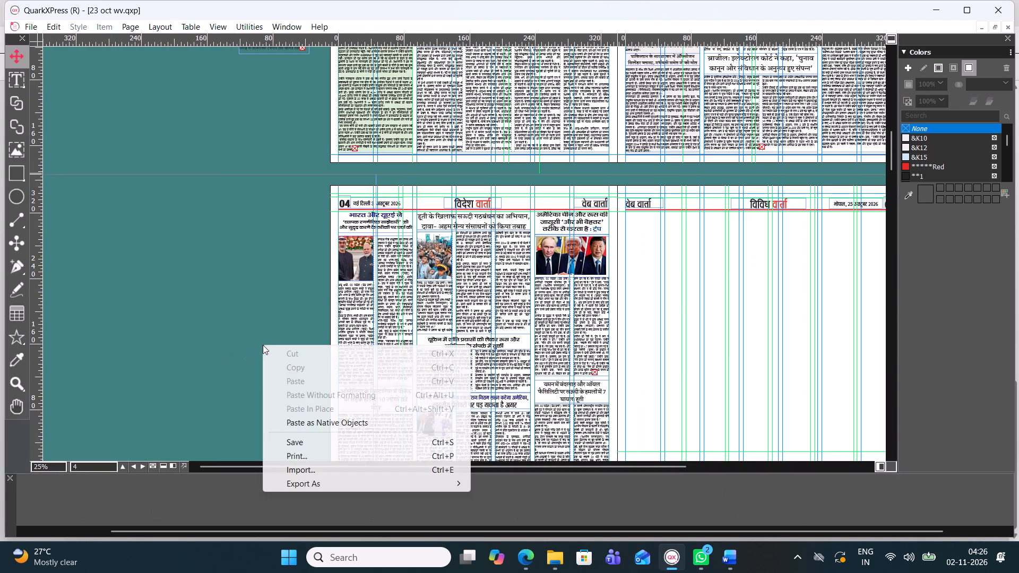
{"action": "left_click", "coordinate": [311, 482]}
{"action": "left_click", "coordinate": [524, 372]}
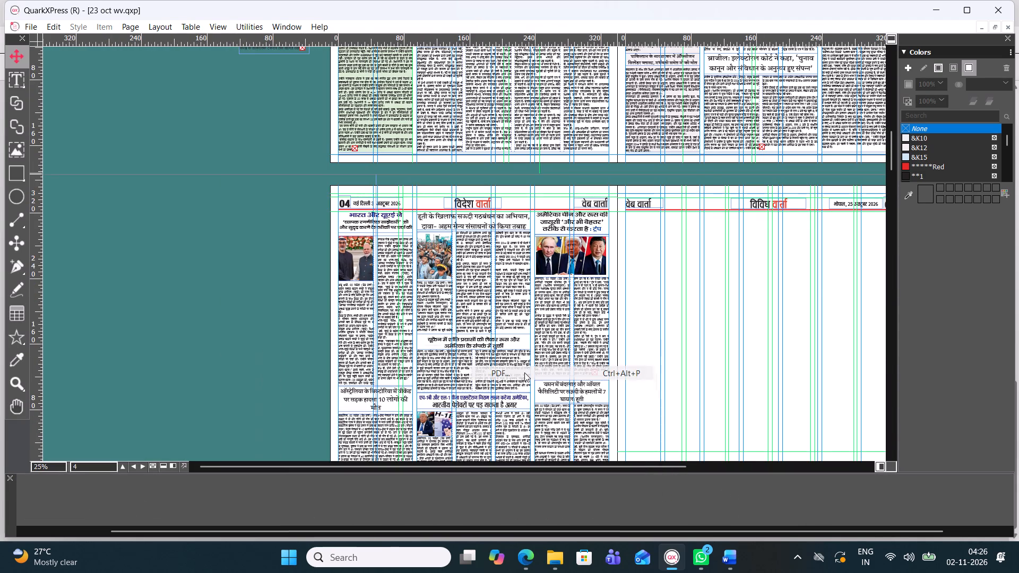
{"action": "key", "text": "BackSpace"}
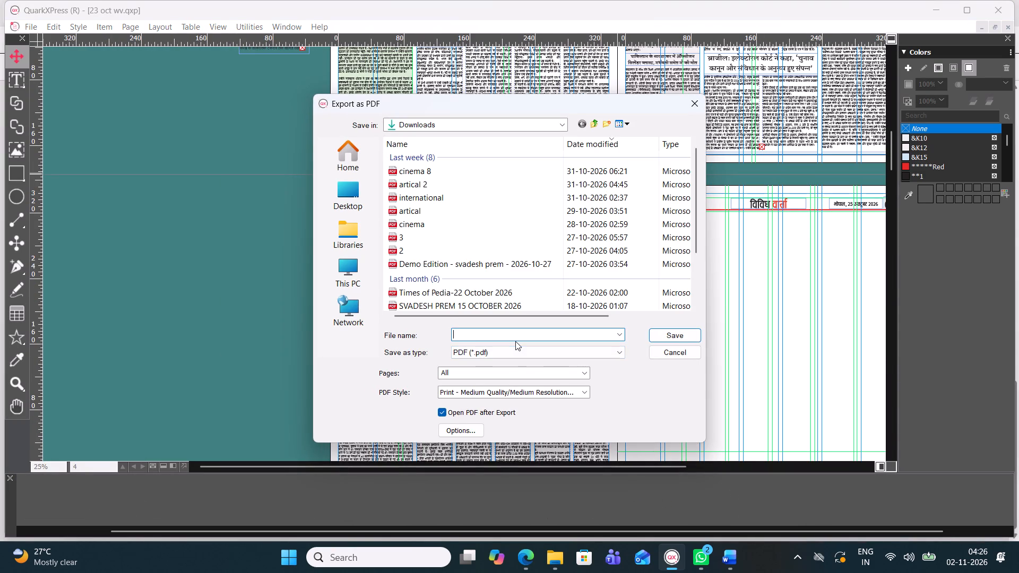
Export only page 4 as a PDF named INTERNATIONAL 4 in Downloads, keeping the existing international file.
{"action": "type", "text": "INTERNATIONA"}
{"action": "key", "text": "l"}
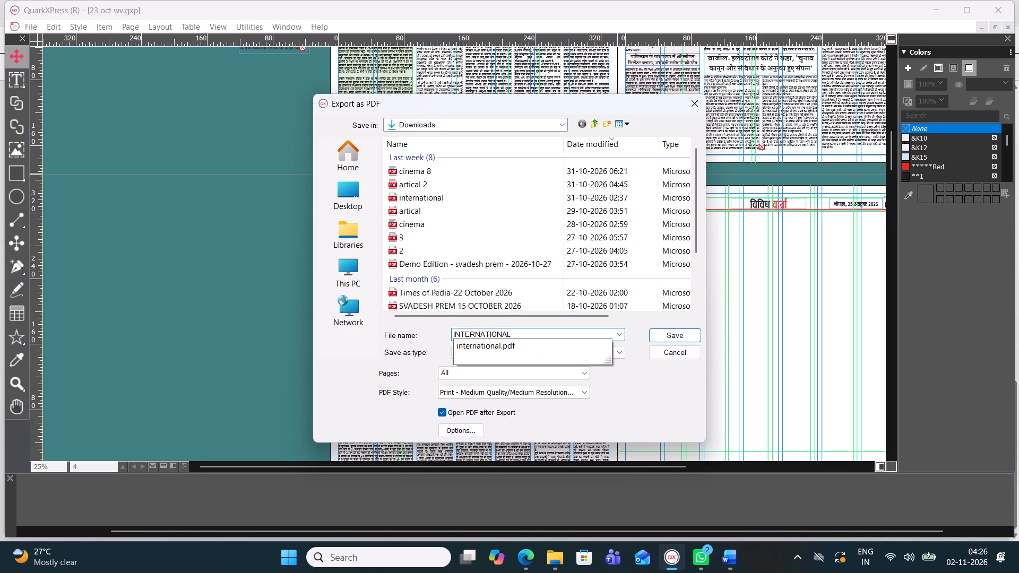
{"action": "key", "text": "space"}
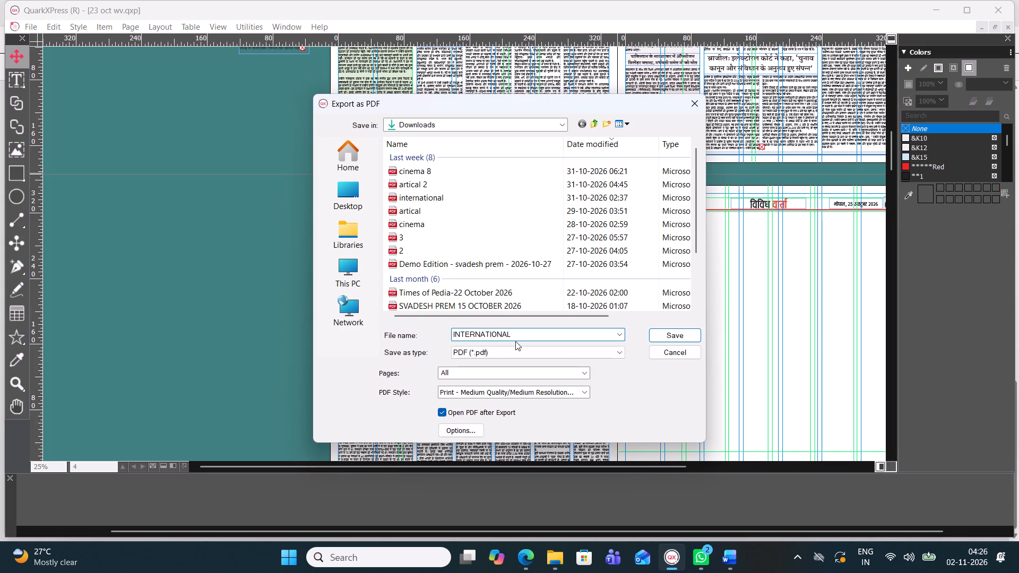
{"action": "left_click", "coordinate": [459, 376]}
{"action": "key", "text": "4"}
{"action": "key", "text": "Return"}
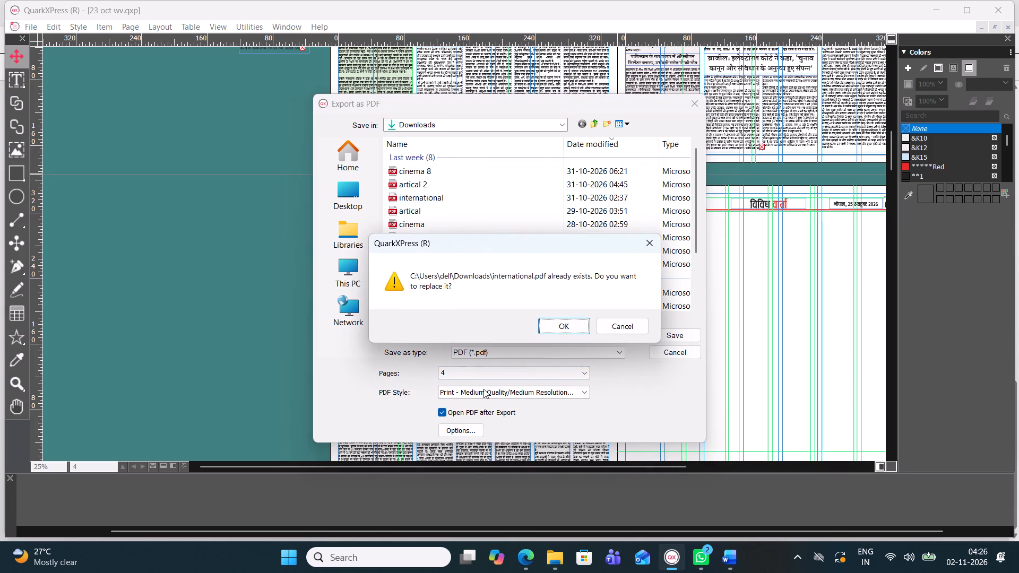
{"action": "left_click", "coordinate": [618, 323]}
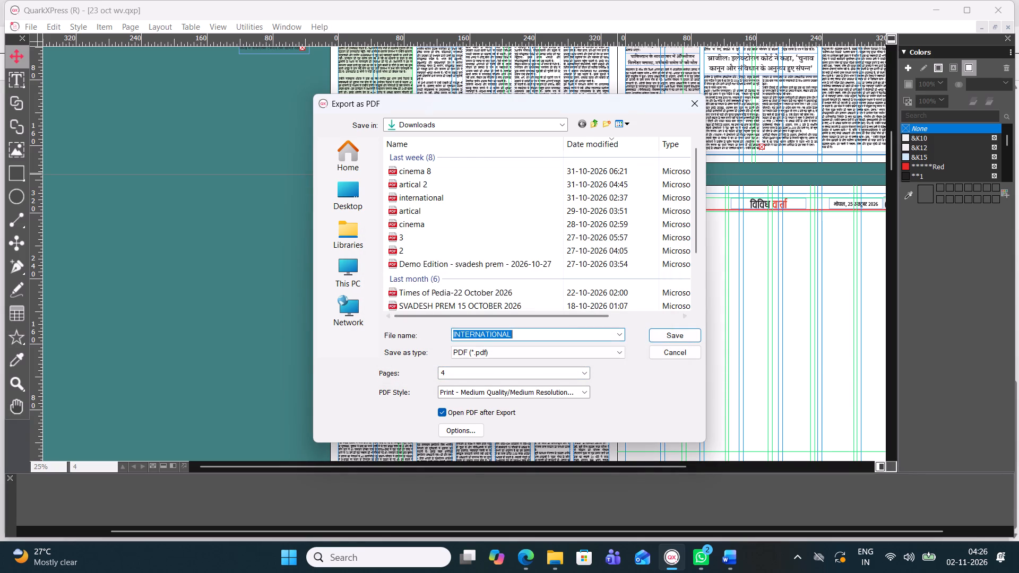
{"action": "left_click", "coordinate": [539, 335]}
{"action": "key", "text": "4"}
{"action": "key", "text": "Return"}
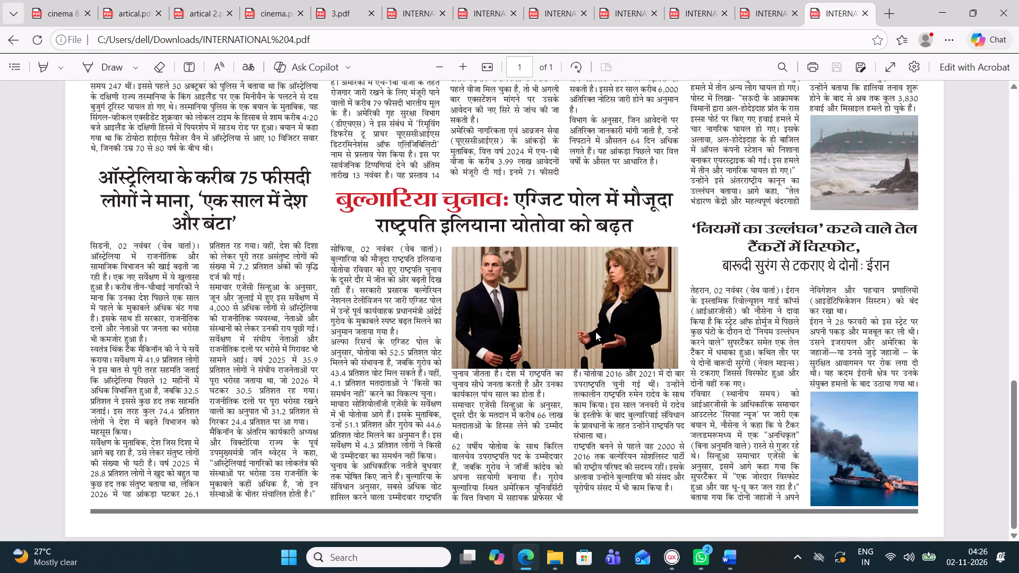
Review the stories and photos in the lower half of the exported page 4 PDF.
{"action": "scroll", "coordinate": [648, 314], "scroll_direction": "up", "scroll_amount": 1}
{"action": "scroll", "coordinate": [648, 314], "scroll_direction": "down", "scroll_amount": 2}
{"action": "scroll", "coordinate": [648, 314], "scroll_direction": "up", "scroll_amount": 3}
{"action": "scroll", "coordinate": [648, 314], "scroll_direction": "down", "scroll_amount": 1}
{"action": "scroll", "coordinate": [648, 314], "scroll_direction": "up", "scroll_amount": 1}
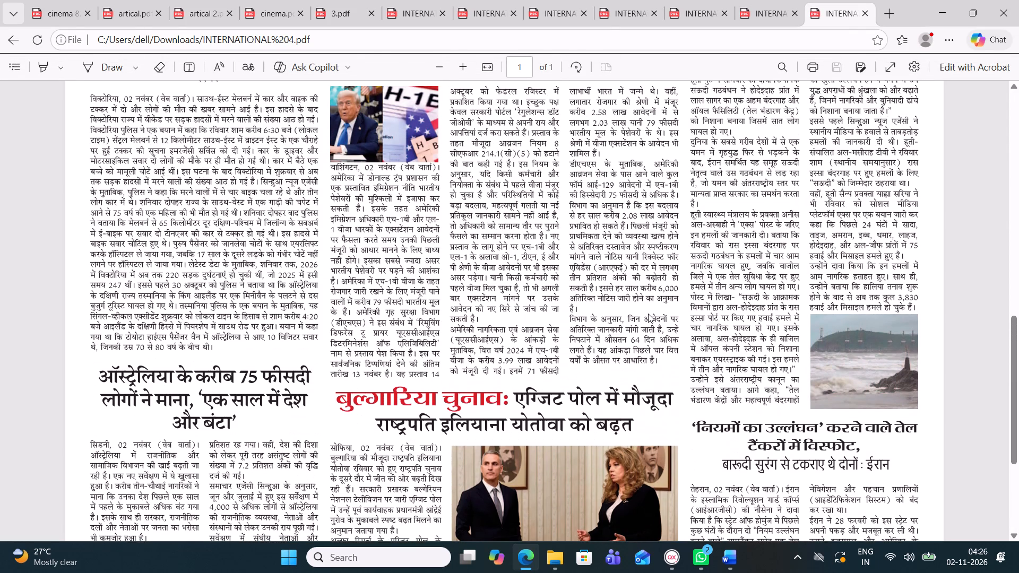
Switch back to QuarkXPress and look through the other page spreads of the newspaper layout.
{"action": "left_click", "coordinate": [681, 567]}
{"action": "scroll", "coordinate": [580, 360], "scroll_direction": "down", "scroll_amount": 2}
{"action": "scroll", "coordinate": [580, 360], "scroll_direction": "up", "scroll_amount": 1}
{"action": "scroll", "coordinate": [568, 301], "scroll_direction": "down", "scroll_amount": 1}
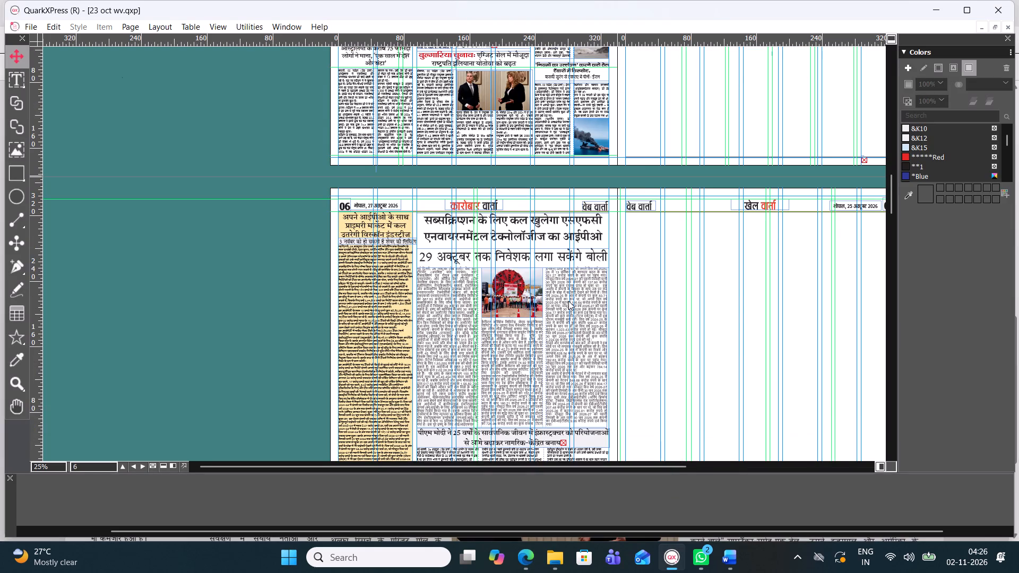
{"action": "scroll", "coordinate": [529, 124], "scroll_direction": "down", "scroll_amount": 1, "text": "ctrl"}
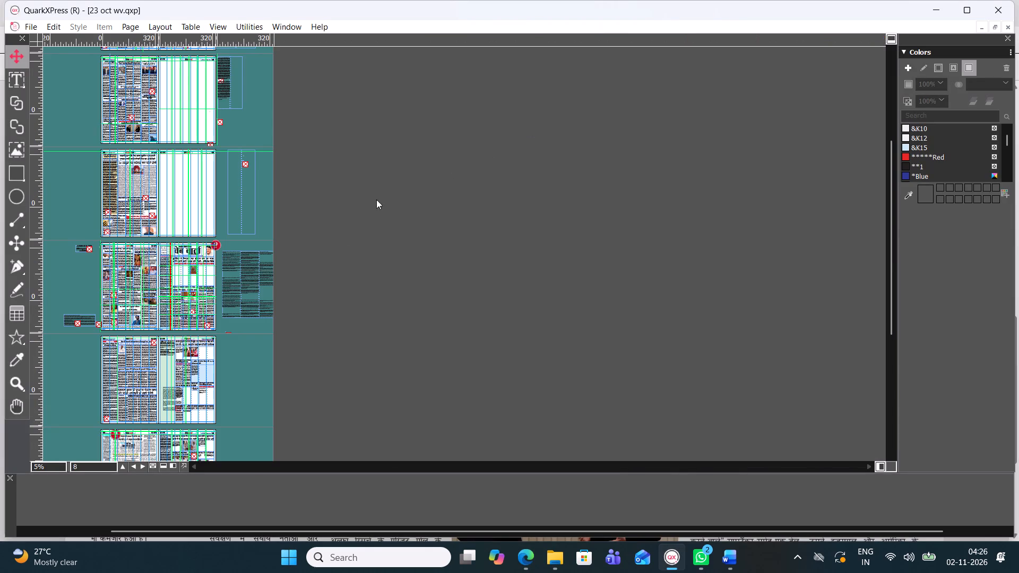
{"action": "key", "text": "ctrl+0"}
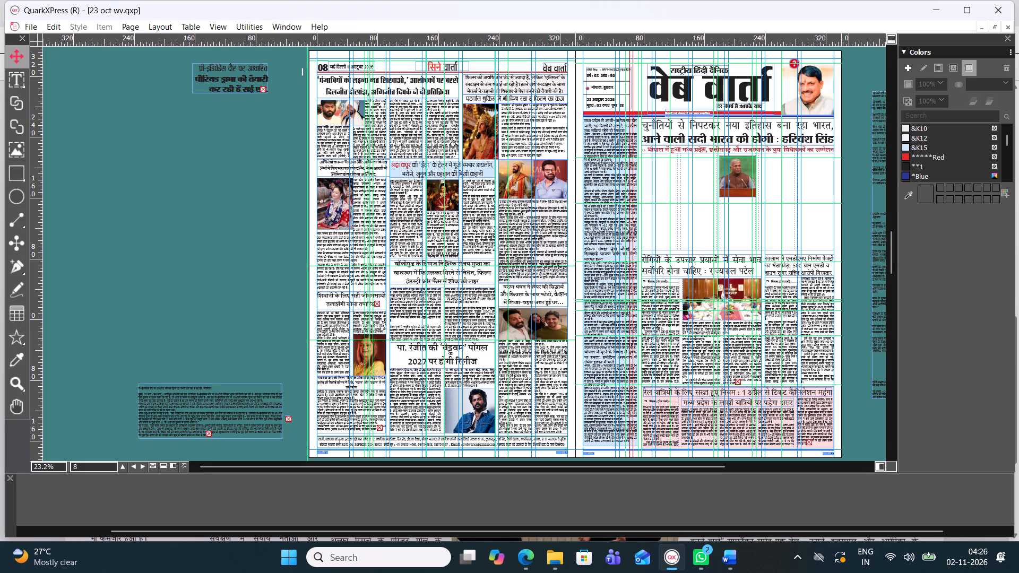
{"action": "left_click_drag", "start_coordinate": [892, 253], "coordinate": [904, 297]}
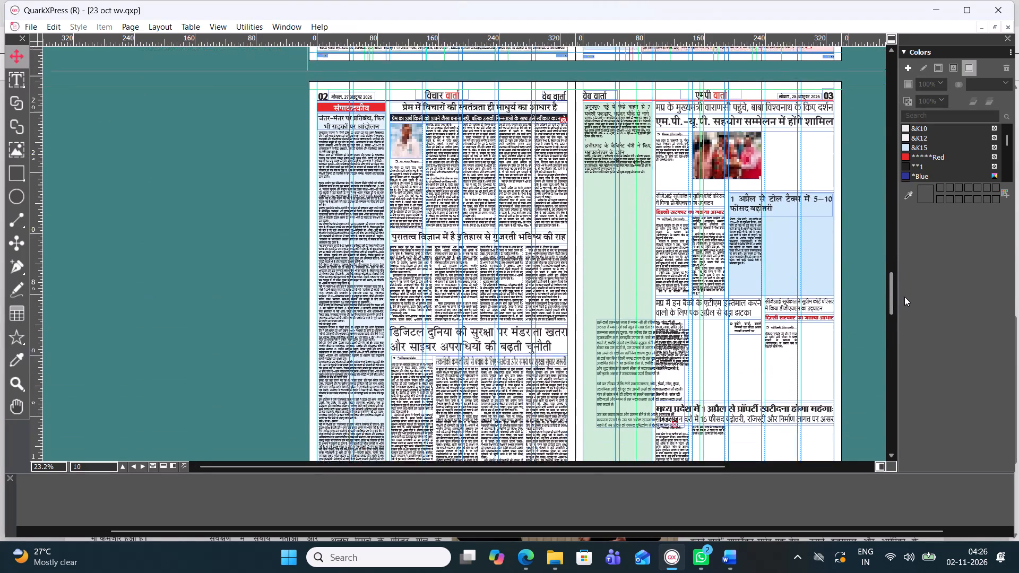
Set the font of the whole page 4 oil-tanker headline, including its "बारूदी सुरंग" line, to Four C Chetan.
{"action": "left_click_drag", "start_coordinate": [904, 297], "coordinate": [926, 371]}
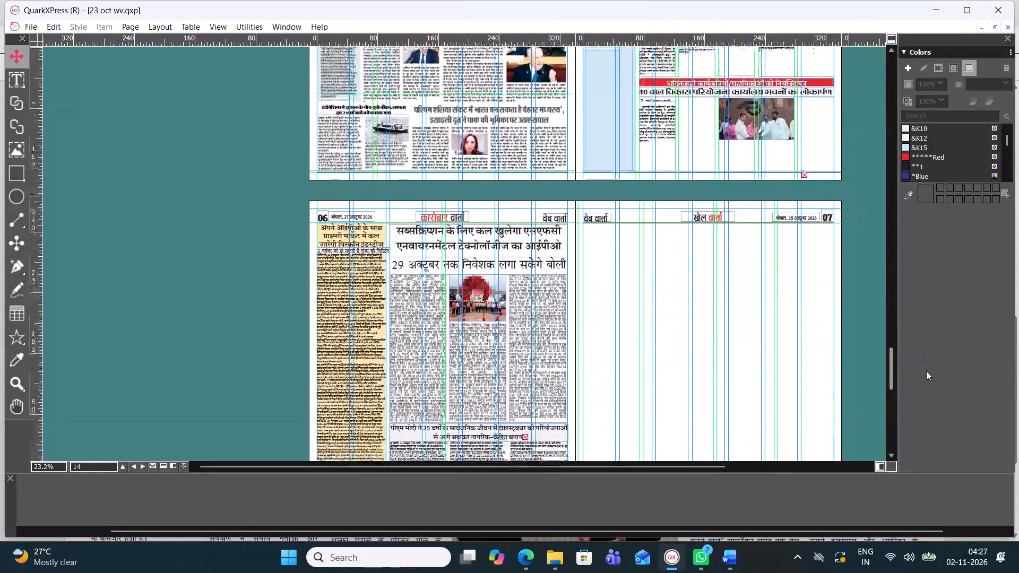
{"action": "left_click_drag", "start_coordinate": [926, 371], "coordinate": [899, 301]}
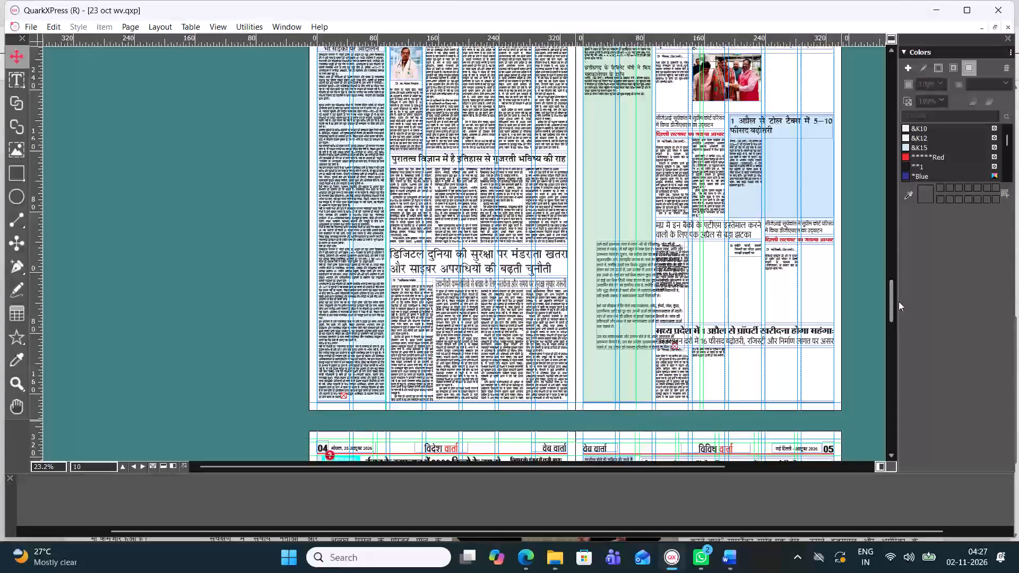
{"action": "left_click_drag", "start_coordinate": [899, 301], "coordinate": [902, 312]}
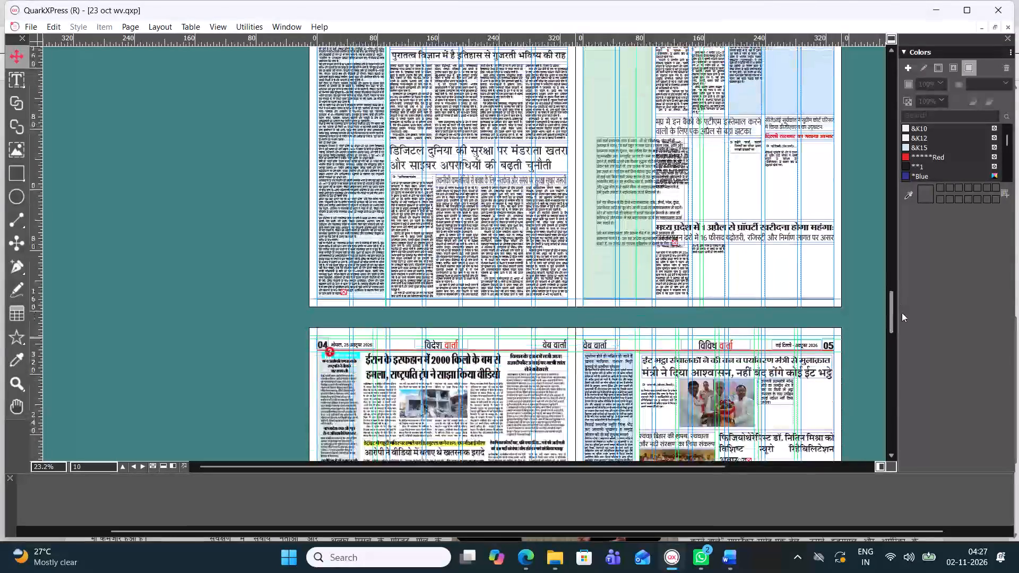
{"action": "left_click_drag", "start_coordinate": [902, 312], "coordinate": [894, 274]}
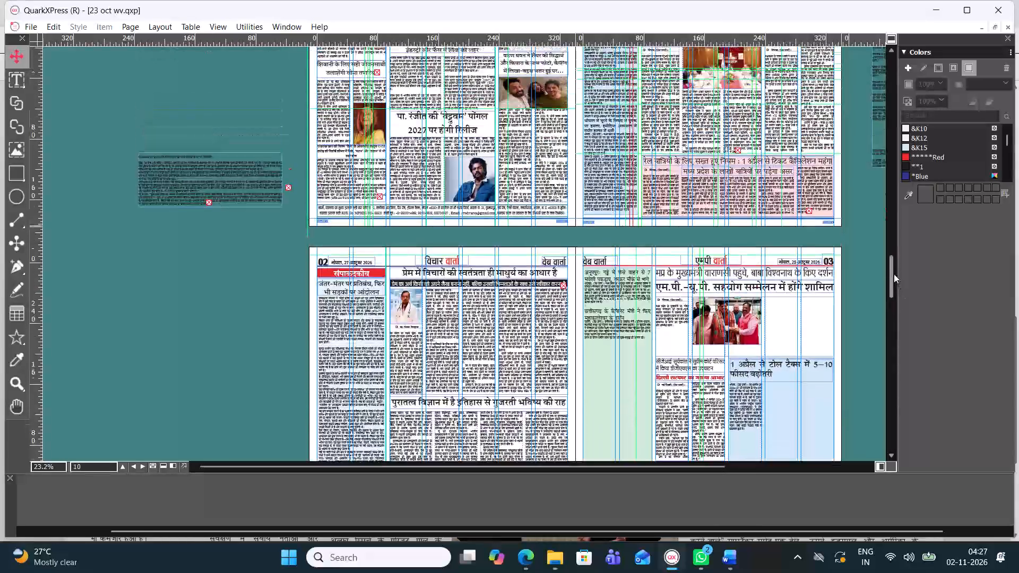
{"action": "left_click_drag", "start_coordinate": [894, 274], "coordinate": [874, 168]}
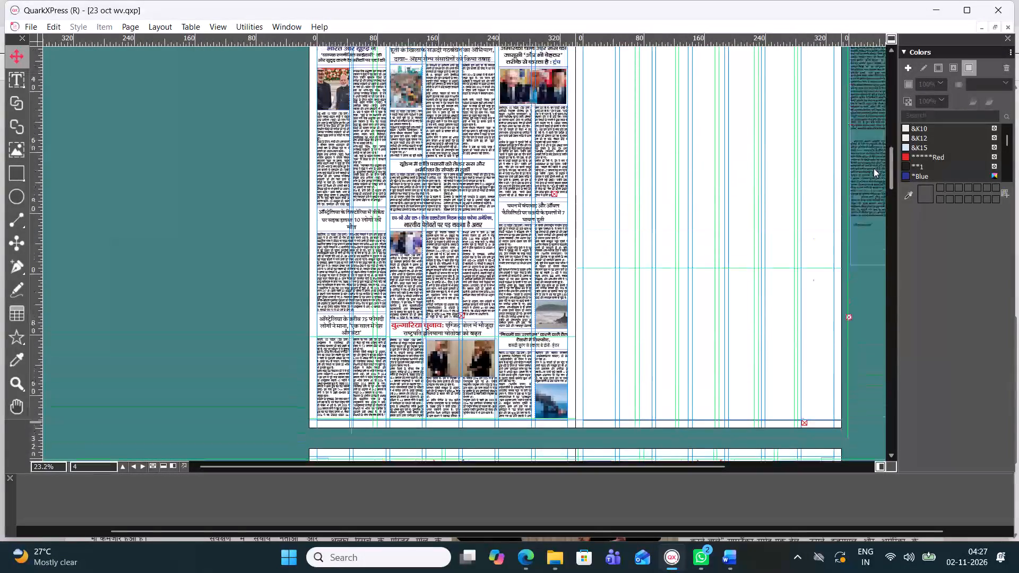
{"action": "left_click_drag", "start_coordinate": [874, 168], "coordinate": [878, 167]}
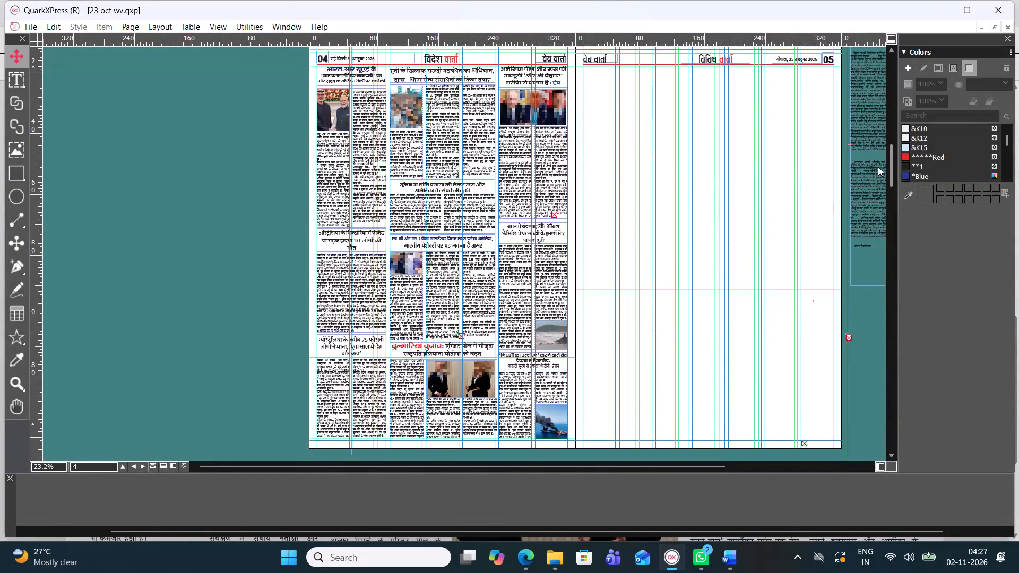
{"action": "left_click_drag", "start_coordinate": [878, 167], "coordinate": [886, 155]}
{"action": "scroll", "coordinate": [469, 288], "scroll_direction": "up", "scroll_amount": 1, "text": "ctrl"}
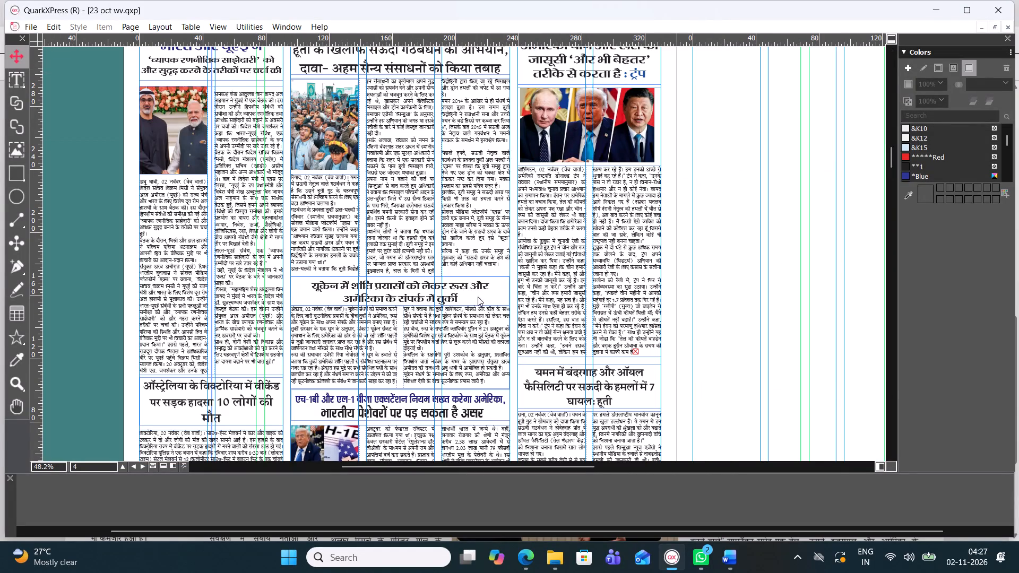
{"action": "scroll", "coordinate": [574, 393], "scroll_direction": "down", "scroll_amount": 1}
{"action": "double_click", "coordinate": [581, 418]}
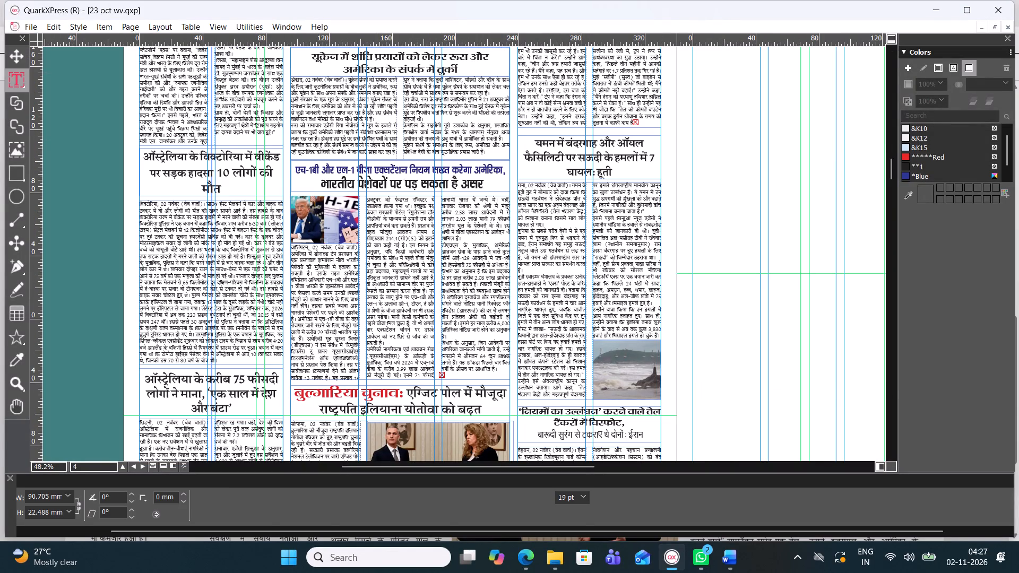
{"action": "double_click", "coordinate": [601, 429]}
{"action": "left_click_drag", "start_coordinate": [646, 437], "coordinate": [510, 415]}
{"action": "left_click", "coordinate": [490, 496]}
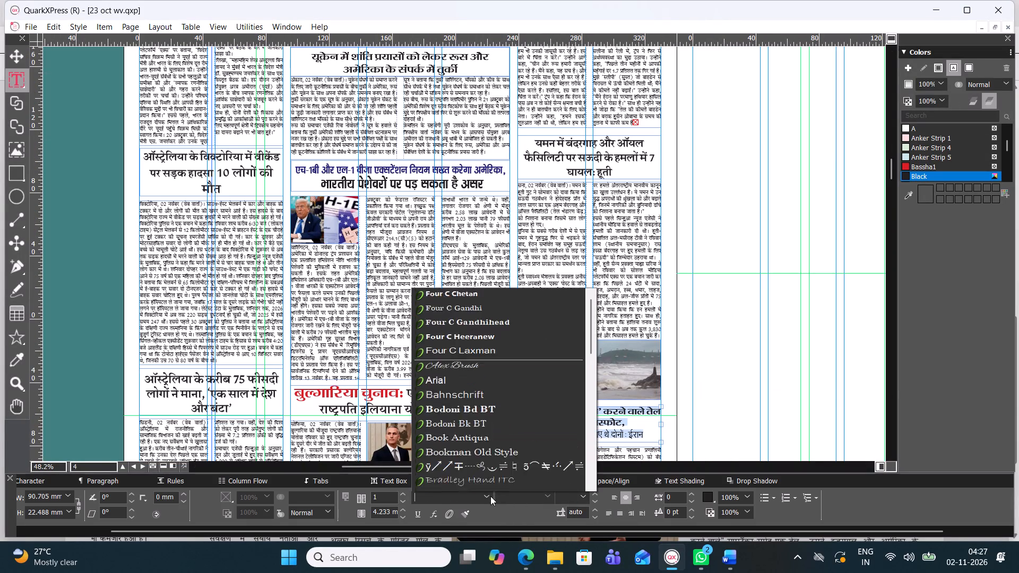
{"action": "left_click", "coordinate": [483, 64]}
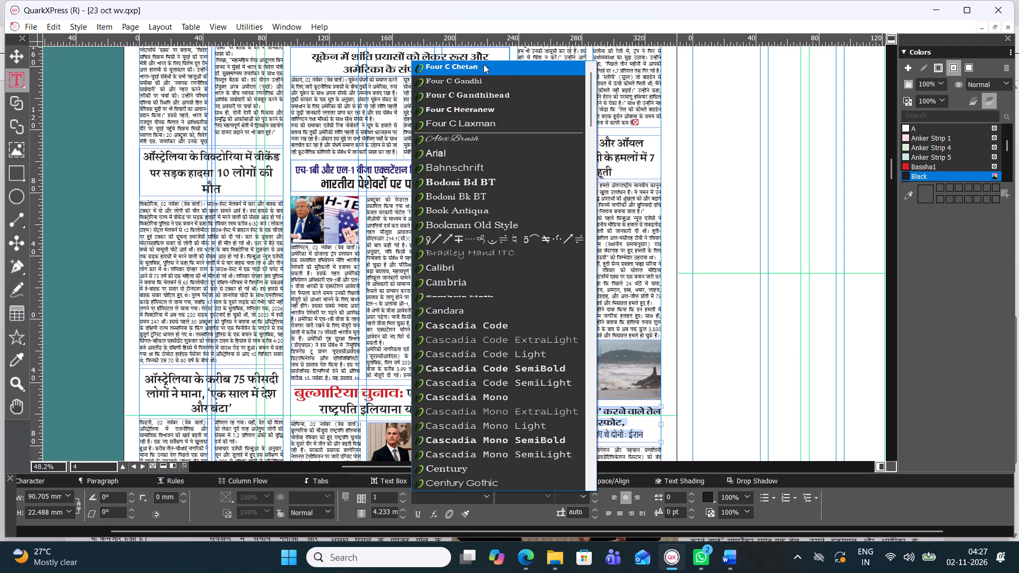